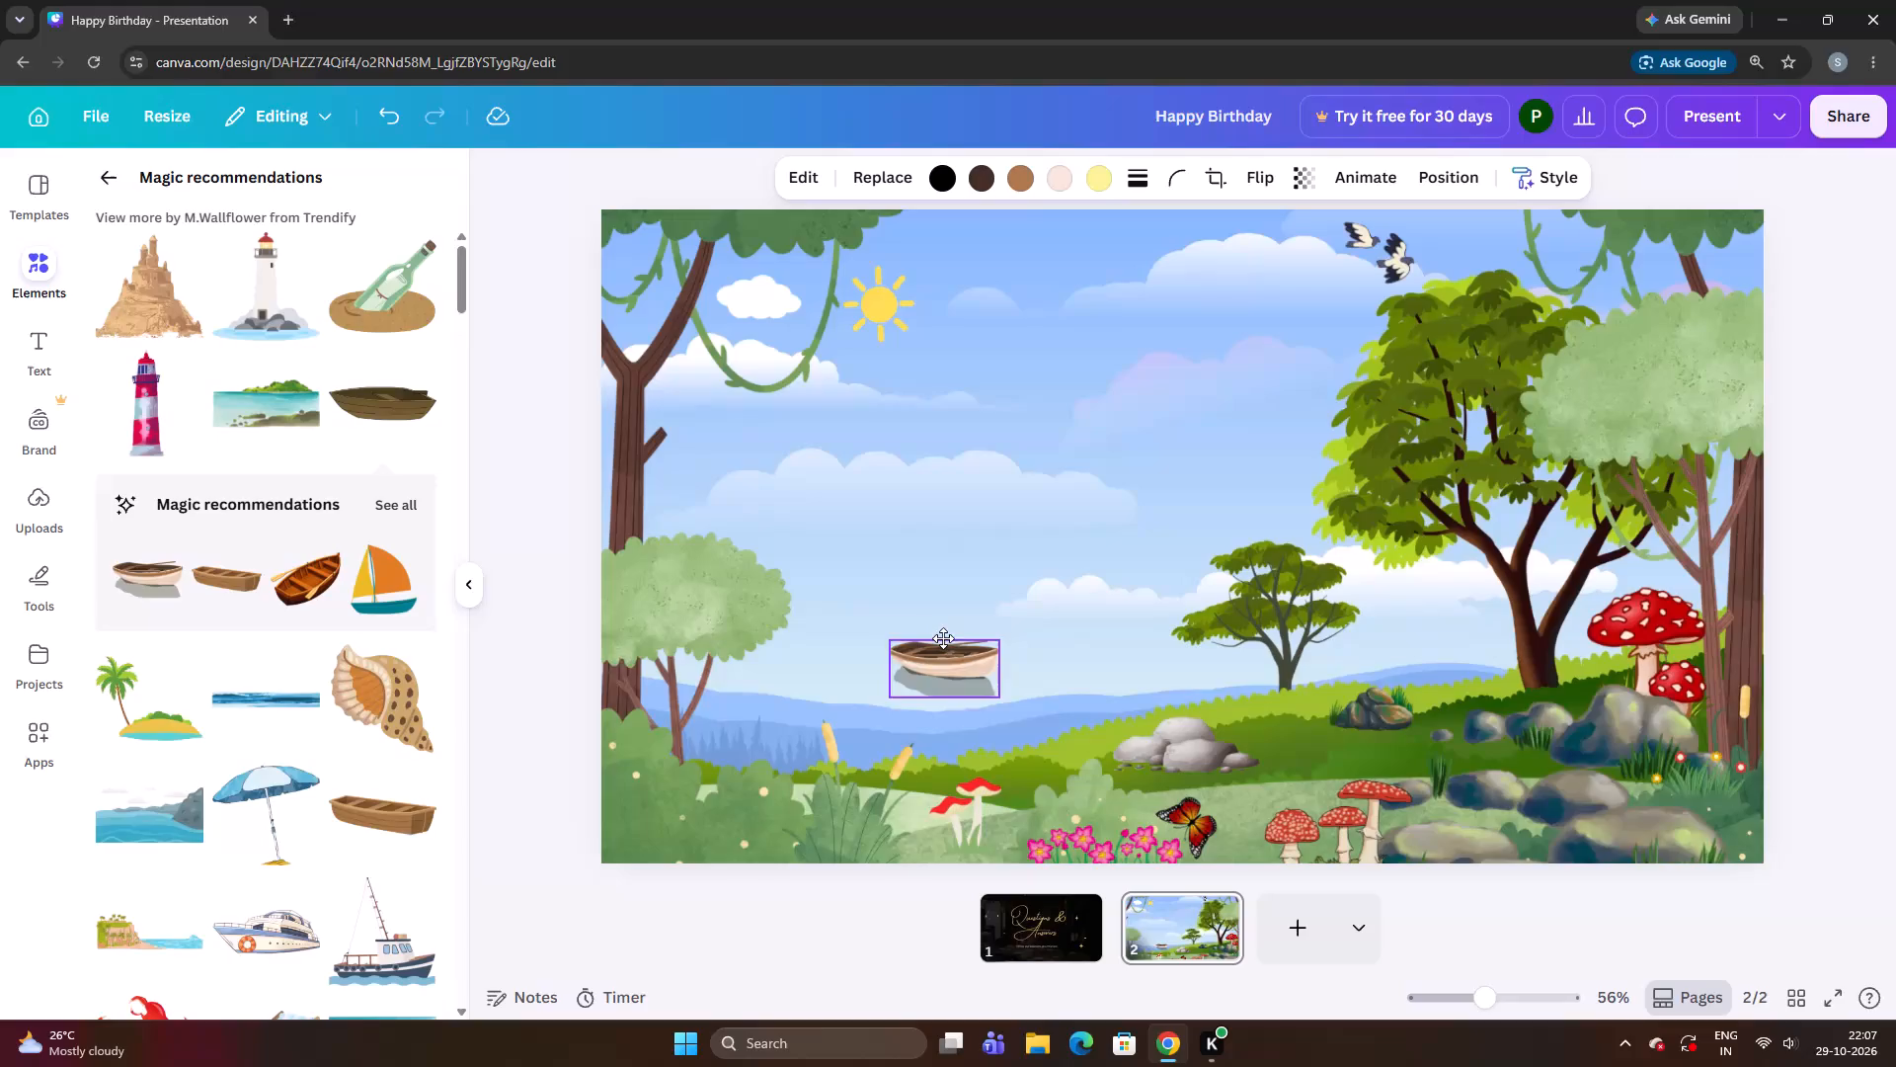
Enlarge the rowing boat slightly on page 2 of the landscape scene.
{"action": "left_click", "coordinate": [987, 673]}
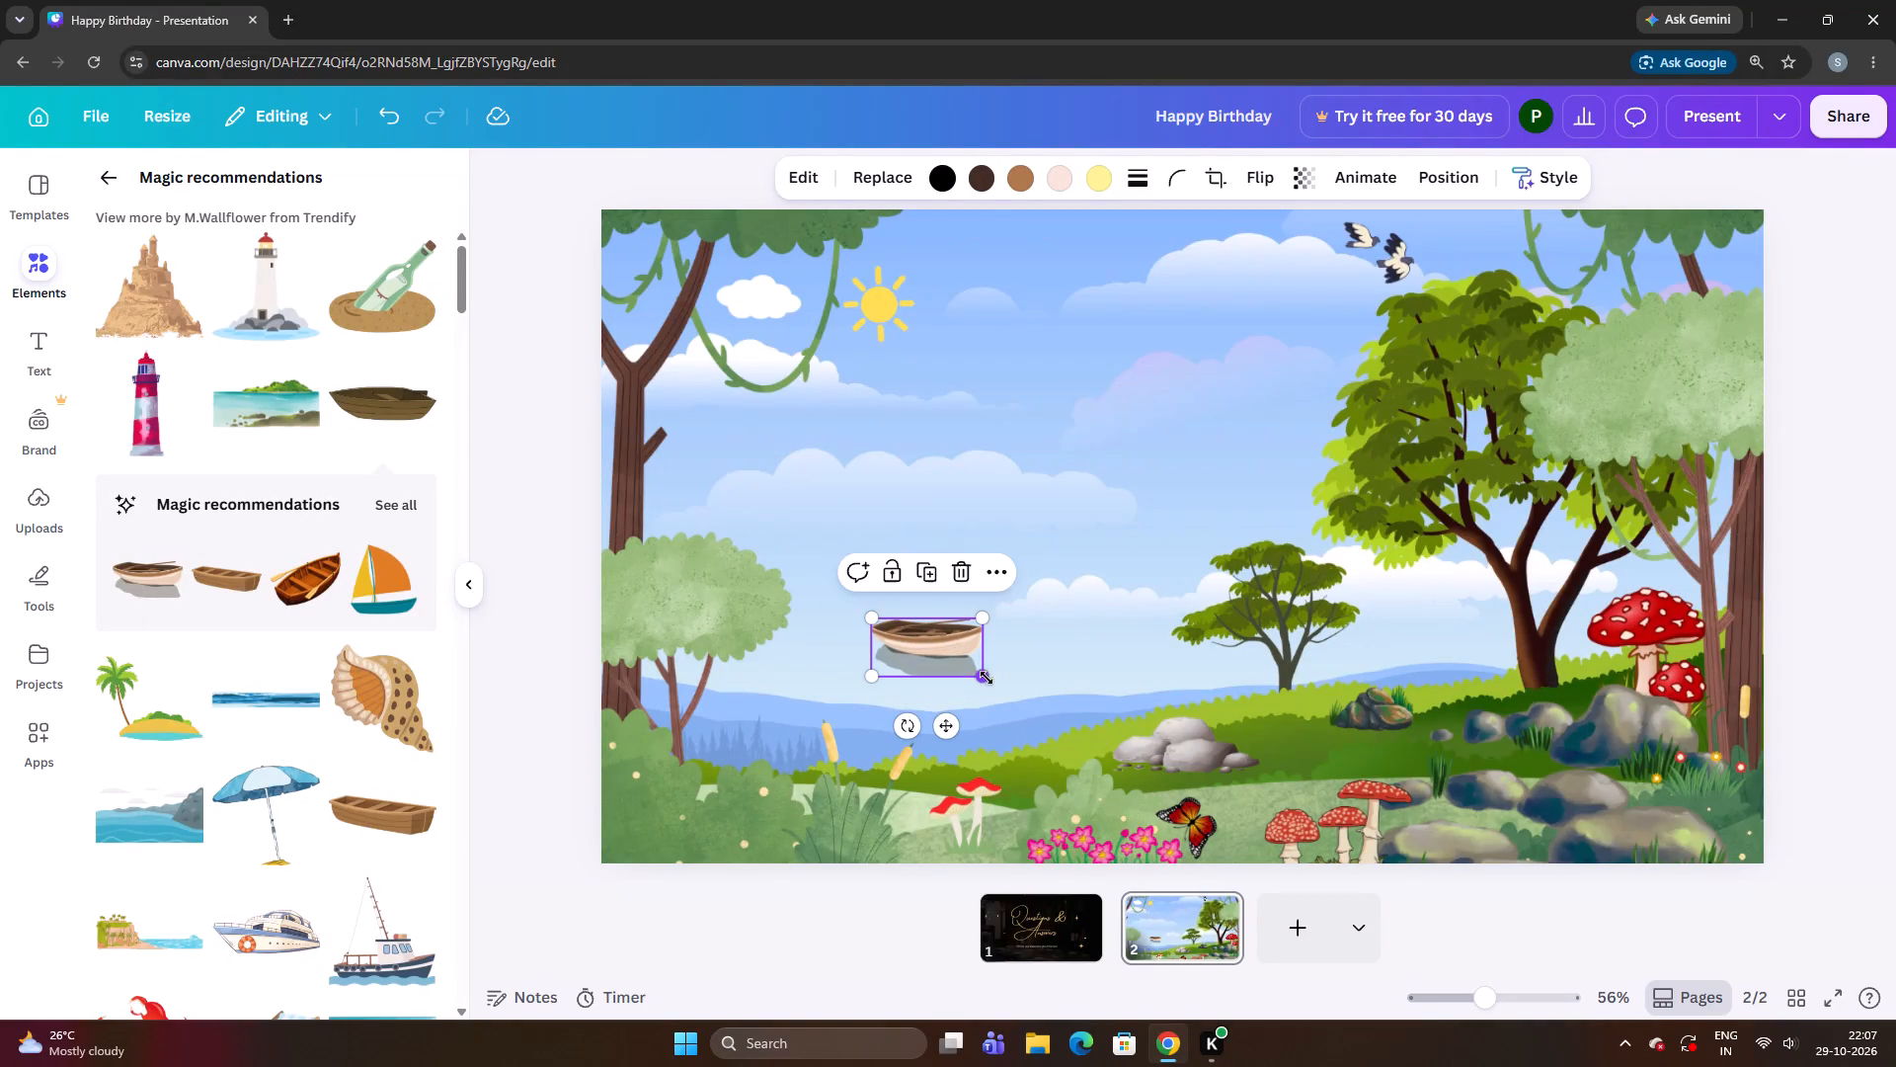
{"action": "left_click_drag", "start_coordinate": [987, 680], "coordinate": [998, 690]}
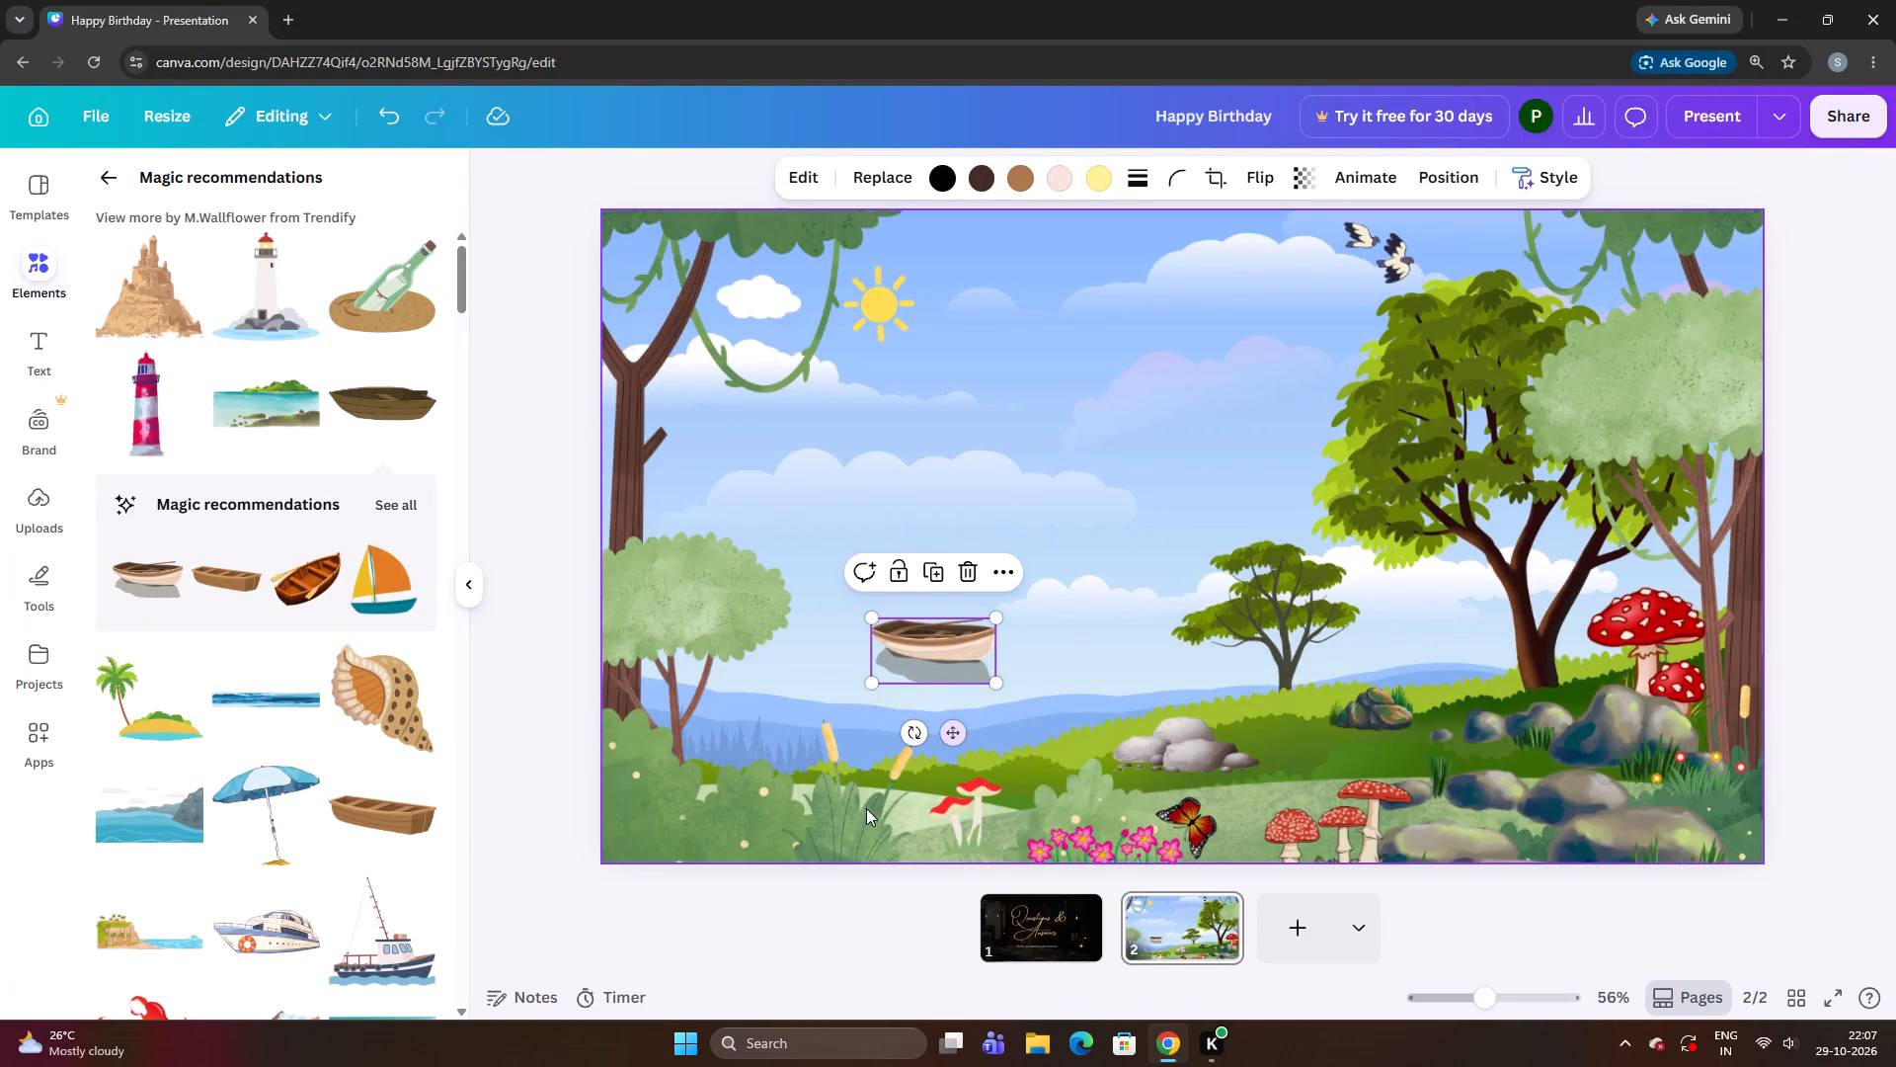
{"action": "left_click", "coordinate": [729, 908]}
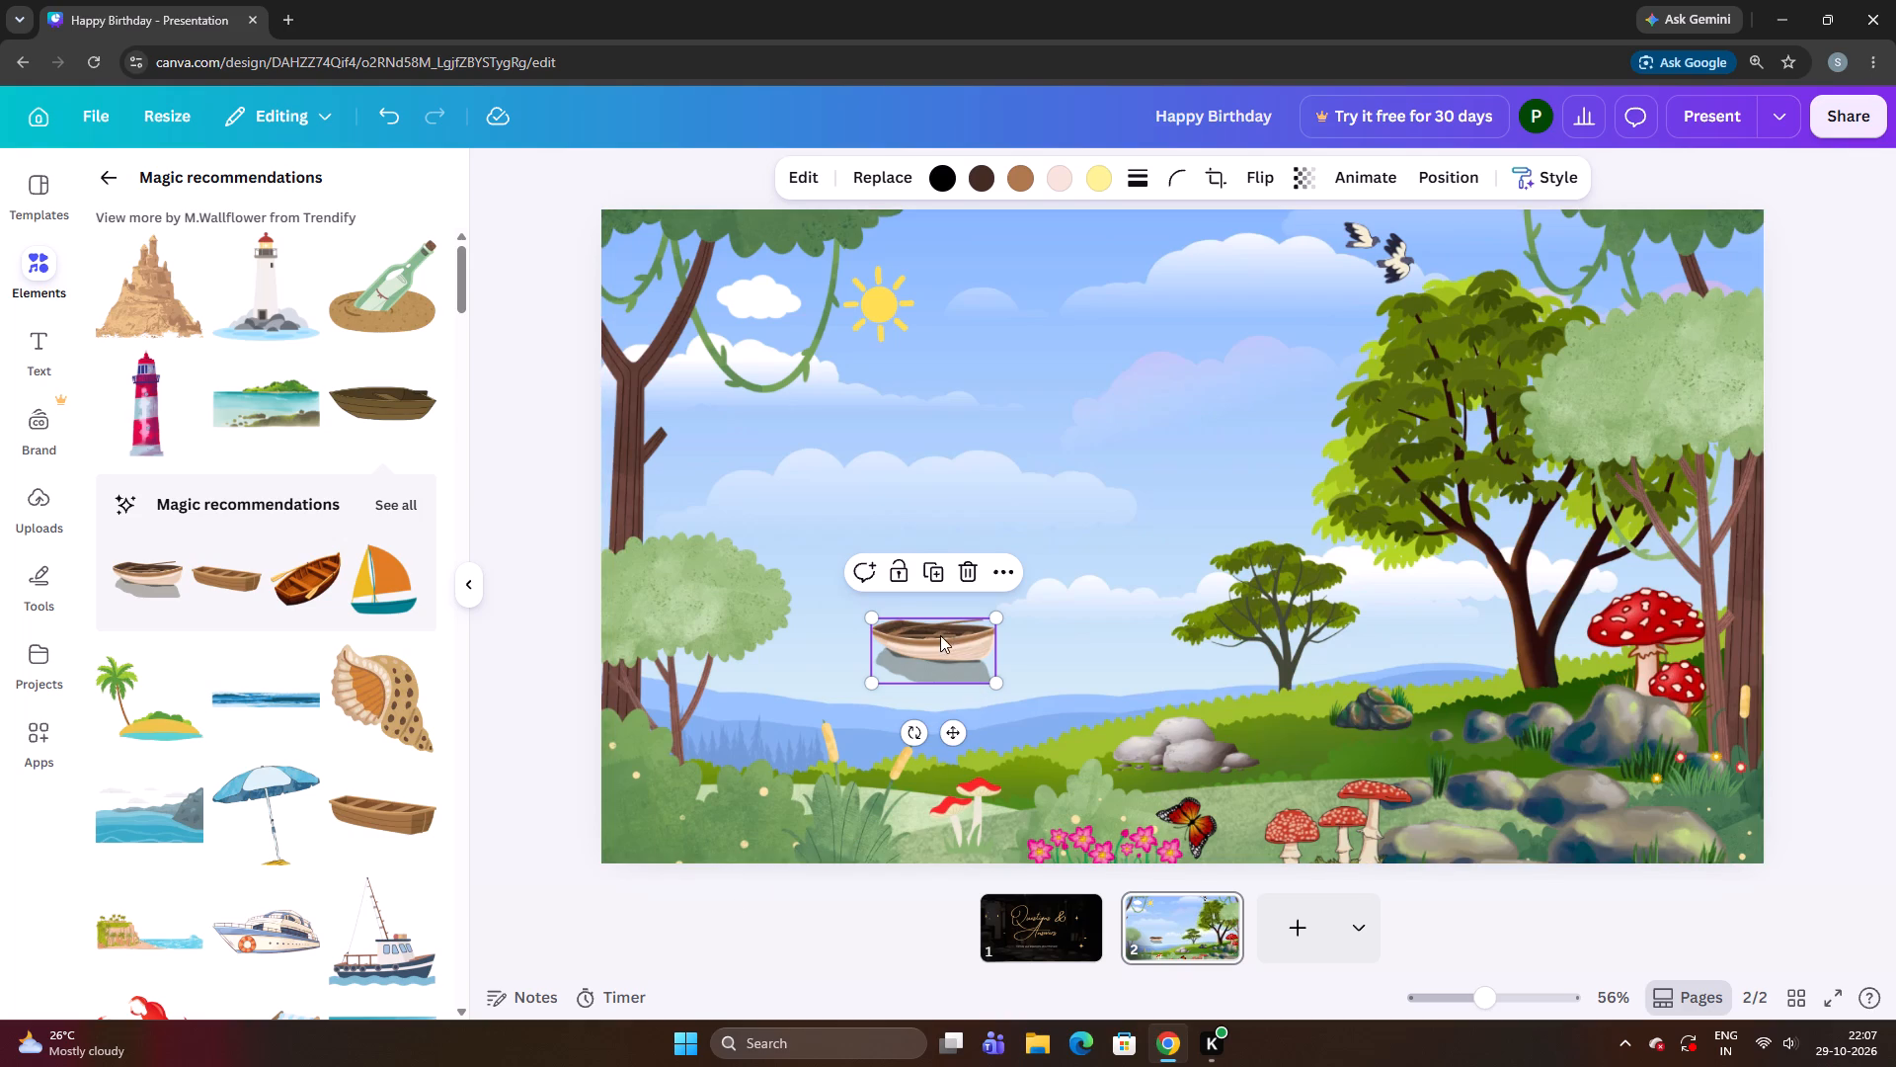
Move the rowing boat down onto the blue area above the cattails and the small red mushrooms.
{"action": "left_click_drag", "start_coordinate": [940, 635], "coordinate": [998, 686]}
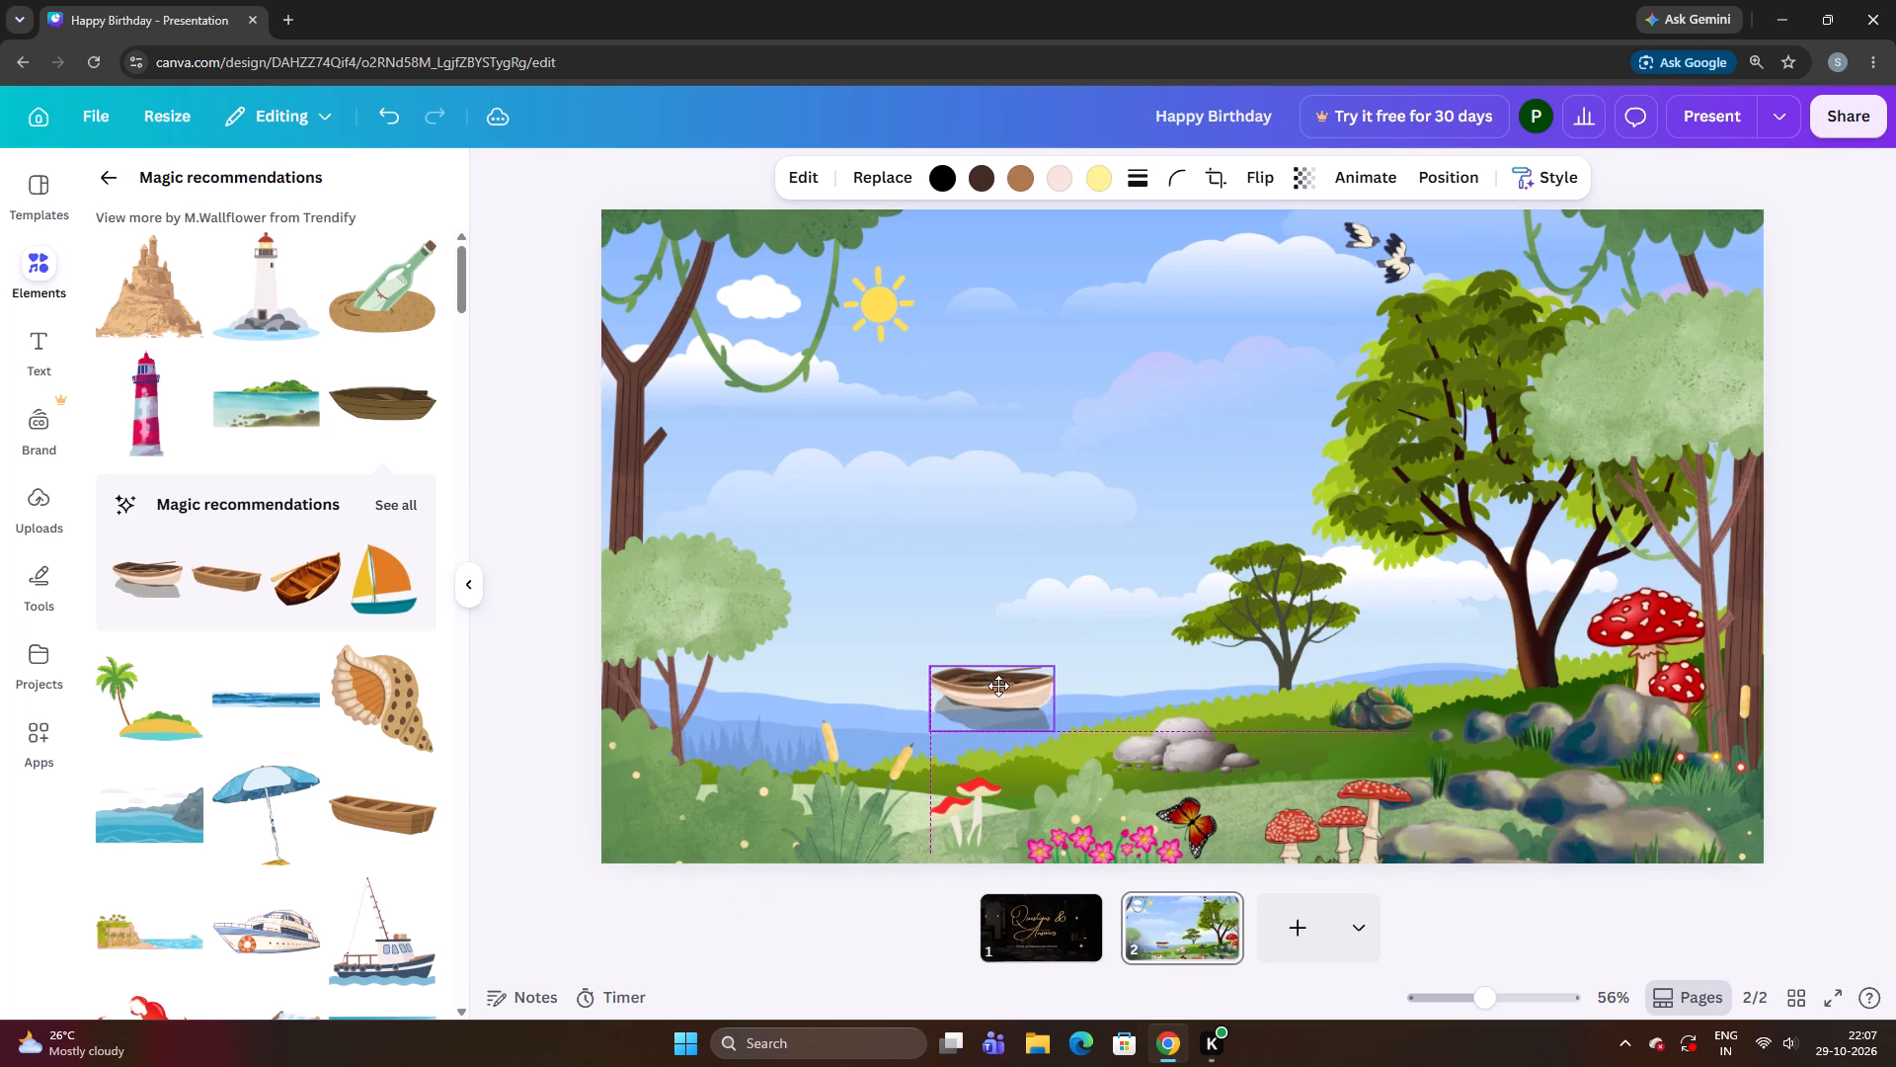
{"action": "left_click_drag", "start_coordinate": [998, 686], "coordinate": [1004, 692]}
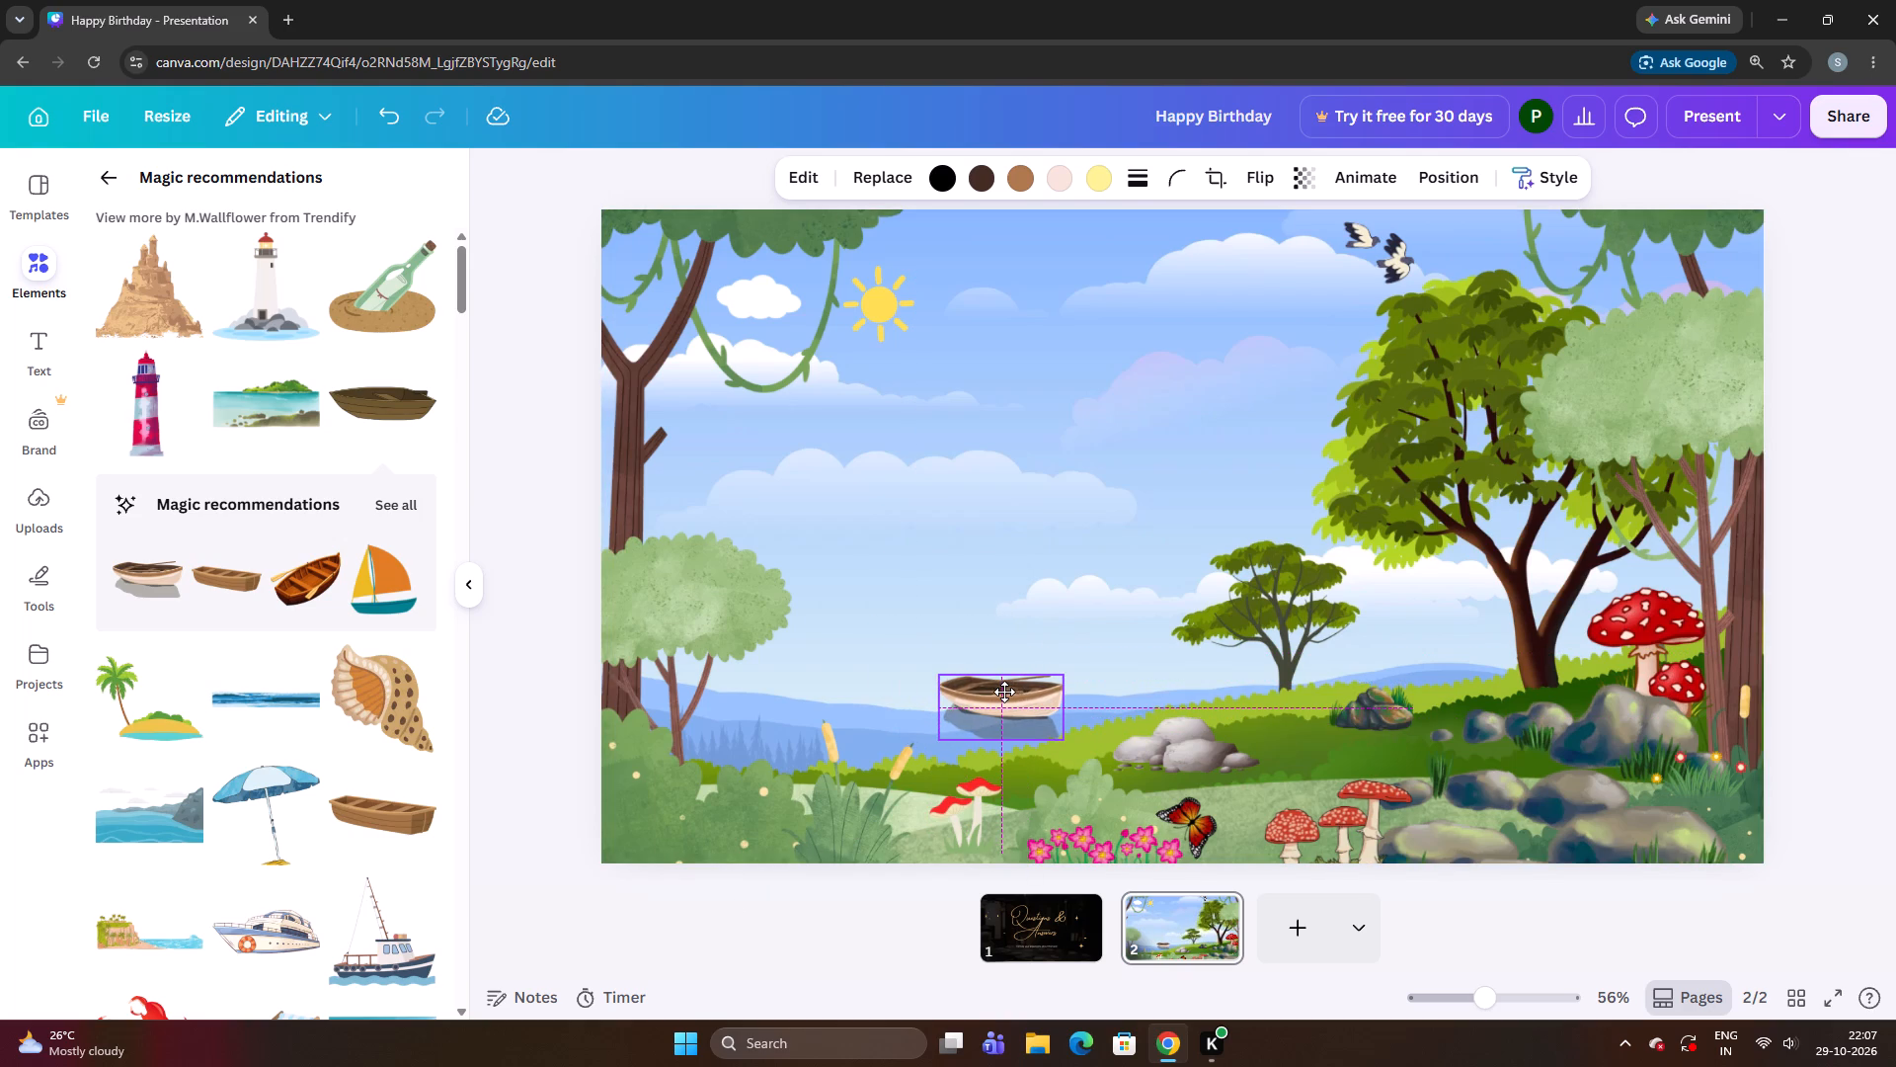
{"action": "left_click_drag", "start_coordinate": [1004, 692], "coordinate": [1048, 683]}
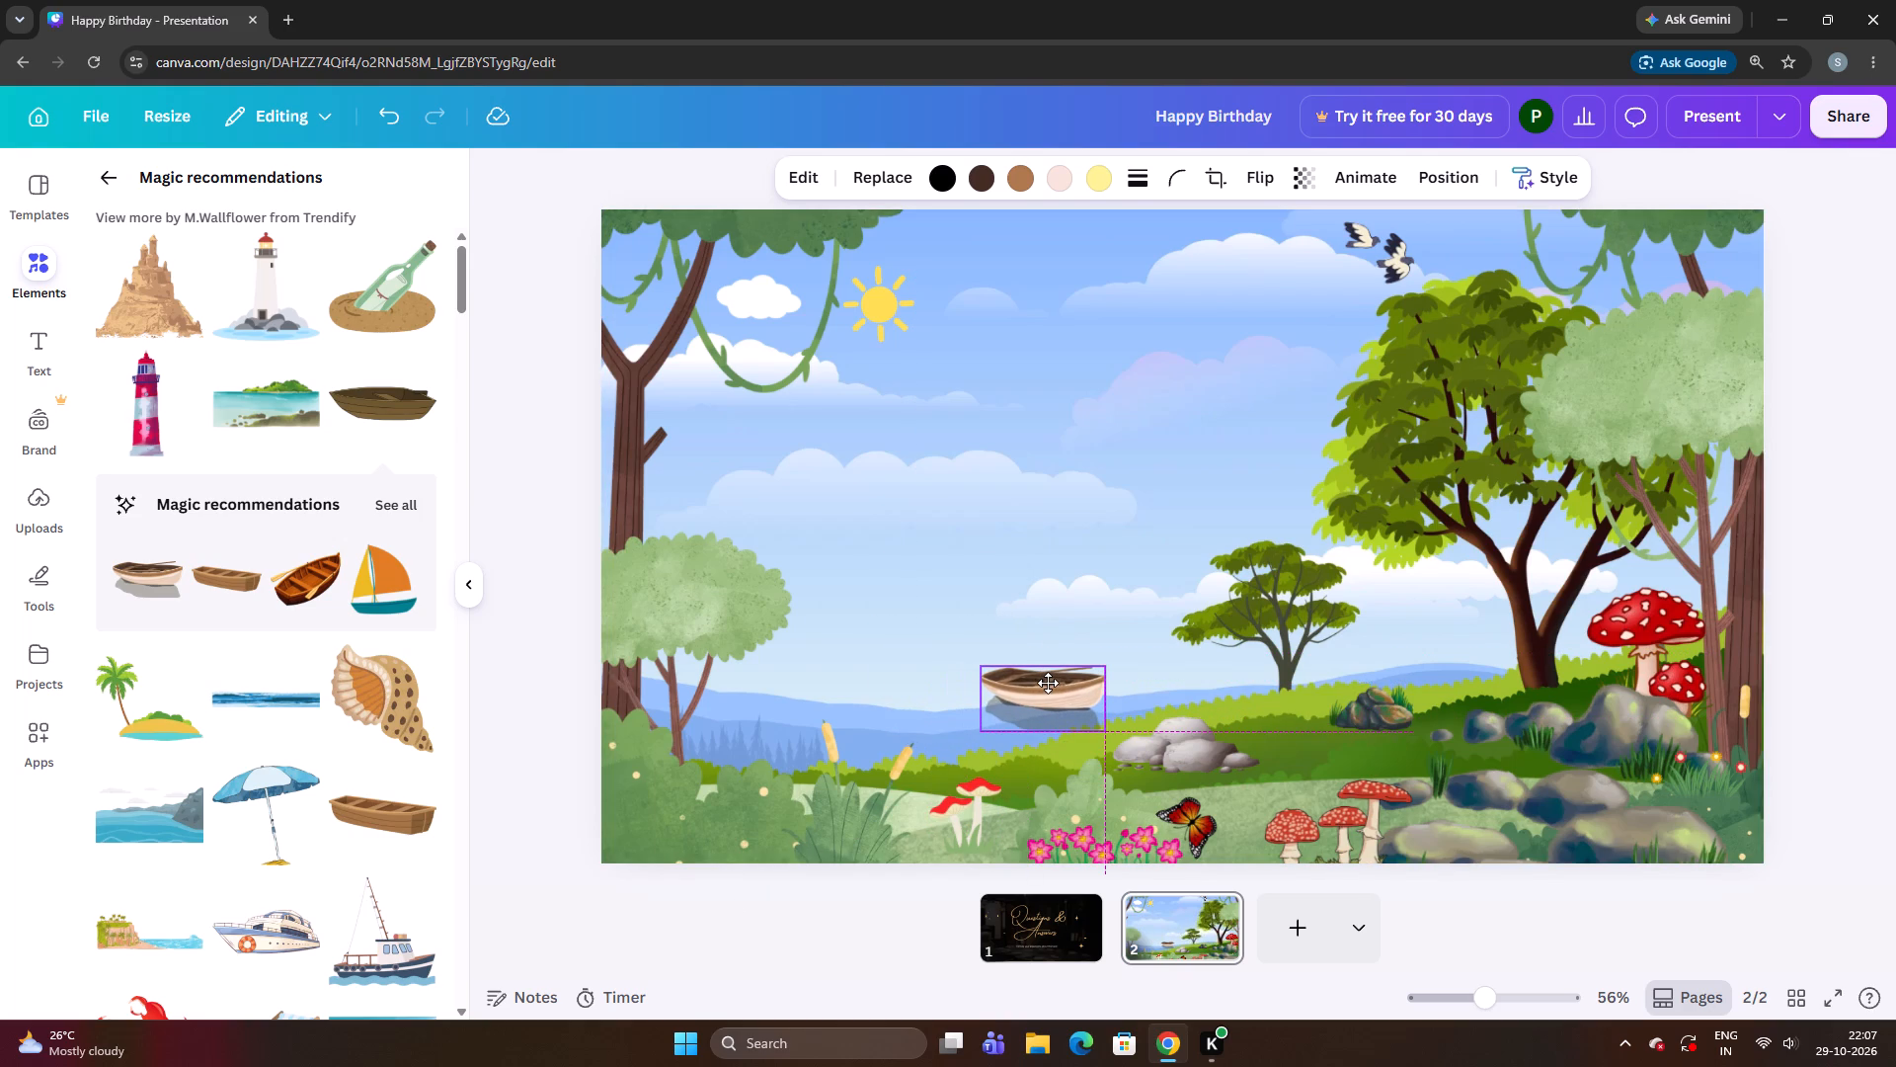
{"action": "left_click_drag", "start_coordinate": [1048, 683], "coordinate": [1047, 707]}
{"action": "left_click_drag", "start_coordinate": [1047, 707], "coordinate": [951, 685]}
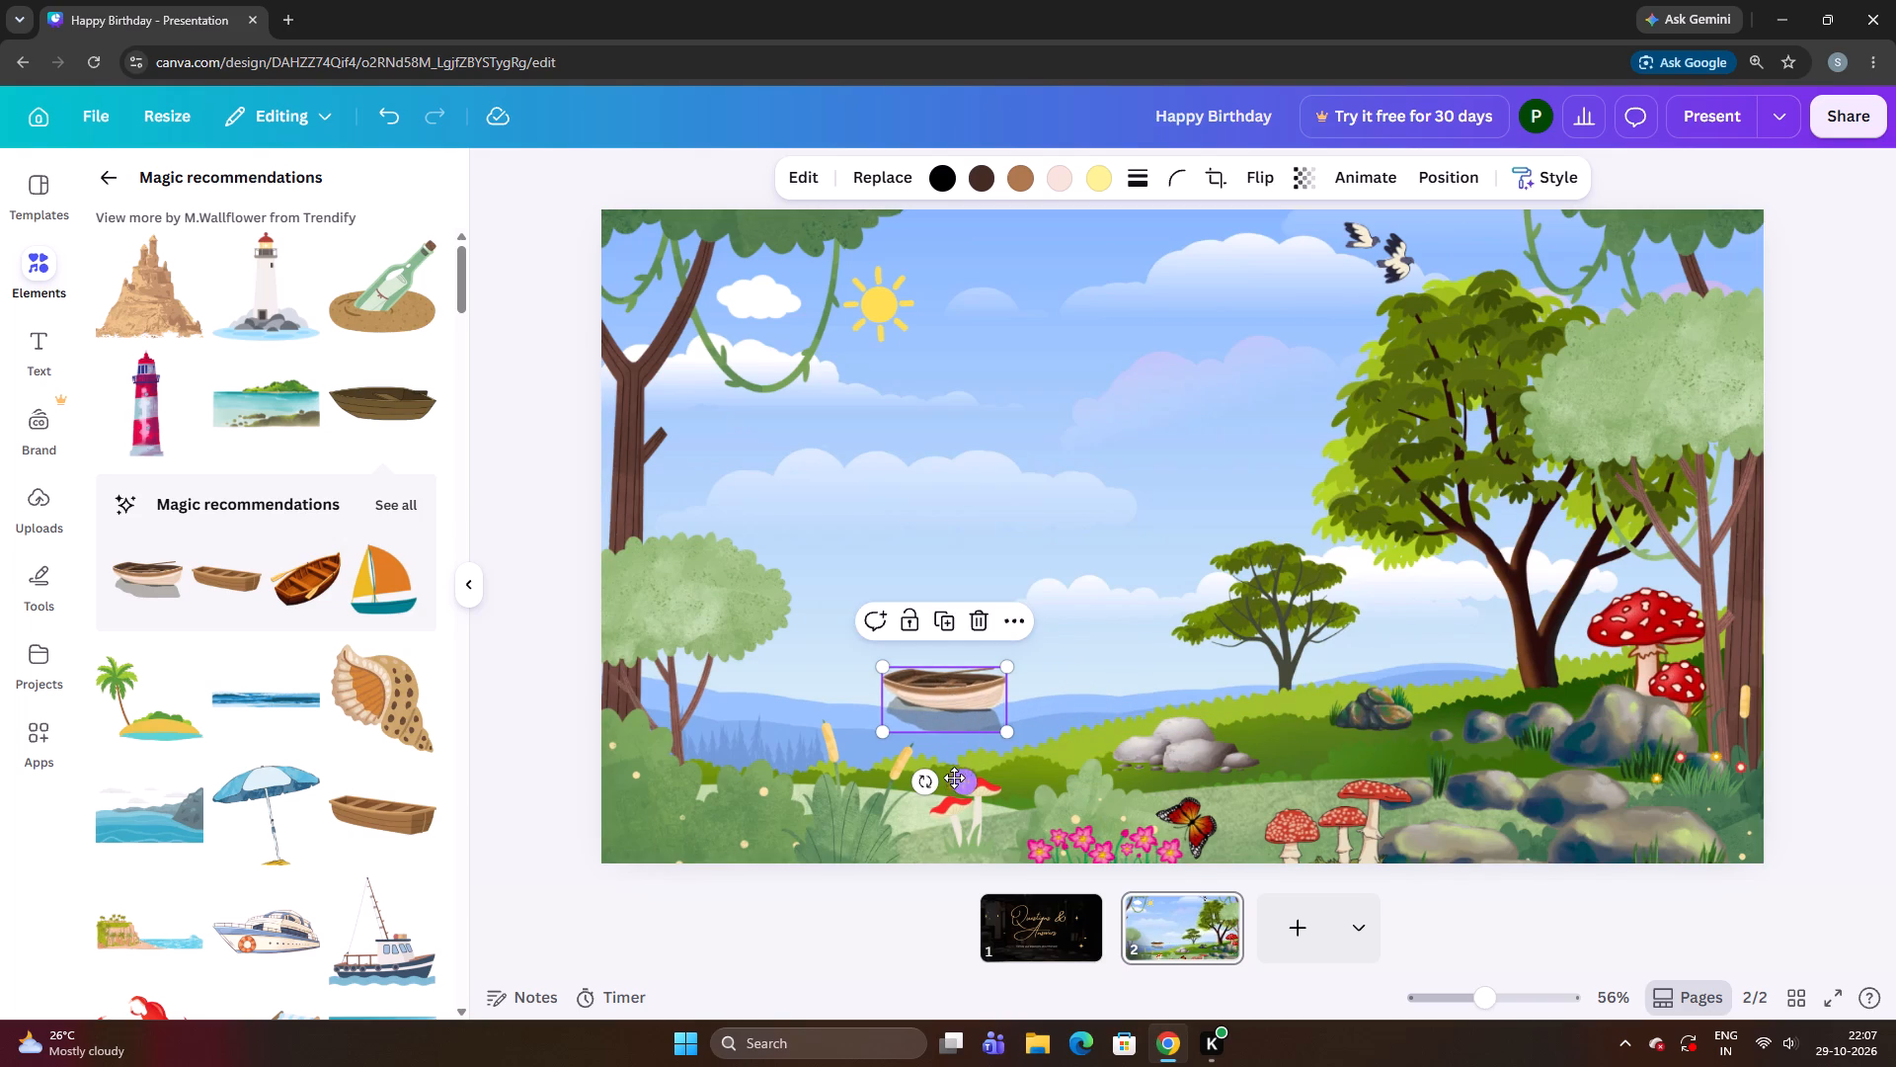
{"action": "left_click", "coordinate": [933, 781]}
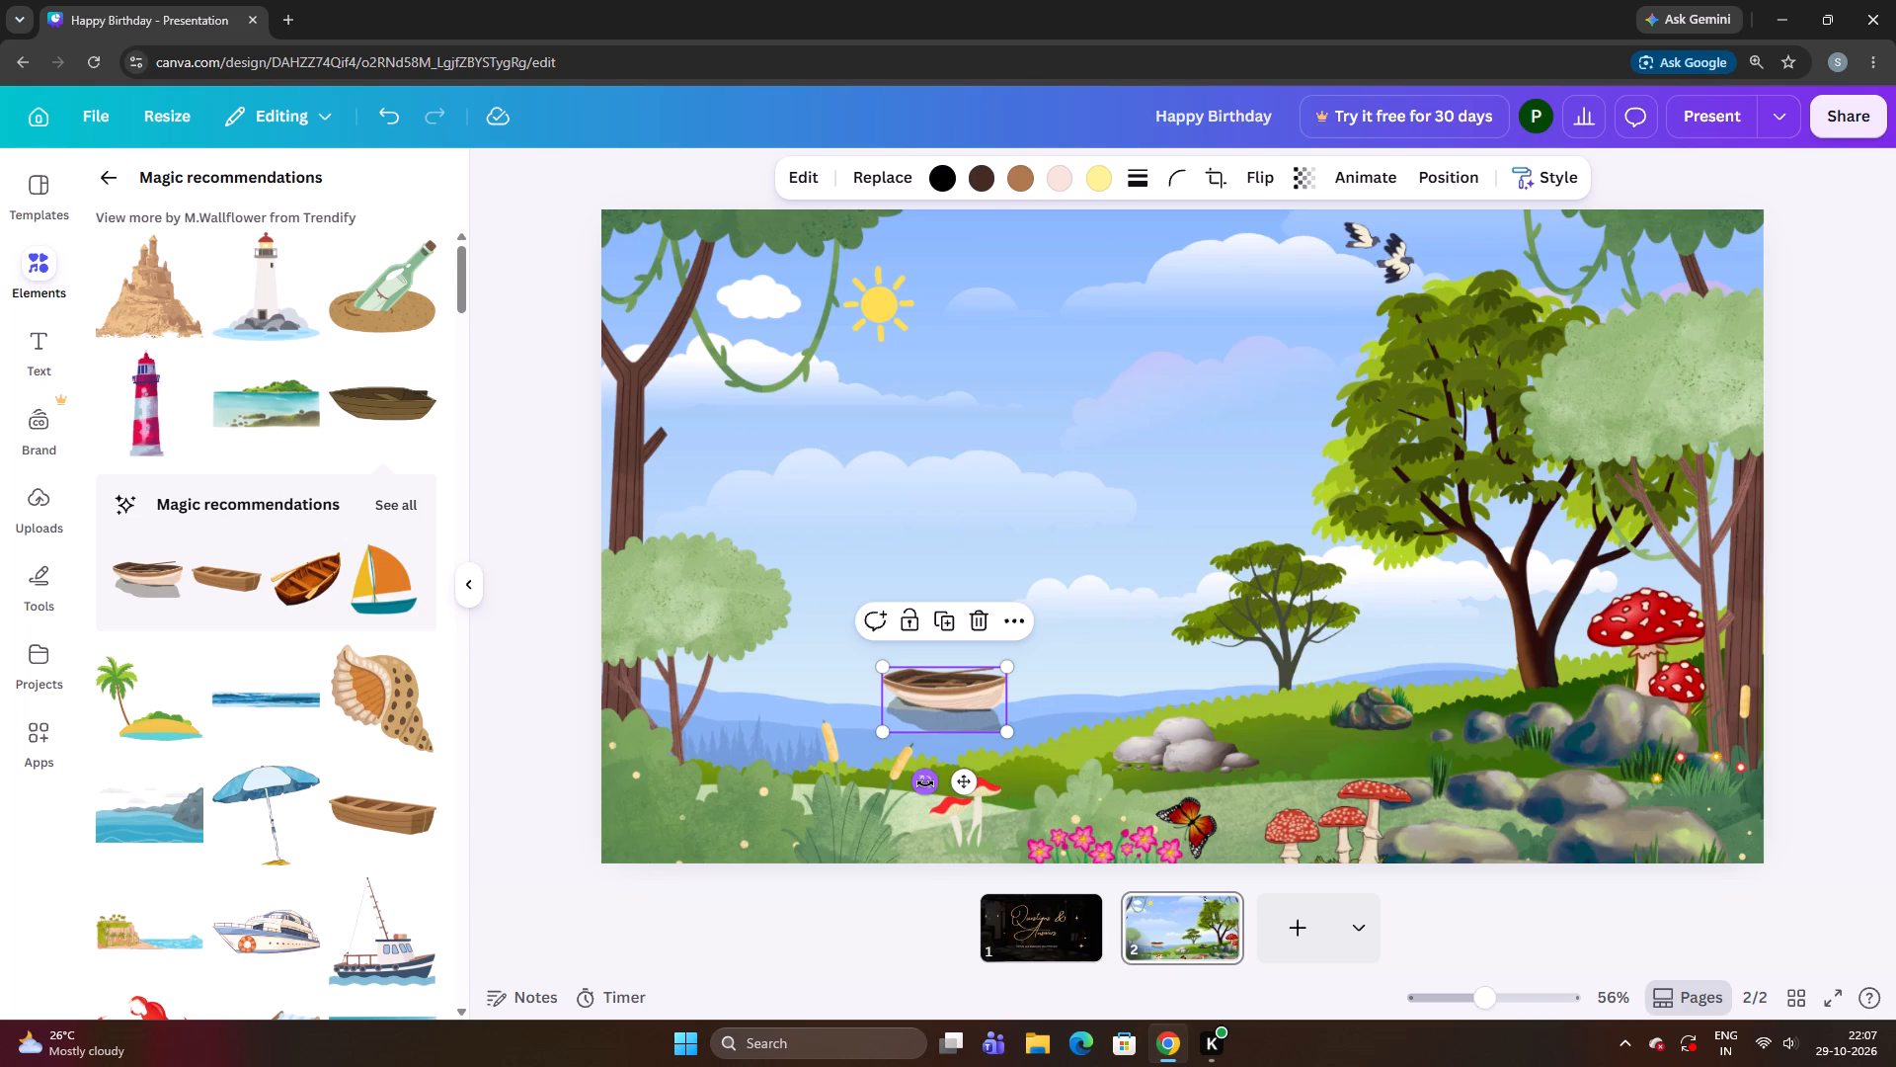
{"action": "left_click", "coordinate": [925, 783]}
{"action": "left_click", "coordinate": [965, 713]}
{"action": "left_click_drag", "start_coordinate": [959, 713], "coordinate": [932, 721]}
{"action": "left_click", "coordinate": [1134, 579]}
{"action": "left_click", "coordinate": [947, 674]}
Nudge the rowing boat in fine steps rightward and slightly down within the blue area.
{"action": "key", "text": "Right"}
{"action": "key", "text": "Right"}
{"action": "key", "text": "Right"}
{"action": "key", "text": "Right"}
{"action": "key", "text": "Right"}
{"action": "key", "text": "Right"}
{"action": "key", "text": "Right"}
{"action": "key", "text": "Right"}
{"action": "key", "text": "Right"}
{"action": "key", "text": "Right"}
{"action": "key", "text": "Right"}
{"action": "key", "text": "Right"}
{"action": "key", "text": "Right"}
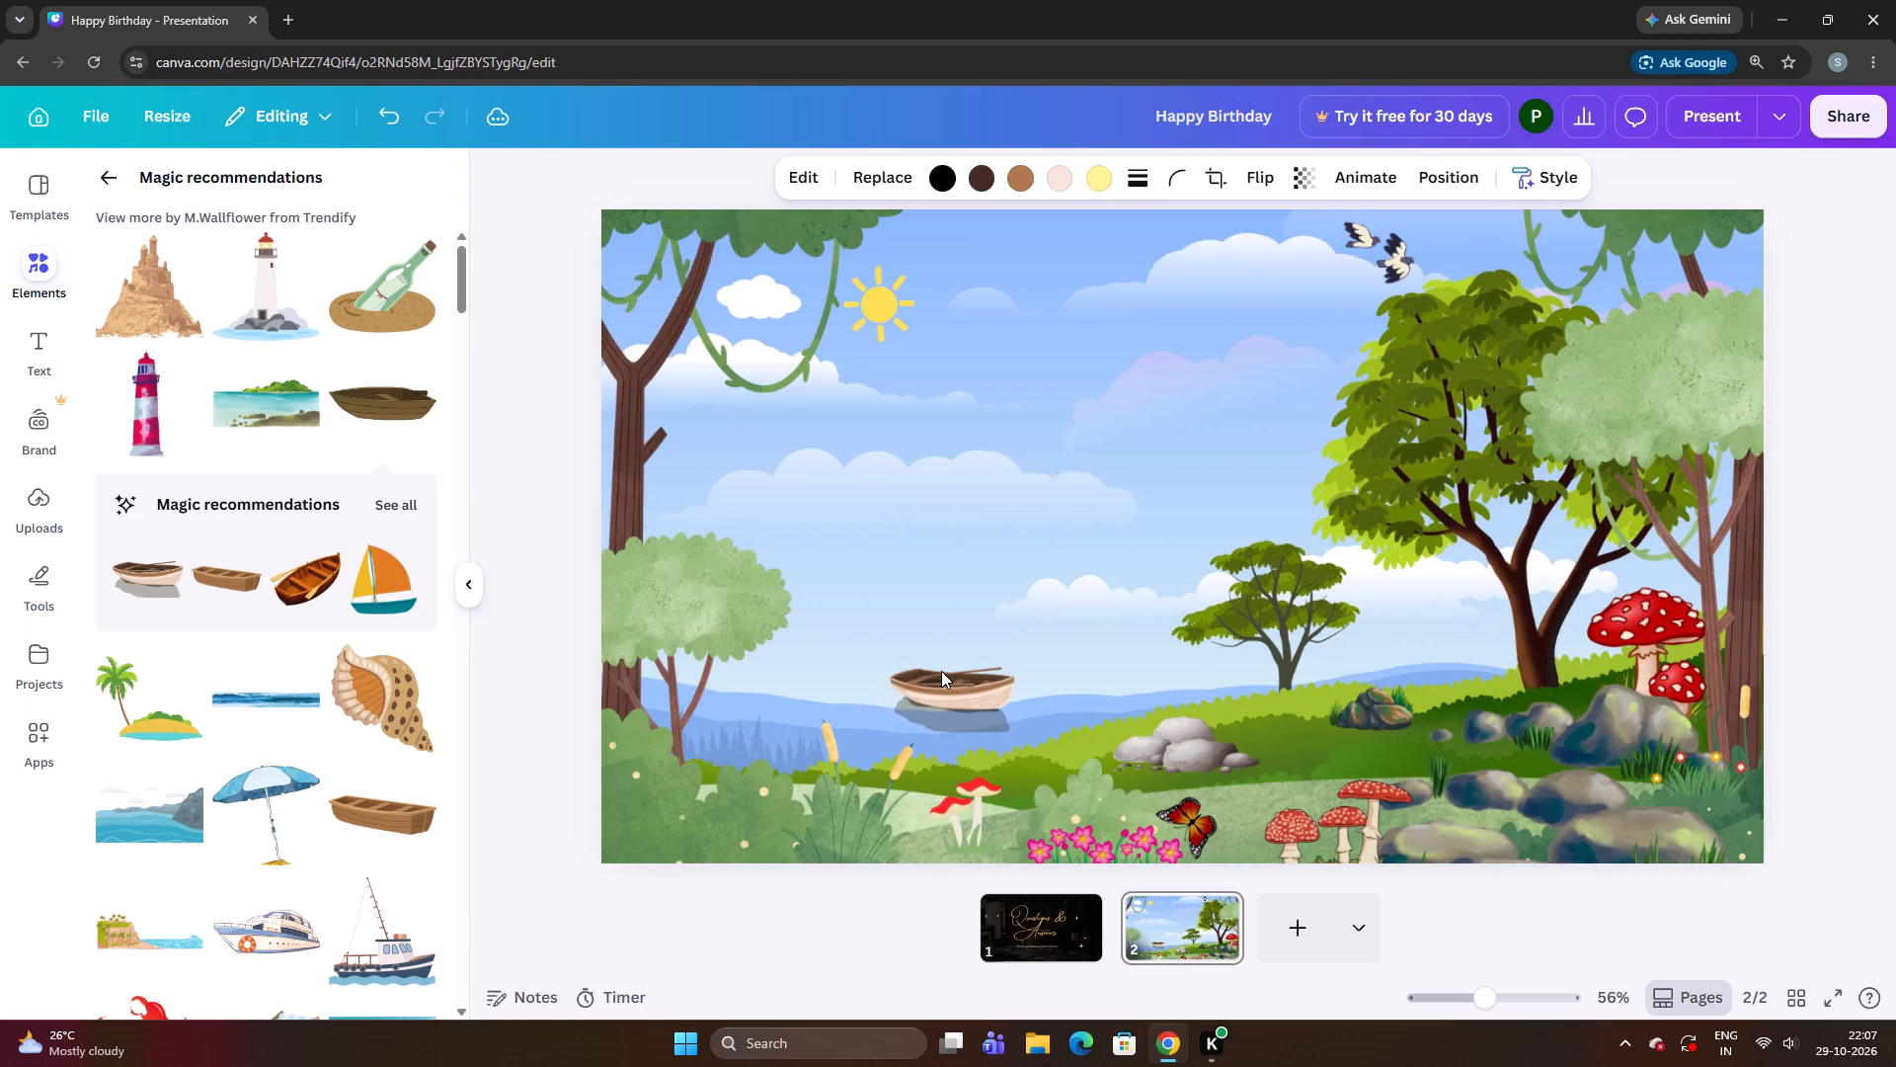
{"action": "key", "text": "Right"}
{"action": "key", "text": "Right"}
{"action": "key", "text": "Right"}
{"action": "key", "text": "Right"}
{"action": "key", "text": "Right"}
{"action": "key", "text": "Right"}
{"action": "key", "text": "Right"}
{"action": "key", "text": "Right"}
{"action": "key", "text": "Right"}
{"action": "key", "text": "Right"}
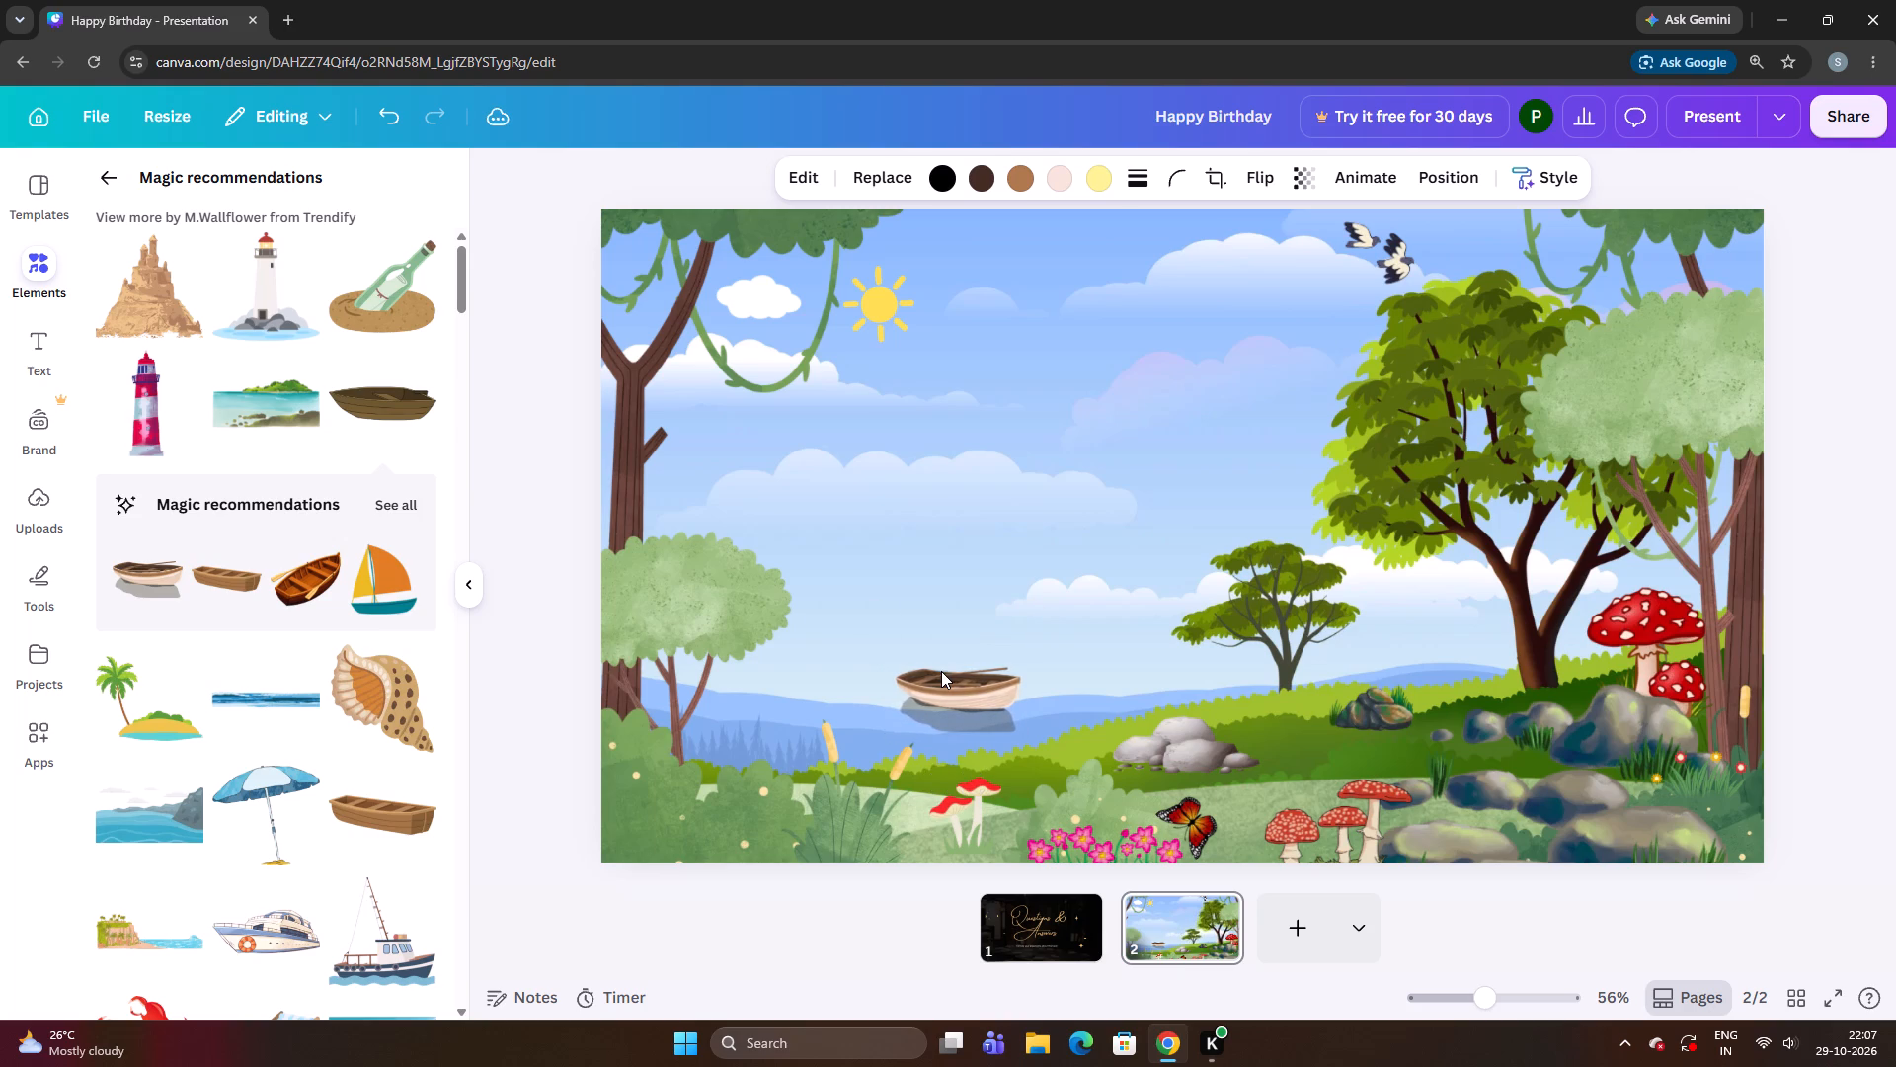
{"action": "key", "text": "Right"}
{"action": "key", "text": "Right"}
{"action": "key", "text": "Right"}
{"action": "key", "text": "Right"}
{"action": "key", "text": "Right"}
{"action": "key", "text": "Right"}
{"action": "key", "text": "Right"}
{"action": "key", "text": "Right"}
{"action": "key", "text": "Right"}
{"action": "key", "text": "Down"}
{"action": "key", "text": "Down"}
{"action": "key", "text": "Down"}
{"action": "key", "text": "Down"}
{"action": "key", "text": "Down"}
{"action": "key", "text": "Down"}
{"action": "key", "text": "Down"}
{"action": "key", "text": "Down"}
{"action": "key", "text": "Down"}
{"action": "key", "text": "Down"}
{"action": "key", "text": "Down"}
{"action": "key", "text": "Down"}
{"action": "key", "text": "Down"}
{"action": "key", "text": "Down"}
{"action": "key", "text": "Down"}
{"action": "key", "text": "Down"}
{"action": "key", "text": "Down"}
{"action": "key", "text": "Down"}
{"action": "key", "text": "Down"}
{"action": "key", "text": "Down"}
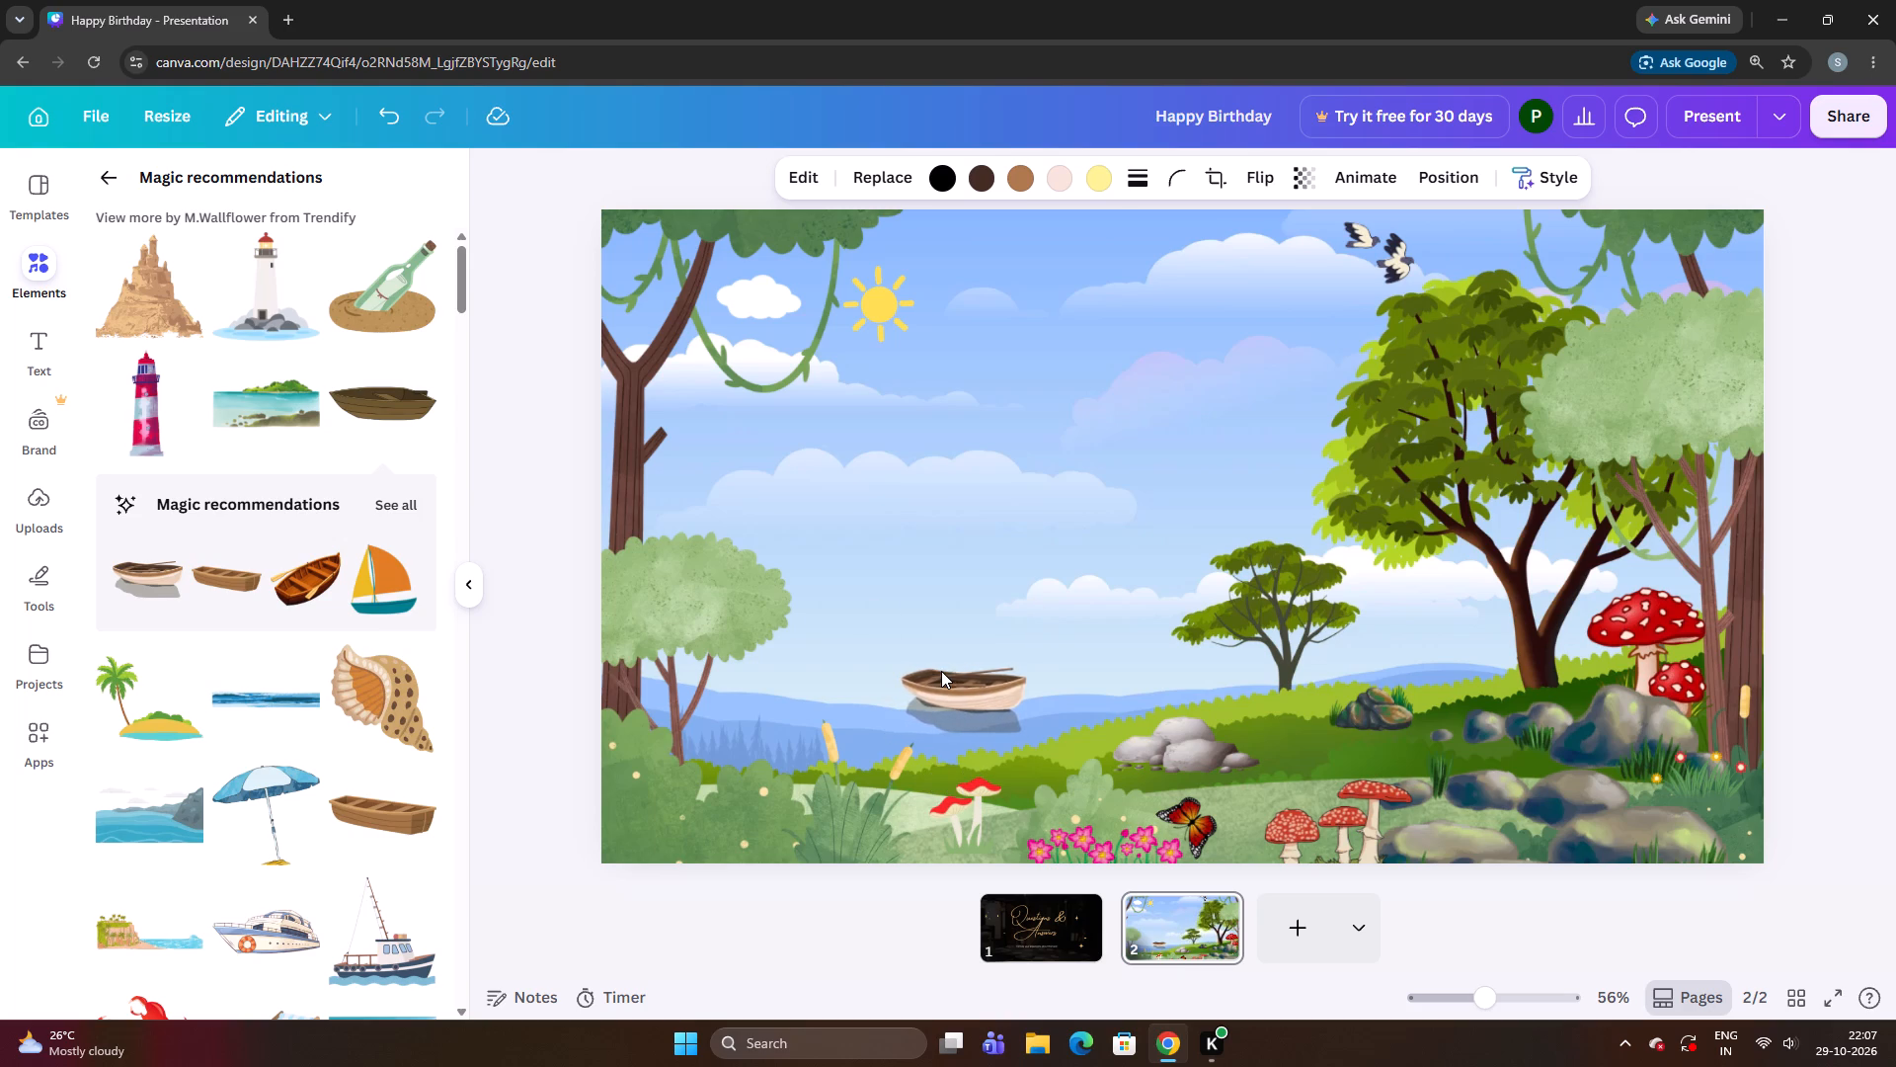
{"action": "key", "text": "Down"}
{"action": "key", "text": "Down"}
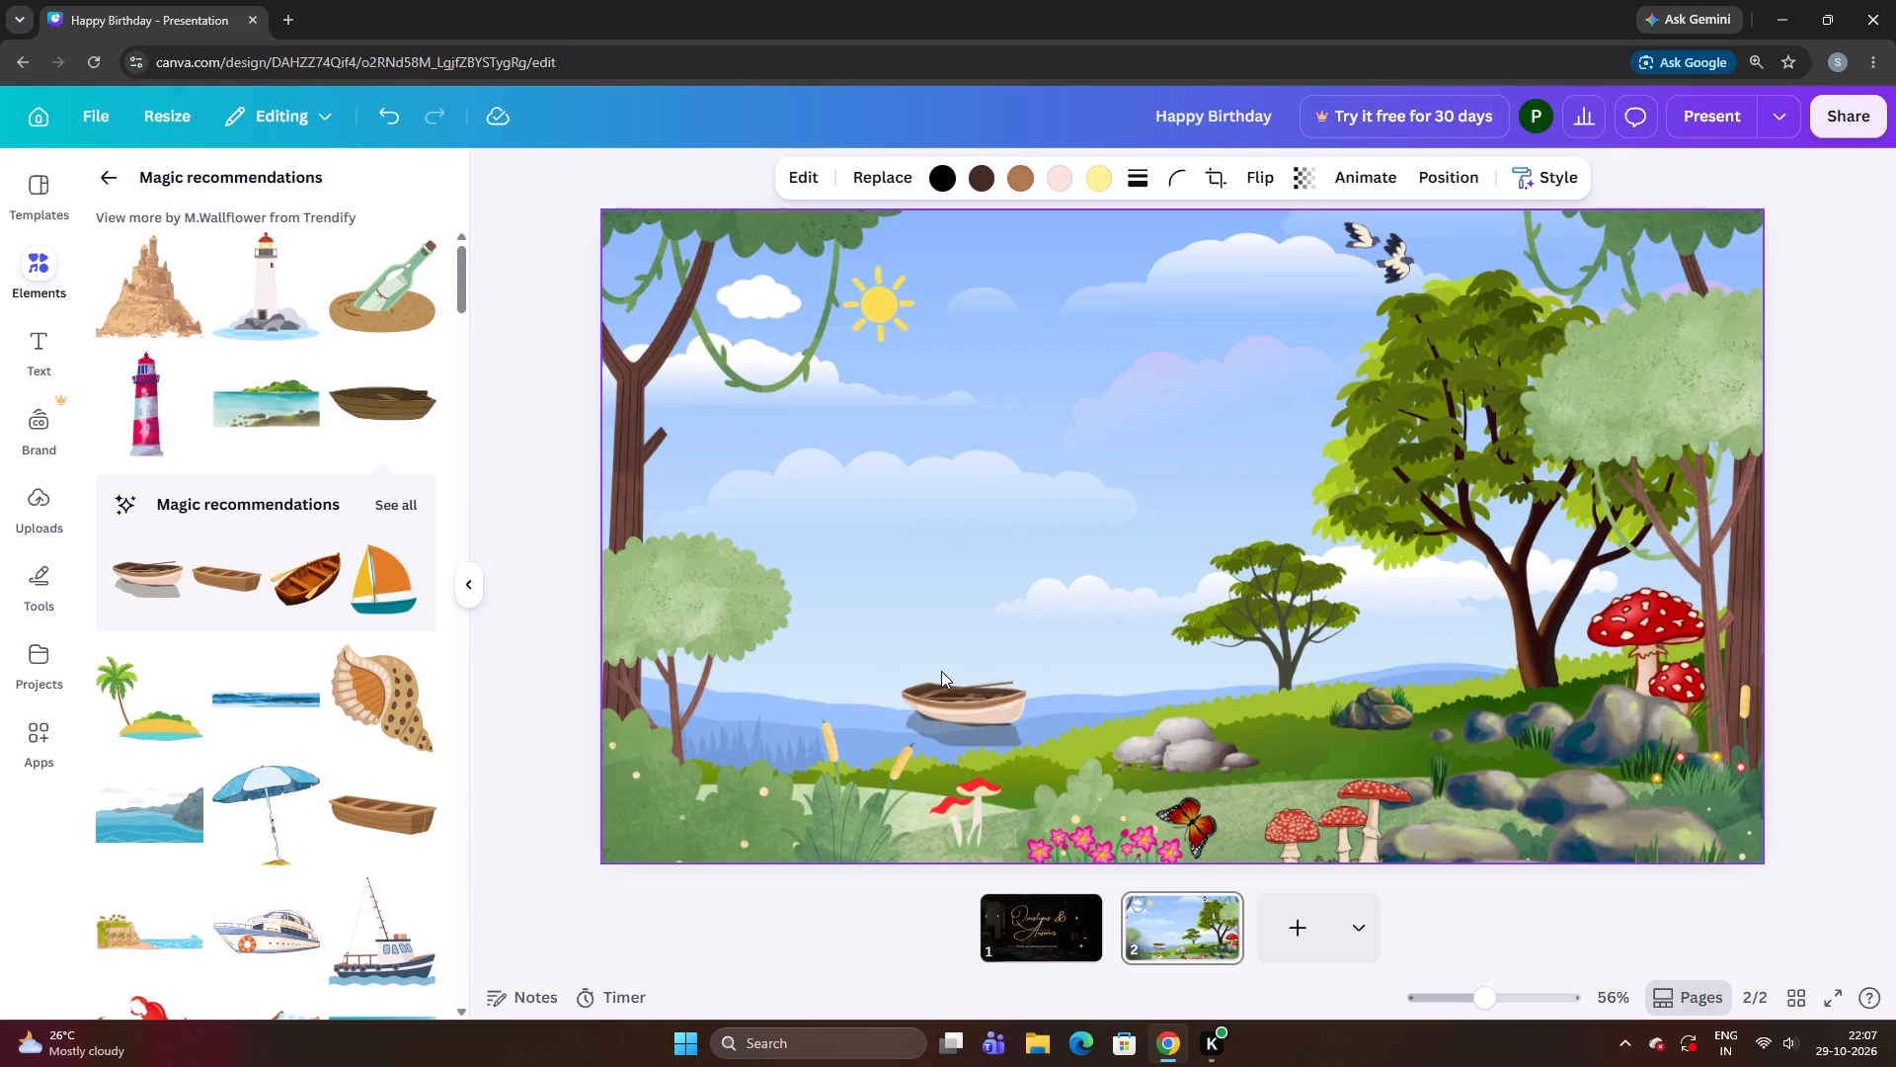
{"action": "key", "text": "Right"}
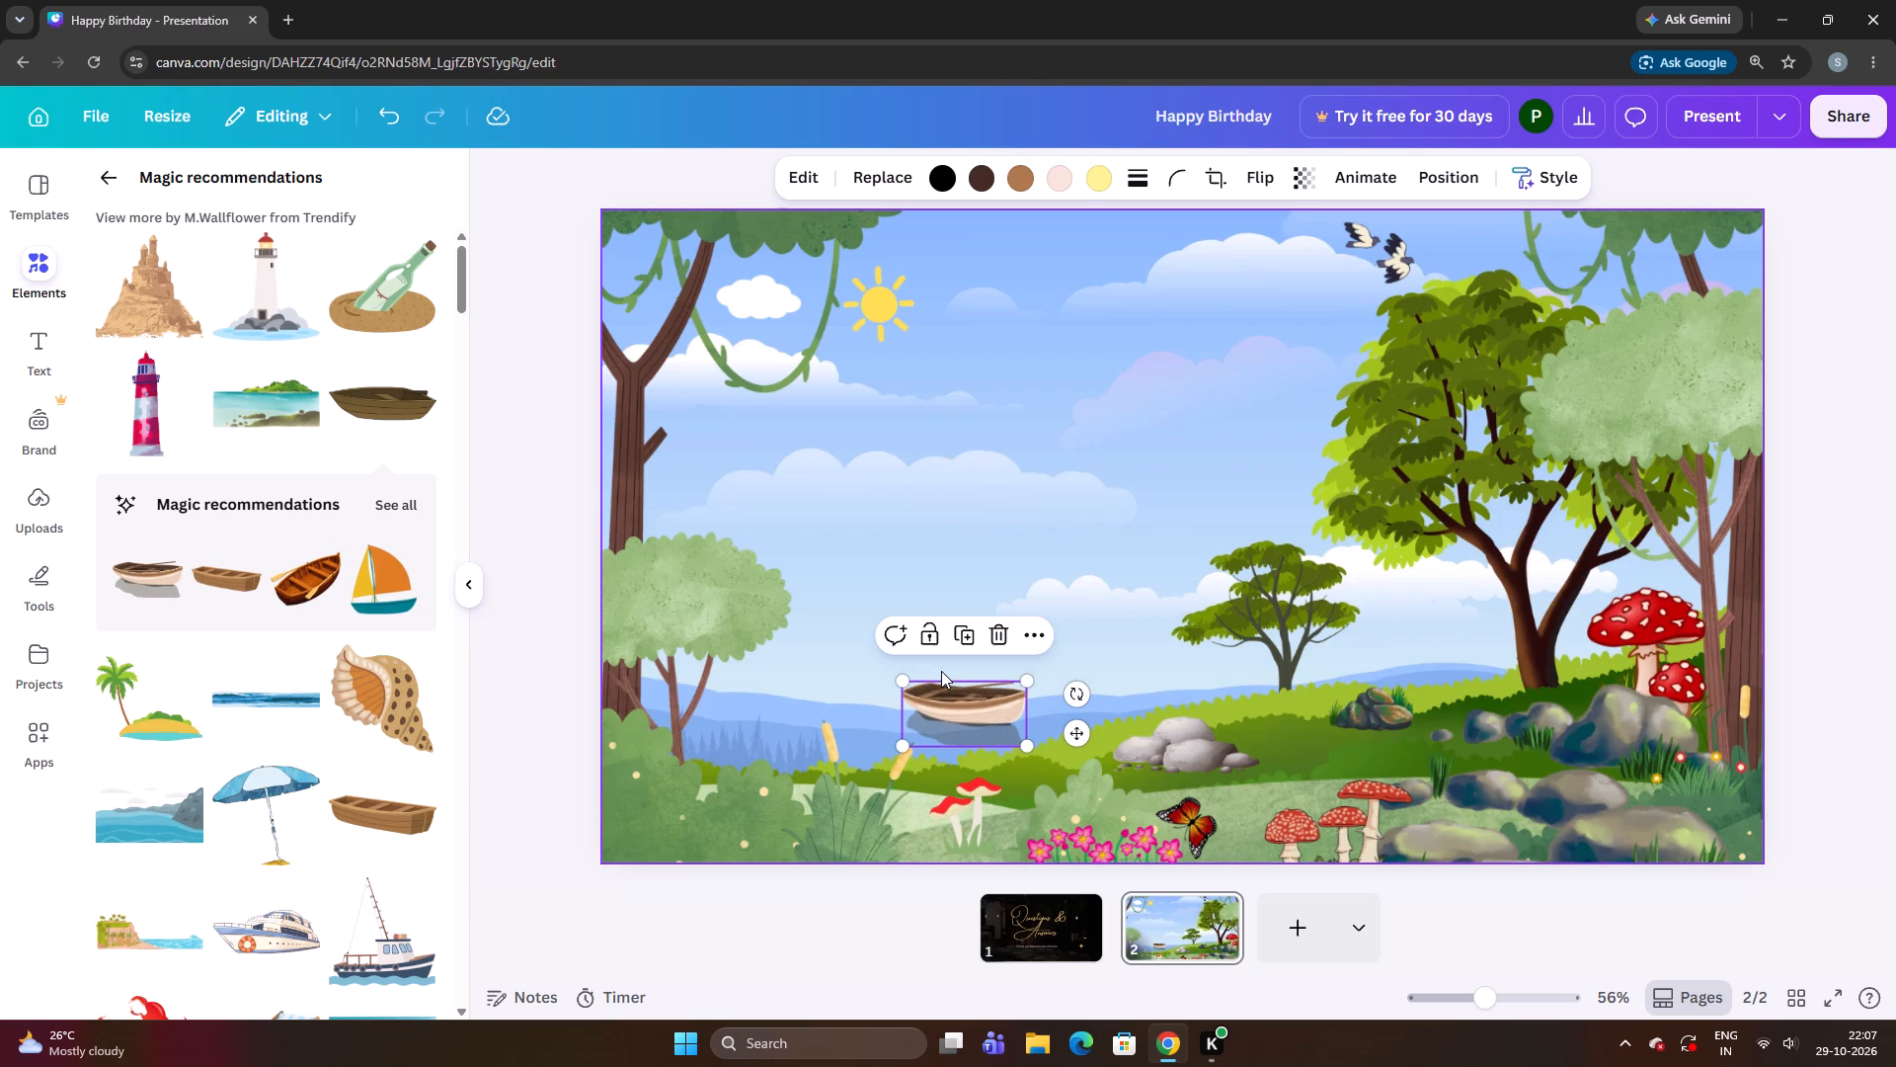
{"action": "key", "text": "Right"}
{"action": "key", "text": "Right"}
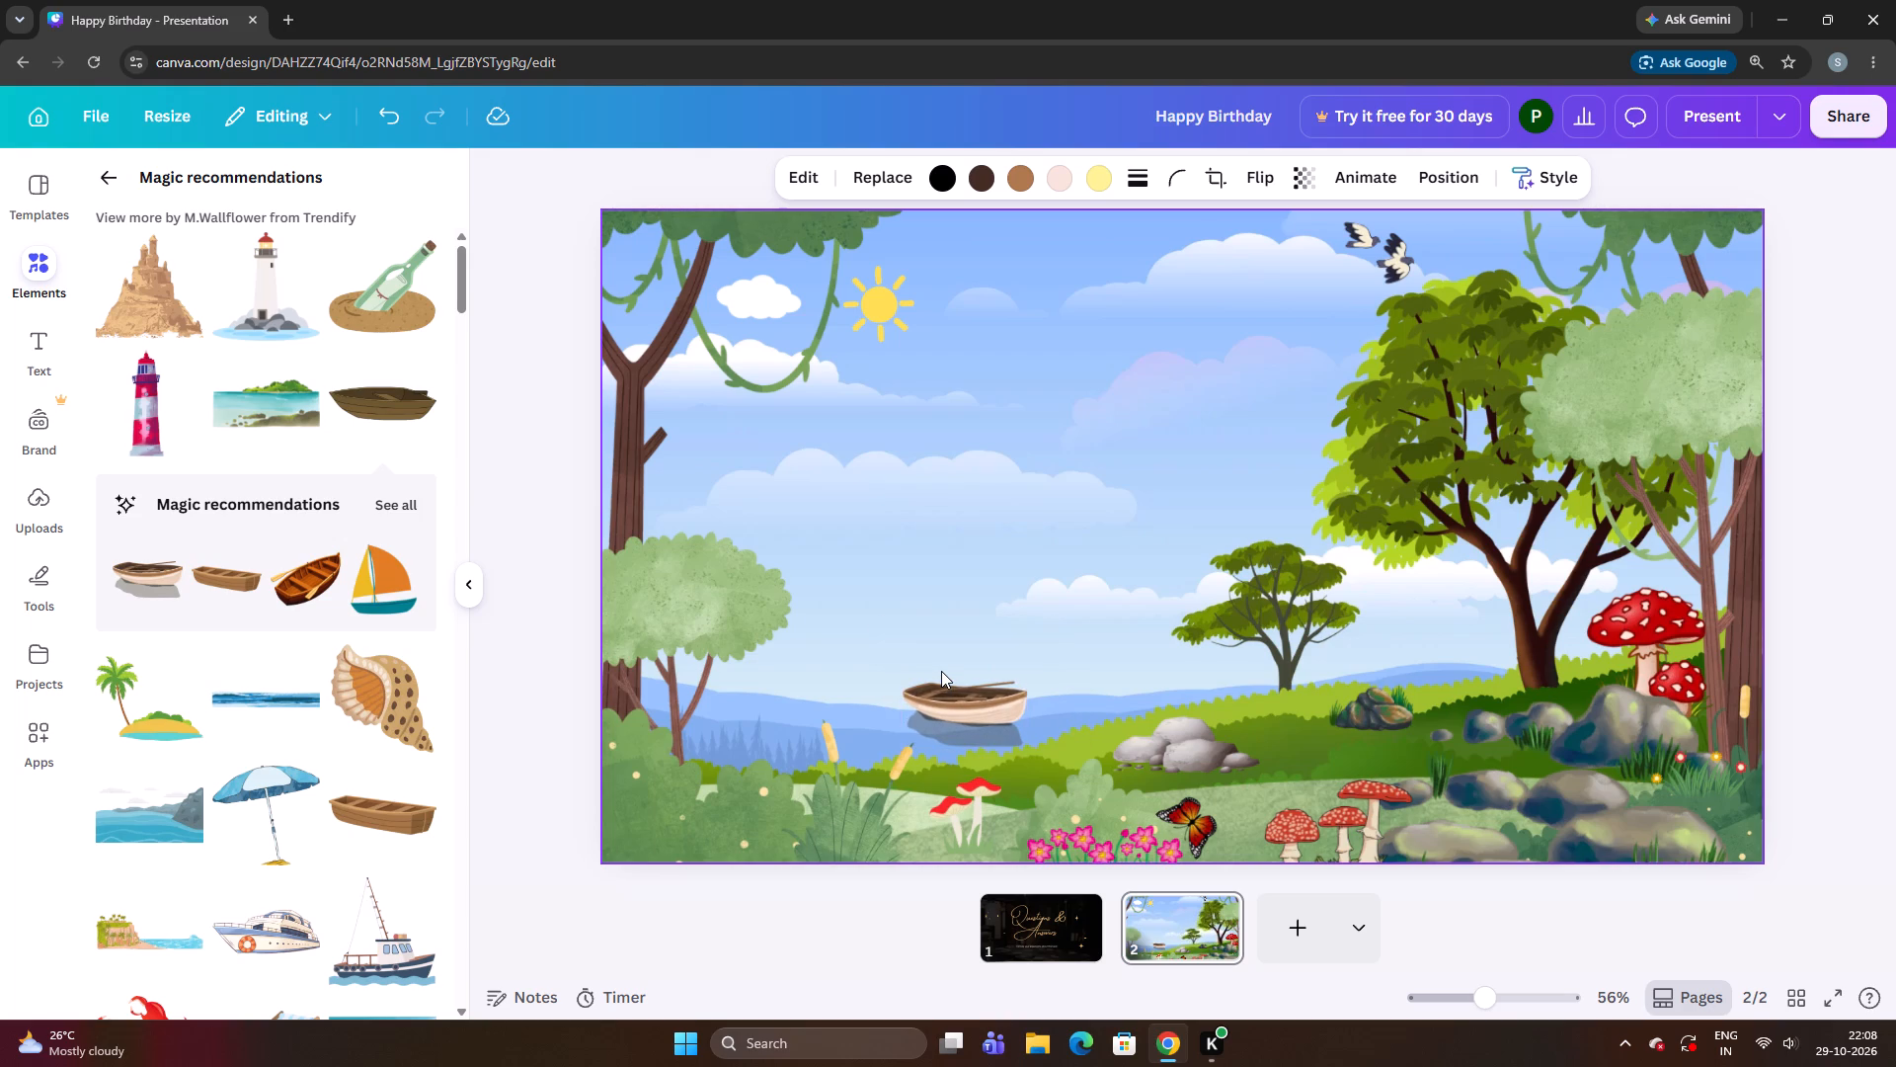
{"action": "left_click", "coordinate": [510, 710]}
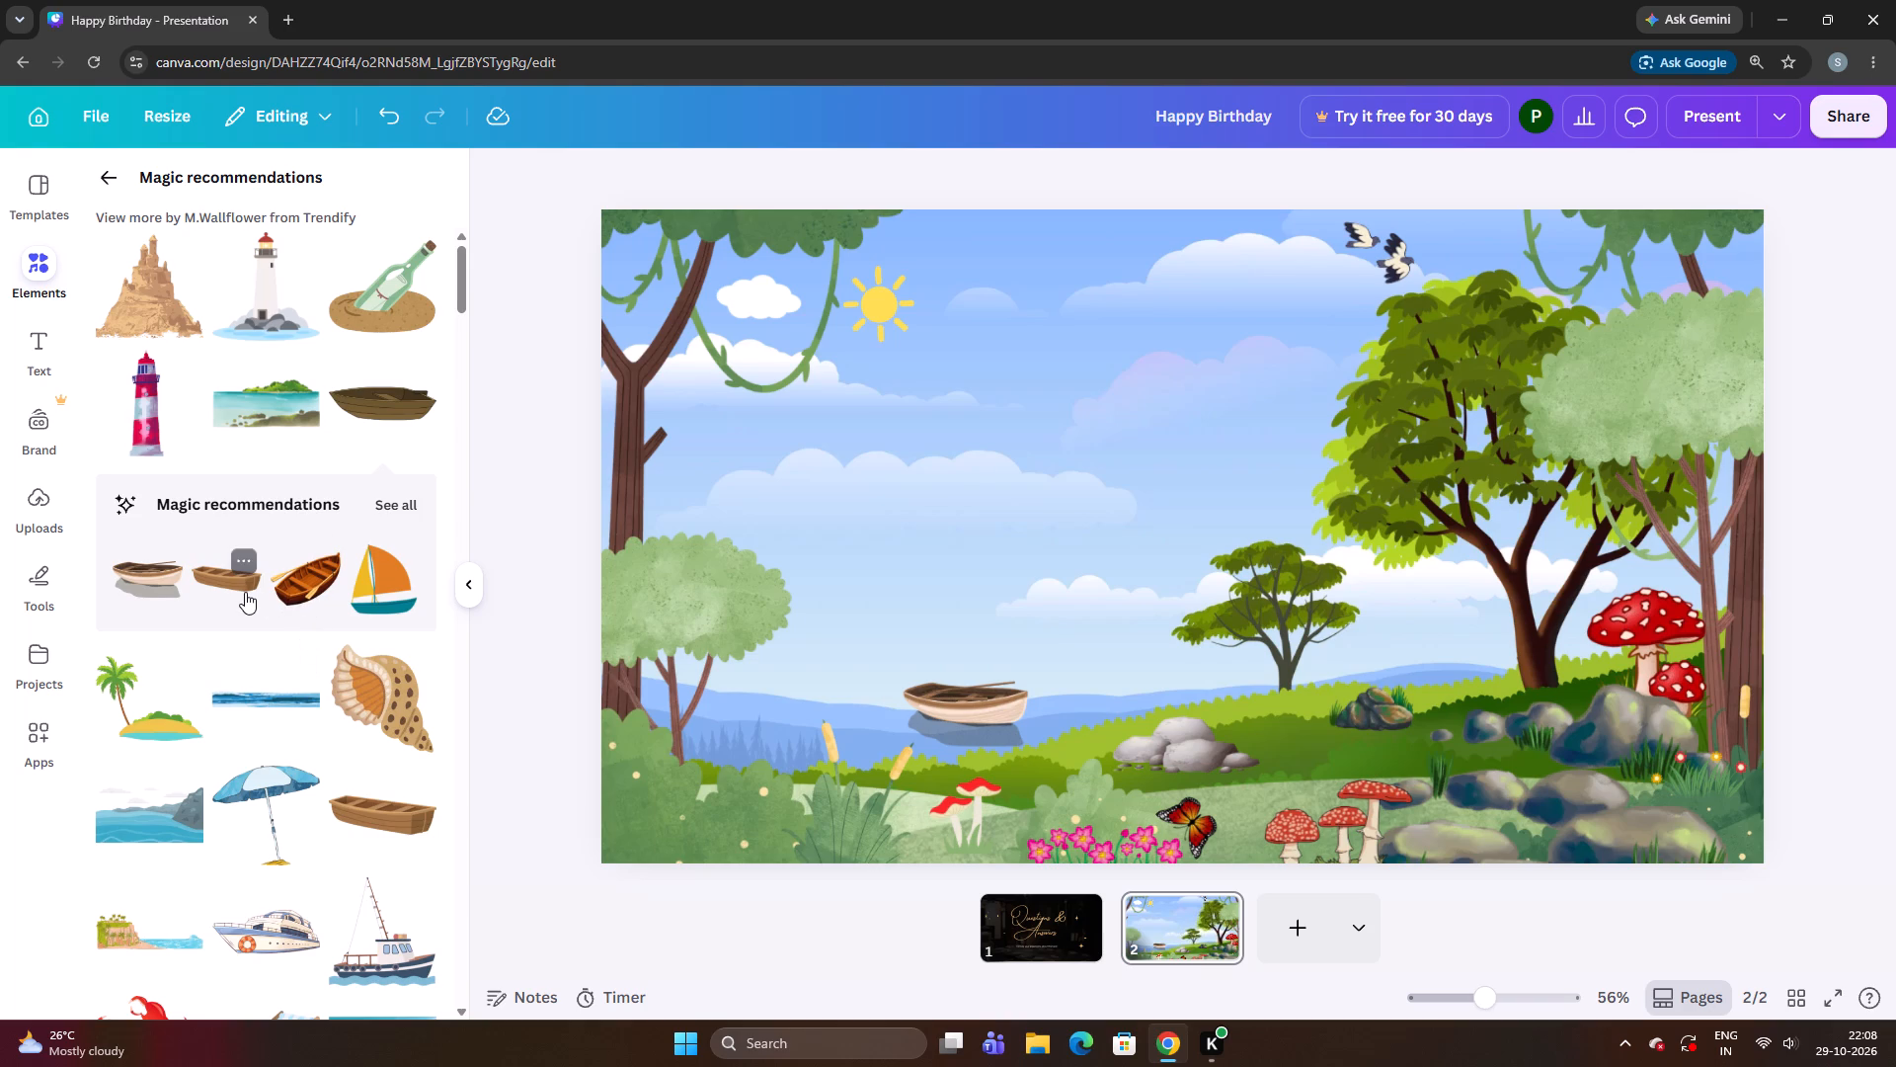
Add the orange-and-yellow sailboat graphic, shrink it to about half size and place it beside the rowing boat, near the round green tree.
{"action": "left_click", "coordinate": [360, 577]}
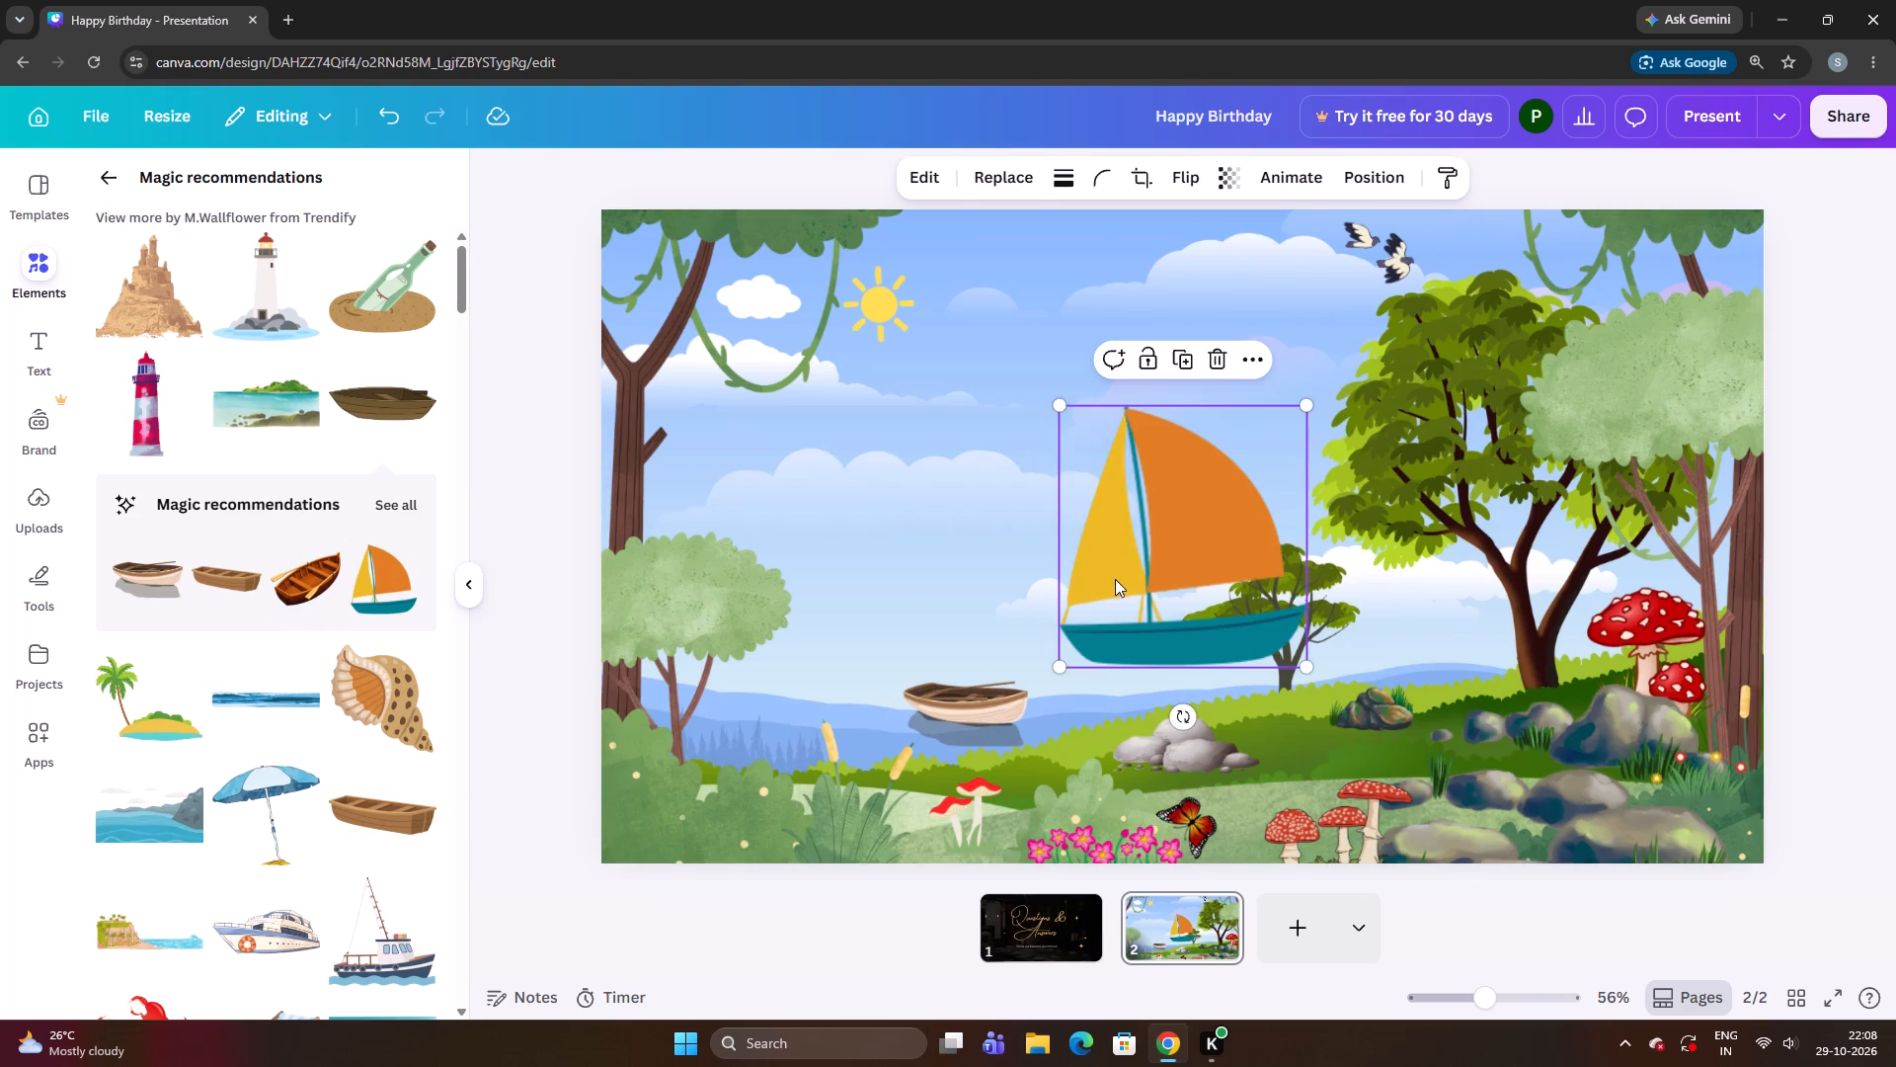
{"action": "left_click_drag", "start_coordinate": [1165, 572], "coordinate": [865, 617]}
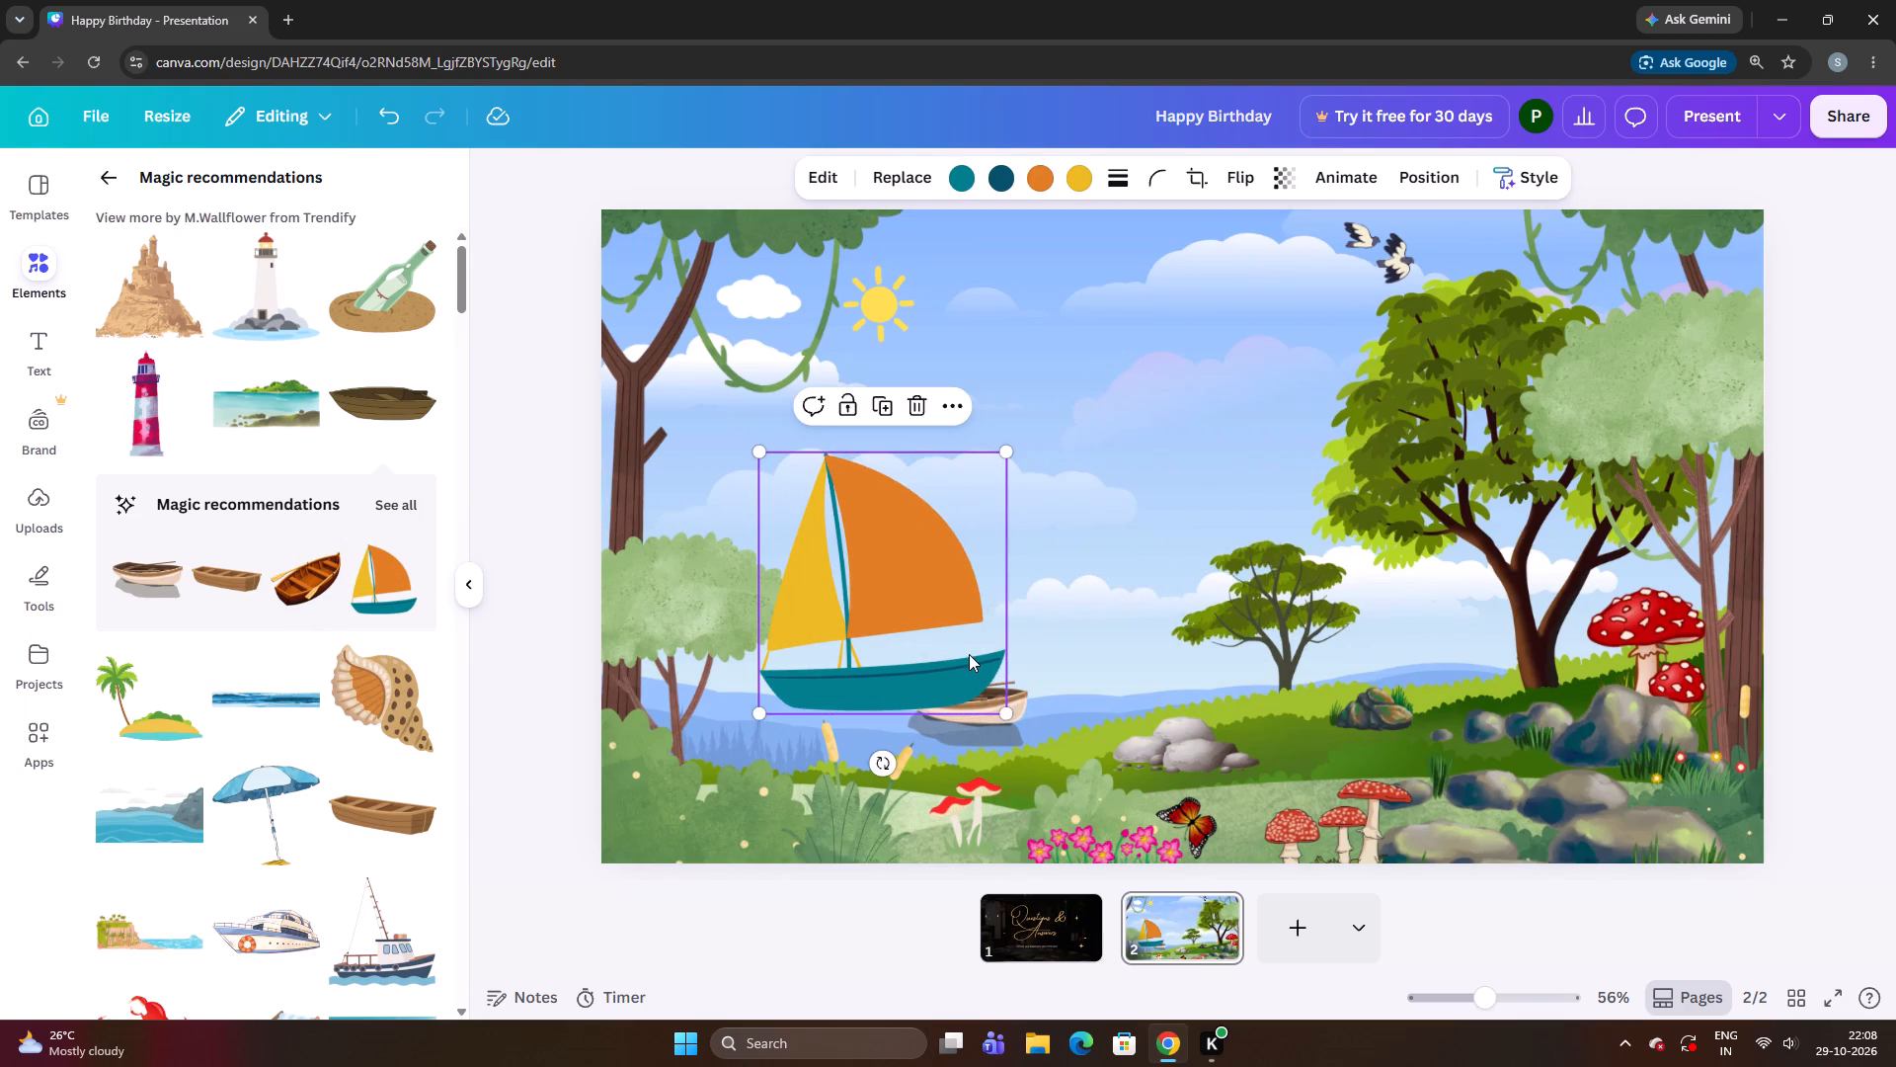
{"action": "left_click_drag", "start_coordinate": [969, 654], "coordinate": [1492, 610]}
{"action": "left_click_drag", "start_coordinate": [1528, 663], "coordinate": [1394, 563]}
{"action": "left_click_drag", "start_coordinate": [1374, 544], "coordinate": [1427, 652]}
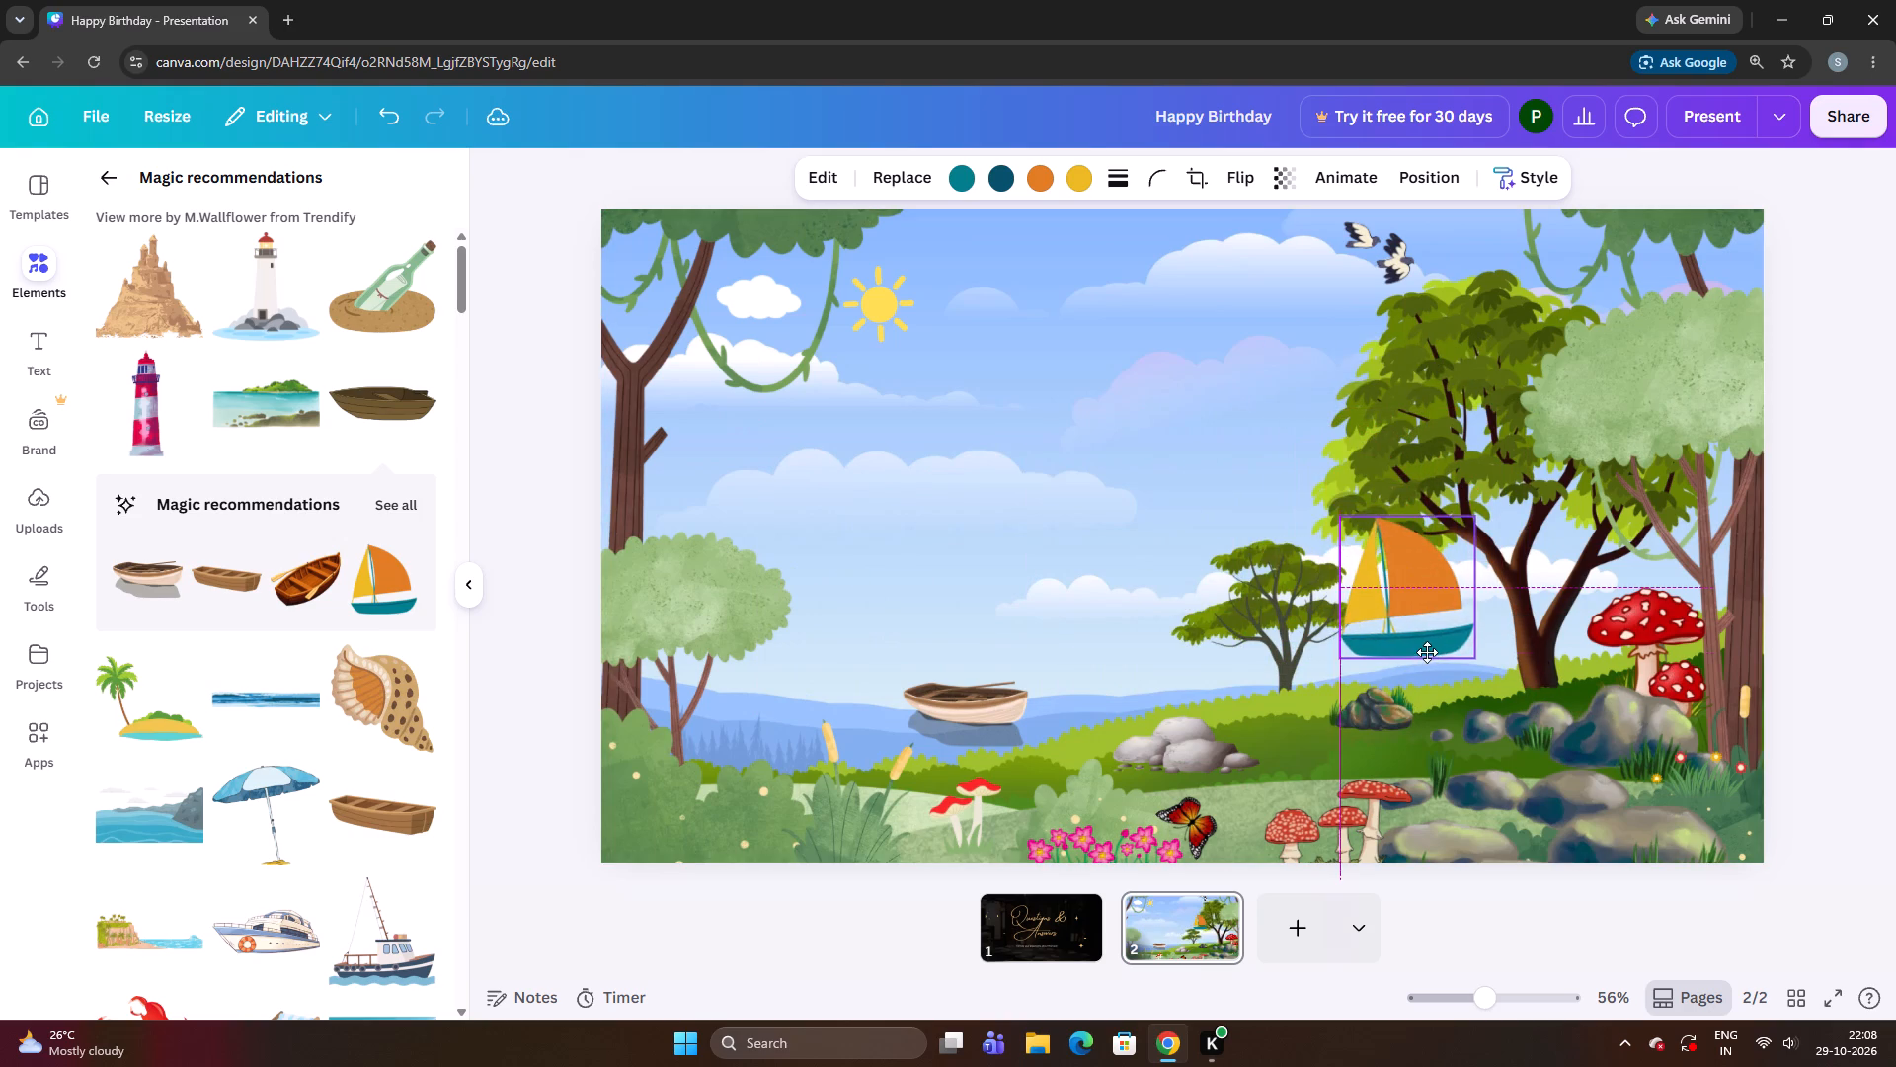
{"action": "left_click_drag", "start_coordinate": [1427, 652], "coordinate": [879, 701]}
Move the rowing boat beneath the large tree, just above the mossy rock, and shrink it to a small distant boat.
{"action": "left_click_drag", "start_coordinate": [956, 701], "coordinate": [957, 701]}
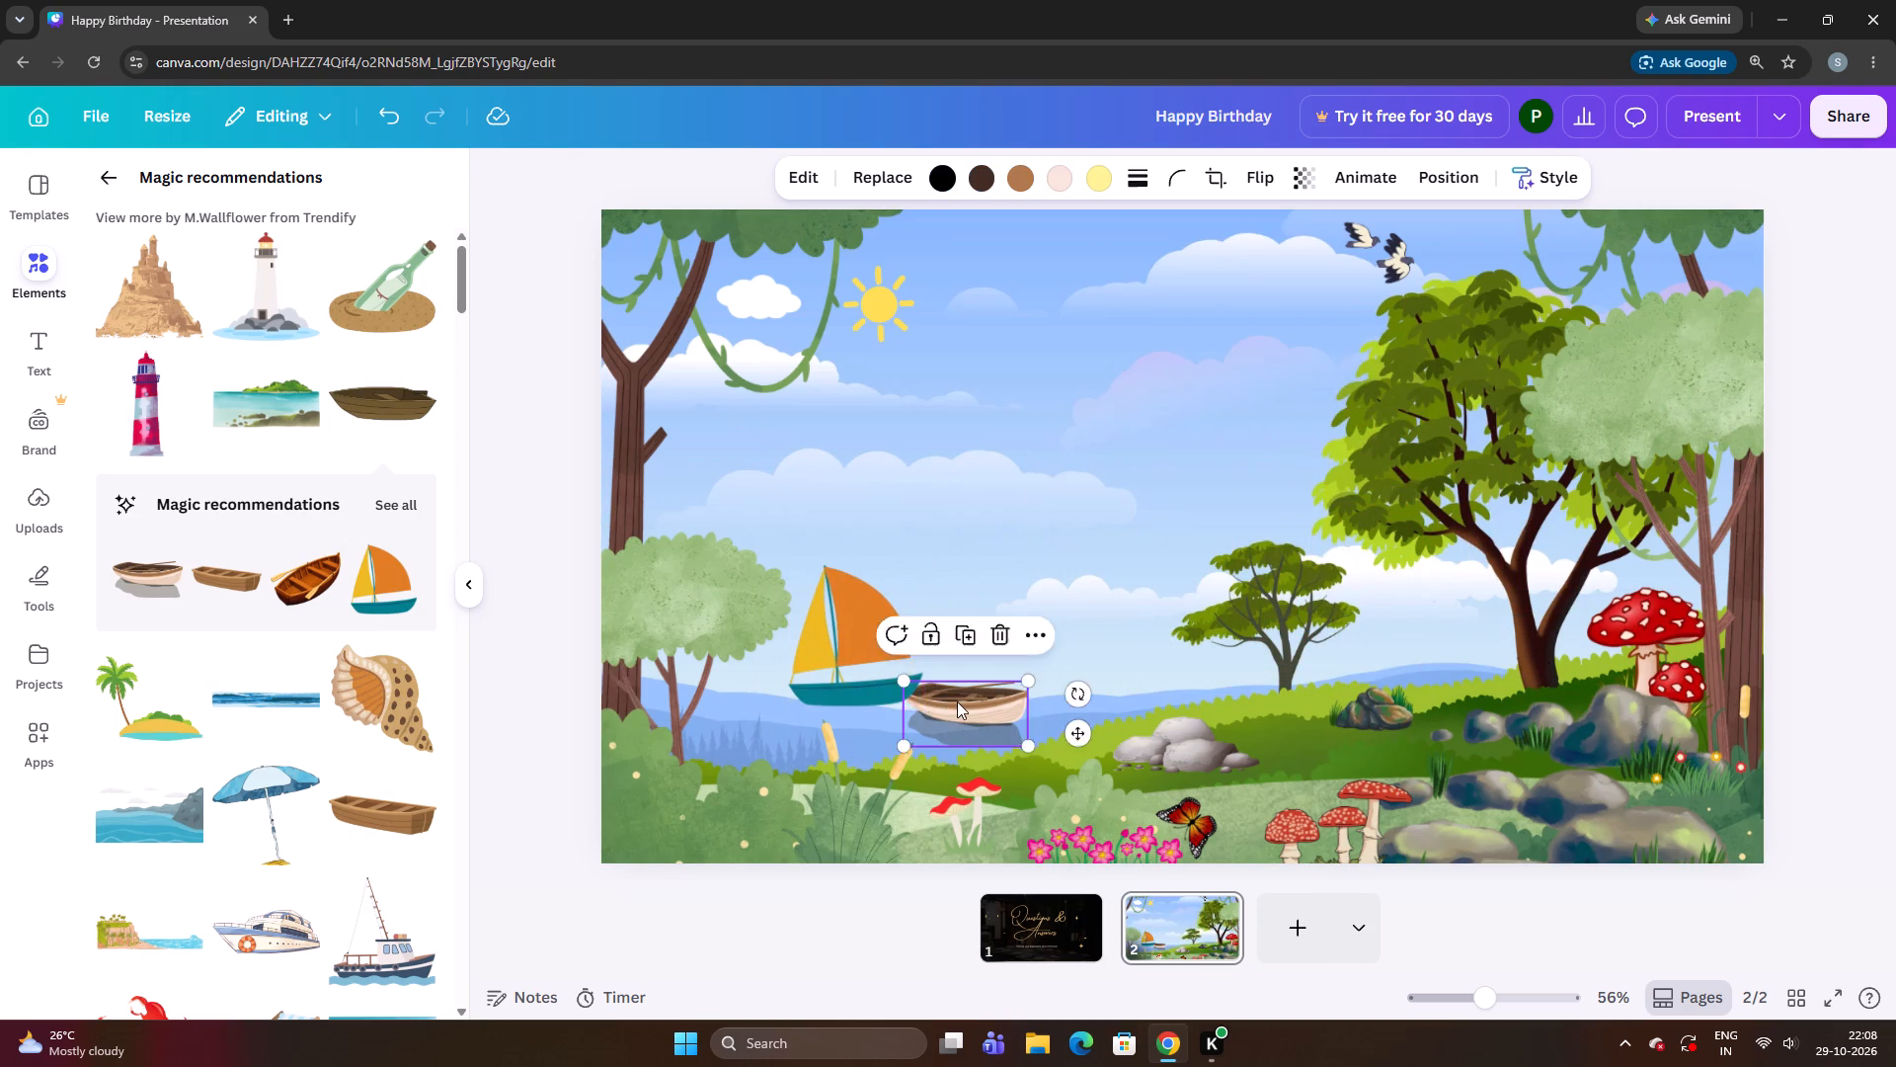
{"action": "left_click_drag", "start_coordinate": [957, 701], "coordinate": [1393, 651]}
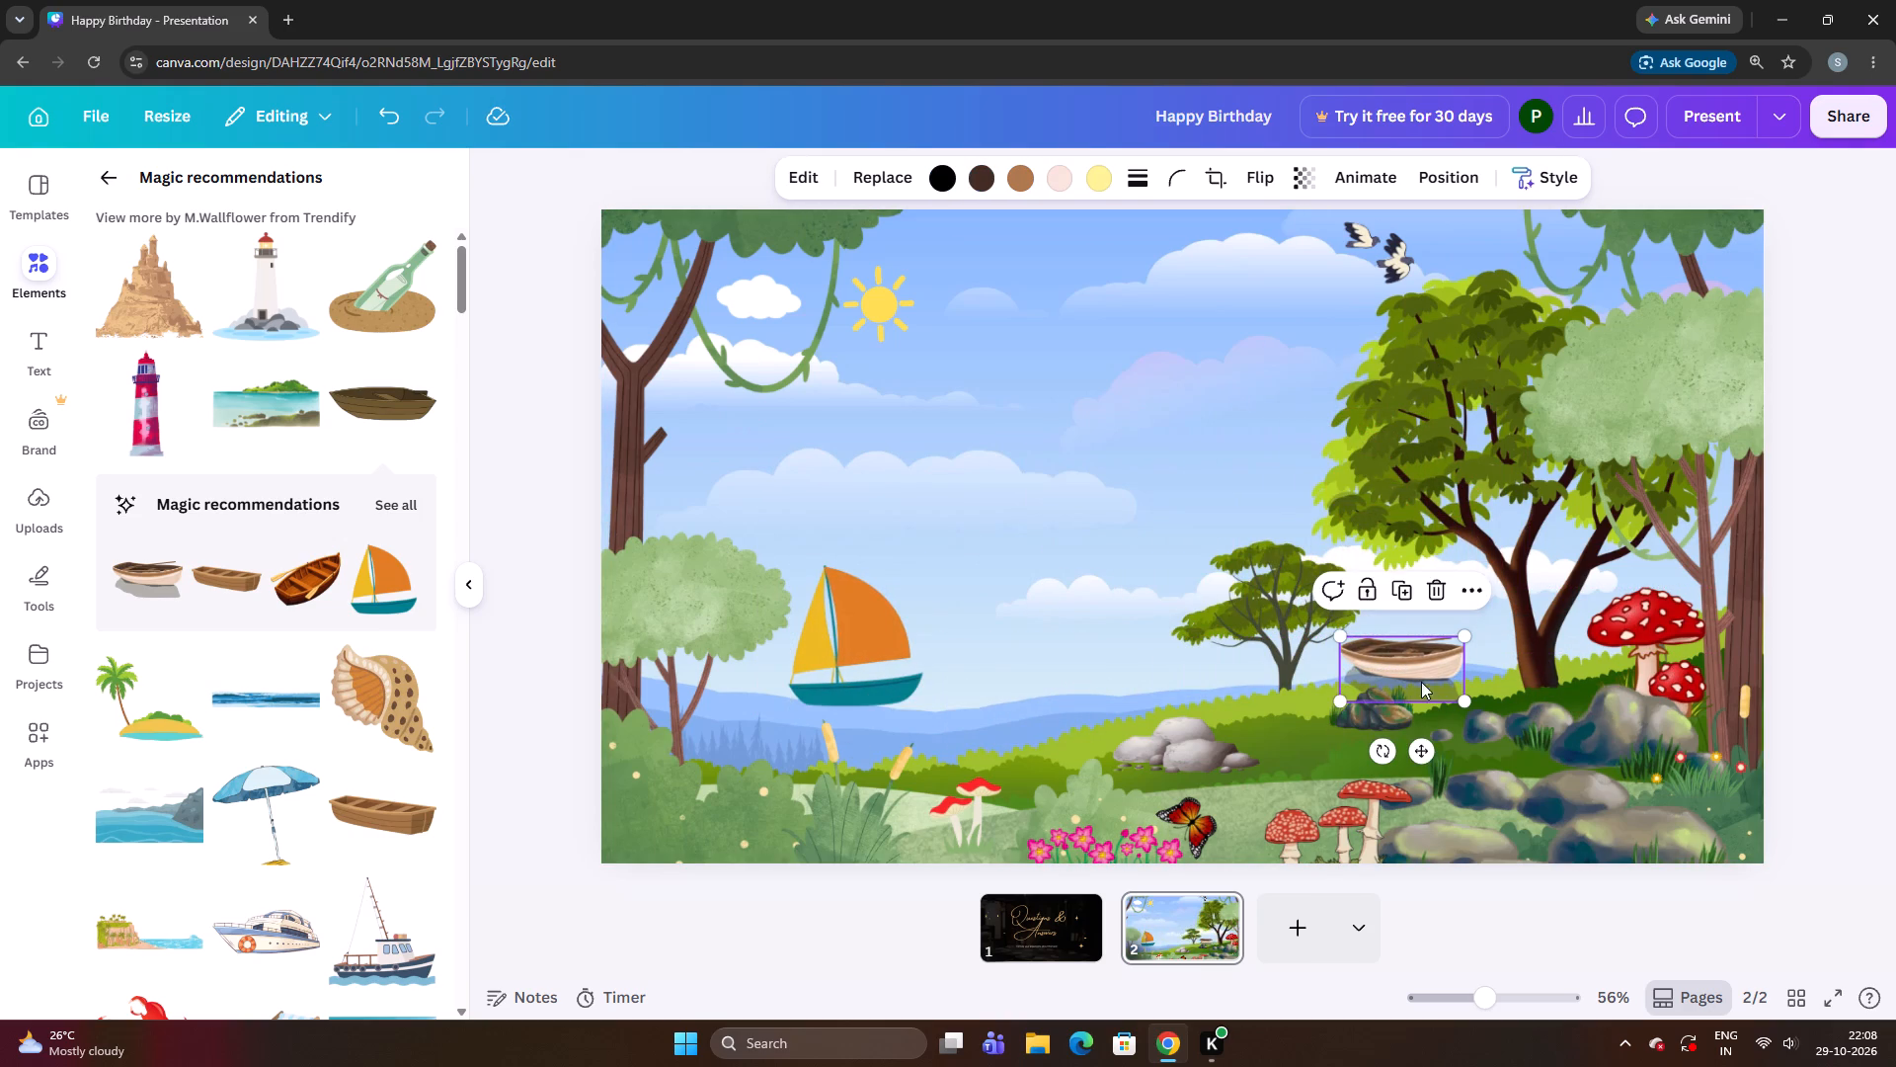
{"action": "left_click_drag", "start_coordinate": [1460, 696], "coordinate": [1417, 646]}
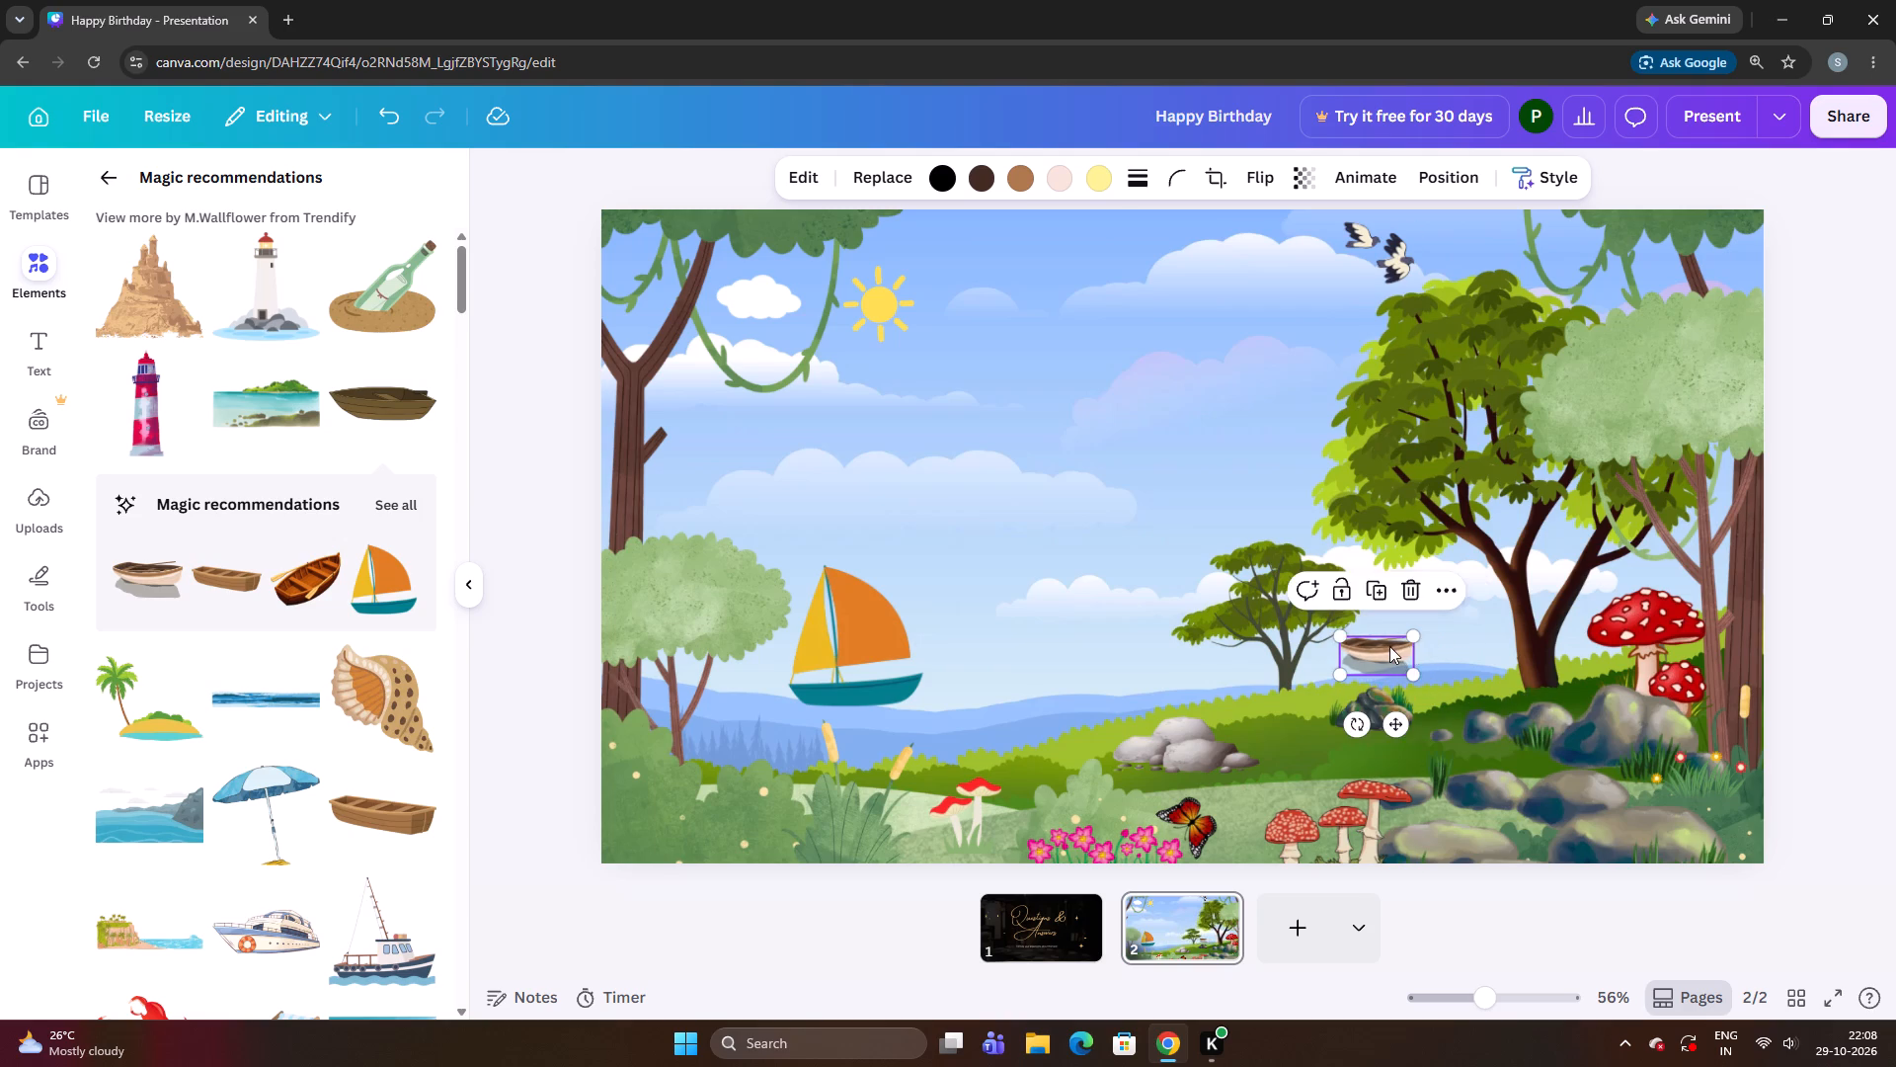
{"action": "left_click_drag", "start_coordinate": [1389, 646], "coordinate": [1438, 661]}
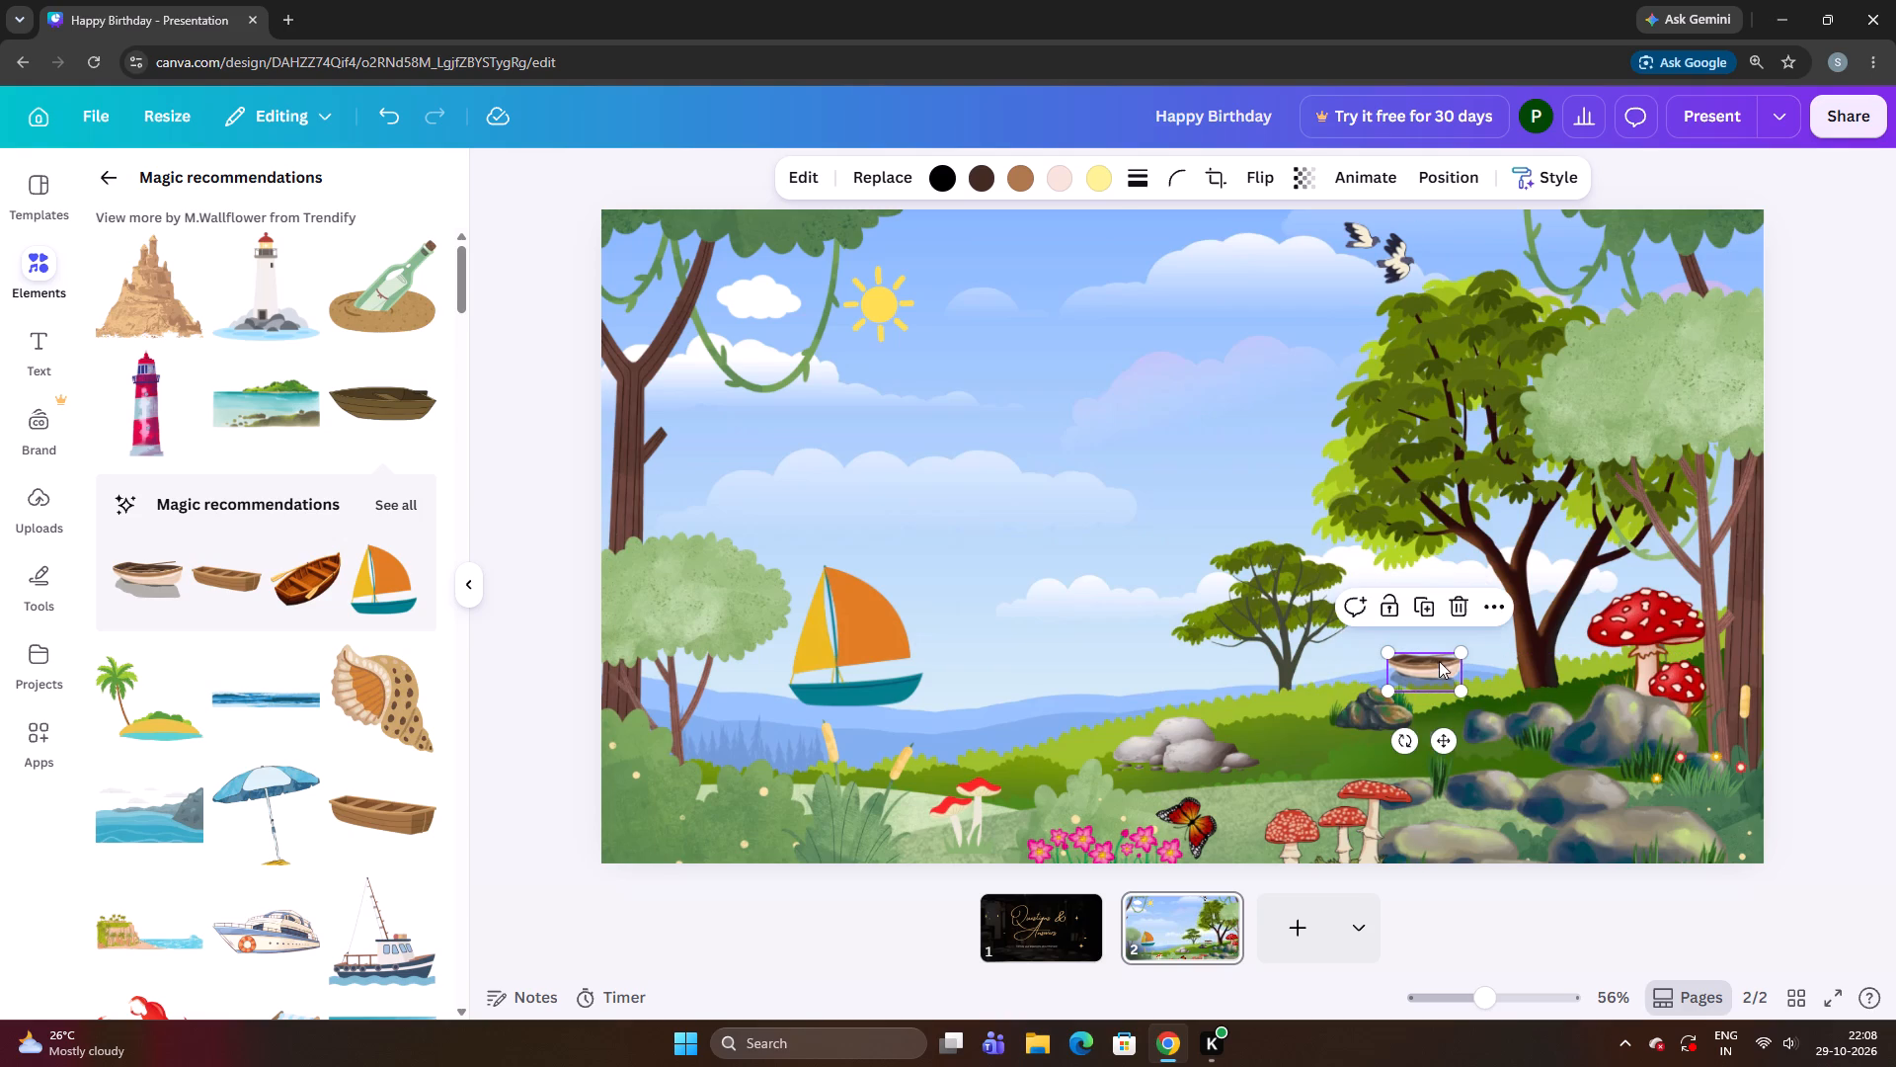
Delete the small rowing boat beneath the large tree.
{"action": "left_click", "coordinate": [1263, 666]}
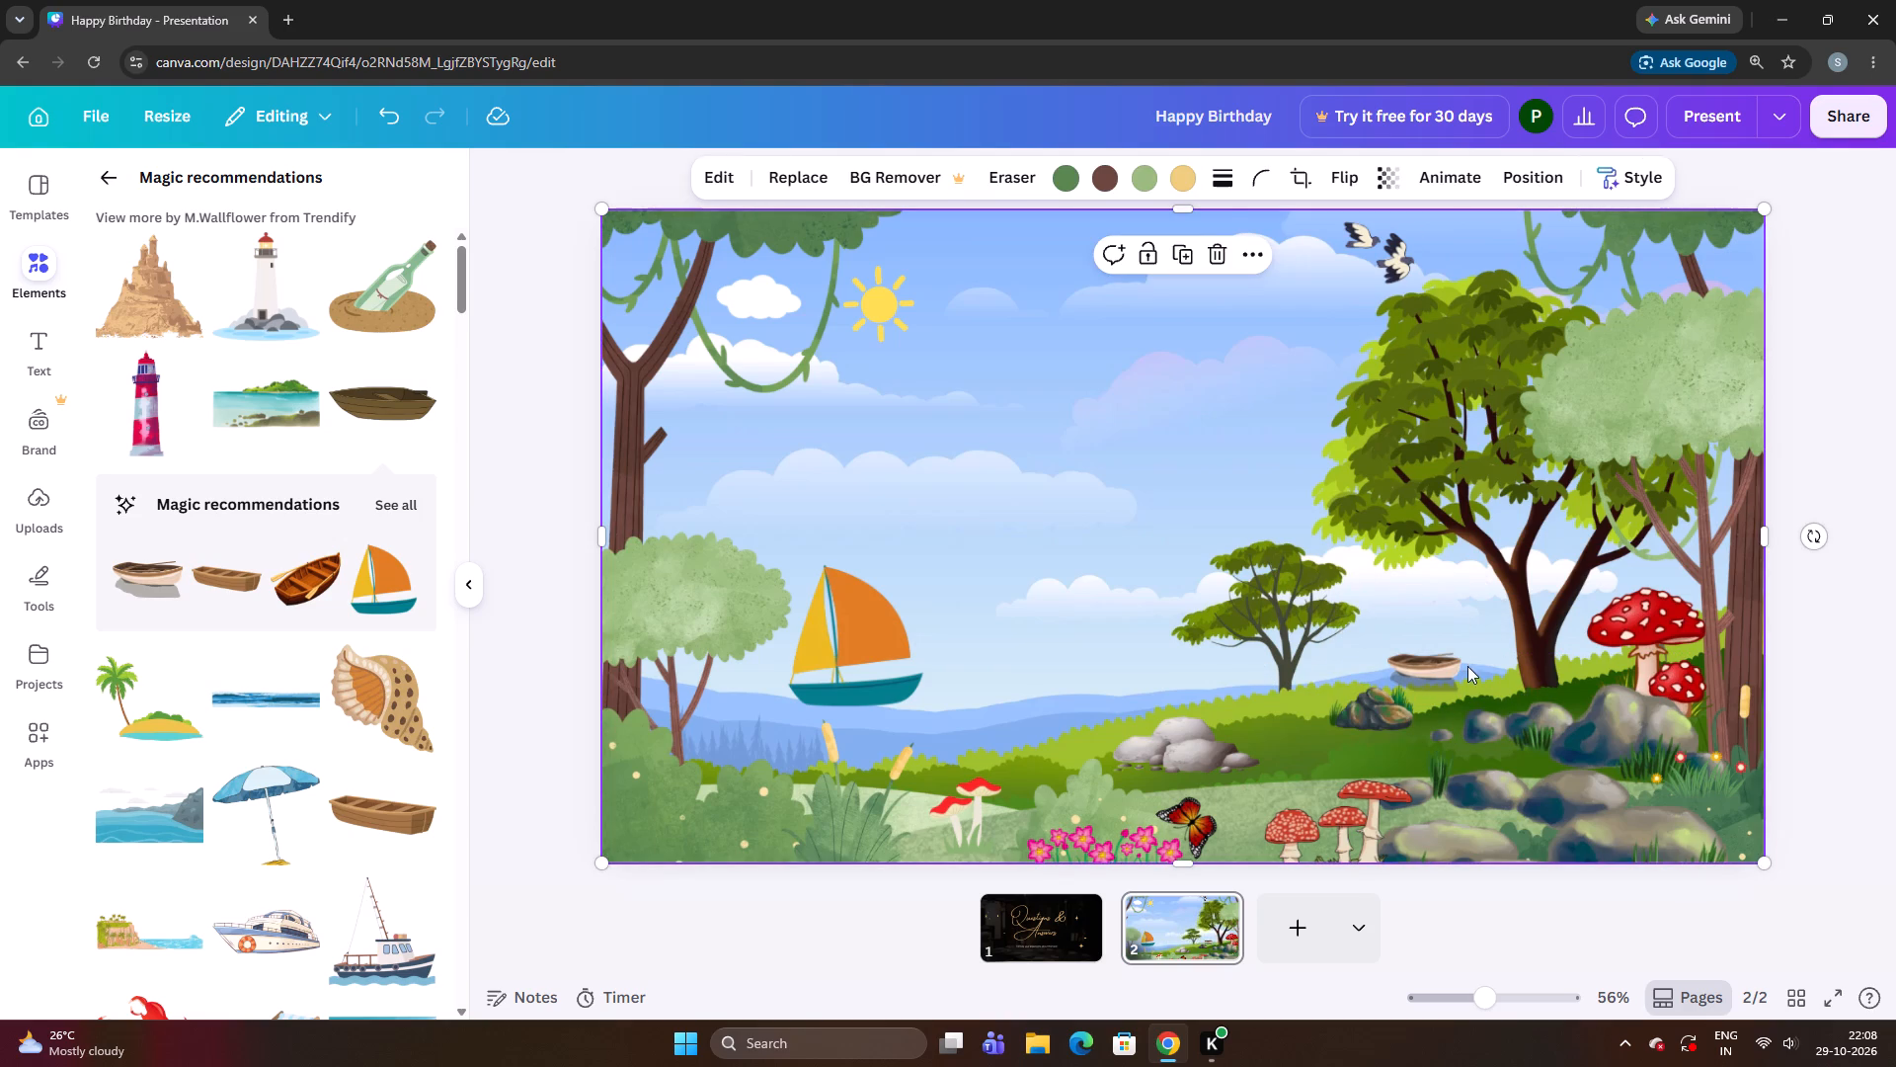
{"action": "left_click", "coordinate": [1414, 667]}
{"action": "left_click", "coordinate": [1450, 612]}
Reposition the sailboat lower and slightly rightward so its hull sits on the blue area above the cattails.
{"action": "left_click_drag", "start_coordinate": [846, 684], "coordinate": [847, 686]}
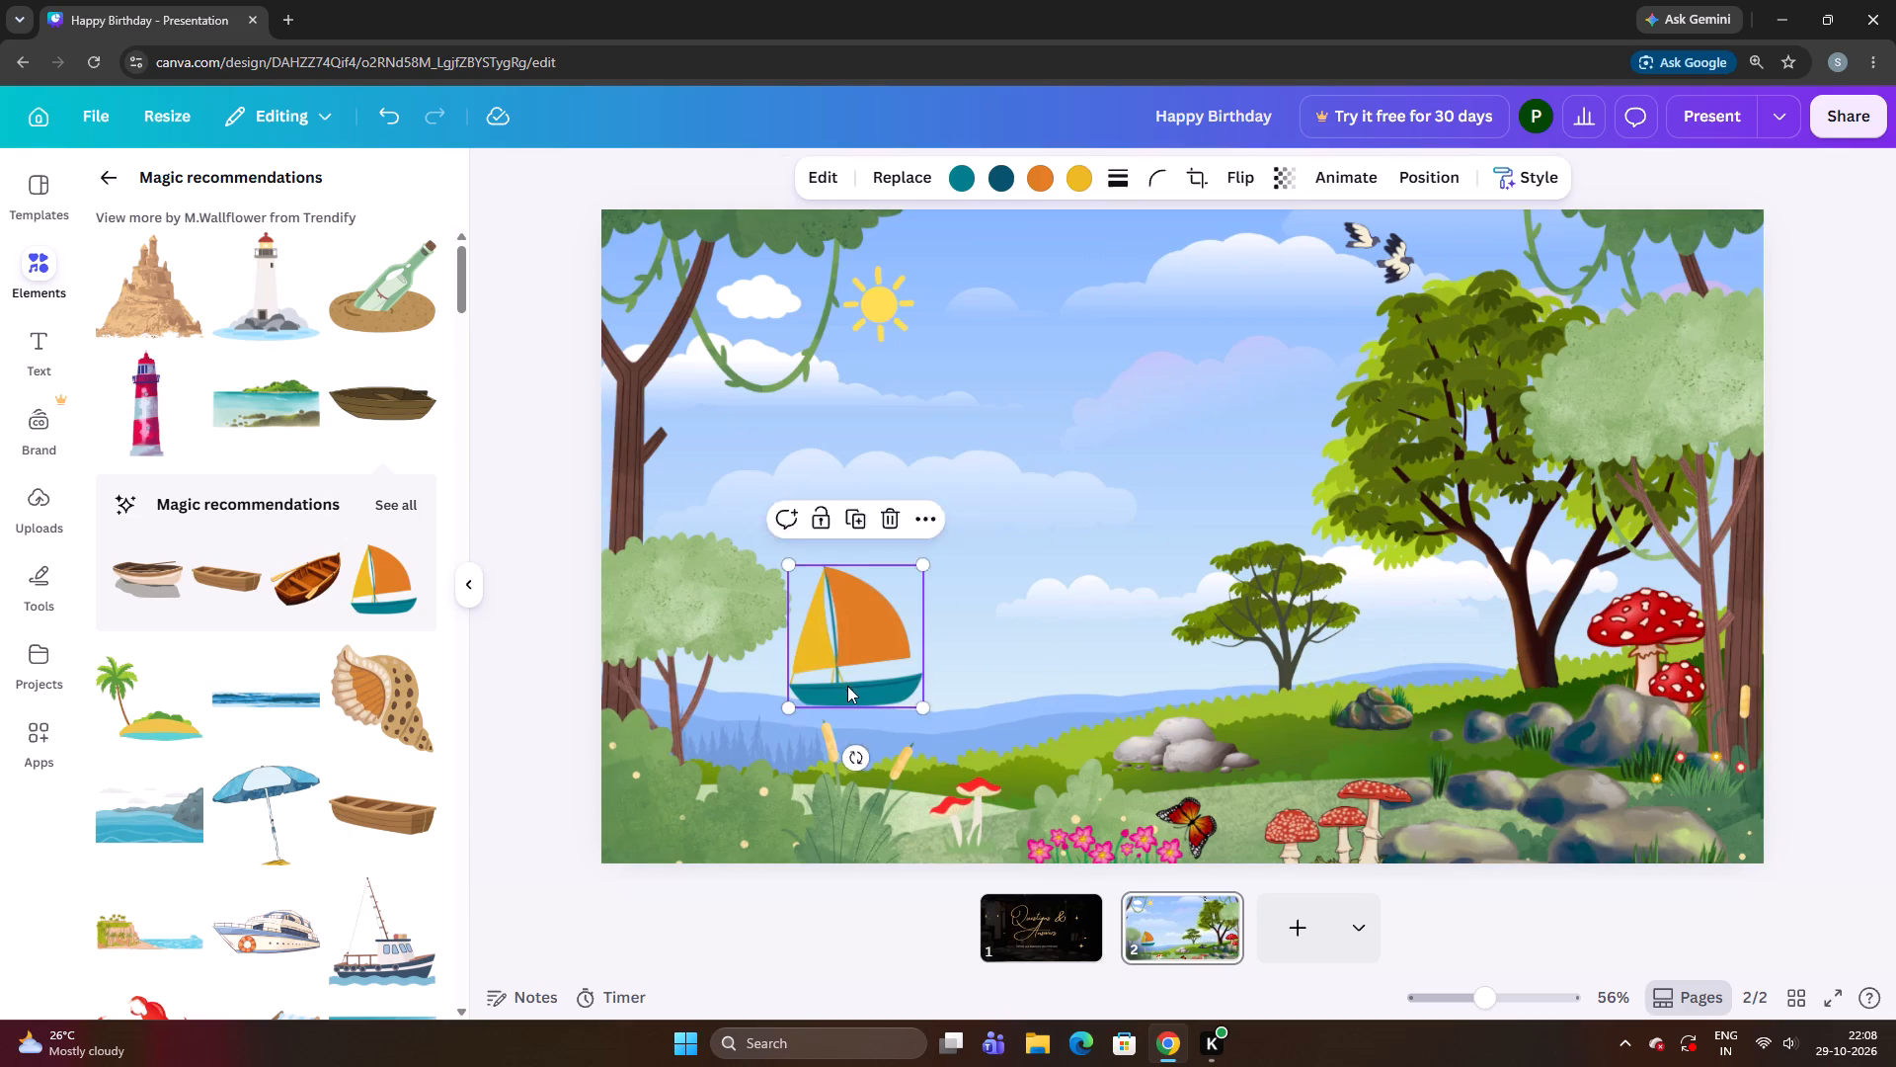
{"action": "left_click_drag", "start_coordinate": [847, 686], "coordinate": [880, 709]}
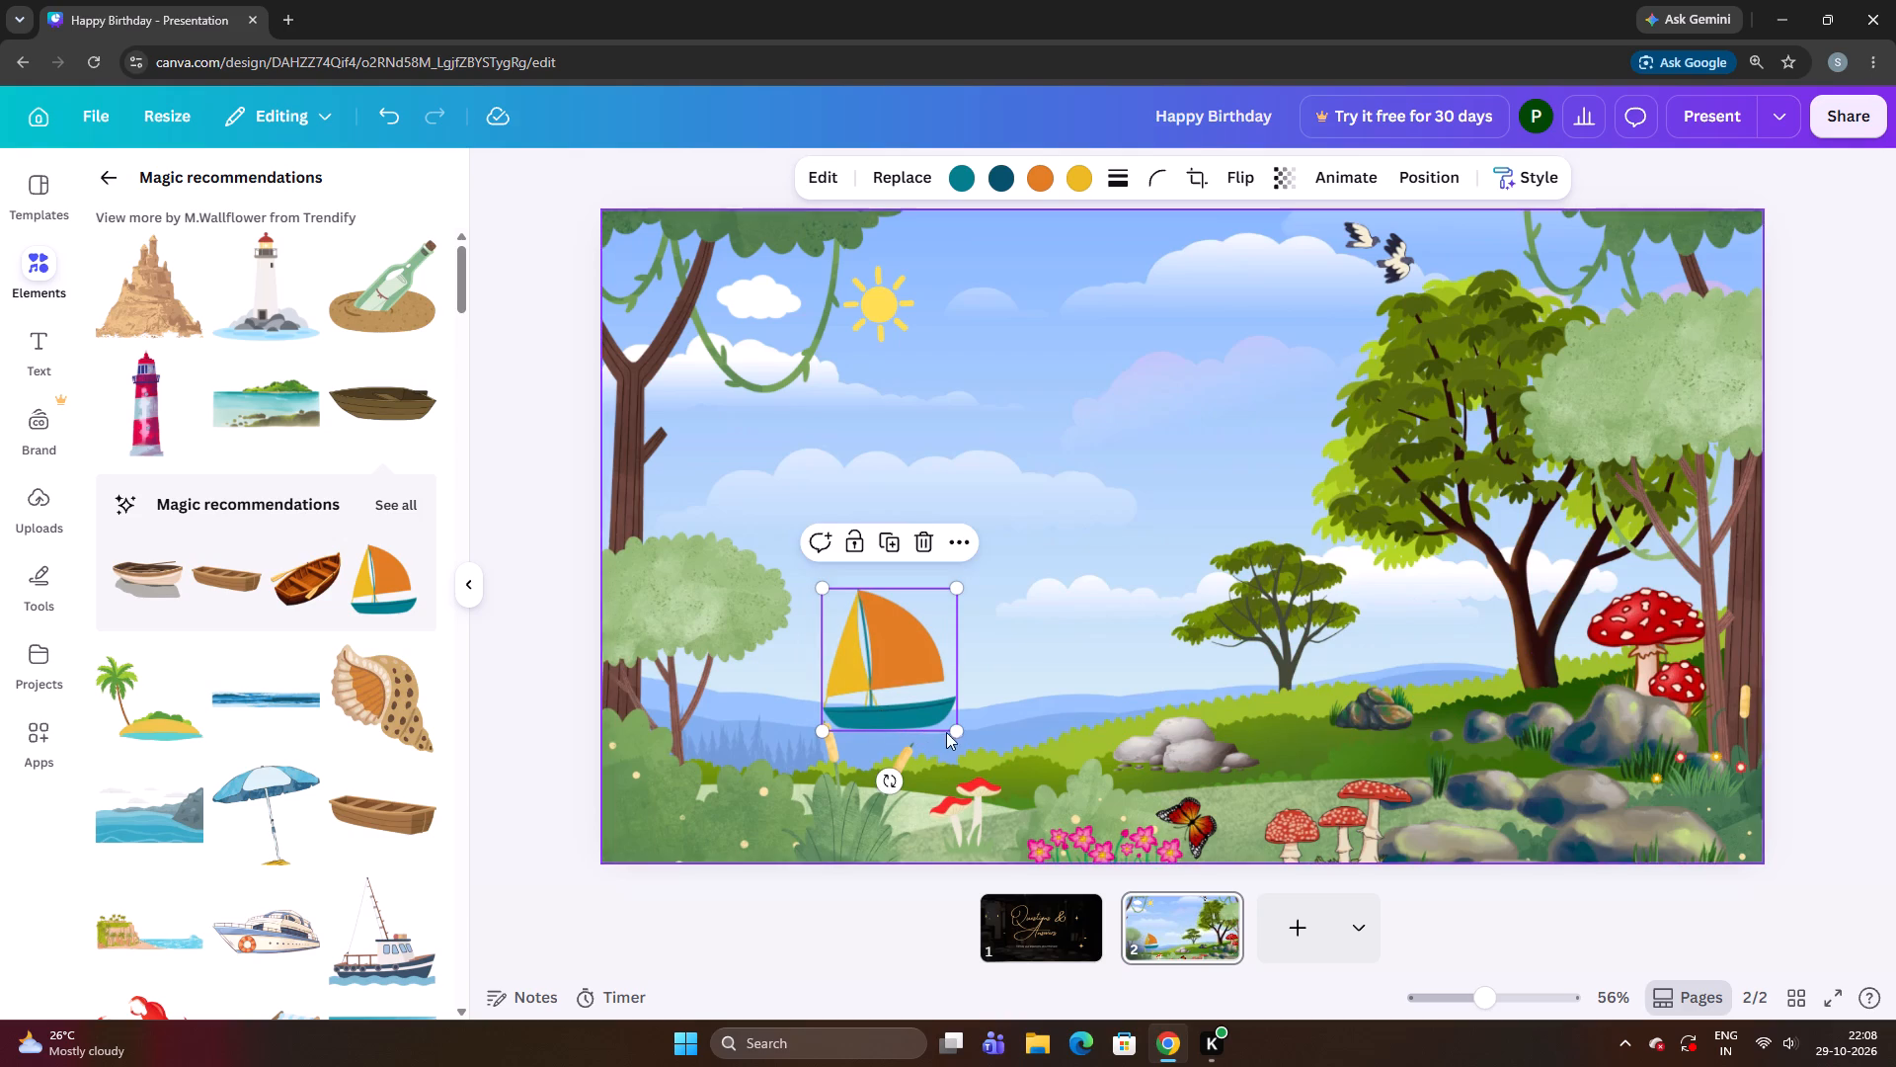
{"action": "left_click_drag", "start_coordinate": [954, 731], "coordinate": [948, 741]}
{"action": "left_click_drag", "start_coordinate": [933, 698], "coordinate": [1018, 677]}
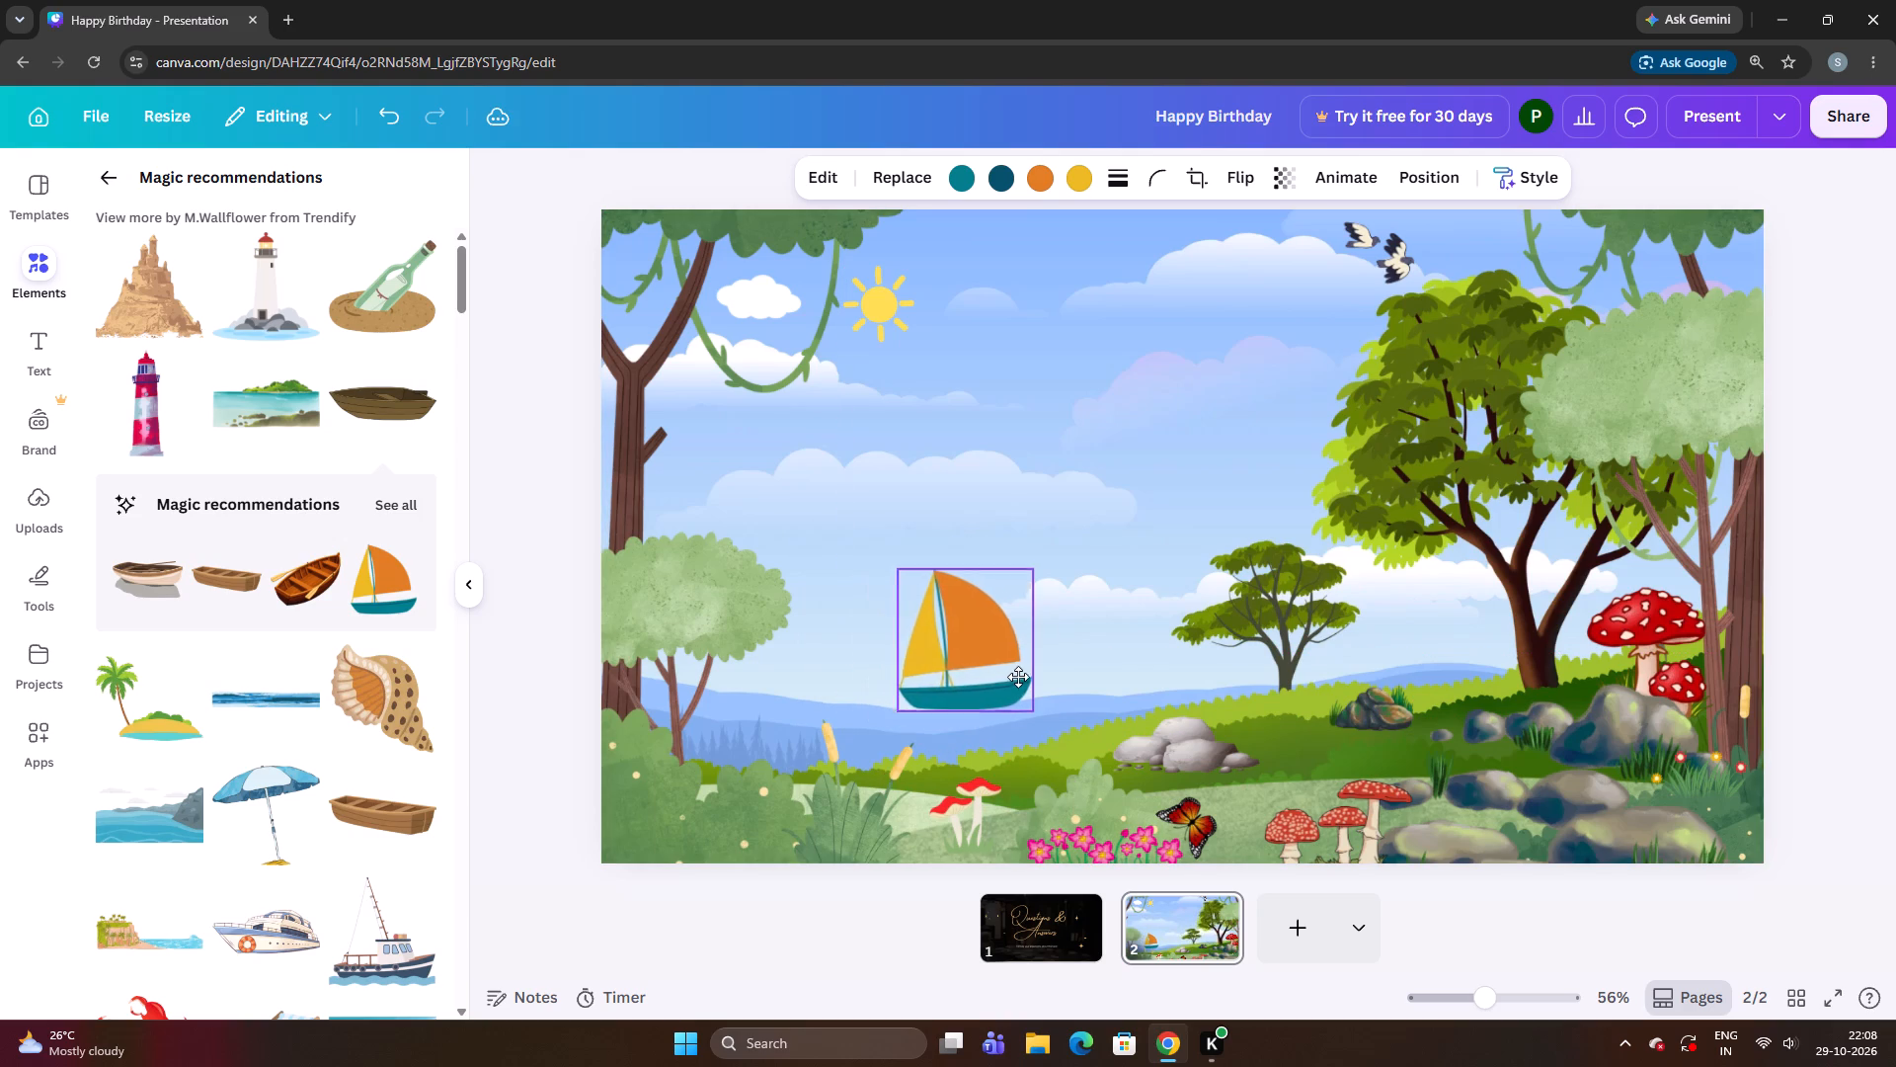
{"action": "left_click_drag", "start_coordinate": [1018, 677], "coordinate": [971, 696]}
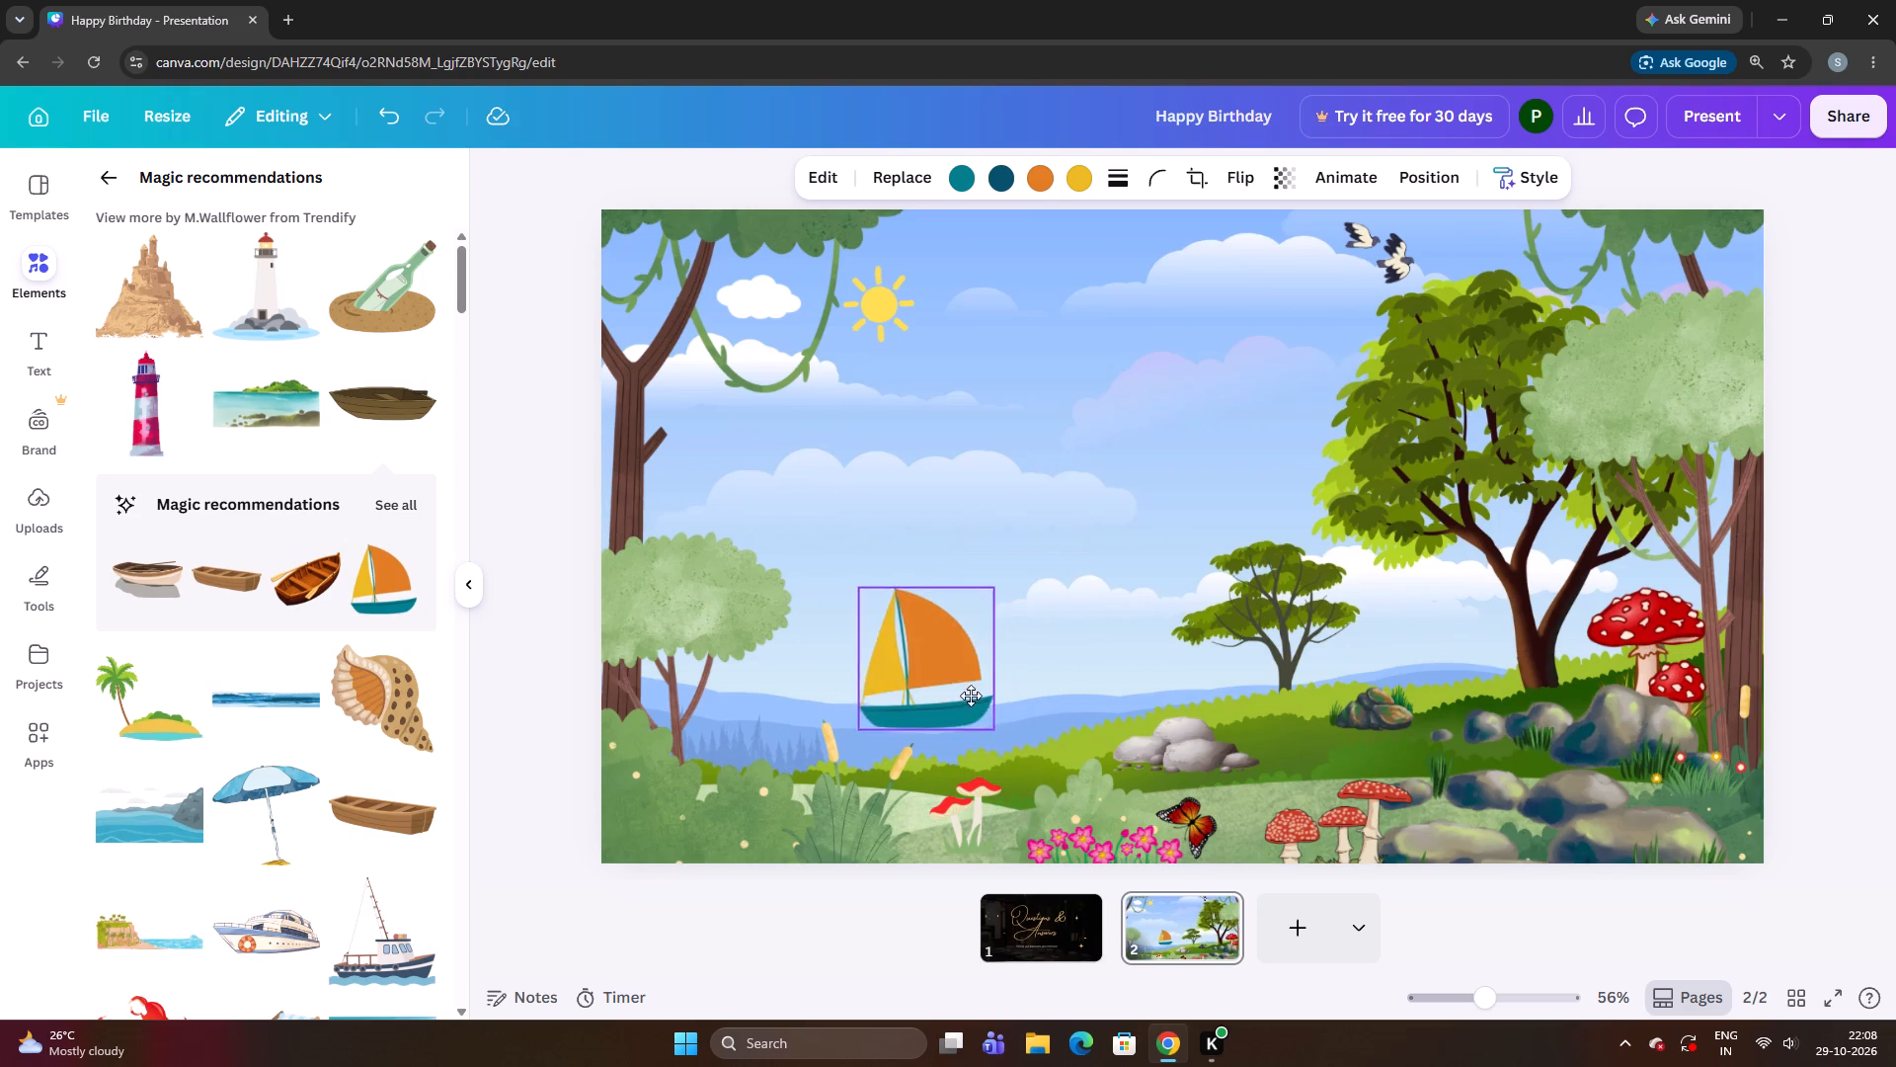
{"action": "left_click_drag", "start_coordinate": [971, 696], "coordinate": [961, 698]}
{"action": "left_click", "coordinate": [714, 701]}
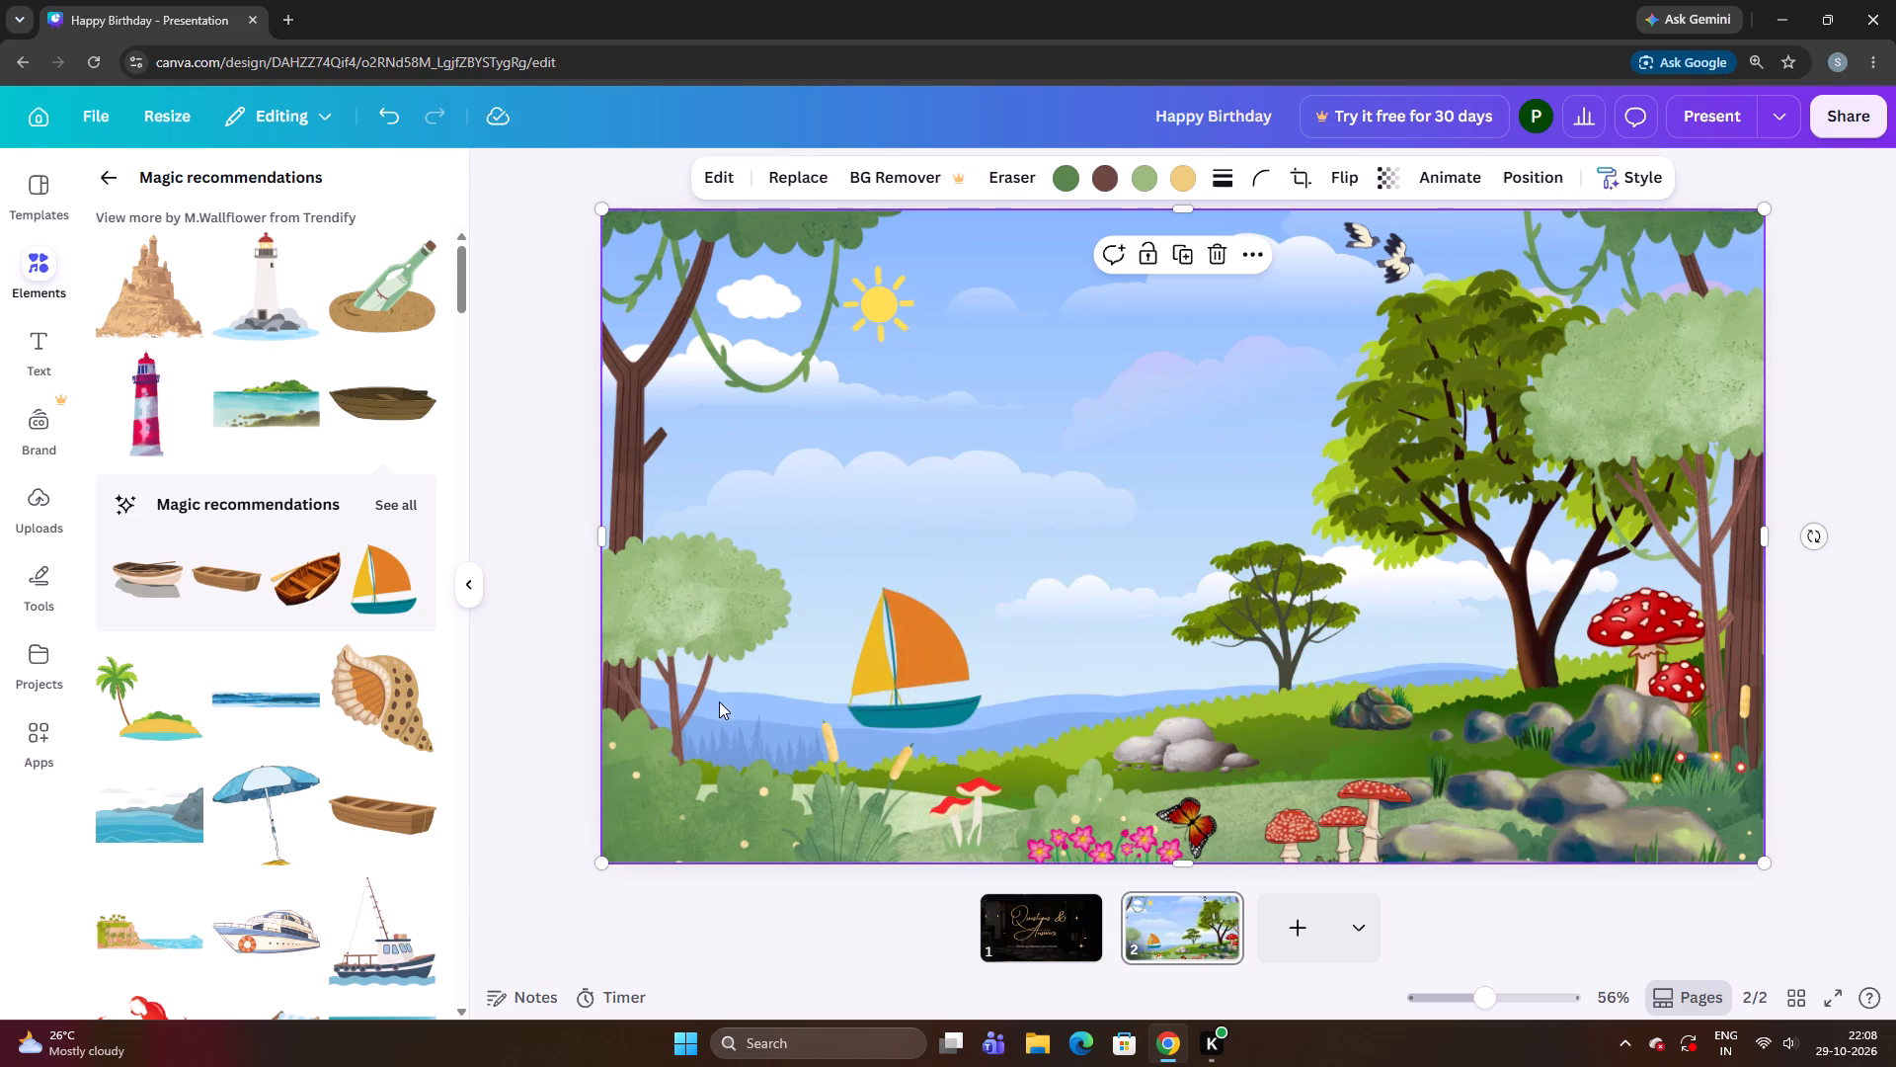
{"action": "left_click", "coordinate": [875, 695]}
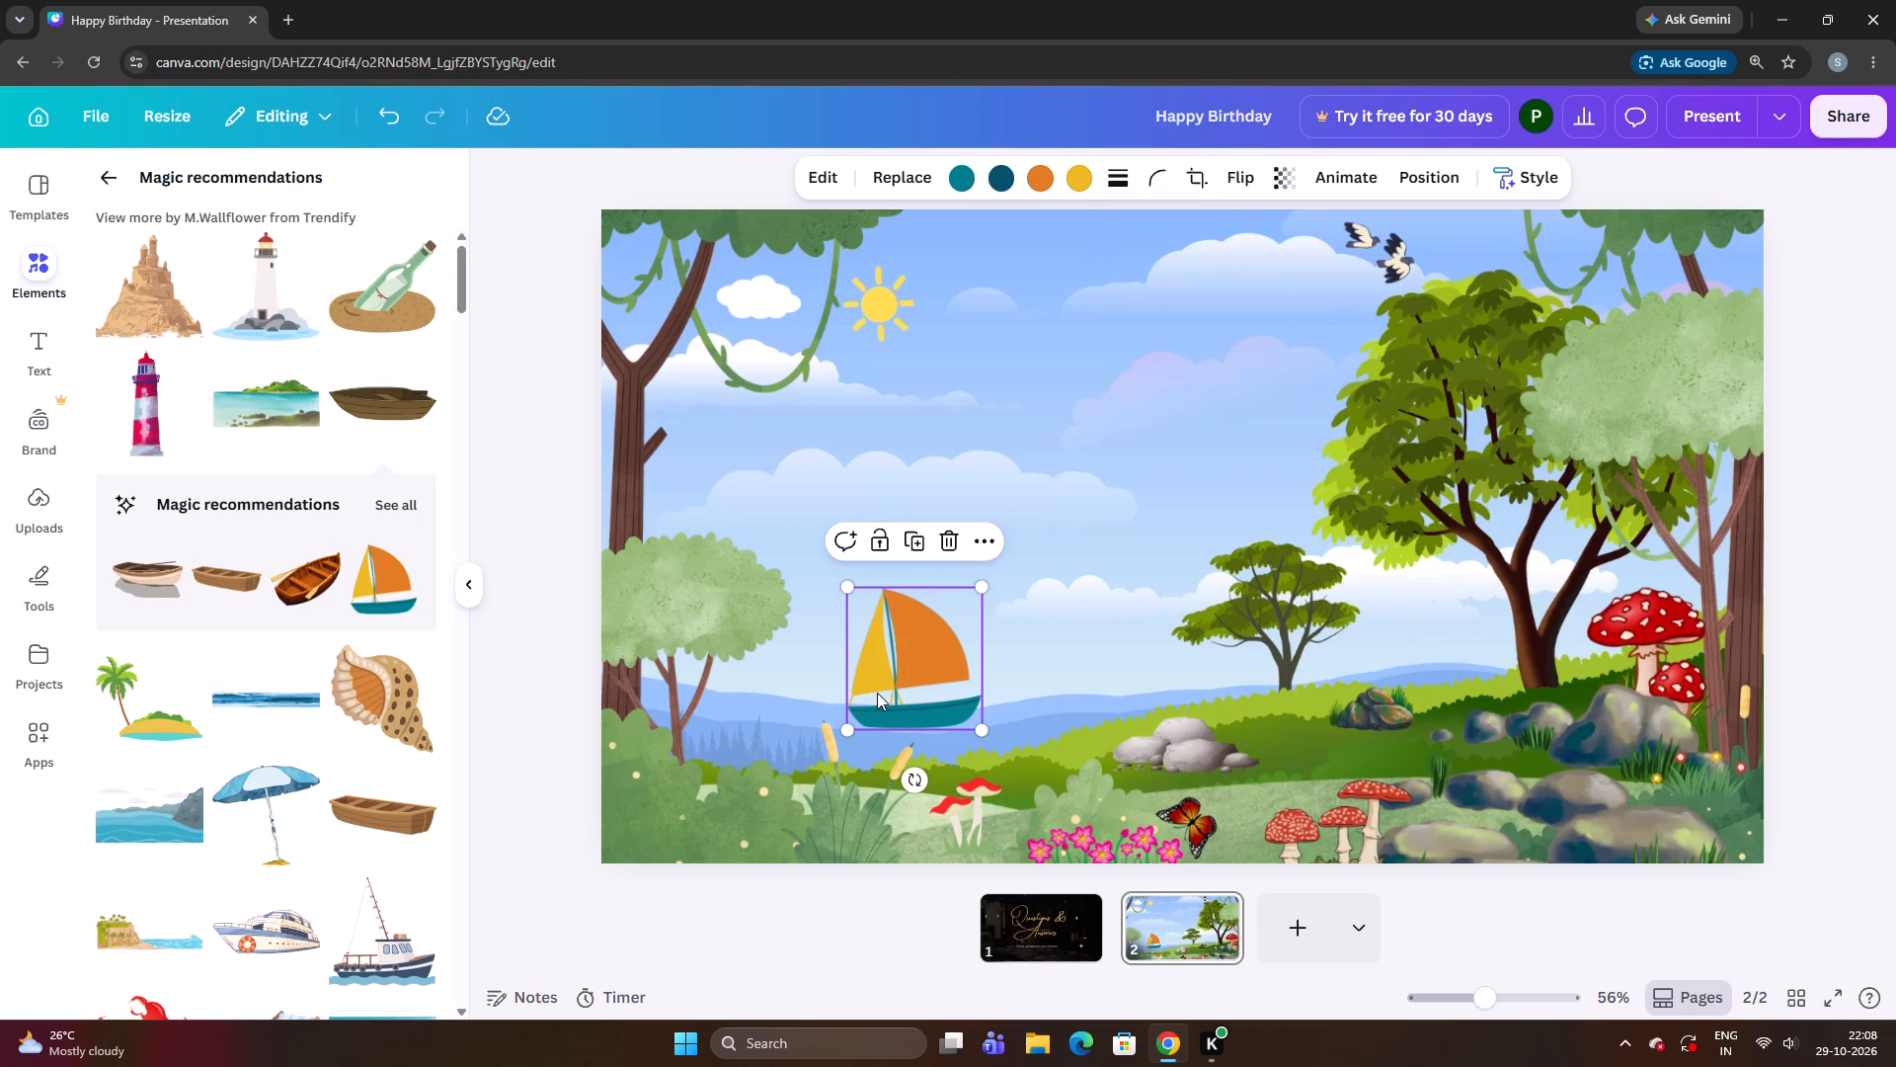
{"action": "left_click_drag", "start_coordinate": [877, 693], "coordinate": [818, 686]}
{"action": "left_click_drag", "start_coordinate": [841, 684], "coordinate": [875, 684]}
Fine-tune the sailboat's position on the blue area with small vertical and rightward nudges.
{"action": "key", "text": "ctrl+Down"}
{"action": "key", "text": "Down"}
{"action": "key", "text": "Up"}
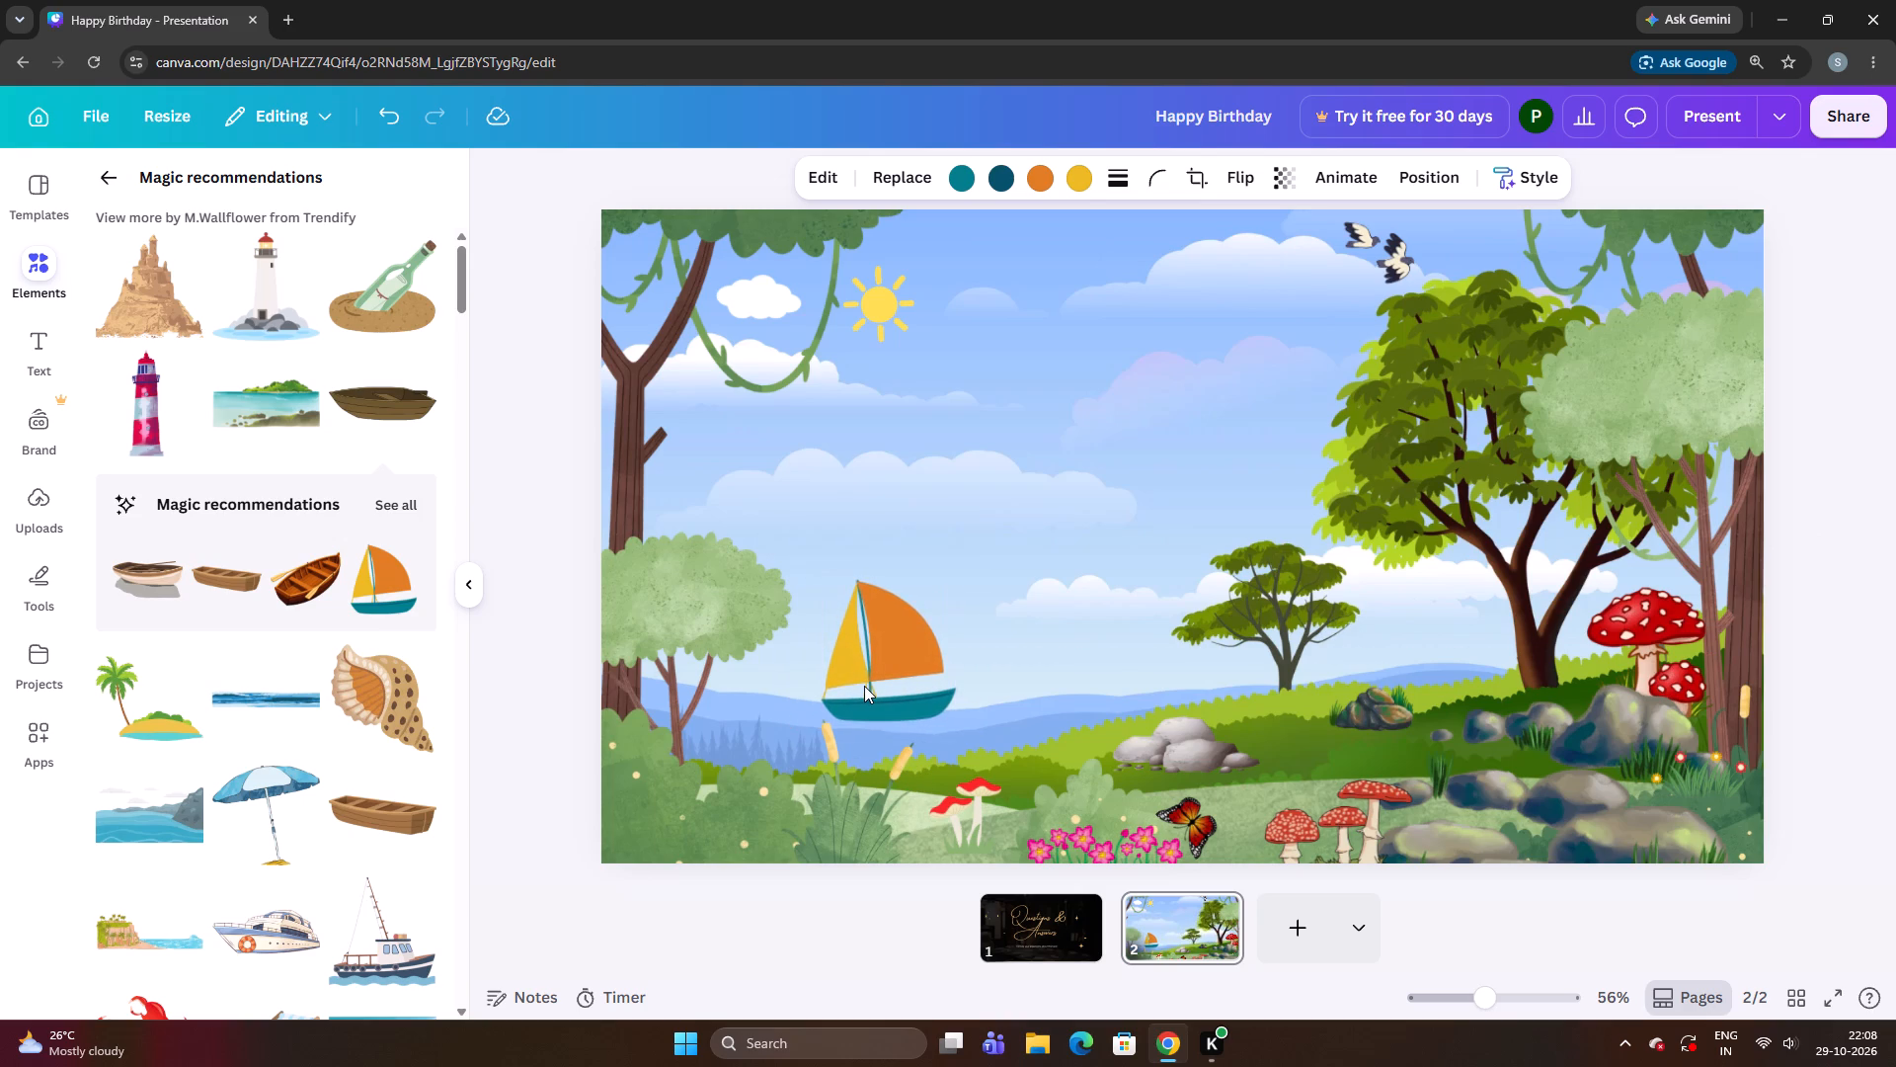
{"action": "key", "text": "ctrl+Down"}
{"action": "key", "text": "Down"}
{"action": "key", "text": "Up"}
{"action": "key", "text": "Up"}
{"action": "key", "text": "Right"}
{"action": "key", "text": "Right"}
{"action": "key", "text": "Right"}
{"action": "key", "text": "Right"}
{"action": "key", "text": "Down"}
{"action": "key", "text": "Down"}
{"action": "key", "text": "Down"}
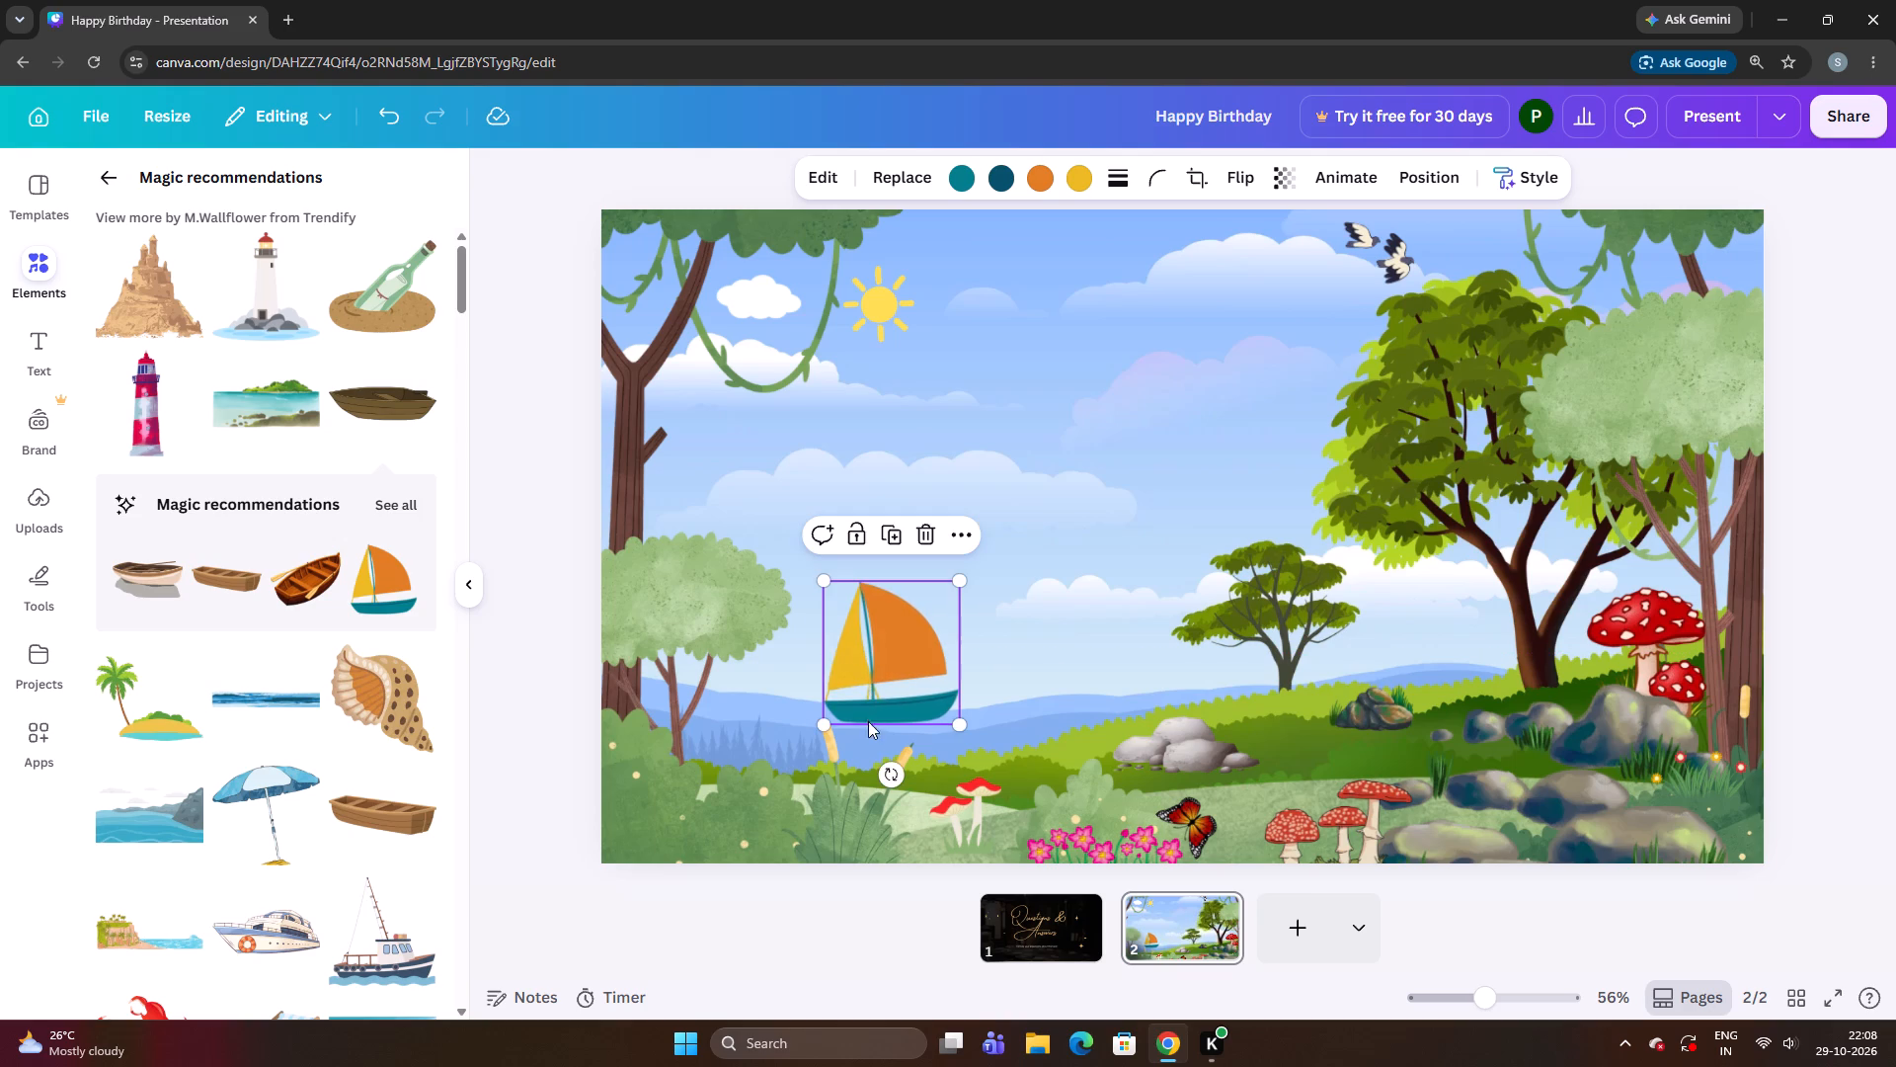
Rotate the orange-and-yellow sailboat very slightly clockwise.
{"action": "left_click_drag", "start_coordinate": [889, 767], "coordinate": [885, 776]}
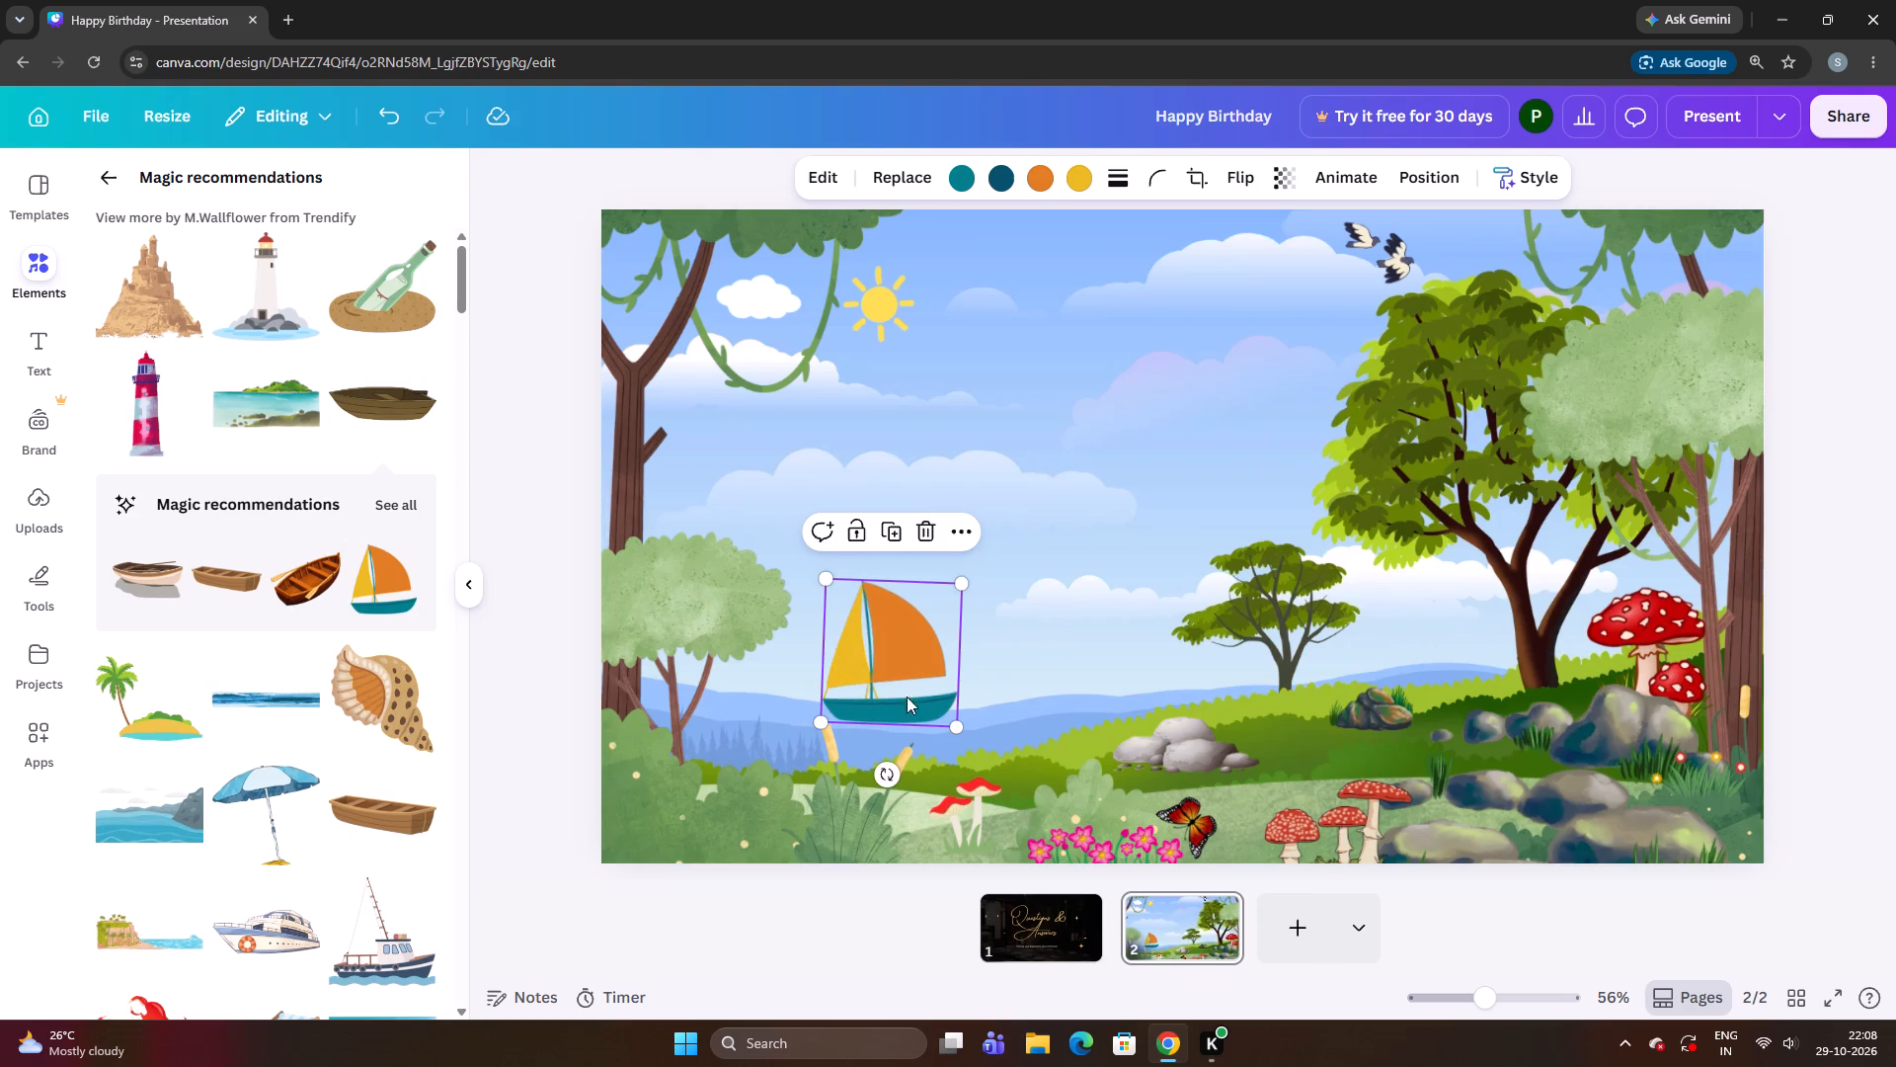
Nudge the sailboat slightly lower and a little rightward so its hull sits deeper on the blue area above the cattails.
{"action": "left_click", "coordinate": [905, 681]}
{"action": "key", "text": "Down"}
{"action": "key", "text": "Down"}
{"action": "key", "text": "Down"}
{"action": "key", "text": "Down"}
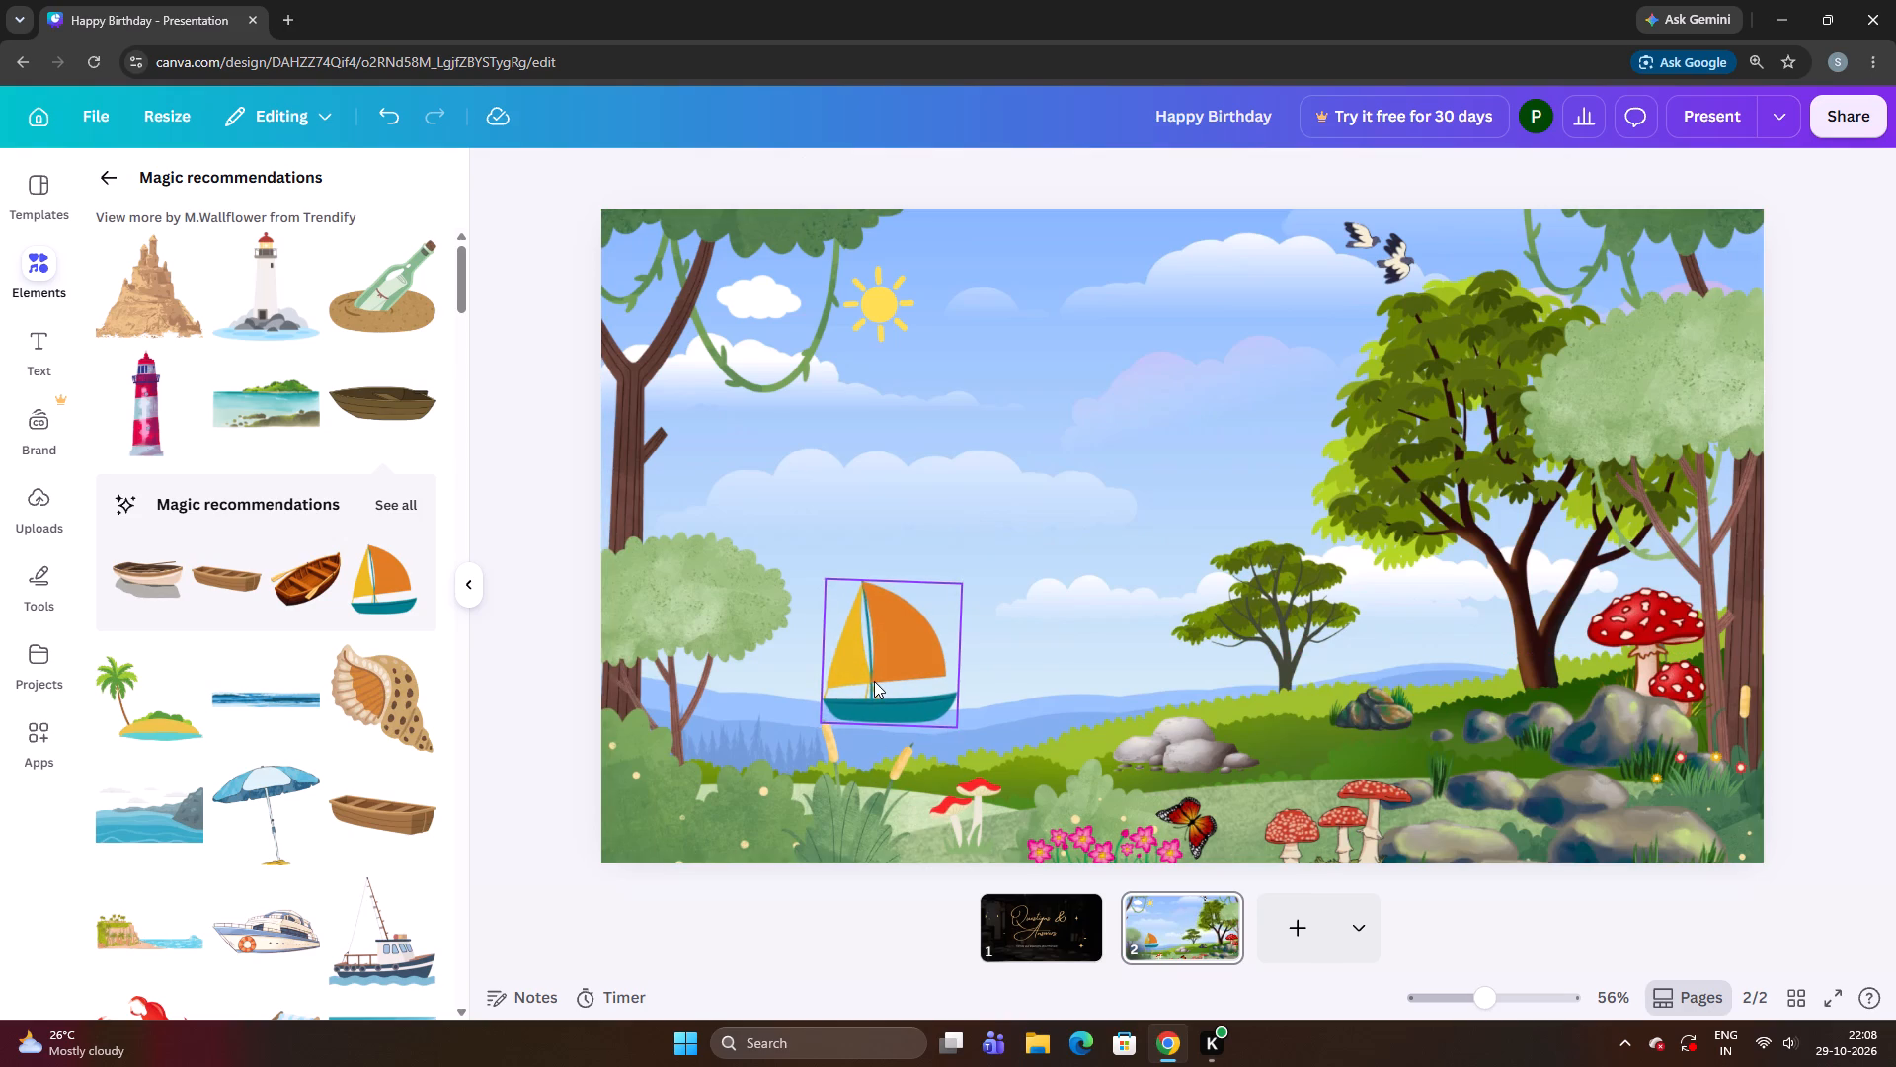
{"action": "key", "text": "Right"}
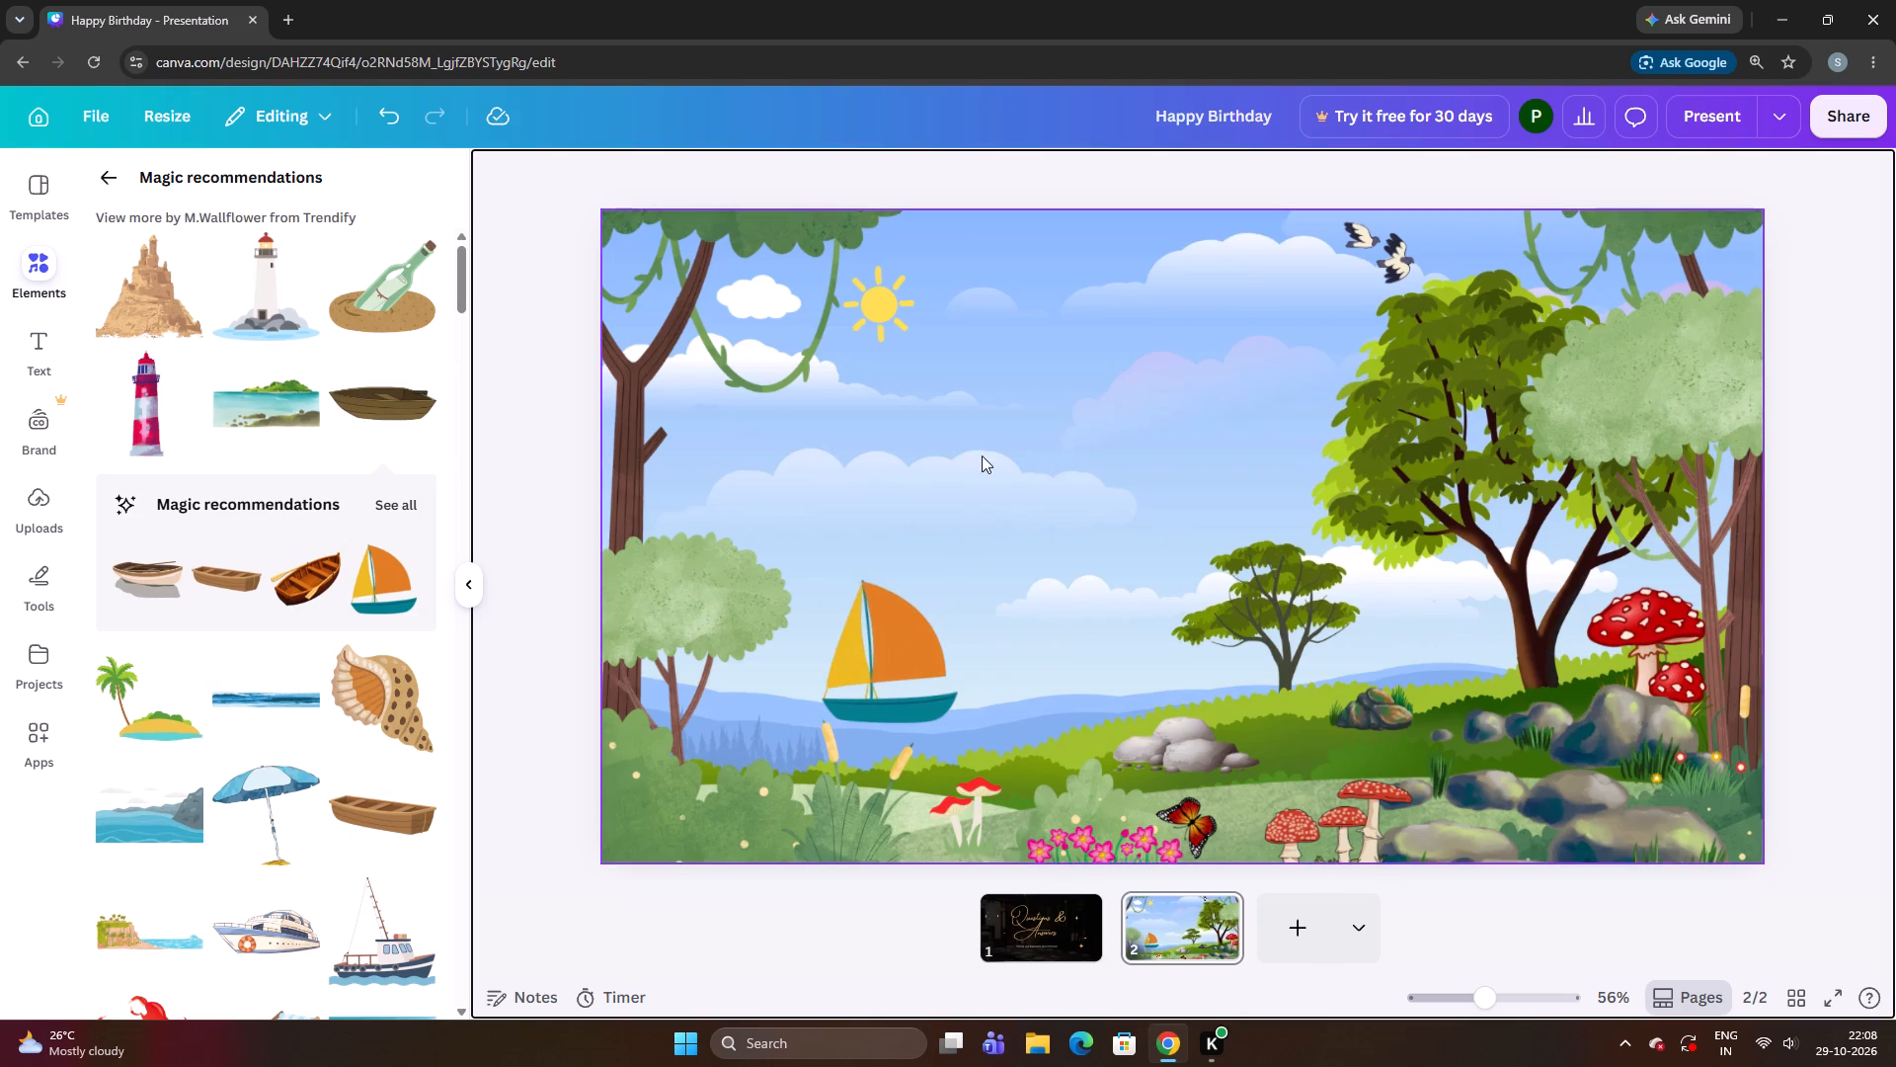
{"action": "left_click", "coordinate": [982, 455]}
{"action": "left_click", "coordinate": [856, 649]}
{"action": "key", "text": "Down"}
{"action": "key", "text": "Down"}
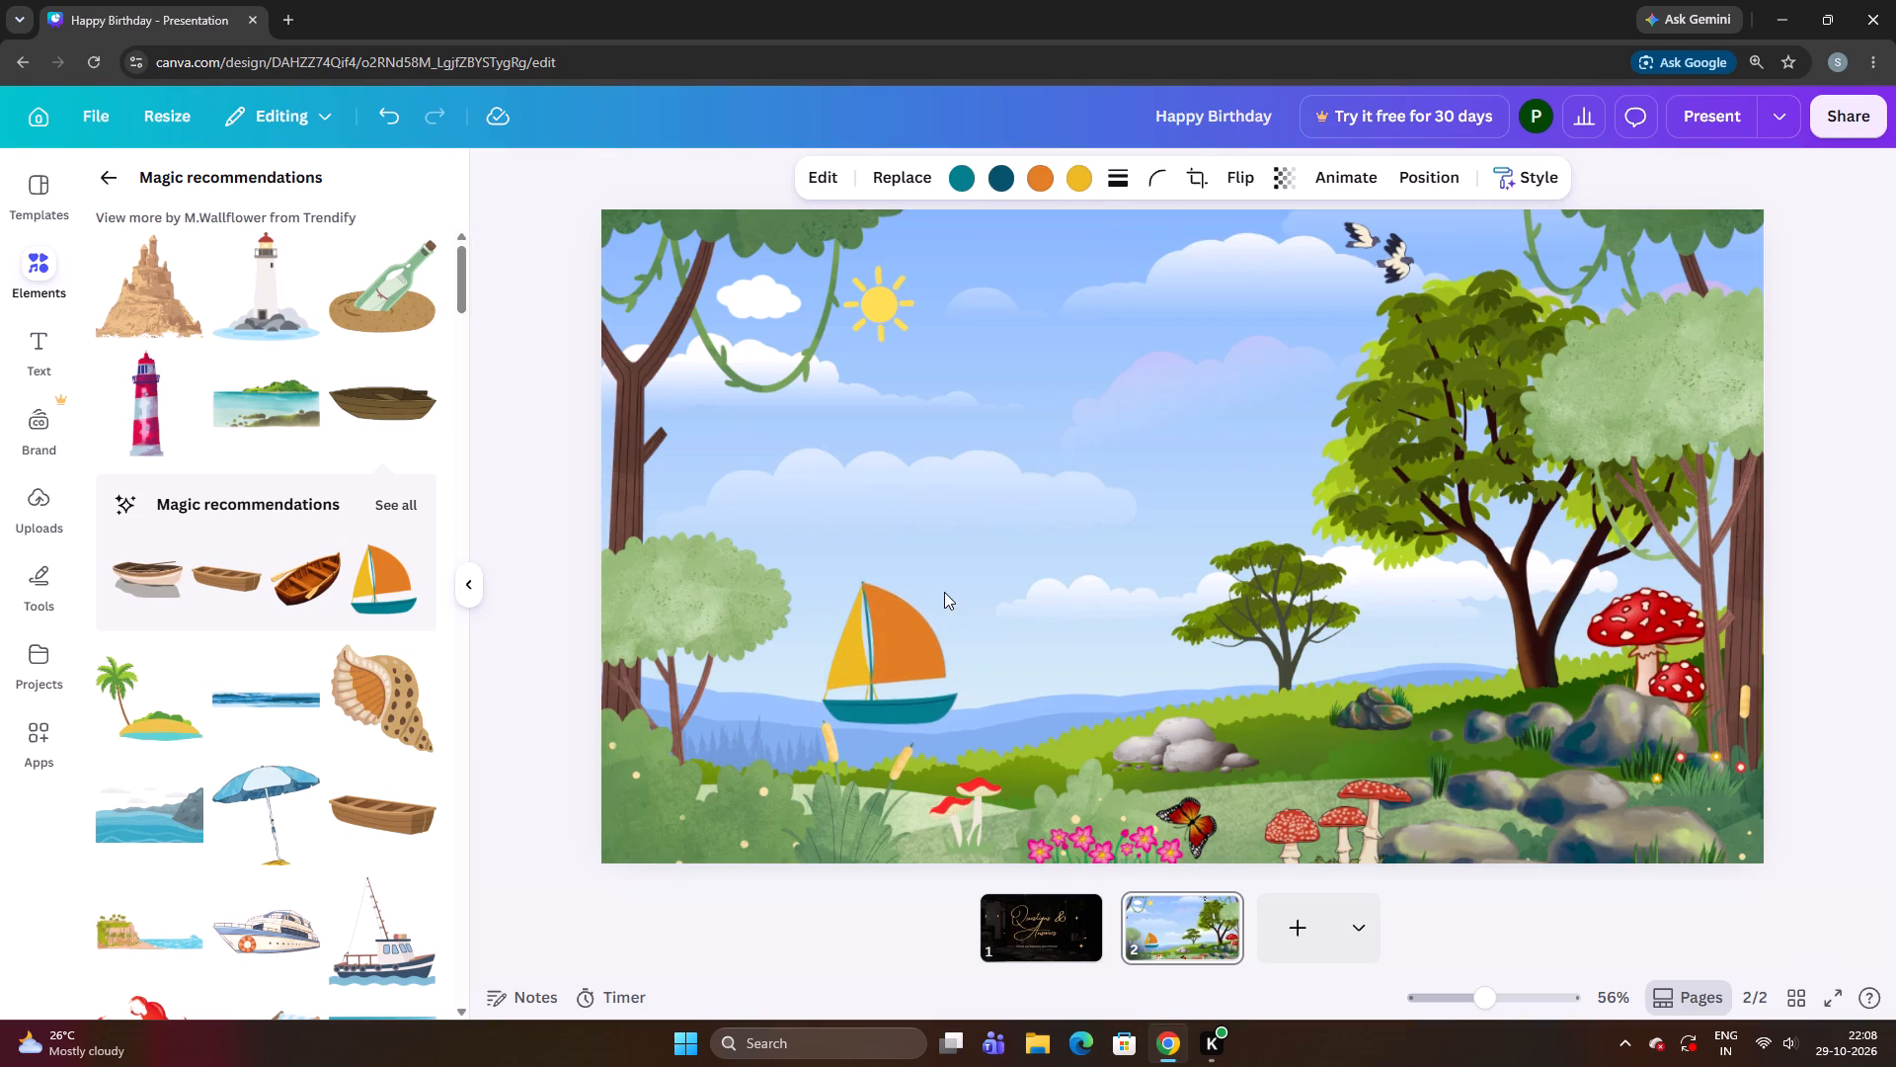
{"action": "key", "text": "Down"}
{"action": "key", "text": "Down"}
{"action": "key", "text": "Down"}
{"action": "key", "text": "Down"}
{"action": "key", "text": "Down"}
{"action": "key", "text": "Down"}
{"action": "key", "text": "Right"}
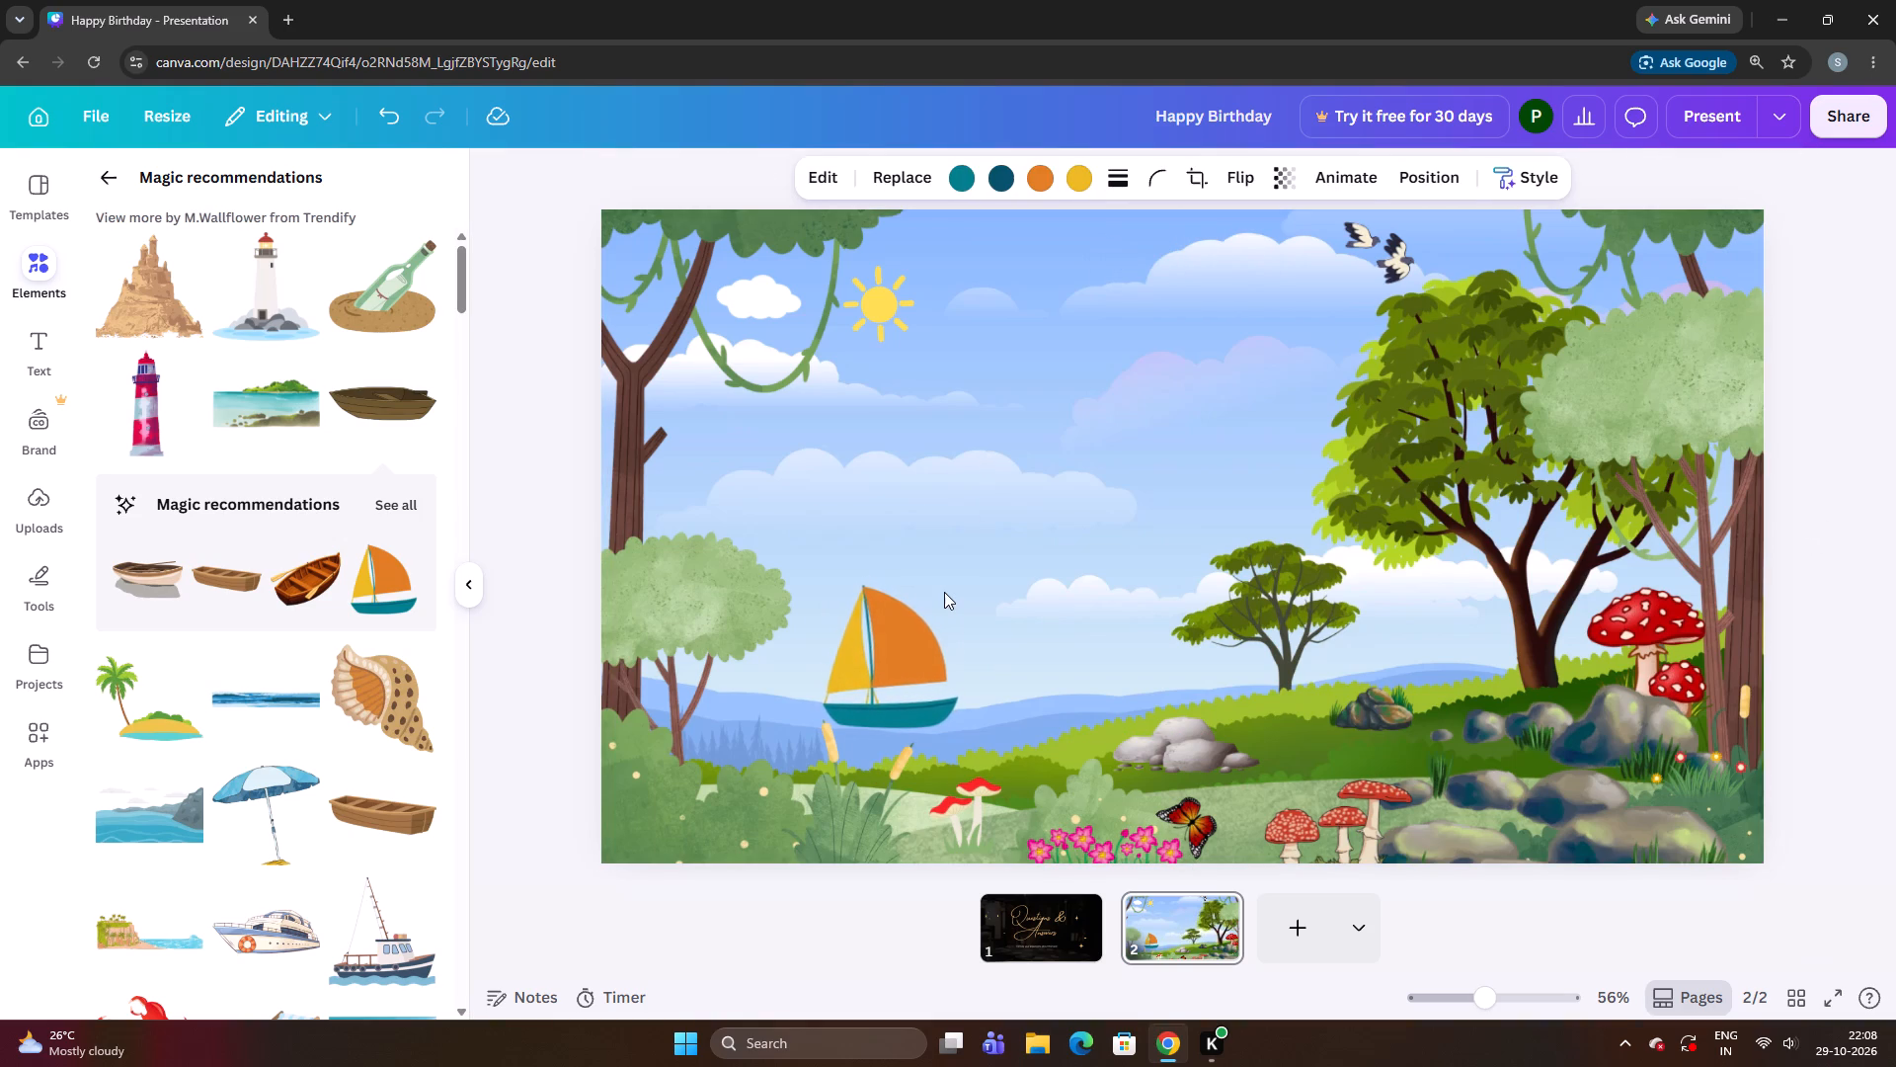
{"action": "key", "text": "Right"}
{"action": "key", "text": "Right"}
{"action": "key", "text": "Right"}
{"action": "key", "text": "Right"}
{"action": "key", "text": "Down"}
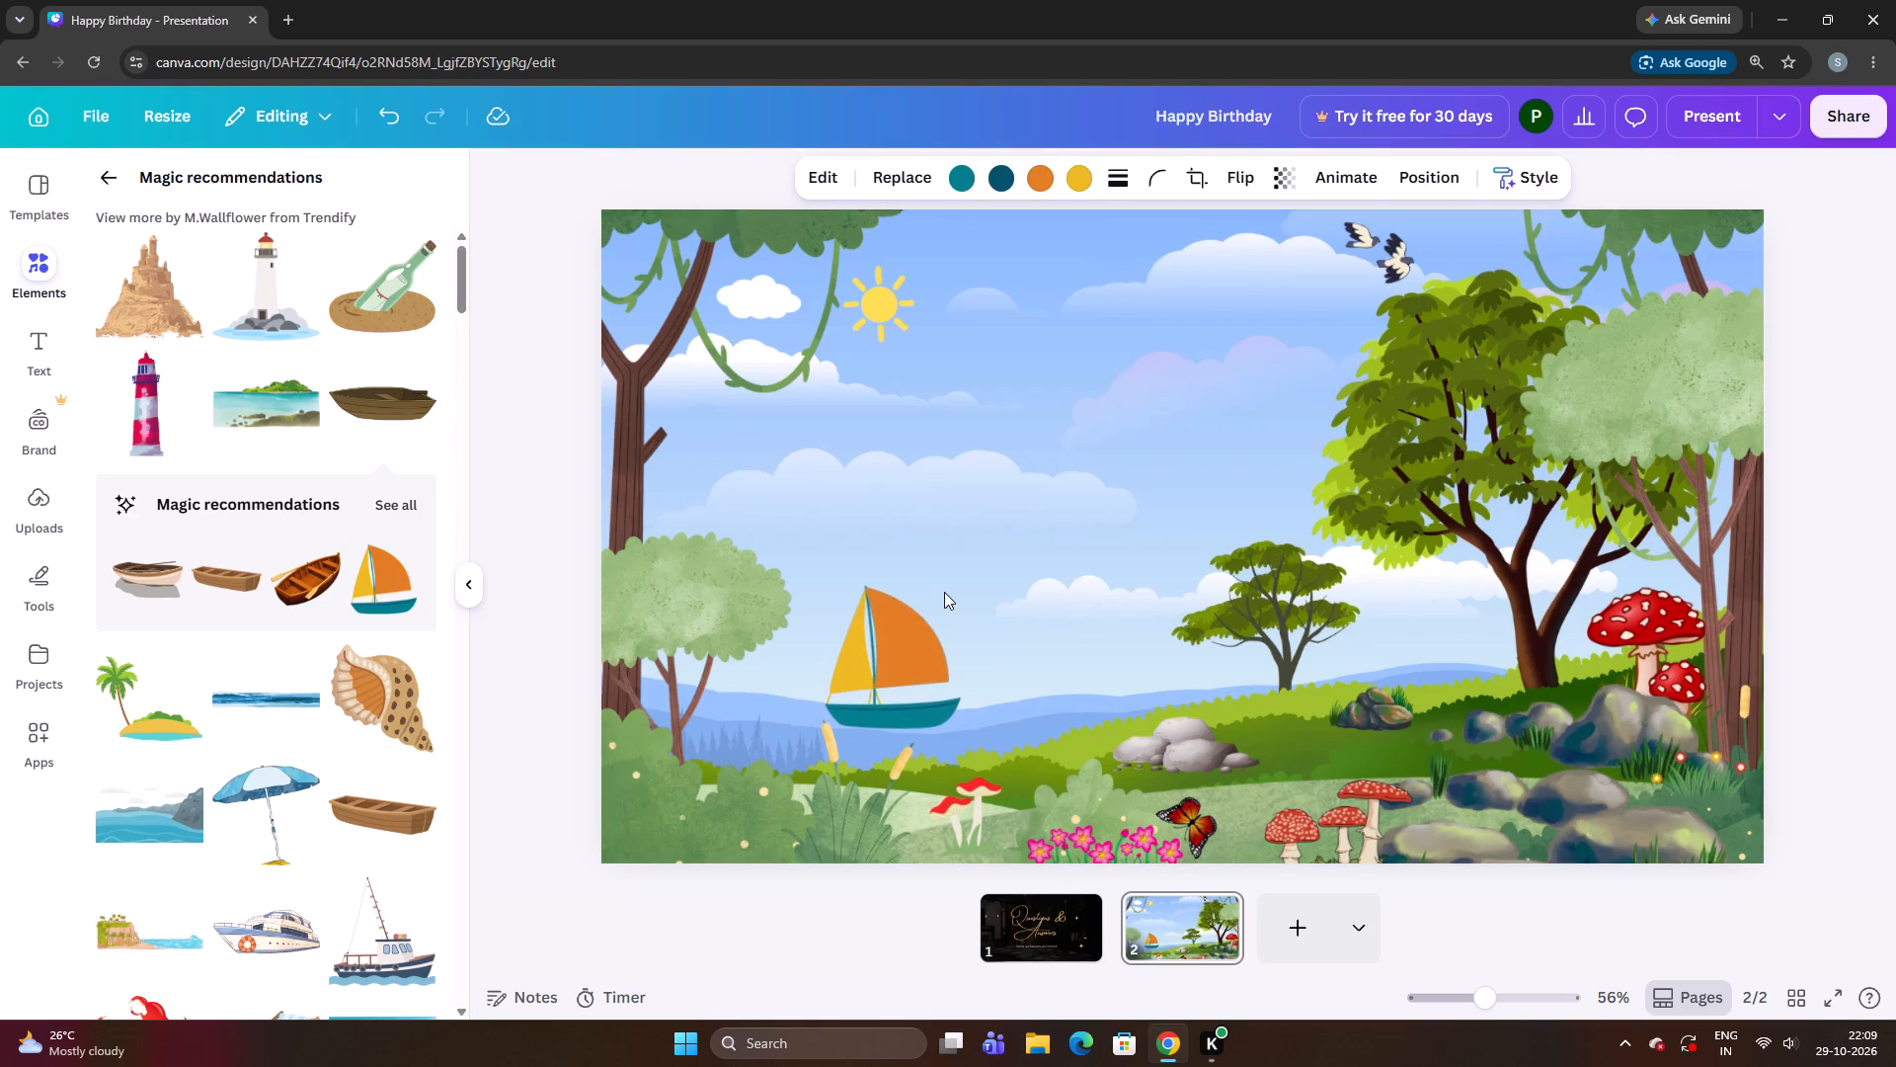
{"action": "key", "text": "Down"}
{"action": "key", "text": "Down"}
{"action": "key", "text": "Down"}
{"action": "key", "text": "Down"}
{"action": "key", "text": "Down"}
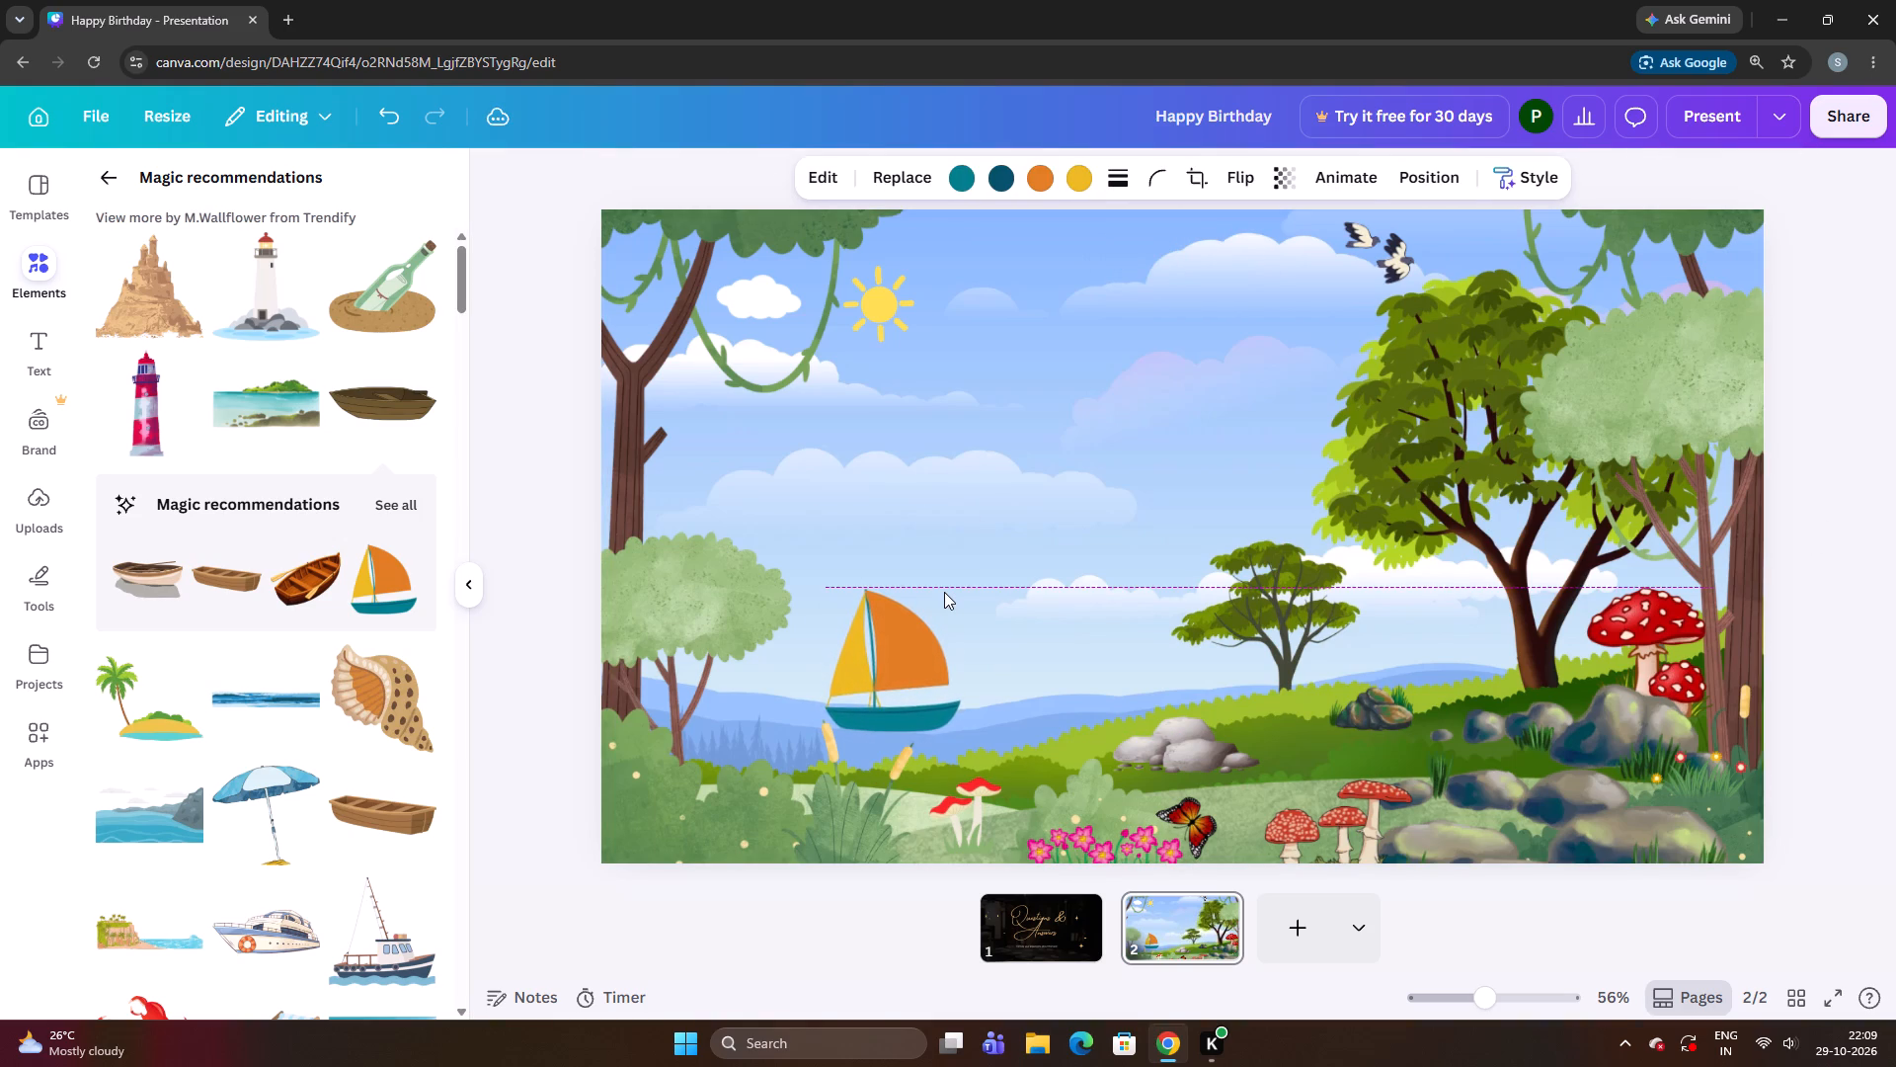
Shift the sailboat rightward along the blue area until its hull clears the first cattail.
{"action": "key", "text": "Right"}
{"action": "key", "text": "Right"}
{"action": "key", "text": "Right"}
{"action": "key", "text": "Right"}
{"action": "key", "text": "Right"}
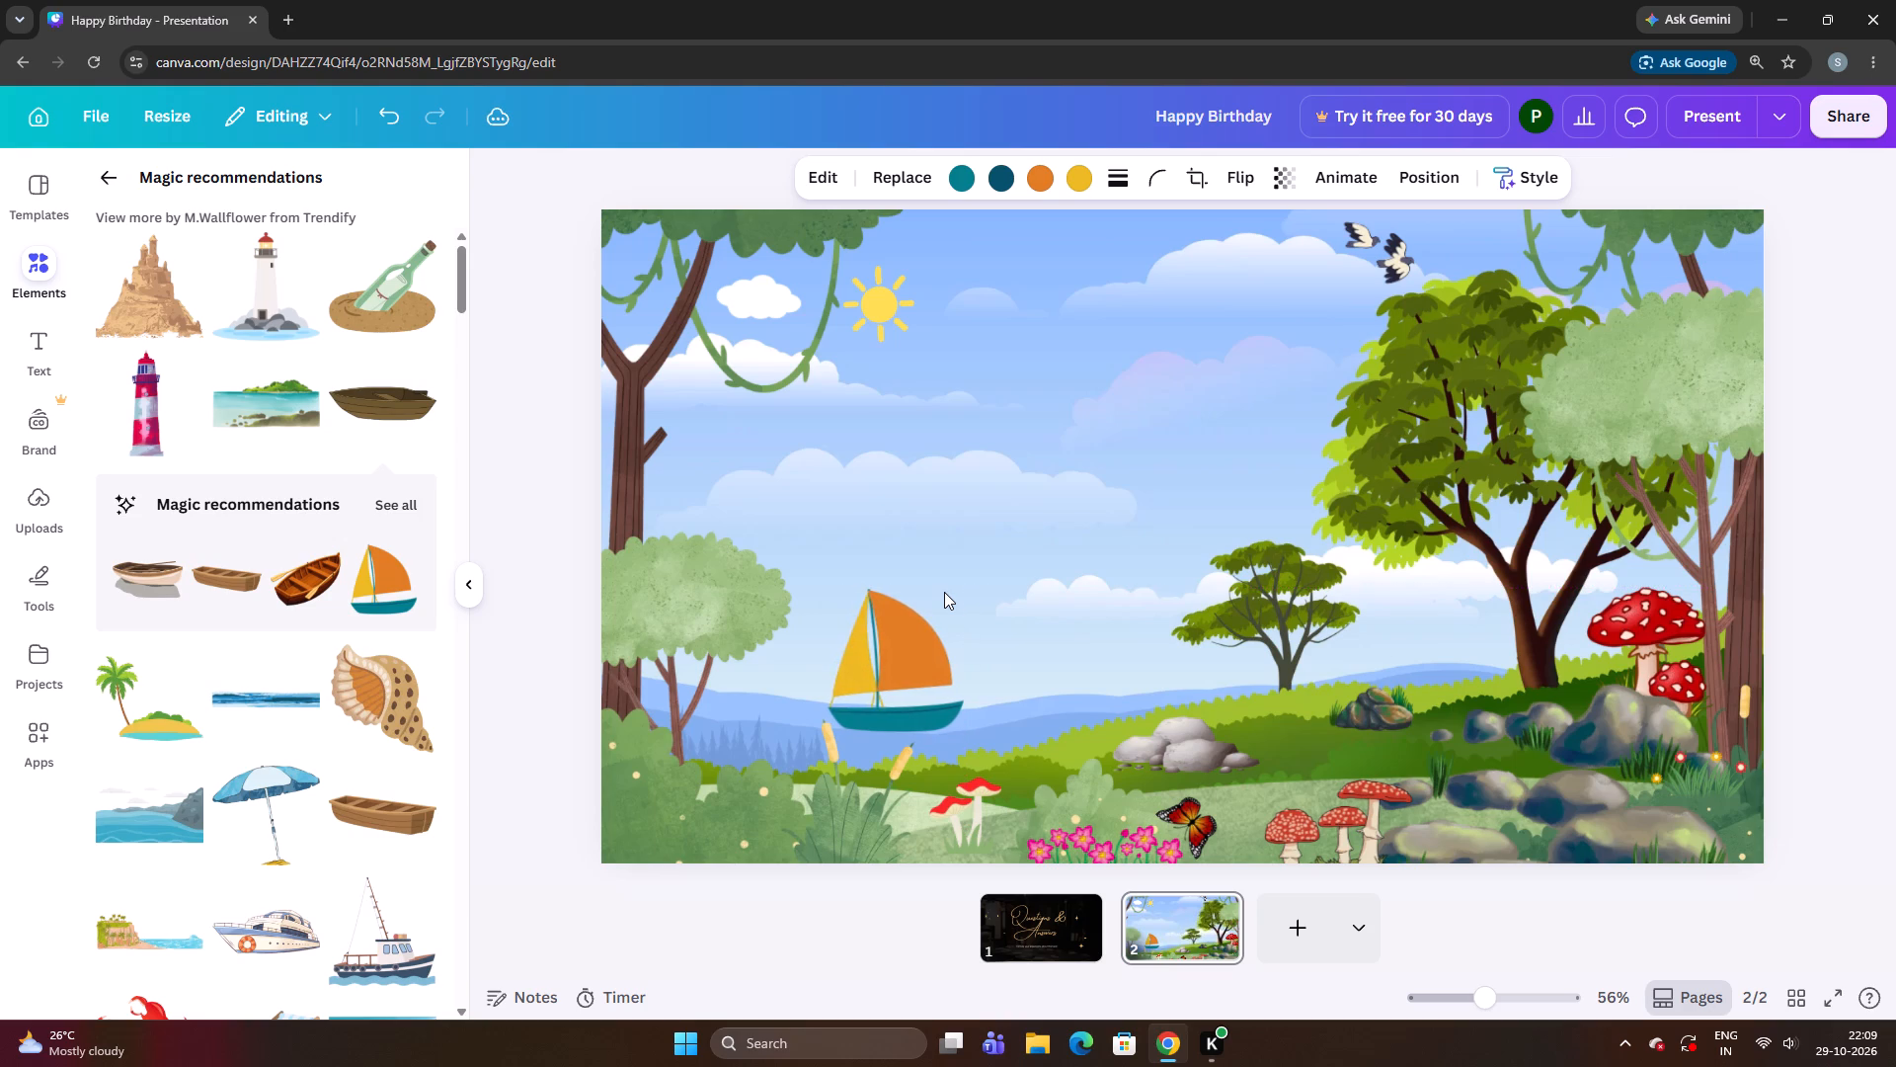
{"action": "key", "text": "Right"}
{"action": "key", "text": "Right"}
{"action": "key", "text": "Right"}
{"action": "key", "text": "Right"}
{"action": "key", "text": "Right"}
{"action": "key", "text": "Right"}
{"action": "key", "text": "Right"}
{"action": "key", "text": "Right"}
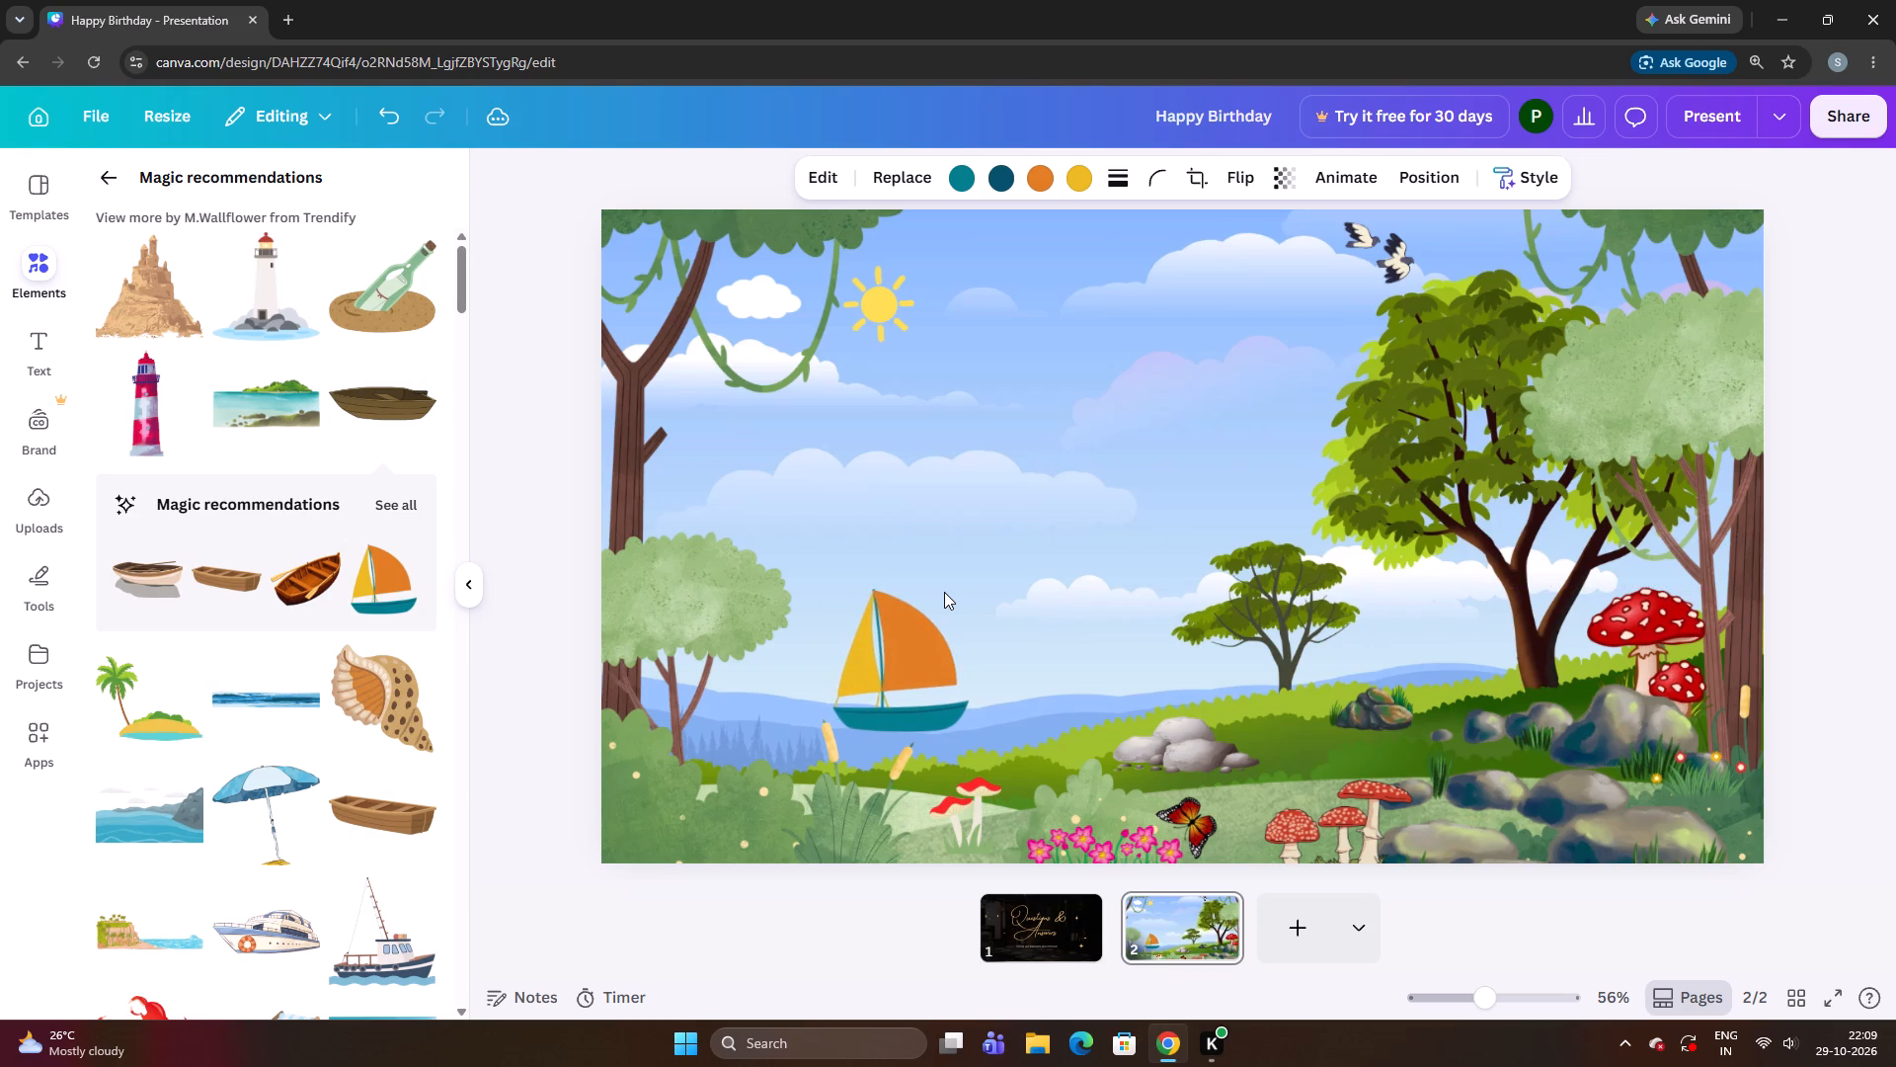
{"action": "key", "text": "Right"}
{"action": "key", "text": "Right"}
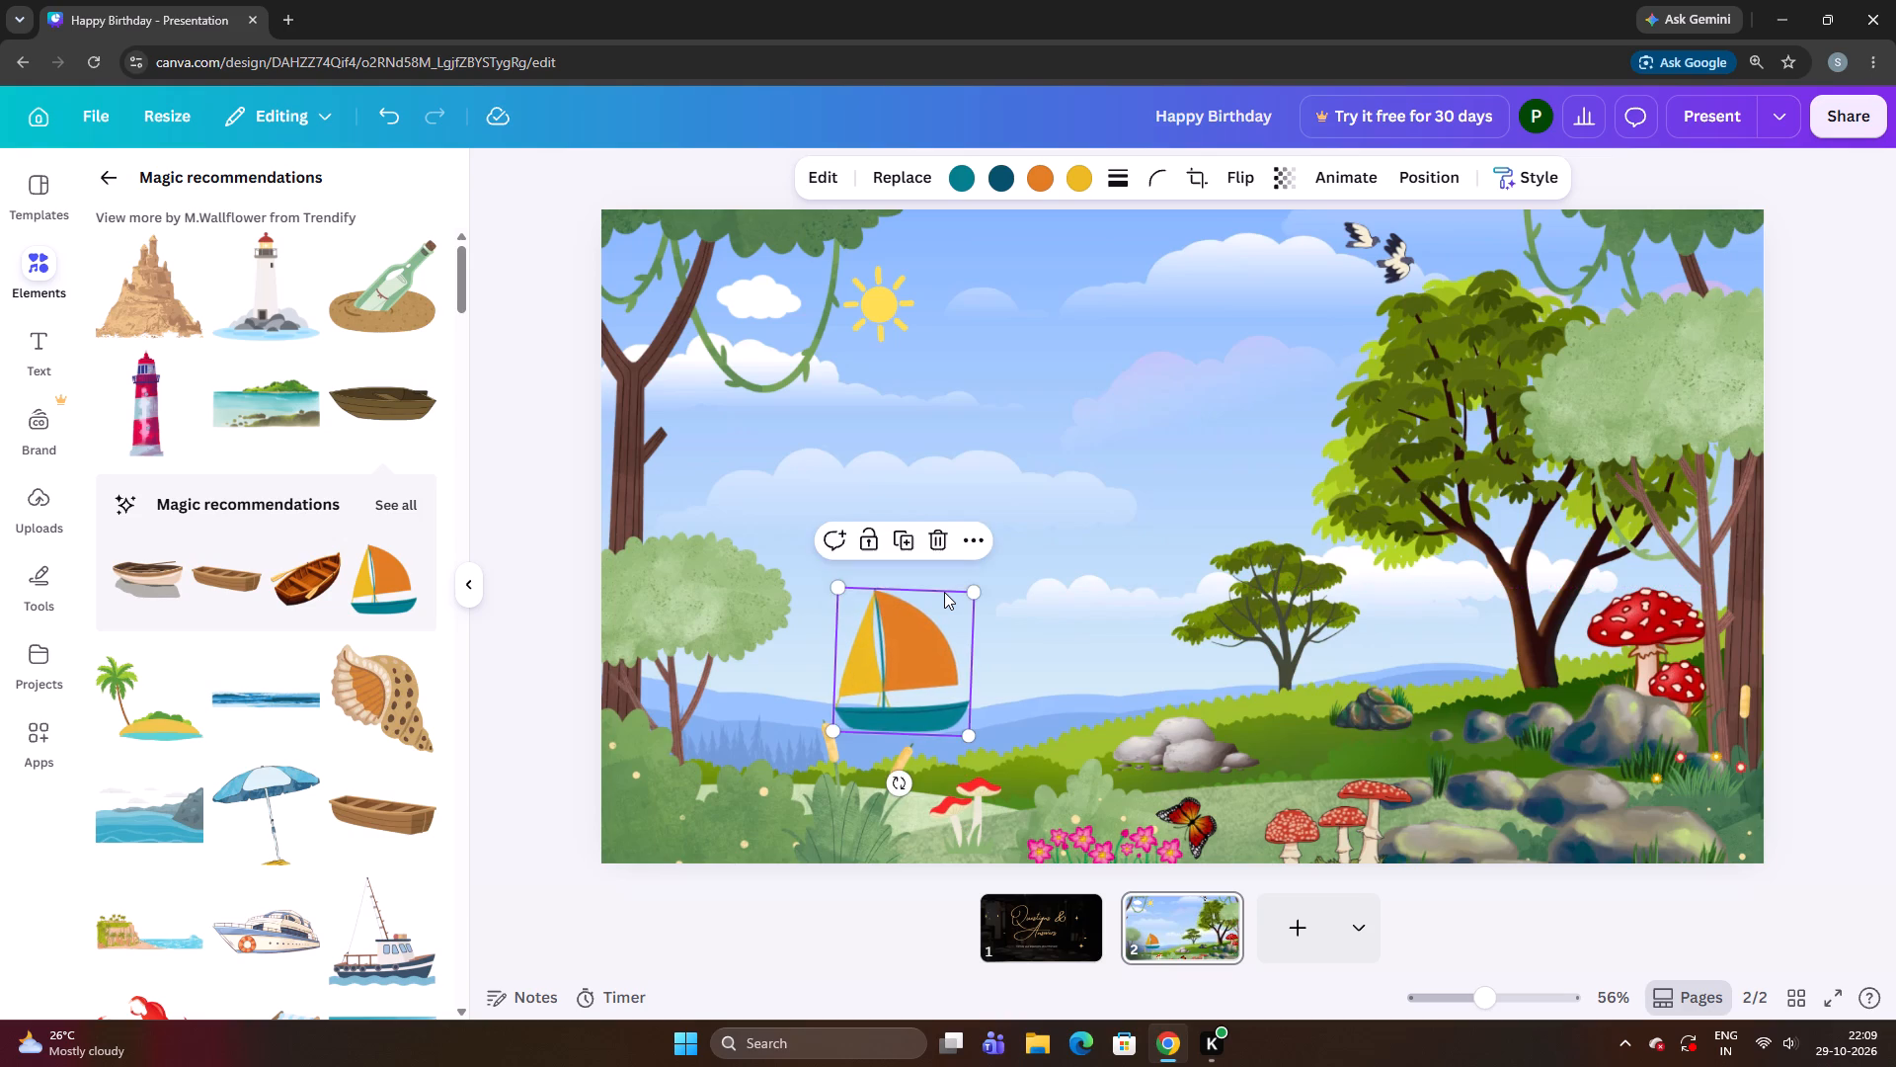
{"action": "key", "text": "Right"}
{"action": "key", "text": "Right"}
{"action": "key", "text": "Right"}
{"action": "key", "text": "Right"}
{"action": "key", "text": "Right"}
{"action": "key", "text": "Right"}
{"action": "key", "text": "Right"}
{"action": "key", "text": "Right"}
{"action": "key", "text": "Right"}
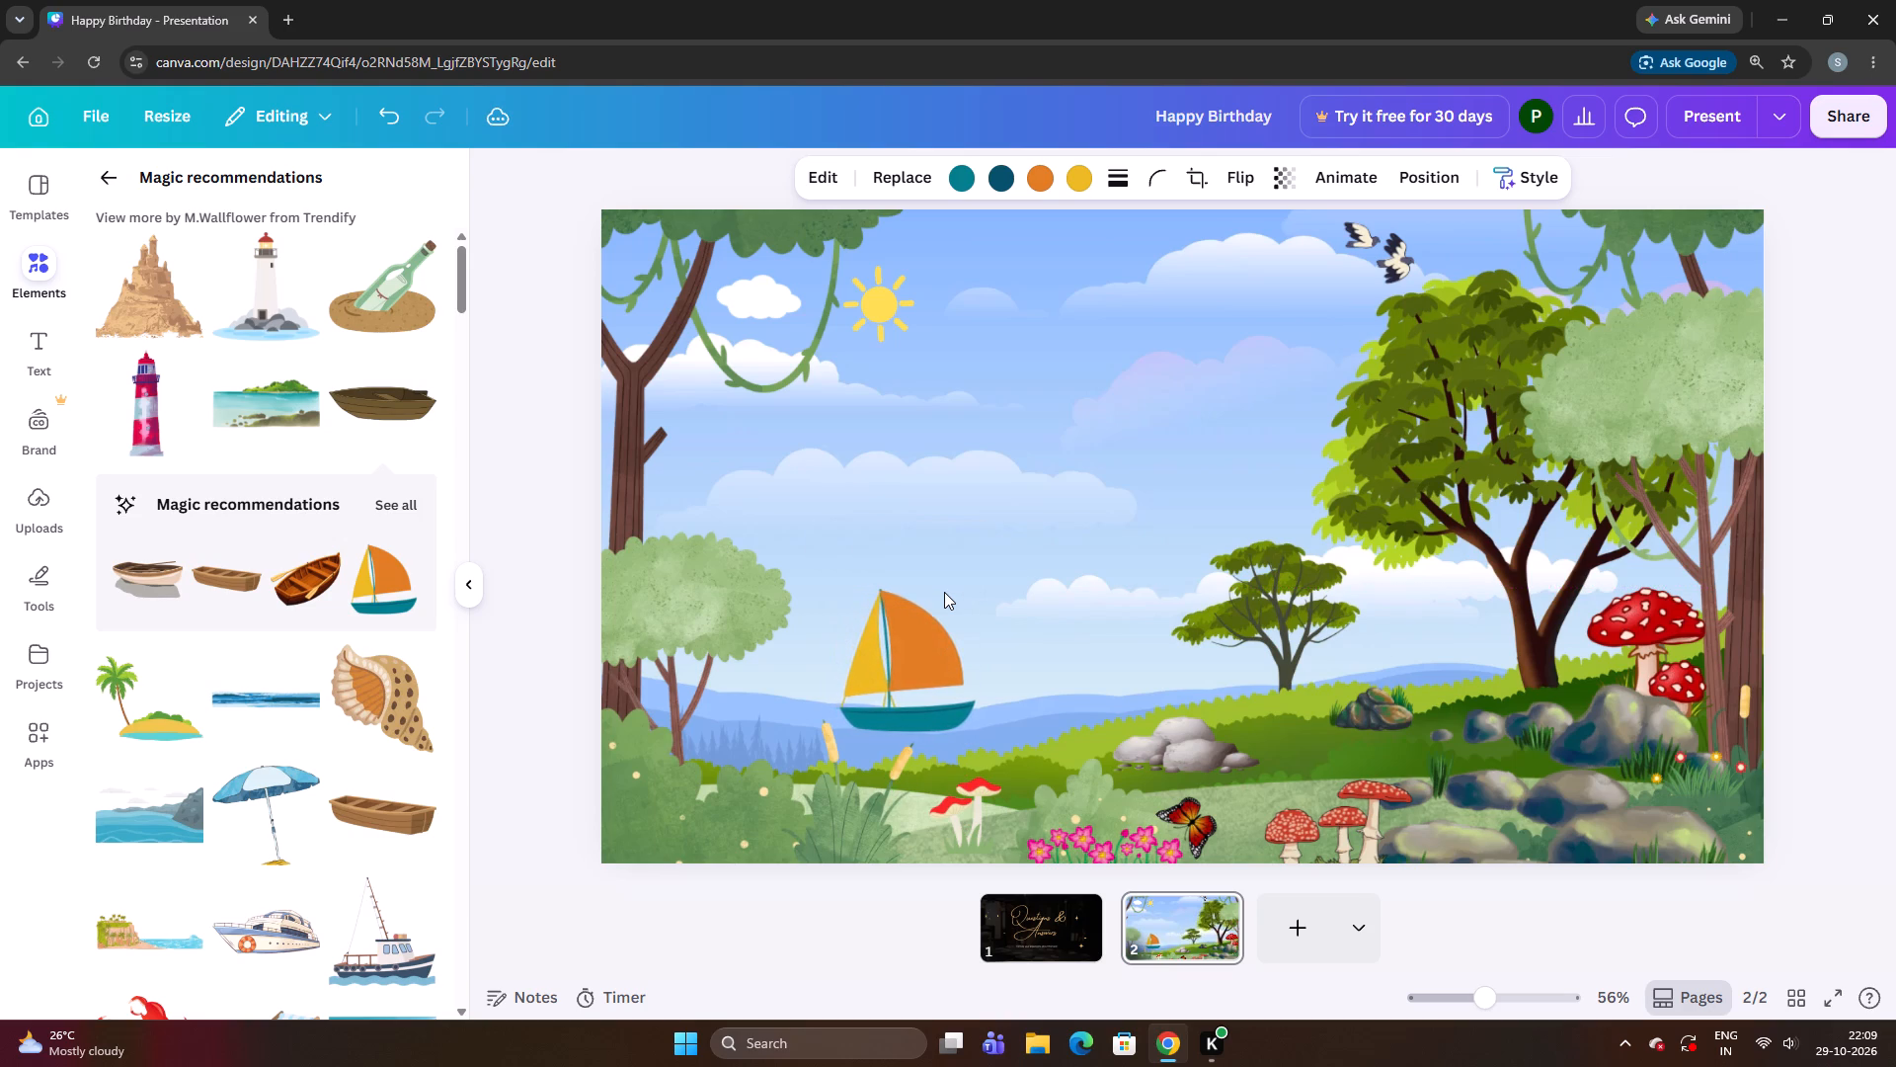
{"action": "key", "text": "Right"}
{"action": "key", "text": "Right"}
{"action": "key", "text": "Right"}
{"action": "key", "text": "Right"}
{"action": "key", "text": "Right"}
{"action": "key", "text": "Right"}
{"action": "key", "text": "Right"}
{"action": "key", "text": "Right"}
{"action": "key", "text": "Right"}
{"action": "key", "text": "Right"}
{"action": "key", "text": "Right"}
{"action": "key", "text": "Right"}
{"action": "key", "text": "Right"}
{"action": "key", "text": "Right"}
{"action": "key", "text": "Right"}
{"action": "key", "text": "Right"}
{"action": "key", "text": "Right"}
{"action": "key", "text": "Right"}
{"action": "key", "text": "Right"}
{"action": "key", "text": "Right"}
{"action": "key", "text": "Right"}
{"action": "key", "text": "Right"}
{"action": "key", "text": "Right"}
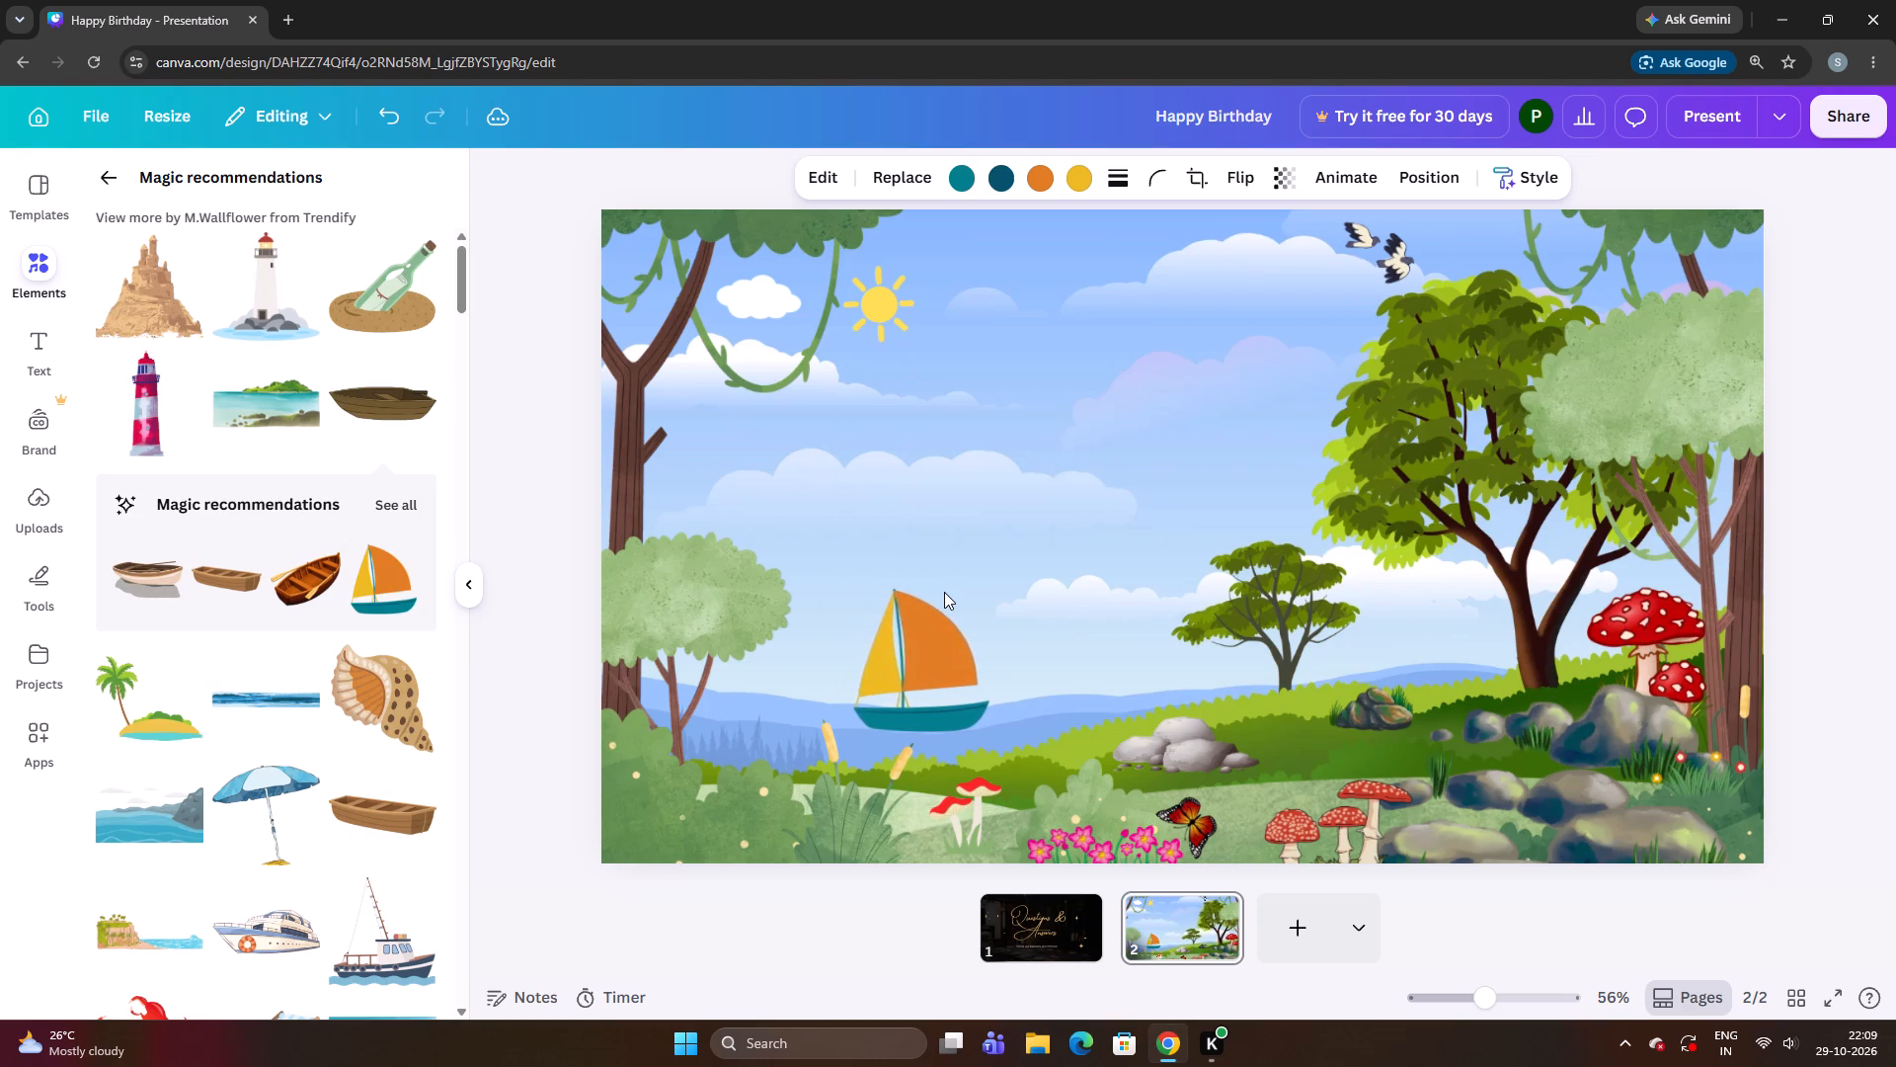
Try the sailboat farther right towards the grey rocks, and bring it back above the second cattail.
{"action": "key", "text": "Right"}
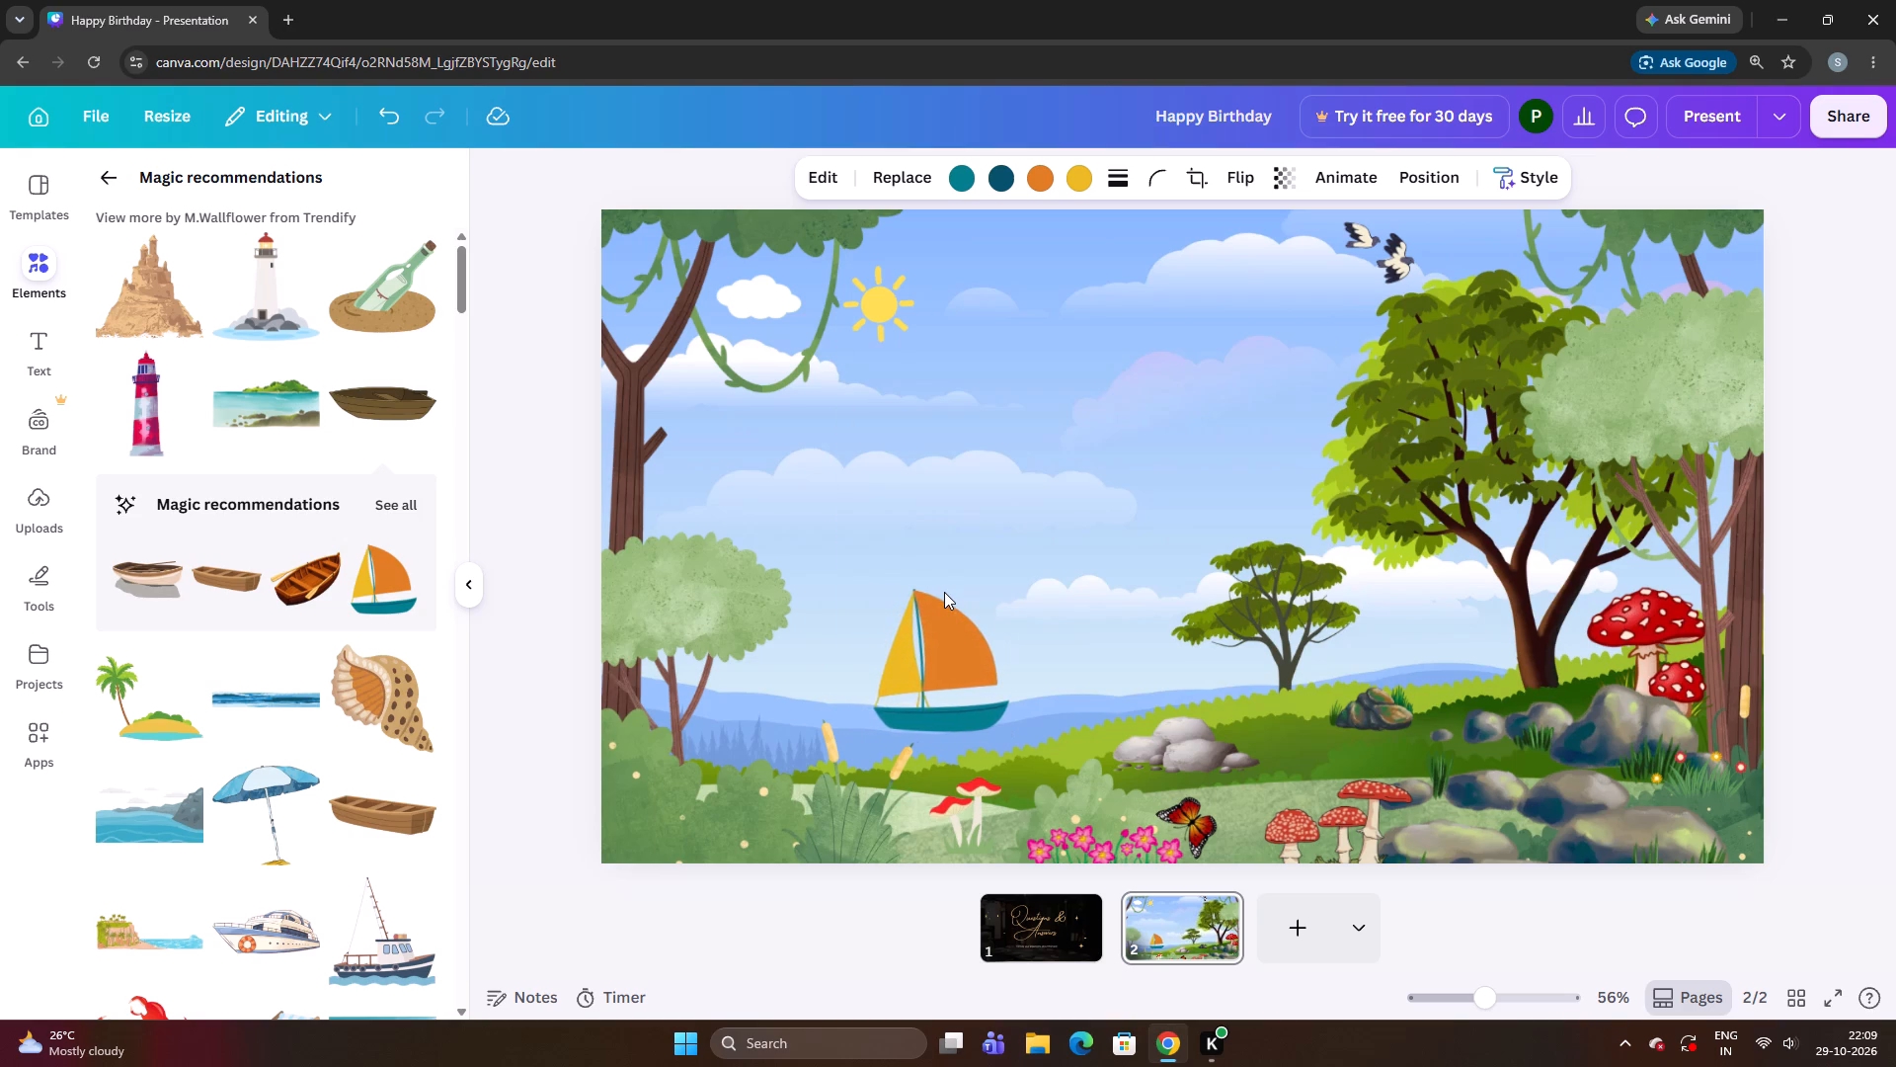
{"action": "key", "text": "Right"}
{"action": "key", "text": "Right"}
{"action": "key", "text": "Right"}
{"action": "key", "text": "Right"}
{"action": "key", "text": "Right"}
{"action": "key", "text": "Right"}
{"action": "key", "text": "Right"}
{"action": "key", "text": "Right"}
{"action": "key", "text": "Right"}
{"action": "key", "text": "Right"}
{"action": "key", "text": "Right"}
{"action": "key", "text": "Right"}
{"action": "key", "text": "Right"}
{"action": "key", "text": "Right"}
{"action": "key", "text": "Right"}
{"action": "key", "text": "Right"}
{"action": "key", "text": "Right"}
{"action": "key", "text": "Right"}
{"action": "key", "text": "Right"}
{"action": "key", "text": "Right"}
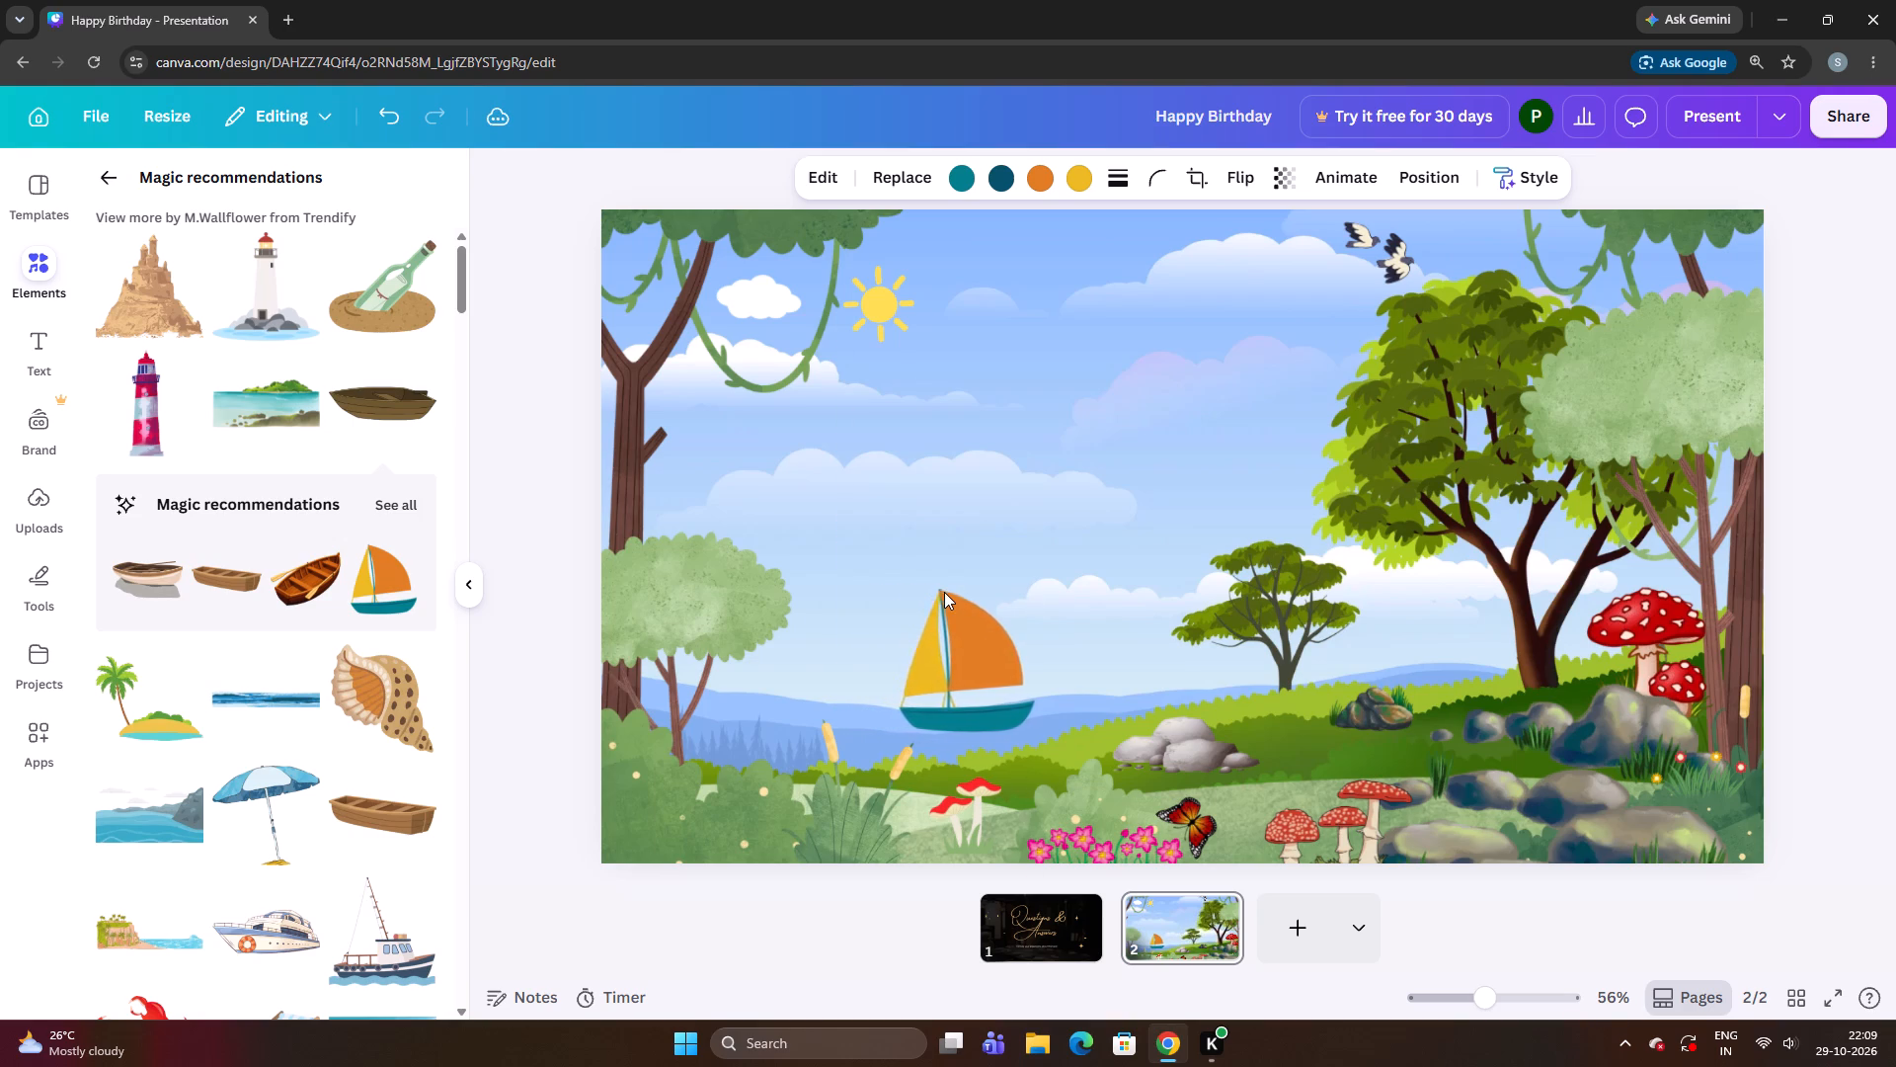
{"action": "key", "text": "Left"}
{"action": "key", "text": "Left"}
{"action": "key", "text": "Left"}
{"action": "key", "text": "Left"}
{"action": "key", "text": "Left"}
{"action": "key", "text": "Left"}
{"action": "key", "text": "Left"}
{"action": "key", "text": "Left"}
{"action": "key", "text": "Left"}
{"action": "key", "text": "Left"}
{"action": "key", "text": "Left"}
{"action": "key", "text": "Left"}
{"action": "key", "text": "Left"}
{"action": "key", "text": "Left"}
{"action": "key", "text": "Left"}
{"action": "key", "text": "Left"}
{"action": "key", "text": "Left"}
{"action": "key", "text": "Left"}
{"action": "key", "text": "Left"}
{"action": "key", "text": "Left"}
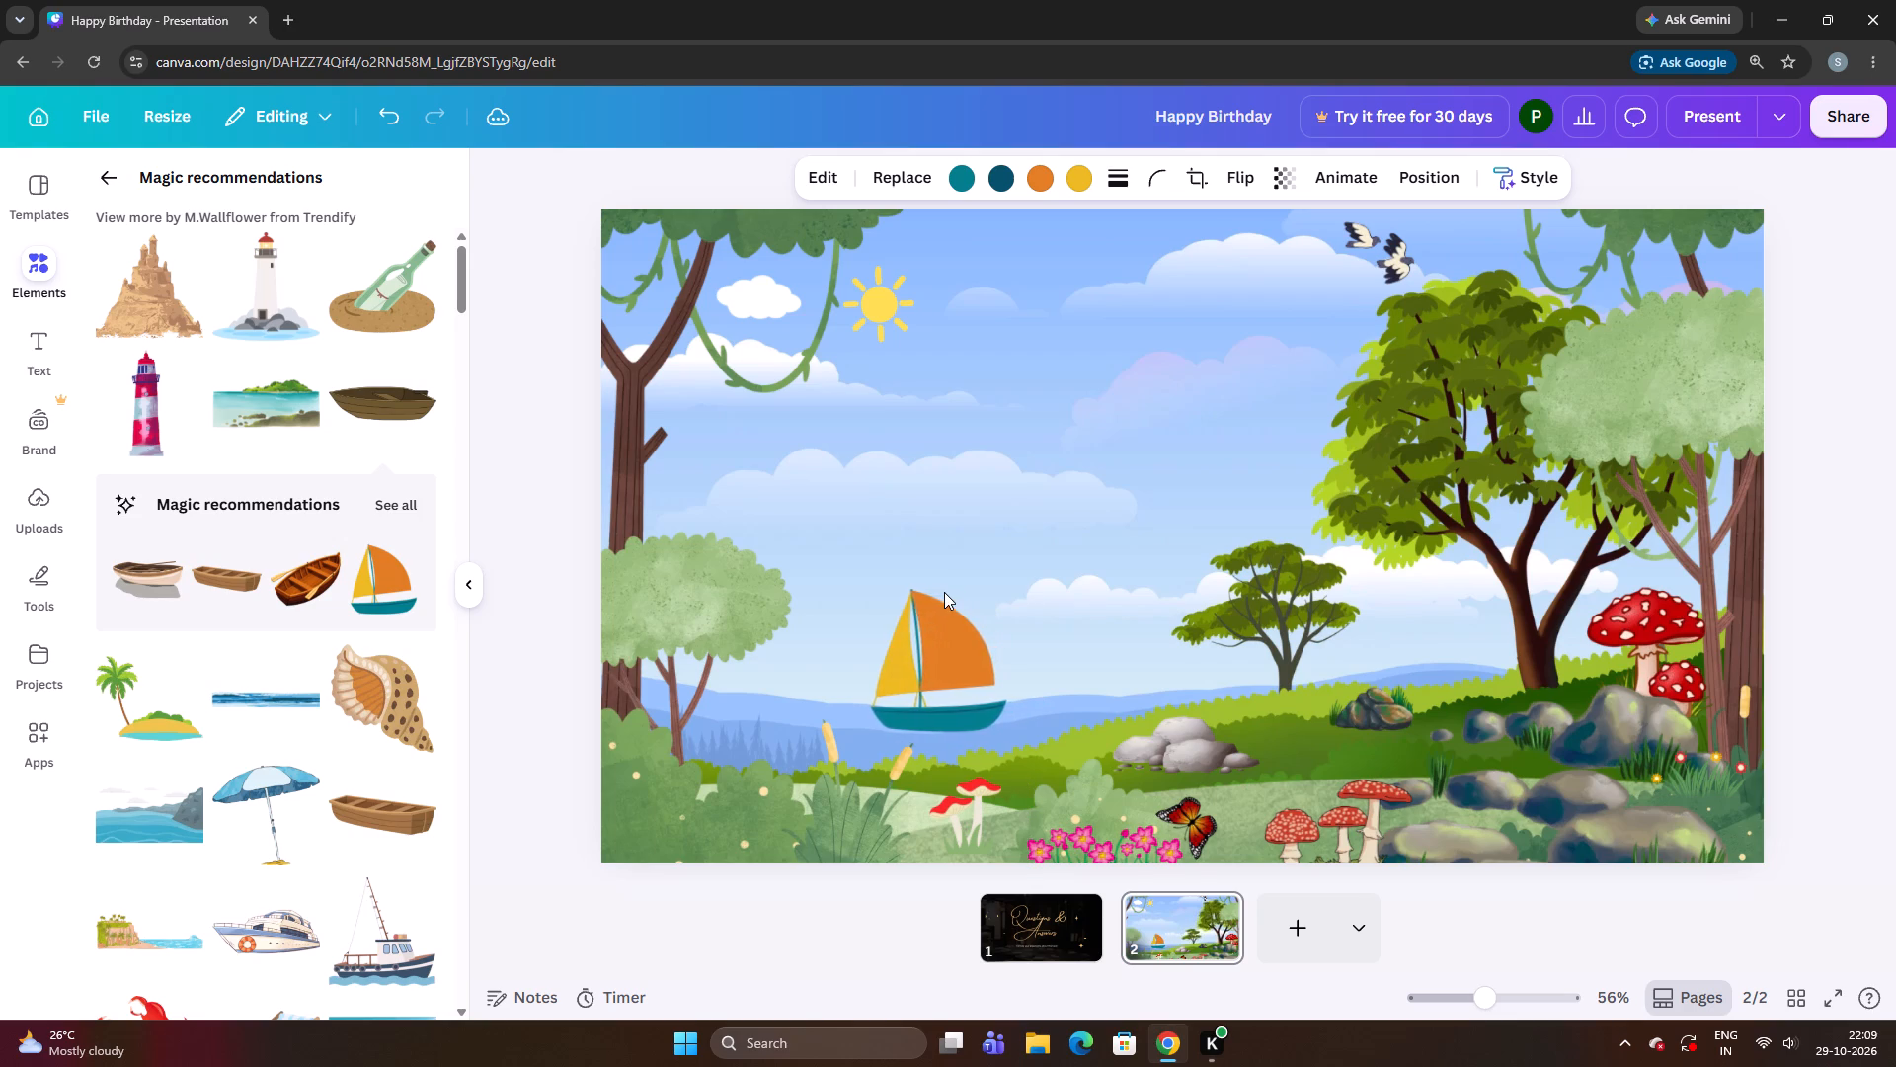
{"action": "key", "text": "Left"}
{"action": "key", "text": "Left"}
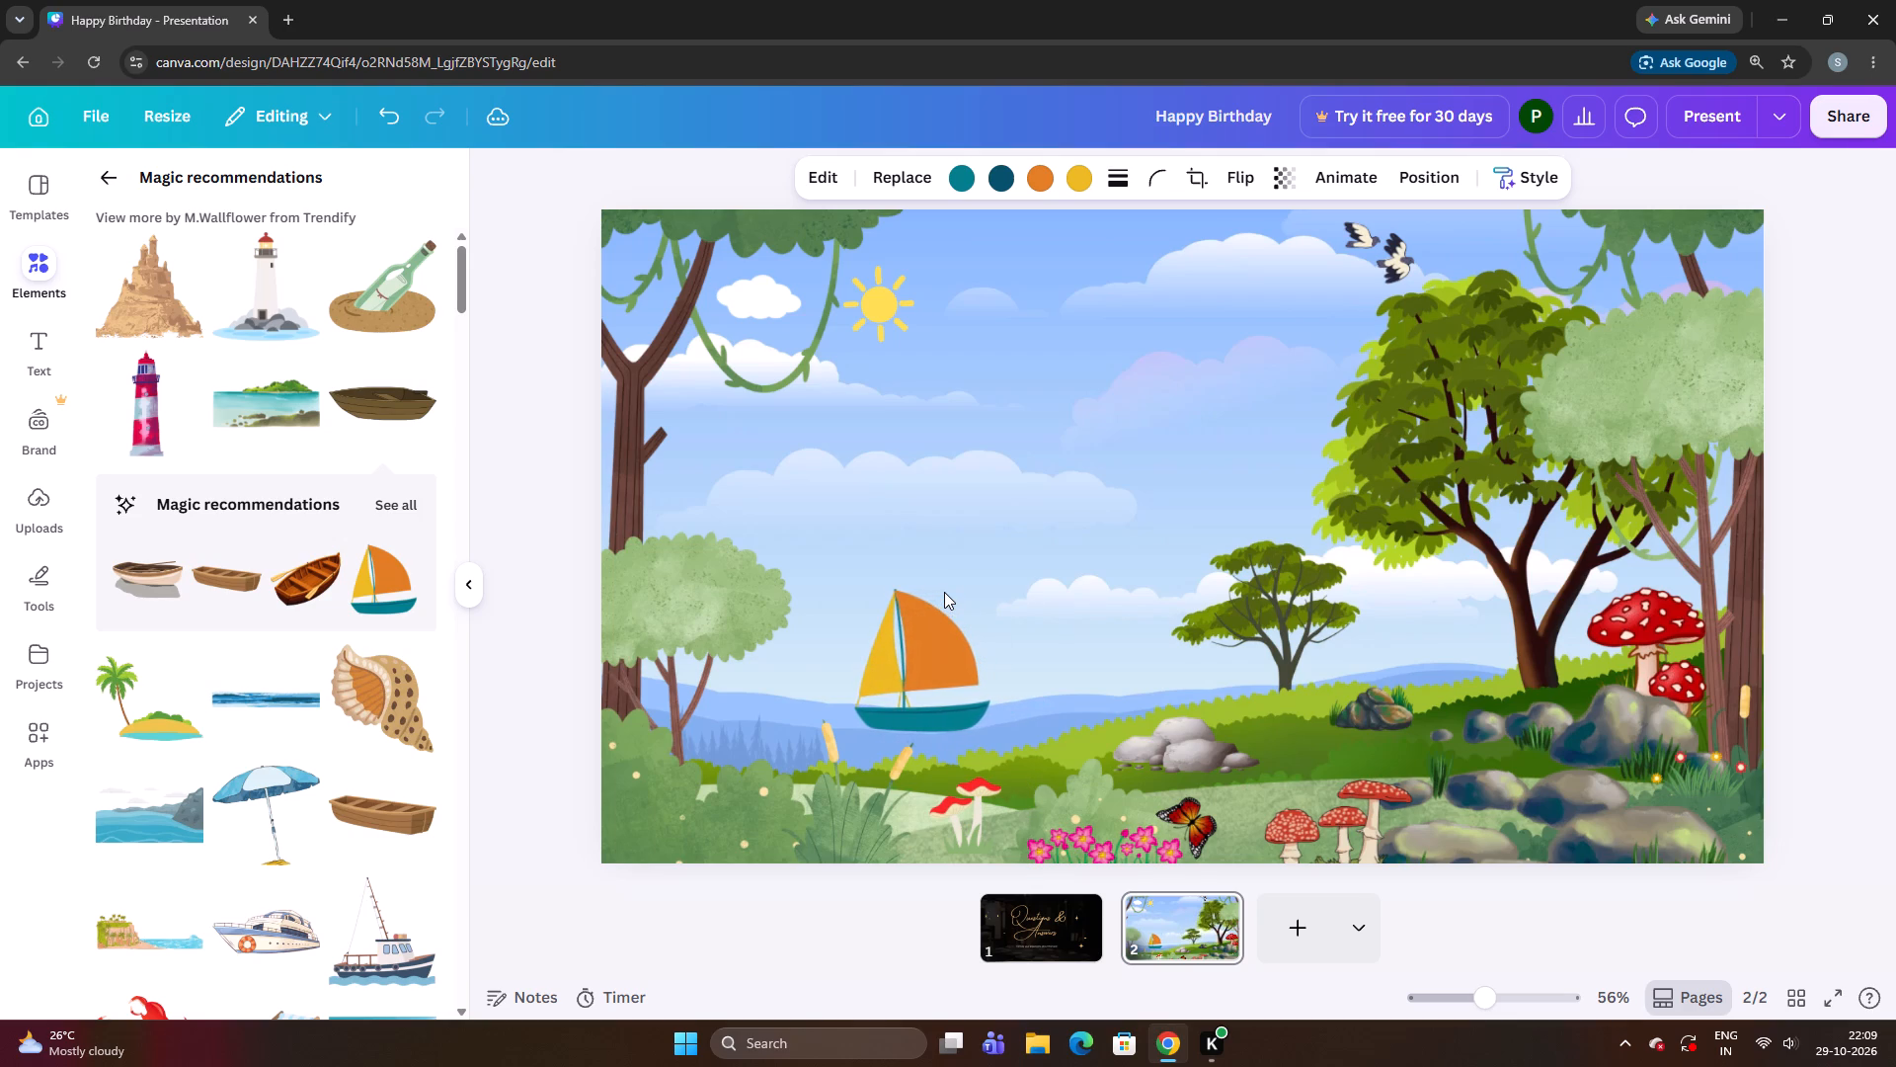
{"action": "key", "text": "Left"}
Fine-tune the sailboat's position on the blue area with single vertical and rightward nudges.
{"action": "key", "text": "Up"}
{"action": "key", "text": "Down"}
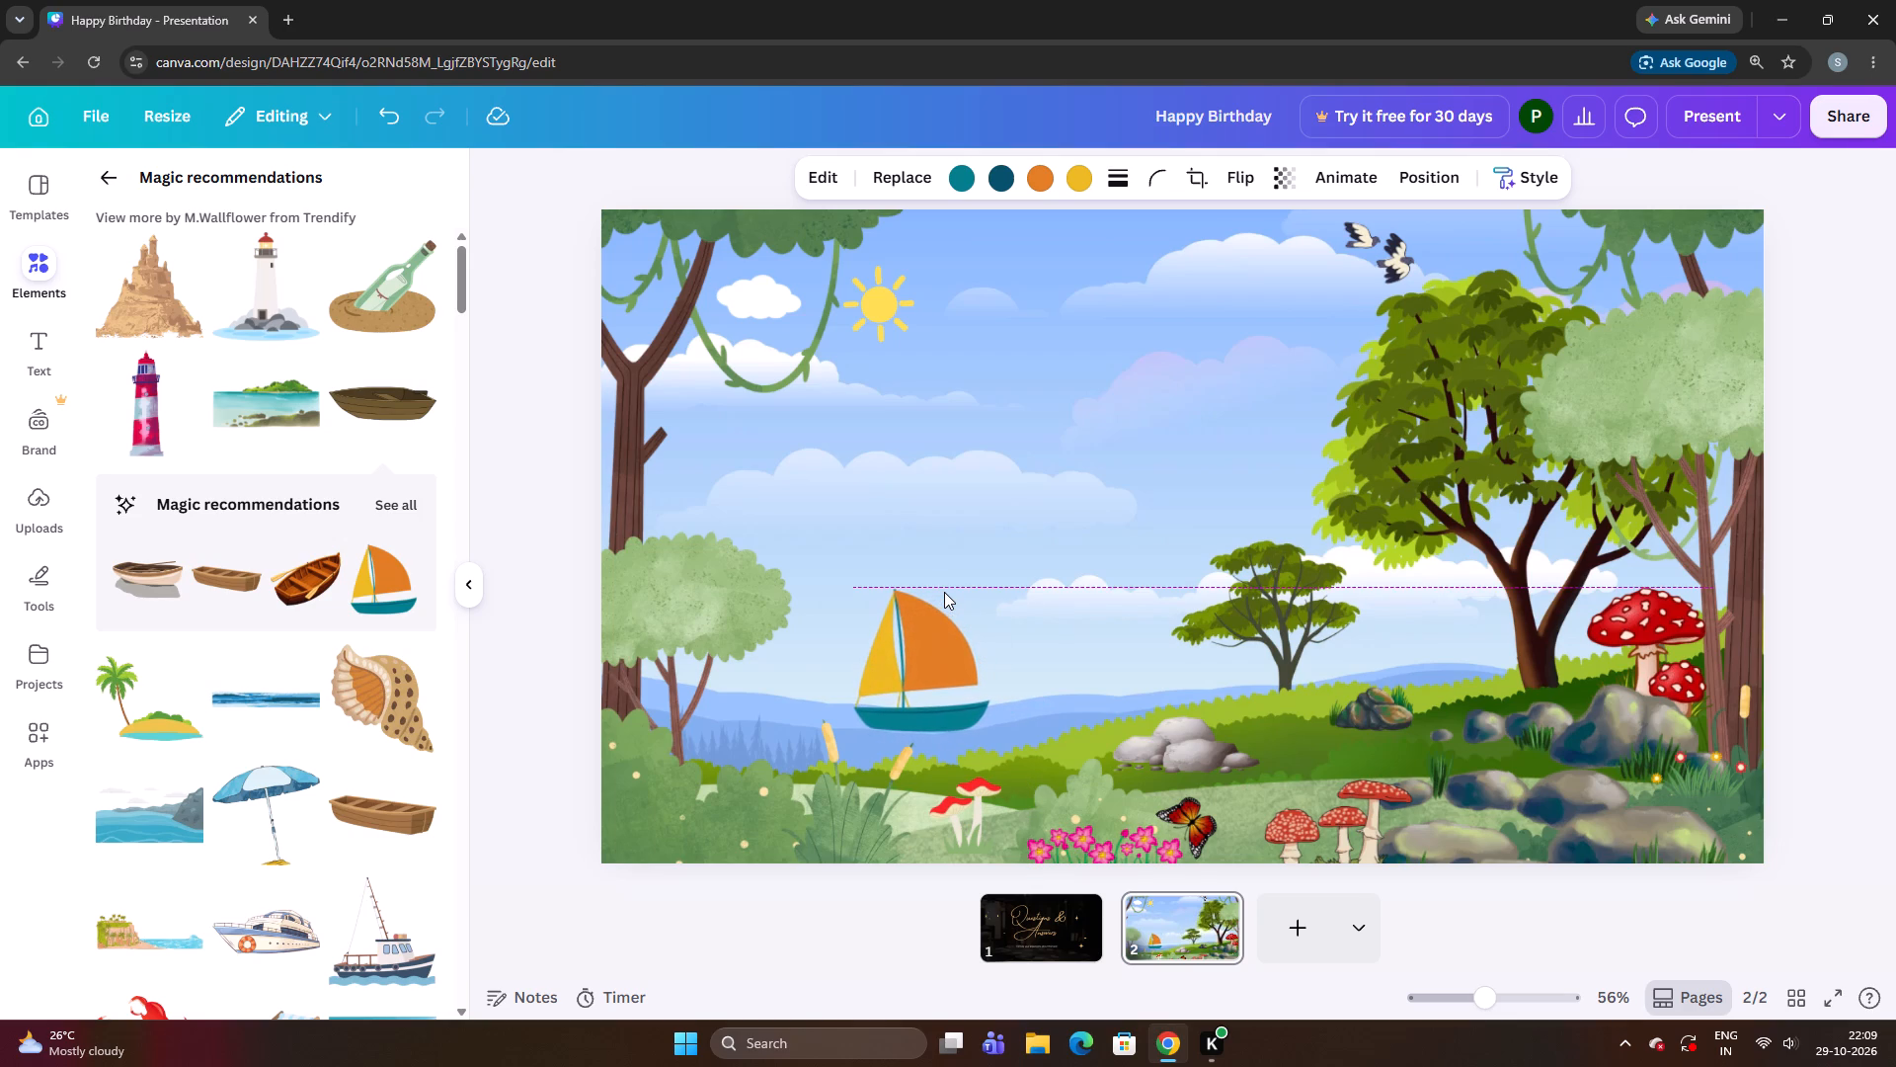
{"action": "key", "text": "Down"}
{"action": "key", "text": "Right"}
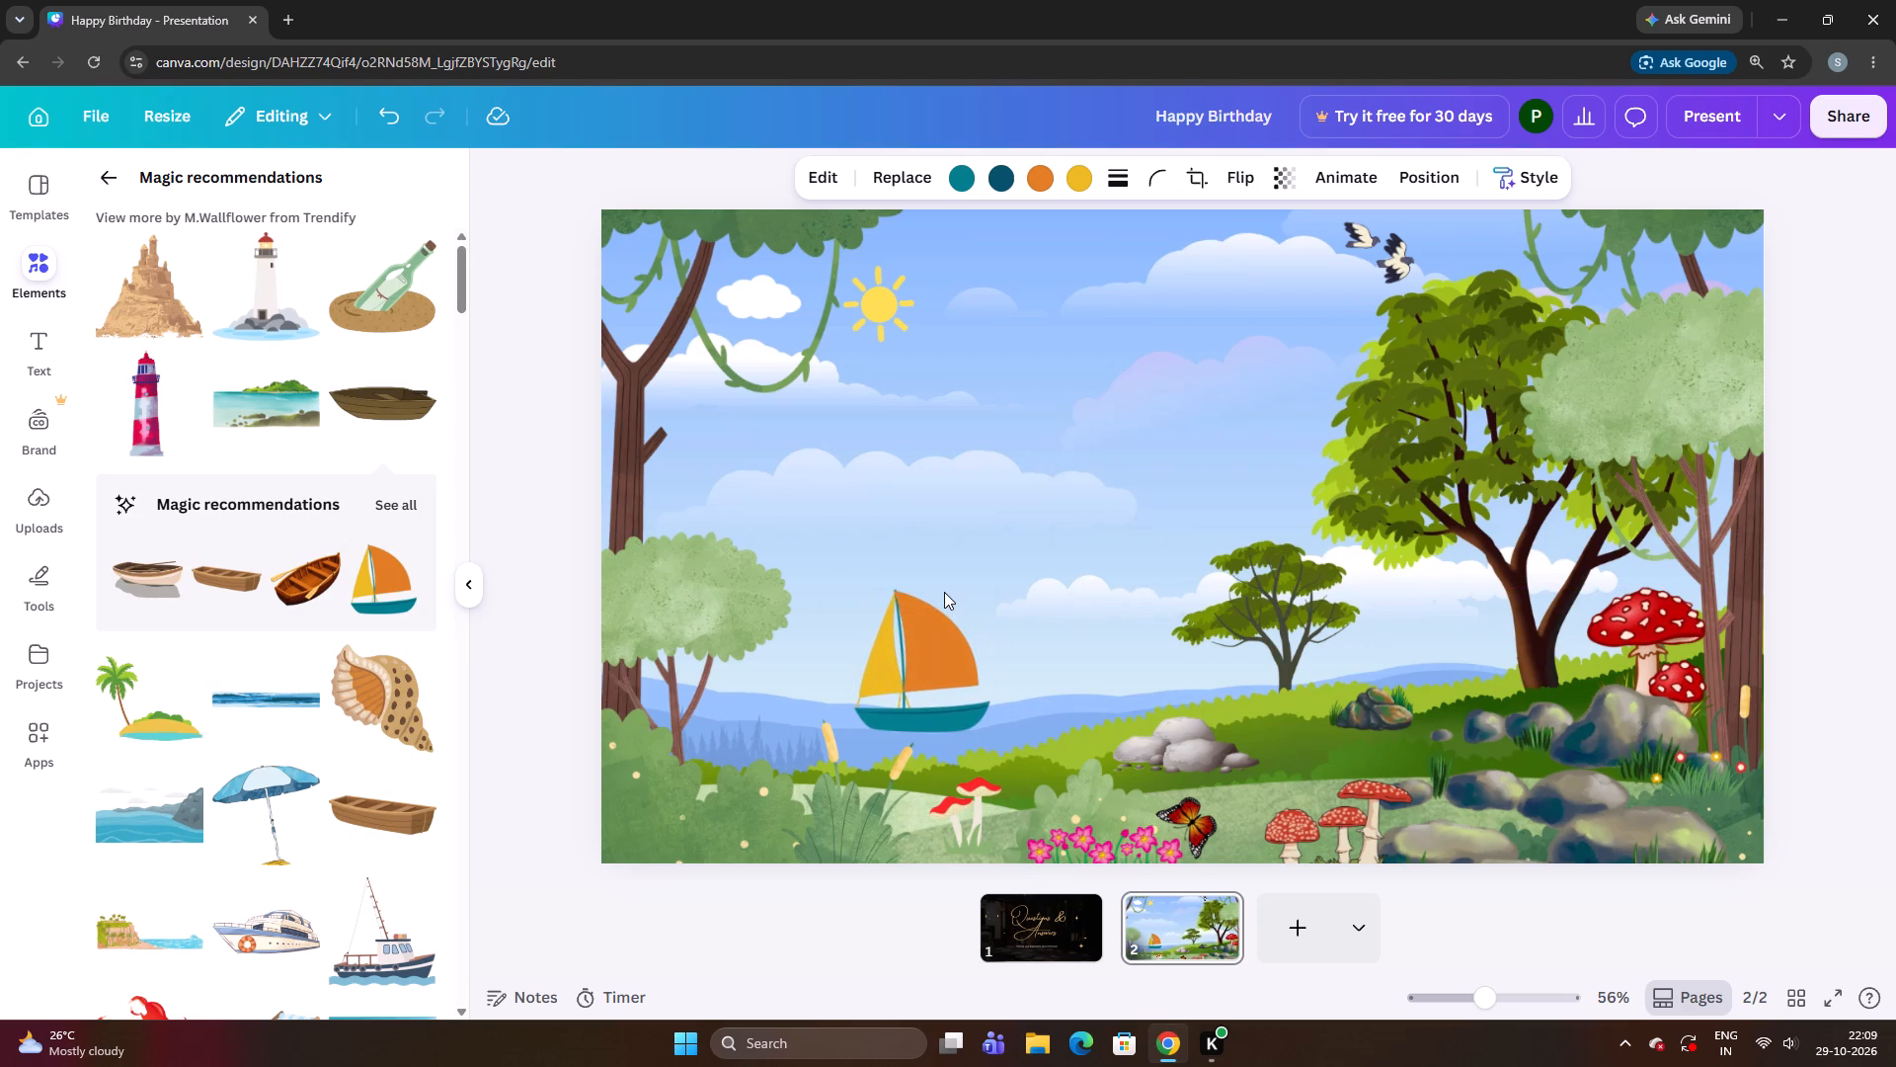
{"action": "key", "text": "Up"}
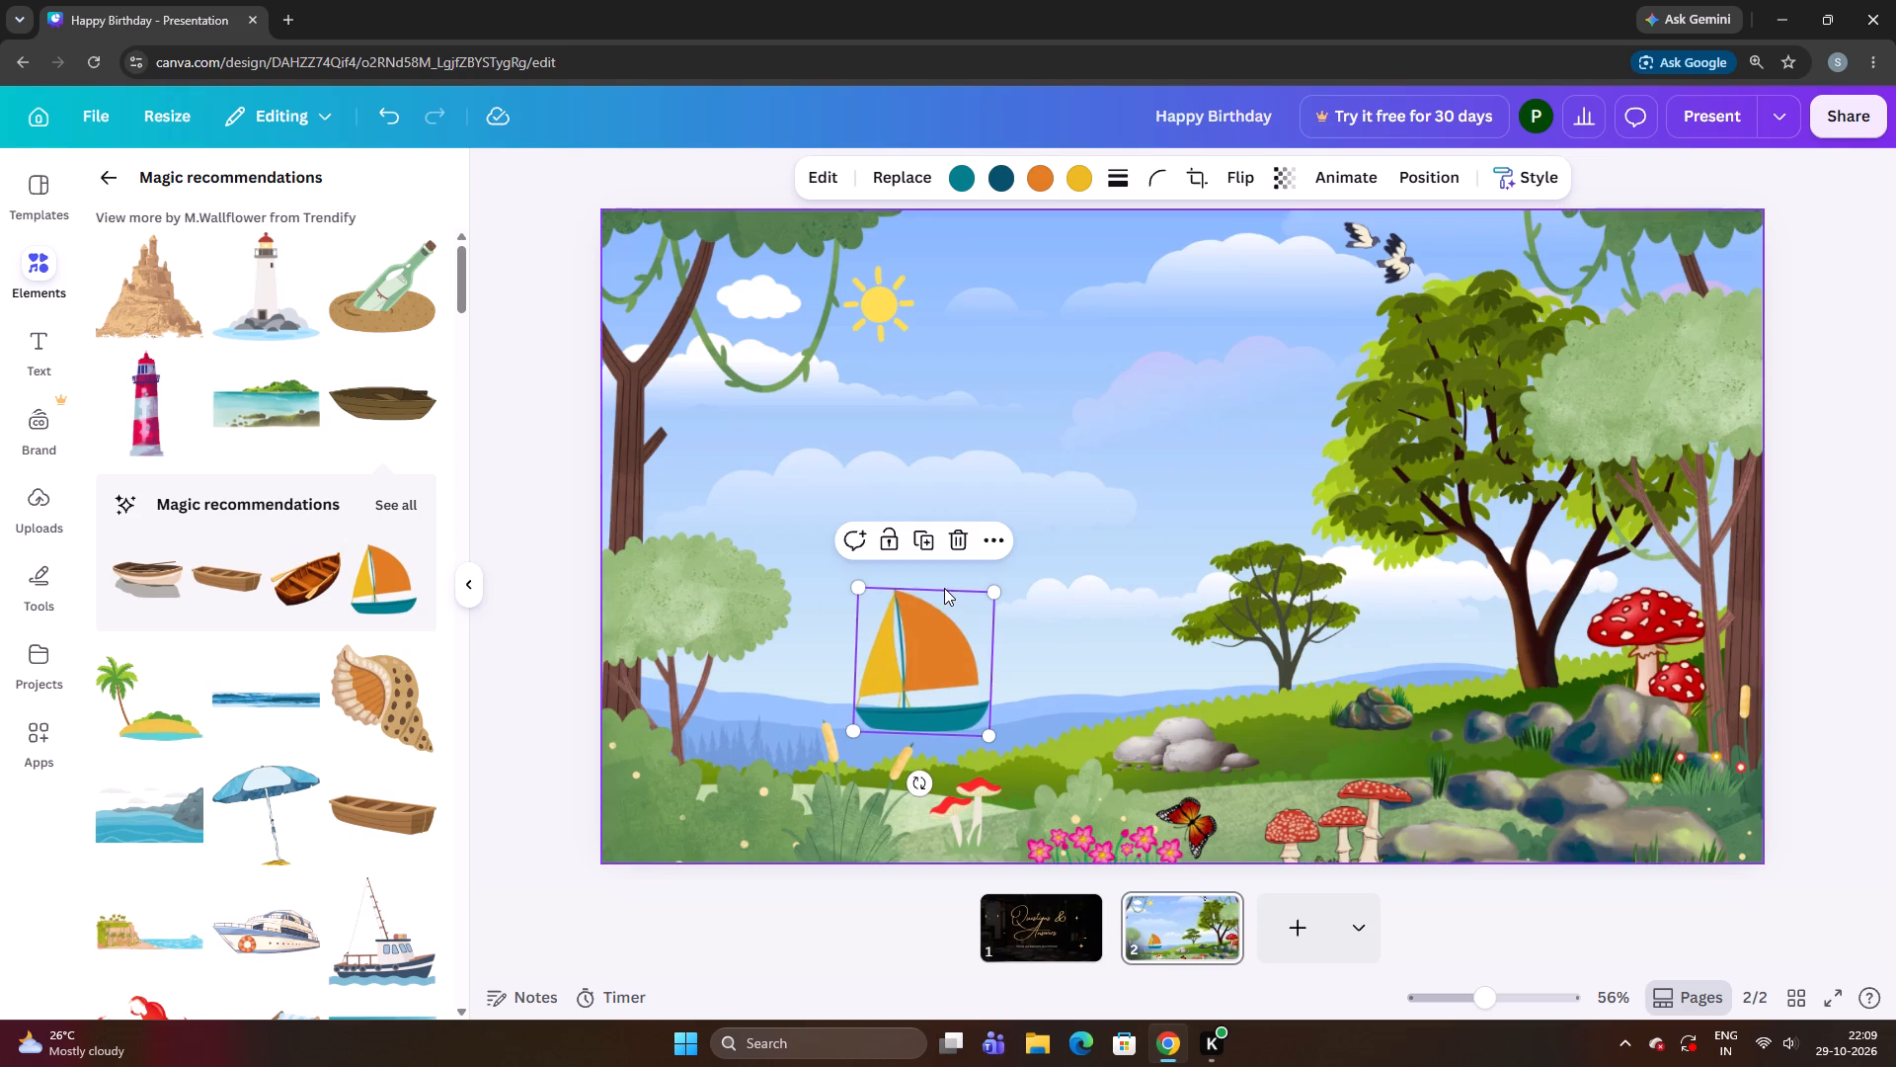
{"action": "left_click", "coordinate": [574, 515]}
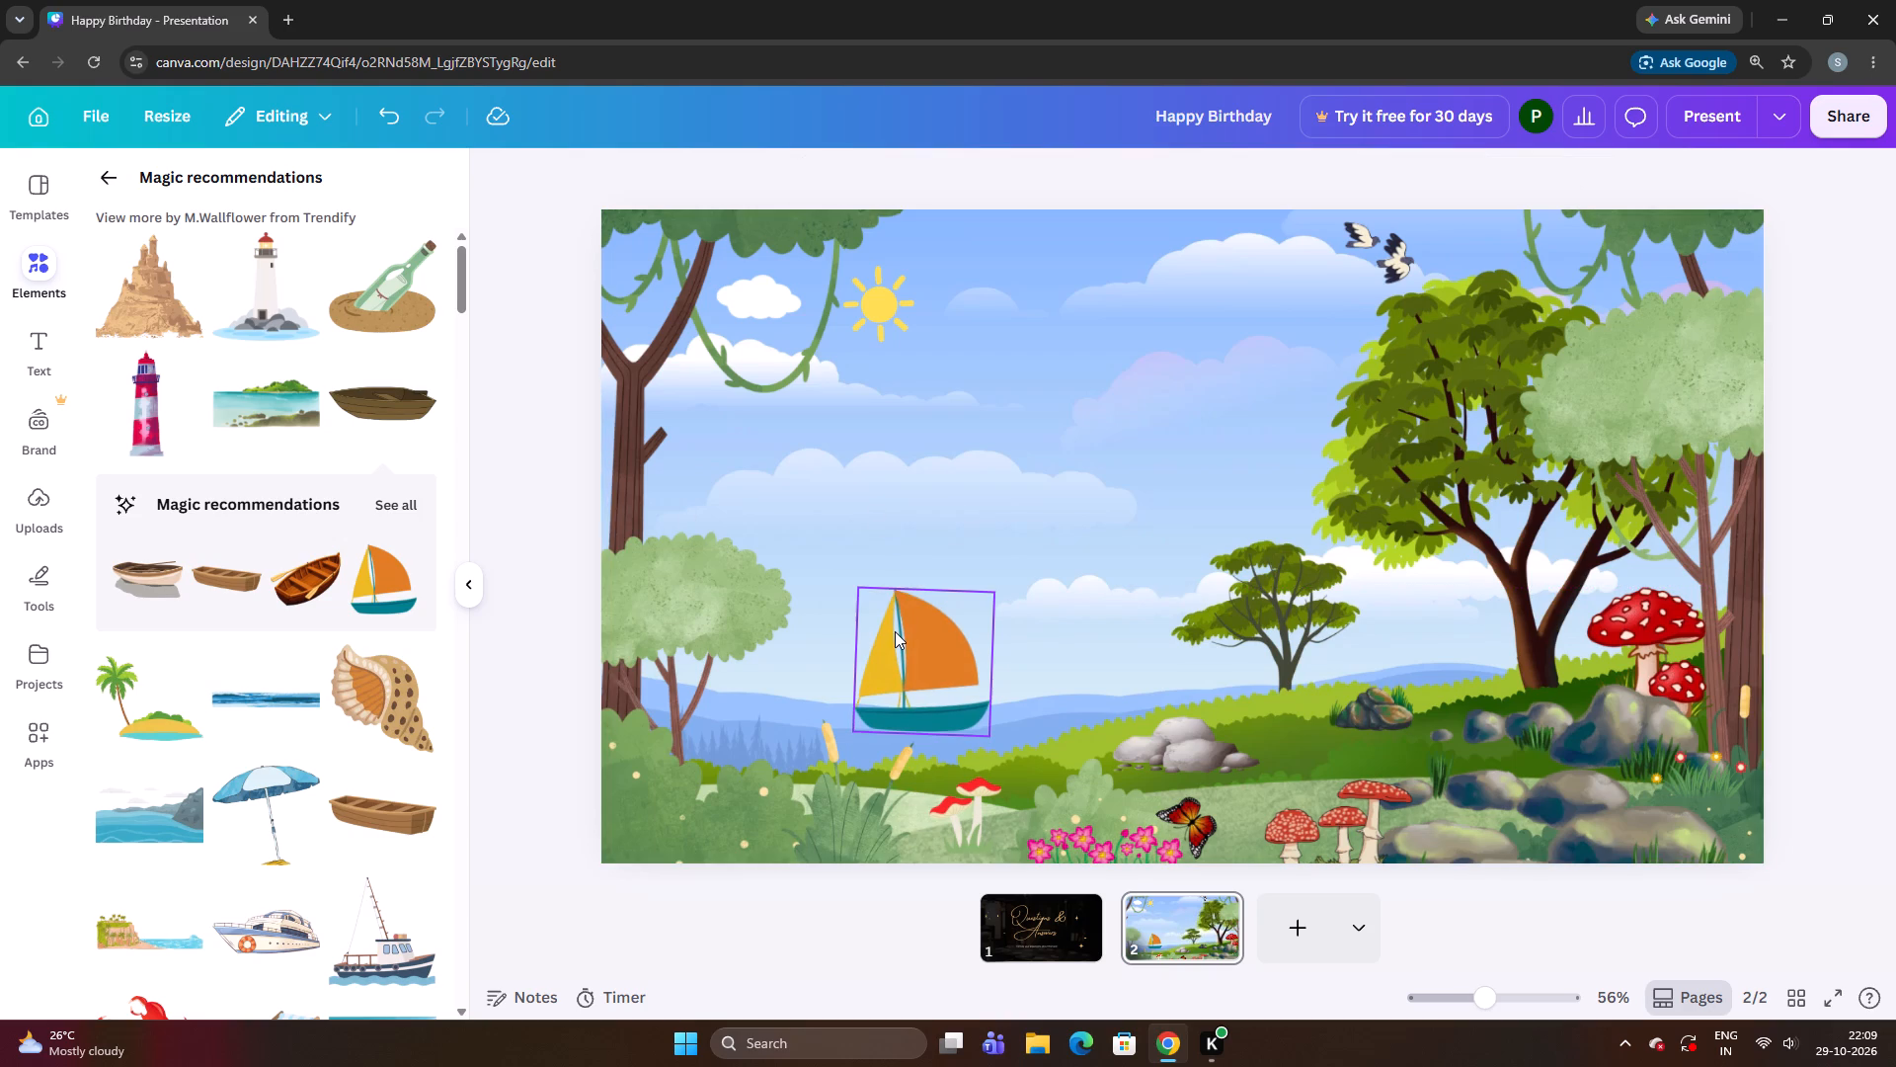
{"action": "left_click", "coordinate": [895, 636]}
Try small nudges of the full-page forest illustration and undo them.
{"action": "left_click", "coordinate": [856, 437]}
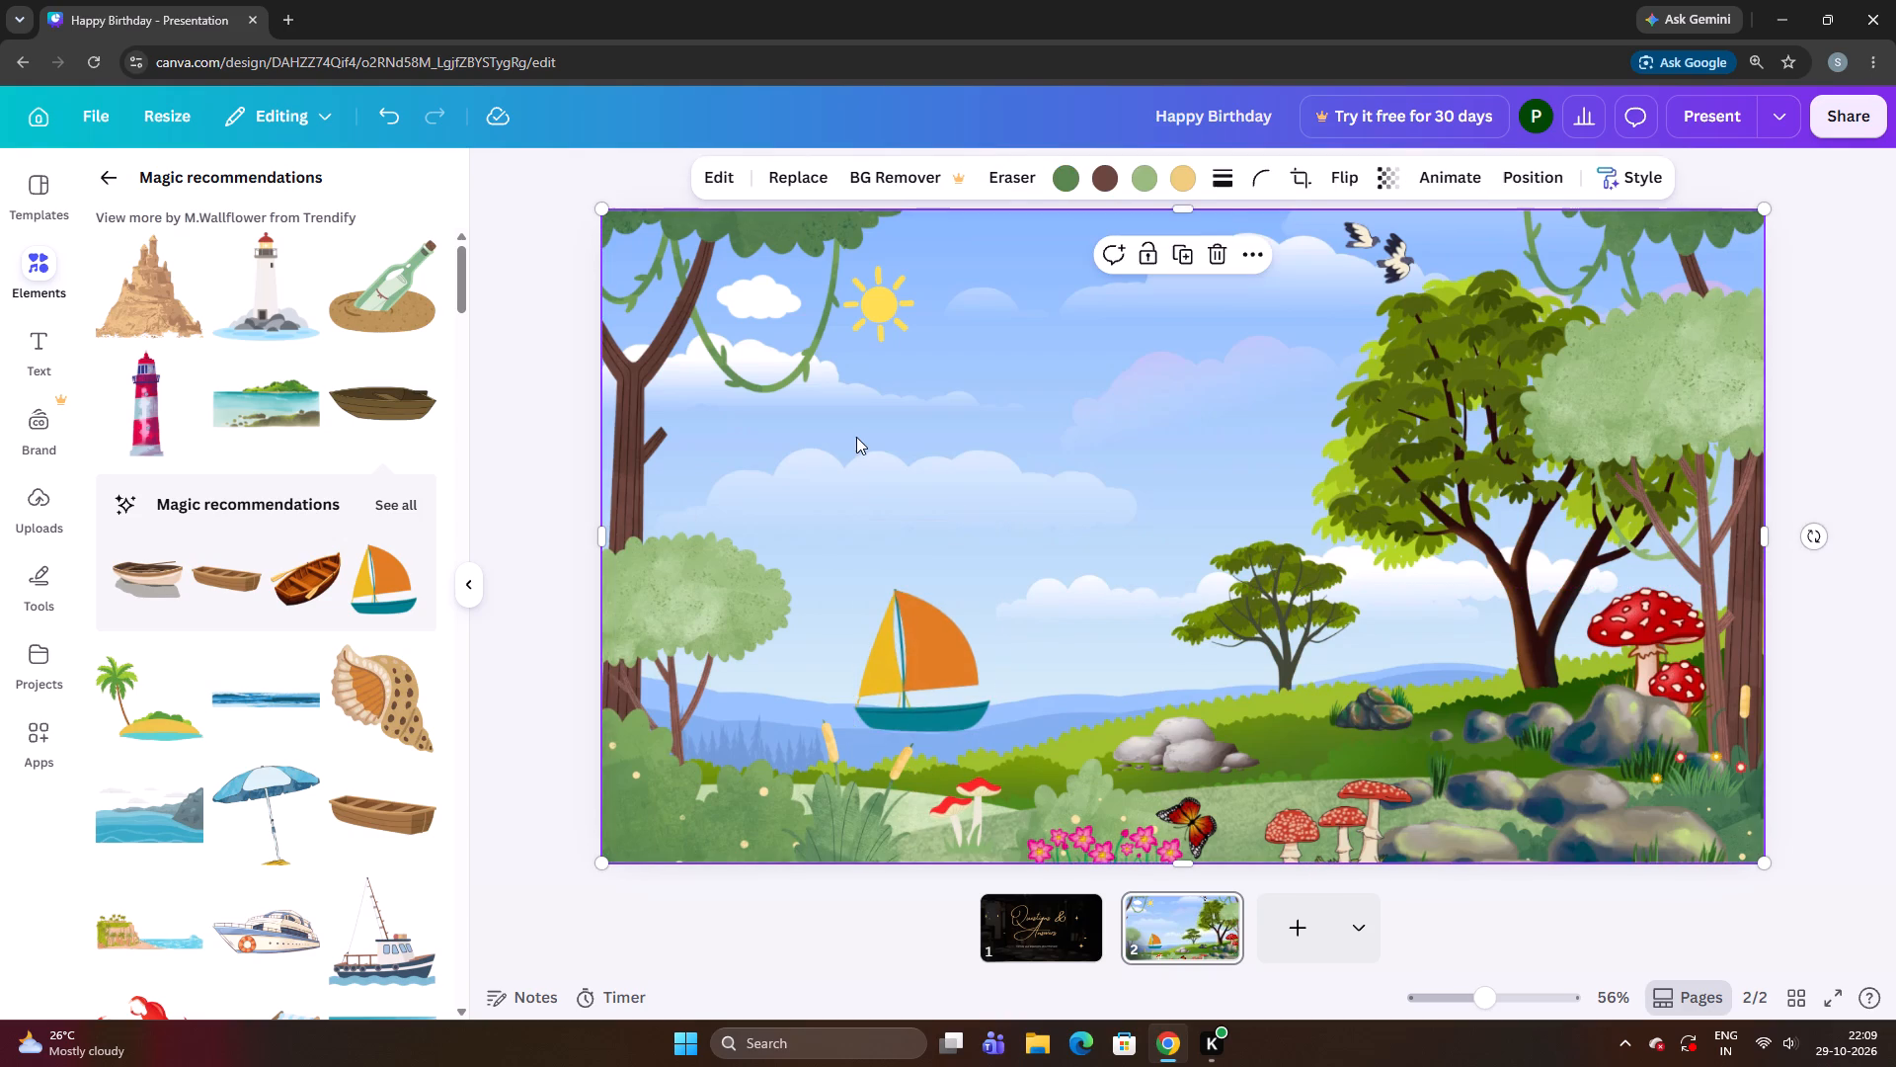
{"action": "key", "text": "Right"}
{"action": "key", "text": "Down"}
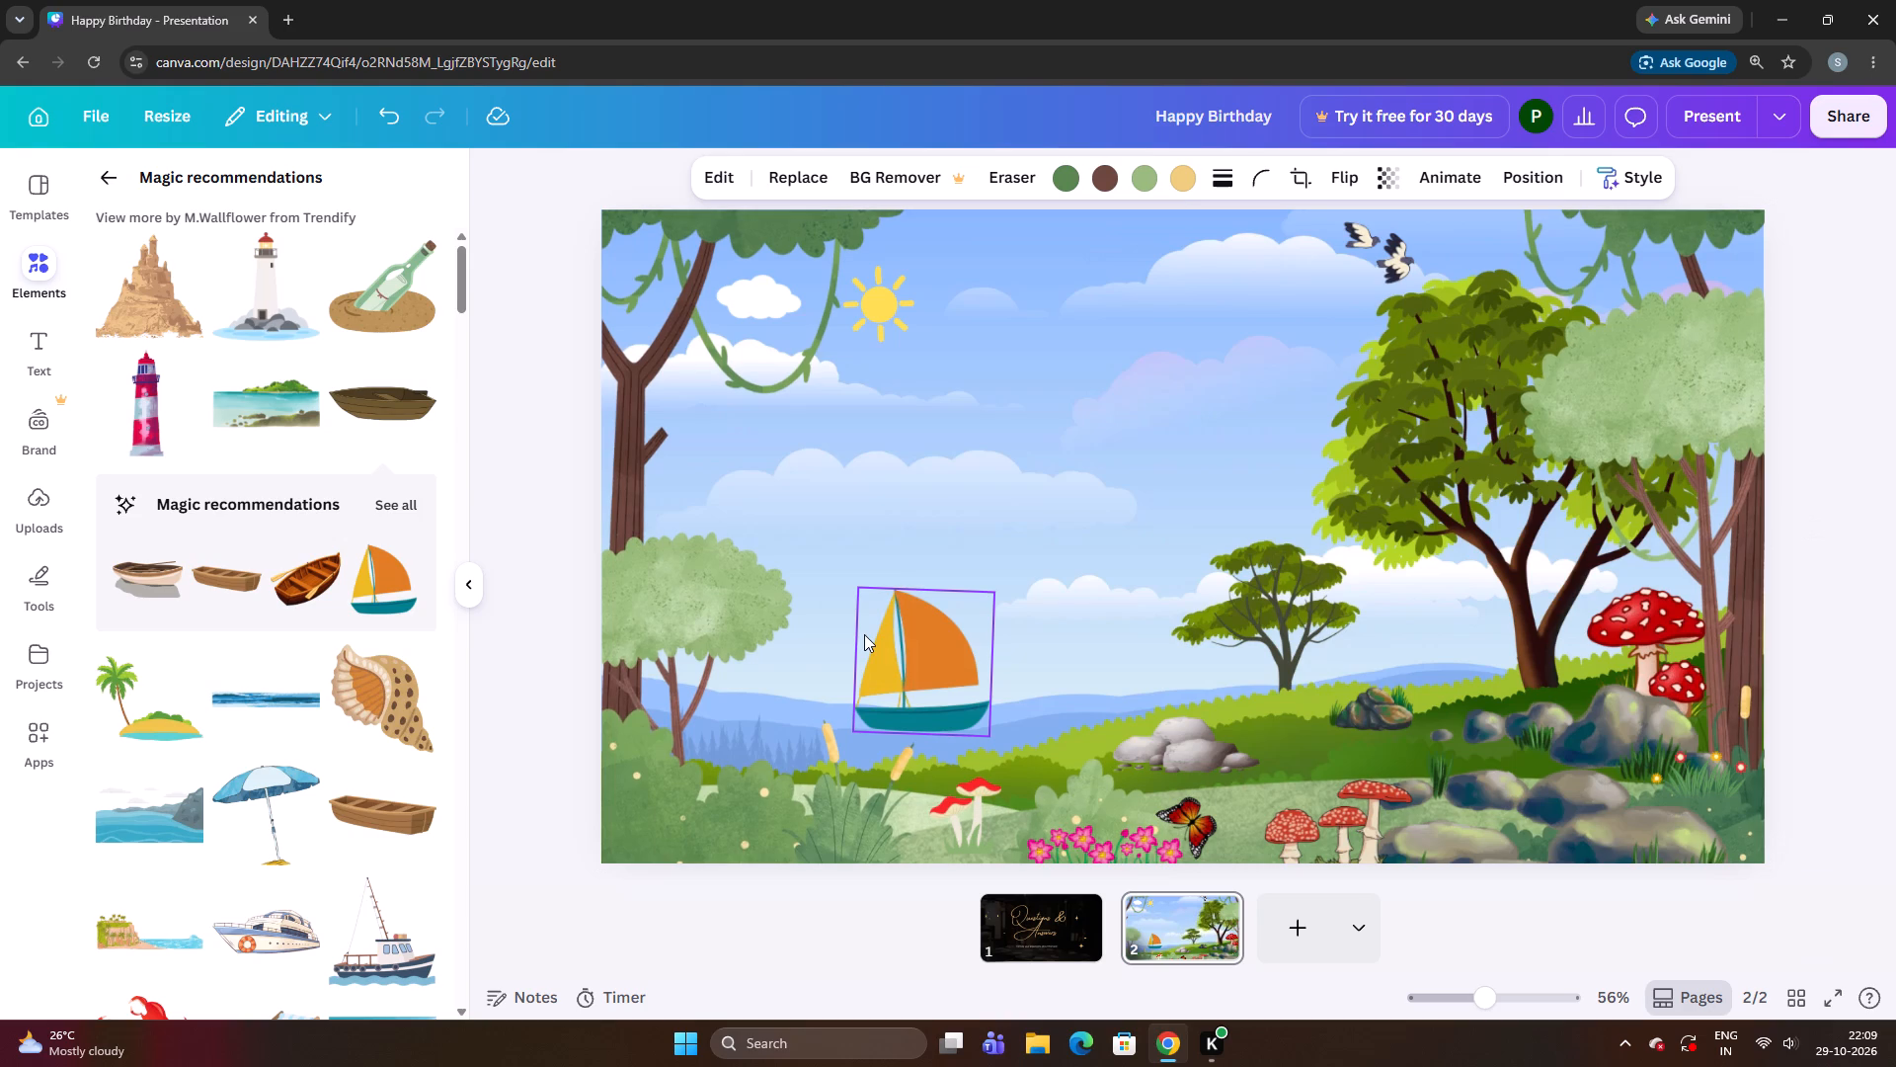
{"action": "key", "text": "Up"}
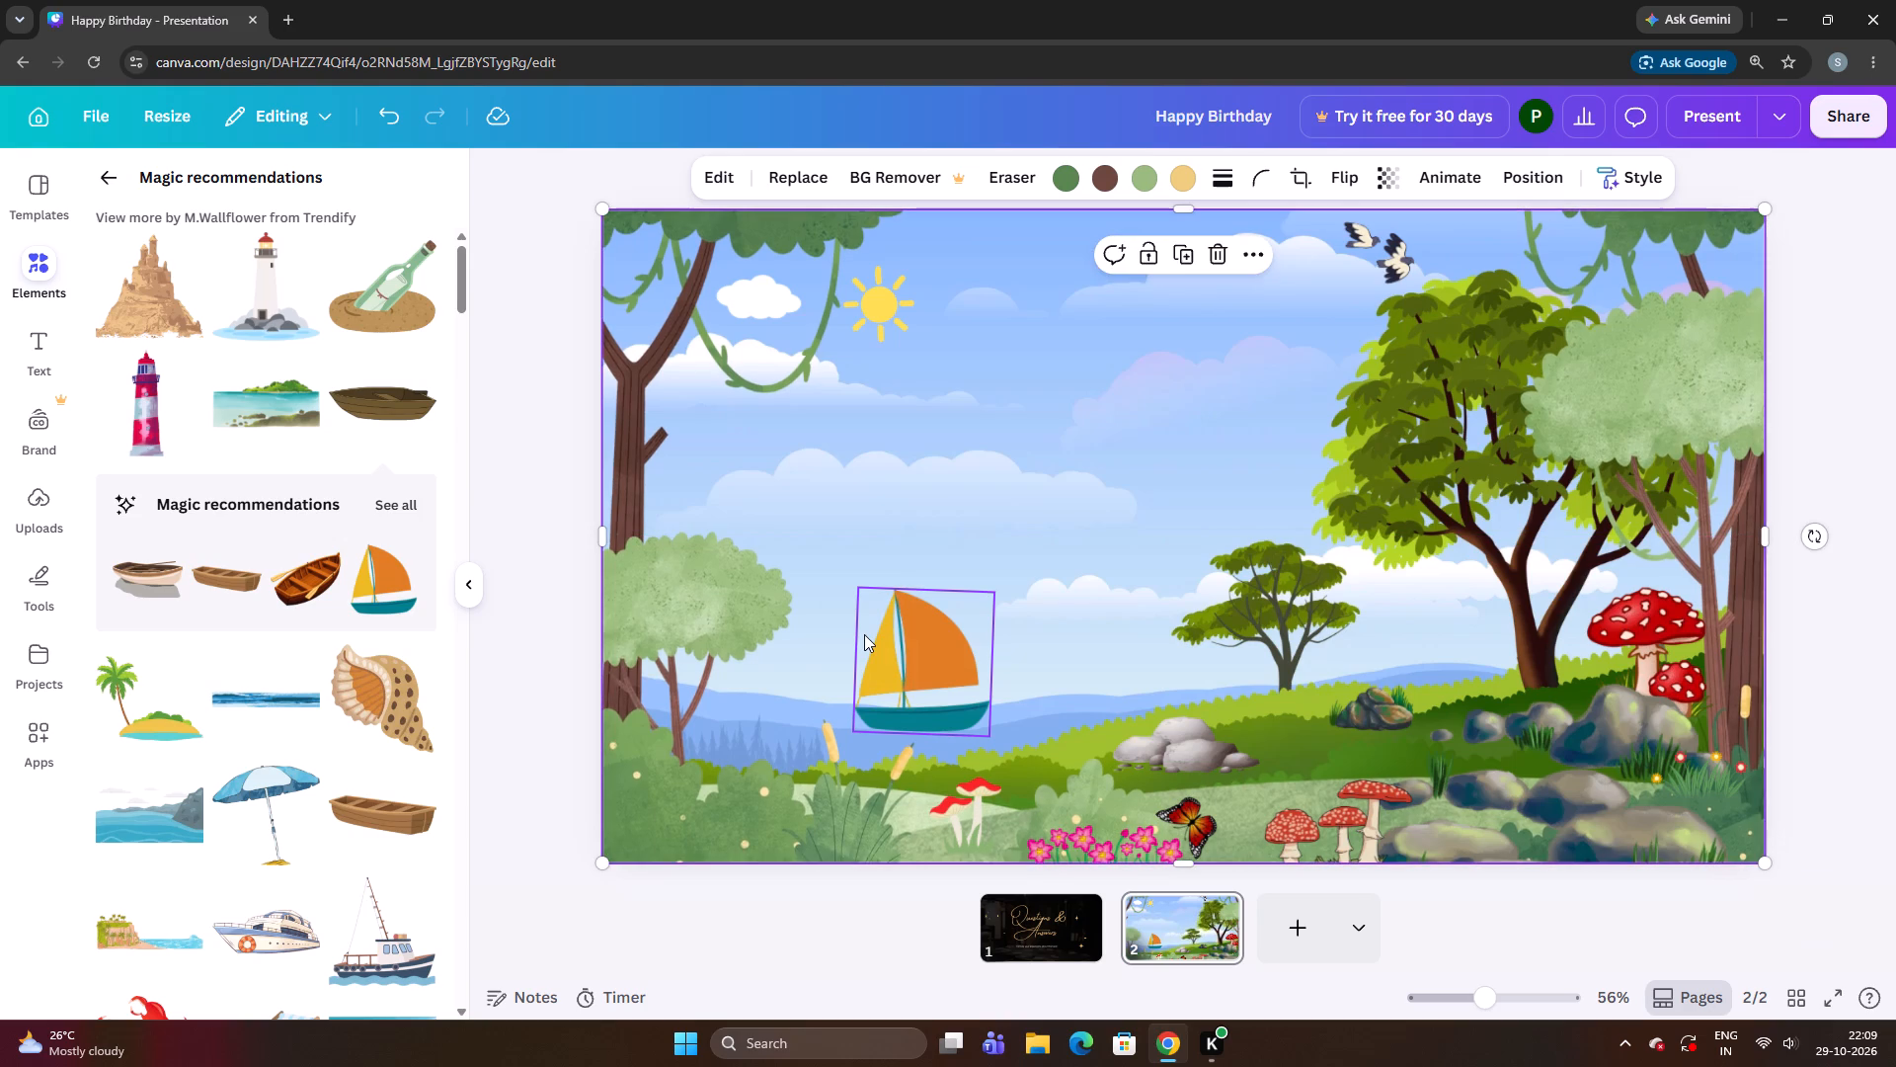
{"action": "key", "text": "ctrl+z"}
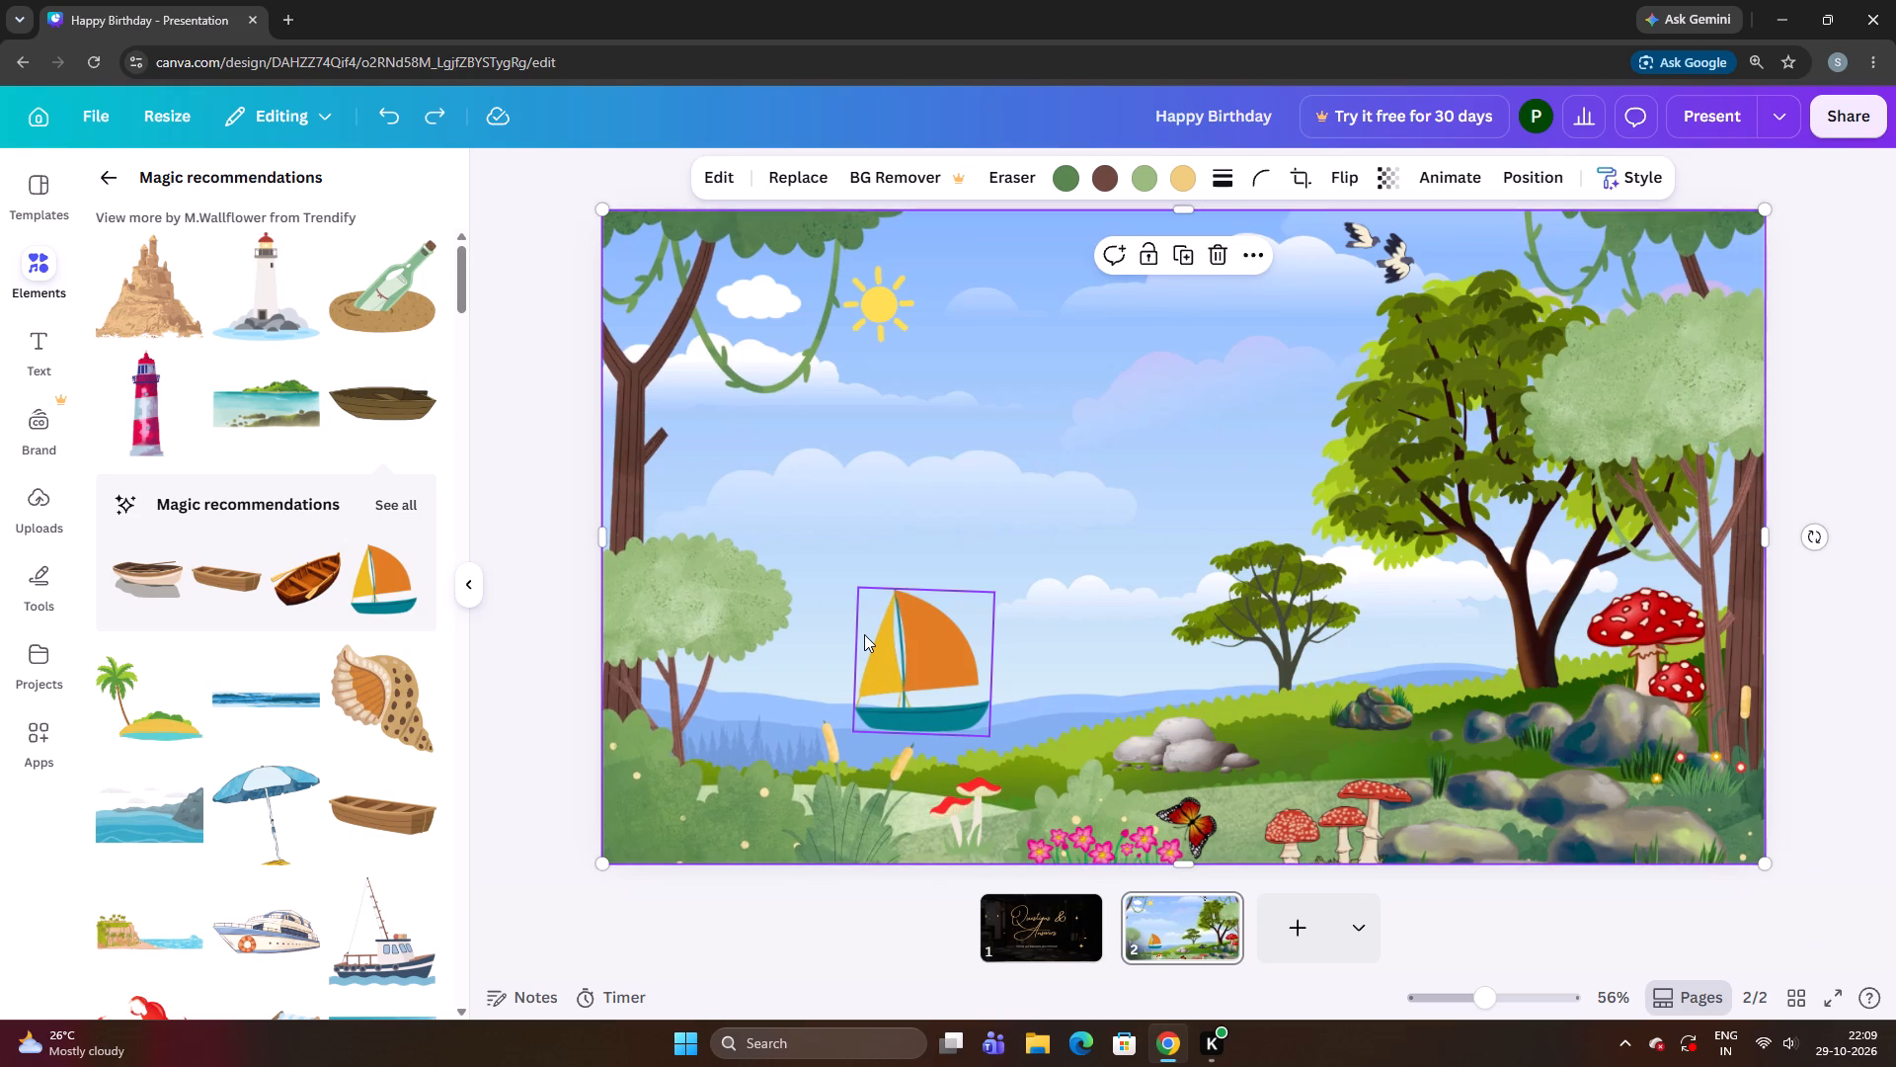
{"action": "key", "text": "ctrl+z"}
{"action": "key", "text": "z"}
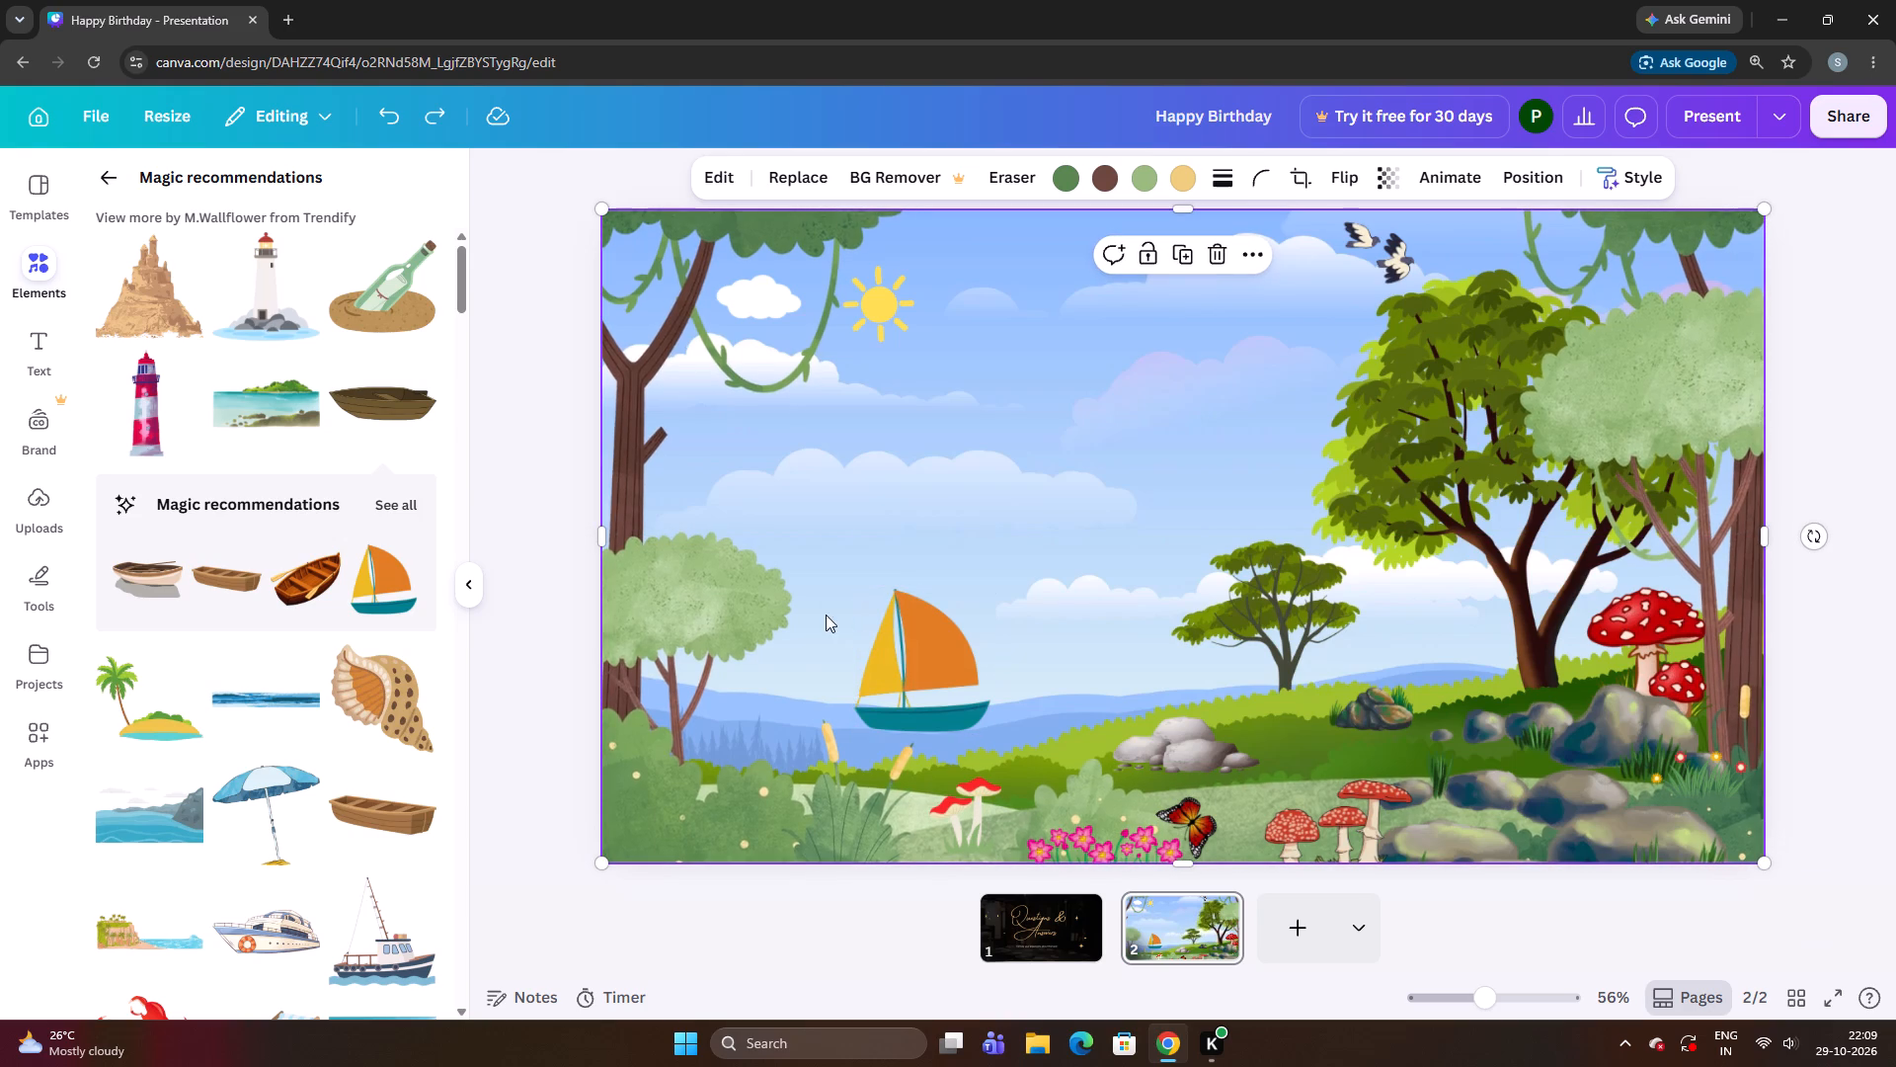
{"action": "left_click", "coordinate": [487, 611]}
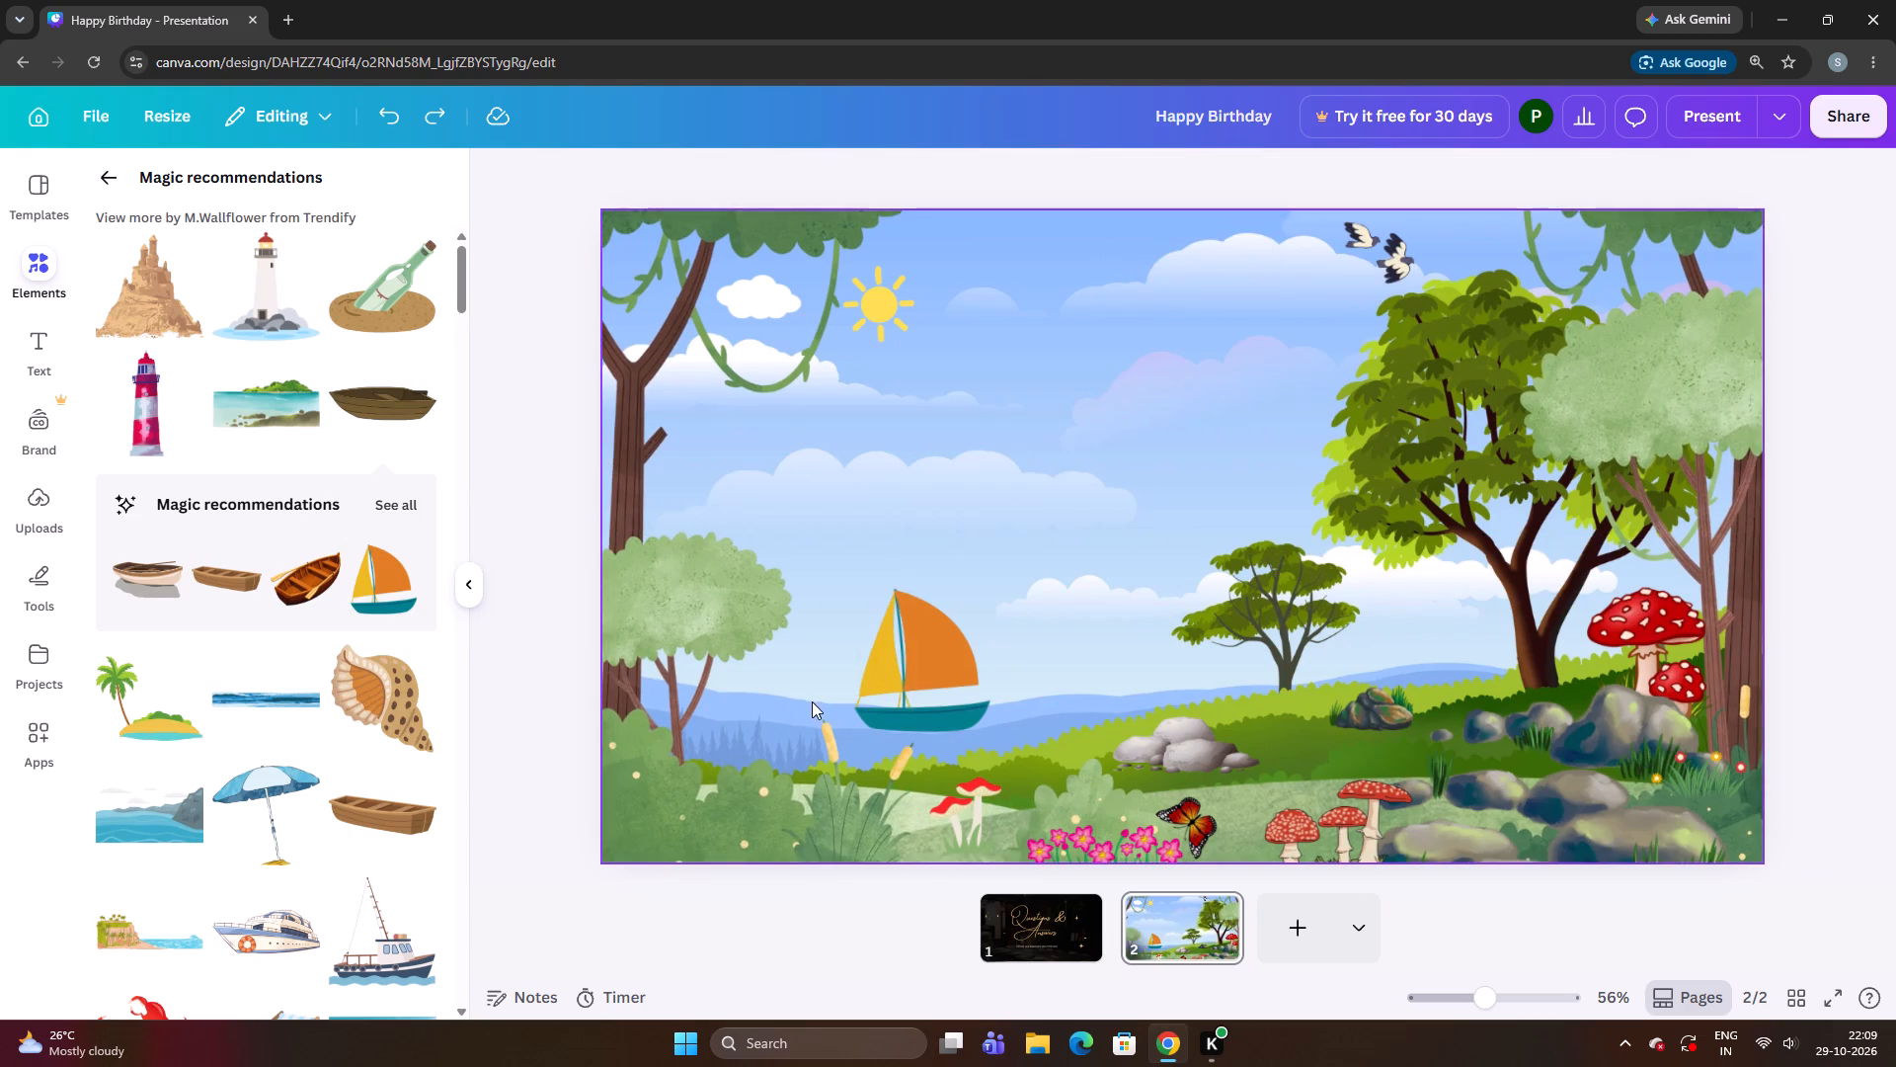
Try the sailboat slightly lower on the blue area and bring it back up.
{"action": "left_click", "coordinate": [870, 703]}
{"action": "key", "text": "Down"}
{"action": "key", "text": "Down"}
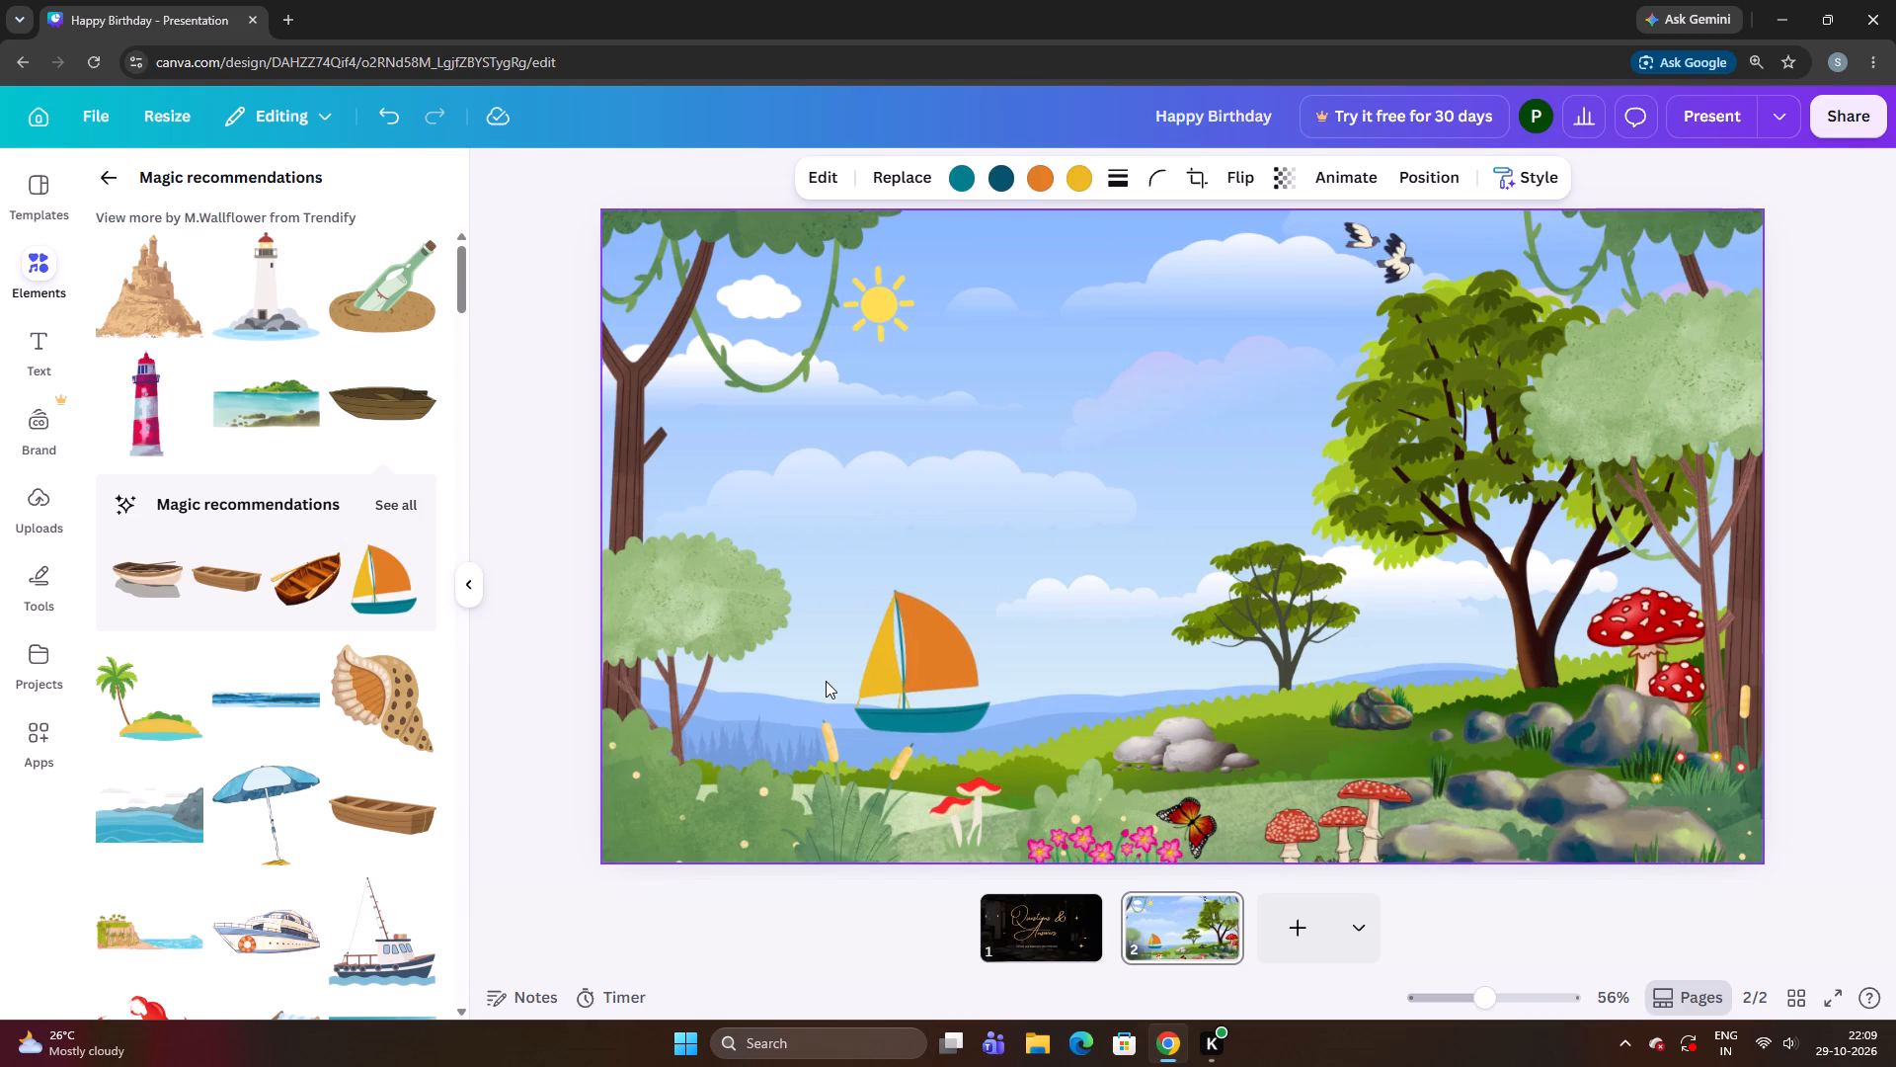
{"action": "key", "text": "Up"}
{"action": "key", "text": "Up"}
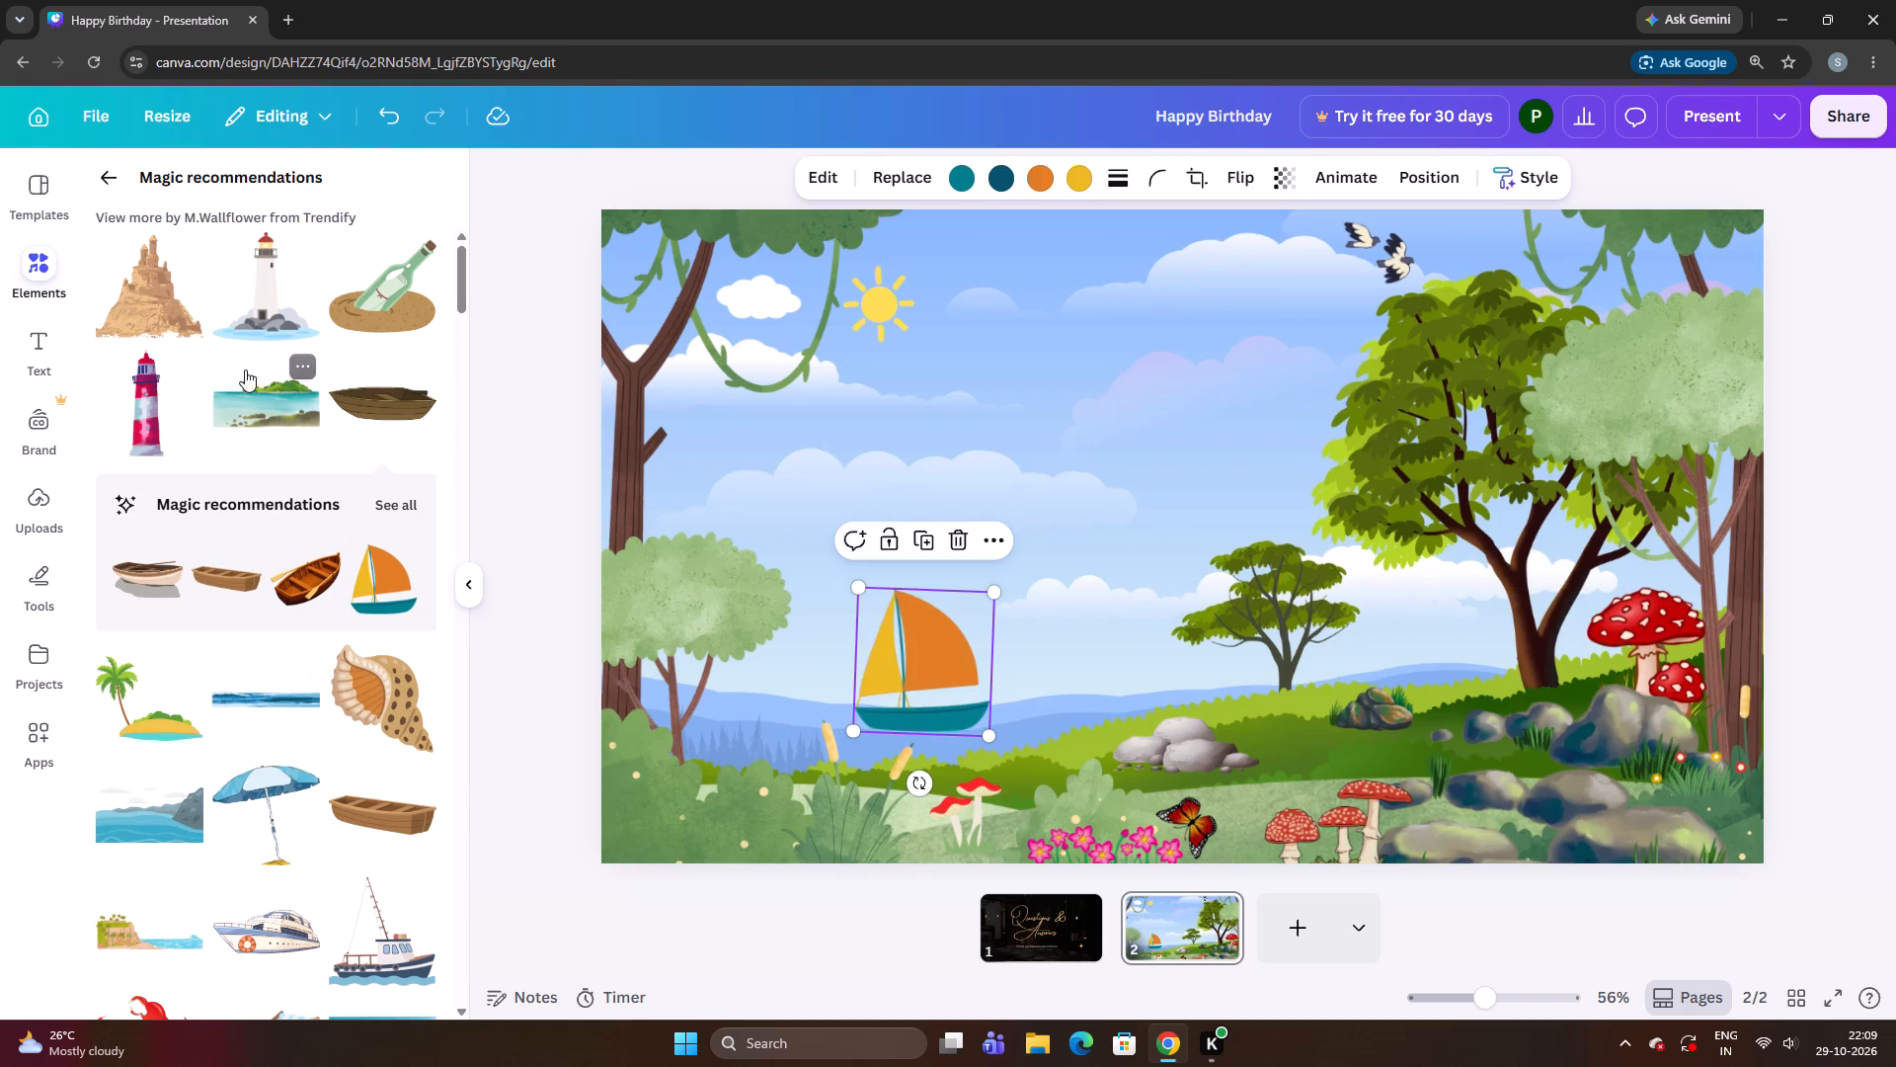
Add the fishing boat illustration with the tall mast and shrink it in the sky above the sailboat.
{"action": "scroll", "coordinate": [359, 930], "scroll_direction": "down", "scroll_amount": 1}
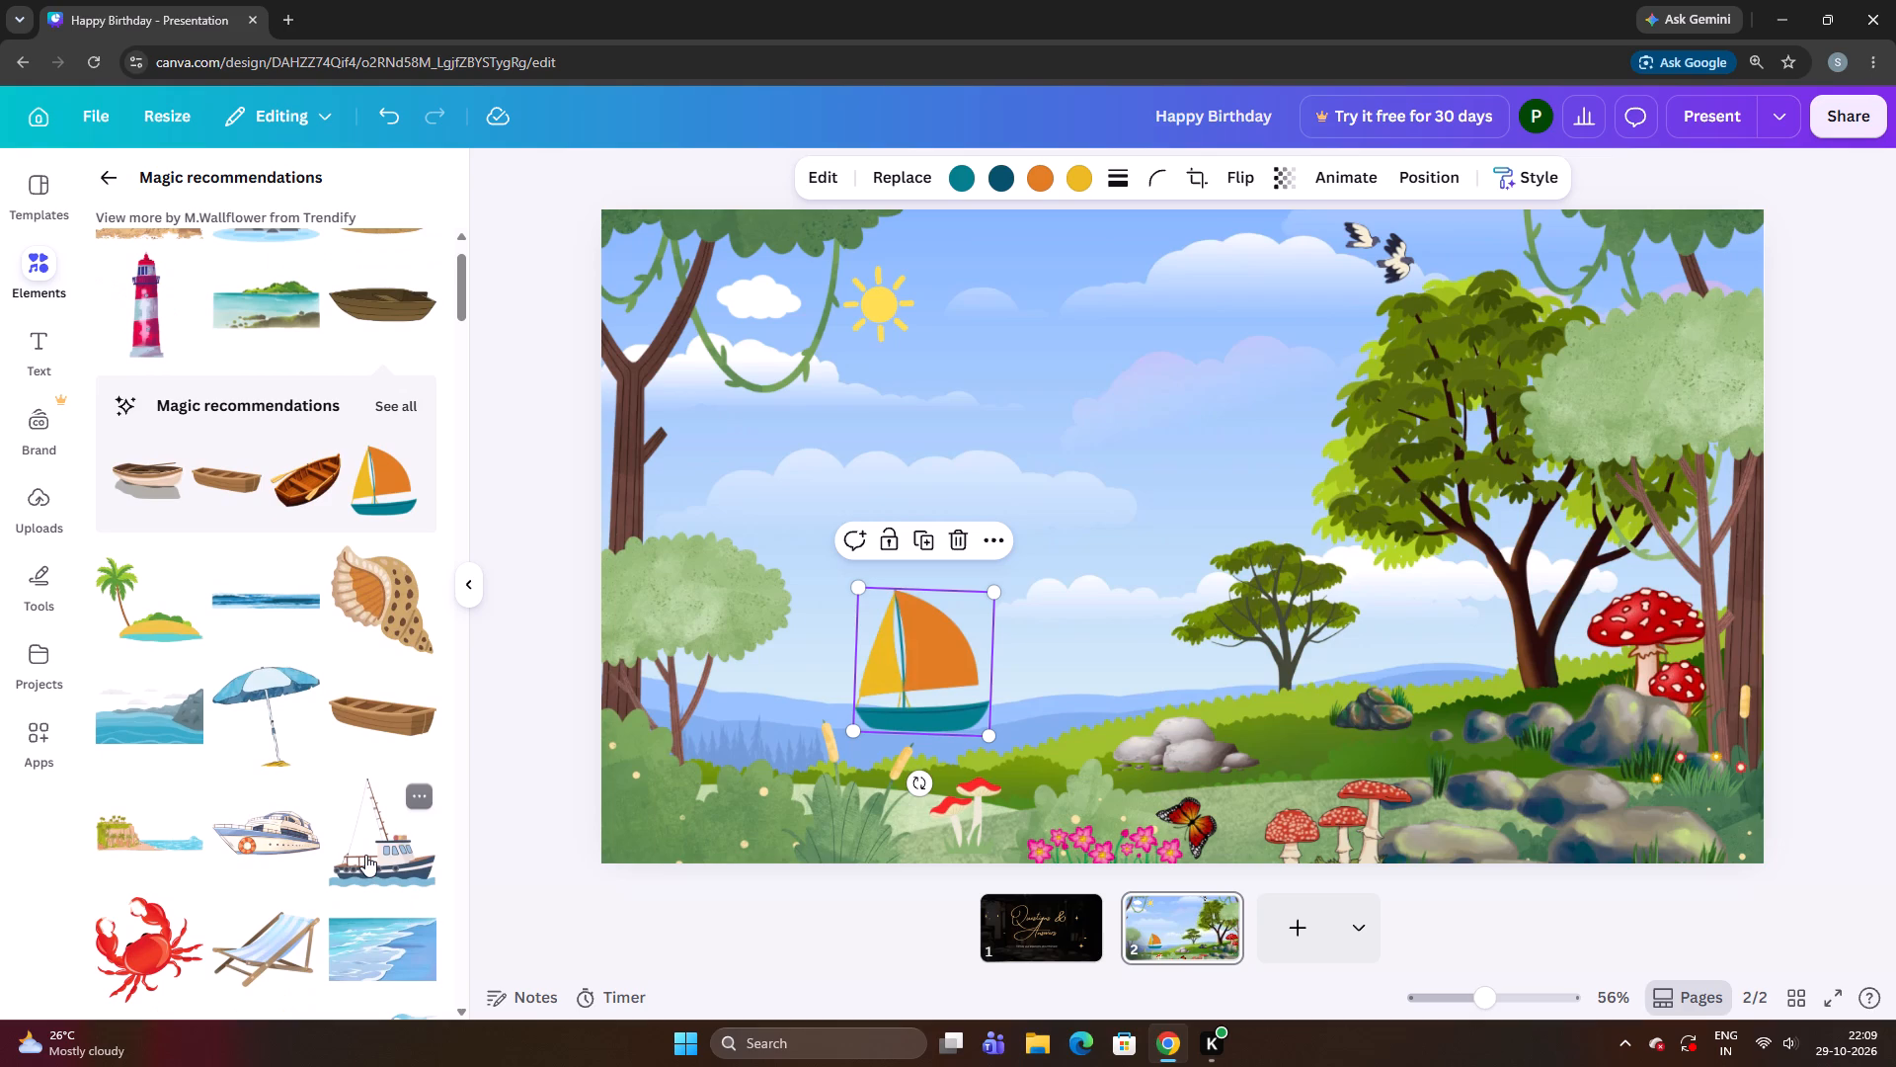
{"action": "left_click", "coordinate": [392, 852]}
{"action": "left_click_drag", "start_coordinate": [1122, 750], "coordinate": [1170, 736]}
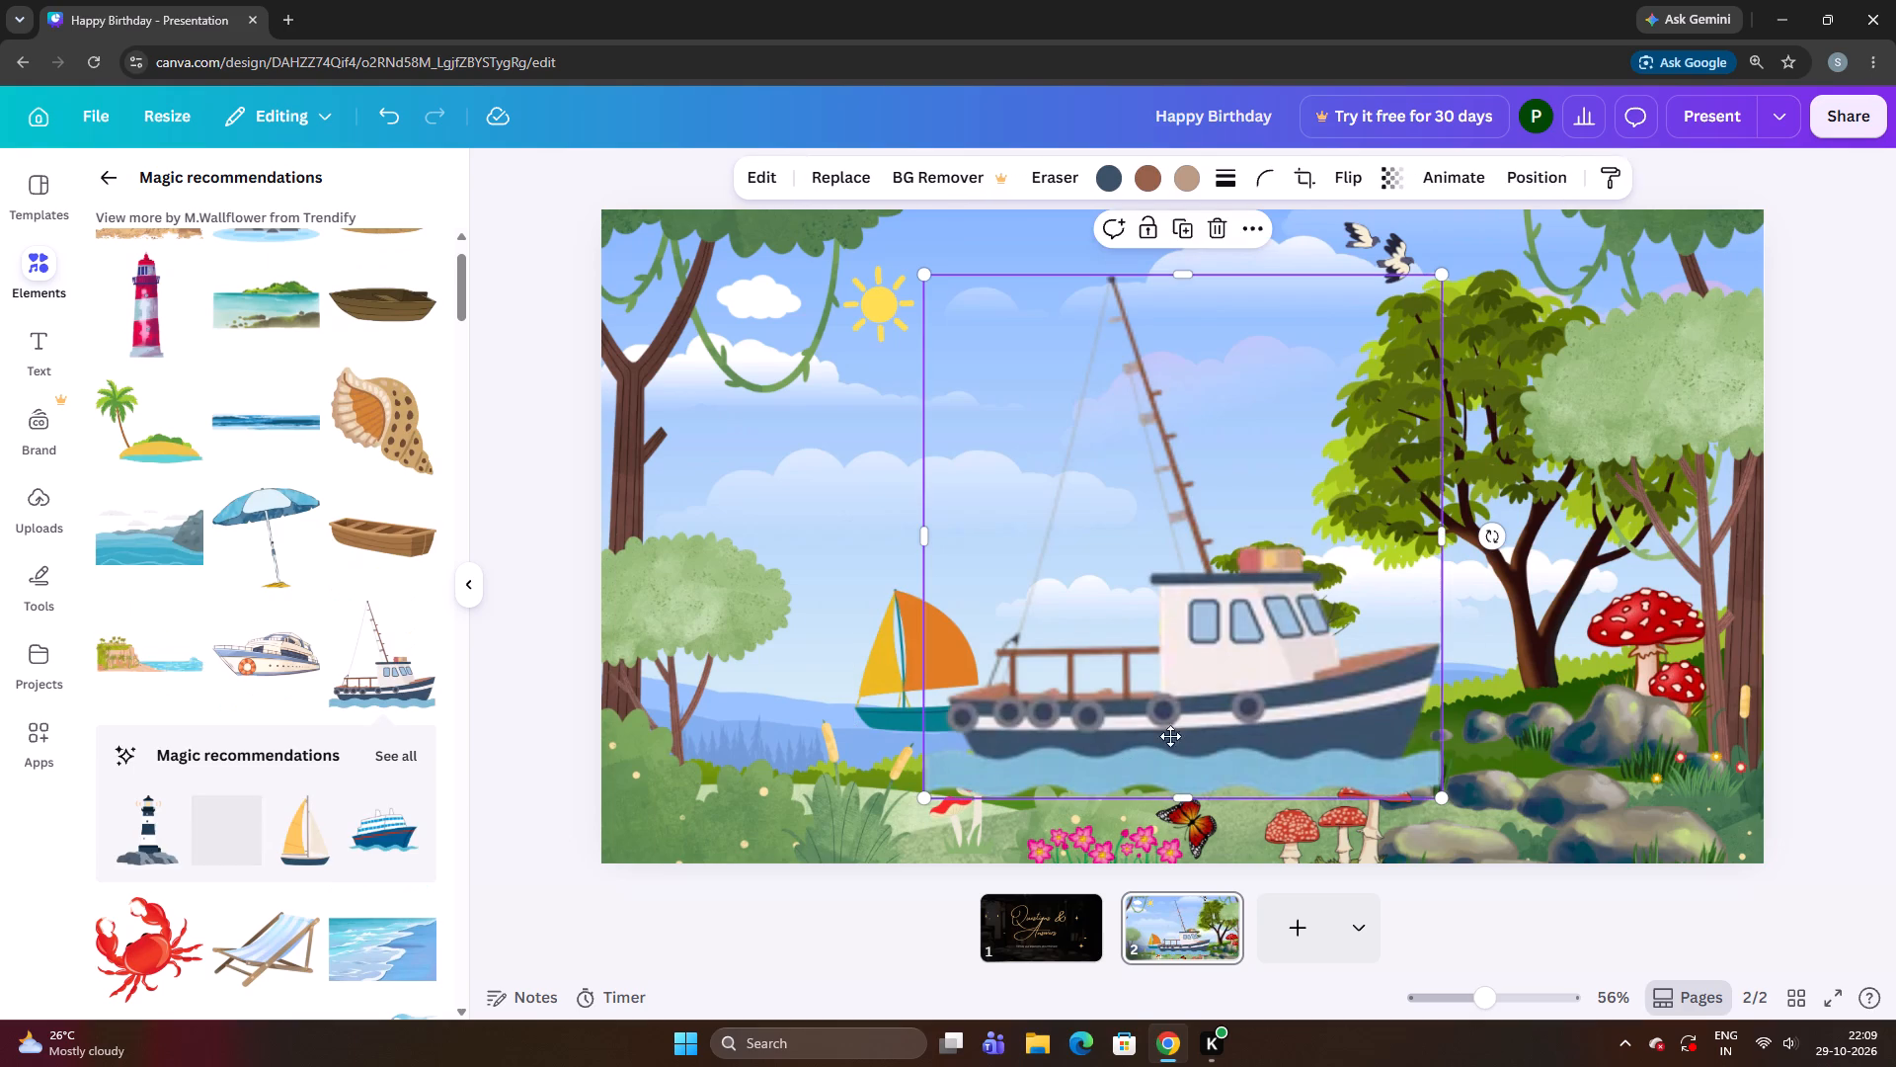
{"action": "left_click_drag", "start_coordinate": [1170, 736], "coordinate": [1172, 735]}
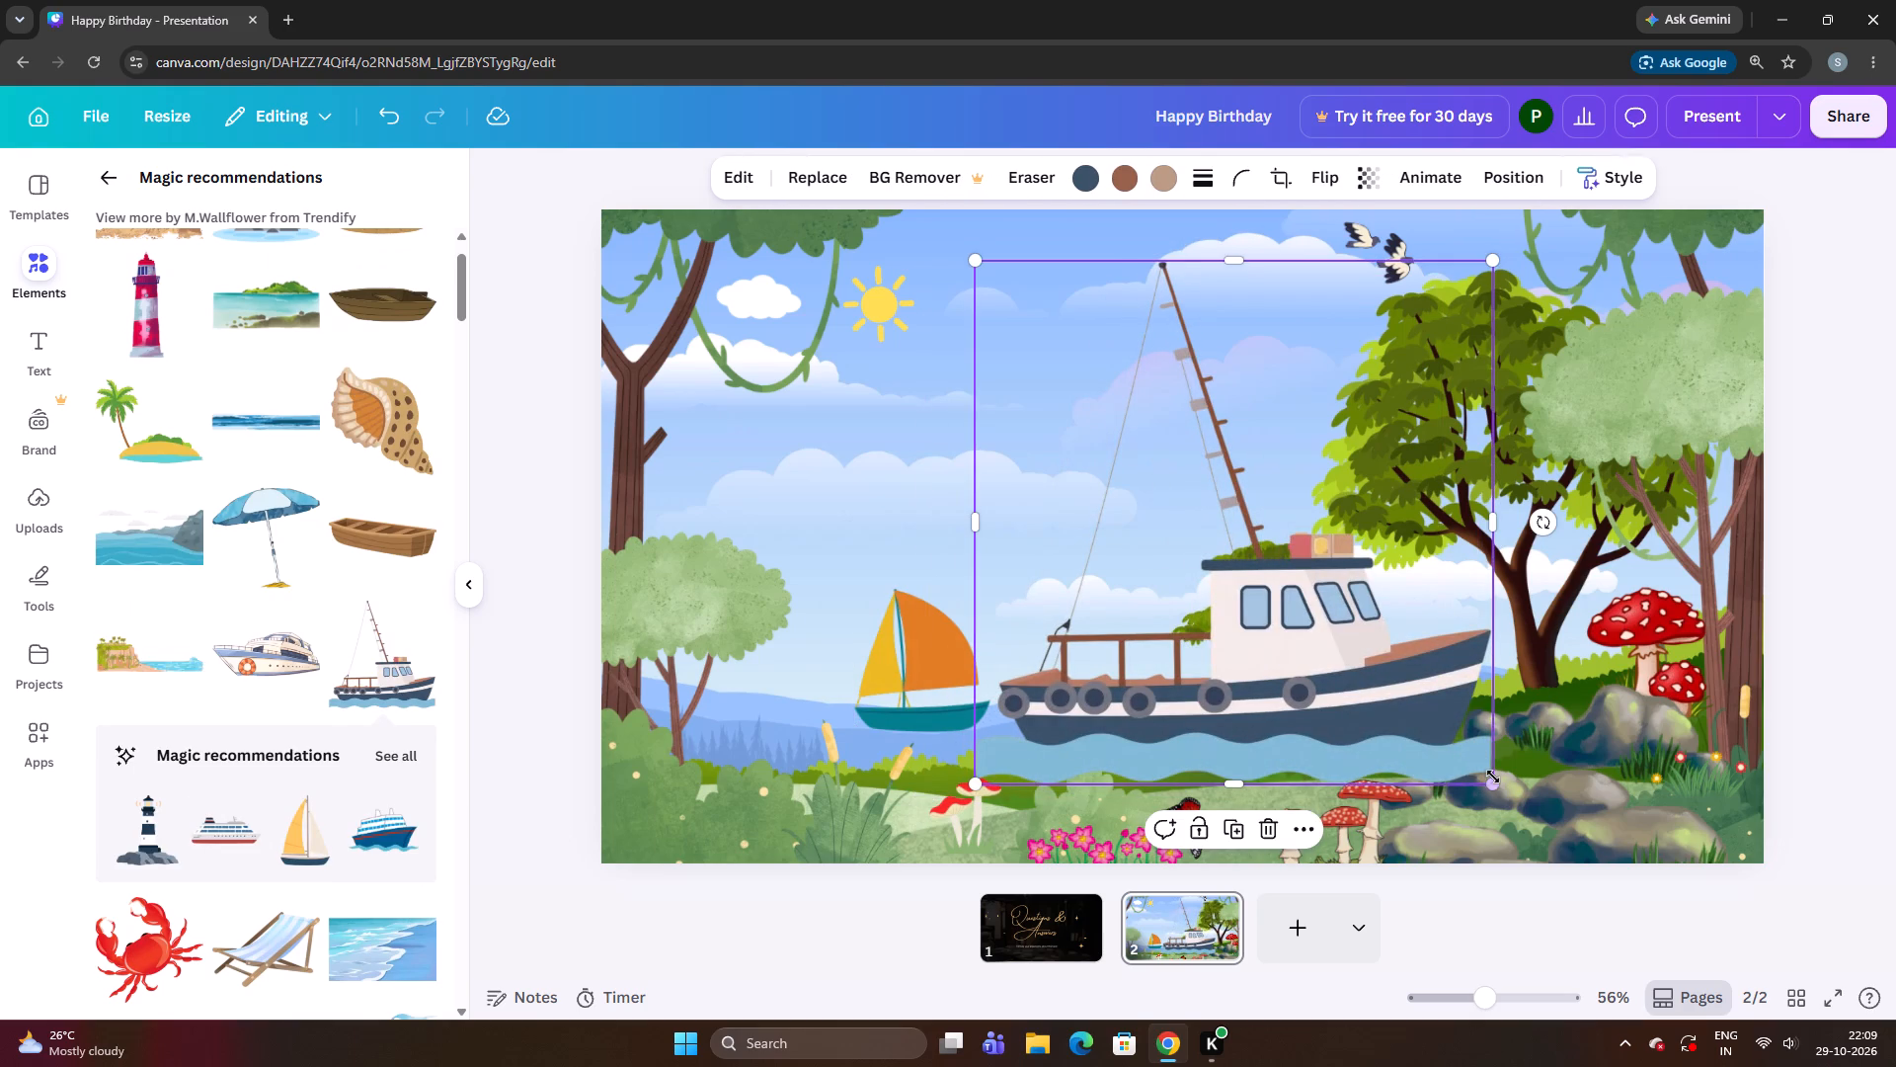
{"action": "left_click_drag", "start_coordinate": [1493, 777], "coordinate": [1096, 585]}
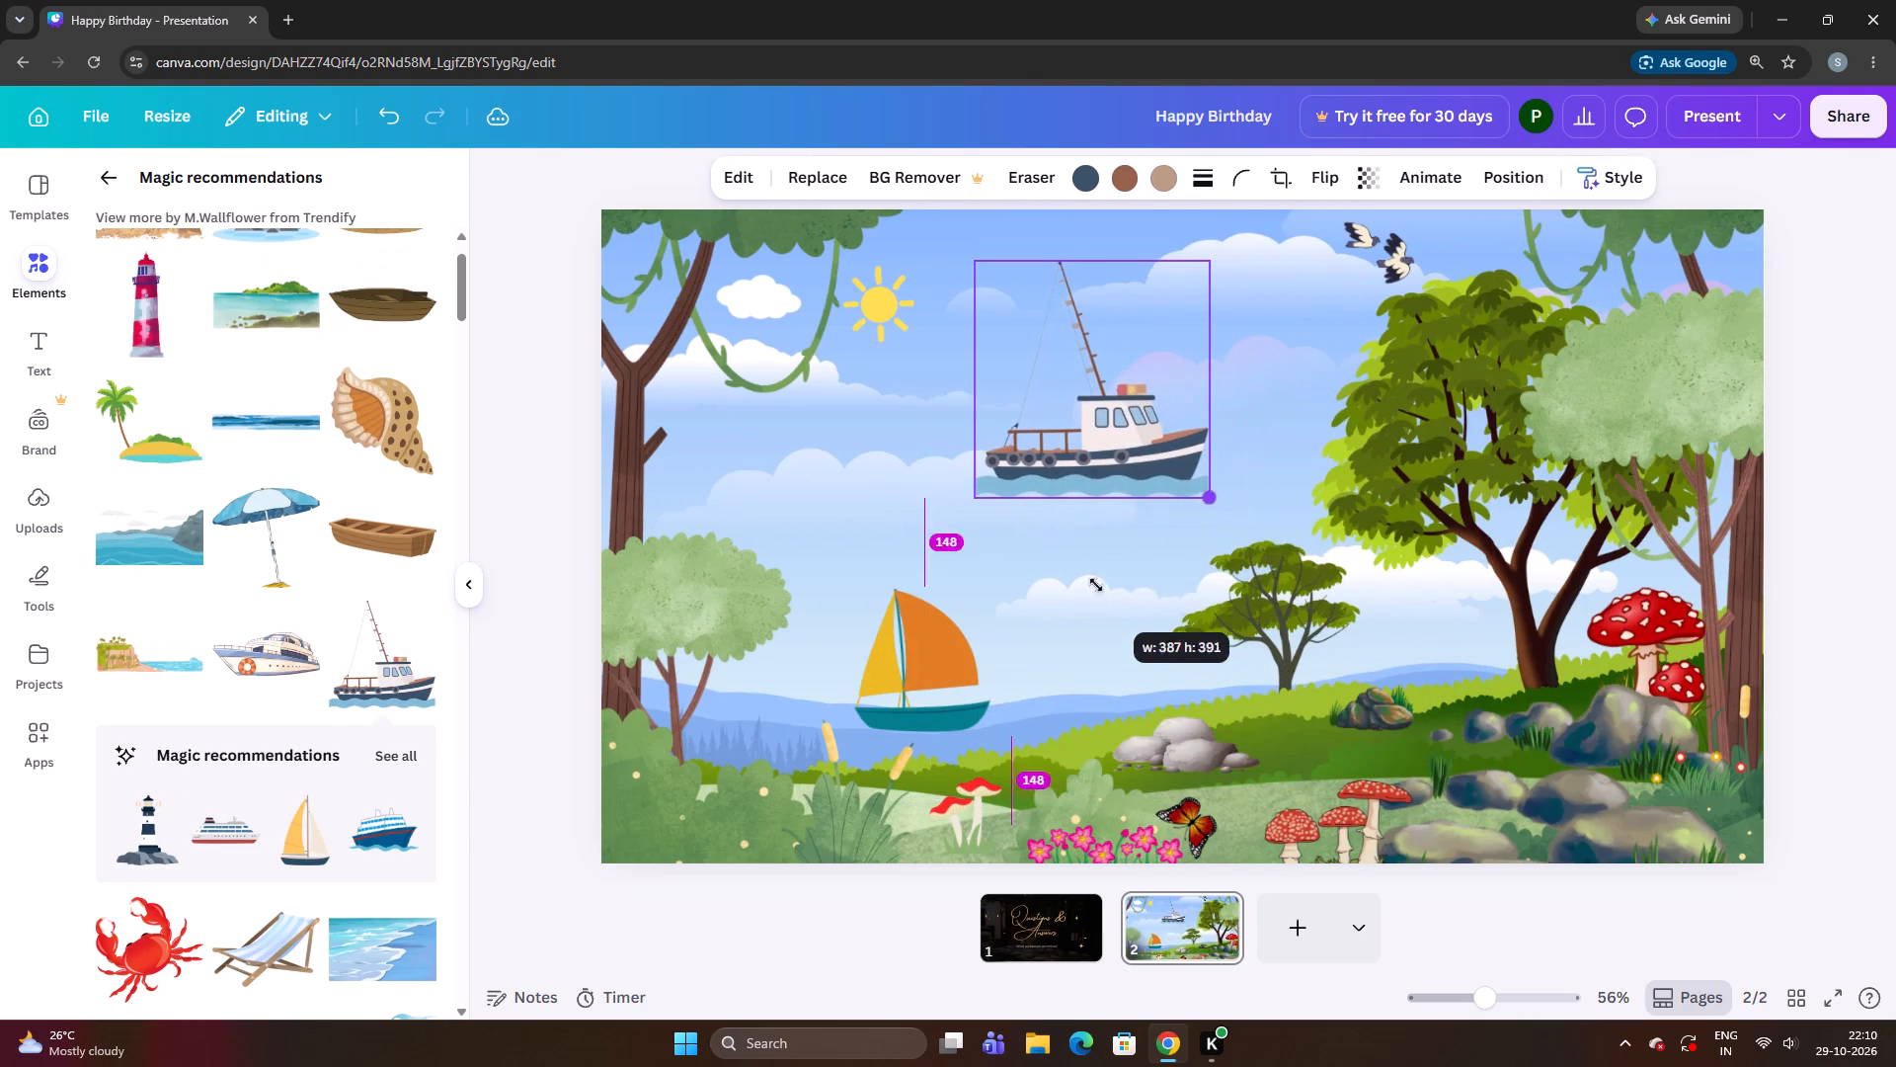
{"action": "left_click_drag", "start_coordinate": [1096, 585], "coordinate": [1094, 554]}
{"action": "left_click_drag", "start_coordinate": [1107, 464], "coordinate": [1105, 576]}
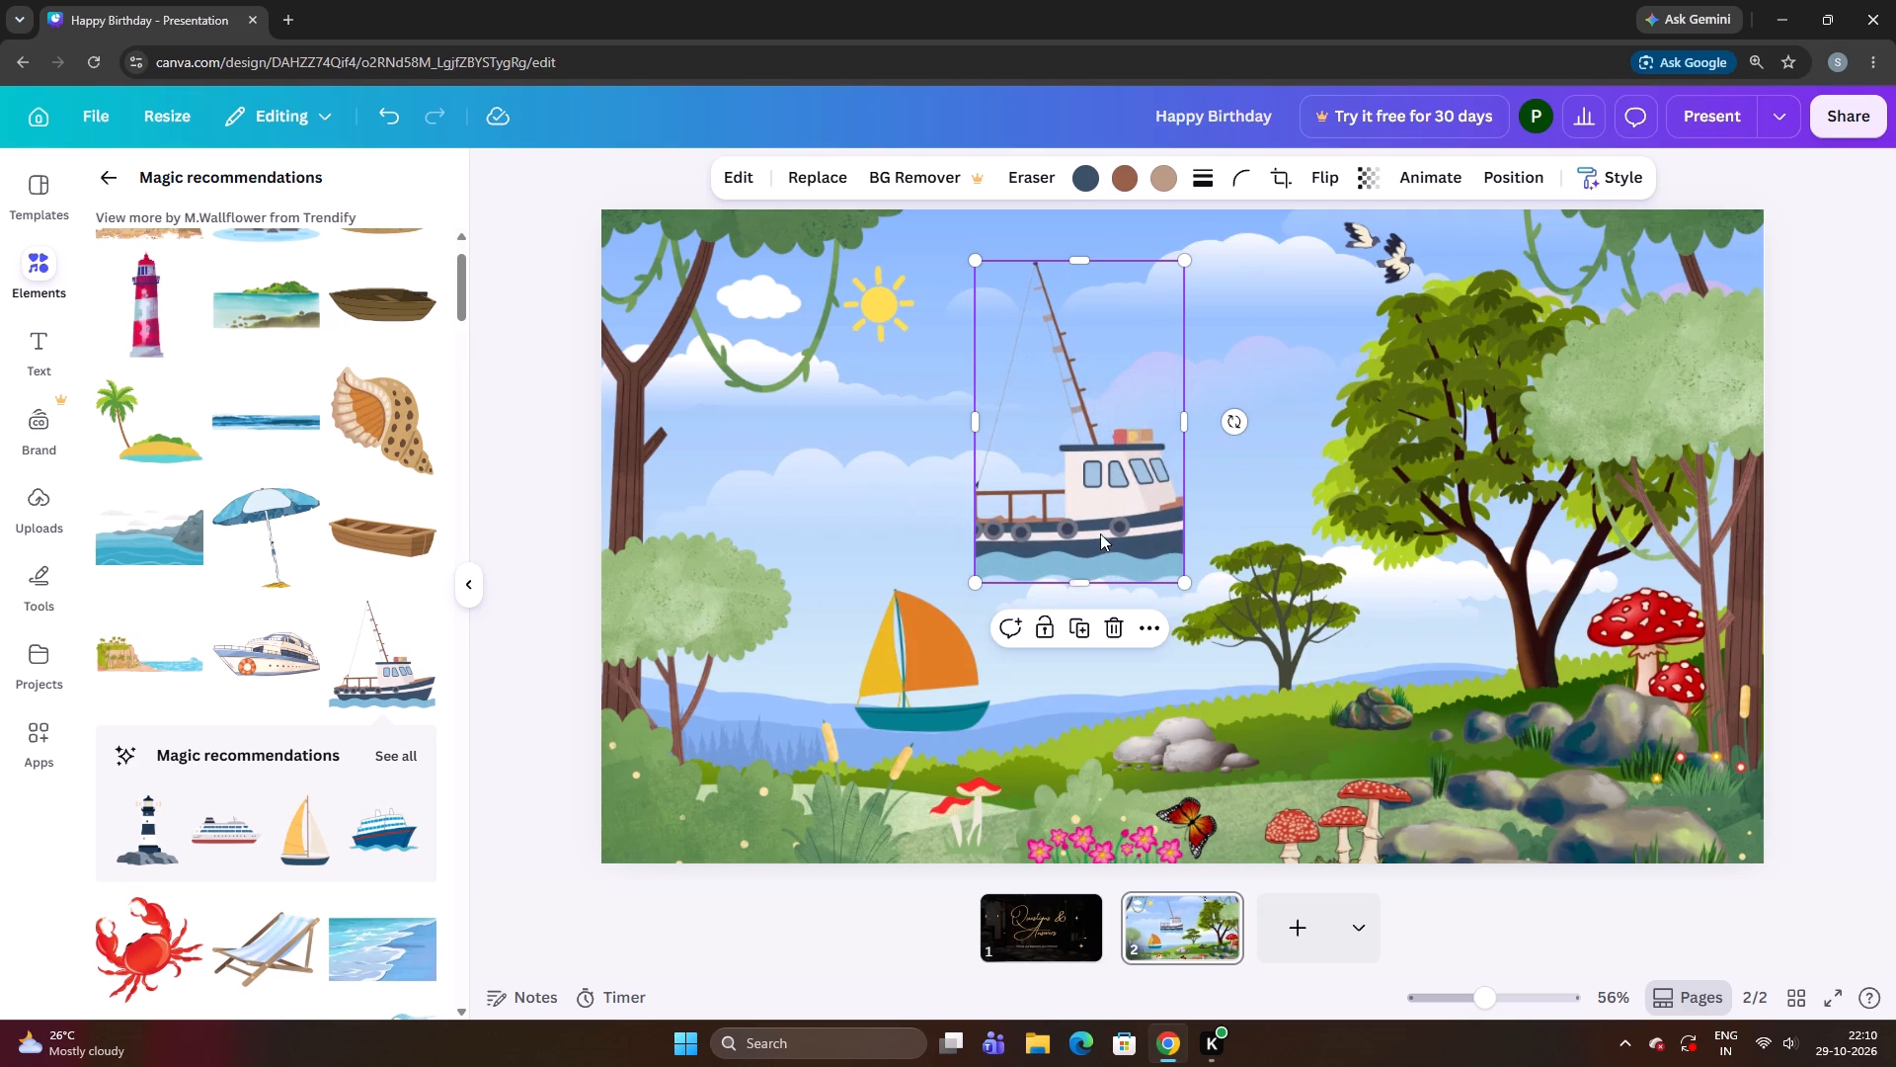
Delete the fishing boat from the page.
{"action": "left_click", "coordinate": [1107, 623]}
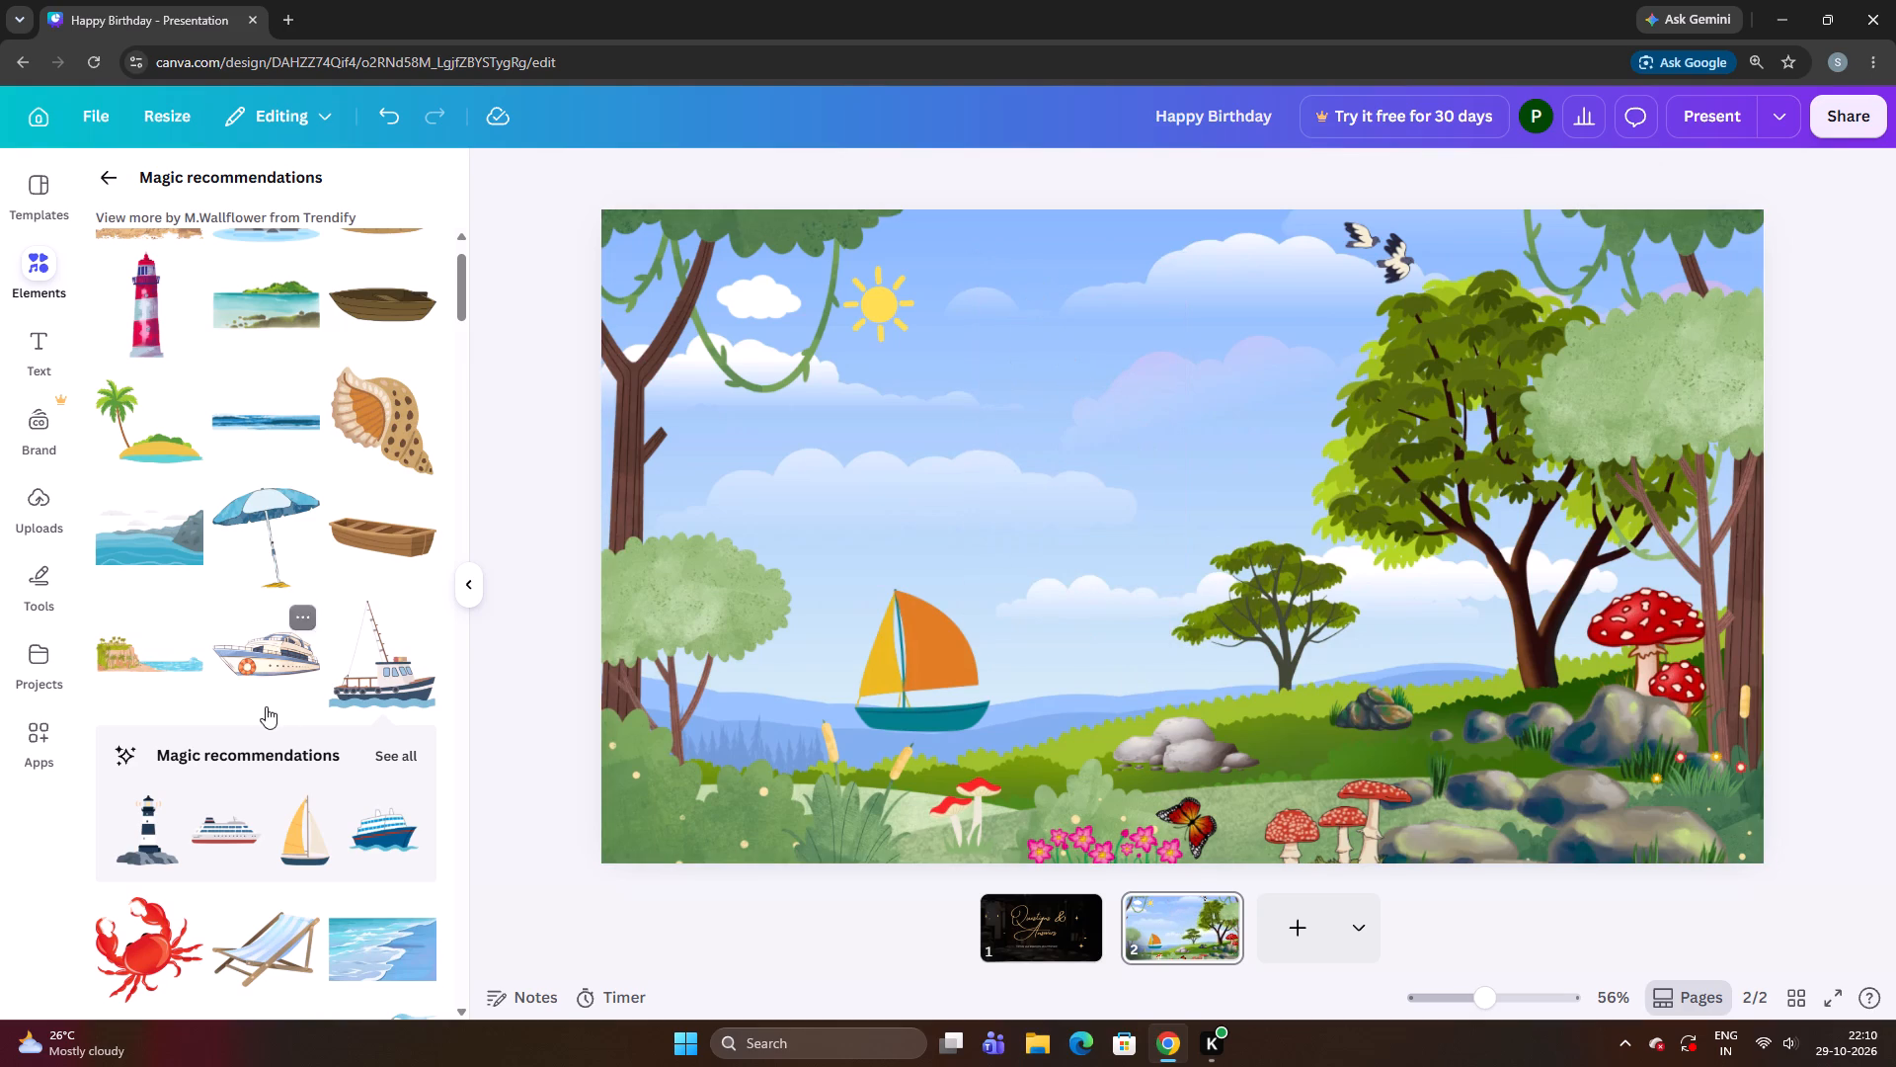
Add the navy-hulled sailboat with yellow and cream sails, shrunk to about the teal boat's width, on the blue area beside the left tree.
{"action": "left_click", "coordinate": [281, 835]}
{"action": "left_click_drag", "start_coordinate": [1080, 749], "coordinate": [937, 690]}
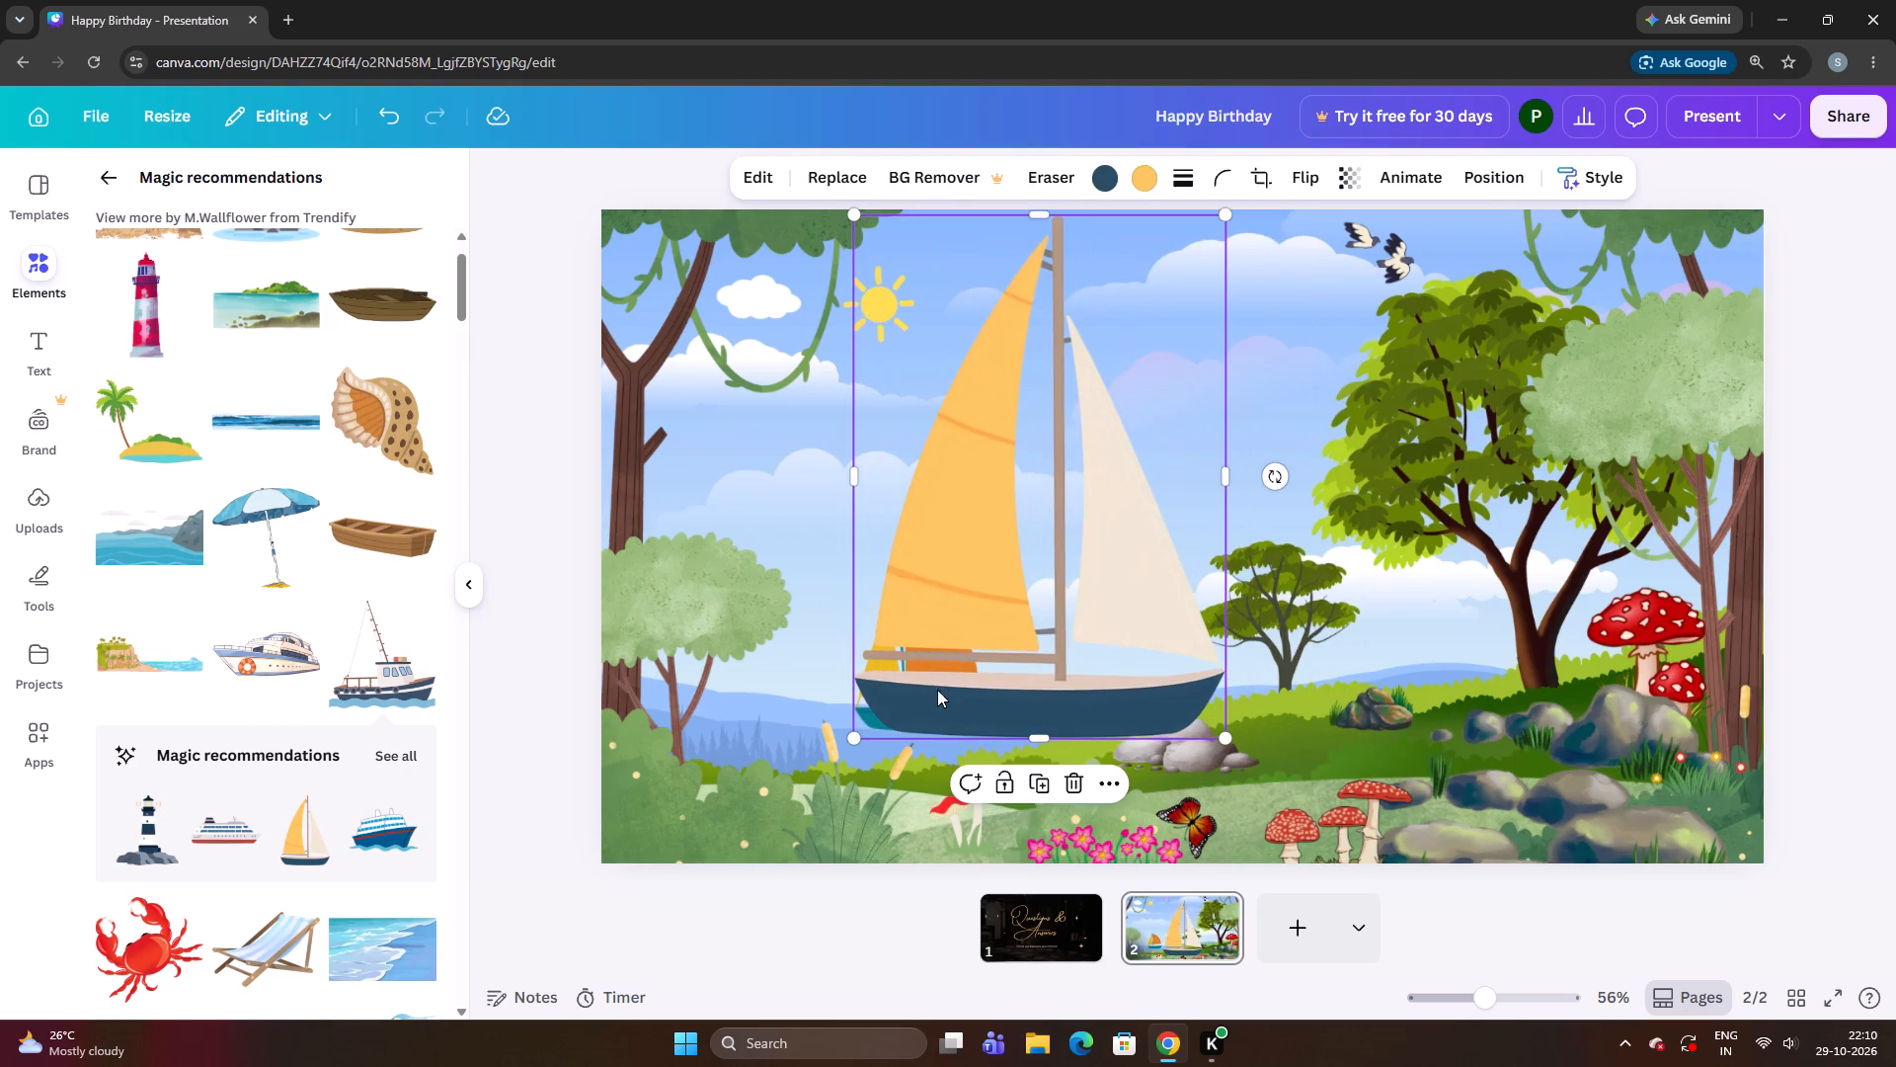
{"action": "left_click_drag", "start_coordinate": [1224, 740], "coordinate": [1102, 687]}
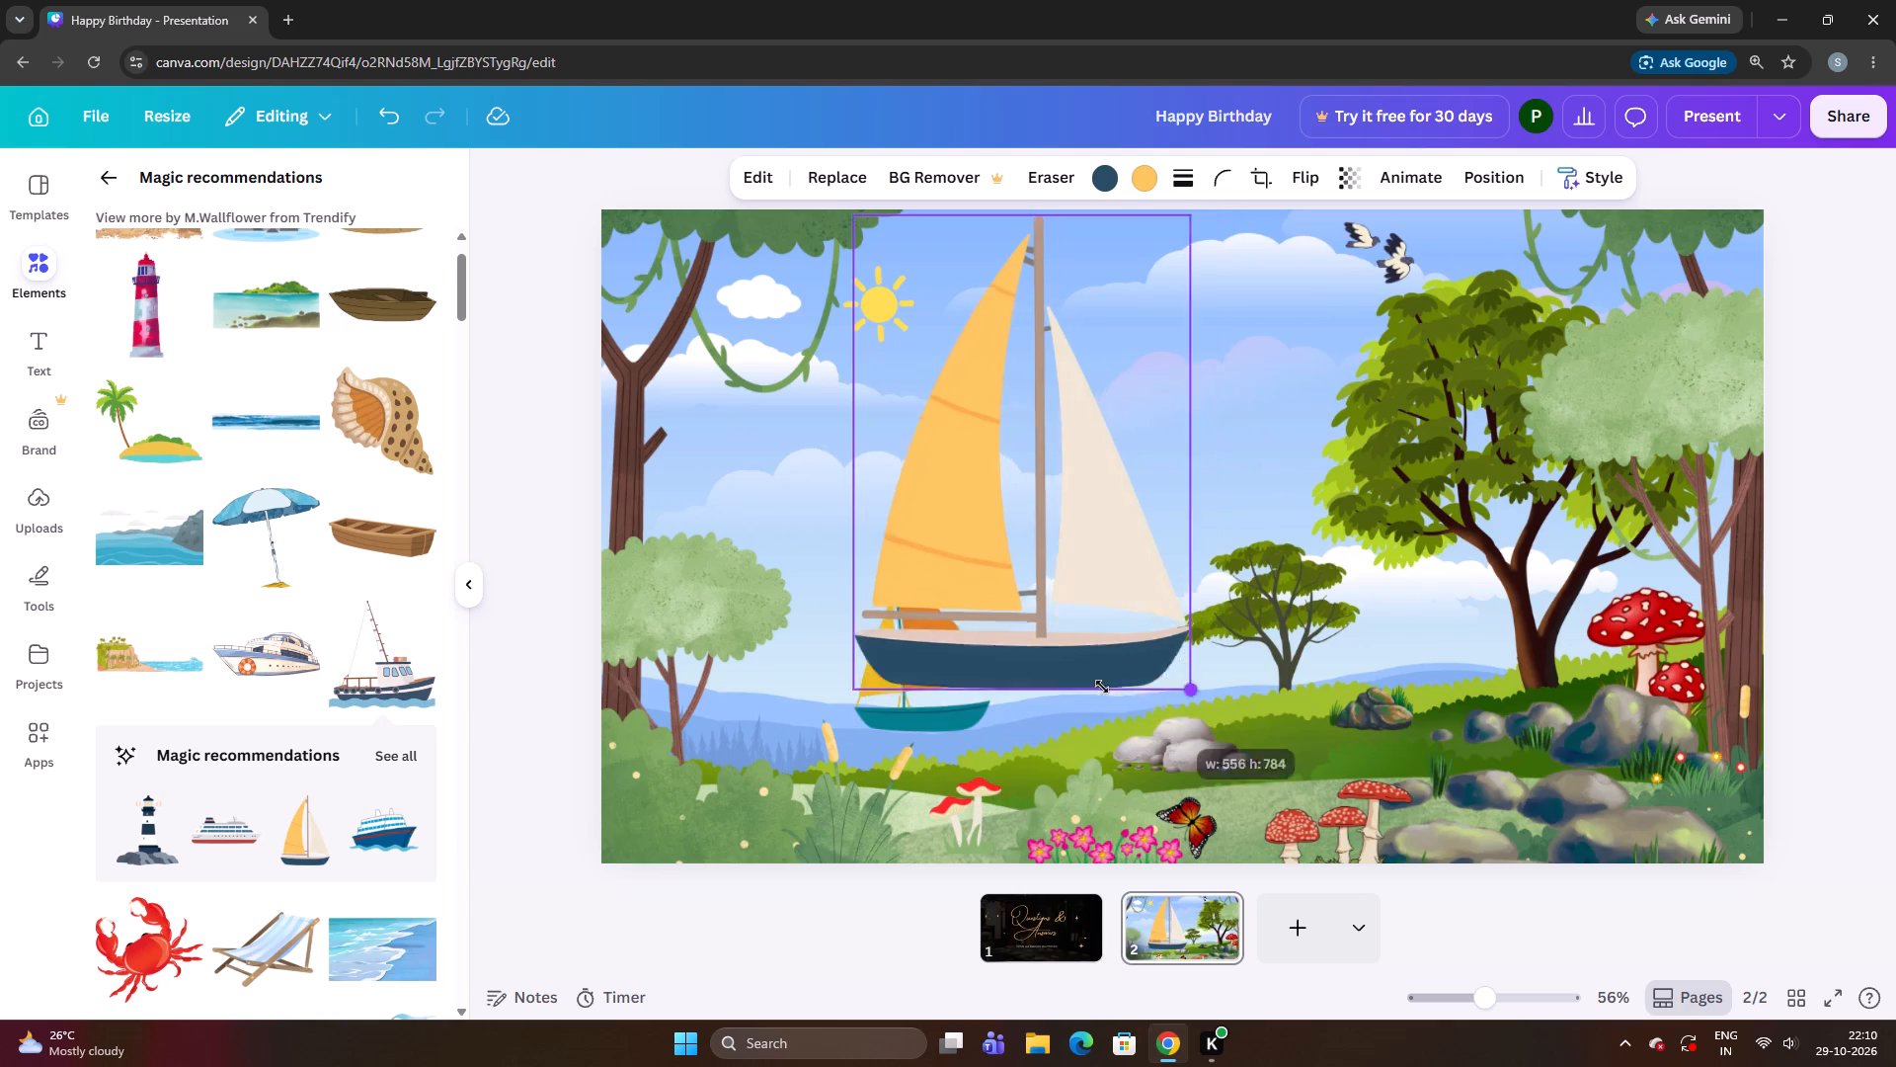
{"action": "left_click_drag", "start_coordinate": [1102, 687], "coordinate": [961, 428]}
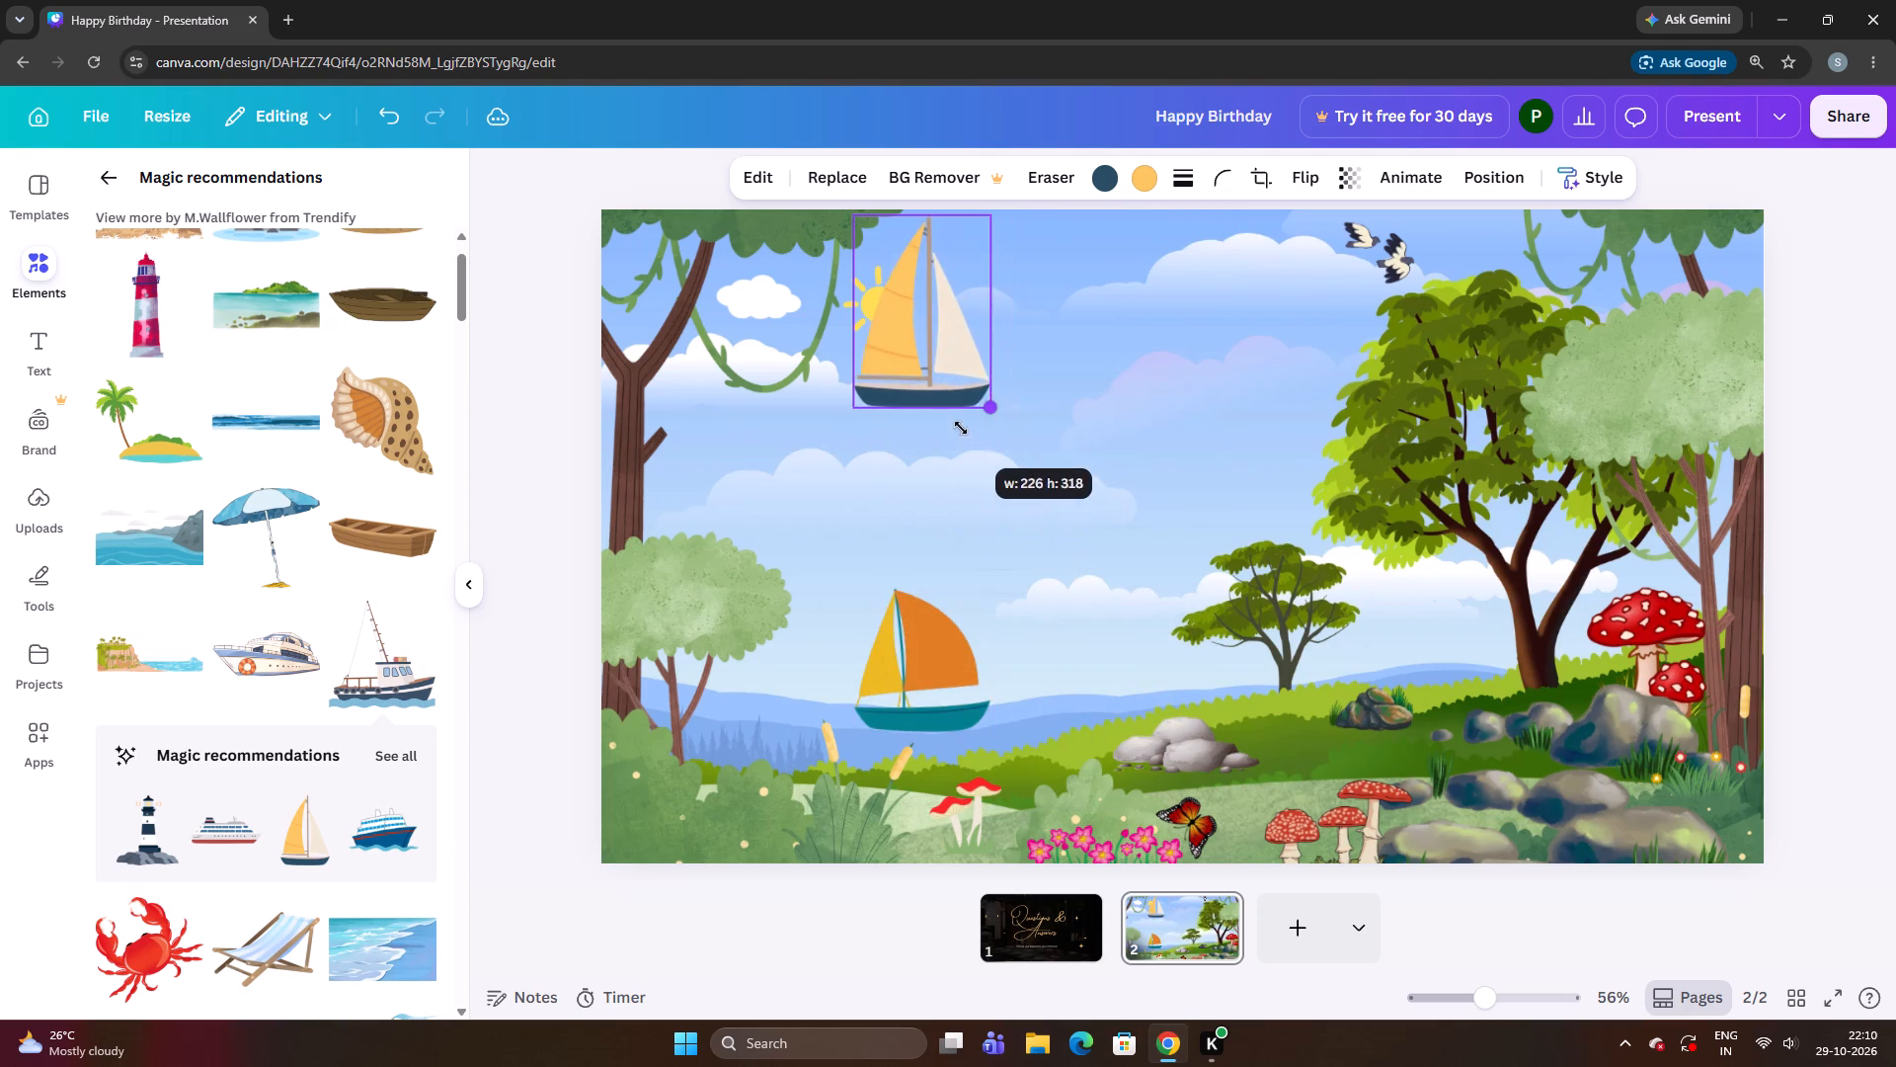
{"action": "left_click_drag", "start_coordinate": [961, 428], "coordinate": [959, 418]}
{"action": "left_click_drag", "start_coordinate": [933, 363], "coordinate": [1113, 675]}
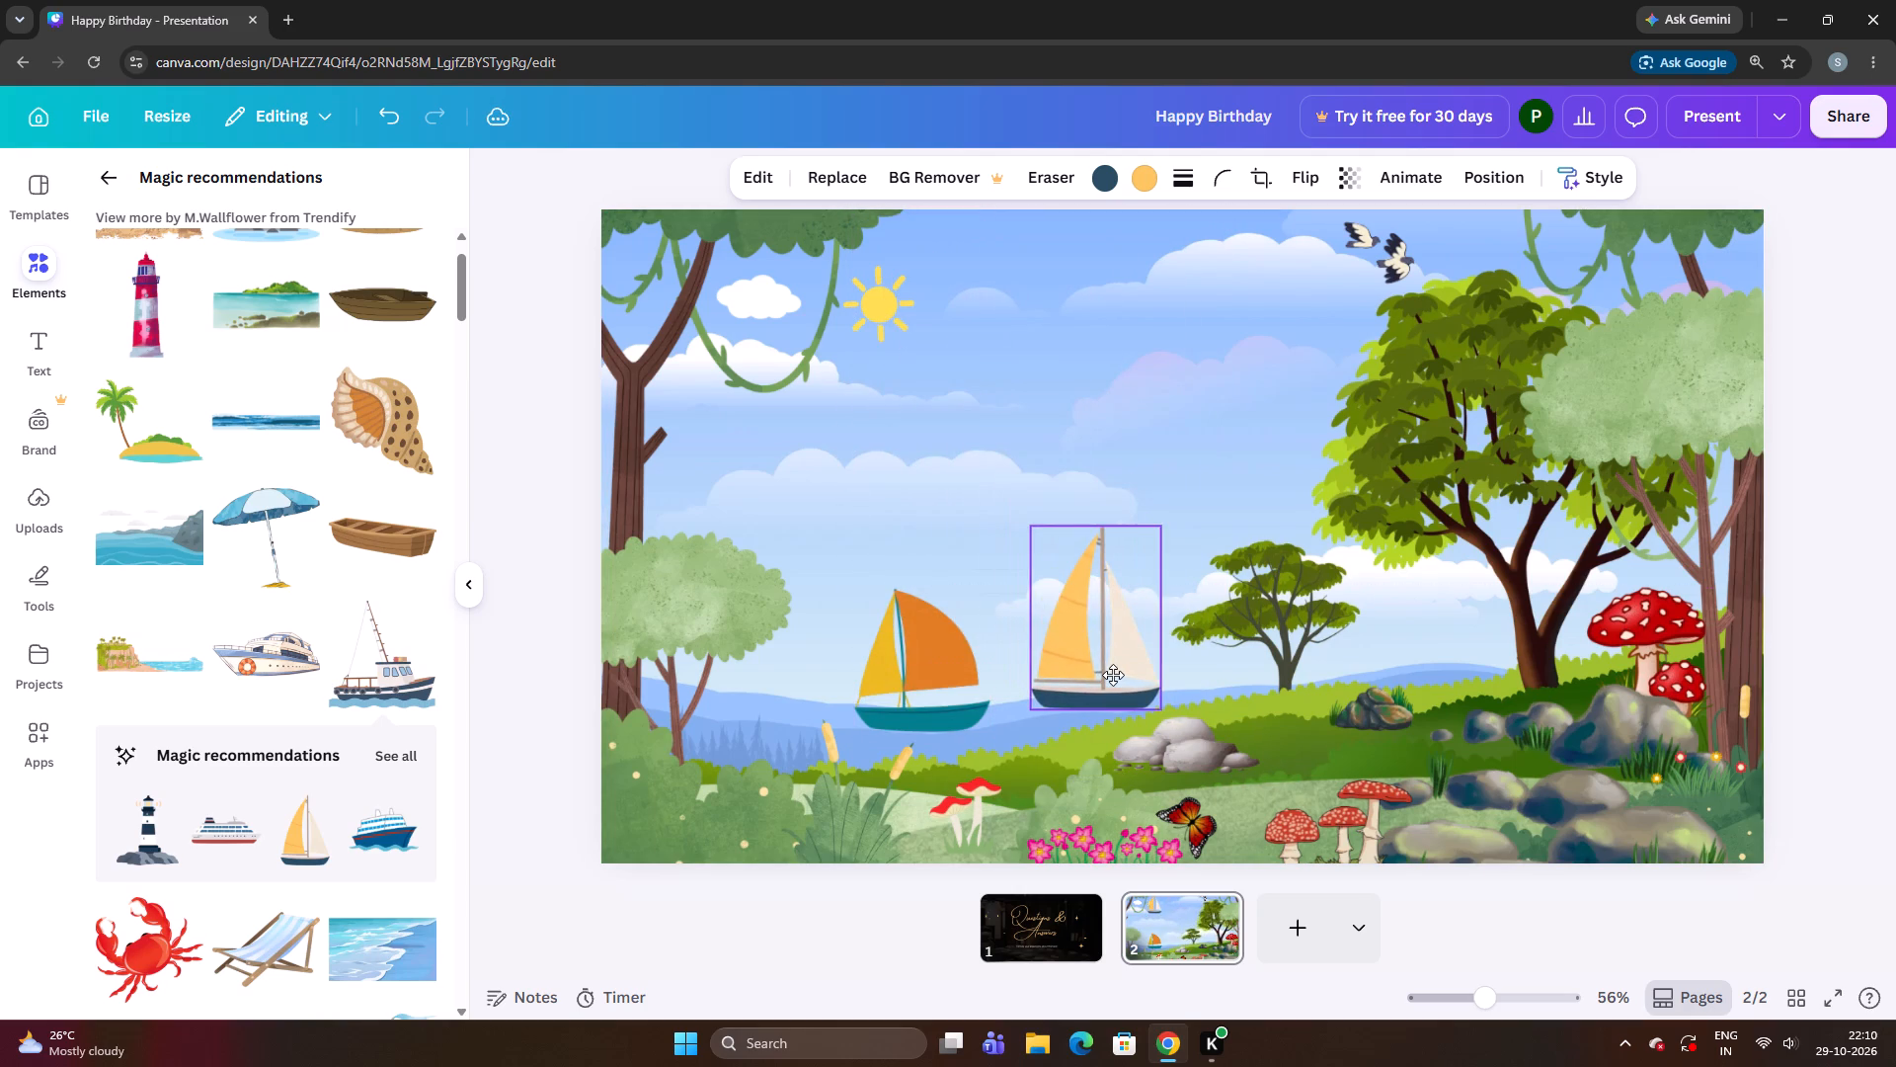
{"action": "left_click_drag", "start_coordinate": [1113, 675], "coordinate": [1112, 674]}
{"action": "left_click_drag", "start_coordinate": [1111, 671], "coordinate": [856, 678]}
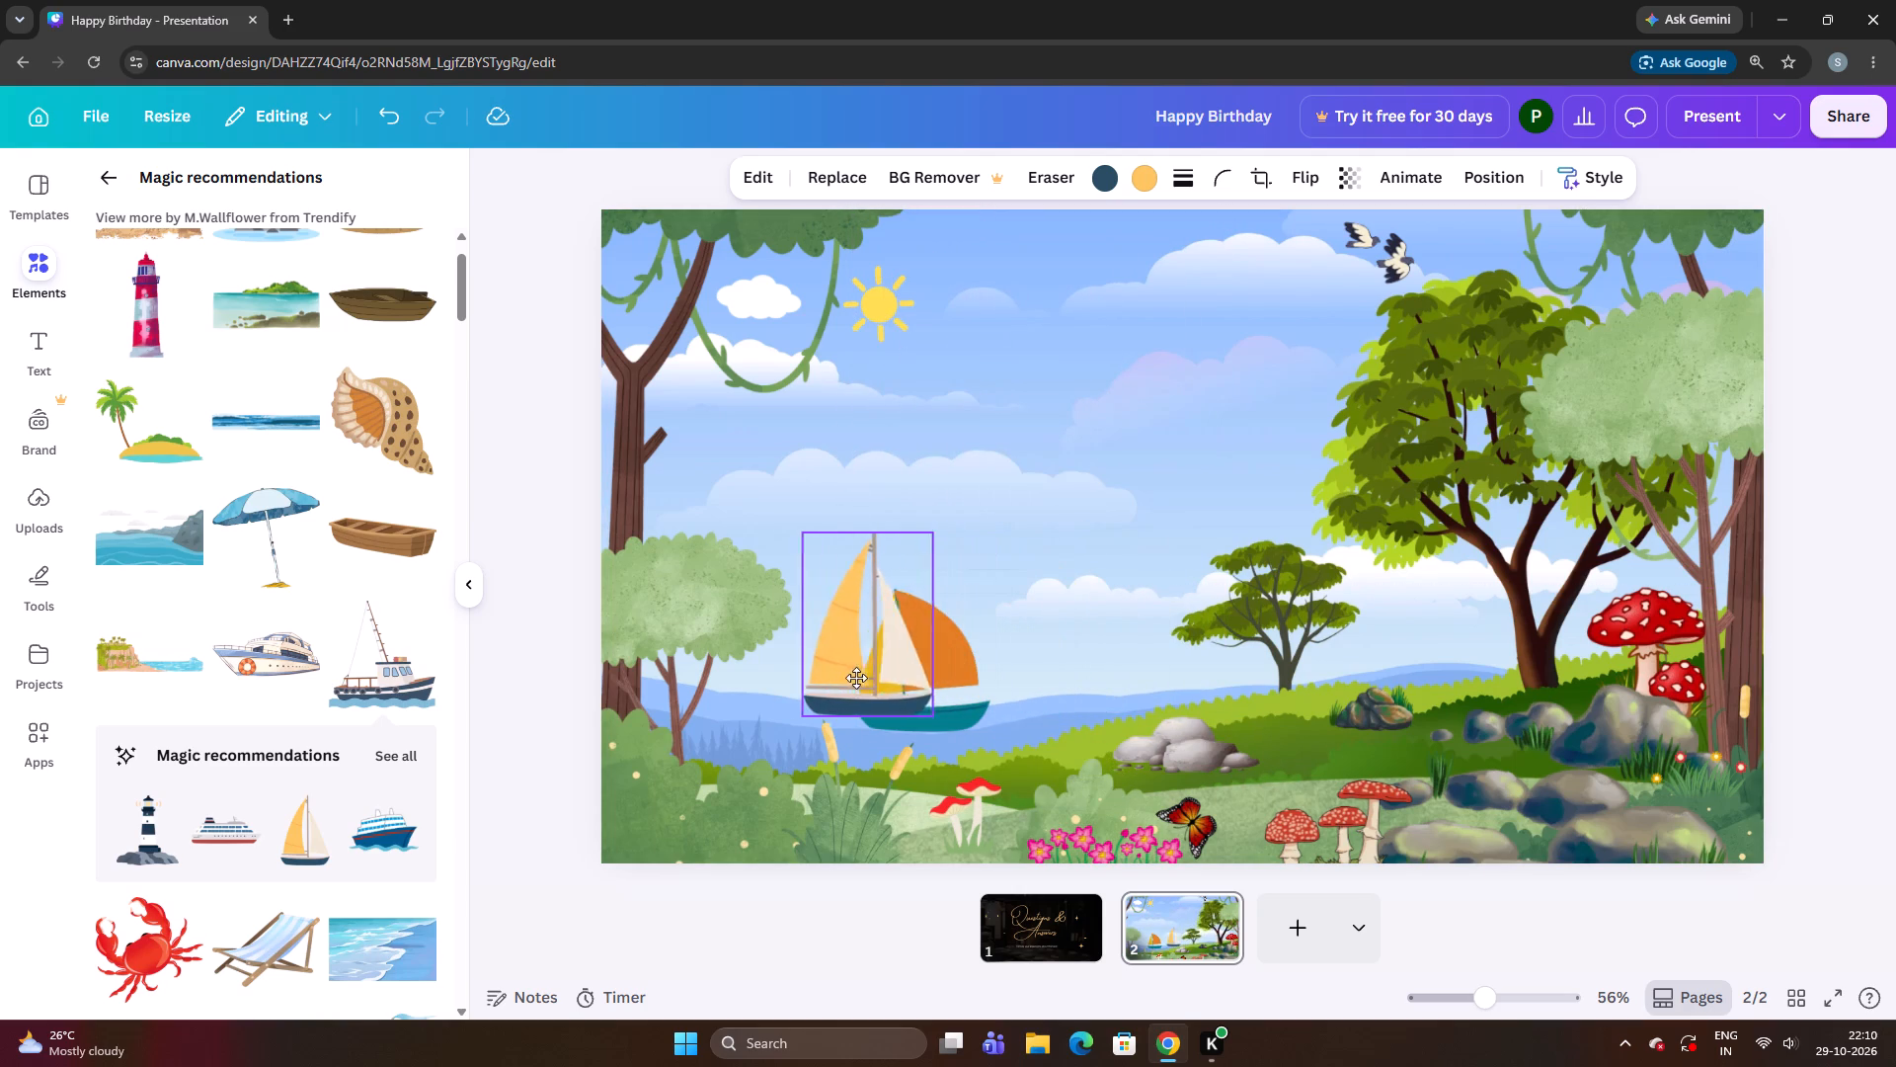
{"action": "left_click_drag", "start_coordinate": [856, 678], "coordinate": [825, 679]}
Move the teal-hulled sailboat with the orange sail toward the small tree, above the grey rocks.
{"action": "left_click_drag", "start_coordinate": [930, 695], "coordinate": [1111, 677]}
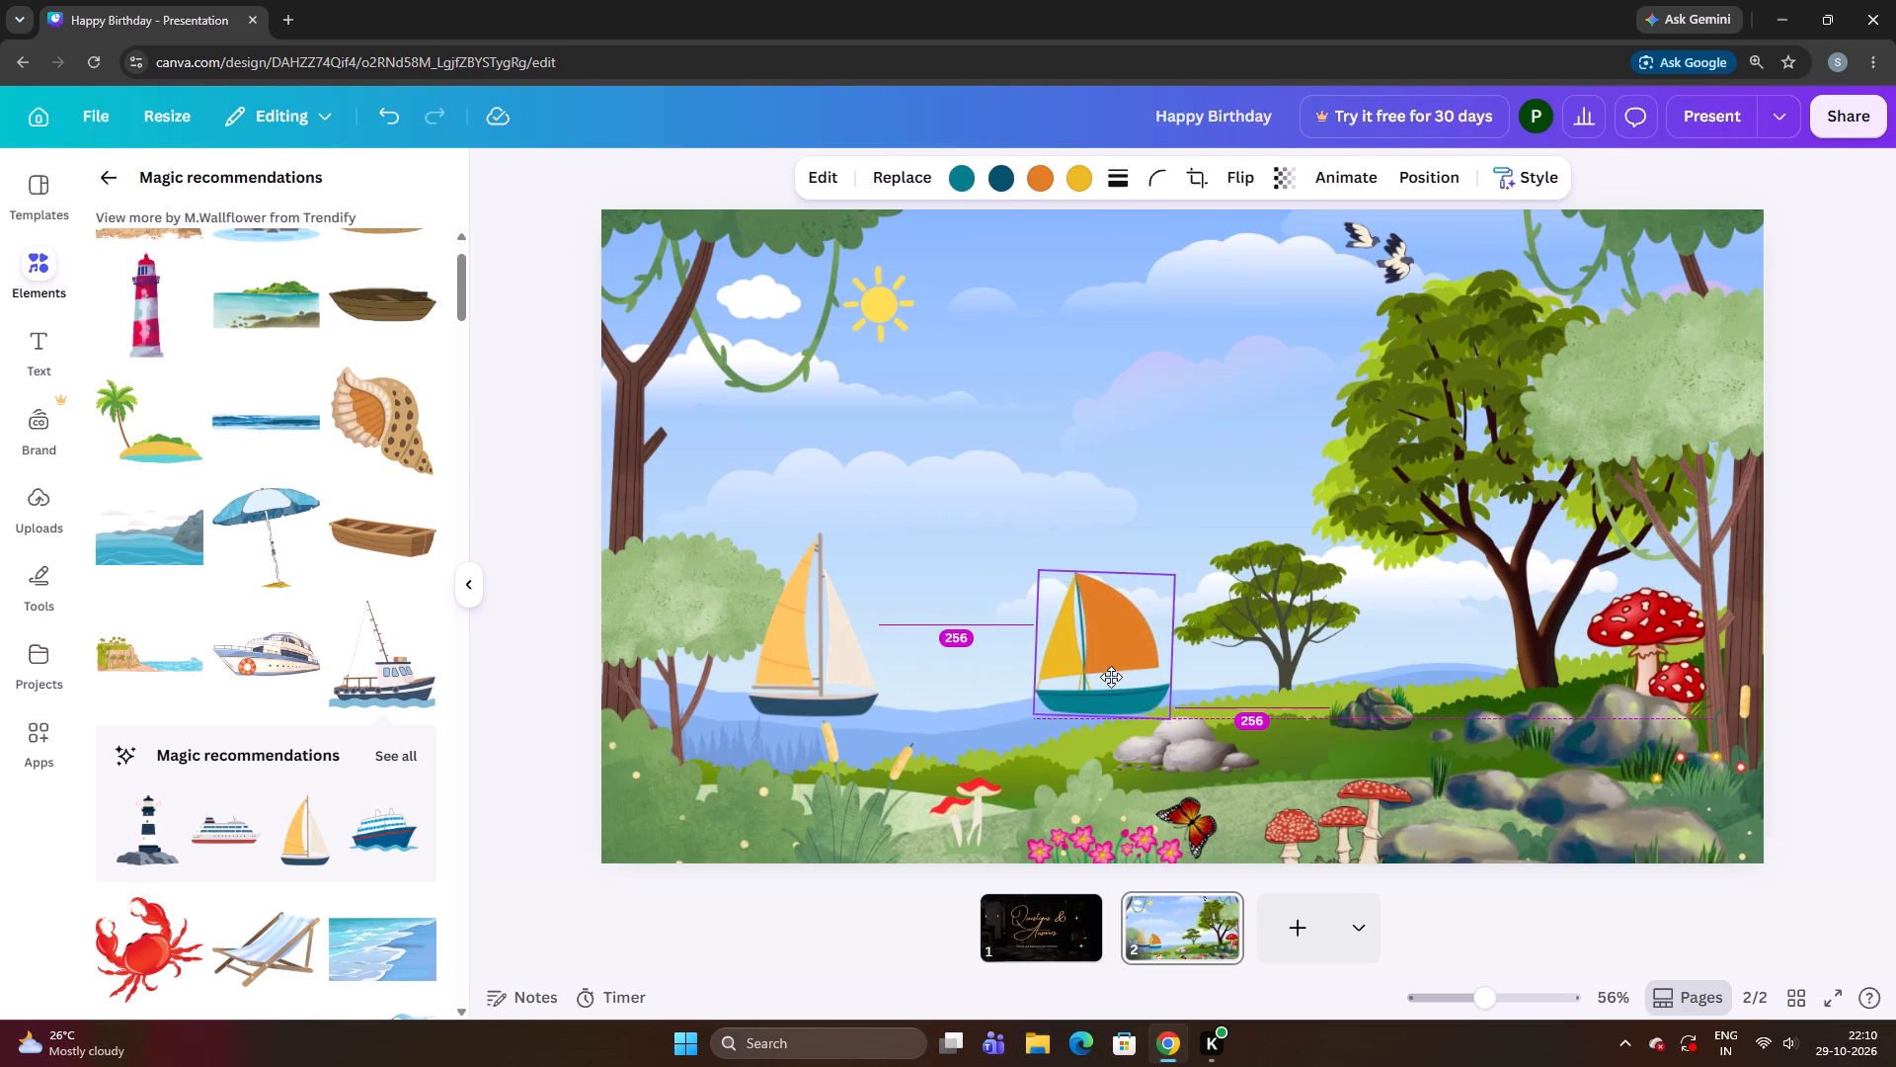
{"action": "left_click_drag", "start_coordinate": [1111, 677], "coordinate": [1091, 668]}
Reposition the navy-hulled sailboat slightly lower and farther right on the blue area, just above the cattails.
{"action": "left_click_drag", "start_coordinate": [834, 663], "coordinate": [889, 680]}
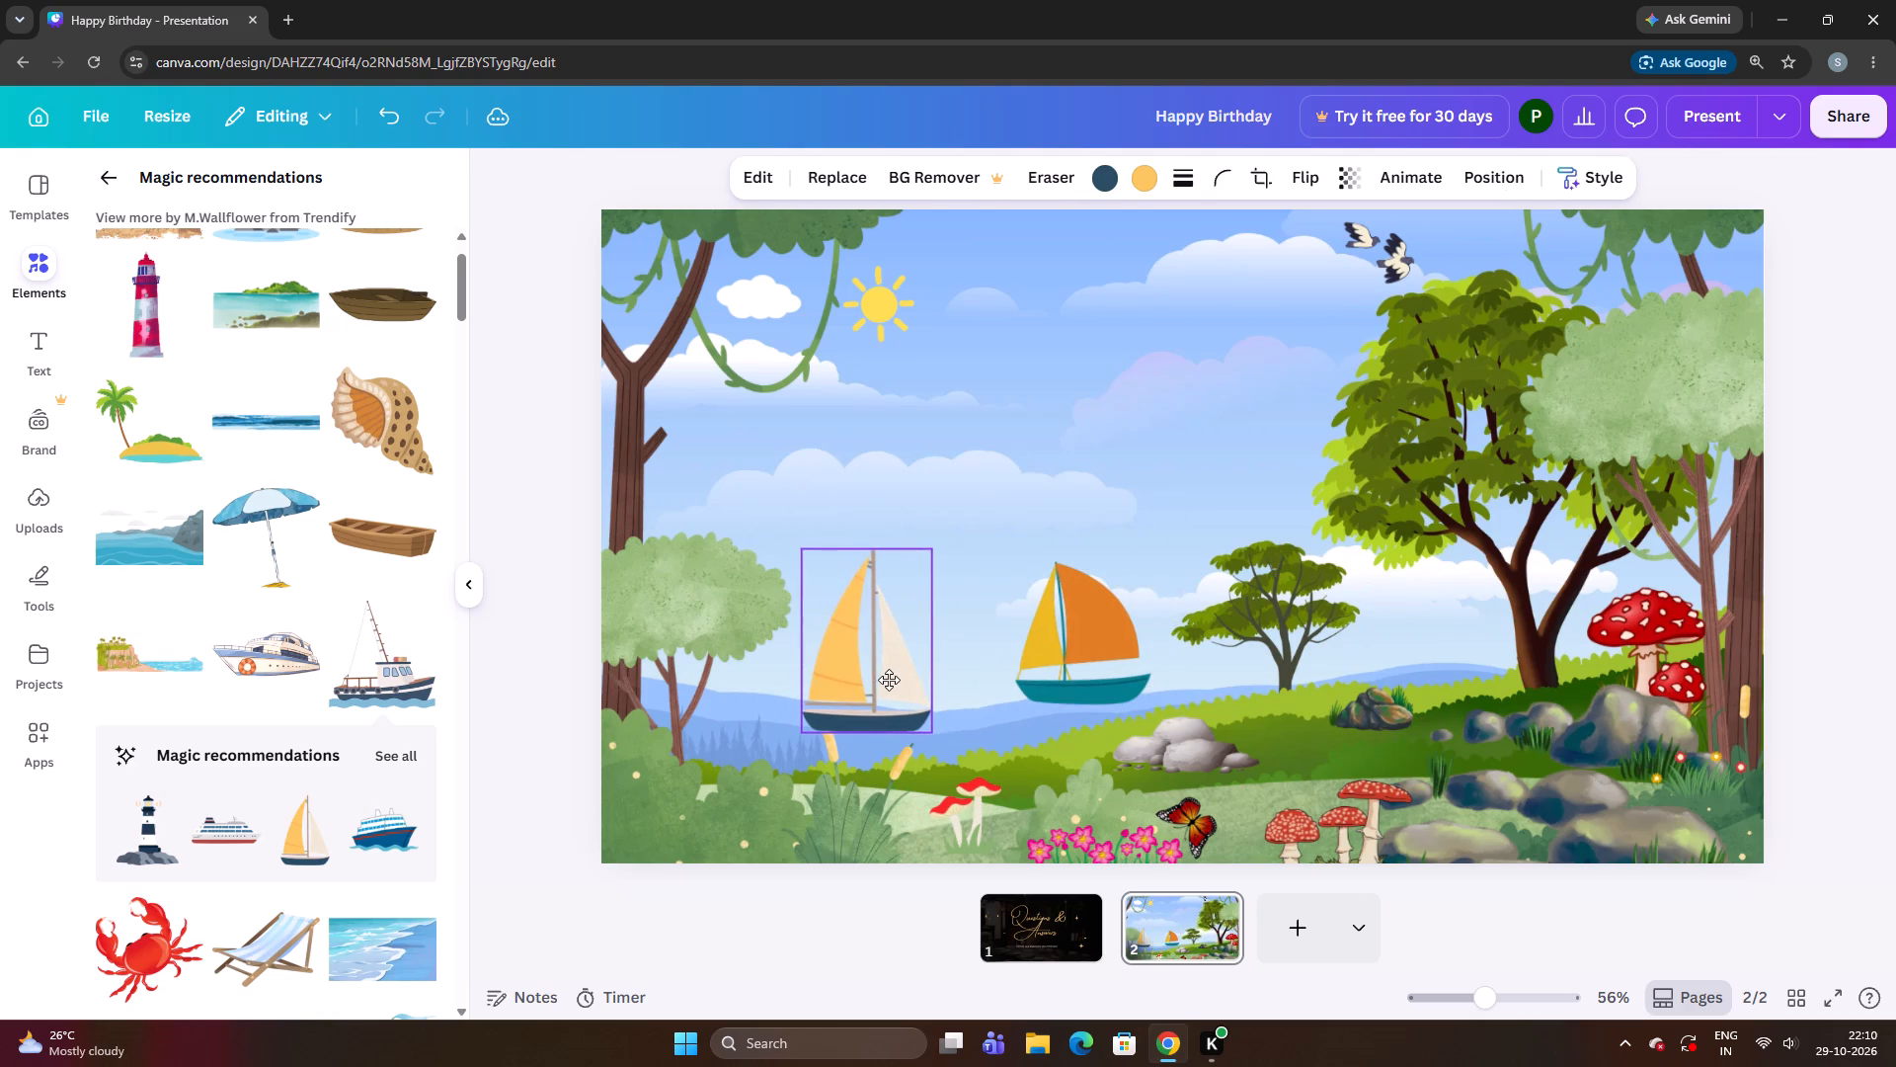
{"action": "left_click_drag", "start_coordinate": [889, 680], "coordinate": [891, 680]}
{"action": "left_click", "coordinate": [891, 680]}
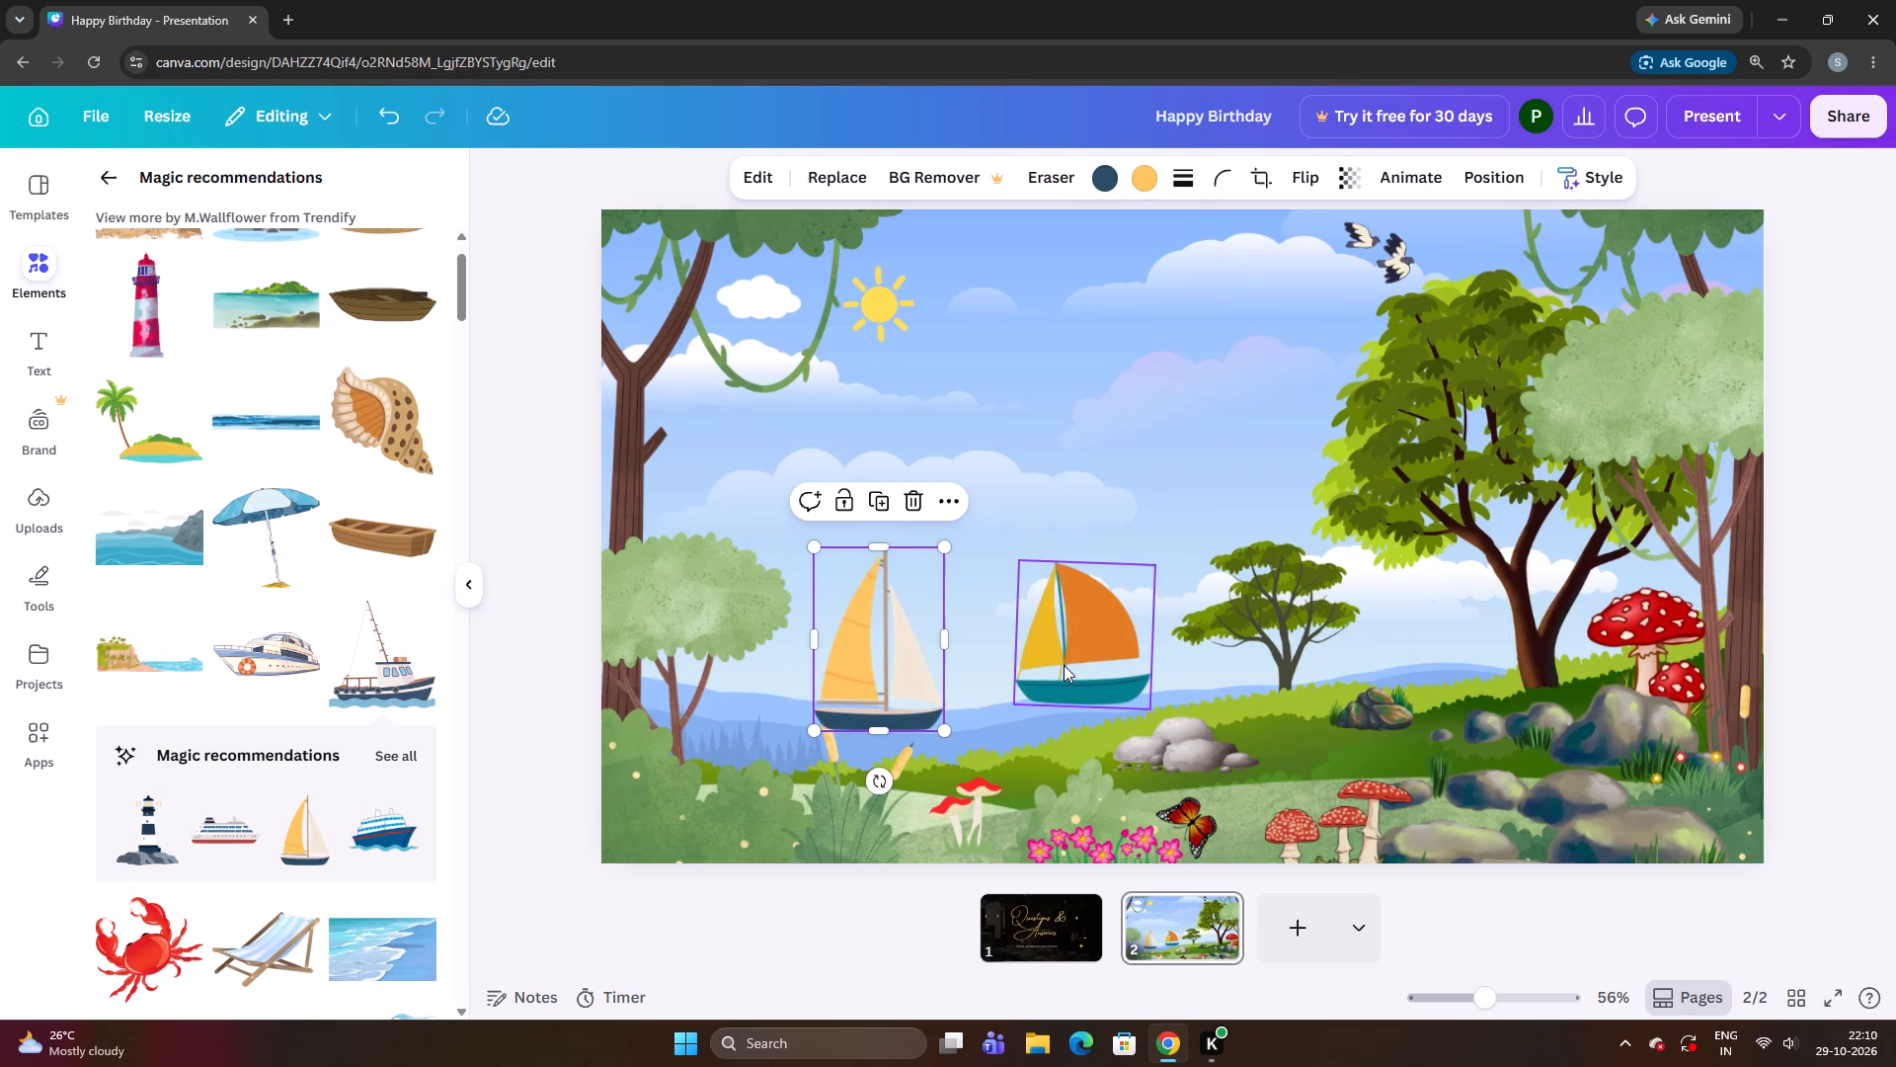
{"action": "left_click", "coordinate": [1083, 664]}
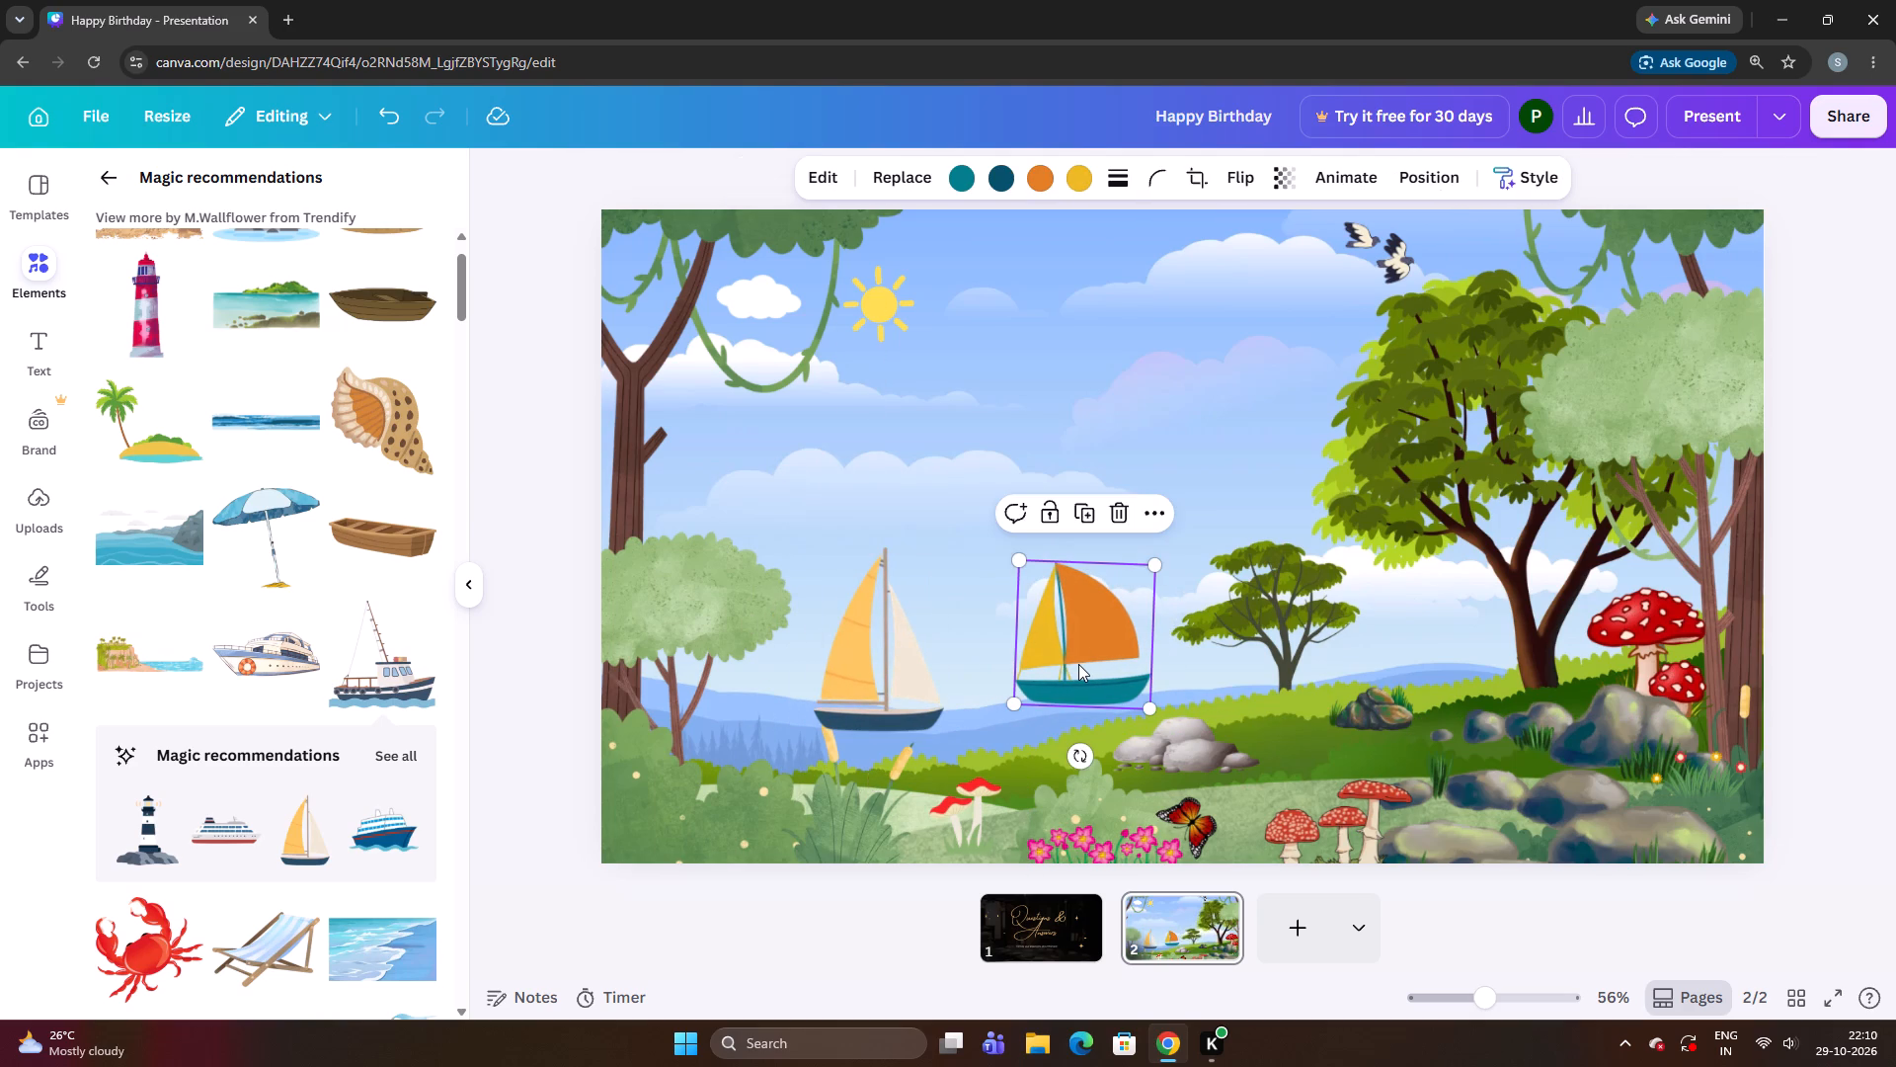
{"action": "left_click_drag", "start_coordinate": [857, 702], "coordinate": [881, 700]}
{"action": "left_click", "coordinate": [816, 698]}
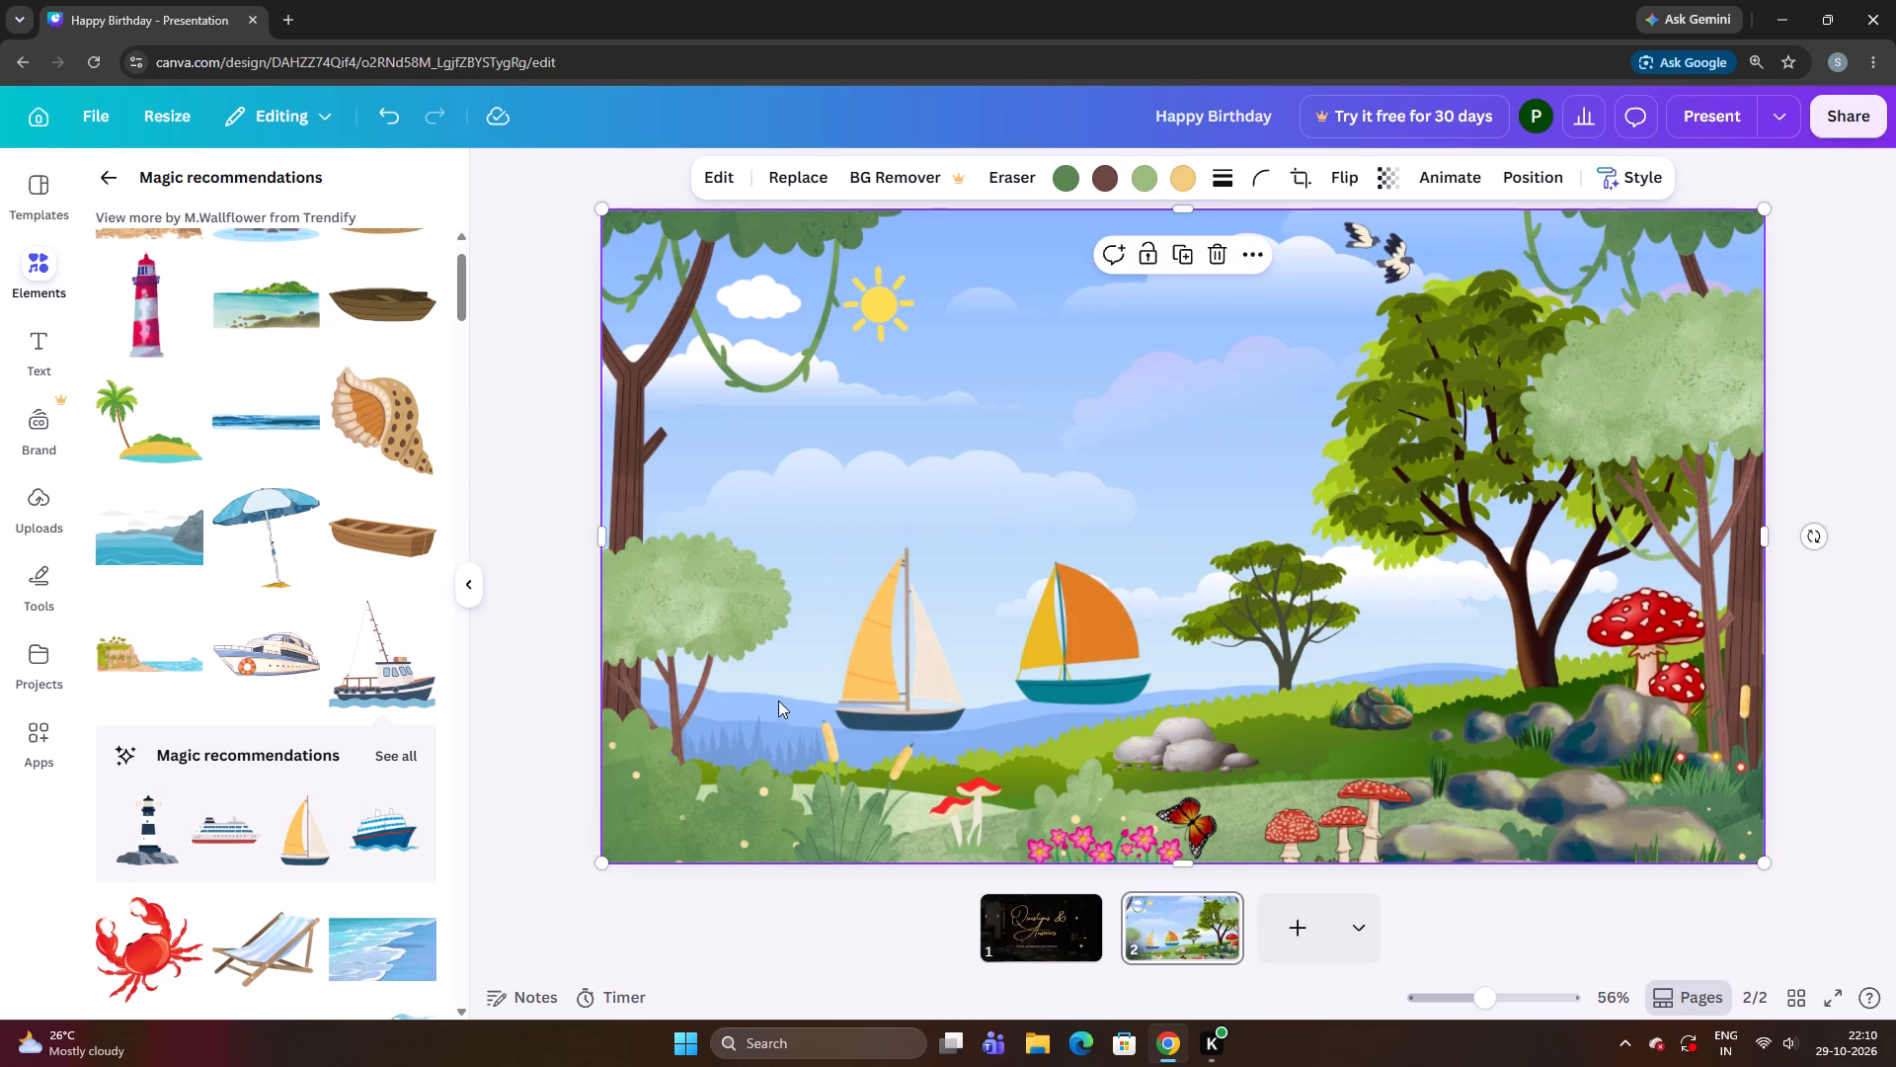
{"action": "left_click", "coordinate": [908, 697]}
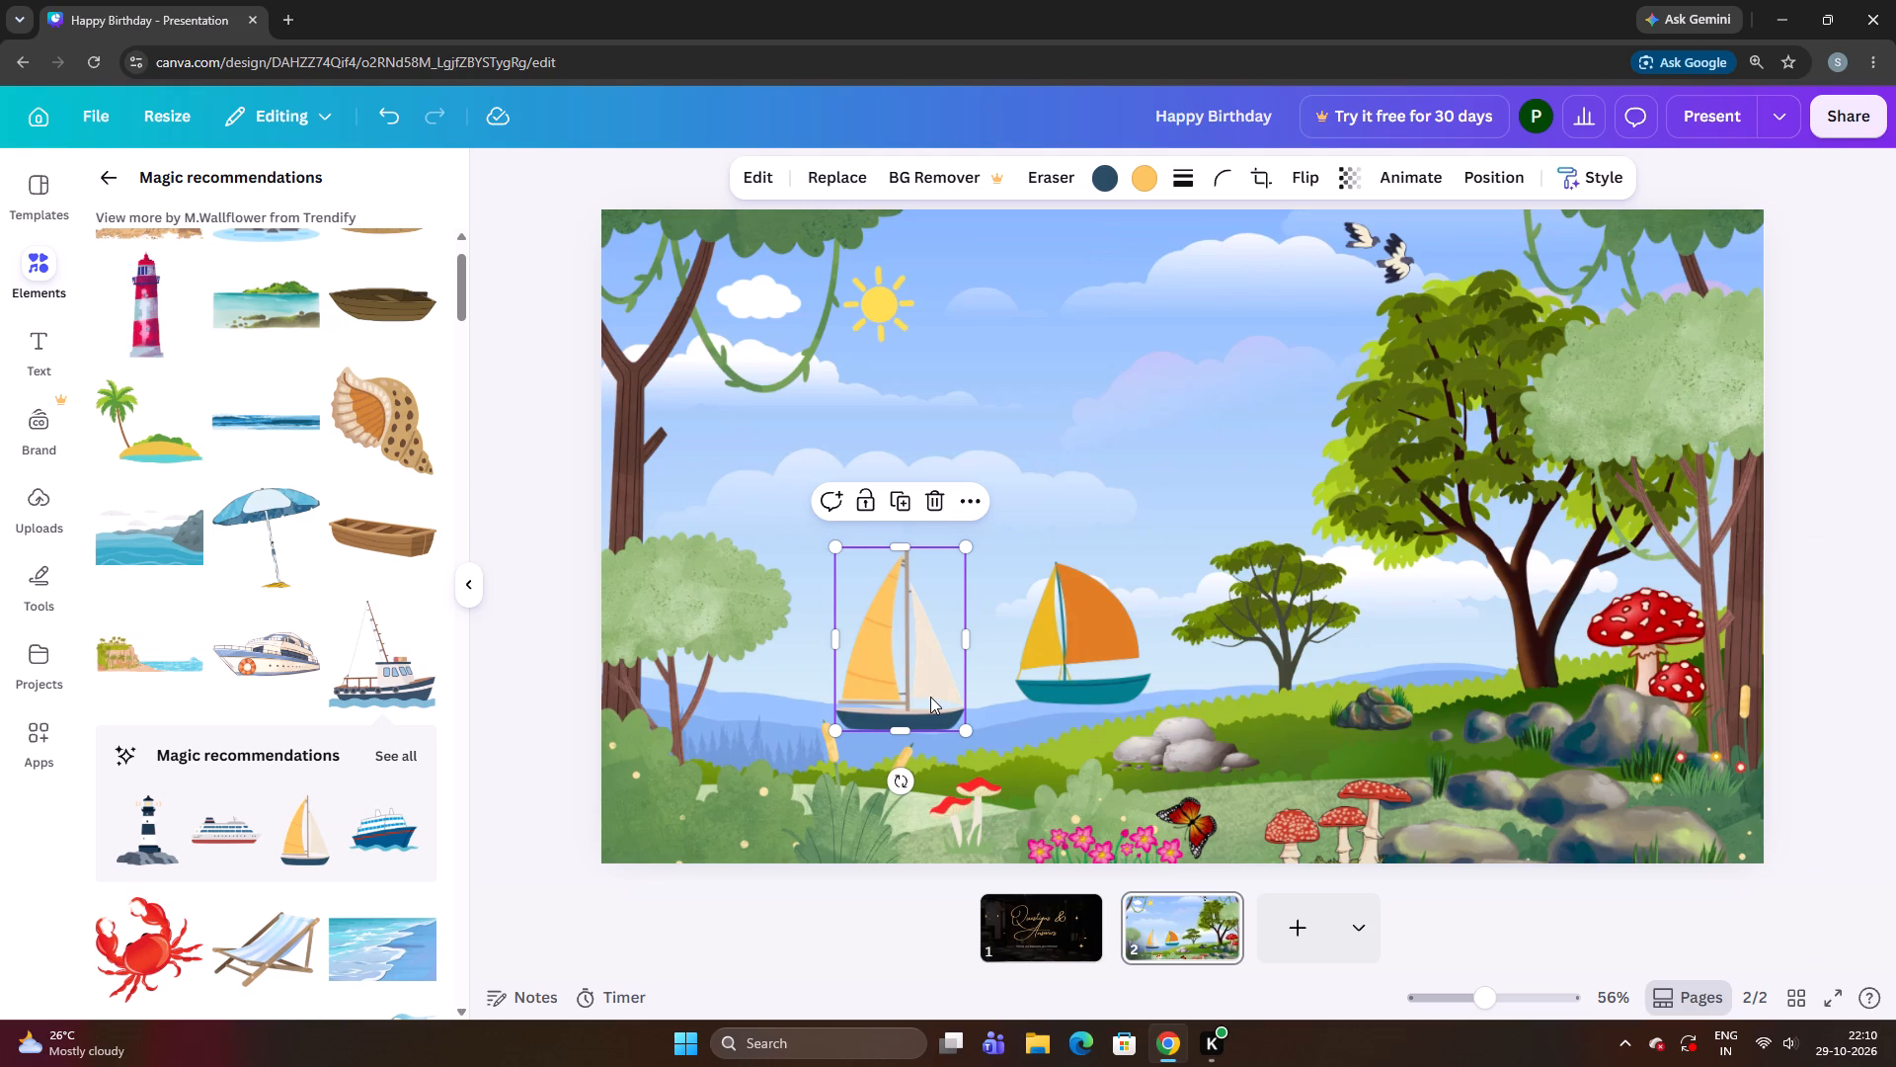
{"action": "left_click", "coordinate": [930, 697]}
{"action": "left_click", "coordinate": [577, 725]}
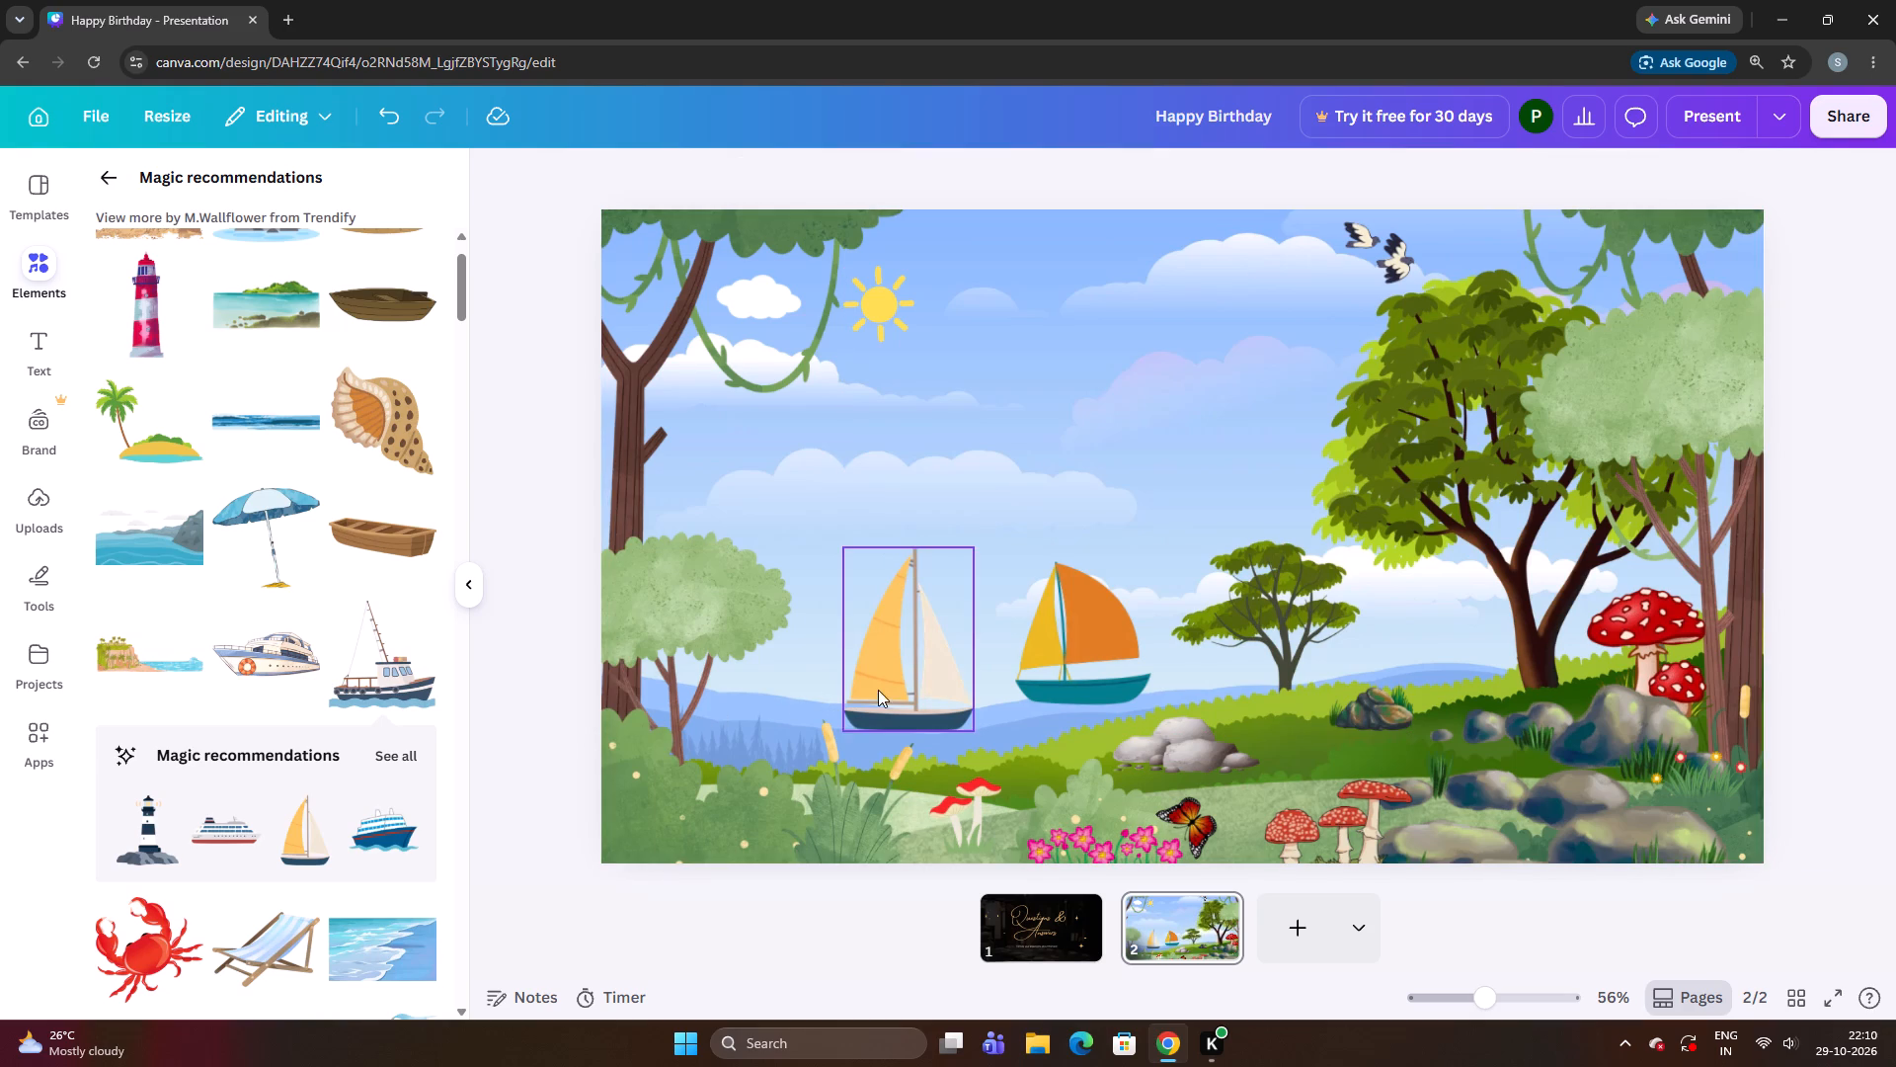
Nudge the navy-hulled sailboat to the right in small increments, then slightly down.
{"action": "left_click", "coordinate": [891, 690]}
{"action": "key", "text": "Right"}
{"action": "key", "text": "Right"}
{"action": "key", "text": "Right"}
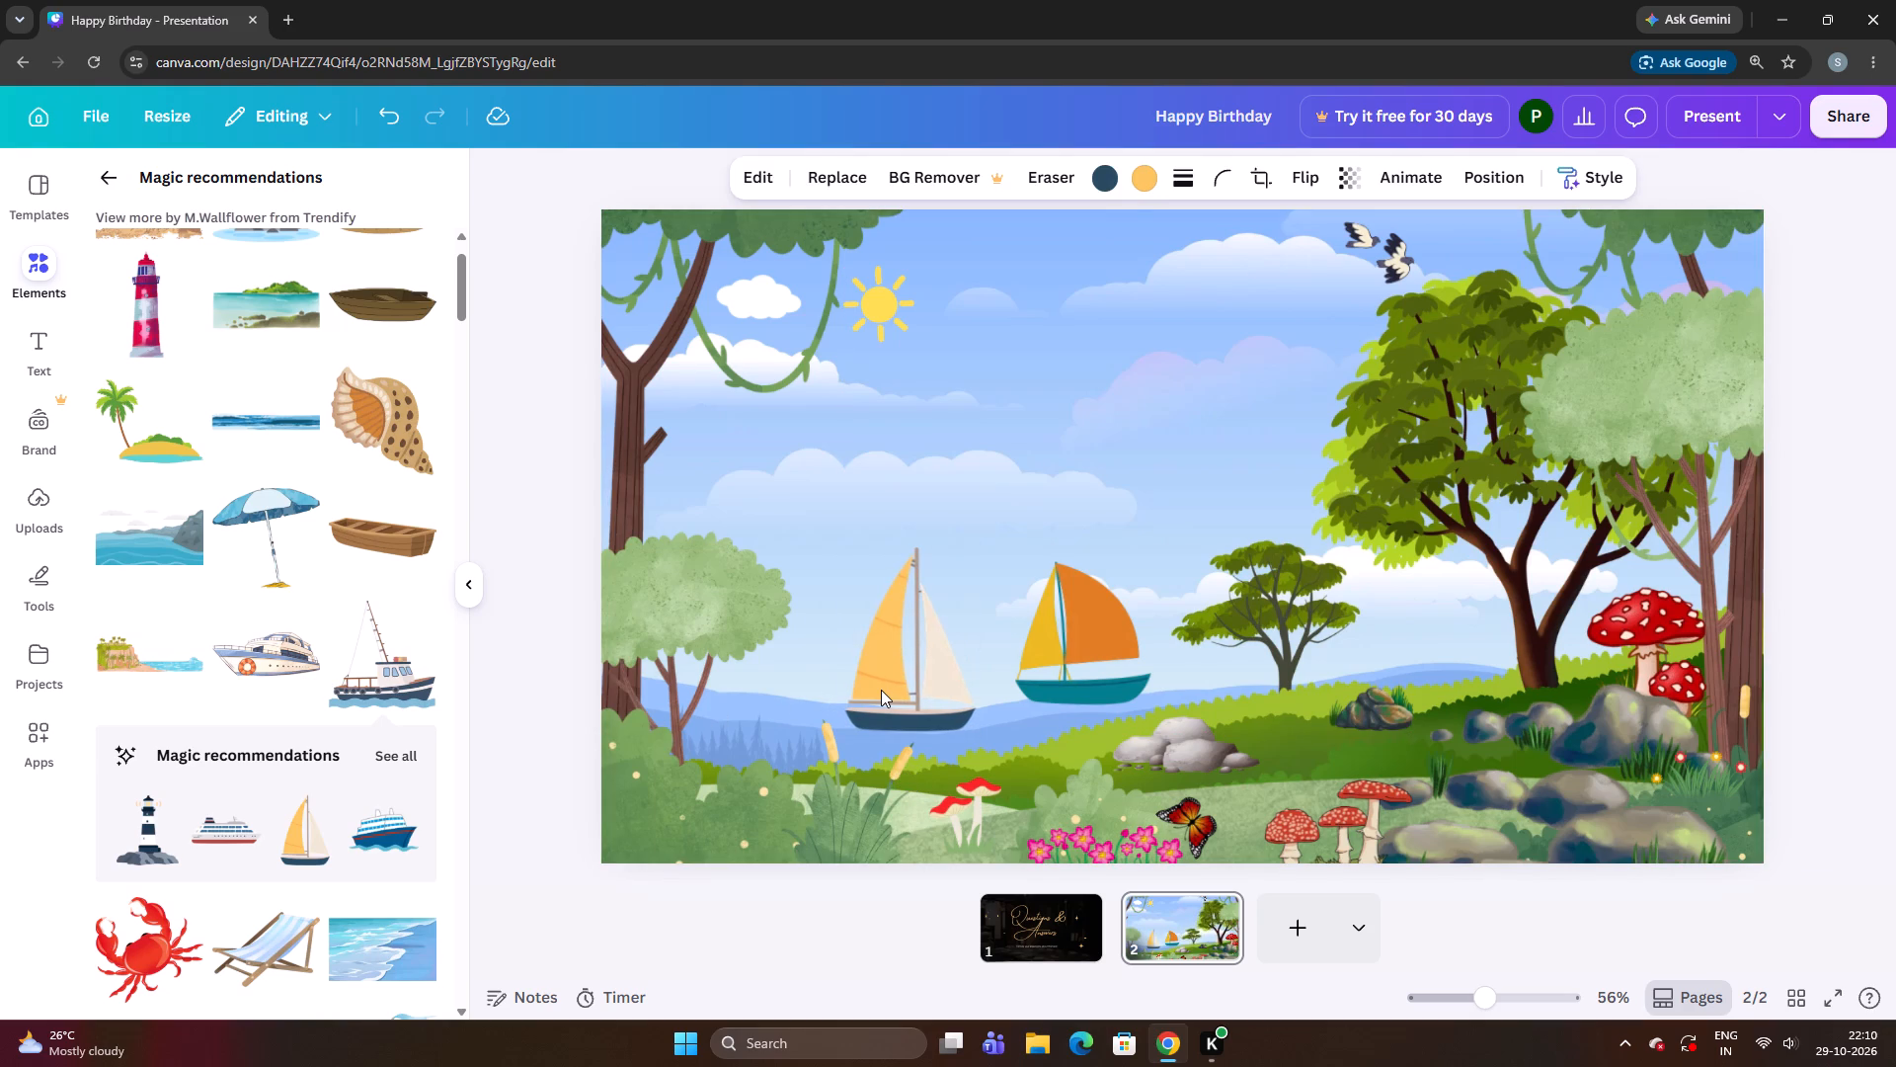
{"action": "key", "text": "Right"}
{"action": "key", "text": "Right"}
{"action": "key", "text": "Right"}
{"action": "key", "text": "Right"}
{"action": "key", "text": "Right"}
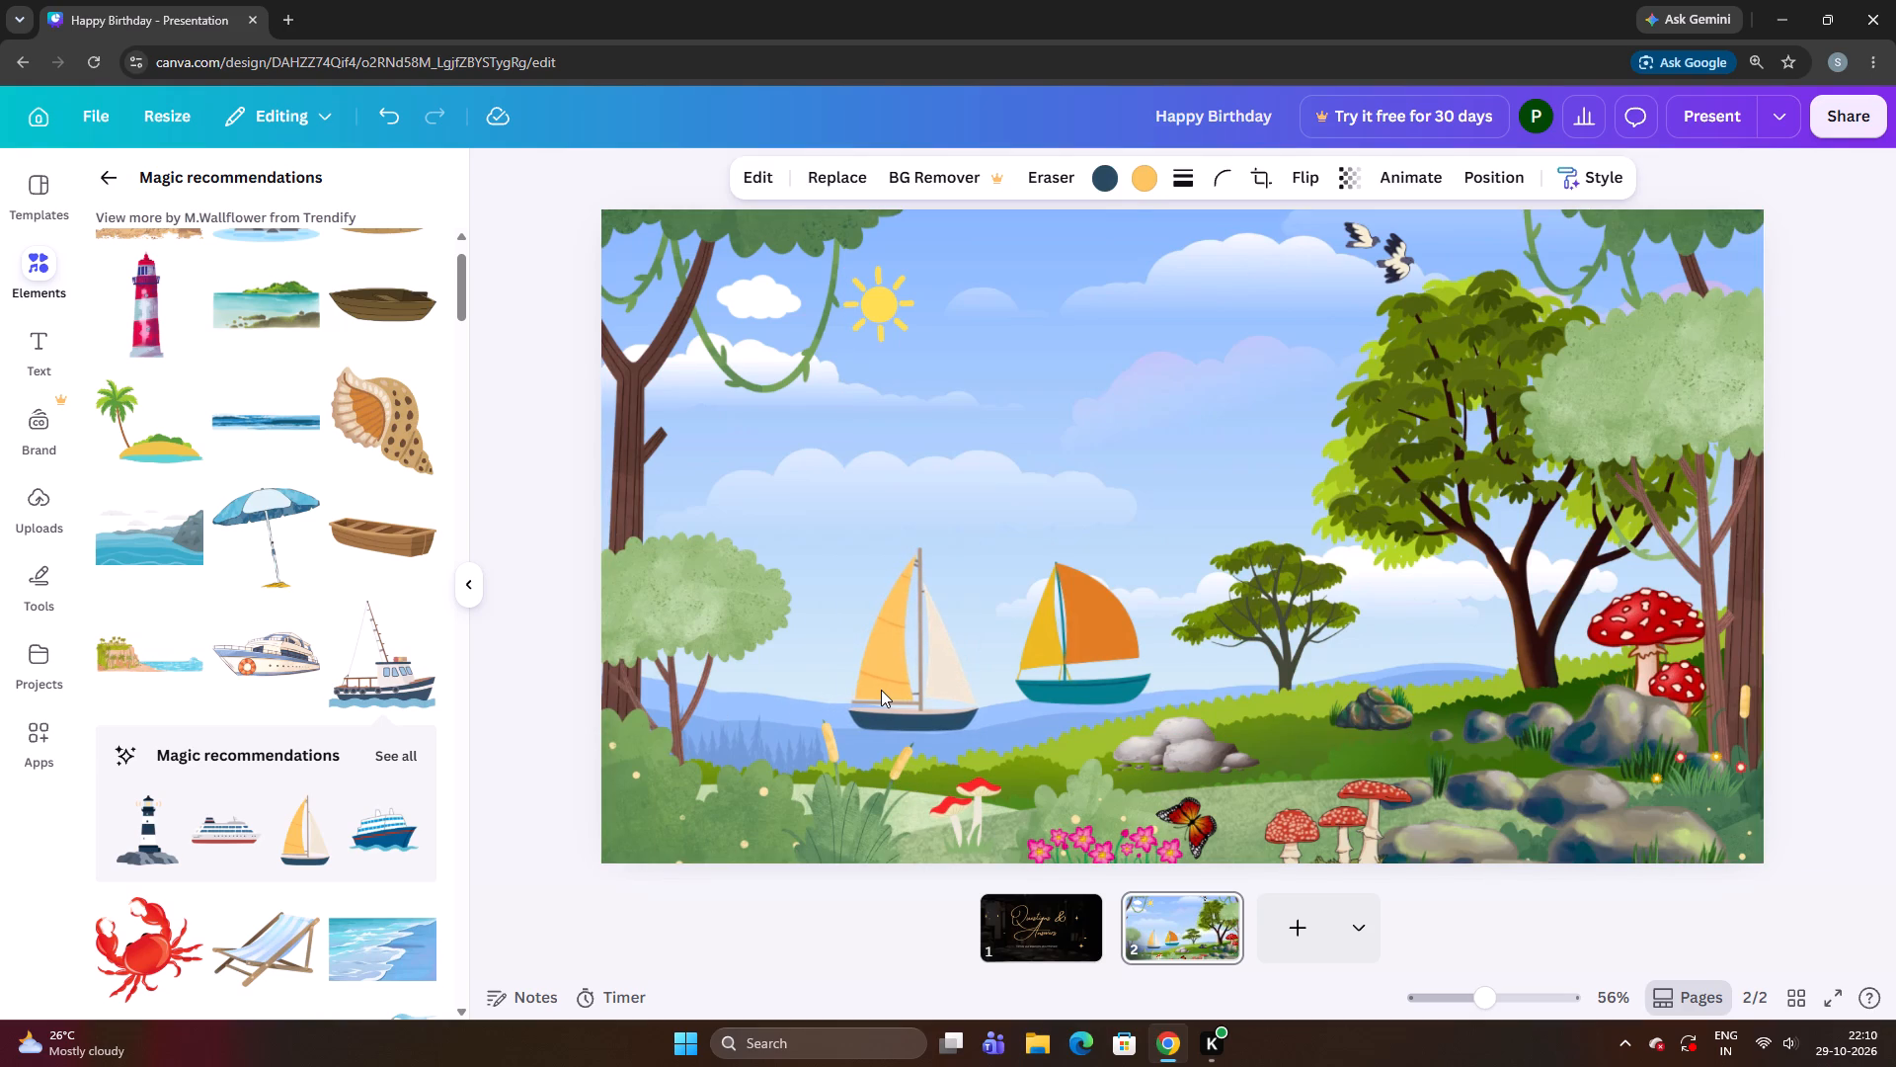
{"action": "key", "text": "Right"}
{"action": "key", "text": "Right"}
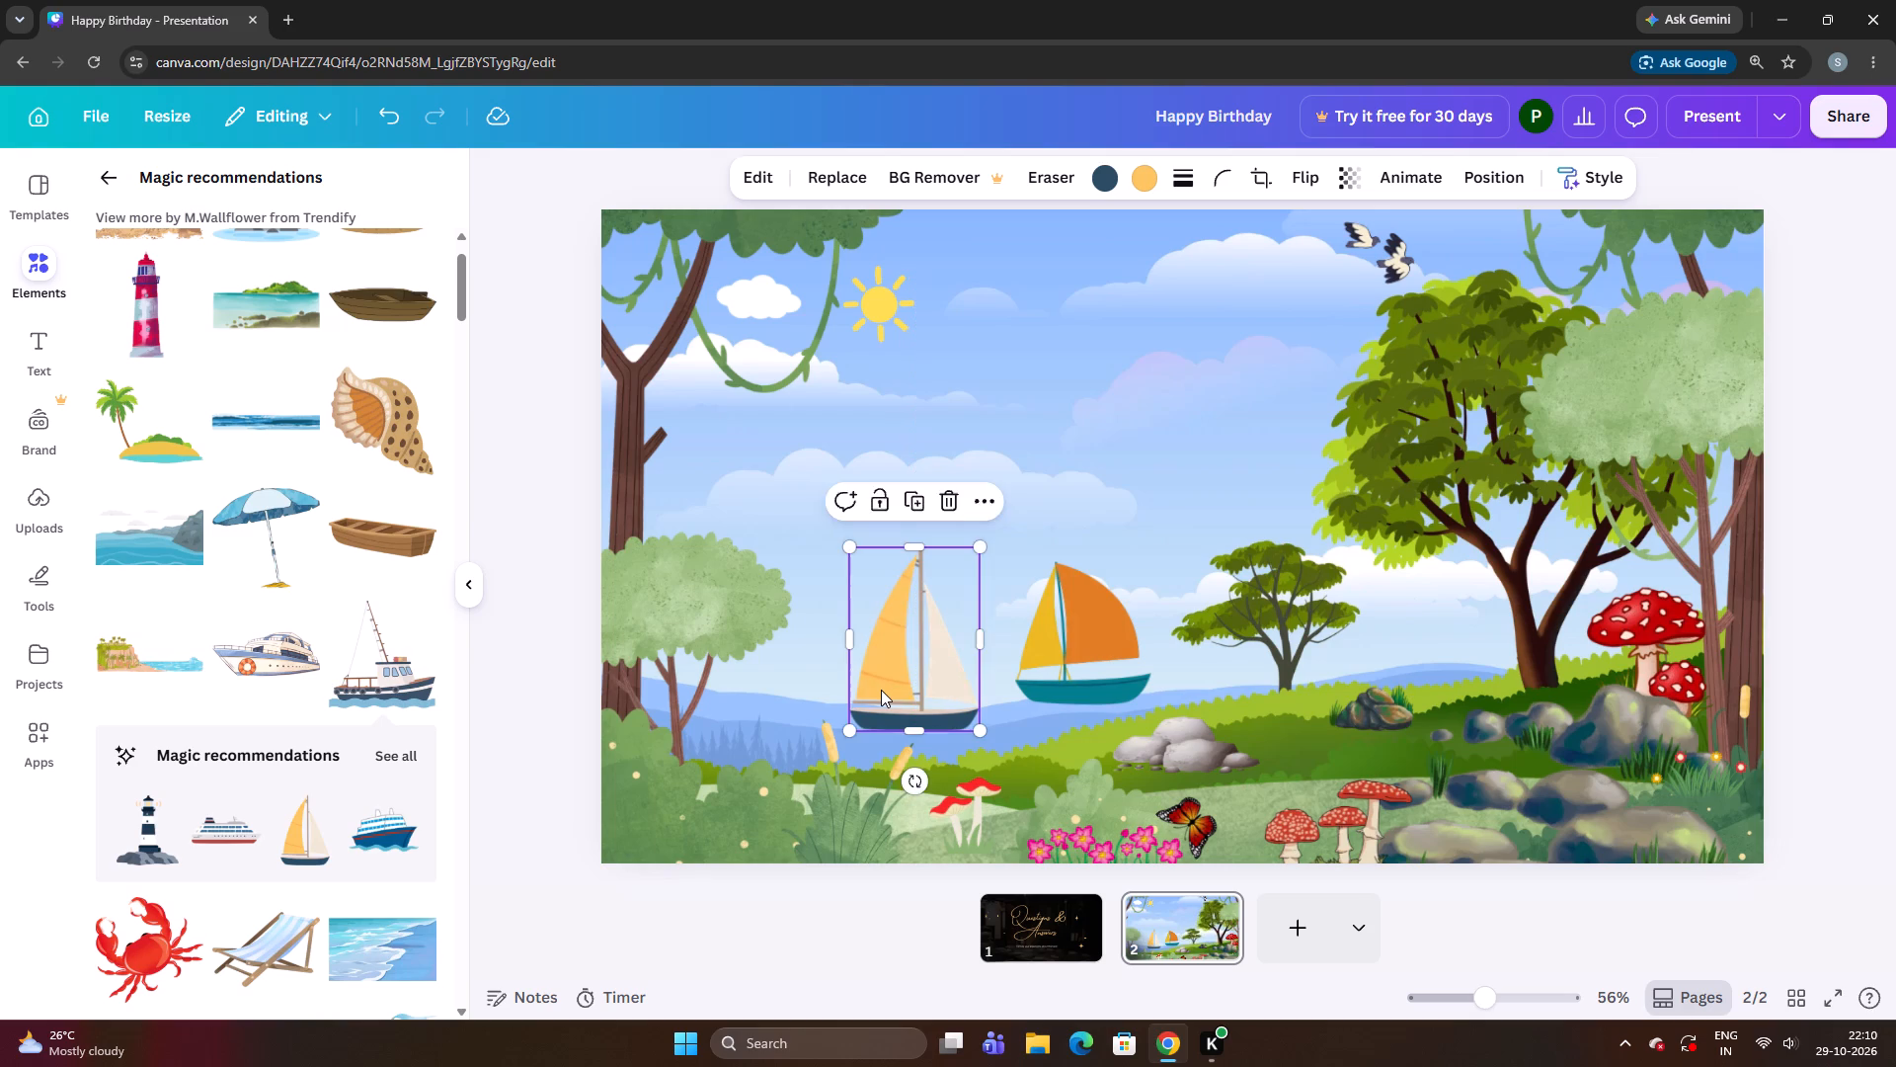
{"action": "key", "text": "Right"}
{"action": "key", "text": "Right"}
{"action": "key", "text": "Right"}
{"action": "key", "text": "Right"}
{"action": "key", "text": "Right"}
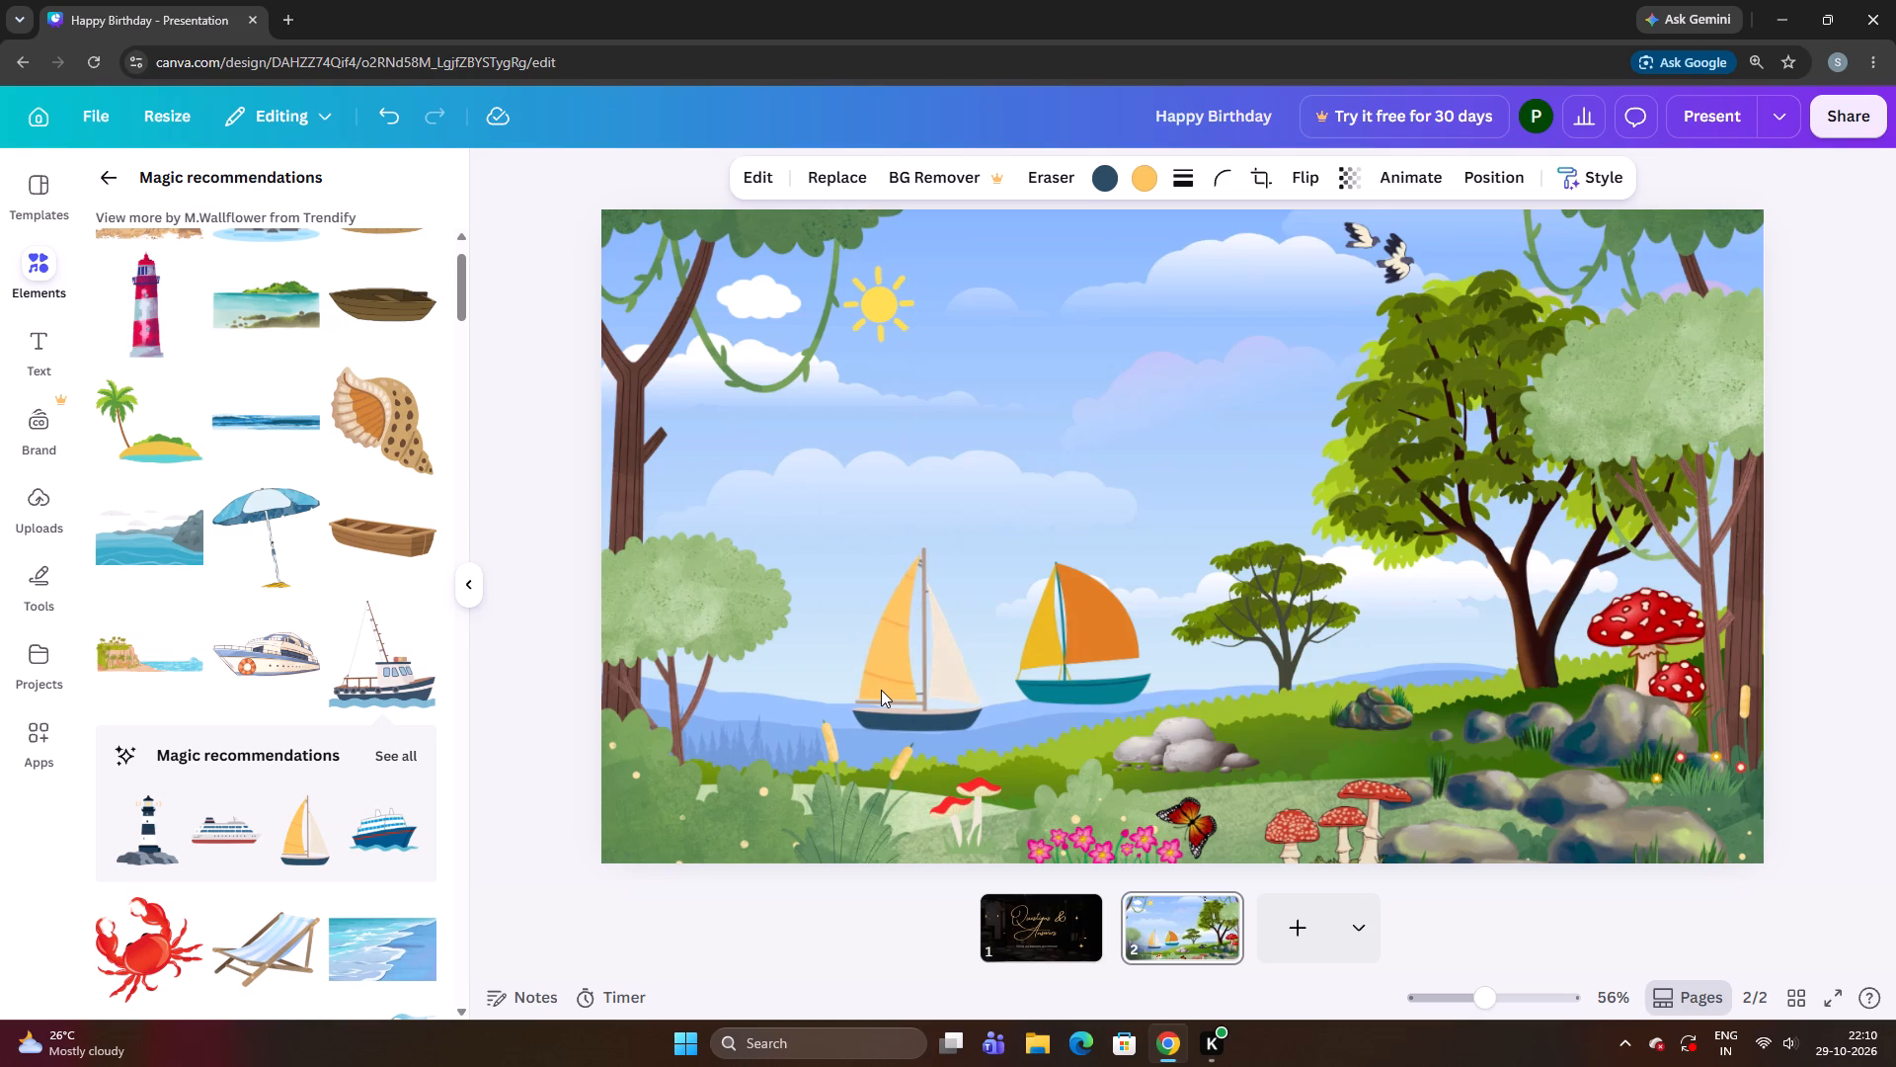
{"action": "key", "text": "Right"}
{"action": "key", "text": "Right"}
{"action": "key", "text": "Right"}
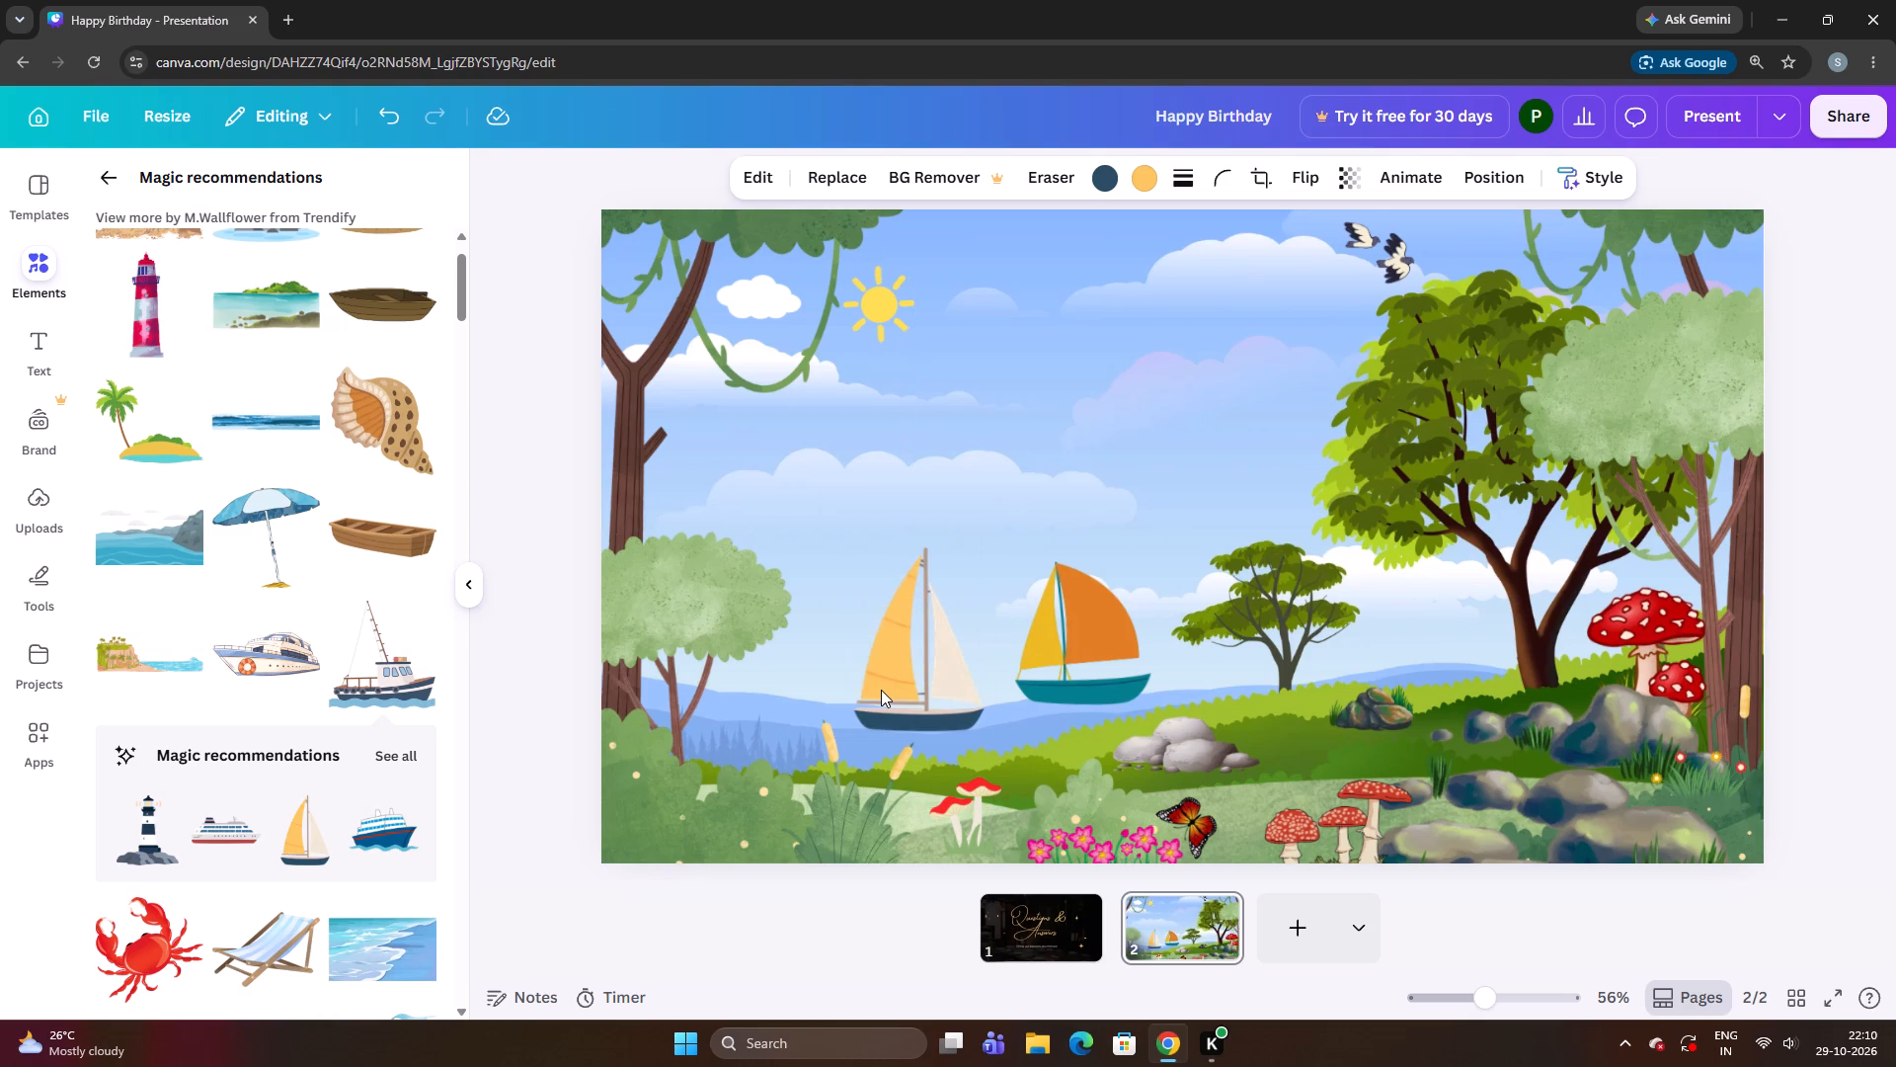
{"action": "key", "text": "Right"}
{"action": "key", "text": "Right"}
{"action": "key", "text": "Right"}
{"action": "key", "text": "Right"}
{"action": "key", "text": "Right"}
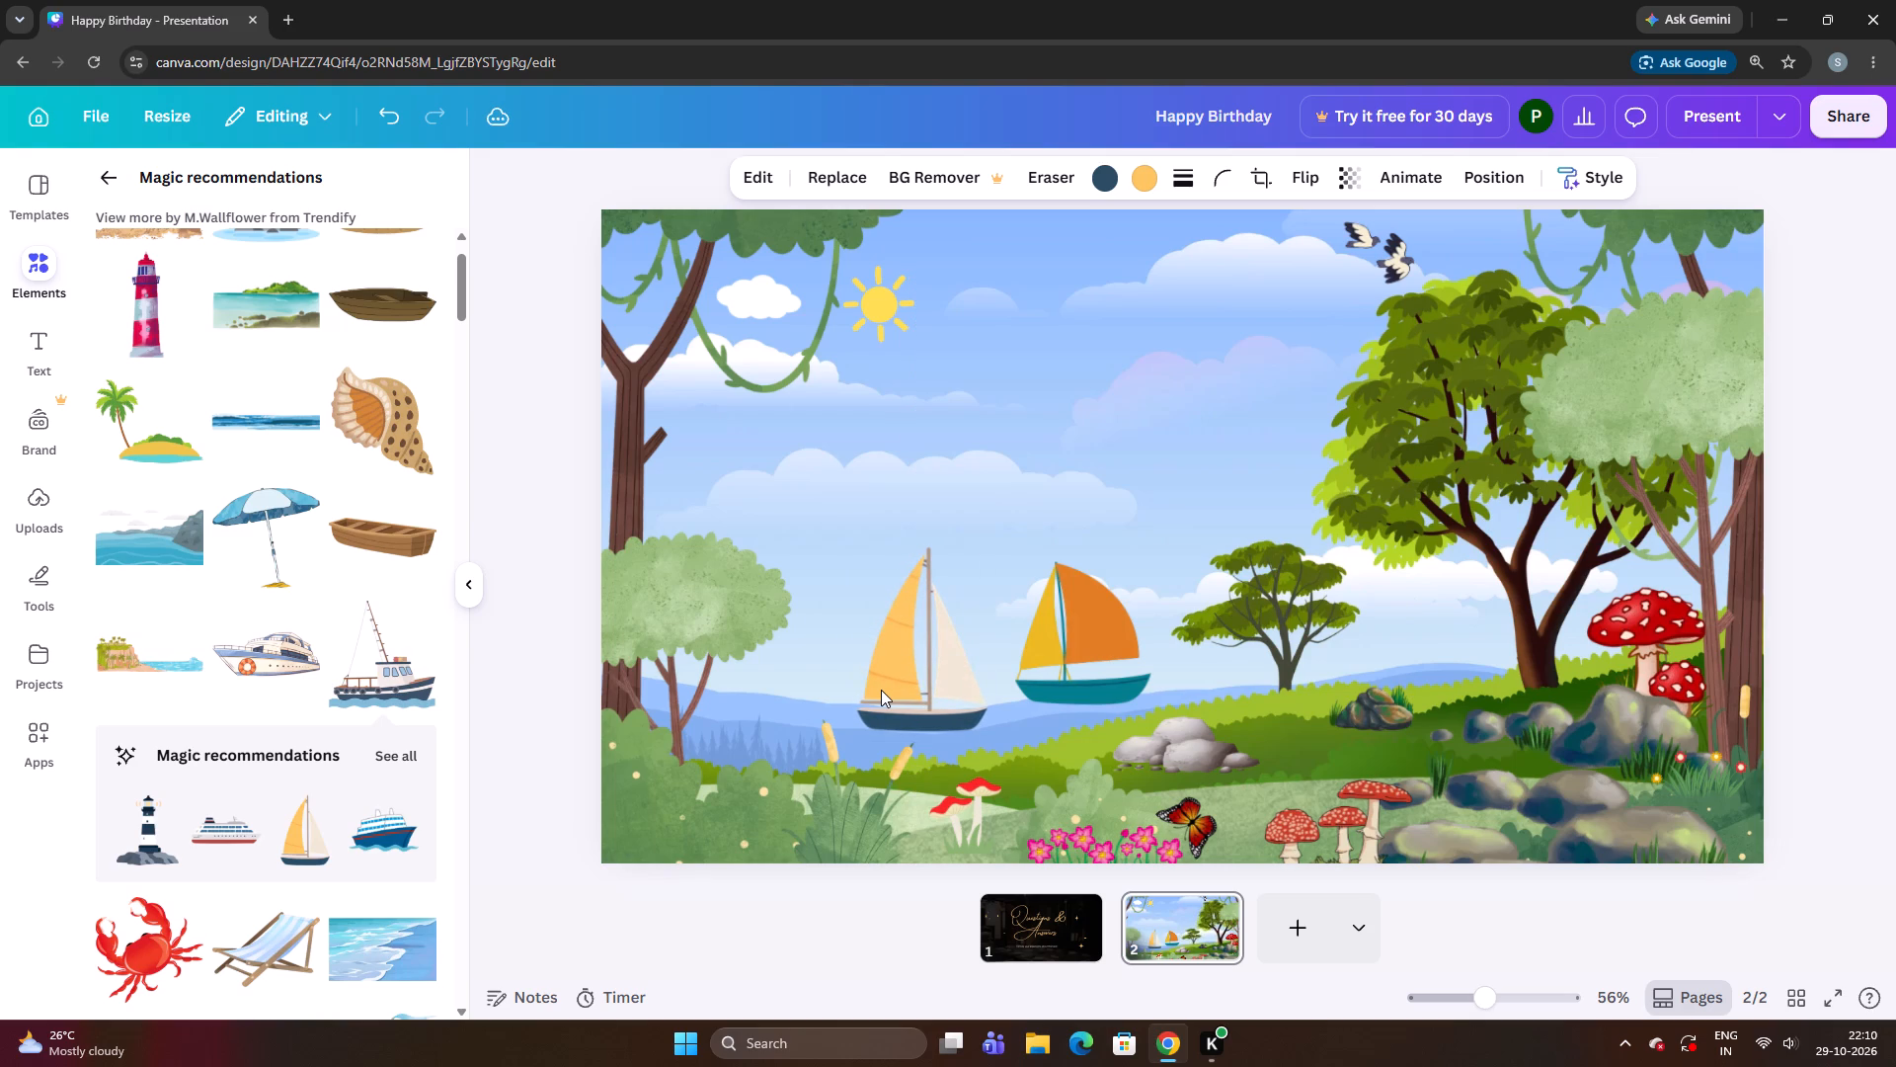
{"action": "key", "text": "Right"}
{"action": "key", "text": "Right"}
{"action": "key", "text": "Right"}
{"action": "key", "text": "Right"}
{"action": "key", "text": "Right"}
{"action": "key", "text": "Right"}
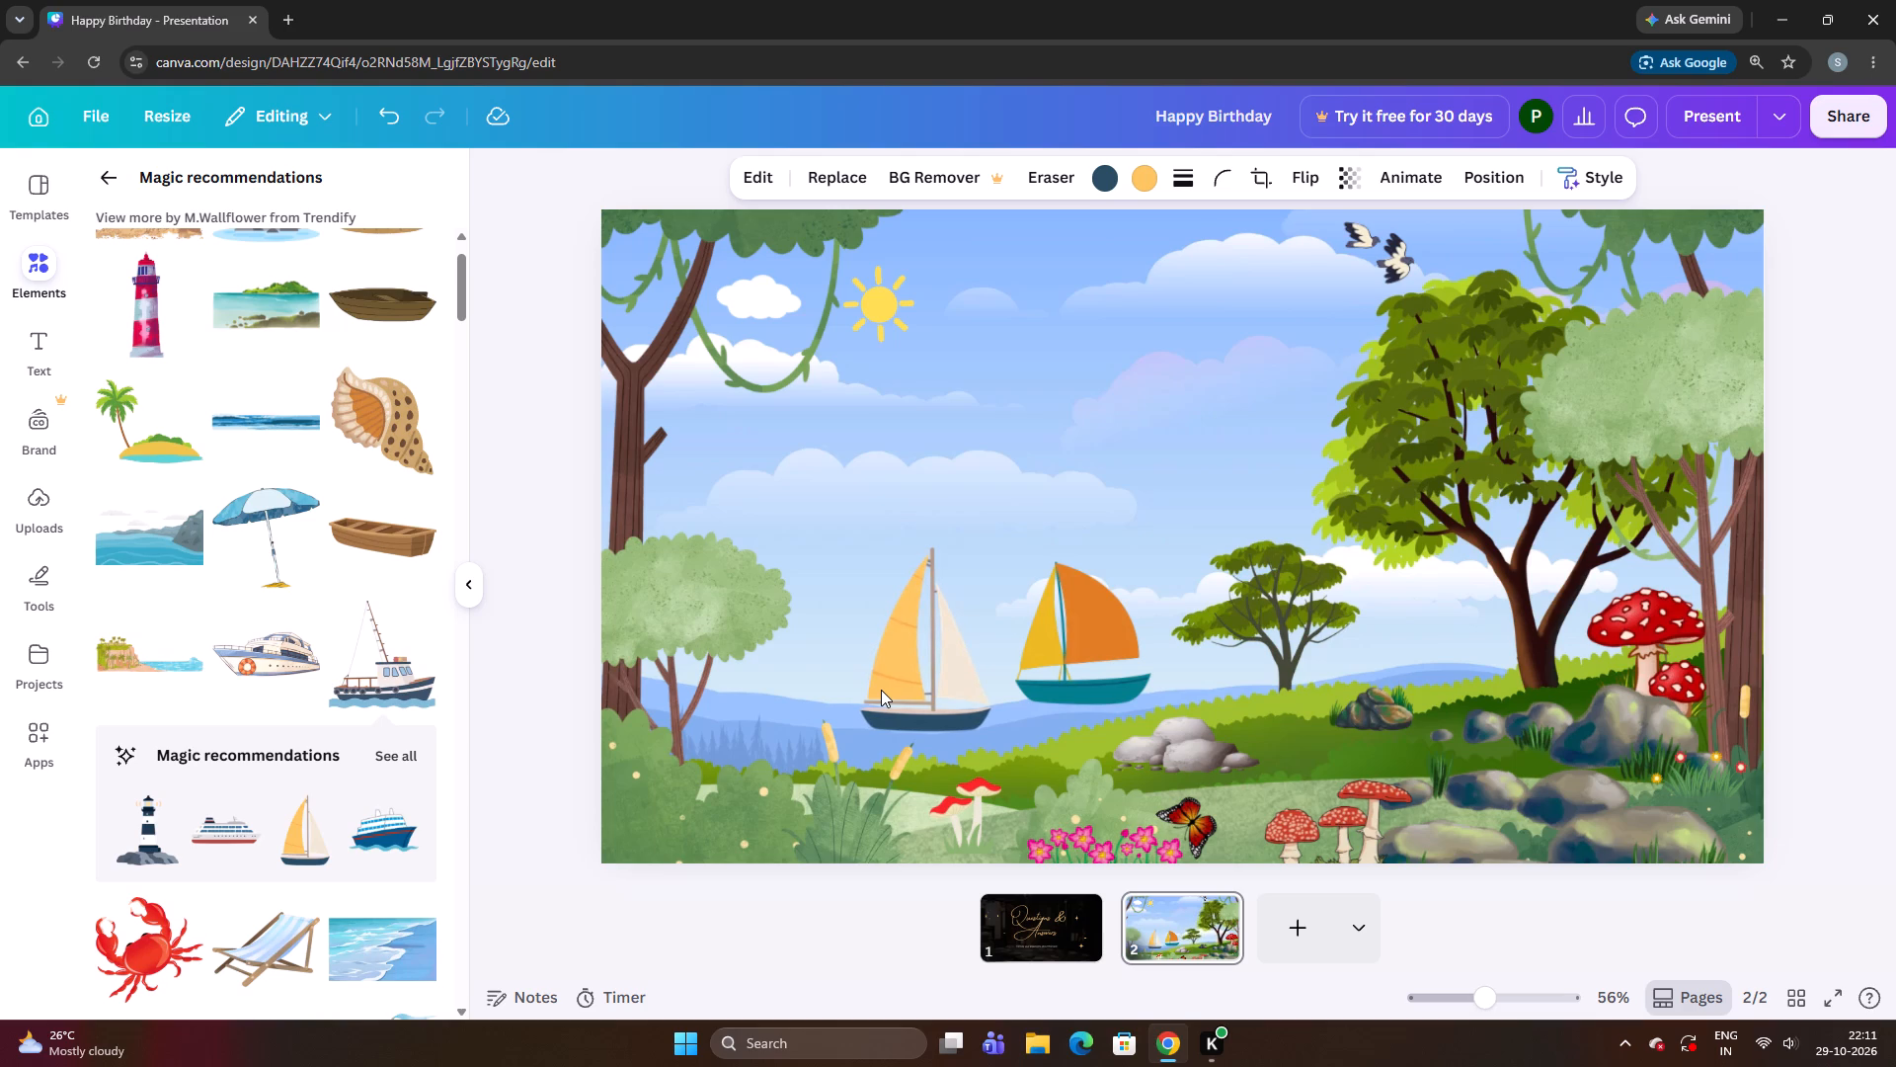
{"action": "key", "text": "Down"}
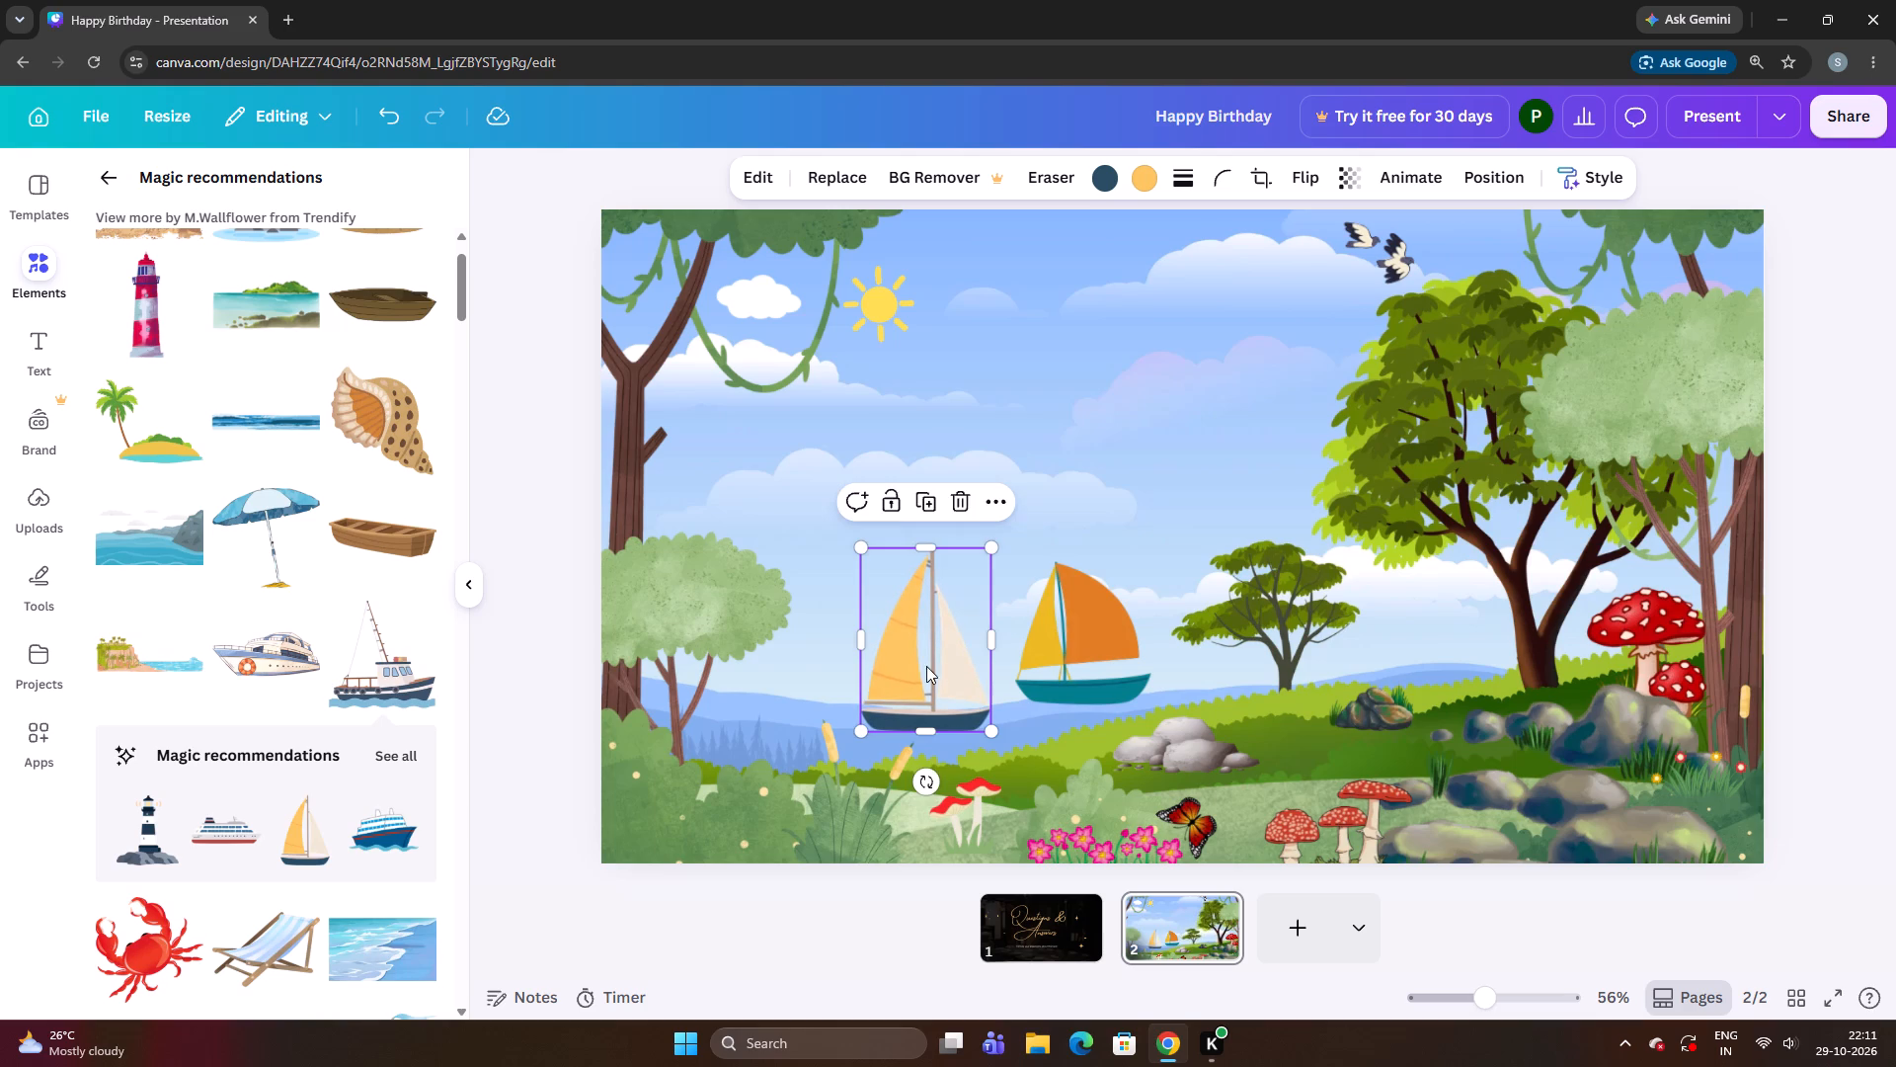
Delete the teal-hulled sailboat with the orange sail from the page.
{"action": "left_click", "coordinate": [1124, 629]}
{"action": "left_click", "coordinate": [1124, 518]}
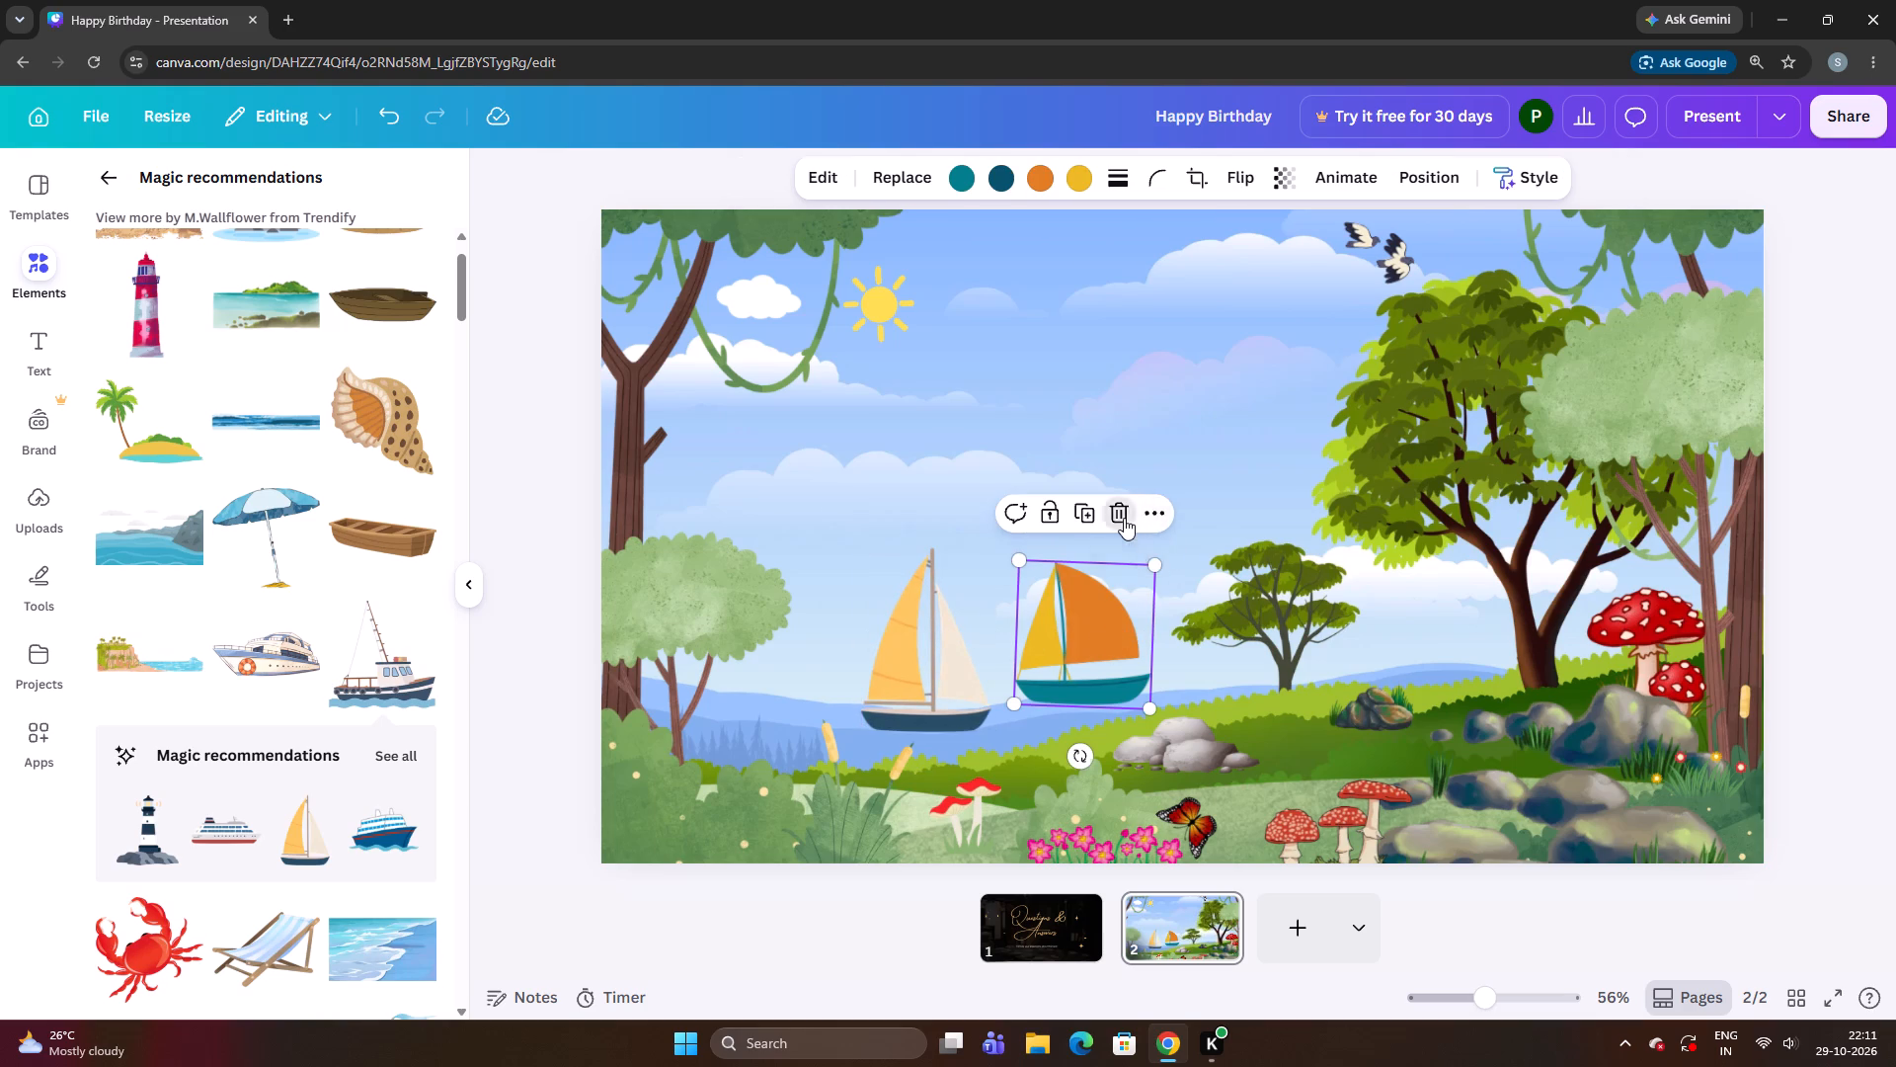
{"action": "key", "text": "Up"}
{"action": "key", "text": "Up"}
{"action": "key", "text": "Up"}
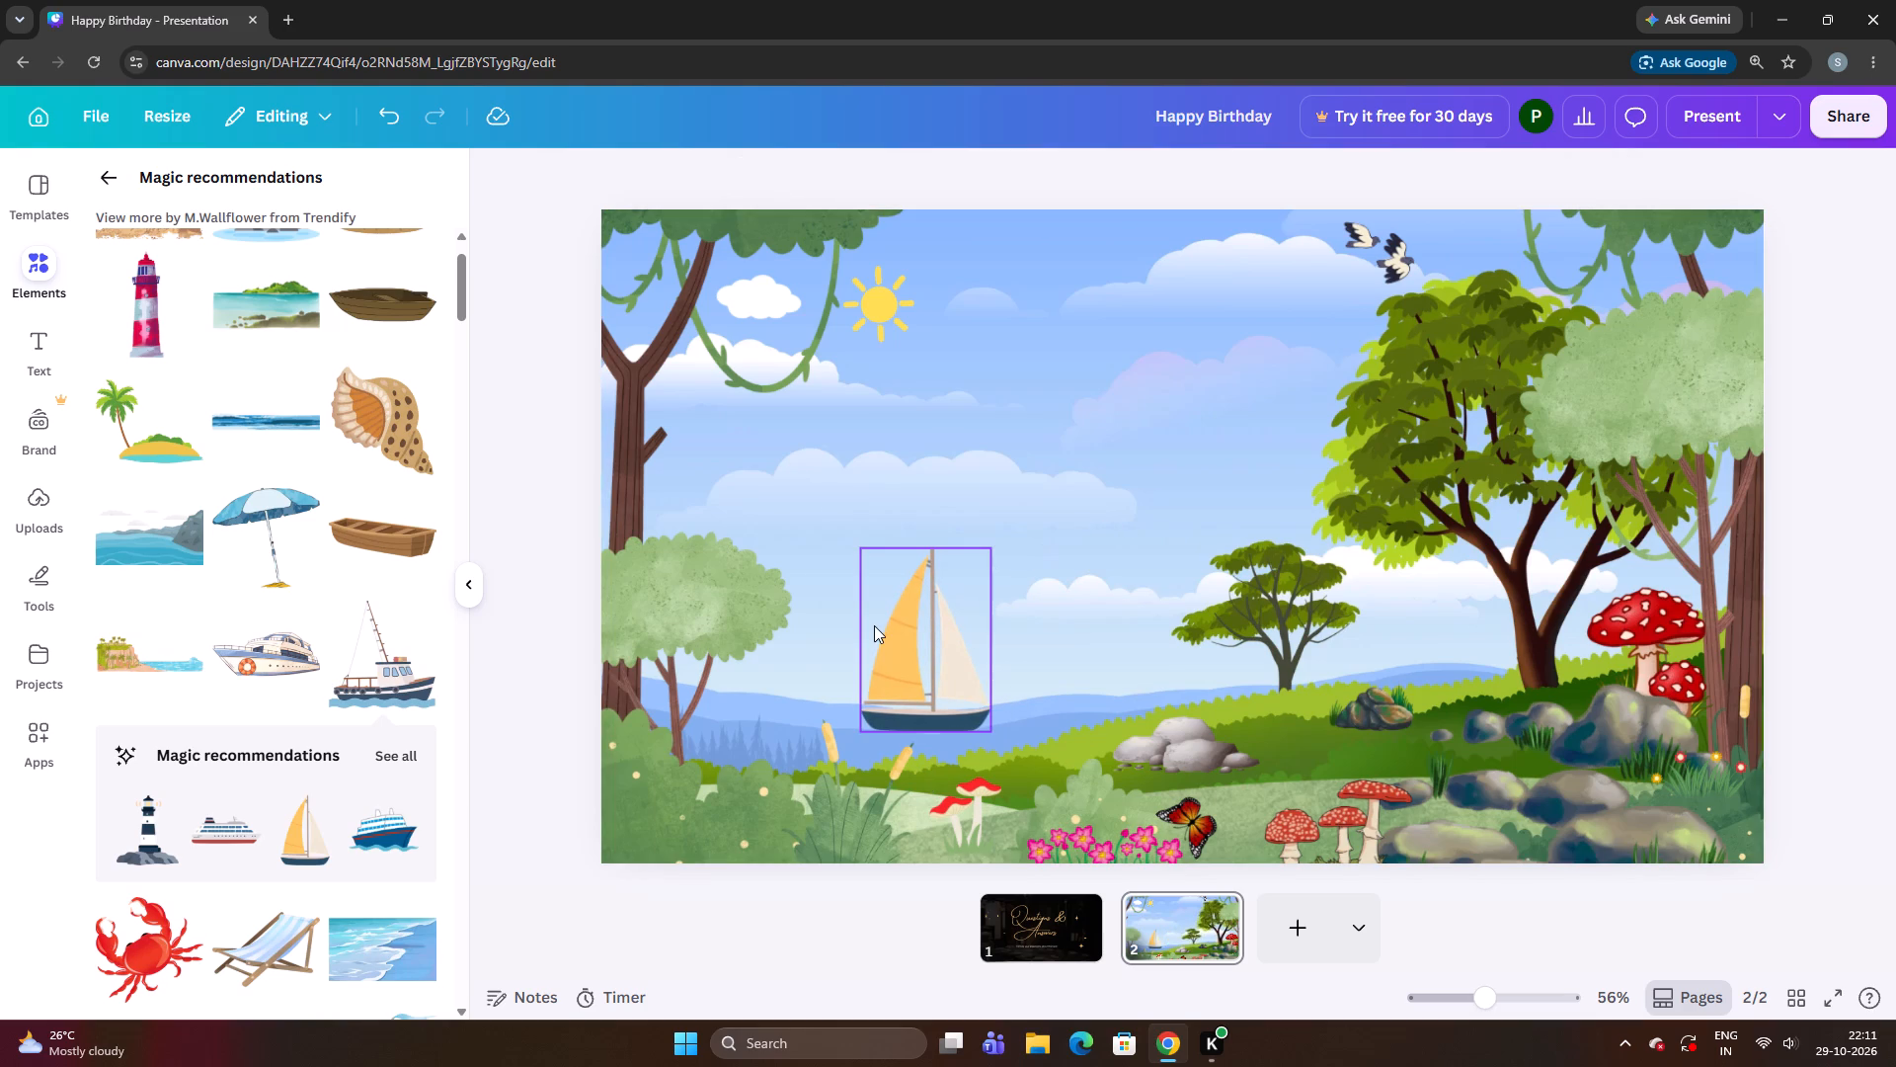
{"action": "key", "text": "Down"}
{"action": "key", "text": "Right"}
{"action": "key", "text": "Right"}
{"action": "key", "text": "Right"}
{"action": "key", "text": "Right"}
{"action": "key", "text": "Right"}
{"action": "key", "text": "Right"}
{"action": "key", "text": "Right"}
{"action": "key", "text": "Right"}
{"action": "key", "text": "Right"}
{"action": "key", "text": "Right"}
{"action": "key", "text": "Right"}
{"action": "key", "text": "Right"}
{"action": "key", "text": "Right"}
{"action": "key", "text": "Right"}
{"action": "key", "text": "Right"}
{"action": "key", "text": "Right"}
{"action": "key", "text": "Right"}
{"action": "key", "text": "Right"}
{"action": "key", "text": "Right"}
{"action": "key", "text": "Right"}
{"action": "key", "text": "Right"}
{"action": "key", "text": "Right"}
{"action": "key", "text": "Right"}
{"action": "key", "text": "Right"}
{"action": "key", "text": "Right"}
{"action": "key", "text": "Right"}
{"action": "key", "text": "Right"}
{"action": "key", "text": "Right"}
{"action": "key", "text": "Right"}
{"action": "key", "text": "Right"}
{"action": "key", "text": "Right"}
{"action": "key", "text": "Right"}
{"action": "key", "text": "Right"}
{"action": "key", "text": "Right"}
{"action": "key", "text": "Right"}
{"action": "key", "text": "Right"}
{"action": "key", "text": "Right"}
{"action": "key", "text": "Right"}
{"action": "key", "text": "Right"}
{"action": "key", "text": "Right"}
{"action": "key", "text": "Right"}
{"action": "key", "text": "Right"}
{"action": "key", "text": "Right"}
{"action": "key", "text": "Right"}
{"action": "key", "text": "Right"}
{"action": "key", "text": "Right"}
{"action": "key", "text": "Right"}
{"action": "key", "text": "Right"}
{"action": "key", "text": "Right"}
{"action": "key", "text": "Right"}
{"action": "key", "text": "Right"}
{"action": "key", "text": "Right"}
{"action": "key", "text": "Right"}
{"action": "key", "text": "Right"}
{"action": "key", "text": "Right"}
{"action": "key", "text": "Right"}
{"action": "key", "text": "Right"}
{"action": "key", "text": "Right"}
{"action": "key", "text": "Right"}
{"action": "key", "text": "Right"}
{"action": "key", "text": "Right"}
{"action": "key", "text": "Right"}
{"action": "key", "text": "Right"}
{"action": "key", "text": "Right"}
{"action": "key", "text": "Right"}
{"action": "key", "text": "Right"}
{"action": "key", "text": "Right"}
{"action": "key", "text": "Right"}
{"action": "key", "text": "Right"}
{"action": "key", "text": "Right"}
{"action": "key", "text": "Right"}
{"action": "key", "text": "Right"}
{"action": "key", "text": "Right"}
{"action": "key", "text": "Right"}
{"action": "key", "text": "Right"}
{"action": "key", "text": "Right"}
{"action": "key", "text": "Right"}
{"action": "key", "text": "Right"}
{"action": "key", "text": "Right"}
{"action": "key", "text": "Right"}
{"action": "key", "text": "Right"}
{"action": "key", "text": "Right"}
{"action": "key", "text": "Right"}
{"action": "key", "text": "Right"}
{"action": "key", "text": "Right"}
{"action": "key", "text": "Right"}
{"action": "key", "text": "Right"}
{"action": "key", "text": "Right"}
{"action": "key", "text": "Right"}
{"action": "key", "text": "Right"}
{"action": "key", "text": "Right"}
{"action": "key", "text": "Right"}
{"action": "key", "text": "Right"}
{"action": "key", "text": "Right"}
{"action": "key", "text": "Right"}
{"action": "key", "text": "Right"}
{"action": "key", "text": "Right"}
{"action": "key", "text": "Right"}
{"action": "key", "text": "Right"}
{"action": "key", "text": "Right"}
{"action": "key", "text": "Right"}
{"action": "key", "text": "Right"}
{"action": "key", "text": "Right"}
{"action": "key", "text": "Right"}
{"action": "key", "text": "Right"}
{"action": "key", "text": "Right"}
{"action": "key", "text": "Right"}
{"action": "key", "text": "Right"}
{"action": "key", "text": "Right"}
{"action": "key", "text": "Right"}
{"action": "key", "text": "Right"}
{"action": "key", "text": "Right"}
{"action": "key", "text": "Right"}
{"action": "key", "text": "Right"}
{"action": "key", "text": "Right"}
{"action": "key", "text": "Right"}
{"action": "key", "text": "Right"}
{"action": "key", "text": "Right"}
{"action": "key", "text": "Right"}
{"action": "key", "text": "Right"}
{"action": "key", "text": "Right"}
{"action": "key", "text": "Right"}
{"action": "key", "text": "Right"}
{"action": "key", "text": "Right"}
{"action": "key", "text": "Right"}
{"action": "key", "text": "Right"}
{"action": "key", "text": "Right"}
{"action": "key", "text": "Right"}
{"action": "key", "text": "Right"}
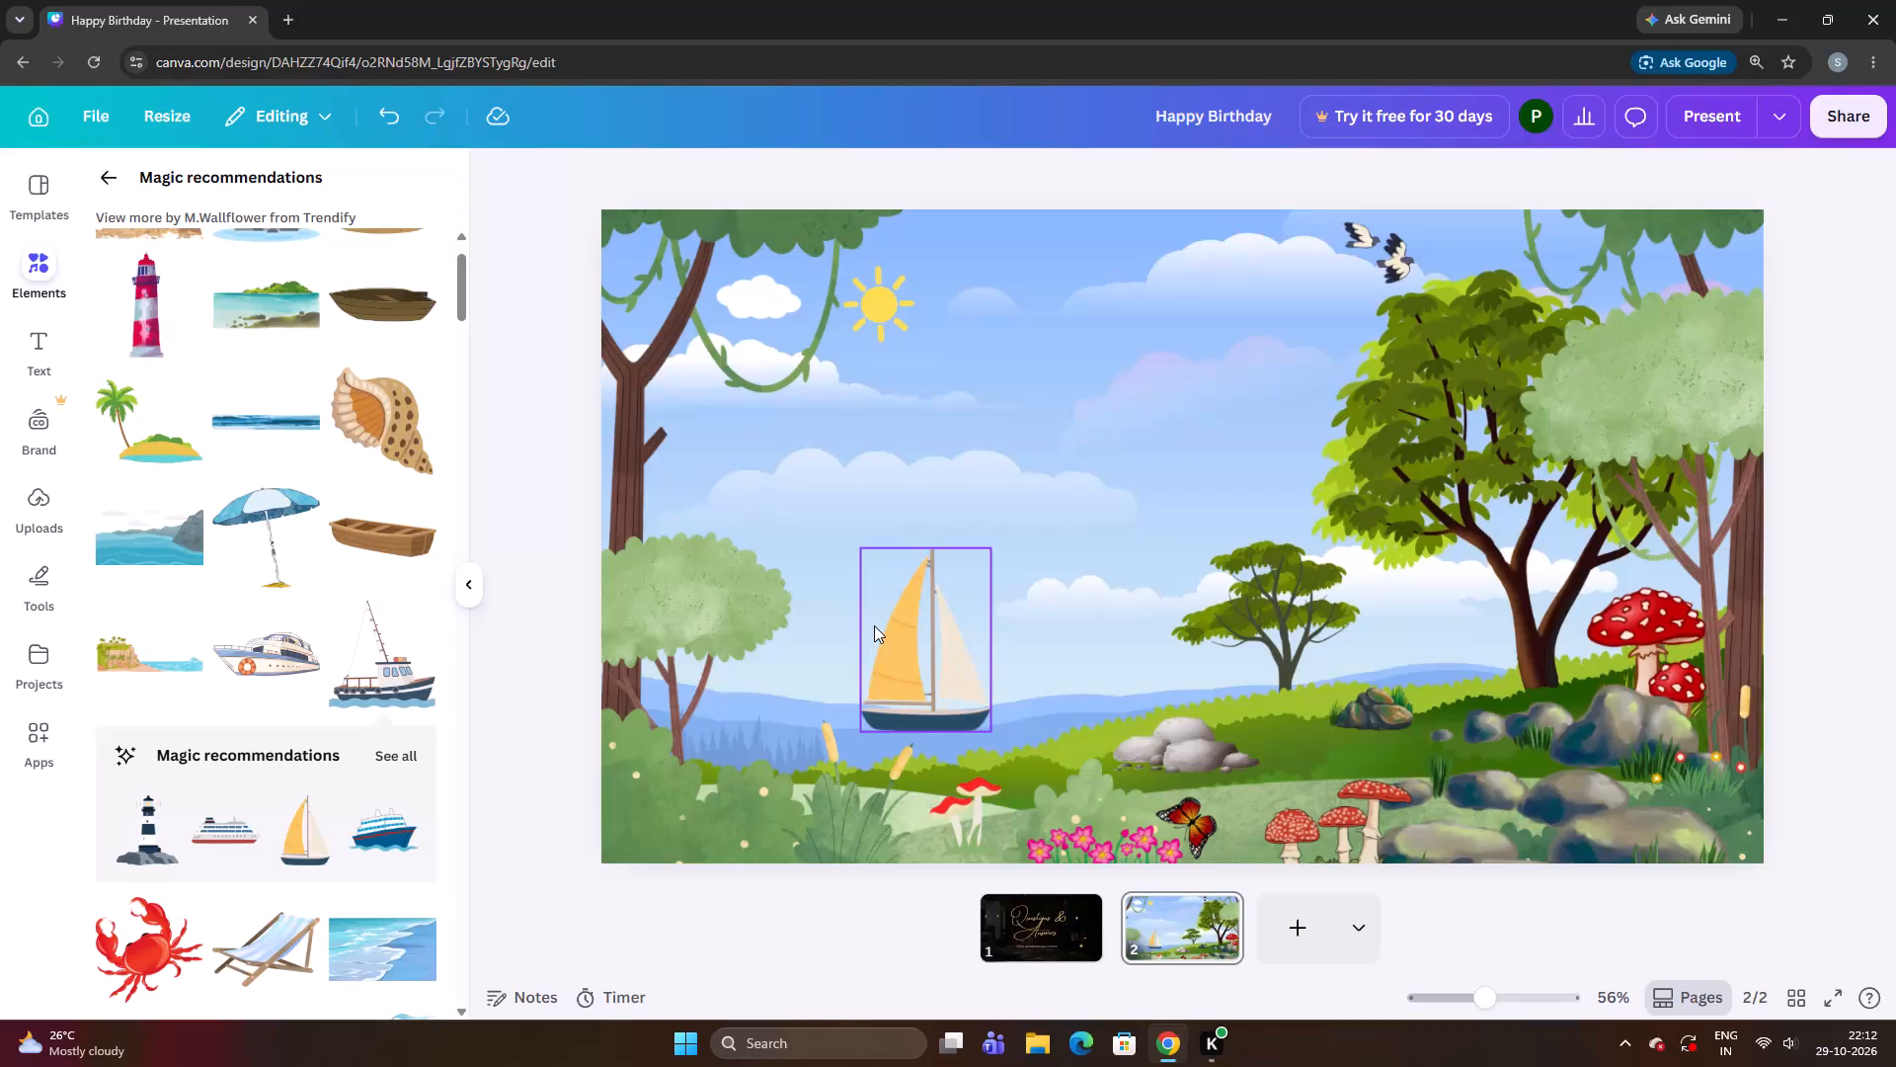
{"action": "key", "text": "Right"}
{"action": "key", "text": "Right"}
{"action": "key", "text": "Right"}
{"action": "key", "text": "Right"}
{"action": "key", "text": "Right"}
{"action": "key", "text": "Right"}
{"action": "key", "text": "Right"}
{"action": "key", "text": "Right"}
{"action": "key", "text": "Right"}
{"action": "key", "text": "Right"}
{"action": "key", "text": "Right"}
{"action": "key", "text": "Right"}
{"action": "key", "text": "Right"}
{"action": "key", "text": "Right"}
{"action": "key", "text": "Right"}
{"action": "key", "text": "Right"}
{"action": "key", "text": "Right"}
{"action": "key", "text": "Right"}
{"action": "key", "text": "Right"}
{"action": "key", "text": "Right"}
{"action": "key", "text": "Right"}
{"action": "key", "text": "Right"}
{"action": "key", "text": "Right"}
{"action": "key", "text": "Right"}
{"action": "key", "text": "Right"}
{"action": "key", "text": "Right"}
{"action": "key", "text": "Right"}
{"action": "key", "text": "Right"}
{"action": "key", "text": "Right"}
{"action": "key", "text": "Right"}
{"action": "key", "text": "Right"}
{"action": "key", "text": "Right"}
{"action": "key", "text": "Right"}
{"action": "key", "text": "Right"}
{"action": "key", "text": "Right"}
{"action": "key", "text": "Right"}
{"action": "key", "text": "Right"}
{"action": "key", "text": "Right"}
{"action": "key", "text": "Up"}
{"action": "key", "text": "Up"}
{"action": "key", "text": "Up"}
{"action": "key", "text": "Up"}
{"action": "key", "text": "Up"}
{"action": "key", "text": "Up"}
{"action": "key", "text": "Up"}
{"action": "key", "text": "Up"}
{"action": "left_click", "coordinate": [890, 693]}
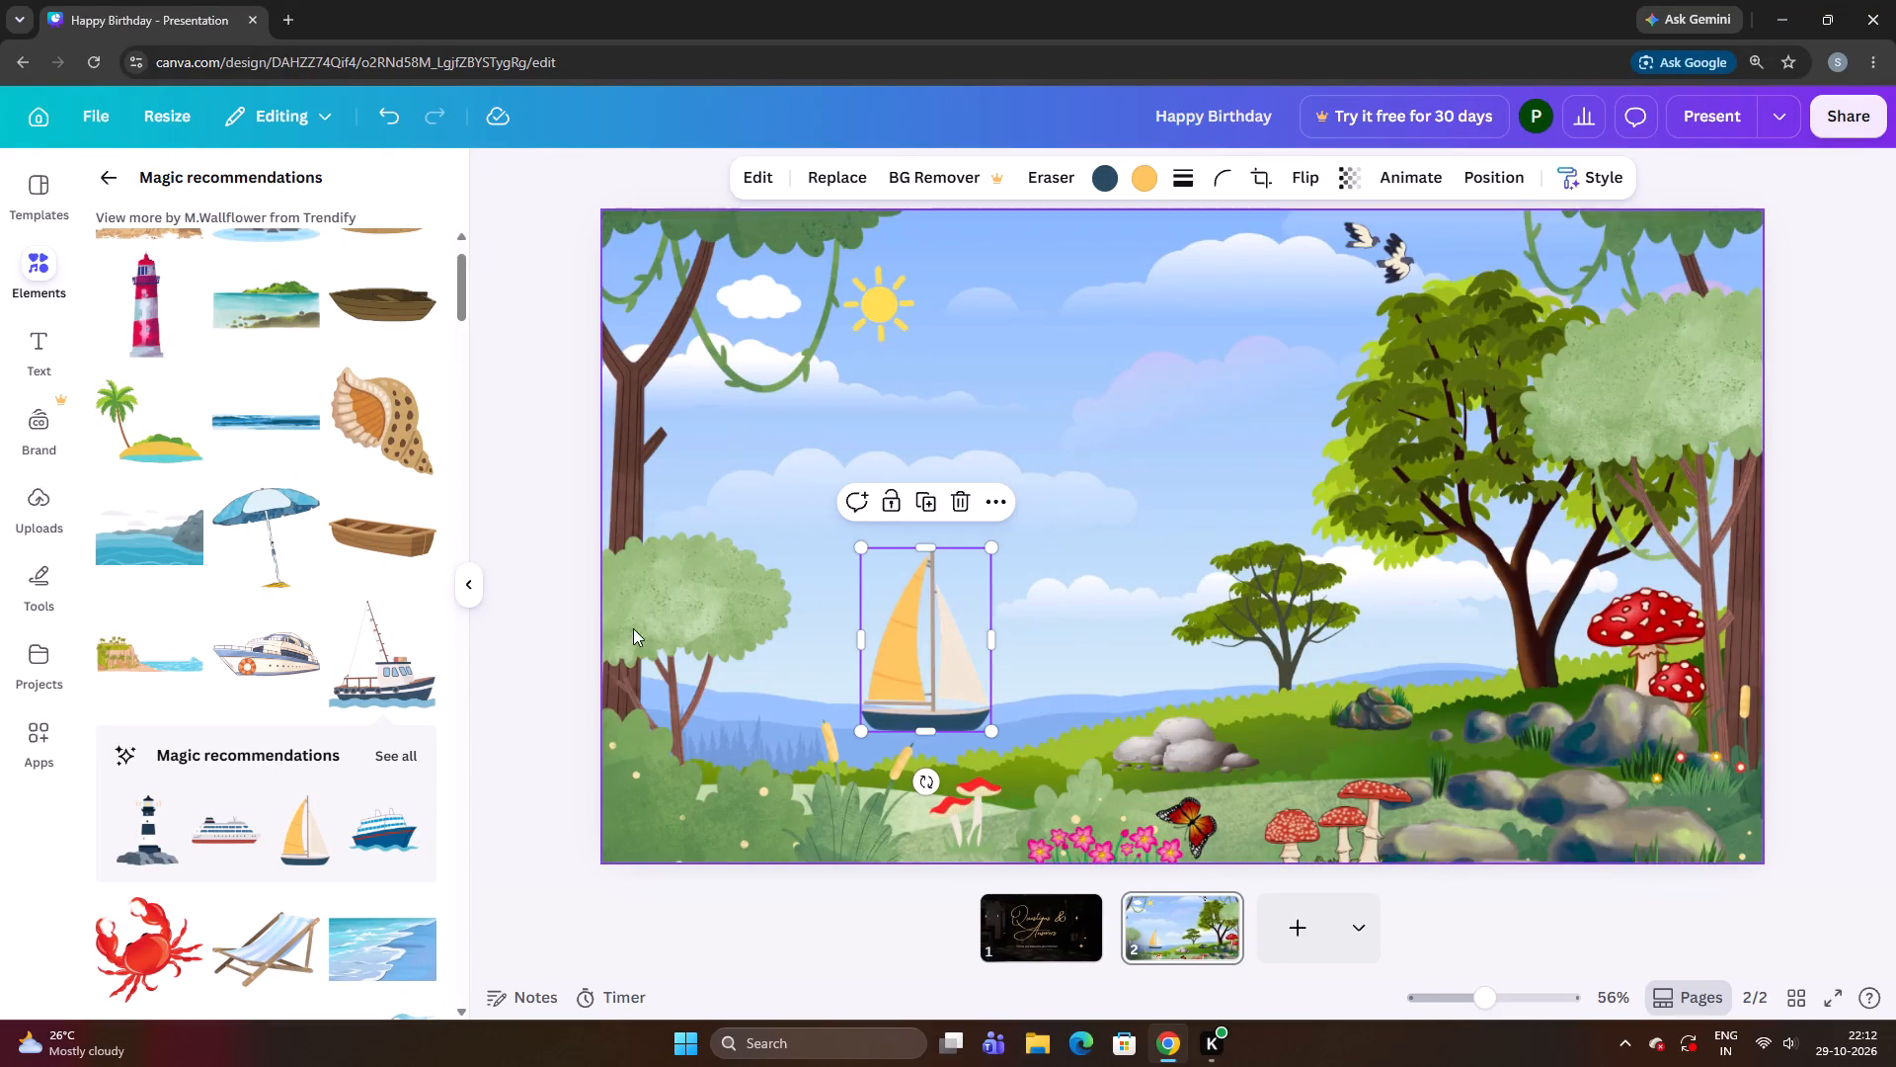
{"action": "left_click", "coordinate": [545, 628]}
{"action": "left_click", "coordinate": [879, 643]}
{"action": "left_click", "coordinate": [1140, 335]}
Move the yellow sun slightly to the right, farther from the small white cloud.
{"action": "left_click_drag", "start_coordinate": [881, 327], "coordinate": [897, 328]}
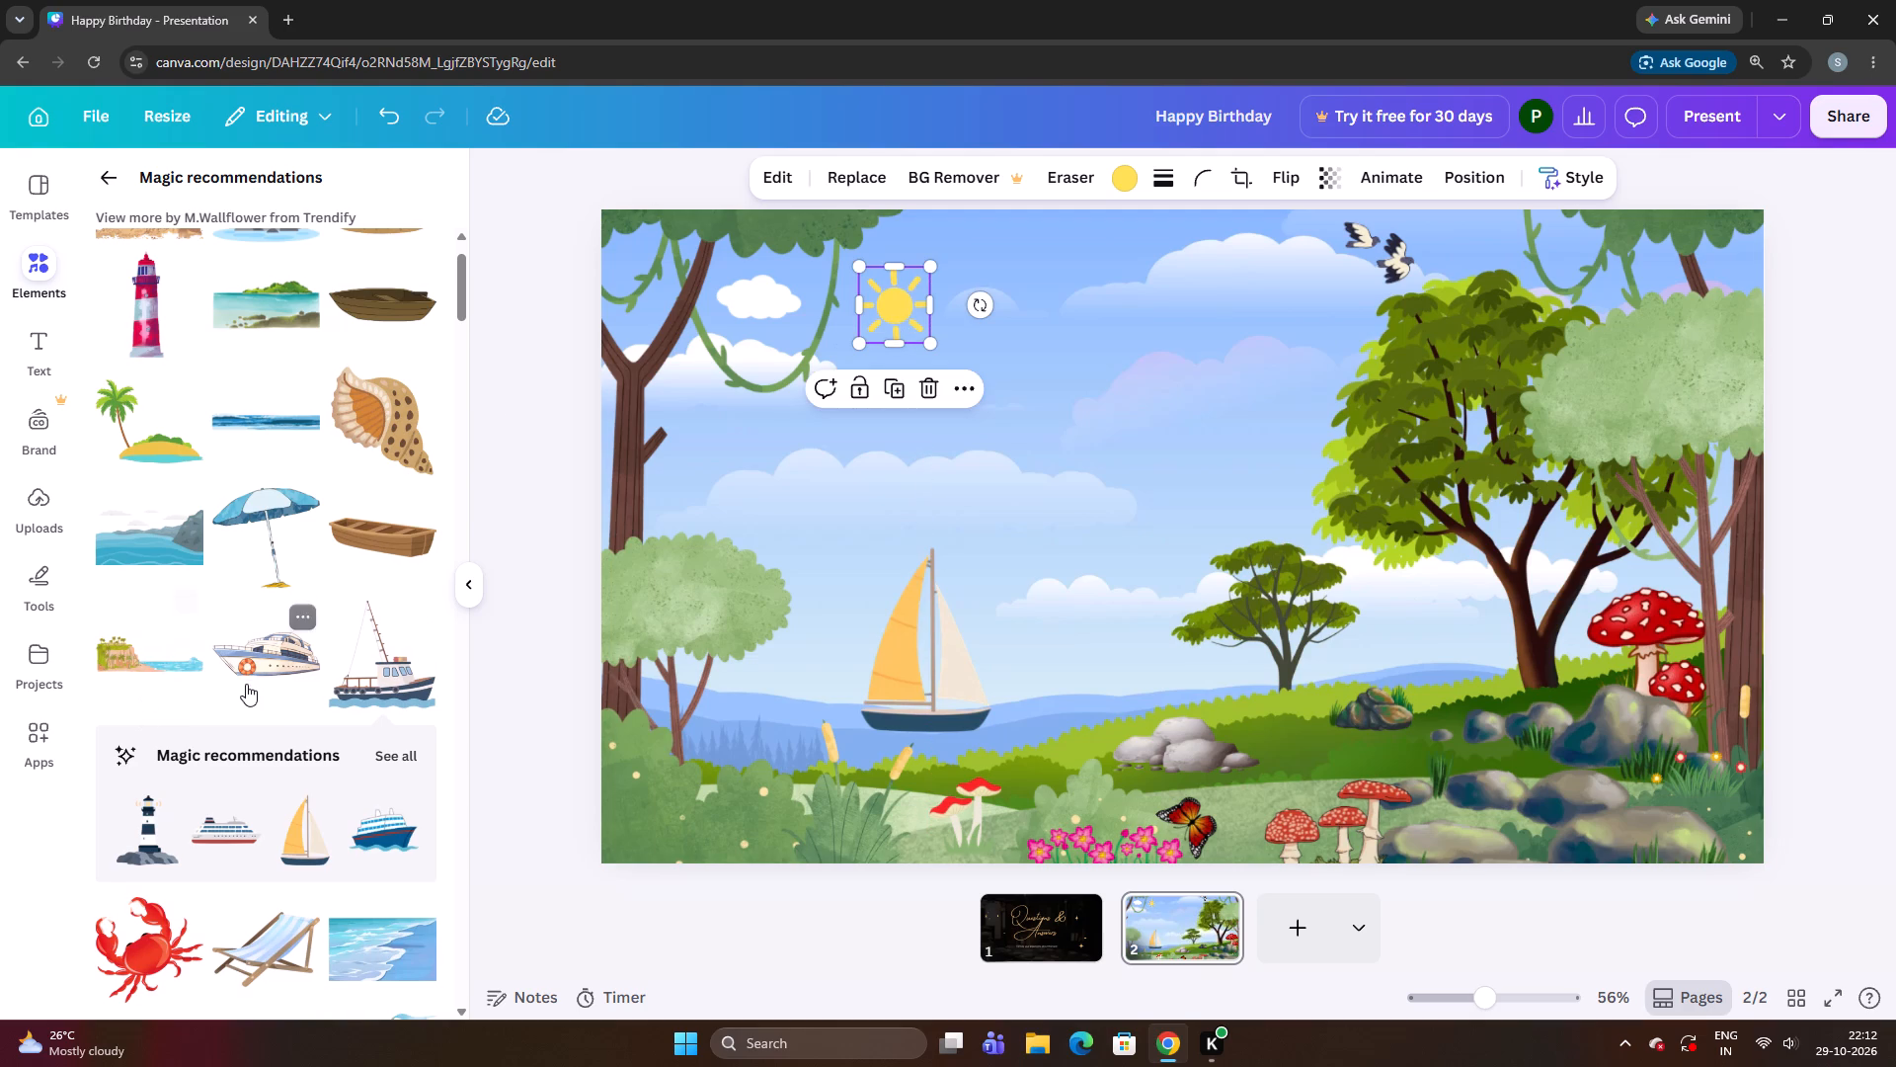
Add the graphic of three flying seagulls from the recommendations to the sky and shrink it to about half size.
{"action": "scroll", "coordinate": [246, 684], "scroll_direction": "down", "scroll_amount": 2}
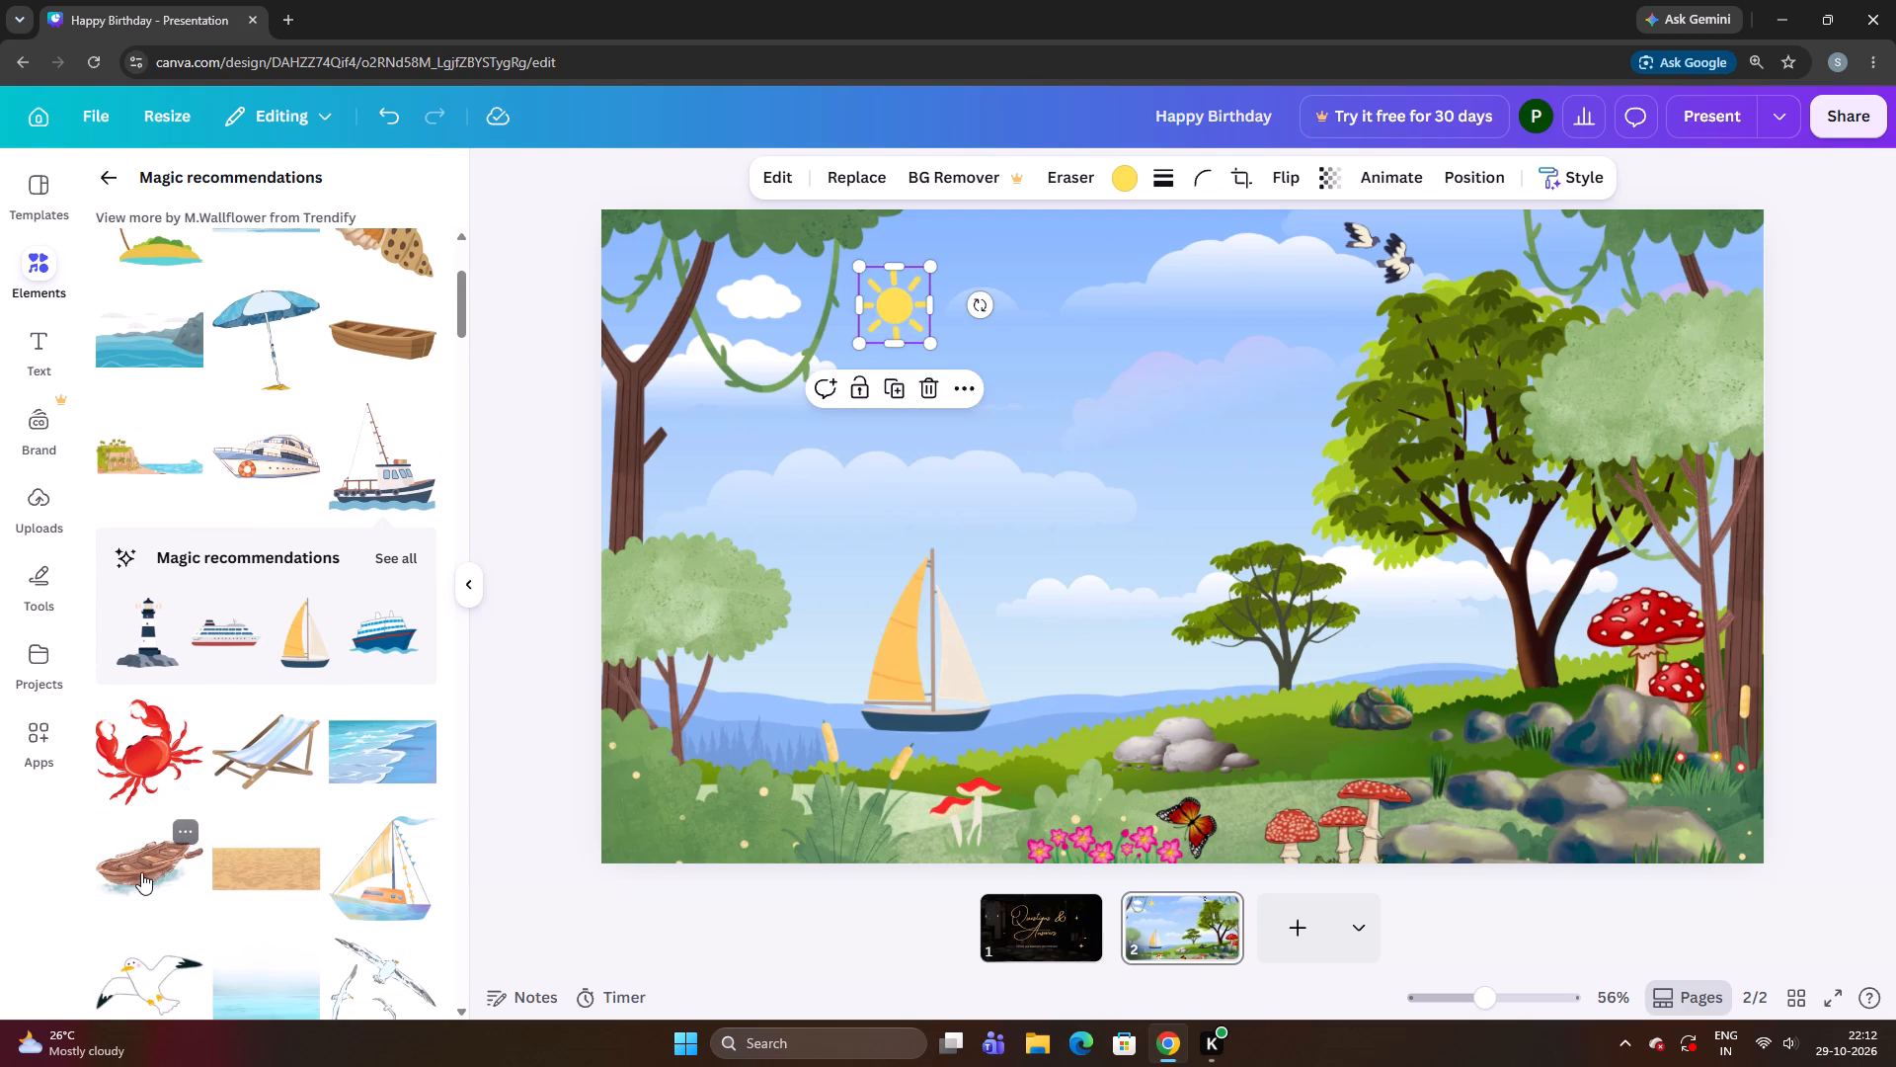
{"action": "scroll", "coordinate": [193, 822], "scroll_direction": "down", "scroll_amount": 2}
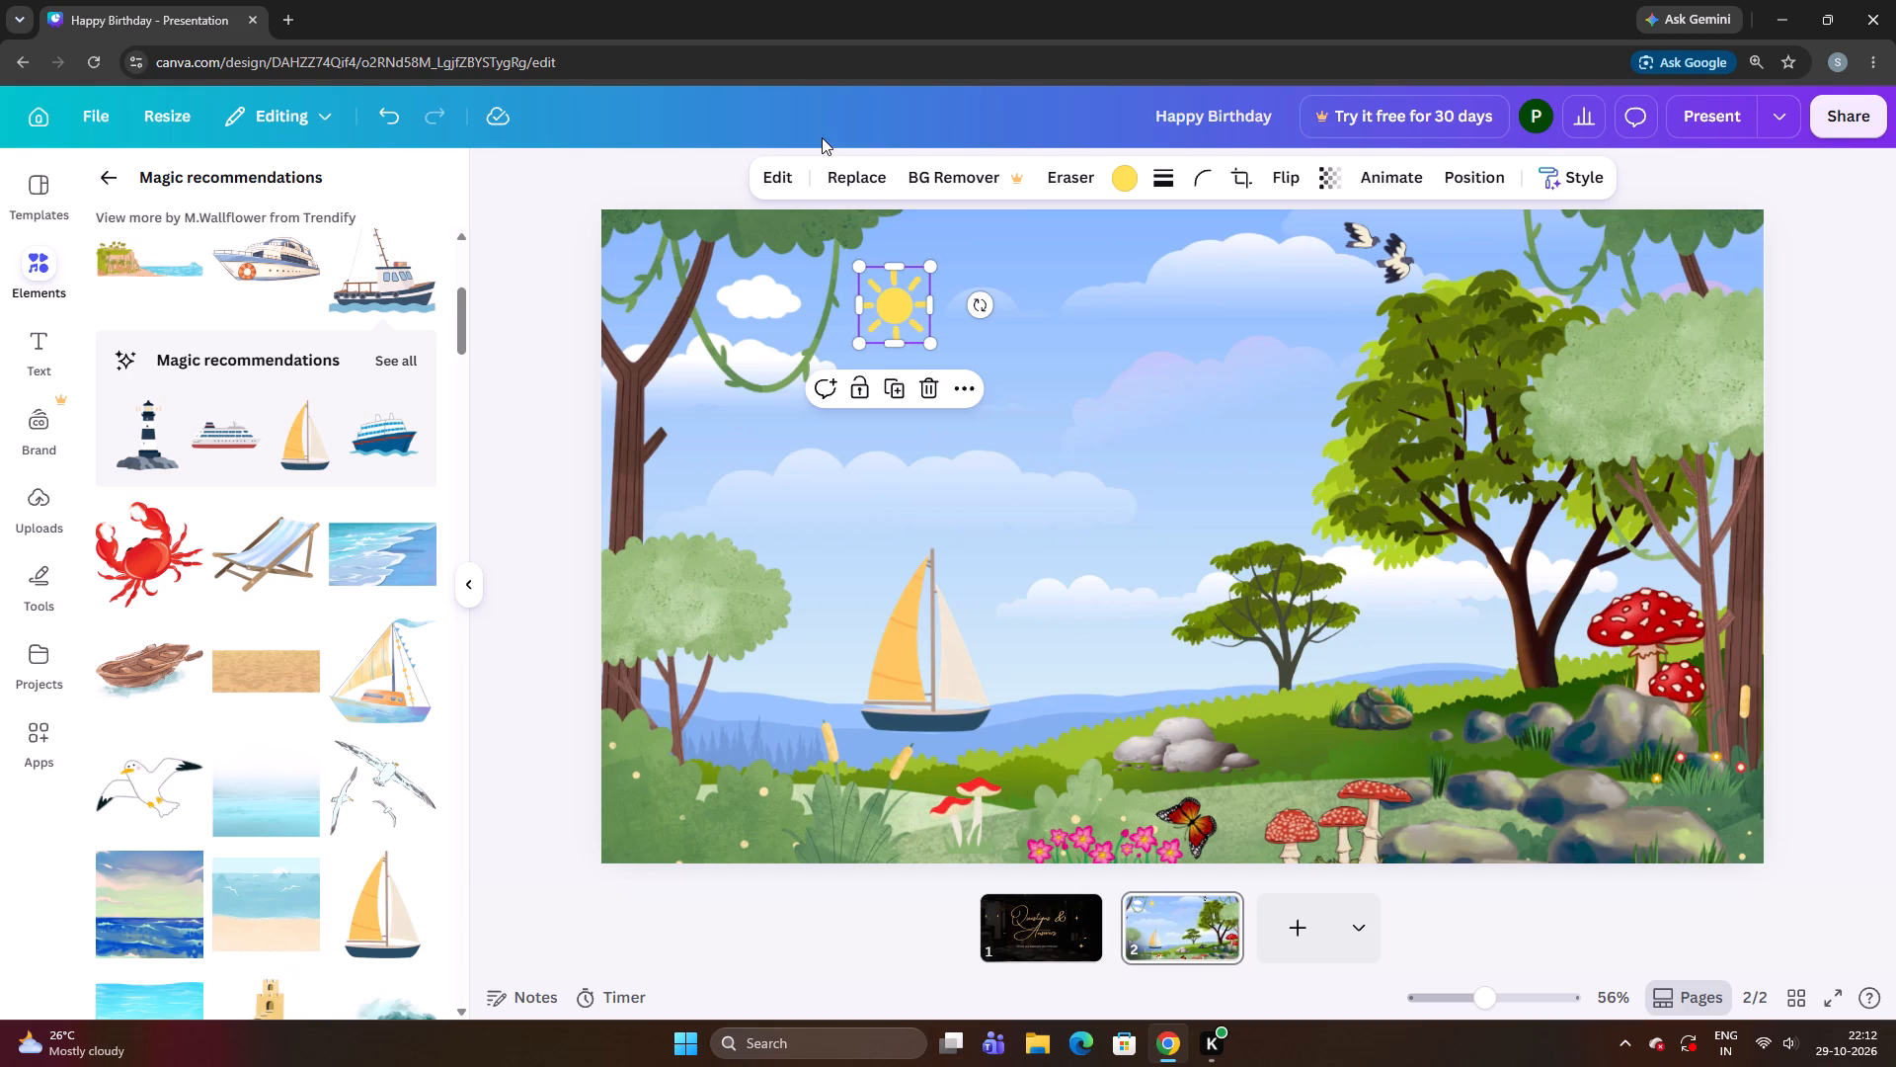
{"action": "left_click", "coordinate": [383, 780]}
{"action": "left_click_drag", "start_coordinate": [1193, 616], "coordinate": [1182, 609]}
{"action": "left_click_drag", "start_coordinate": [1181, 608], "coordinate": [1131, 519]}
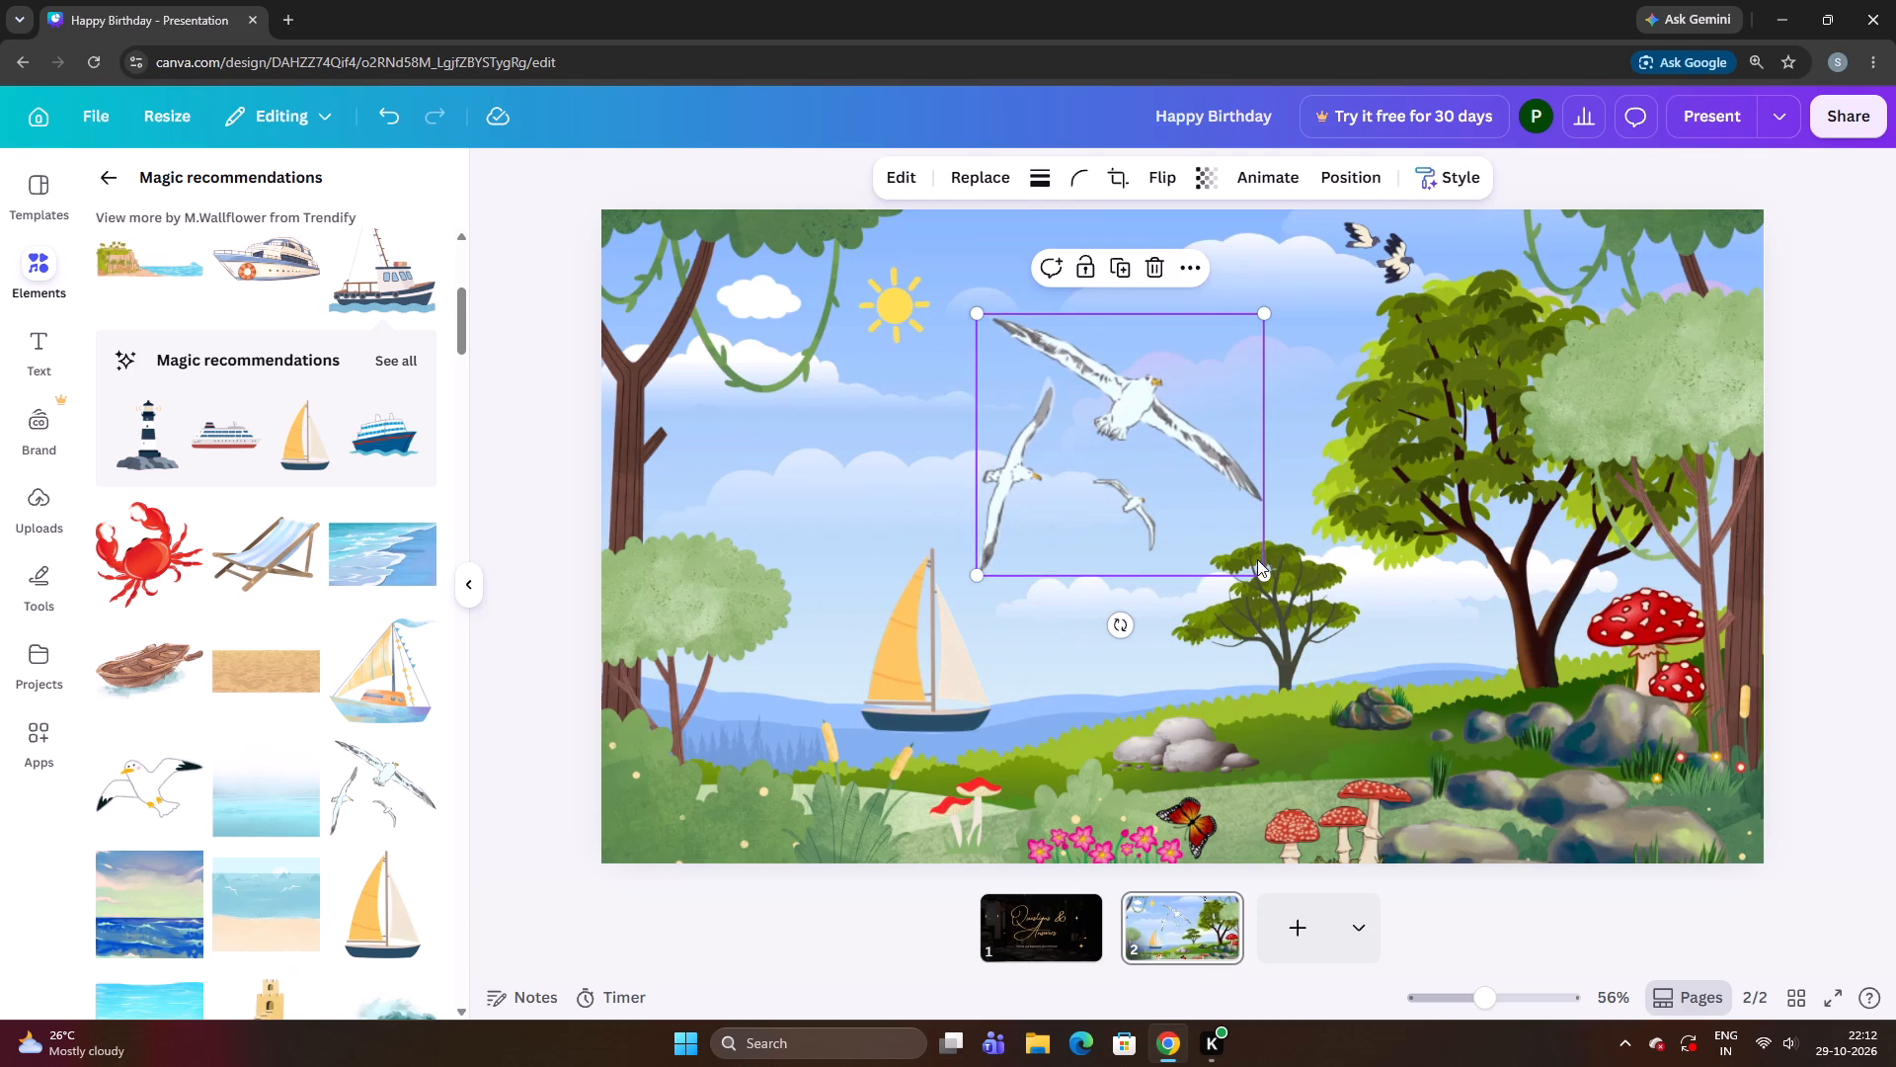
{"action": "left_click_drag", "start_coordinate": [1259, 573], "coordinate": [1109, 451]}
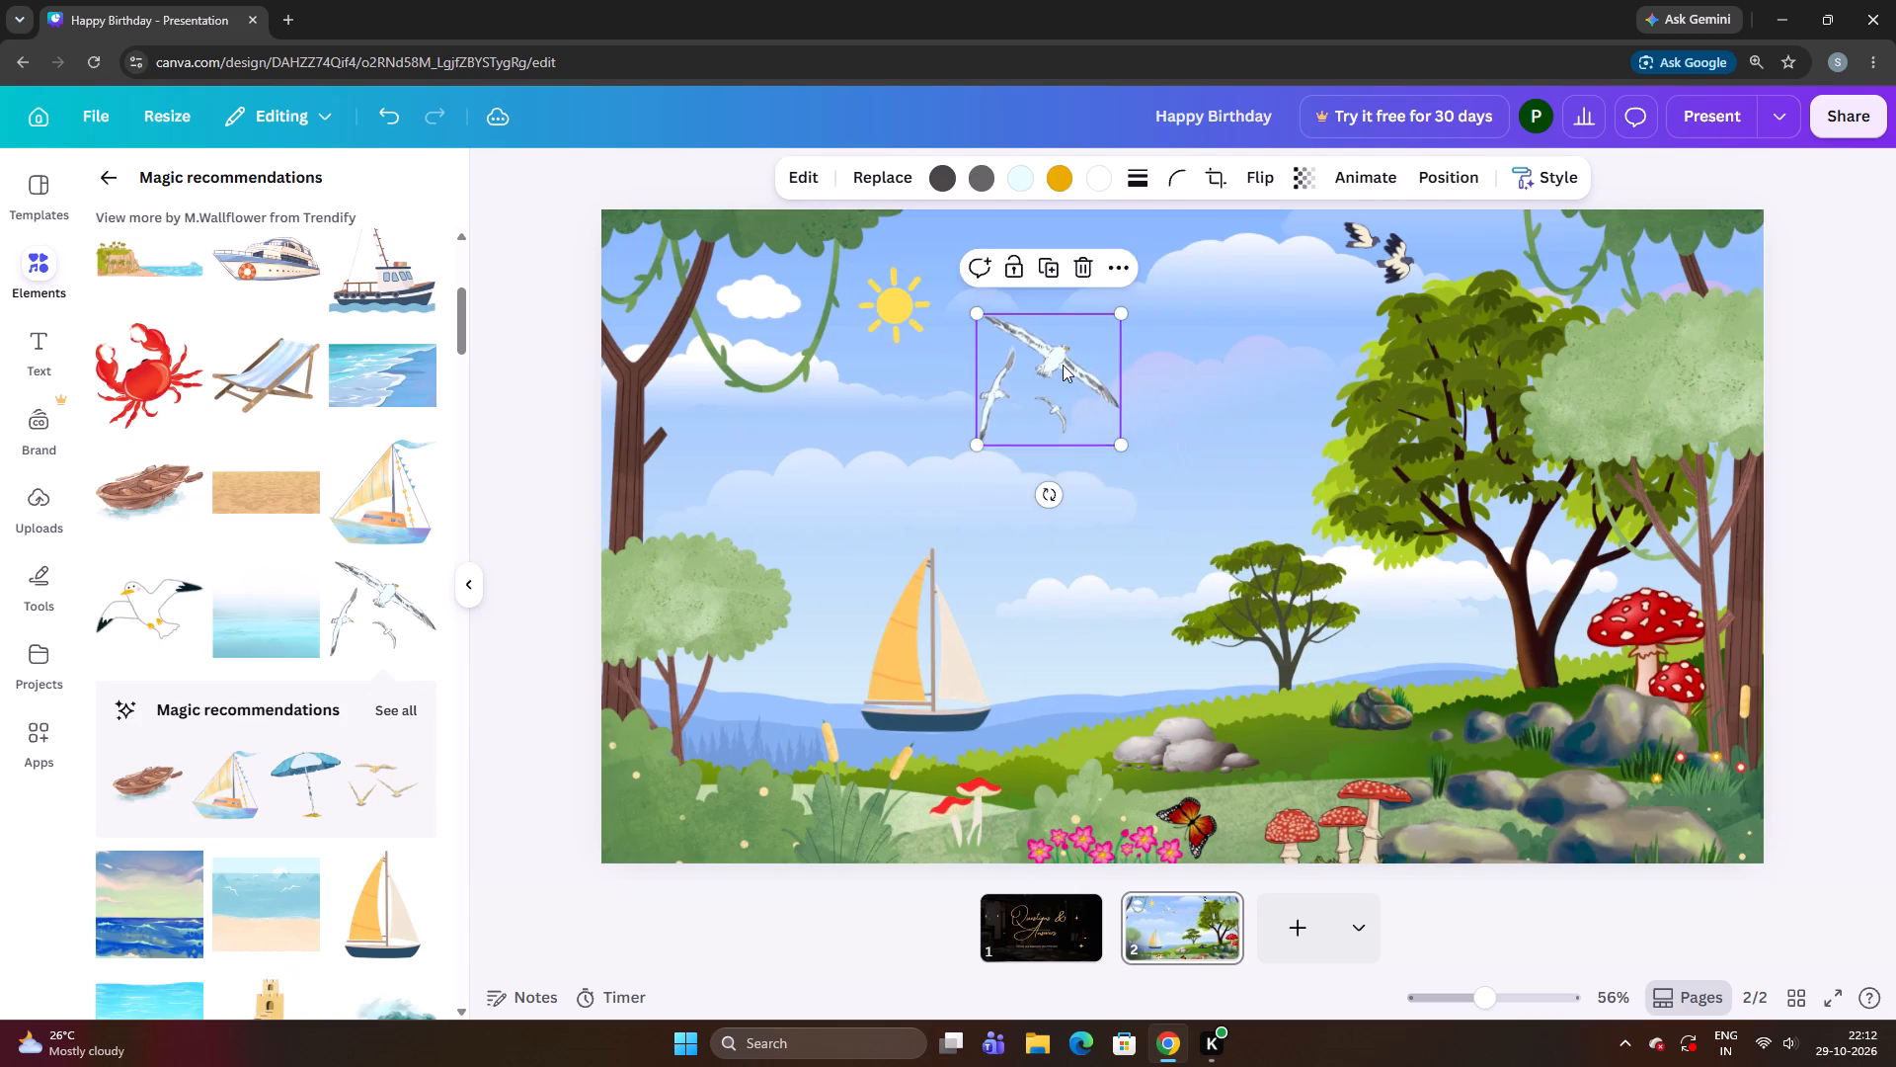
Move the three-seagull graphic across the sky to the open area between the sun and the large green tree.
{"action": "left_click_drag", "start_coordinate": [1063, 365], "coordinate": [1131, 430]}
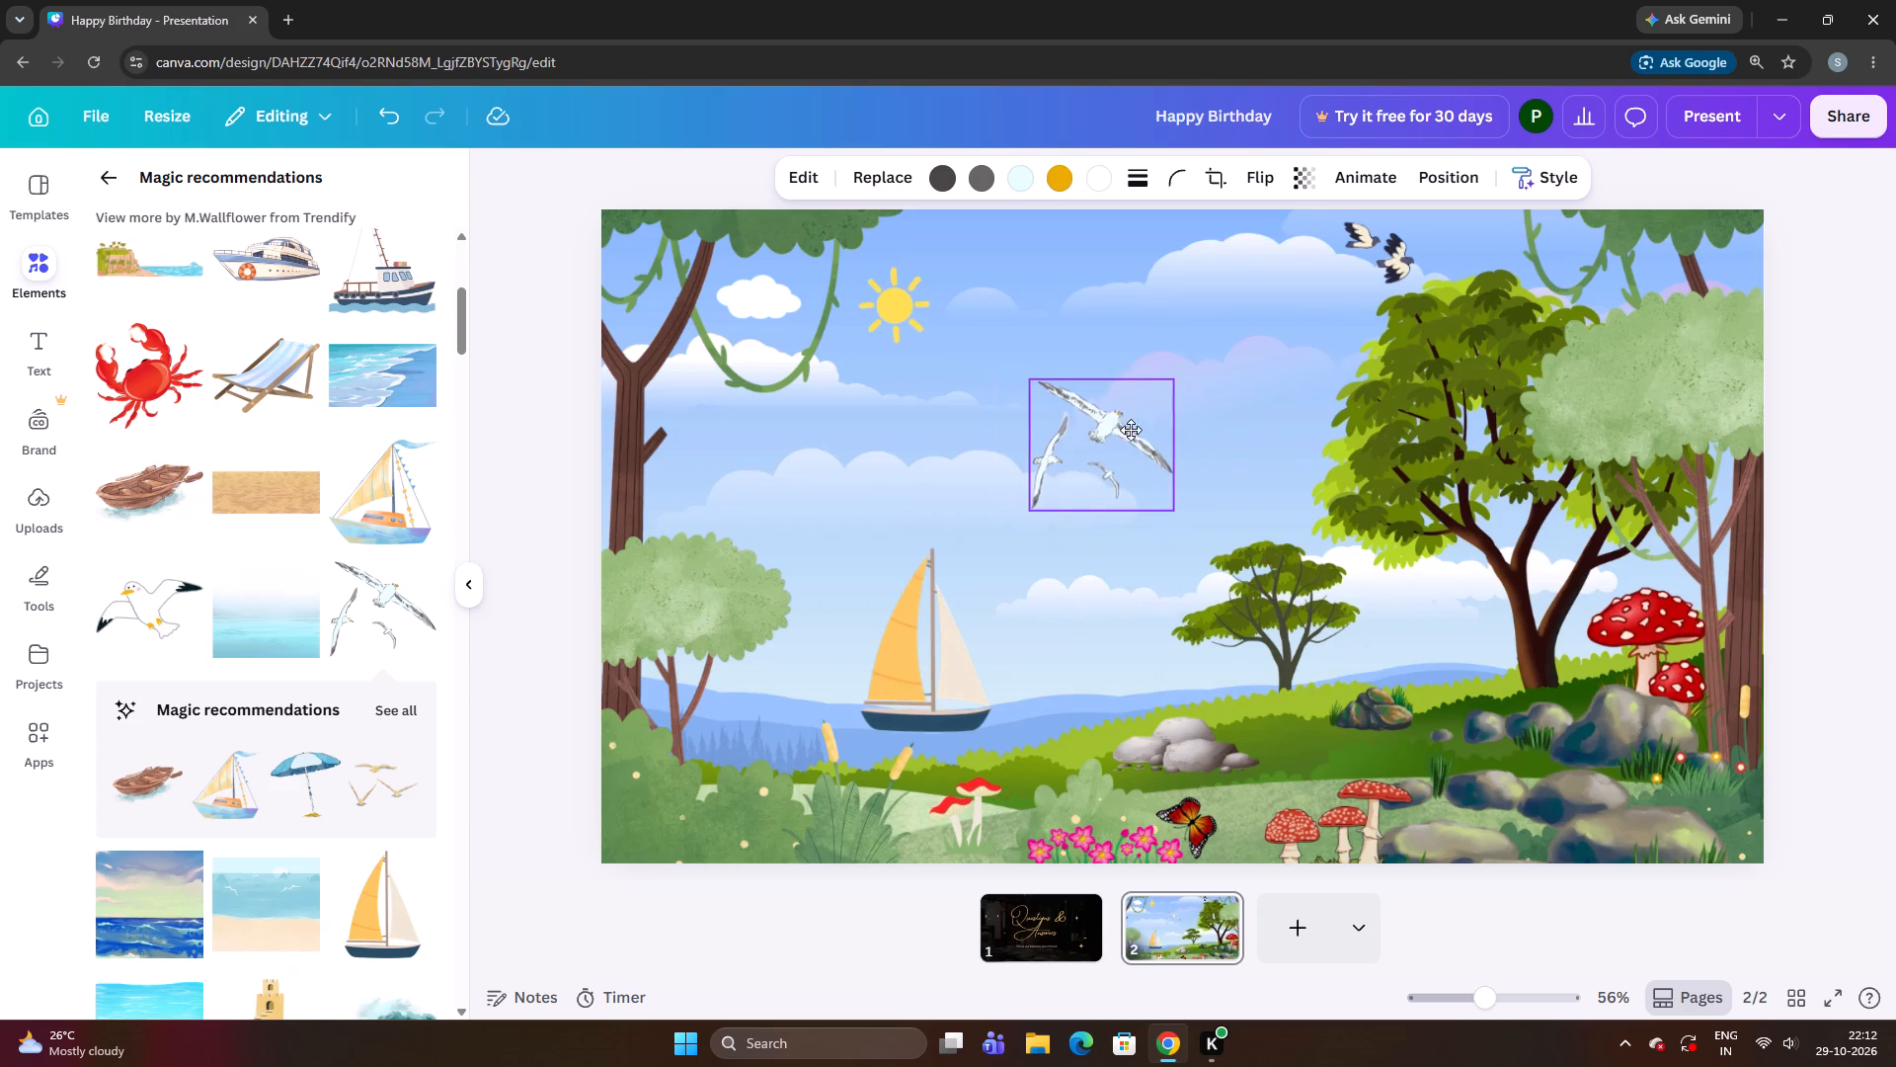
{"action": "left_click_drag", "start_coordinate": [1131, 430], "coordinate": [1184, 432]}
{"action": "left_click", "coordinate": [1034, 412]}
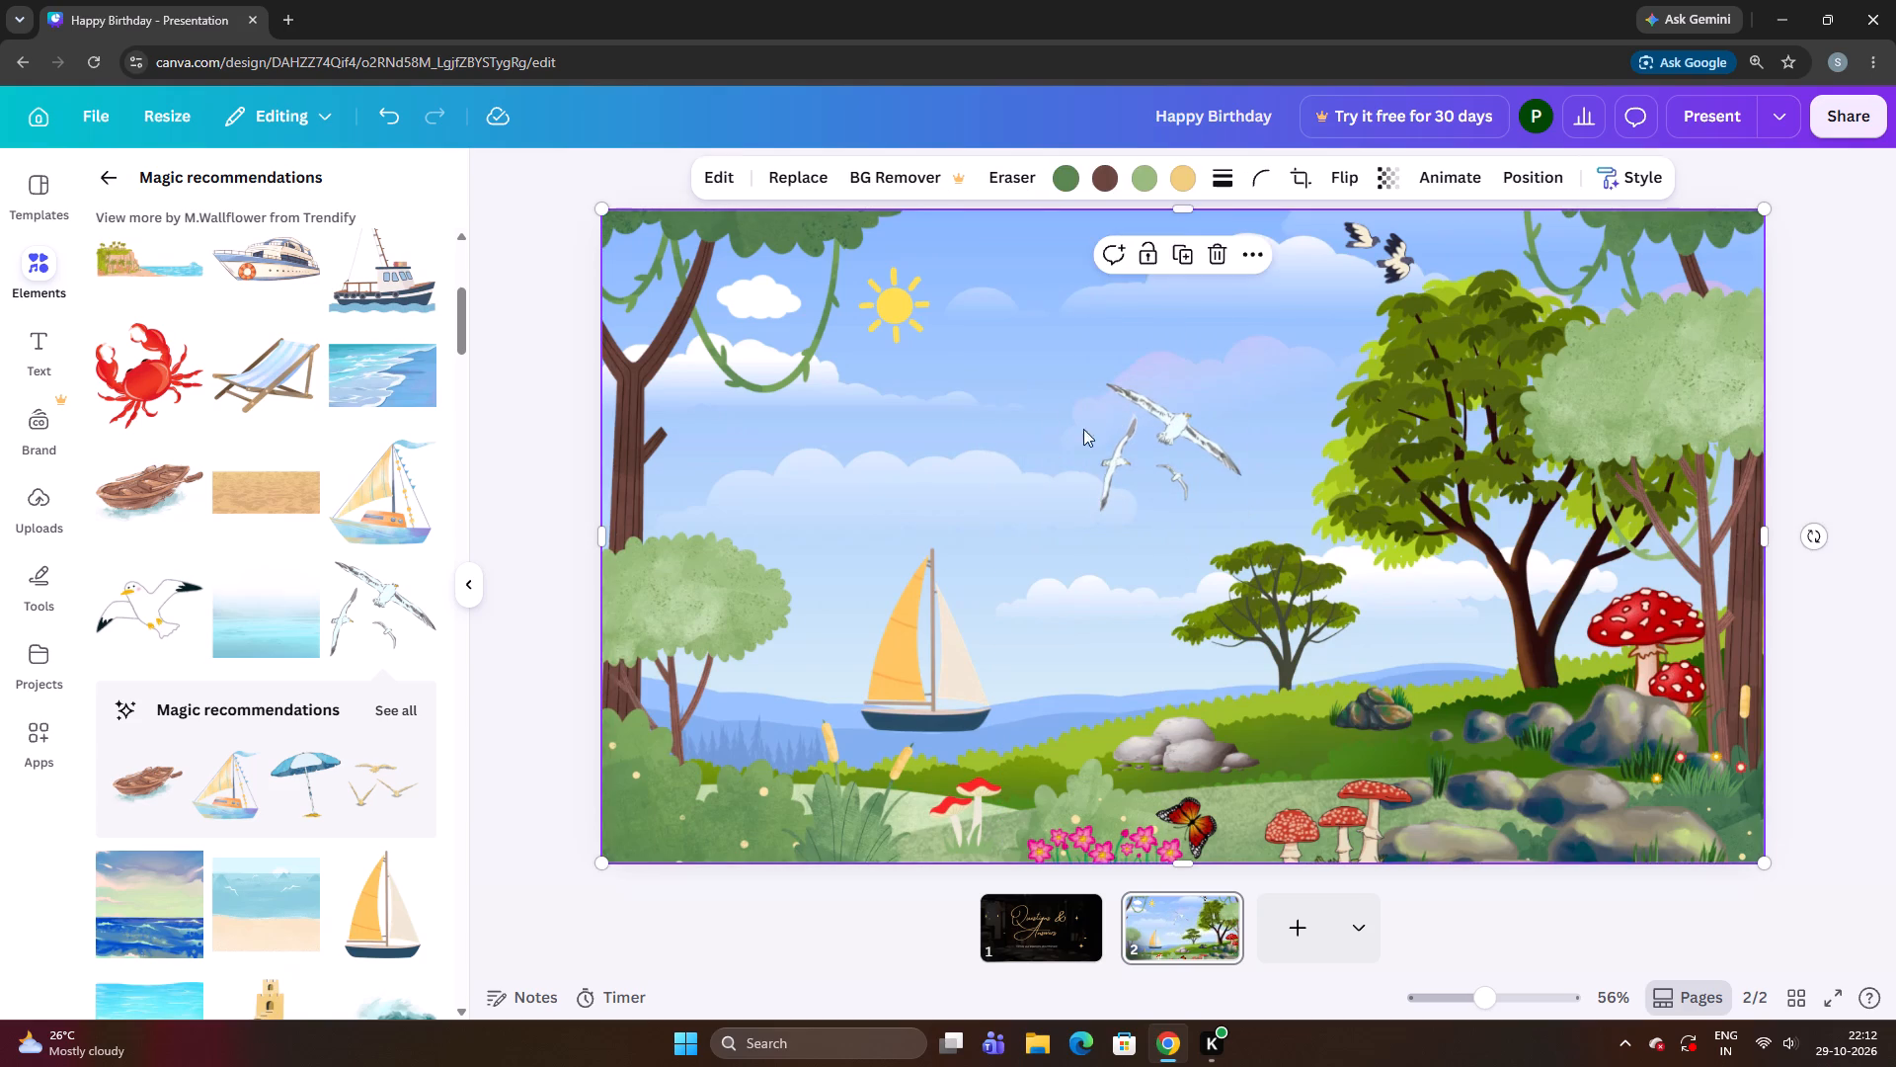
{"action": "left_click", "coordinate": [1132, 432]}
{"action": "left_click_drag", "start_coordinate": [1132, 432], "coordinate": [1146, 436]}
Nudge the three seagulls slightly up, then slightly to the right in small increments.
{"action": "key", "text": "Up"}
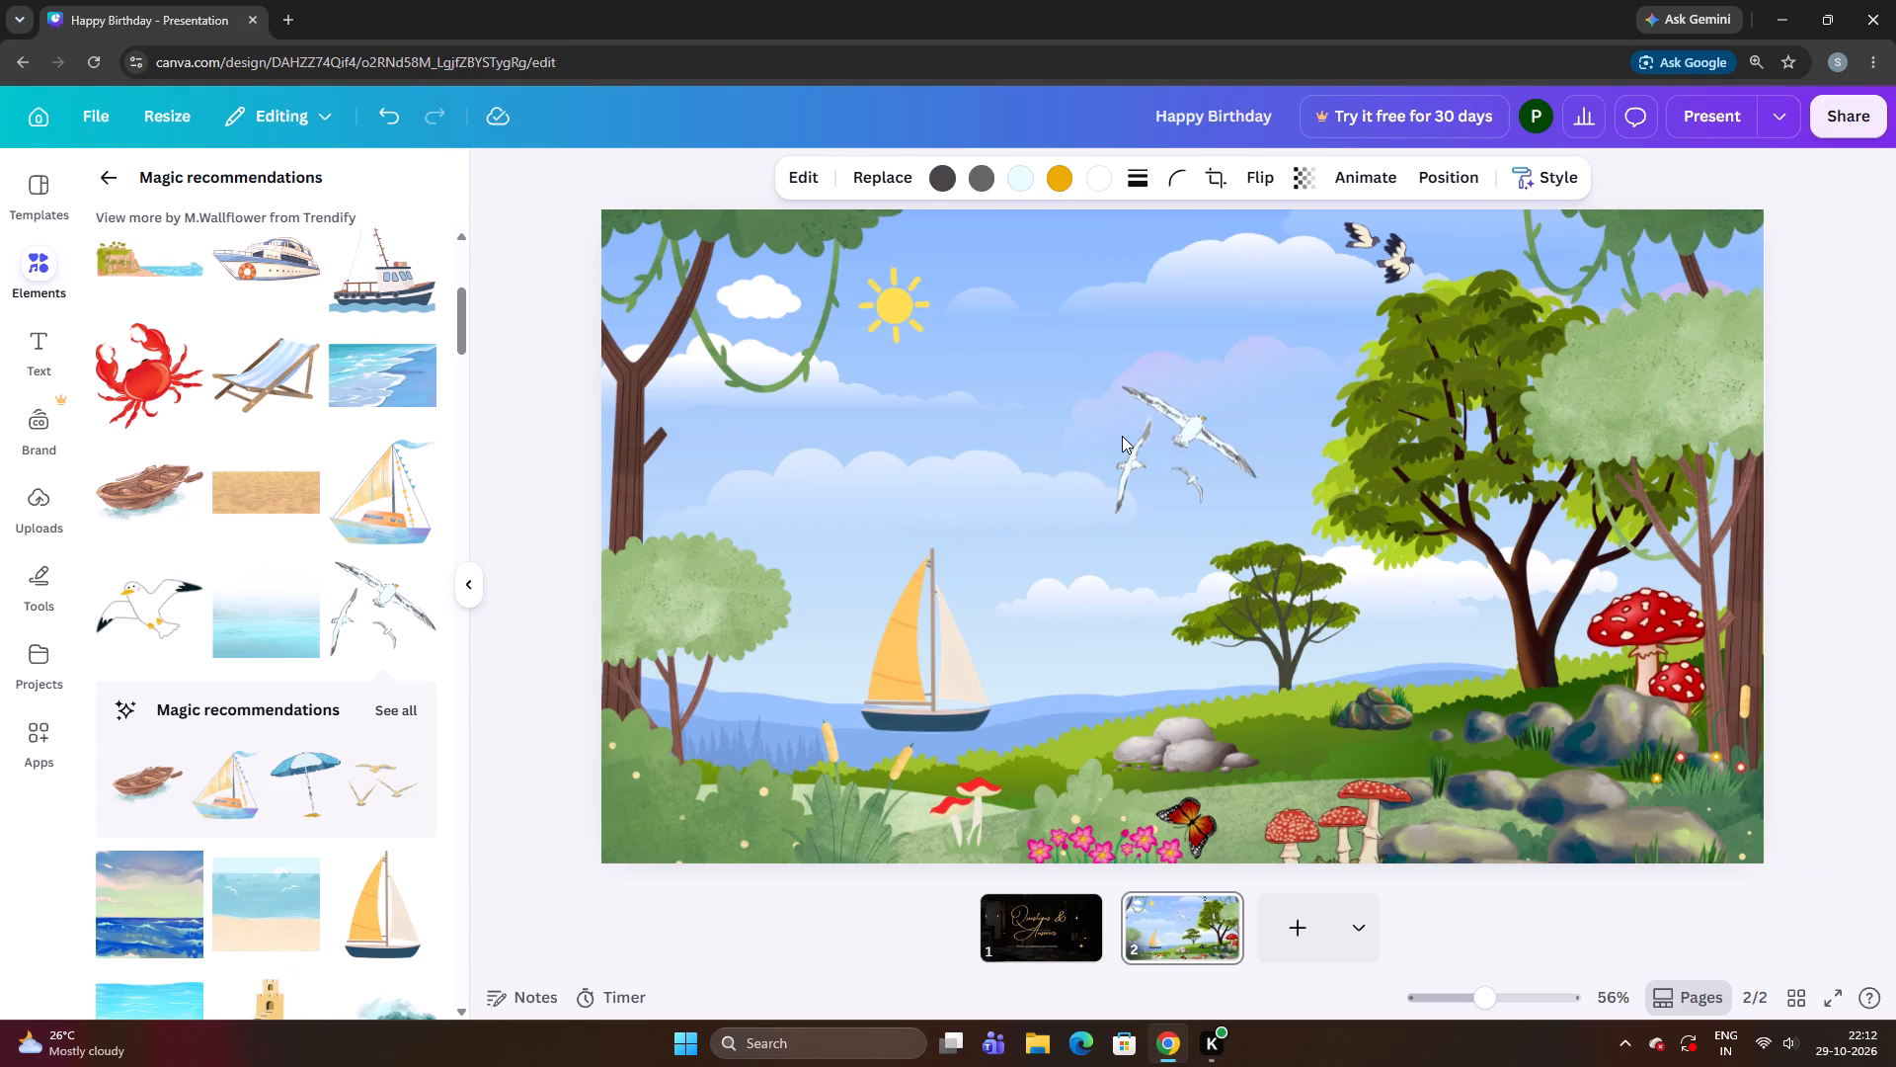
{"action": "key", "text": "Up"}
{"action": "key", "text": "Up"}
{"action": "key", "text": "Up"}
{"action": "key", "text": "Up"}
{"action": "key", "text": "Up"}
{"action": "key", "text": "Up"}
{"action": "key", "text": "Up"}
{"action": "key", "text": "Up"}
{"action": "key", "text": "Up"}
{"action": "key", "text": "Up"}
{"action": "key", "text": "Up"}
{"action": "key", "text": "Up"}
{"action": "key", "text": "Up"}
{"action": "key", "text": "Up"}
{"action": "key", "text": "Up"}
{"action": "key", "text": "Up"}
{"action": "key", "text": "Up"}
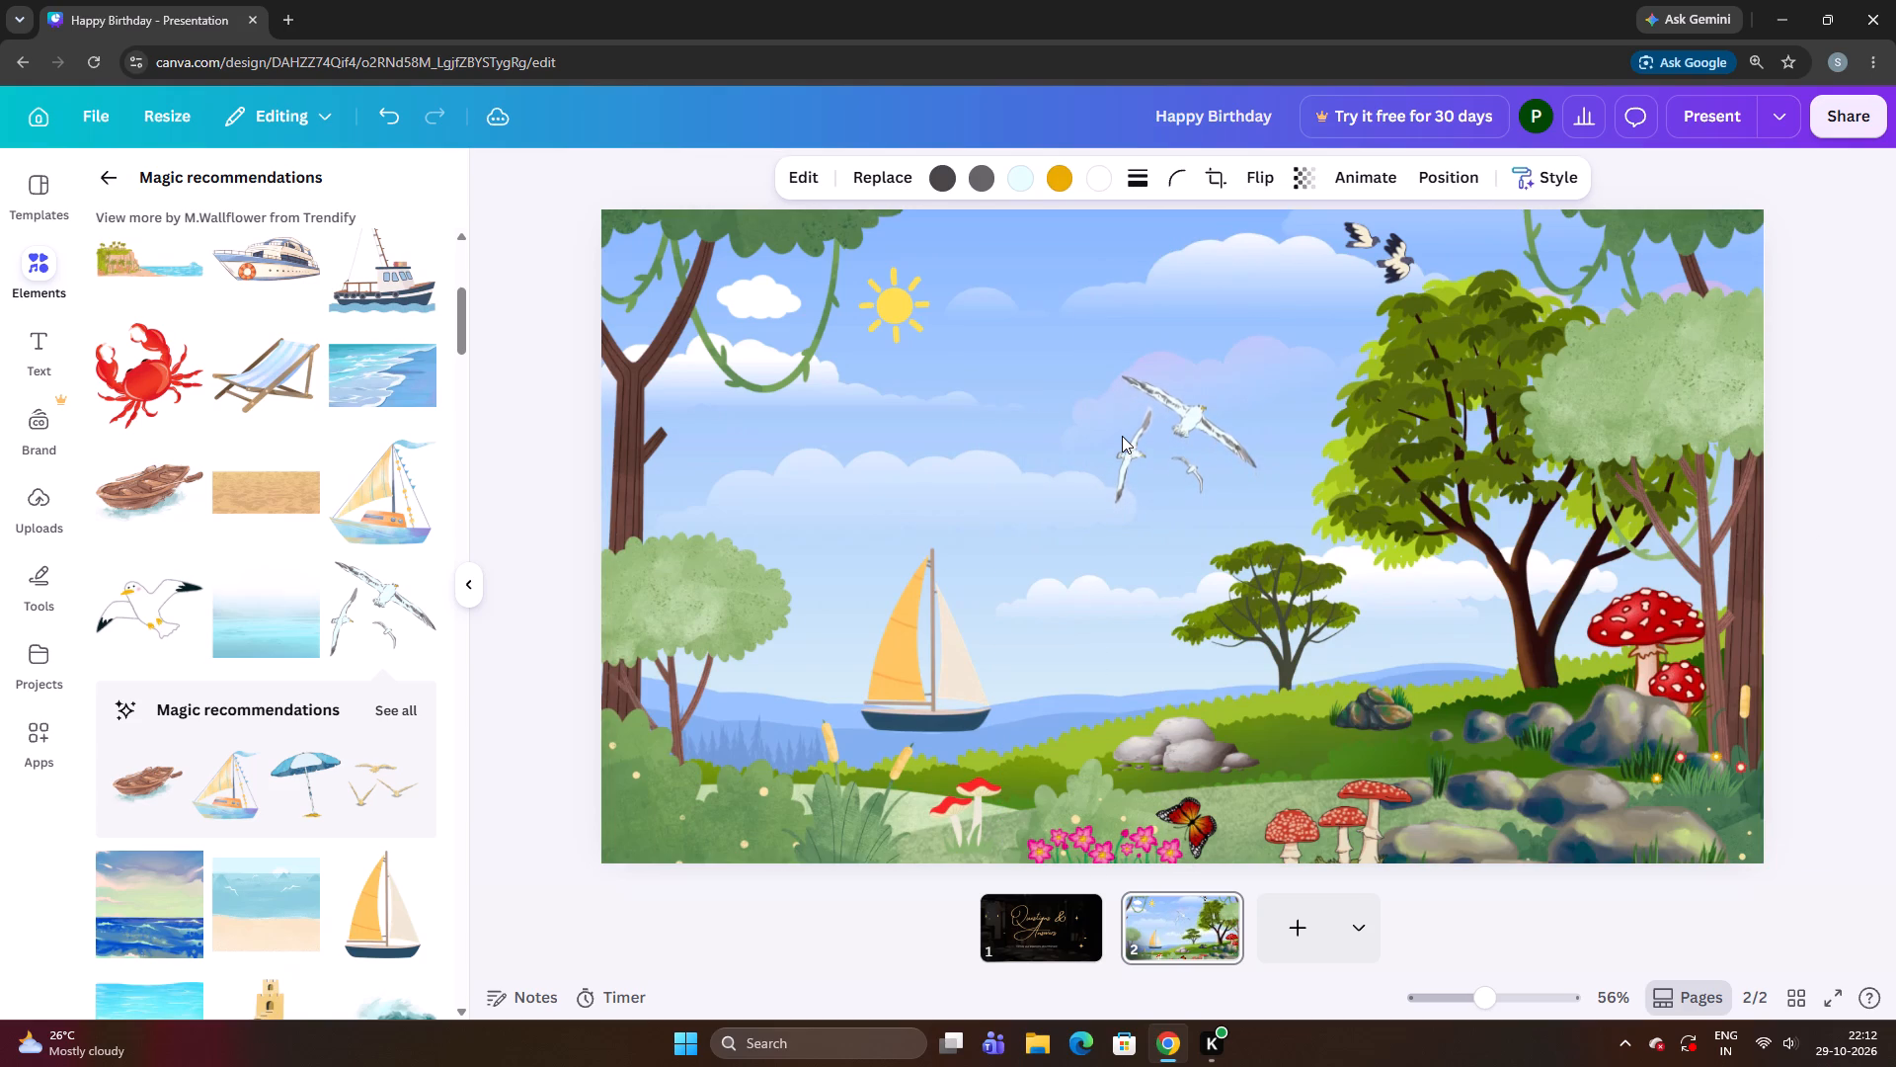
{"action": "key", "text": "Up"}
{"action": "key", "text": "Up"}
{"action": "key", "text": "Up"}
{"action": "key", "text": "Up"}
{"action": "key", "text": "Right"}
{"action": "key", "text": "Right"}
{"action": "key", "text": "Right"}
{"action": "key", "text": "Right"}
{"action": "key", "text": "Right"}
{"action": "key", "text": "Right"}
{"action": "key", "text": "Right"}
{"action": "key", "text": "Right"}
{"action": "key", "text": "Right"}
{"action": "key", "text": "Right"}
{"action": "key", "text": "Right"}
{"action": "key", "text": "Right"}
{"action": "key", "text": "Right"}
{"action": "key", "text": "Right"}
{"action": "key", "text": "Right"}
{"action": "key", "text": "Right"}
{"action": "key", "text": "Right"}
{"action": "key", "text": "Right"}
{"action": "key", "text": "Right"}
{"action": "key", "text": "Right"}
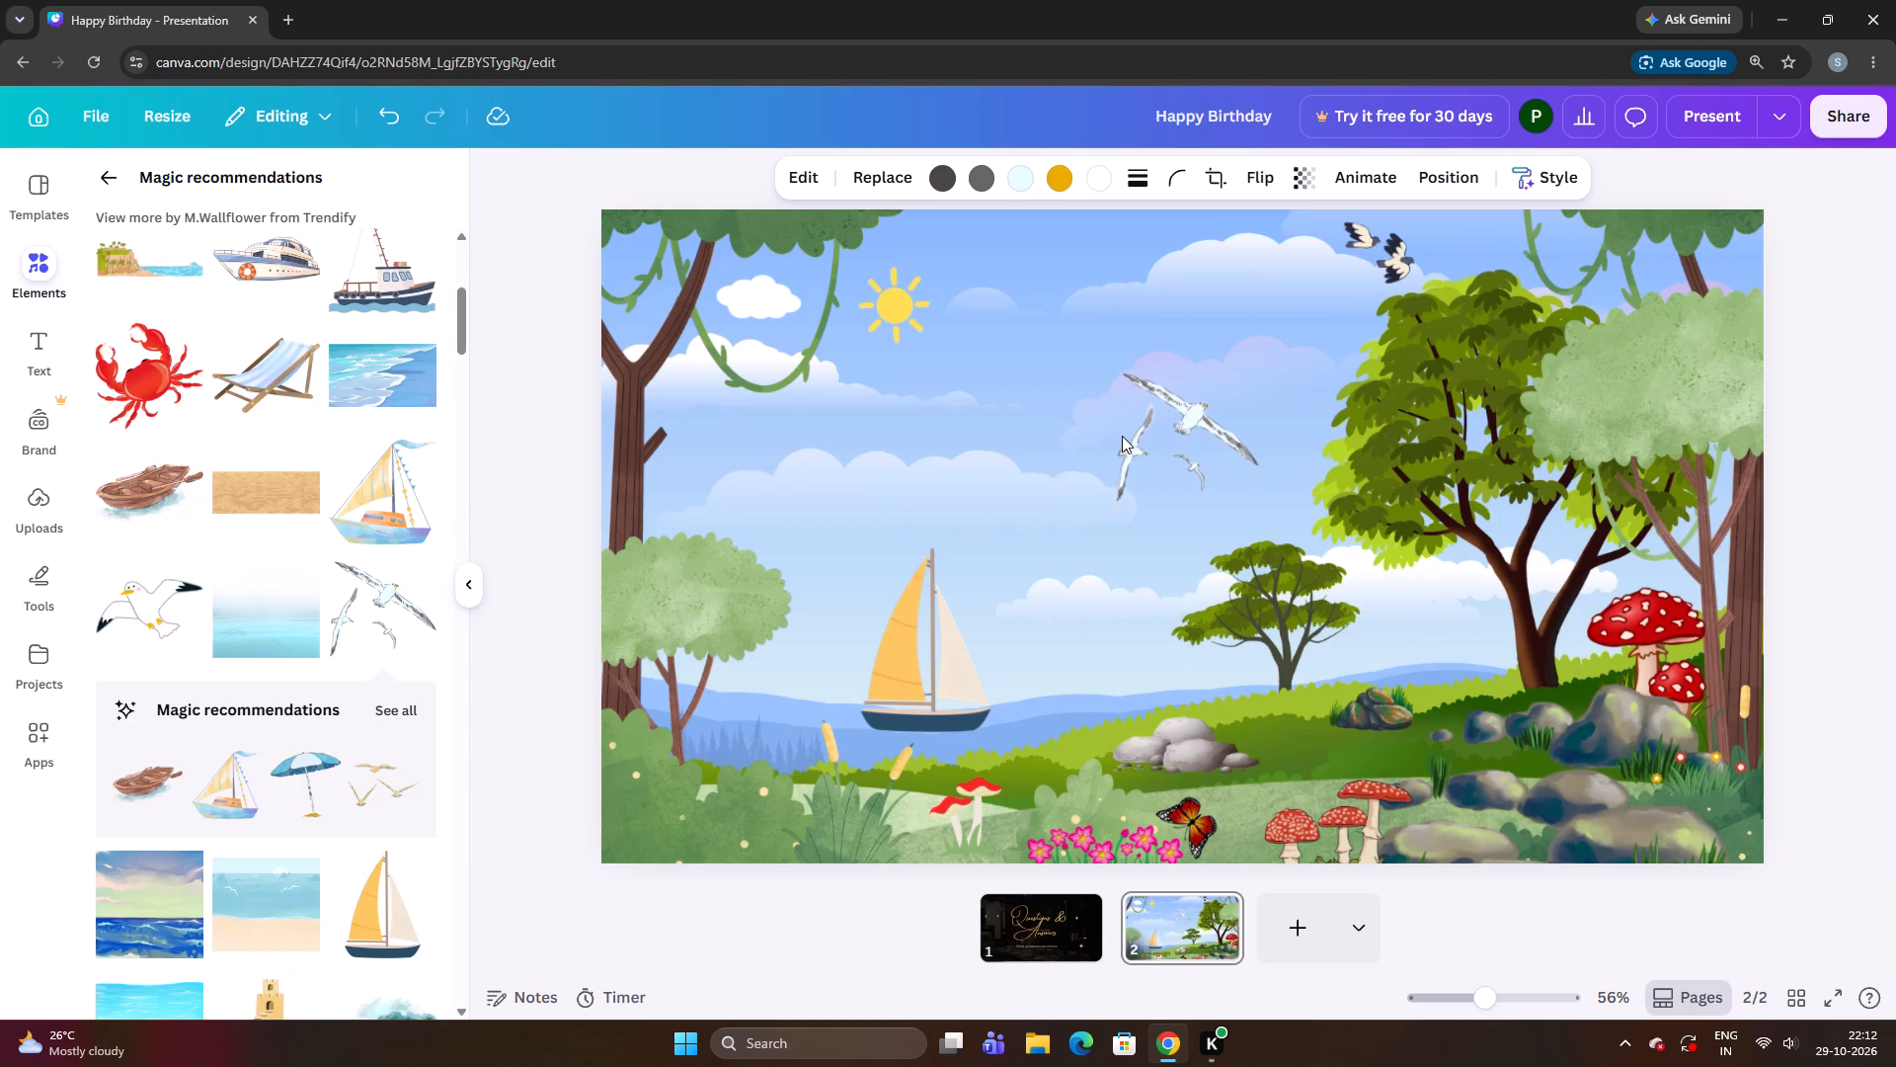
{"action": "key", "text": "Right"}
{"action": "key", "text": "Right"}
{"action": "key", "text": "Right"}
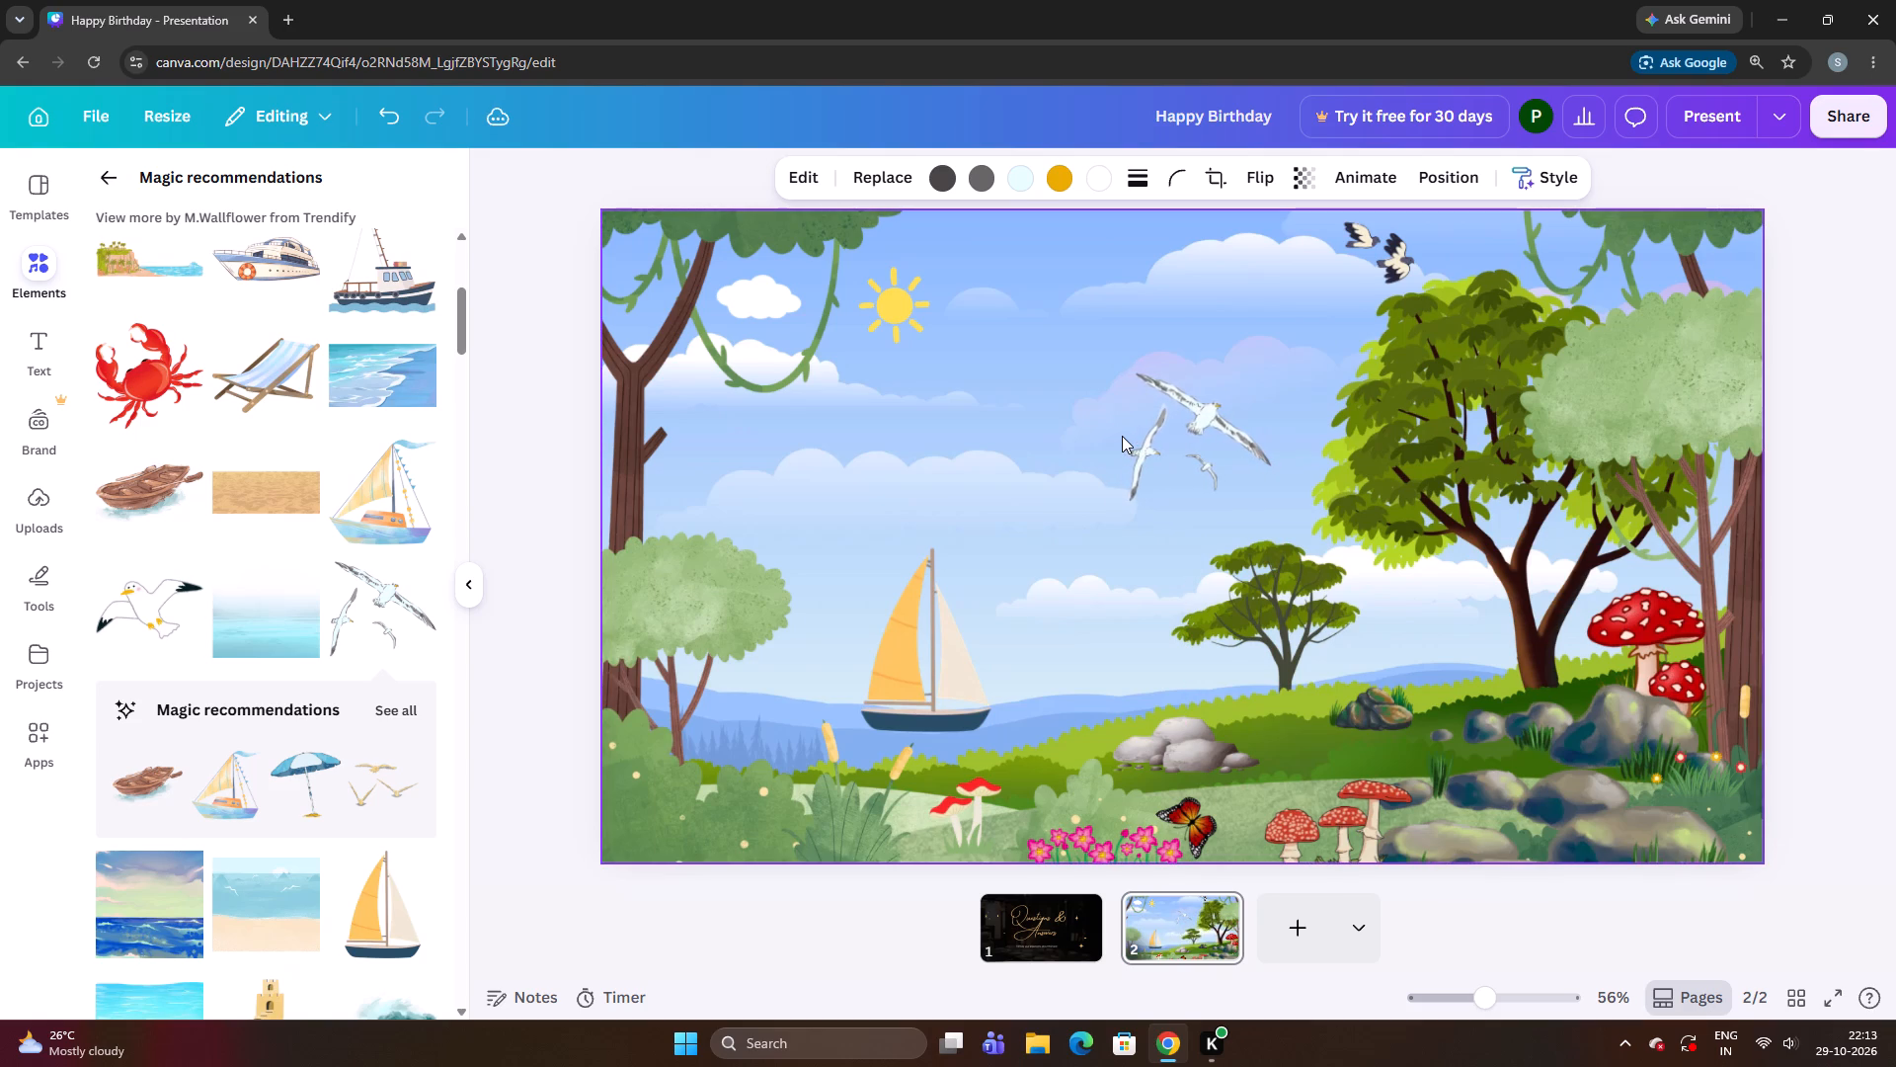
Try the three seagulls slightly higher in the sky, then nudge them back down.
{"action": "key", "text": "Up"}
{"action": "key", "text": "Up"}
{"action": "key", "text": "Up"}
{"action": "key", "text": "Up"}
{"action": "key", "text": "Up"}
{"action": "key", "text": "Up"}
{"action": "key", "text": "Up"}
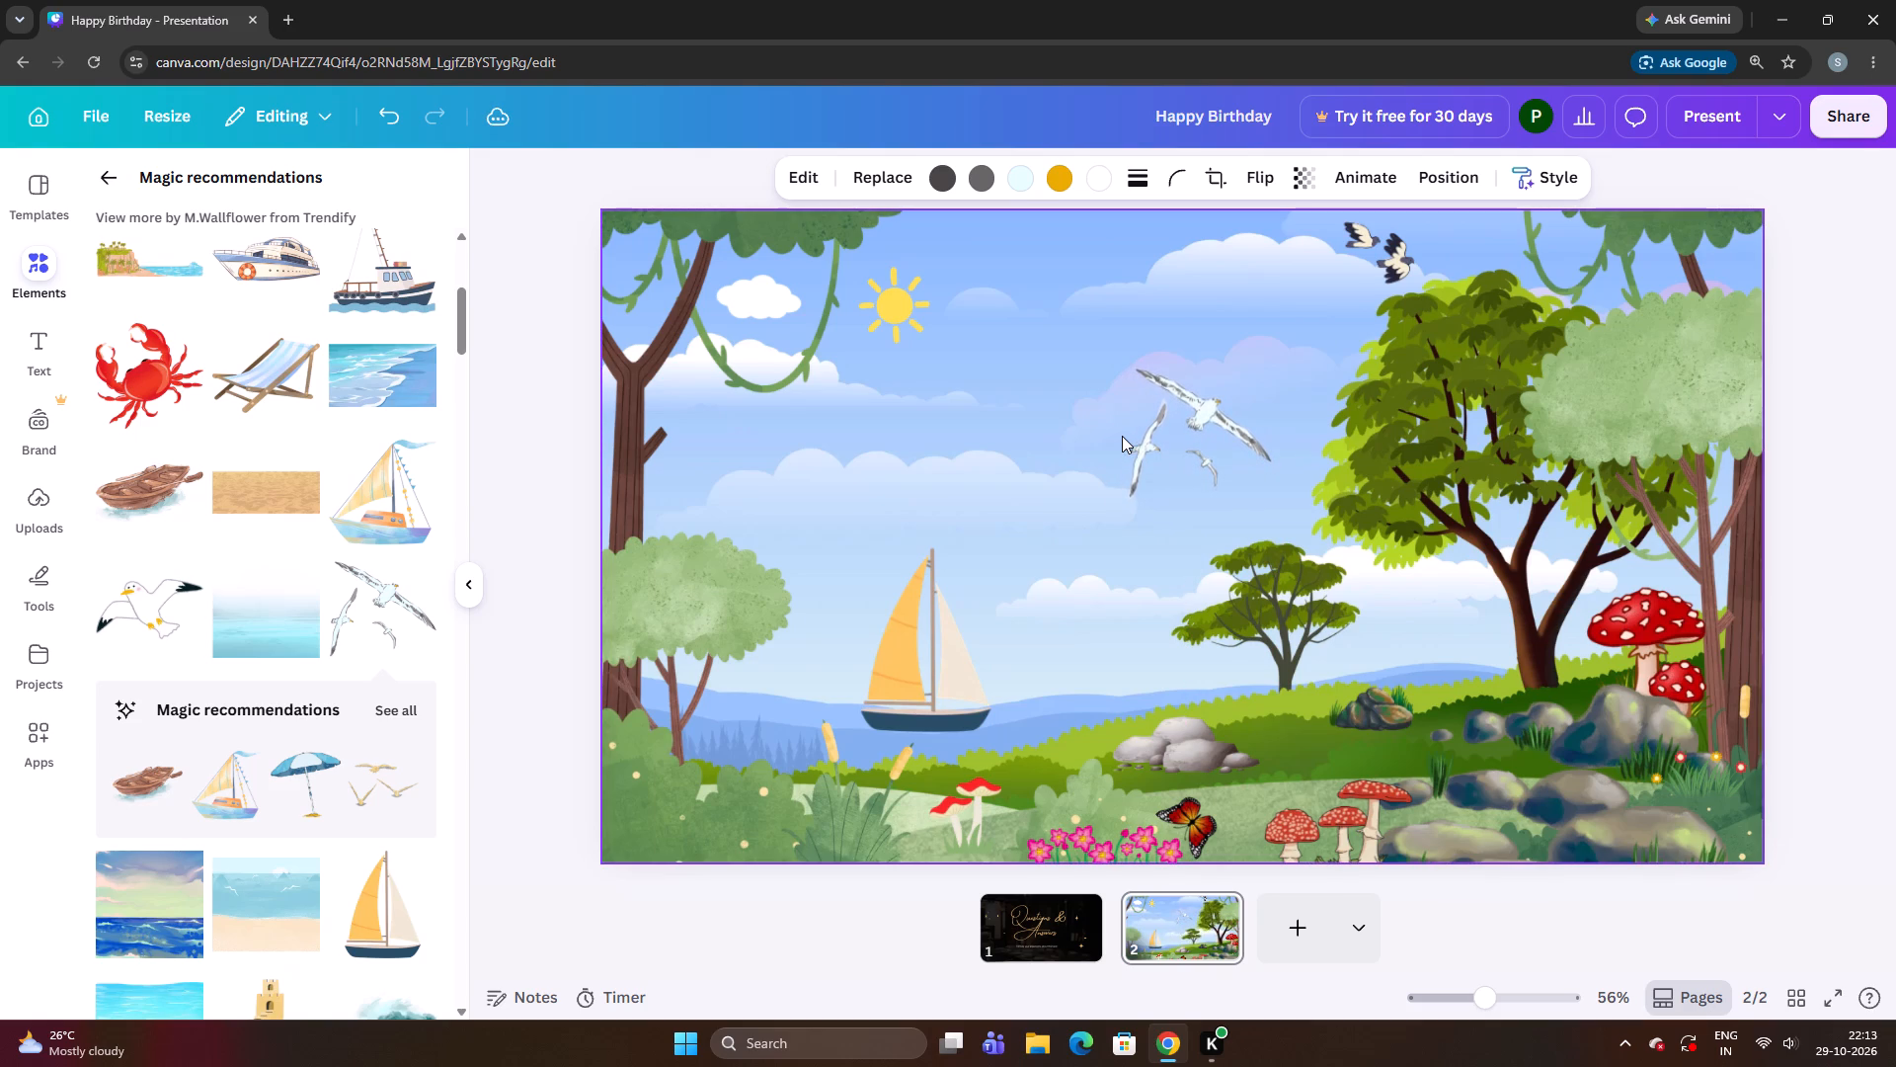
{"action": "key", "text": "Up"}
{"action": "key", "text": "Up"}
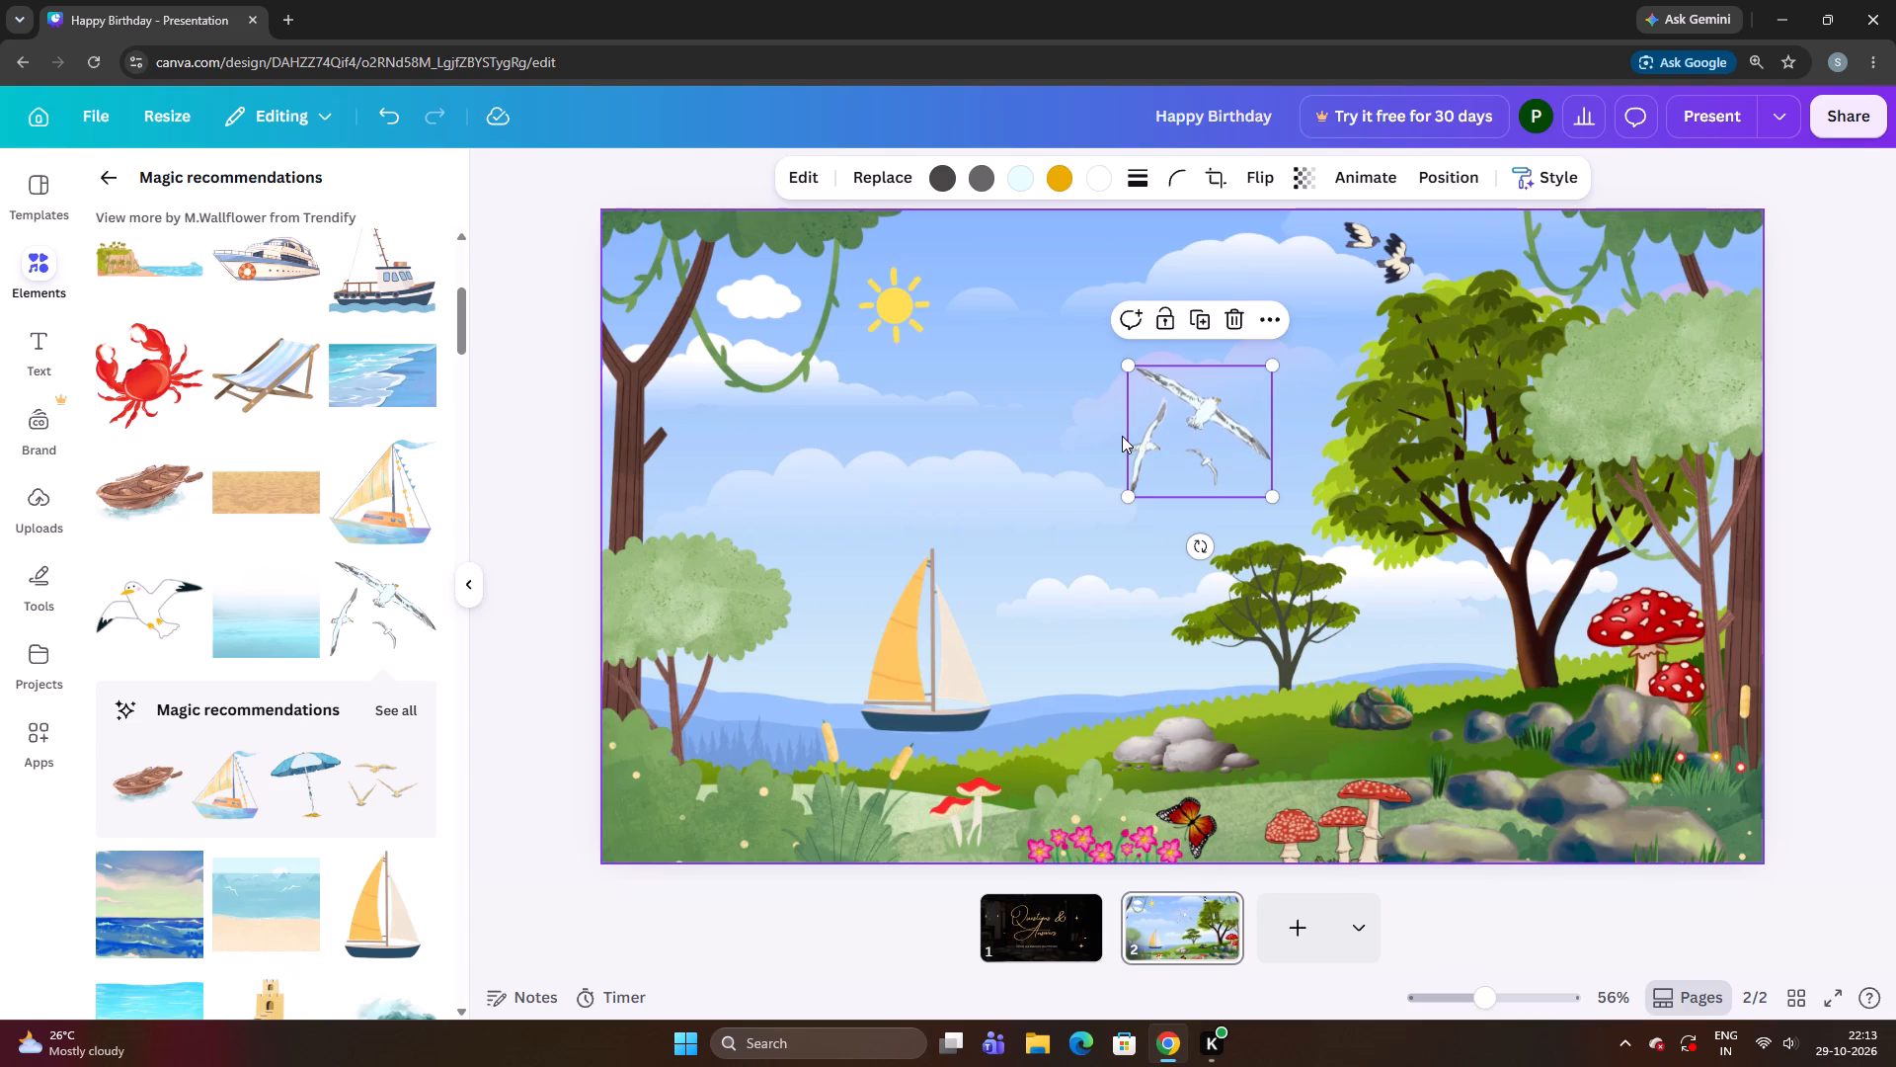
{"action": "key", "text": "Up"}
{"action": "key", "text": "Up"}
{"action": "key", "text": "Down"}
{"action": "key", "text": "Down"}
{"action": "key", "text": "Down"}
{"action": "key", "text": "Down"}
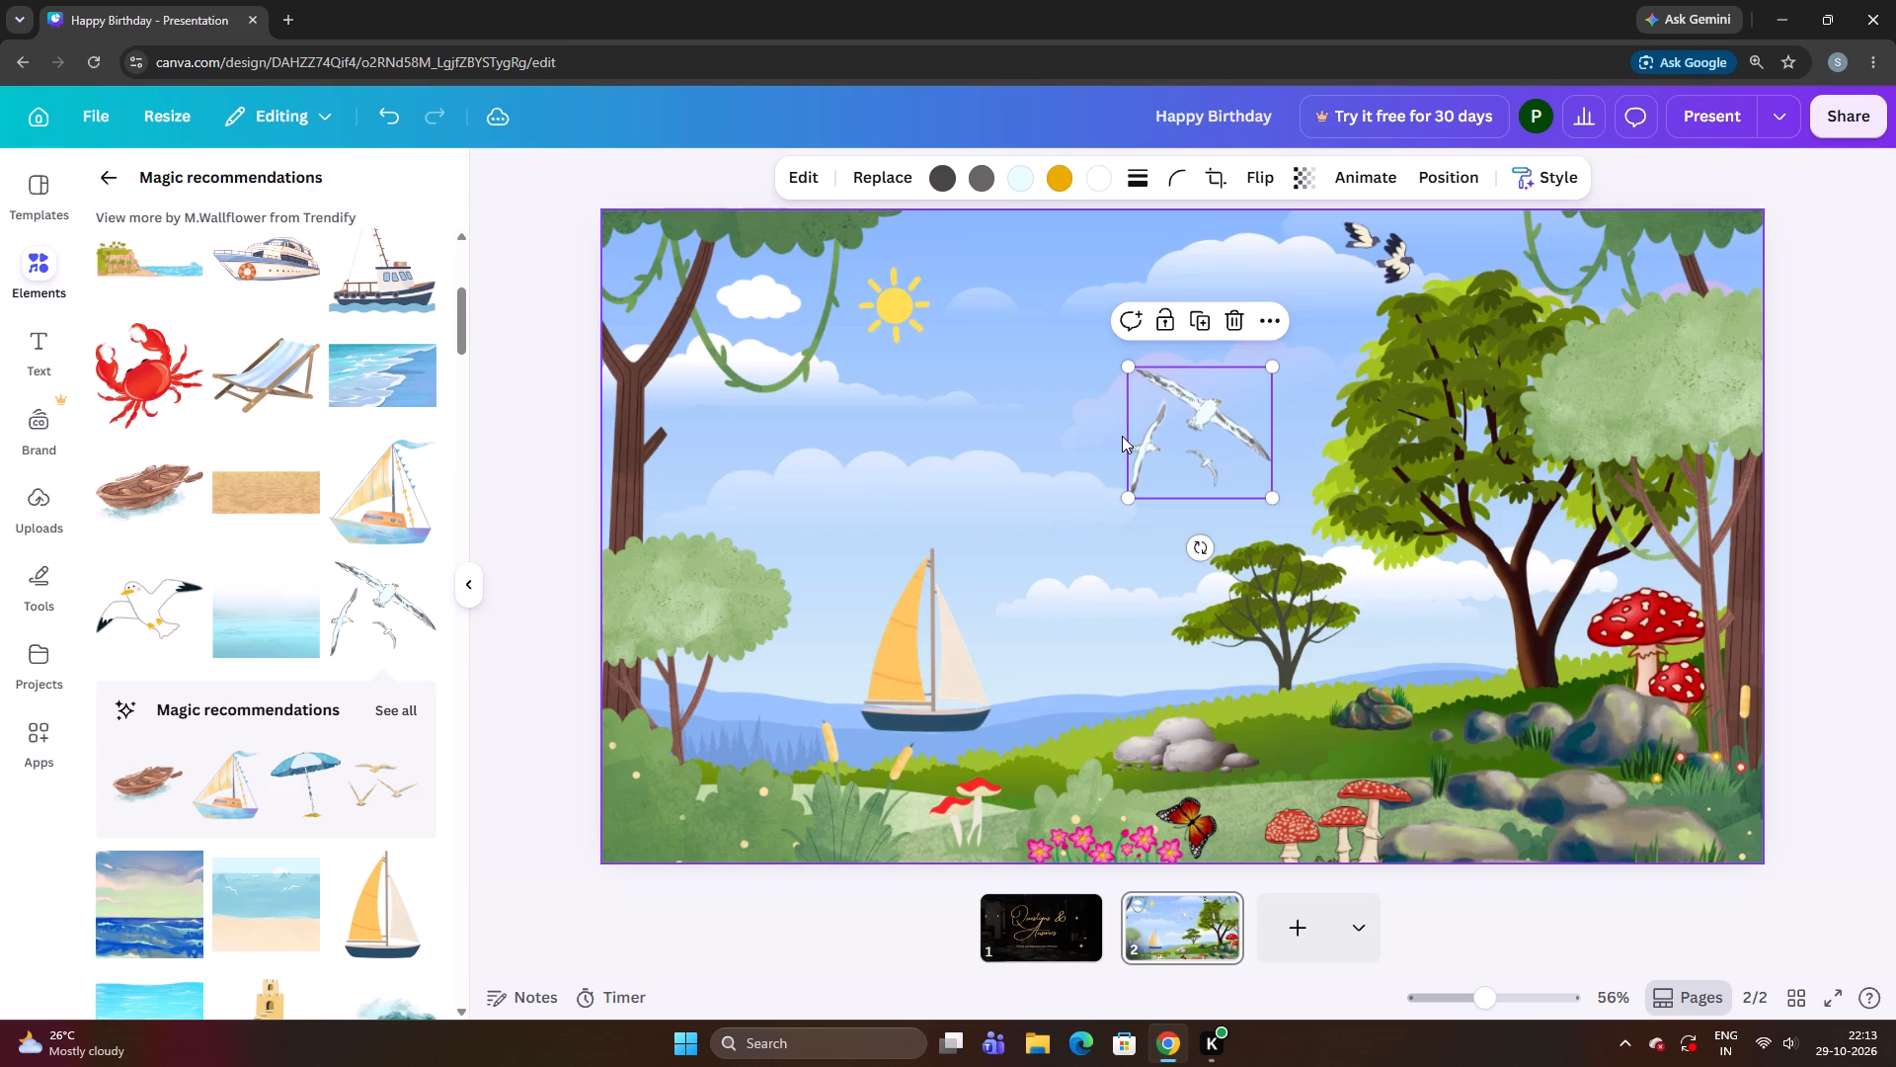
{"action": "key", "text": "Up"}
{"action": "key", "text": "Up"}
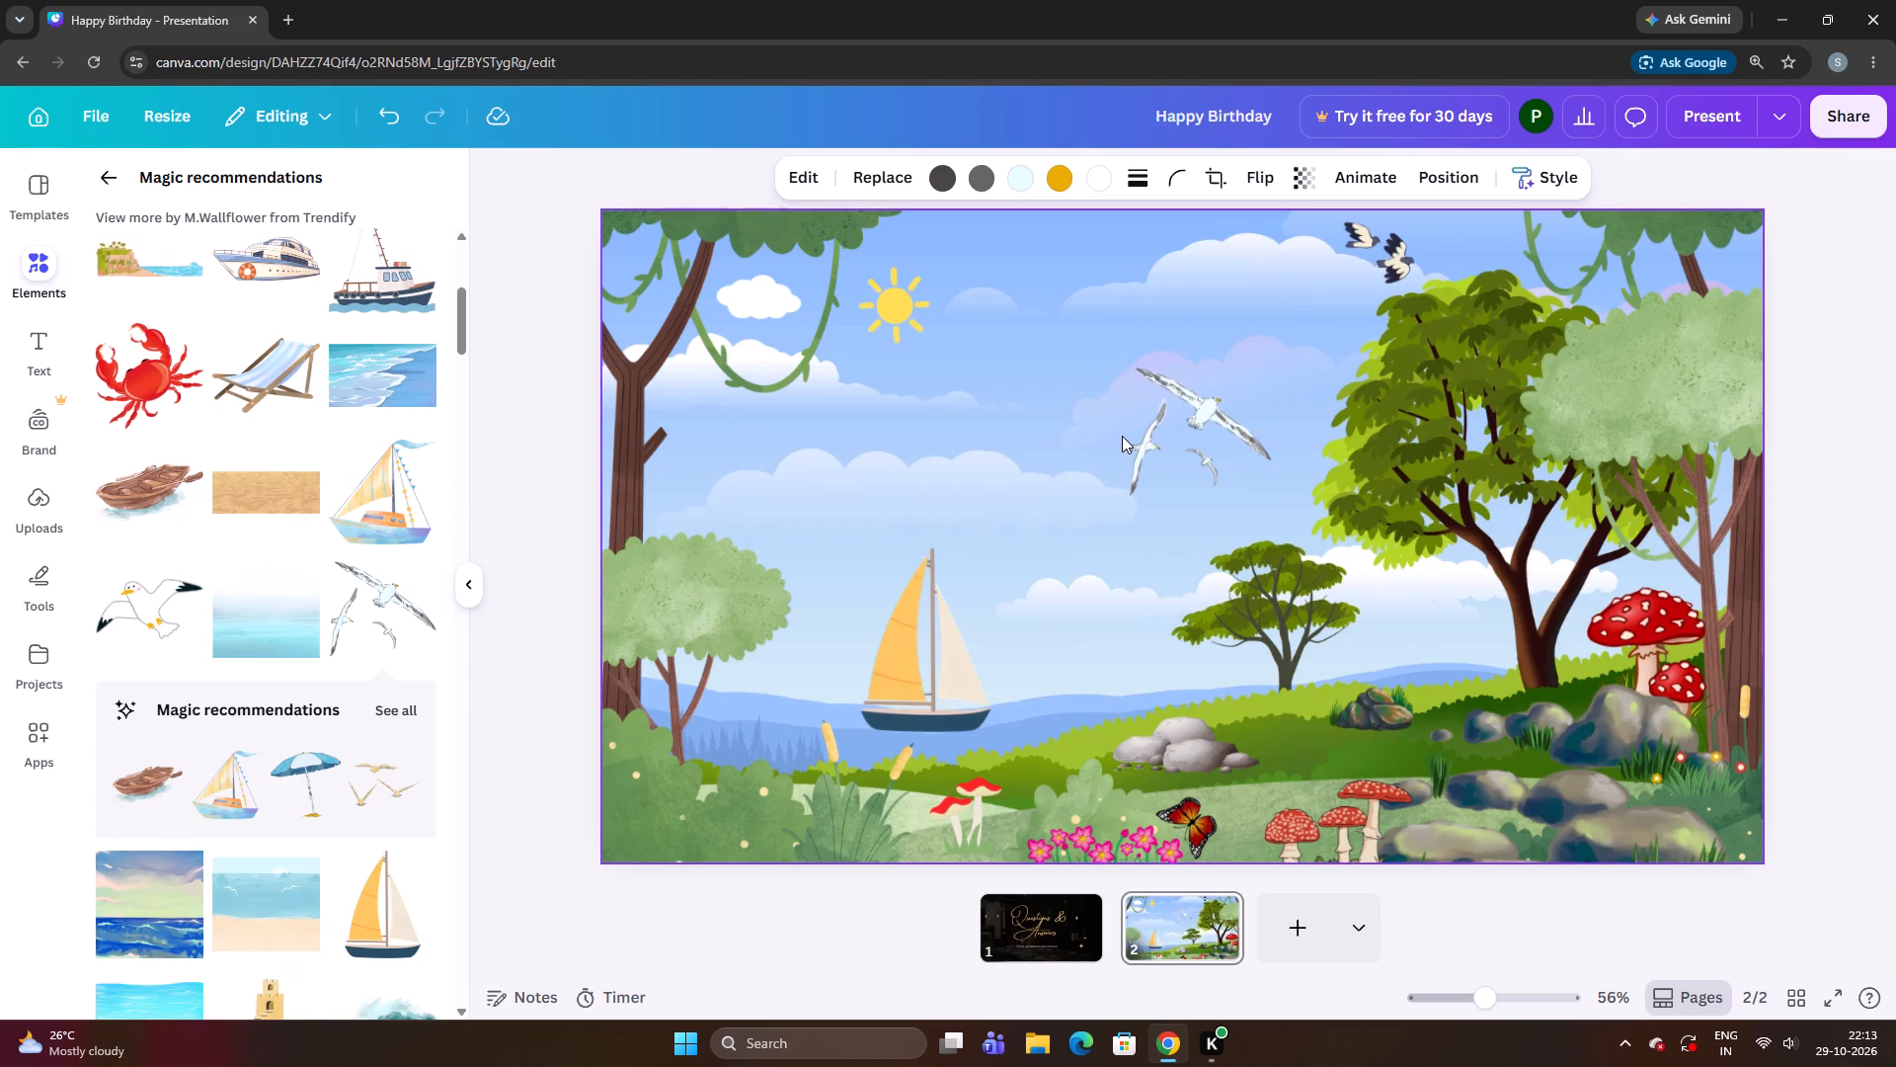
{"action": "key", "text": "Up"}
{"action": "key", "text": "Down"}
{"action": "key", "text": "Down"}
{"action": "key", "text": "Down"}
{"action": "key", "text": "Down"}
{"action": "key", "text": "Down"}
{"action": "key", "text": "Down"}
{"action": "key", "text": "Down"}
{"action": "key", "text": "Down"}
Nudge the three seagulls down and farther right, closer to the large green tree.
{"action": "key", "text": "Right"}
{"action": "key", "text": "Right"}
{"action": "key", "text": "Right"}
{"action": "key", "text": "Right"}
{"action": "key", "text": "Right"}
{"action": "key", "text": "Right"}
{"action": "key", "text": "Right"}
{"action": "key", "text": "Right"}
{"action": "key", "text": "Right"}
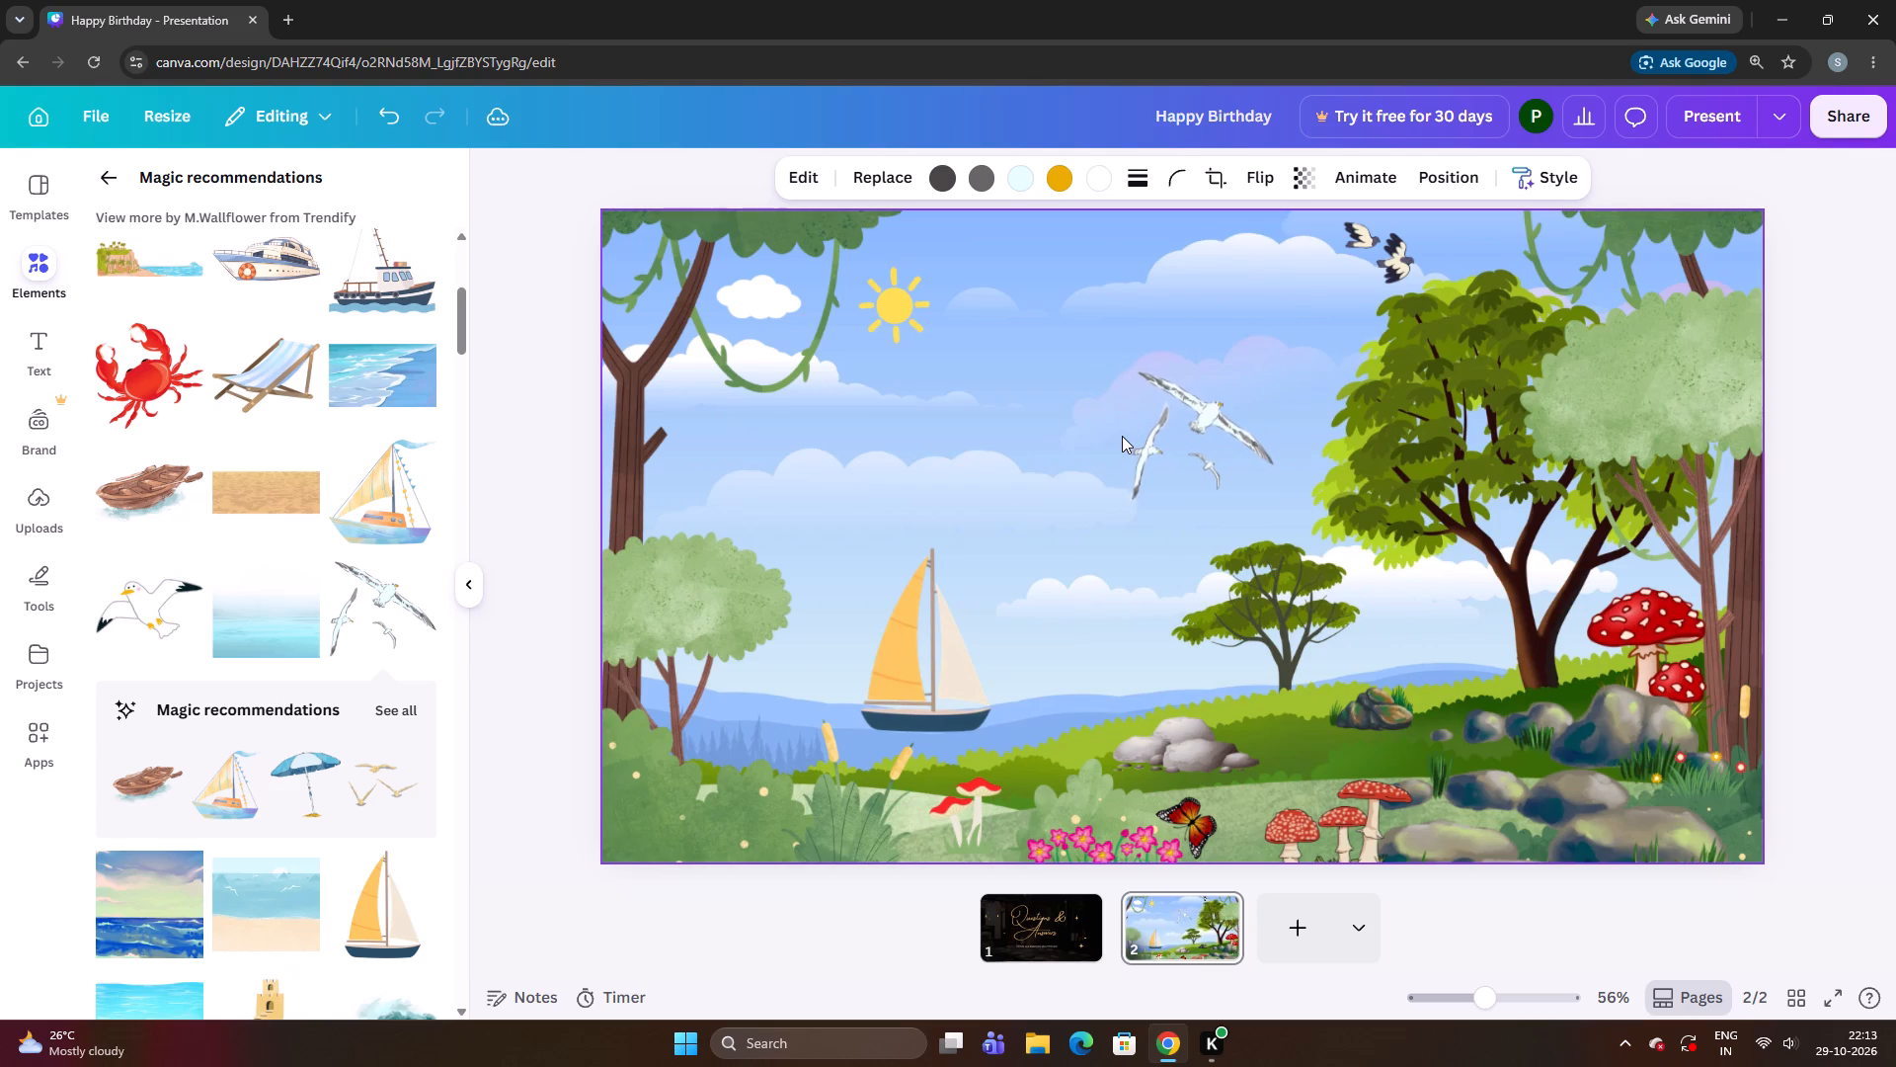
{"action": "key", "text": "Down"}
{"action": "key", "text": "Down"}
{"action": "key", "text": "Down"}
{"action": "key", "text": "Down"}
{"action": "key", "text": "Down"}
{"action": "key", "text": "Down"}
{"action": "key", "text": "Down"}
{"action": "key", "text": "Down"}
{"action": "key", "text": "Down"}
{"action": "key", "text": "Down"}
{"action": "key", "text": "Down"}
{"action": "key", "text": "Down"}
{"action": "key", "text": "Down"}
{"action": "key", "text": "Down"}
{"action": "key", "text": "Down"}
{"action": "key", "text": "Down"}
{"action": "key", "text": "Down"}
{"action": "key", "text": "Down"}
{"action": "key", "text": "Down"}
{"action": "key", "text": "Down"}
{"action": "key", "text": "Down"}
{"action": "key", "text": "Down"}
{"action": "key", "text": "Down"}
{"action": "key", "text": "Down"}
{"action": "key", "text": "Down"}
{"action": "key", "text": "Down"}
{"action": "key", "text": "Down"}
{"action": "key", "text": "Down"}
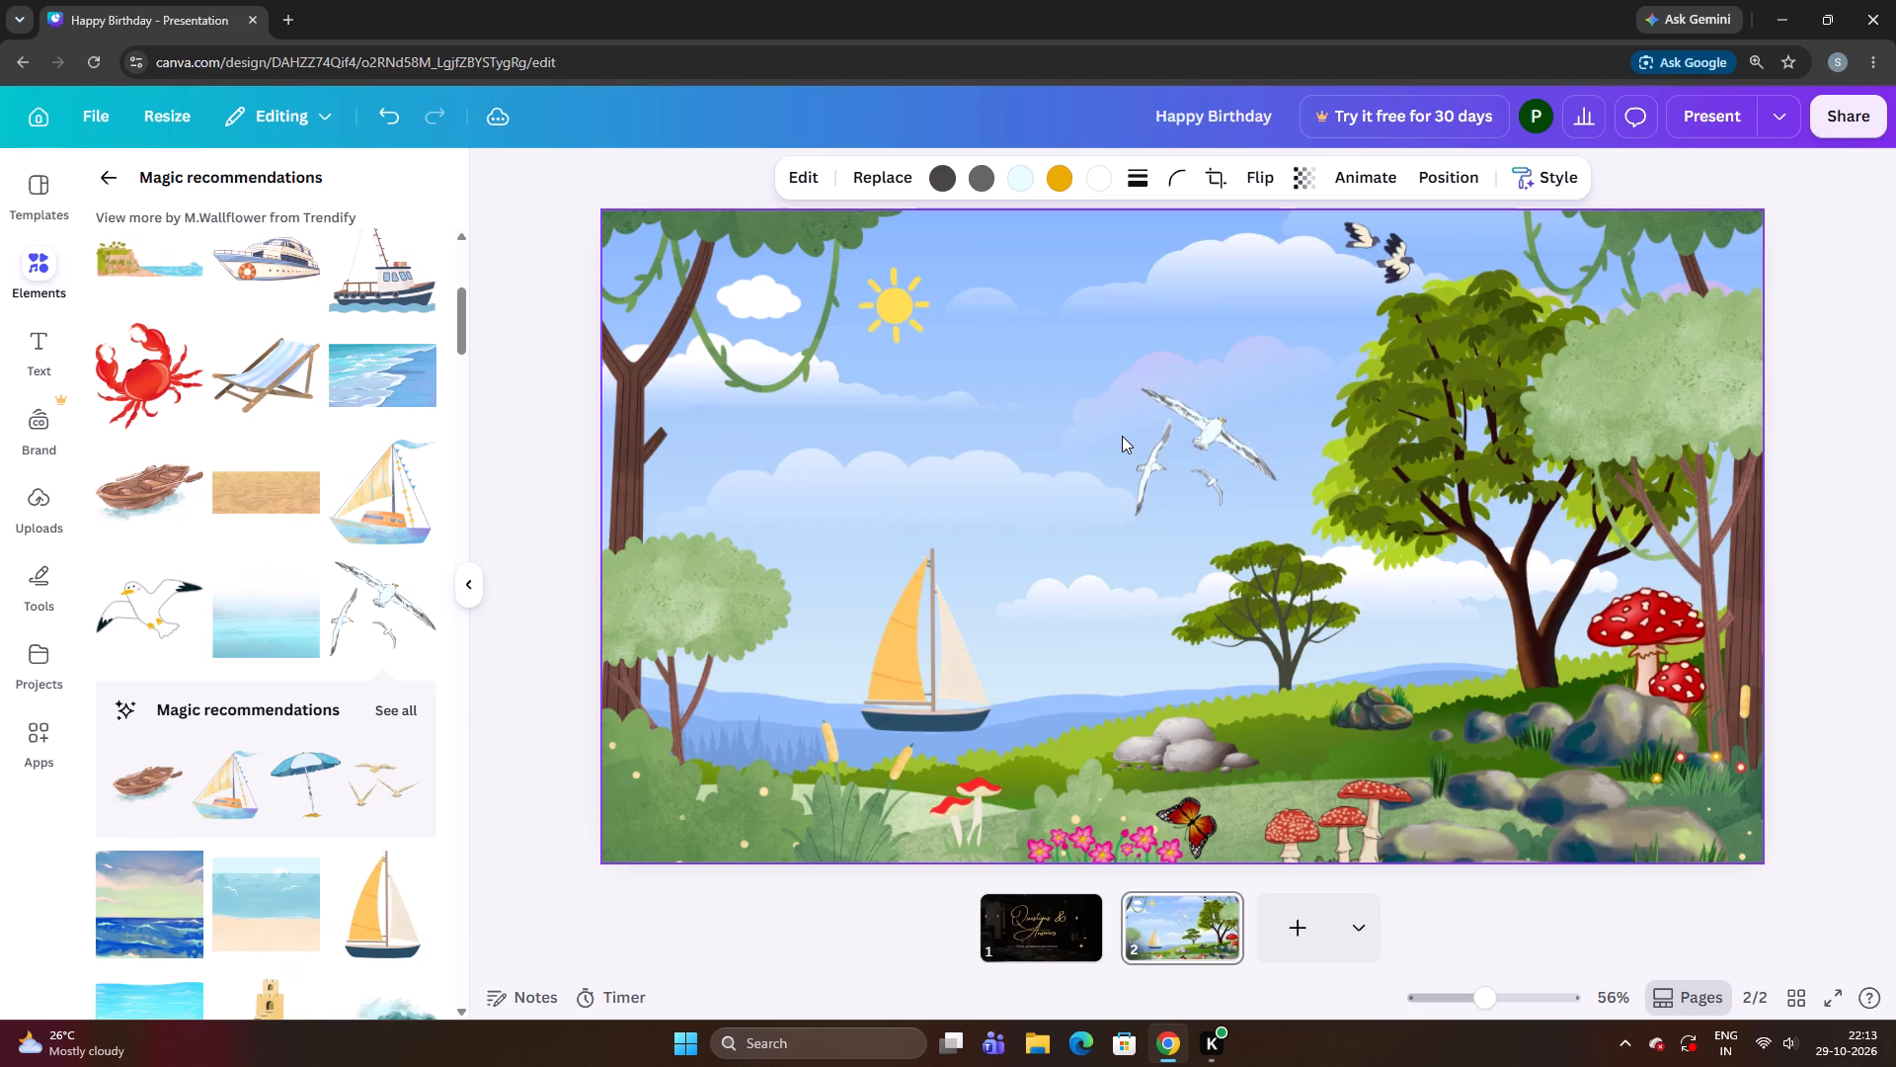
{"action": "key", "text": "Right"}
{"action": "key", "text": "Right"}
{"action": "key", "text": "Right"}
{"action": "key", "text": "Right"}
{"action": "key", "text": "Right"}
{"action": "key", "text": "Right"}
{"action": "key", "text": "Right"}
{"action": "key", "text": "Right"}
{"action": "key", "text": "Right"}
{"action": "key", "text": "Right"}
{"action": "key", "text": "Right"}
{"action": "key", "text": "Right"}
{"action": "key", "text": "Right"}
{"action": "key", "text": "Right"}
{"action": "key", "text": "Right"}
{"action": "key", "text": "Right"}
{"action": "key", "text": "Right"}
{"action": "key", "text": "Right"}
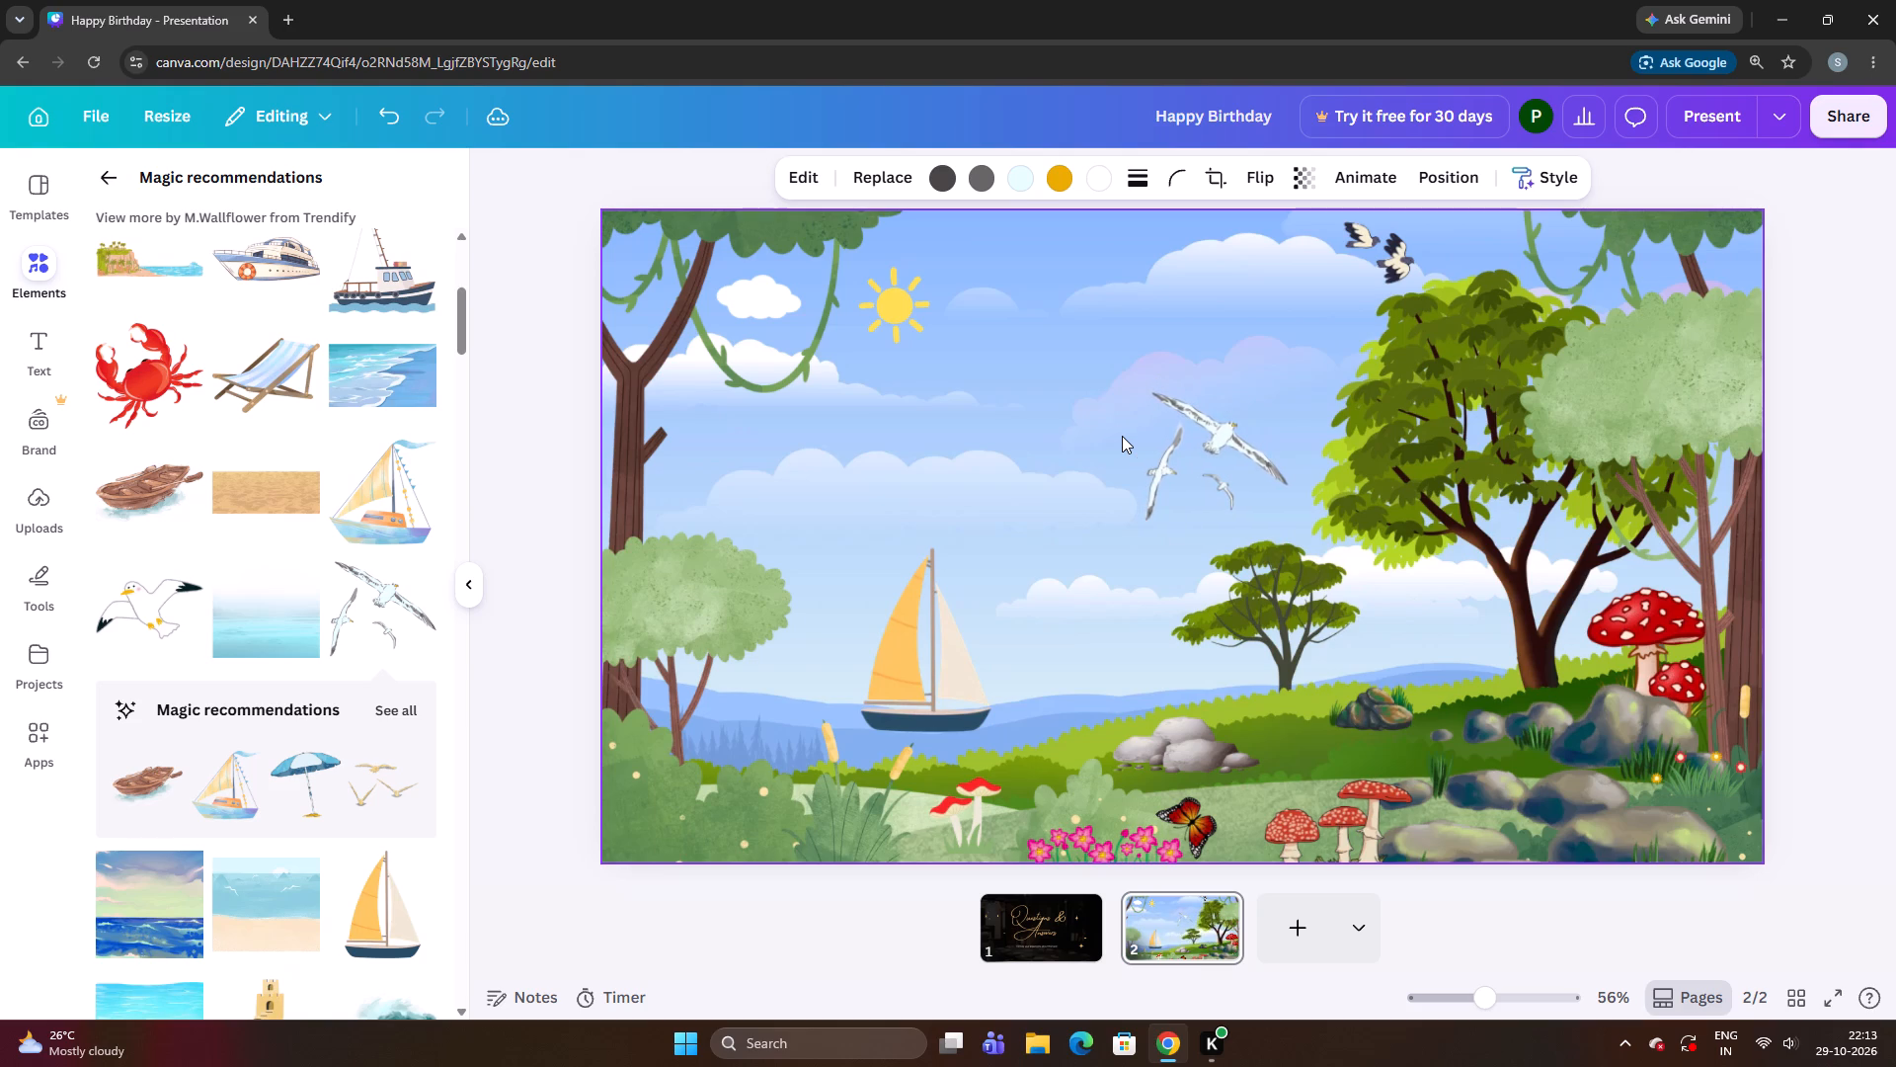
Fine-tune the three seagulls' position with small nudges, ending slightly higher and farther right, and deselect them.
{"action": "key", "text": "Up"}
{"action": "key", "text": "Left"}
{"action": "key", "text": "Up"}
{"action": "key", "text": "Up"}
{"action": "key", "text": "Right"}
{"action": "key", "text": "Right"}
{"action": "key", "text": "Right"}
{"action": "key", "text": "Right"}
{"action": "key", "text": "Right"}
{"action": "key", "text": "Right"}
{"action": "key", "text": "Right"}
{"action": "key", "text": "Right"}
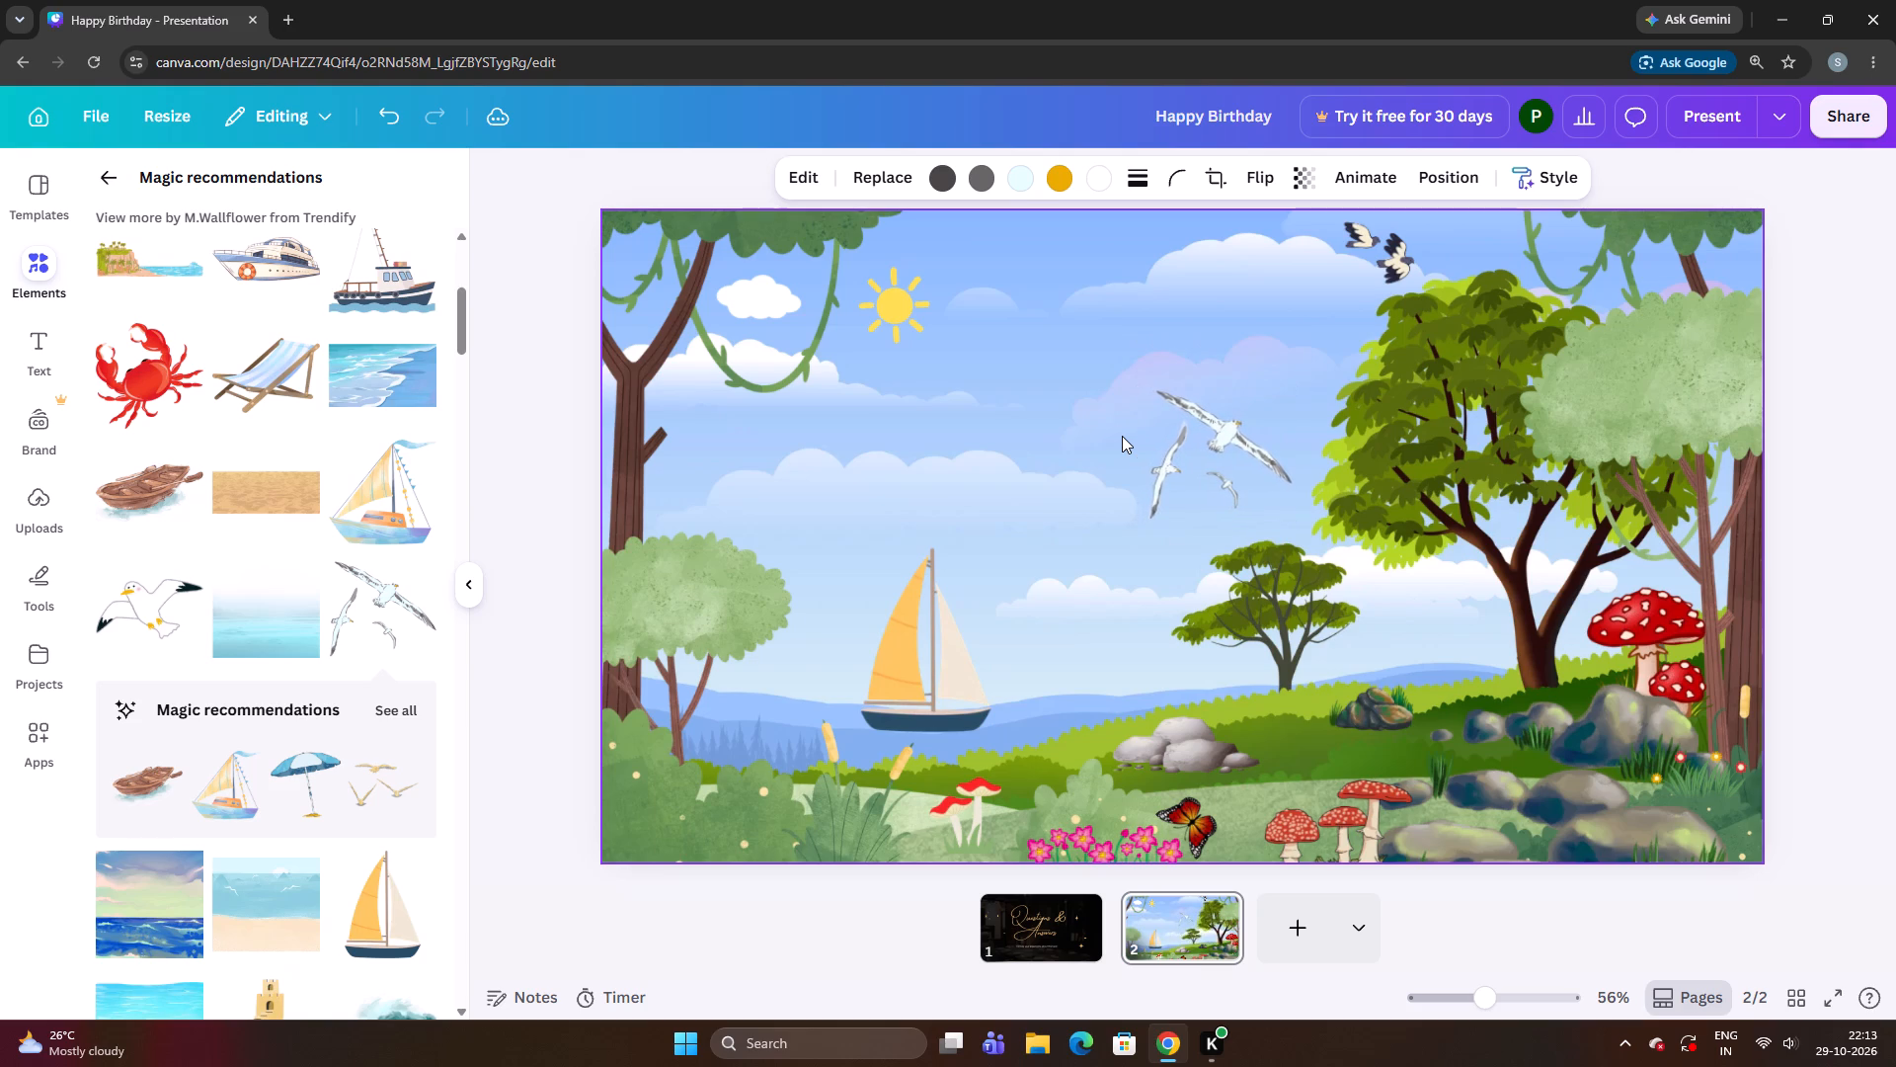
{"action": "key", "text": "Up"}
{"action": "key", "text": "Up"}
{"action": "key", "text": "Left"}
{"action": "key", "text": "Up"}
{"action": "key", "text": "Left"}
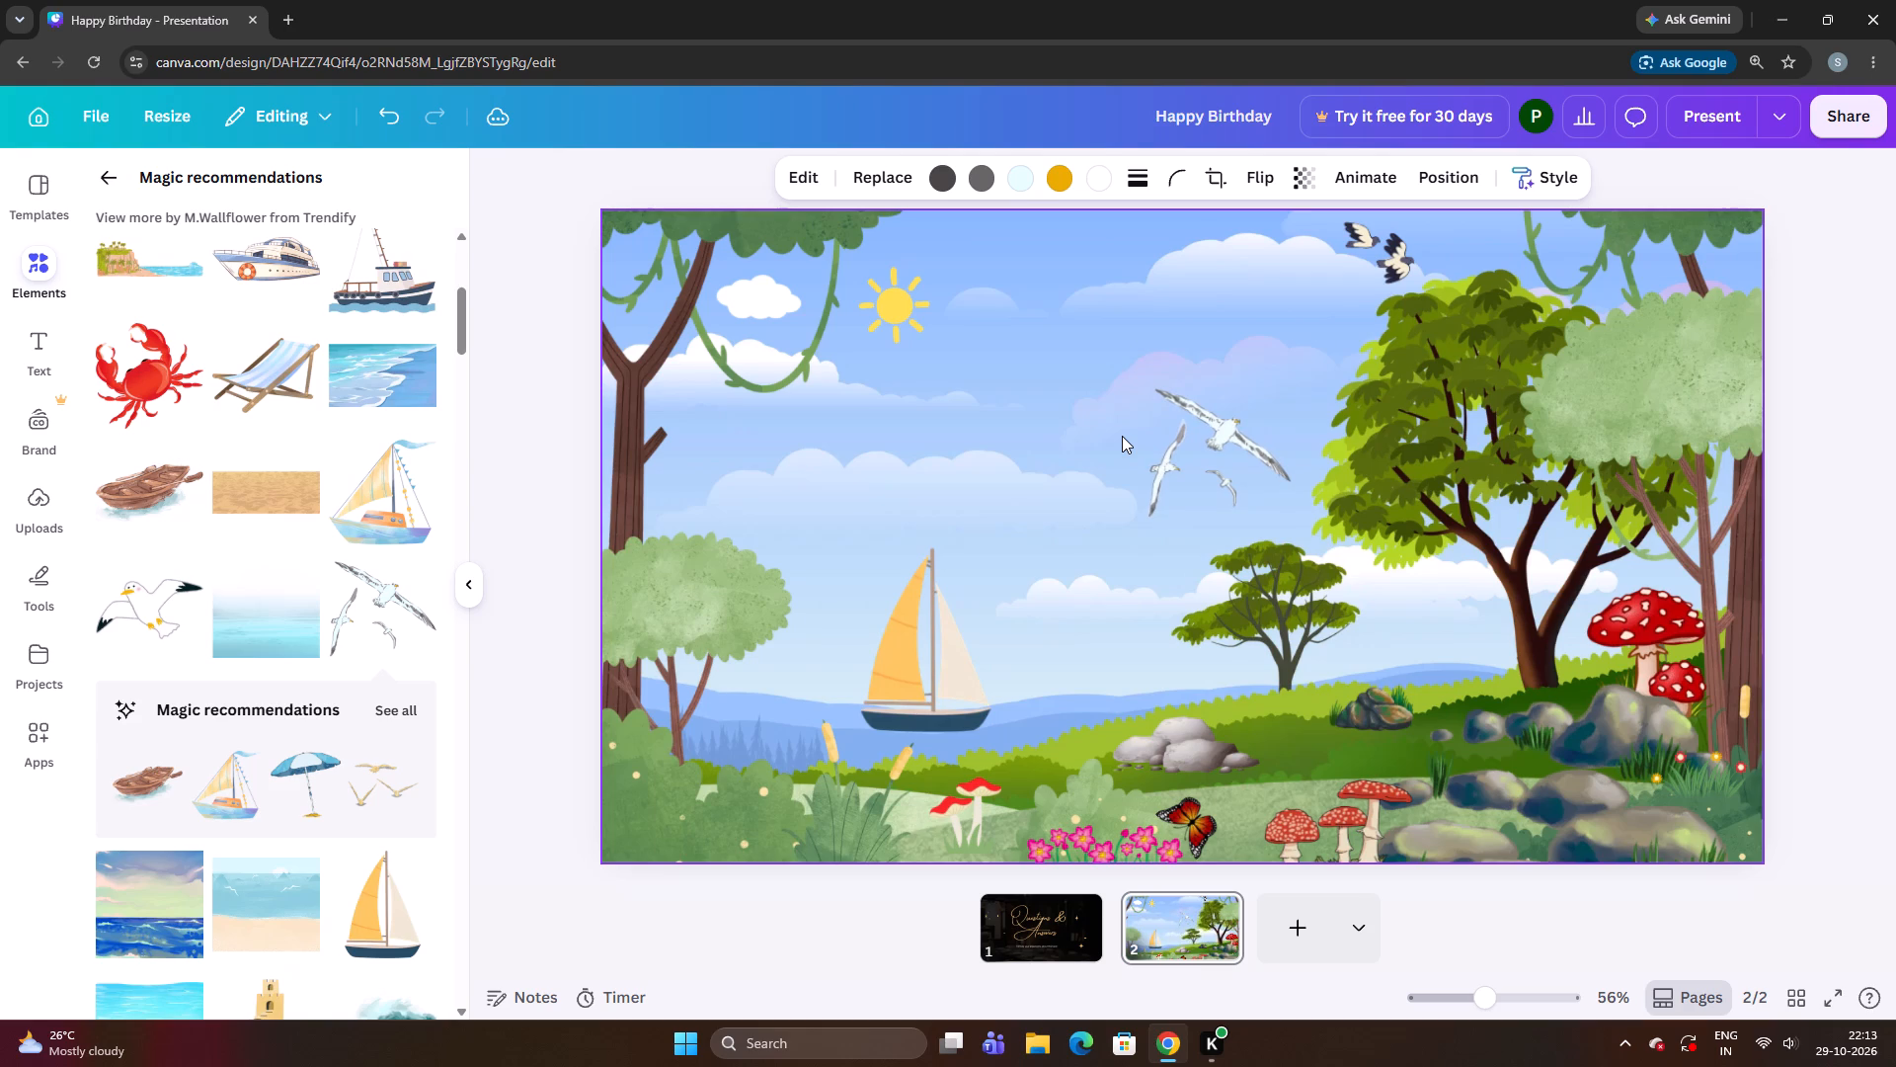
{"action": "key", "text": "Left"}
{"action": "key", "text": "Left"}
{"action": "key", "text": "Up"}
{"action": "key", "text": "Up"}
{"action": "key", "text": "Down"}
{"action": "key", "text": "Down"}
{"action": "key", "text": "Right"}
{"action": "key", "text": "Right"}
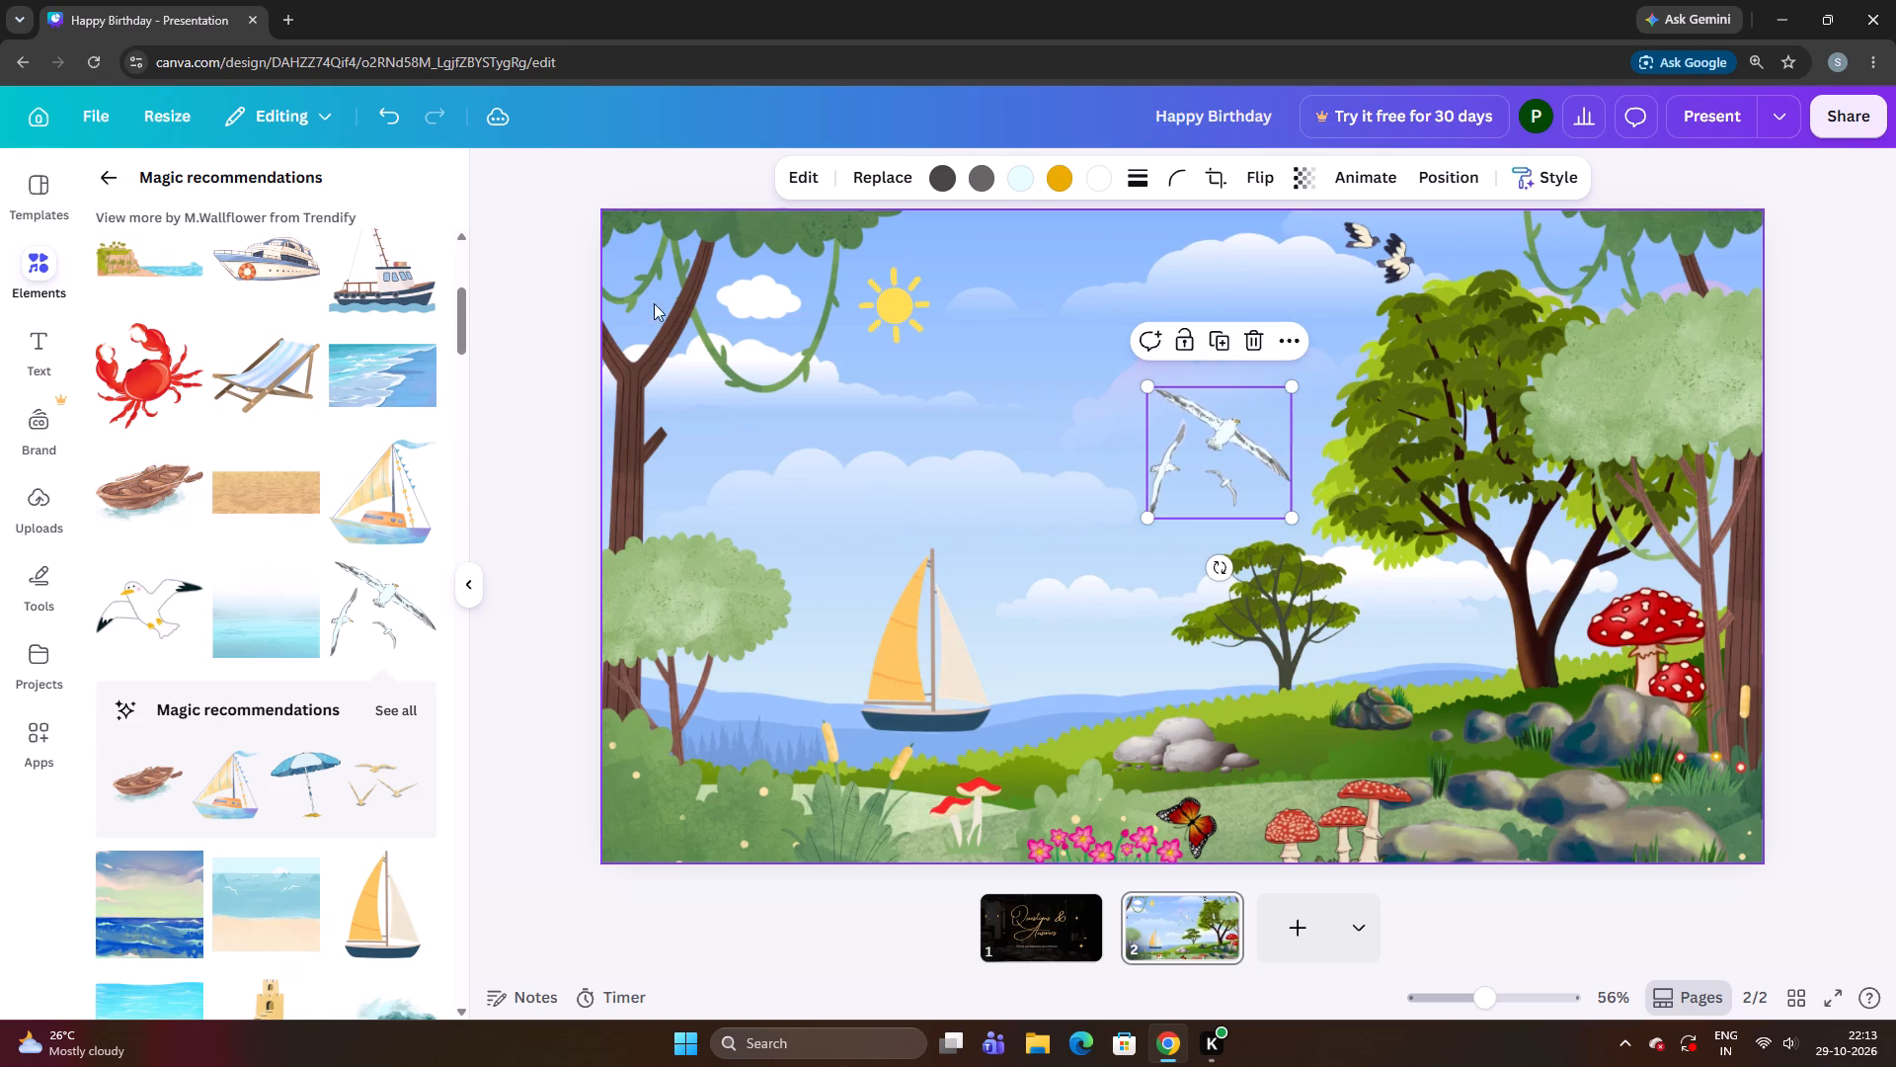
{"action": "left_click", "coordinate": [534, 654]}
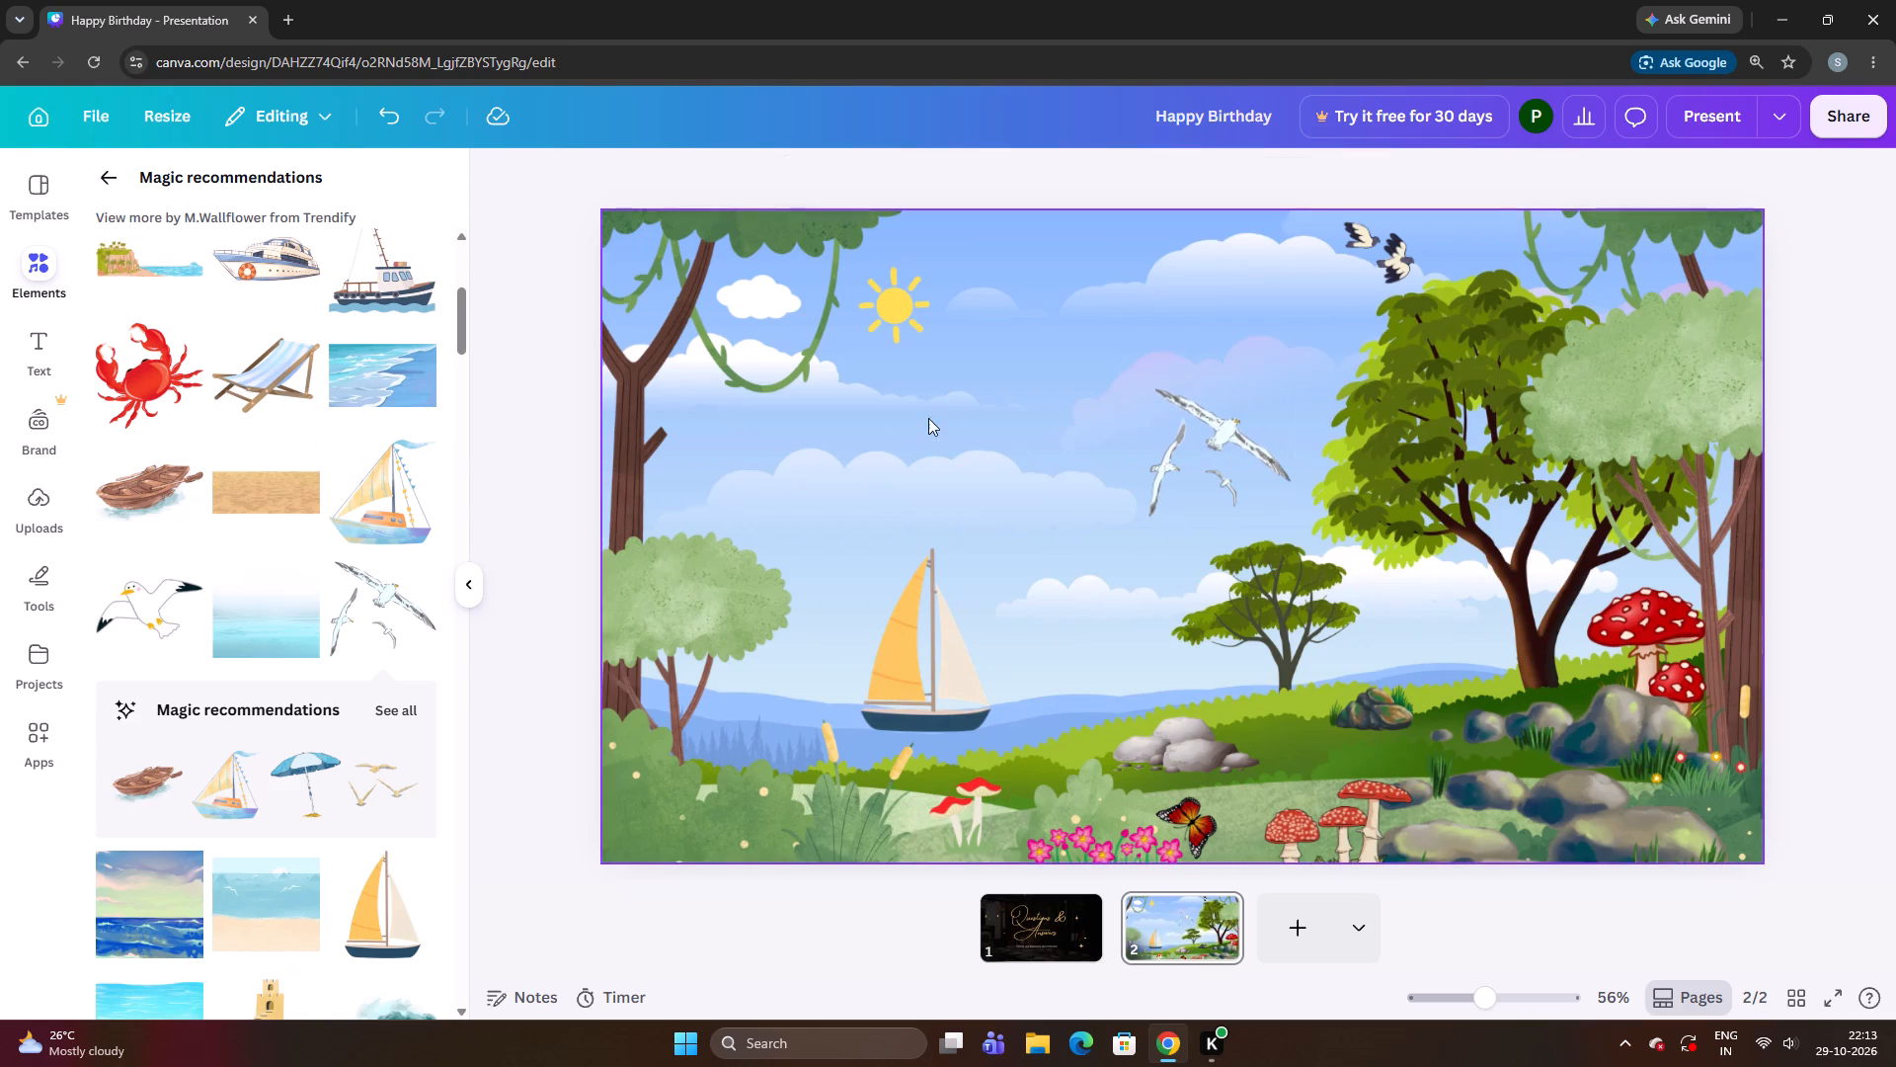
Select the three seagulls in the sky and nudge them slightly upward.
{"action": "left_click", "coordinate": [1162, 443]}
{"action": "key", "text": "Up"}
{"action": "key", "text": "Up"}
{"action": "key", "text": "Up"}
{"action": "key", "text": "Up"}
{"action": "key", "text": "Up"}
{"action": "key", "text": "Up"}
{"action": "key", "text": "Up"}
{"action": "key", "text": "Up"}
{"action": "key", "text": "Up"}
{"action": "key", "text": "Up"}
{"action": "key", "text": "Up"}
{"action": "key", "text": "Up"}
{"action": "key", "text": "Up"}
{"action": "key", "text": "Up"}
{"action": "key", "text": "Up"}
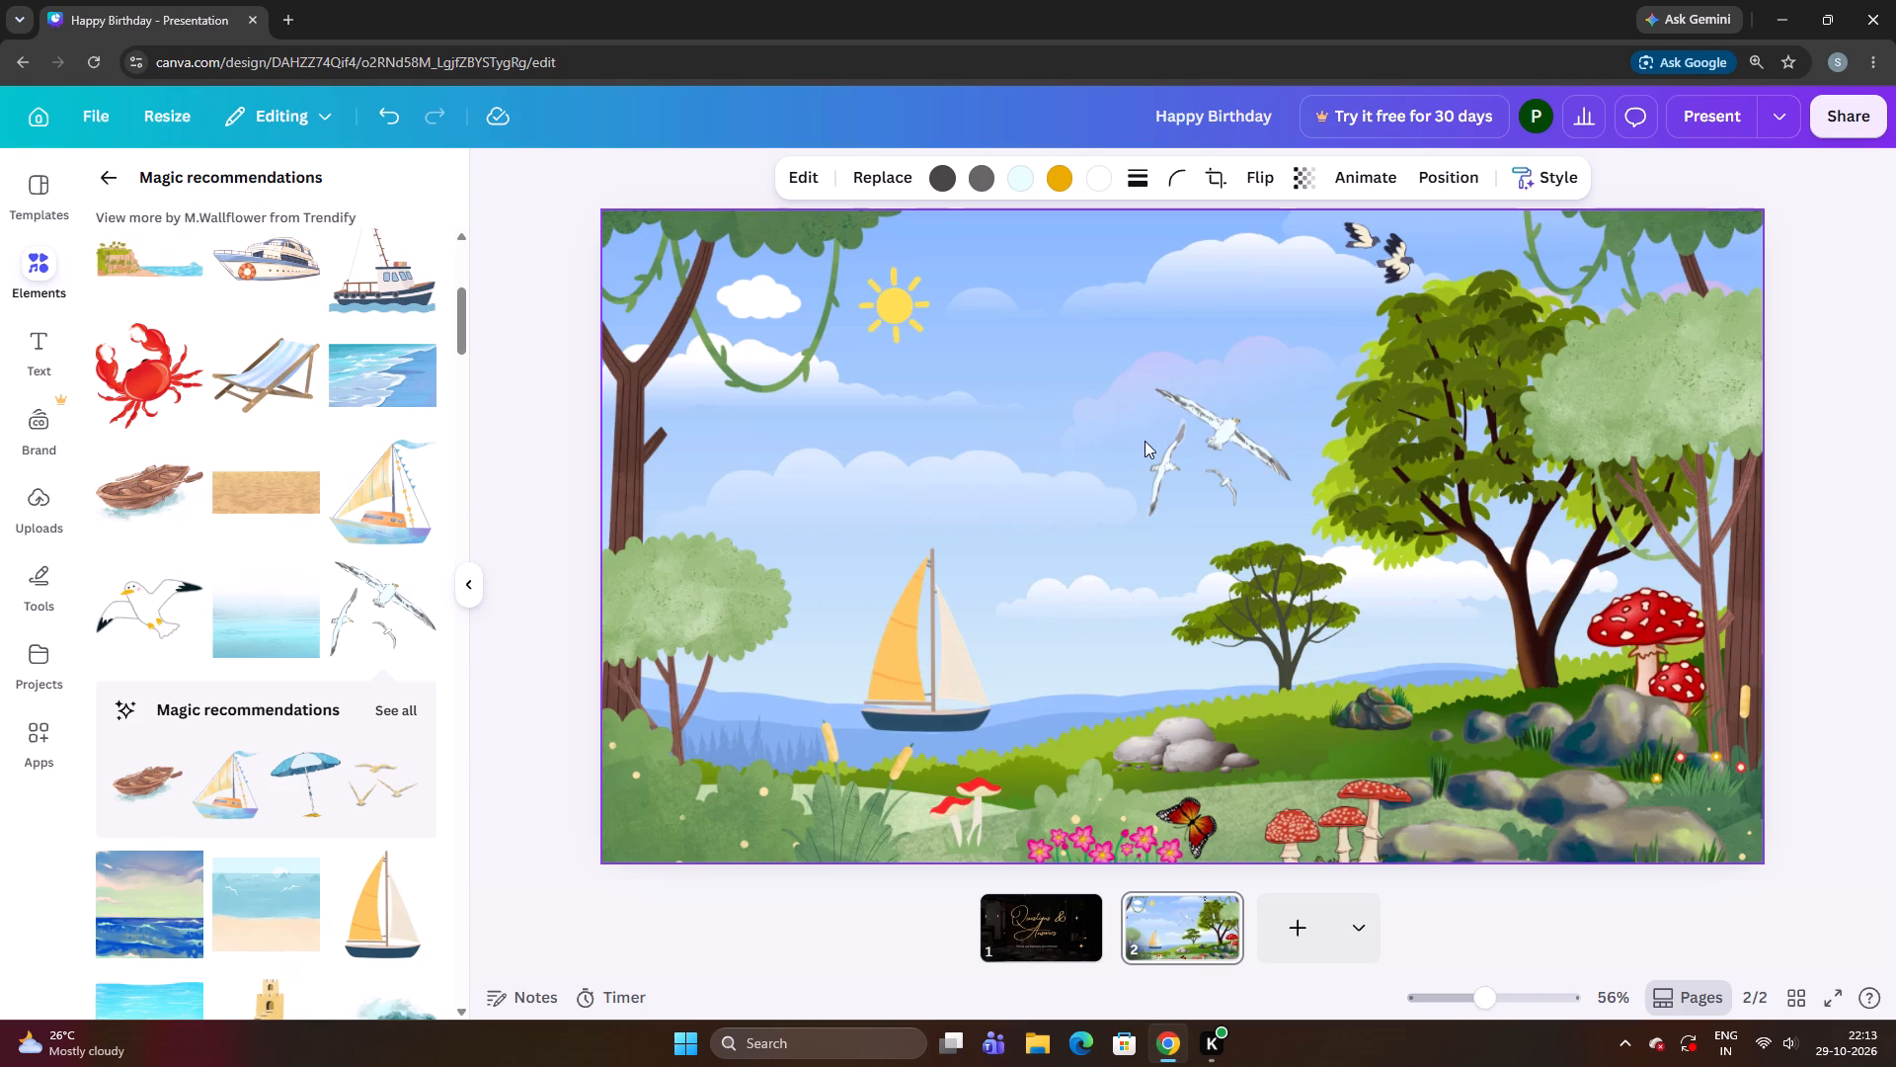
{"action": "key", "text": "Up"}
{"action": "key", "text": "Up"}
{"action": "key", "text": "Up"}
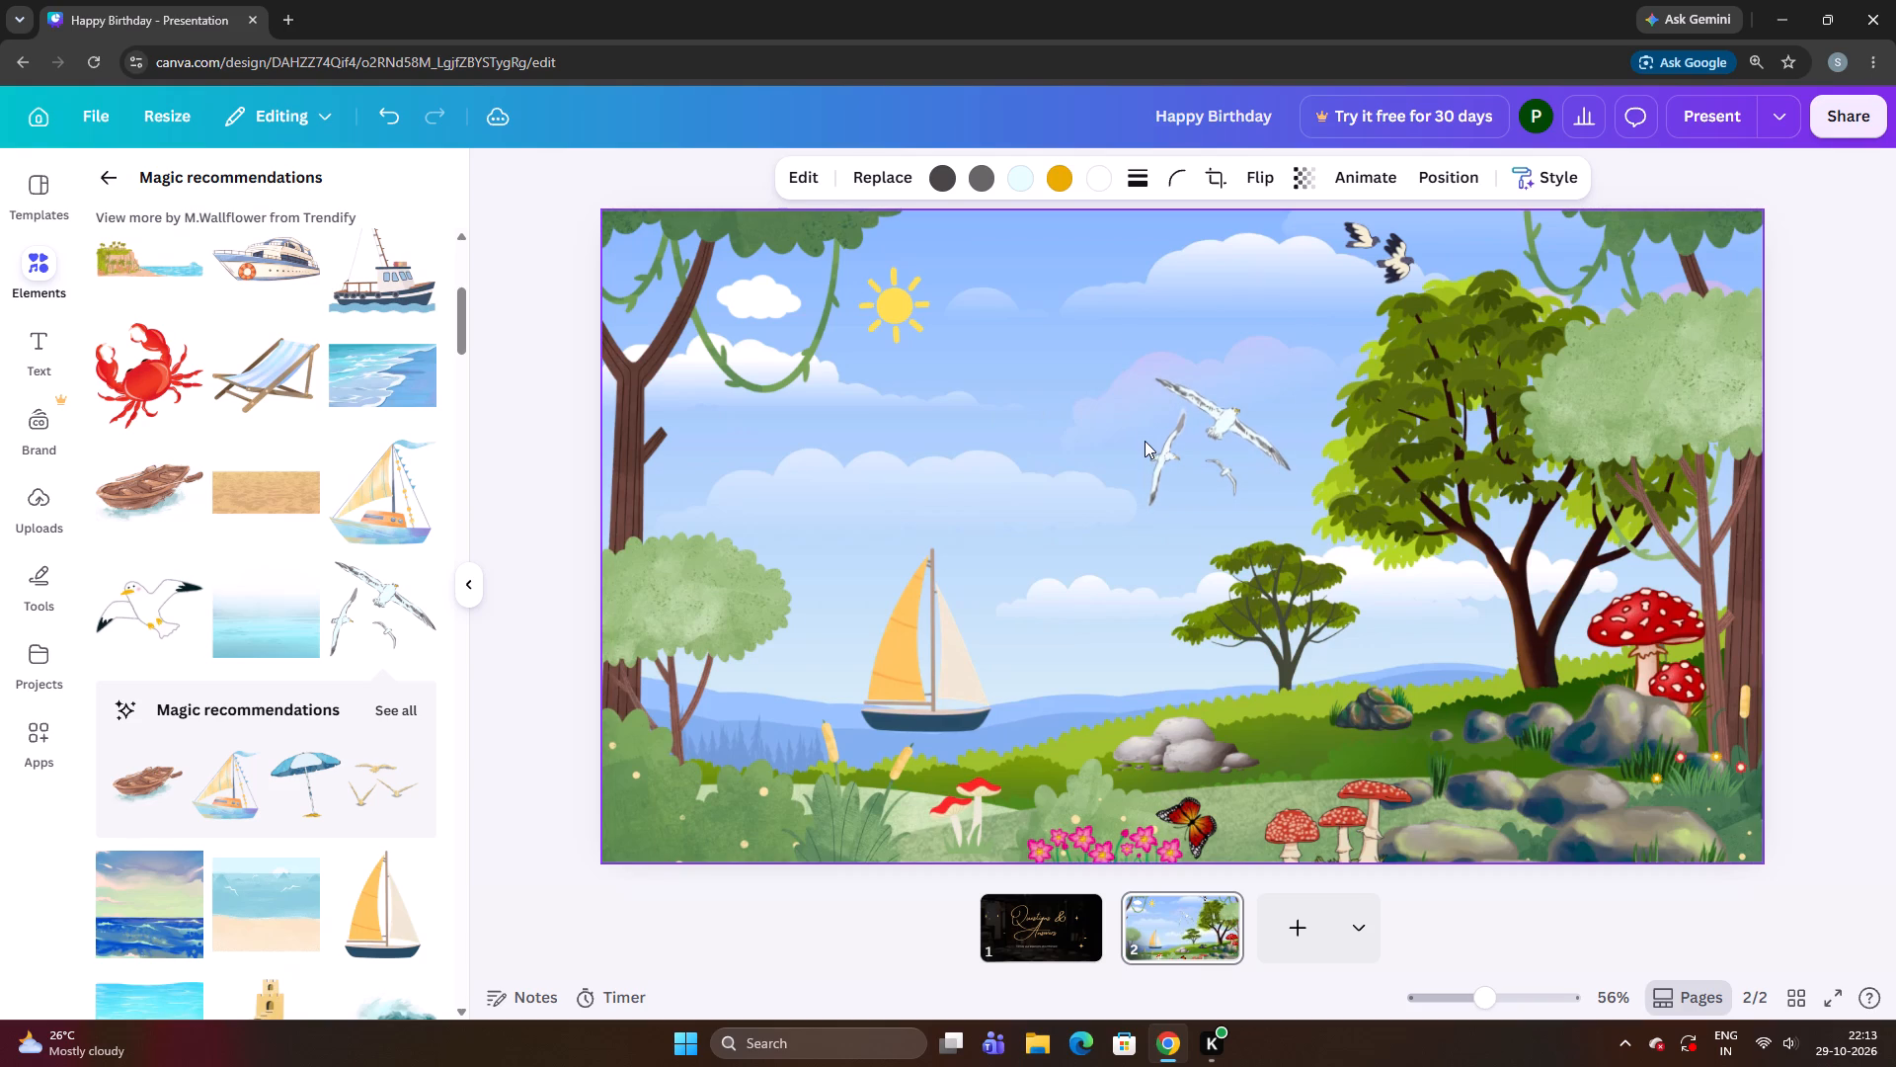
{"action": "key", "text": "Up"}
Nudge the three seagulls gradually to the left, away from the large green tree.
{"action": "key", "text": "Left"}
{"action": "key", "text": "Left"}
{"action": "key", "text": "Left"}
{"action": "key", "text": "Left"}
{"action": "key", "text": "Left"}
{"action": "key", "text": "Left"}
{"action": "key", "text": "Left"}
{"action": "key", "text": "Left"}
{"action": "key", "text": "Left"}
{"action": "key", "text": "Left"}
{"action": "key", "text": "Left"}
{"action": "key", "text": "Left"}
{"action": "key", "text": "Left"}
{"action": "key", "text": "Left"}
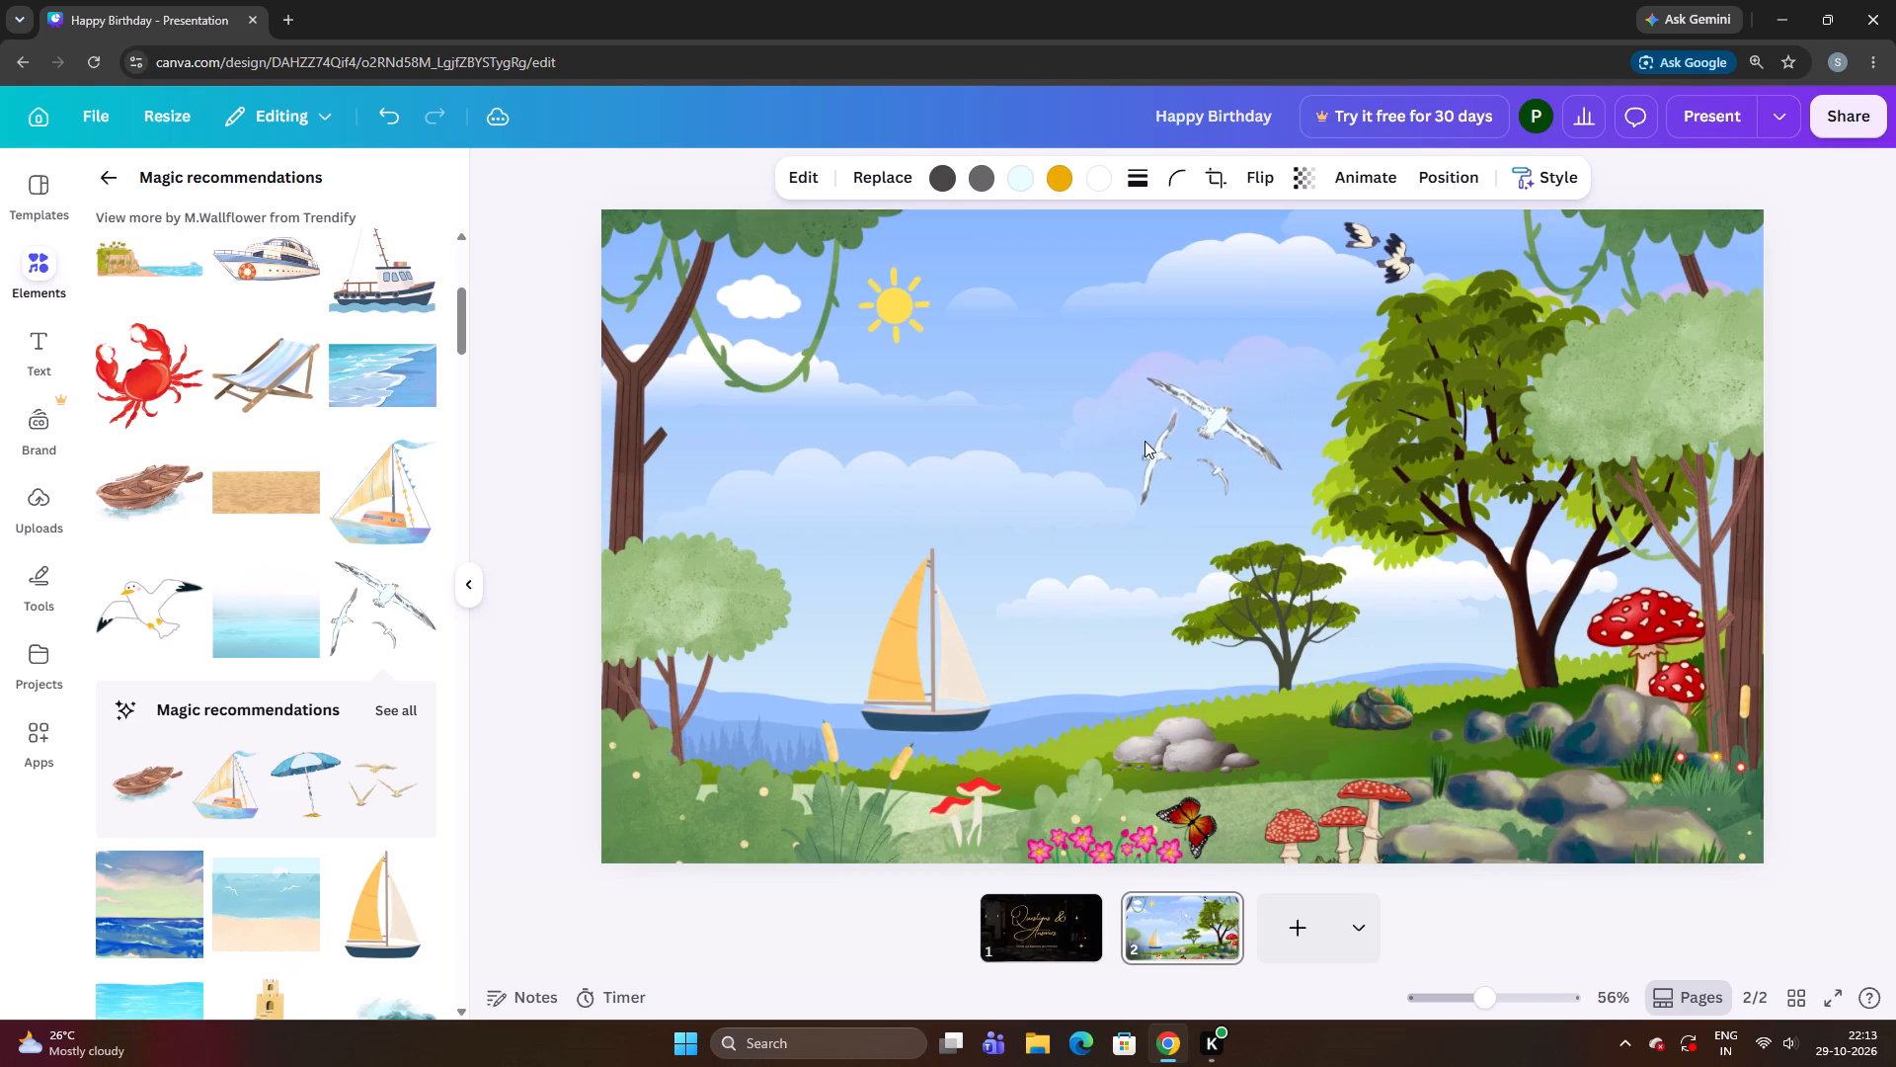
{"action": "key", "text": "Left"}
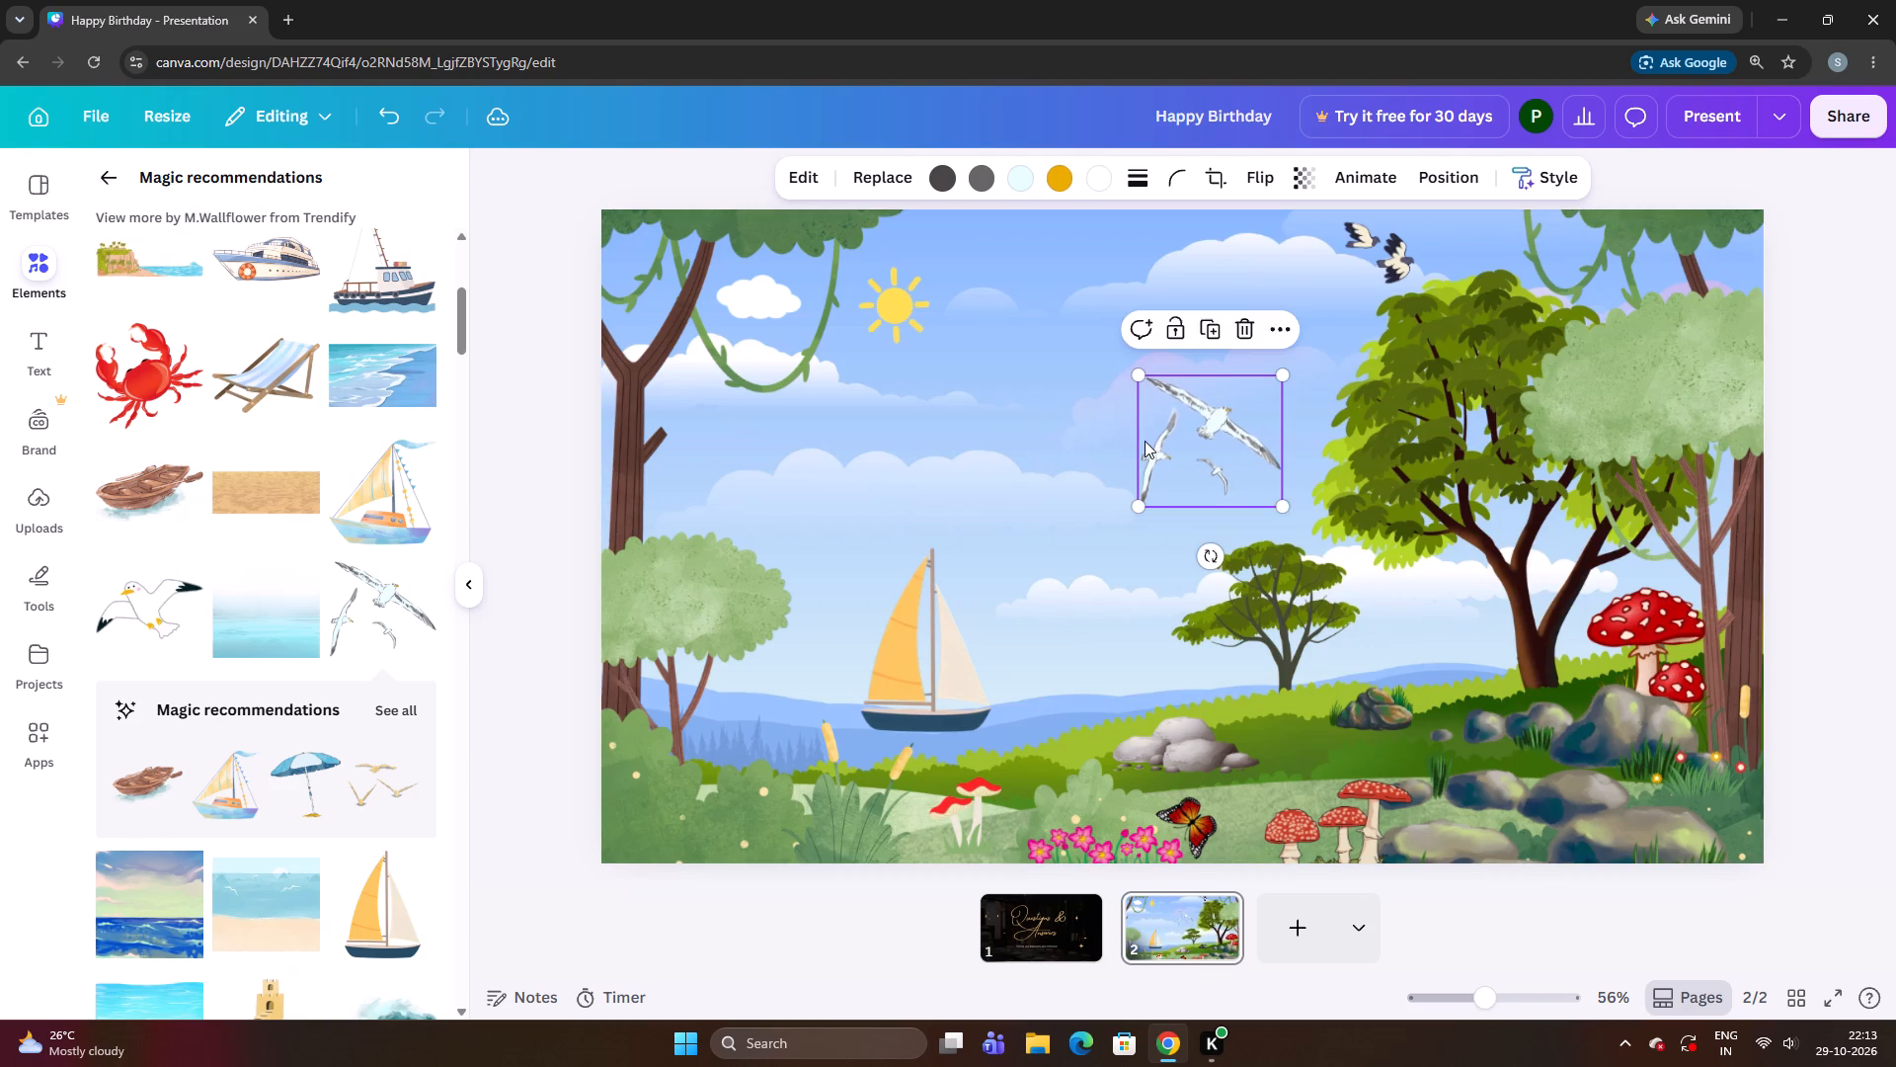
{"action": "key", "text": "Left"}
{"action": "key", "text": "Left"}
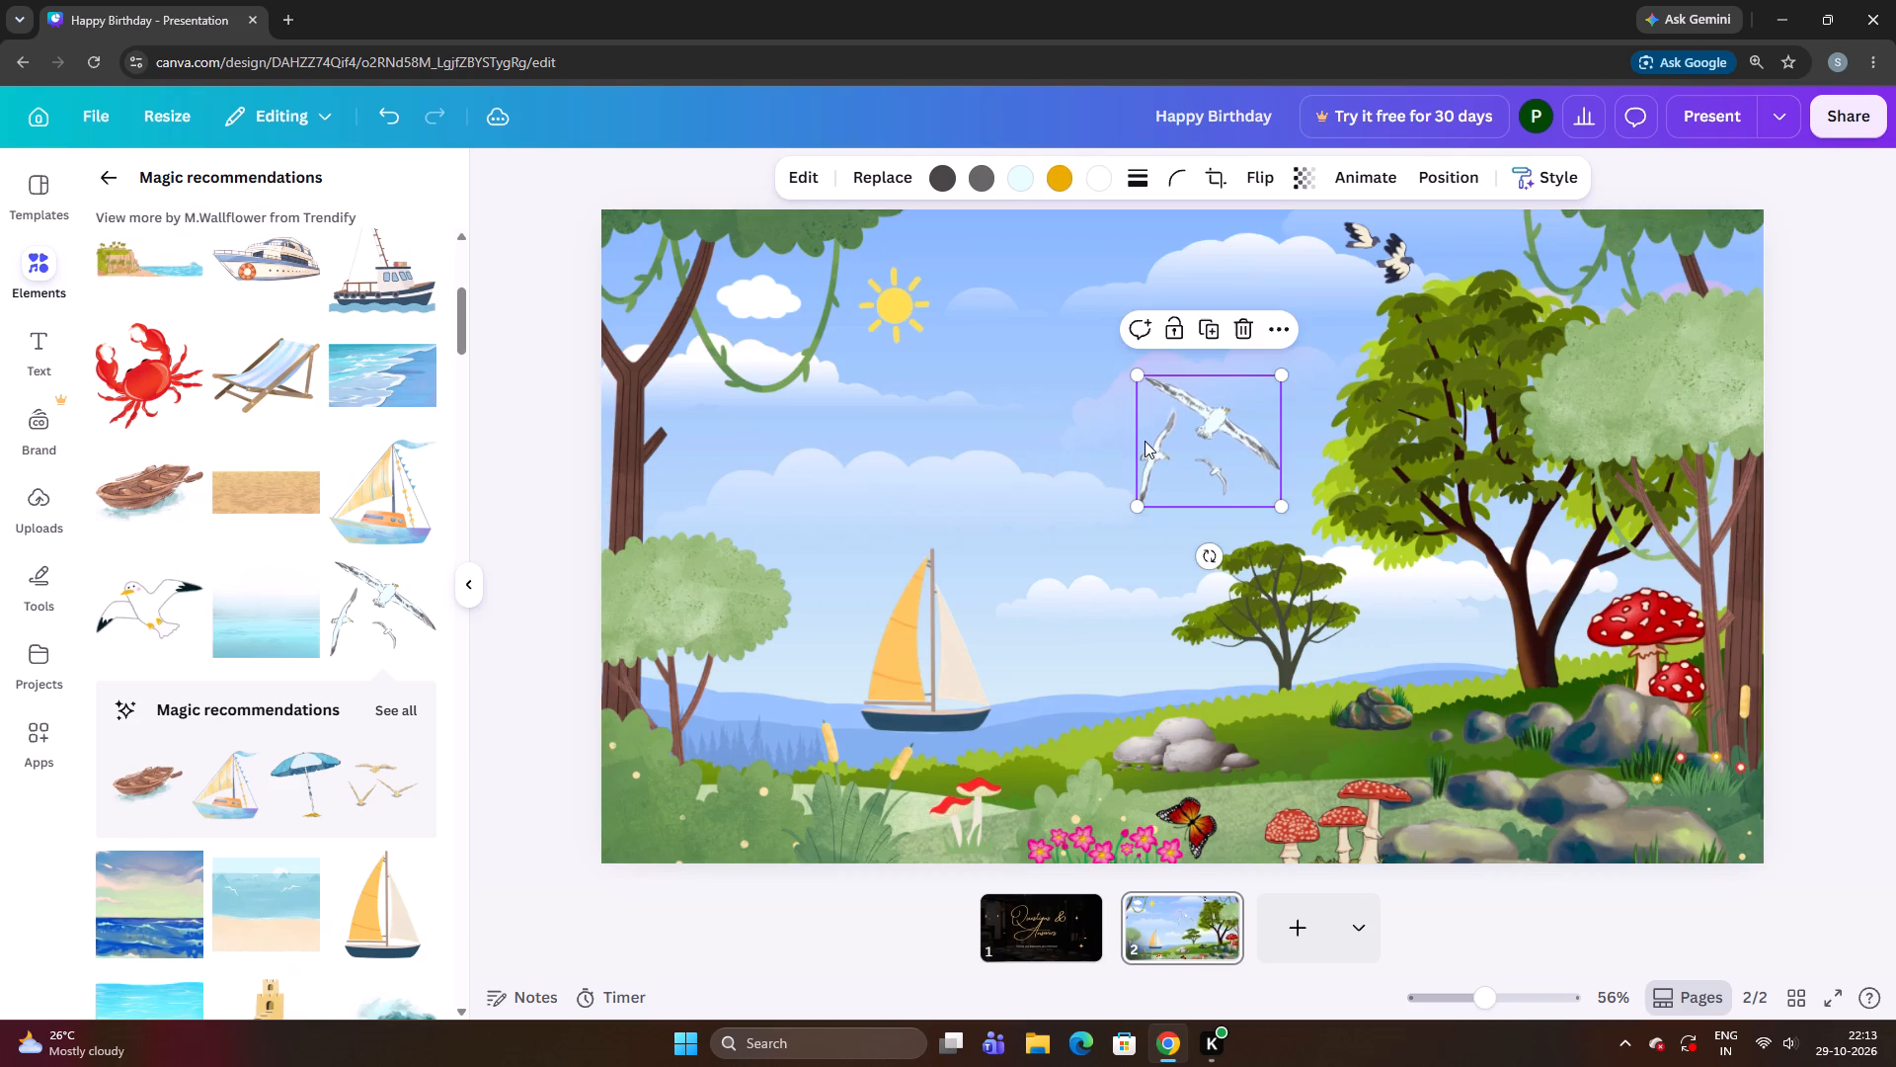
{"action": "key", "text": "Left"}
{"action": "key", "text": "Left"}
{"action": "key", "text": "Left"}
{"action": "key", "text": "Left"}
{"action": "key", "text": "Left"}
{"action": "key", "text": "Left"}
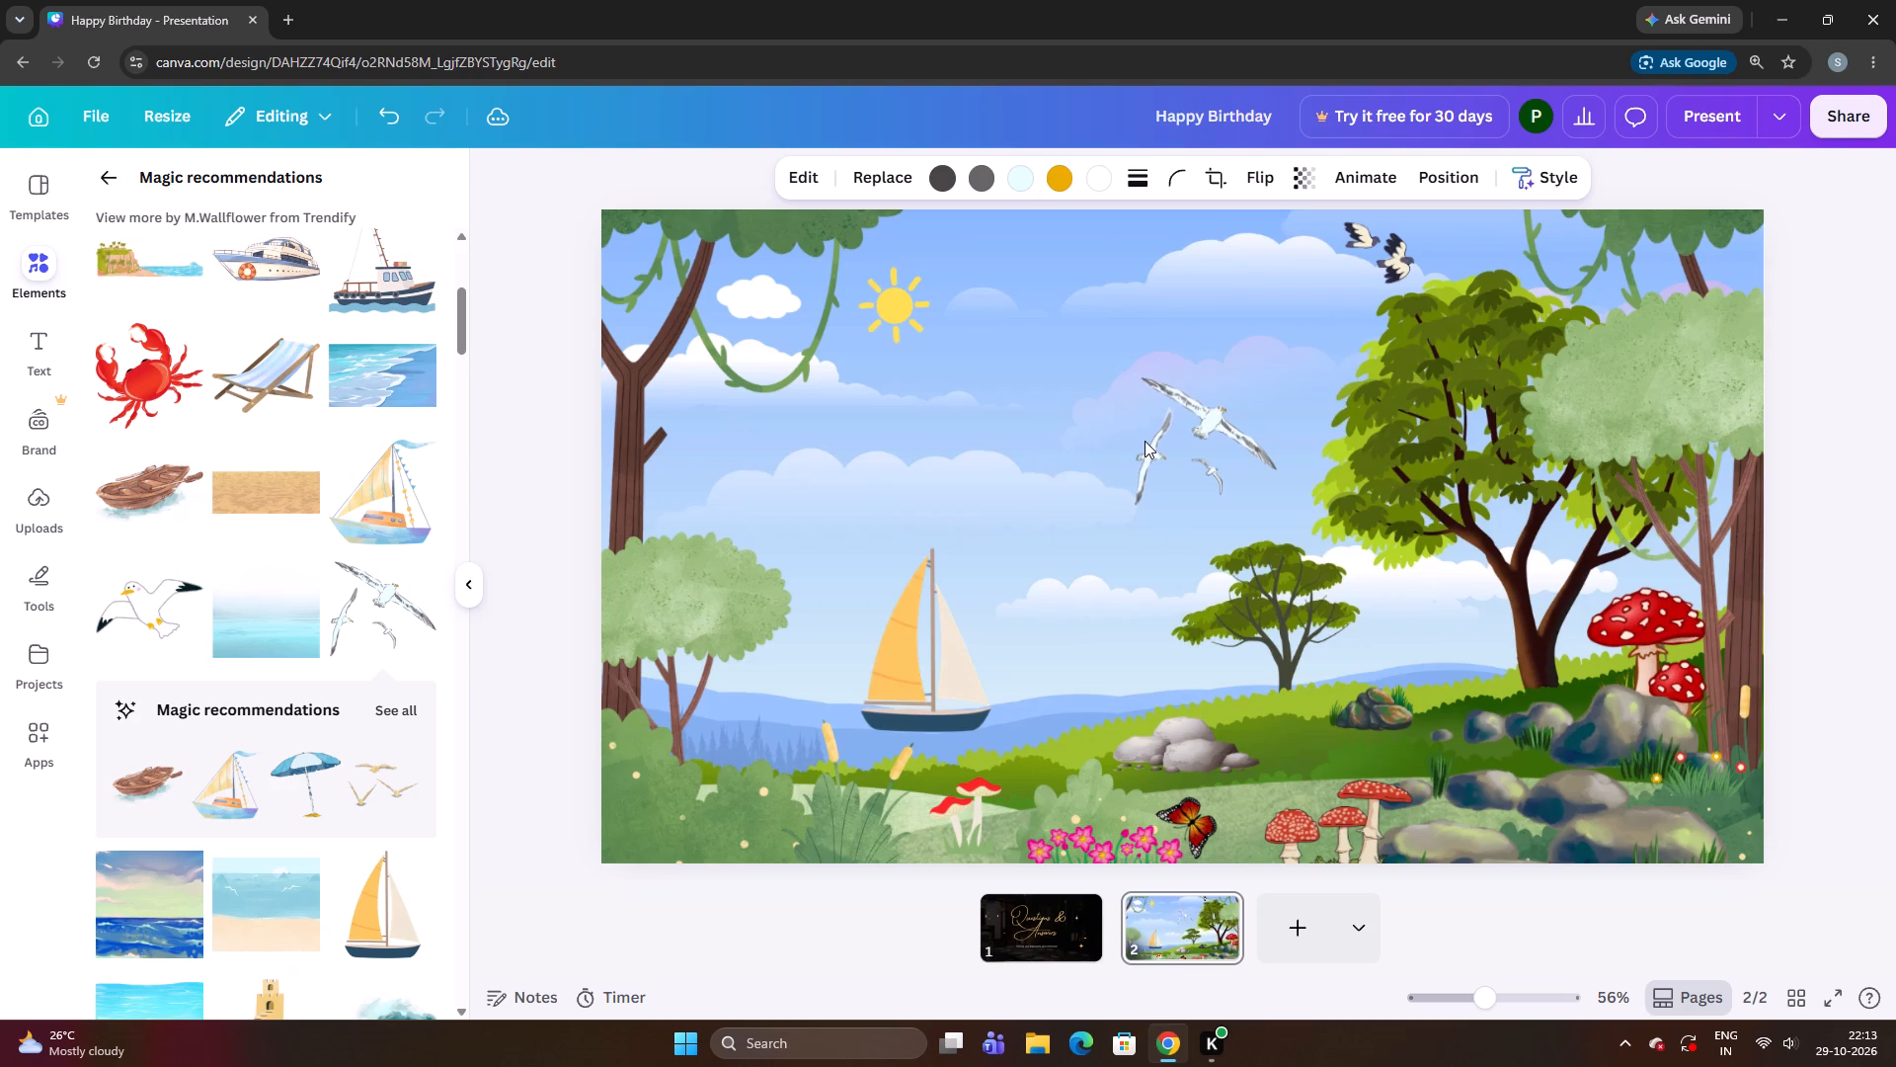
{"action": "key", "text": "Left"}
{"action": "key", "text": "Left"}
{"action": "key", "text": "Left"}
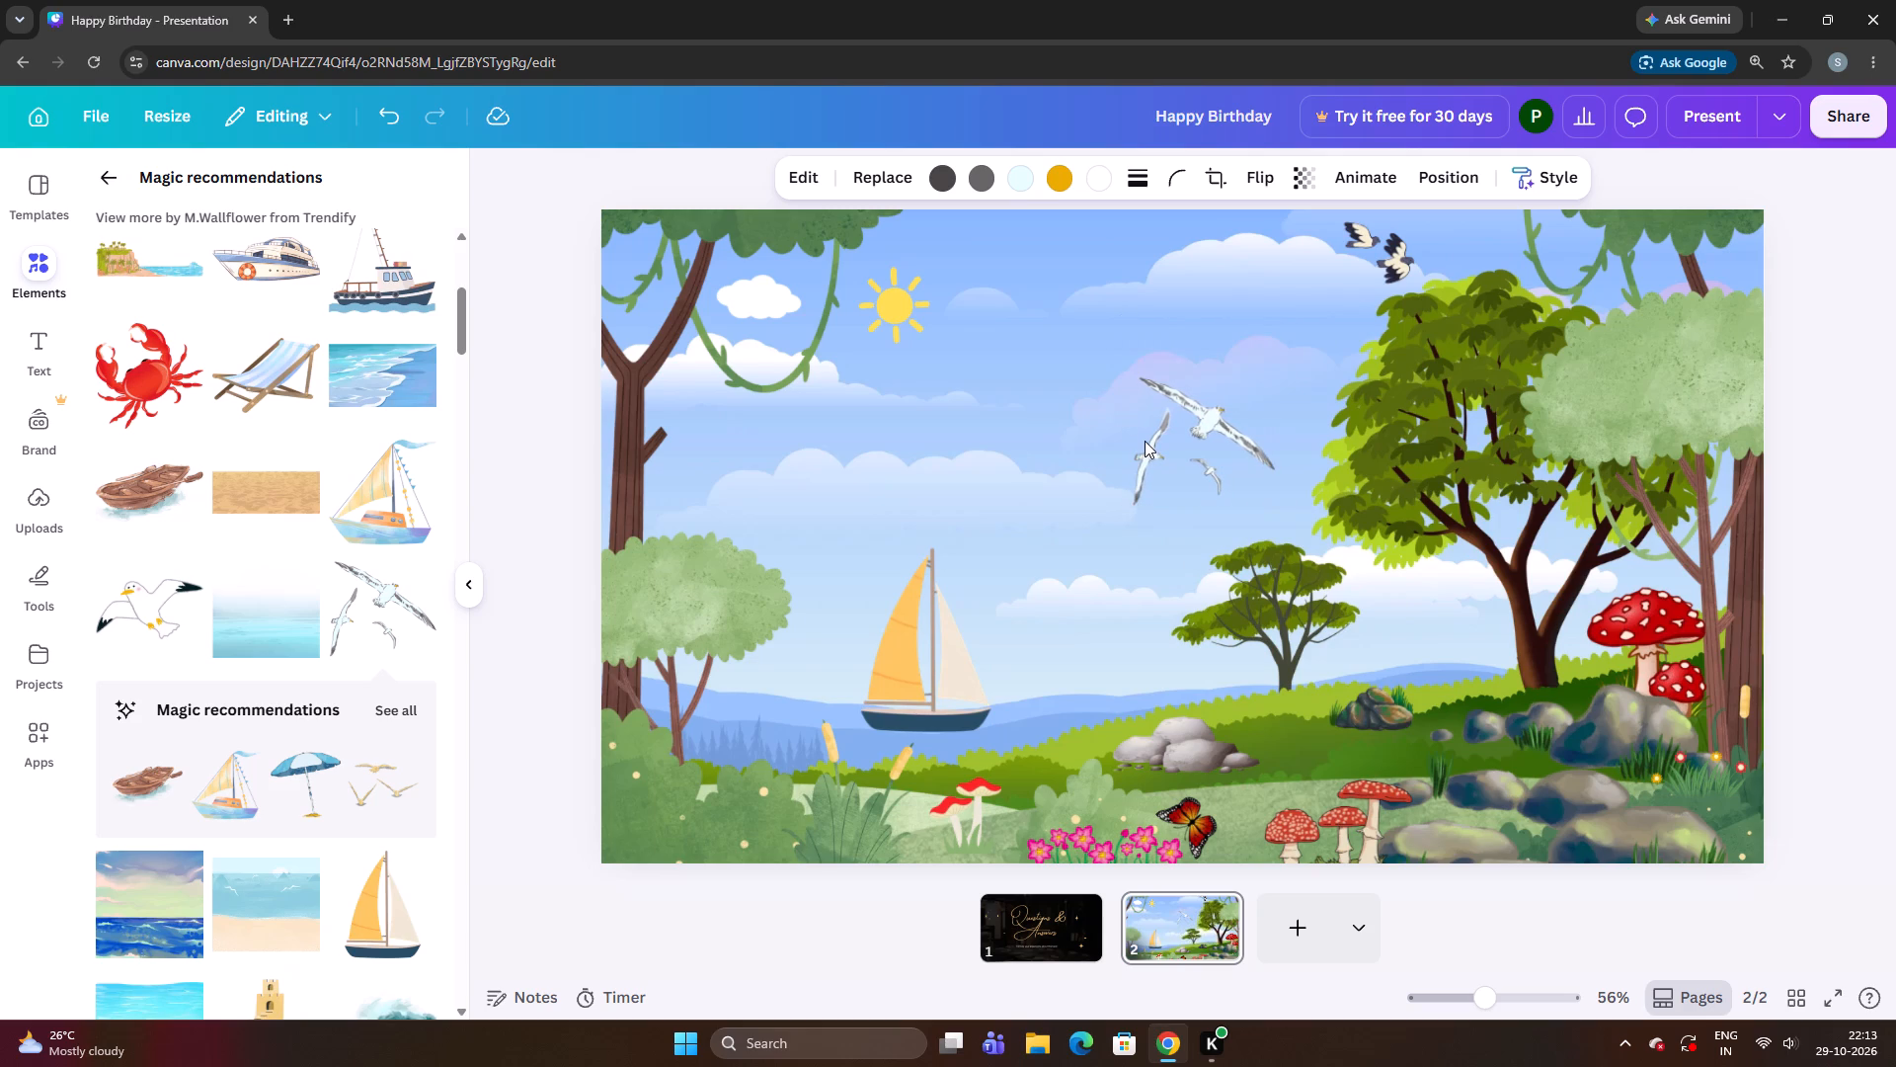
{"action": "key", "text": "Left"}
{"action": "key", "text": "Left"}
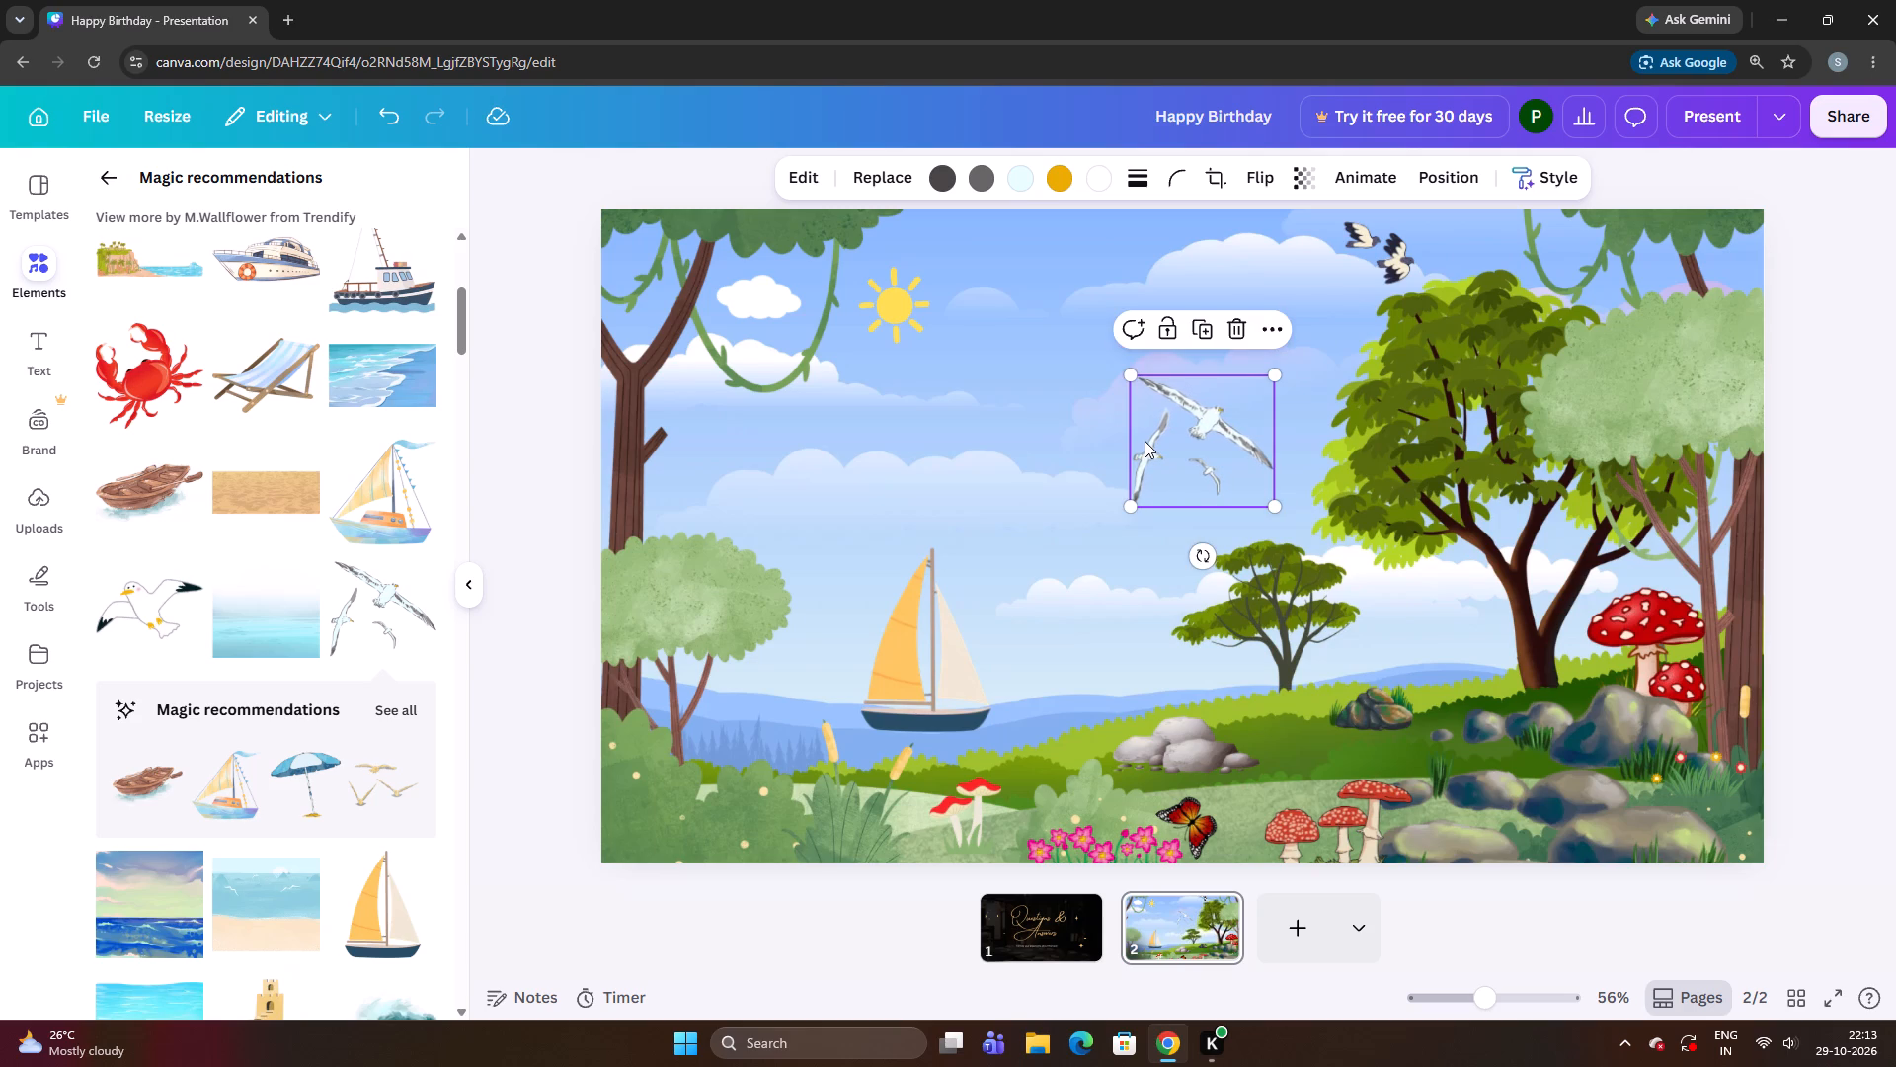
{"action": "key", "text": "Left"}
{"action": "key", "text": "Left"}
{"action": "key", "text": "Left"}
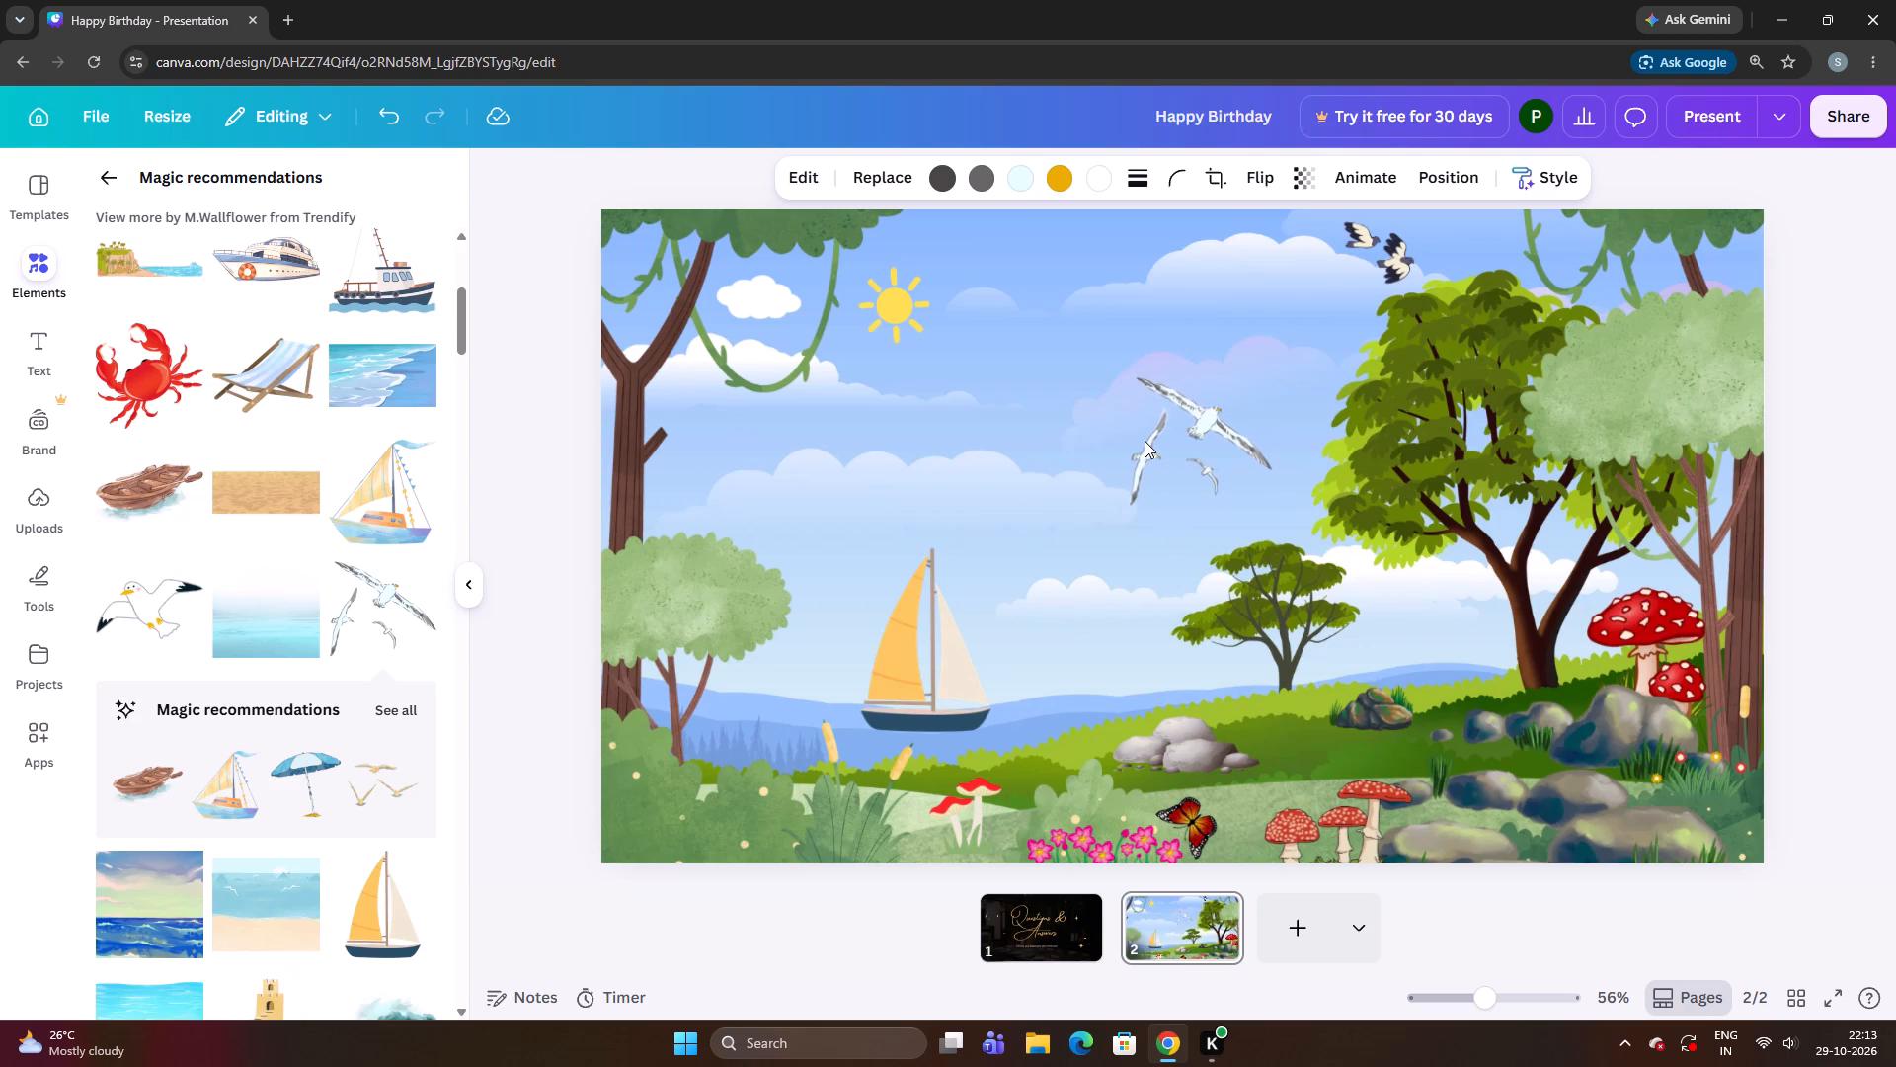
{"action": "key", "text": "Left"}
{"action": "key", "text": "Left"}
{"action": "key", "text": "Left"}
{"action": "key", "text": "Left"}
{"action": "key", "text": "Left"}
{"action": "key", "text": "Left"}
{"action": "key", "text": "Left"}
{"action": "key", "text": "Left"}
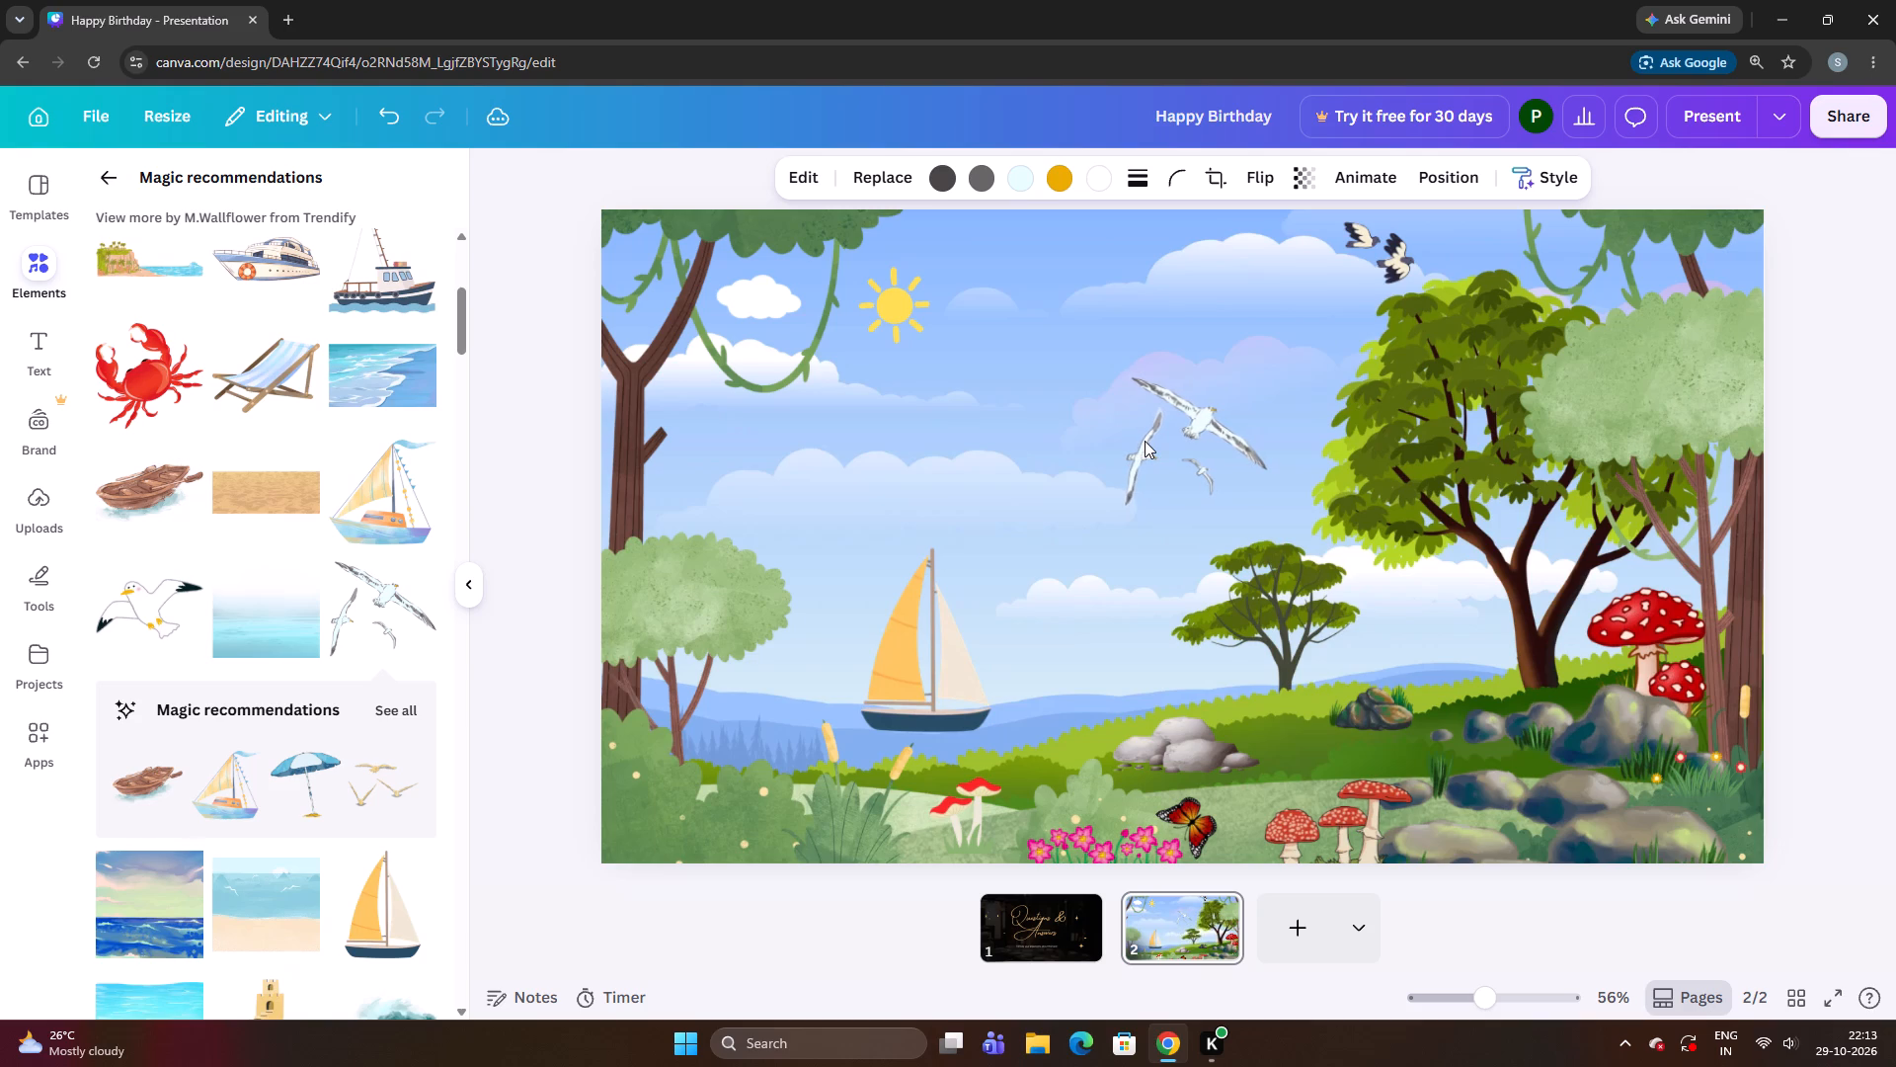
{"action": "key", "text": "Left"}
{"action": "key", "text": "Left"}
{"action": "key", "text": "Left"}
{"action": "key", "text": "Left"}
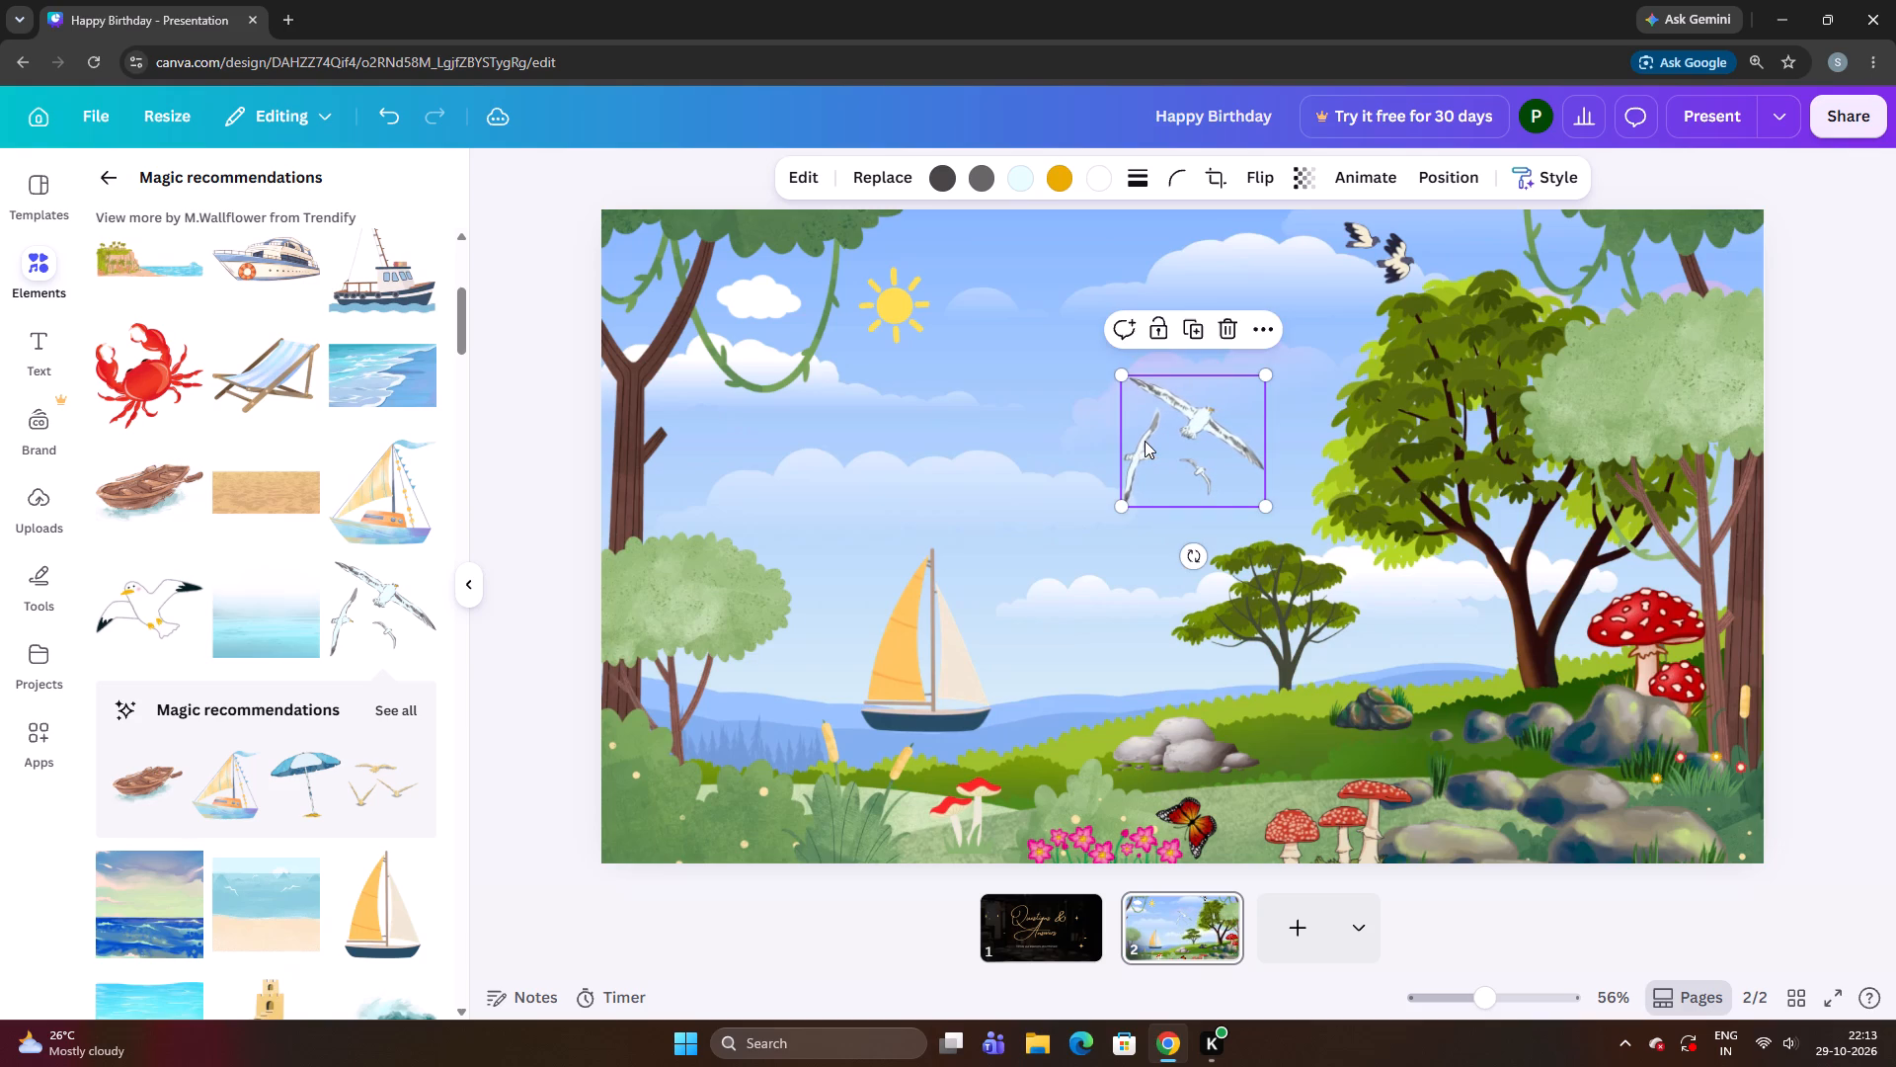
{"action": "key", "text": "Left"}
{"action": "key", "text": "Left"}
{"action": "key", "text": "Left"}
{"action": "key", "text": "Left"}
Nudge the three seagulls gradually straight up, higher into the sky beside the pale purple cloud.
{"action": "key", "text": "Up"}
{"action": "key", "text": "Up"}
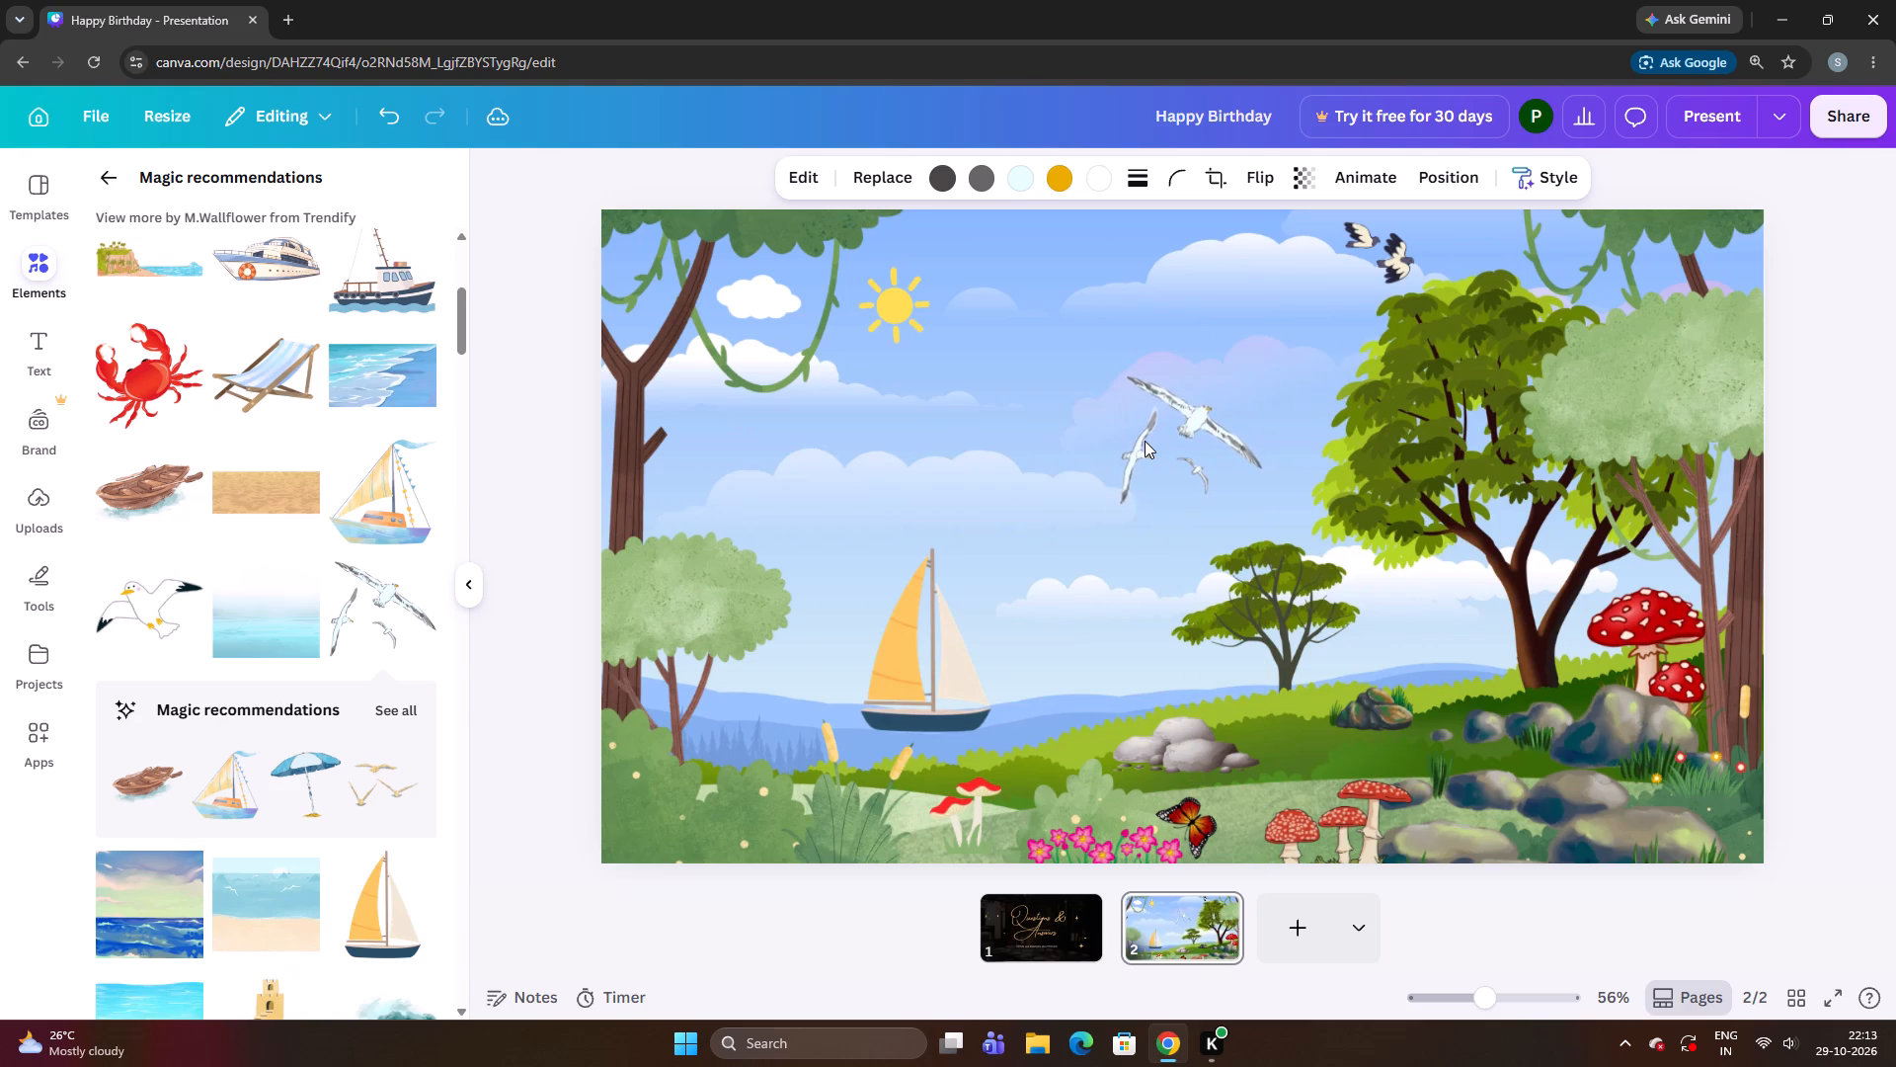
{"action": "key", "text": "Up"}
{"action": "key", "text": "Up"}
{"action": "key", "text": "Up"}
{"action": "key", "text": "Up"}
{"action": "key", "text": "Up"}
{"action": "key", "text": "Up"}
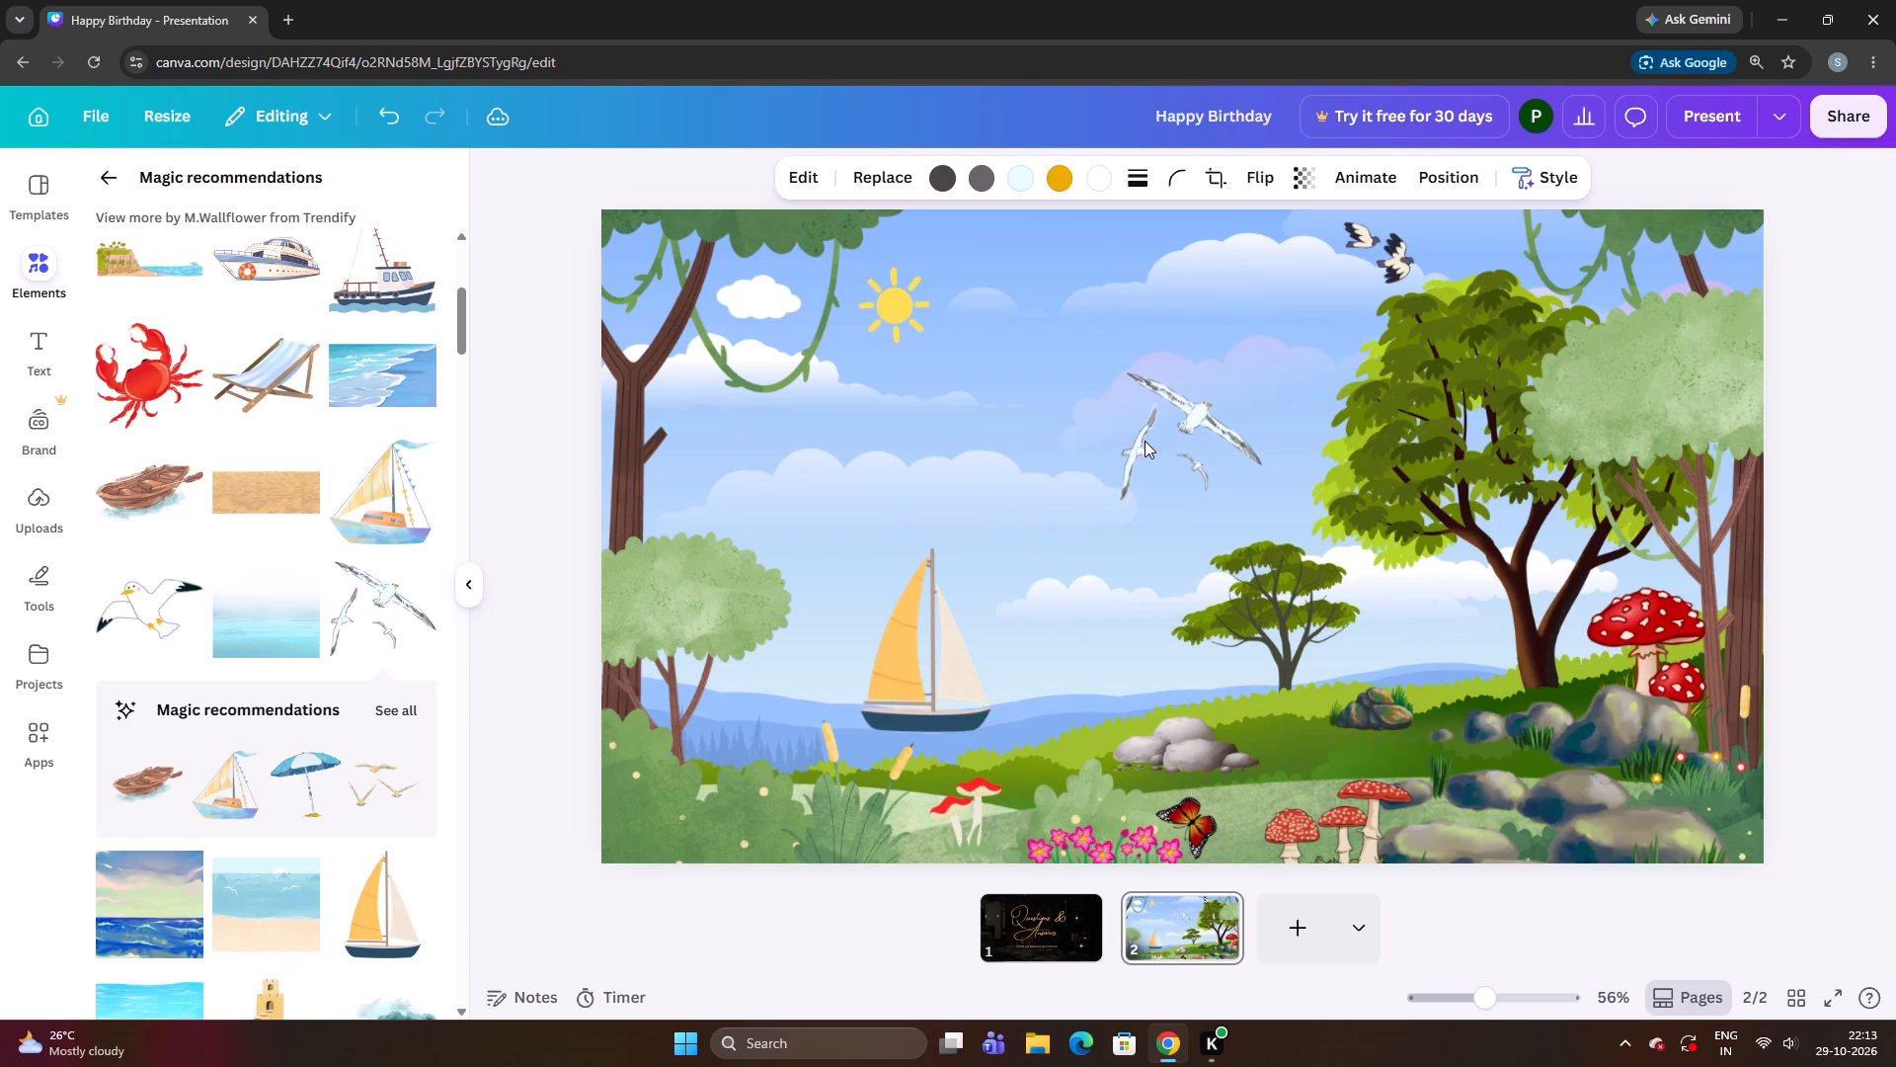
{"action": "key", "text": "Up"}
{"action": "key", "text": "Up"}
{"action": "key", "text": "Up"}
{"action": "key", "text": "Up"}
{"action": "key", "text": "Up"}
{"action": "key", "text": "Up"}
{"action": "key", "text": "Up"}
{"action": "key", "text": "Up"}
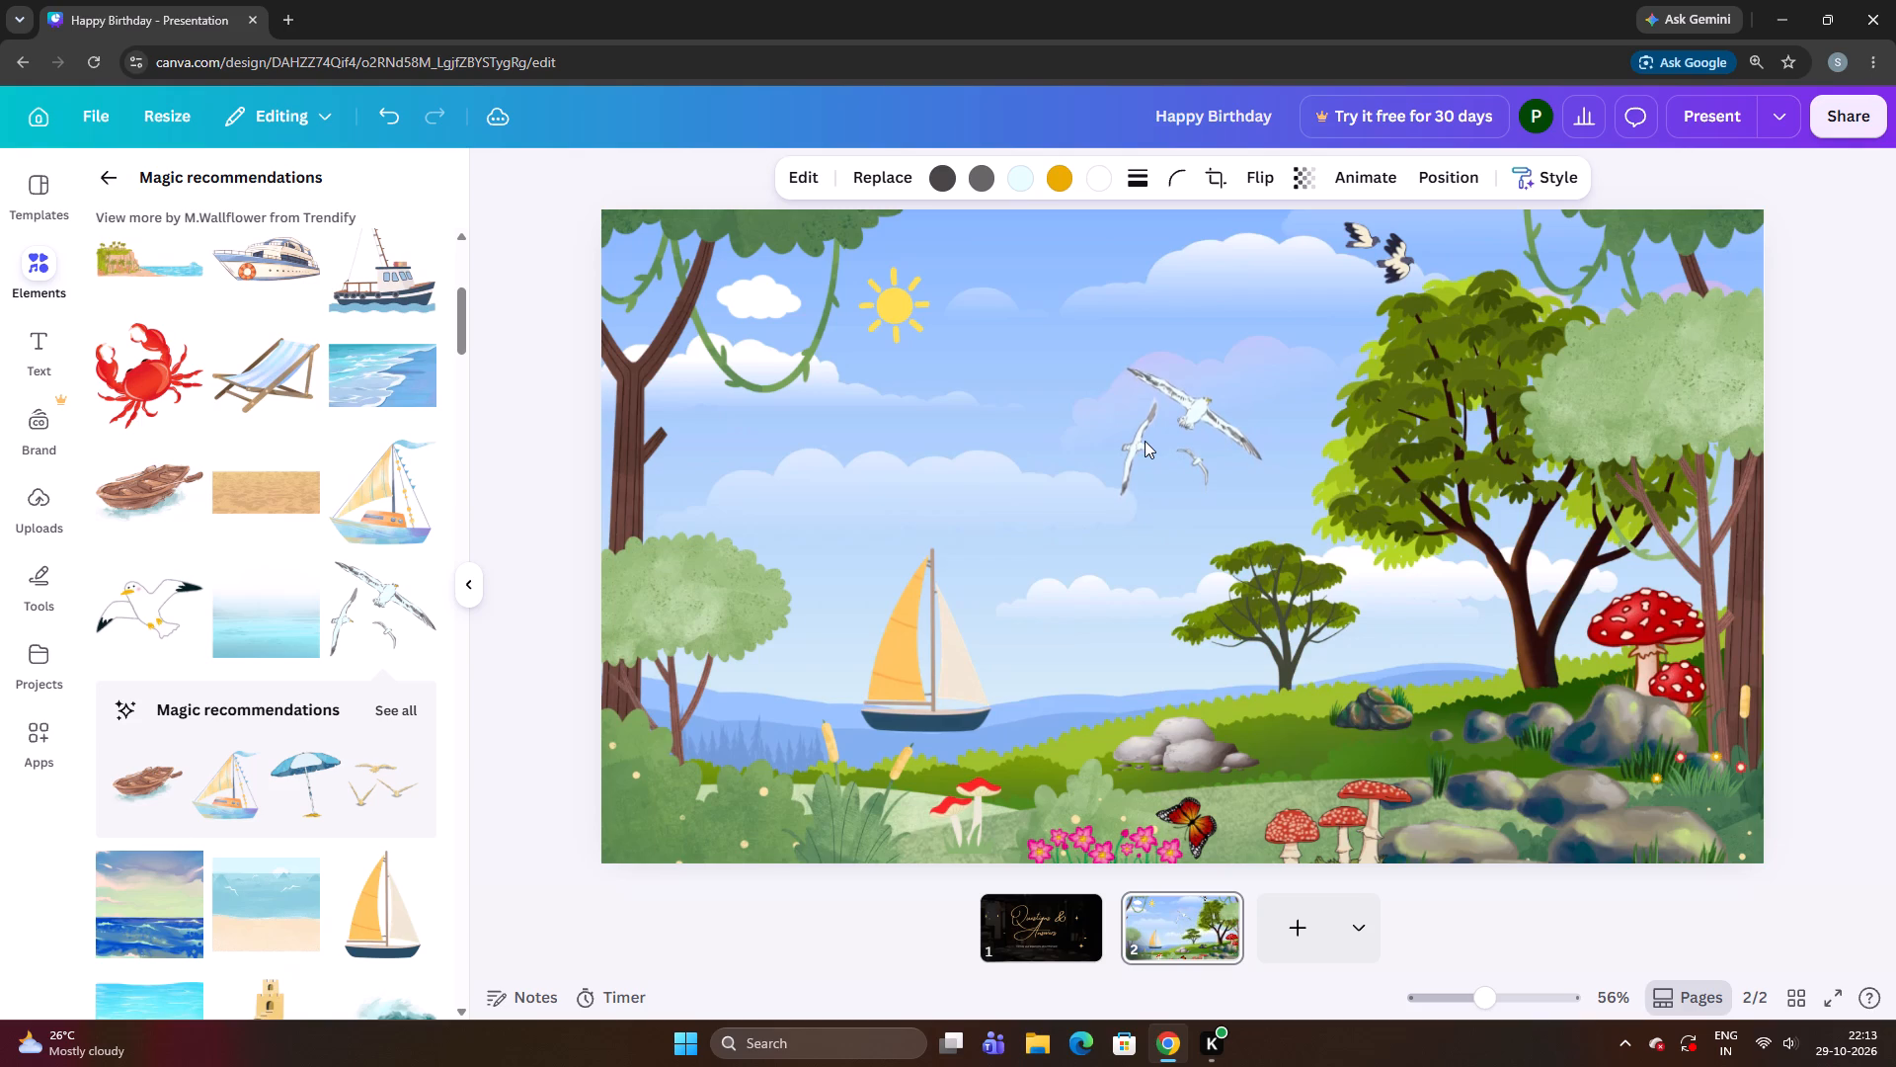
{"action": "key", "text": "Up"}
{"action": "key", "text": "Up"}
{"action": "key", "text": "Up"}
{"action": "key", "text": "Up"}
{"action": "key", "text": "Up"}
{"action": "key", "text": "Up"}
{"action": "key", "text": "Up"}
{"action": "key", "text": "Up"}
{"action": "key", "text": "Up"}
{"action": "key", "text": "Up"}
{"action": "key", "text": "Up"}
{"action": "key", "text": "Up"}
{"action": "key", "text": "Up"}
{"action": "key", "text": "Up"}
{"action": "key", "text": "Up"}
{"action": "key", "text": "Up"}
{"action": "key", "text": "Up"}
{"action": "key", "text": "Up"}
{"action": "key", "text": "Up"}
{"action": "key", "text": "Up"}
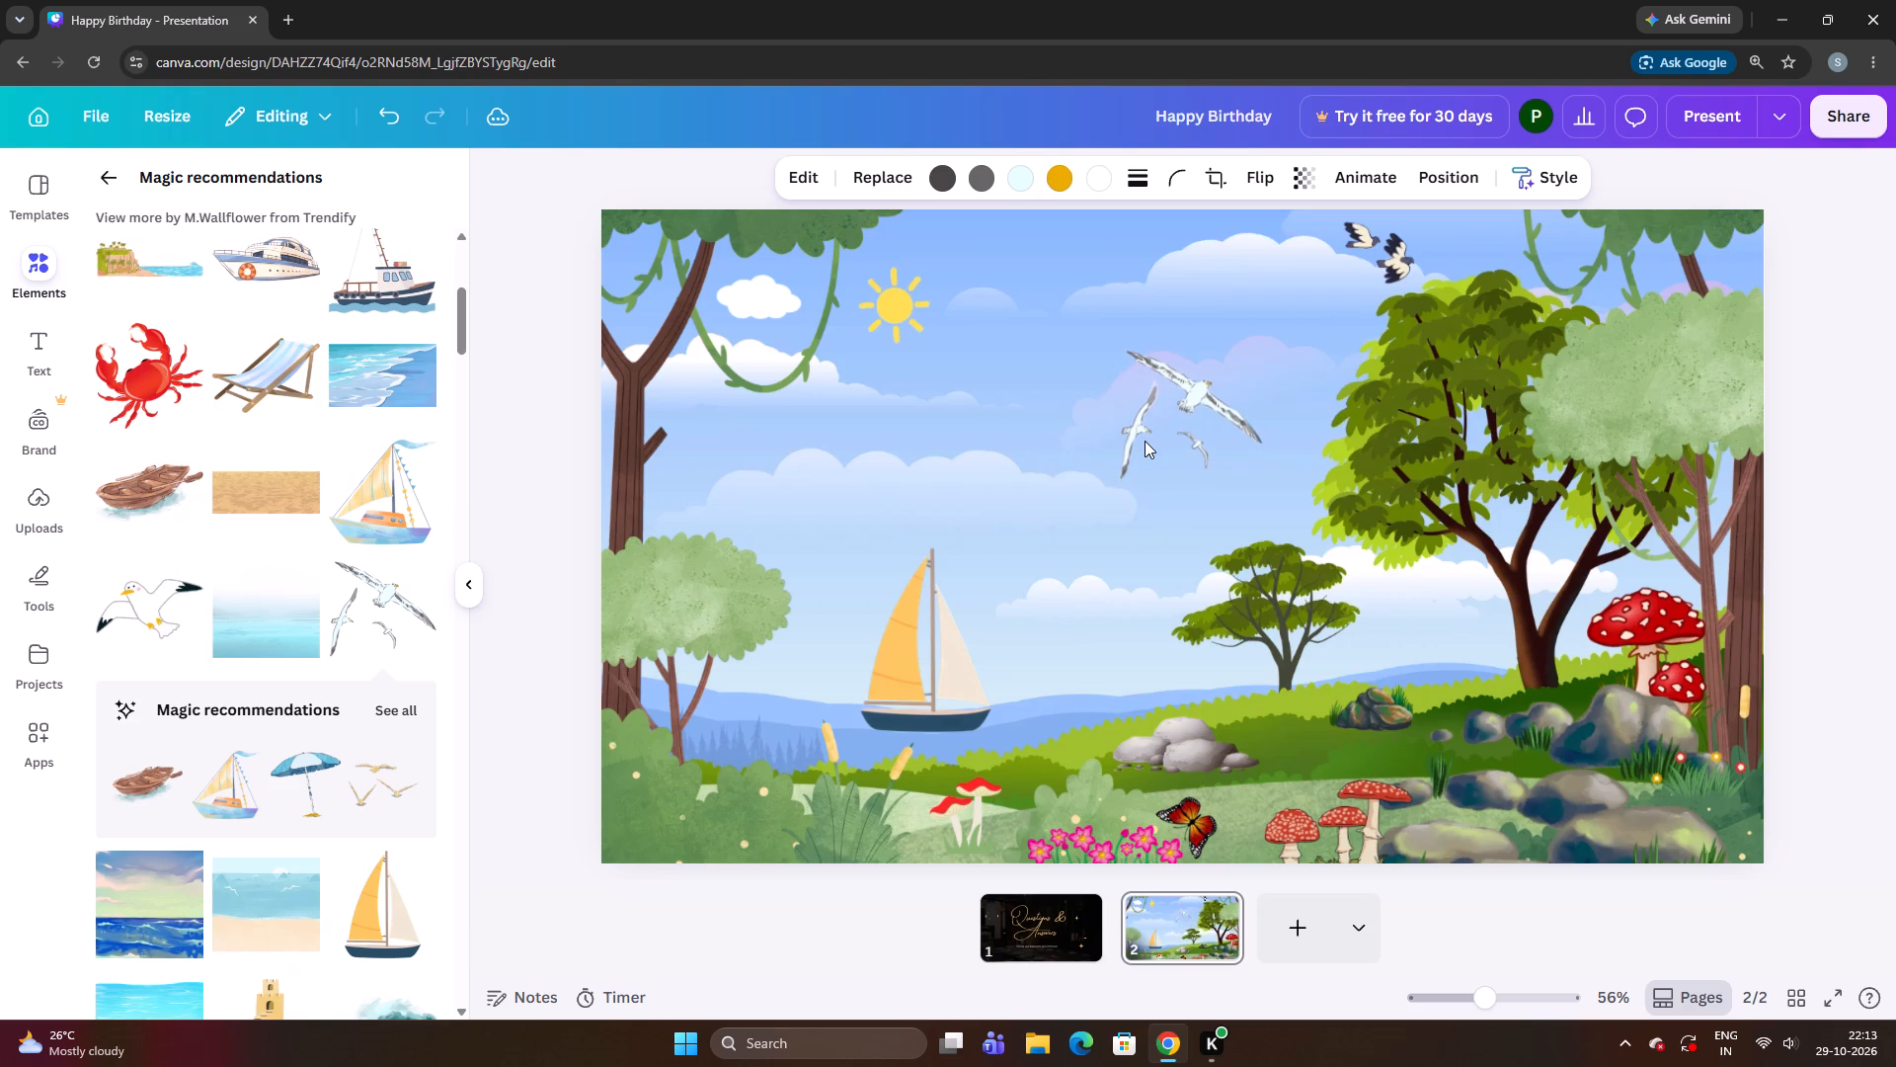
{"action": "key", "text": "ctrl+Up"}
{"action": "key", "text": "ctrl+Up"}
{"action": "key", "text": "ctrl+Up"}
{"action": "key", "text": "ctrl+Up"}
{"action": "key", "text": "ctrl+Up"}
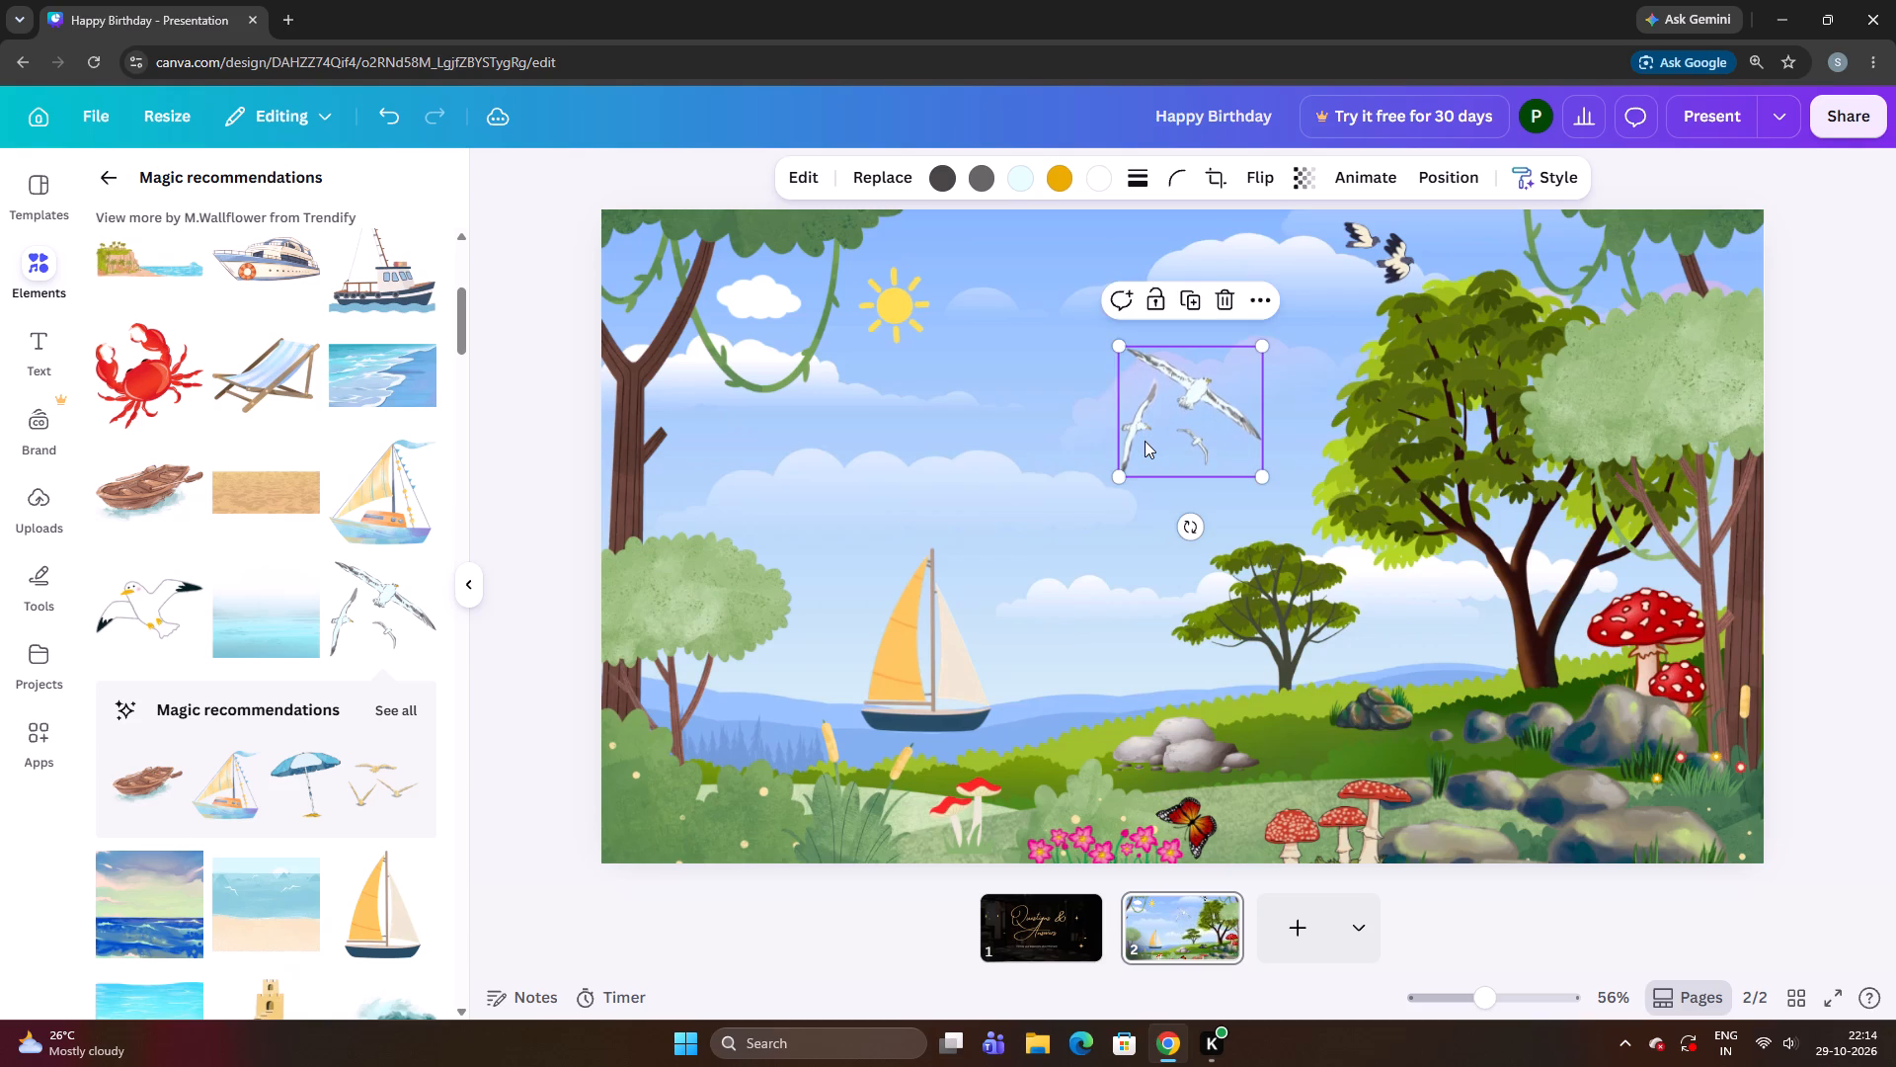
{"action": "key", "text": "Up"}
{"action": "key", "text": "Up"}
{"action": "key", "text": "Up"}
{"action": "key", "text": "Up"}
{"action": "key", "text": "Up"}
{"action": "key", "text": "Up"}
{"action": "key", "text": "Up"}
{"action": "key", "text": "Up"}
{"action": "key", "text": "Up"}
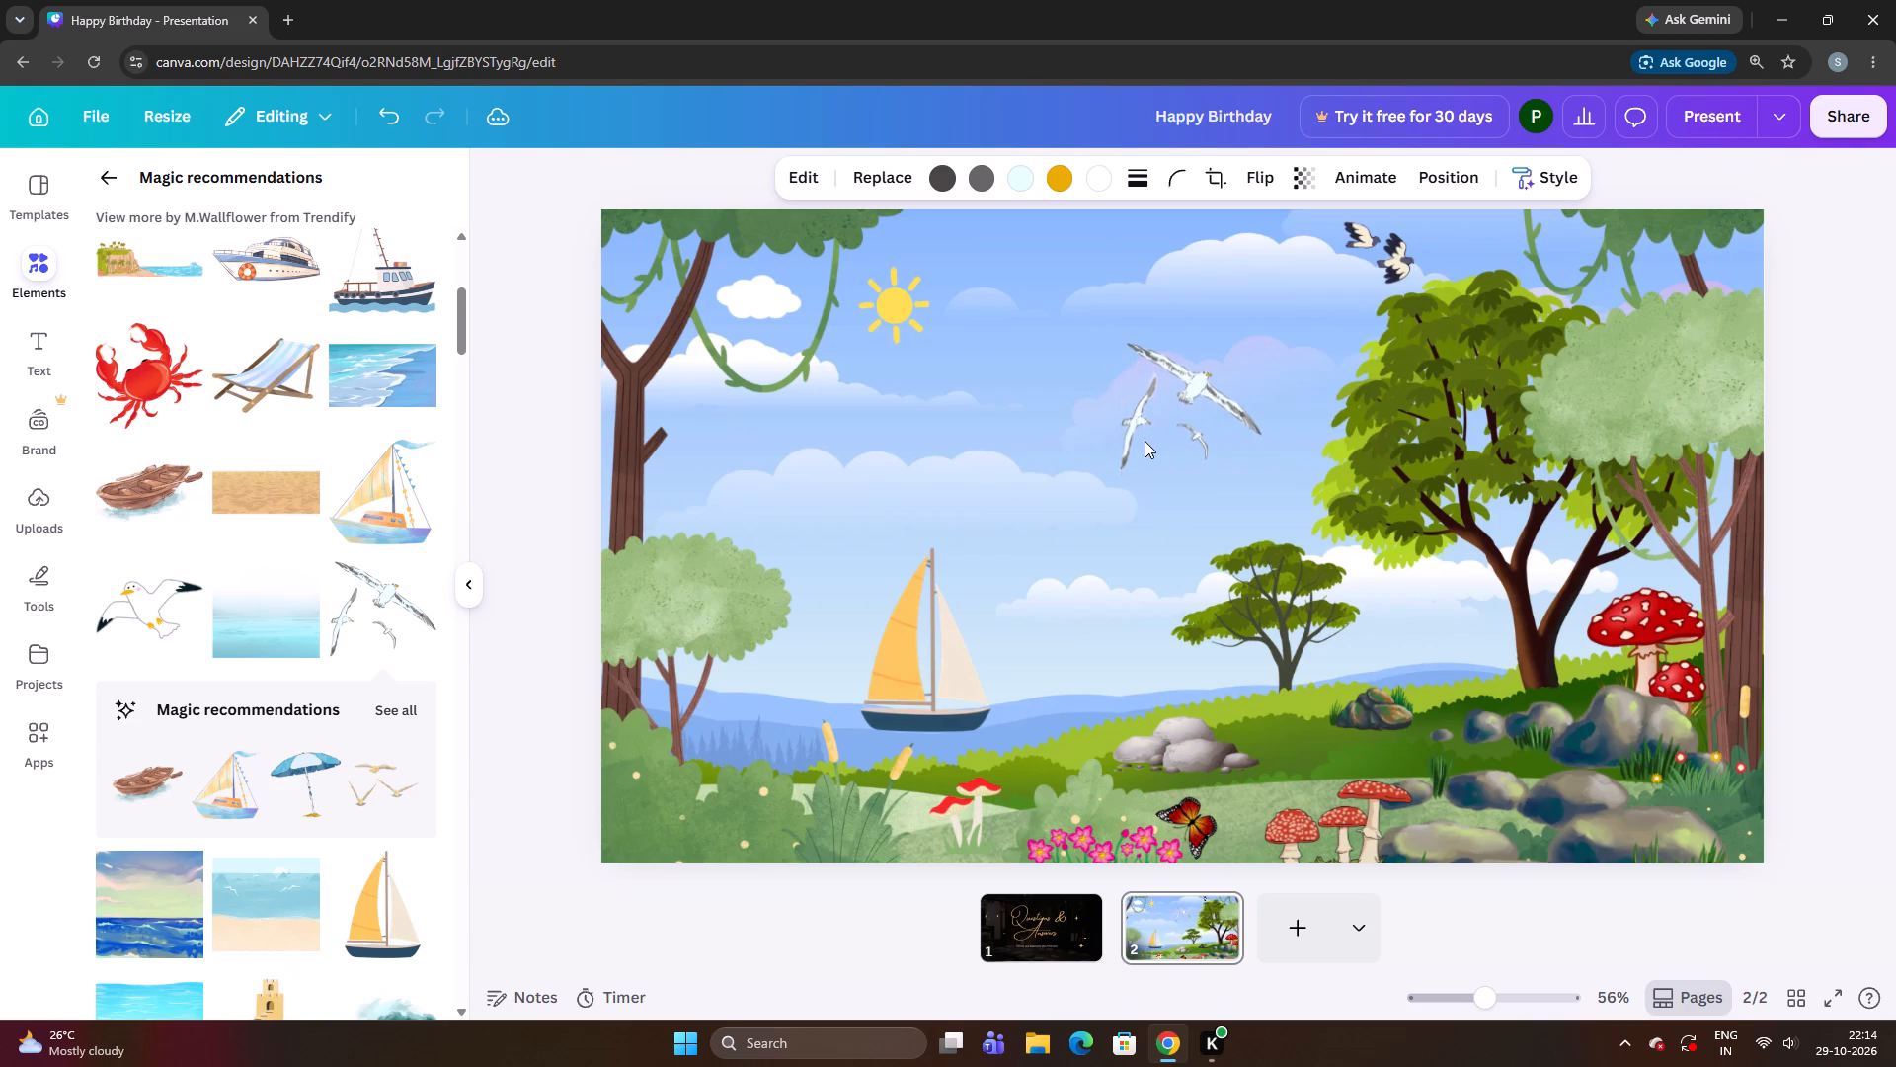
{"action": "key", "text": "Up"}
{"action": "key", "text": "Up"}
{"action": "key", "text": "Up"}
{"action": "key", "text": "Up"}
{"action": "key", "text": "Up"}
{"action": "key", "text": "Up"}
{"action": "key", "text": "Up"}
{"action": "key", "text": "Up"}
{"action": "key", "text": "Up"}
{"action": "key", "text": "Up"}
{"action": "key", "text": "Up"}
{"action": "key", "text": "Up"}
{"action": "key", "text": "Up"}
{"action": "key", "text": "Up"}
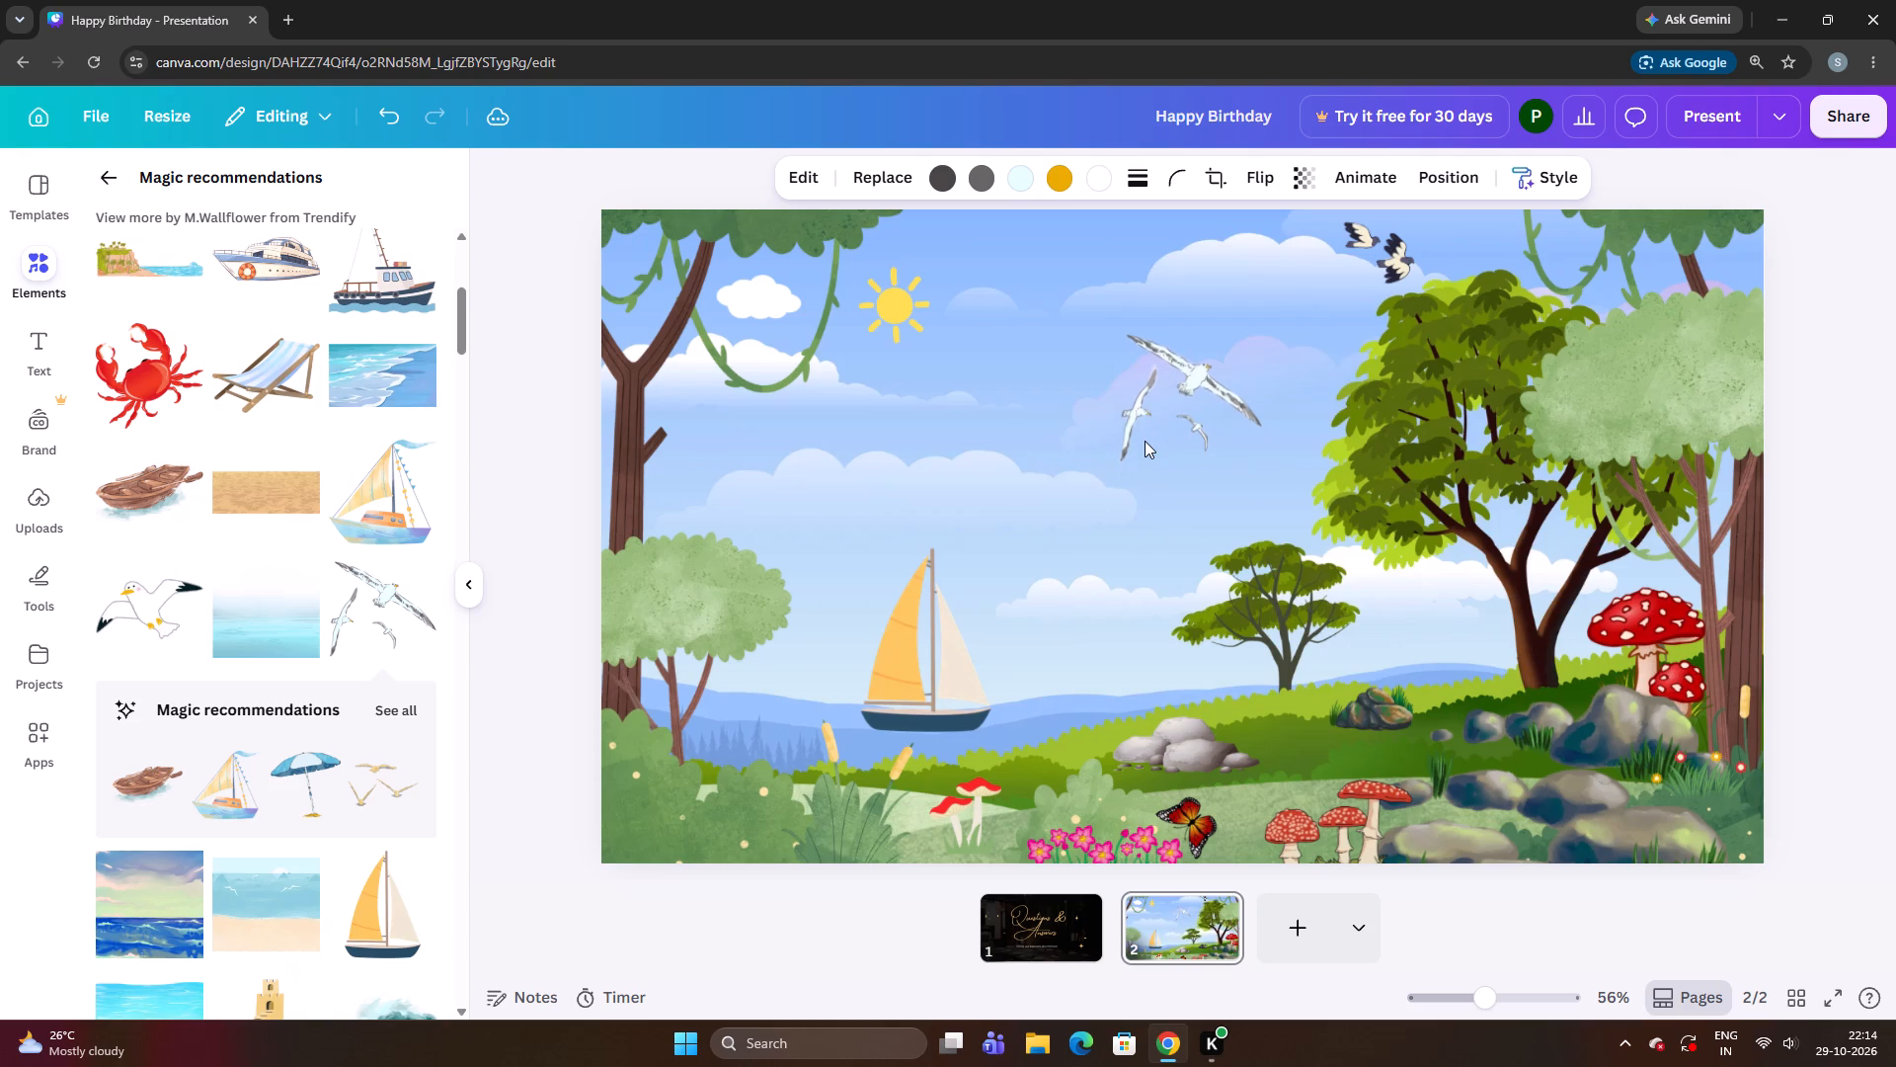
{"action": "key", "text": "Up"}
{"action": "key", "text": "Up"}
{"action": "key", "text": "Up"}
{"action": "key", "text": "Up"}
{"action": "key", "text": "Up"}
{"action": "key", "text": "Up"}
{"action": "key", "text": "Up"}
{"action": "key", "text": "Up"}
{"action": "key", "text": "Up"}
{"action": "key", "text": "Up"}
{"action": "key", "text": "Up"}
{"action": "key", "text": "Up"}
{"action": "key", "text": "Up"}
{"action": "key", "text": "Up"}
{"action": "key", "text": "Up"}
{"action": "key", "text": "Up"}
{"action": "key", "text": "Up"}
{"action": "key", "text": "Up"}
{"action": "key", "text": "Up"}
{"action": "key", "text": "Up"}
{"action": "key", "text": "Up"}
{"action": "key", "text": "Up"}
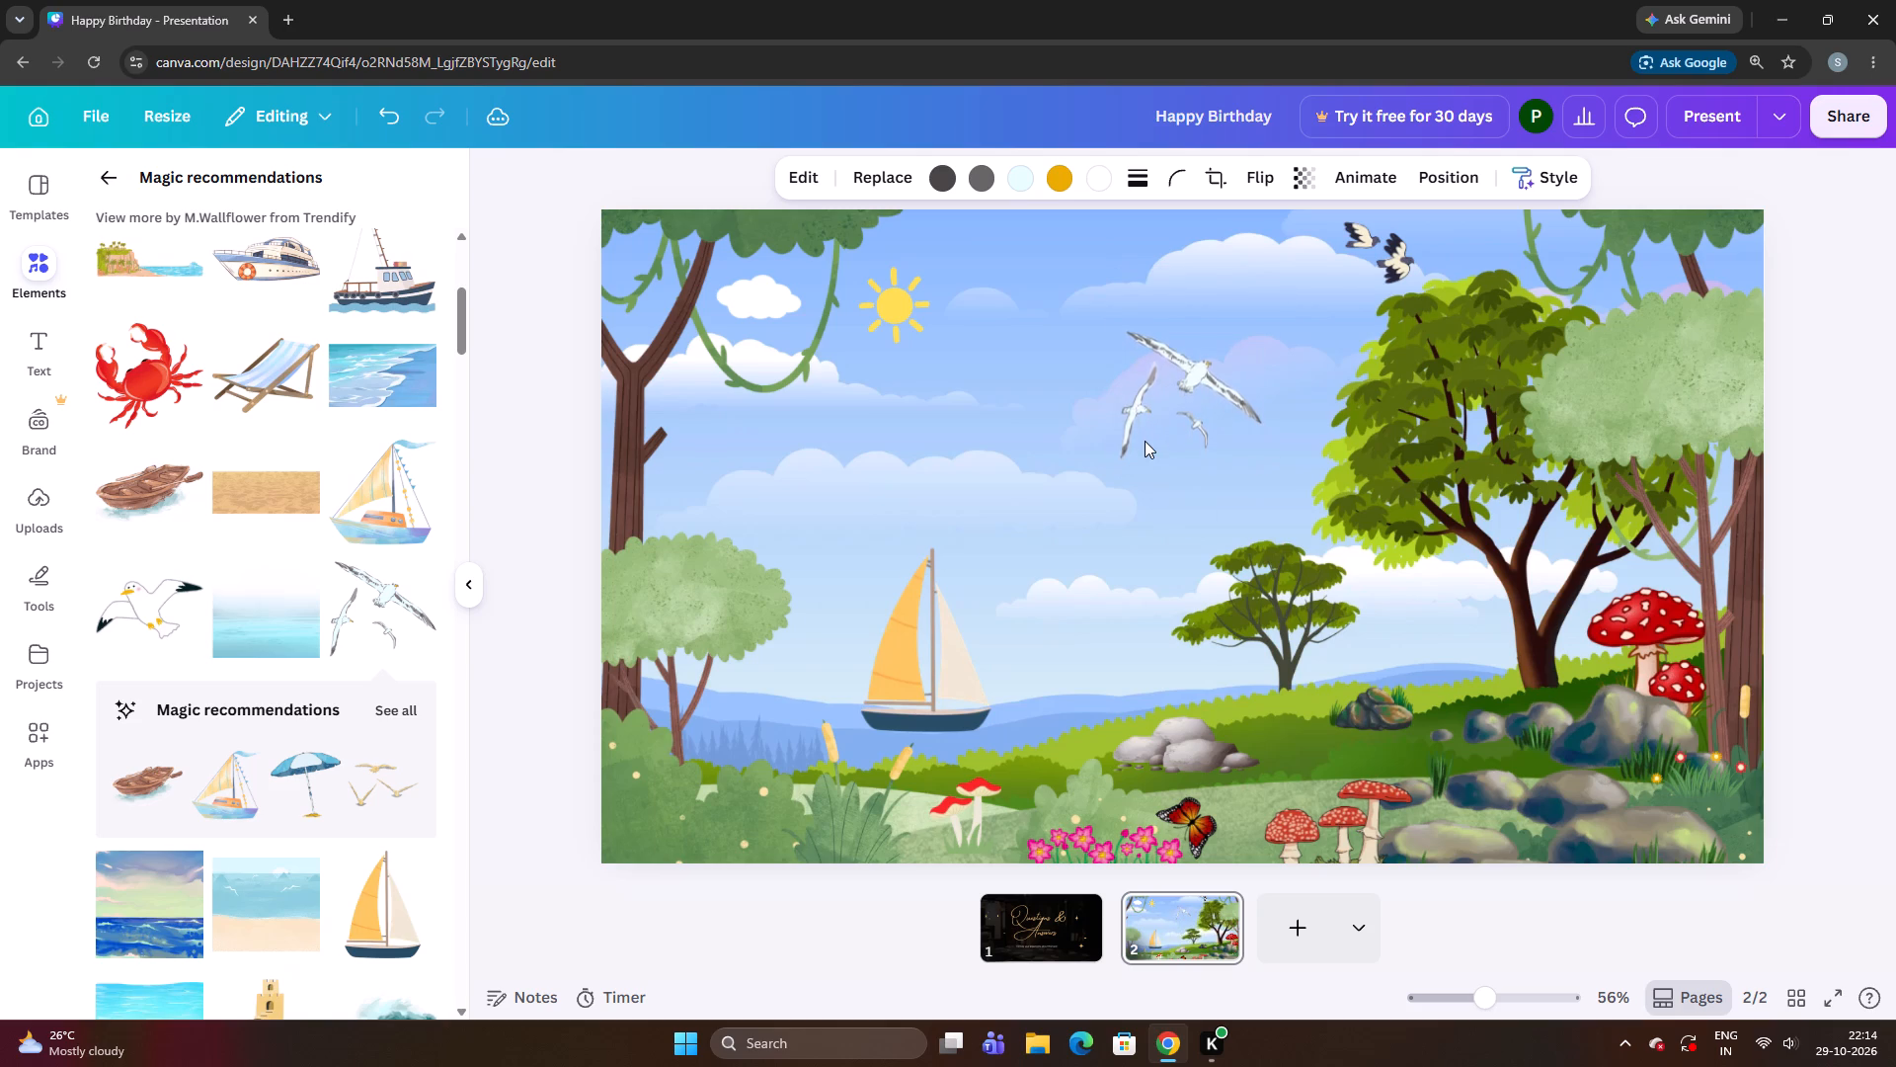
{"action": "key", "text": "Up"}
{"action": "key", "text": "Up"}
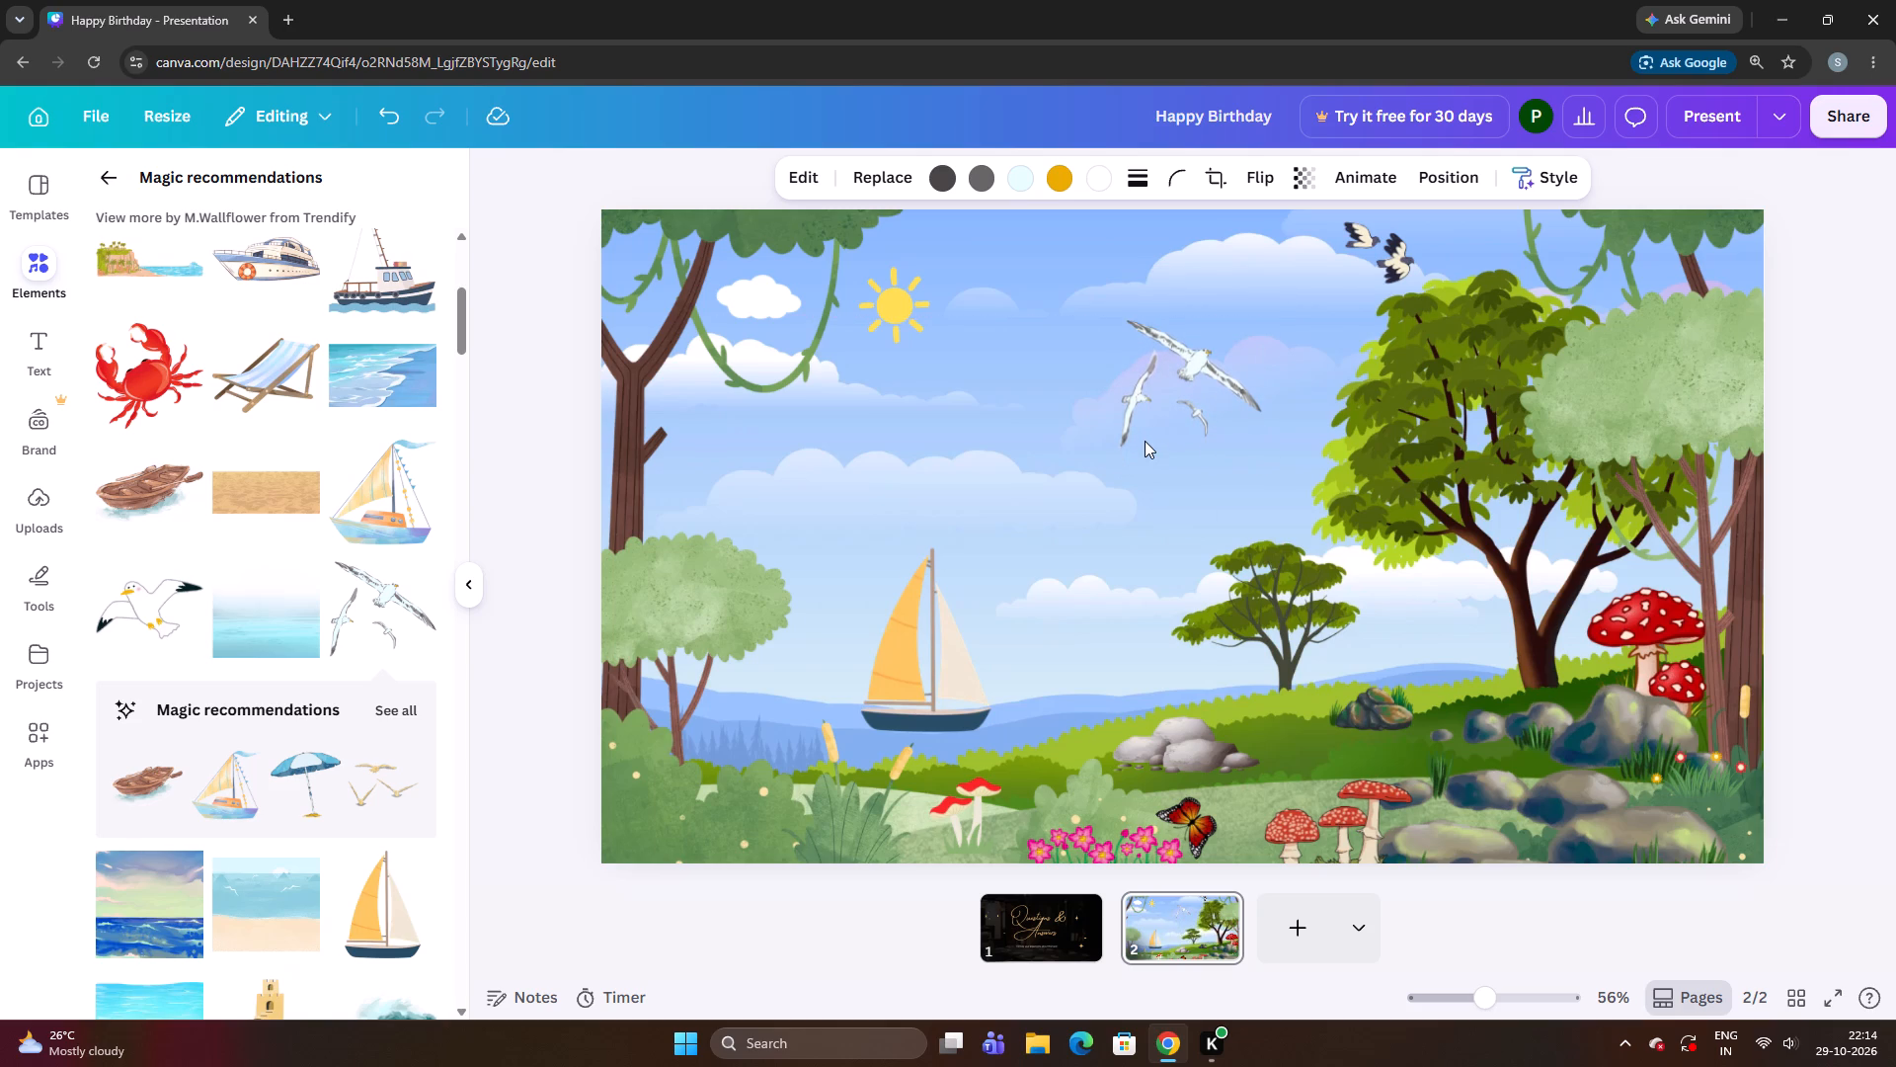
Nudge the three seagulls slightly to the left in the sky, beside the pale purple cloud.
{"action": "key", "text": "Left"}
{"action": "key", "text": "Left"}
{"action": "key", "text": "Left"}
{"action": "key", "text": "Left"}
{"action": "key", "text": "Left"}
{"action": "key", "text": "Left"}
{"action": "key", "text": "Left"}
{"action": "key", "text": "Left"}
{"action": "key", "text": "Left"}
{"action": "key", "text": "Left"}
{"action": "key", "text": "Left"}
{"action": "key", "text": "Left"}
{"action": "key", "text": "Left"}
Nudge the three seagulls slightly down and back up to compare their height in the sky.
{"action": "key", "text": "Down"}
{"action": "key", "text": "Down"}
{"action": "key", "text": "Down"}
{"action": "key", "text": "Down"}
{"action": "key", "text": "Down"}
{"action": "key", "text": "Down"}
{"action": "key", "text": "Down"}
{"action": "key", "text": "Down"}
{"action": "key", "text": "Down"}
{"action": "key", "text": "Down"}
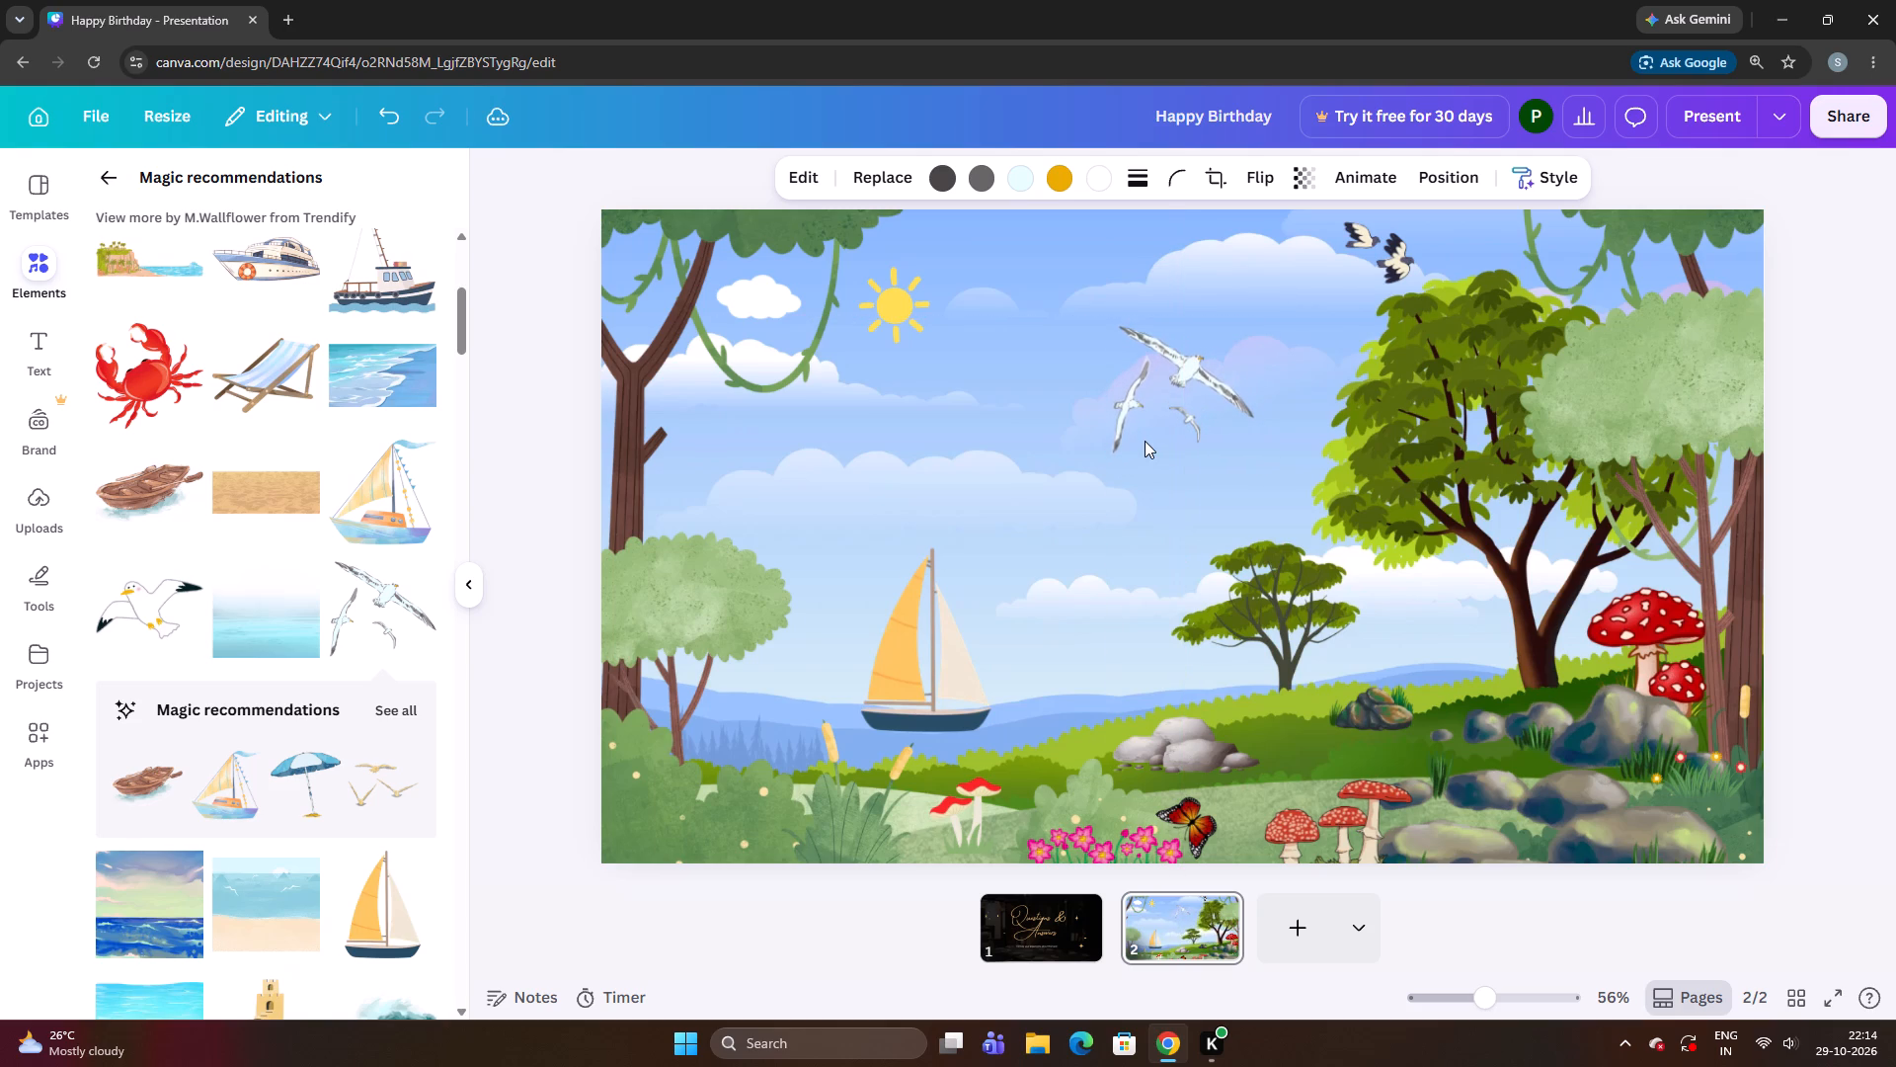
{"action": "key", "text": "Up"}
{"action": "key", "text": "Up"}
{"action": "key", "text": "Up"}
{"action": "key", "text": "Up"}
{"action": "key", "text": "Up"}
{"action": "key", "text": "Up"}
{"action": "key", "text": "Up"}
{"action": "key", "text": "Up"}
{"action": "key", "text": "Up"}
Nudge the three seagulls a little farther left, away from the large green tree.
{"action": "key", "text": "Left"}
{"action": "key", "text": "Left"}
{"action": "key", "text": "Left"}
{"action": "key", "text": "Left"}
{"action": "key", "text": "Left"}
{"action": "key", "text": "Left"}
{"action": "key", "text": "Left"}
{"action": "key", "text": "Left"}
{"action": "key", "text": "Left"}
{"action": "key", "text": "Left"}
{"action": "key", "text": "Left"}
{"action": "key", "text": "Left"}
{"action": "key", "text": "Left"}
{"action": "key", "text": "Left"}
{"action": "key", "text": "Left"}
{"action": "key", "text": "Left"}
{"action": "key", "text": "Left"}
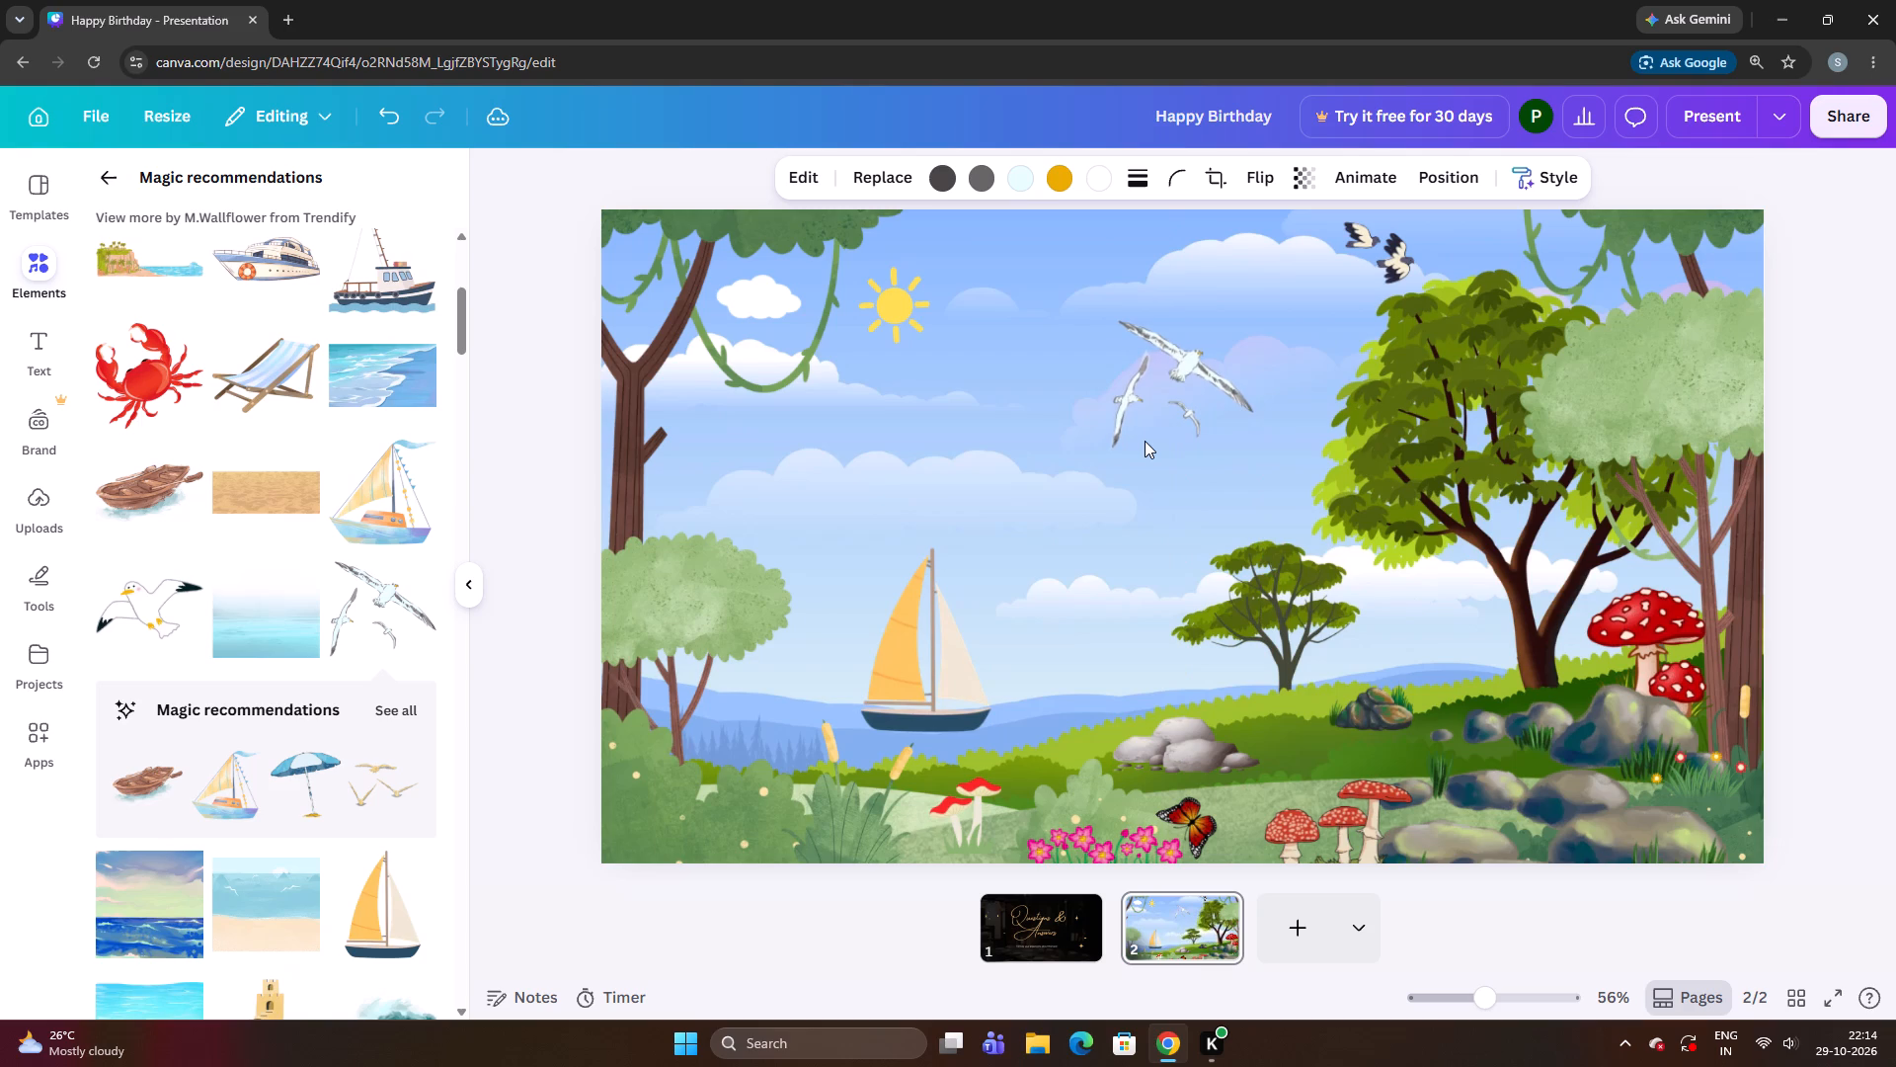
Nudge the three seagulls slightly lower in the sky.
{"action": "key", "text": "Down"}
{"action": "key", "text": "Down"}
{"action": "key", "text": "Down"}
{"action": "key", "text": "Down"}
{"action": "key", "text": "Down"}
{"action": "key", "text": "Down"}
{"action": "key", "text": "Down"}
{"action": "key", "text": "Down"}
{"action": "key", "text": "Down"}
{"action": "key", "text": "Down"}
Nudge the three seagulls gradually to the right, over the pale purple cloud and closer to the large green tree.
{"action": "key", "text": "Right"}
{"action": "key", "text": "Right"}
{"action": "key", "text": "Right"}
{"action": "key", "text": "Right"}
{"action": "key", "text": "Right"}
{"action": "key", "text": "Right"}
{"action": "key", "text": "Right"}
{"action": "key", "text": "Right"}
{"action": "key", "text": "Right"}
{"action": "key", "text": "Right"}
{"action": "key", "text": "Right"}
{"action": "key", "text": "Right"}
{"action": "key", "text": "Right"}
{"action": "key", "text": "Right"}
{"action": "key", "text": "Right"}
{"action": "key", "text": "Right"}
{"action": "key", "text": "Right"}
{"action": "key", "text": "Right"}
{"action": "key", "text": "Right"}
{"action": "key", "text": "Right"}
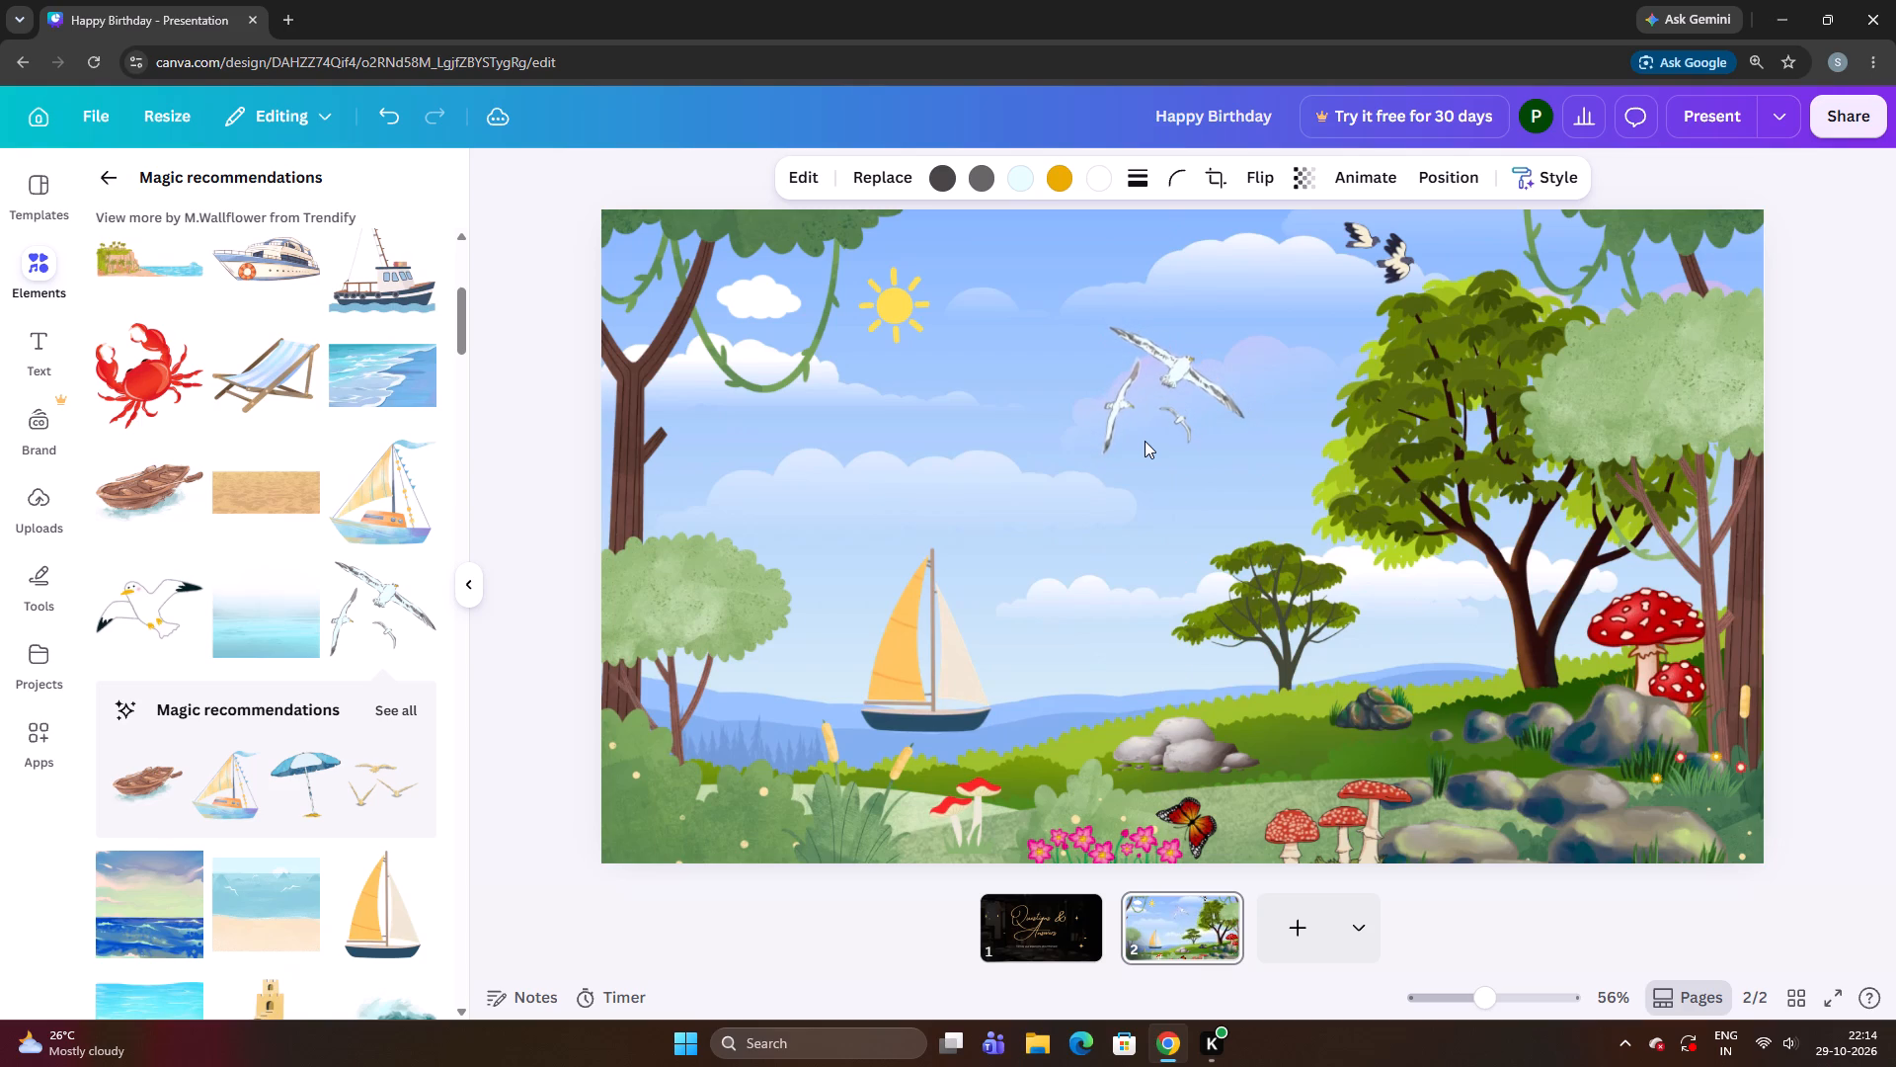
{"action": "key", "text": "Right"}
{"action": "key", "text": "Right"}
{"action": "key", "text": "Right"}
{"action": "key", "text": "Right"}
{"action": "key", "text": "Right"}
{"action": "key", "text": "Right"}
{"action": "key", "text": "Right"}
{"action": "key", "text": "Right"}
{"action": "key", "text": "Right"}
{"action": "key", "text": "Right"}
{"action": "key", "text": "Right"}
{"action": "key", "text": "Right"}
{"action": "key", "text": "Right"}
{"action": "key", "text": "Right"}
{"action": "key", "text": "Right"}
{"action": "key", "text": "Right"}
{"action": "key", "text": "Right"}
{"action": "key", "text": "Right"}
{"action": "key", "text": "Right"}
{"action": "key", "text": "Right"}
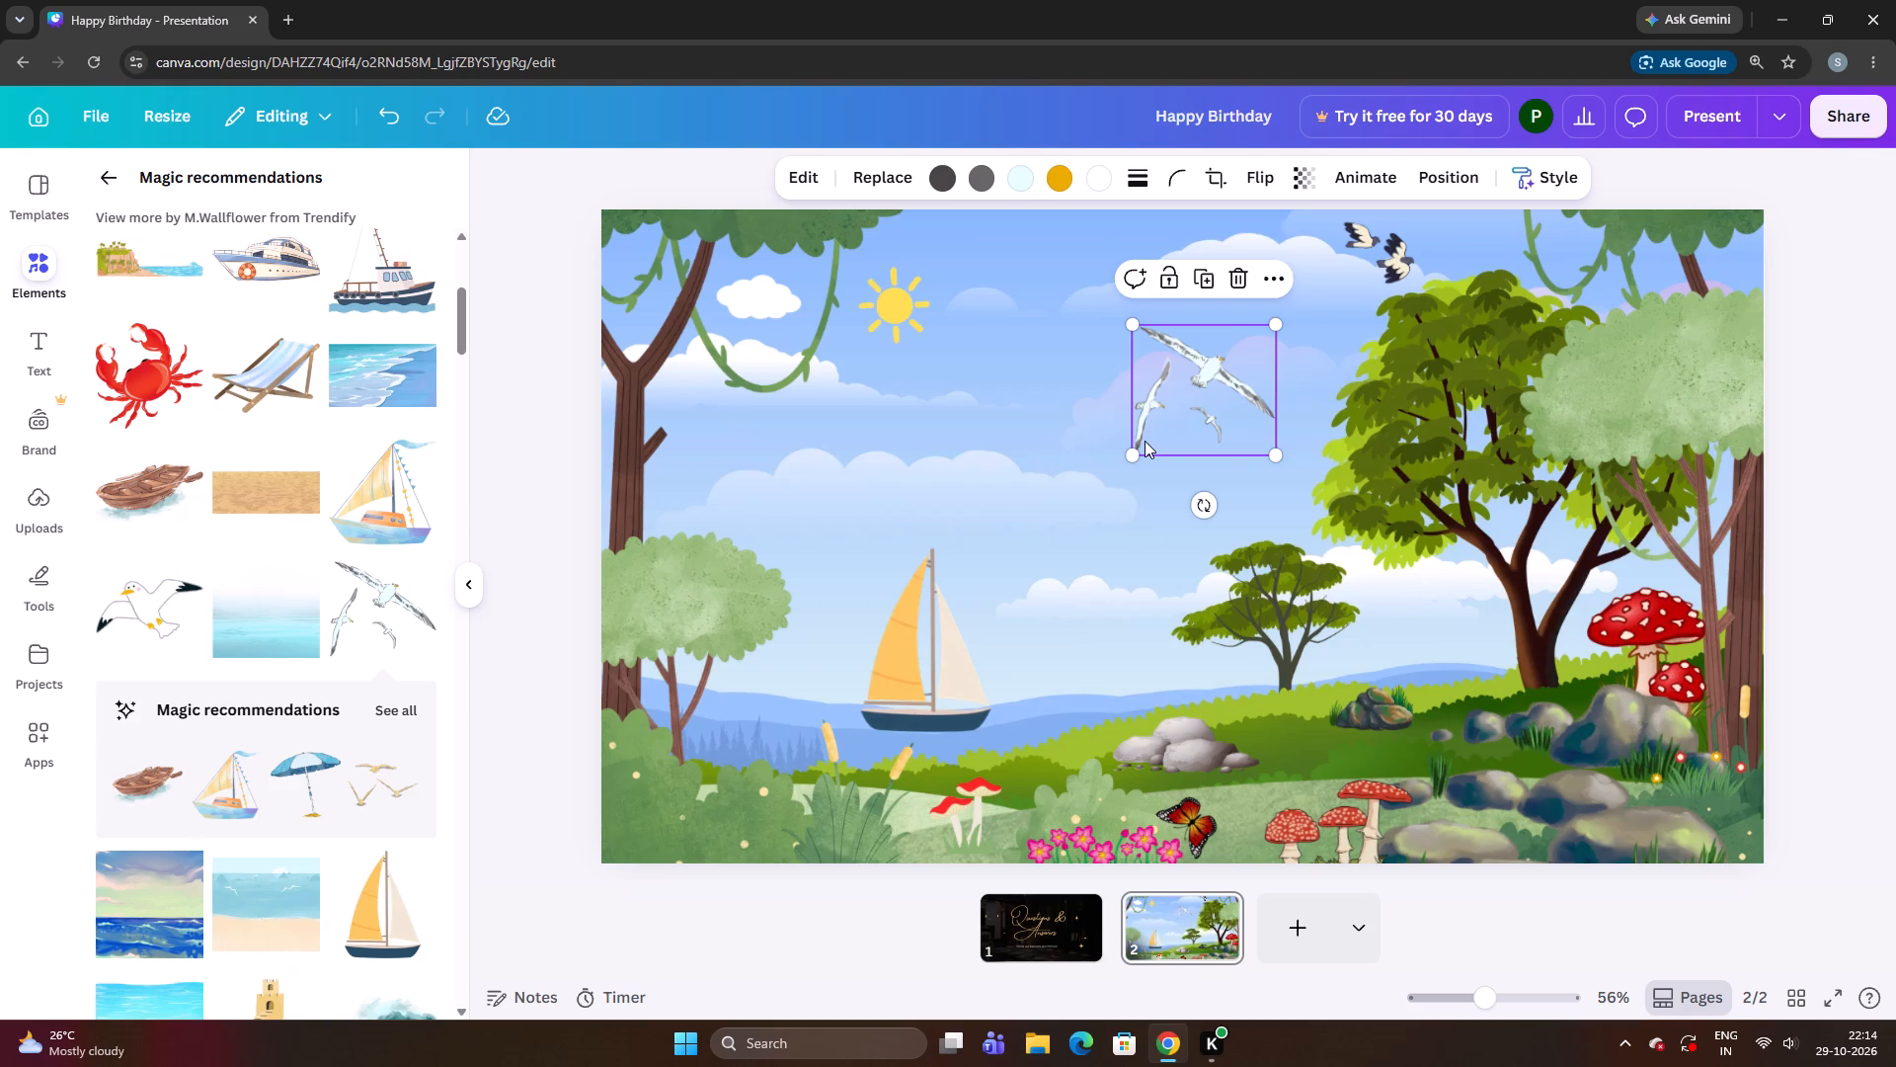
Enlarge the three seagulls slightly in small increments.
{"action": "key", "text": "ctrl+Down"}
{"action": "key", "text": "ctrl+Down"}
{"action": "key", "text": "ctrl+Down"}
{"action": "key", "text": "ctrl+Down"}
{"action": "key", "text": "ctrl+Down"}
{"action": "key", "text": "ctrl+Down"}
{"action": "key", "text": "ctrl+Down"}
{"action": "key", "text": "ctrl+Down"}
{"action": "key", "text": "ctrl+Down"}
{"action": "key", "text": "ctrl+Down"}
{"action": "key", "text": "ctrl+Down"}
Nudge the enlarged seagulls slightly upward in the sky.
{"action": "key", "text": "Up"}
{"action": "key", "text": "Up"}
{"action": "key", "text": "Up"}
{"action": "key", "text": "Up"}
{"action": "key", "text": "Up"}
{"action": "key", "text": "Up"}
{"action": "key", "text": "Up"}
{"action": "key", "text": "Up"}
{"action": "key", "text": "Up"}
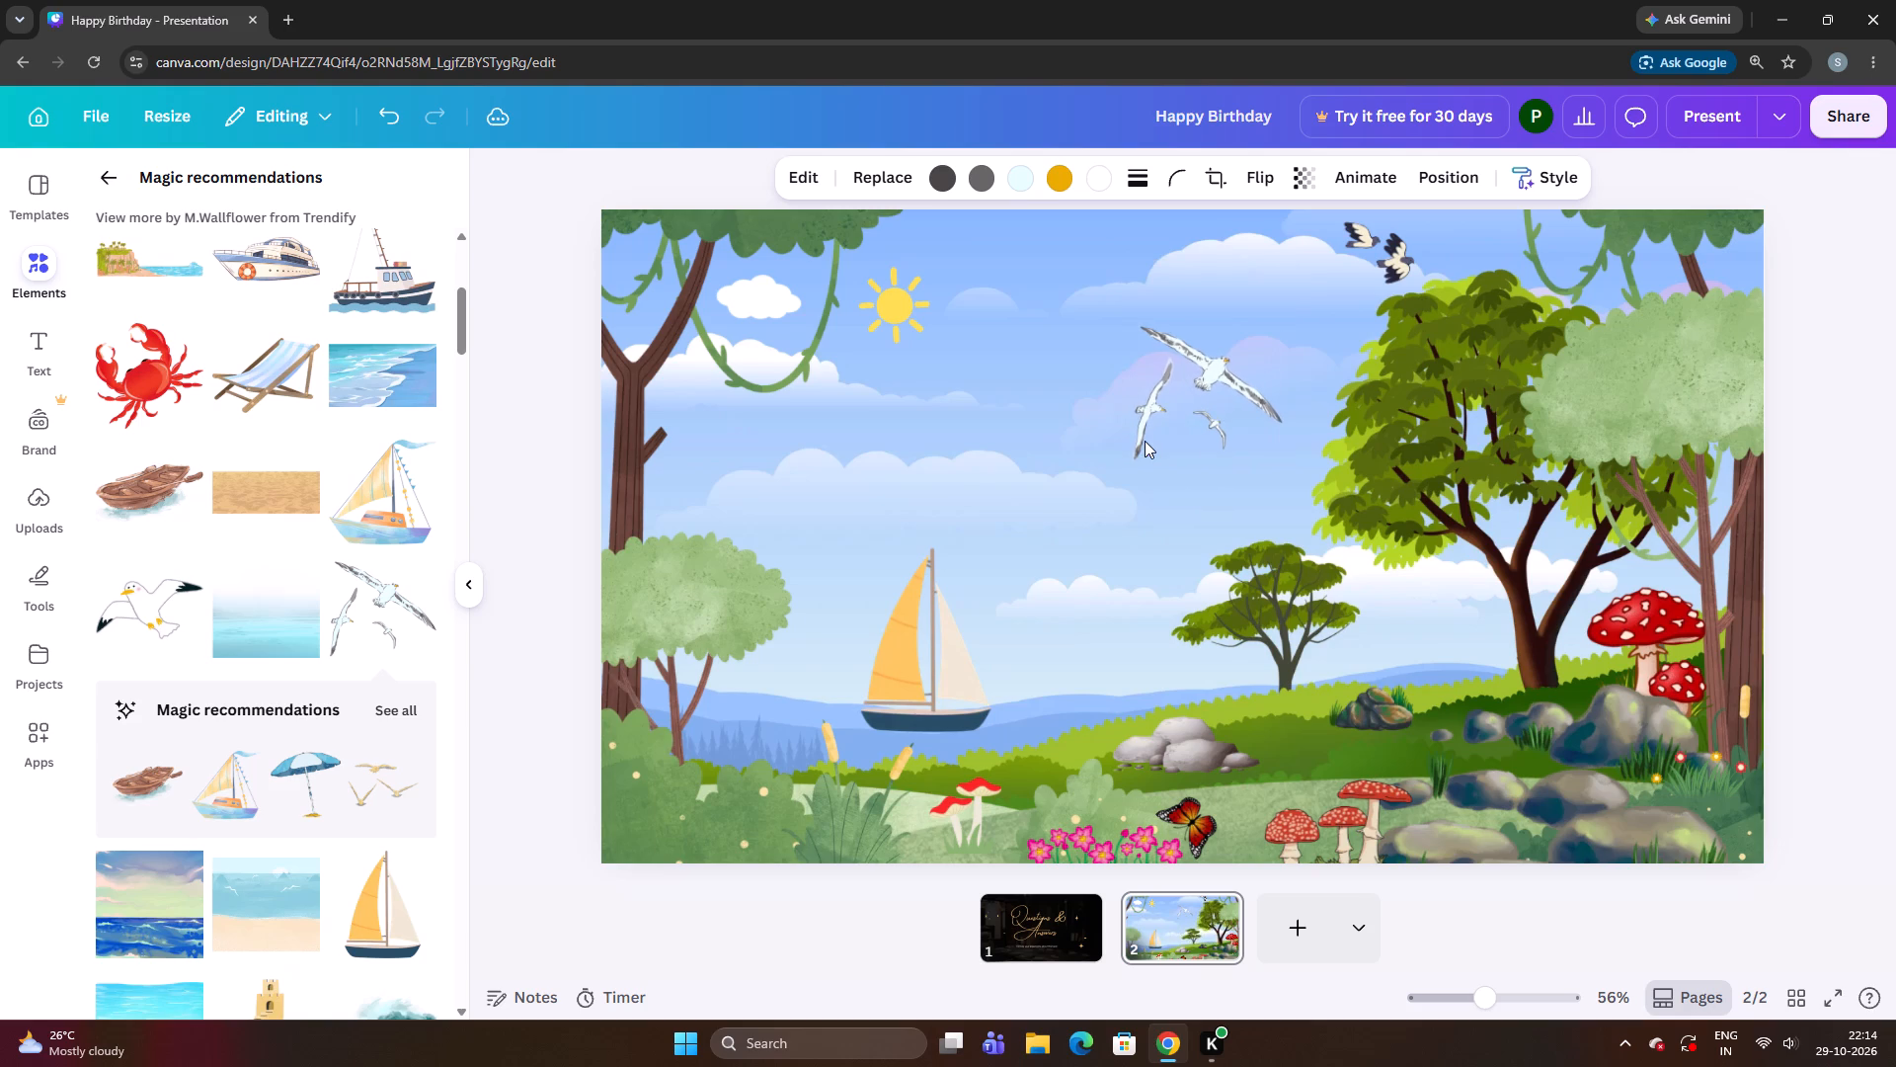
Nudge the three seagulls slightly left, away from the large green tree.
{"action": "key", "text": "Left"}
{"action": "key", "text": "Left"}
{"action": "key", "text": "Left"}
{"action": "key", "text": "Left"}
{"action": "key", "text": "Left"}
{"action": "key", "text": "Left"}
{"action": "key", "text": "Left"}
{"action": "key", "text": "Left"}
{"action": "key", "text": "Left"}
{"action": "key", "text": "Left"}
{"action": "key", "text": "Left"}
{"action": "key", "text": "Left"}
{"action": "key", "text": "Left"}
{"action": "key", "text": "Down"}
{"action": "key", "text": "Left"}
{"action": "key", "text": "Left"}
{"action": "key", "text": "Left"}
{"action": "key", "text": "Left"}
{"action": "key", "text": "Left"}
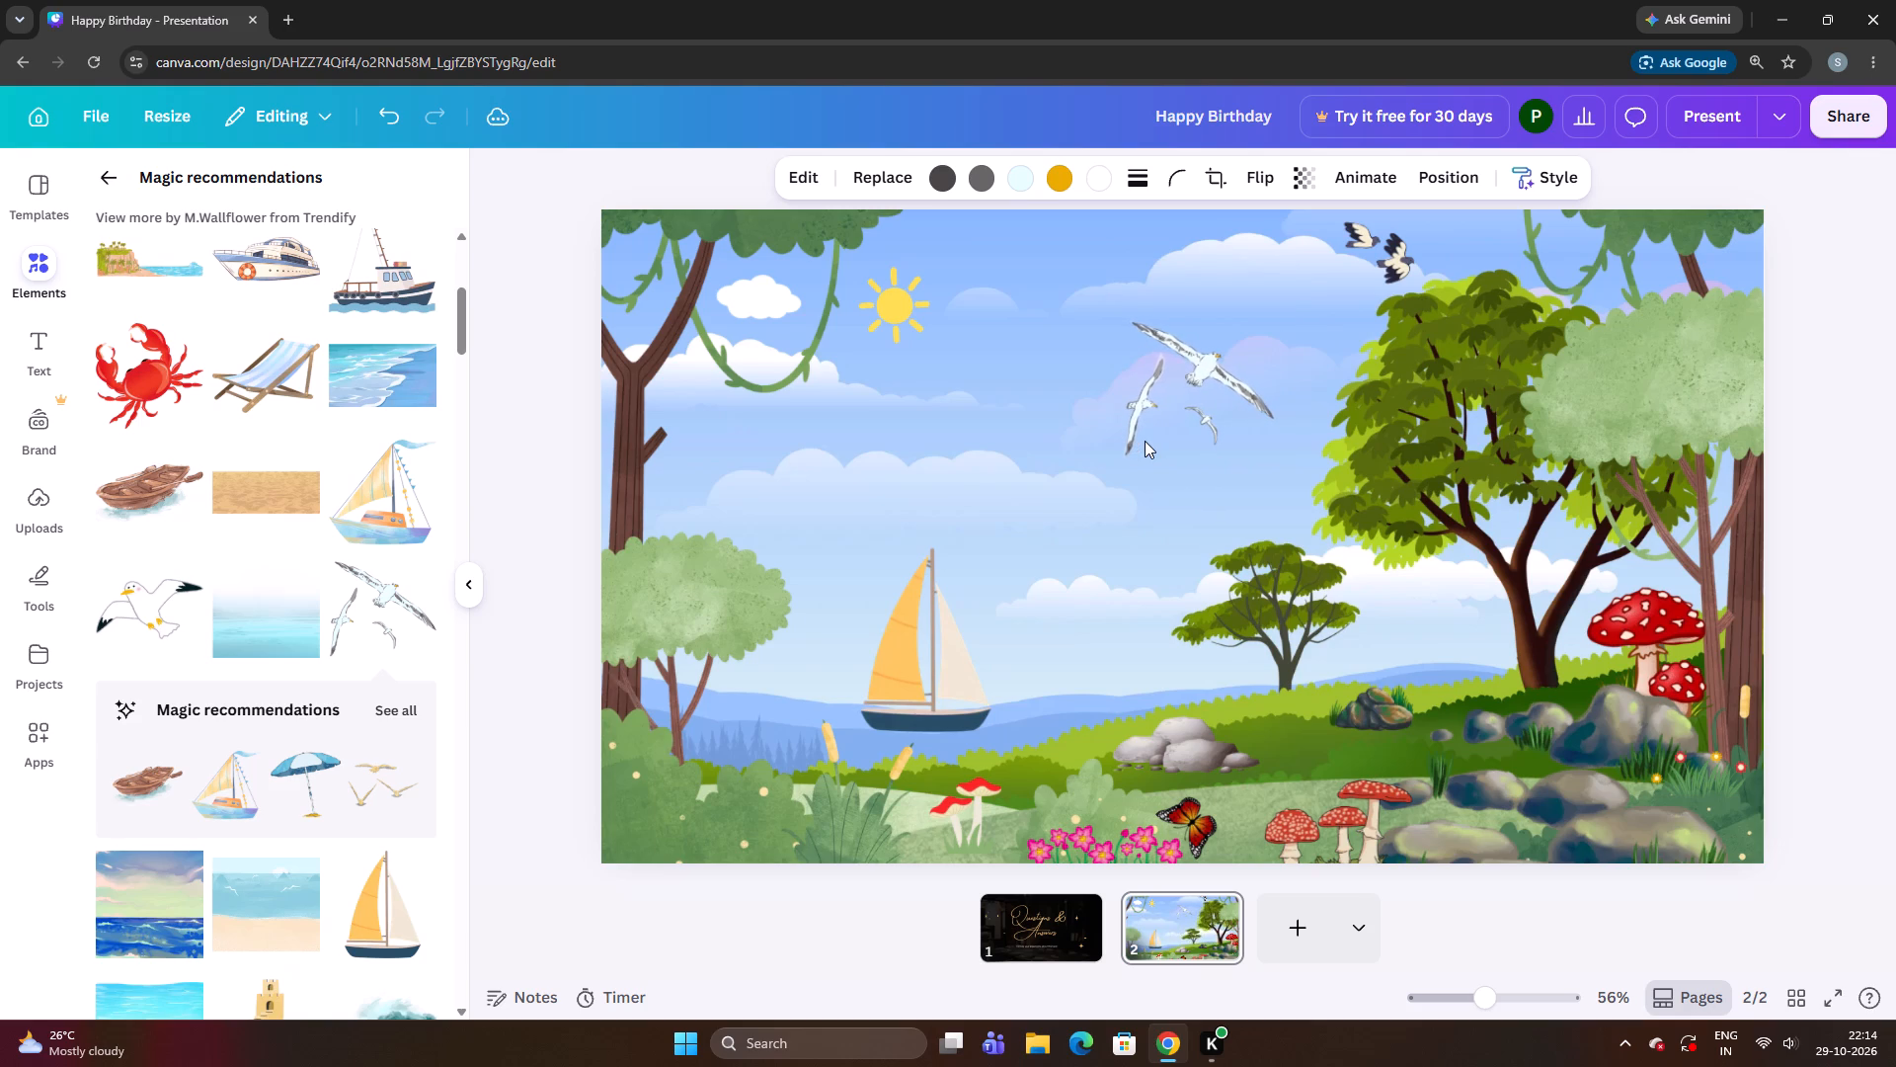
Nudge the three seagulls down a touch and enlarge them a little more in small increments.
{"action": "key", "text": "Down"}
{"action": "key", "text": "ctrl+Down"}
{"action": "key", "text": "ctrl+Down"}
{"action": "key", "text": "ctrl+Down"}
{"action": "key", "text": "ctrl+Down"}
{"action": "key", "text": "ctrl+Down"}
{"action": "key", "text": "ctrl+Down"}
{"action": "key", "text": "ctrl+Down"}
{"action": "key", "text": "ctrl+Down"}
{"action": "key", "text": "ctrl+Down"}
{"action": "key", "text": "ctrl+Down"}
{"action": "key", "text": "ctrl+Down"}
{"action": "key", "text": "ctrl+Down"}
{"action": "key", "text": "ctrl+Down"}
{"action": "key", "text": "ctrl+Down"}
{"action": "key", "text": "ctrl+Down"}
{"action": "key", "text": "ctrl+Down"}
{"action": "key", "text": "ctrl+Down"}
{"action": "key", "text": "ctrl+Down"}
{"action": "key", "text": "ctrl+Down"}
{"action": "key", "text": "ctrl+Down"}
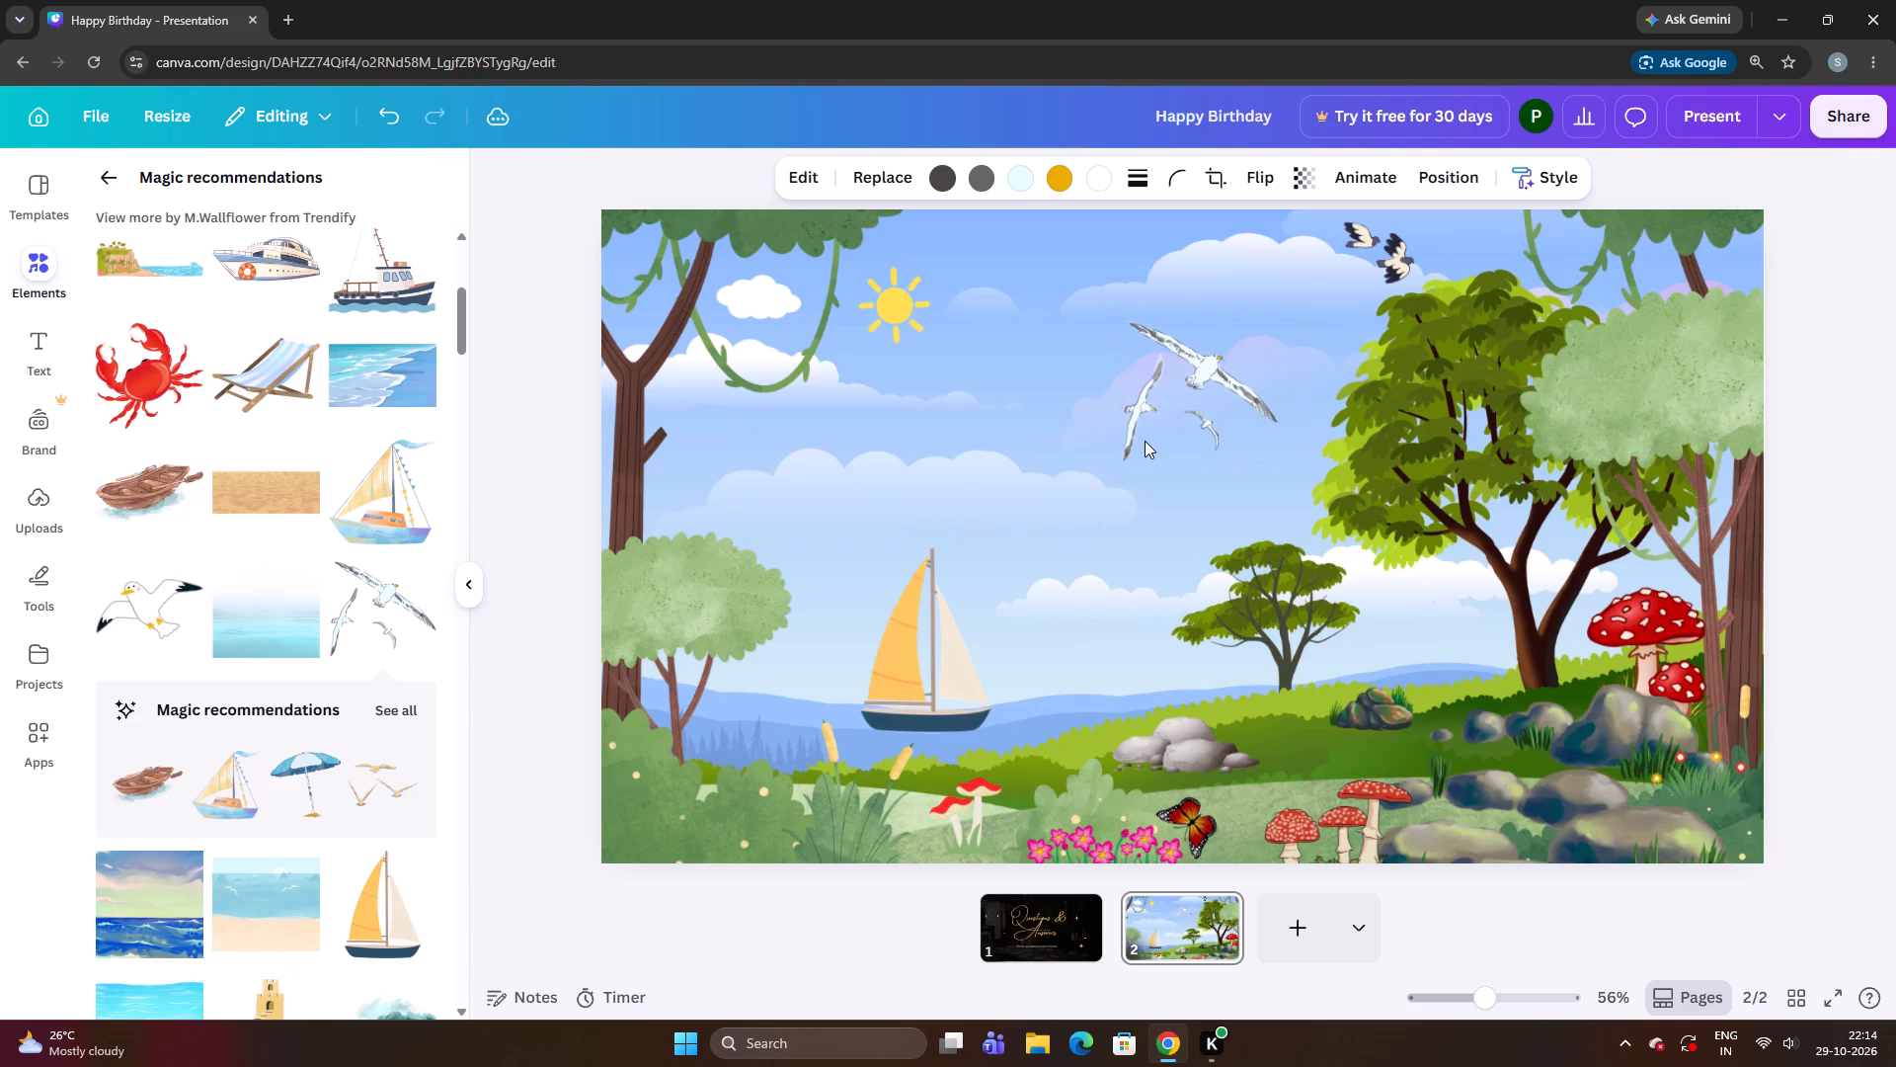
Nudge the three seagulls slightly upward in the sky.
{"action": "key", "text": "Up"}
{"action": "key", "text": "Up"}
{"action": "key", "text": "Up"}
{"action": "key", "text": "Up"}
{"action": "key", "text": "Up"}
{"action": "key", "text": "Up"}
{"action": "key", "text": "Up"}
{"action": "key", "text": "Up"}
{"action": "key", "text": "Up"}
{"action": "key", "text": "Up"}
{"action": "key", "text": "Up"}
{"action": "key", "text": "Up"}
{"action": "key", "text": "Up"}
{"action": "key", "text": "Up"}
{"action": "key", "text": "Up"}
{"action": "key", "text": "Up"}
{"action": "key", "text": "Up"}
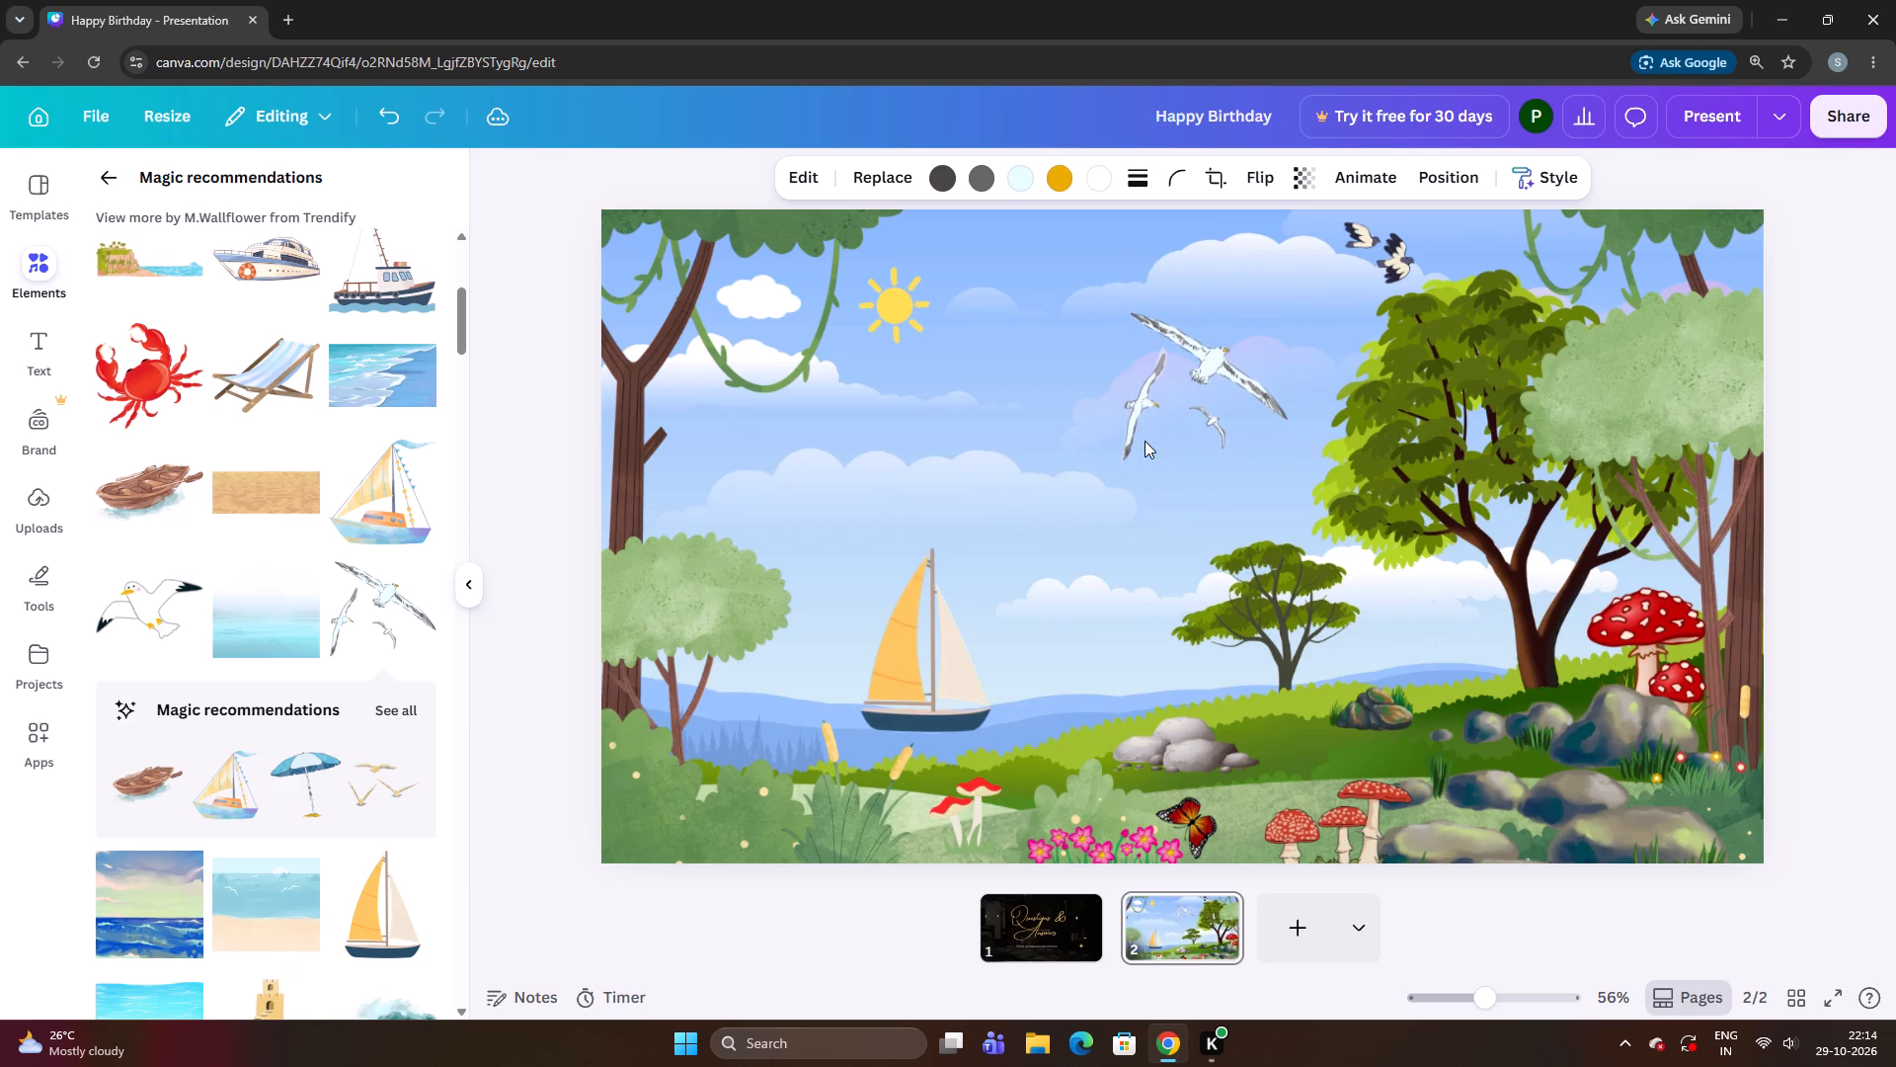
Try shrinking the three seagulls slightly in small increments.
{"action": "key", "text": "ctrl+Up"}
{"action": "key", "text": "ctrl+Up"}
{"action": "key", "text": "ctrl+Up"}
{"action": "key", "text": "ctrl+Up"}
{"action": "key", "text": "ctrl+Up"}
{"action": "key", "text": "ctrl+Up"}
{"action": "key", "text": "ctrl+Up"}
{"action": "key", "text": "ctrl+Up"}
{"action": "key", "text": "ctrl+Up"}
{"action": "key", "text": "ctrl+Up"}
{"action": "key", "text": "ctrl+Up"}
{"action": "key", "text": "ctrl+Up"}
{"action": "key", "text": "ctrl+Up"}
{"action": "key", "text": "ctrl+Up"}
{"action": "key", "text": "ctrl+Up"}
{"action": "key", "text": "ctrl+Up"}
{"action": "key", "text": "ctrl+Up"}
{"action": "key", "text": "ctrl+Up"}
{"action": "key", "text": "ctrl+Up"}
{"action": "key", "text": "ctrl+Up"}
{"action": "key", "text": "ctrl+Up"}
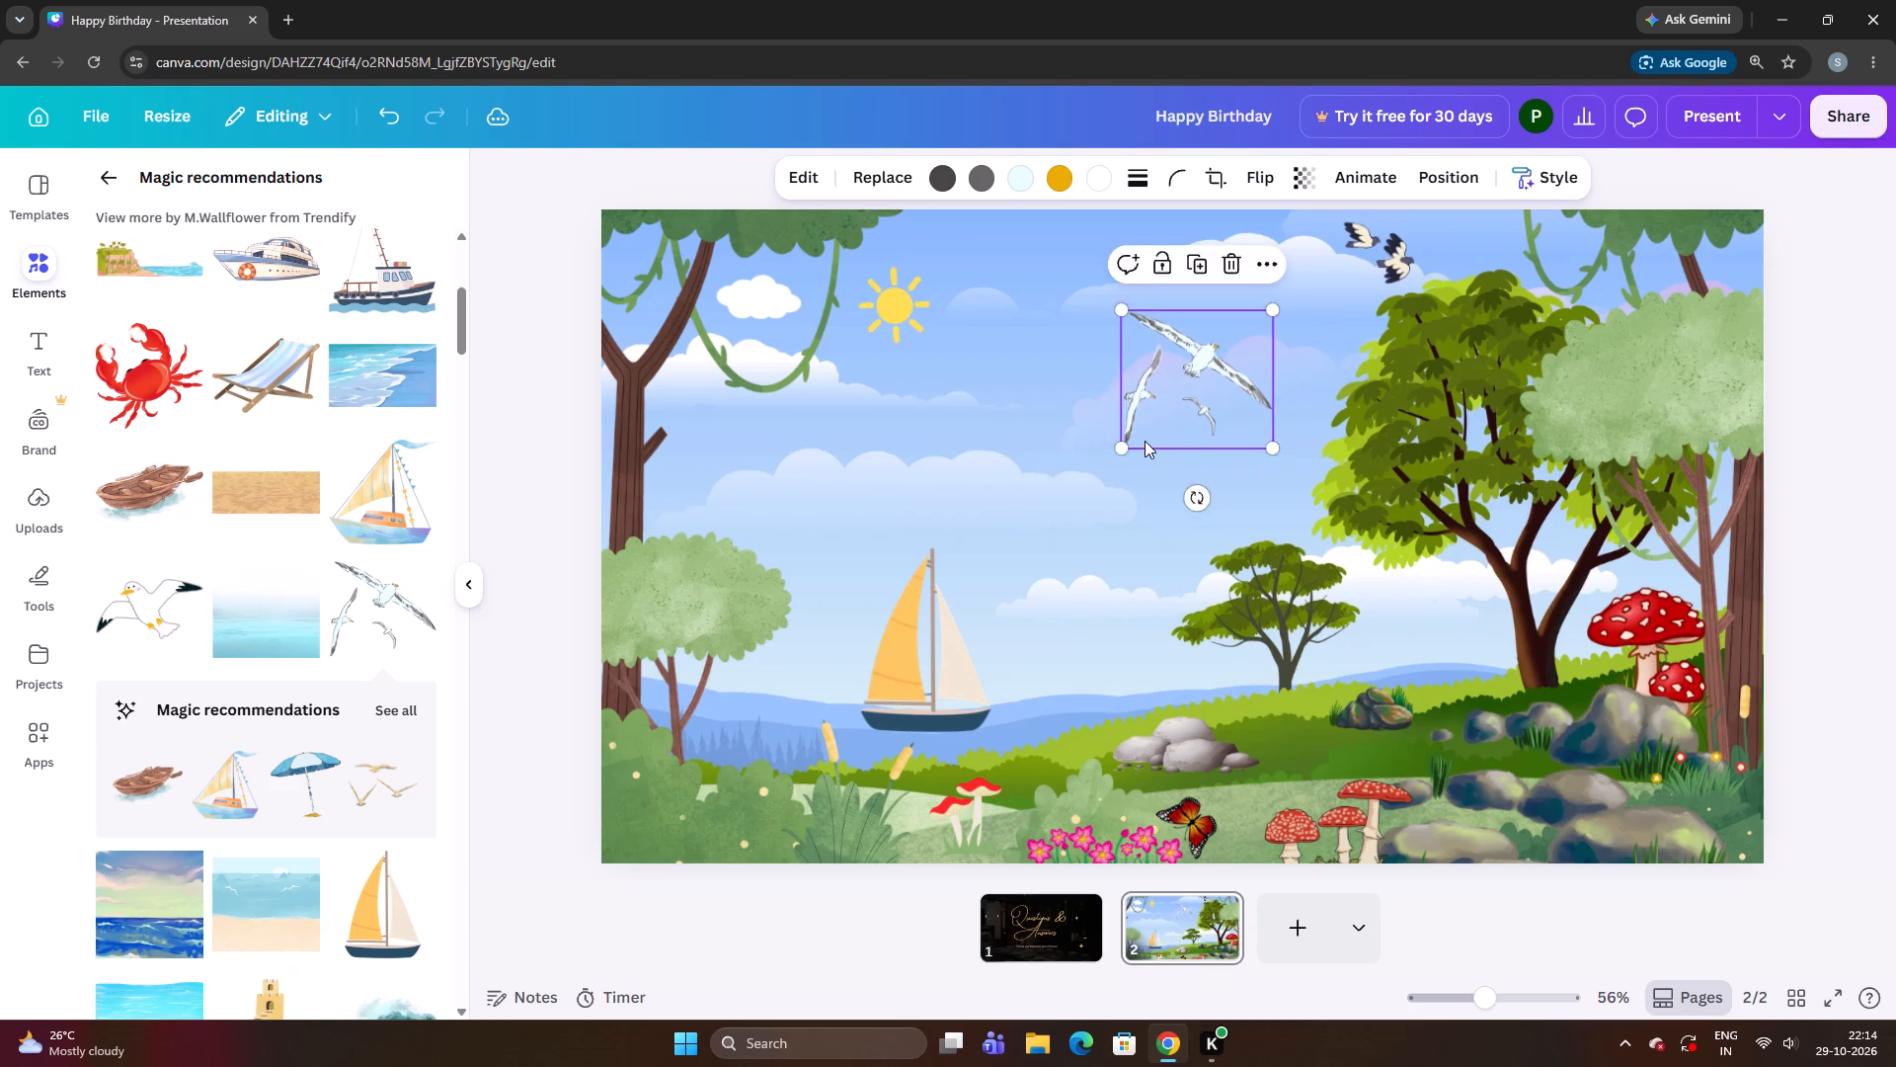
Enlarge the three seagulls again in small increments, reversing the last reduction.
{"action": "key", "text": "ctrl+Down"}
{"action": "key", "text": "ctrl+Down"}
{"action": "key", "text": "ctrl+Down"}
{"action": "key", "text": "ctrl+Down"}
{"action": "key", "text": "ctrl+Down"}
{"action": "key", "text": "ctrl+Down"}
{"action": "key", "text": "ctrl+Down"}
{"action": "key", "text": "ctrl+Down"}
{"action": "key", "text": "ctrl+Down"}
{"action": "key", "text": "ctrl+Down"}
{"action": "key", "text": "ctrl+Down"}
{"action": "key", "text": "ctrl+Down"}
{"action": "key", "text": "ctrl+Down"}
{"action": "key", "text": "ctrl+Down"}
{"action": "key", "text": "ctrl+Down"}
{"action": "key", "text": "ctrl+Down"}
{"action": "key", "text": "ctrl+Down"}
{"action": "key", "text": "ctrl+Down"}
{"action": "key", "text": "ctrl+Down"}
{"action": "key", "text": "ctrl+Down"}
Nudge the three seagulls slightly left, away from the large green tree, and a touch upward.
{"action": "key", "text": "Left"}
{"action": "key", "text": "Left"}
{"action": "key", "text": "Left"}
{"action": "key", "text": "Left"}
{"action": "key", "text": "Left"}
{"action": "key", "text": "Left"}
{"action": "key", "text": "Left"}
{"action": "key", "text": "Left"}
{"action": "key", "text": "Left"}
{"action": "key", "text": "Left"}
{"action": "key", "text": "Left"}
{"action": "key", "text": "Left"}
{"action": "key", "text": "Left"}
{"action": "key", "text": "Left"}
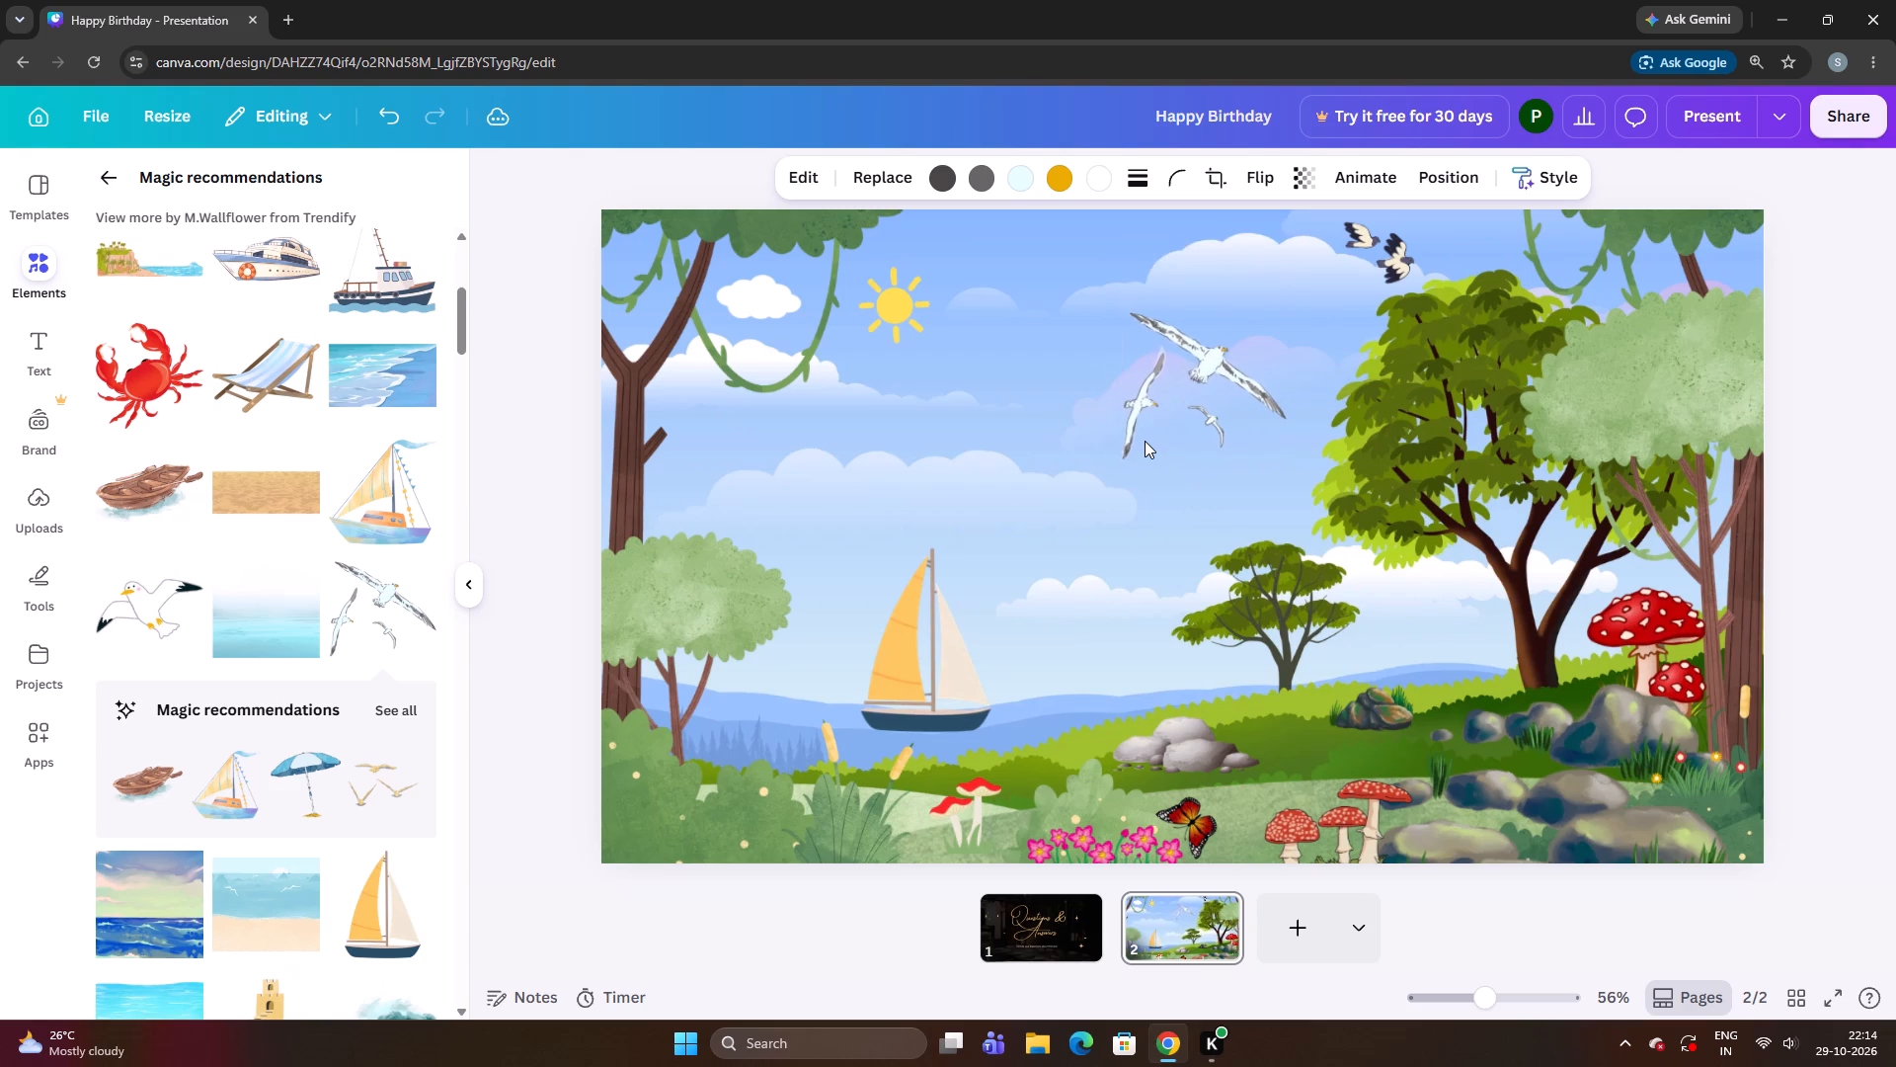
{"action": "key", "text": "Up"}
{"action": "key", "text": "Up"}
{"action": "key", "text": "Up"}
{"action": "key", "text": "Up"}
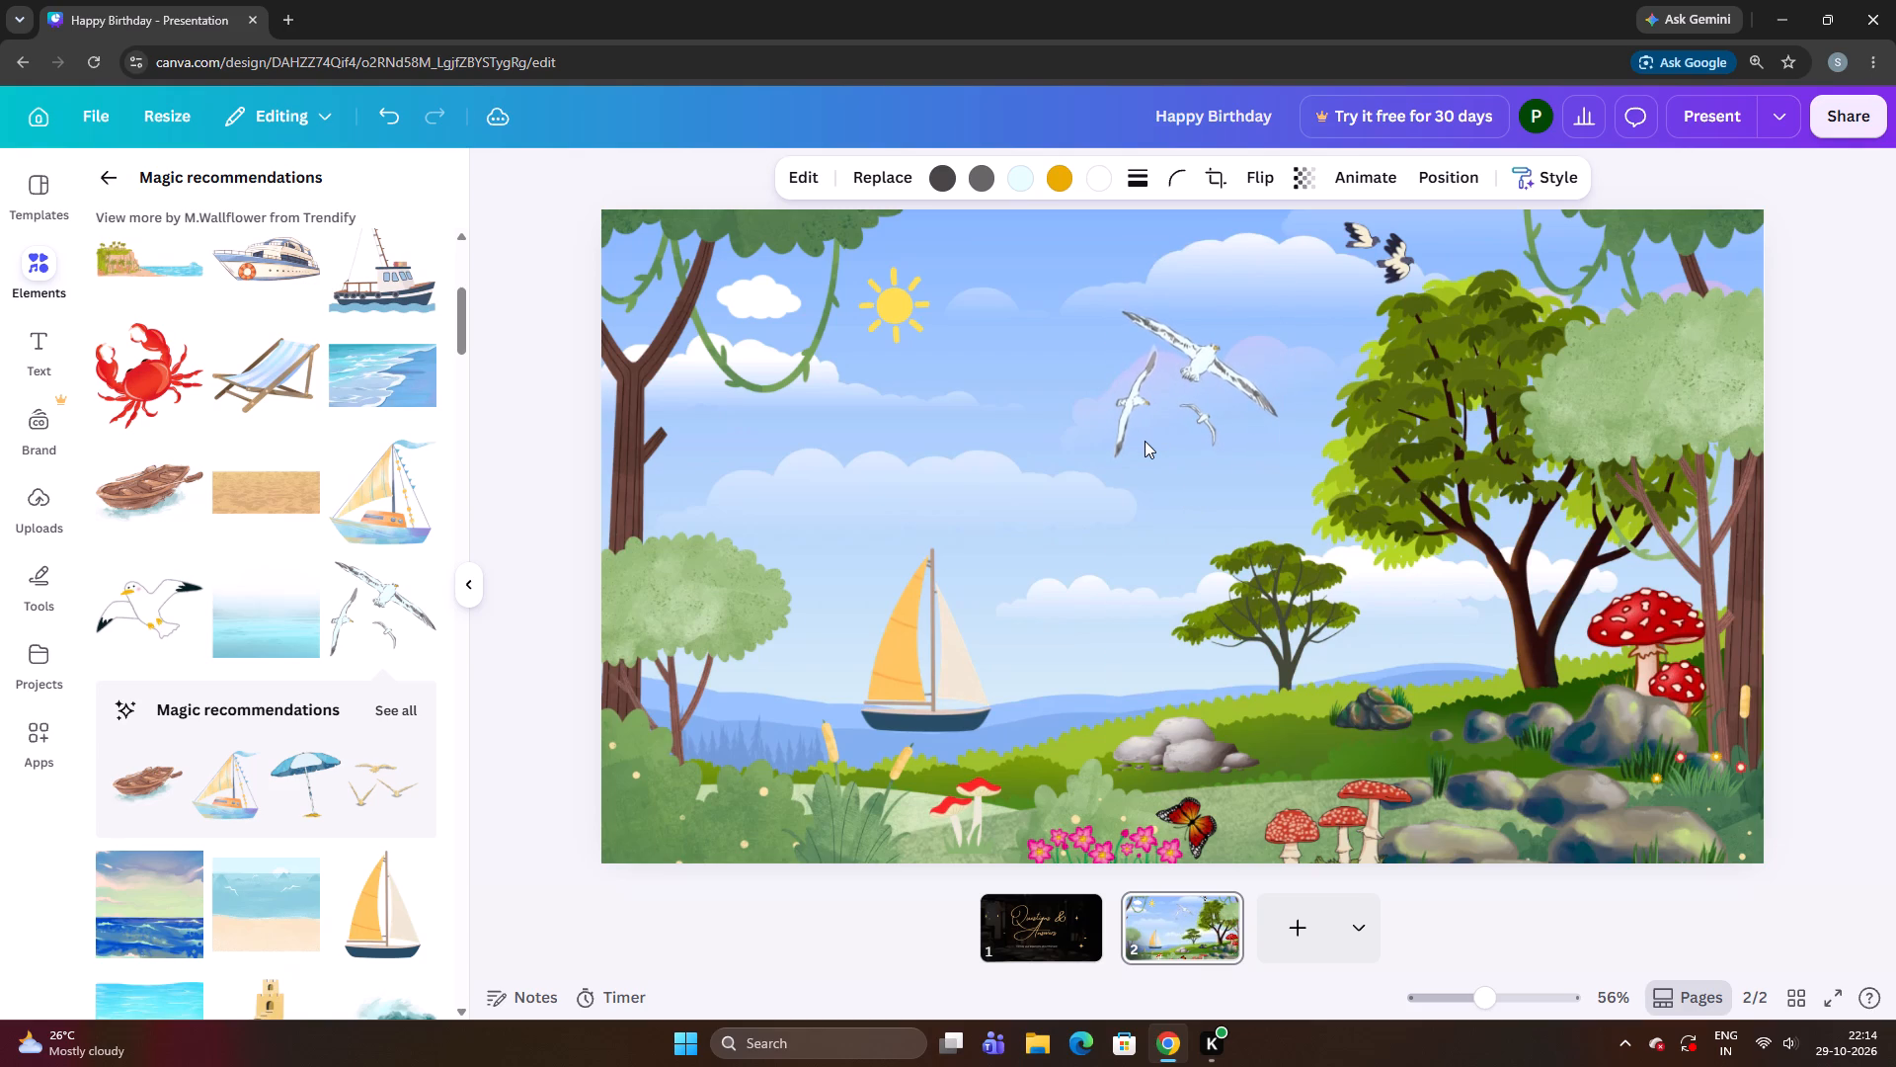
{"action": "key", "text": "Up"}
Shrink the three seagulls slightly in small increments.
{"action": "key", "text": "ctrl+Up"}
{"action": "key", "text": "ctrl+Up"}
{"action": "key", "text": "ctrl+Up"}
{"action": "key", "text": "ctrl+Up"}
{"action": "key", "text": "ctrl+Up"}
{"action": "key", "text": "ctrl+Up"}
{"action": "key", "text": "ctrl+Up"}
{"action": "key", "text": "ctrl+Up"}
{"action": "key", "text": "ctrl+Up"}
{"action": "key", "text": "ctrl+Up"}
{"action": "key", "text": "ctrl+Up"}
{"action": "key", "text": "ctrl+Up"}
{"action": "key", "text": "ctrl+Up"}
{"action": "key", "text": "ctrl+Up"}
{"action": "key", "text": "ctrl+Up"}
{"action": "key", "text": "ctrl+Up"}
{"action": "key", "text": "ctrl+Up"}
{"action": "key", "text": "ctrl+Up"}
{"action": "key", "text": "ctrl+Up"}
{"action": "key", "text": "ctrl+Up"}
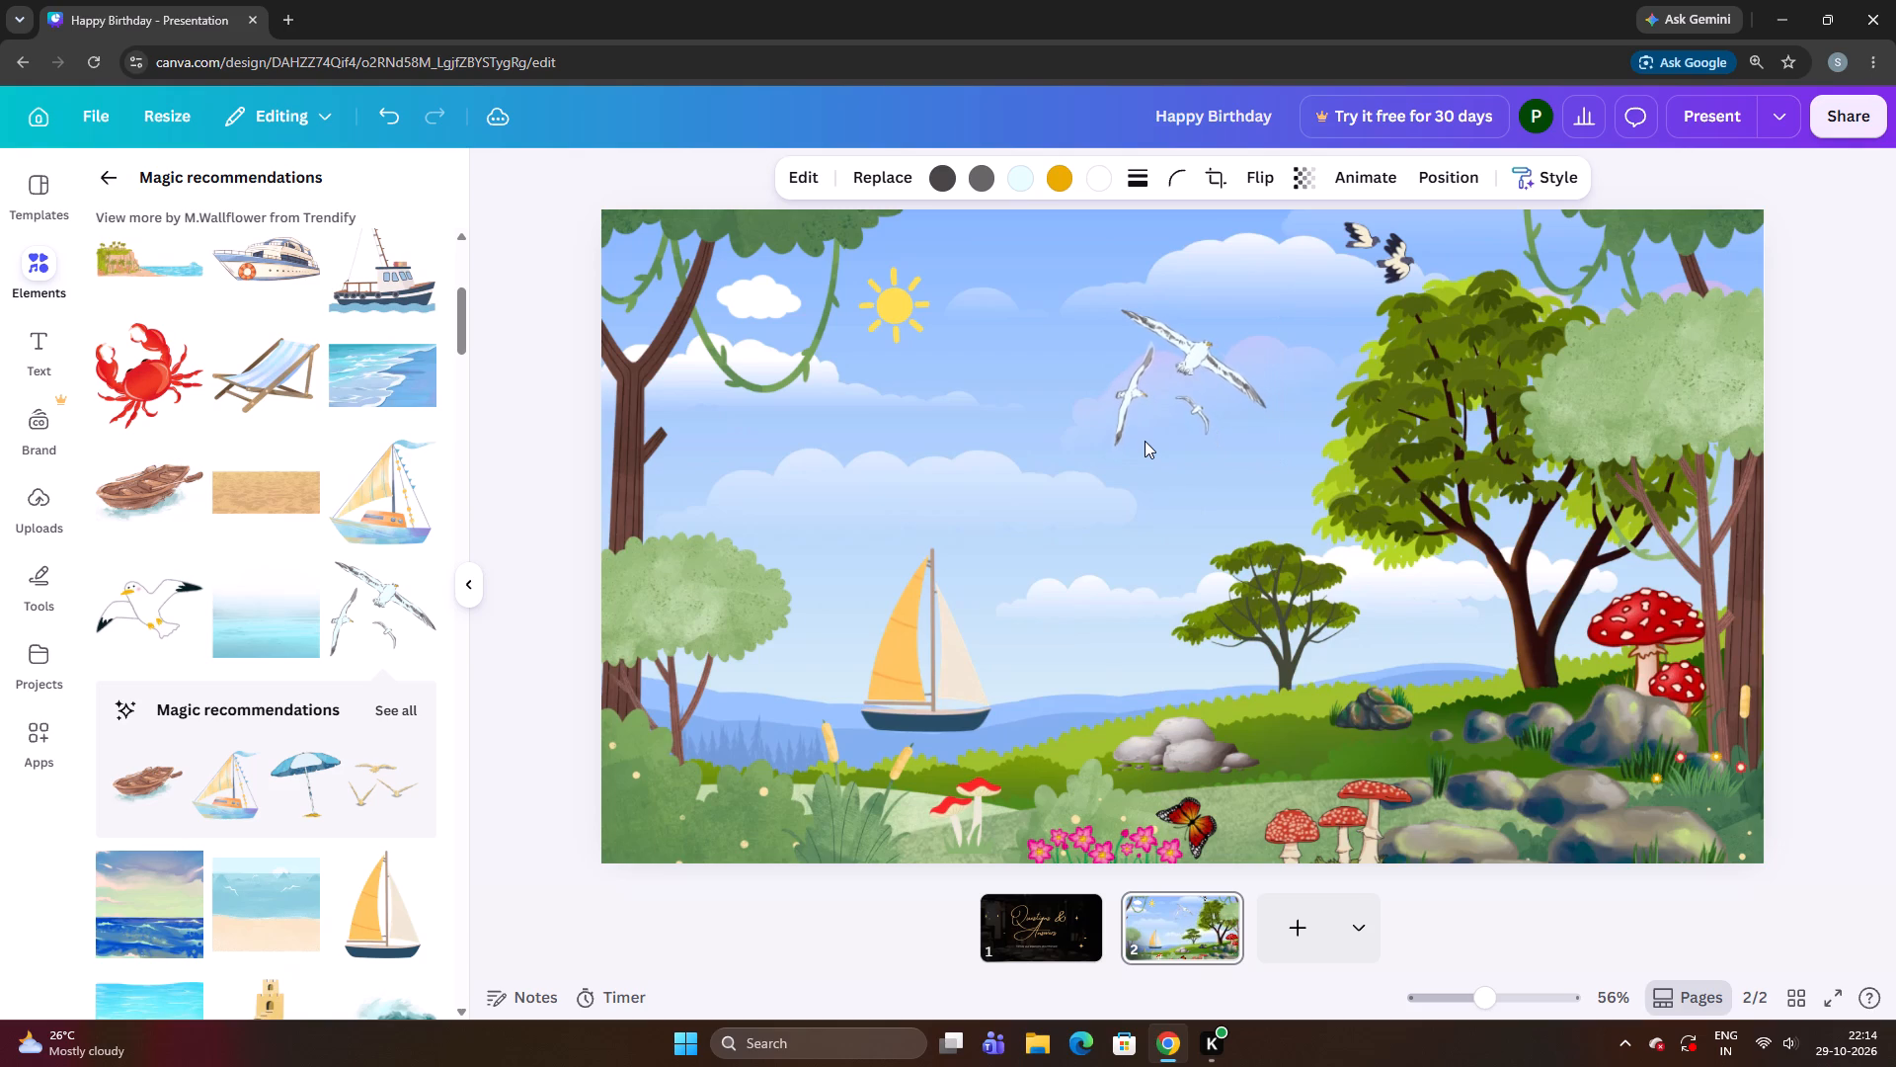
Nudge the three seagulls a touch upward in the sky.
{"action": "key", "text": "Up"}
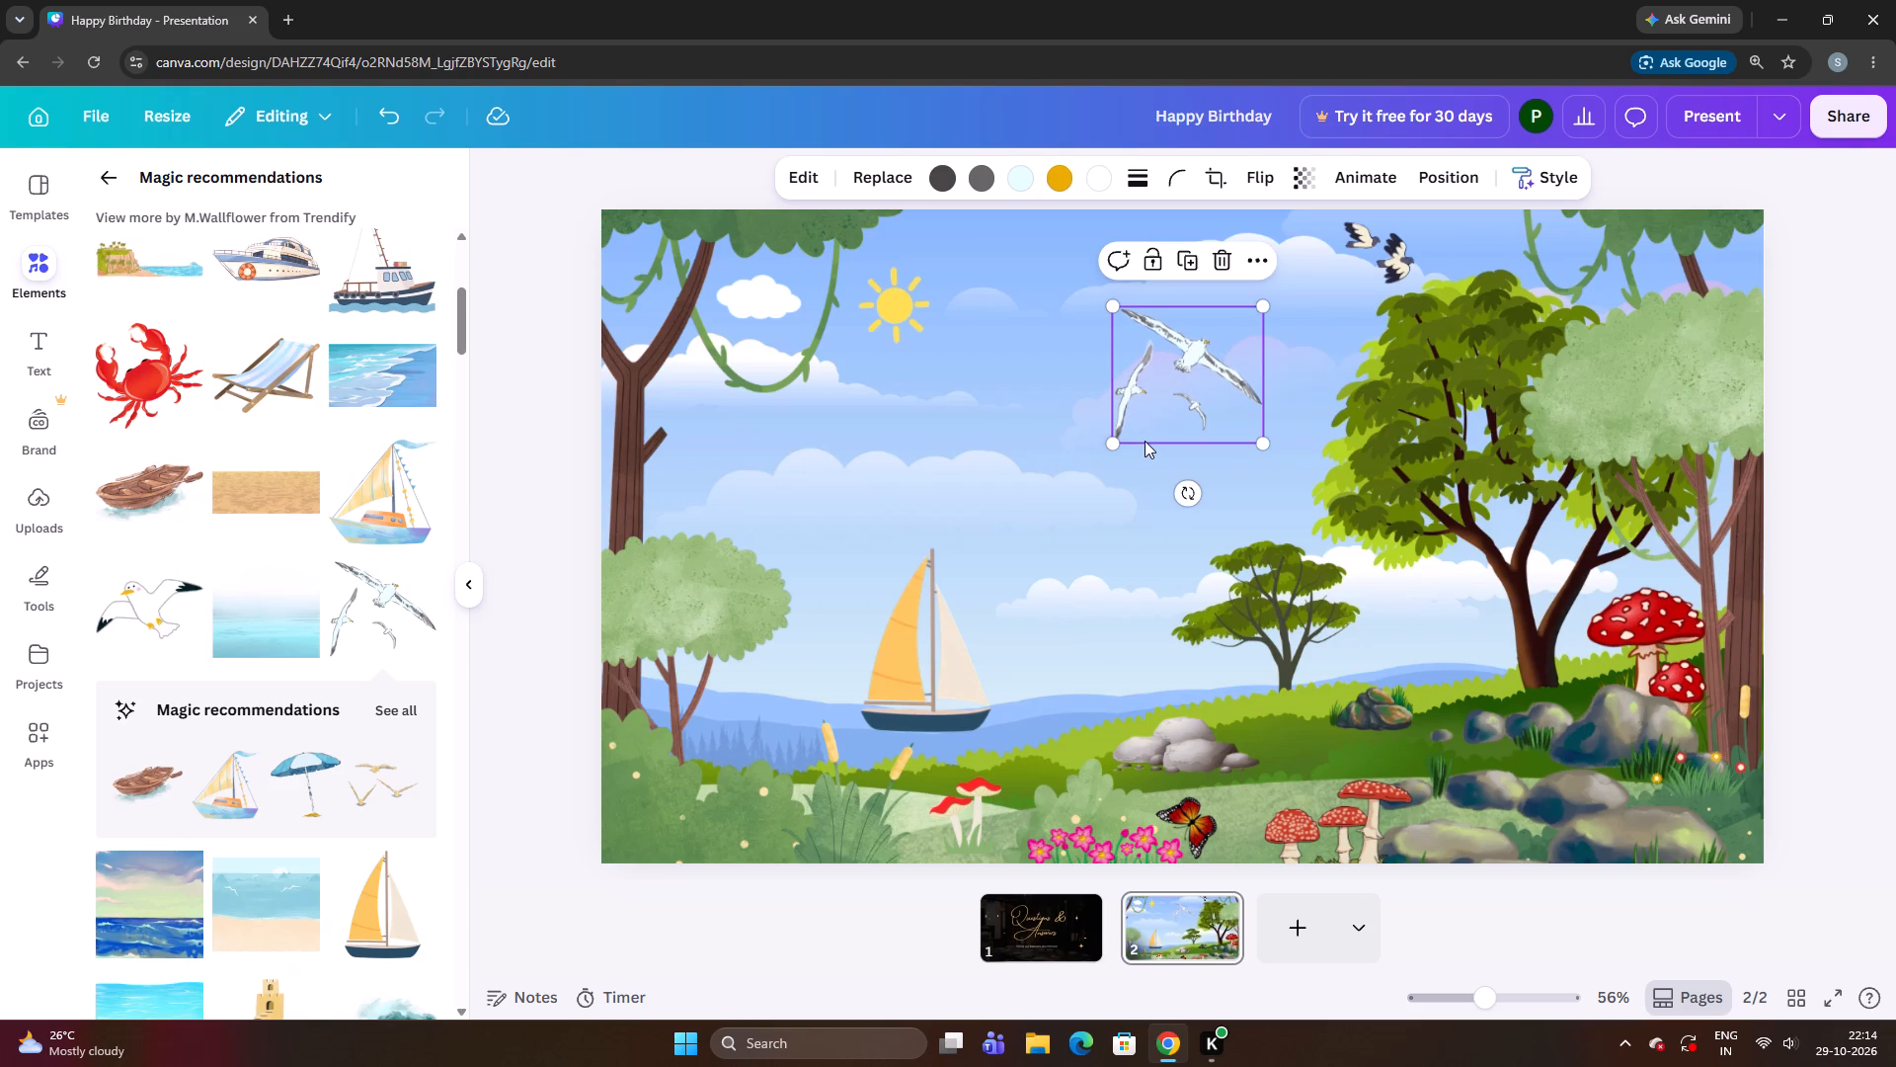
{"action": "key", "text": "Up"}
{"action": "key", "text": "Up"}
{"action": "key", "text": "Up"}
{"action": "key", "text": "Up"}
{"action": "key", "text": "Up"}
{"action": "key", "text": "Up"}
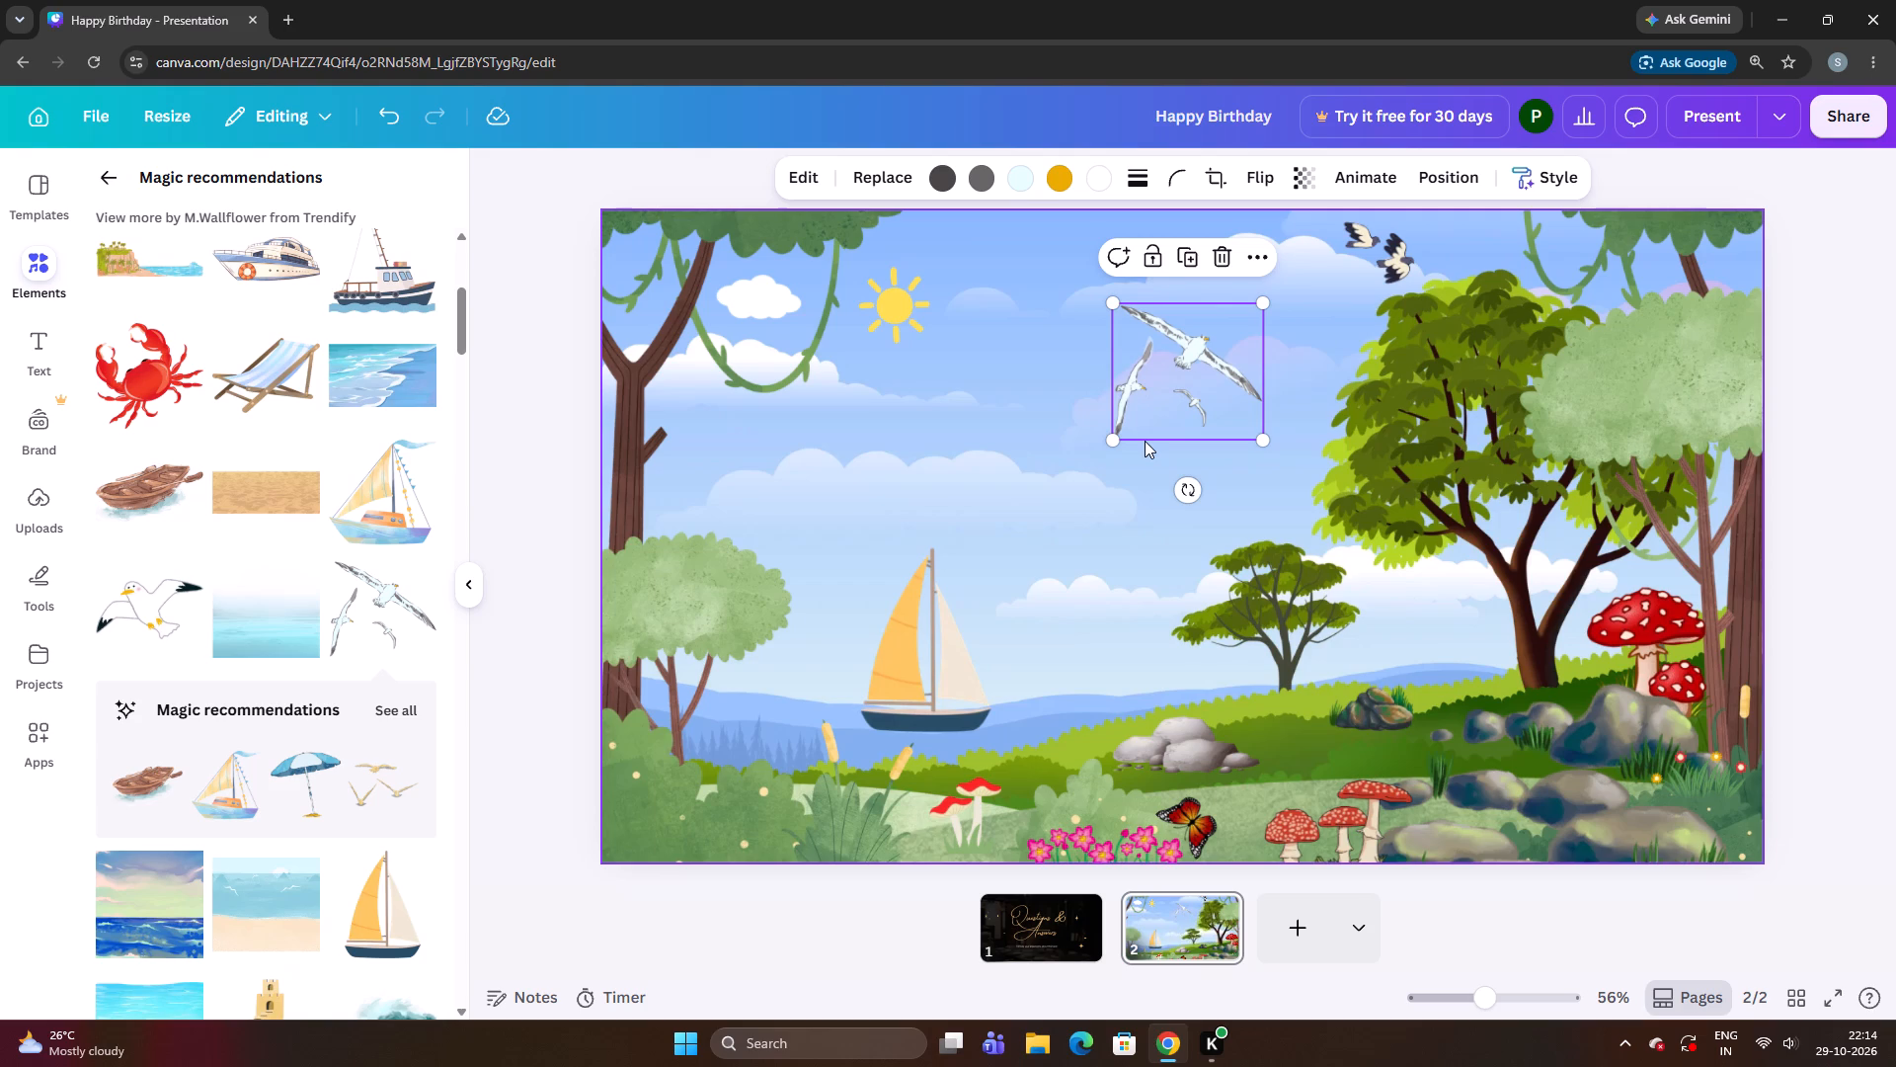
Shrink the three seagulls a tiny bit more in small increments.
{"action": "key", "text": "ctrl+Up"}
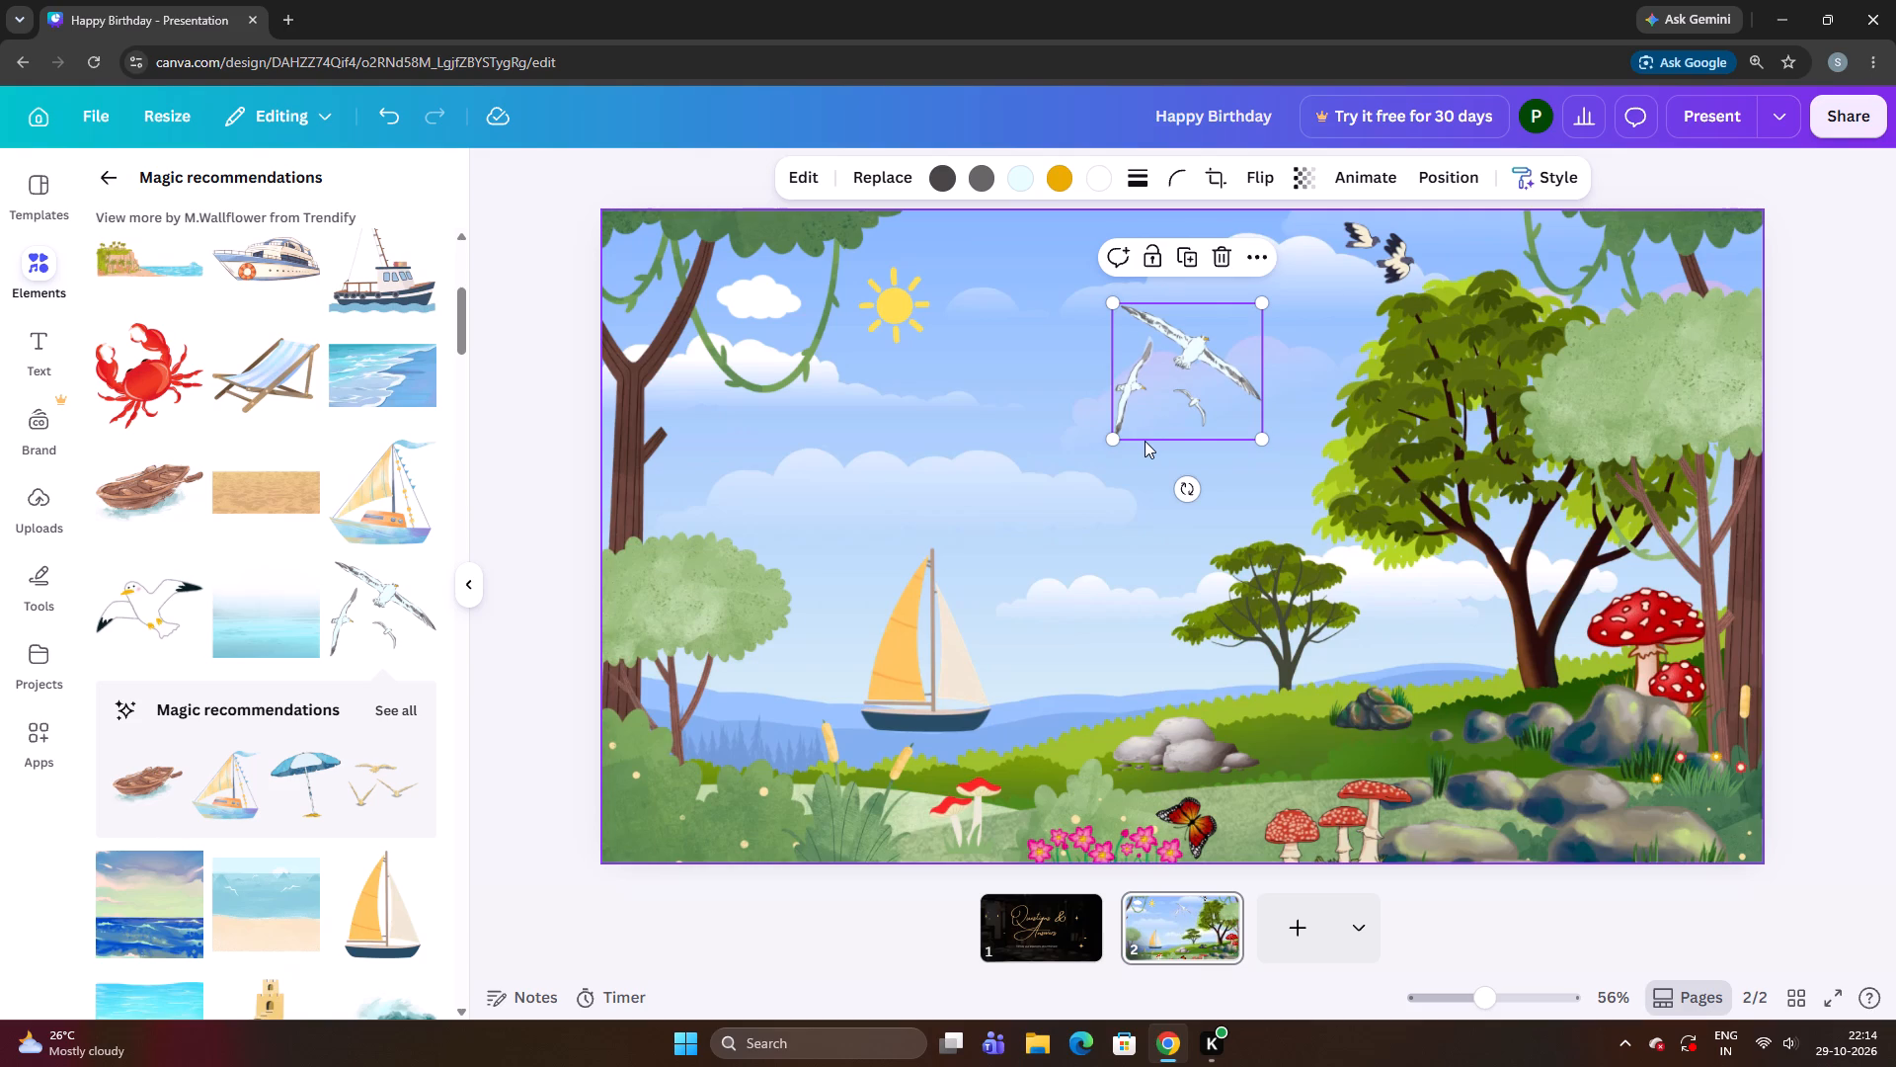
{"action": "key", "text": "ctrl+Up"}
{"action": "key", "text": "ctrl+Up"}
{"action": "key", "text": "ctrl+Up"}
{"action": "key", "text": "ctrl+Up"}
Nudge the three seagulls upward until their top is about level with the top of the sun.
{"action": "key", "text": "Up"}
{"action": "key", "text": "Up"}
{"action": "key", "text": "Up"}
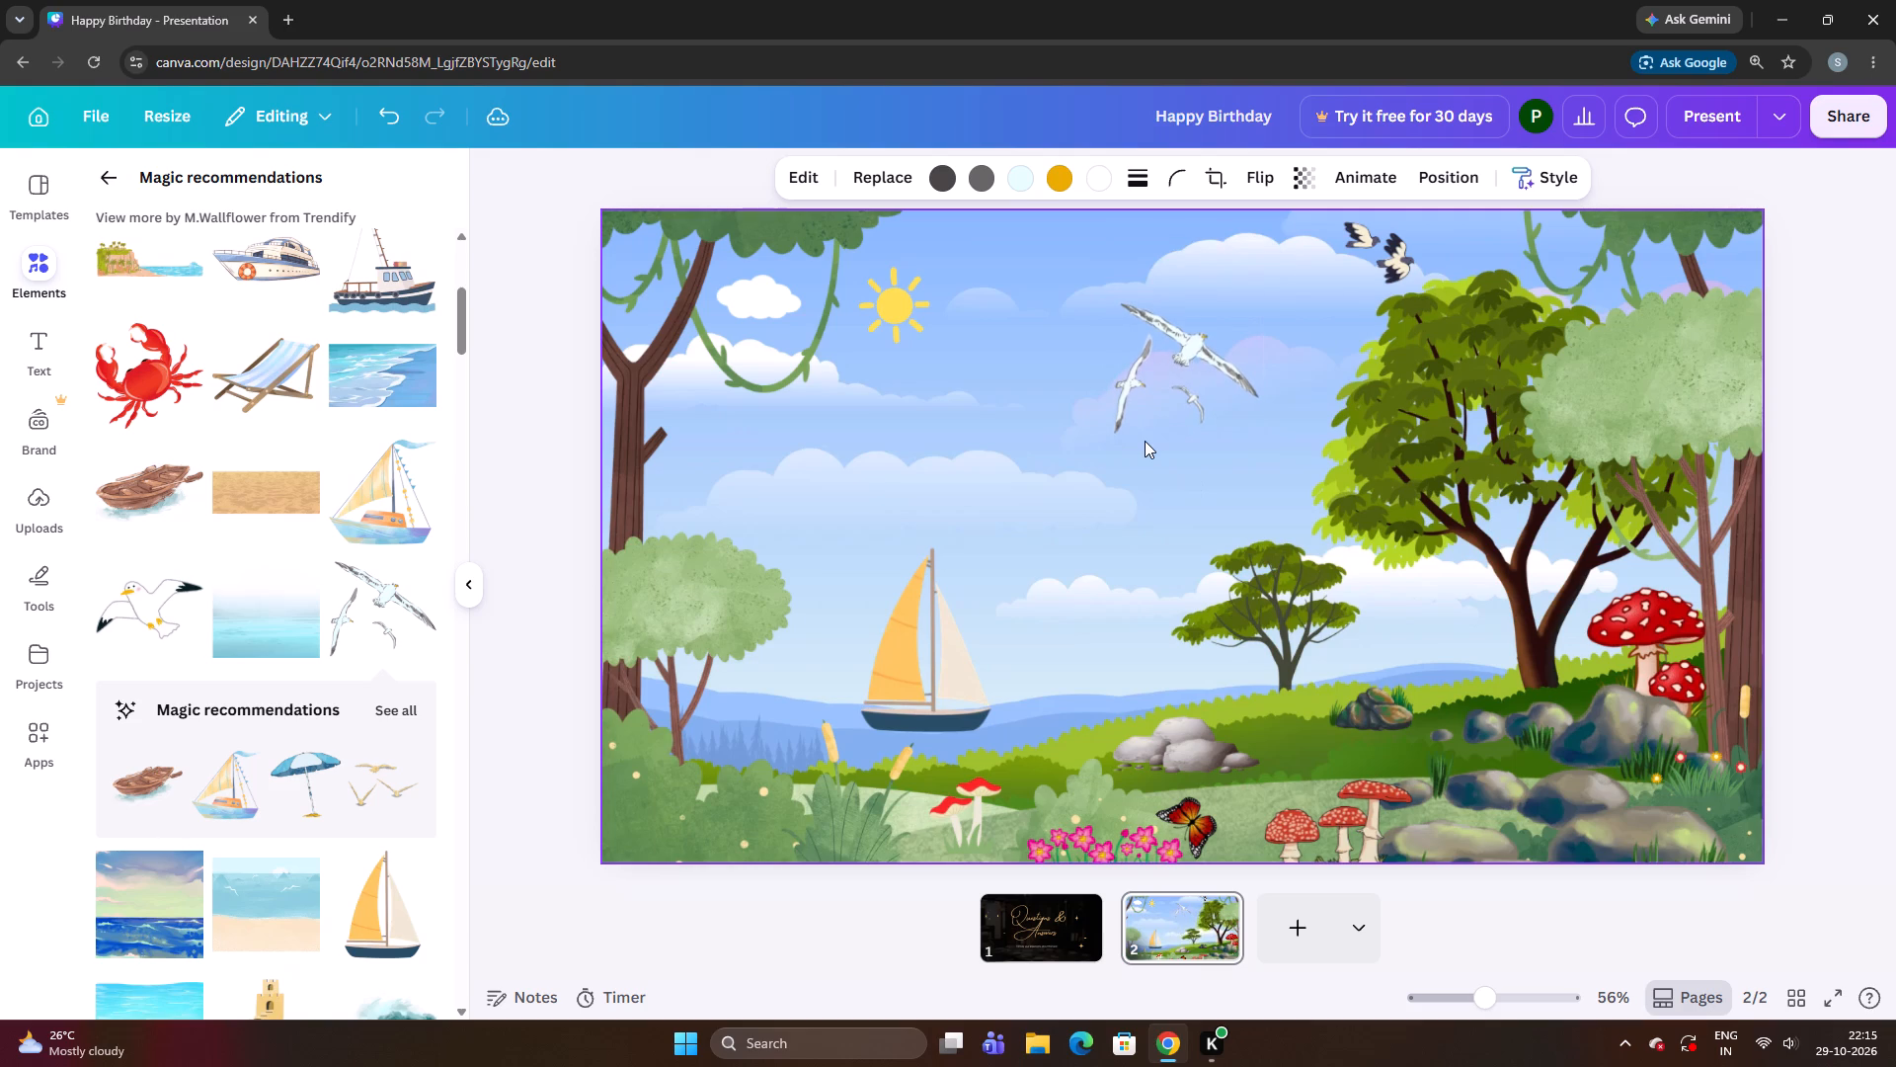
{"action": "key", "text": "Up"}
{"action": "key", "text": "Up"}
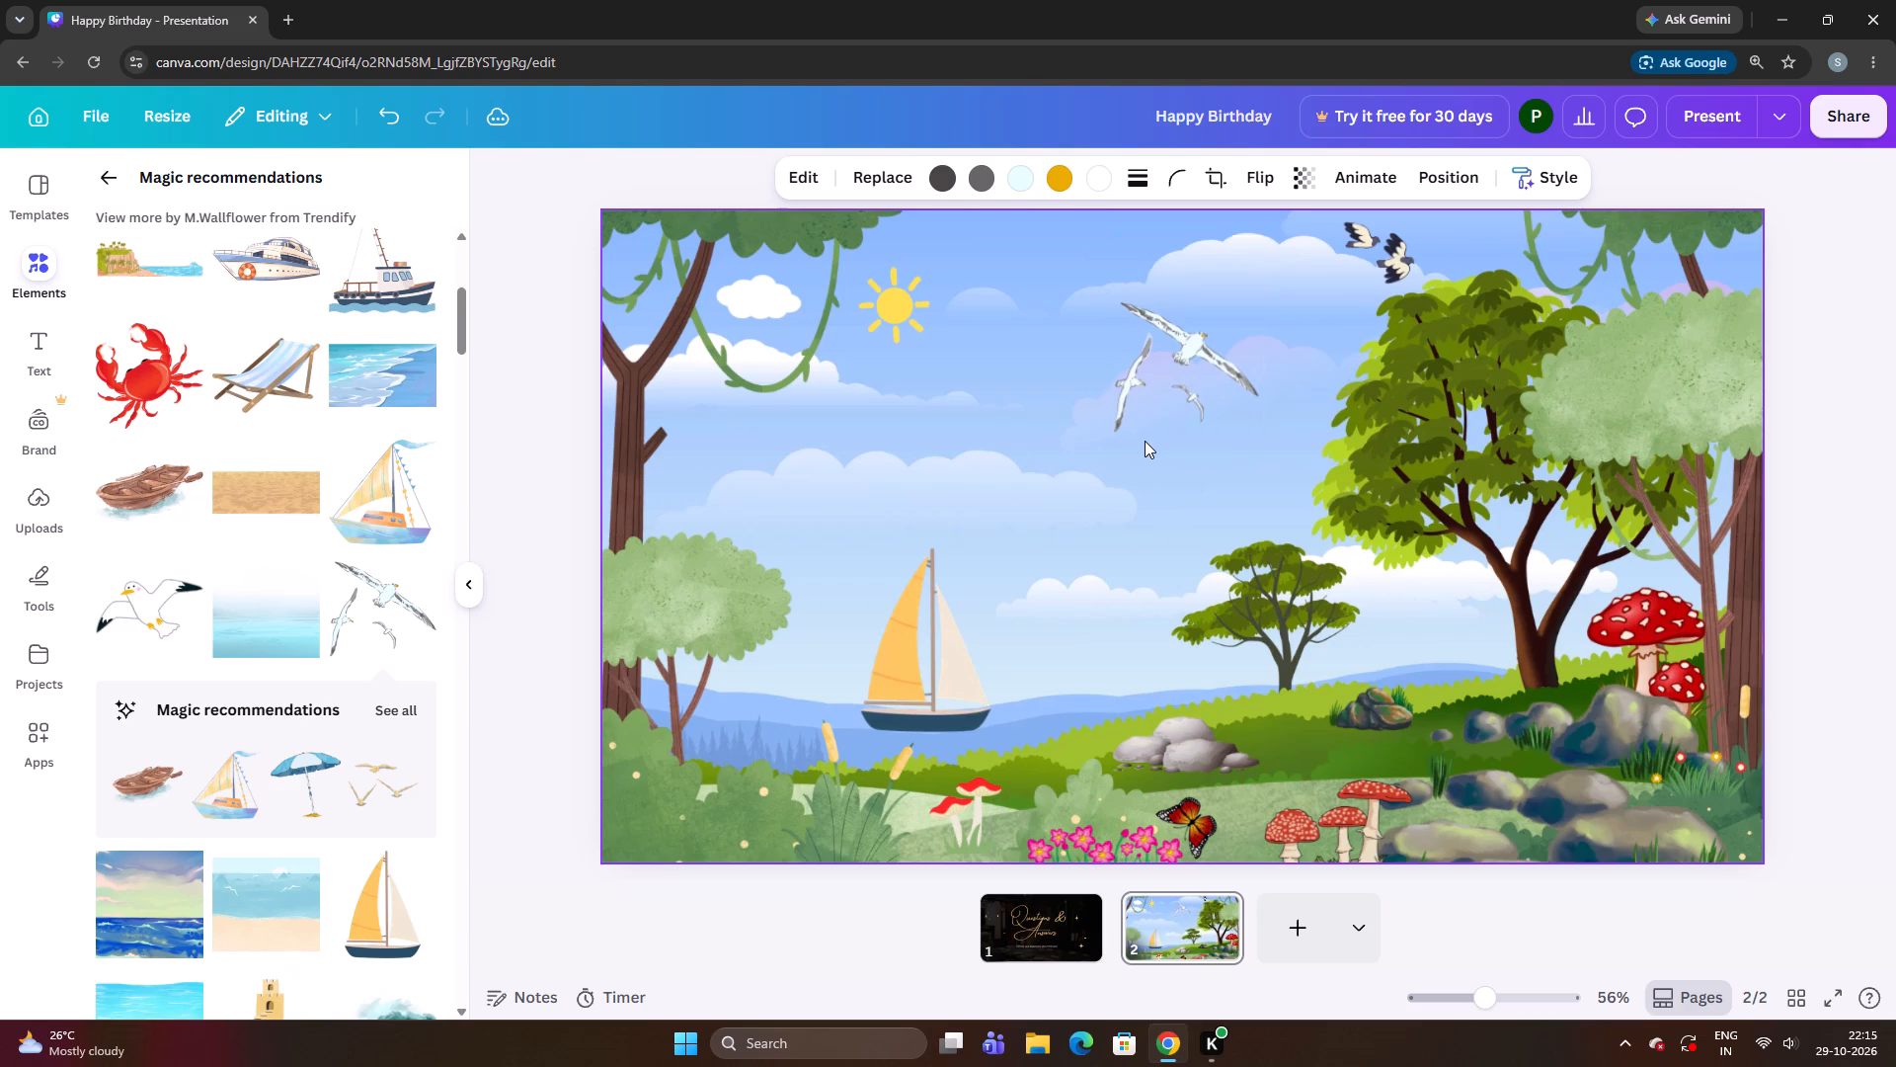
{"action": "key", "text": "Up"}
{"action": "key", "text": "Up"}
{"action": "key", "text": "Up"}
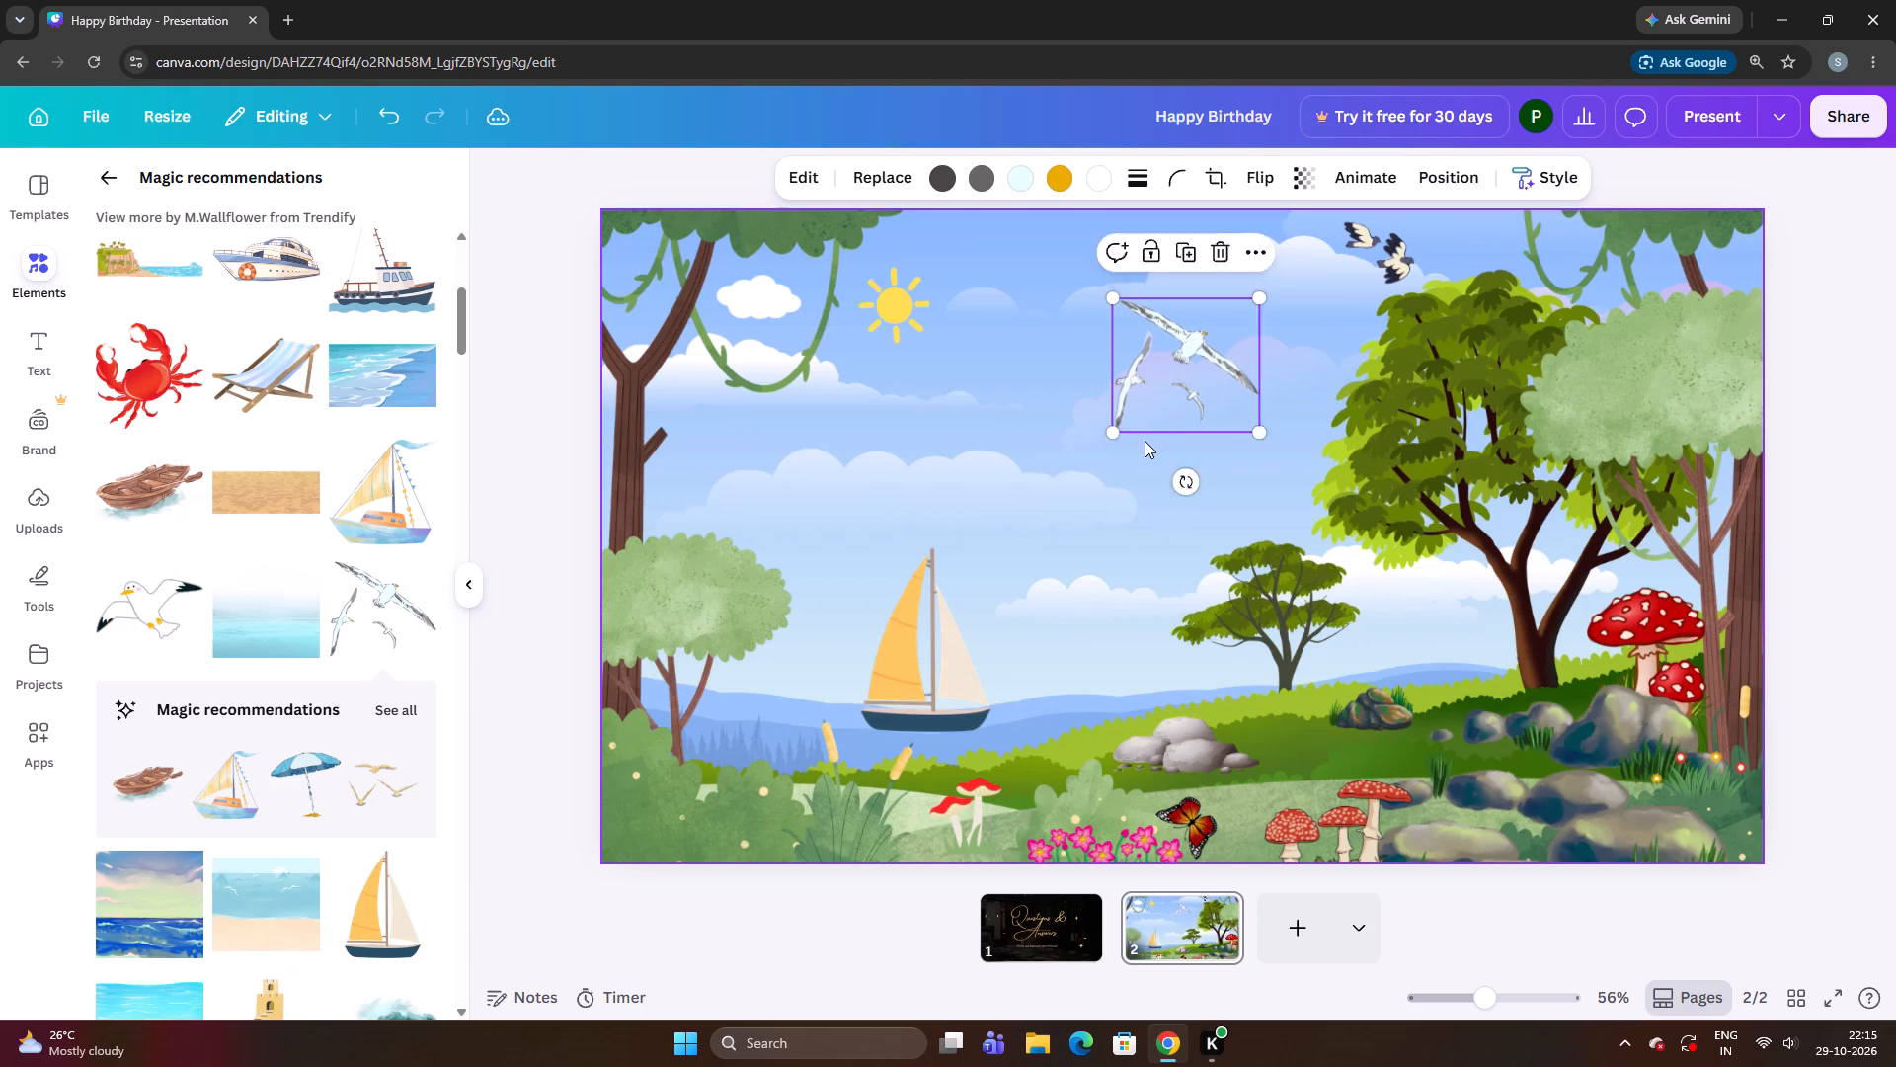
{"action": "key", "text": "Up"}
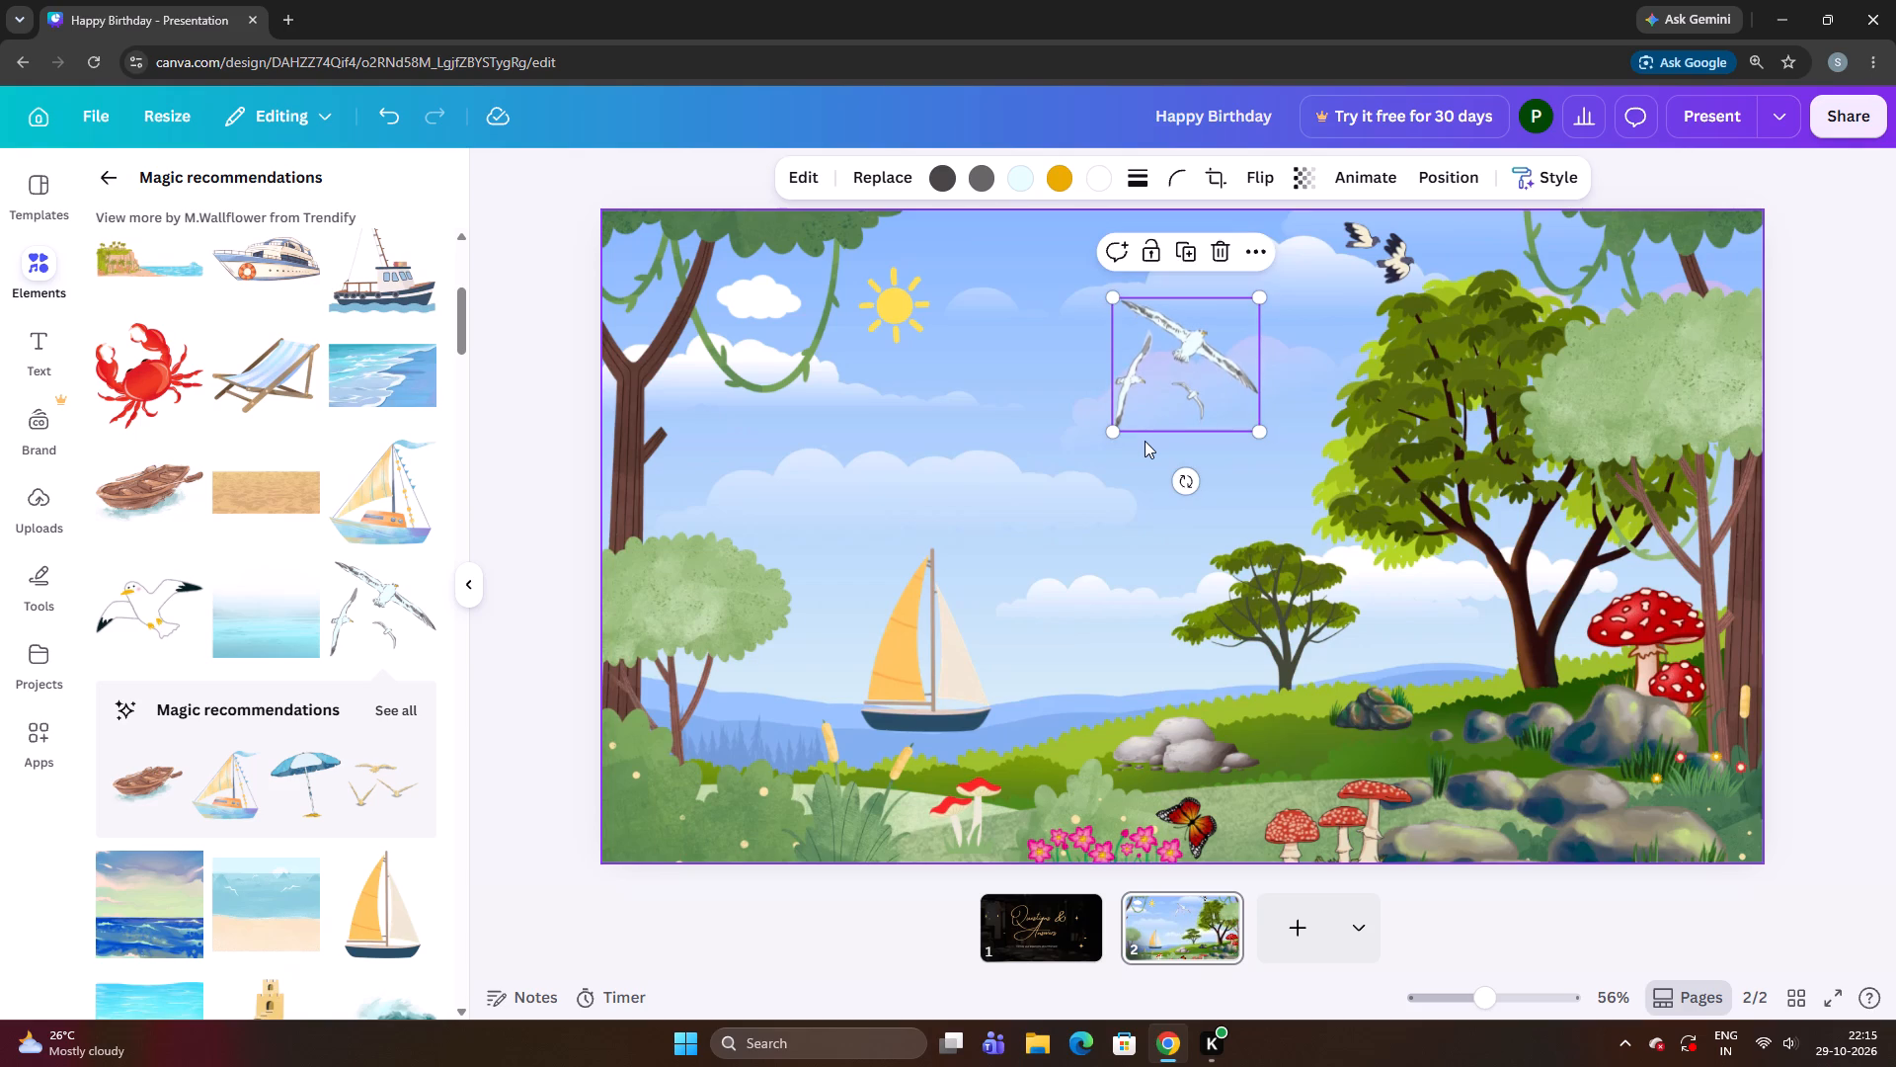
{"action": "key", "text": "Up"}
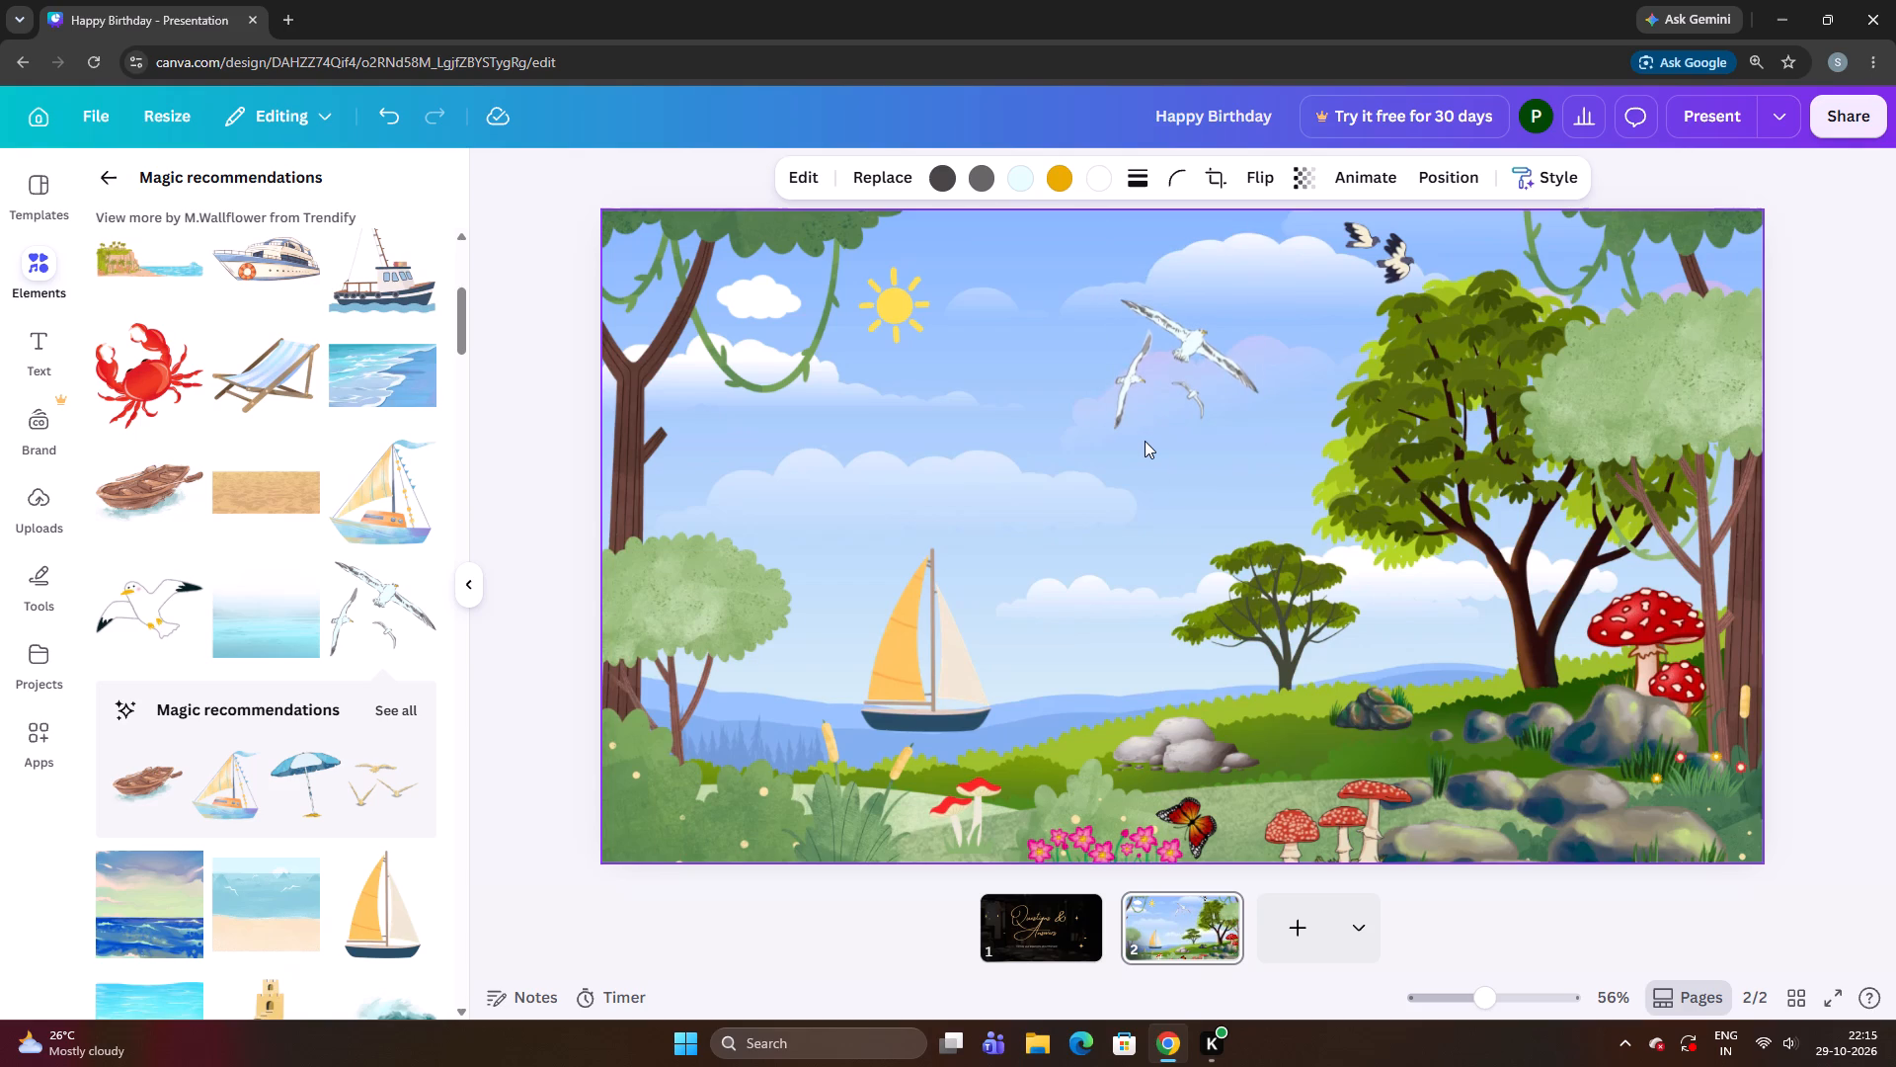
{"action": "key", "text": "Up"}
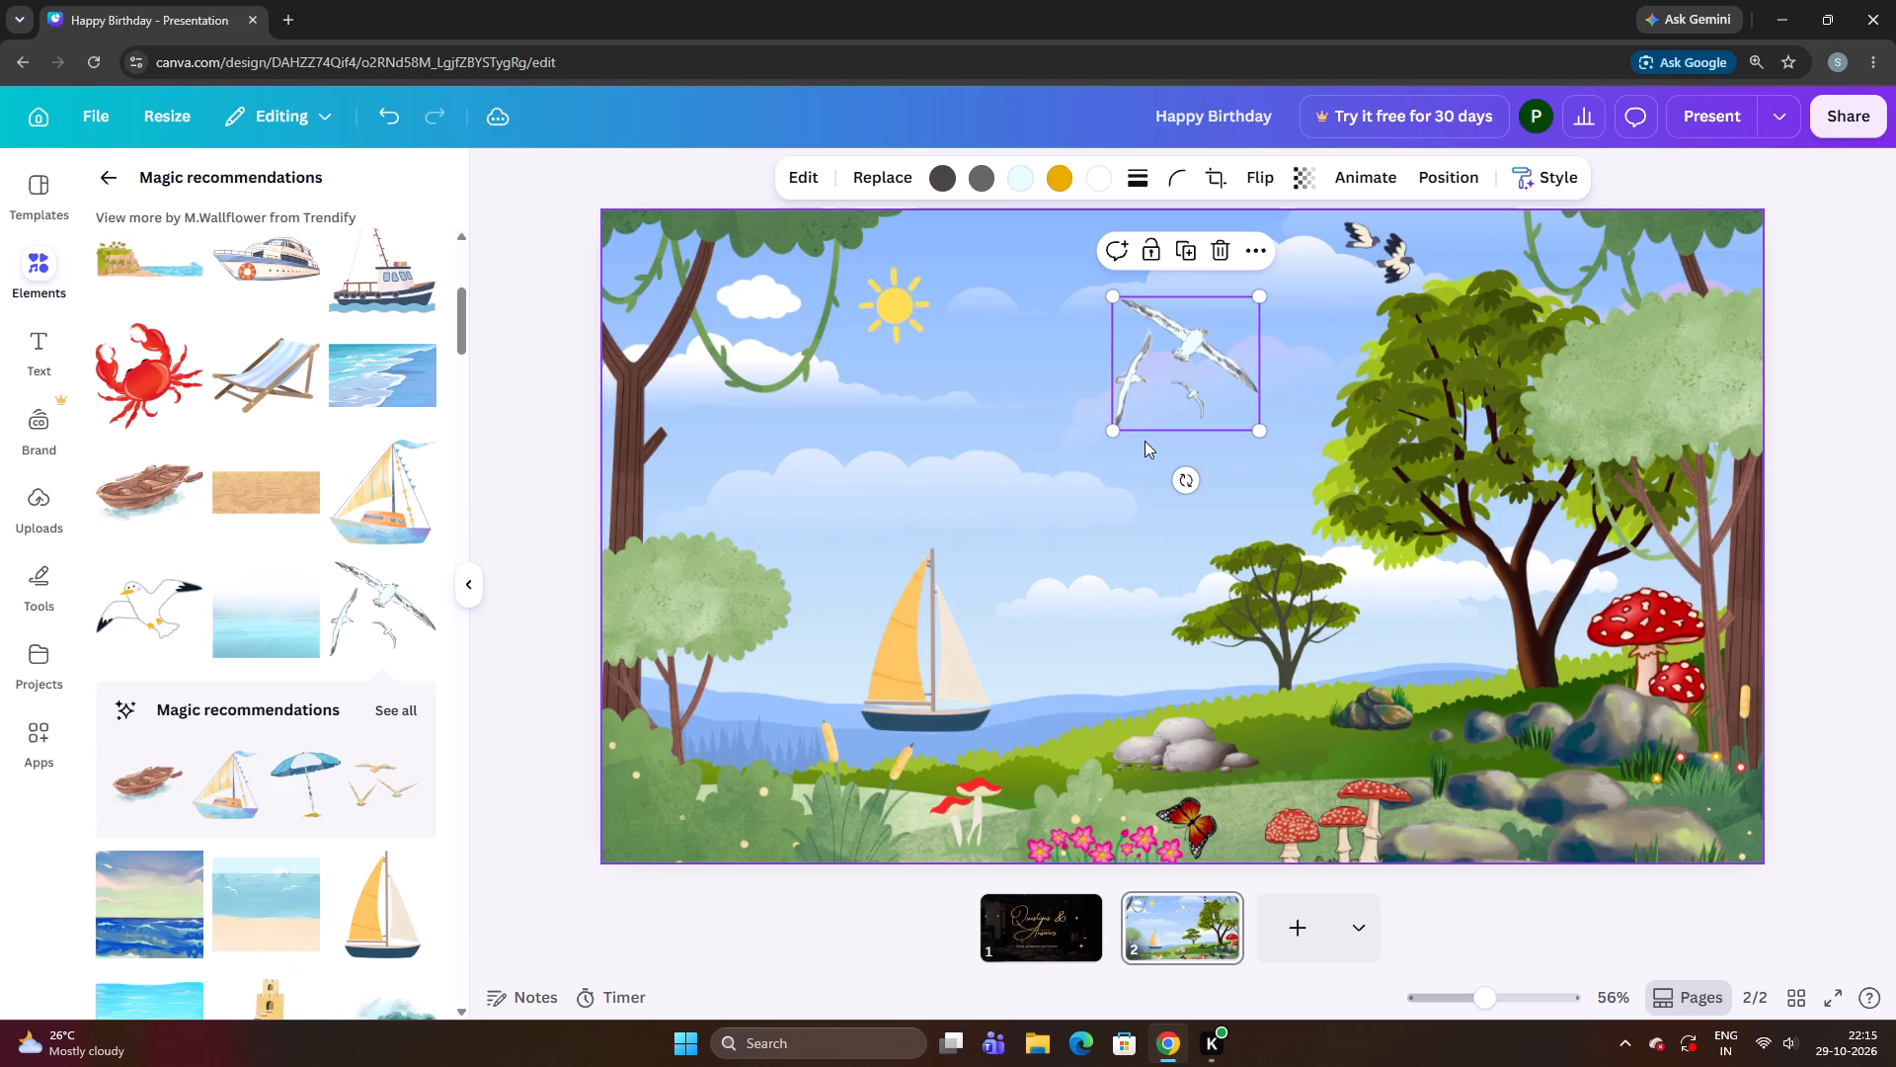
{"action": "key", "text": "Up"}
{"action": "key", "text": "Up"}
{"action": "key", "text": "Up"}
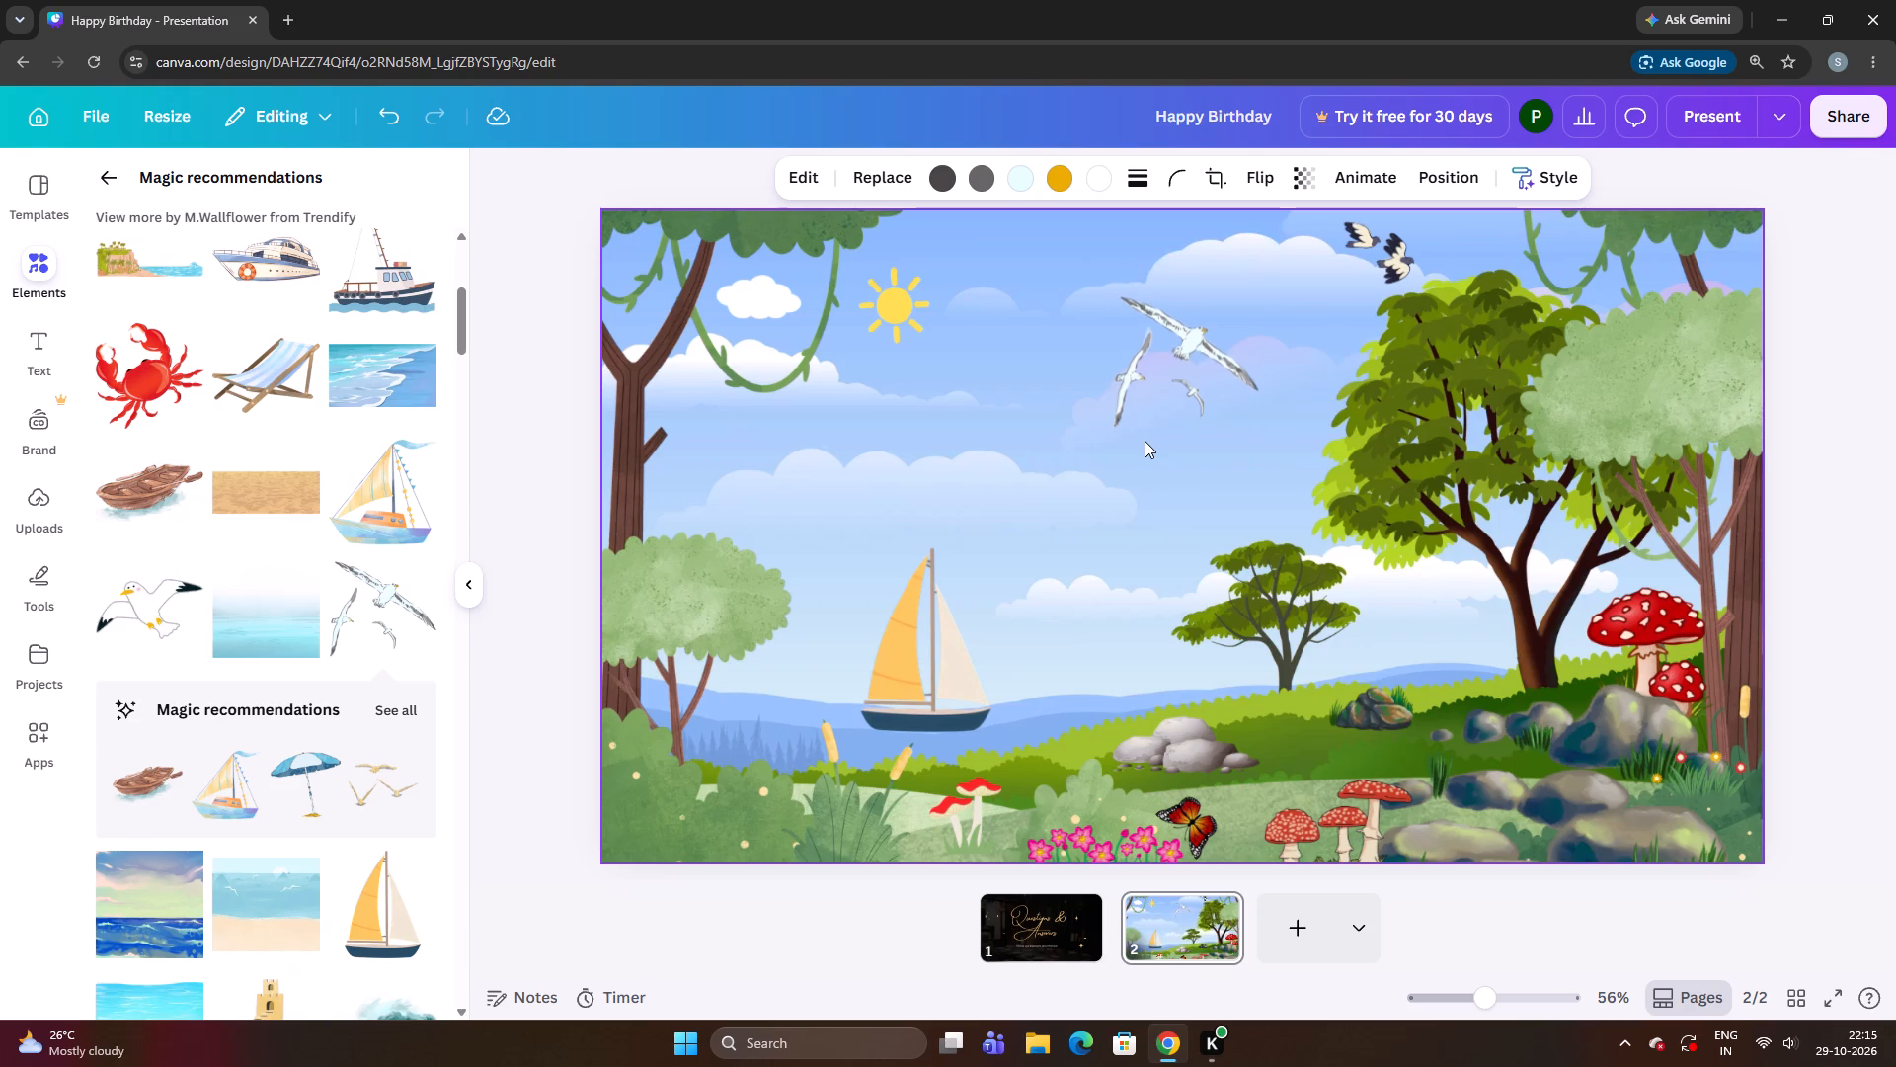
{"action": "key", "text": "Up"}
{"action": "key", "text": "Up"}
{"action": "key", "text": "Up"}
{"action": "key", "text": "Up"}
{"action": "key", "text": "Up"}
{"action": "key", "text": "Up"}
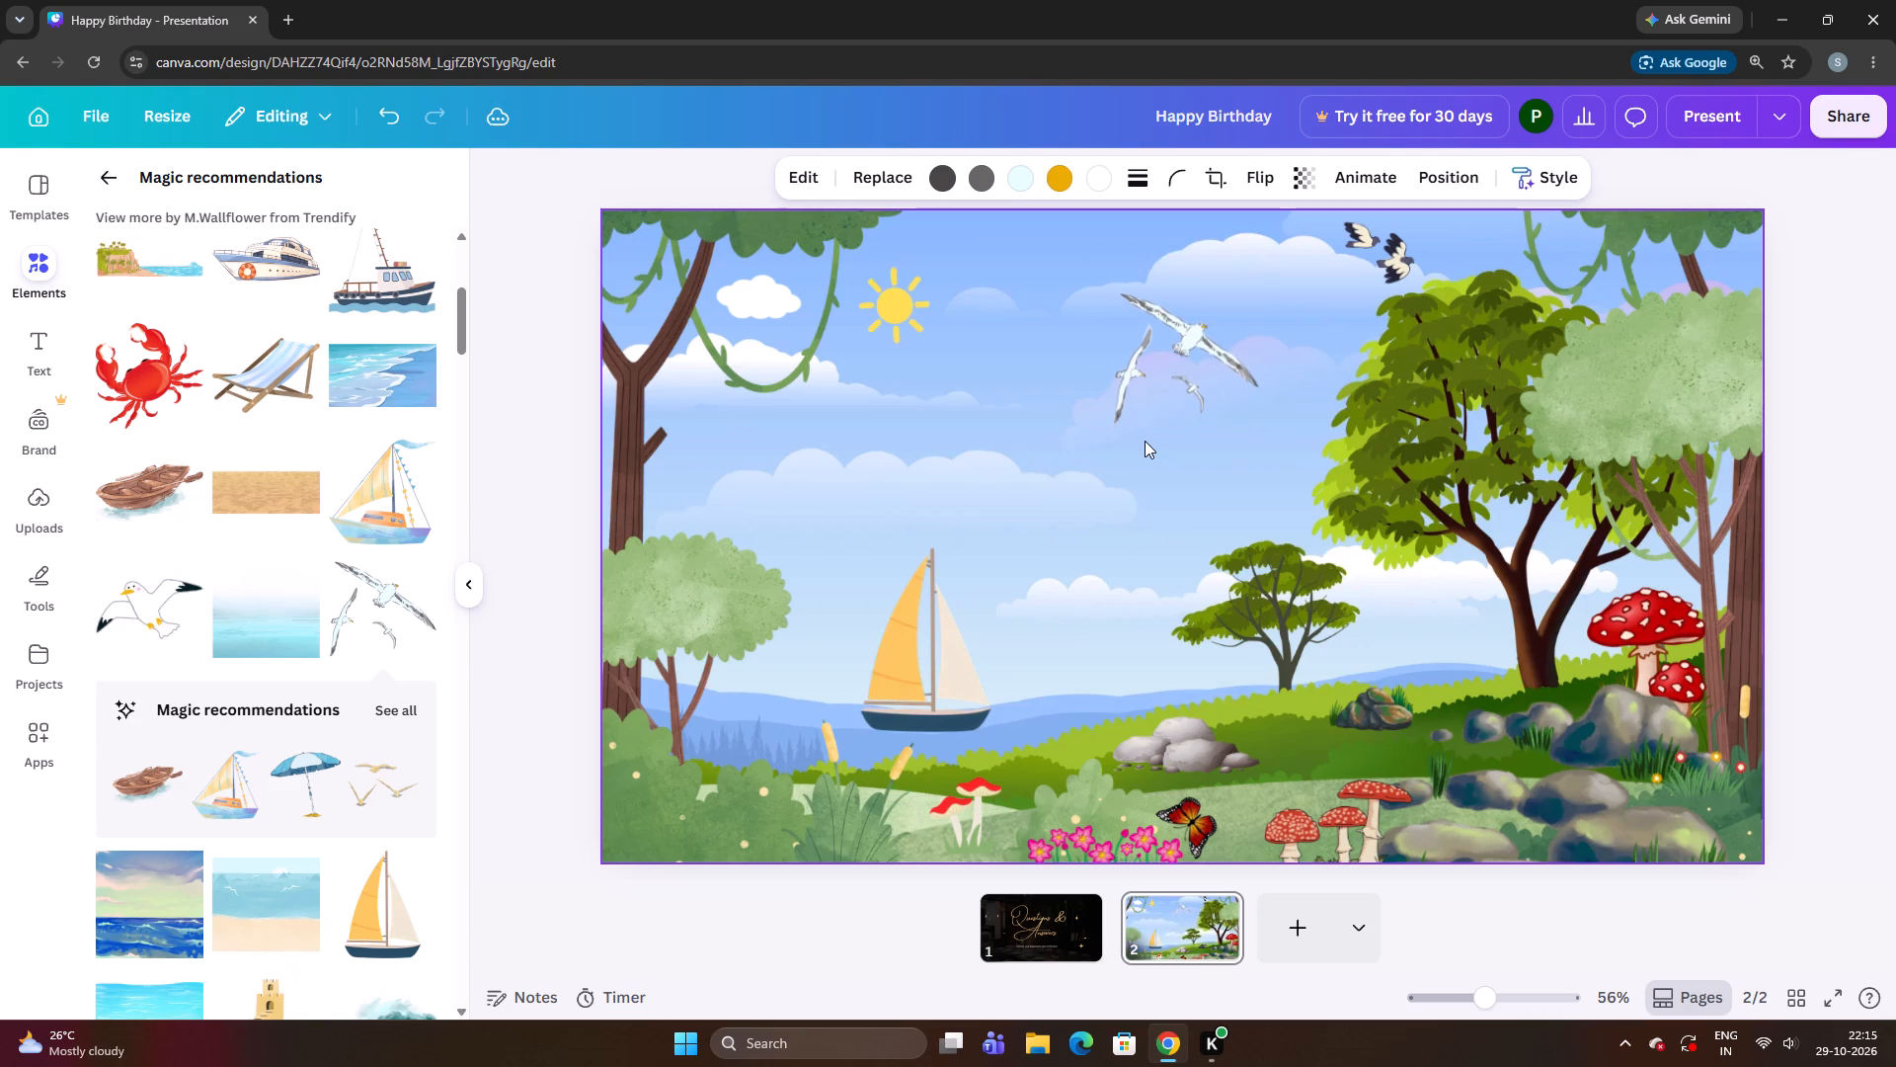
{"action": "key", "text": "Up"}
{"action": "key", "text": "Up"}
{"action": "key", "text": "Up"}
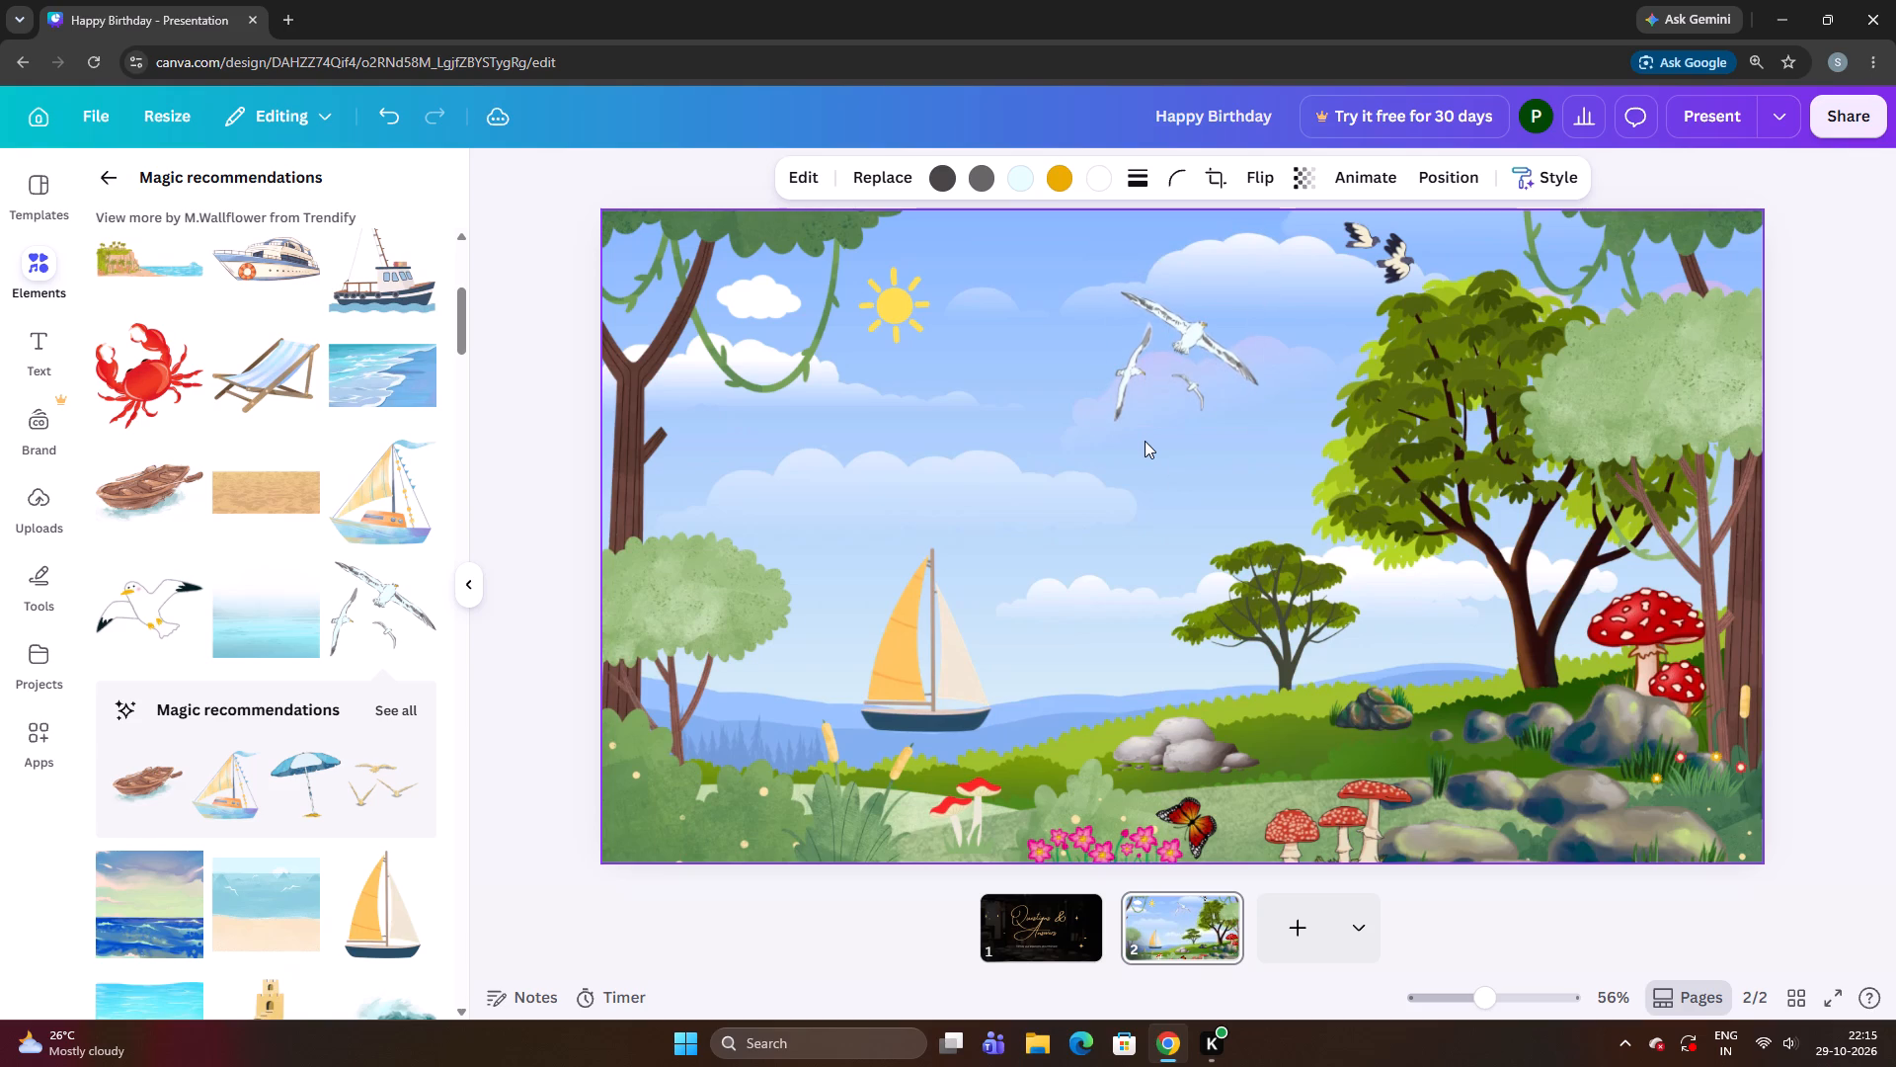
{"action": "key", "text": "Up"}
{"action": "key", "text": "Up"}
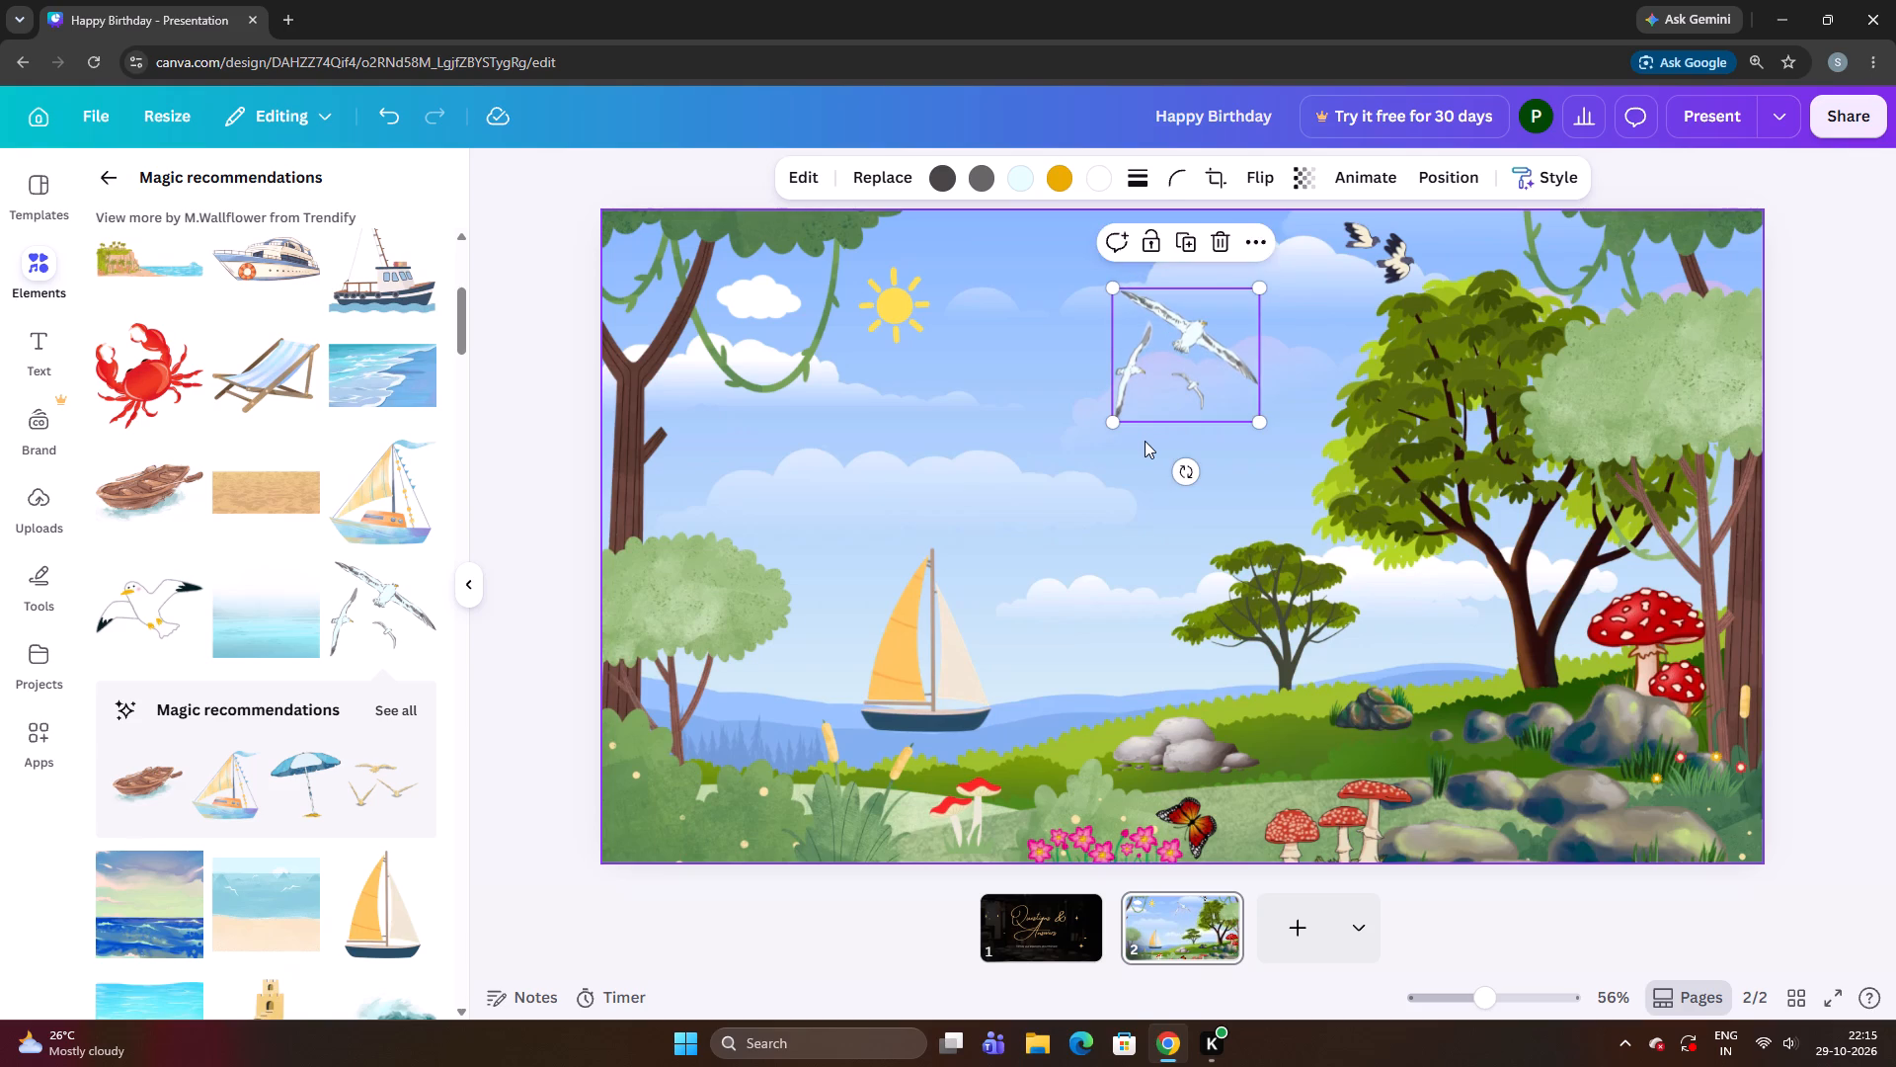
{"action": "key", "text": "Up"}
{"action": "key", "text": "Up"}
{"action": "key", "text": "Up"}
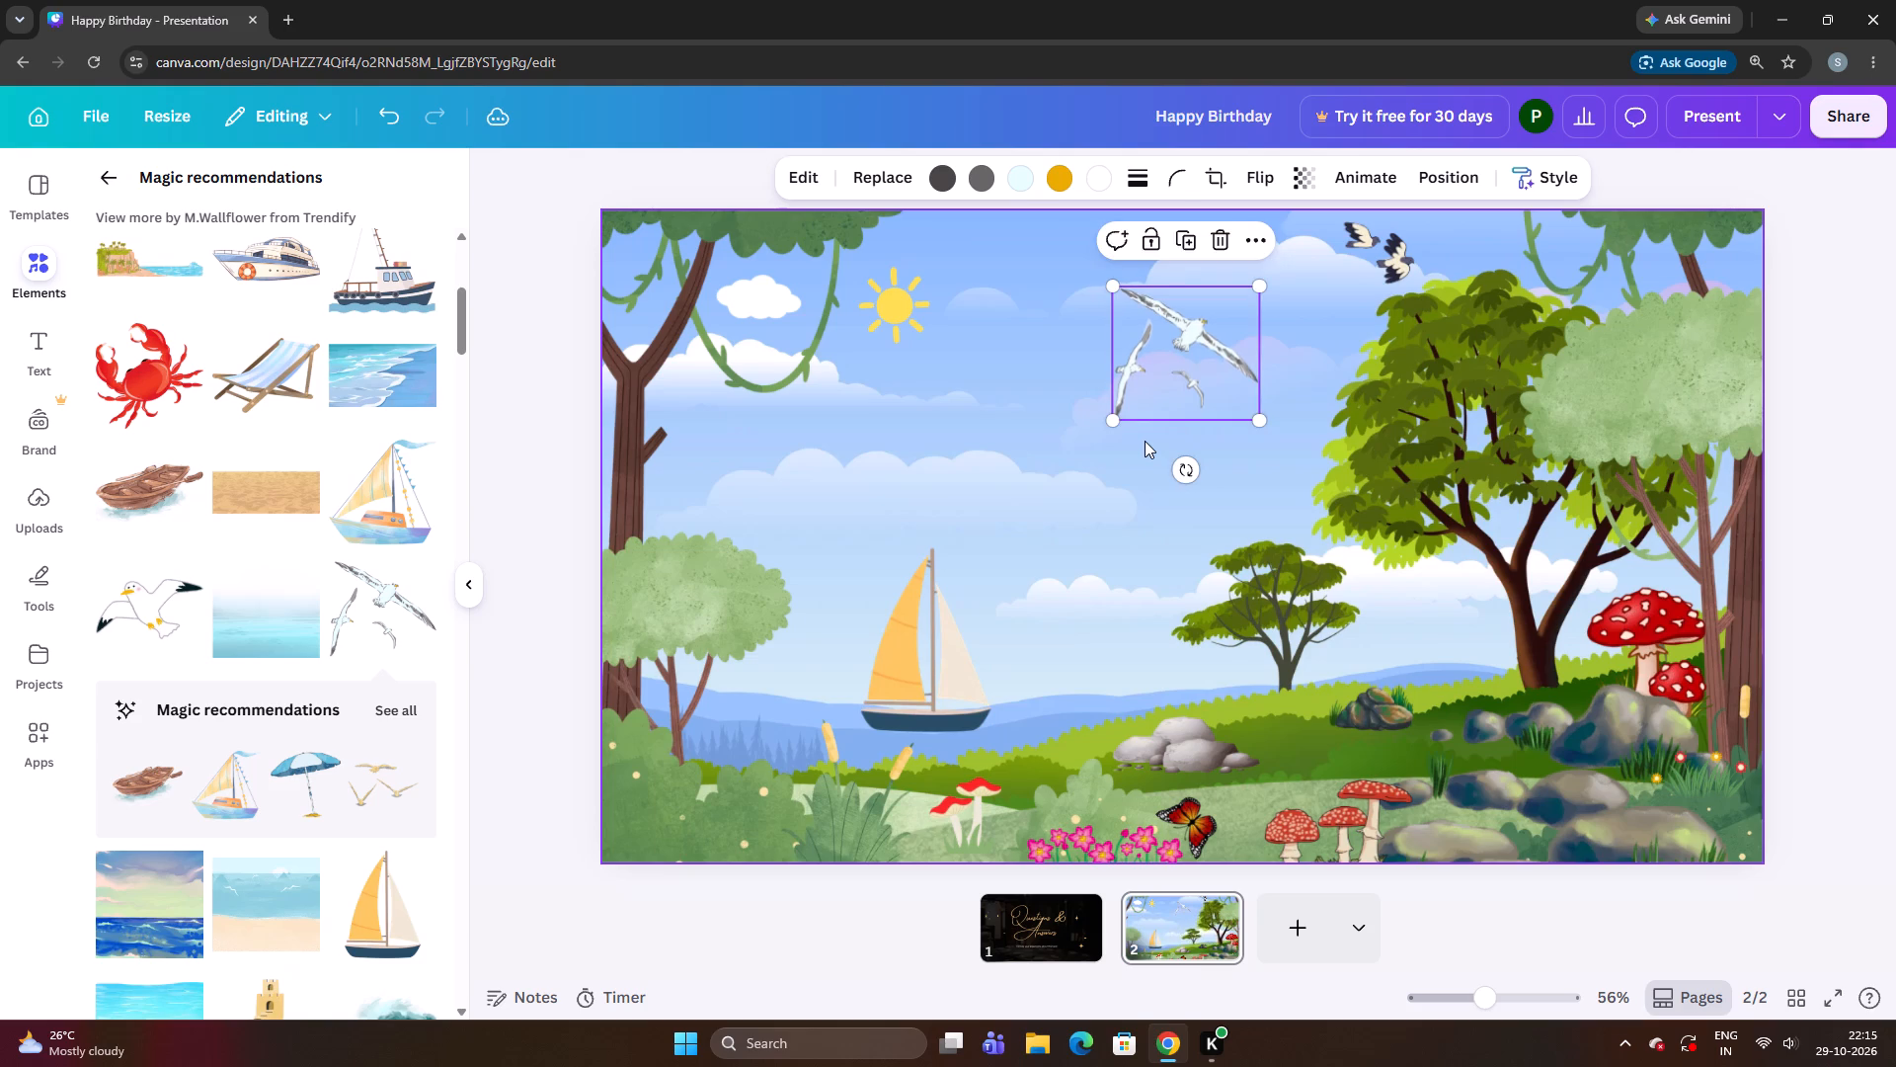
{"action": "key", "text": "Up"}
{"action": "key", "text": "Up"}
{"action": "key", "text": "Up"}
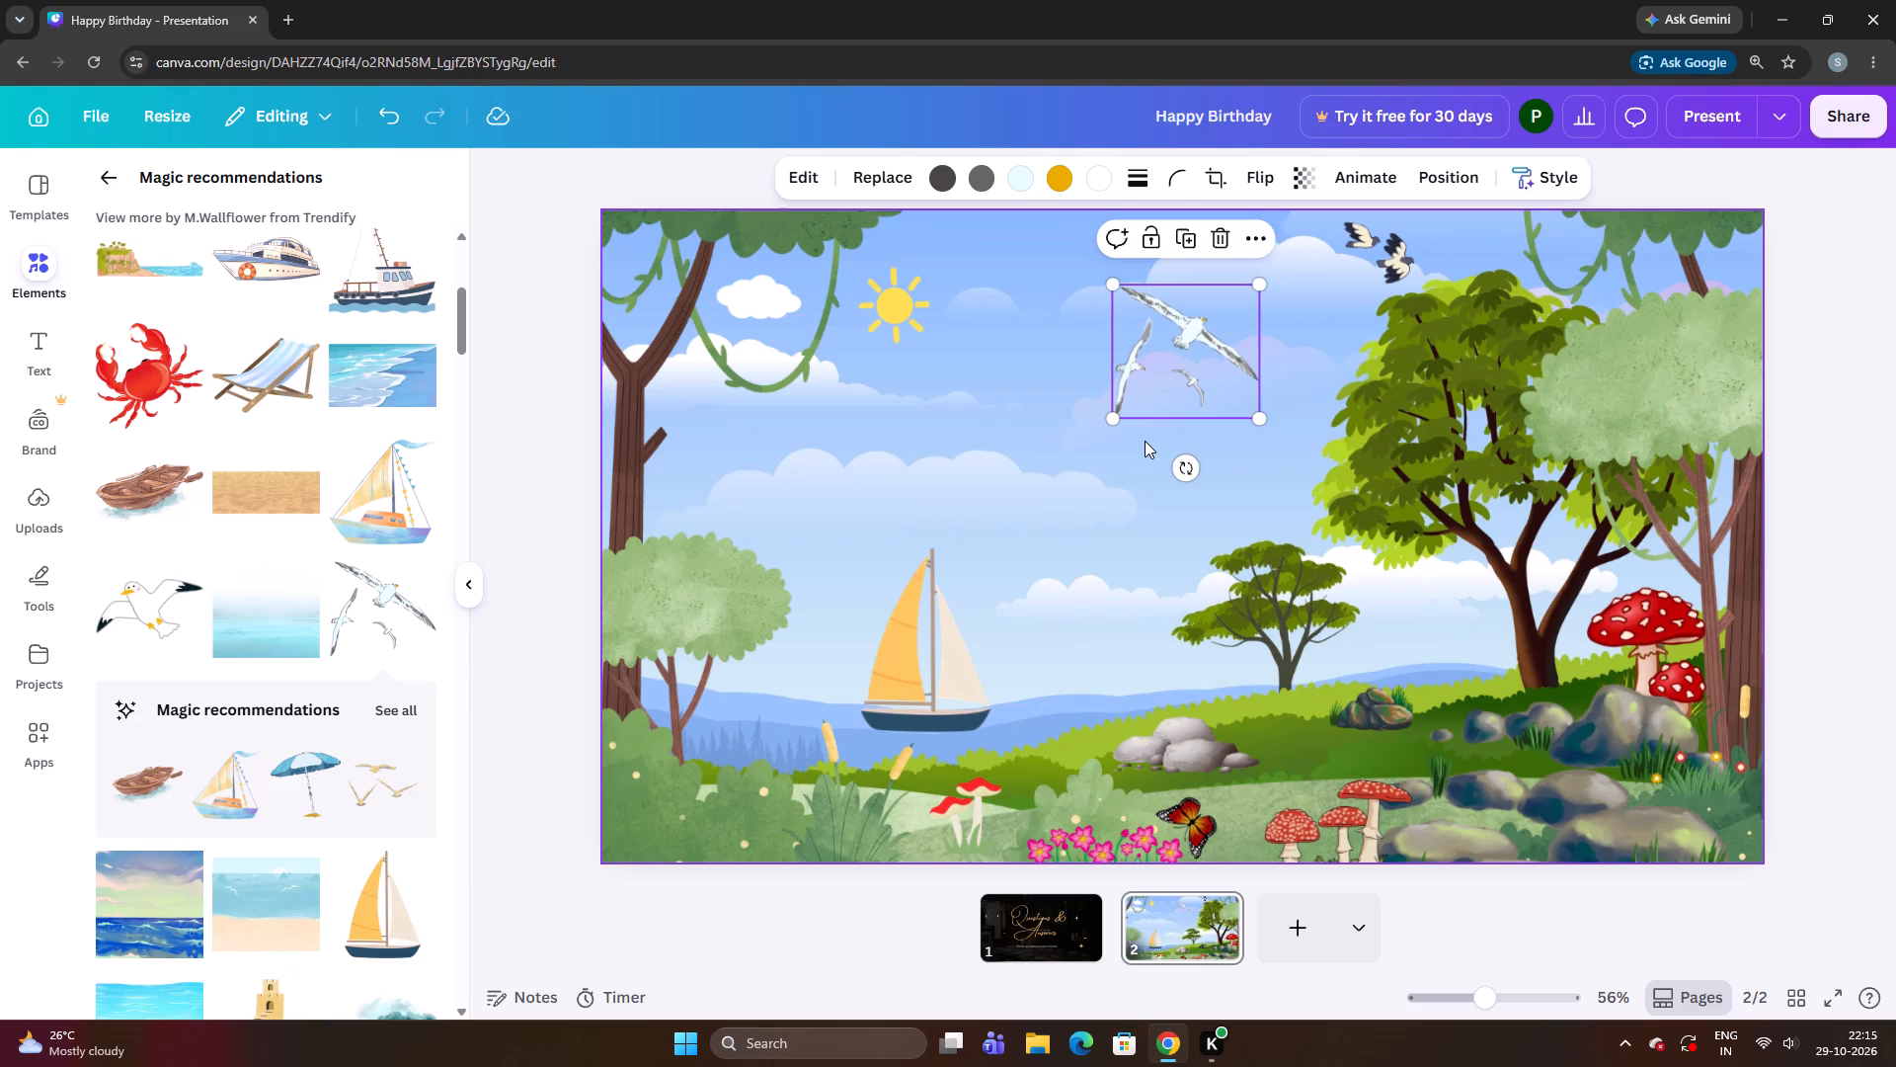
{"action": "key", "text": "Up"}
{"action": "key", "text": "Up"}
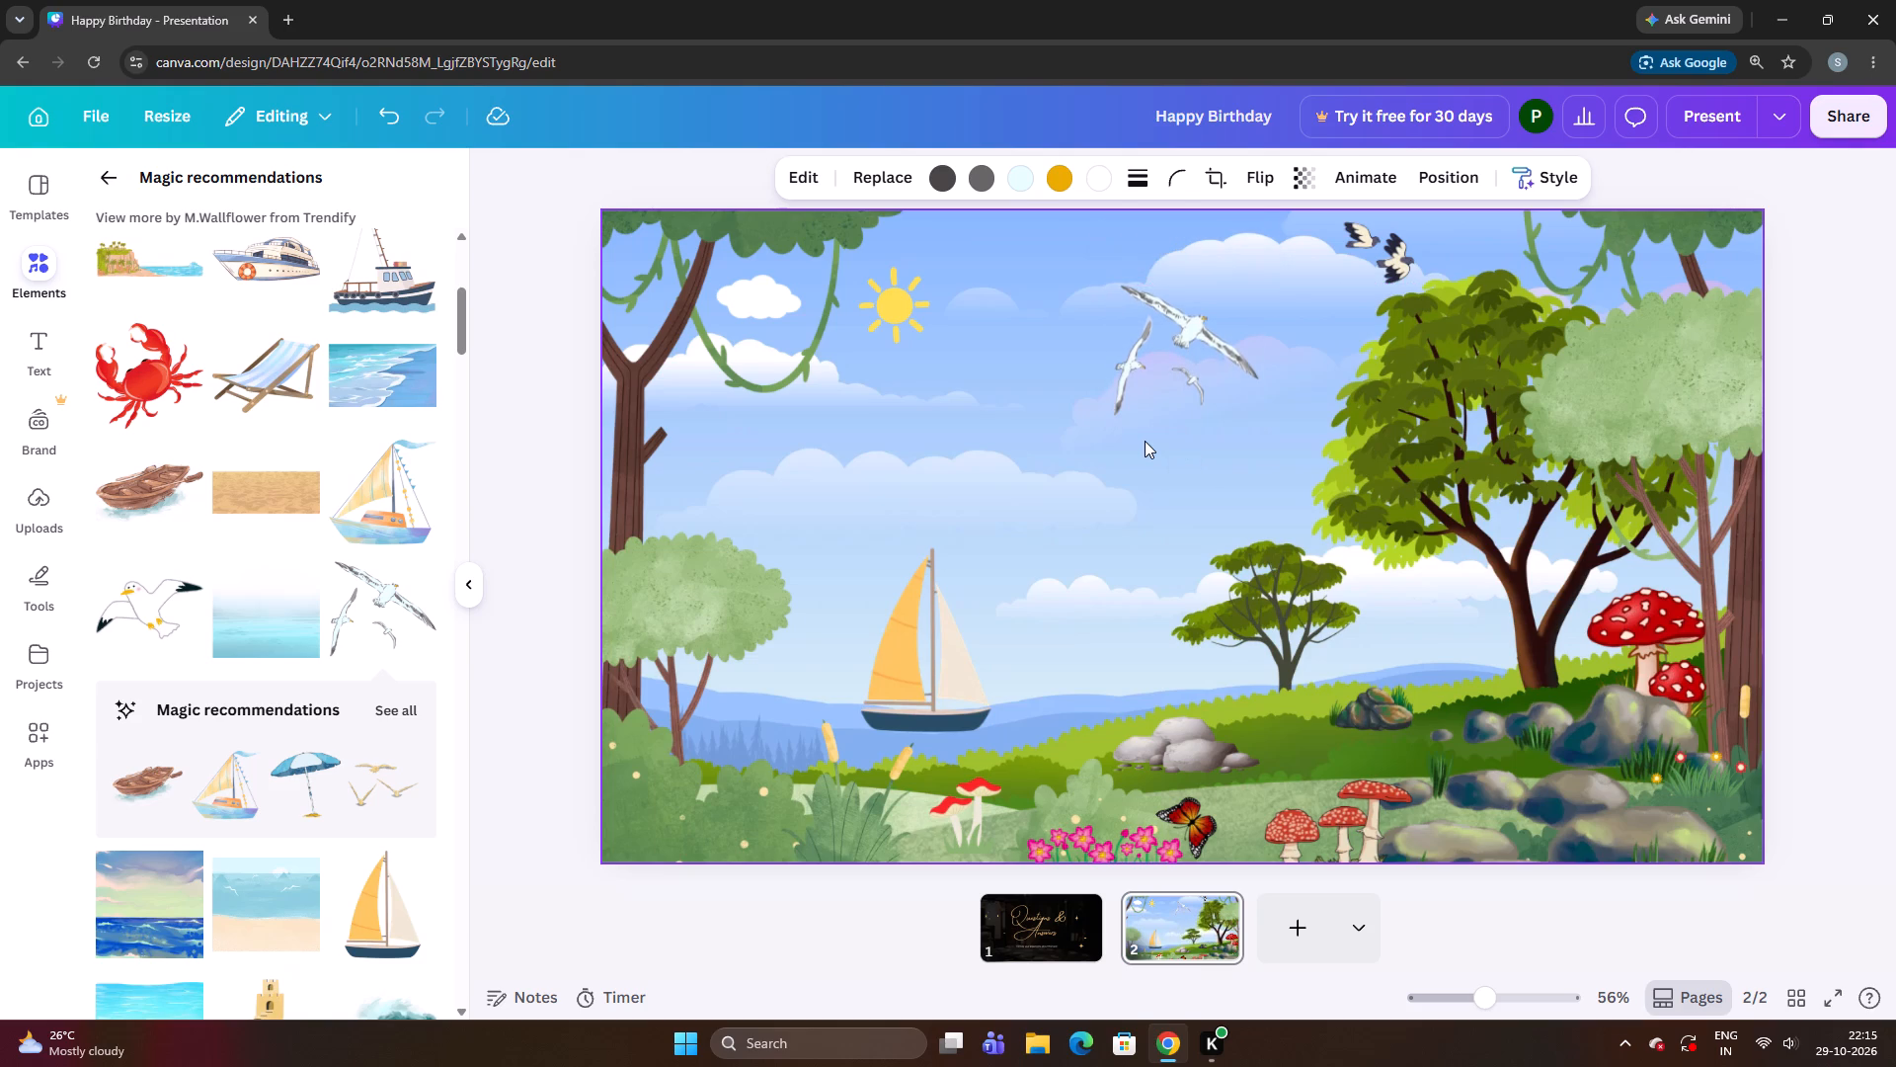
{"action": "key", "text": "Up"}
{"action": "key", "text": "Up"}
{"action": "key", "text": "Up"}
{"action": "key", "text": "Up"}
Nudge the three seagulls slightly left, farther from the large green tree.
{"action": "key", "text": "Left"}
{"action": "key", "text": "Left"}
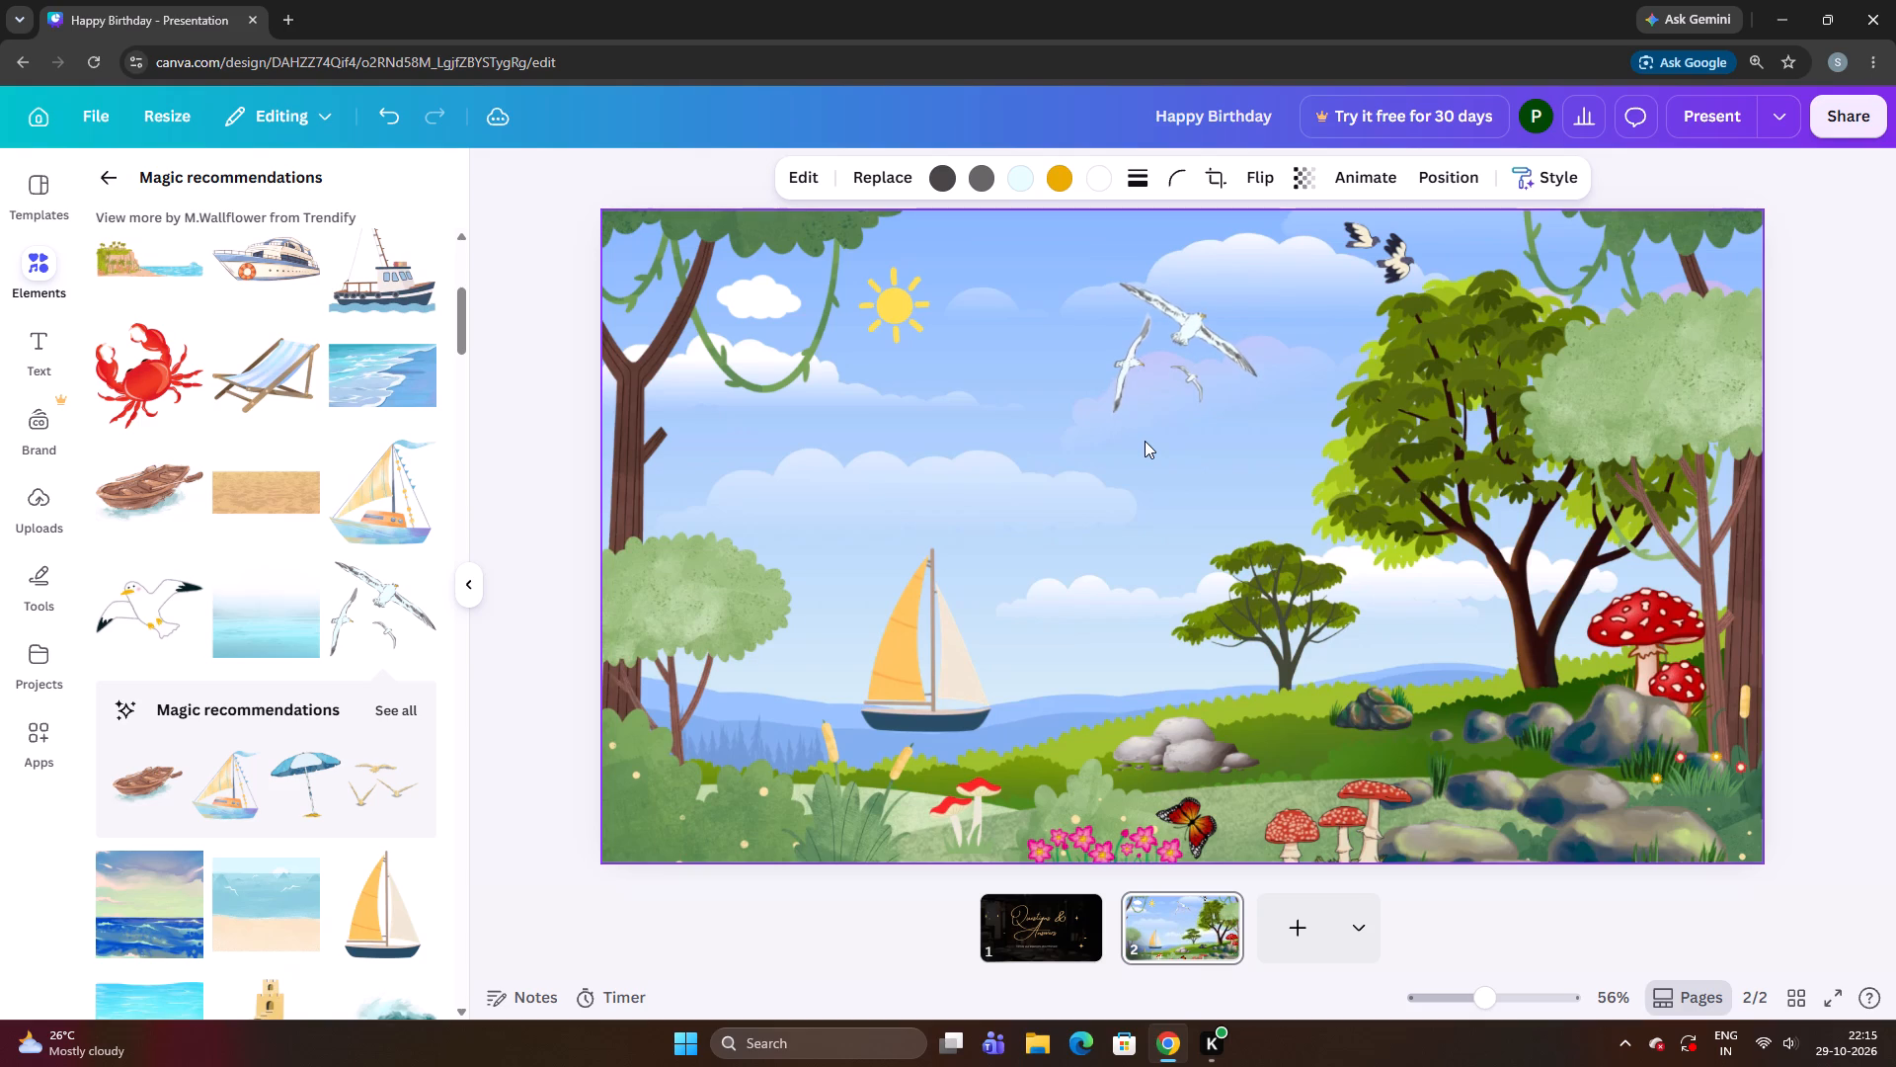
{"action": "key", "text": "Left"}
{"action": "key", "text": "Left"}
{"action": "key", "text": "Left"}
{"action": "key", "text": "Left"}
{"action": "key", "text": "Left"}
{"action": "key", "text": "Left"}
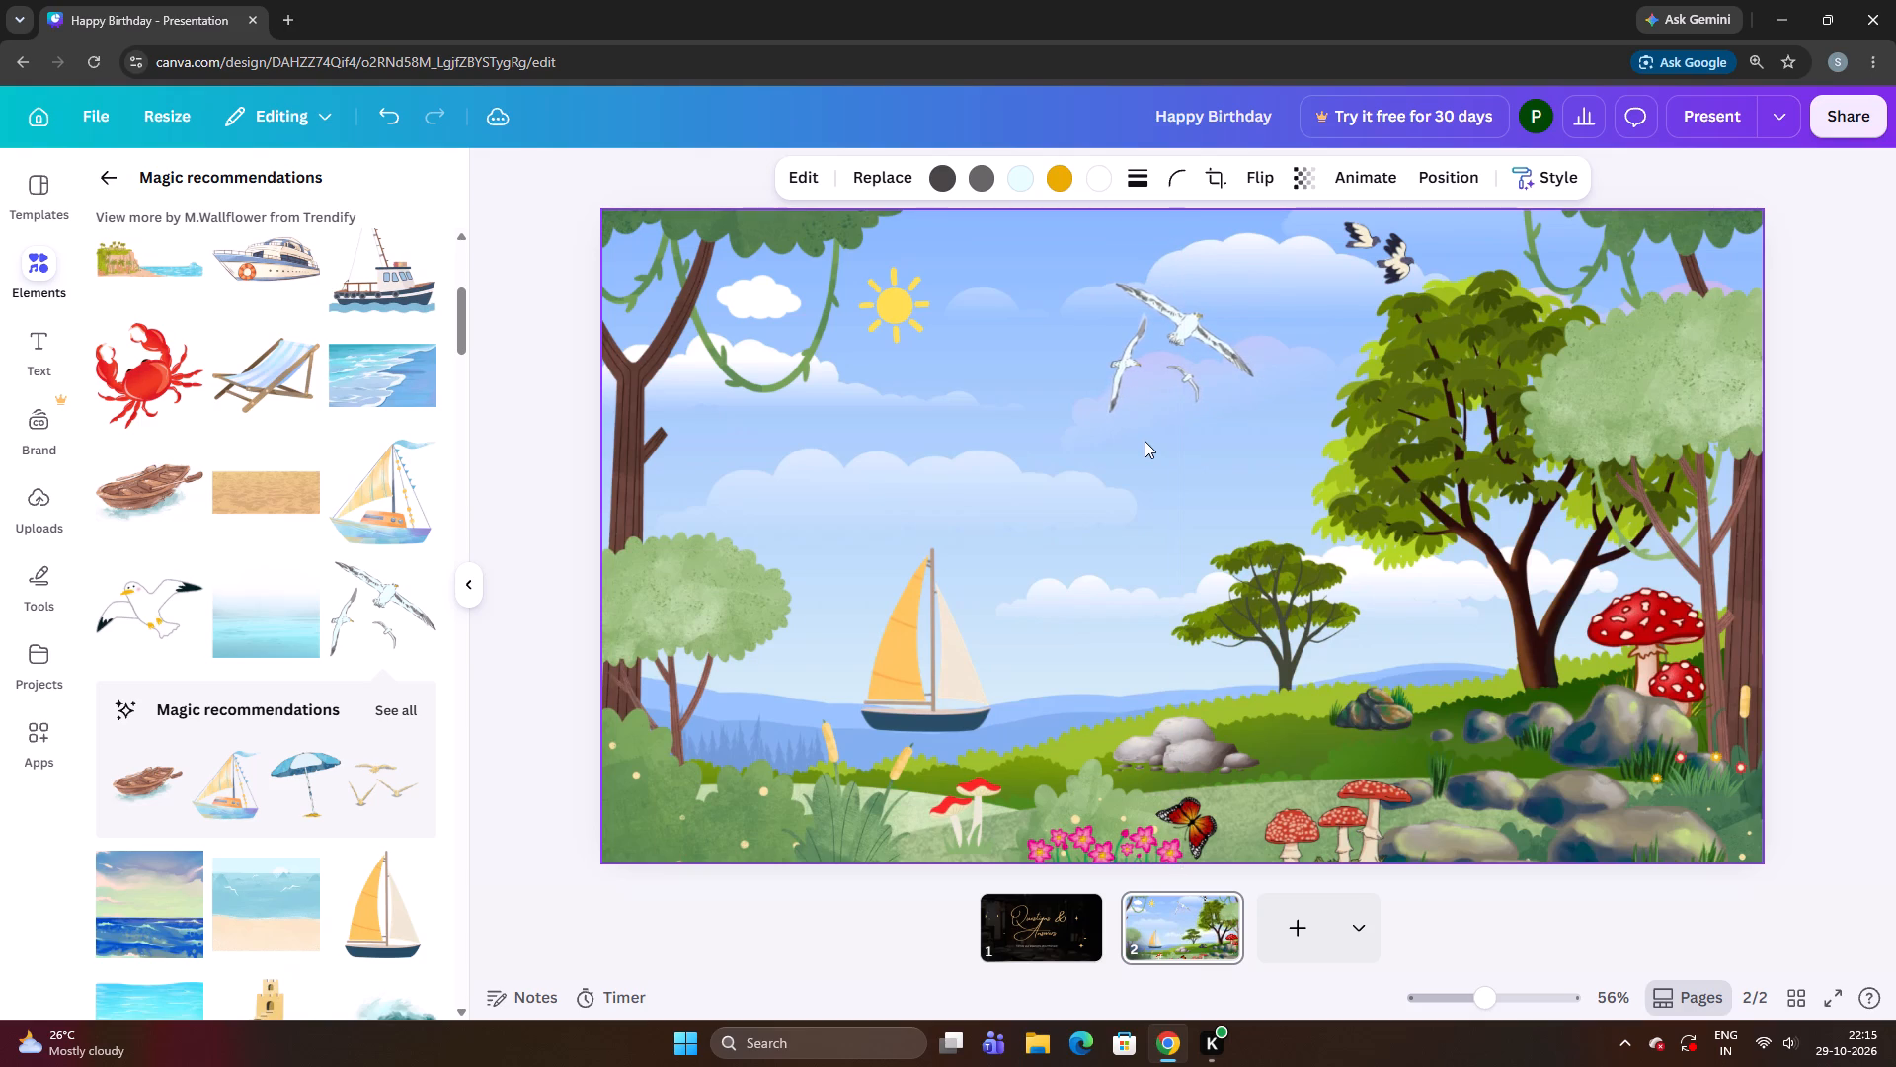
{"action": "key", "text": "Left"}
{"action": "key", "text": "Left"}
{"action": "key", "text": "Left"}
{"action": "key", "text": "Left"}
{"action": "key", "text": "Left"}
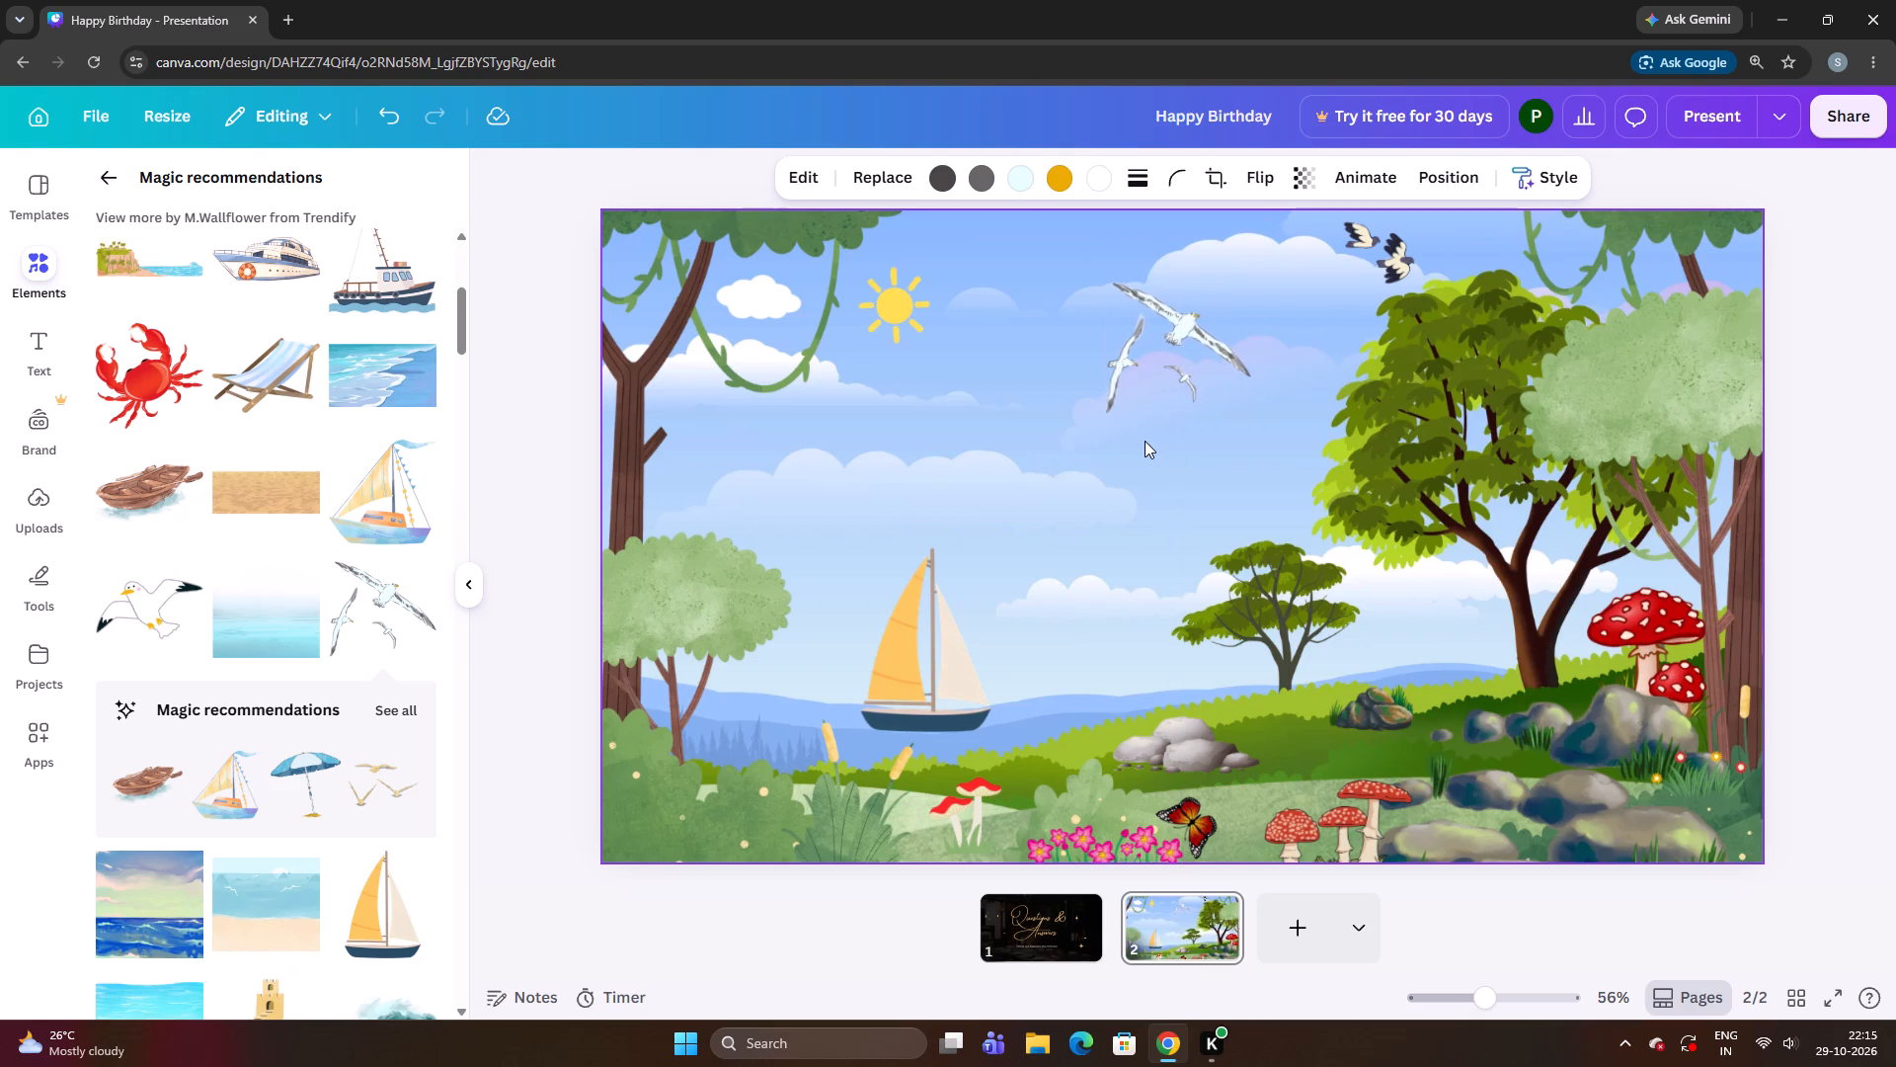
Continue nudging the three seagulls left in small increments, widening the gap to the large green tree.
{"action": "key", "text": "Left"}
{"action": "key", "text": "Left"}
{"action": "key", "text": "Left"}
{"action": "key", "text": "Left"}
{"action": "key", "text": "Left"}
{"action": "key", "text": "Left"}
{"action": "key", "text": "Left"}
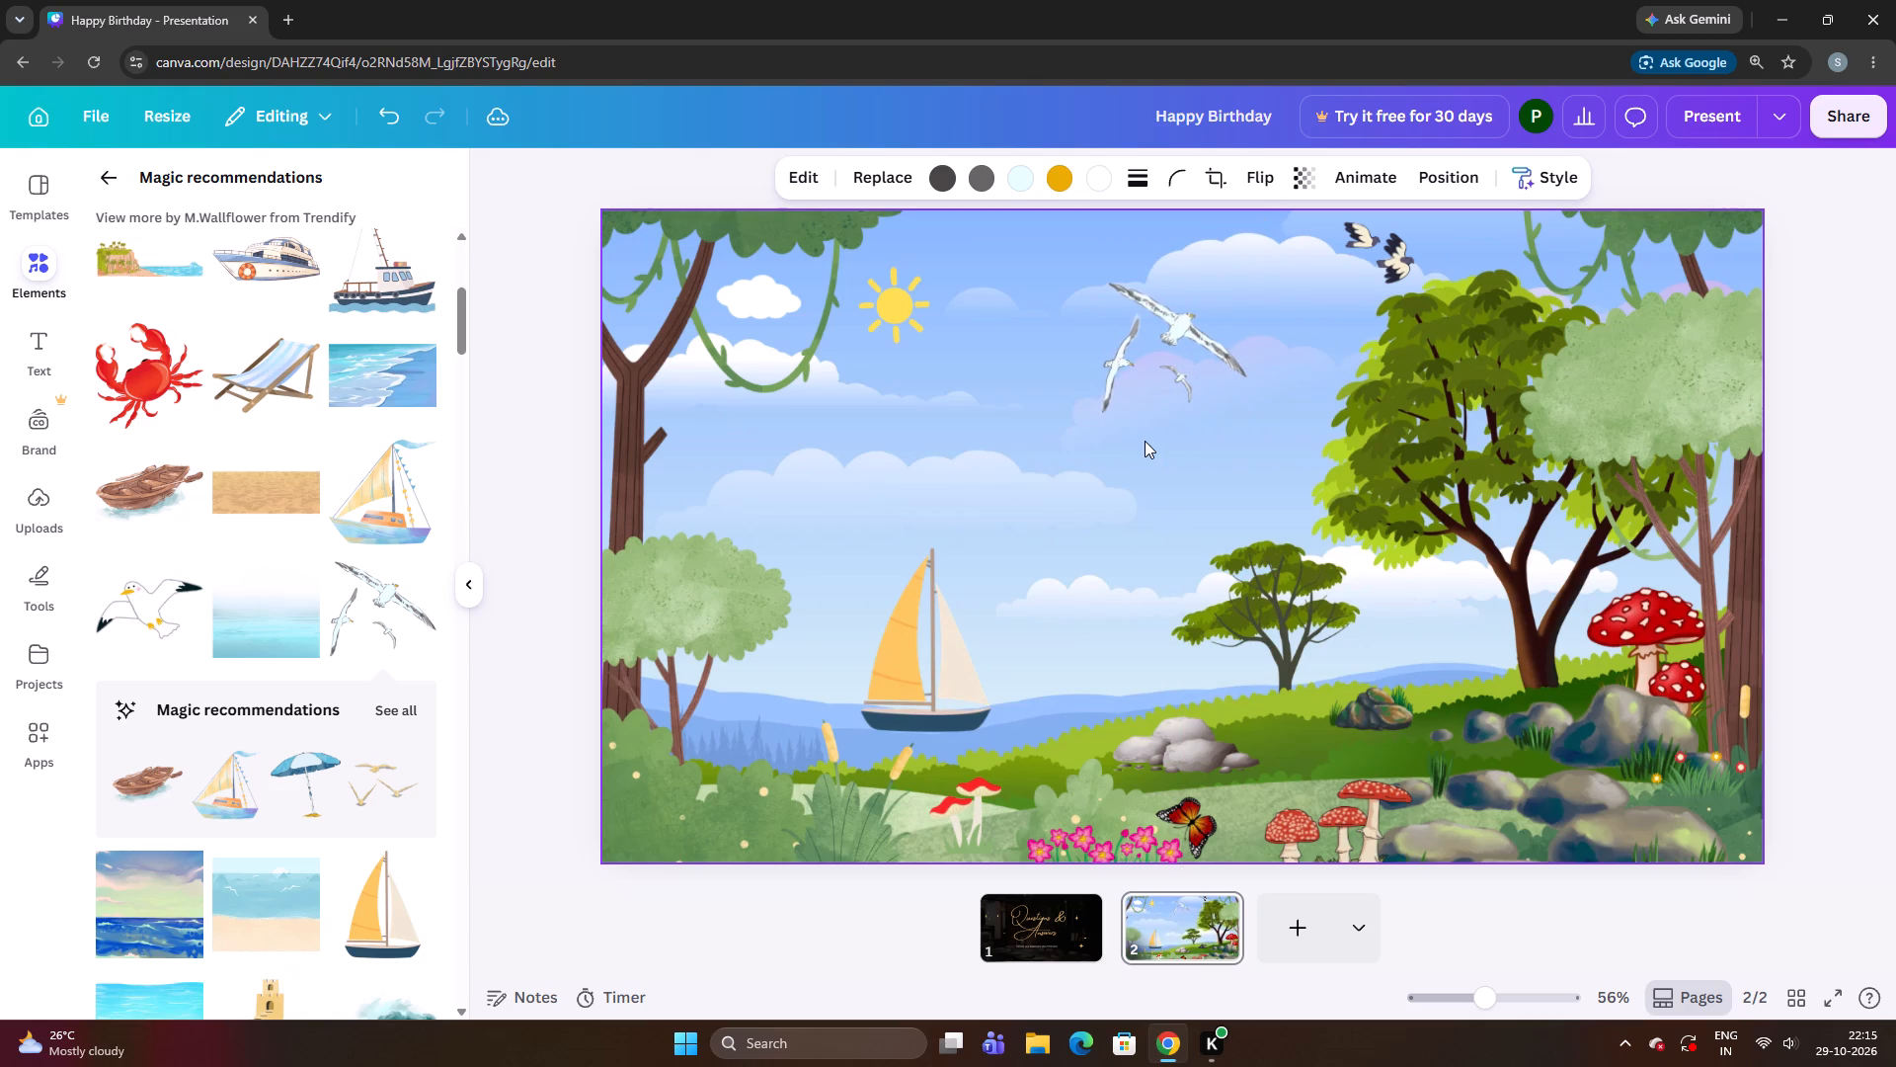
{"action": "key", "text": "Left"}
{"action": "key", "text": "Left"}
{"action": "key", "text": "Left"}
{"action": "key", "text": "Left"}
{"action": "key", "text": "Left"}
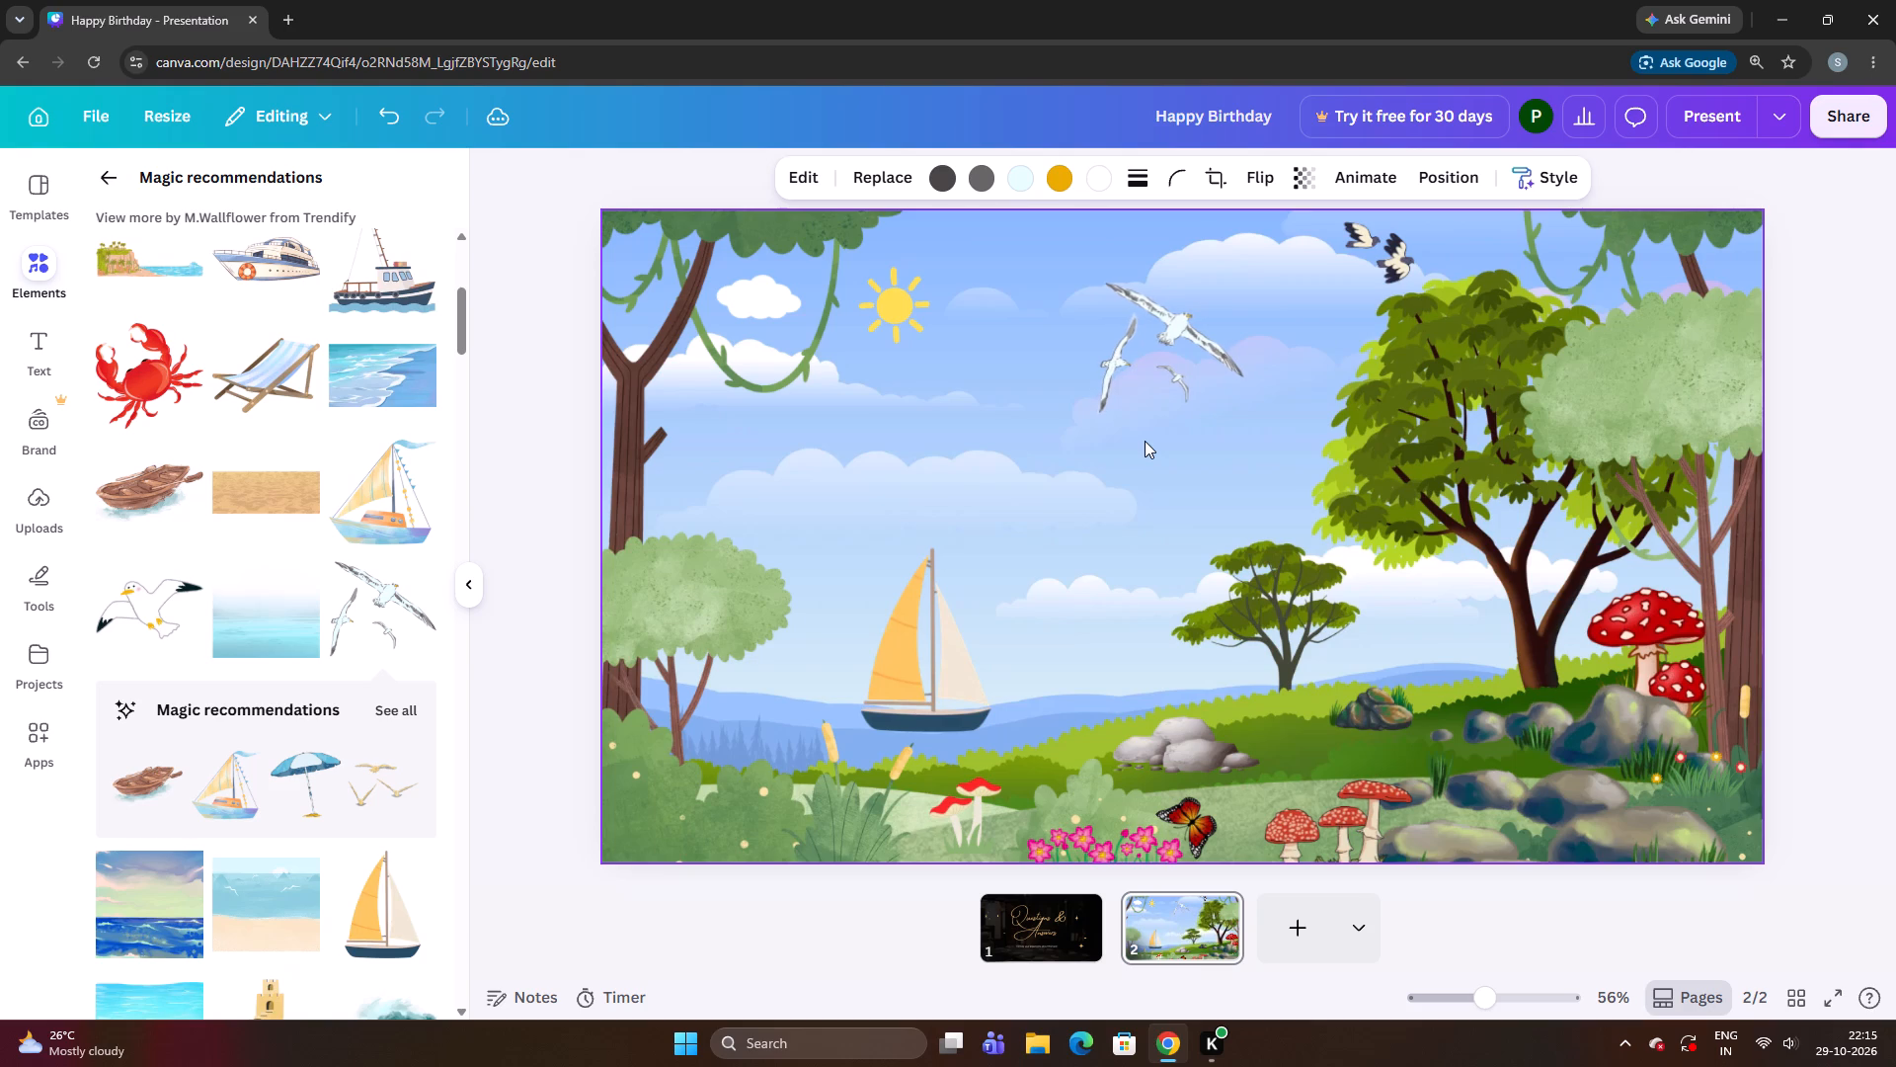
{"action": "key", "text": "Left"}
{"action": "key", "text": "Left"}
{"action": "key", "text": "Left"}
{"action": "key", "text": "Left"}
{"action": "key", "text": "Left"}
{"action": "key", "text": "Left"}
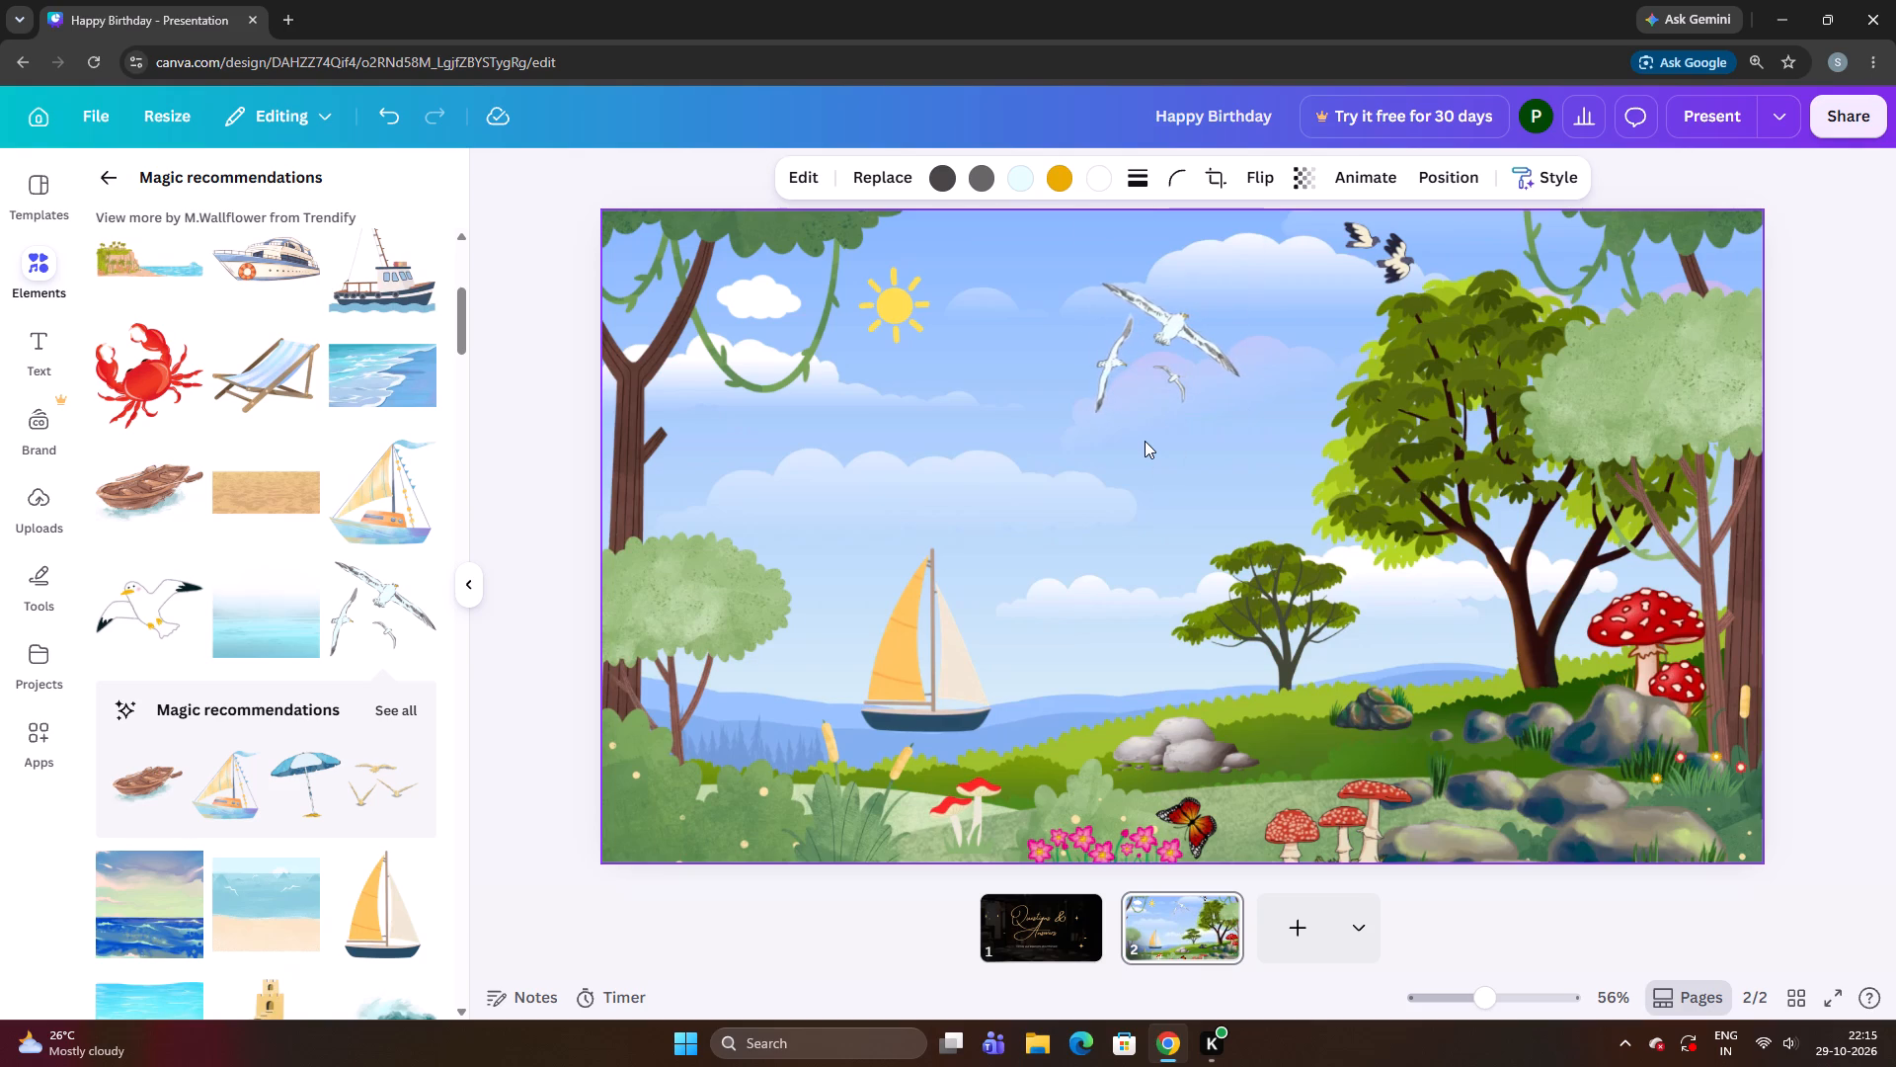
{"action": "key", "text": "Left"}
{"action": "key", "text": "Left"}
{"action": "key", "text": "Left"}
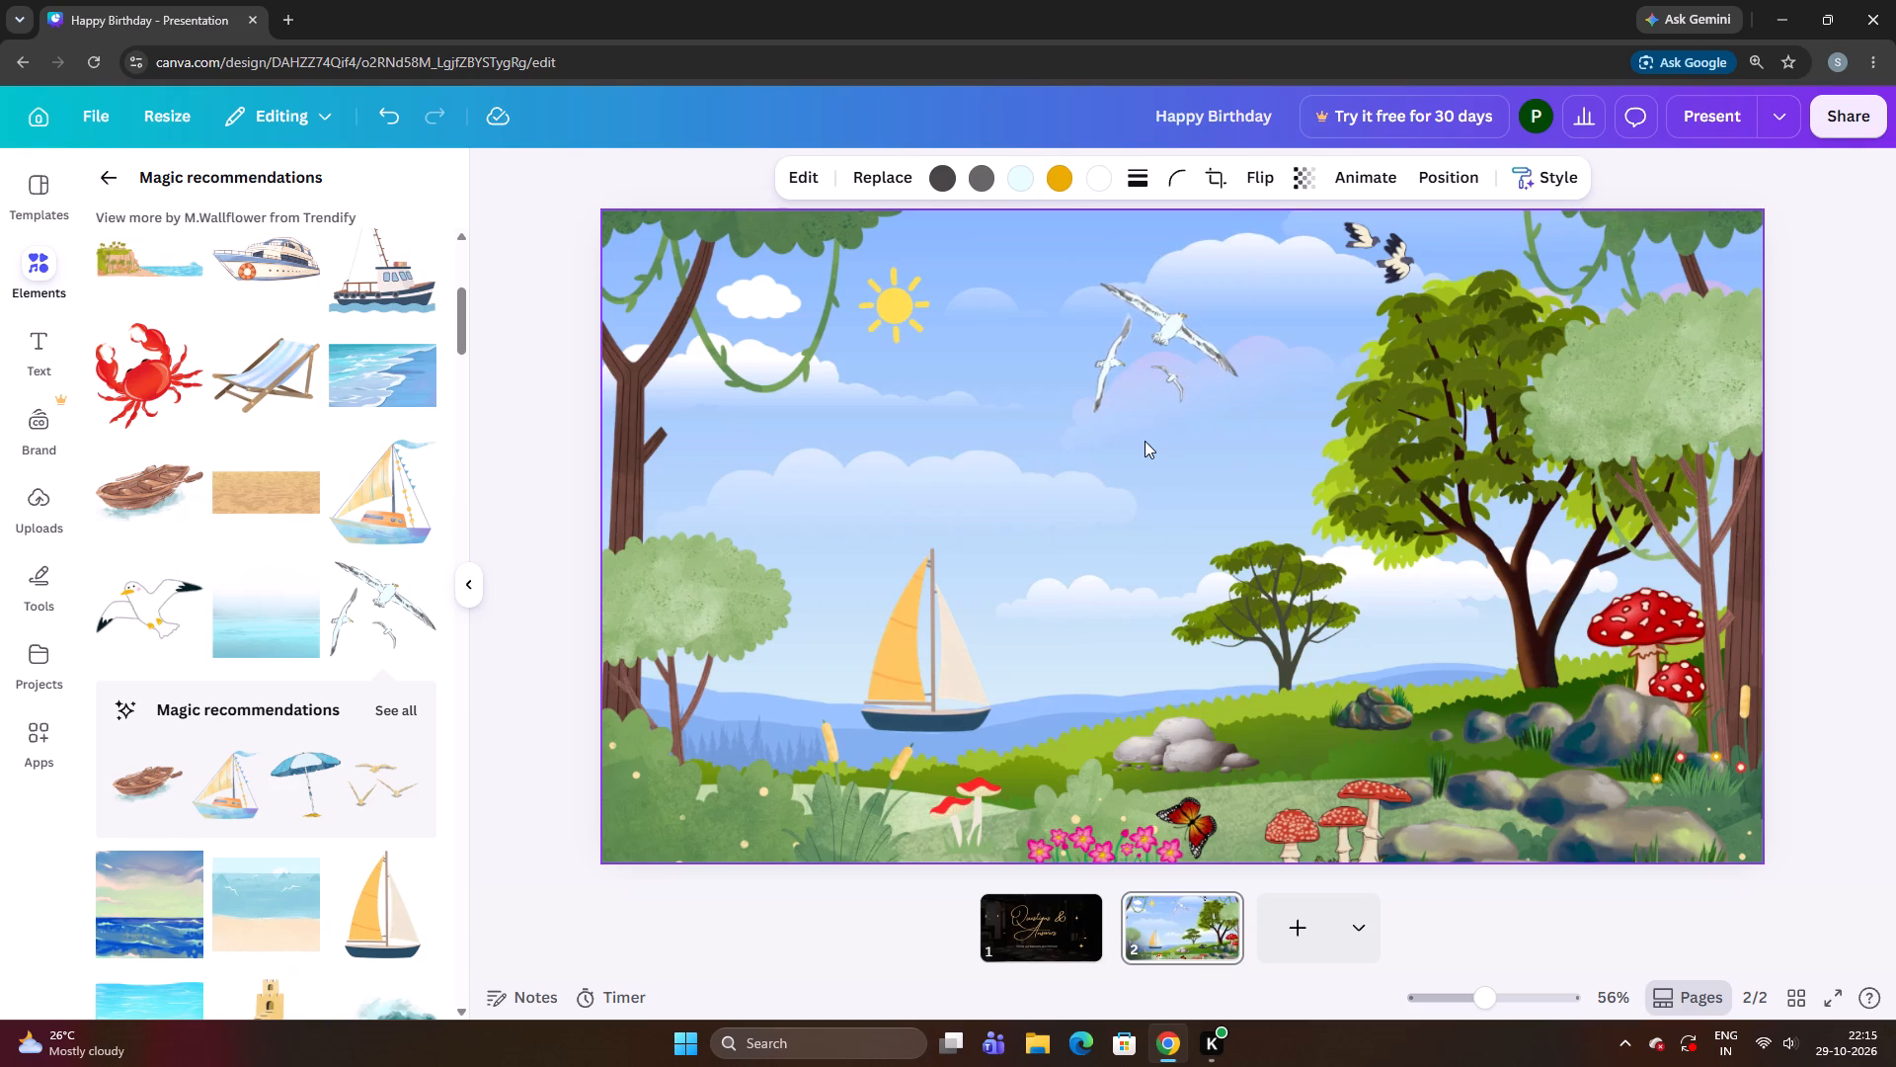
{"action": "key", "text": "Left"}
{"action": "key", "text": "Left"}
{"action": "key", "text": "Left"}
{"action": "key", "text": "Left"}
{"action": "key", "text": "Left"}
{"action": "key", "text": "Left"}
{"action": "key", "text": "Left"}
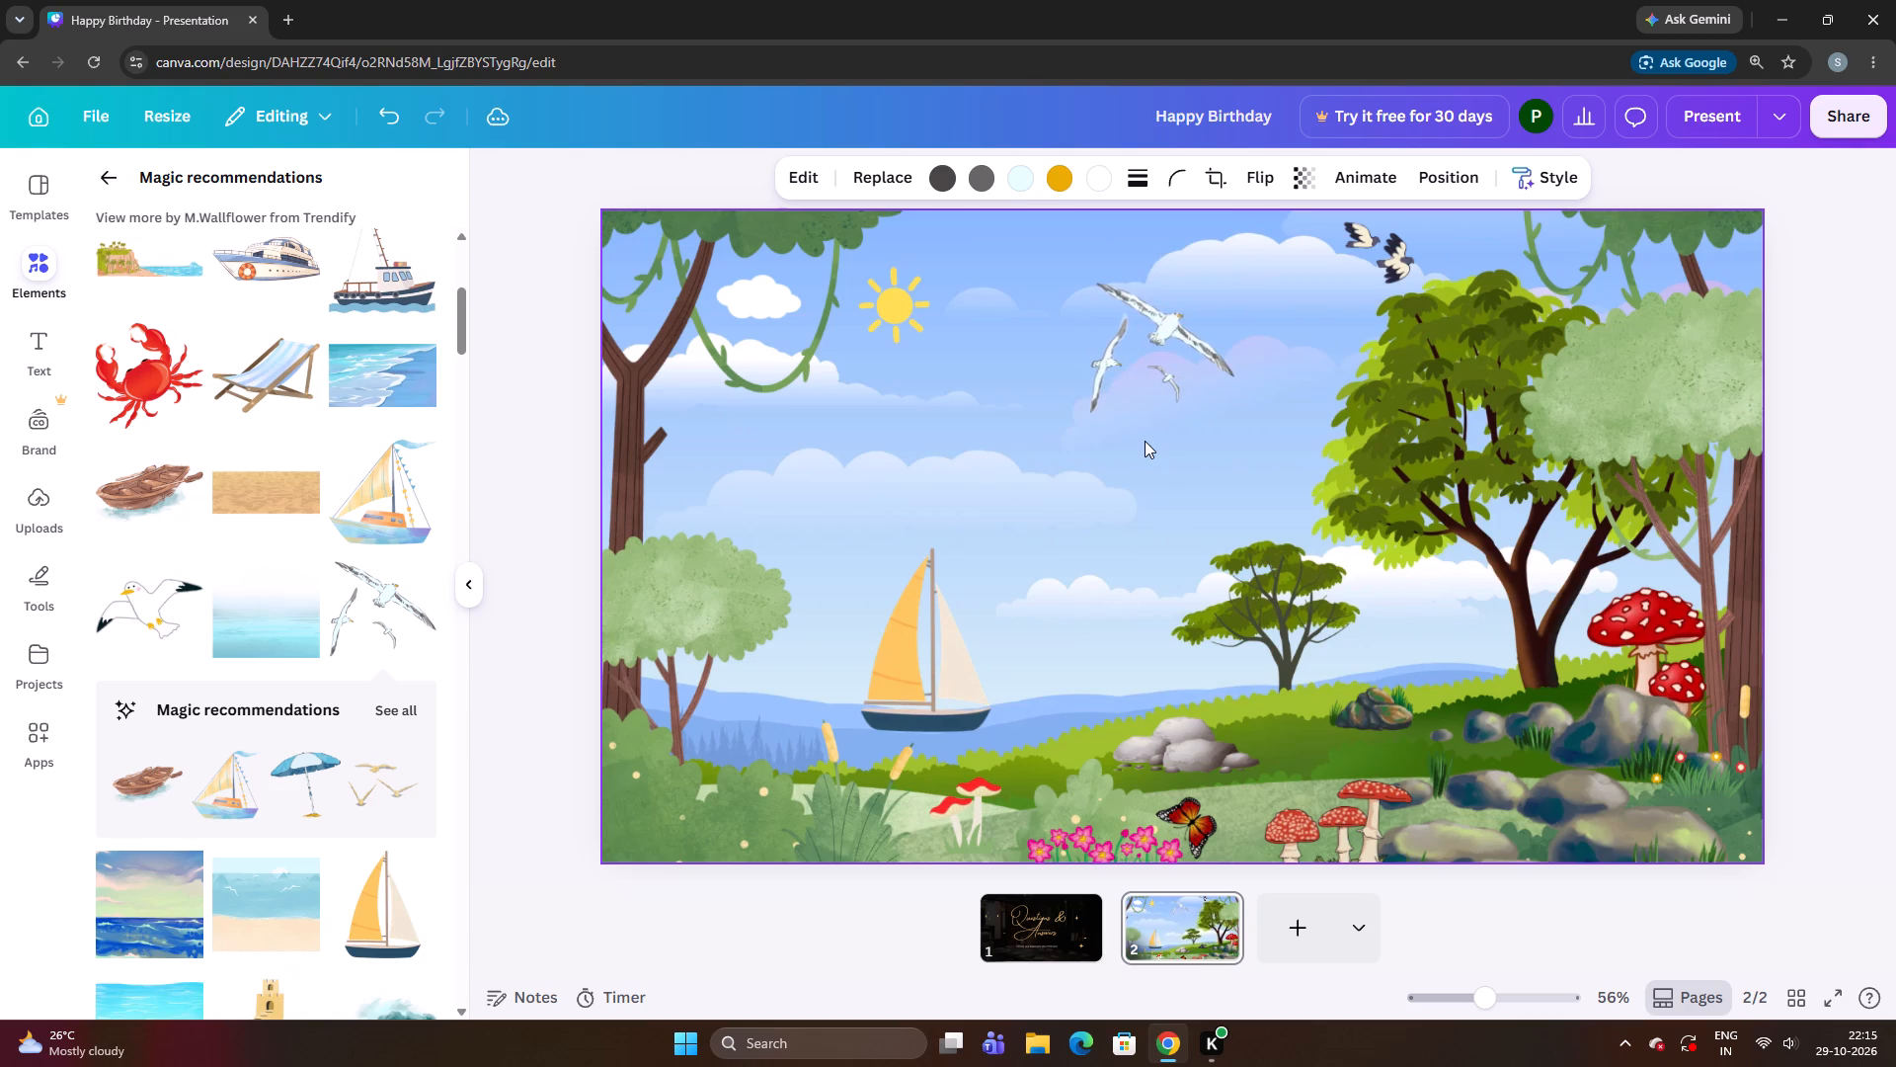
{"action": "key", "text": "Left"}
{"action": "key", "text": "Left"}
{"action": "key", "text": "Left"}
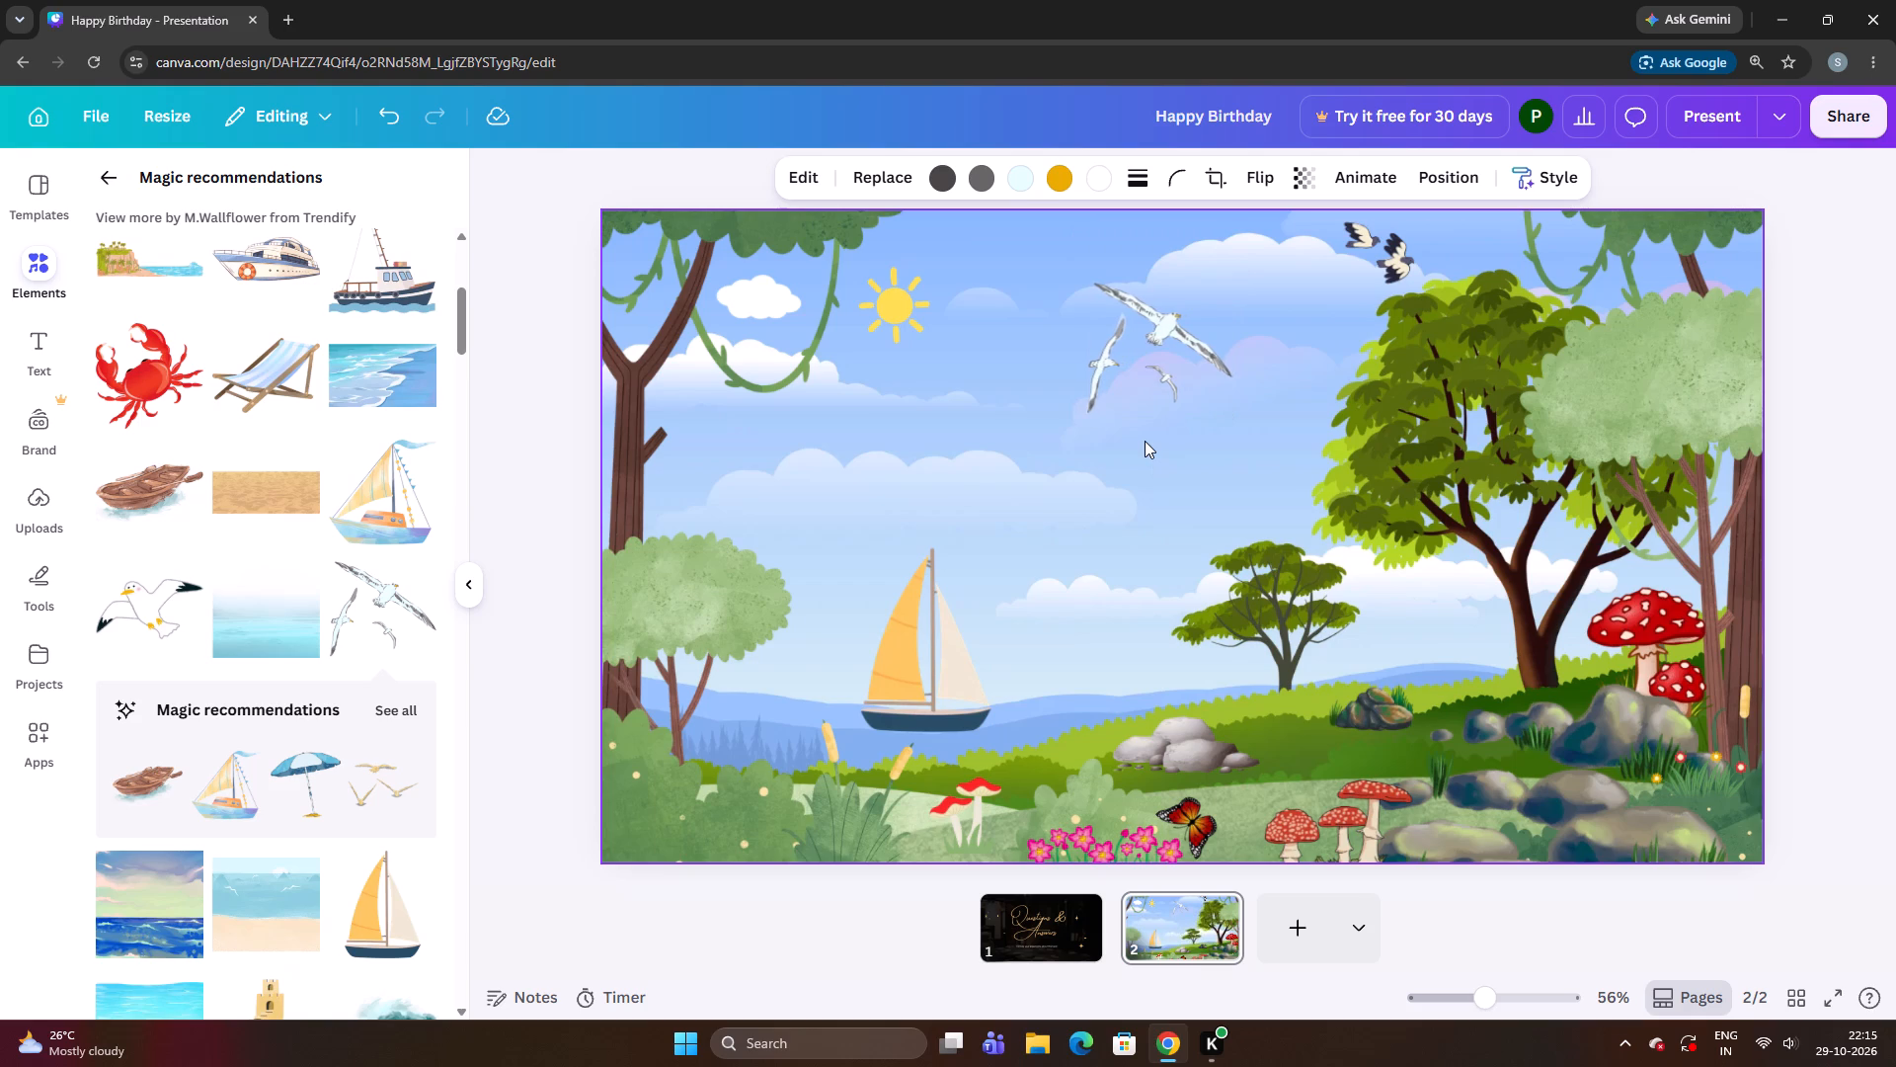
{"action": "key", "text": "Left"}
{"action": "key", "text": "Left"}
{"action": "key", "text": "Left"}
{"action": "key", "text": "Left"}
{"action": "key", "text": "Left"}
{"action": "key", "text": "Left"}
{"action": "key", "text": "Left"}
{"action": "key", "text": "Left"}
{"action": "key", "text": "Left"}
{"action": "key", "text": "Left"}
{"action": "key", "text": "Left"}
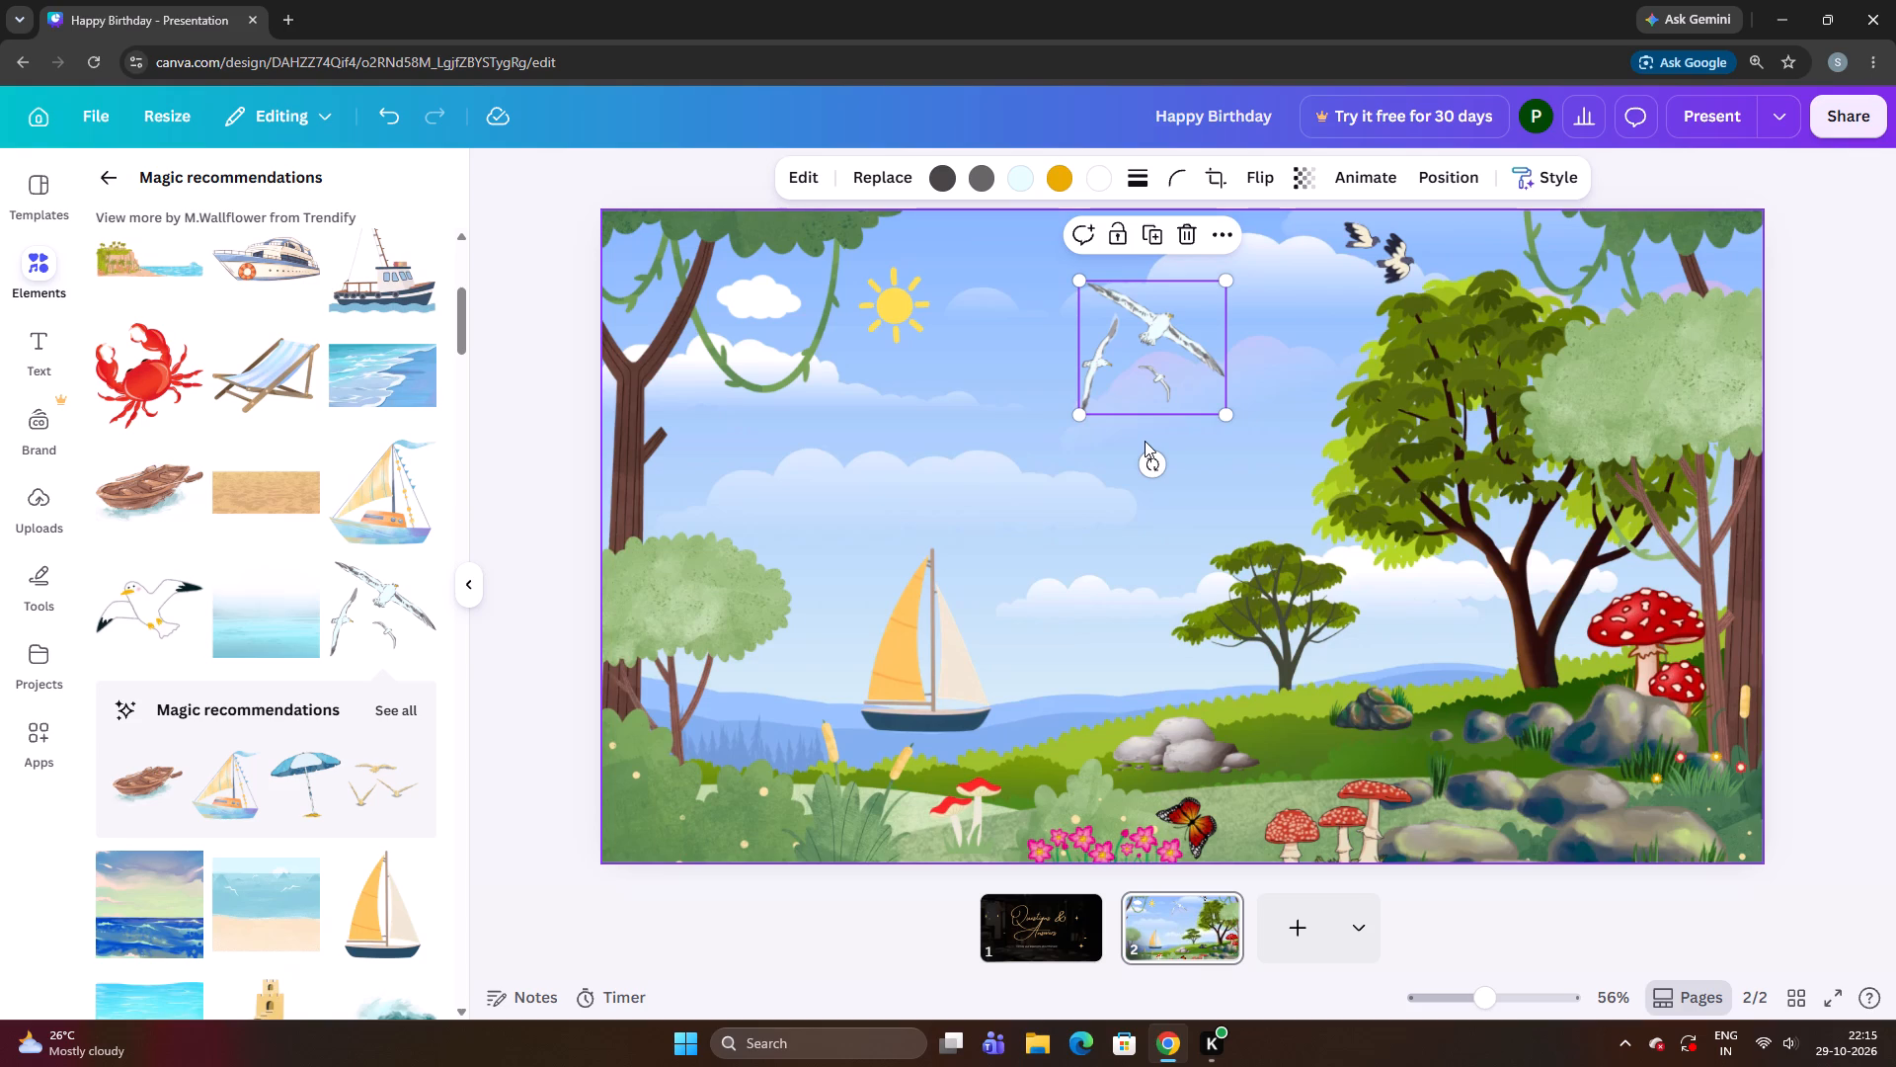
{"action": "key", "text": "Left"}
{"action": "key", "text": "Left"}
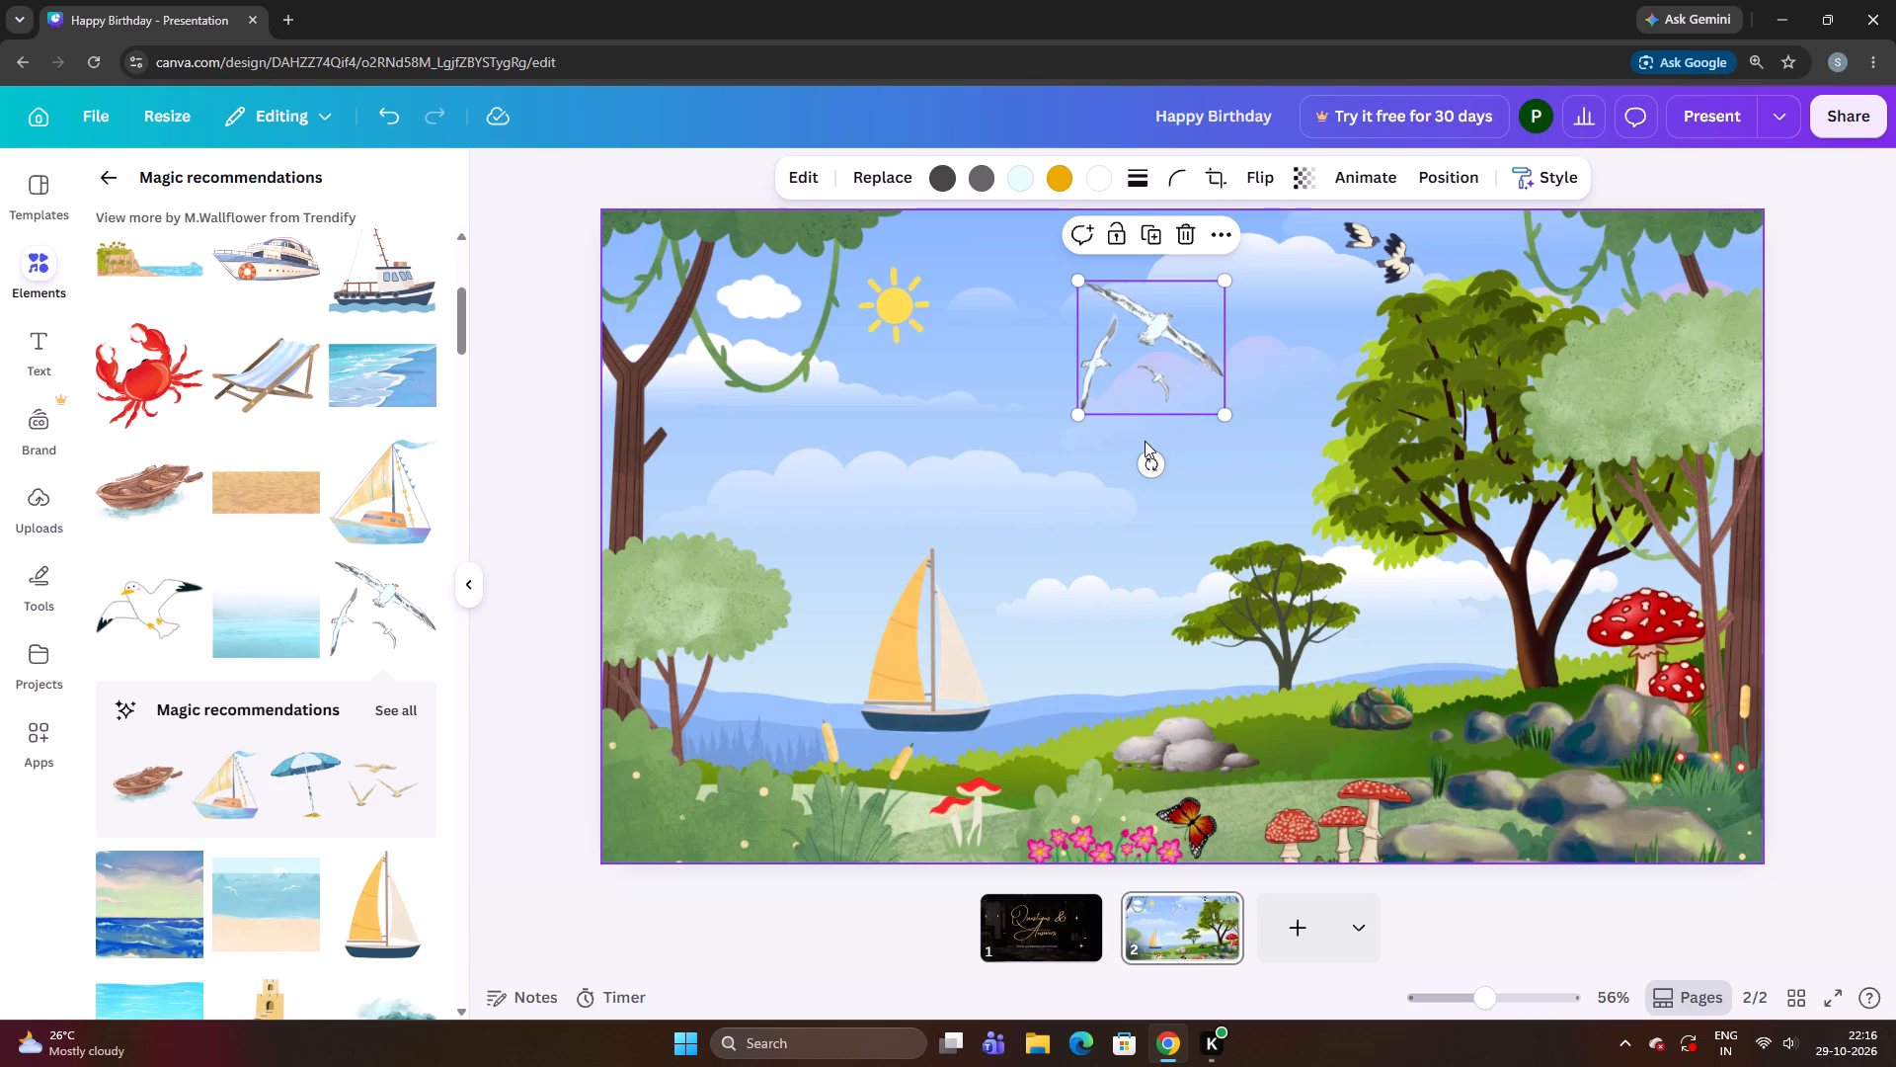
Nudge the three seagulls down until their top is about level with the centre of the sun.
{"action": "key", "text": "Down"}
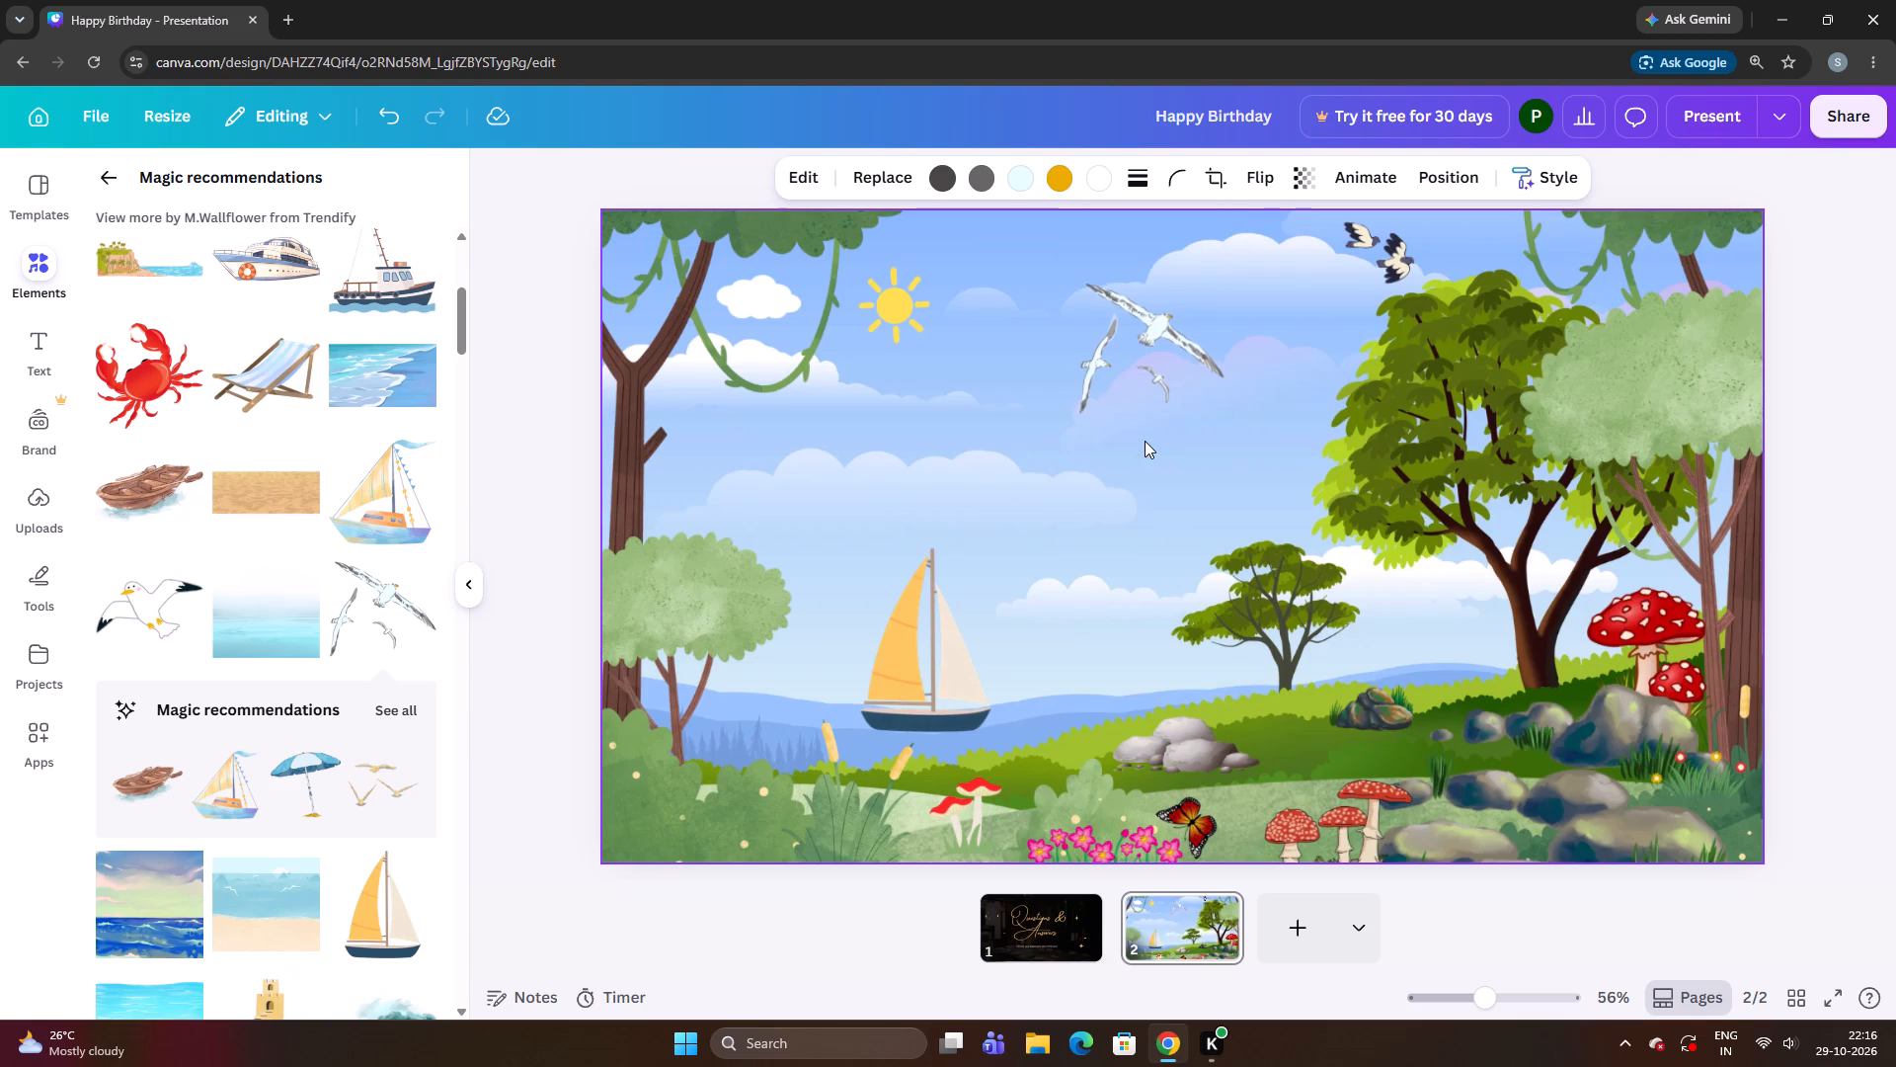
{"action": "key", "text": "Down"}
{"action": "key", "text": "Down"}
{"action": "key", "text": "Down"}
{"action": "key", "text": "Down"}
{"action": "key", "text": "Down"}
{"action": "key", "text": "Down"}
{"action": "key", "text": "Down"}
{"action": "key", "text": "Down"}
{"action": "key", "text": "Down"}
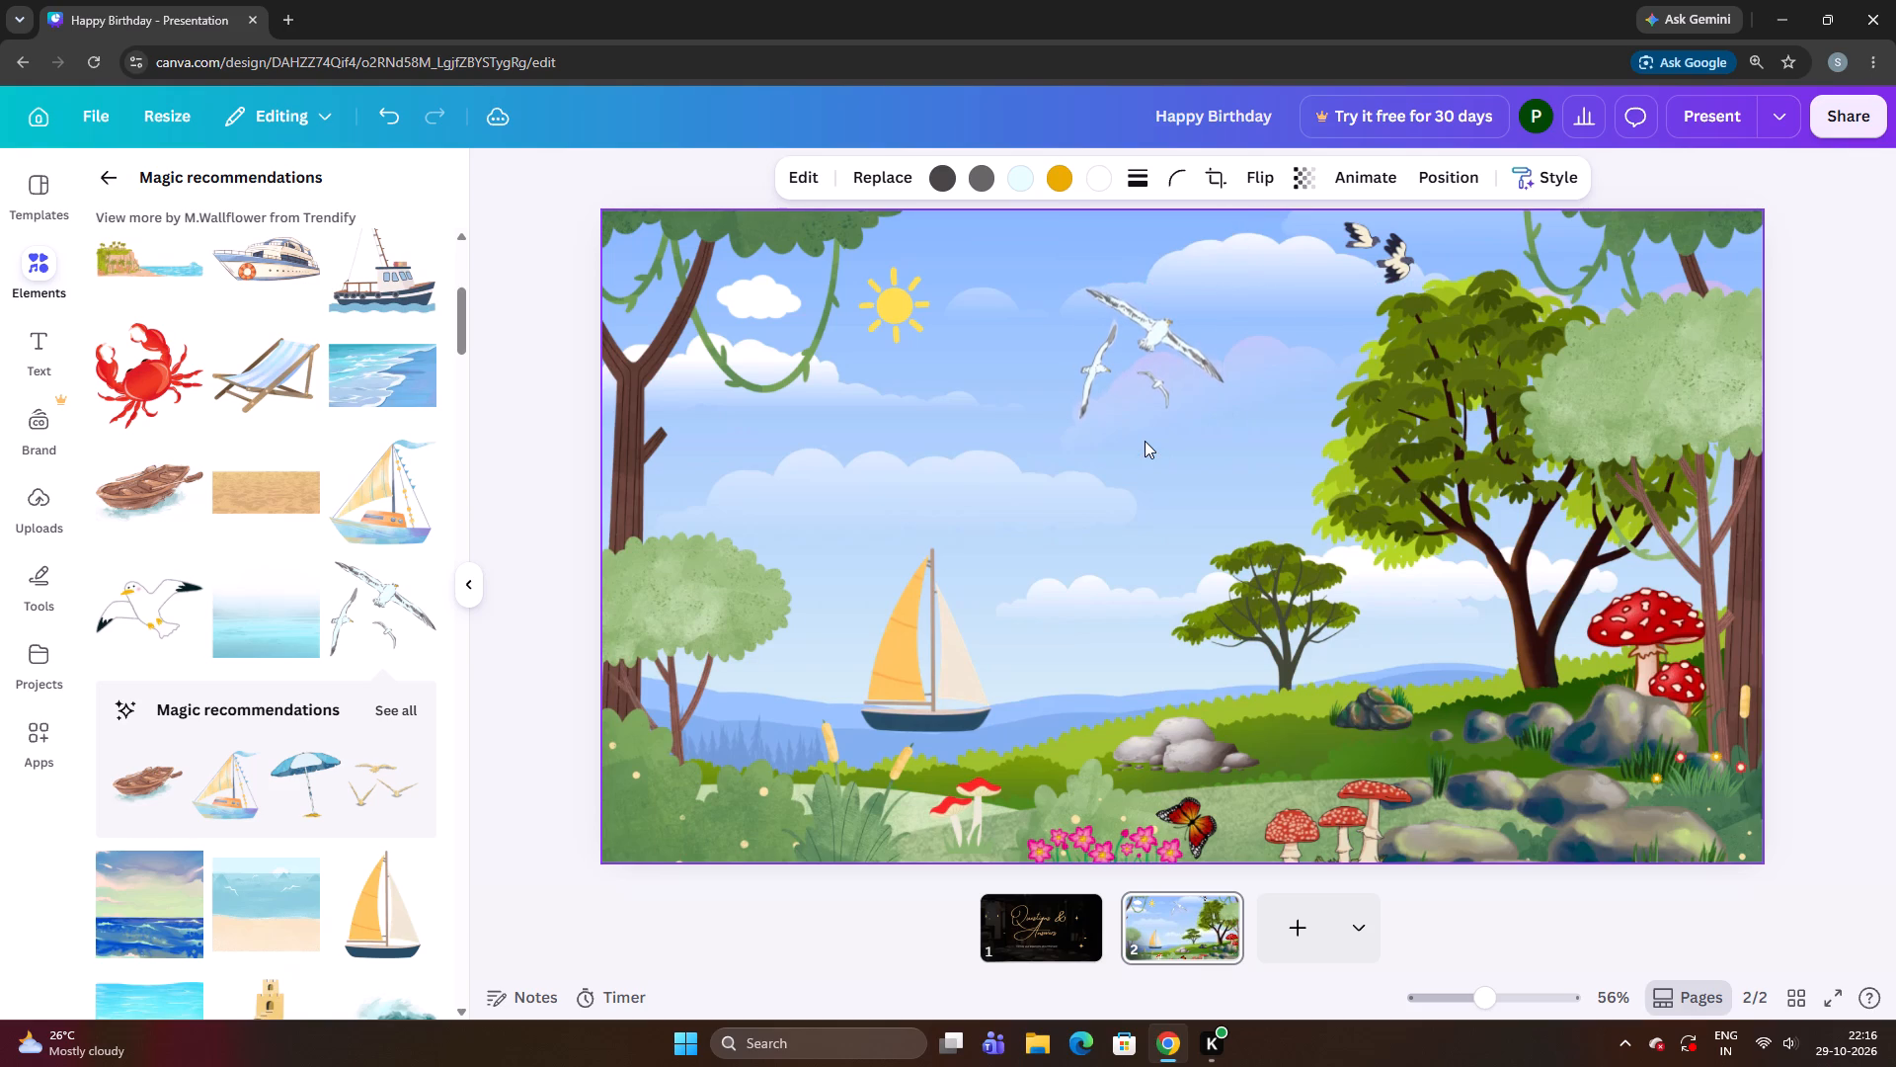
{"action": "key", "text": "Down"}
{"action": "key", "text": "Down"}
{"action": "key", "text": "Down"}
{"action": "key", "text": "Down"}
{"action": "key", "text": "Down"}
{"action": "key", "text": "Down"}
{"action": "key", "text": "Down"}
{"action": "key", "text": "Down"}
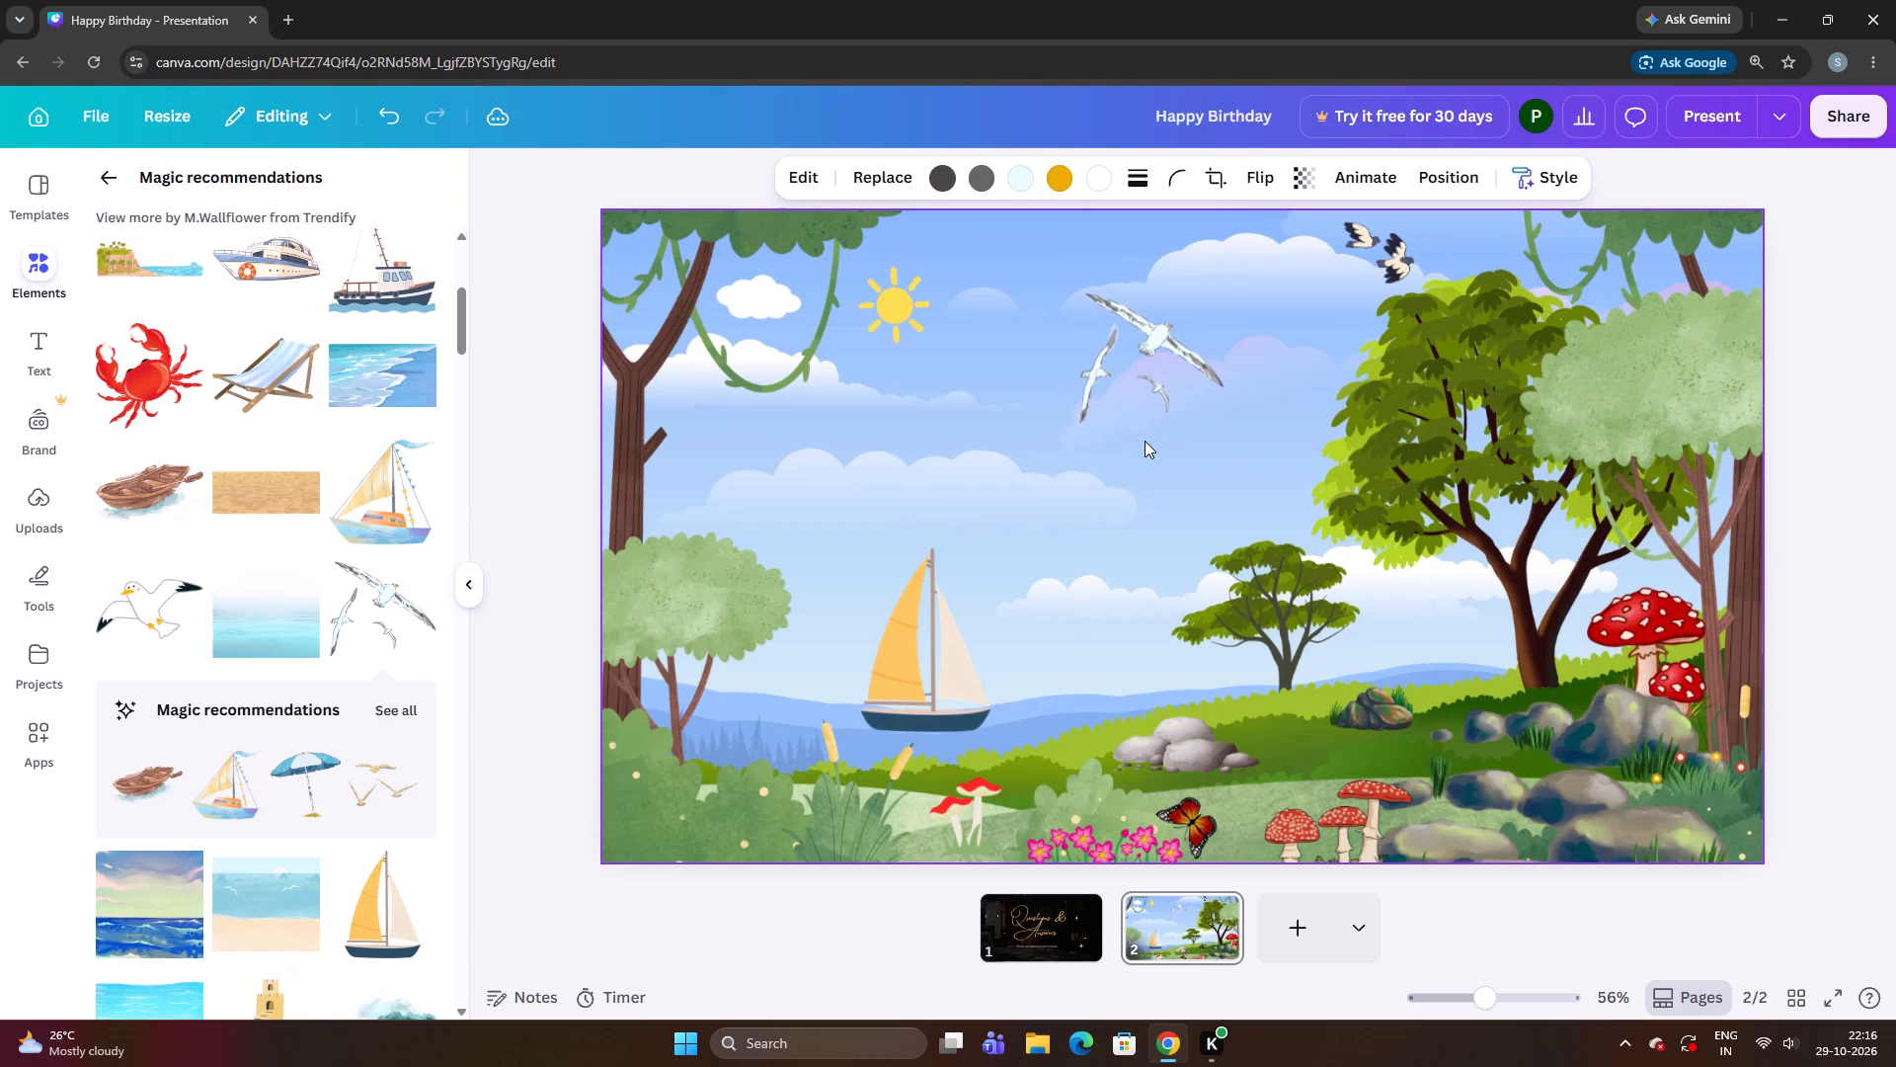
{"action": "key", "text": "Down"}
{"action": "key", "text": "Down"}
{"action": "key", "text": "Down"}
{"action": "key", "text": "Down"}
{"action": "key", "text": "Down"}
{"action": "key", "text": "Down"}
{"action": "key", "text": "Down"}
{"action": "key", "text": "Down"}
{"action": "key", "text": "Down"}
{"action": "key", "text": "Down"}
{"action": "key", "text": "Down"}
{"action": "key", "text": "Down"}
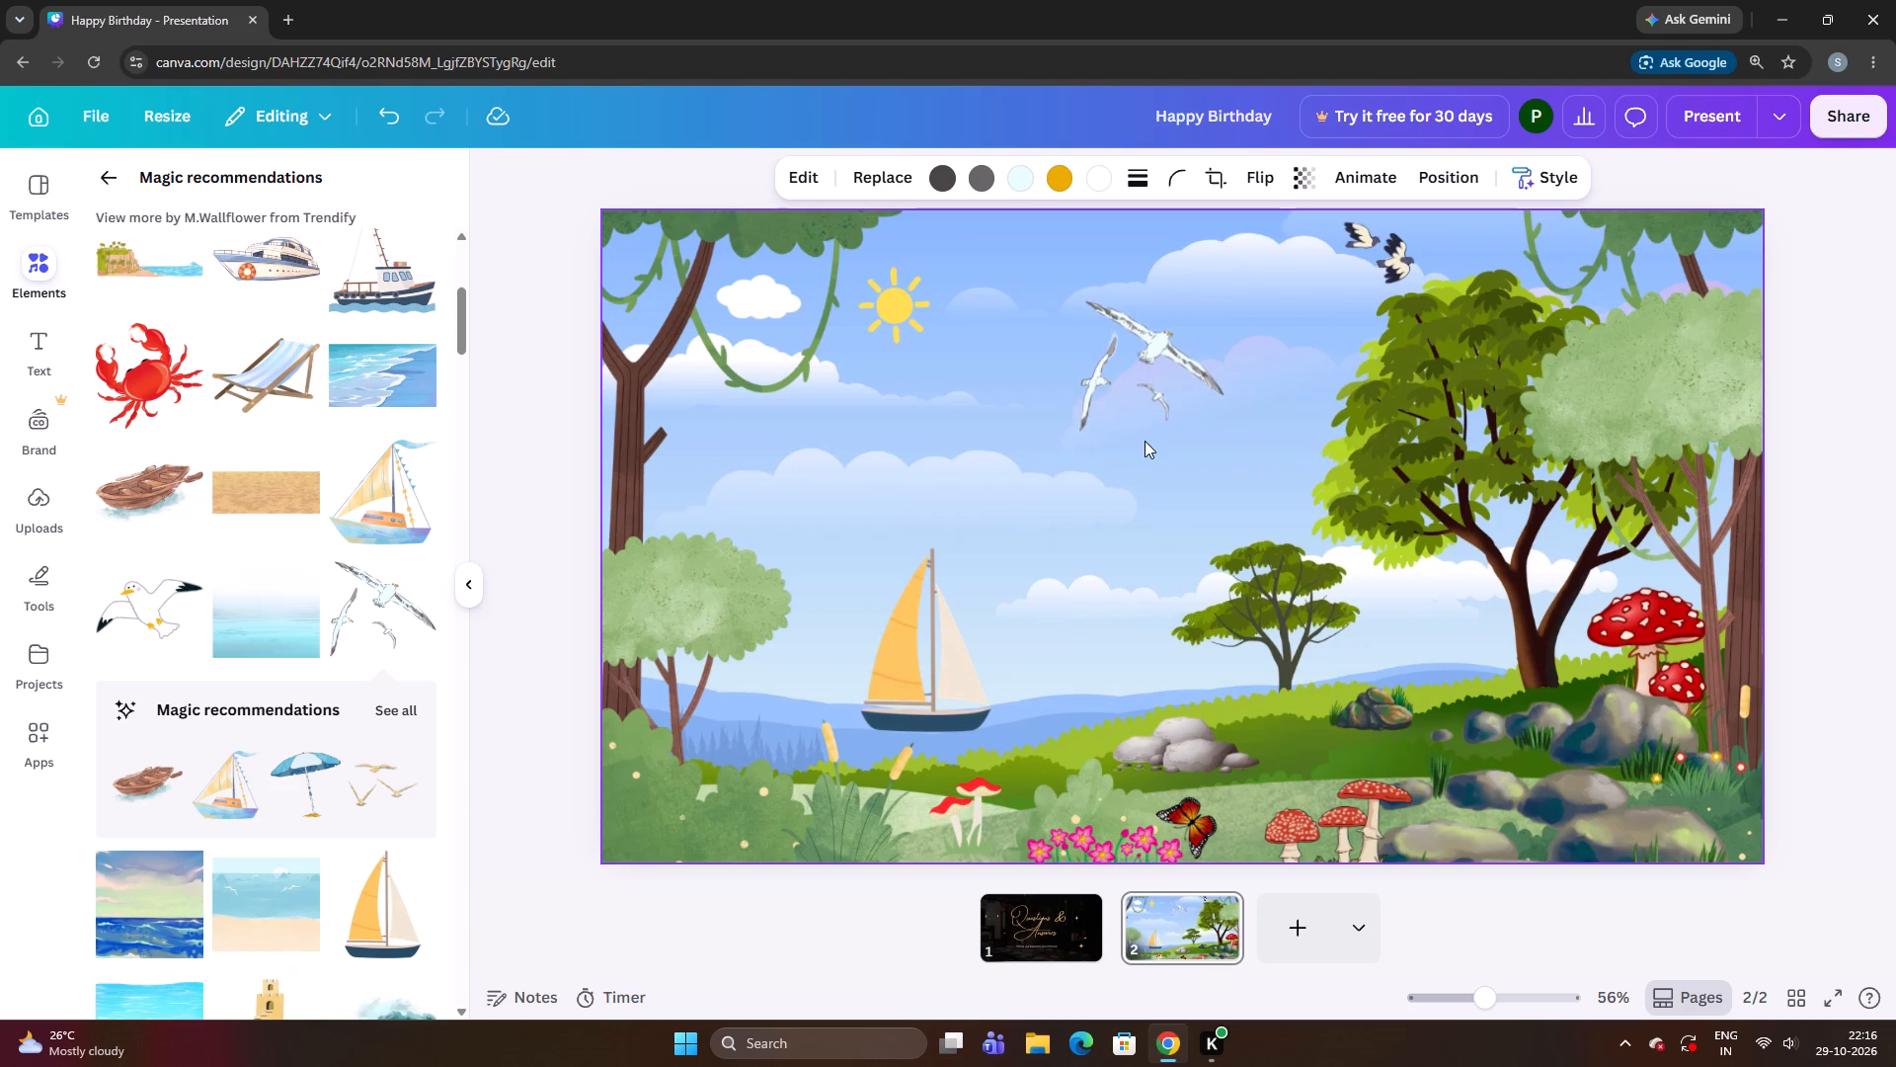
{"action": "key", "text": "Down"}
Nudge the three seagulls a touch farther left and very slightly upward.
{"action": "key", "text": "Left"}
{"action": "key", "text": "Left"}
{"action": "key", "text": "Left"}
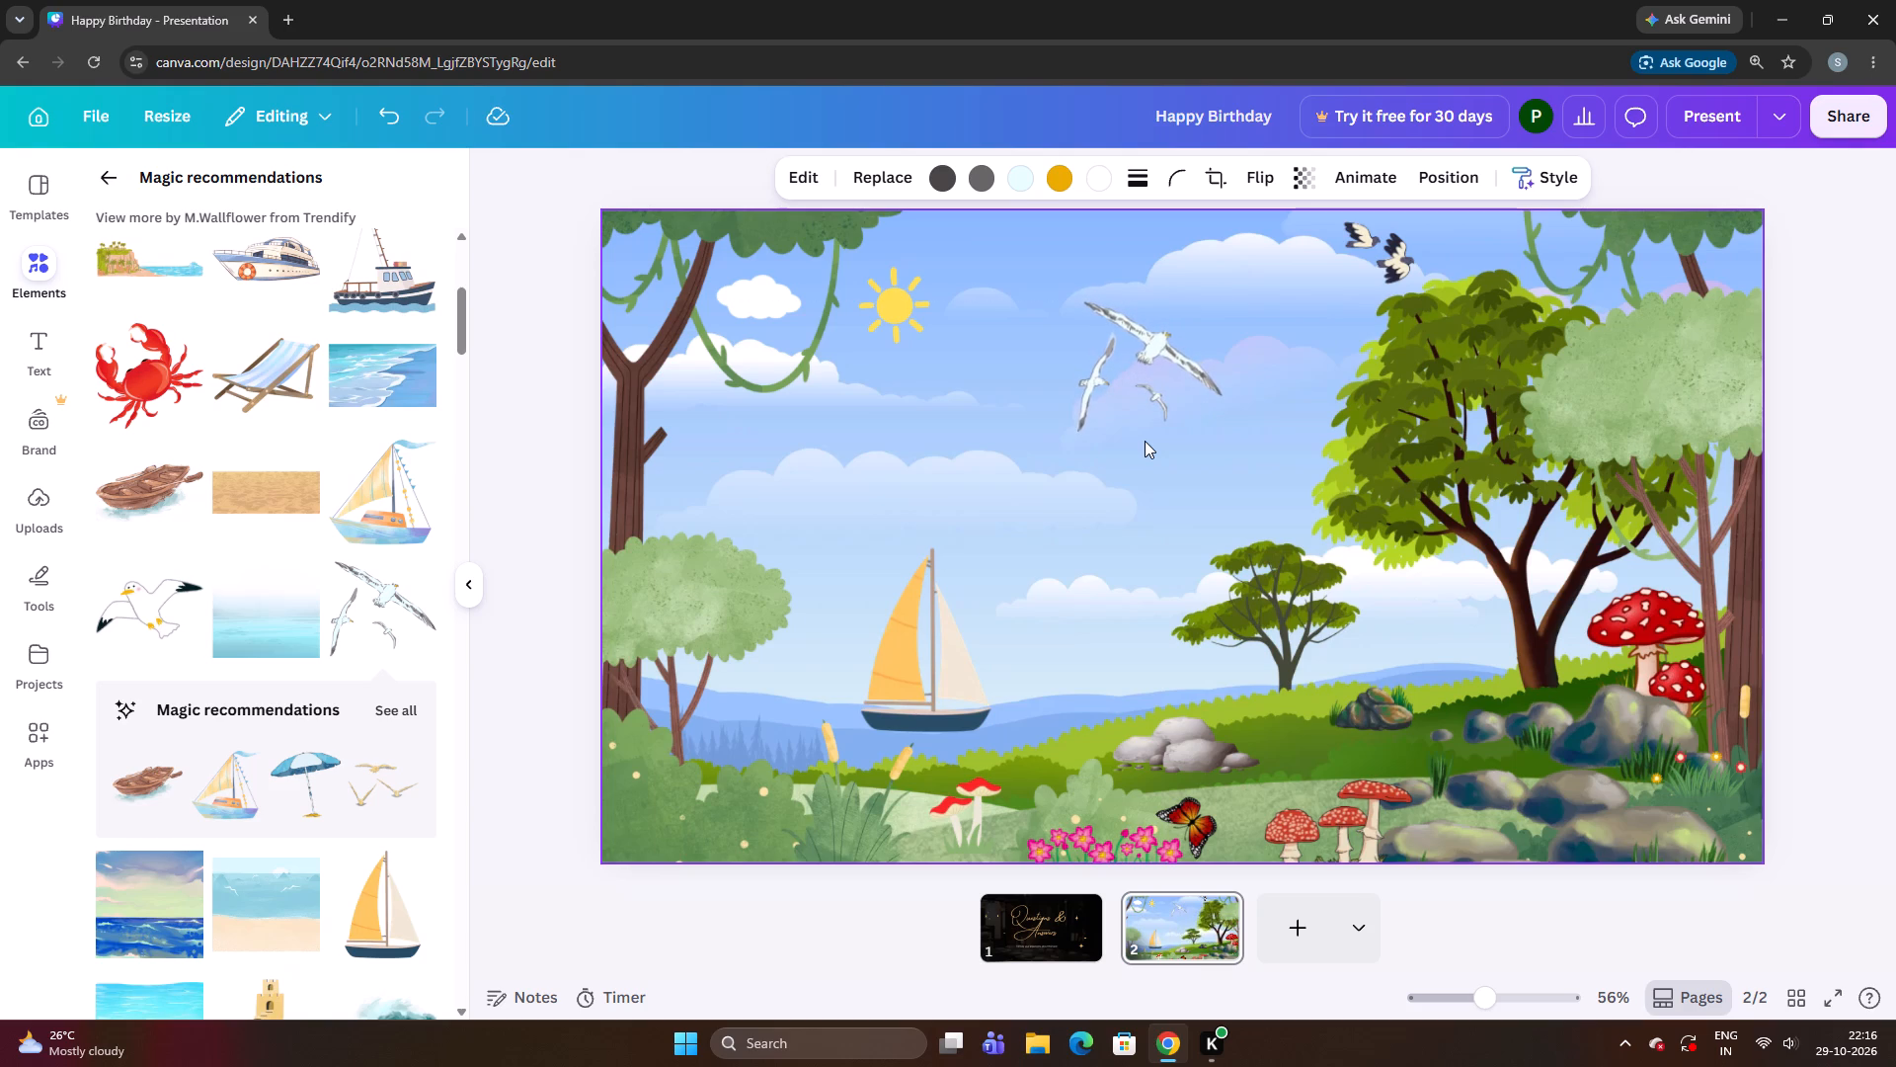
{"action": "key", "text": "Left"}
{"action": "key", "text": "Left"}
{"action": "key", "text": "Left"}
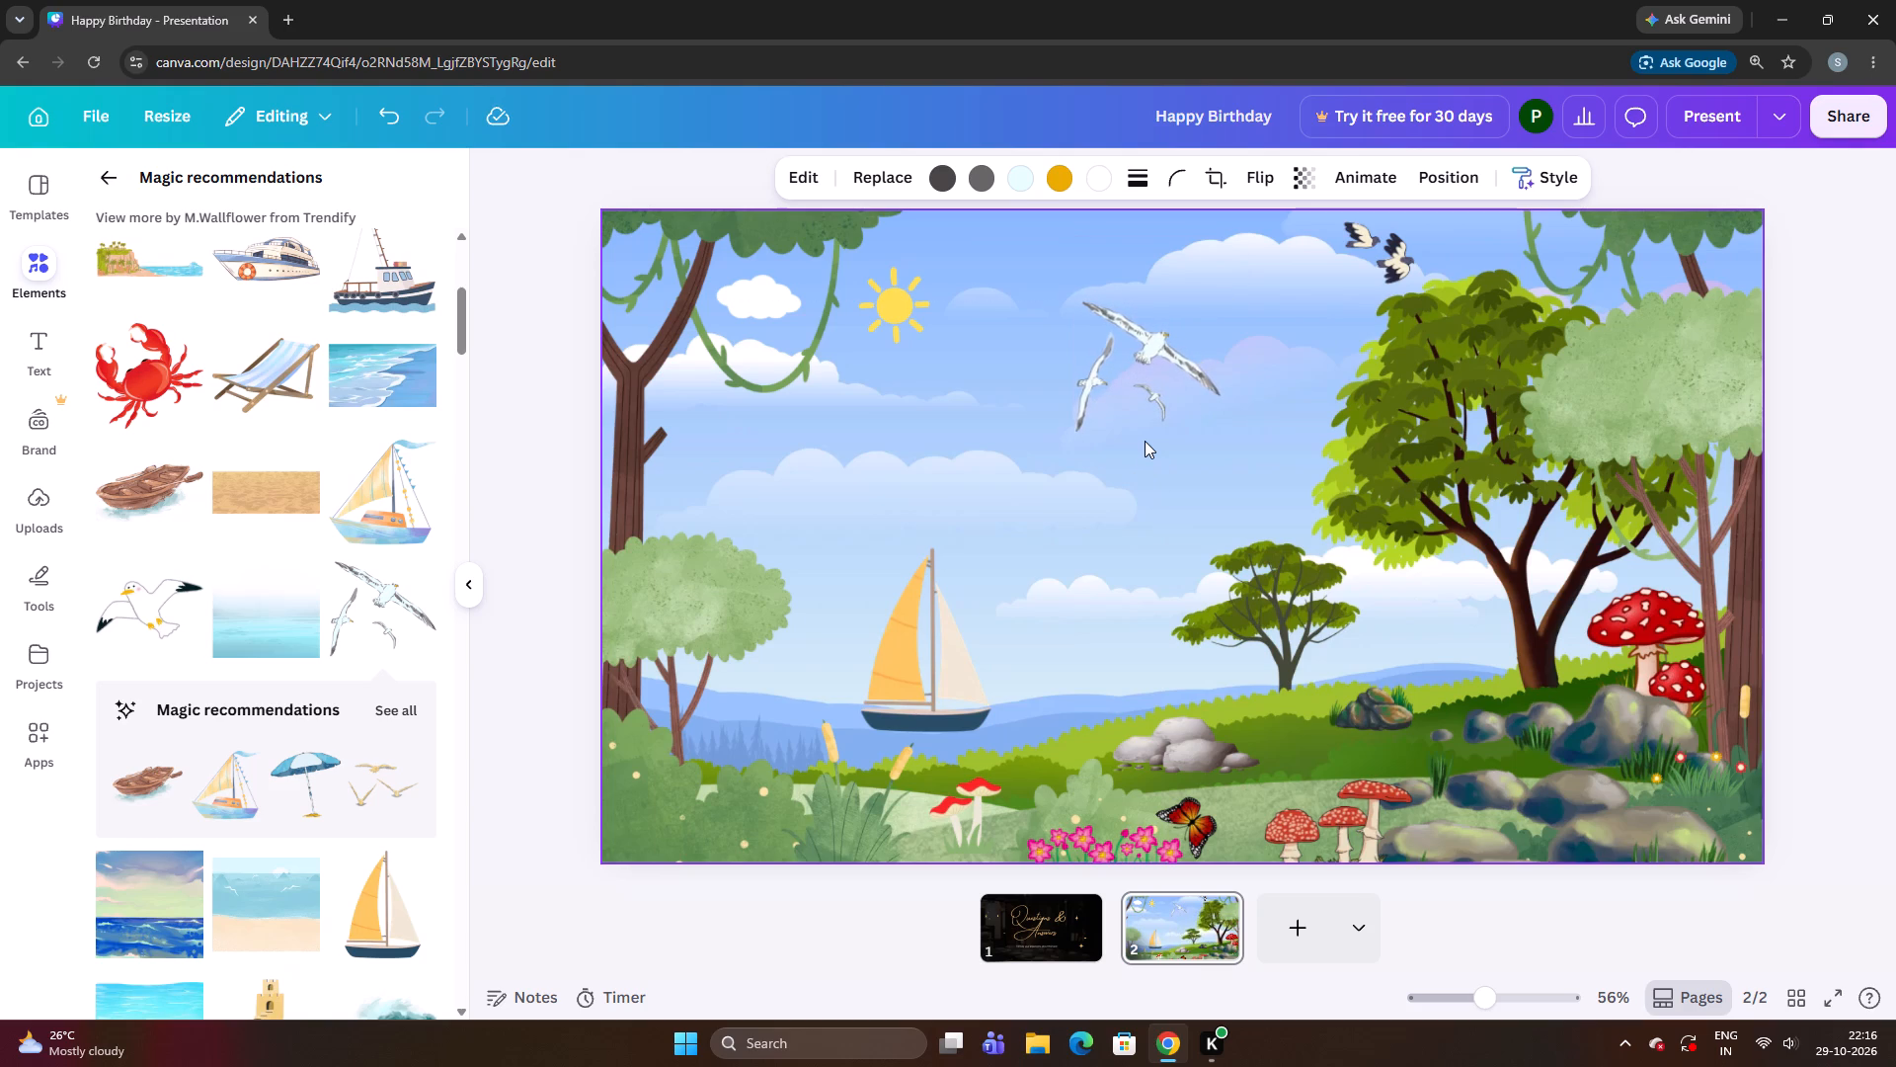
{"action": "key", "text": "Left"}
{"action": "key", "text": "Left"}
{"action": "key", "text": "Left"}
{"action": "key", "text": "Left"}
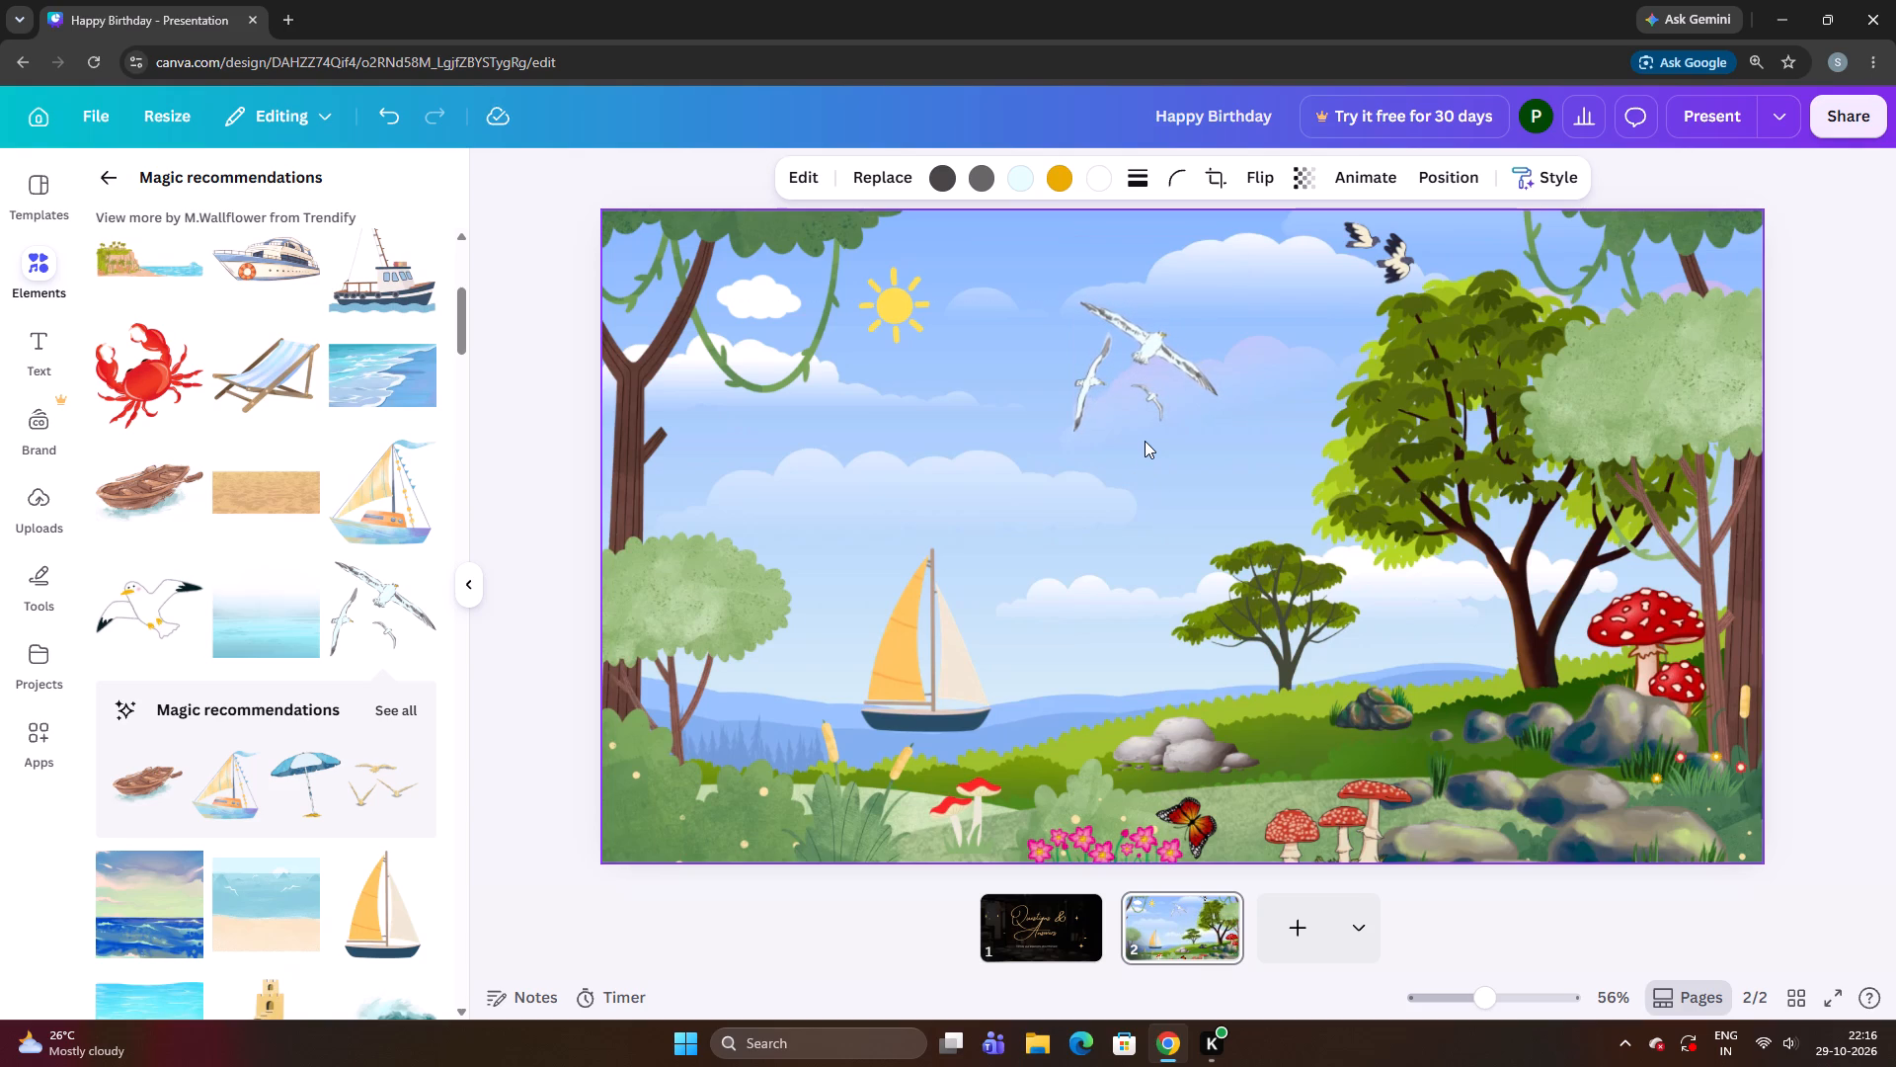
{"action": "key", "text": "Left"}
{"action": "key", "text": "Left"}
{"action": "key", "text": "Left"}
{"action": "key", "text": "Up"}
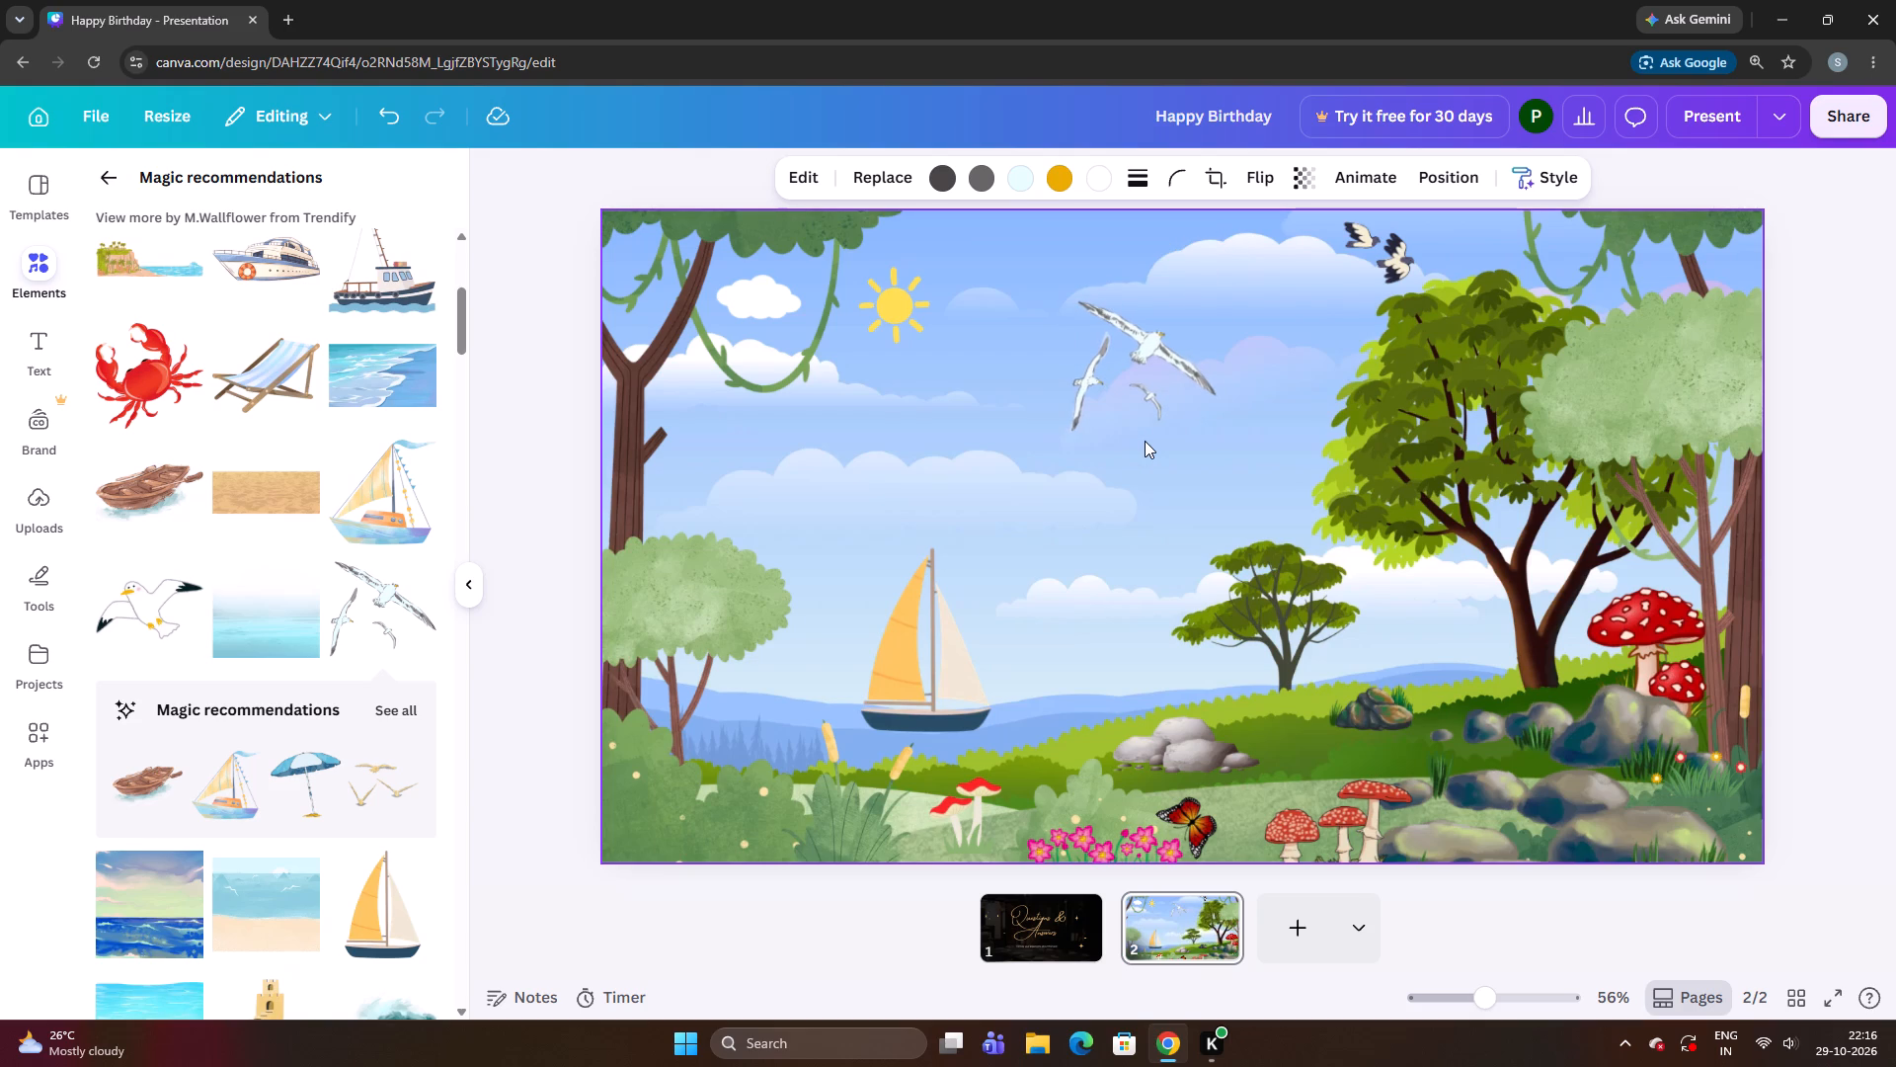
{"action": "key", "text": "Left"}
{"action": "key", "text": "Up"}
{"action": "key", "text": "Left"}
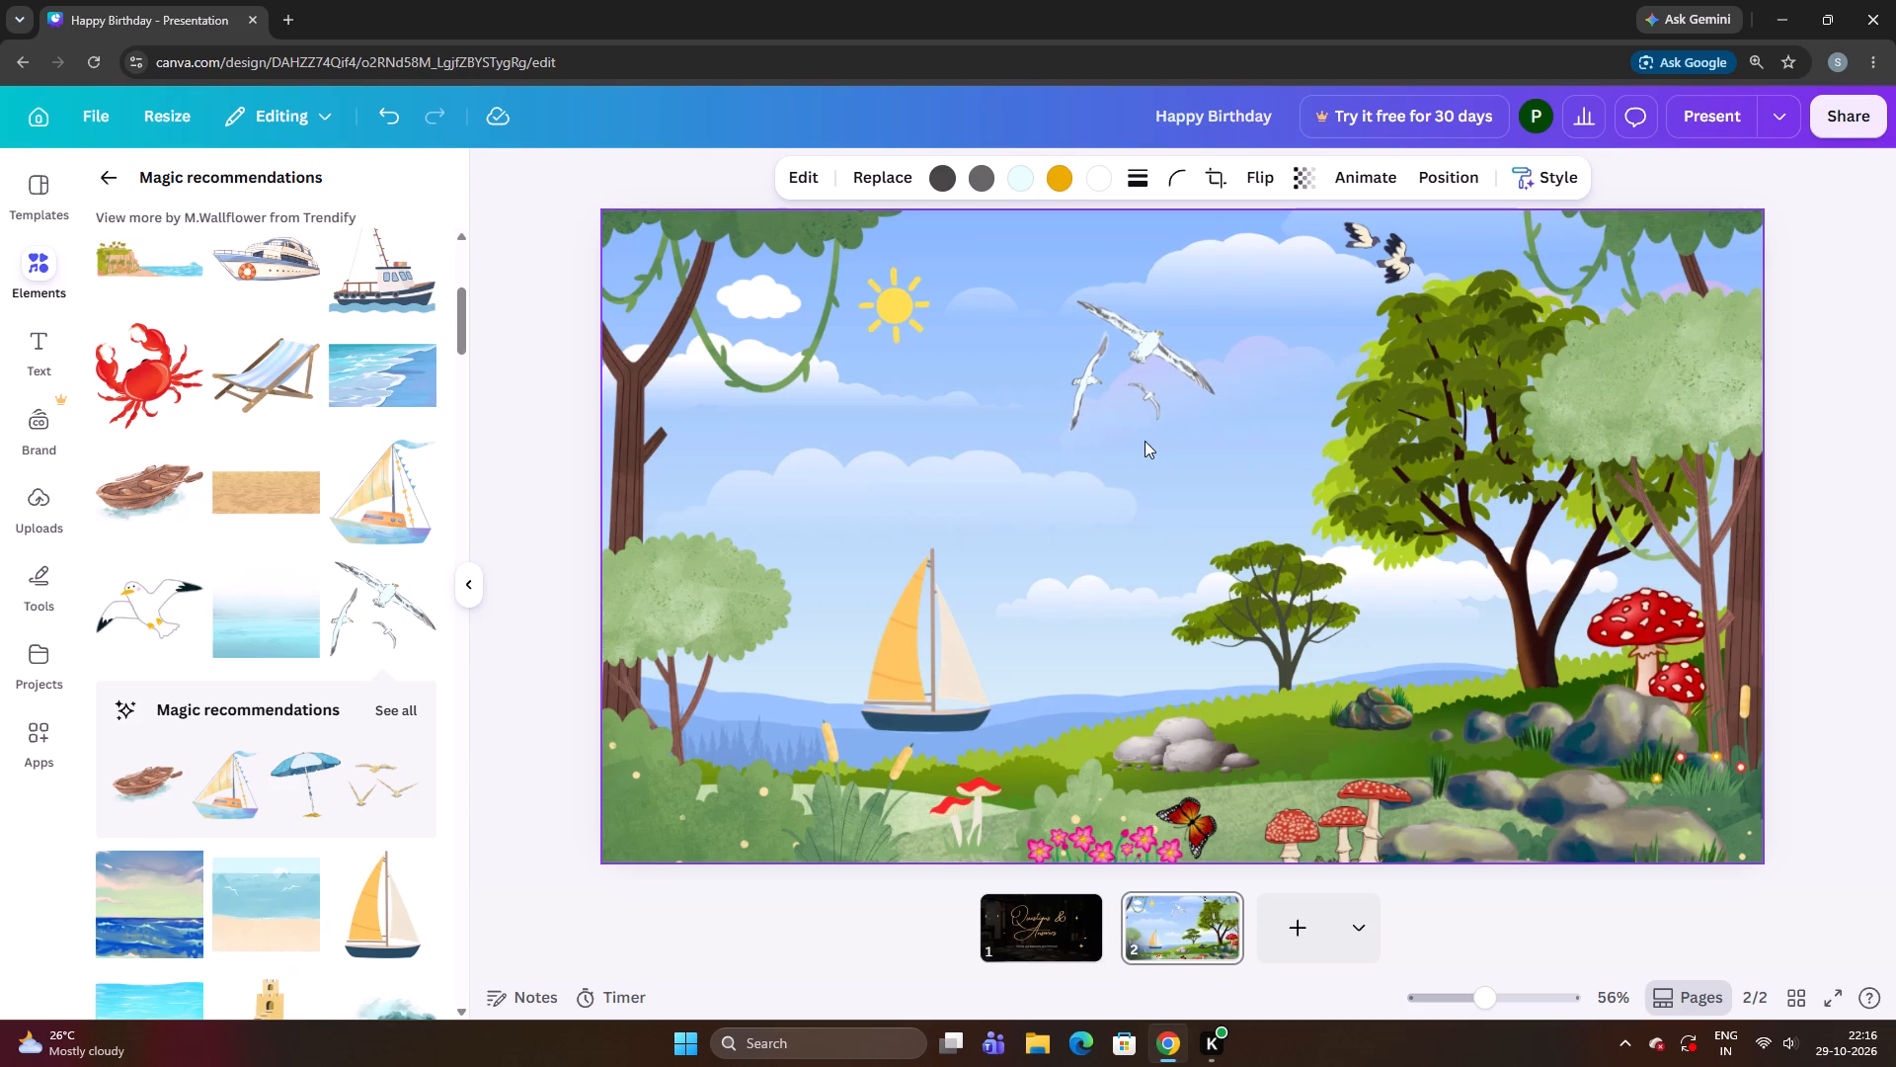
Shrink the three seagulls slightly in small increments.
{"action": "key", "text": "ctrl+Up"}
{"action": "key", "text": "ctrl+Up"}
{"action": "key", "text": "ctrl+Up"}
{"action": "key", "text": "ctrl+Up"}
{"action": "key", "text": "ctrl+Up"}
{"action": "key", "text": "ctrl+Up"}
{"action": "key", "text": "ctrl+Up"}
{"action": "key", "text": "ctrl+Up"}
{"action": "key", "text": "ctrl+Up"}
{"action": "key", "text": "ctrl+Up"}
{"action": "key", "text": "ctrl+Up"}
{"action": "key", "text": "ctrl+Up"}
{"action": "key", "text": "ctrl+Up"}
{"action": "key", "text": "ctrl+Up"}
{"action": "key", "text": "ctrl+Up"}
{"action": "key", "text": "ctrl+Up"}
{"action": "key", "text": "ctrl+Up"}
{"action": "key", "text": "ctrl+Up"}
{"action": "key", "text": "ctrl+Up"}
Nudge the smaller group of three seagulls down until its top sits slightly below the centre of the sun.
{"action": "key", "text": "Down"}
{"action": "key", "text": "Down"}
{"action": "key", "text": "Down"}
{"action": "key", "text": "Down"}
{"action": "key", "text": "Down"}
{"action": "key", "text": "Down"}
{"action": "key", "text": "Down"}
{"action": "key", "text": "Down"}
{"action": "key", "text": "Down"}
{"action": "key", "text": "Down"}
{"action": "key", "text": "Down"}
{"action": "key", "text": "Down"}
{"action": "key", "text": "Down"}
{"action": "key", "text": "Down"}
{"action": "key", "text": "Down"}
{"action": "key", "text": "Down"}
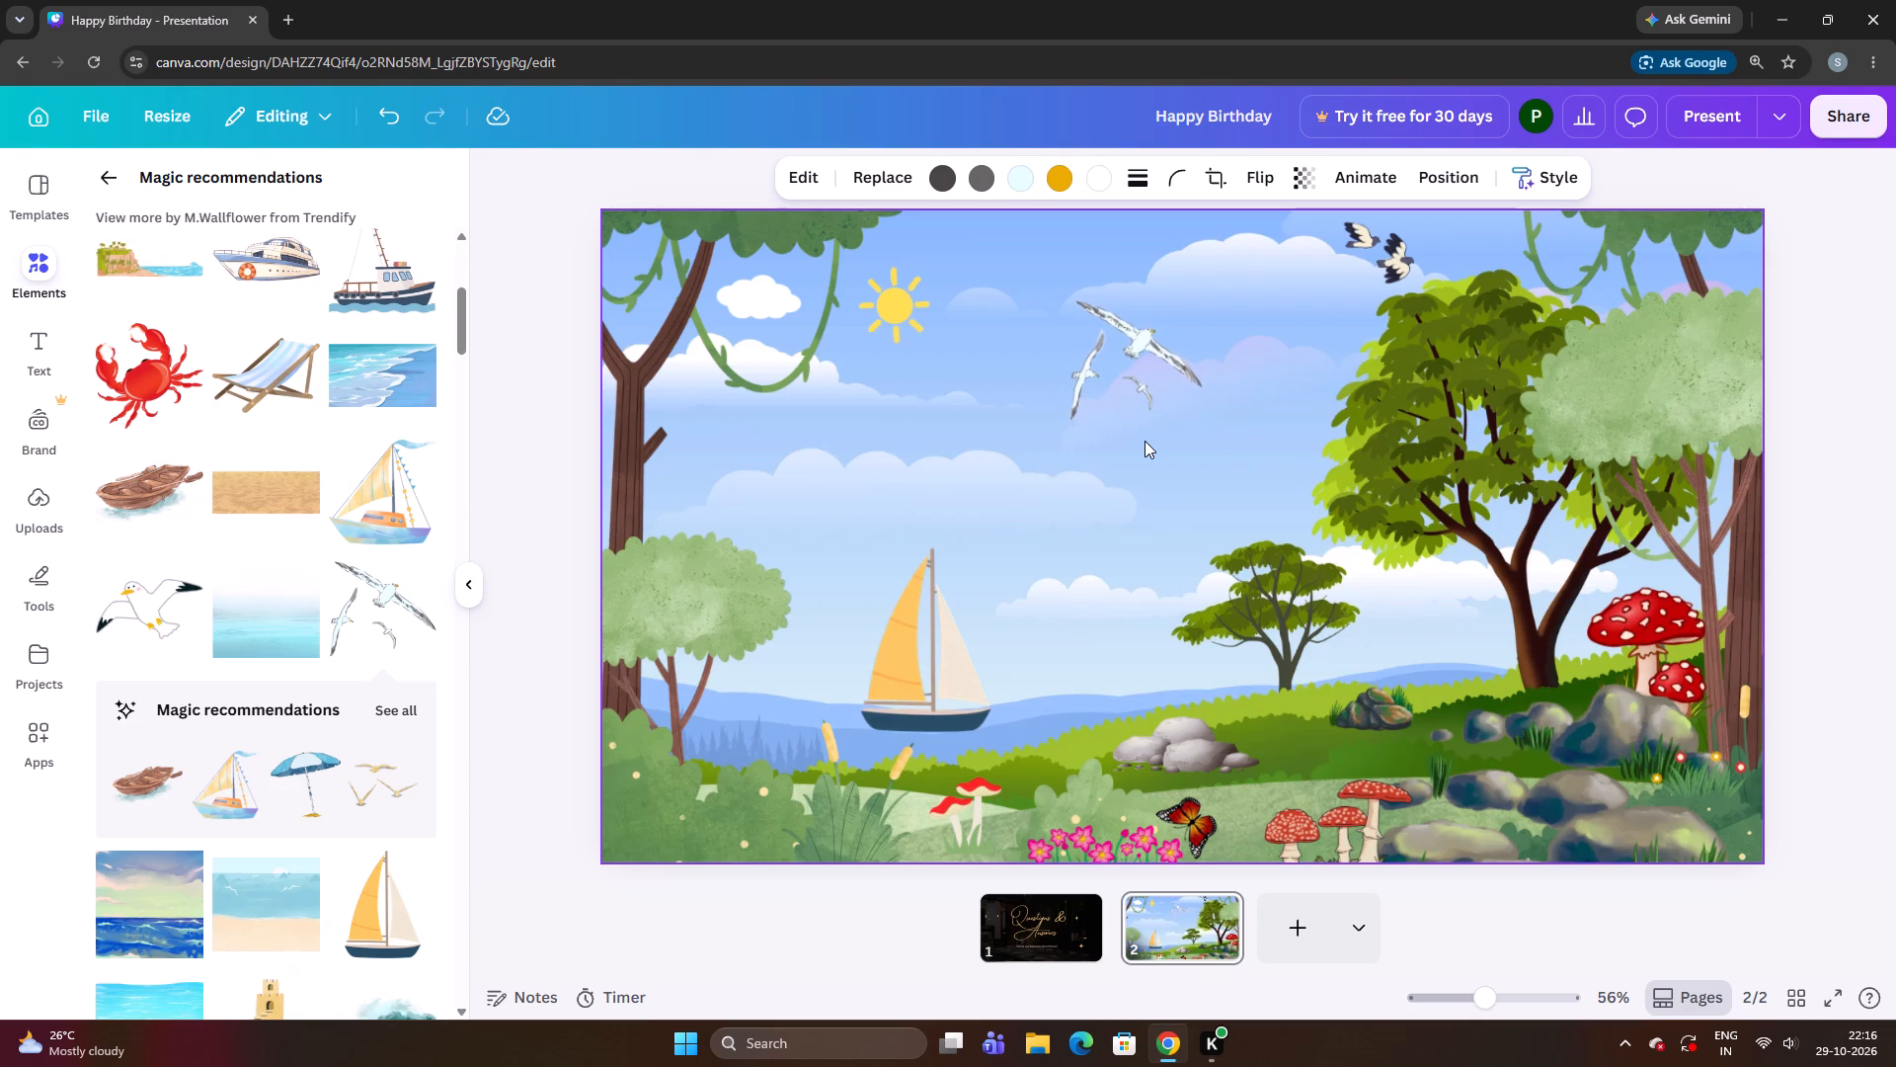
{"action": "key", "text": "ctrl+Down"}
{"action": "key", "text": "ctrl+Down"}
{"action": "key", "text": "ctrl+Down"}
{"action": "key", "text": "ctrl+Down"}
{"action": "key", "text": "ctrl+Down"}
{"action": "key", "text": "ctrl+Down"}
{"action": "key", "text": "ctrl+Down"}
{"action": "key", "text": "ctrl+Down"}
{"action": "key", "text": "ctrl+Down"}
{"action": "key", "text": "ctrl+Down"}
{"action": "key", "text": "ctrl+Down"}
{"action": "key", "text": "ctrl+Down"}
{"action": "key", "text": "ctrl+Down"}
{"action": "key", "text": "ctrl+Down"}
{"action": "key", "text": "ctrl+Down"}
{"action": "key", "text": "ctrl+Down"}
{"action": "key", "text": "ctrl+Down"}
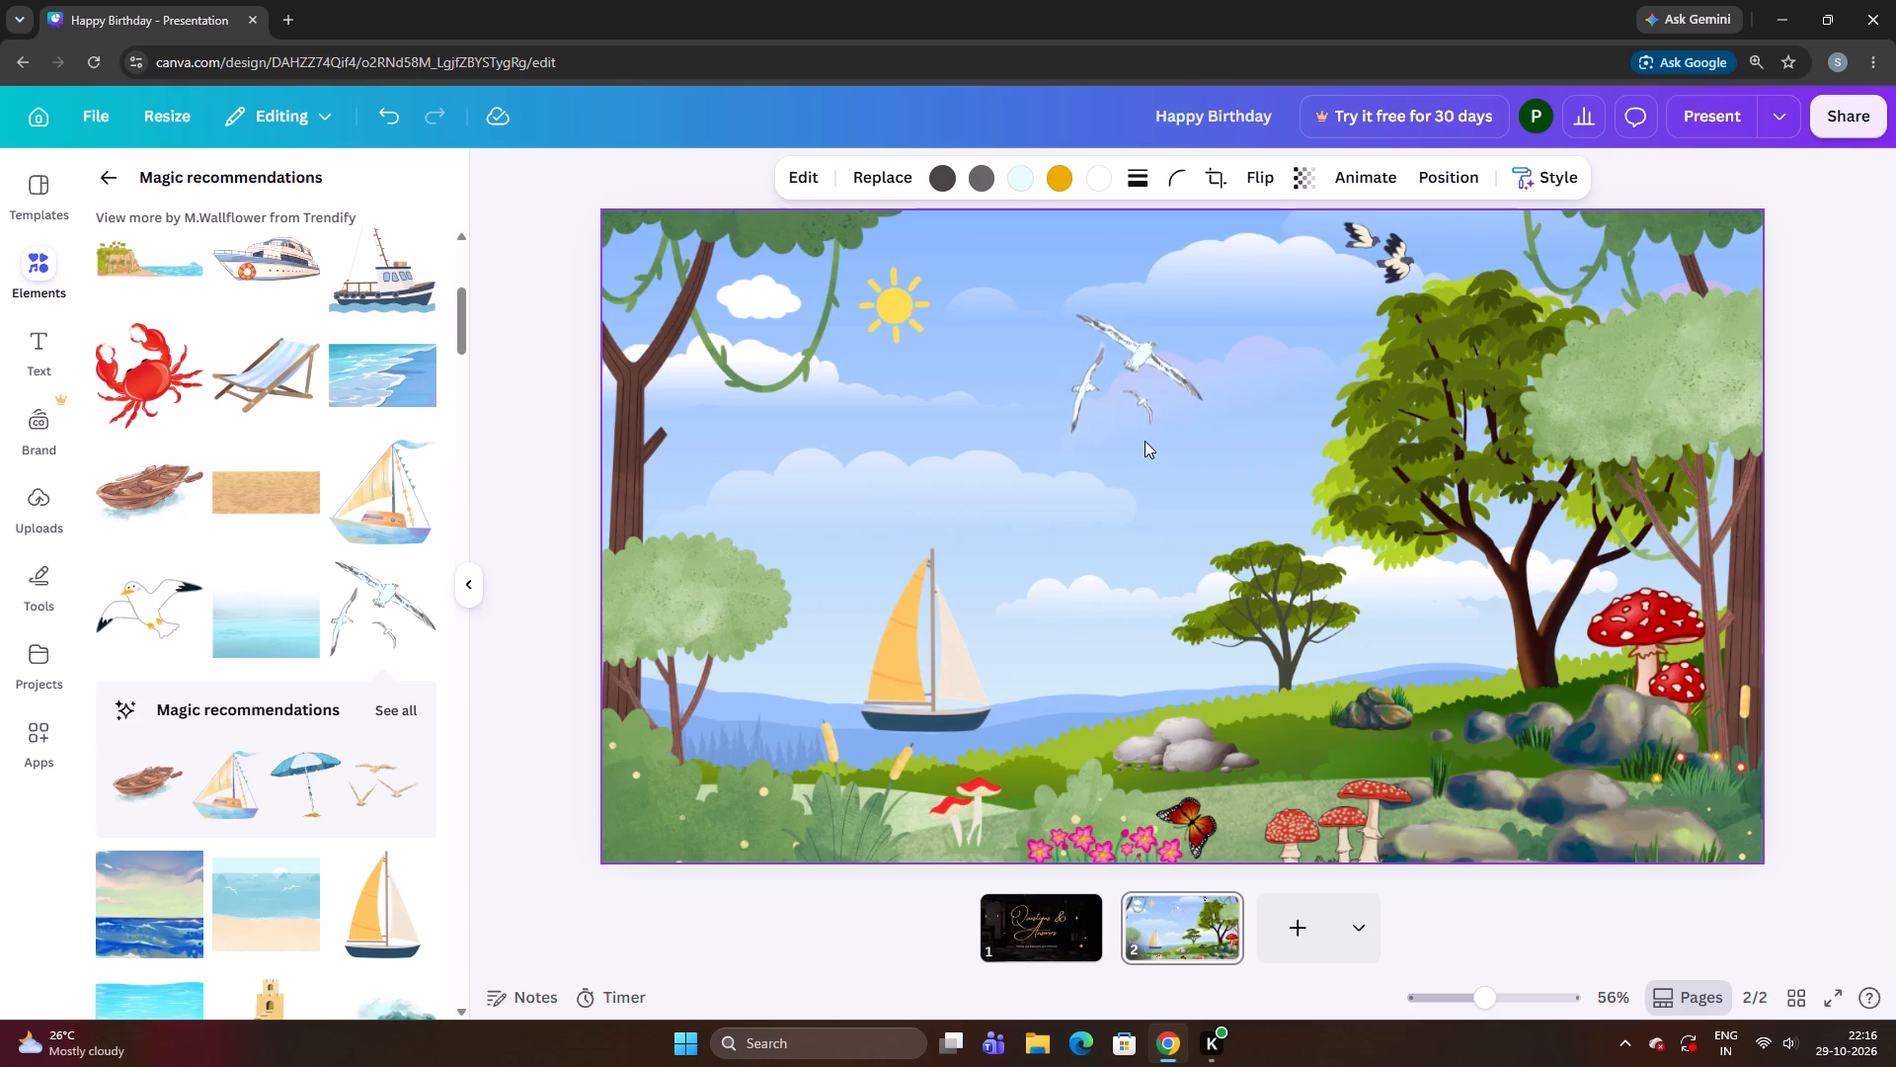
Nudge the three seagulls back up a little, bringing their top close to the level of the sun's centre.
{"action": "key", "text": "Up"}
{"action": "key", "text": "Up"}
{"action": "key", "text": "Up"}
{"action": "key", "text": "Up"}
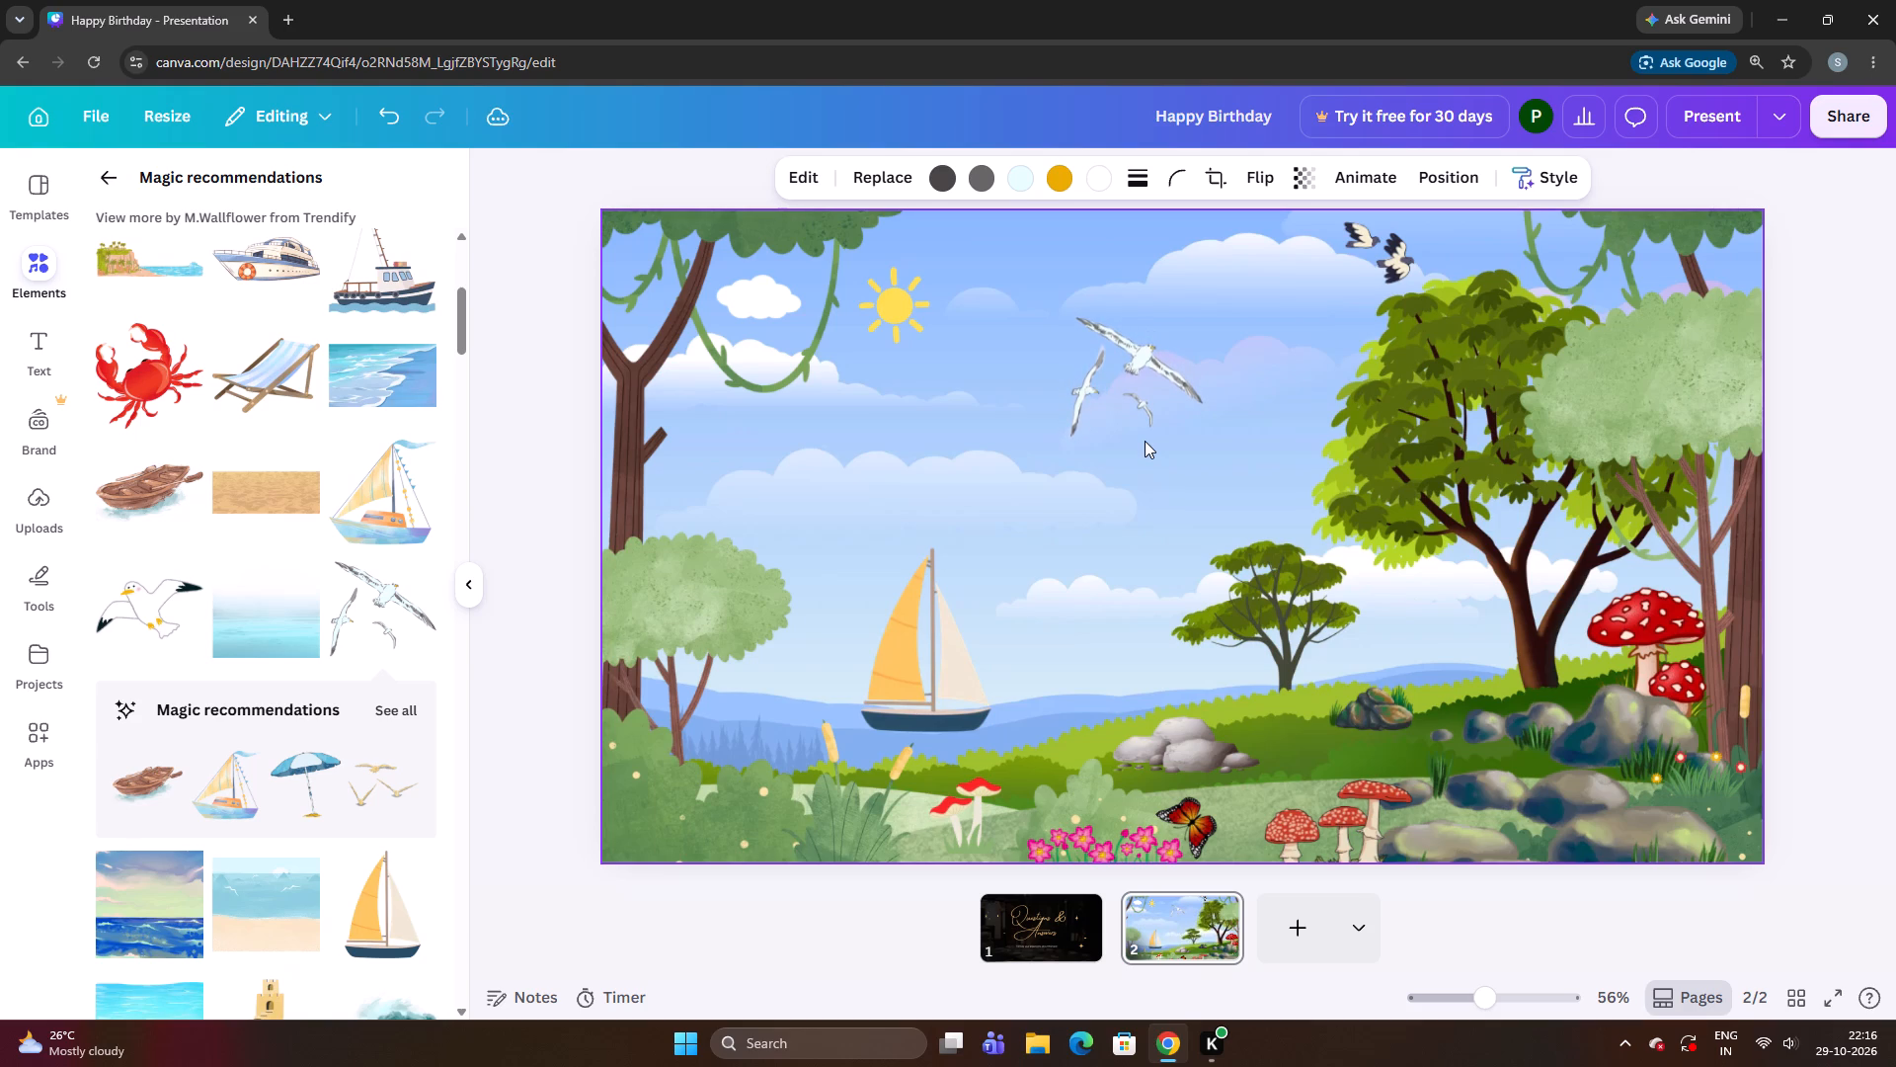
{"action": "key", "text": "Up"}
{"action": "key", "text": "Up"}
{"action": "key", "text": "Up"}
{"action": "key", "text": "Up"}
{"action": "key", "text": "Up"}
{"action": "key", "text": "Up"}
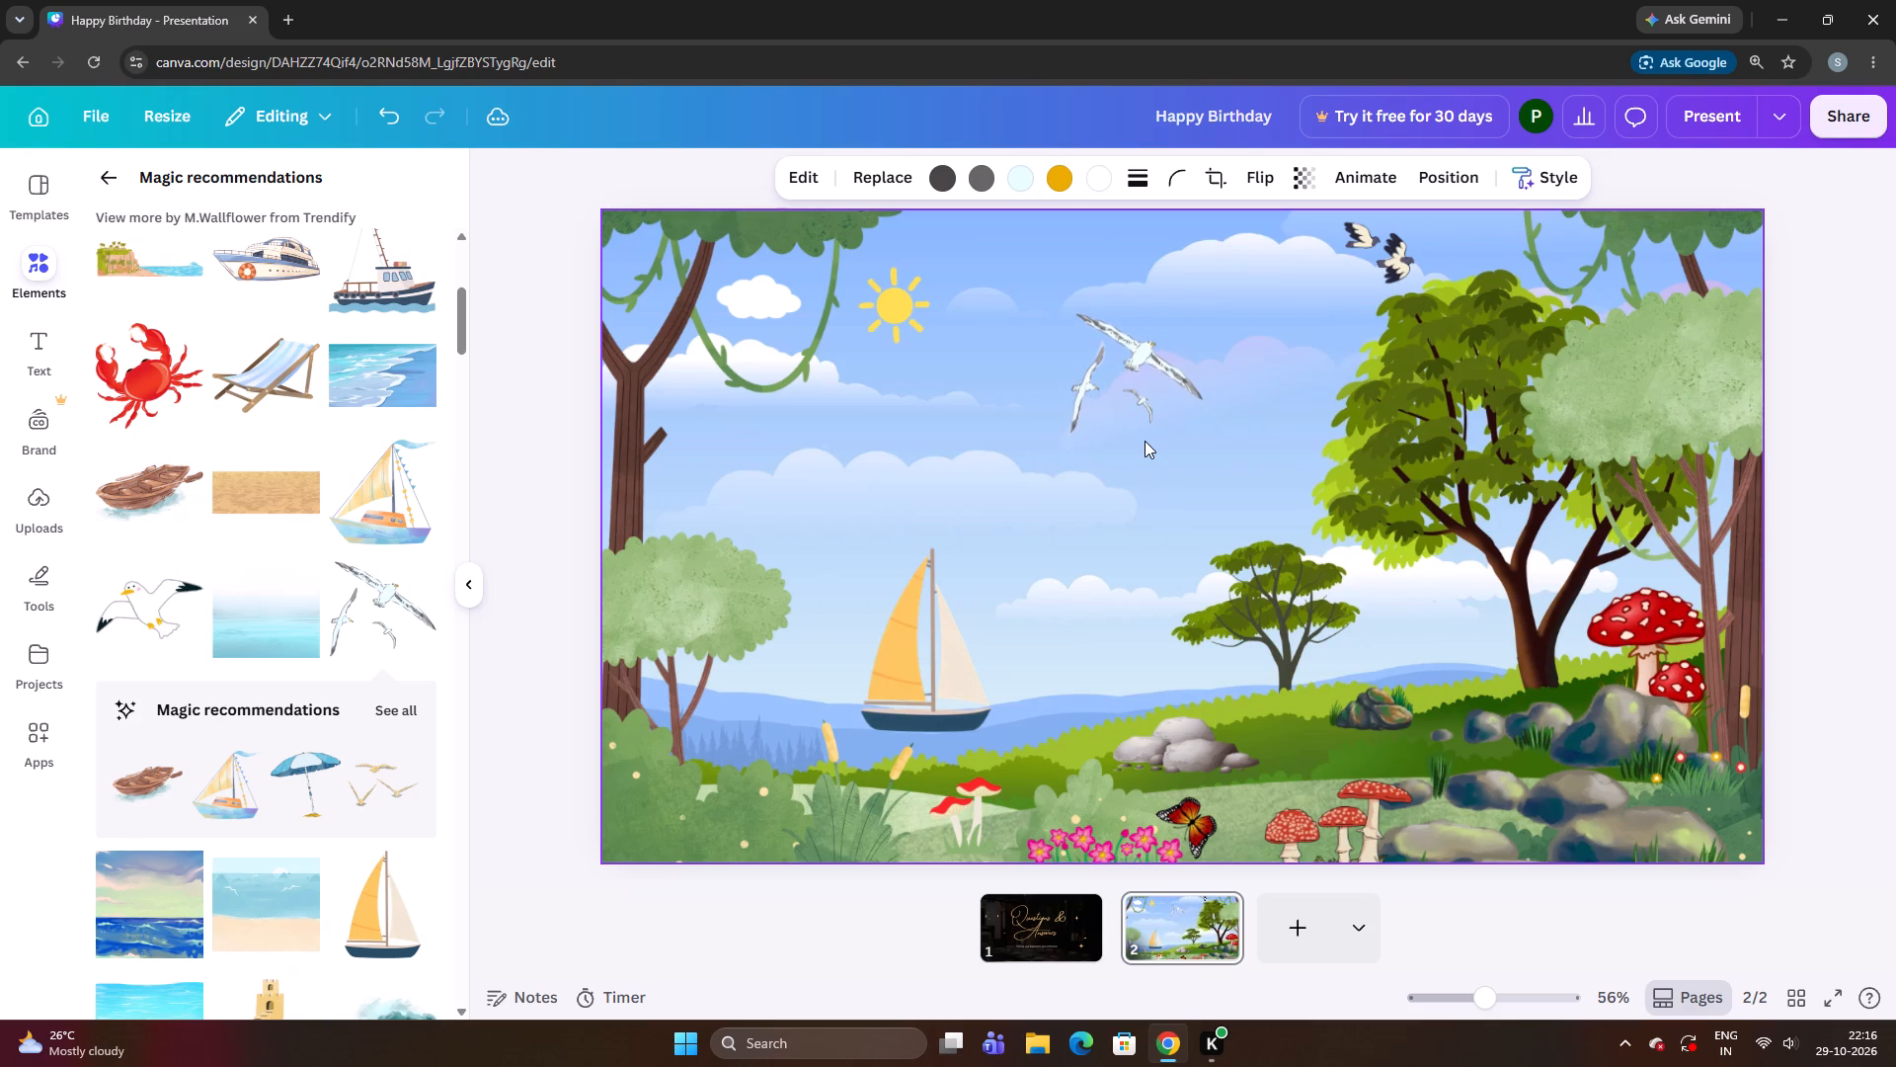
{"action": "key", "text": "Up"}
{"action": "key", "text": "Up"}
{"action": "key", "text": "Up"}
{"action": "key", "text": "Up"}
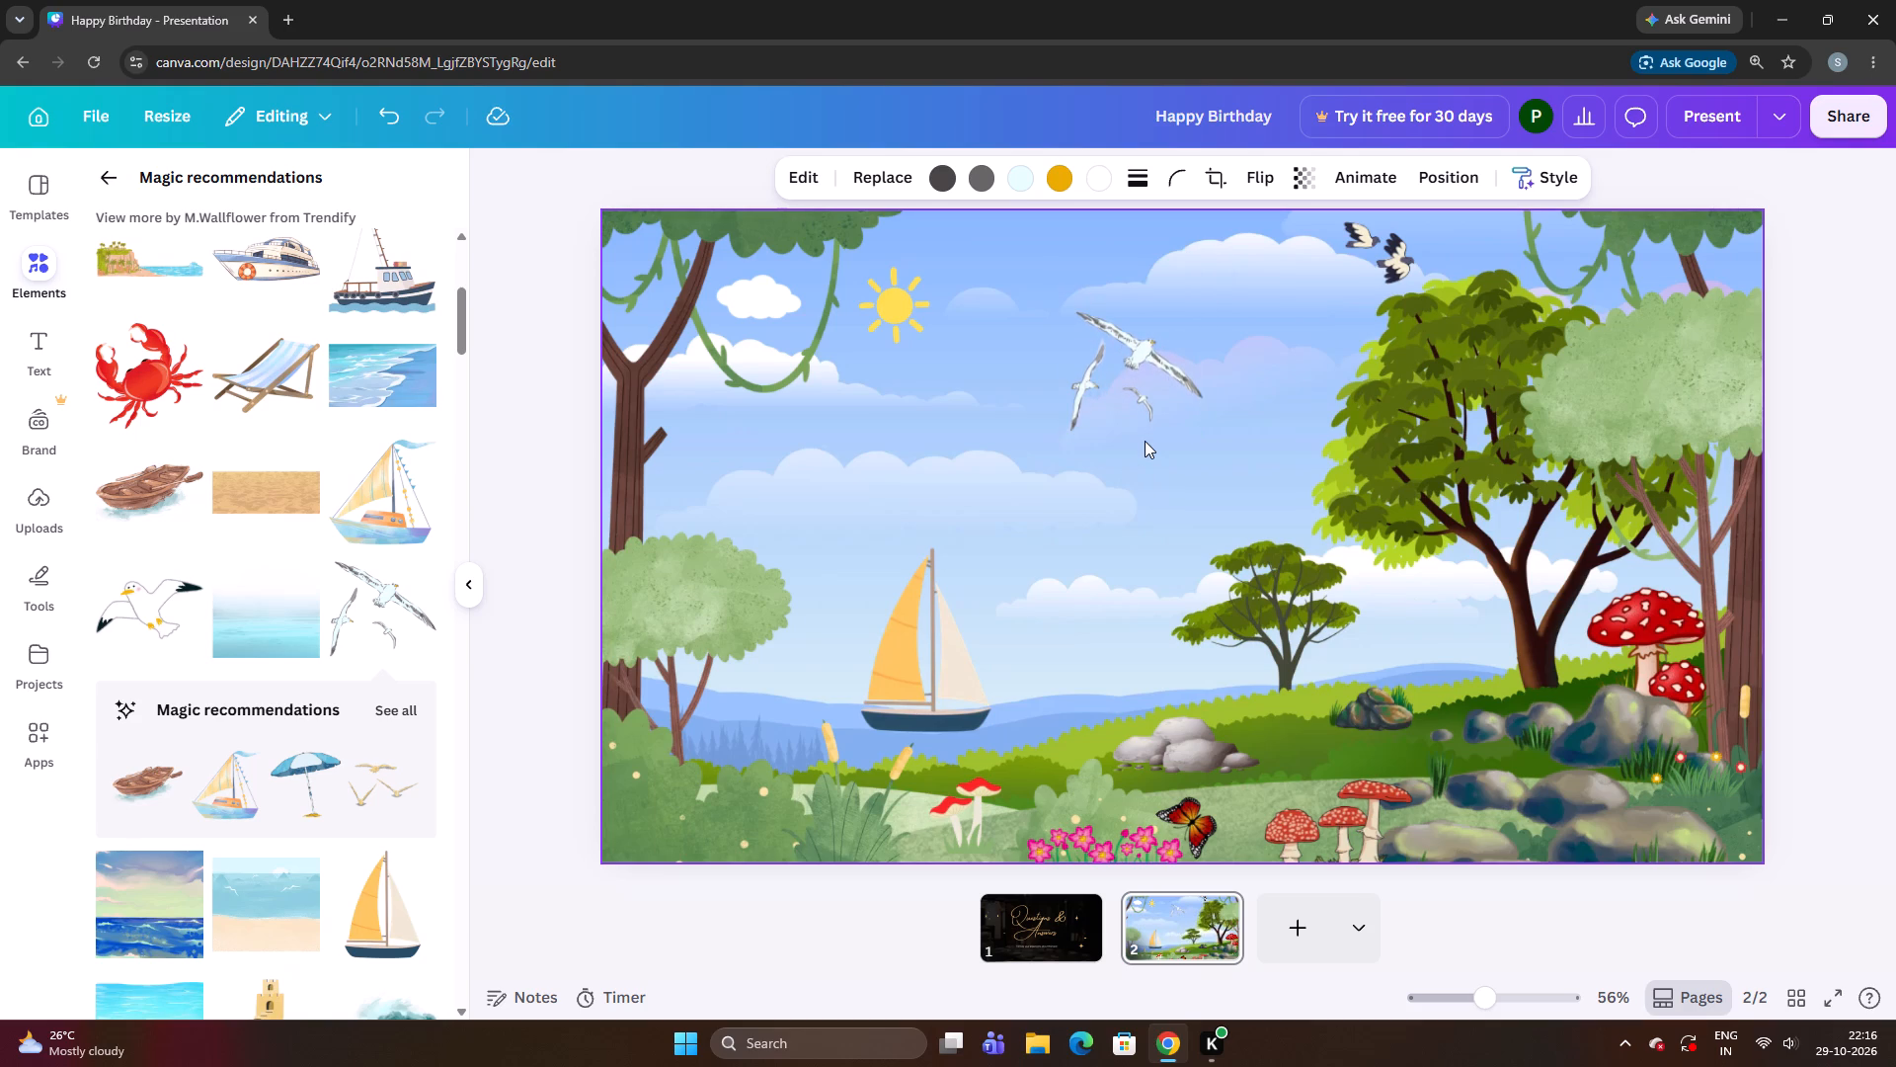
Nudge the three seagulls up very slightly, bringing their top level with the sun's centre.
{"action": "key", "text": "Up"}
{"action": "key", "text": "Up"}
{"action": "key", "text": "Up"}
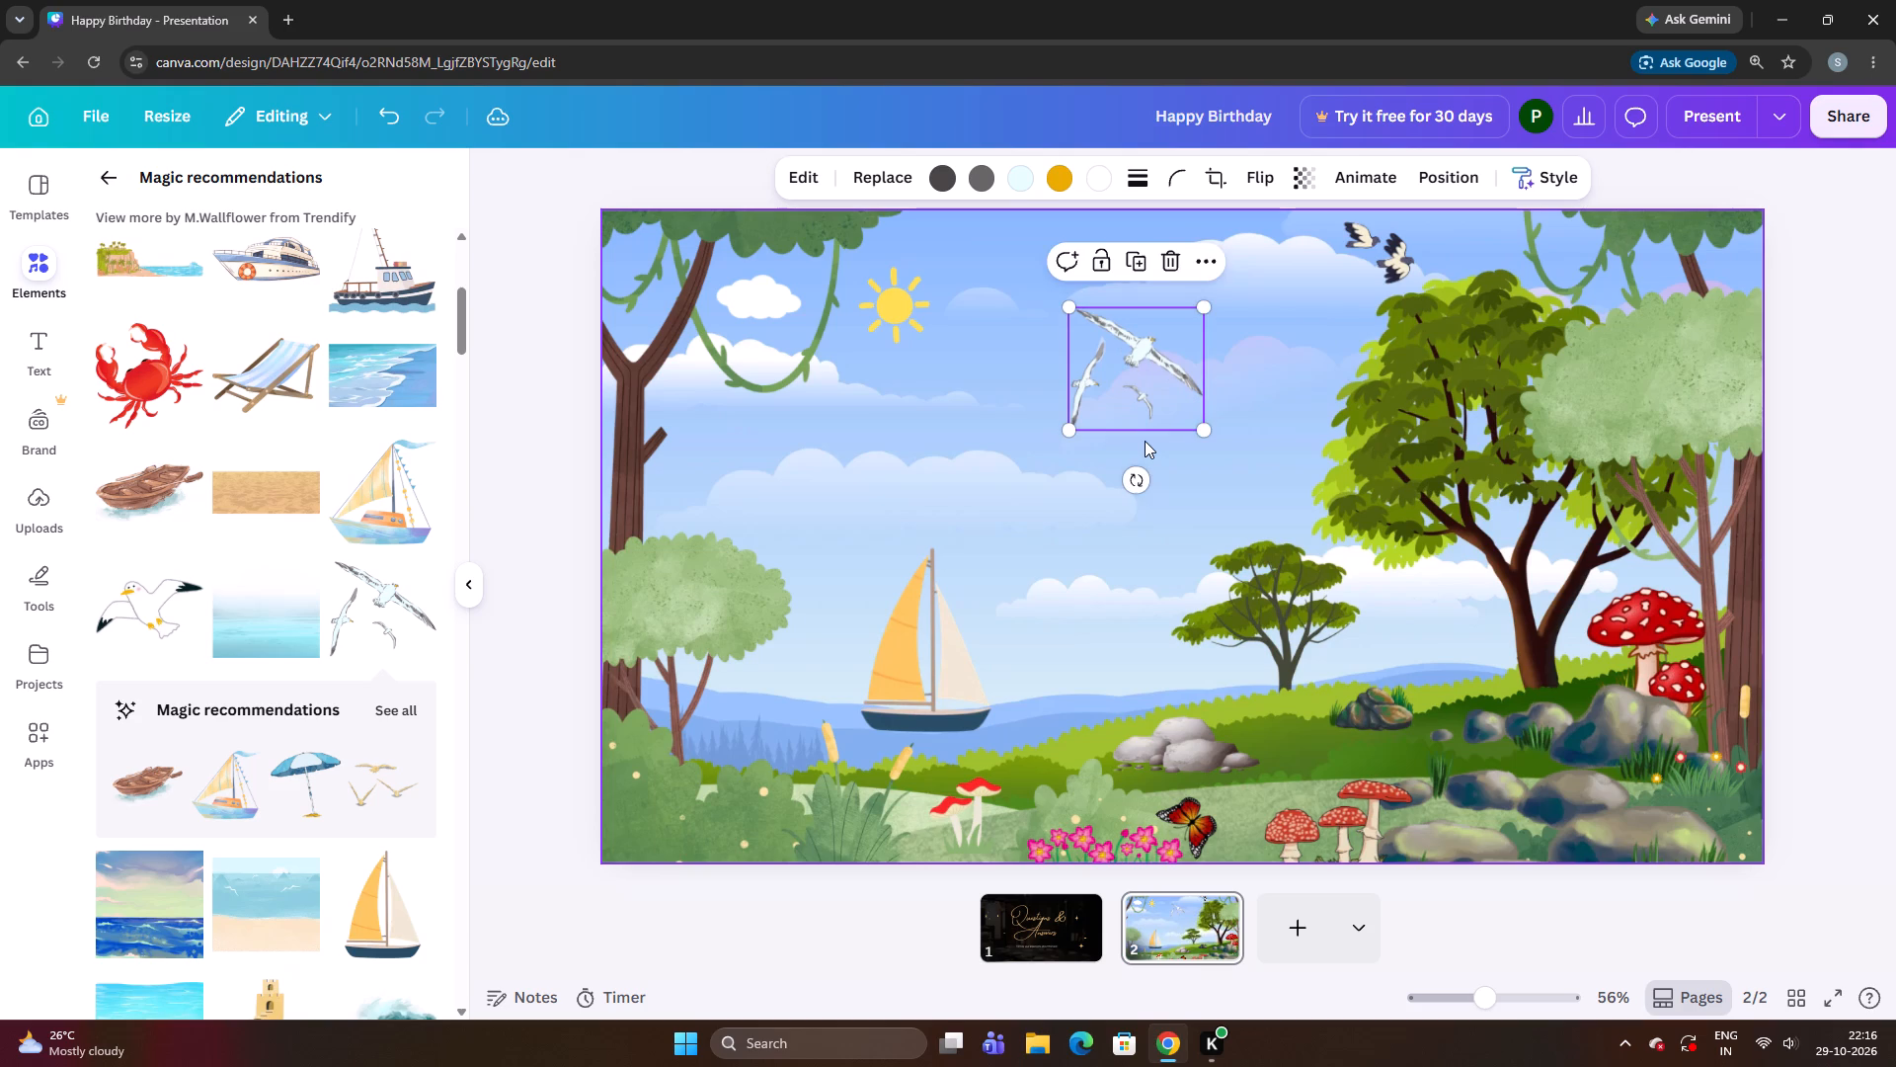
{"action": "key", "text": "Up"}
{"action": "key", "text": "Up"}
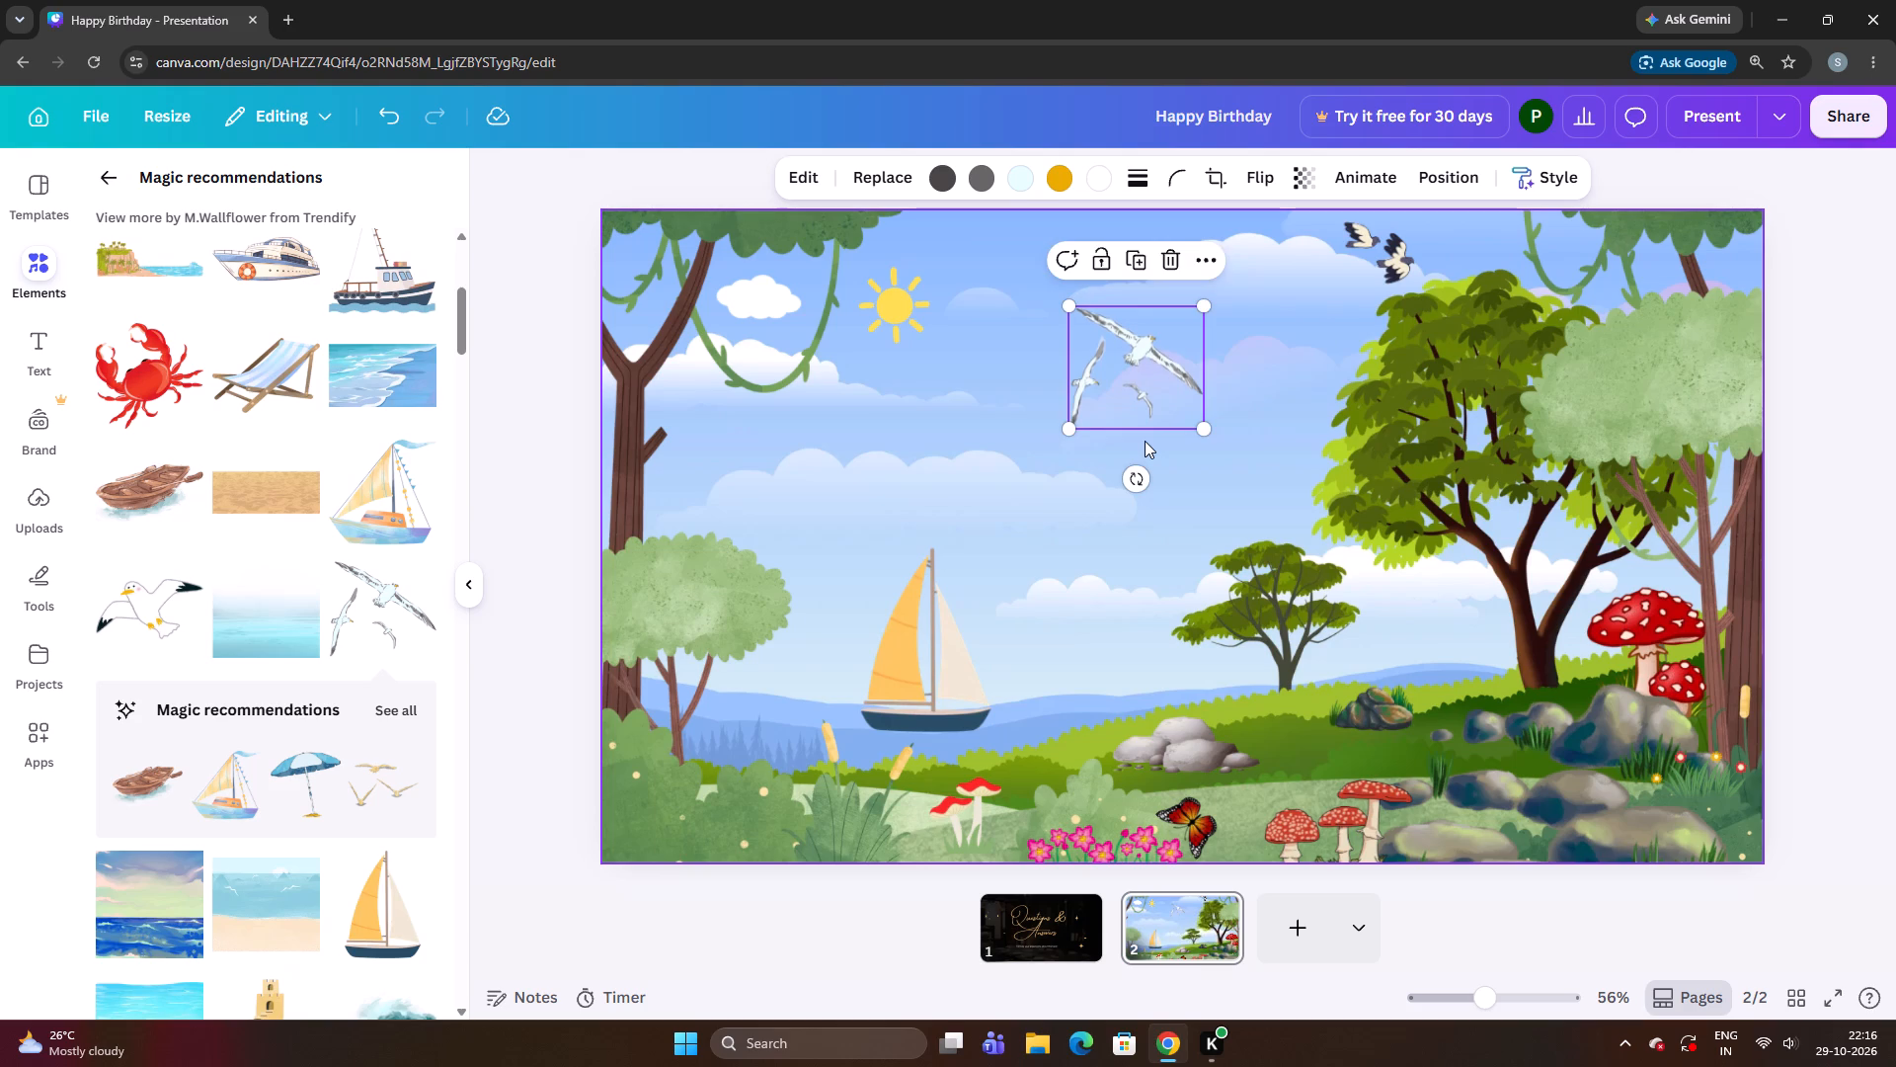
Enlarge the group of three seagulls slightly in small increments.
{"action": "key", "text": "ctrl+Down"}
{"action": "key", "text": "ctrl+Down"}
{"action": "key", "text": "ctrl+Down"}
{"action": "key", "text": "ctrl+Down"}
{"action": "key", "text": "ctrl+Down"}
{"action": "key", "text": "ctrl+Down"}
{"action": "key", "text": "ctrl+Down"}
{"action": "key", "text": "ctrl+Down"}
{"action": "key", "text": "ctrl+Down"}
{"action": "key", "text": "ctrl+Down"}
{"action": "key", "text": "ctrl+Down"}
{"action": "key", "text": "ctrl+Down"}
{"action": "key", "text": "ctrl+Down"}
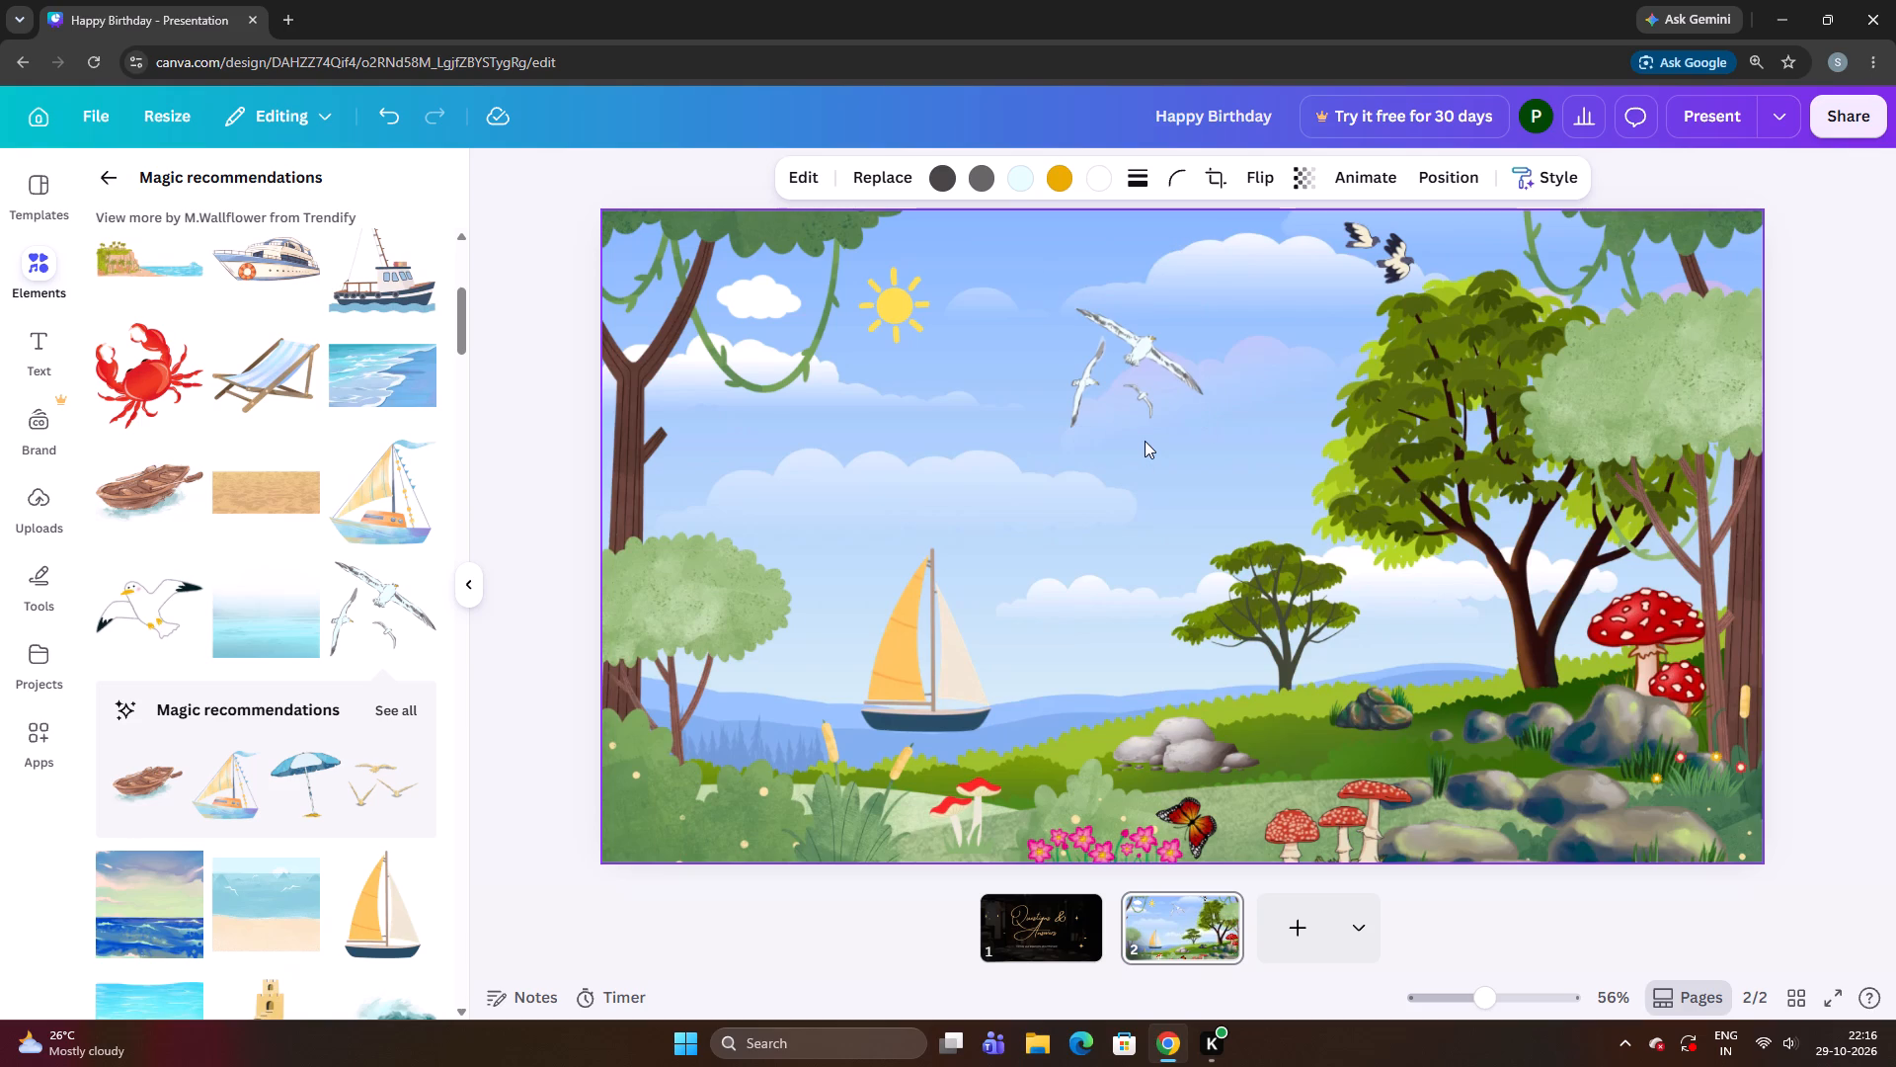
{"action": "key", "text": "ctrl+Down"}
{"action": "key", "text": "ctrl+Down"}
{"action": "key", "text": "ctrl+Down"}
{"action": "key", "text": "ctrl+Down"}
{"action": "key", "text": "ctrl+Down"}
{"action": "key", "text": "ctrl+Down"}
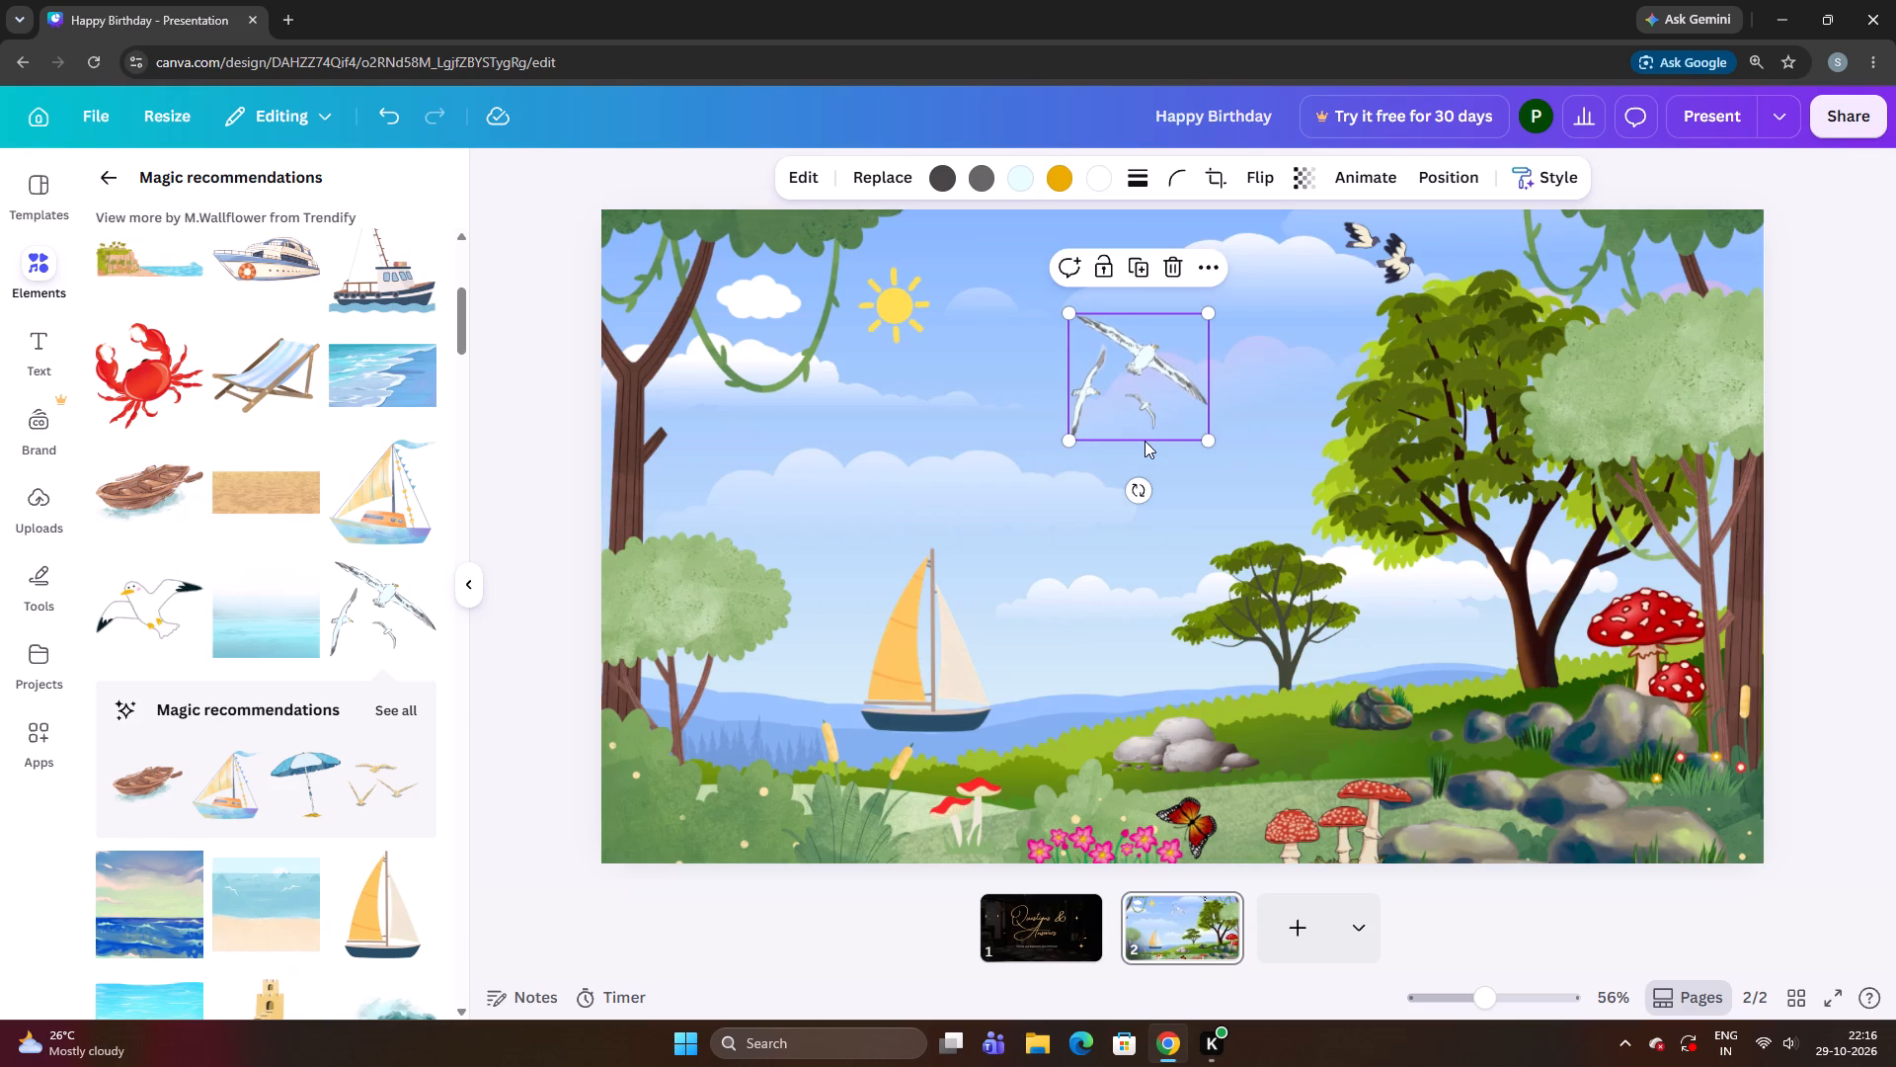
{"action": "key", "text": "ctrl+Down"}
{"action": "key", "text": "ctrl+Down"}
{"action": "key", "text": "ctrl+Down"}
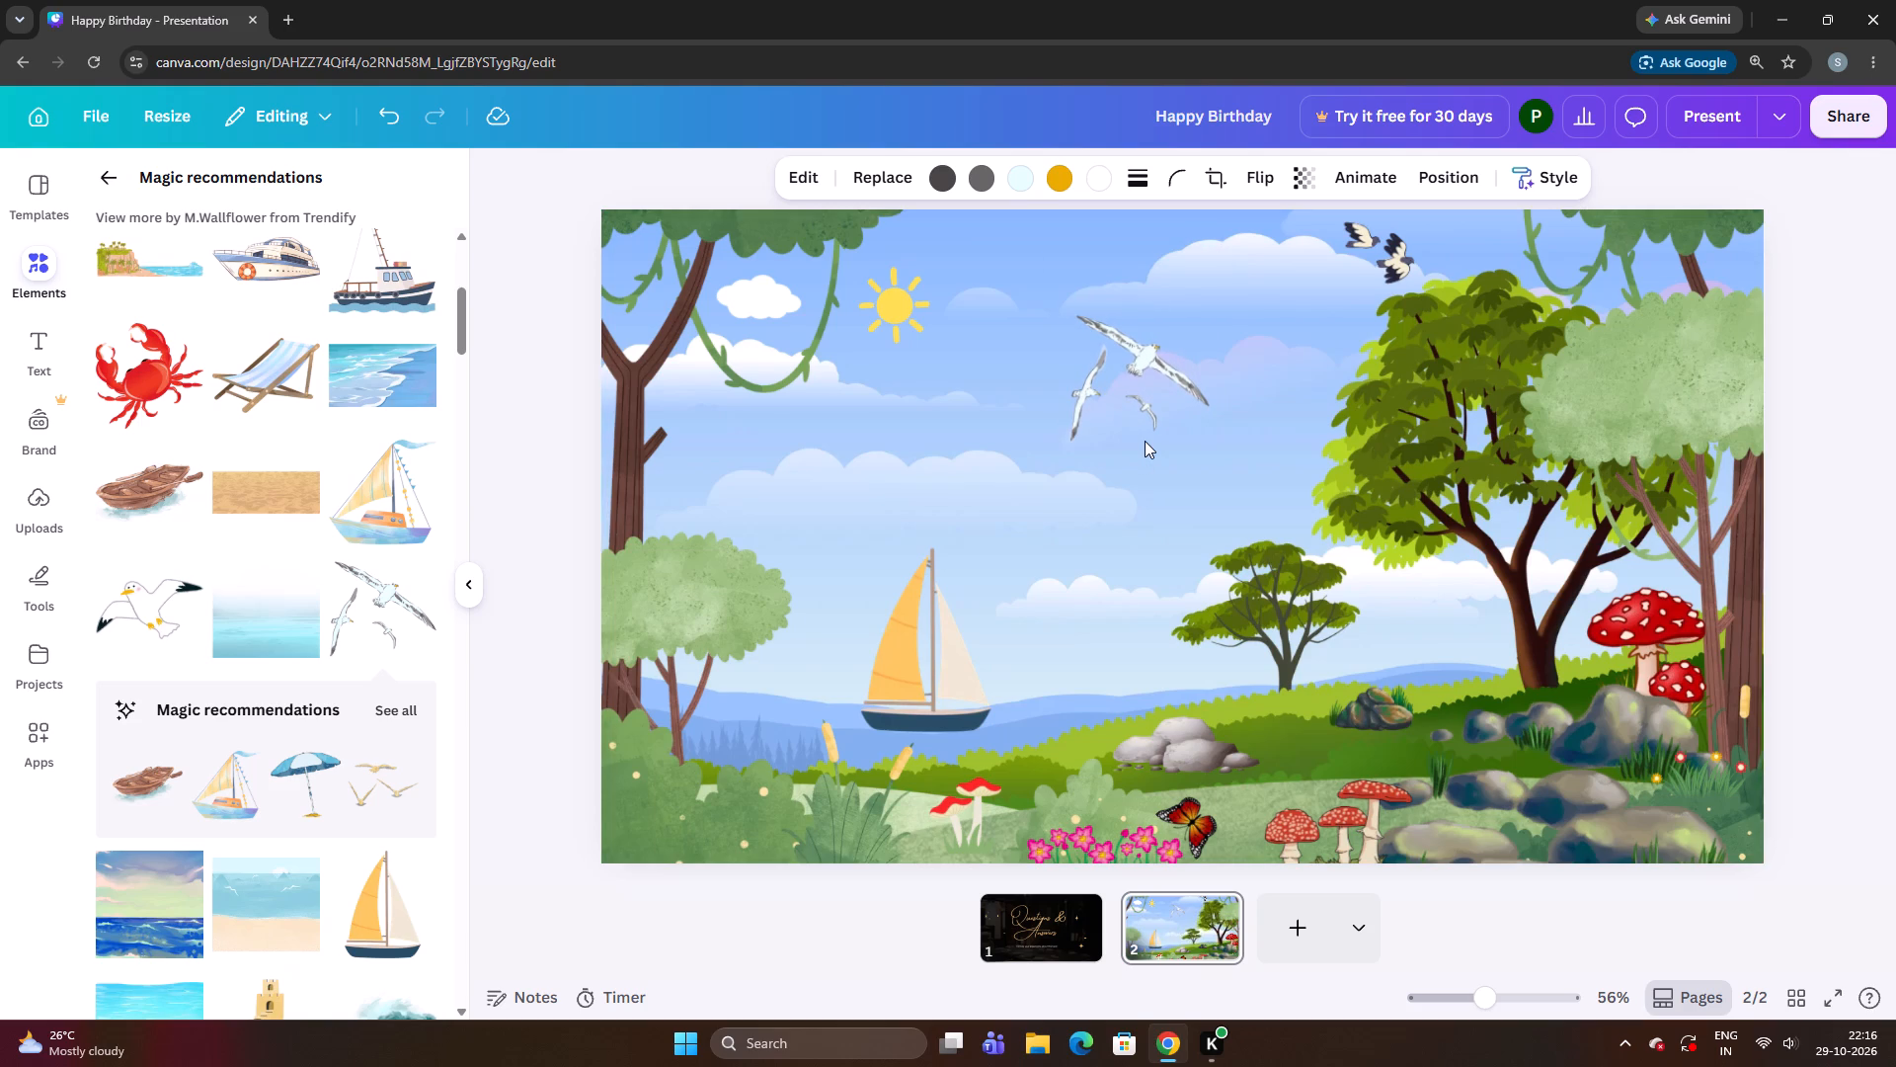
{"action": "key", "text": "ctrl+Down"}
{"action": "key", "text": "ctrl+Down"}
{"action": "key", "text": "ctrl+Down"}
{"action": "key", "text": "ctrl+Down"}
{"action": "key", "text": "ctrl+Down"}
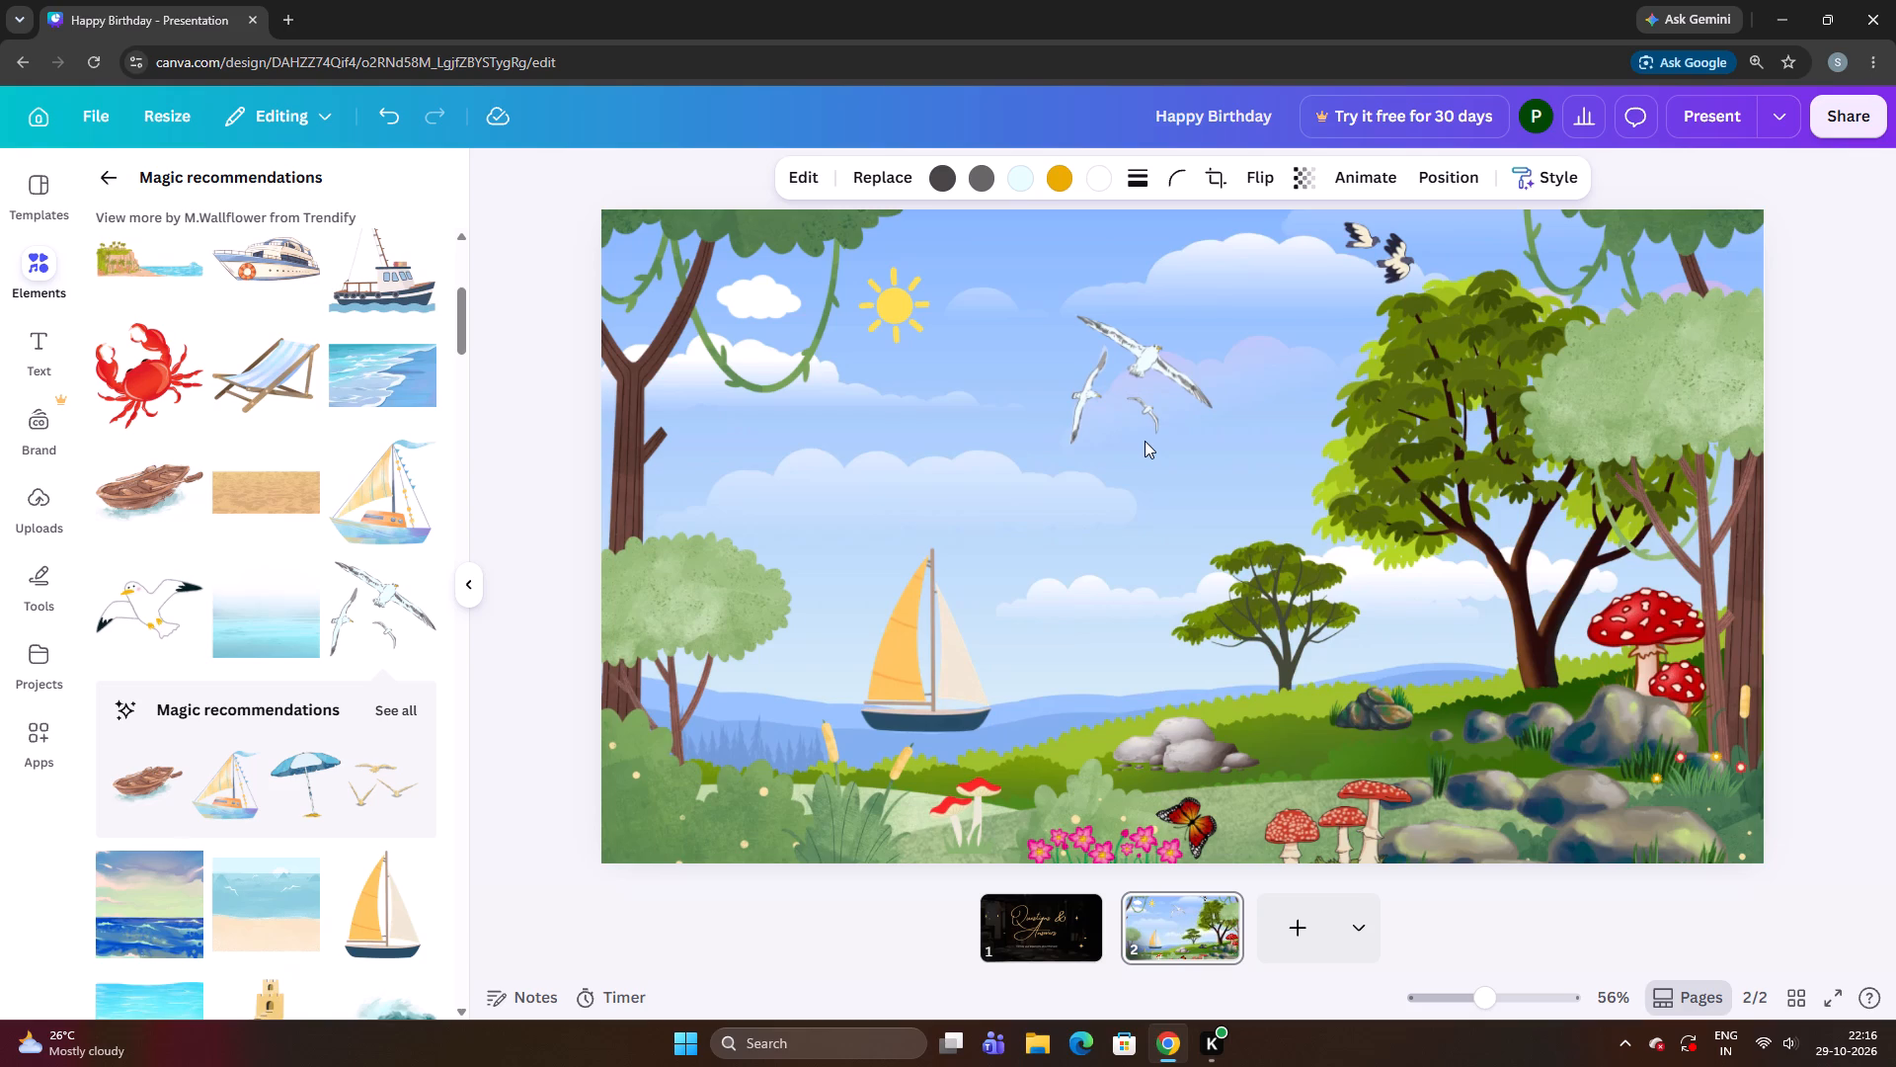
Nudge the three seagulls slightly right, away from the sun.
{"action": "key", "text": "Right"}
{"action": "key", "text": "Right"}
{"action": "key", "text": "Right"}
{"action": "key", "text": "Right"}
{"action": "key", "text": "Right"}
{"action": "key", "text": "Right"}
{"action": "key", "text": "Right"}
{"action": "key", "text": "Right"}
{"action": "key", "text": "Right"}
{"action": "key", "text": "Right"}
{"action": "key", "text": "Right"}
{"action": "key", "text": "Right"}
{"action": "key", "text": "Right"}
Shrink the three seagulls by a tiny amount and deselect them.
{"action": "key", "text": "ctrl+Up"}
{"action": "key", "text": "ctrl+Up"}
{"action": "key", "text": "ctrl+Up"}
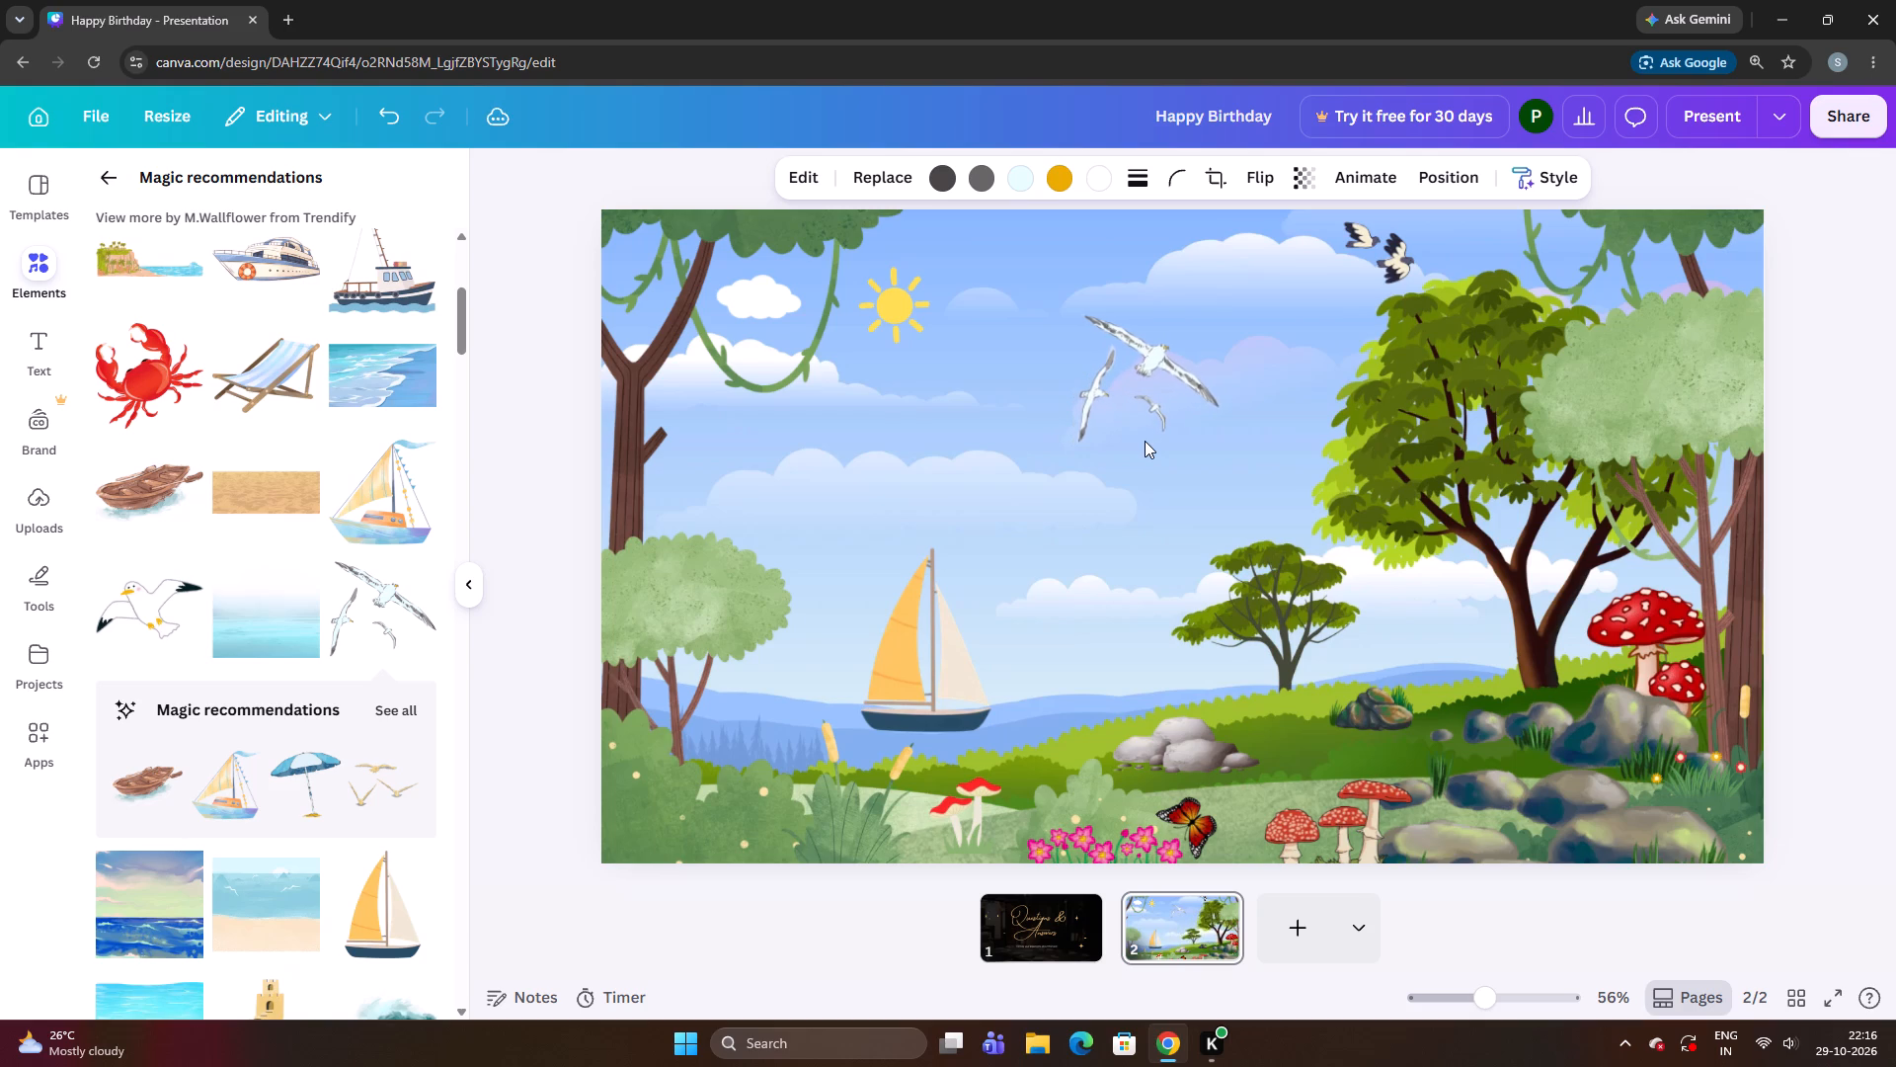
{"action": "key", "text": "ctrl+Up"}
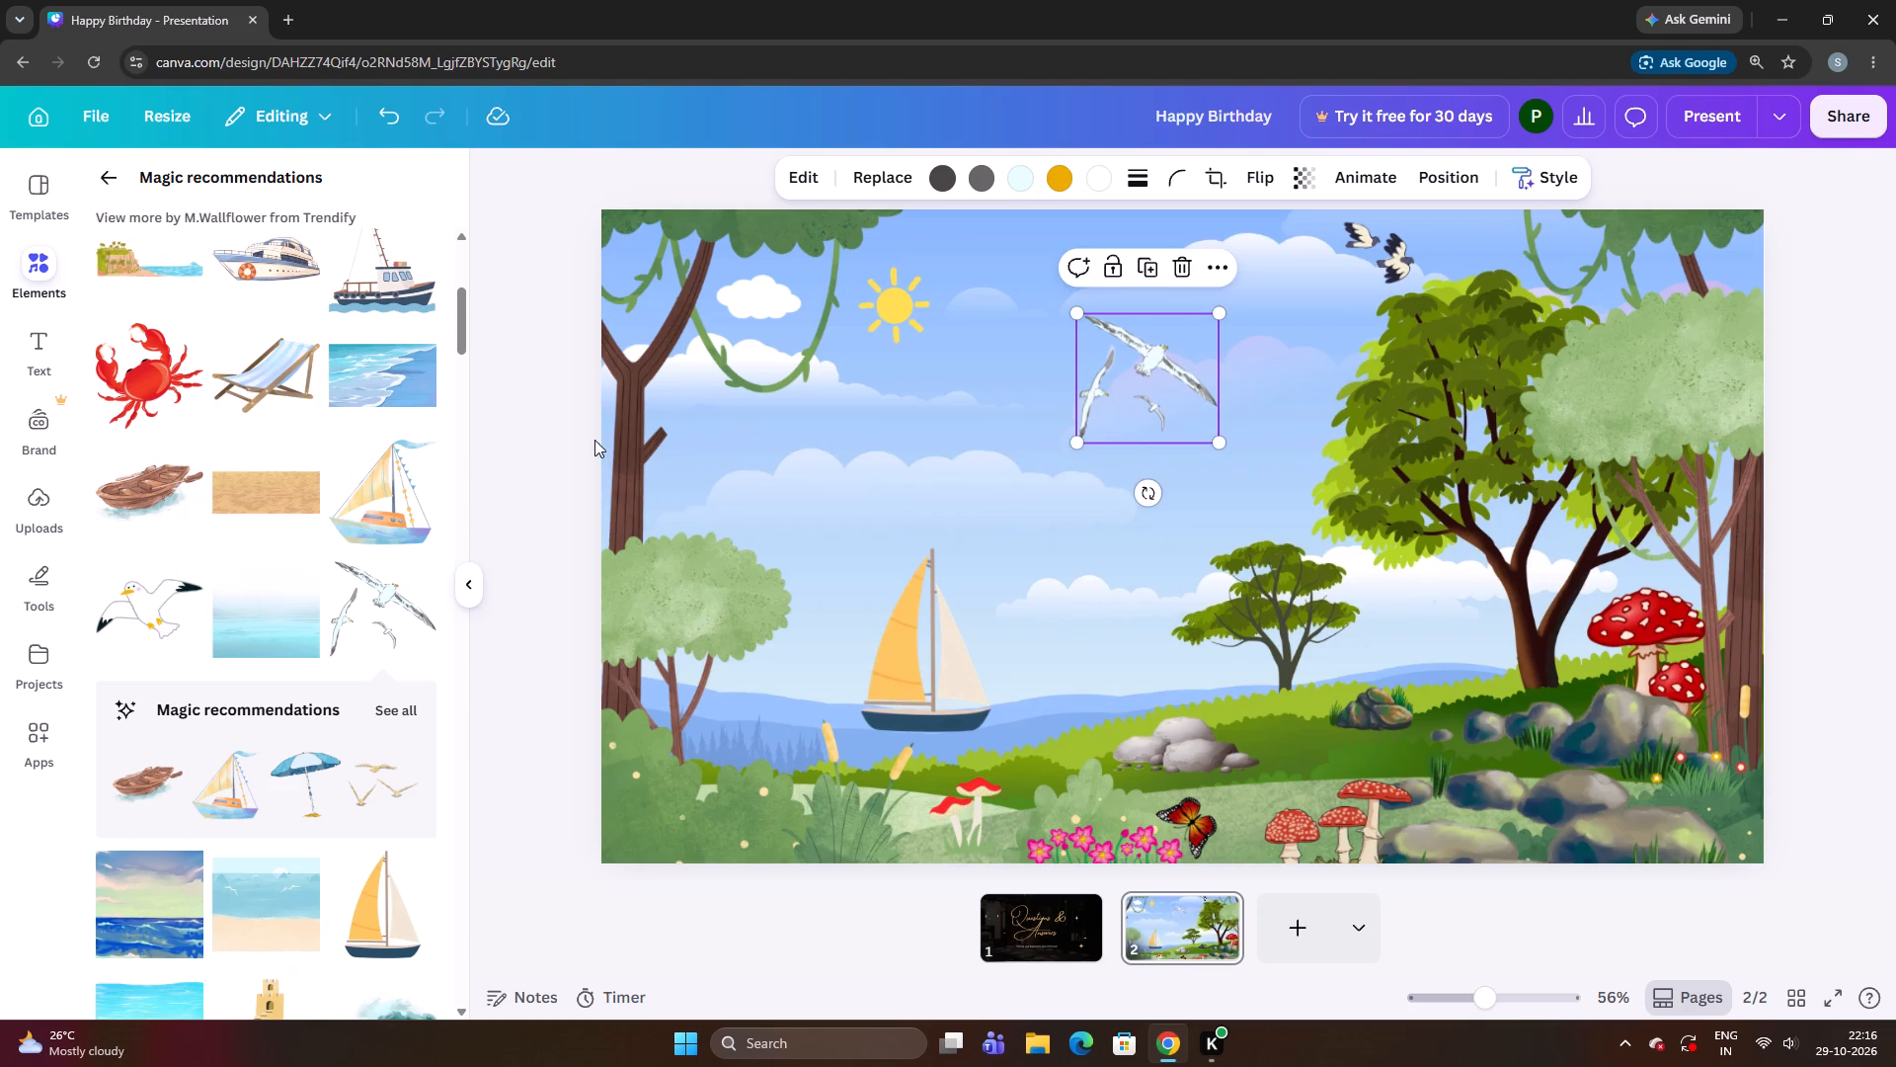
{"action": "left_click", "coordinate": [557, 452]}
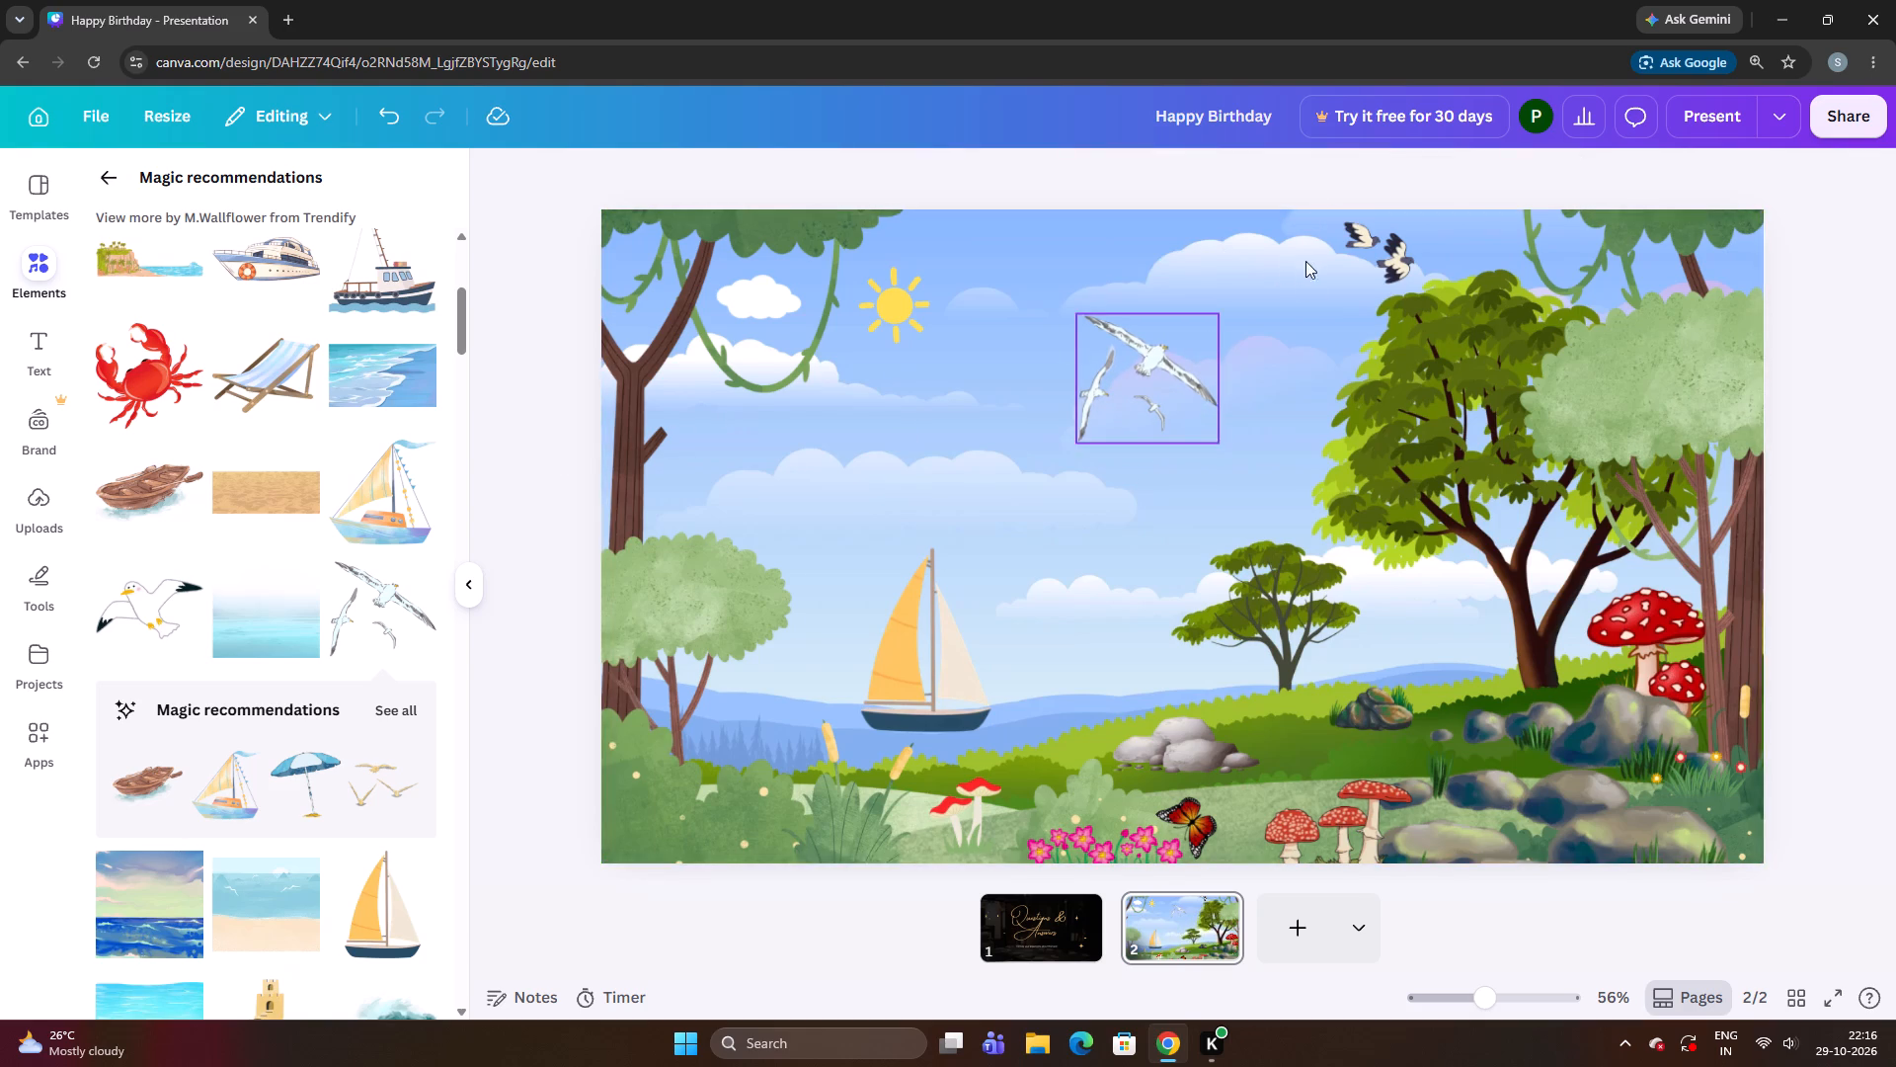
Move the pair of black-and-white birds left and slightly down, onto the right side of the large upper cloud.
{"action": "left_click_drag", "start_coordinate": [1391, 248], "coordinate": [1334, 267]}
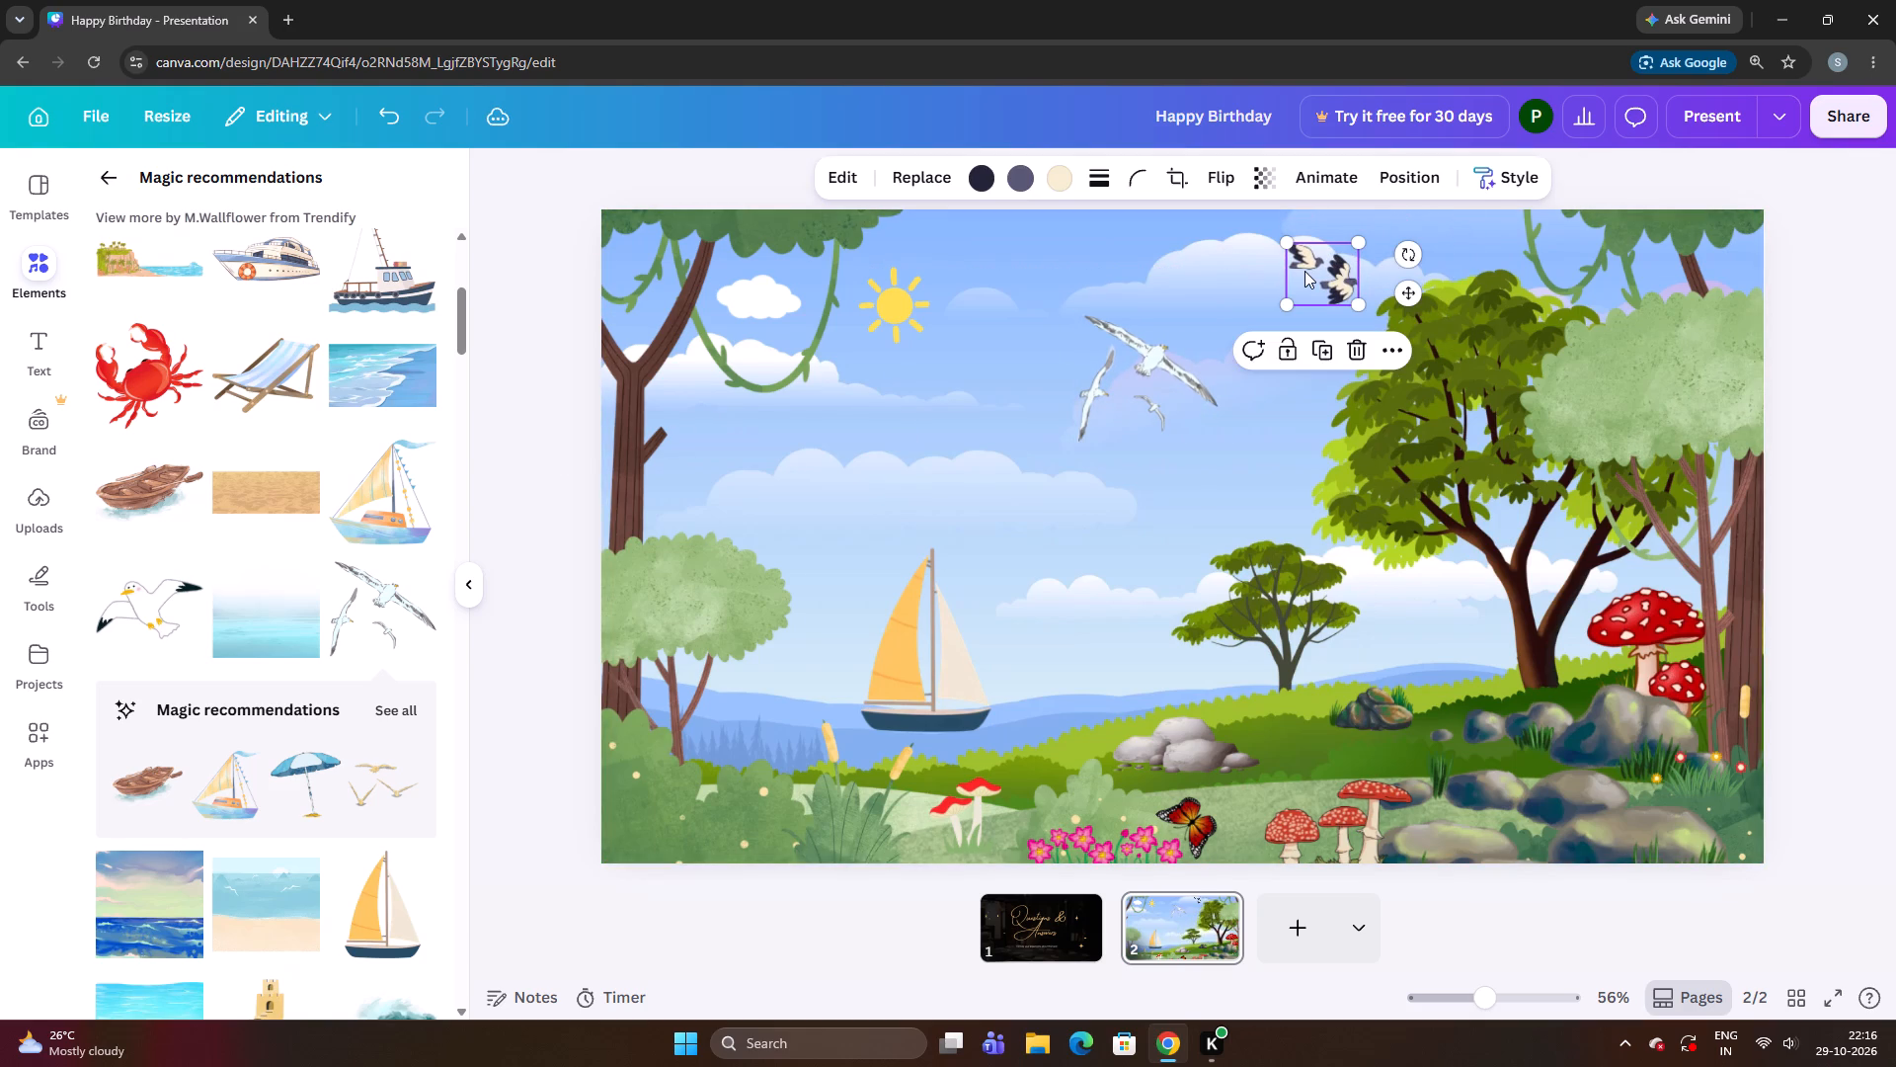
Enlarge the pair of black-and-white birds slightly in small increments.
{"action": "key", "text": "ctrl+Down"}
{"action": "key", "text": "ctrl+Down"}
{"action": "key", "text": "ctrl+Down"}
{"action": "key", "text": "ctrl+Down"}
{"action": "key", "text": "ctrl+Down"}
{"action": "key", "text": "ctrl+Down"}
{"action": "key", "text": "ctrl+Down"}
{"action": "key", "text": "ctrl+Down"}
{"action": "key", "text": "ctrl+Down"}
{"action": "key", "text": "ctrl+Down"}
Nudge the pair of black-and-white birds up slightly, toward the level of the large cloud's top.
{"action": "key", "text": "Up"}
{"action": "key", "text": "Up"}
{"action": "key", "text": "Up"}
{"action": "key", "text": "Up"}
{"action": "key", "text": "Up"}
{"action": "key", "text": "Up"}
{"action": "key", "text": "Up"}
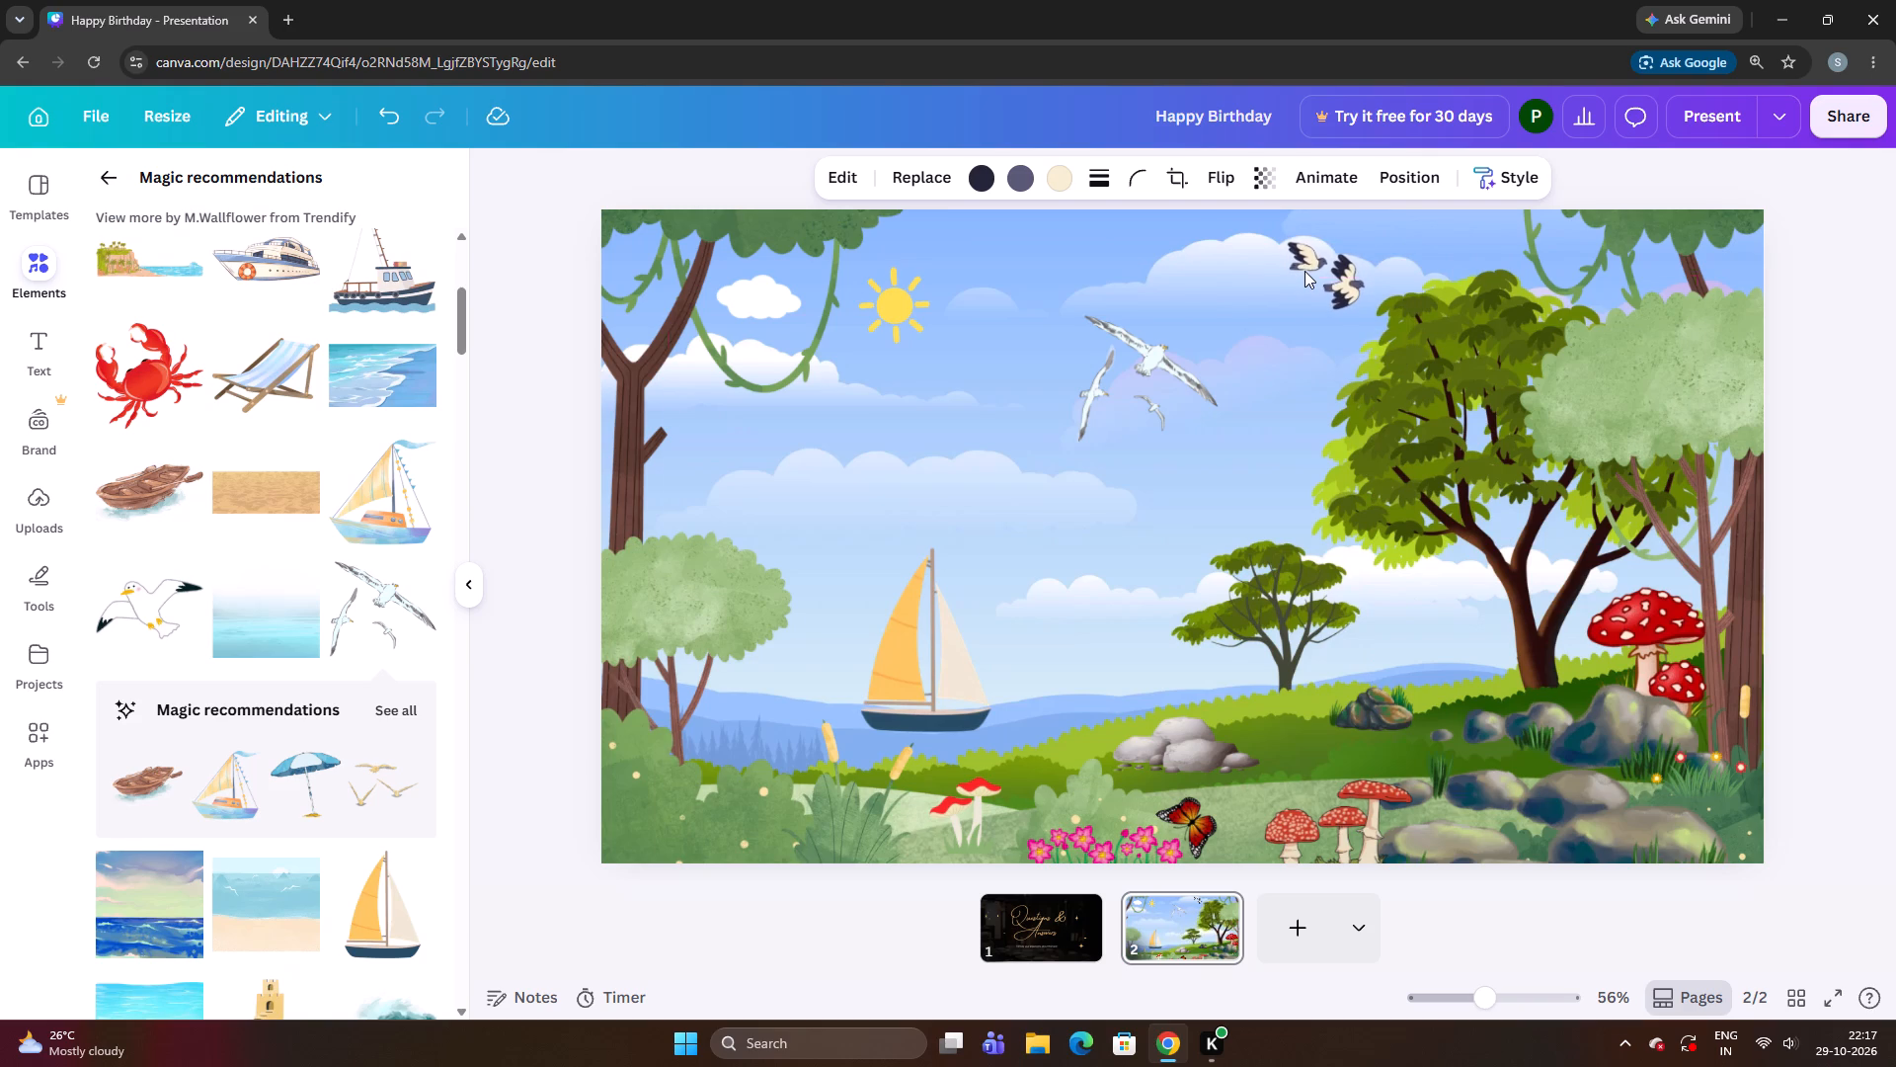
{"action": "key", "text": "Up"}
{"action": "key", "text": "Up"}
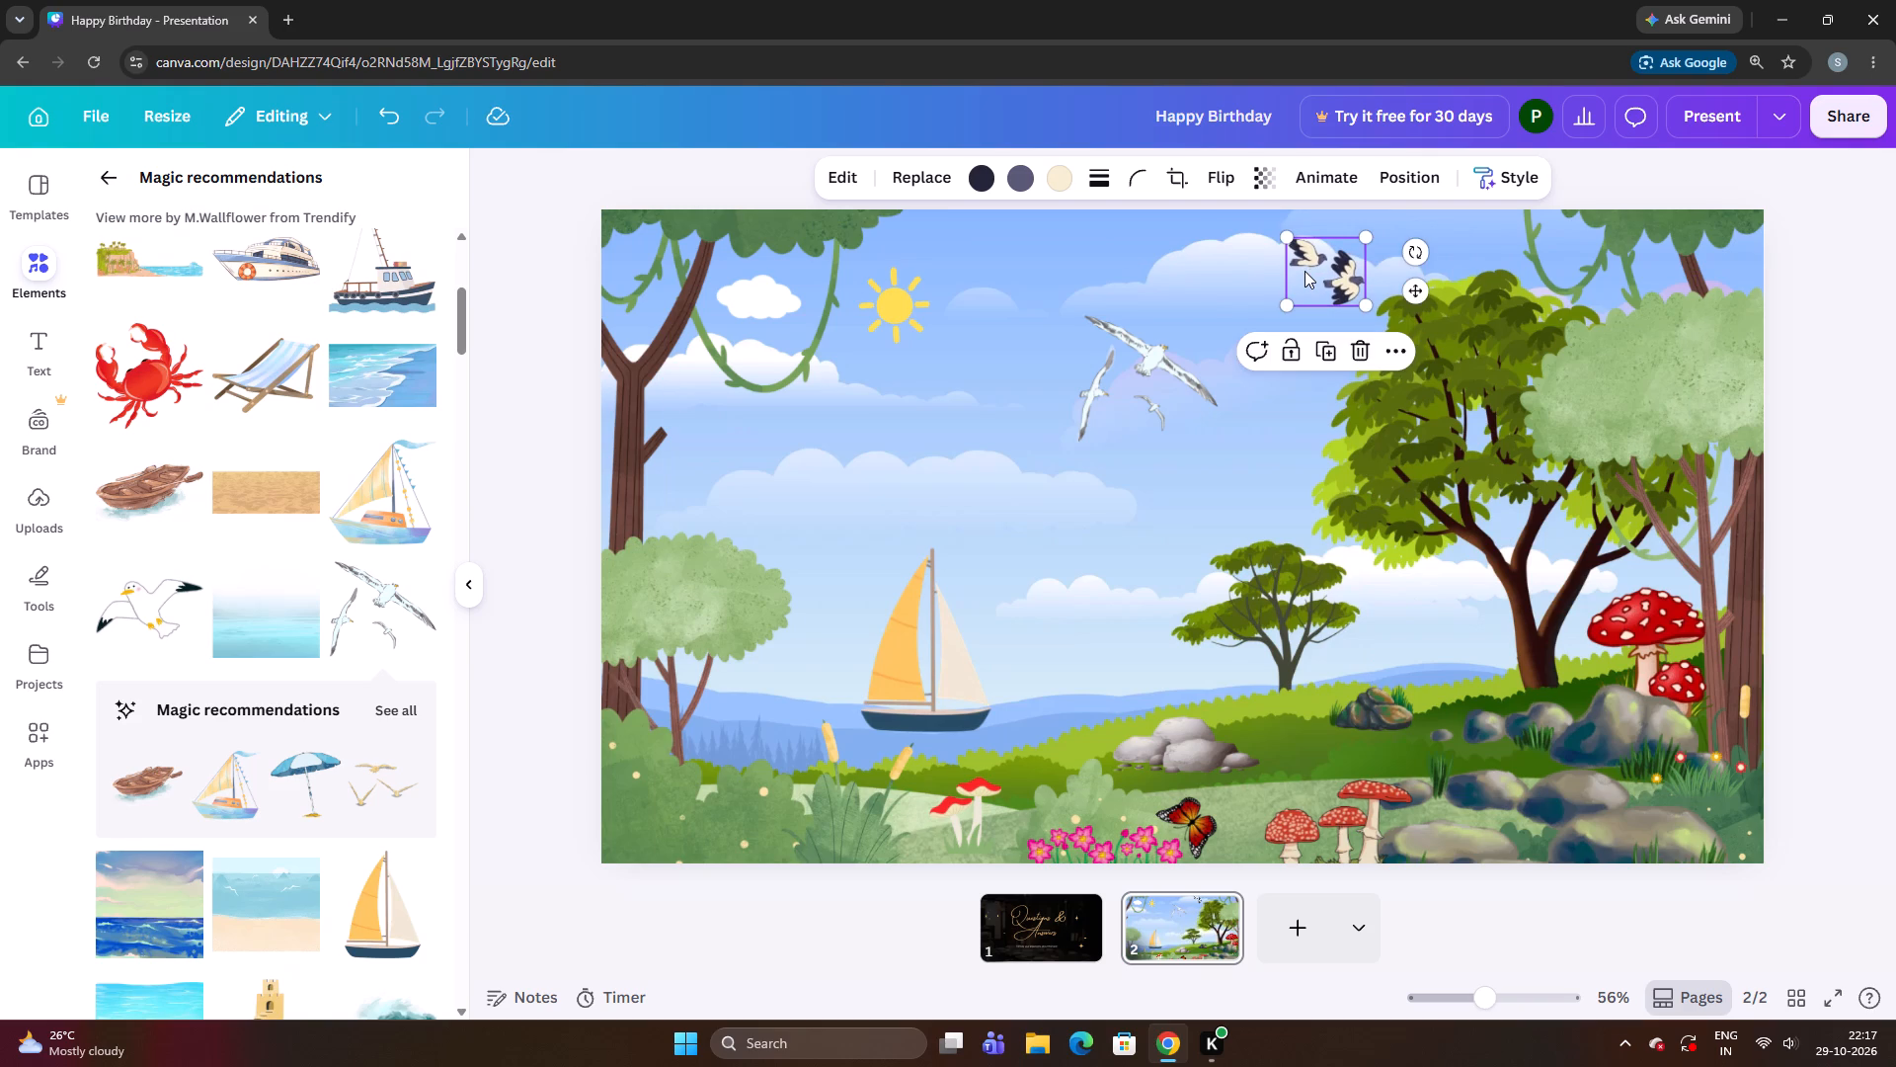
Nudge the black-and-white birds a hair down and a little left along the large cloud.
{"action": "key", "text": "Down"}
{"action": "key", "text": "Down"}
{"action": "key", "text": "Down"}
{"action": "key", "text": "Left"}
{"action": "key", "text": "Left"}
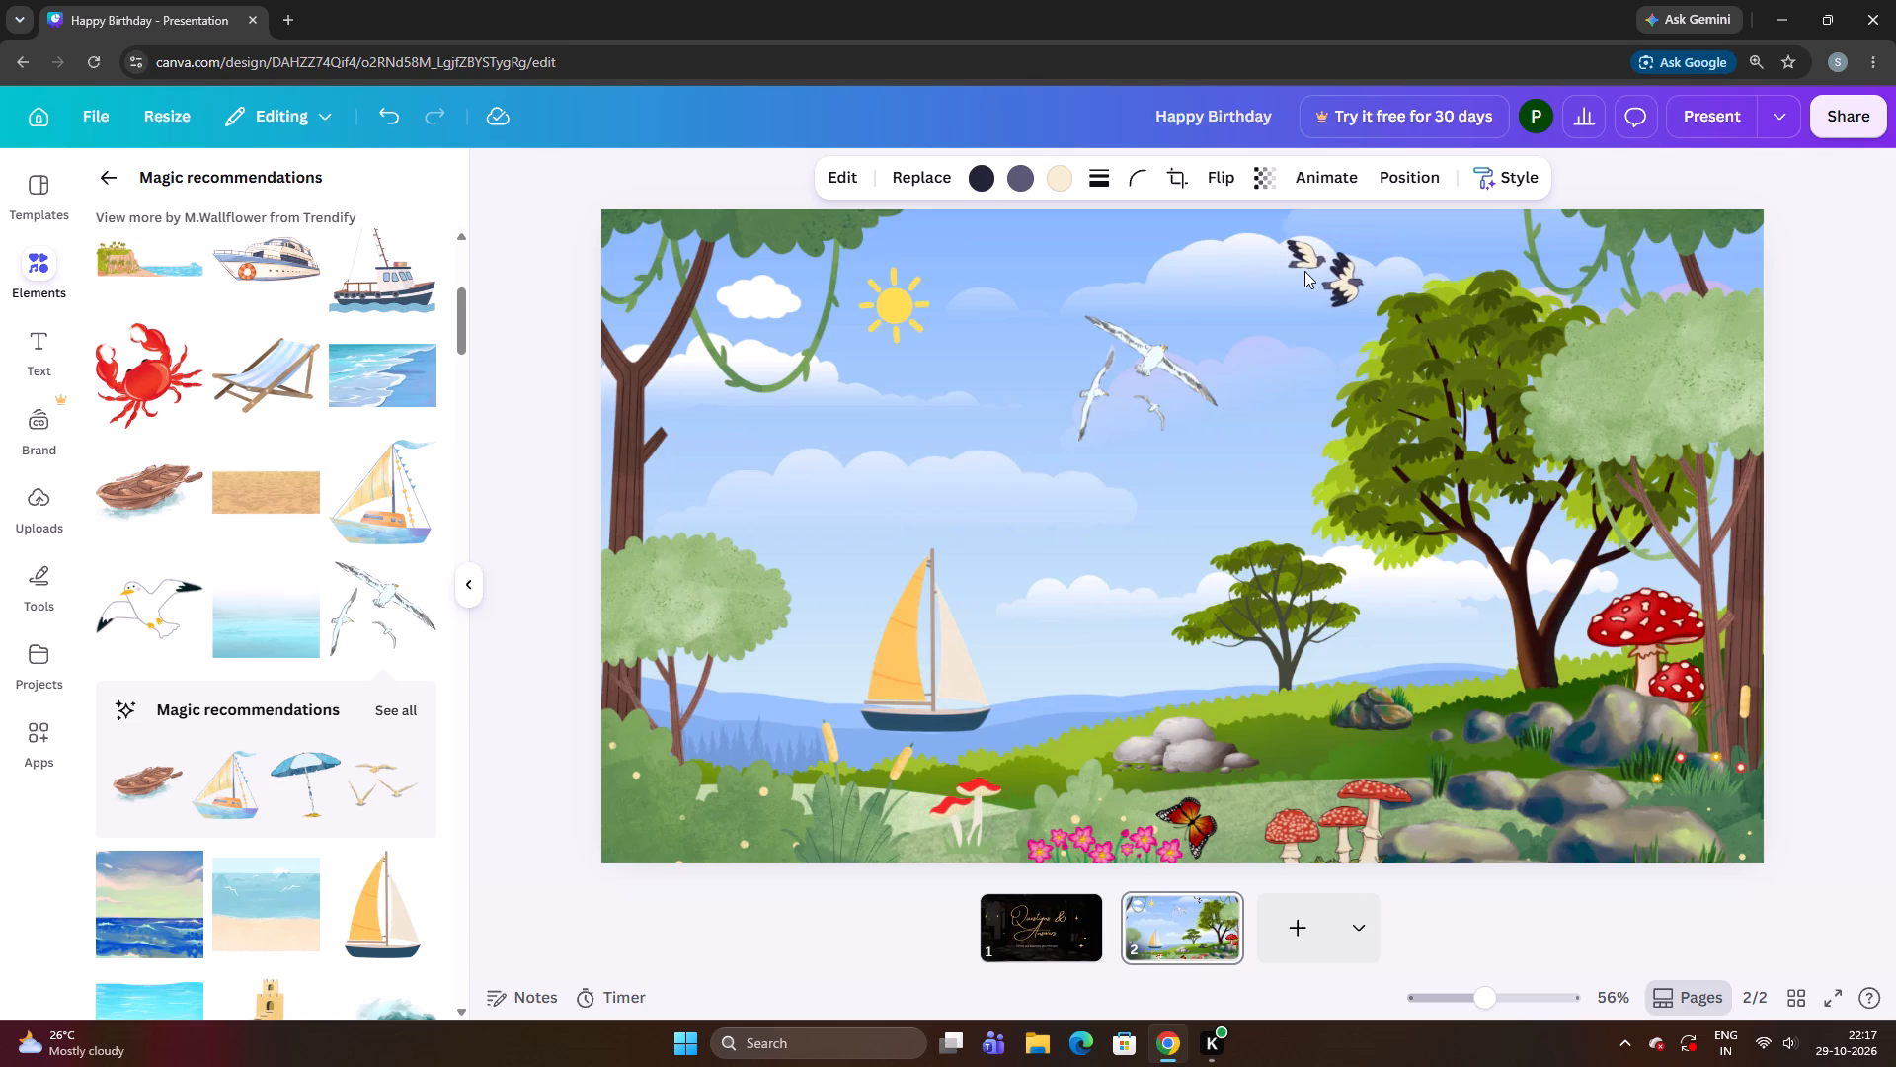
{"action": "key", "text": "Left"}
{"action": "key", "text": "Left"}
{"action": "key", "text": "Left"}
{"action": "key", "text": "Left"}
{"action": "key", "text": "Left"}
{"action": "key", "text": "Left"}
{"action": "key", "text": "Left"}
{"action": "key", "text": "Left"}
{"action": "key", "text": "Left"}
{"action": "key", "text": "Left"}
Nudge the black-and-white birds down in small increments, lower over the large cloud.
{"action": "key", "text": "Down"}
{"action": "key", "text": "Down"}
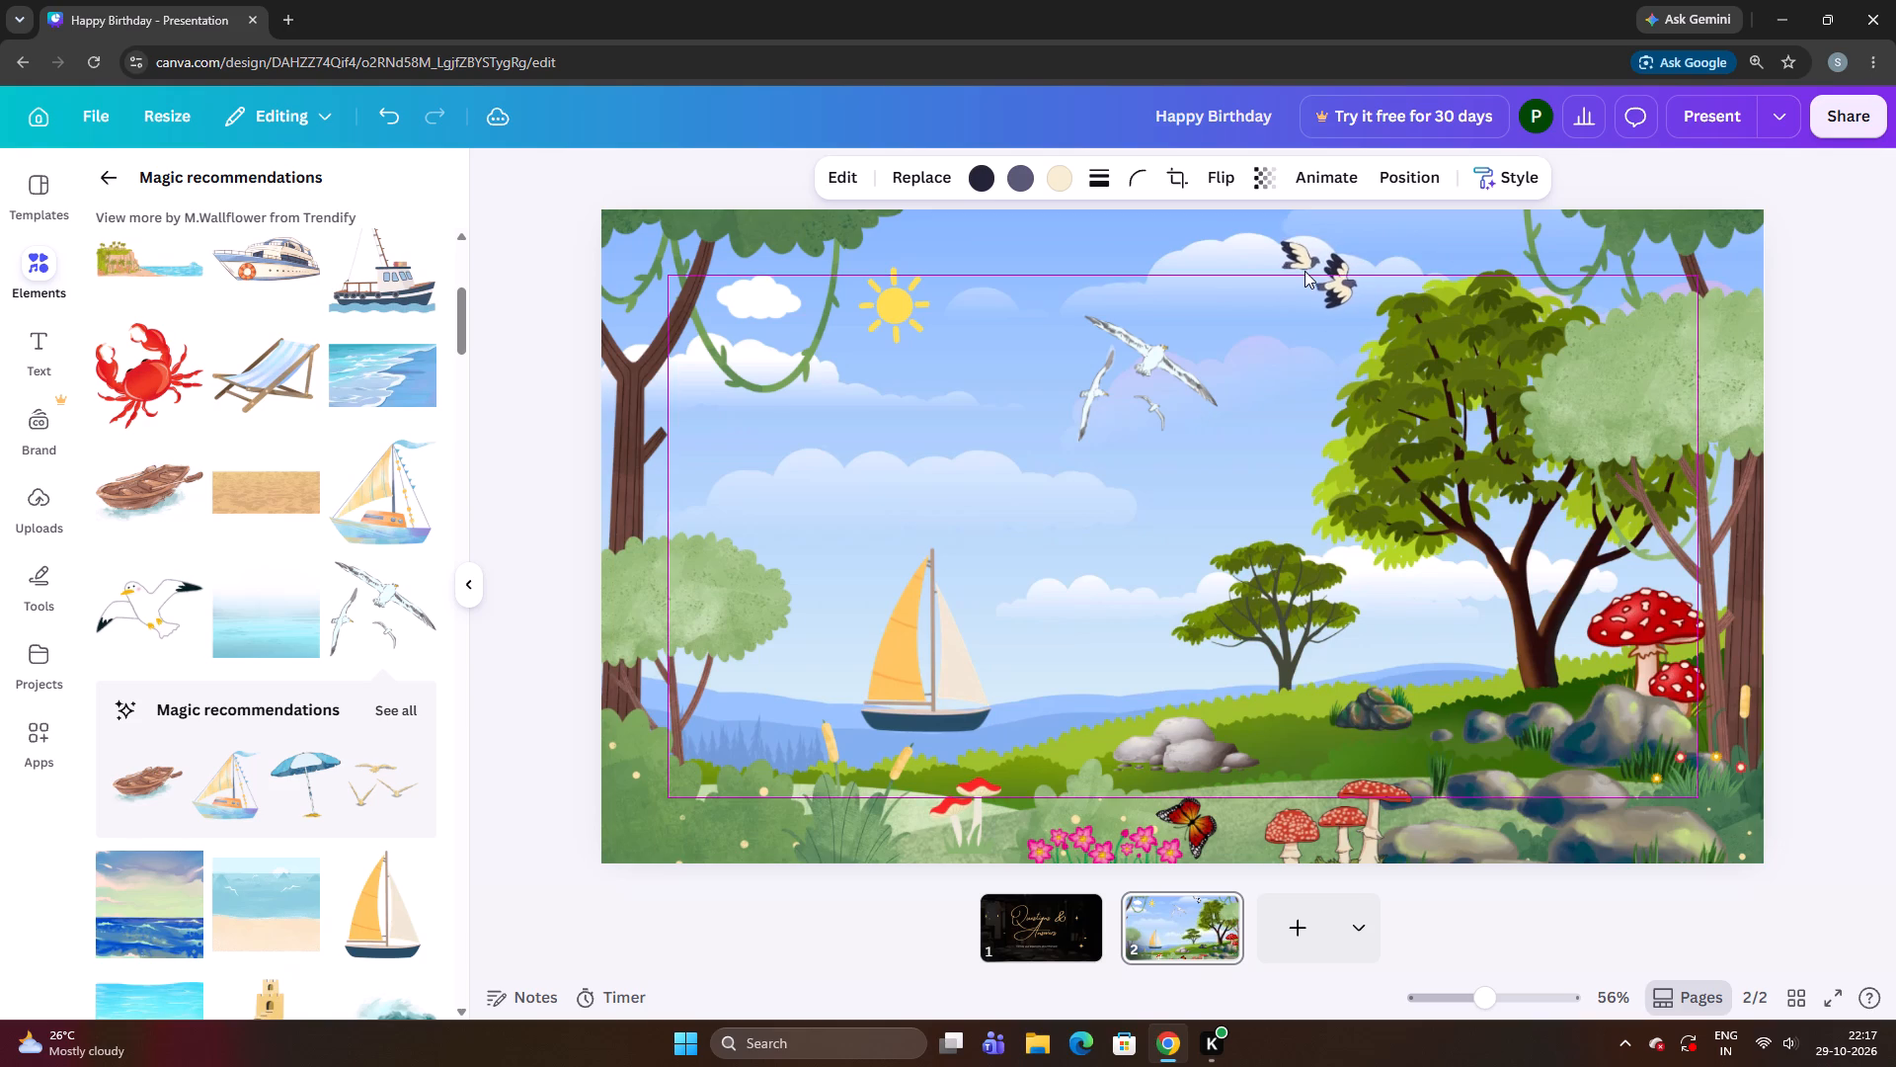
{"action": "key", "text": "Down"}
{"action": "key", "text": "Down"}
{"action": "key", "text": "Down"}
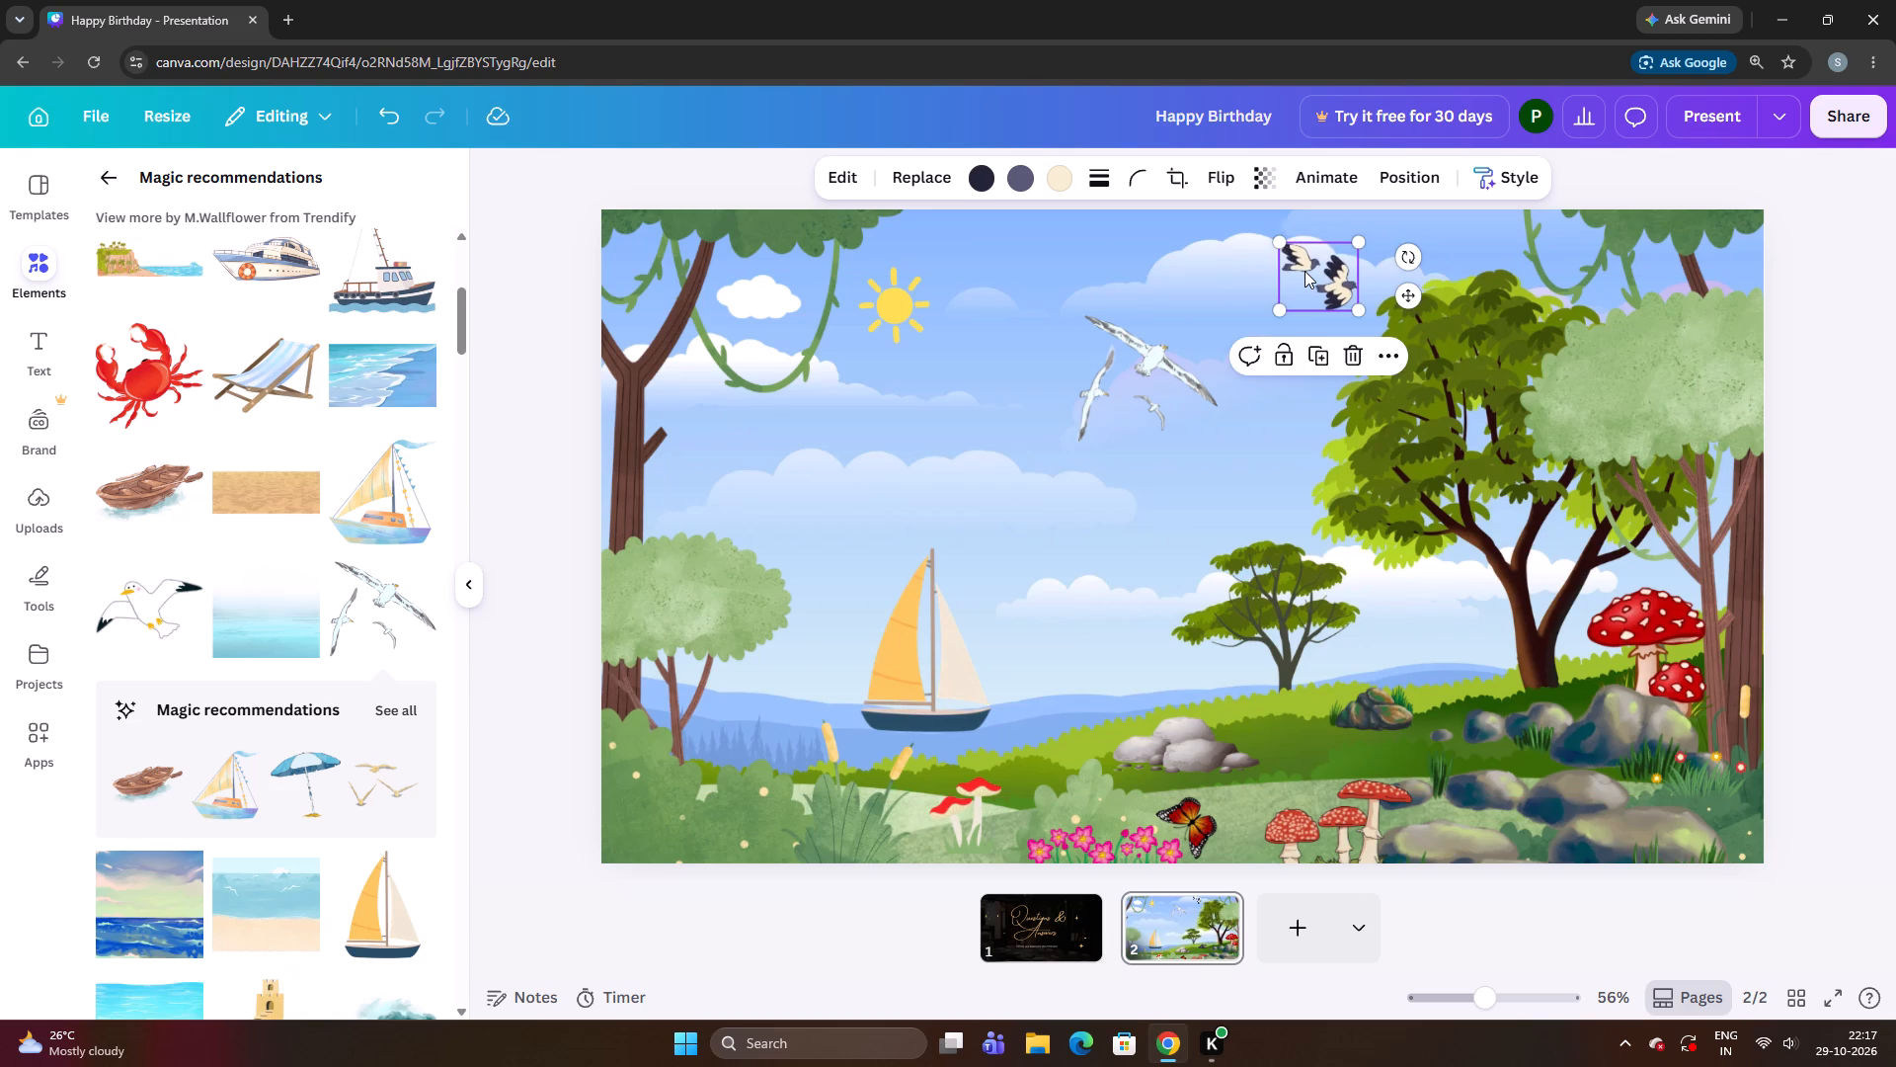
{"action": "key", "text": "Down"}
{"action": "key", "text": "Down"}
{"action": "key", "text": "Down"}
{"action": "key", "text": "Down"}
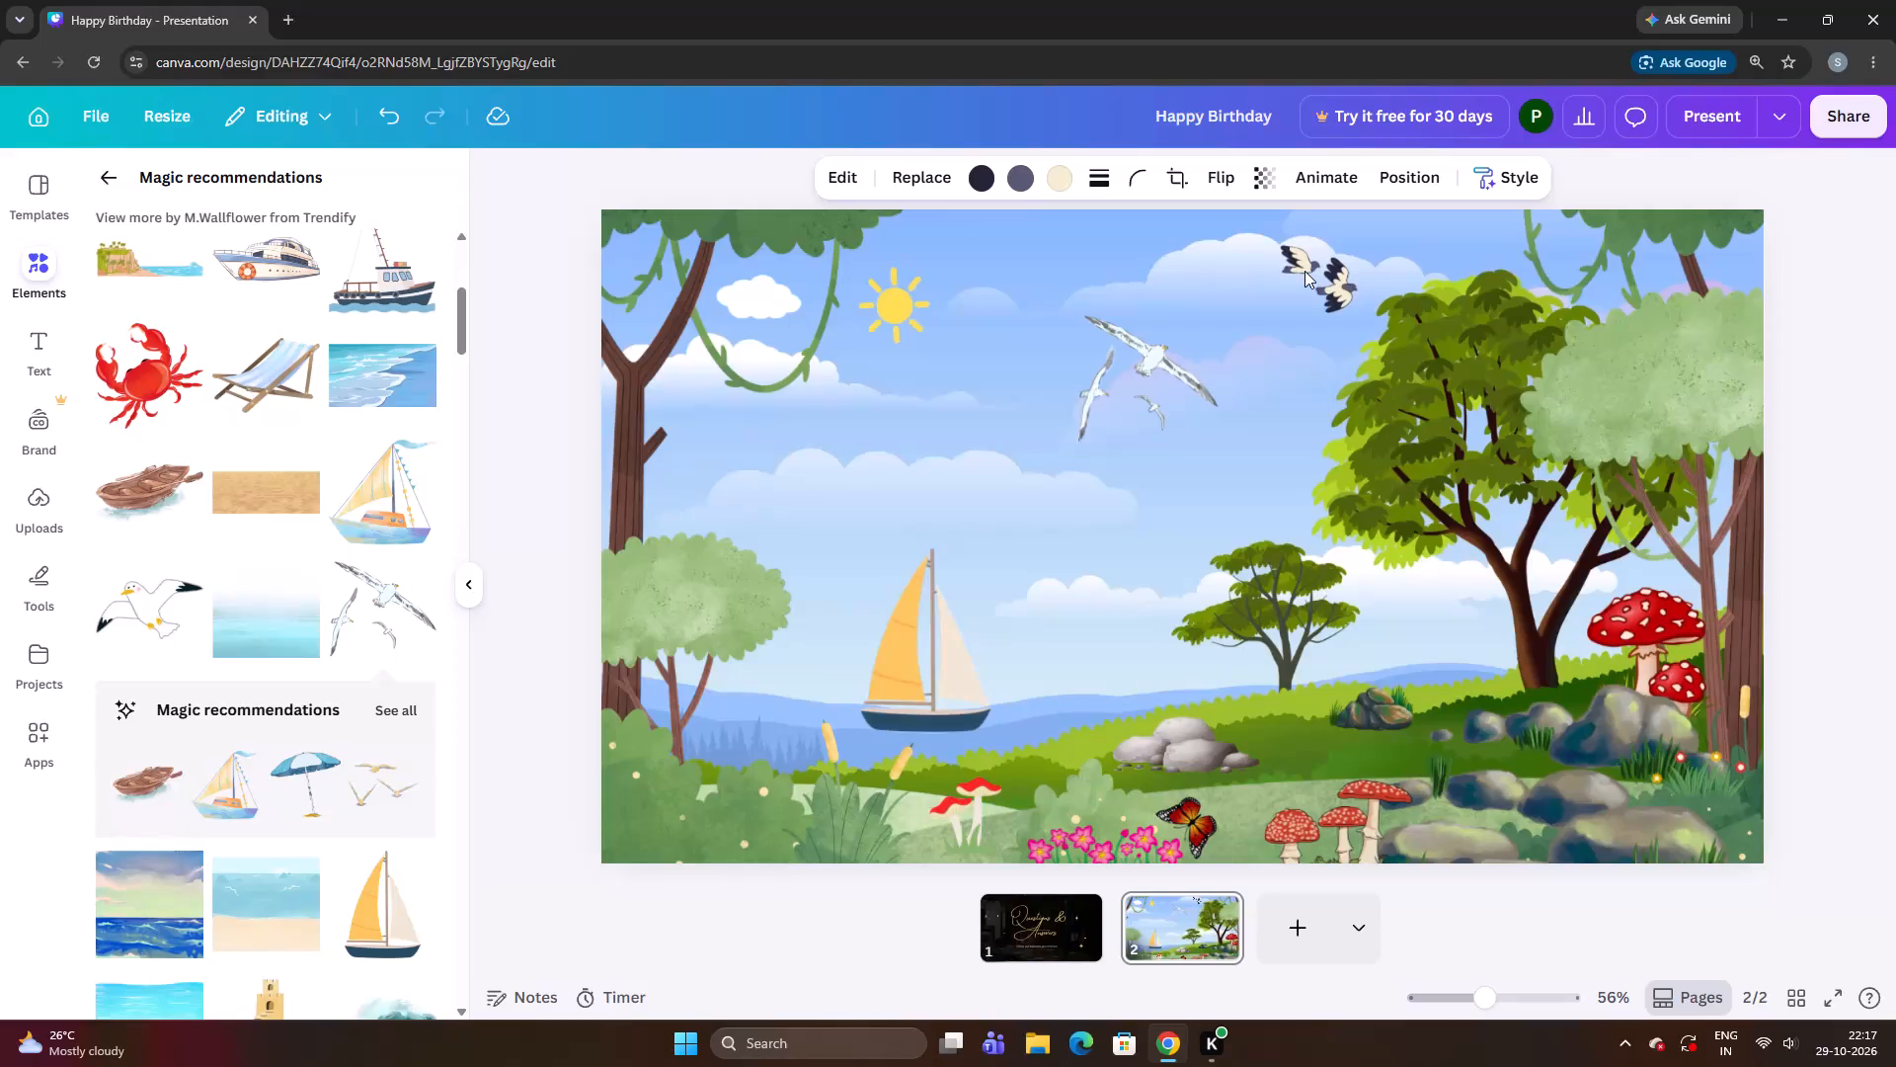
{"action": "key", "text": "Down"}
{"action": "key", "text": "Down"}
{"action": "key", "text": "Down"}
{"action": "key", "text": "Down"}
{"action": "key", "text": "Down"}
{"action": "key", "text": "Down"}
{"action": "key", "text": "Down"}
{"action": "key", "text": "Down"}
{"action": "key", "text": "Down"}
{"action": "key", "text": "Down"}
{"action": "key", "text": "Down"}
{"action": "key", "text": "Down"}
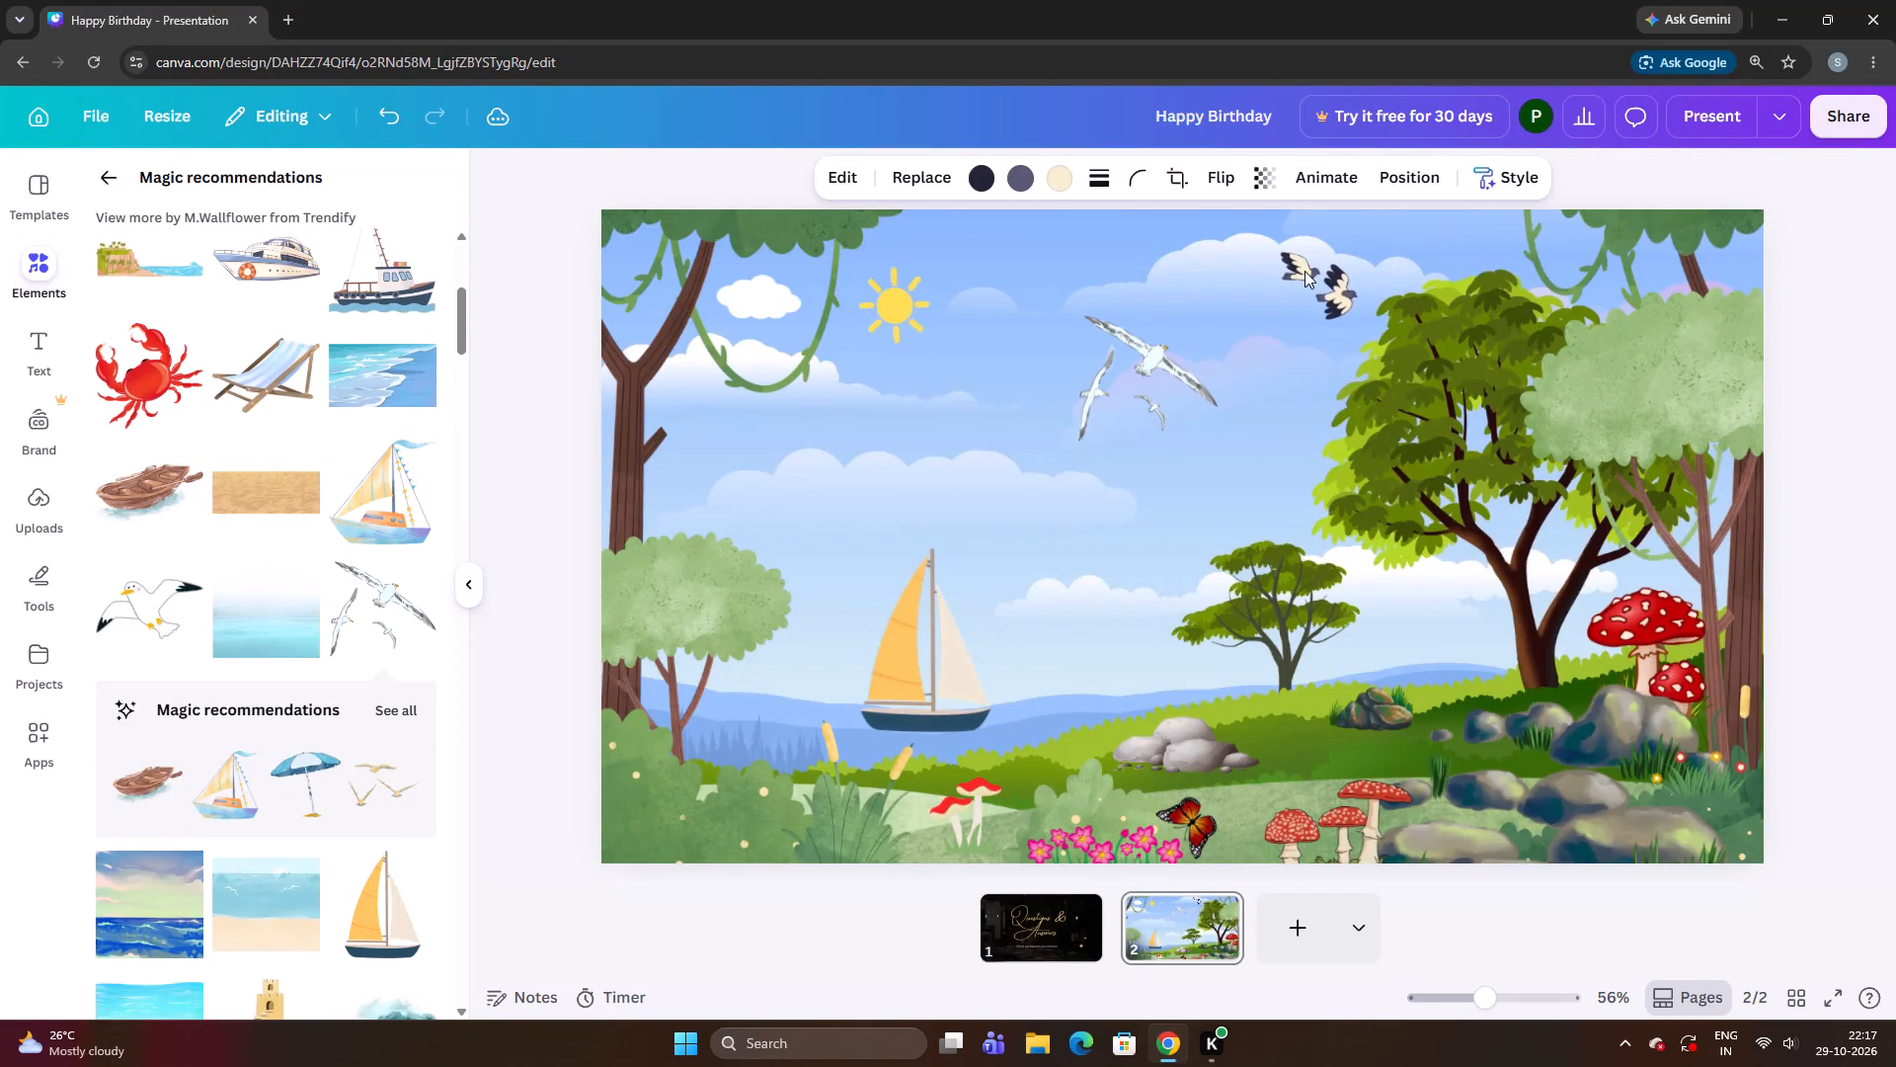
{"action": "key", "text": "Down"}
Nudge the black-and-white birds slightly farther left, away from the big green tree.
{"action": "key", "text": "Left"}
{"action": "key", "text": "Left"}
{"action": "key", "text": "Left"}
{"action": "key", "text": "Left"}
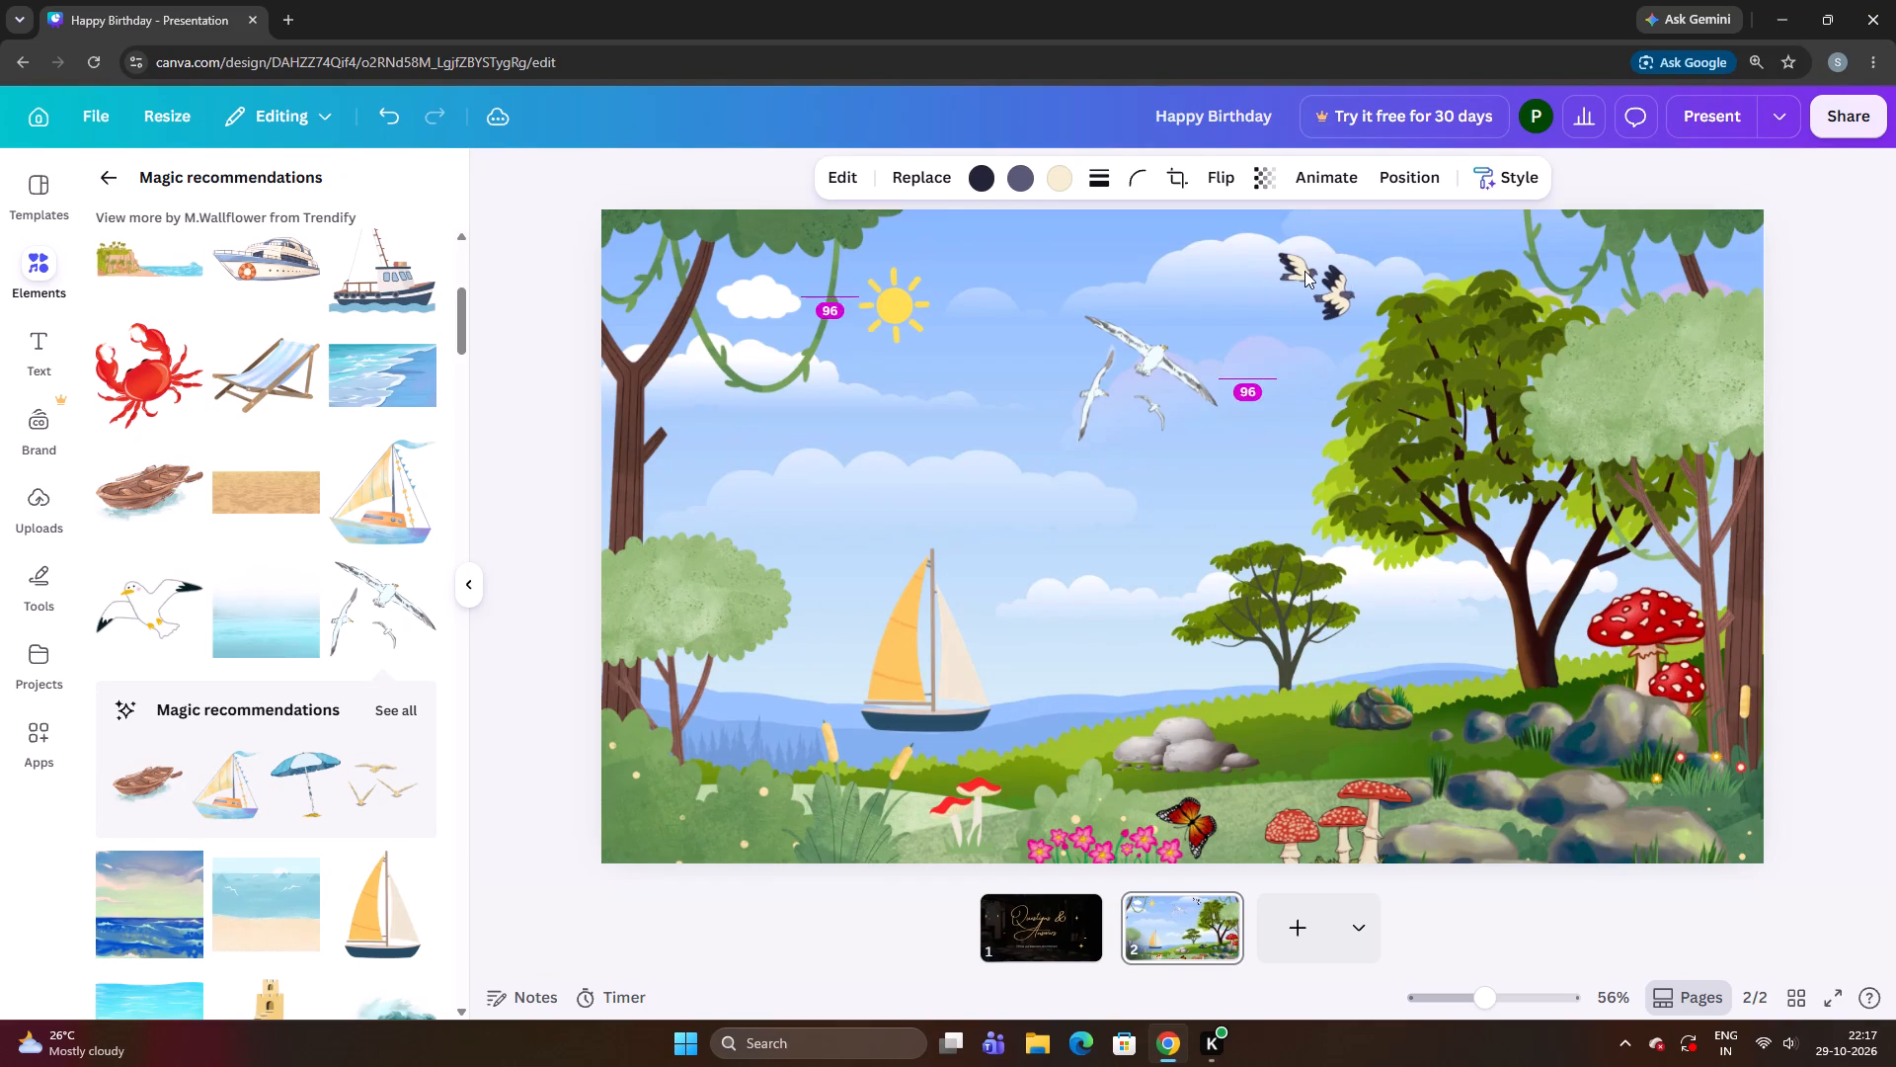
{"action": "key", "text": "Left"}
{"action": "key", "text": "Left"}
{"action": "key", "text": "Left"}
{"action": "key", "text": "Left"}
{"action": "key", "text": "Left"}
{"action": "key", "text": "Left"}
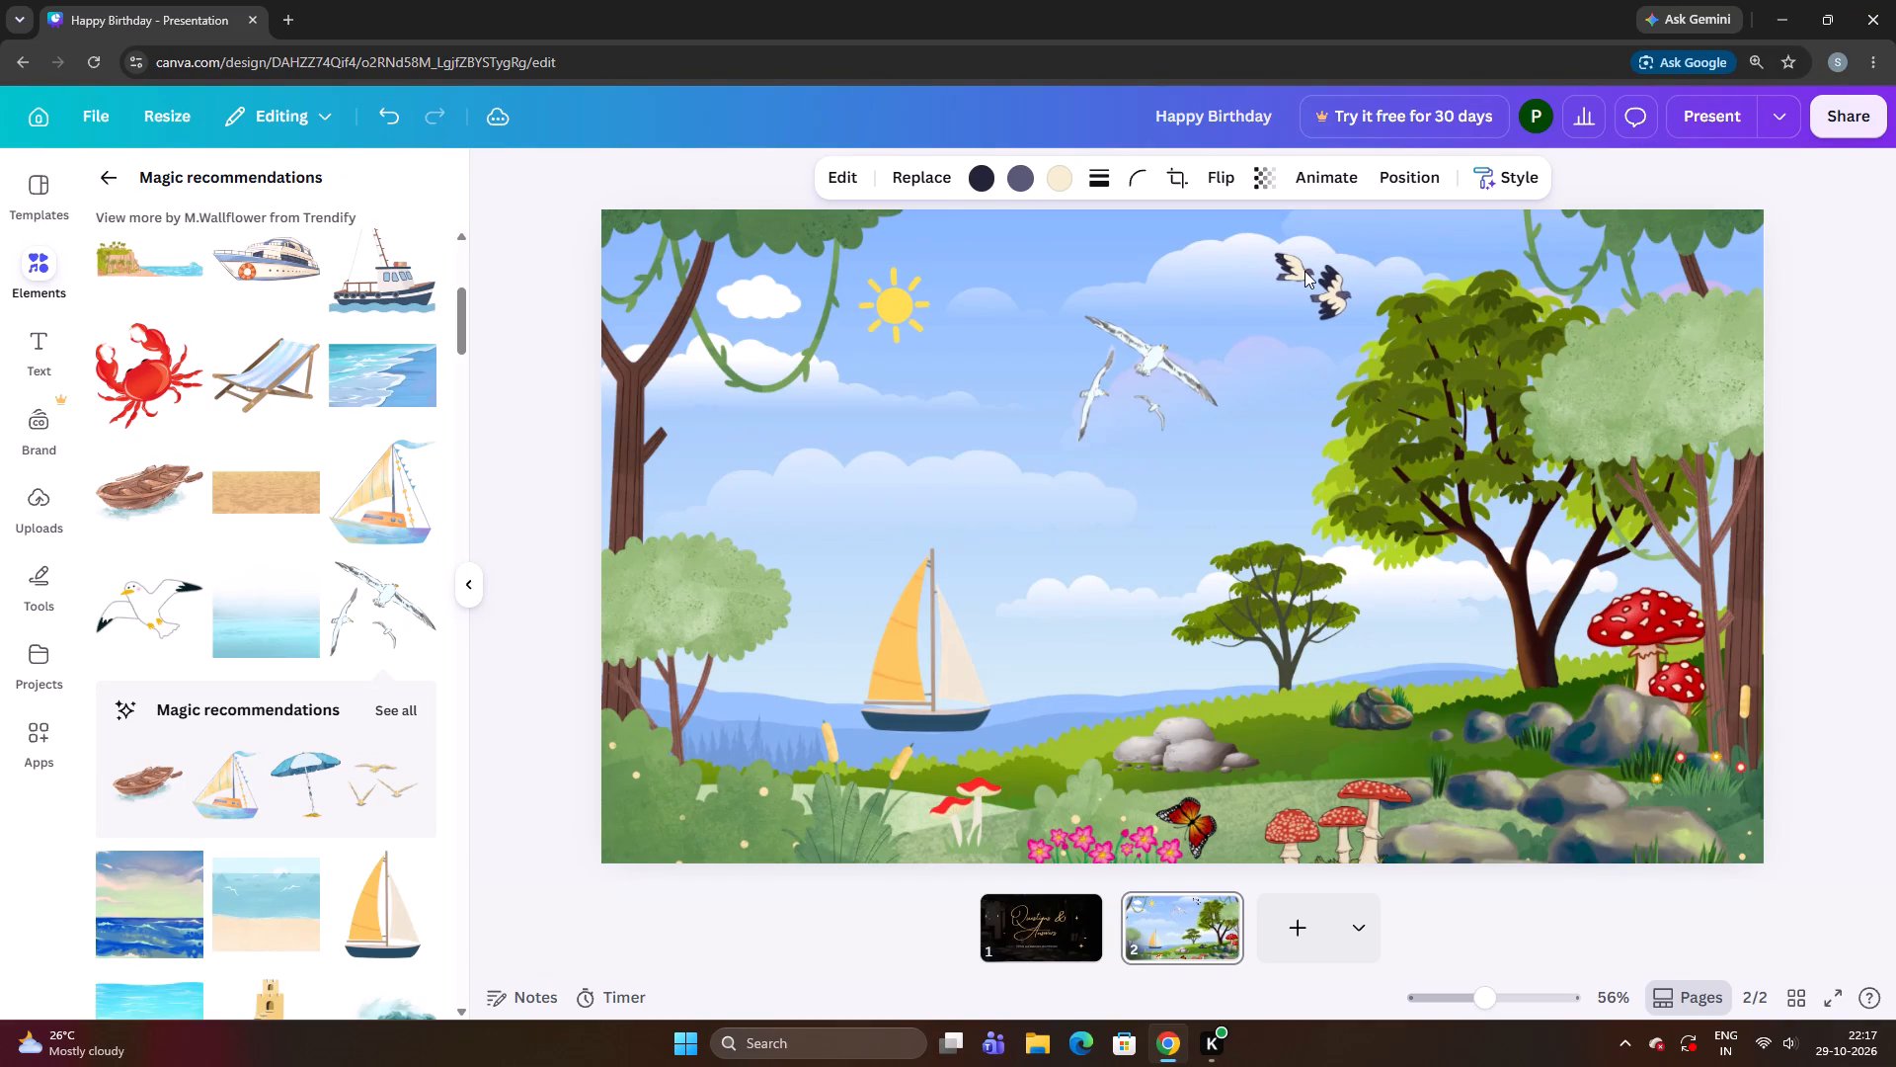
Nudge the black-and-white birds back up until their top is nearly level with the top of the large cloud.
{"action": "key", "text": "Up"}
{"action": "key", "text": "Up"}
{"action": "key", "text": "Up"}
{"action": "key", "text": "Up"}
{"action": "key", "text": "Up"}
{"action": "key", "text": "Up"}
{"action": "key", "text": "Up"}
{"action": "key", "text": "Up"}
{"action": "key", "text": "Up"}
{"action": "key", "text": "Up"}
{"action": "key", "text": "Up"}
{"action": "key", "text": "Up"}
{"action": "key", "text": "Up"}
{"action": "key", "text": "Up"}
{"action": "key", "text": "Up"}
{"action": "key", "text": "Up"}
{"action": "key", "text": "Up"}
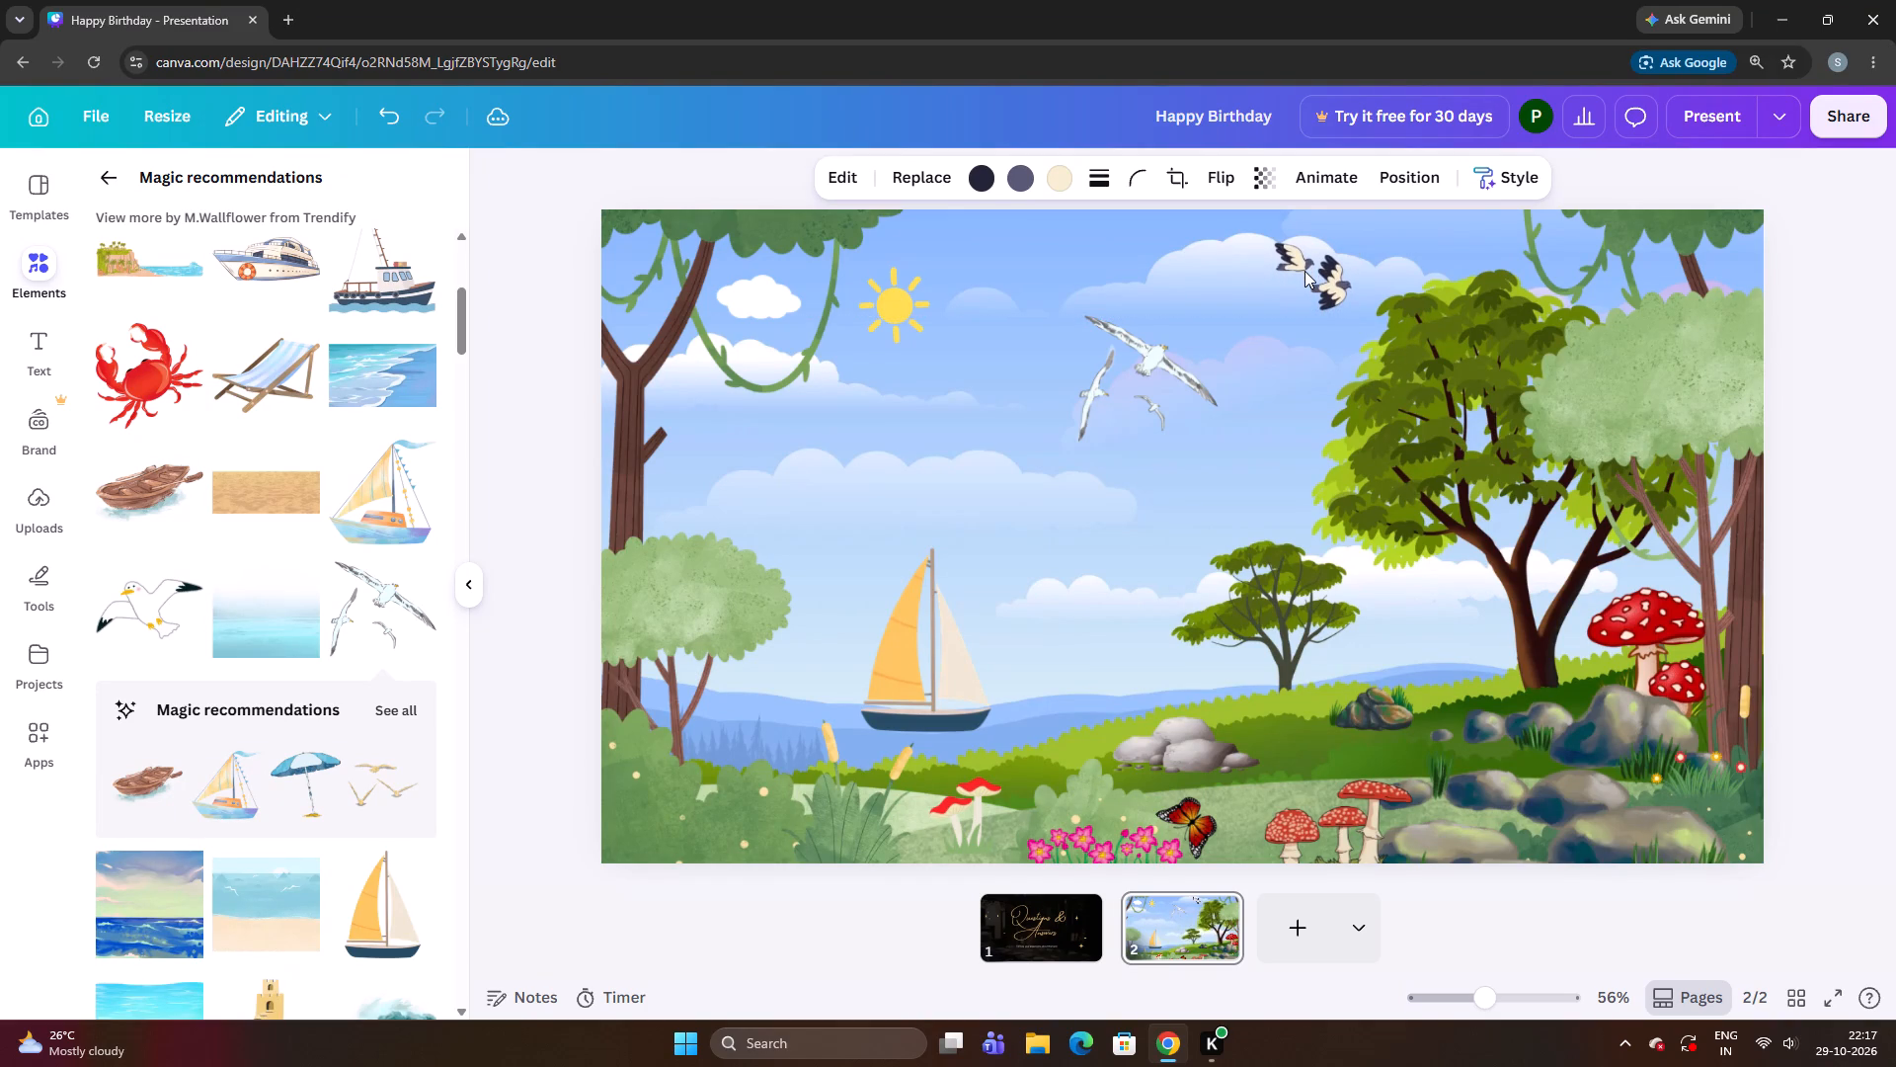
{"action": "key", "text": "Up"}
{"action": "key", "text": "Up"}
{"action": "key", "text": "Up"}
{"action": "key", "text": "Up"}
{"action": "key", "text": "Up"}
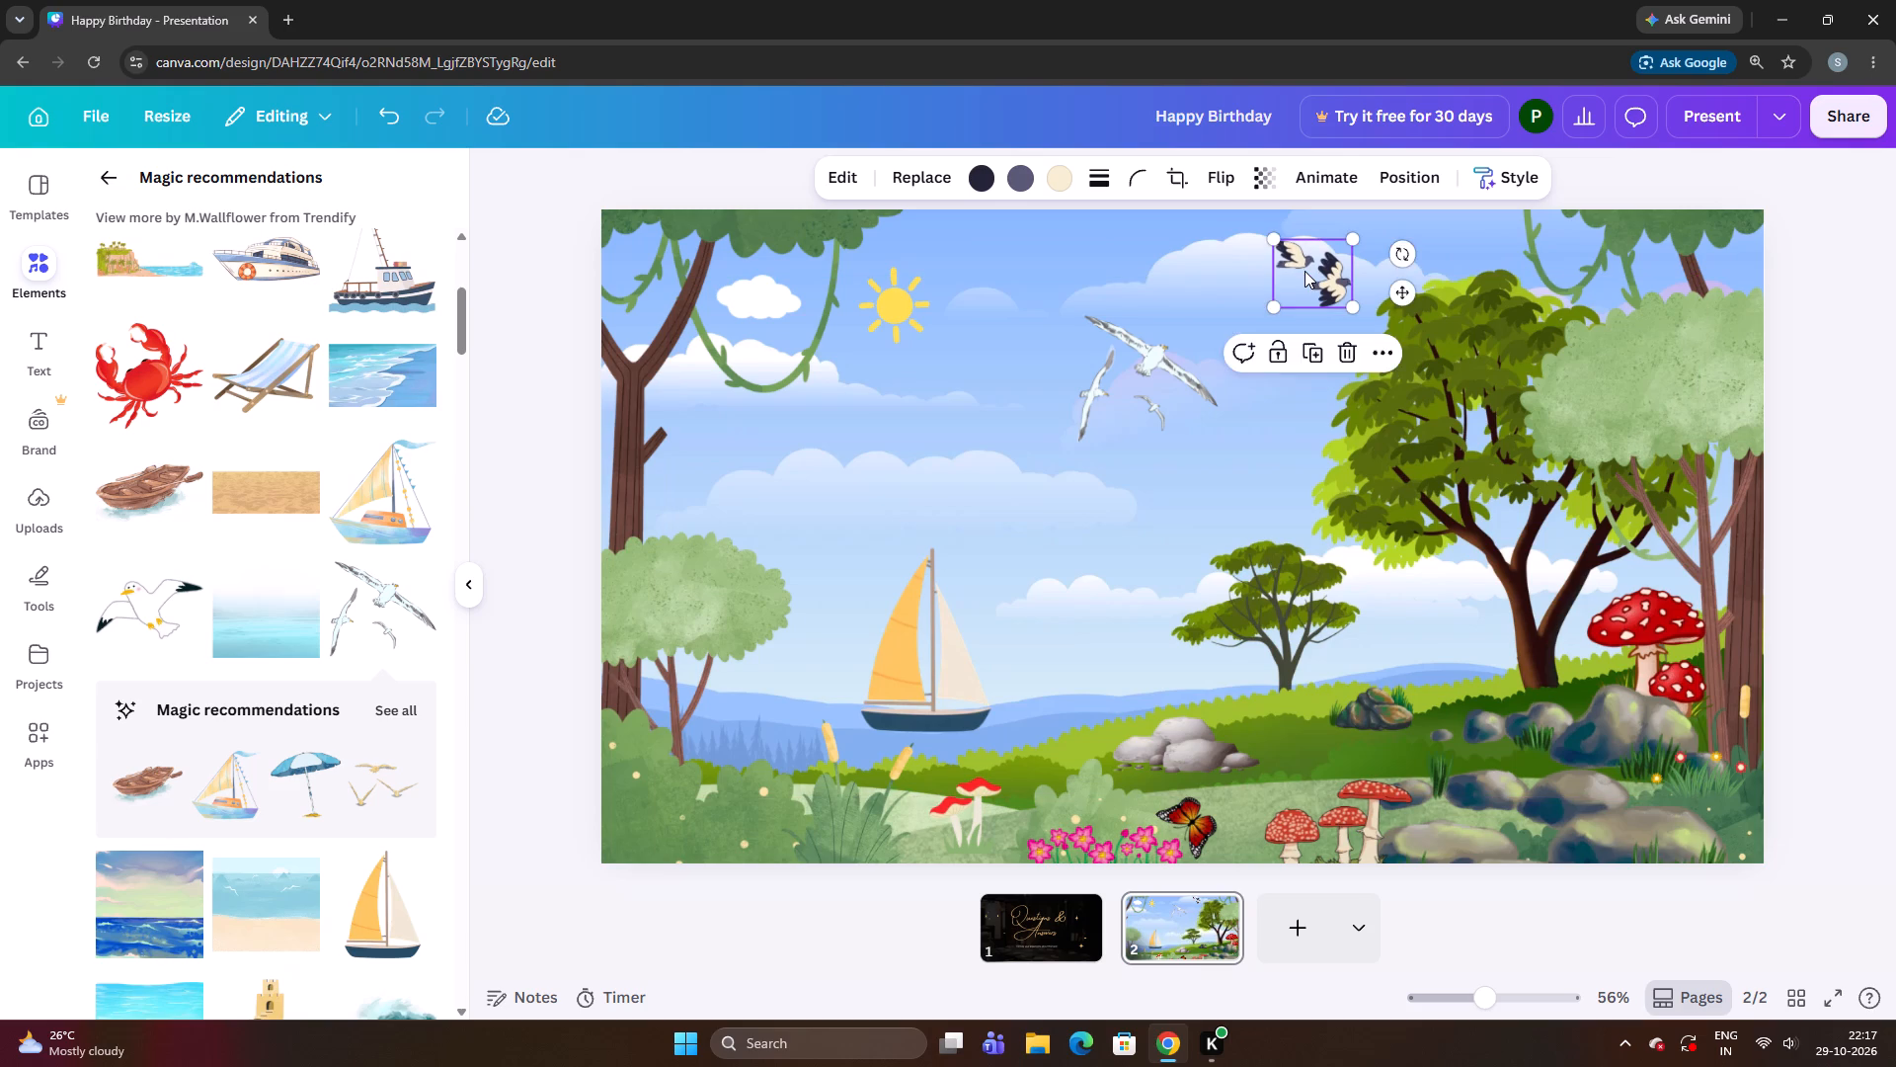
{"action": "key", "text": "Up"}
{"action": "key", "text": "Up"}
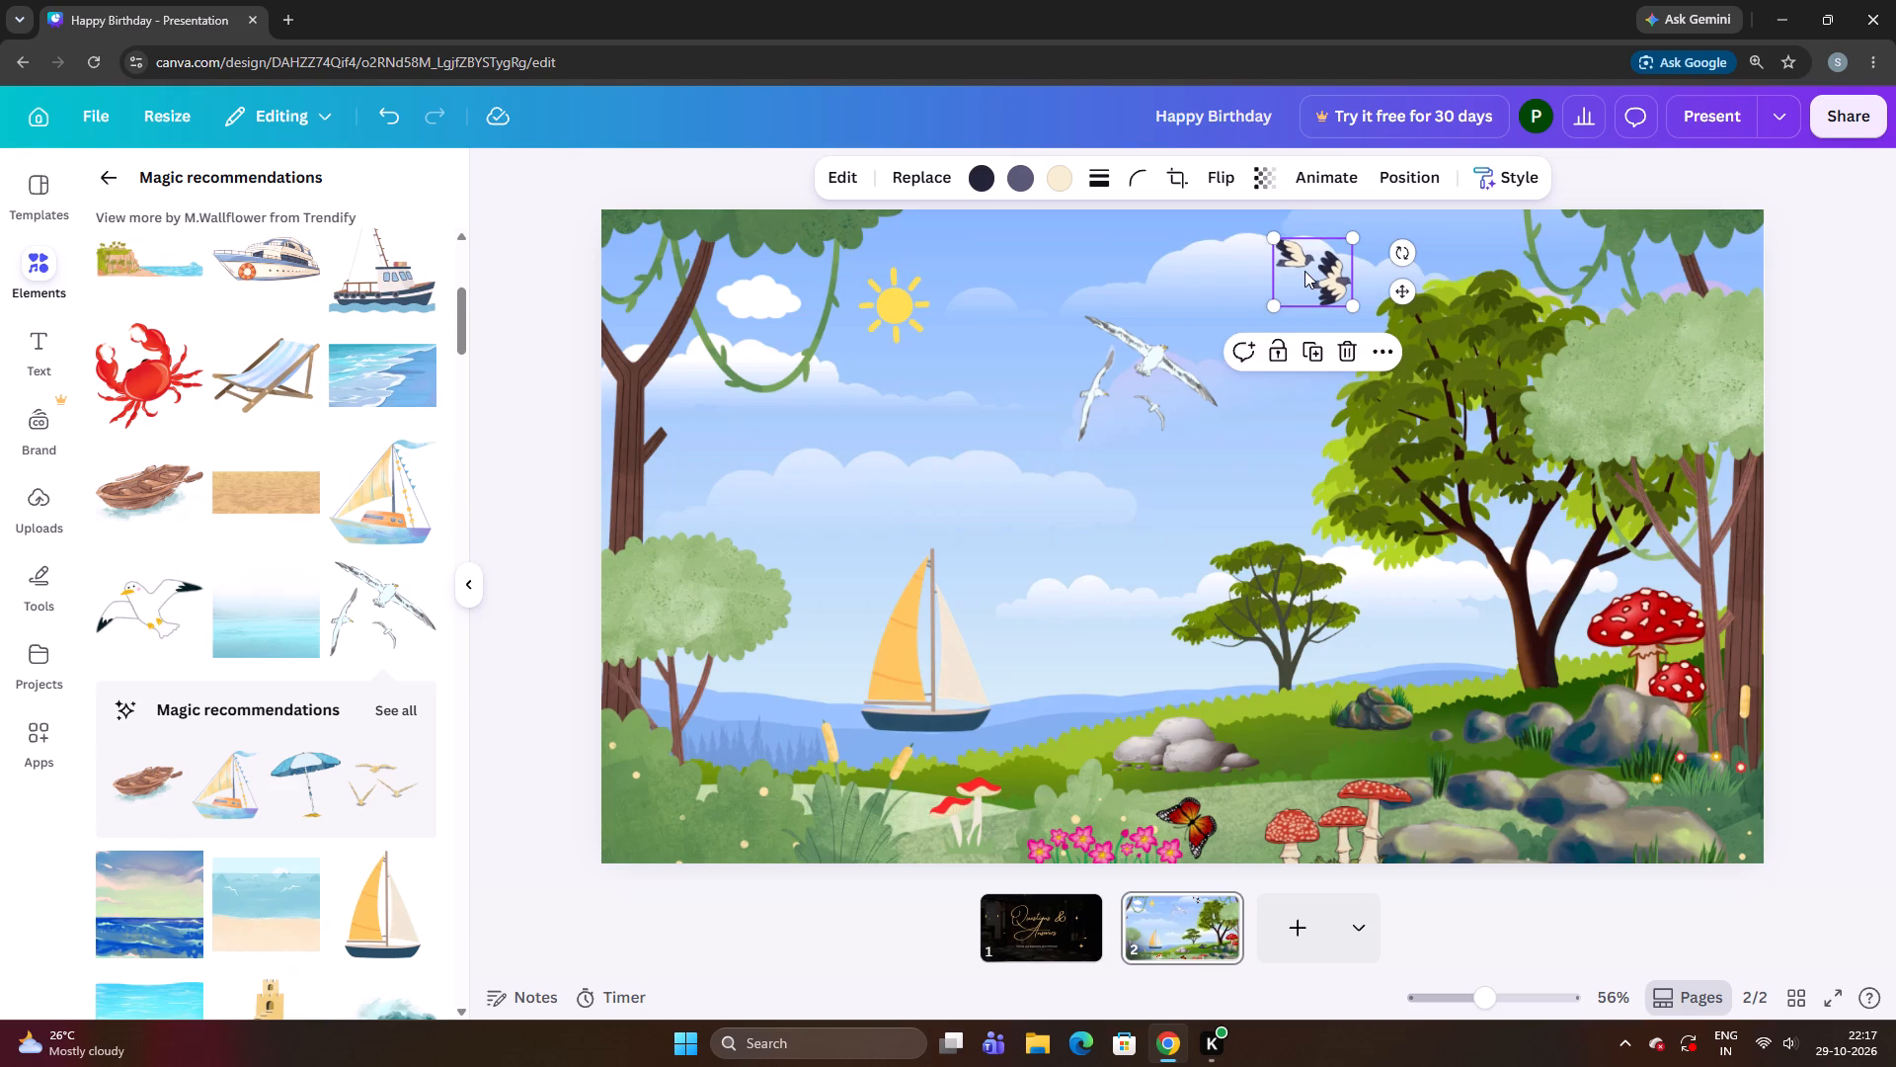
Nudge the black-and-white birds a little farther left and very slightly up over the large cloud.
{"action": "key", "text": "Left"}
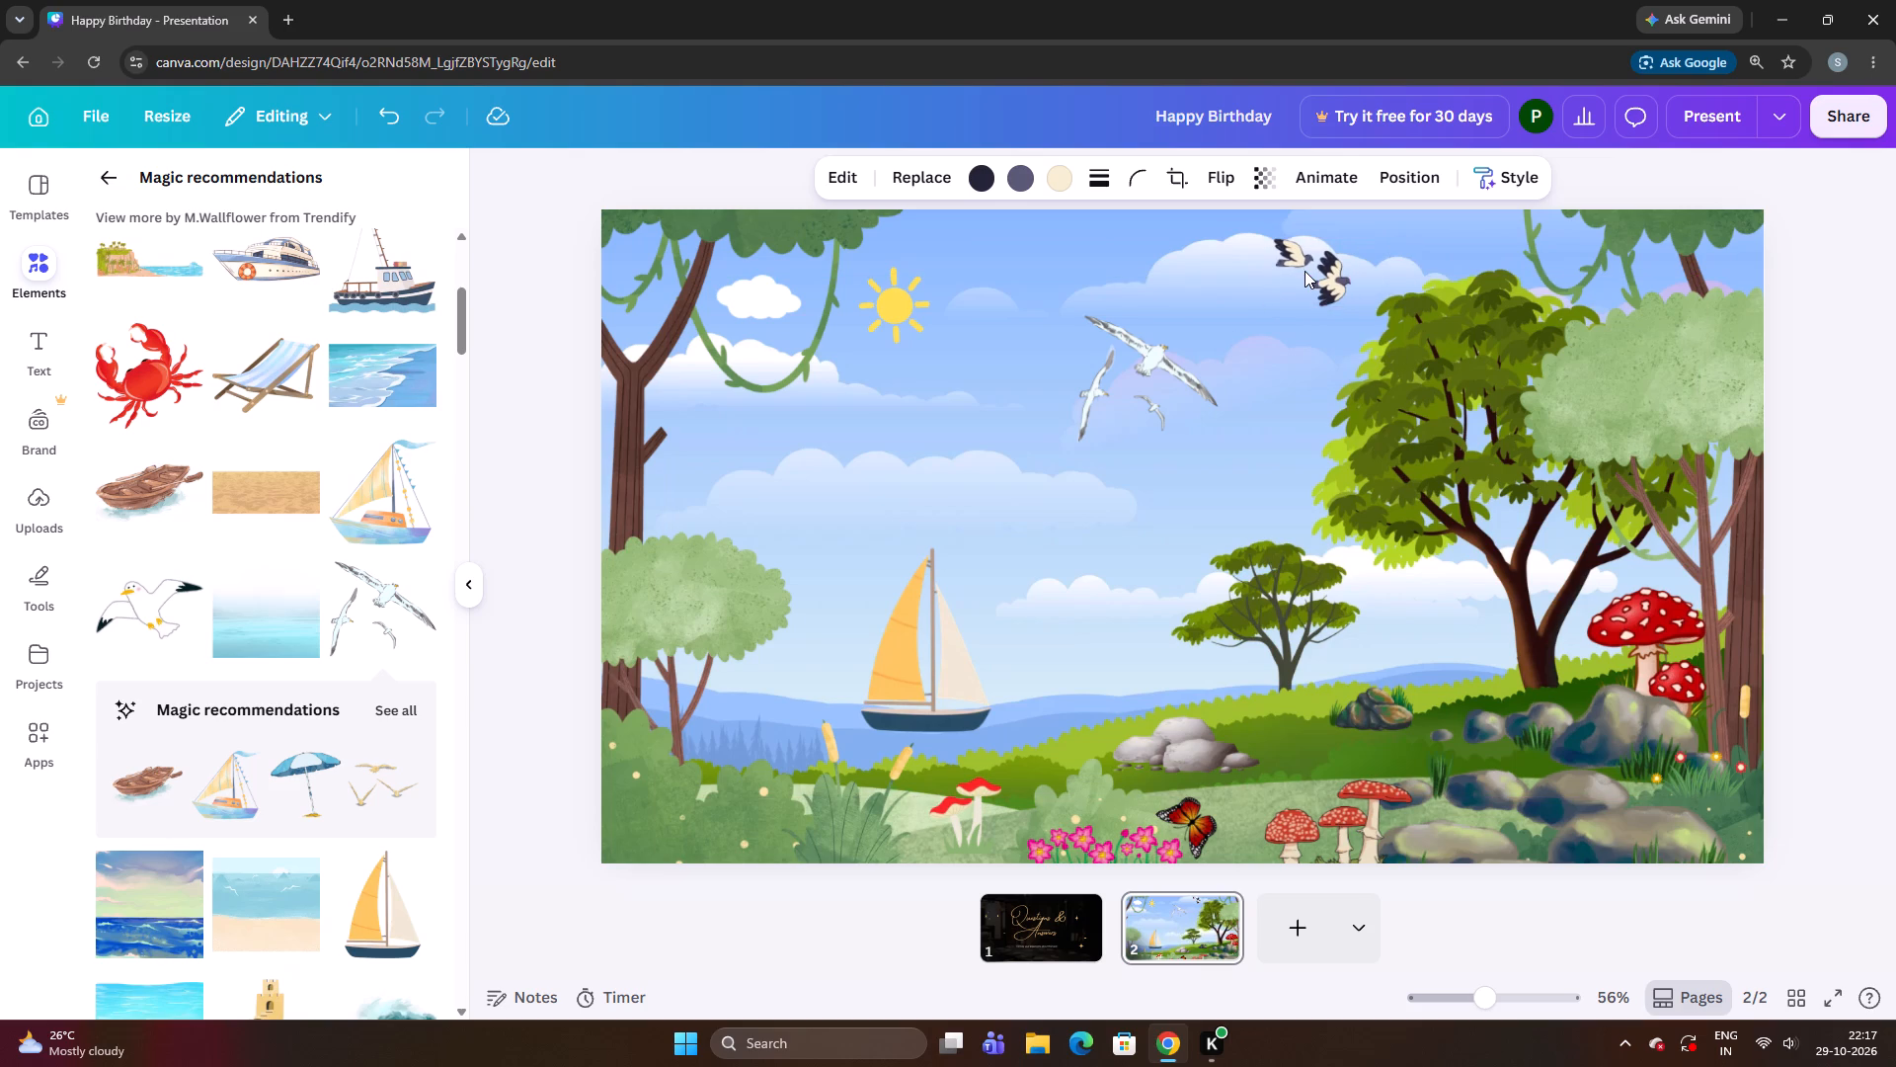
{"action": "key", "text": "Left"}
{"action": "key", "text": "Left"}
{"action": "key", "text": "Left"}
{"action": "key", "text": "Left"}
{"action": "key", "text": "Left"}
{"action": "key", "text": "Left"}
{"action": "key", "text": "Left"}
{"action": "key", "text": "Left"}
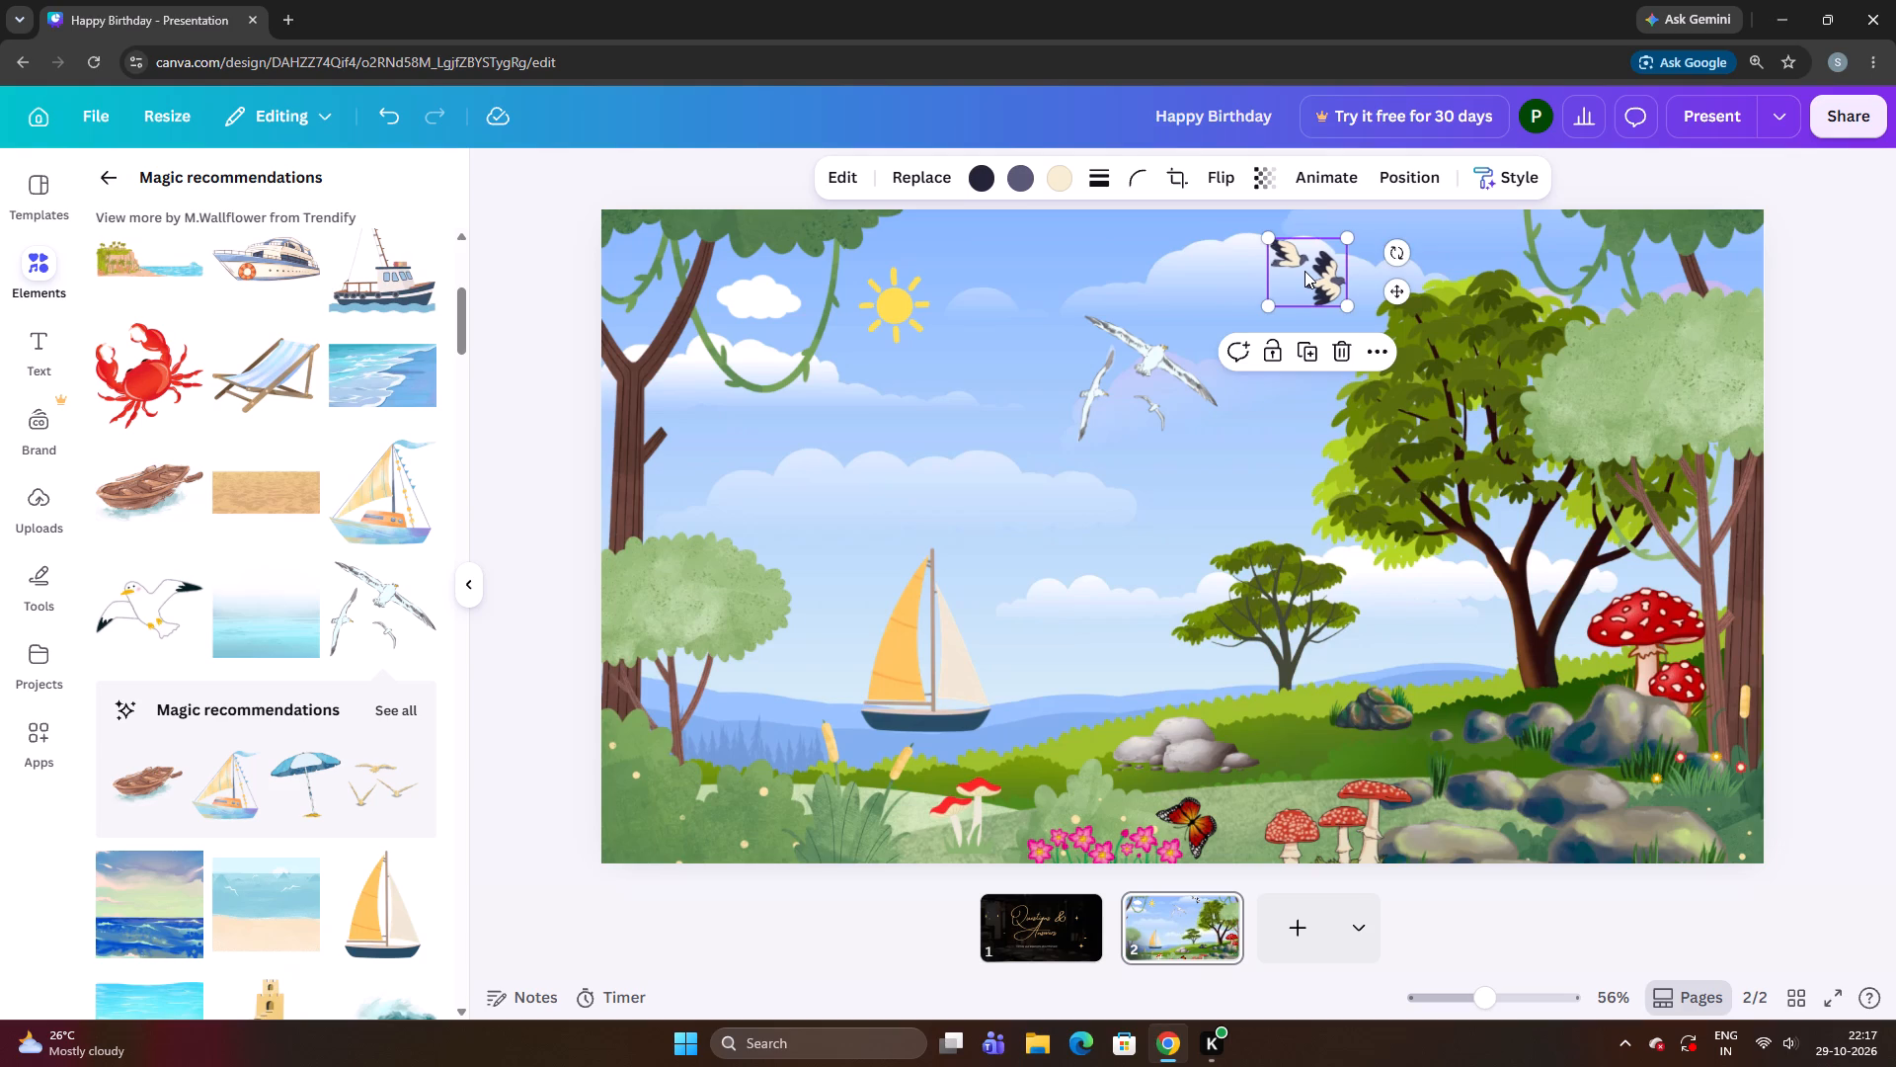
{"action": "key", "text": "Left"}
{"action": "key", "text": "Left"}
{"action": "key", "text": "Left"}
{"action": "key", "text": "Up"}
{"action": "key", "text": "Up"}
{"action": "key", "text": "Left"}
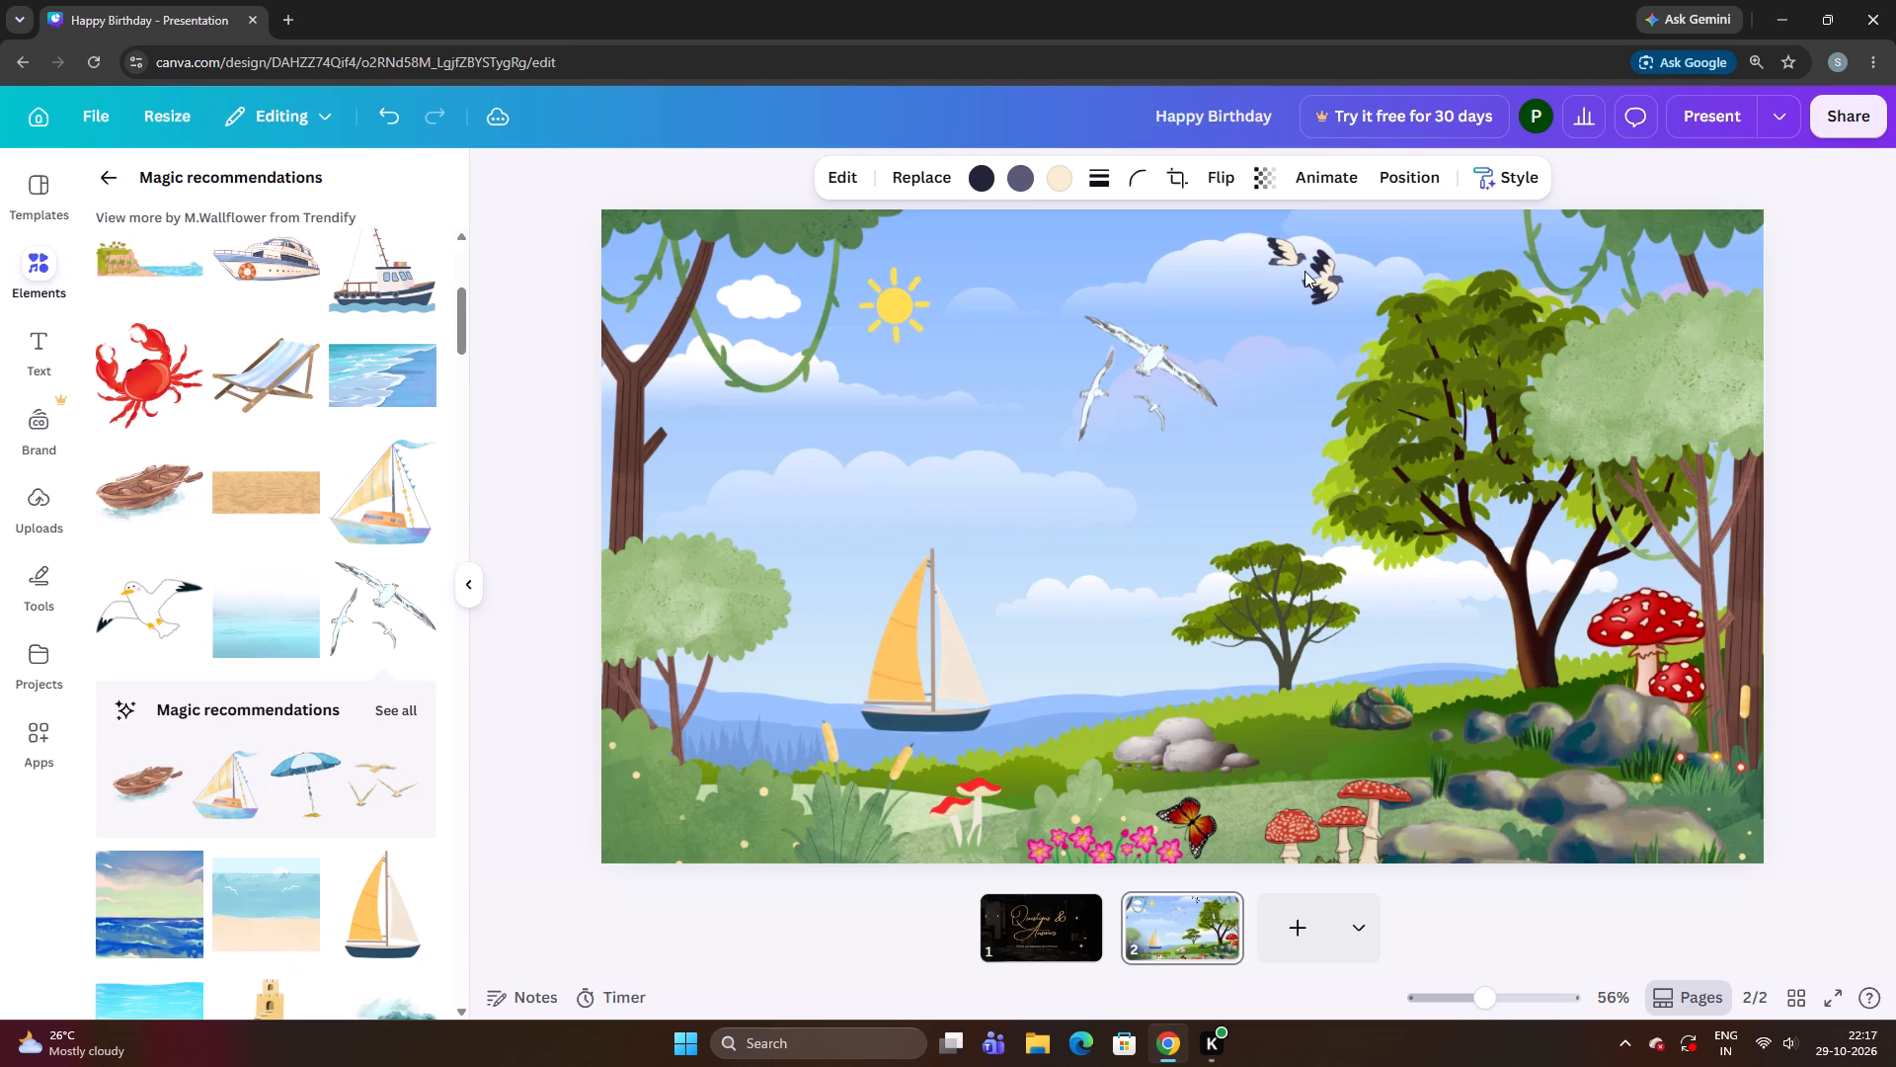
Nudge the black-and-white birds down in small increments so they sit lower over the large cloud.
{"action": "key", "text": "Down"}
{"action": "key", "text": "Down"}
{"action": "key", "text": "Down"}
{"action": "key", "text": "Down"}
{"action": "key", "text": "Down"}
{"action": "key", "text": "Down"}
{"action": "key", "text": "Down"}
{"action": "key", "text": "Down"}
{"action": "key", "text": "Down"}
{"action": "key", "text": "Down"}
{"action": "key", "text": "Down"}
{"action": "key", "text": "Down"}
{"action": "key", "text": "Down"}
{"action": "key", "text": "Down"}
{"action": "key", "text": "Down"}
{"action": "key", "text": "Down"}
{"action": "key", "text": "Down"}
{"action": "key", "text": "Down"}
{"action": "key", "text": "Down"}
{"action": "key", "text": "Down"}
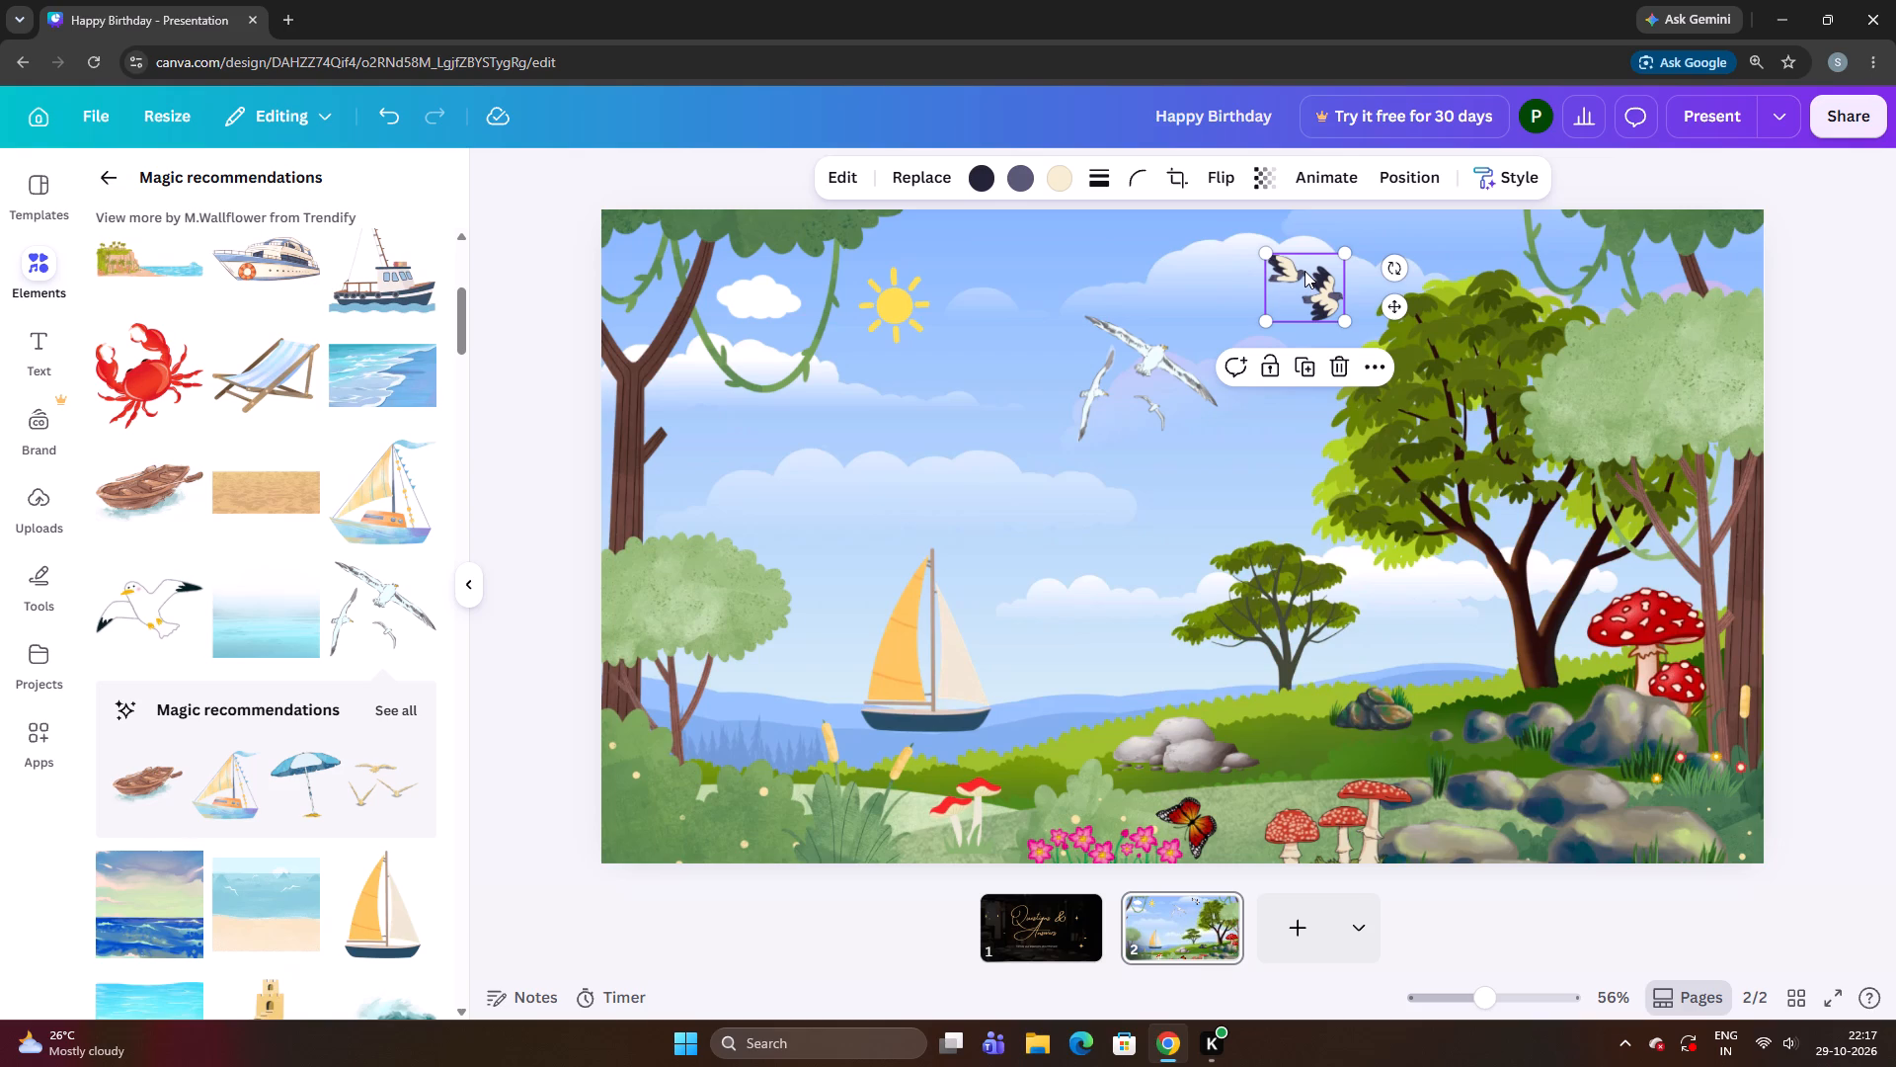
{"action": "key", "text": "ctrl+Down"}
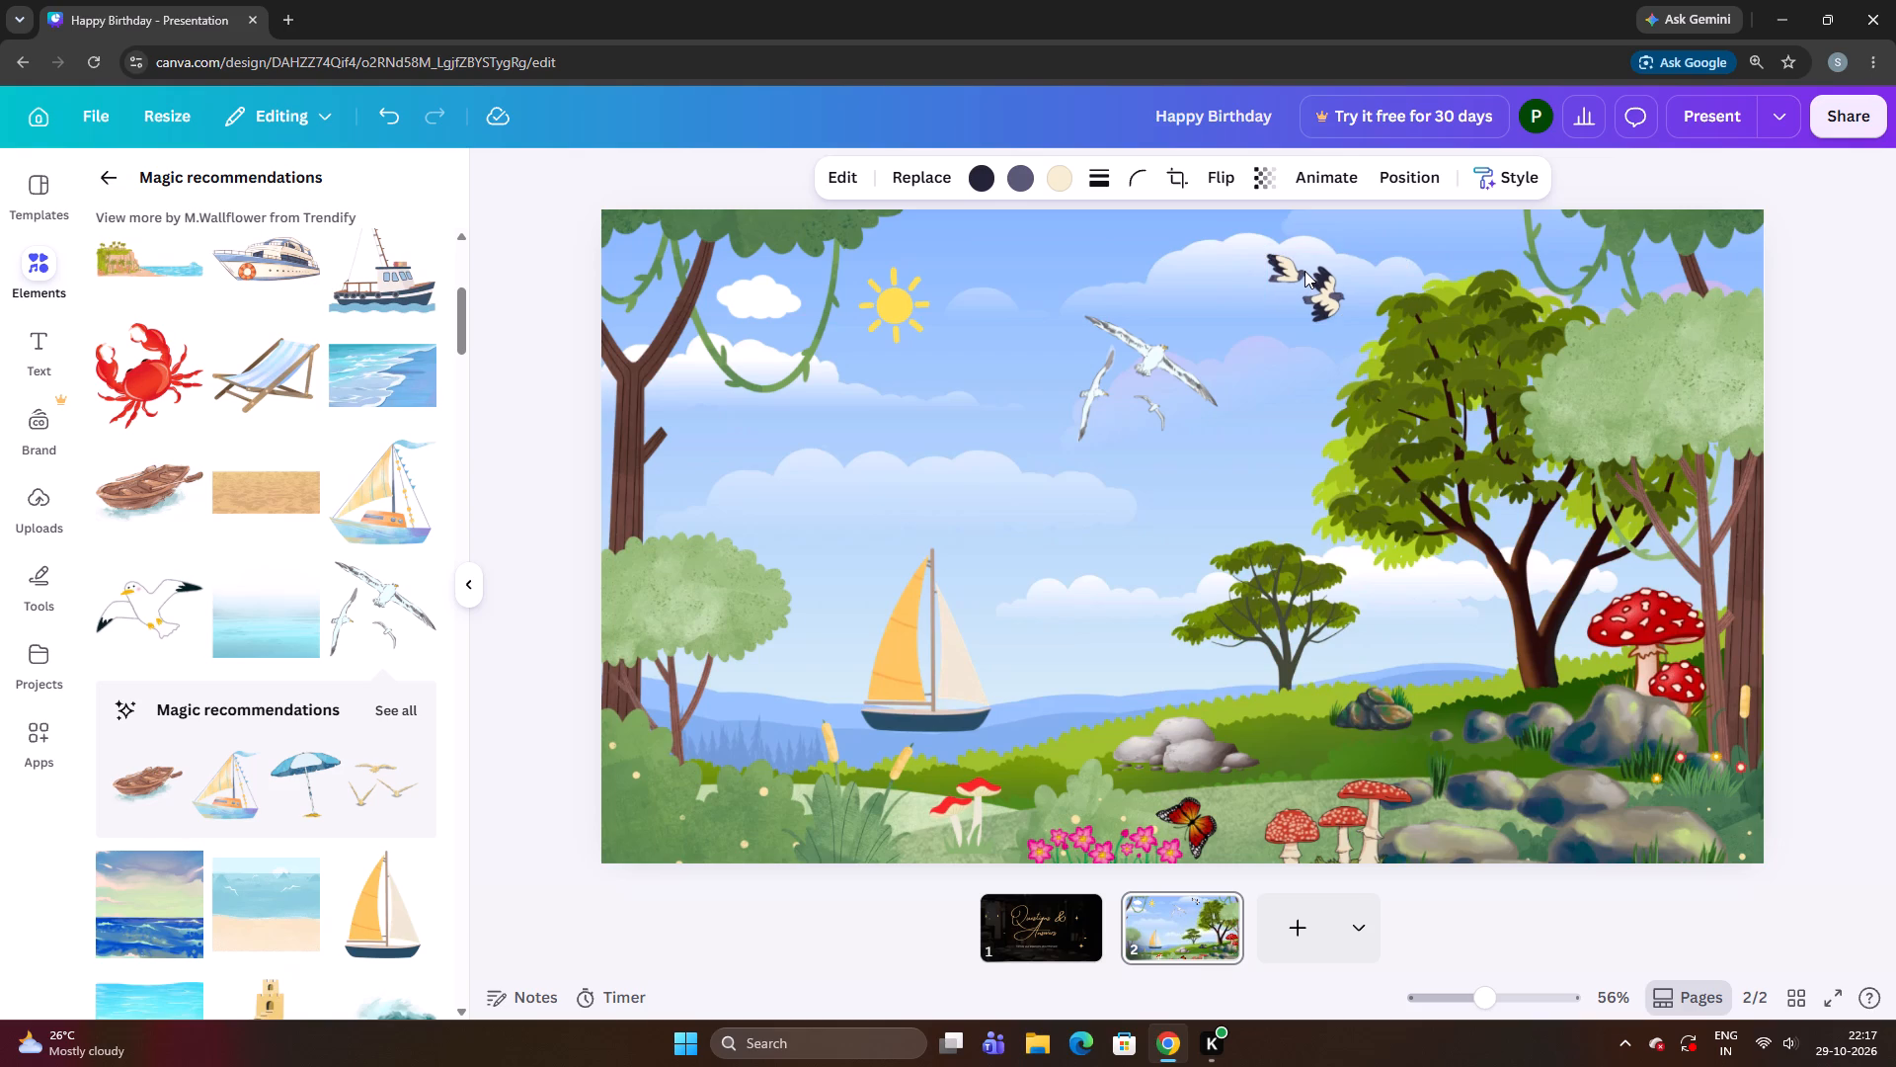
{"action": "key", "text": "ctrl+Down"}
{"action": "key", "text": "Up"}
{"action": "key", "text": "Up"}
{"action": "key", "text": "ctrl+Down"}
{"action": "key", "text": "ctrl+Down"}
Nudge the black-and-white birds farther left over the large cloud, away from the big green tree, and deselect them.
{"action": "key", "text": "Left"}
{"action": "key", "text": "Left"}
{"action": "key", "text": "Left"}
{"action": "key", "text": "ctrl+Down"}
{"action": "key", "text": "ctrl+Down"}
{"action": "key", "text": "Up"}
{"action": "key", "text": "Left"}
{"action": "key", "text": "Left"}
{"action": "key", "text": "ctrl+Up"}
{"action": "key", "text": "ctrl+Down"}
{"action": "key", "text": "ctrl+Down"}
{"action": "key", "text": "Left"}
{"action": "key", "text": "Left"}
{"action": "key", "text": "Left"}
{"action": "key", "text": "Left"}
{"action": "key", "text": "Left"}
{"action": "key", "text": "Left"}
{"action": "key", "text": "Left"}
{"action": "key", "text": "Left"}
{"action": "key", "text": "Left"}
{"action": "key", "text": "Left"}
{"action": "key", "text": "Left"}
{"action": "key", "text": "Left"}
{"action": "key", "text": "Left"}
{"action": "key", "text": "Left"}
{"action": "key", "text": "Left"}
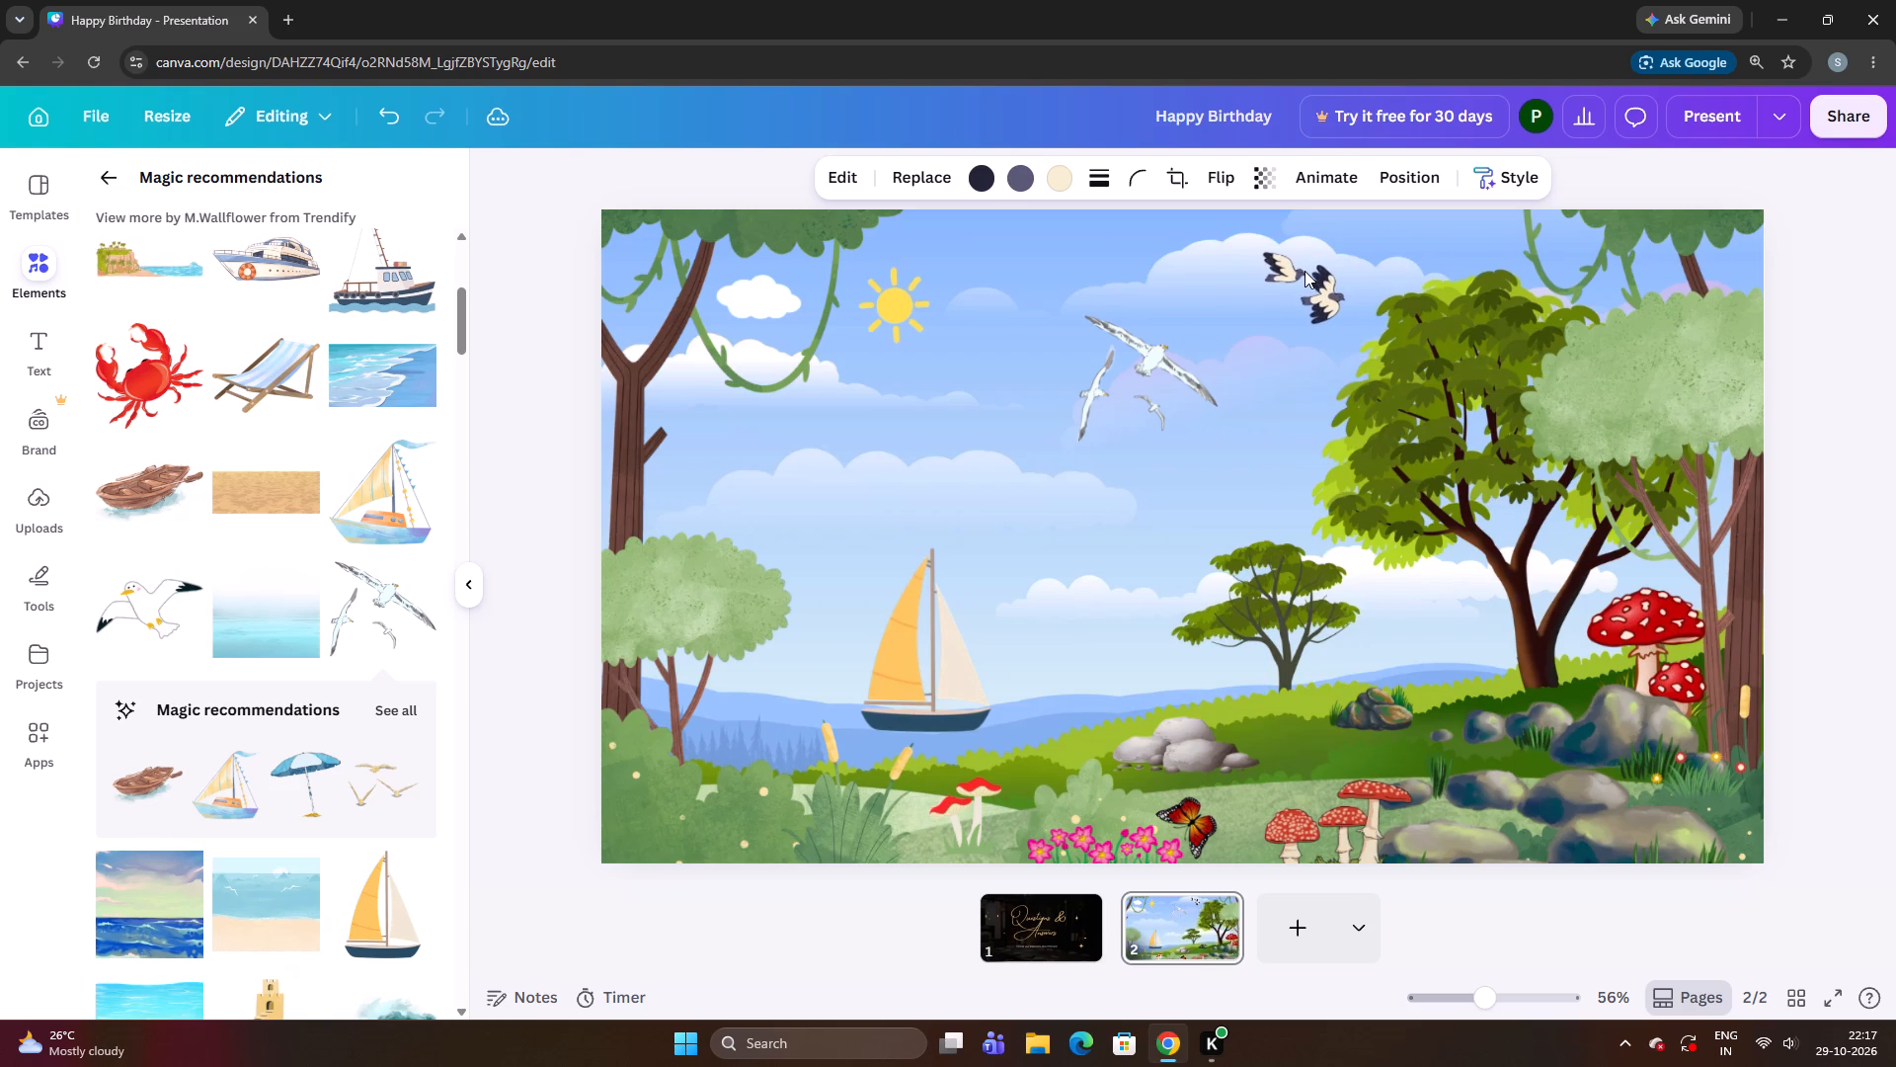
{"action": "key", "text": "ctrl+Up"}
{"action": "key", "text": "ctrl+Up"}
{"action": "key", "text": "ctrl+Up"}
{"action": "key", "text": "ctrl+Up"}
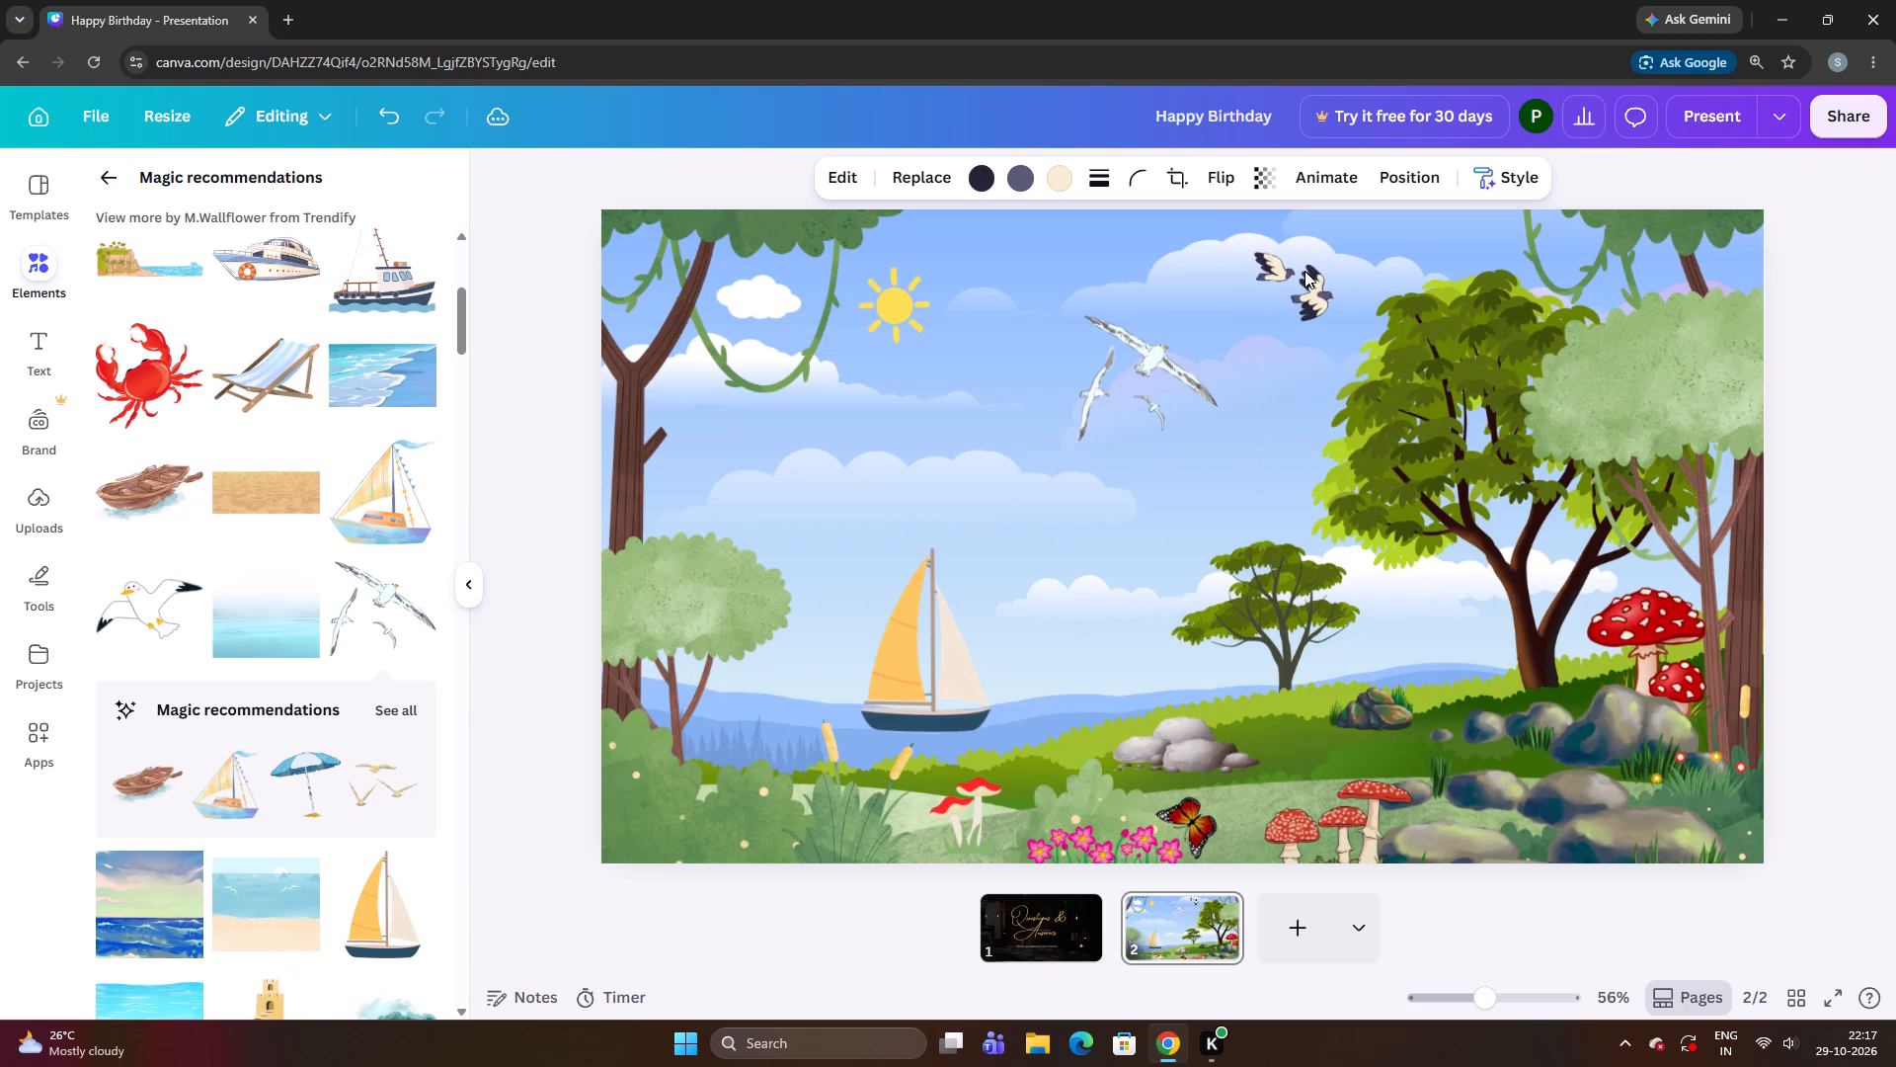
{"action": "key", "text": "Left"}
{"action": "key", "text": "ctrl+Down"}
{"action": "key", "text": "ctrl+Down"}
{"action": "key", "text": "ctrl+Down"}
{"action": "key", "text": "ctrl+Up"}
{"action": "key", "text": "Left"}
{"action": "key", "text": "ctrl+Down"}
{"action": "key", "text": "ctrl+Down"}
{"action": "key", "text": "ctrl+Up"}
{"action": "key", "text": "ctrl+Down"}
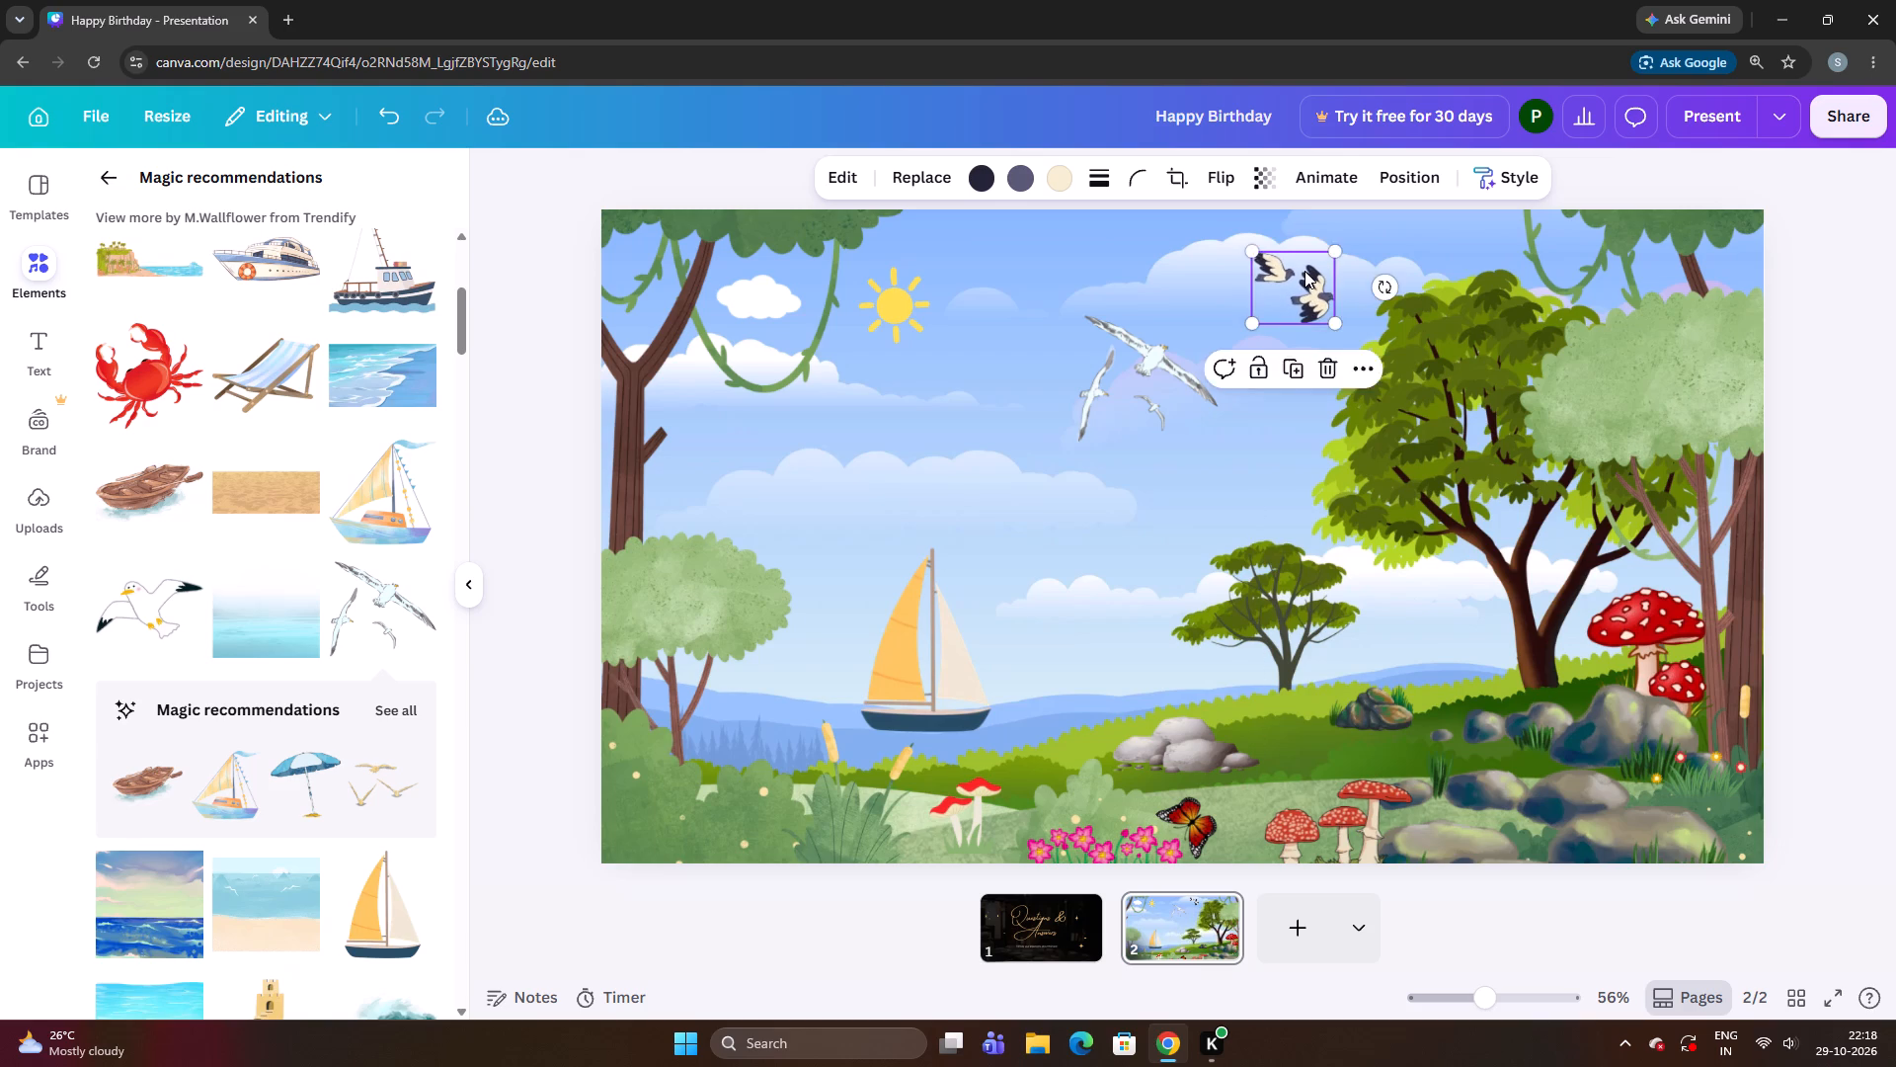
{"action": "left_click", "coordinate": [498, 536]}
Add the standing grey seagull graphic from the recommendations to the page and shrink it well below its inserted size.
{"action": "scroll", "coordinate": [208, 674], "scroll_direction": "down", "scroll_amount": 2}
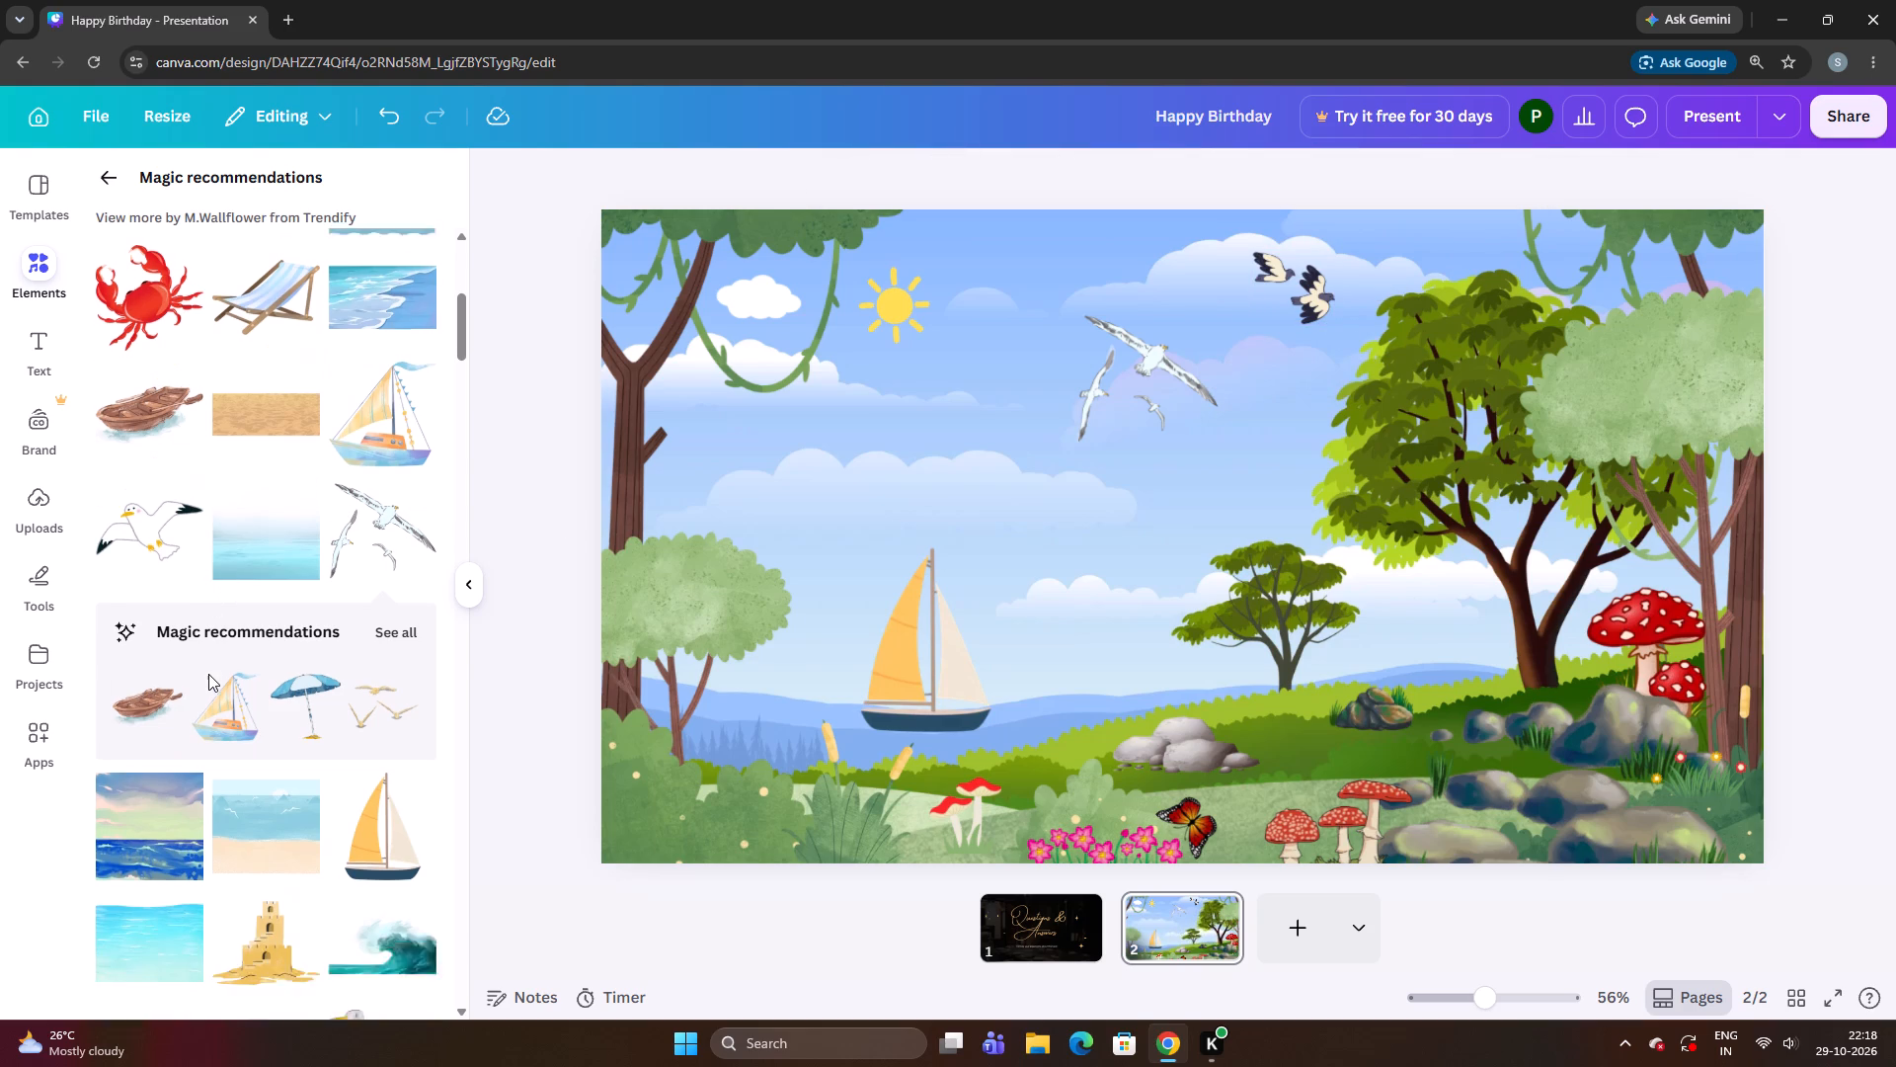
{"action": "scroll", "coordinate": [208, 674], "scroll_direction": "down", "scroll_amount": 2}
{"action": "left_click", "coordinate": [365, 736]}
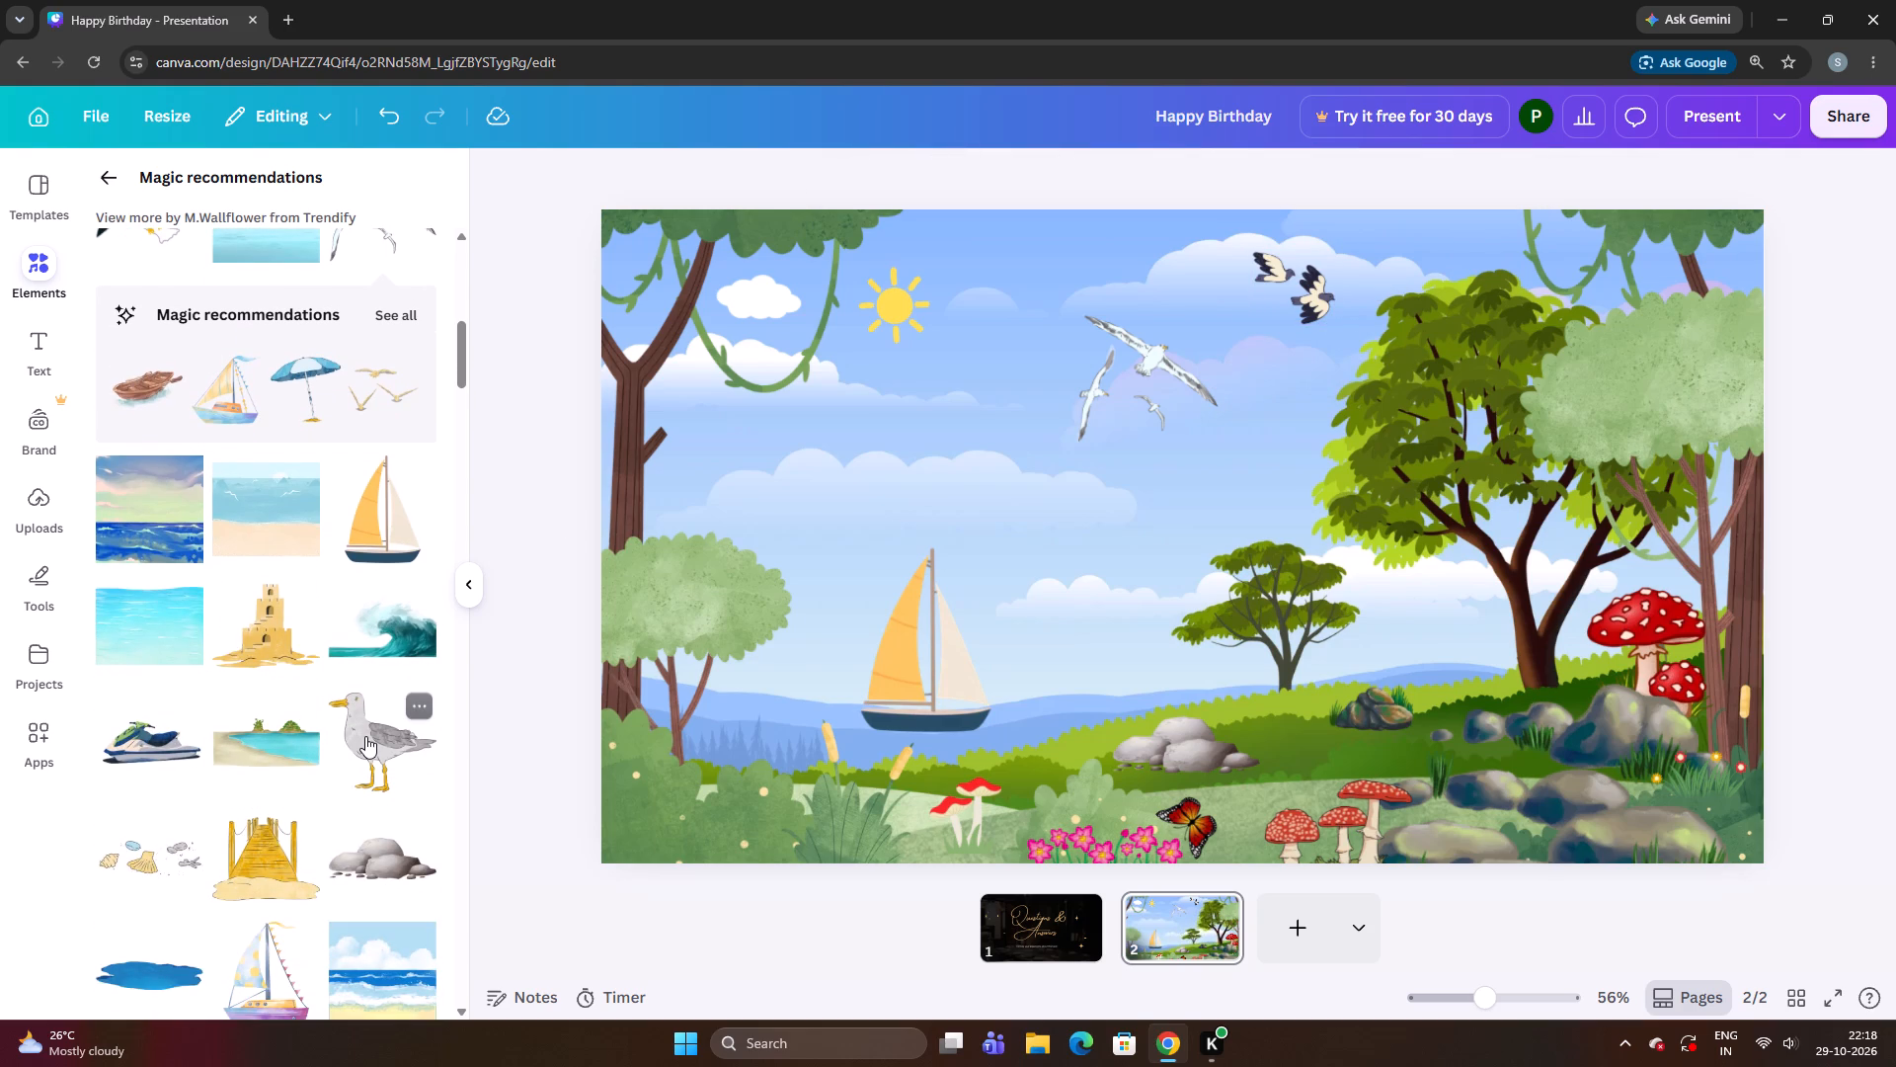
{"action": "left_click_drag", "start_coordinate": [1170, 594], "coordinate": [1038, 594]}
{"action": "left_click_drag", "start_coordinate": [1186, 666], "coordinate": [1004, 569]}
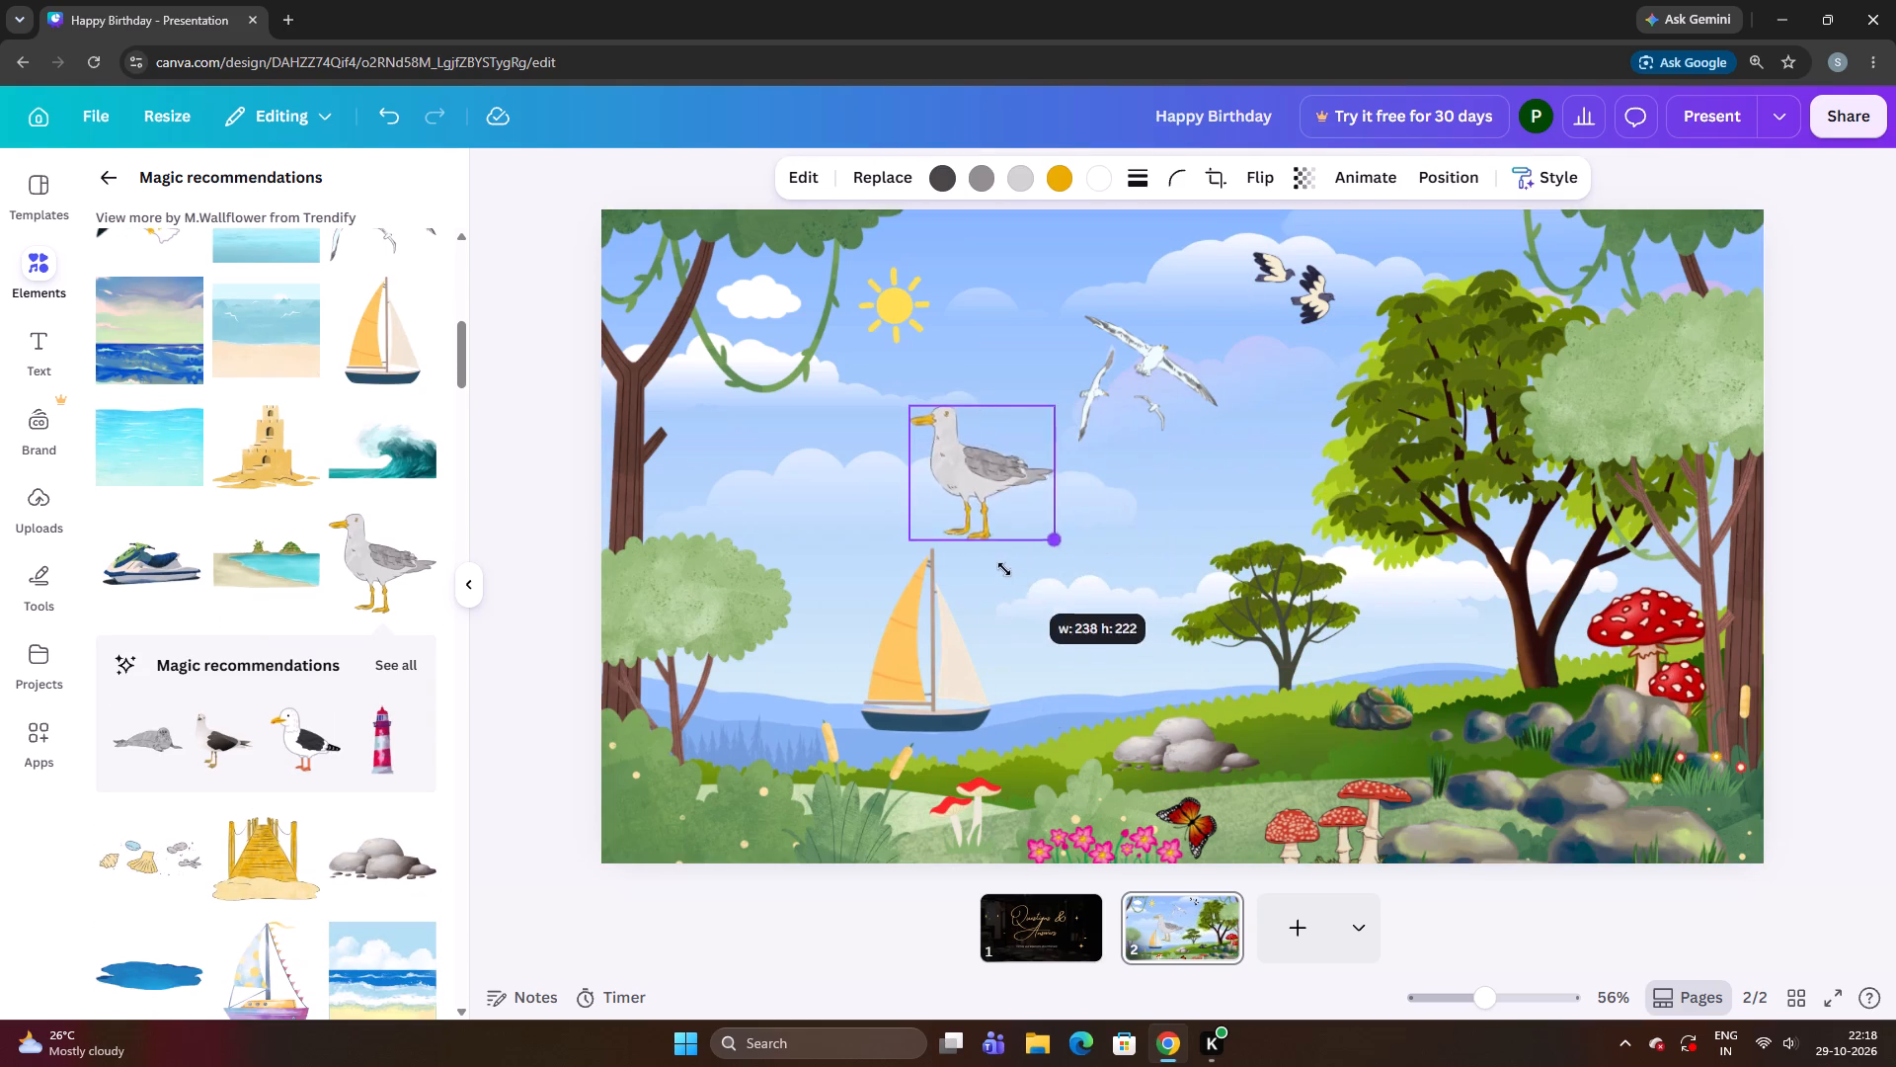
{"action": "left_click_drag", "start_coordinate": [1004, 569], "coordinate": [979, 558]}
Move the standing seagull down onto the grassy hill, shrink it further, and place it at the foot of the small tree.
{"action": "left_click_drag", "start_coordinate": [970, 488], "coordinate": [1303, 732]}
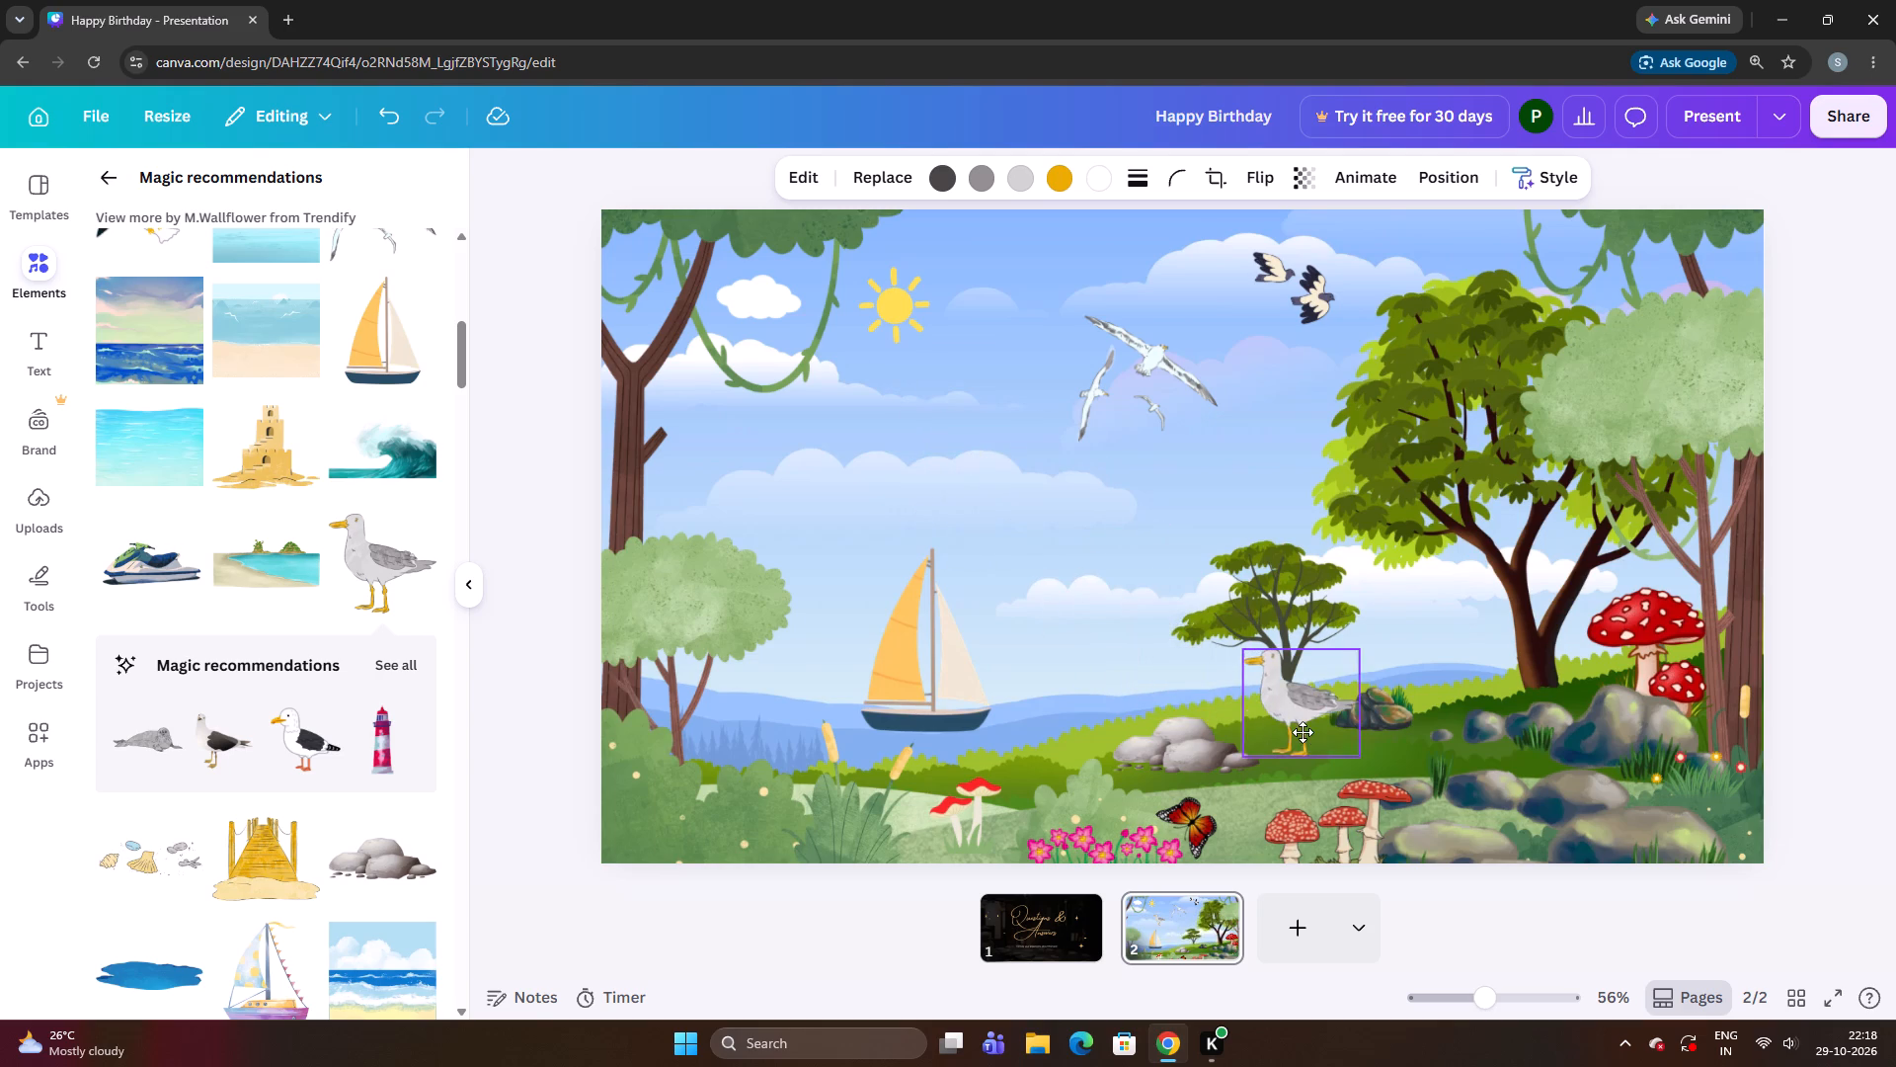
{"action": "left_click_drag", "start_coordinate": [1303, 732], "coordinate": [1309, 734]}
{"action": "left_click_drag", "start_coordinate": [1309, 719], "coordinate": [1335, 703]}
{"action": "left_click_drag", "start_coordinate": [1337, 702], "coordinate": [1356, 702]}
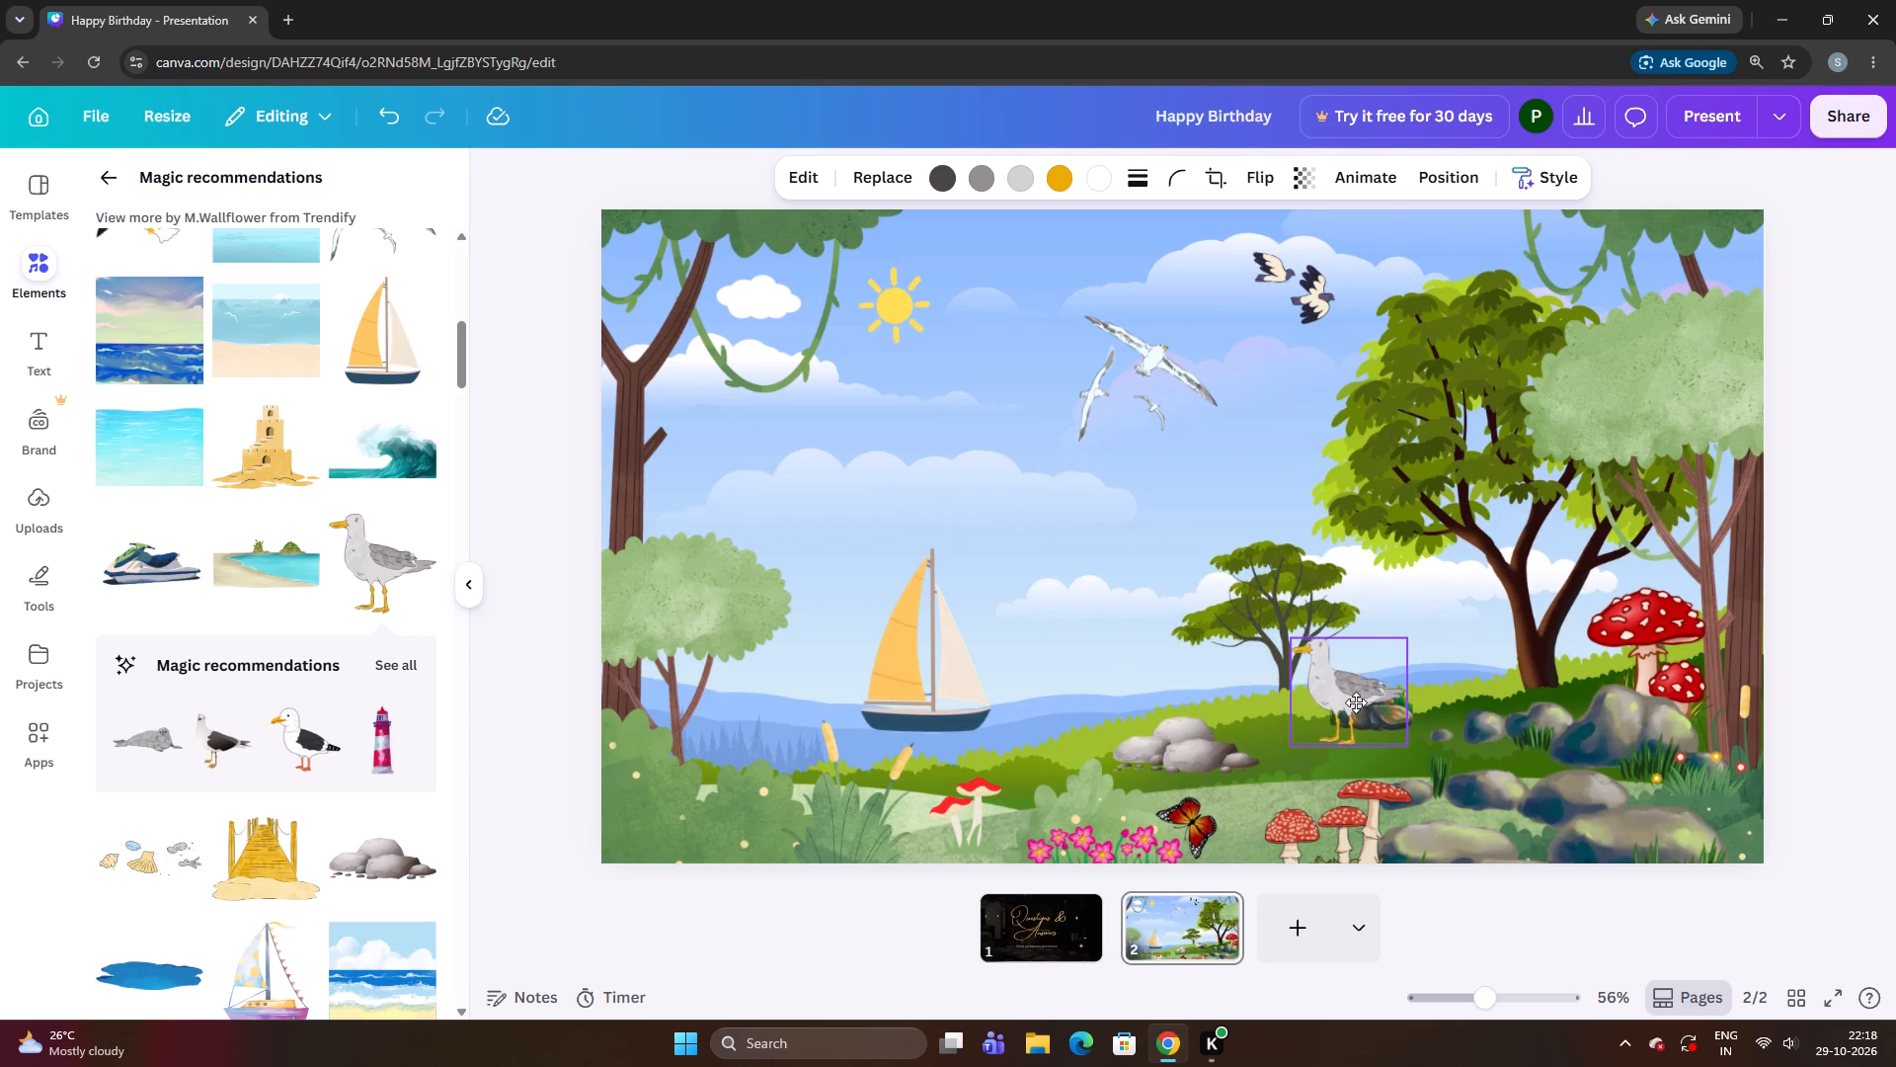
{"action": "left_click_drag", "start_coordinate": [1356, 702], "coordinate": [1357, 702]}
{"action": "left_click_drag", "start_coordinate": [1357, 702], "coordinate": [1300, 709]}
{"action": "left_click_drag", "start_coordinate": [1346, 748], "coordinate": [1301, 714]}
{"action": "left_click_drag", "start_coordinate": [1282, 688], "coordinate": [1303, 723]}
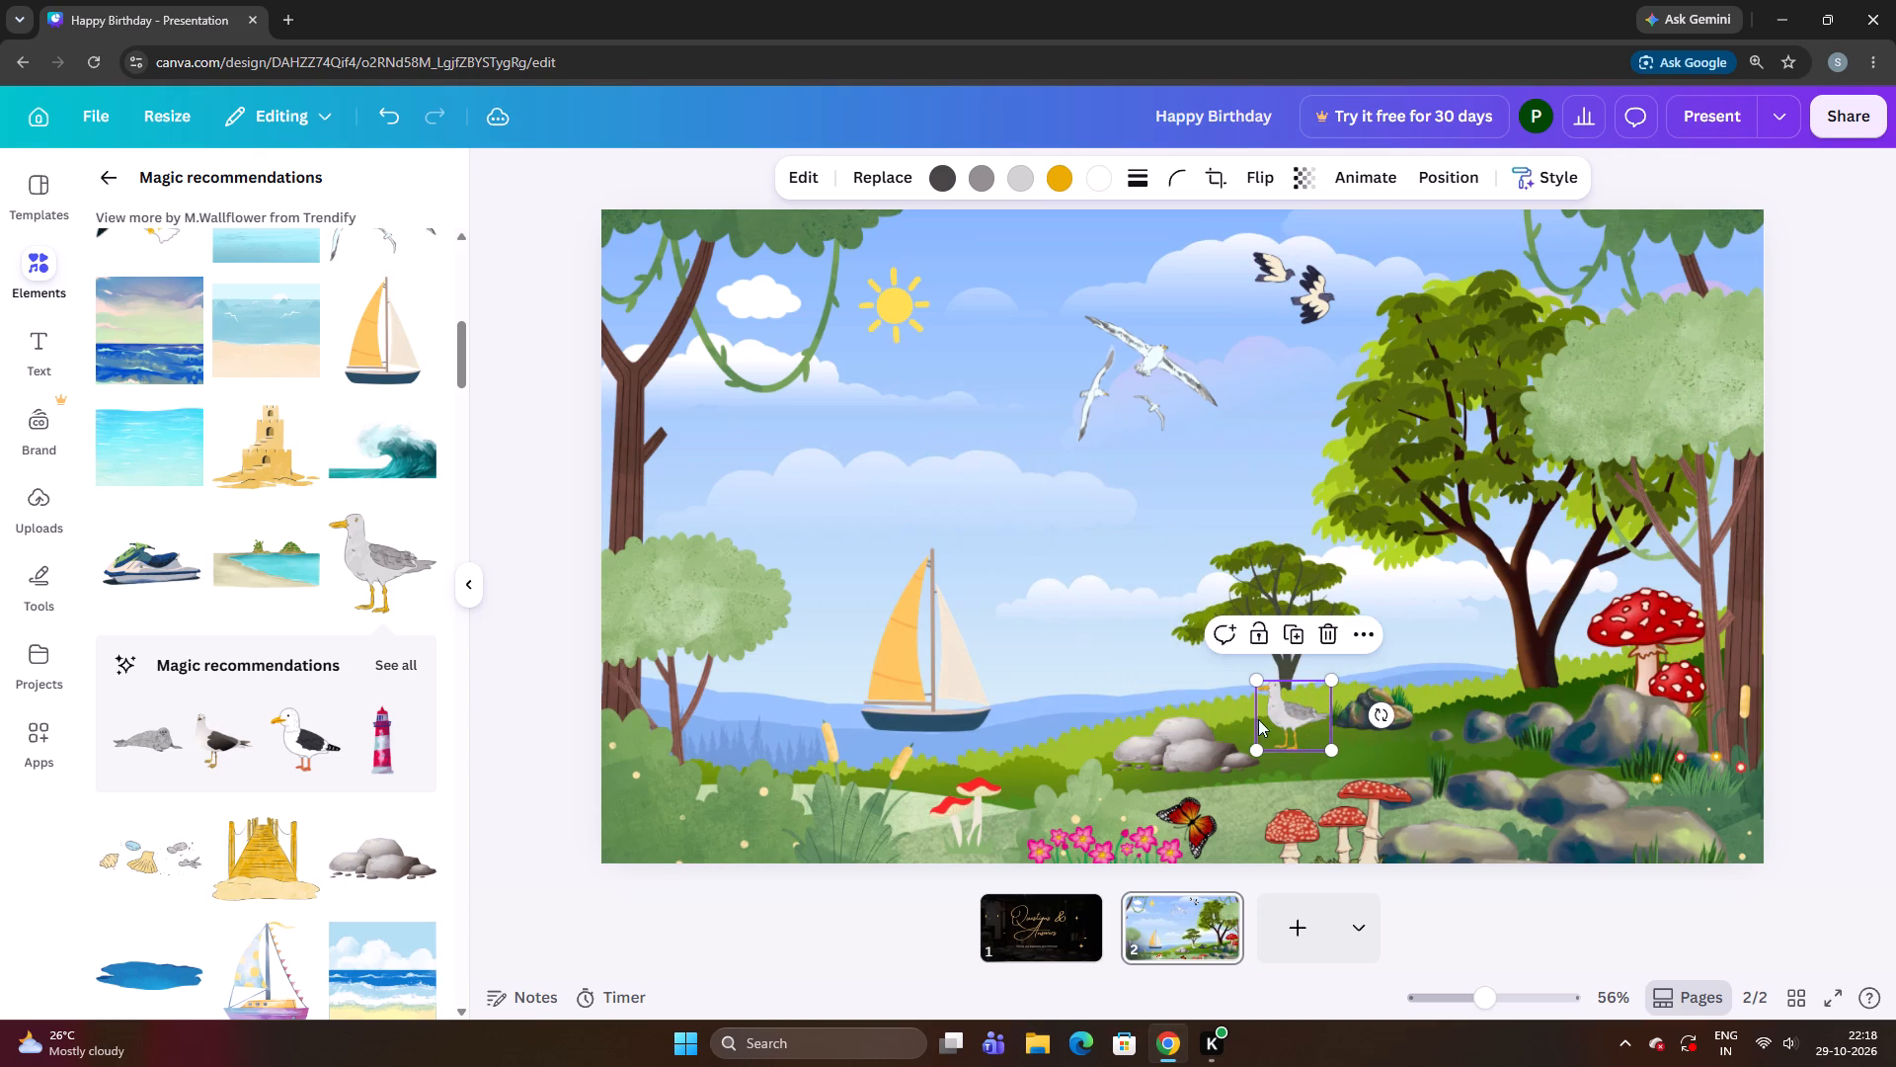
{"action": "left_click", "coordinate": [511, 744]}
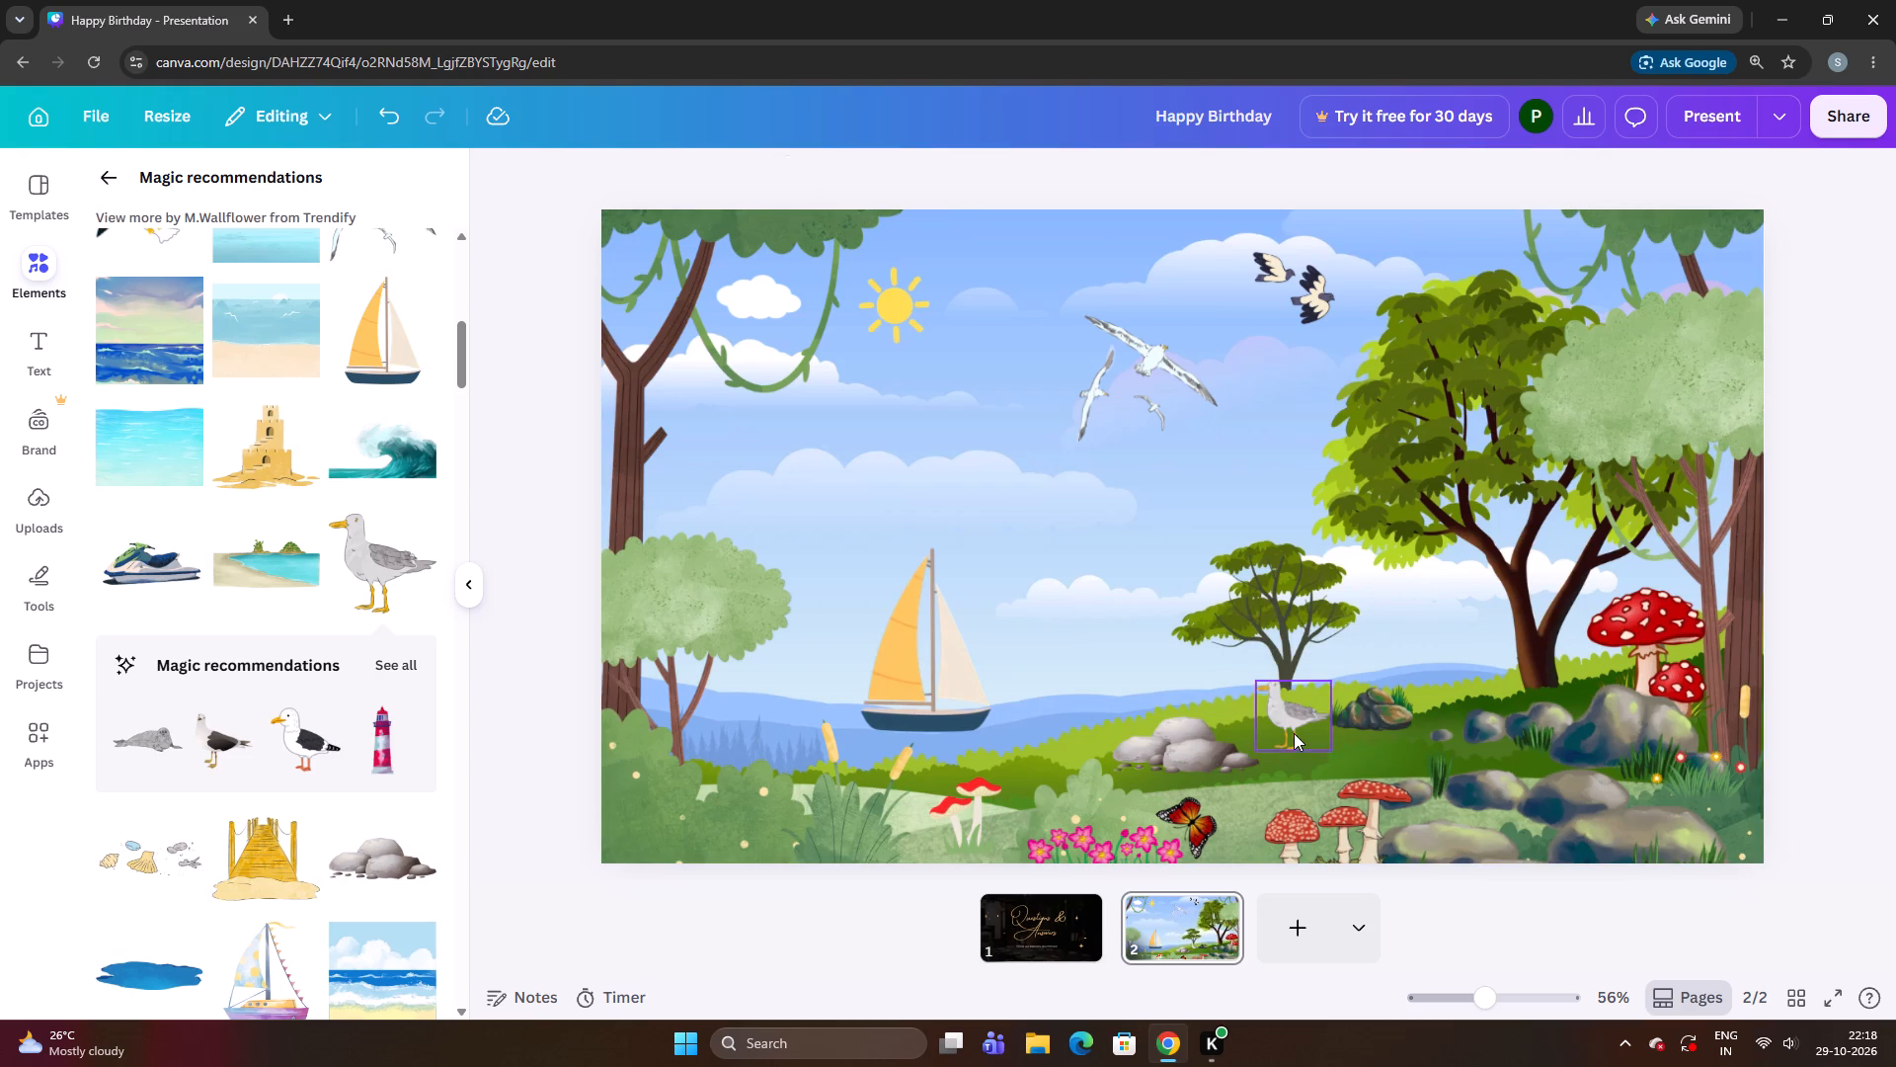
Move the small standing seagull across the hill, away from the small tree, in front of the dark mossy rock.
{"action": "left_click_drag", "start_coordinate": [1294, 733], "coordinate": [1378, 740]}
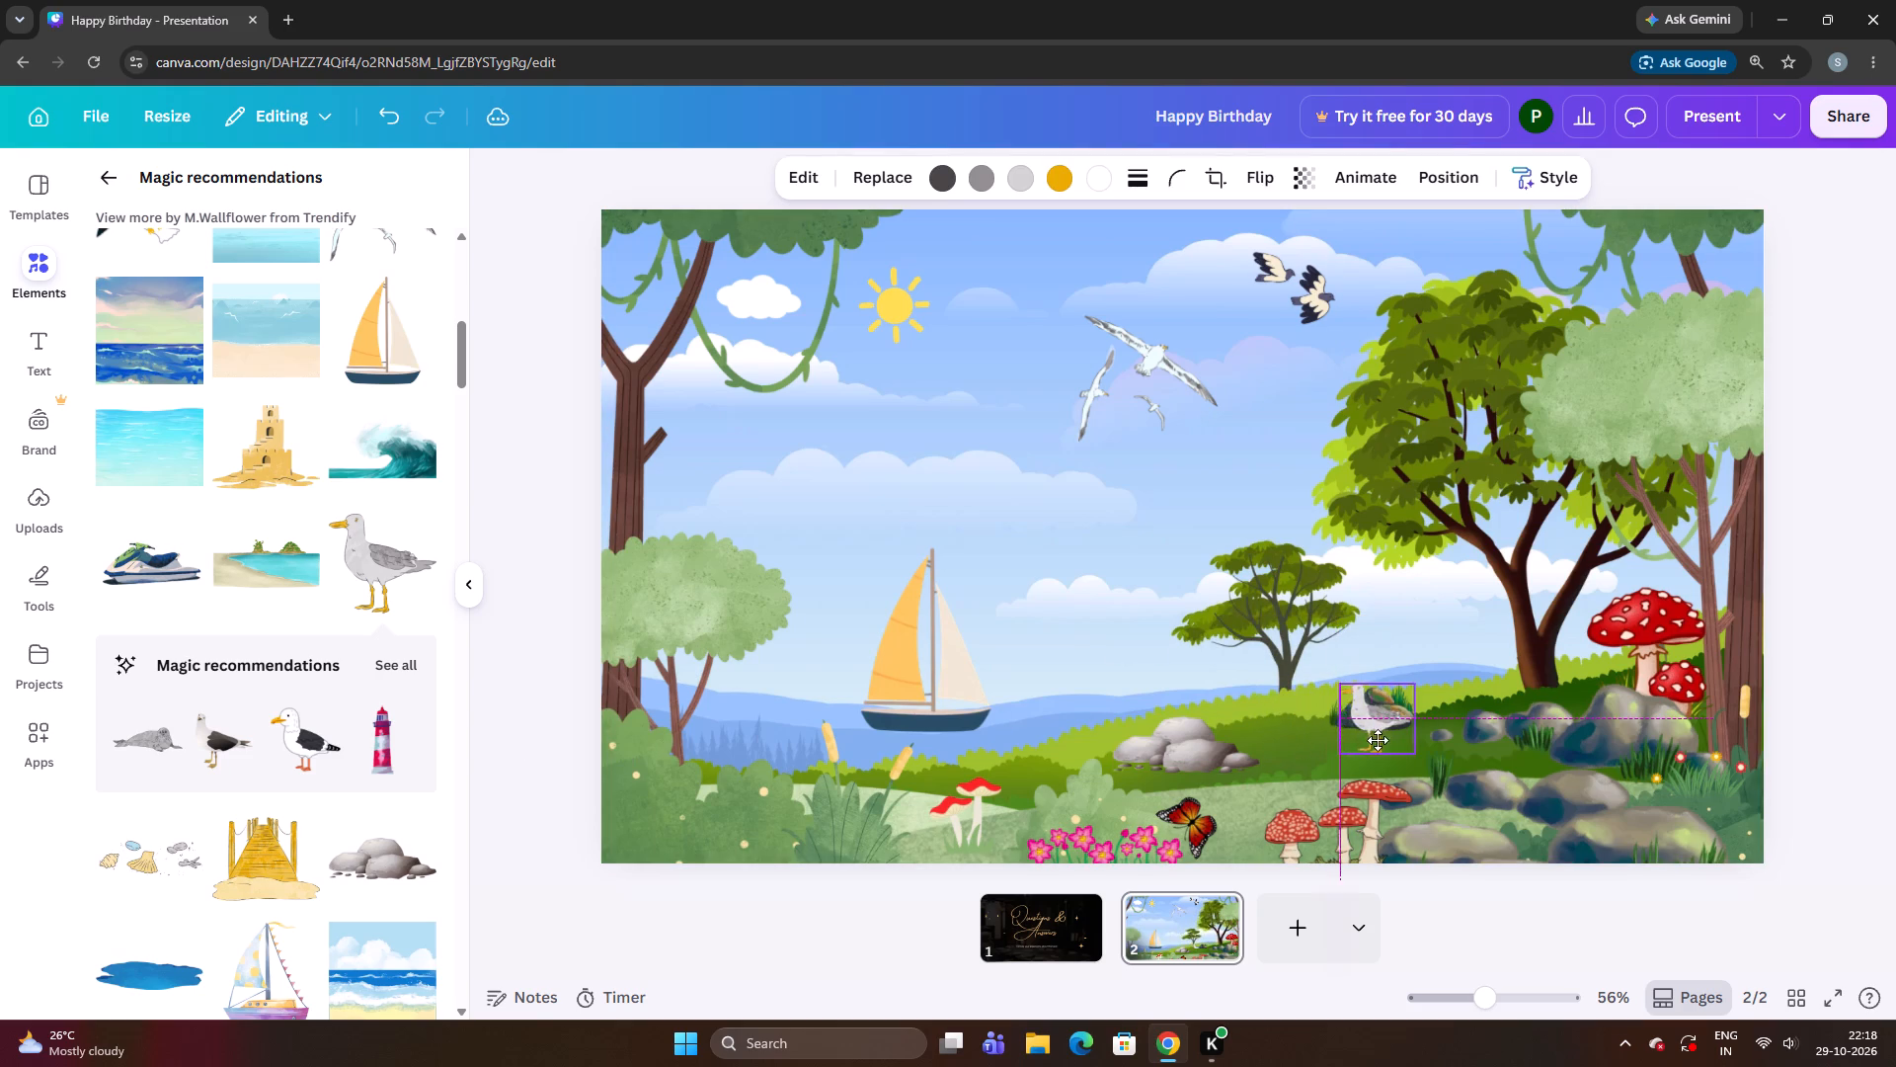
{"action": "left_click_drag", "start_coordinate": [1378, 740], "coordinate": [1437, 723]}
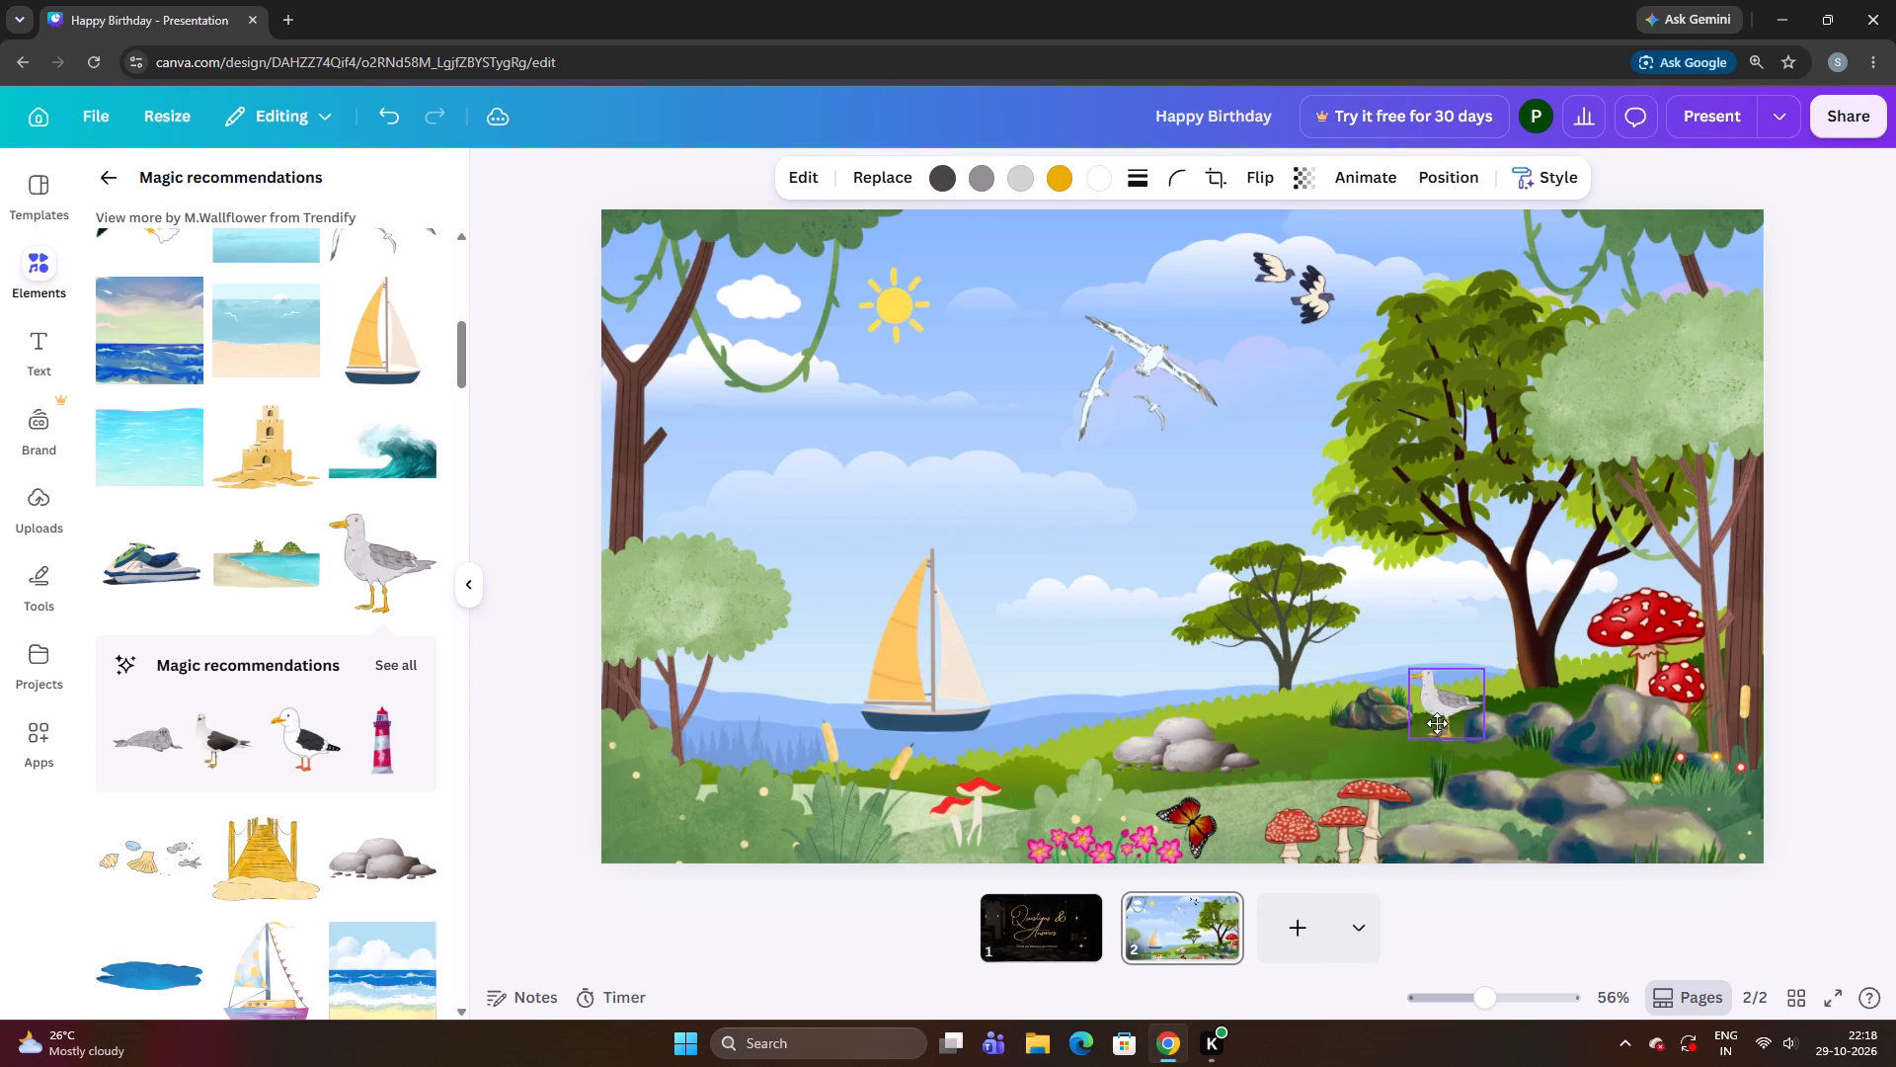
{"action": "left_click_drag", "start_coordinate": [1437, 723], "coordinate": [1391, 742]}
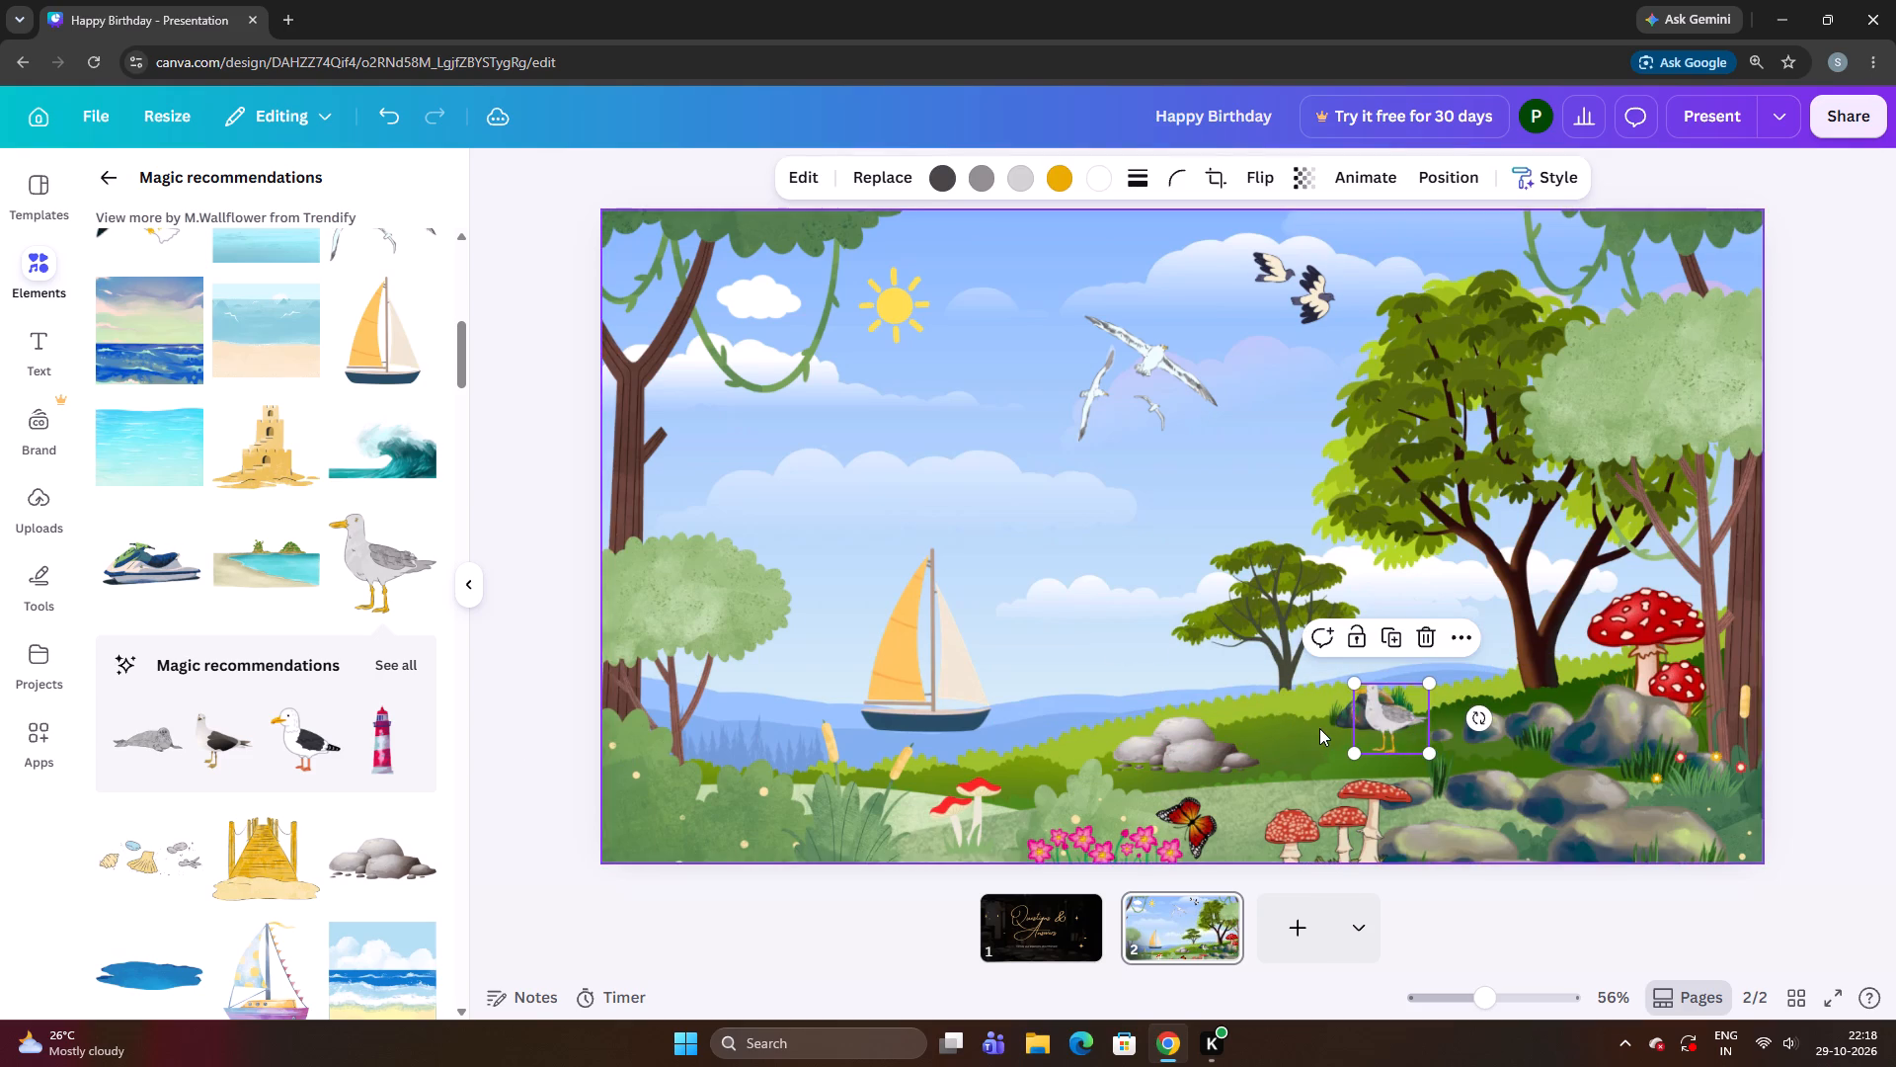
{"action": "left_click_drag", "start_coordinate": [1373, 721], "coordinate": [1382, 722]}
{"action": "left_click", "coordinate": [1382, 722]}
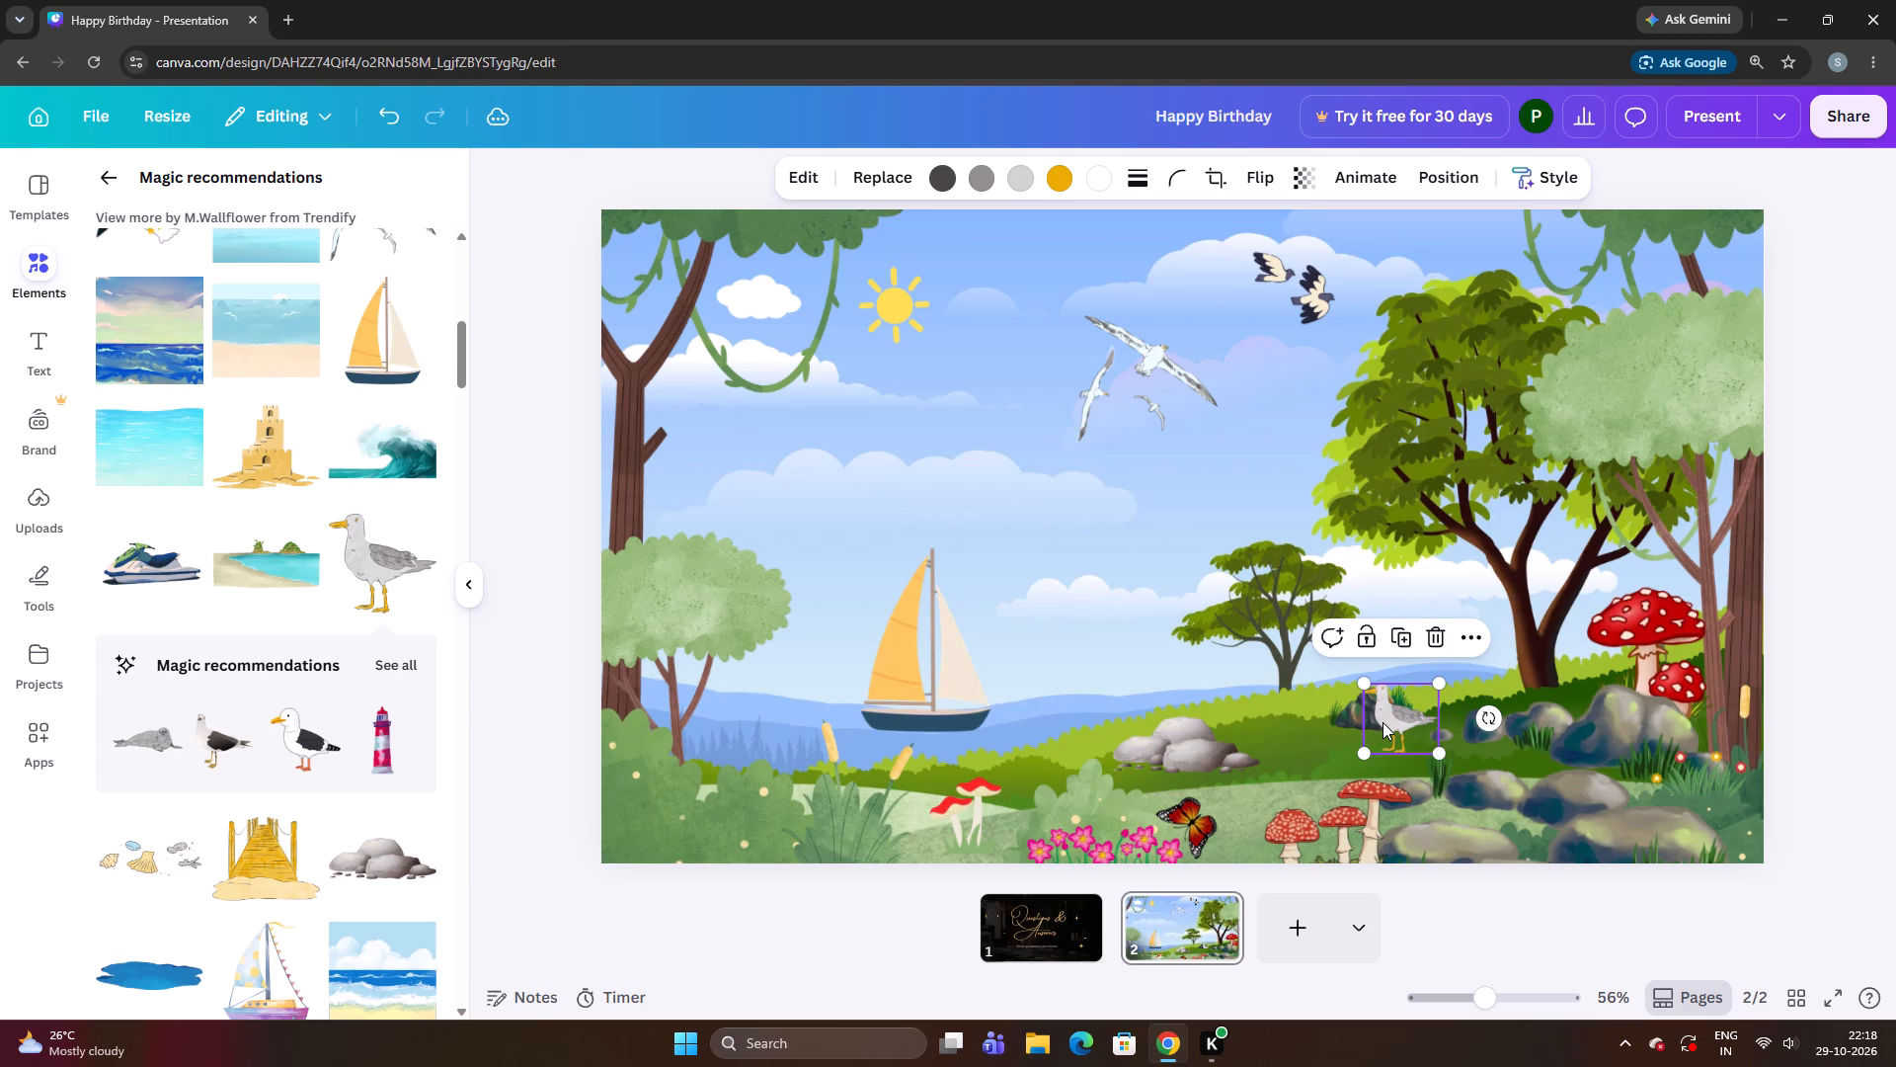
{"action": "left_click", "coordinate": [1305, 715]}
{"action": "left_click", "coordinate": [1391, 715]}
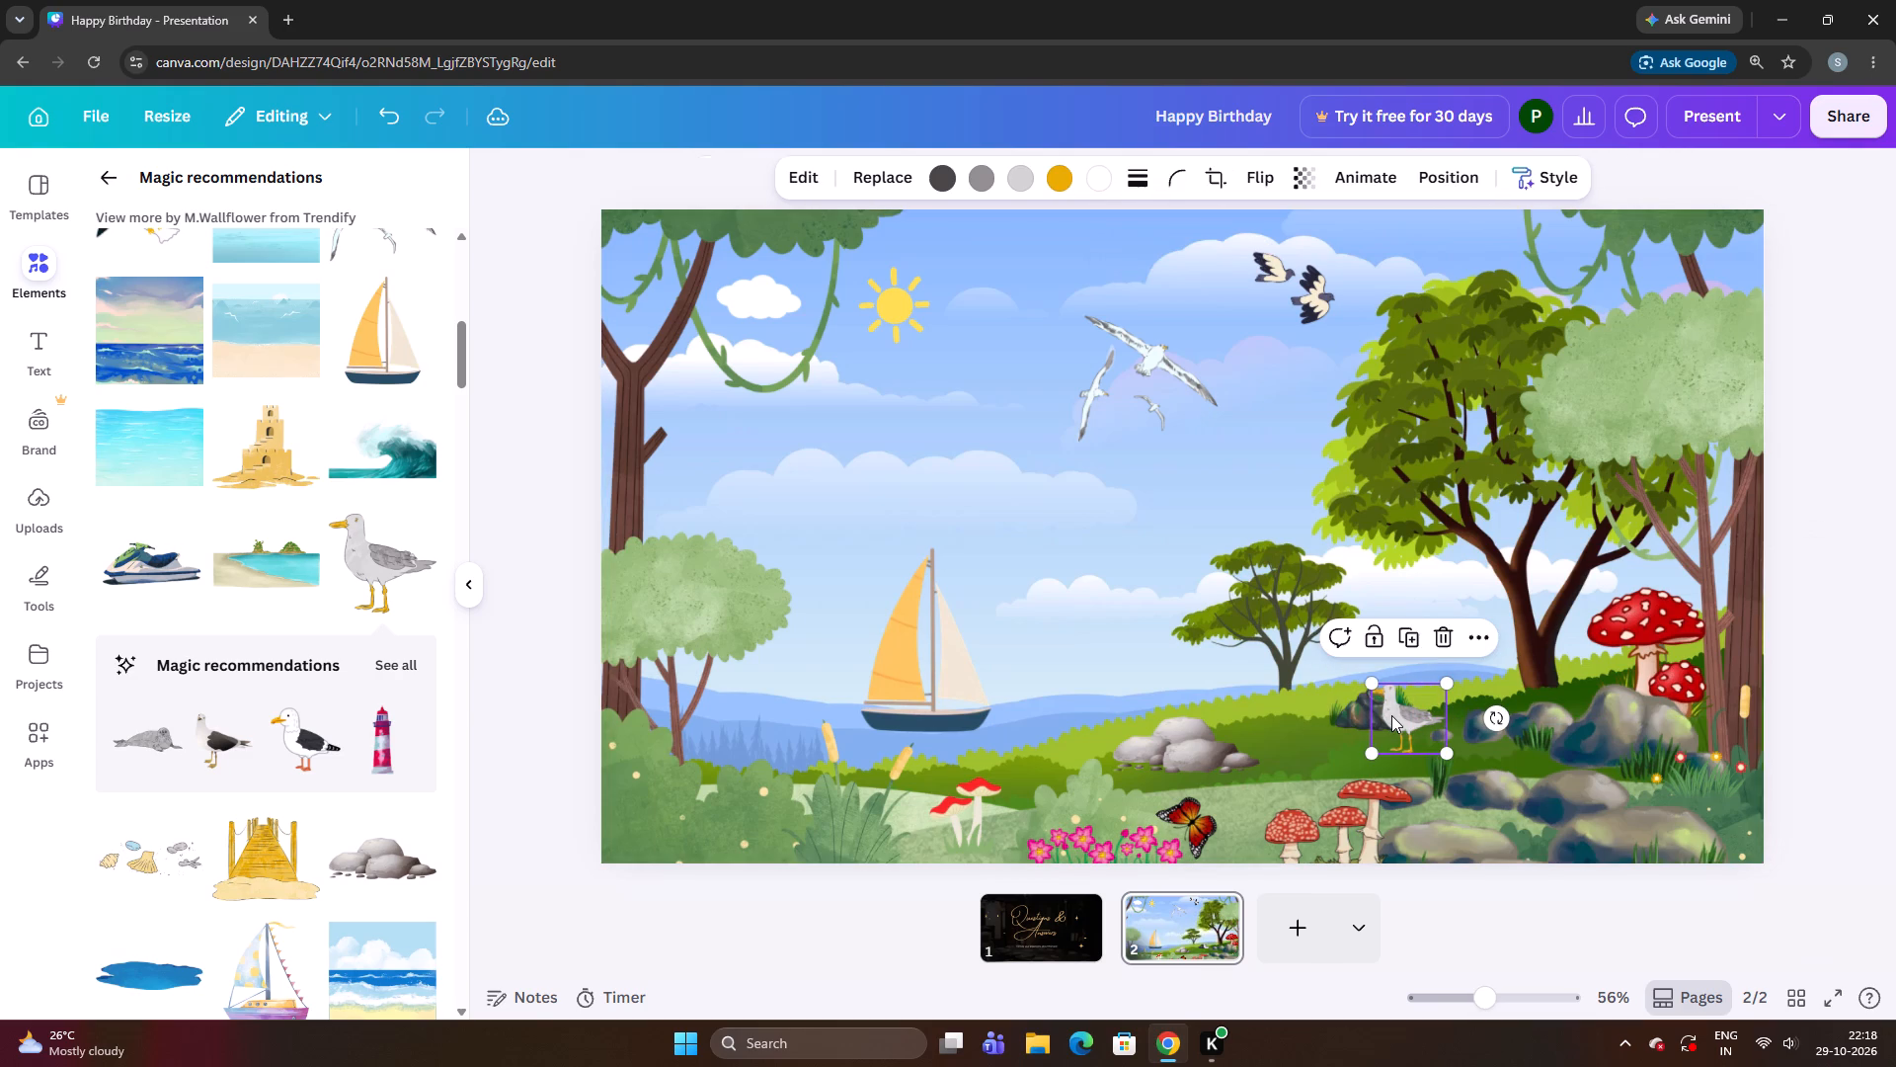
{"action": "left_click", "coordinate": [1391, 715]}
{"action": "left_click", "coordinate": [1301, 727]}
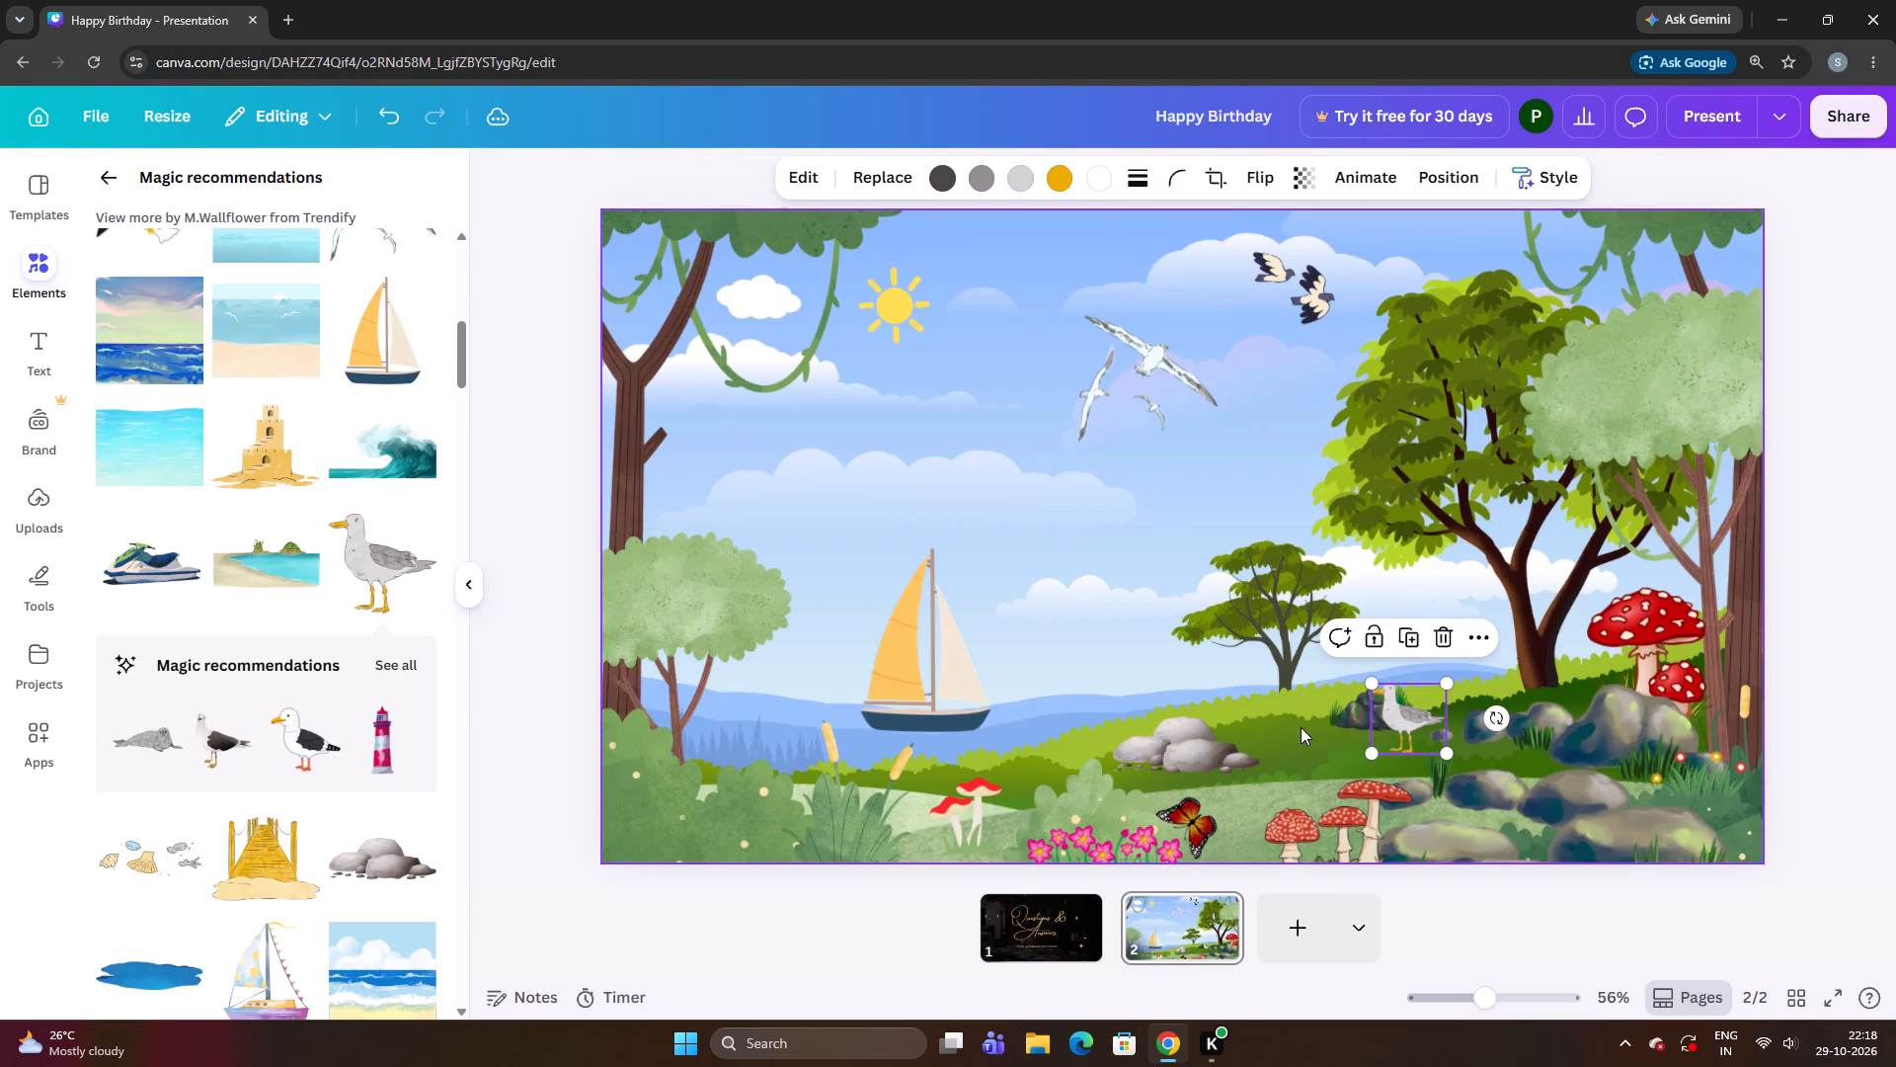
{"action": "left_click", "coordinate": [1383, 725]}
Nudge the standing seagull farther left and very slightly down in front of the dark mossy rock.
{"action": "key", "text": "Down"}
{"action": "key", "text": "Down"}
{"action": "key", "text": "Down"}
{"action": "key", "text": "Left"}
{"action": "key", "text": "Left"}
{"action": "key", "text": "Left"}
{"action": "key", "text": "Left"}
{"action": "key", "text": "Left"}
{"action": "key", "text": "Left"}
{"action": "key", "text": "Left"}
{"action": "key", "text": "Left"}
{"action": "key", "text": "Left"}
{"action": "key", "text": "Left"}
{"action": "key", "text": "Left"}
{"action": "key", "text": "Left"}
{"action": "key", "text": "Left"}
{"action": "key", "text": "Left"}
{"action": "key", "text": "Left"}
{"action": "key", "text": "Left"}
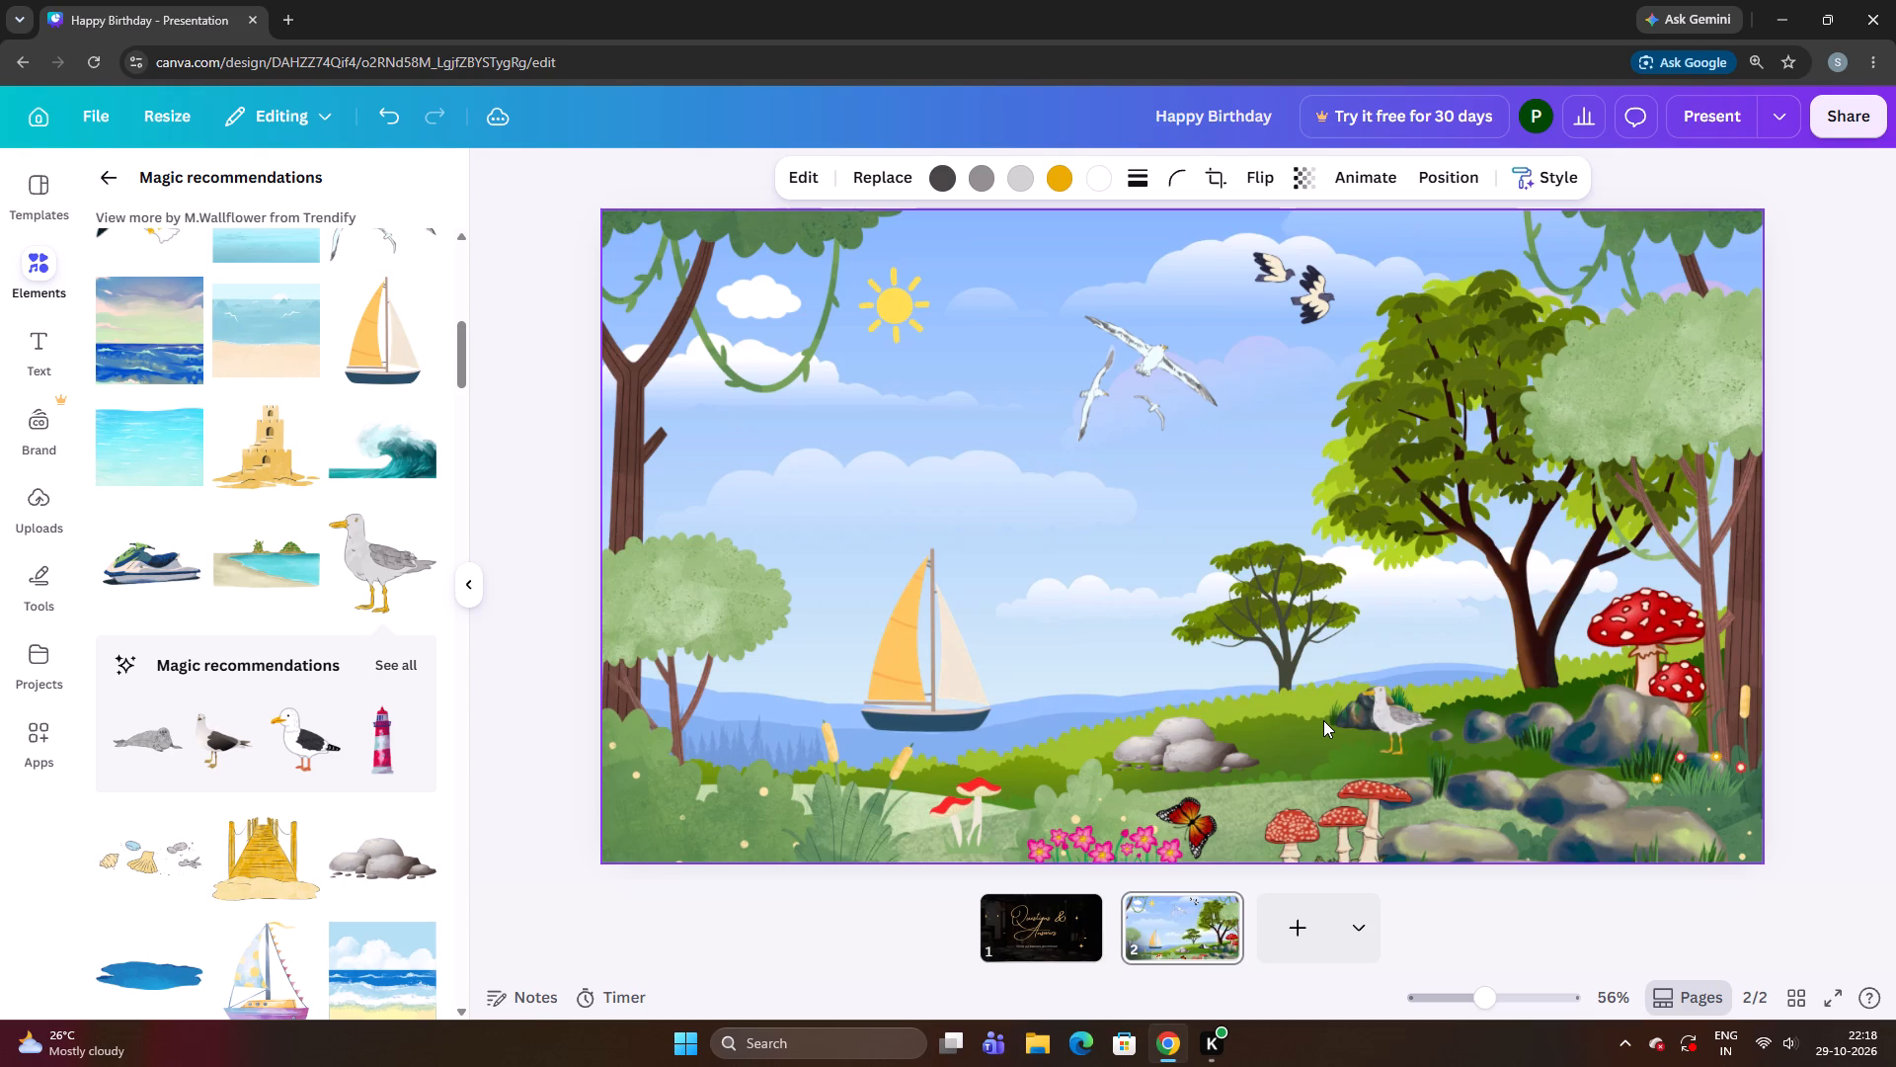
{"action": "key", "text": "Left"}
{"action": "key", "text": "Left"}
{"action": "key", "text": "Up"}
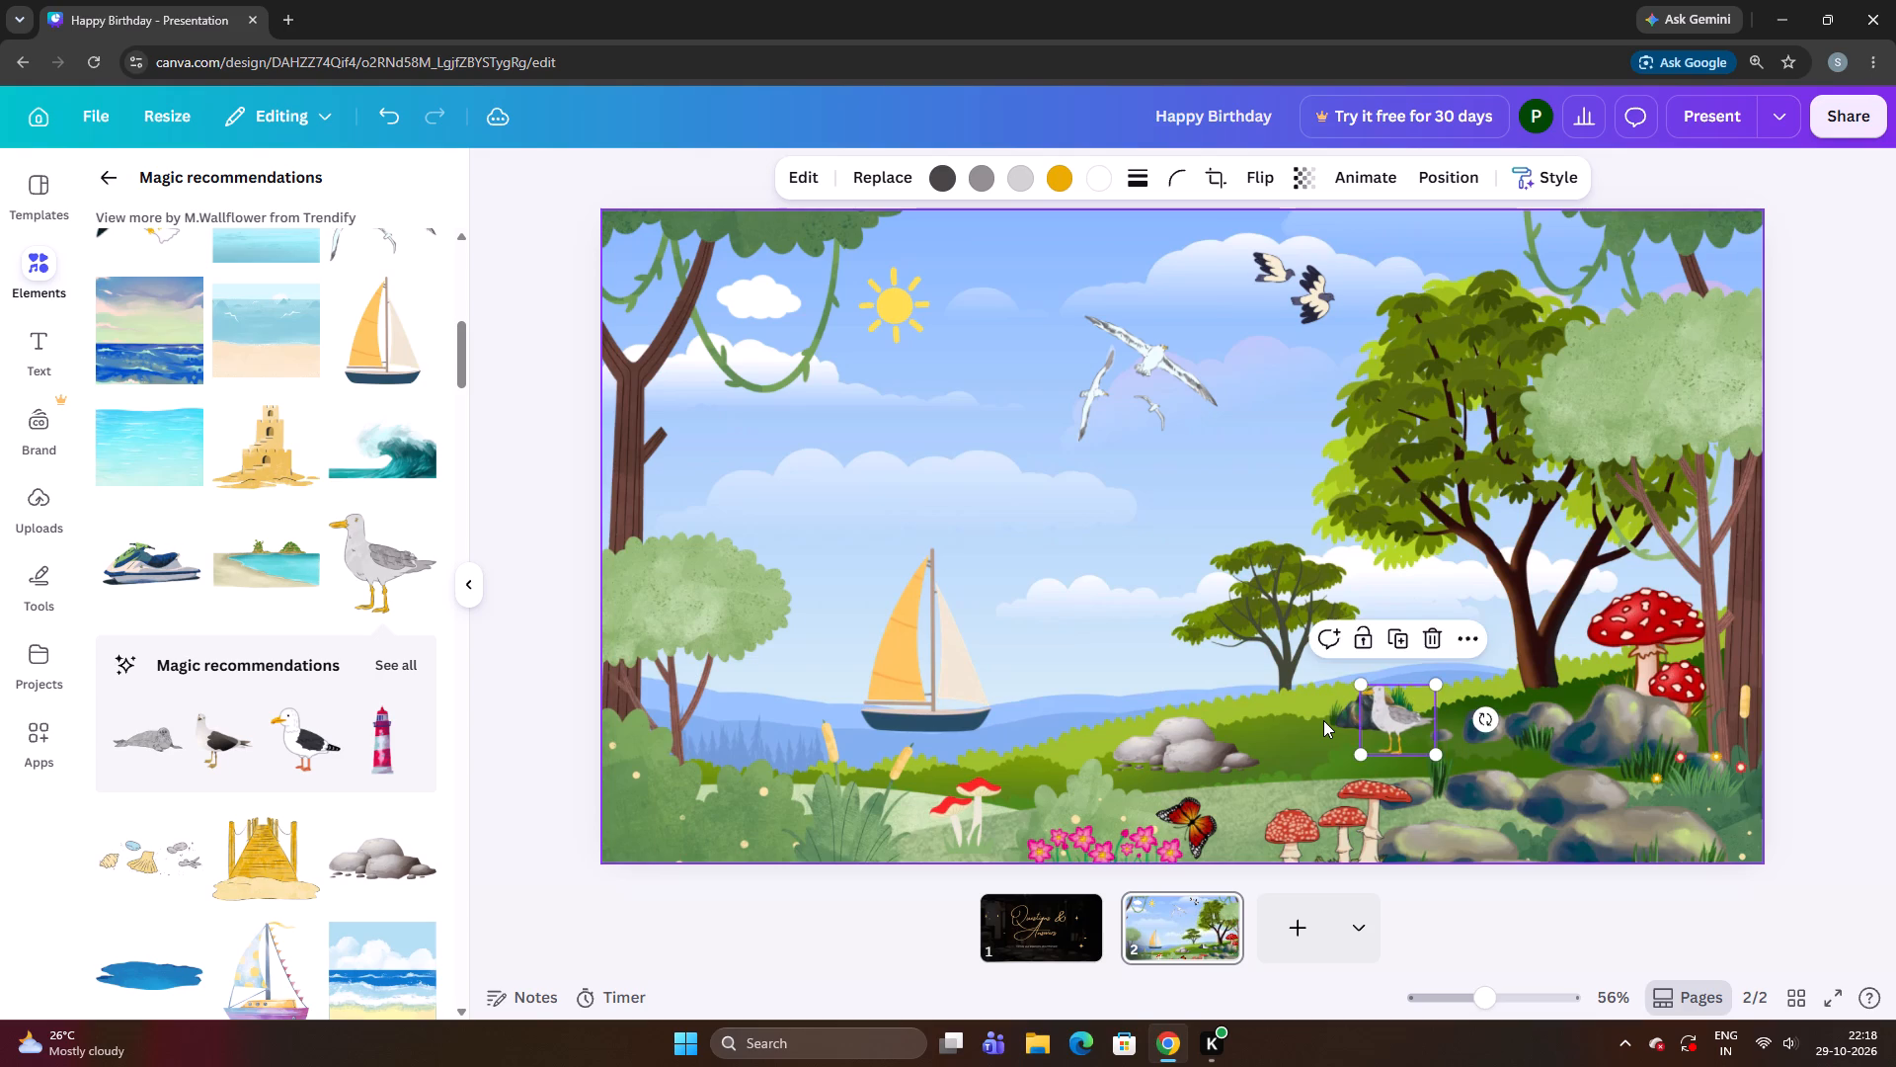
Nudge the standing seagull up until its feet rest on top of the dark mossy rock.
{"action": "key", "text": "Down"}
{"action": "key", "text": "Down"}
{"action": "key", "text": "Down"}
{"action": "key", "text": "Down"}
{"action": "key", "text": "Down"}
{"action": "key", "text": "Down"}
{"action": "key", "text": "Up"}
{"action": "key", "text": "Up"}
{"action": "key", "text": "Up"}
{"action": "key", "text": "Up"}
{"action": "key", "text": "Up"}
{"action": "key", "text": "Up"}
{"action": "key", "text": "Up"}
{"action": "key", "text": "Up"}
{"action": "key", "text": "Up"}
{"action": "key", "text": "Up"}
{"action": "key", "text": "Up"}
{"action": "key", "text": "Up"}
{"action": "key", "text": "Up"}
{"action": "key", "text": "Up"}
{"action": "key", "text": "Up"}
{"action": "key", "text": "Up"}
{"action": "key", "text": "Up"}
{"action": "key", "text": "Up"}
{"action": "key", "text": "Up"}
{"action": "key", "text": "Up"}
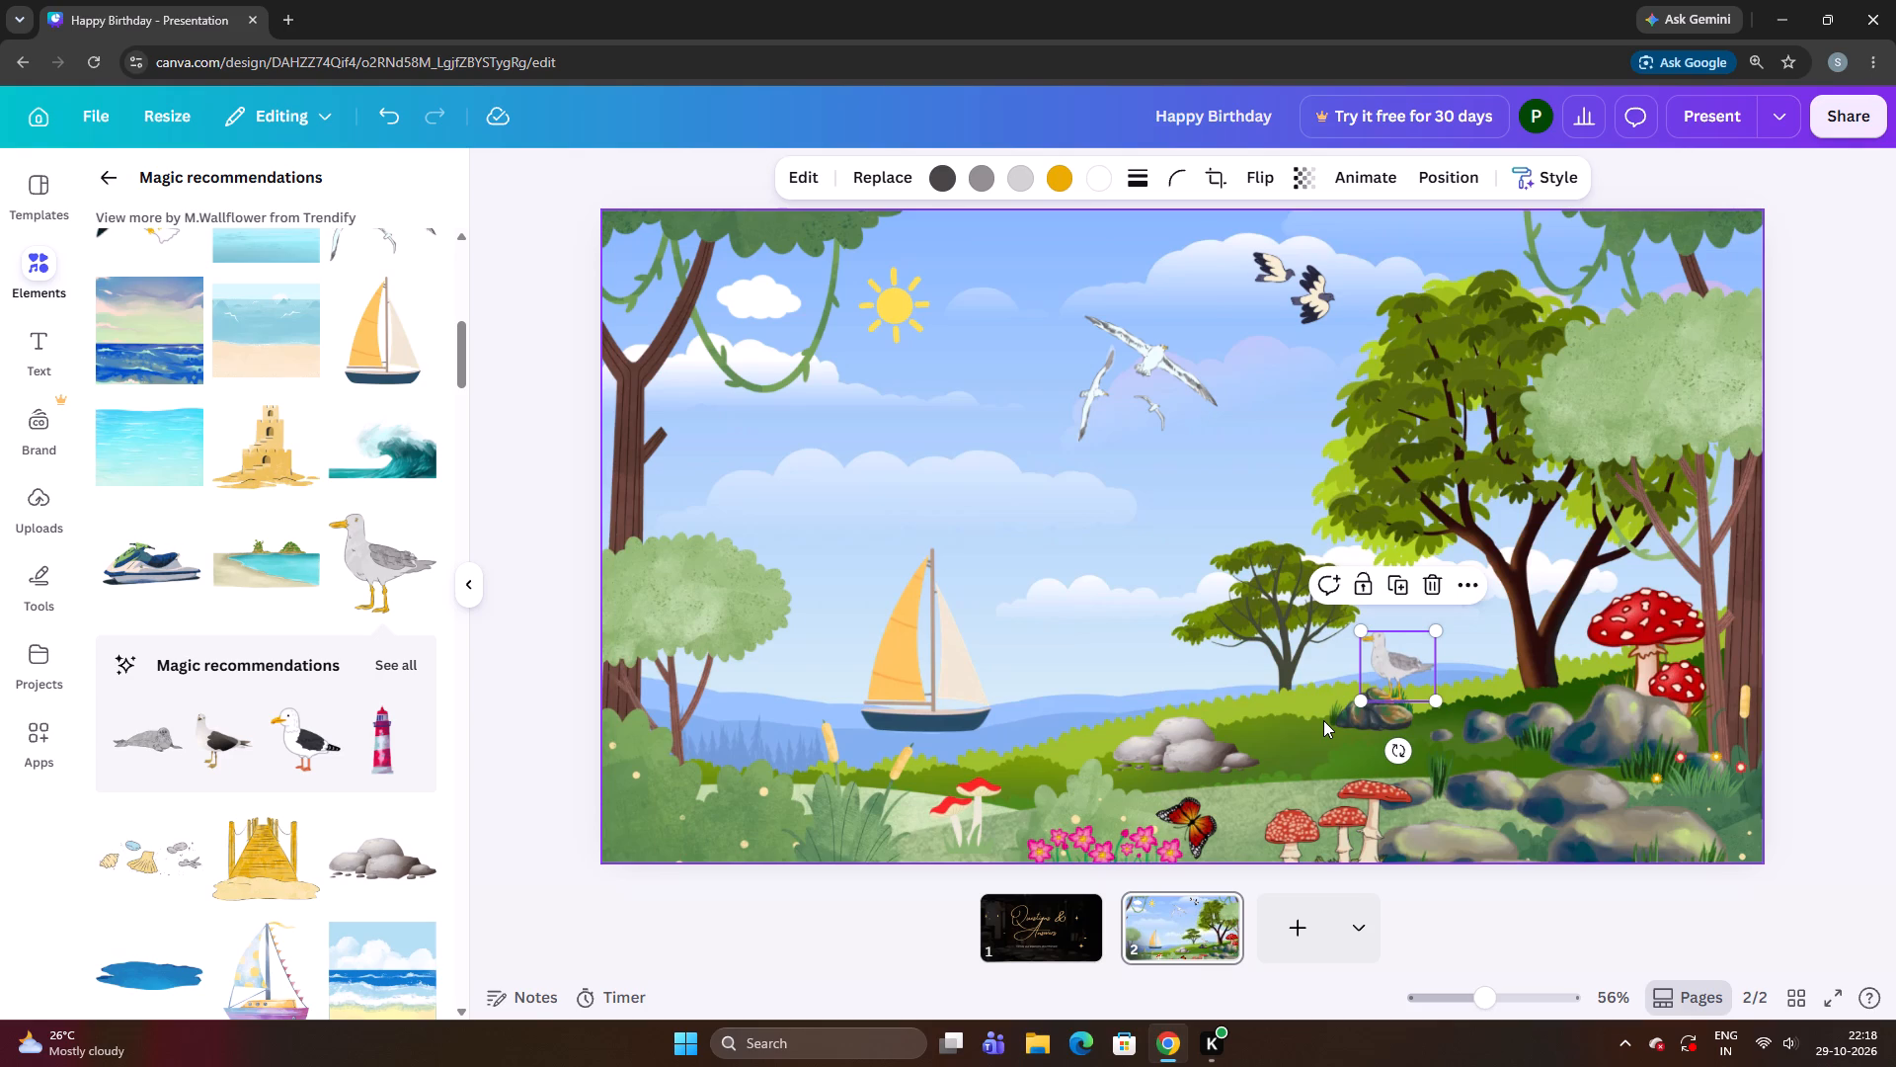
Nudge the standing seagull slightly left along the top of the dark mossy rock.
{"action": "key", "text": "Left"}
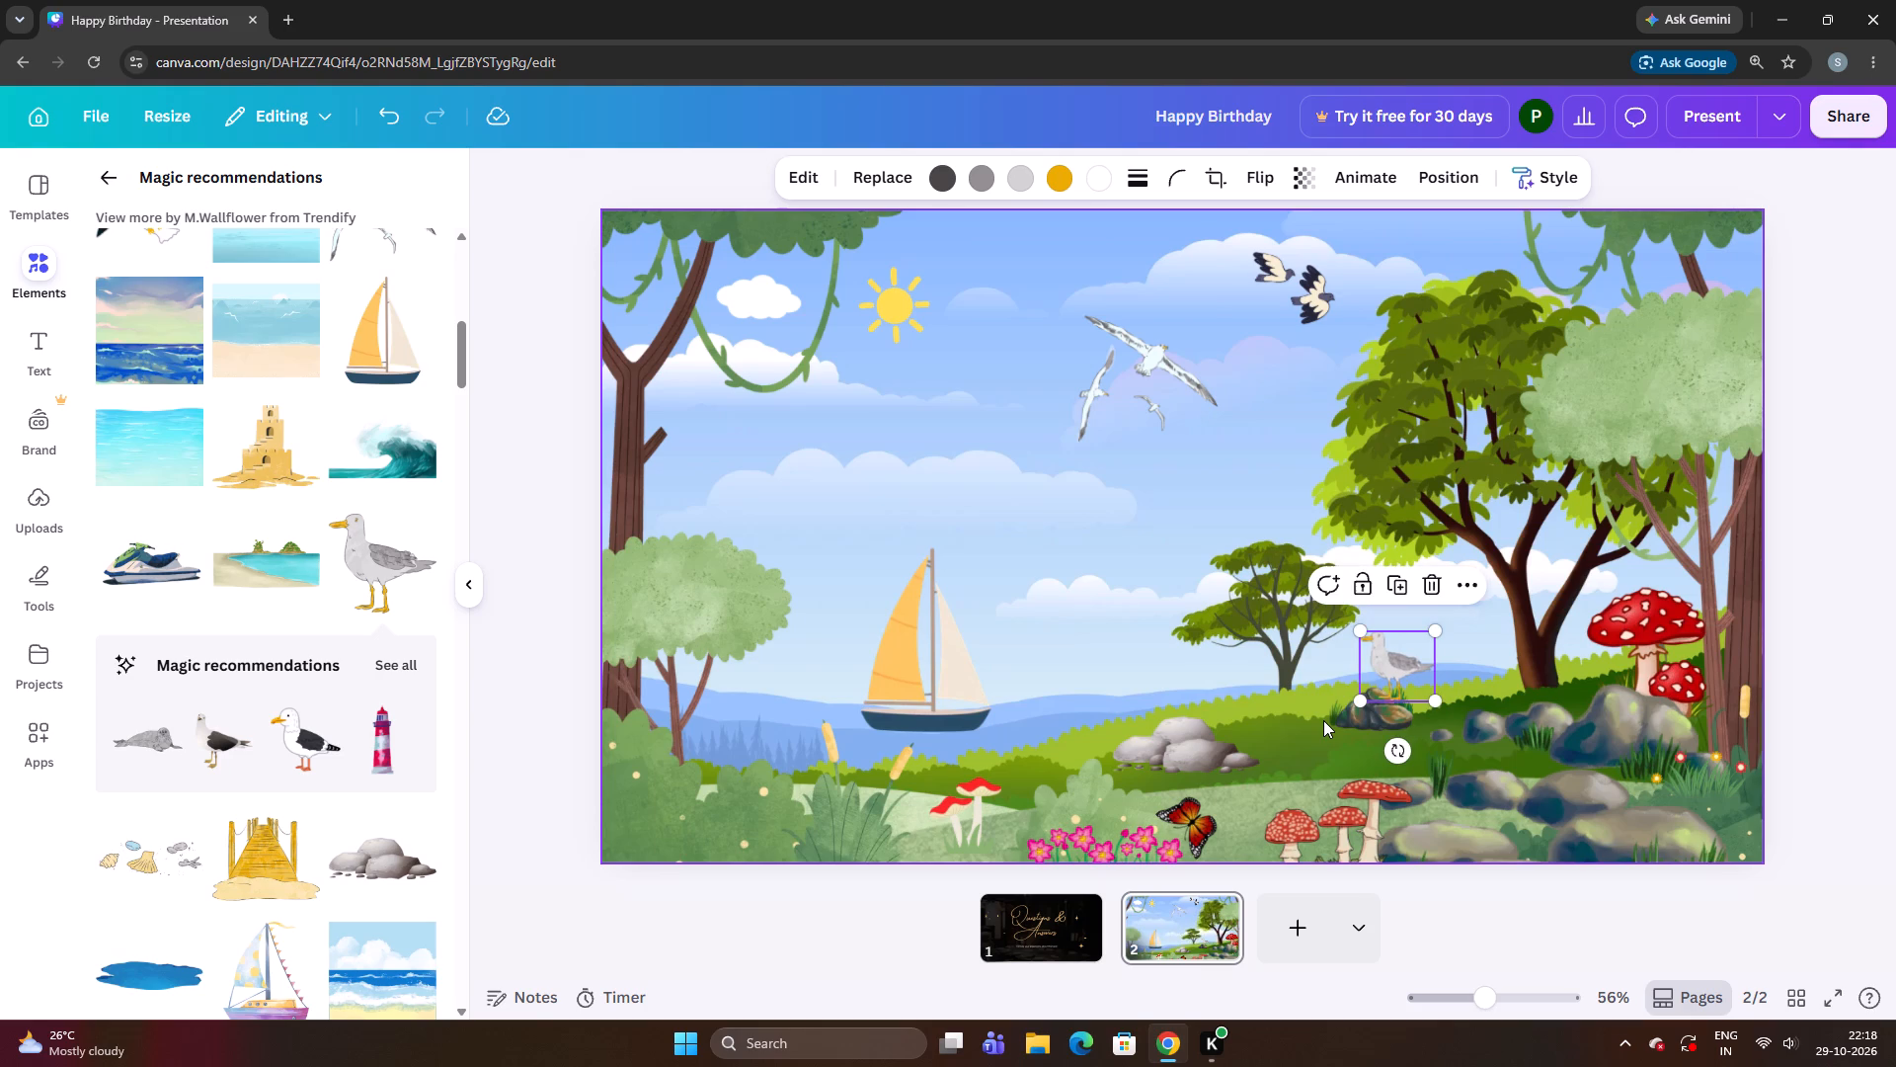
{"action": "key", "text": "Left"}
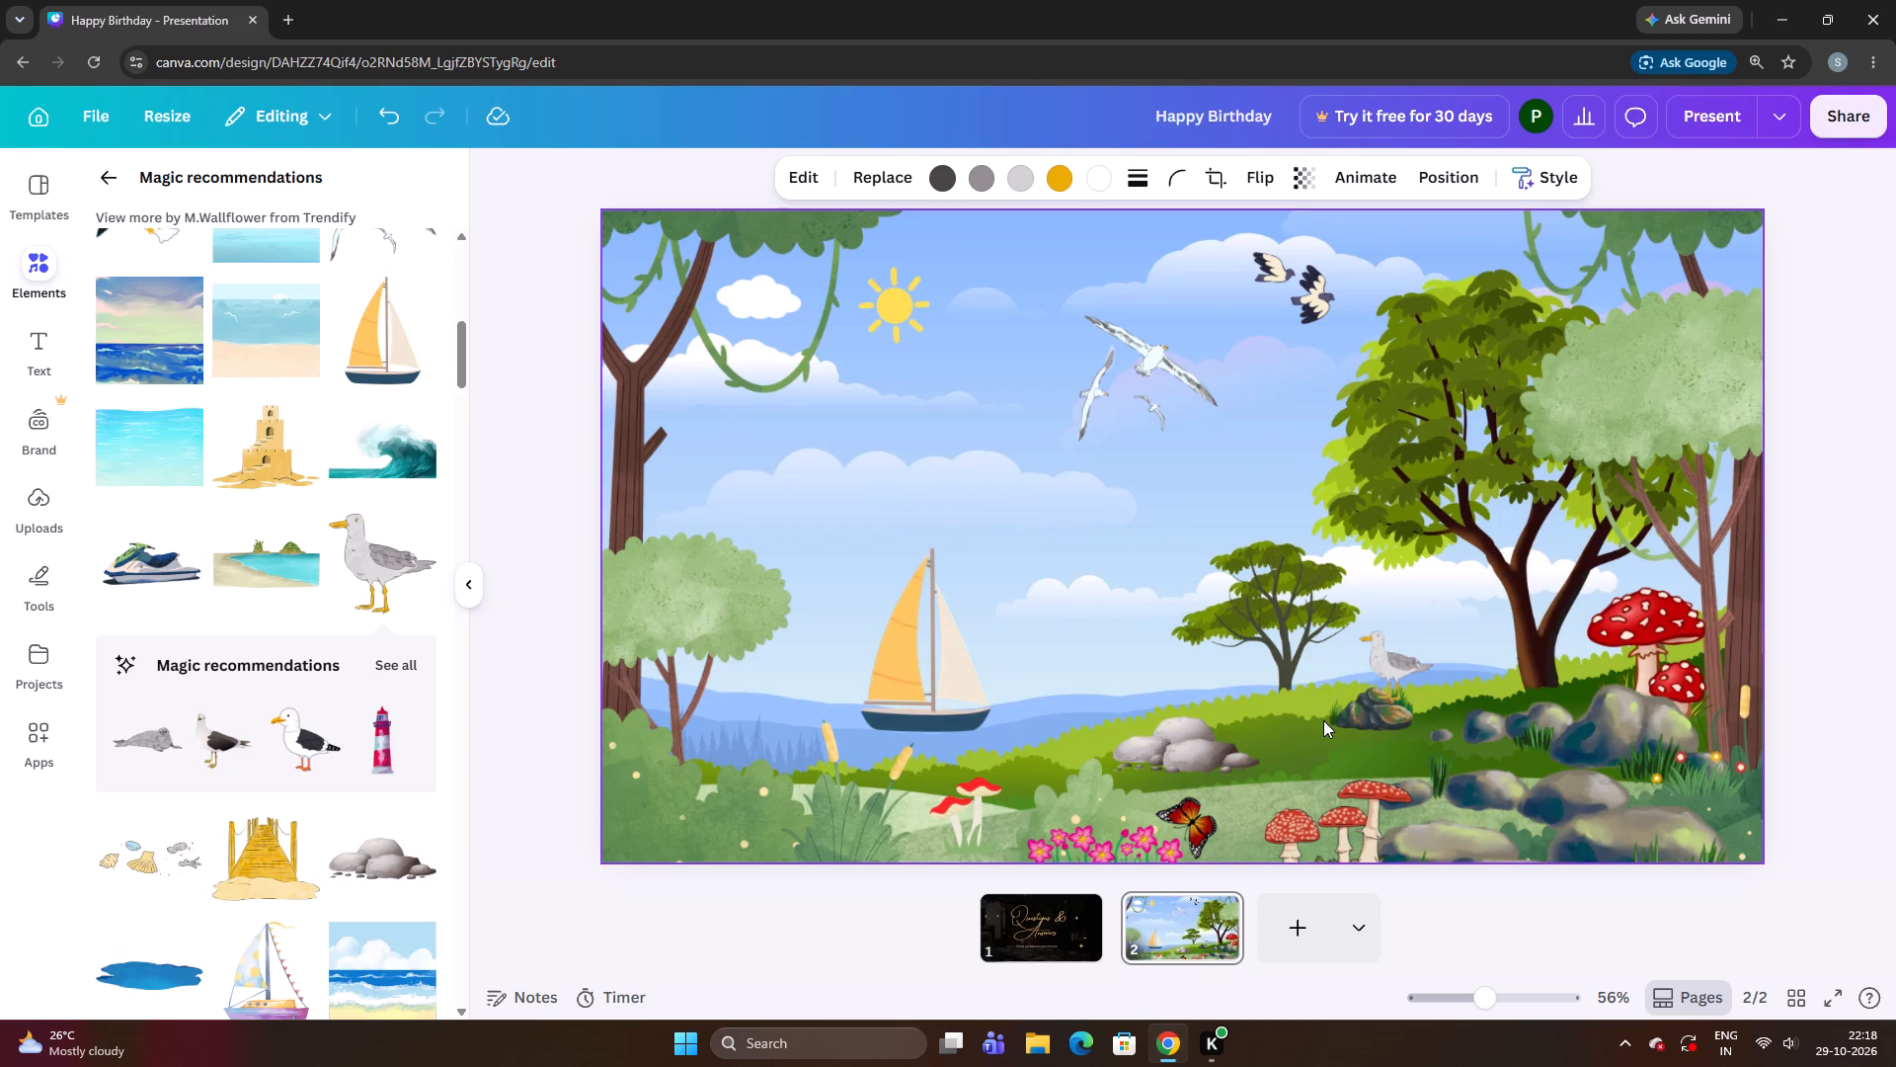
{"action": "key", "text": "Left"}
{"action": "key", "text": "Left"}
{"action": "key", "text": "Left"}
{"action": "key", "text": "Left"}
{"action": "key", "text": "Left"}
Nudge the standing seagull left off the dark mossy rock toward the small tree on the hill.
{"action": "key", "text": "Left"}
{"action": "key", "text": "Left"}
{"action": "key", "text": "Left"}
{"action": "key", "text": "Left"}
{"action": "key", "text": "Left"}
{"action": "key", "text": "Left"}
{"action": "key", "text": "Left"}
{"action": "key", "text": "Left"}
{"action": "key", "text": "Left"}
{"action": "key", "text": "Left"}
{"action": "key", "text": "Left"}
{"action": "key", "text": "Left"}
{"action": "key", "text": "Left"}
{"action": "key", "text": "Left"}
{"action": "key", "text": "Left"}
{"action": "key", "text": "Left"}
{"action": "key", "text": "Left"}
{"action": "key", "text": "Left"}
{"action": "key", "text": "Left"}
{"action": "key", "text": "Left"}
{"action": "key", "text": "Left"}
{"action": "key", "text": "Left"}
{"action": "key", "text": "Left"}
{"action": "key", "text": "Left"}
{"action": "key", "text": "Left"}
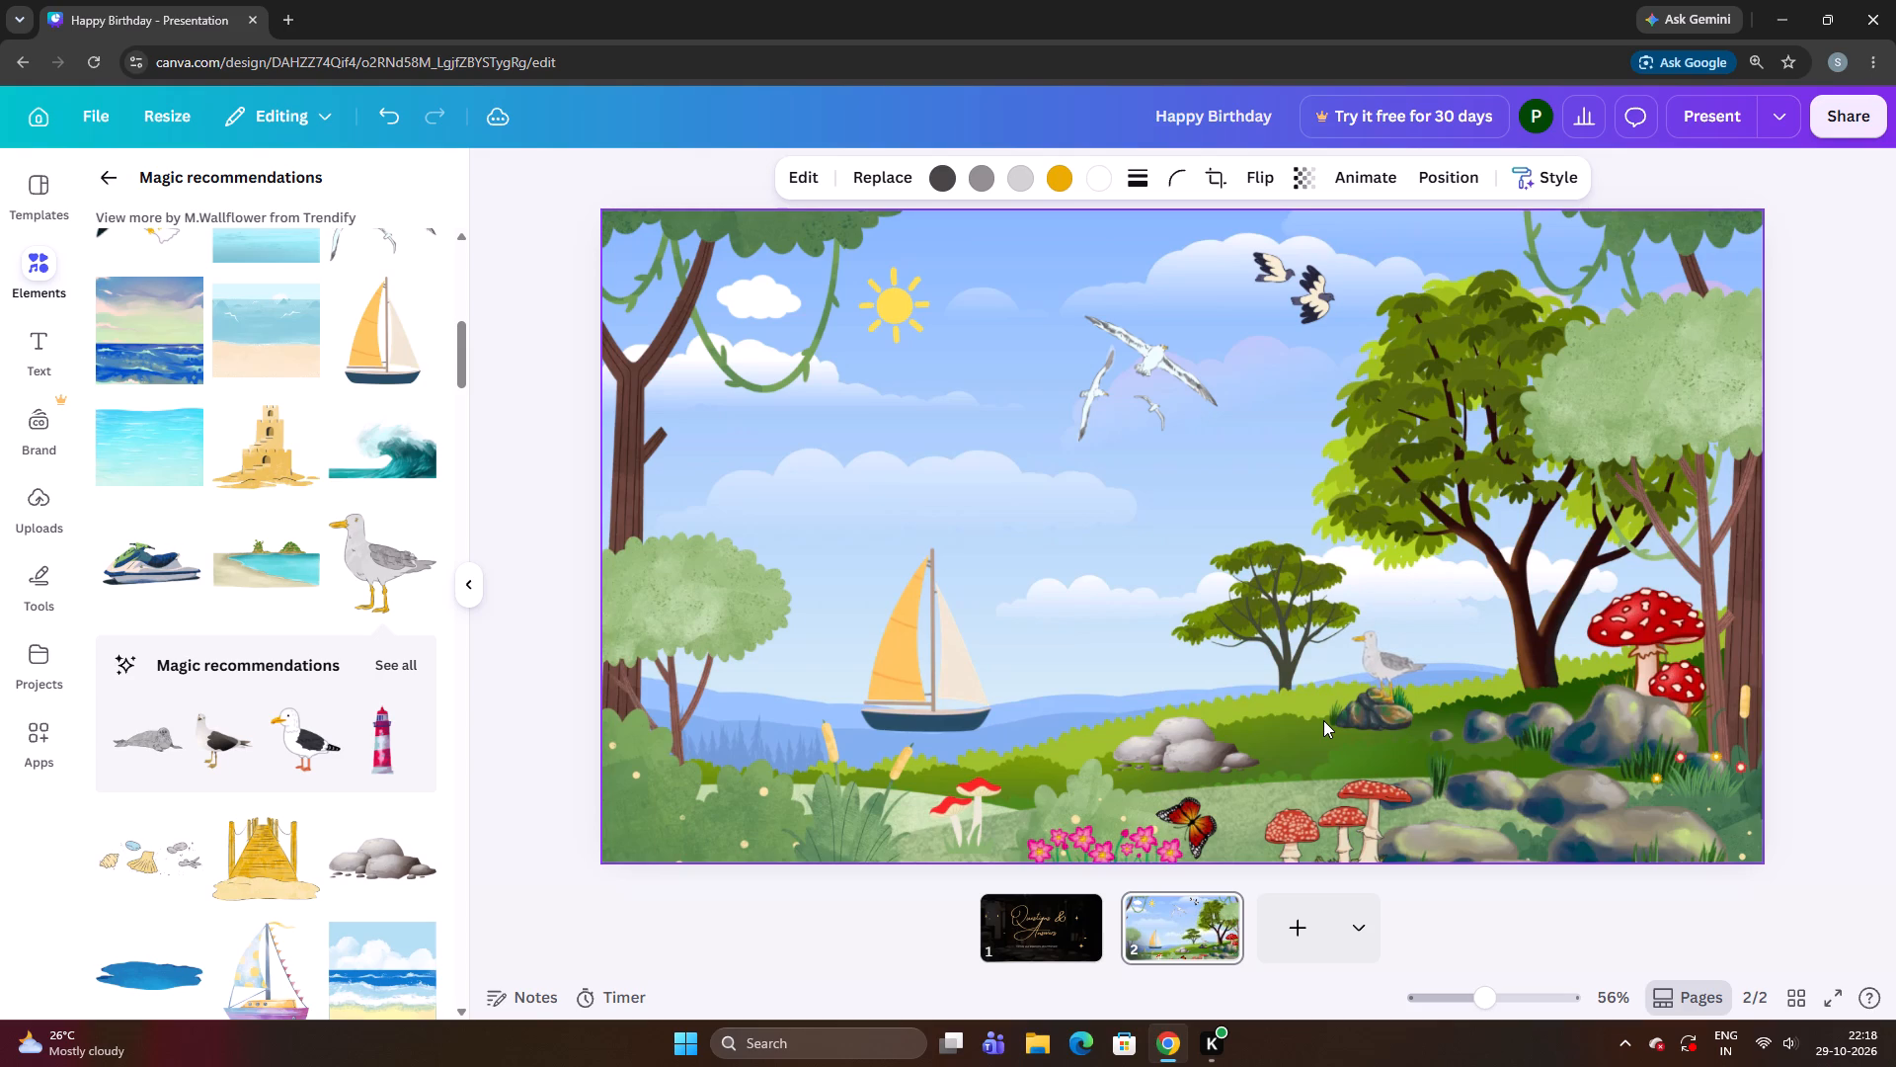
{"action": "key", "text": "Left"}
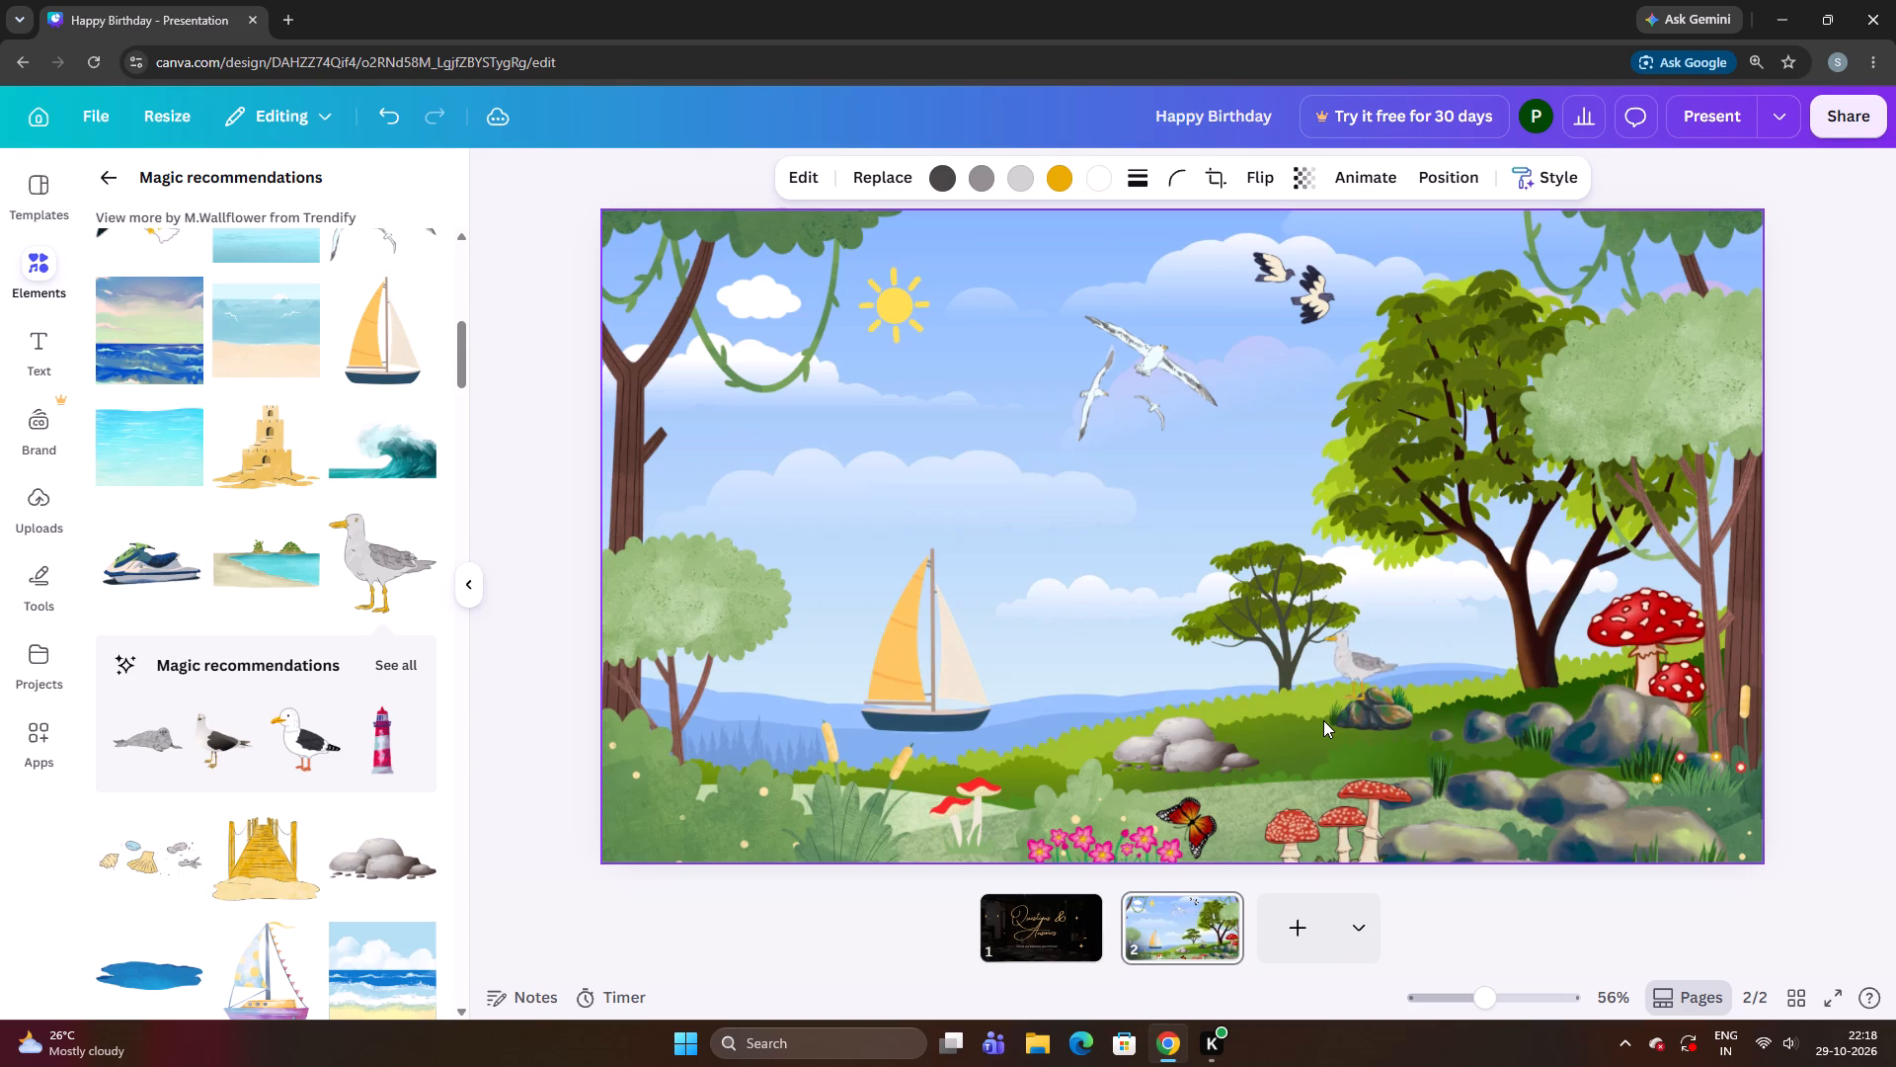
{"action": "key", "text": "Left"}
{"action": "key", "text": "Left"}
{"action": "key", "text": "Left"}
{"action": "key", "text": "Left"}
{"action": "key", "text": "Left"}
{"action": "key", "text": "Left"}
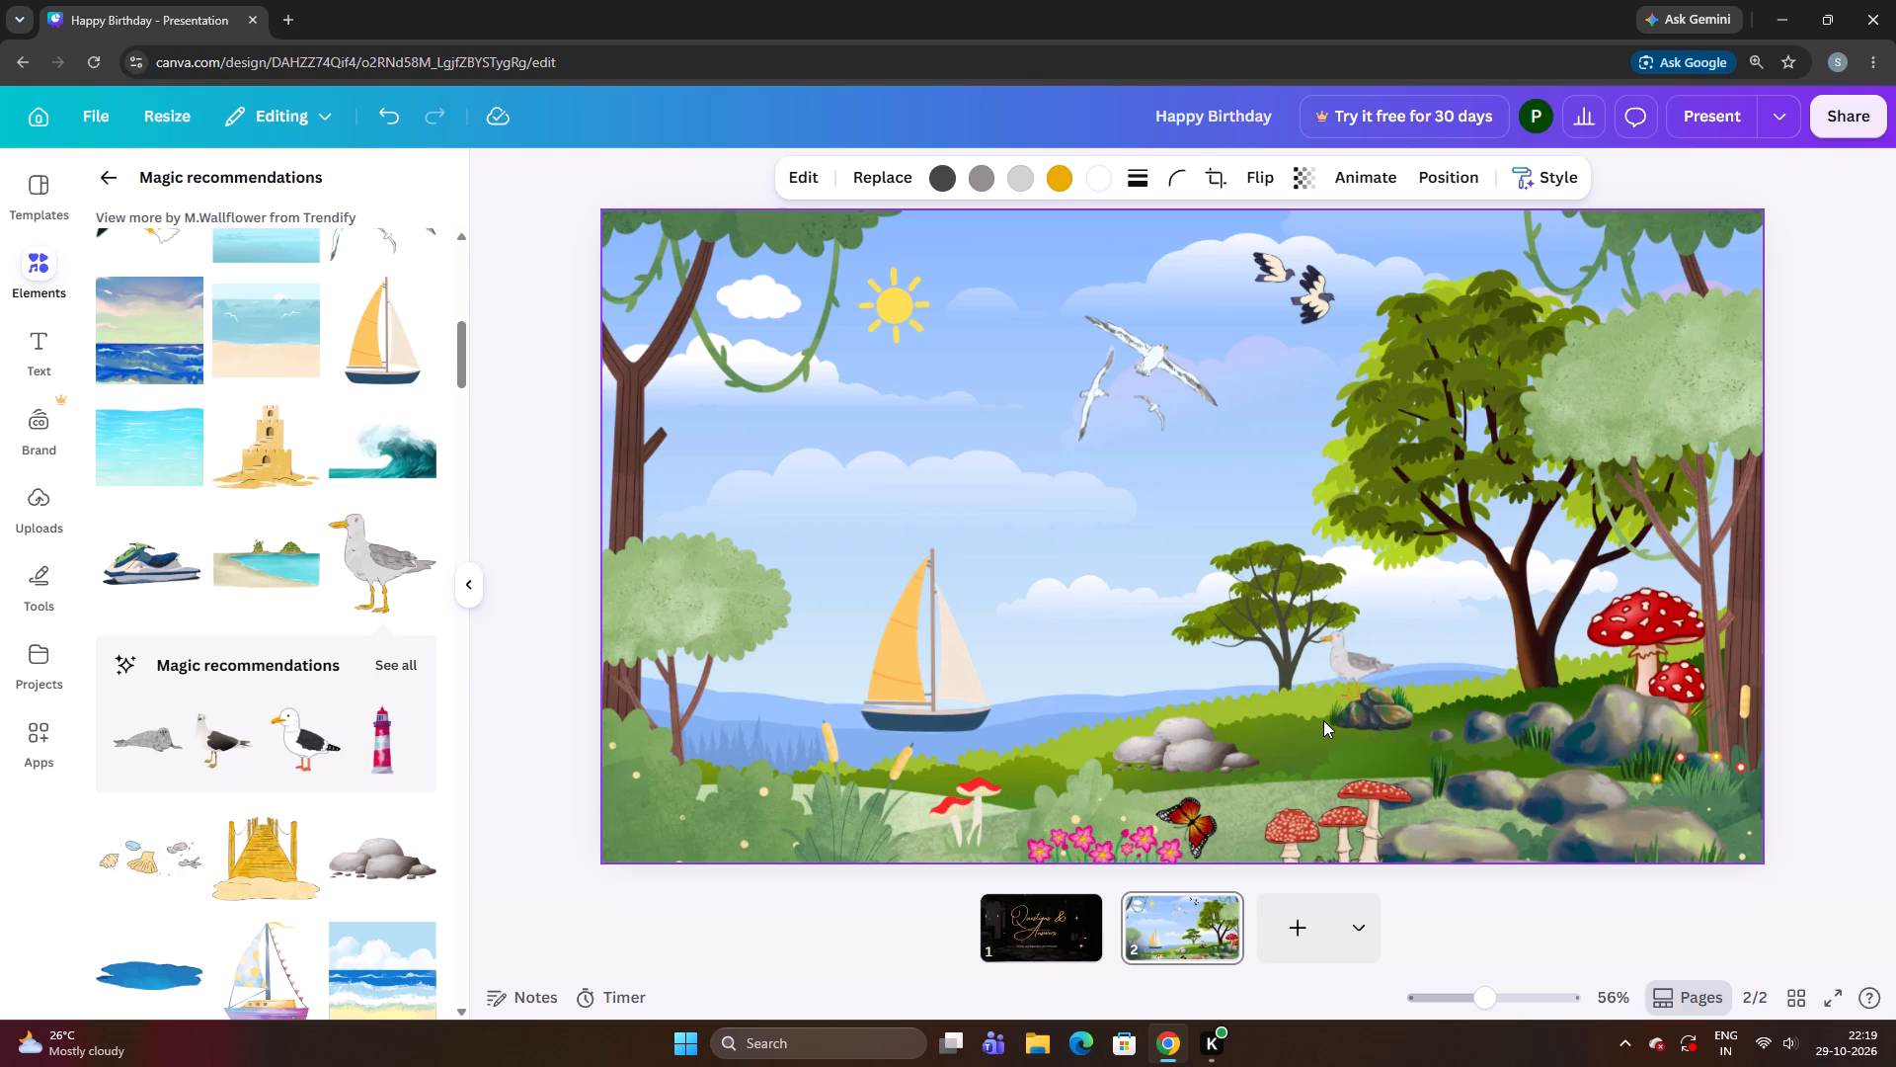
{"action": "key", "text": "Left"}
{"action": "key", "text": "Left"}
Nudge the standing seagull slightly up and farther left, onto the grassy hill crest between the mossy rock and the small tree.
{"action": "key", "text": "Up"}
{"action": "key", "text": "Up"}
{"action": "key", "text": "Up"}
{"action": "key", "text": "Up"}
{"action": "key", "text": "Up"}
{"action": "key", "text": "Up"}
{"action": "key", "text": "Up"}
{"action": "key", "text": "Up"}
{"action": "key", "text": "Up"}
{"action": "key", "text": "Up"}
{"action": "key", "text": "Up"}
{"action": "key", "text": "Up"}
{"action": "key", "text": "Up"}
{"action": "key", "text": "Left"}
{"action": "key", "text": "Left"}
{"action": "key", "text": "Left"}
{"action": "key", "text": "Left"}
{"action": "key", "text": "Left"}
{"action": "key", "text": "Left"}
{"action": "key", "text": "Left"}
{"action": "key", "text": "Left"}
{"action": "key", "text": "Left"}
{"action": "key", "text": "Left"}
{"action": "key", "text": "Left"}
{"action": "key", "text": "Left"}
{"action": "key", "text": "Left"}
{"action": "key", "text": "Left"}
{"action": "key", "text": "Left"}
{"action": "key", "text": "Left"}
{"action": "key", "text": "Left"}
{"action": "key", "text": "Left"}
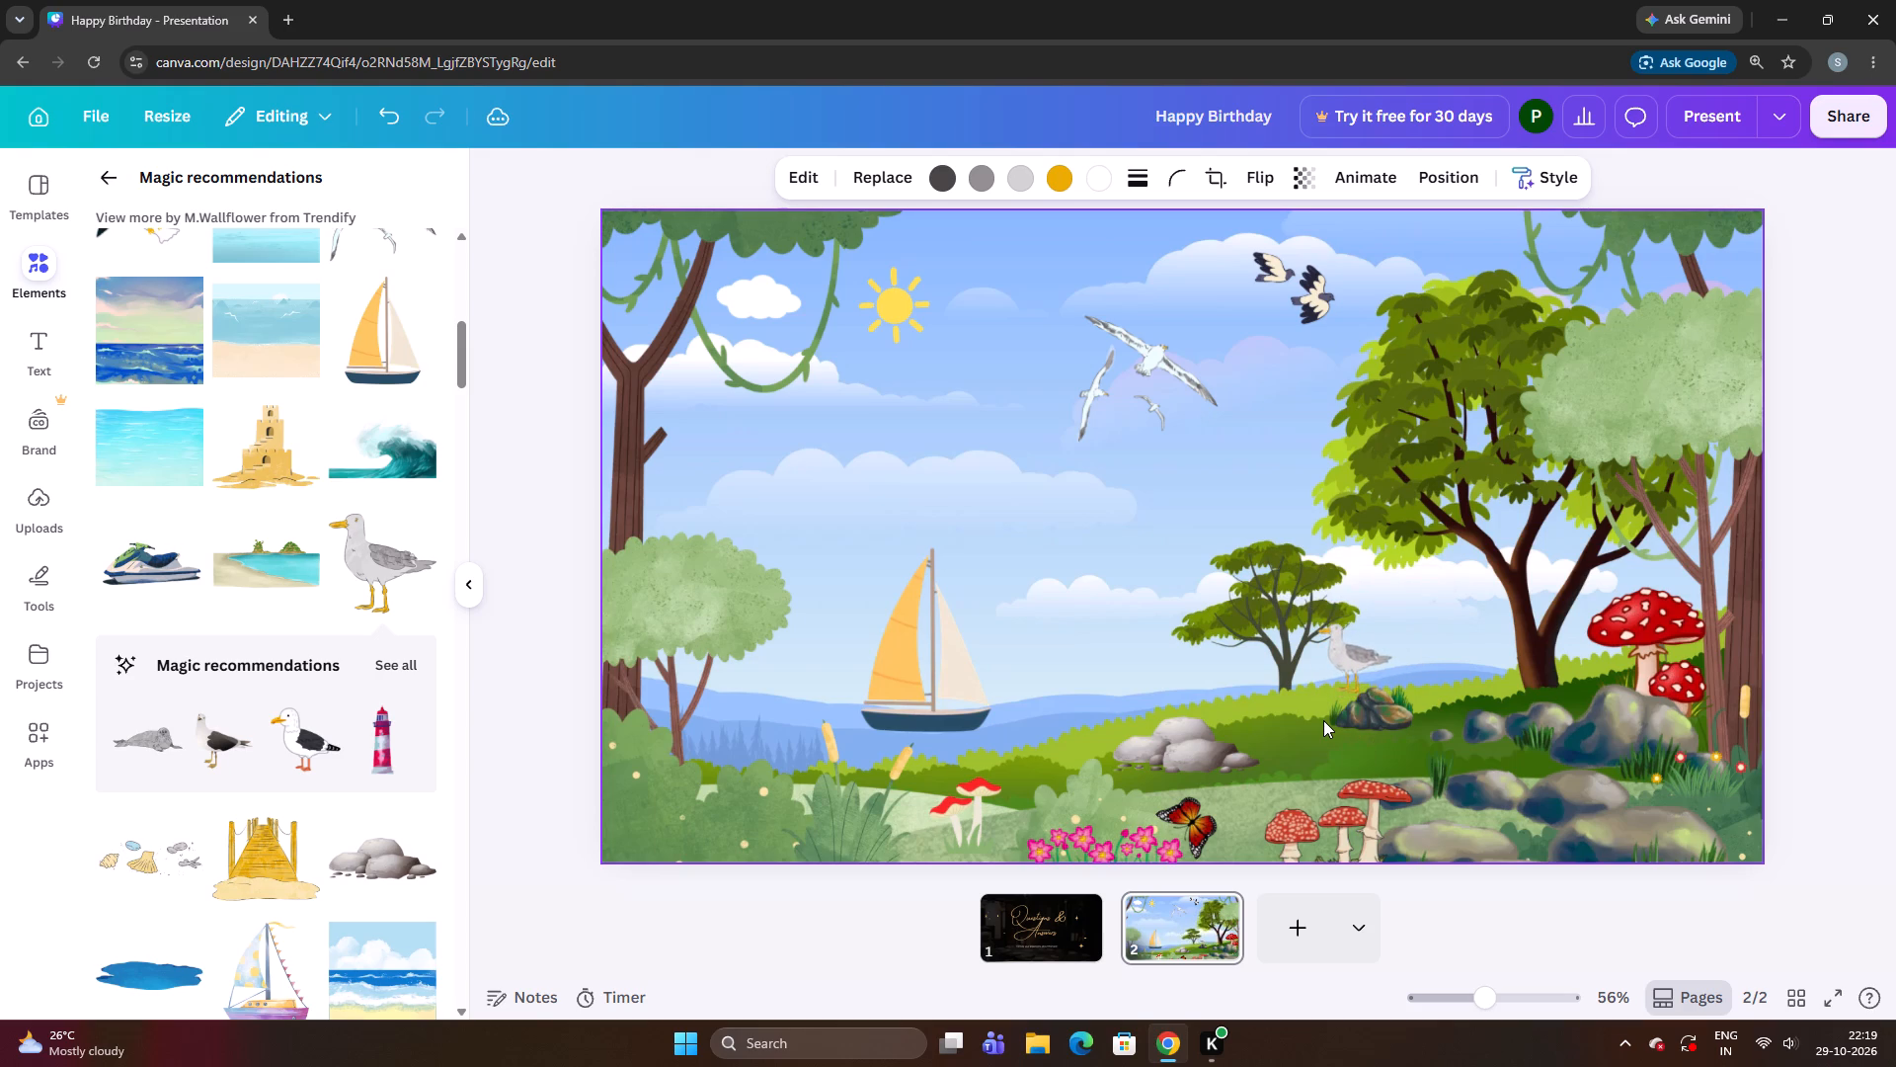
{"action": "key", "text": "Left"}
{"action": "key", "text": "Left"}
{"action": "key", "text": "Left"}
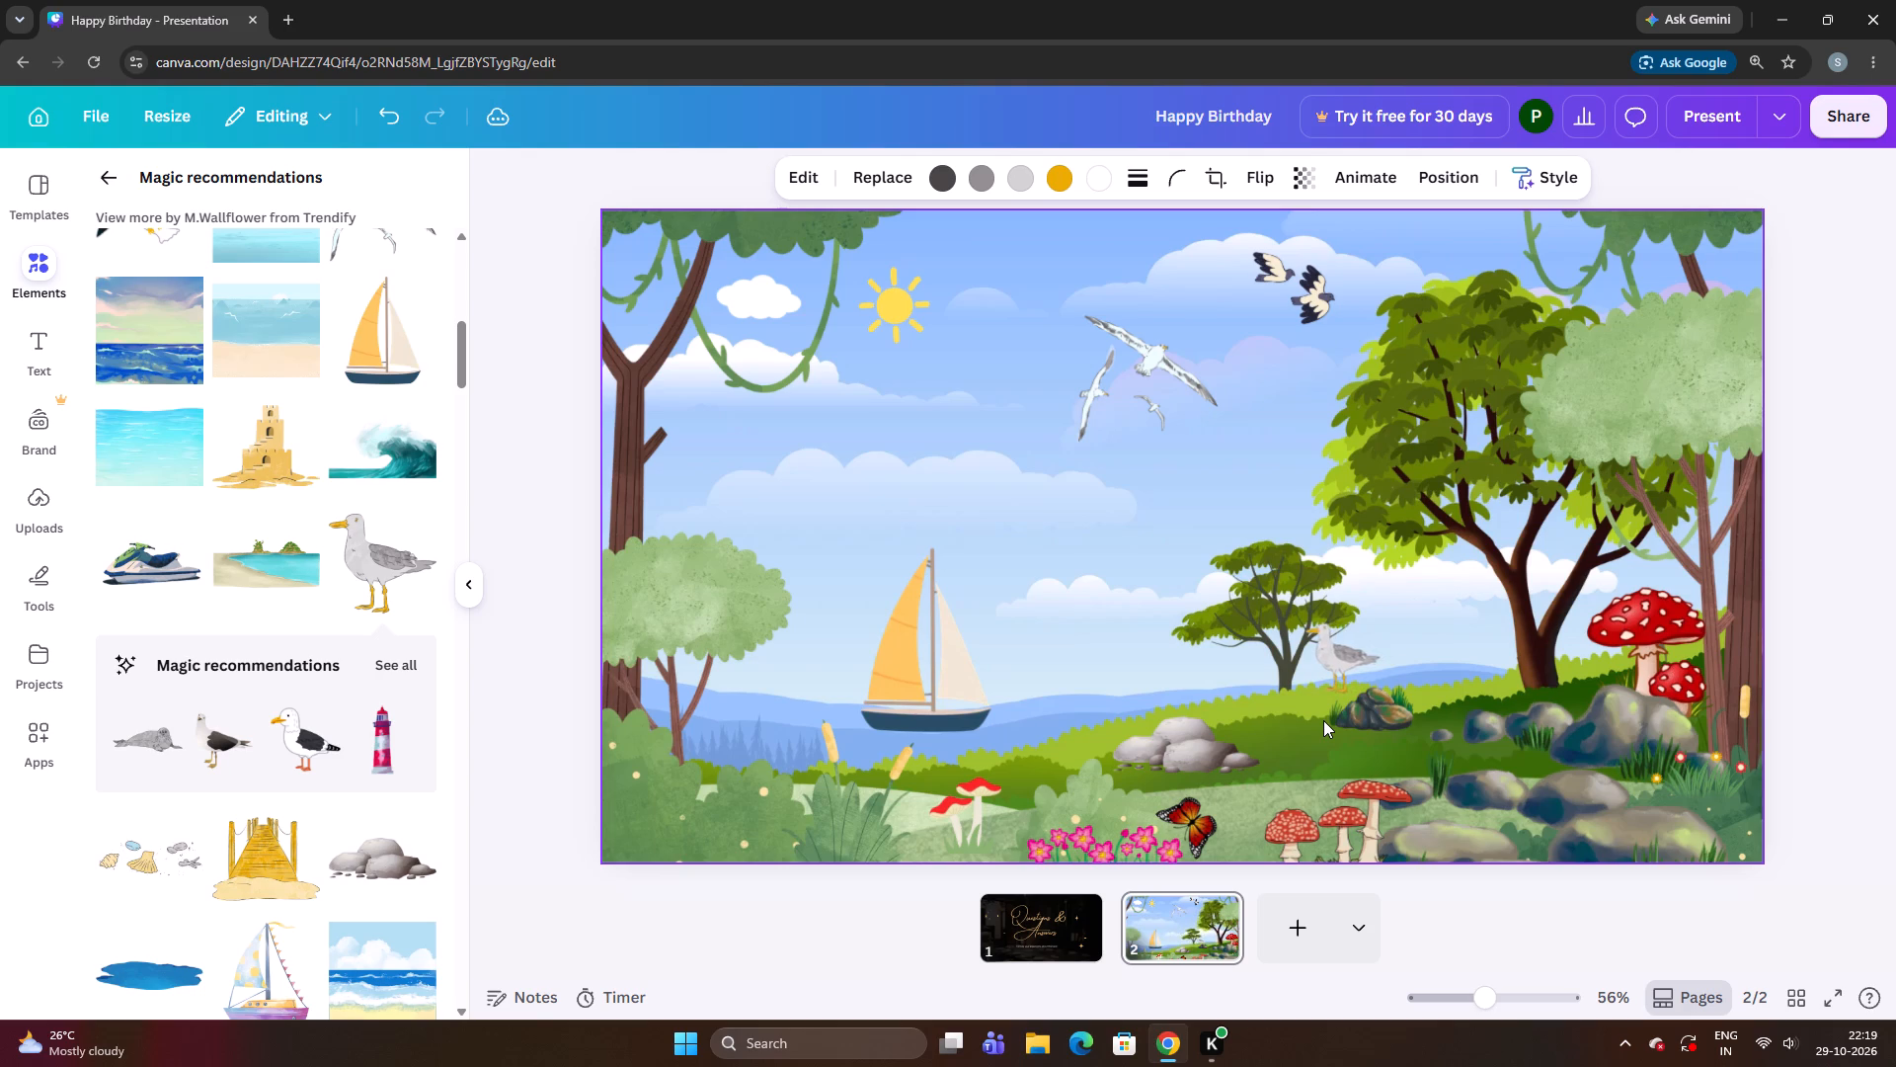
Raise the standing seagull gradually until its feet are just above the grassy hill crest beside the small tree.
{"action": "key", "text": "Up"}
{"action": "key", "text": "Up"}
{"action": "key", "text": "Up"}
{"action": "key", "text": "Up"}
{"action": "key", "text": "Up"}
{"action": "key", "text": "Up"}
{"action": "key", "text": "Up"}
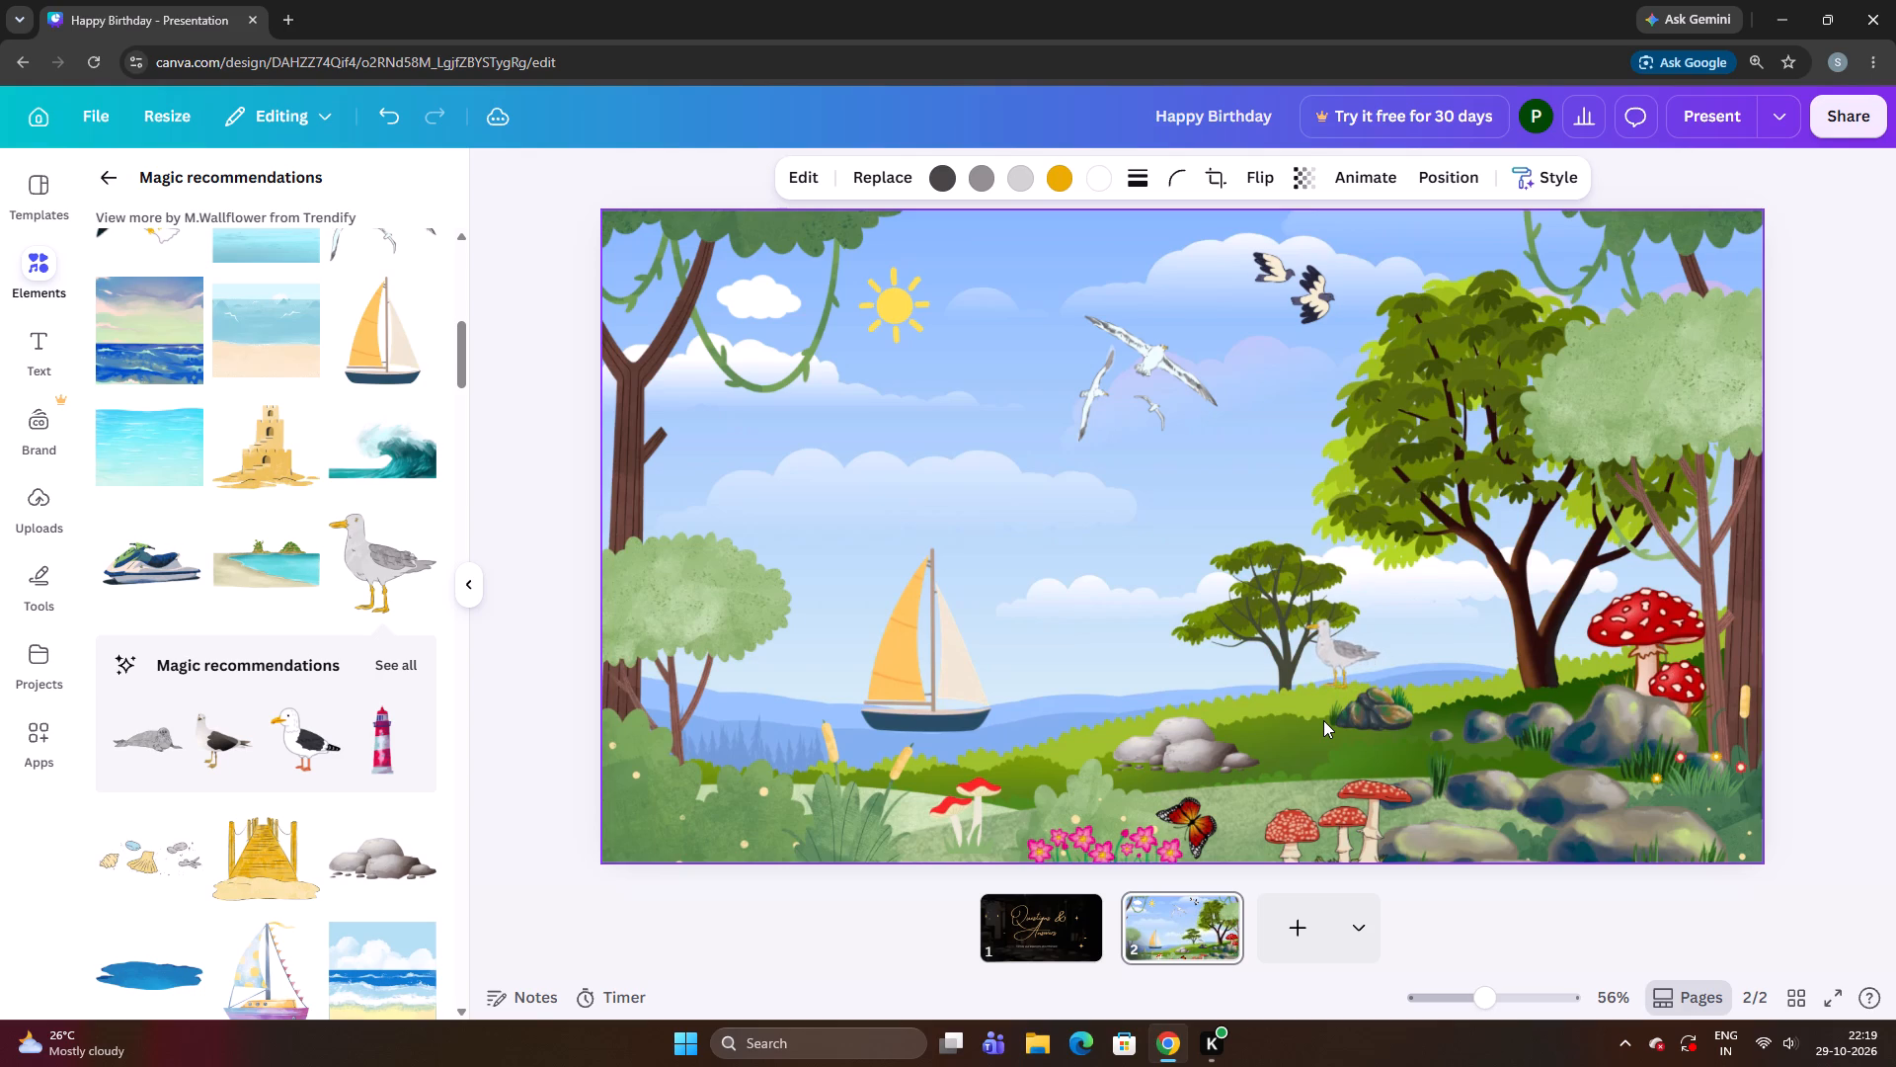
{"action": "key", "text": "Up"}
{"action": "key", "text": "Up"}
{"action": "key", "text": "Up"}
{"action": "key", "text": "Up"}
{"action": "key", "text": "Up"}
{"action": "key", "text": "Up"}
{"action": "key", "text": "Up"}
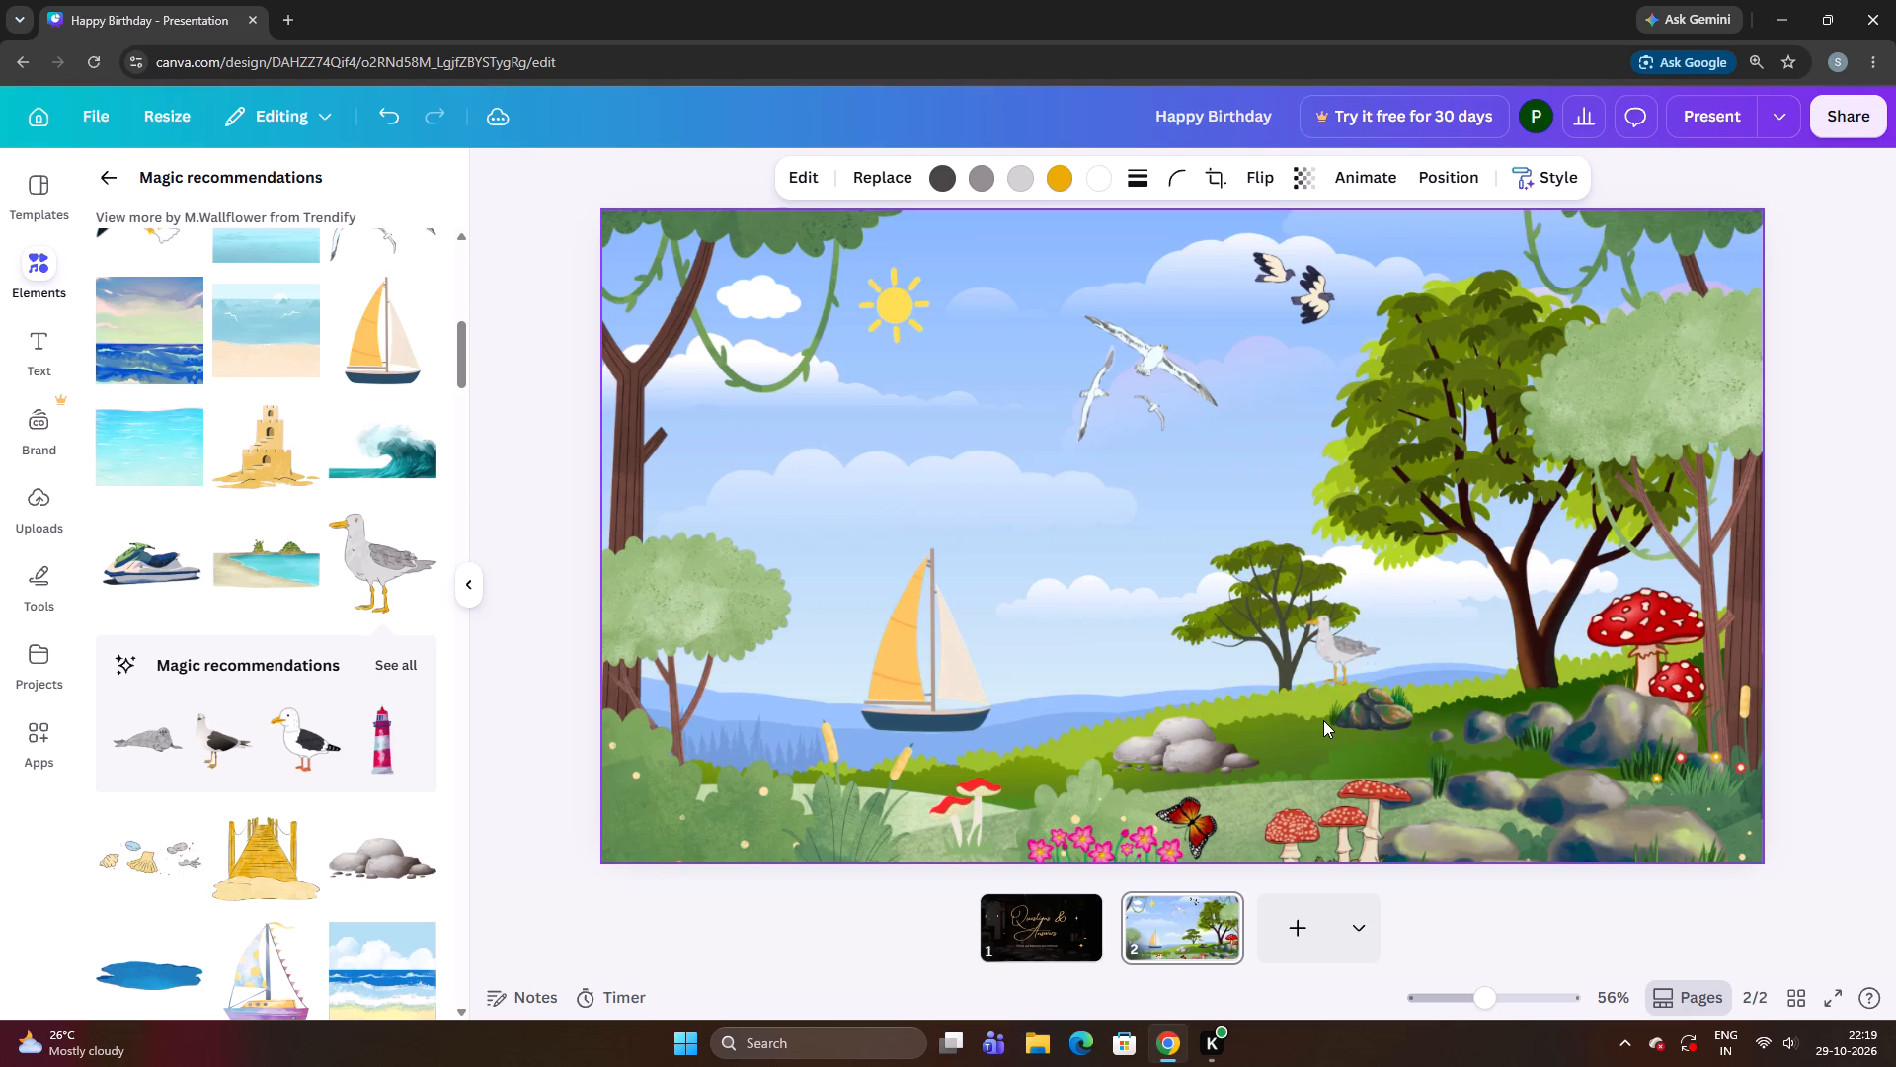
{"action": "key", "text": "Up"}
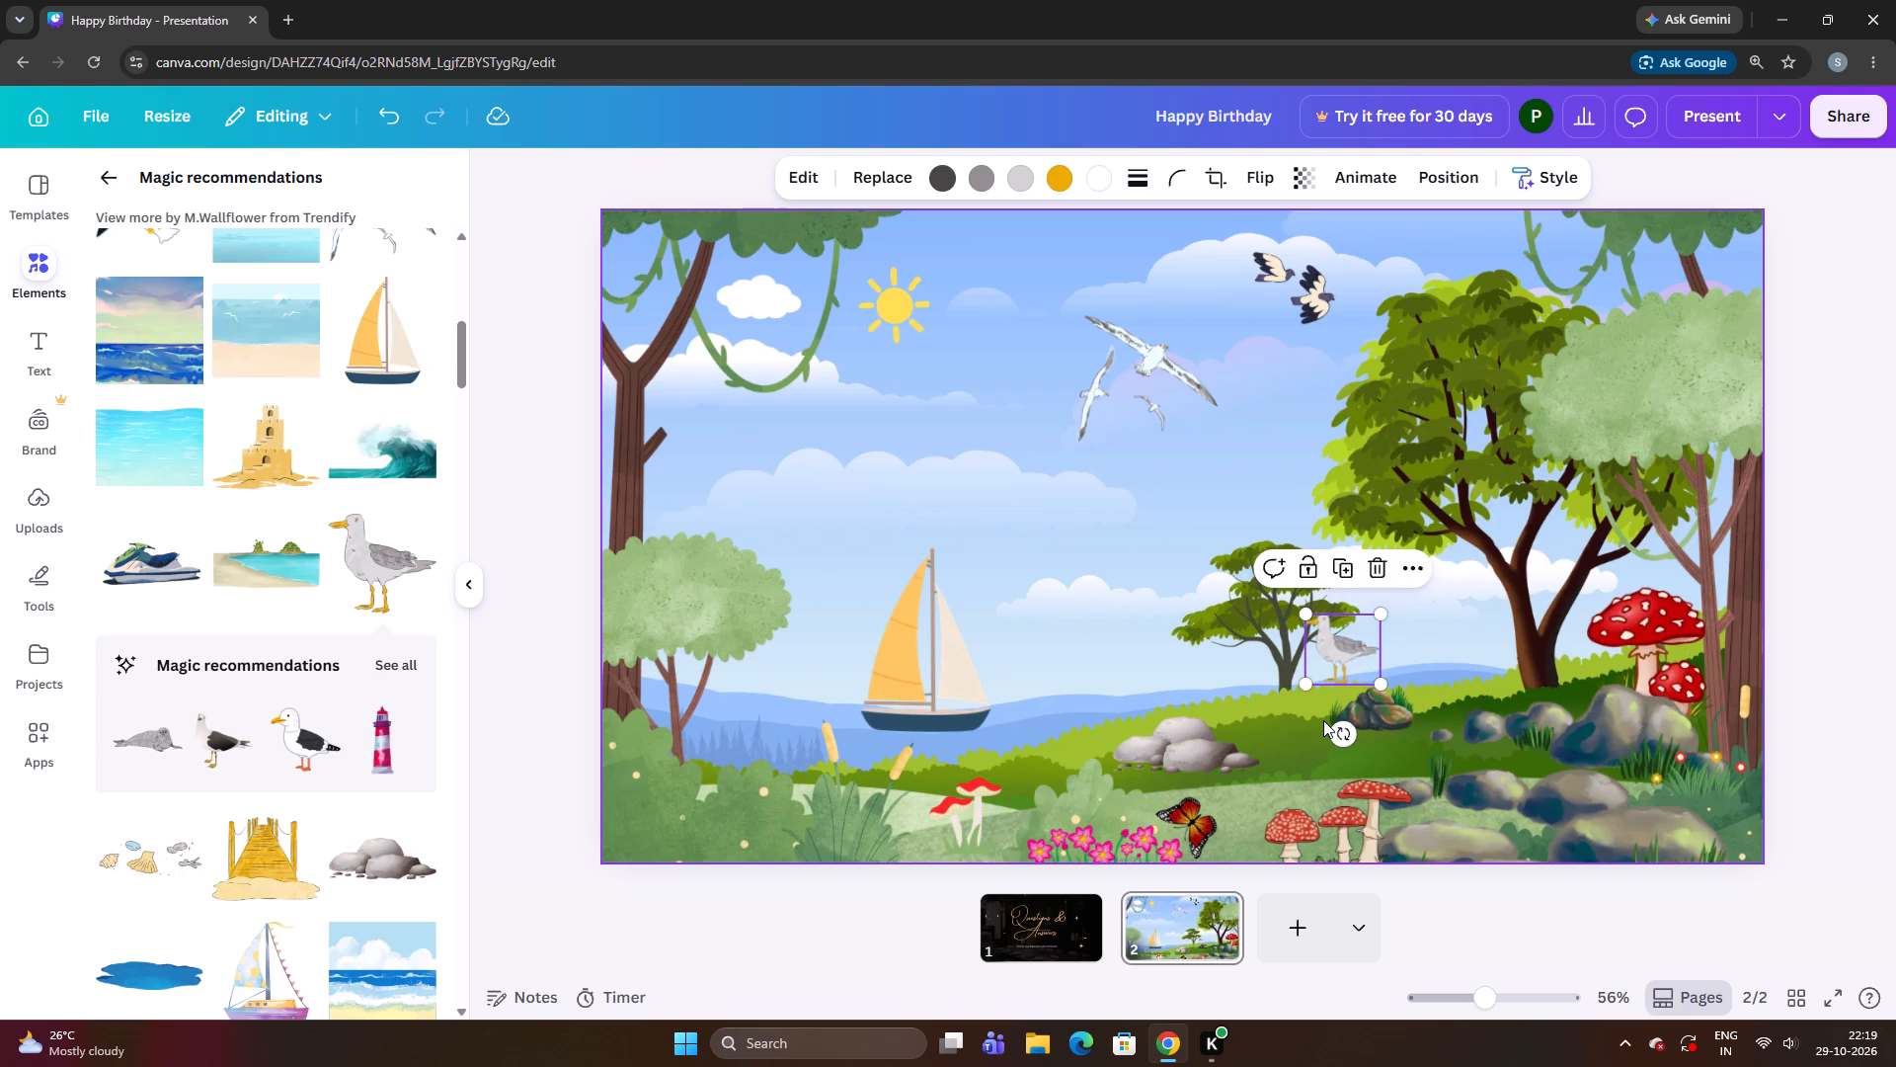
{"action": "key", "text": "Up"}
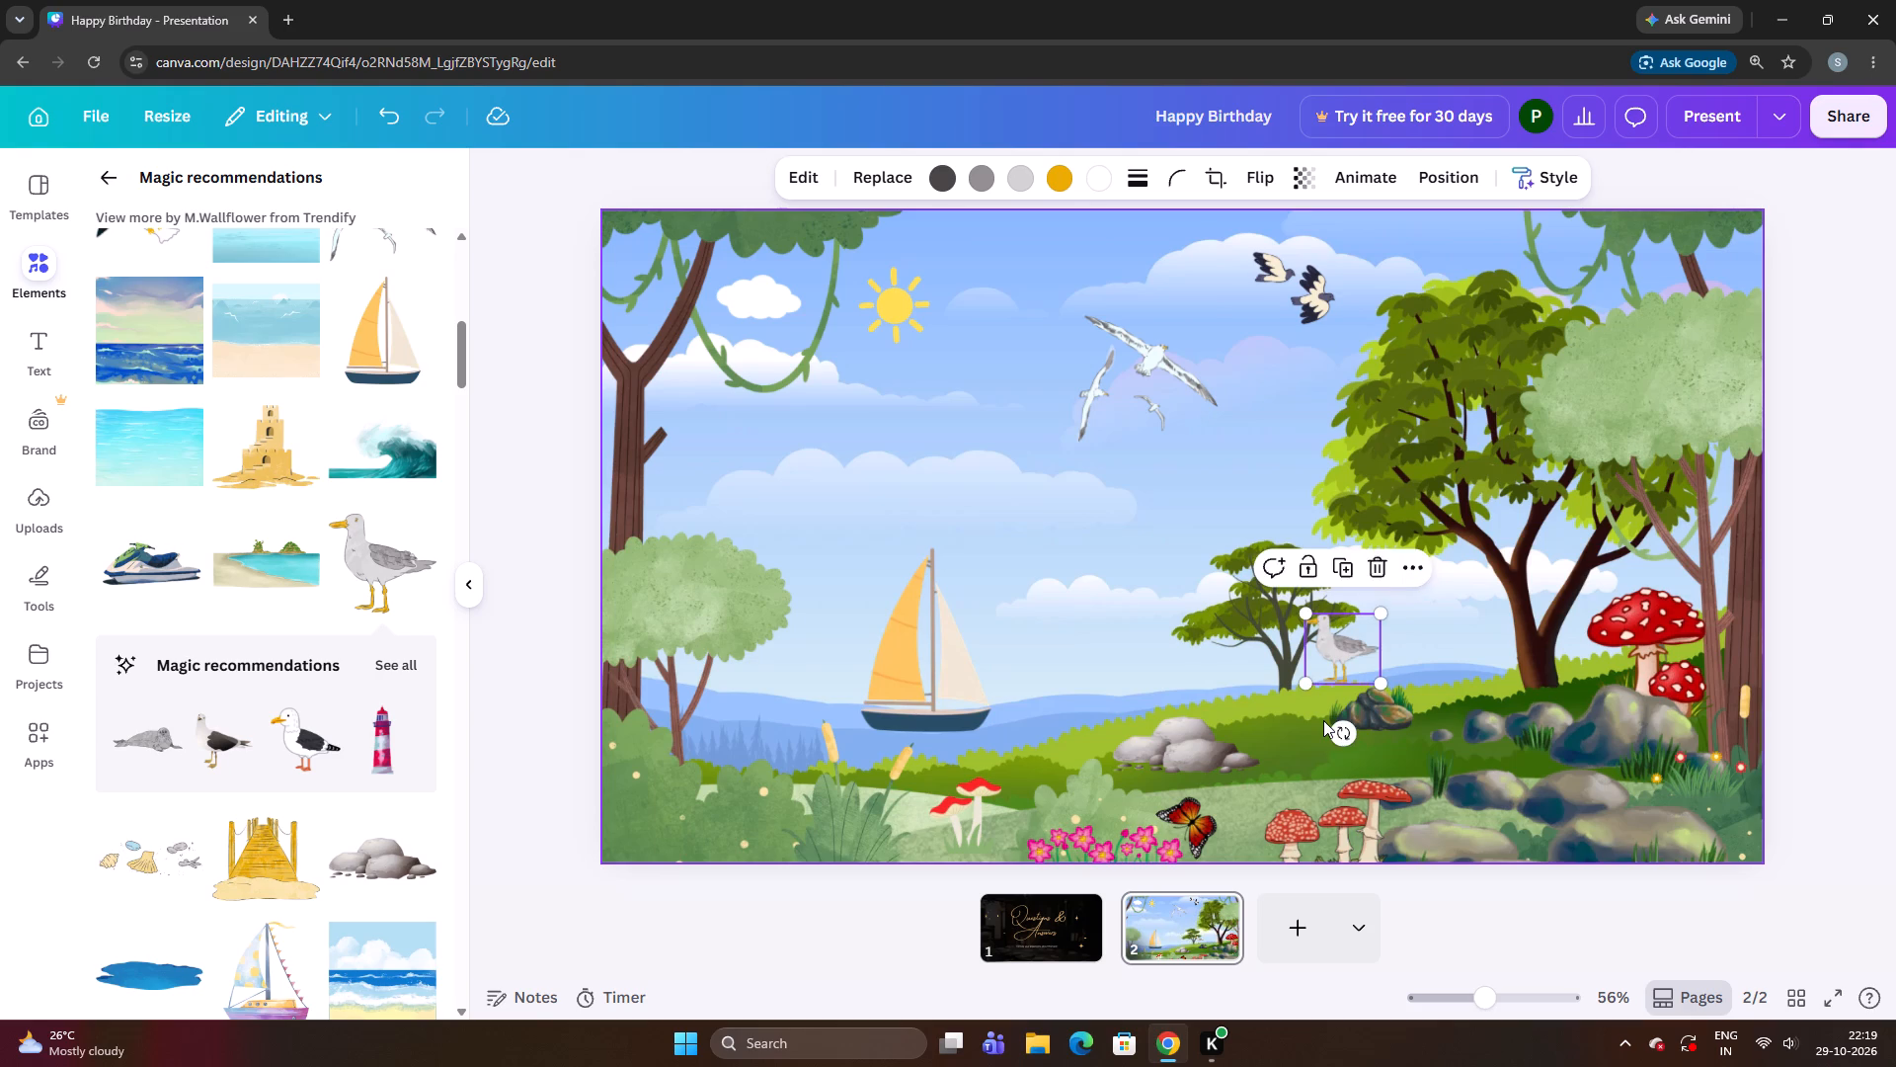
{"action": "key", "text": "Up"}
{"action": "key", "text": "Up"}
{"action": "key", "text": "Up"}
{"action": "key", "text": "Up"}
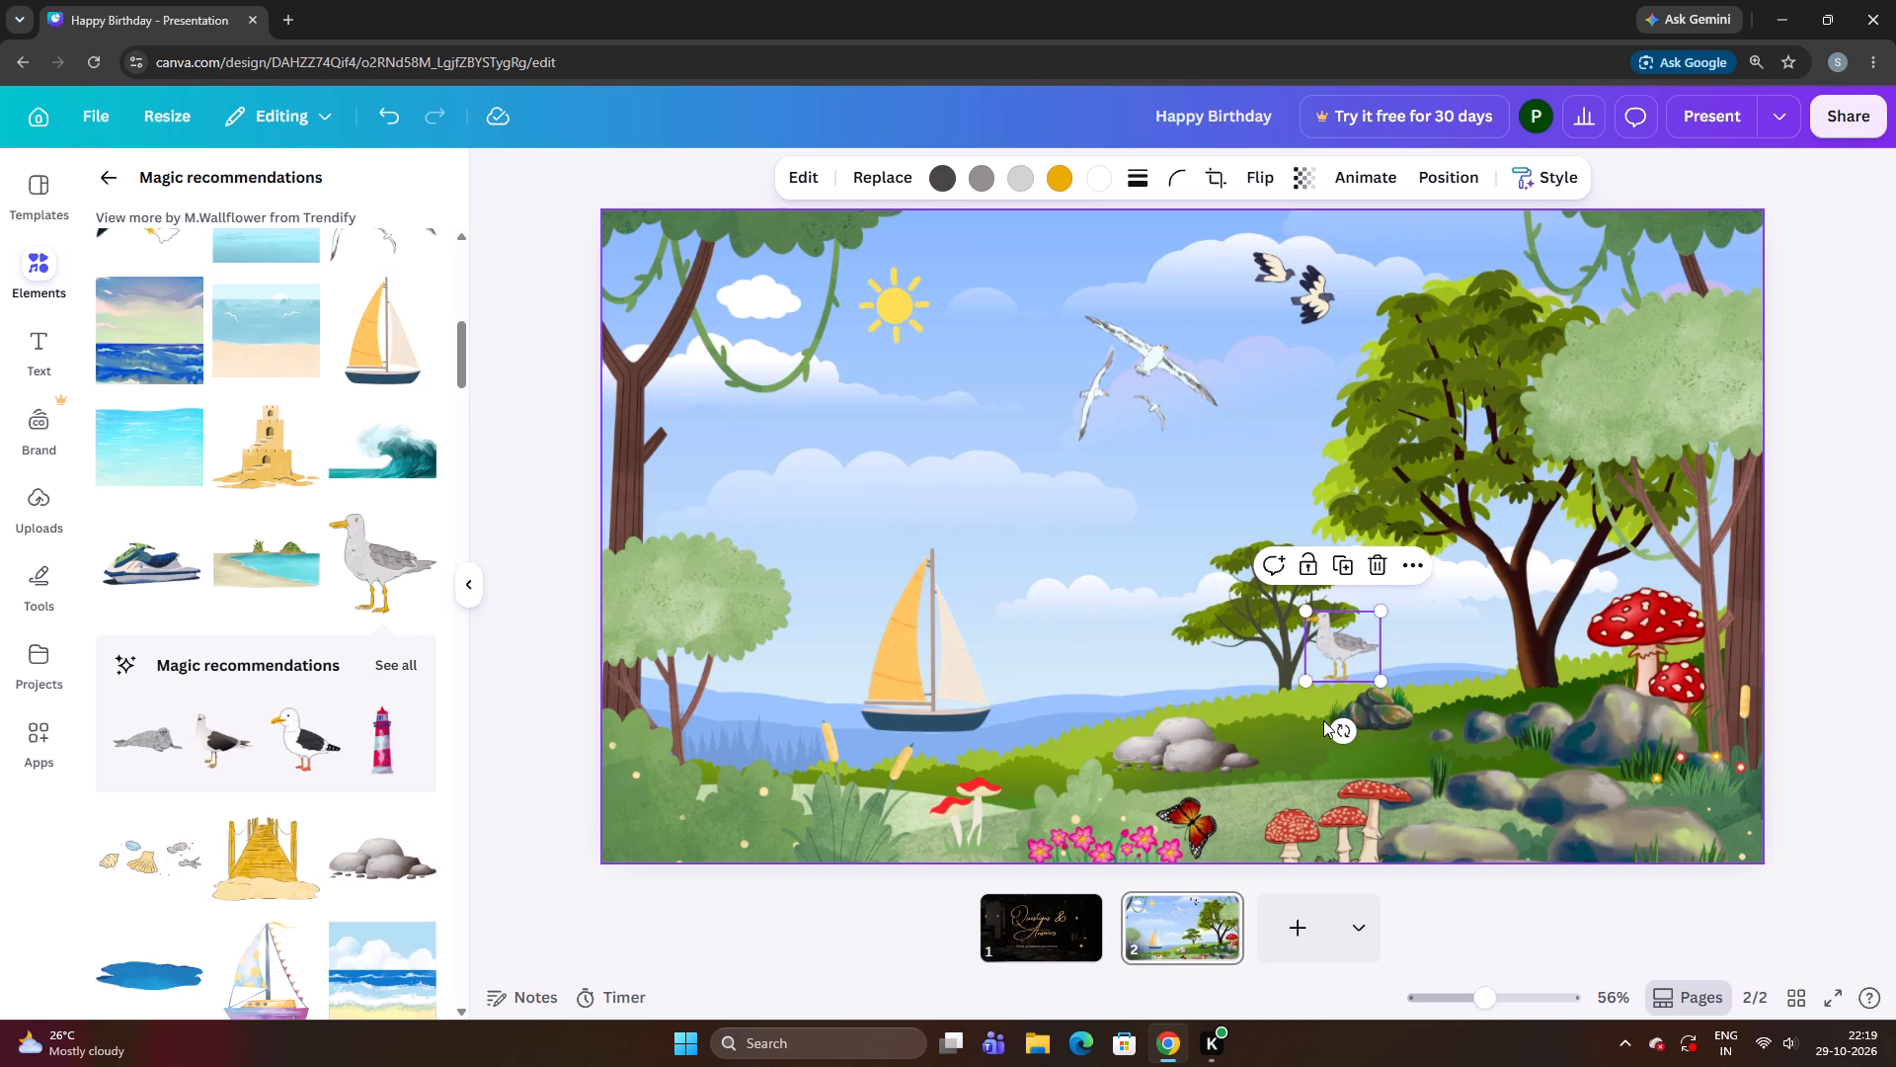
{"action": "key", "text": "Up"}
{"action": "key", "text": "Up"}
{"action": "key", "text": "Up"}
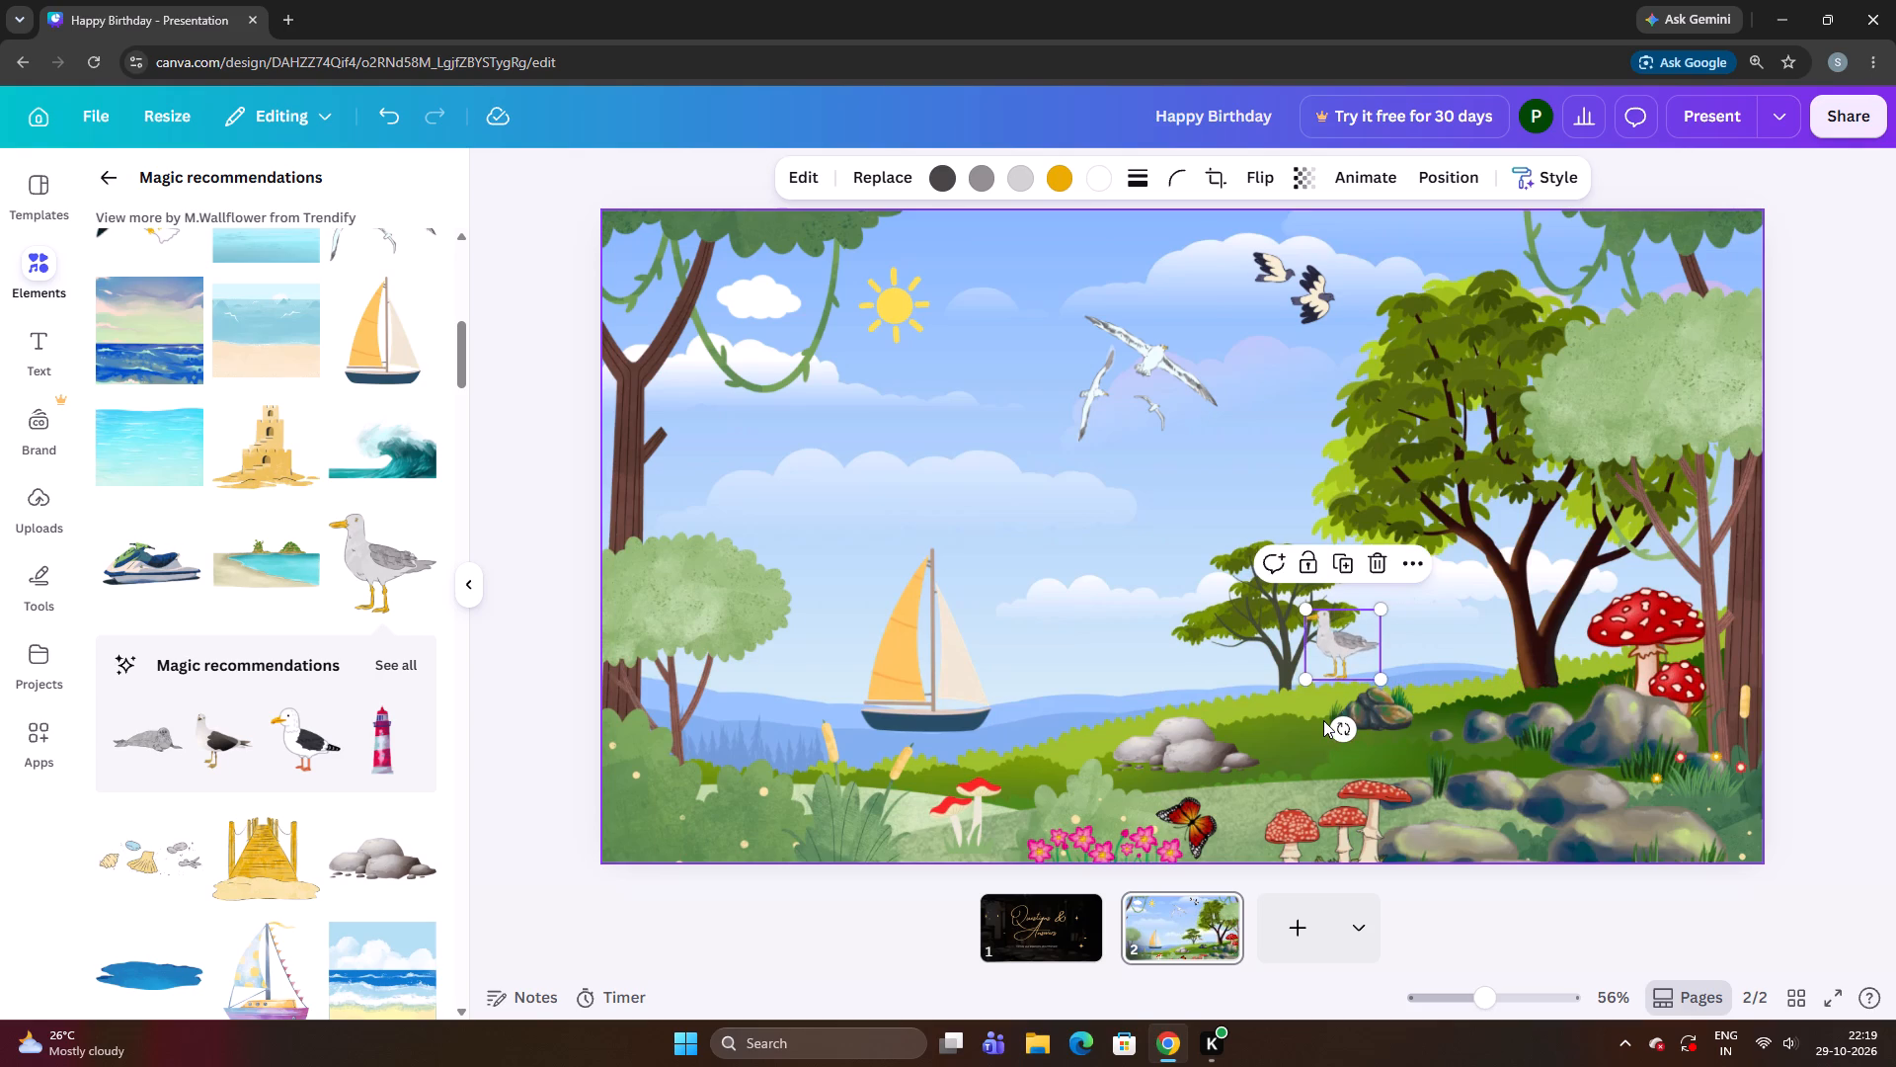
{"action": "key", "text": "Up"}
{"action": "key", "text": "Up"}
{"action": "key", "text": "Up"}
{"action": "key", "text": "Up"}
{"action": "key", "text": "Up"}
{"action": "key", "text": "Up"}
{"action": "key", "text": "Up"}
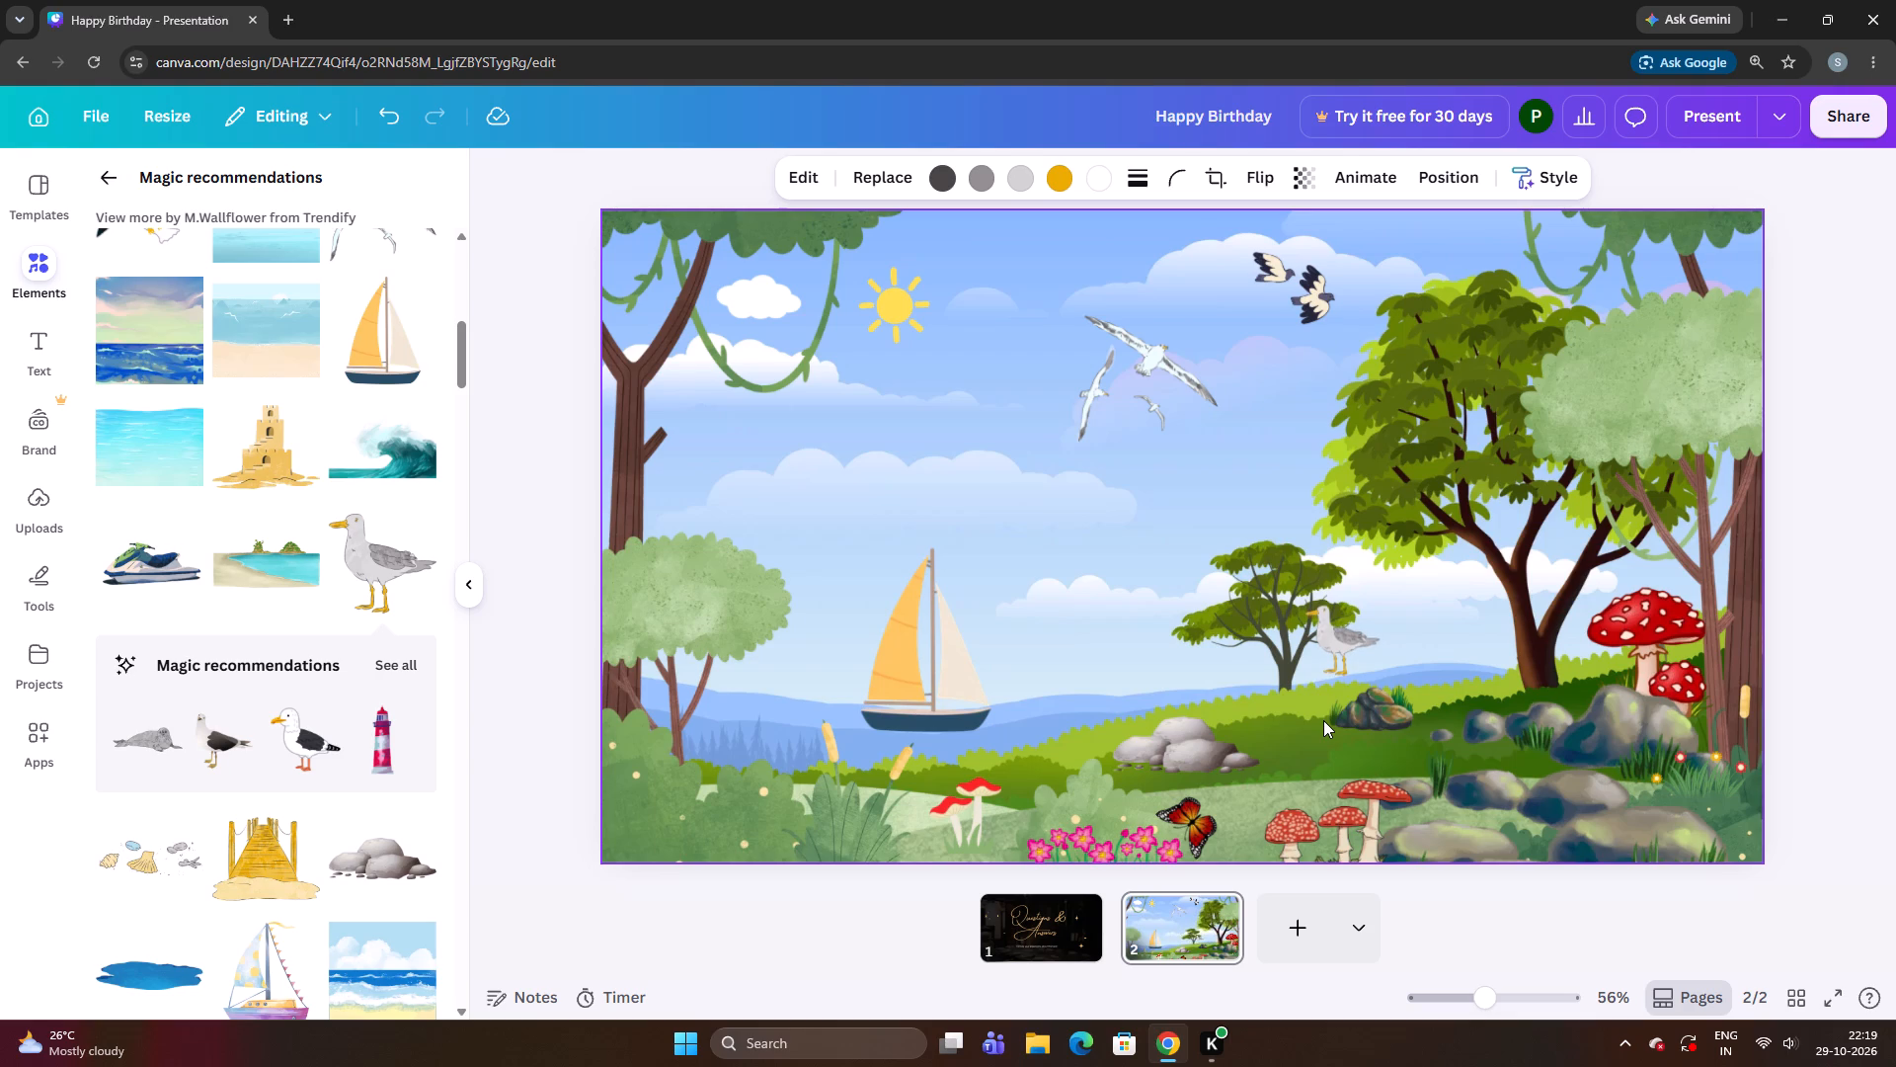
{"action": "key", "text": "Up"}
Shift the standing seagull slightly left and lower it until its feet stand on the grassy hill crest.
{"action": "key", "text": "Left"}
{"action": "key", "text": "Left"}
{"action": "key", "text": "Left"}
{"action": "key", "text": "Left"}
{"action": "key", "text": "Left"}
{"action": "key", "text": "Left"}
{"action": "key", "text": "Left"}
{"action": "key", "text": "Left"}
{"action": "key", "text": "Left"}
{"action": "key", "text": "Left"}
{"action": "key", "text": "Left"}
{"action": "key", "text": "Left"}
{"action": "key", "text": "Left"}
{"action": "key", "text": "Down"}
{"action": "key", "text": "Down"}
{"action": "key", "text": "Down"}
{"action": "key", "text": "Down"}
{"action": "key", "text": "Down"}
{"action": "key", "text": "Down"}
{"action": "key", "text": "Down"}
{"action": "key", "text": "Down"}
{"action": "key", "text": "Down"}
{"action": "key", "text": "Down"}
{"action": "key", "text": "Down"}
{"action": "key", "text": "Down"}
{"action": "key", "text": "Down"}
{"action": "key", "text": "Down"}
{"action": "key", "text": "Down"}
{"action": "key", "text": "Down"}
{"action": "key", "text": "Down"}
{"action": "key", "text": "Down"}
{"action": "key", "text": "Down"}
{"action": "key", "text": "Down"}
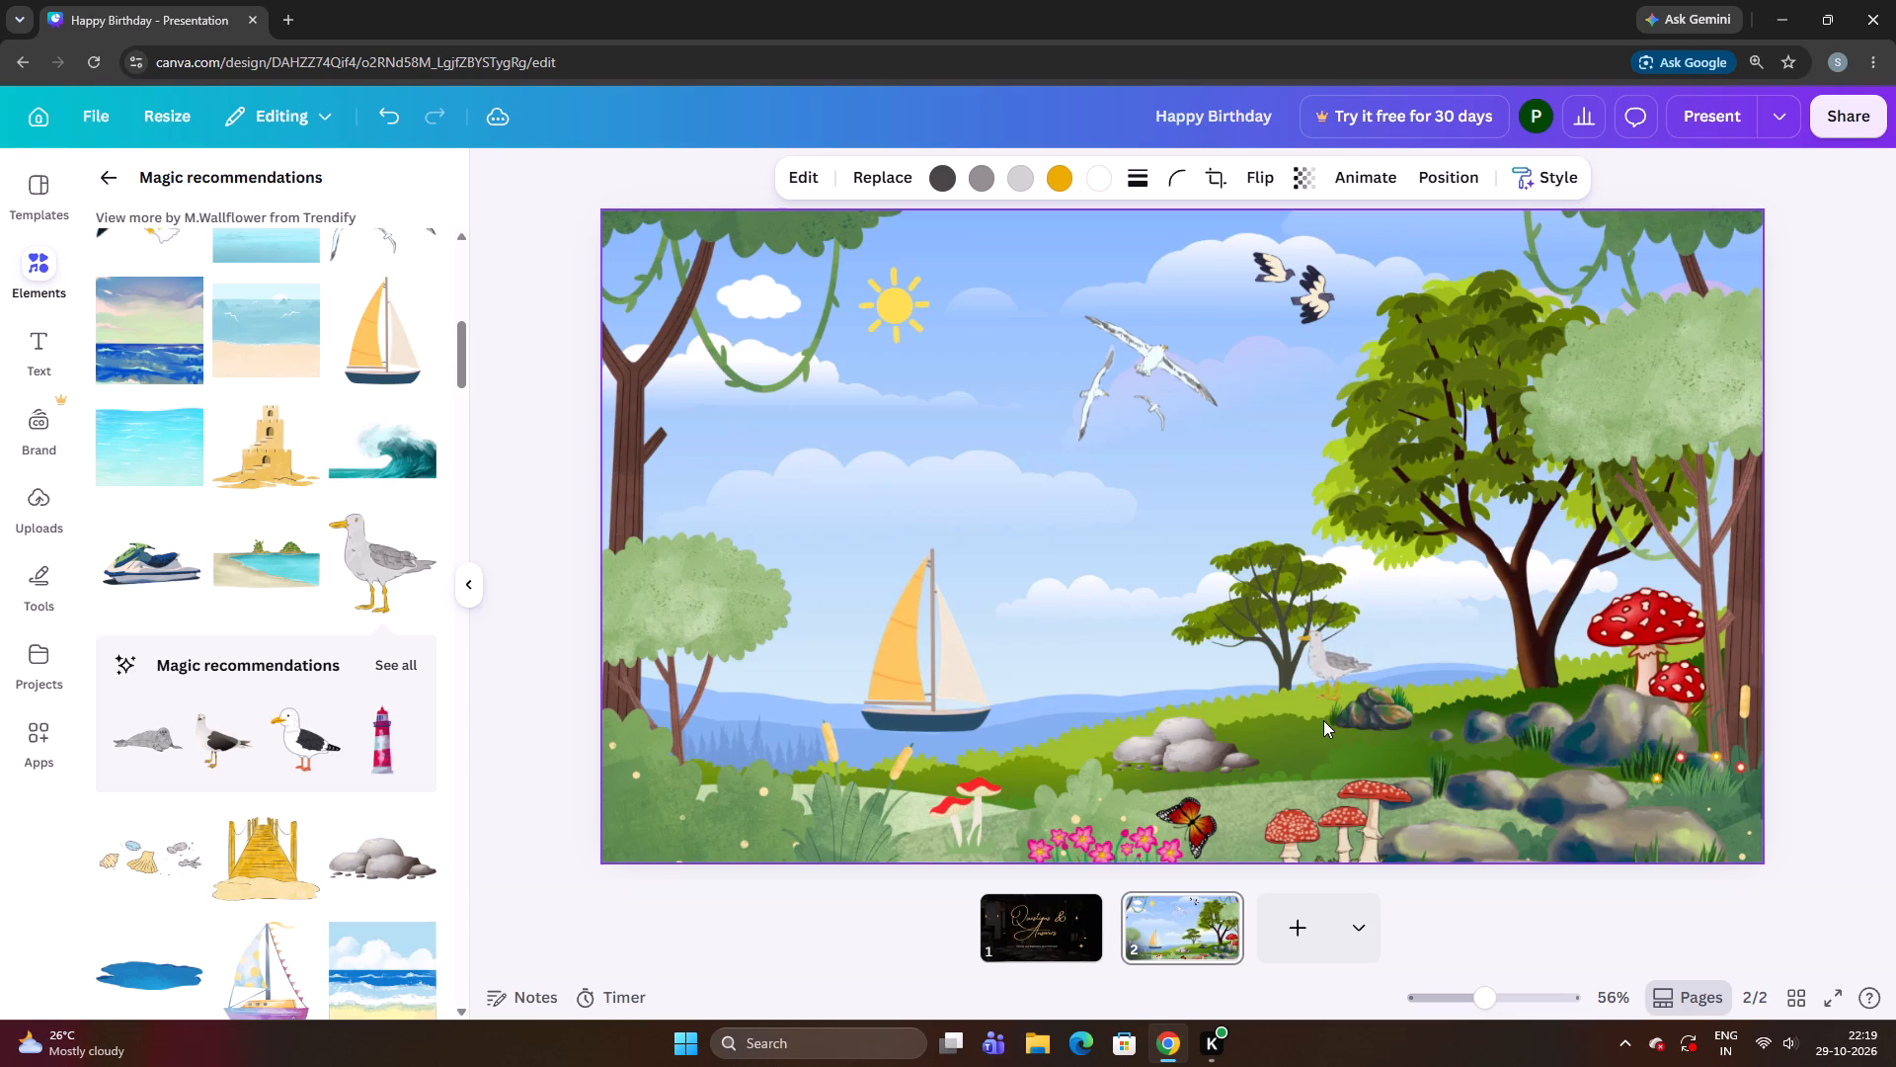
Nudge the standing seagull farther left along the hill crest, close beside the small tree's trunk.
{"action": "key", "text": "Left"}
{"action": "key", "text": "Left"}
{"action": "key", "text": "Left"}
{"action": "key", "text": "Left"}
{"action": "key", "text": "Left"}
{"action": "key", "text": "Left"}
{"action": "key", "text": "Left"}
{"action": "key", "text": "Left"}
{"action": "key", "text": "Left"}
{"action": "key", "text": "Left"}
{"action": "key", "text": "Left"}
{"action": "key", "text": "Left"}
{"action": "key", "text": "Left"}
{"action": "key", "text": "Left"}
{"action": "key", "text": "Left"}
{"action": "key", "text": "Left"}
{"action": "key", "text": "Left"}
{"action": "key", "text": "Left"}
{"action": "key", "text": "Left"}
{"action": "key", "text": "Left"}
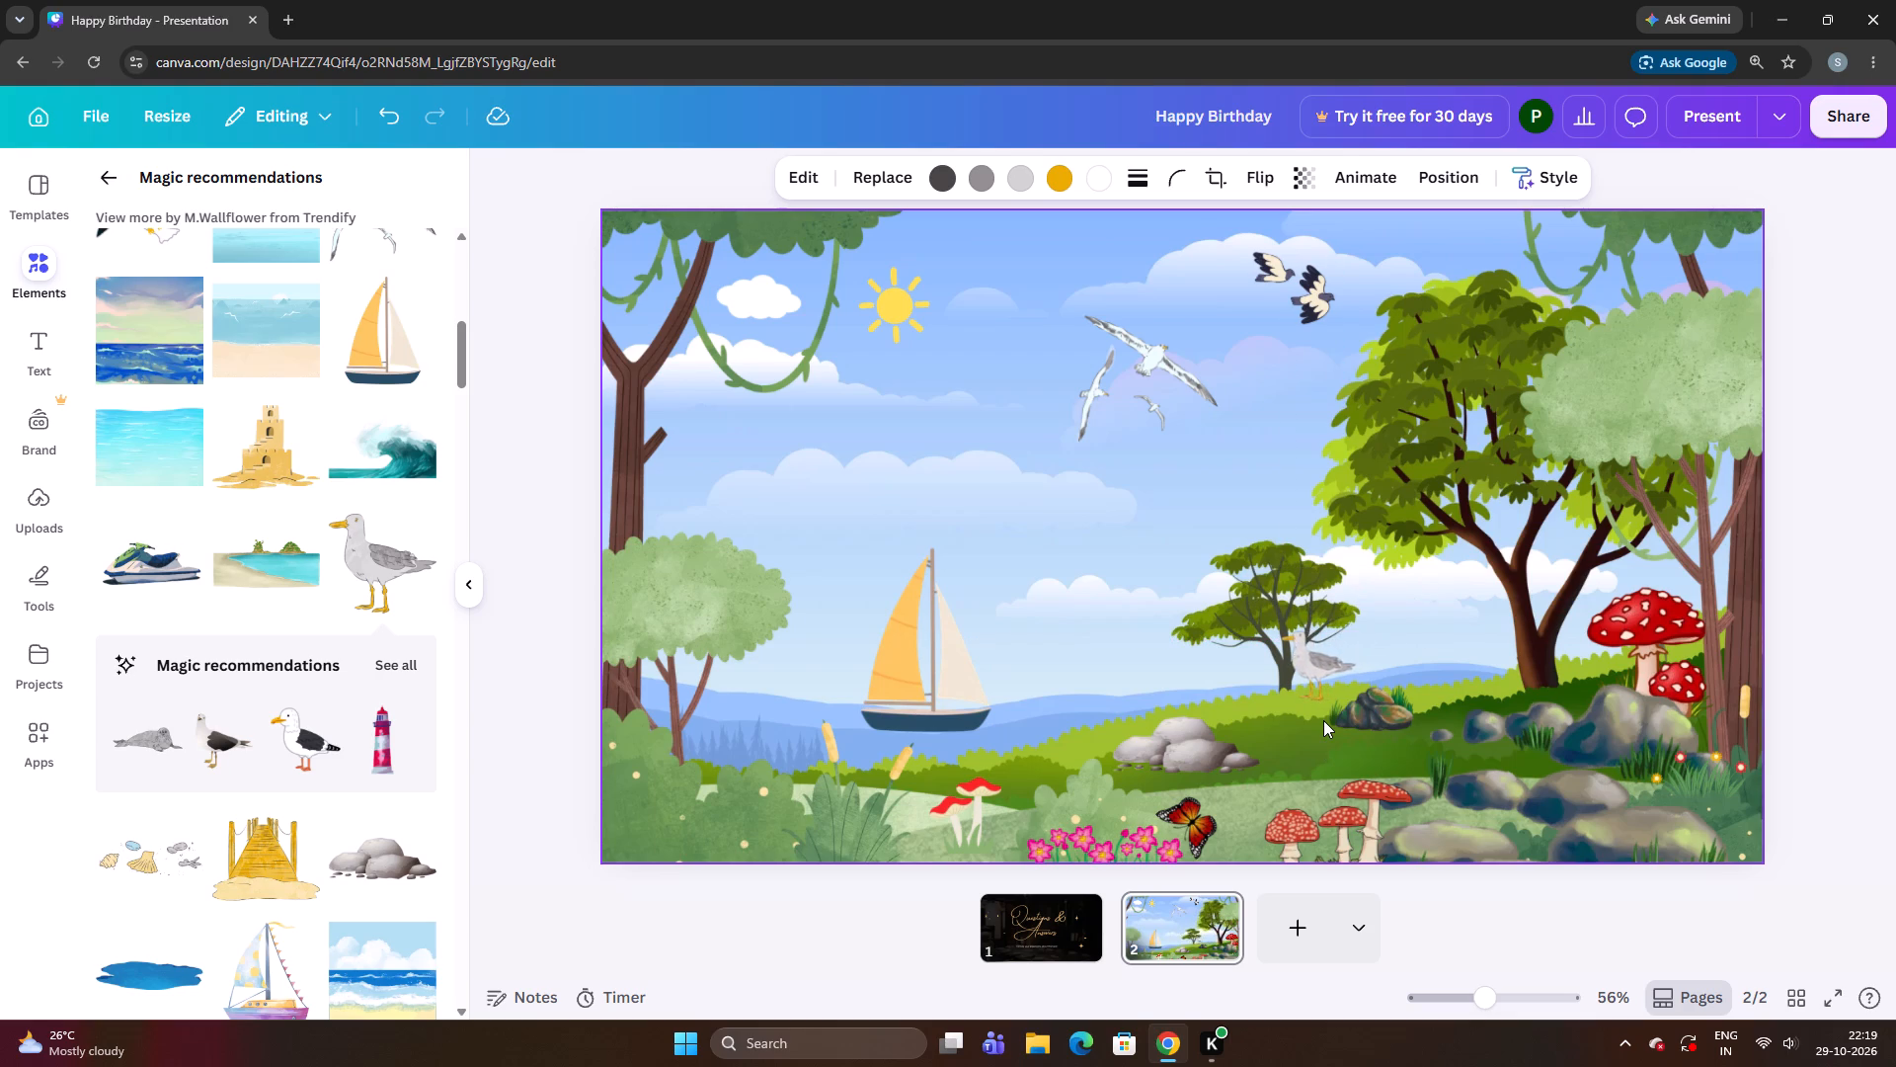
Lower the standing seagull slightly and nudge it left along the hill, closer to the small tree's trunk.
{"action": "key", "text": "Down"}
{"action": "key", "text": "Down"}
{"action": "key", "text": "Down"}
{"action": "key", "text": "Down"}
{"action": "key", "text": "Down"}
{"action": "key", "text": "Down"}
{"action": "key", "text": "Down"}
{"action": "key", "text": "Down"}
{"action": "key", "text": "Down"}
{"action": "key", "text": "Down"}
{"action": "key", "text": "Left"}
{"action": "key", "text": "Left"}
{"action": "key", "text": "Left"}
{"action": "key", "text": "Left"}
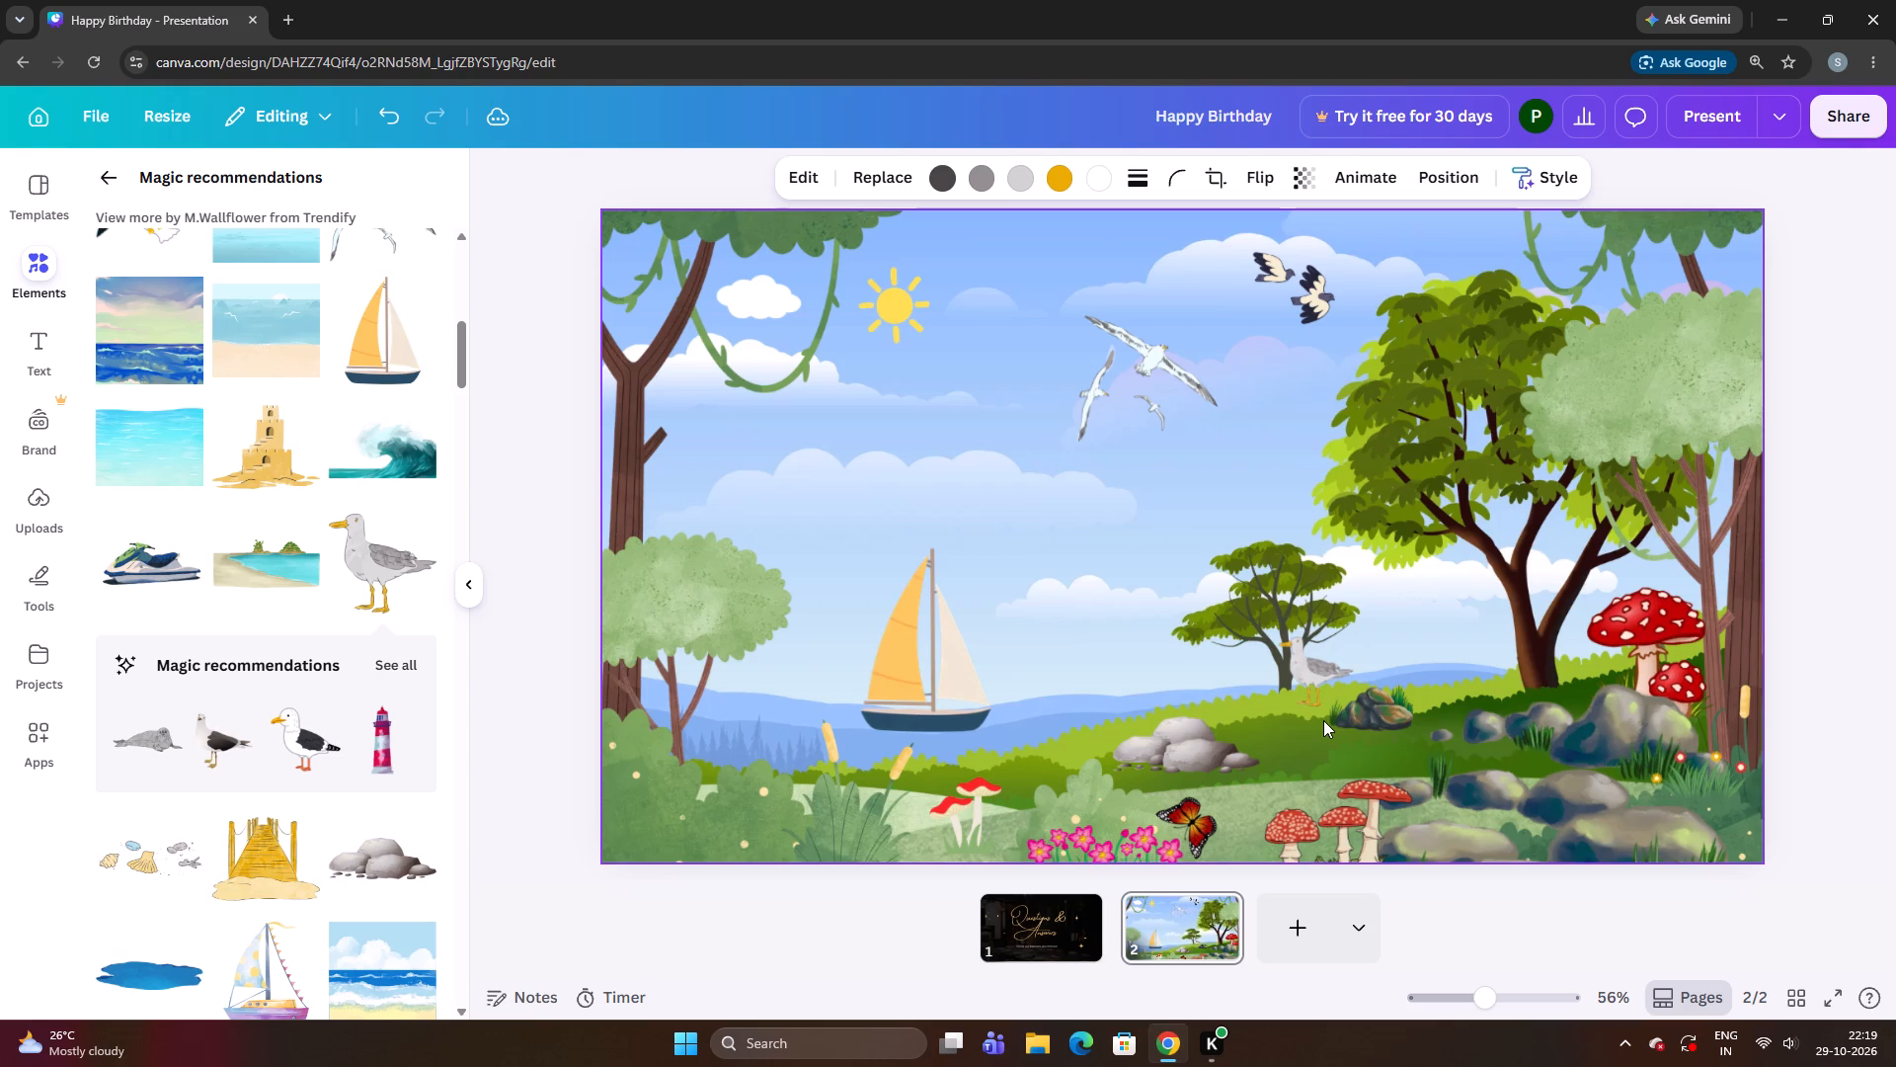
{"action": "key", "text": "Left"}
{"action": "key", "text": "Left"}
{"action": "key", "text": "Left"}
{"action": "key", "text": "Left"}
{"action": "key", "text": "Left"}
{"action": "key", "text": "Left"}
{"action": "key", "text": "Left"}
{"action": "key", "text": "Left"}
{"action": "key", "text": "Left"}
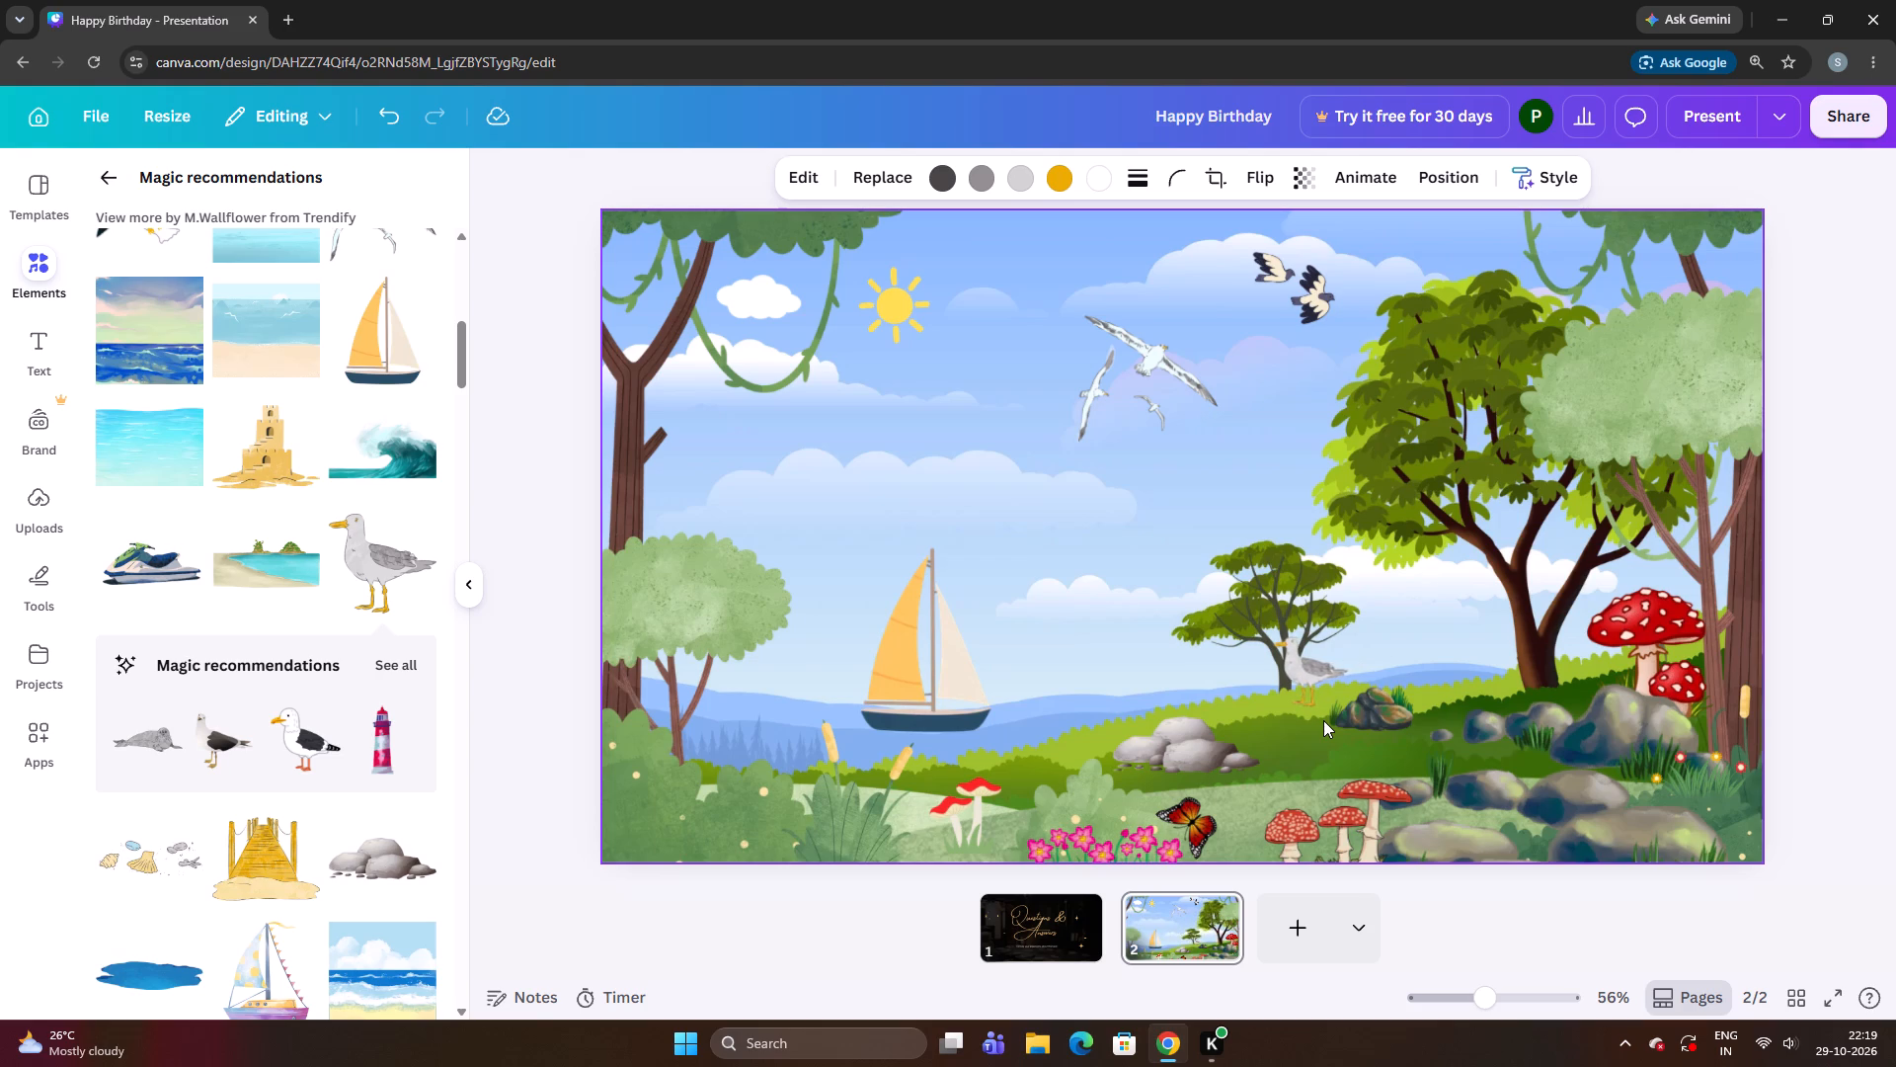
{"action": "key", "text": "Left"}
{"action": "key", "text": "Up"}
{"action": "key", "text": "Left"}
{"action": "key", "text": "Left"}
{"action": "key", "text": "Left"}
{"action": "key", "text": "Left"}
Raise the standing seagull gradually until its feet reach the upper edge of the hill crest beside the trunk.
{"action": "key", "text": "Up"}
{"action": "key", "text": "Left"}
{"action": "key", "text": "Up"}
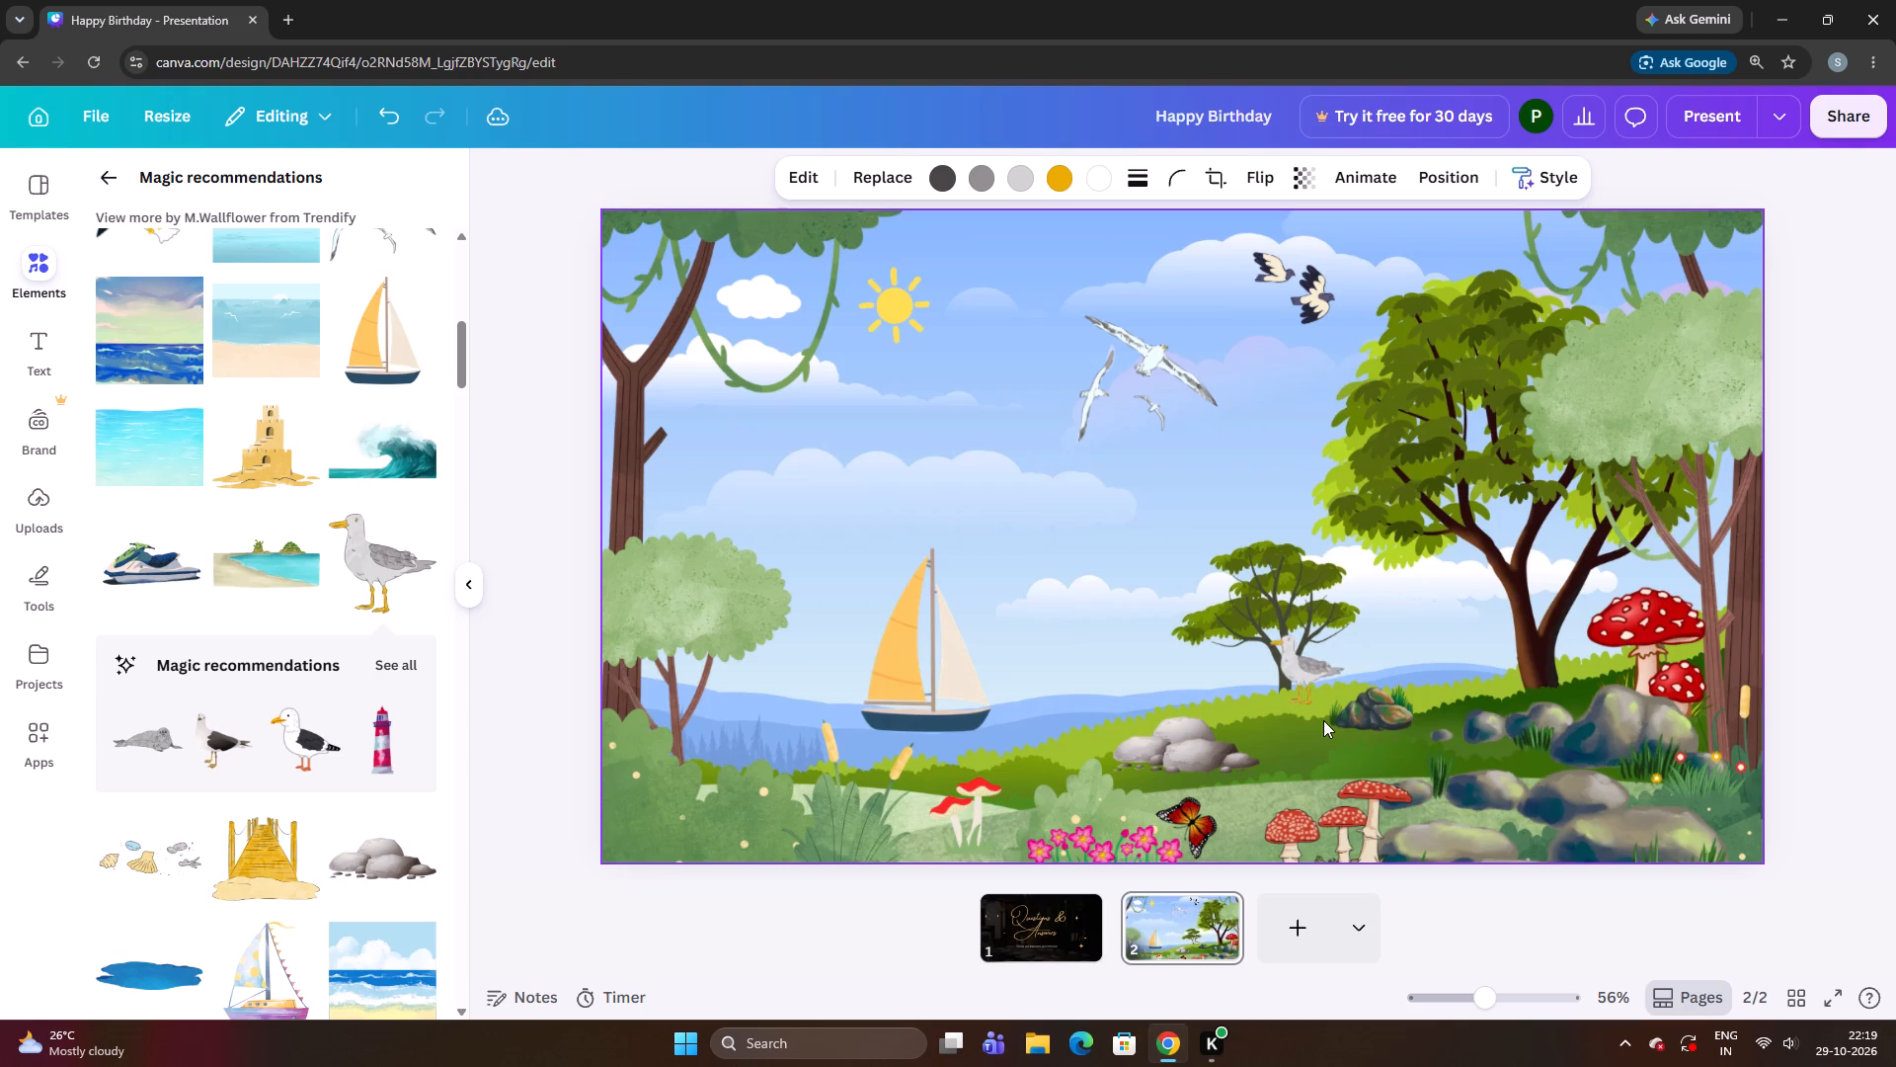
{"action": "key", "text": "Up"}
{"action": "key", "text": "Up"}
{"action": "key", "text": "Up"}
{"action": "key", "text": "Up"}
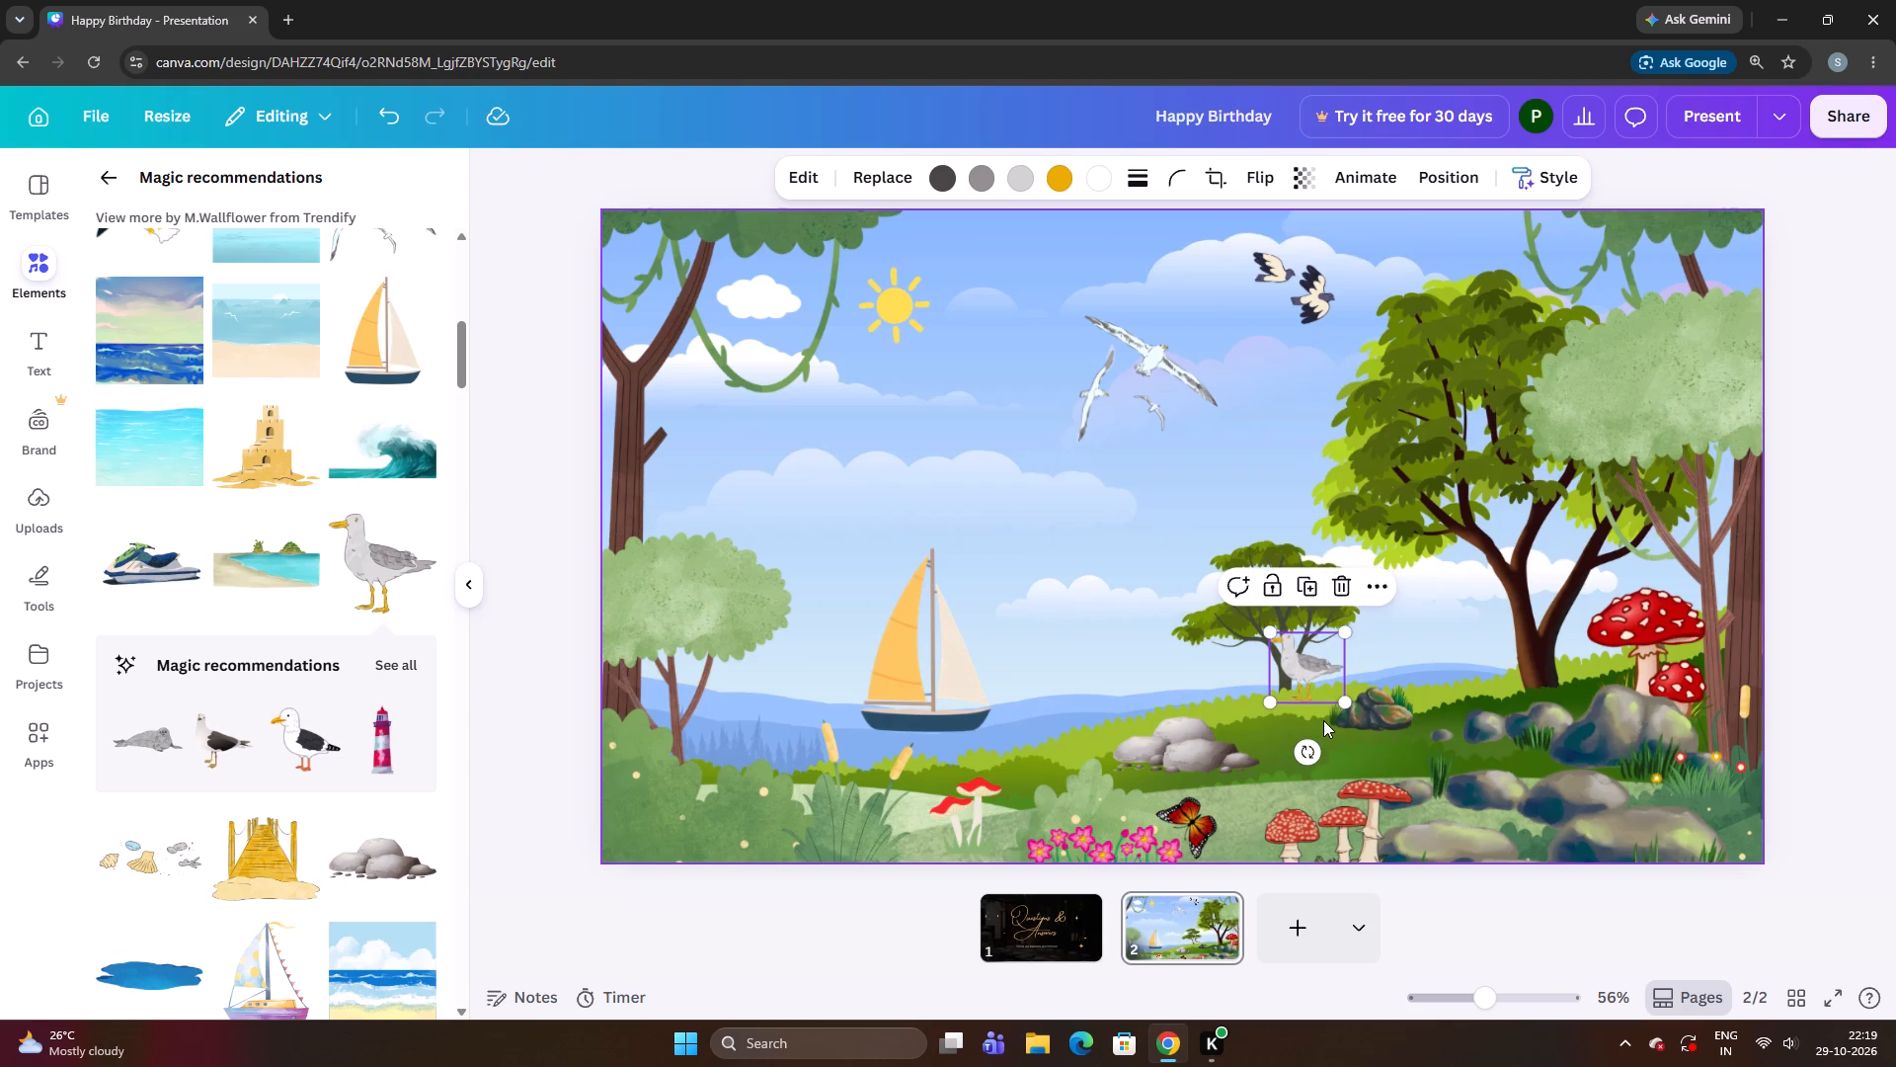
{"action": "key", "text": "Up"}
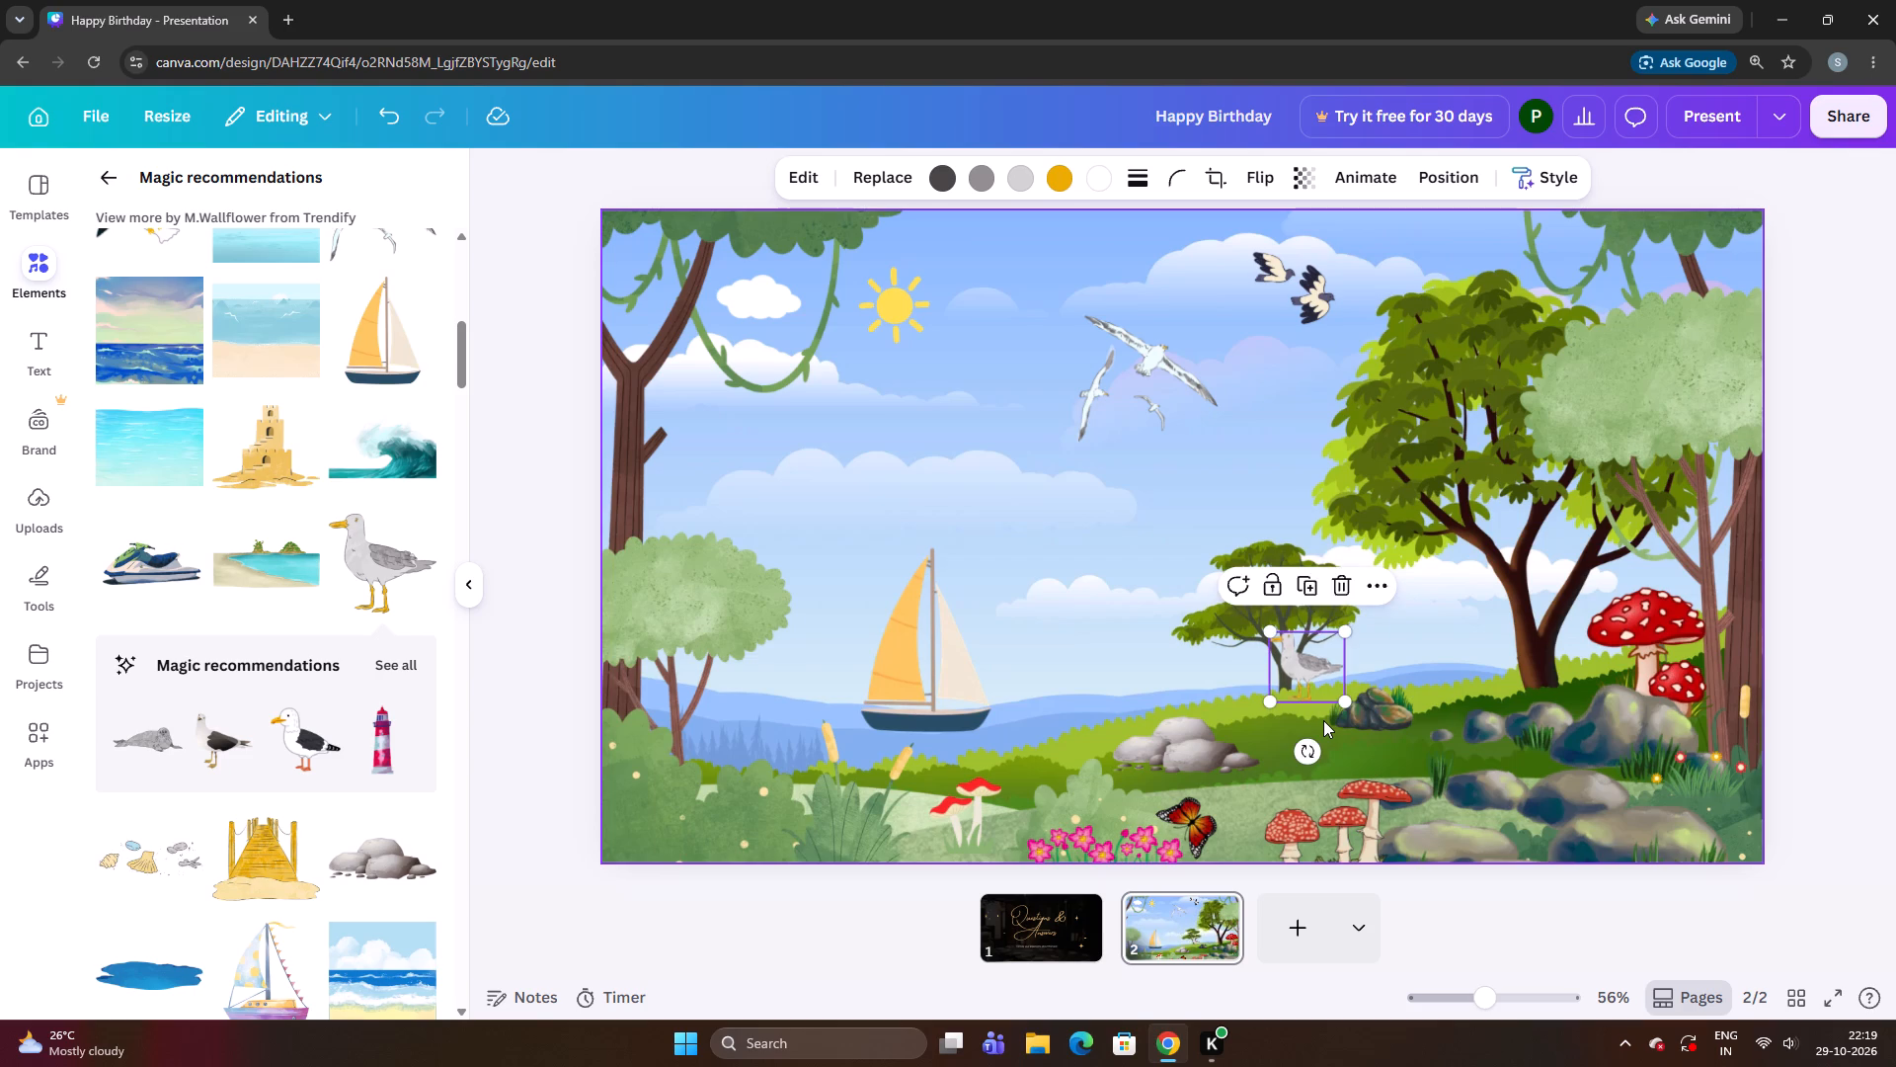
{"action": "key", "text": "Up"}
{"action": "key", "text": "Up"}
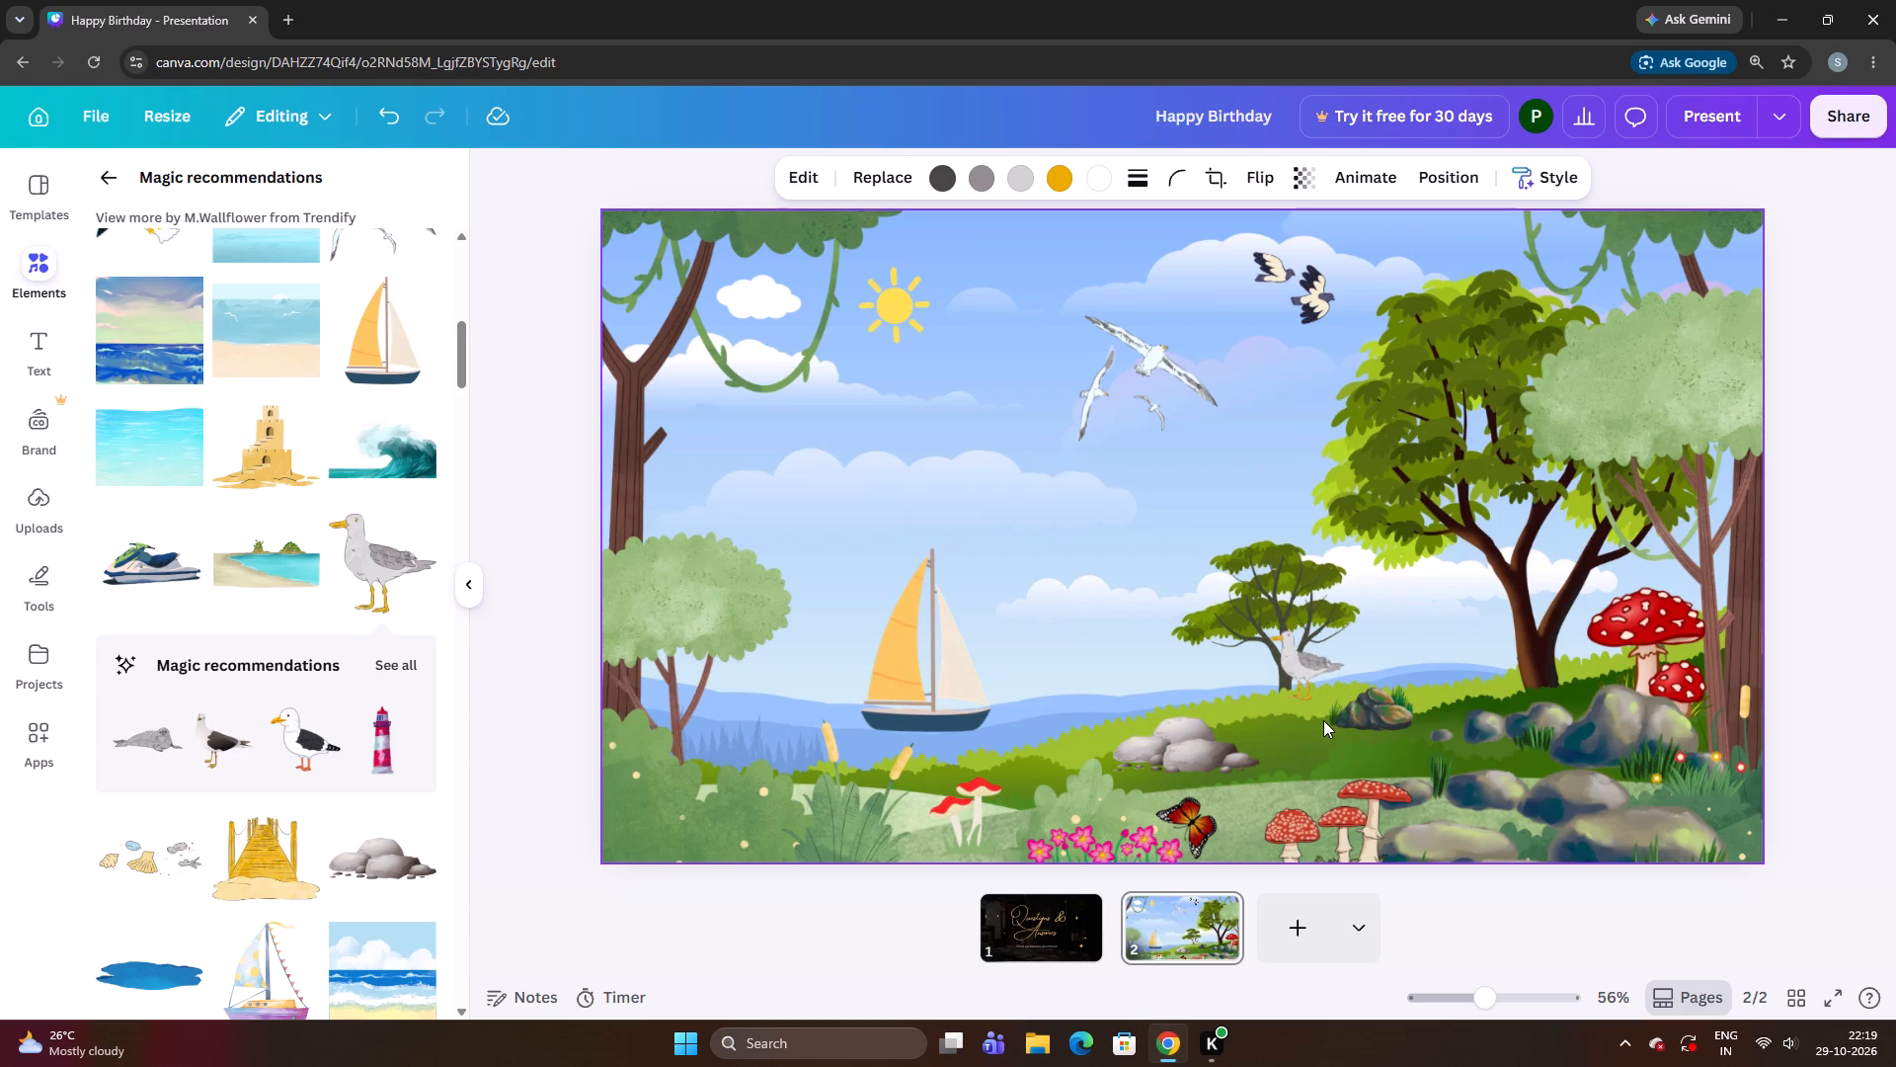
{"action": "key", "text": "Up"}
{"action": "key", "text": "Up"}
{"action": "key", "text": "Up"}
{"action": "key", "text": "Up"}
{"action": "key", "text": "Up"}
{"action": "key", "text": "Up"}
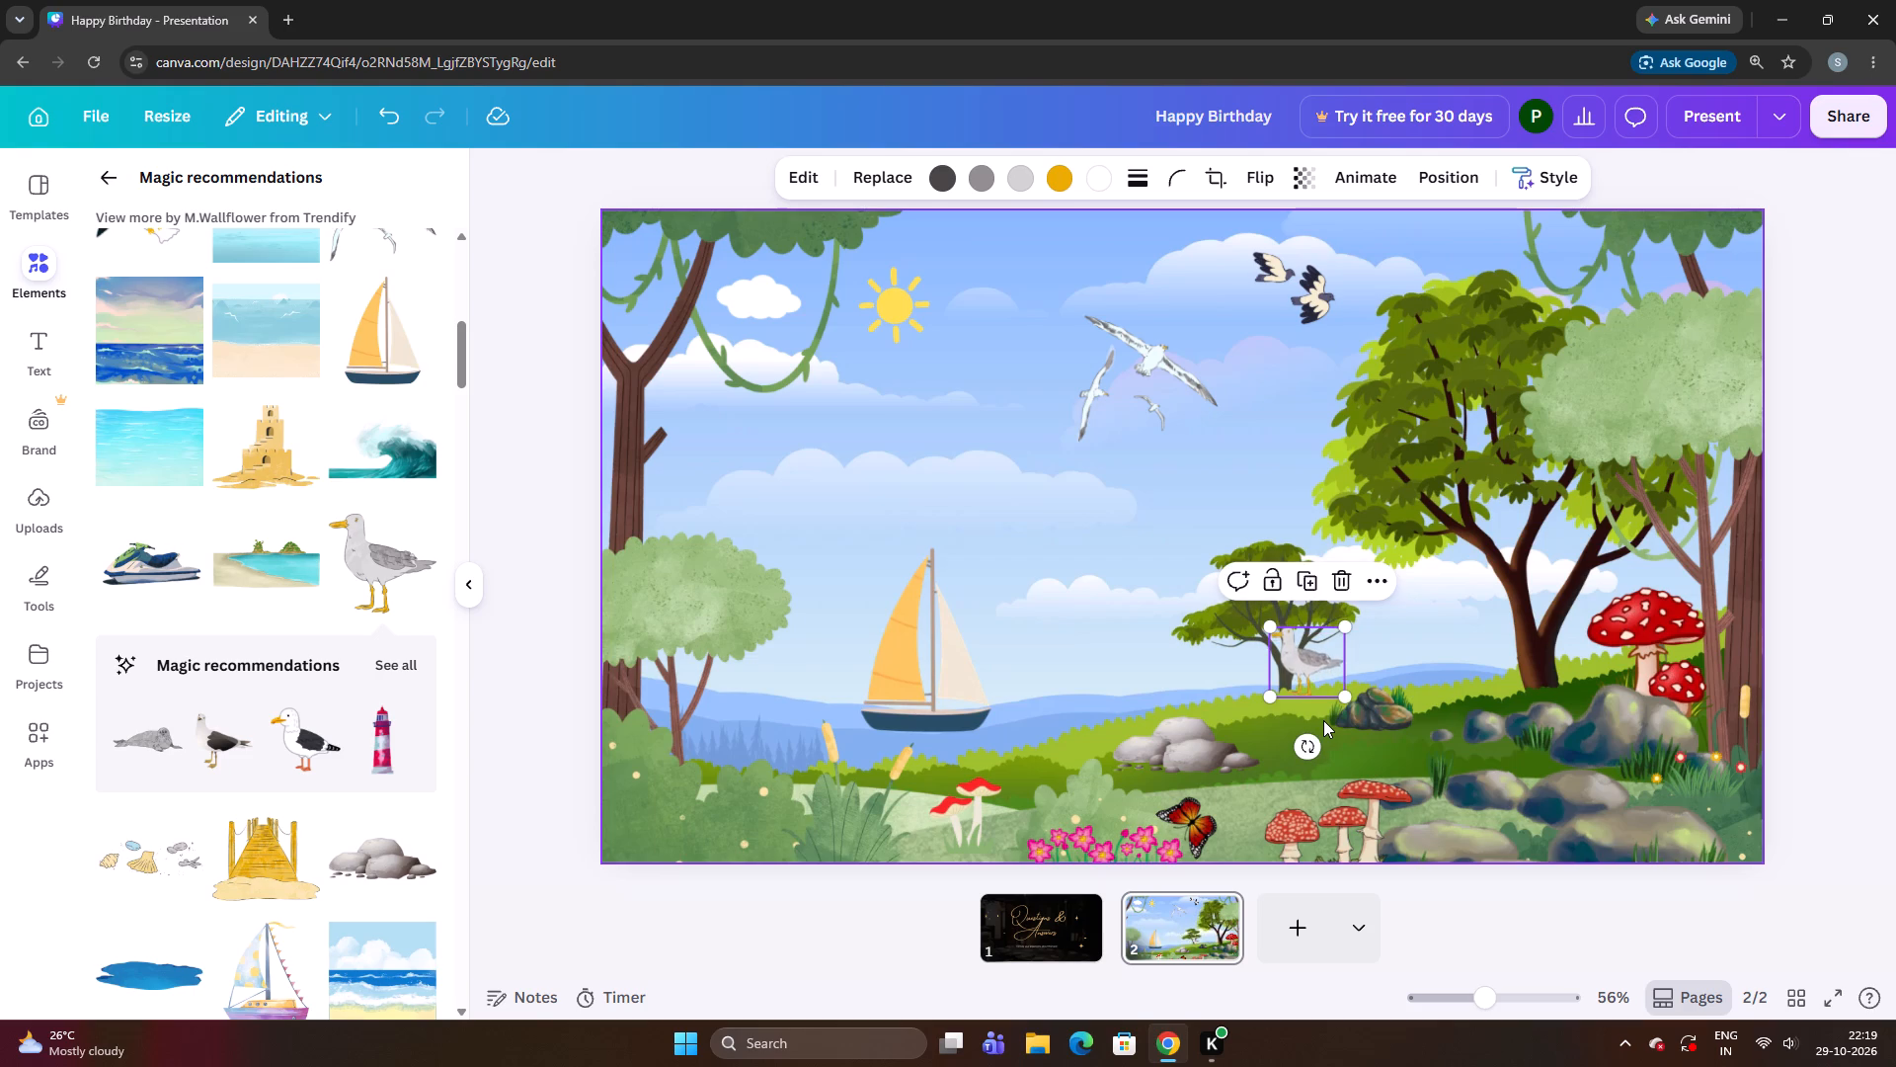
{"action": "key", "text": "Up"}
{"action": "key", "text": "Up"}
{"action": "key", "text": "Up"}
{"action": "key", "text": "Up"}
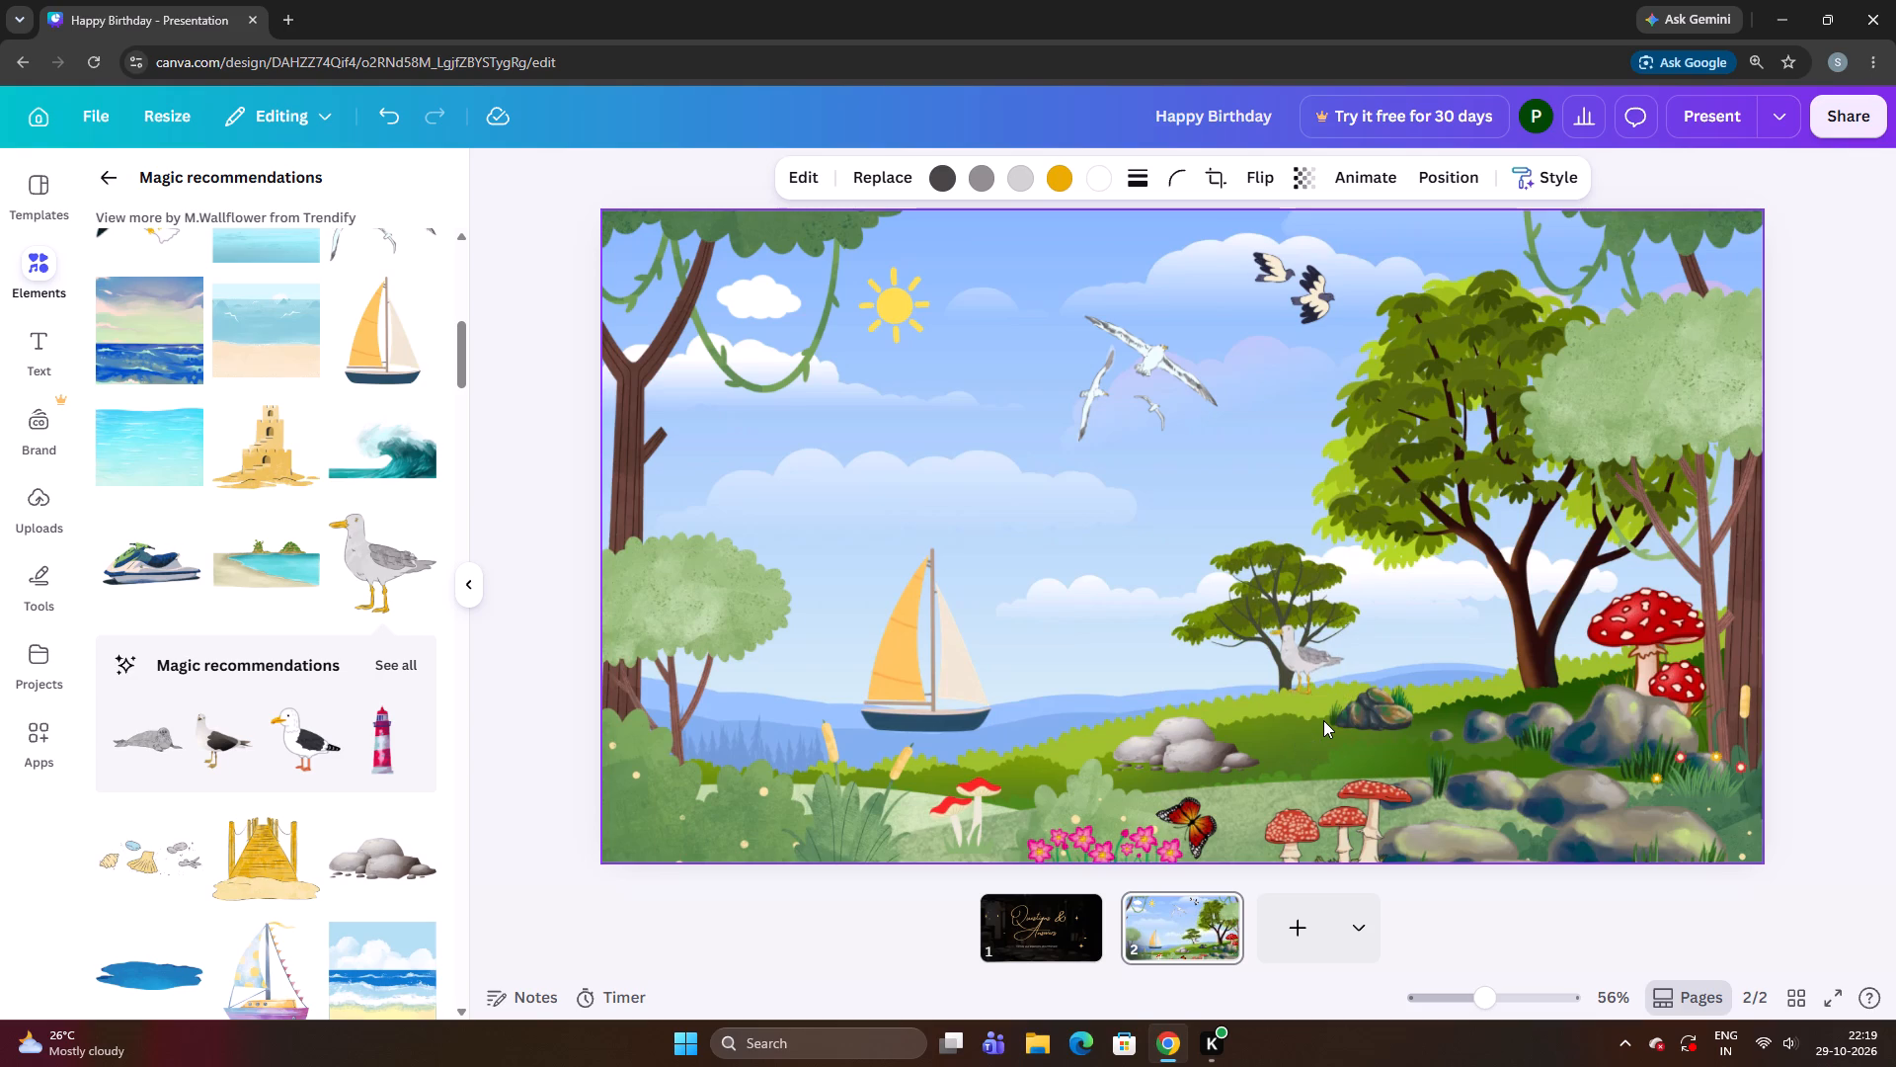
Shift the standing seagull slightly left and readjust its height so its feet stay near the grassy hill crest.
{"action": "key", "text": "Left"}
{"action": "key", "text": "Left"}
{"action": "key", "text": "Left"}
{"action": "key", "text": "Left"}
{"action": "key", "text": "Left"}
{"action": "key", "text": "Left"}
{"action": "key", "text": "Left"}
{"action": "key", "text": "Left"}
{"action": "key", "text": "Left"}
{"action": "key", "text": "Left"}
{"action": "key", "text": "Down"}
{"action": "key", "text": "Down"}
{"action": "key", "text": "Down"}
{"action": "key", "text": "Down"}
{"action": "key", "text": "Down"}
{"action": "key", "text": "Down"}
{"action": "key", "text": "Down"}
{"action": "key", "text": "Down"}
{"action": "key", "text": "Down"}
{"action": "key", "text": "Down"}
{"action": "key", "text": "Down"}
{"action": "key", "text": "Down"}
{"action": "key", "text": "Down"}
{"action": "key", "text": "Down"}
{"action": "key", "text": "Down"}
{"action": "key", "text": "Down"}
{"action": "key", "text": "Down"}
{"action": "key", "text": "Down"}
{"action": "key", "text": "Down"}
{"action": "key", "text": "Down"}
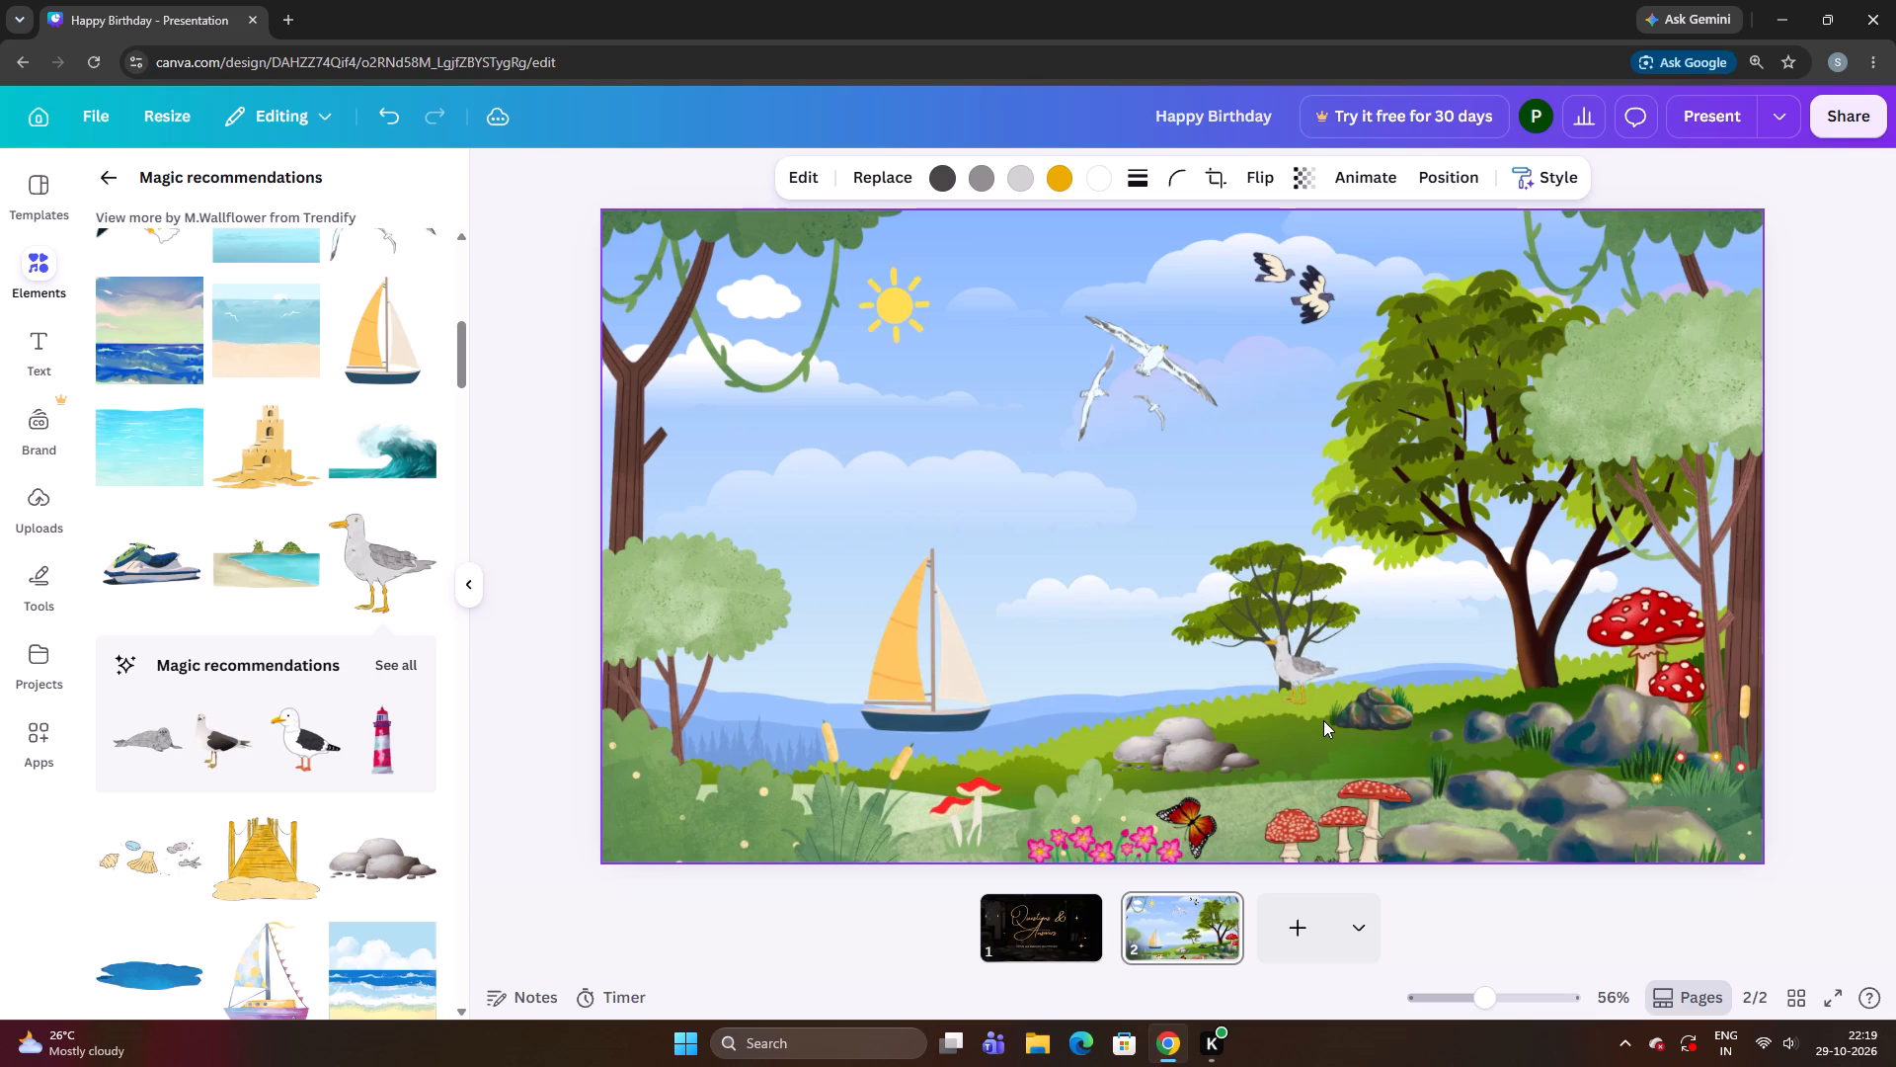
{"action": "key", "text": "Up"}
{"action": "key", "text": "Up"}
{"action": "key", "text": "Up"}
{"action": "key", "text": "Up"}
{"action": "key", "text": "Up"}
{"action": "key", "text": "Up"}
{"action": "key", "text": "Up"}
{"action": "key", "text": "Up"}
{"action": "key", "text": "Up"}
{"action": "key", "text": "Up"}
{"action": "key", "text": "Up"}
{"action": "key", "text": "Up"}
{"action": "key", "text": "Up"}
{"action": "key", "text": "Up"}
Move the standing seagull farther left along the hill crest until its body overlaps the small tree's trunk.
{"action": "key", "text": "Left"}
{"action": "key", "text": "Left"}
{"action": "key", "text": "Left"}
{"action": "key", "text": "Left"}
{"action": "key", "text": "Left"}
{"action": "key", "text": "Left"}
{"action": "key", "text": "Left"}
{"action": "key", "text": "Left"}
{"action": "key", "text": "Left"}
{"action": "key", "text": "Left"}
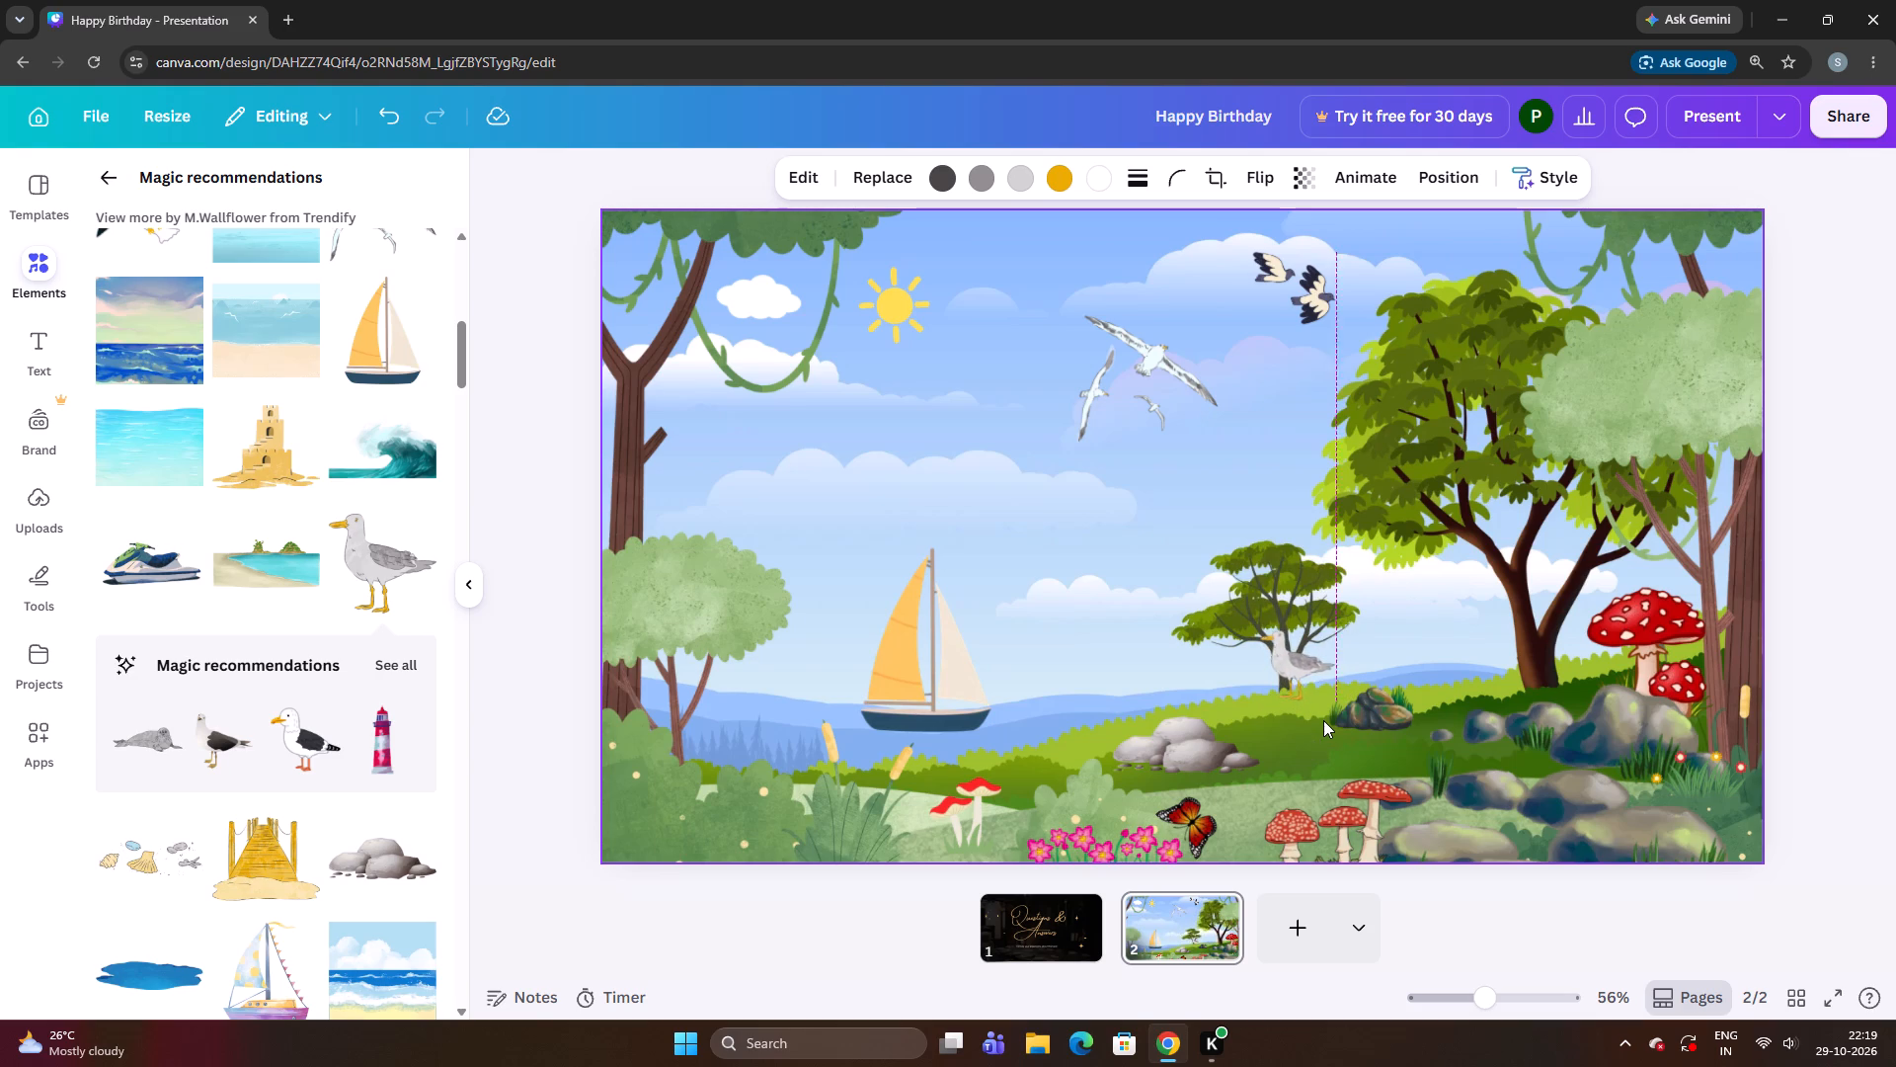
{"action": "key", "text": "Left"}
{"action": "key", "text": "Left"}
{"action": "key", "text": "Left"}
{"action": "key", "text": "Left"}
{"action": "key", "text": "Left"}
{"action": "key", "text": "Left"}
{"action": "key", "text": "Left"}
{"action": "key", "text": "Left"}
{"action": "key", "text": "Left"}
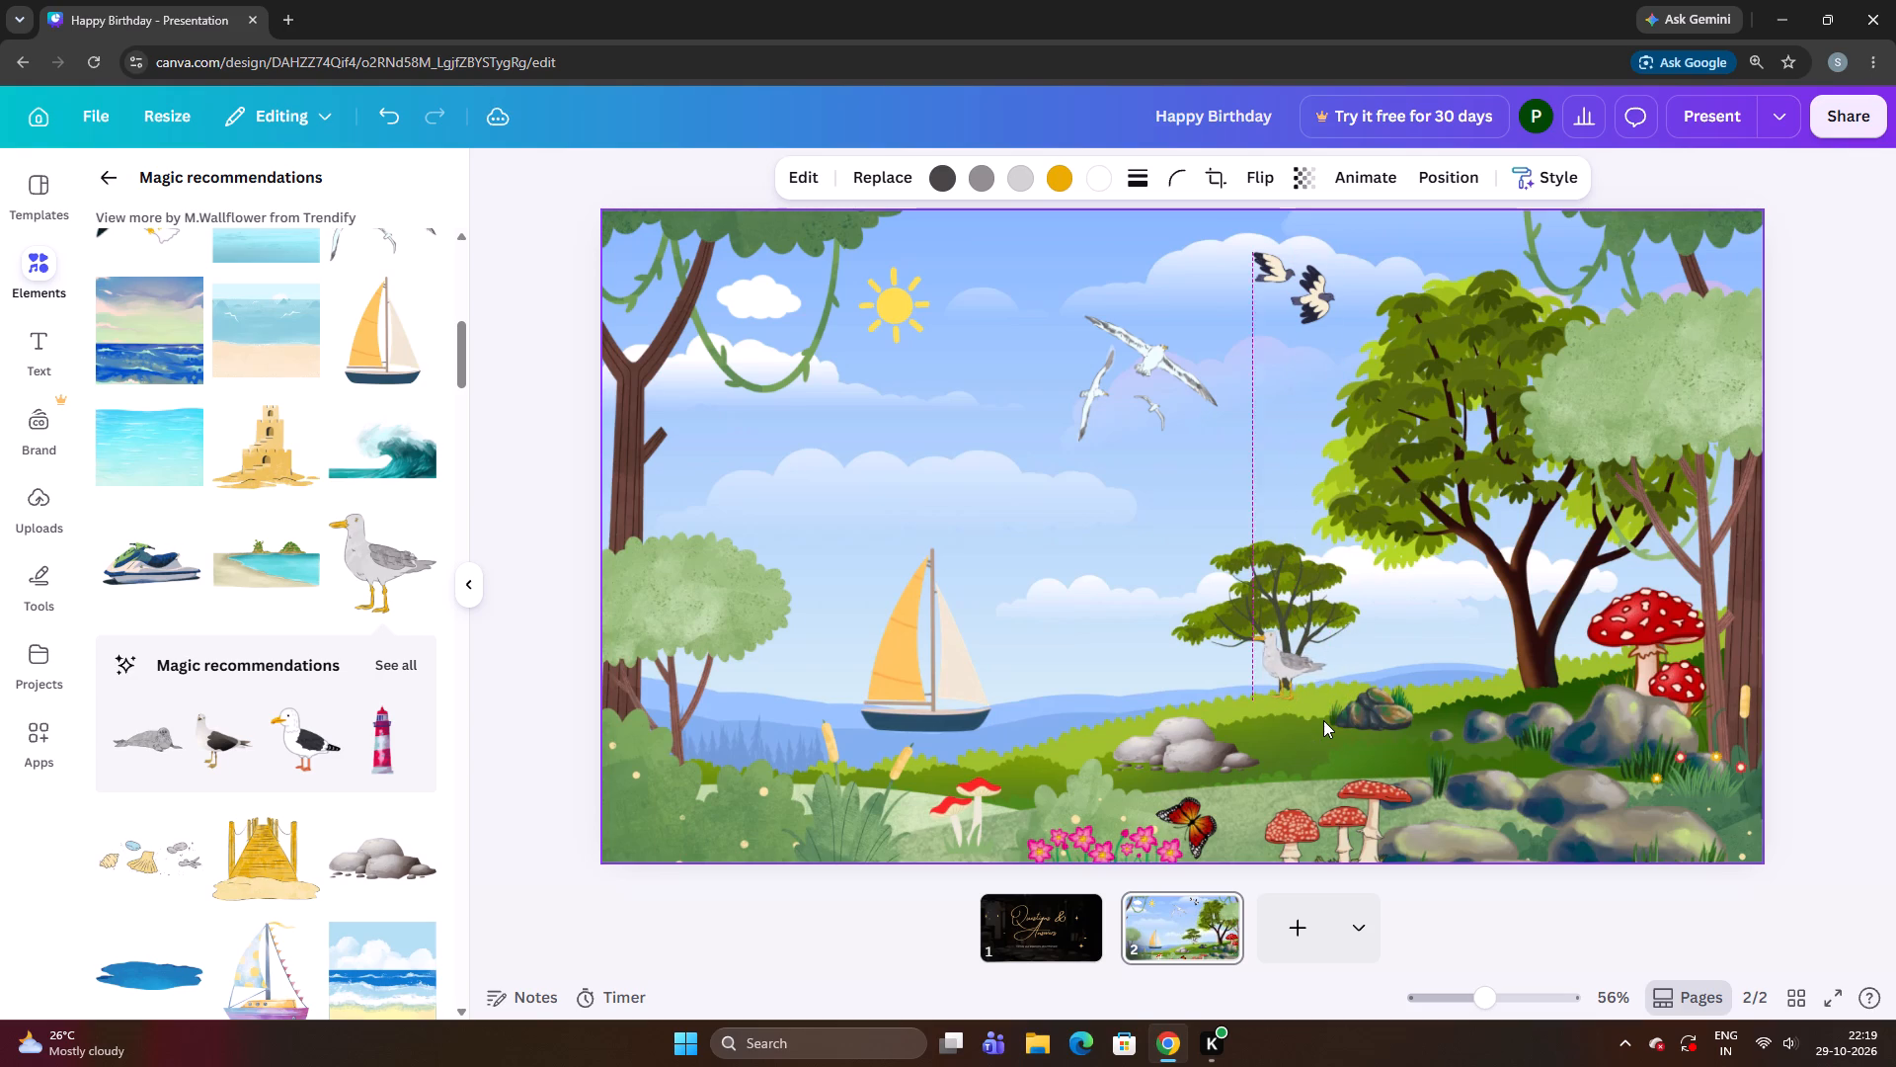
{"action": "key", "text": "Left"}
{"action": "key", "text": "Left"}
{"action": "key", "text": "Left"}
{"action": "key", "text": "Left"}
{"action": "key", "text": "Left"}
{"action": "key", "text": "Left"}
{"action": "key", "text": "Left"}
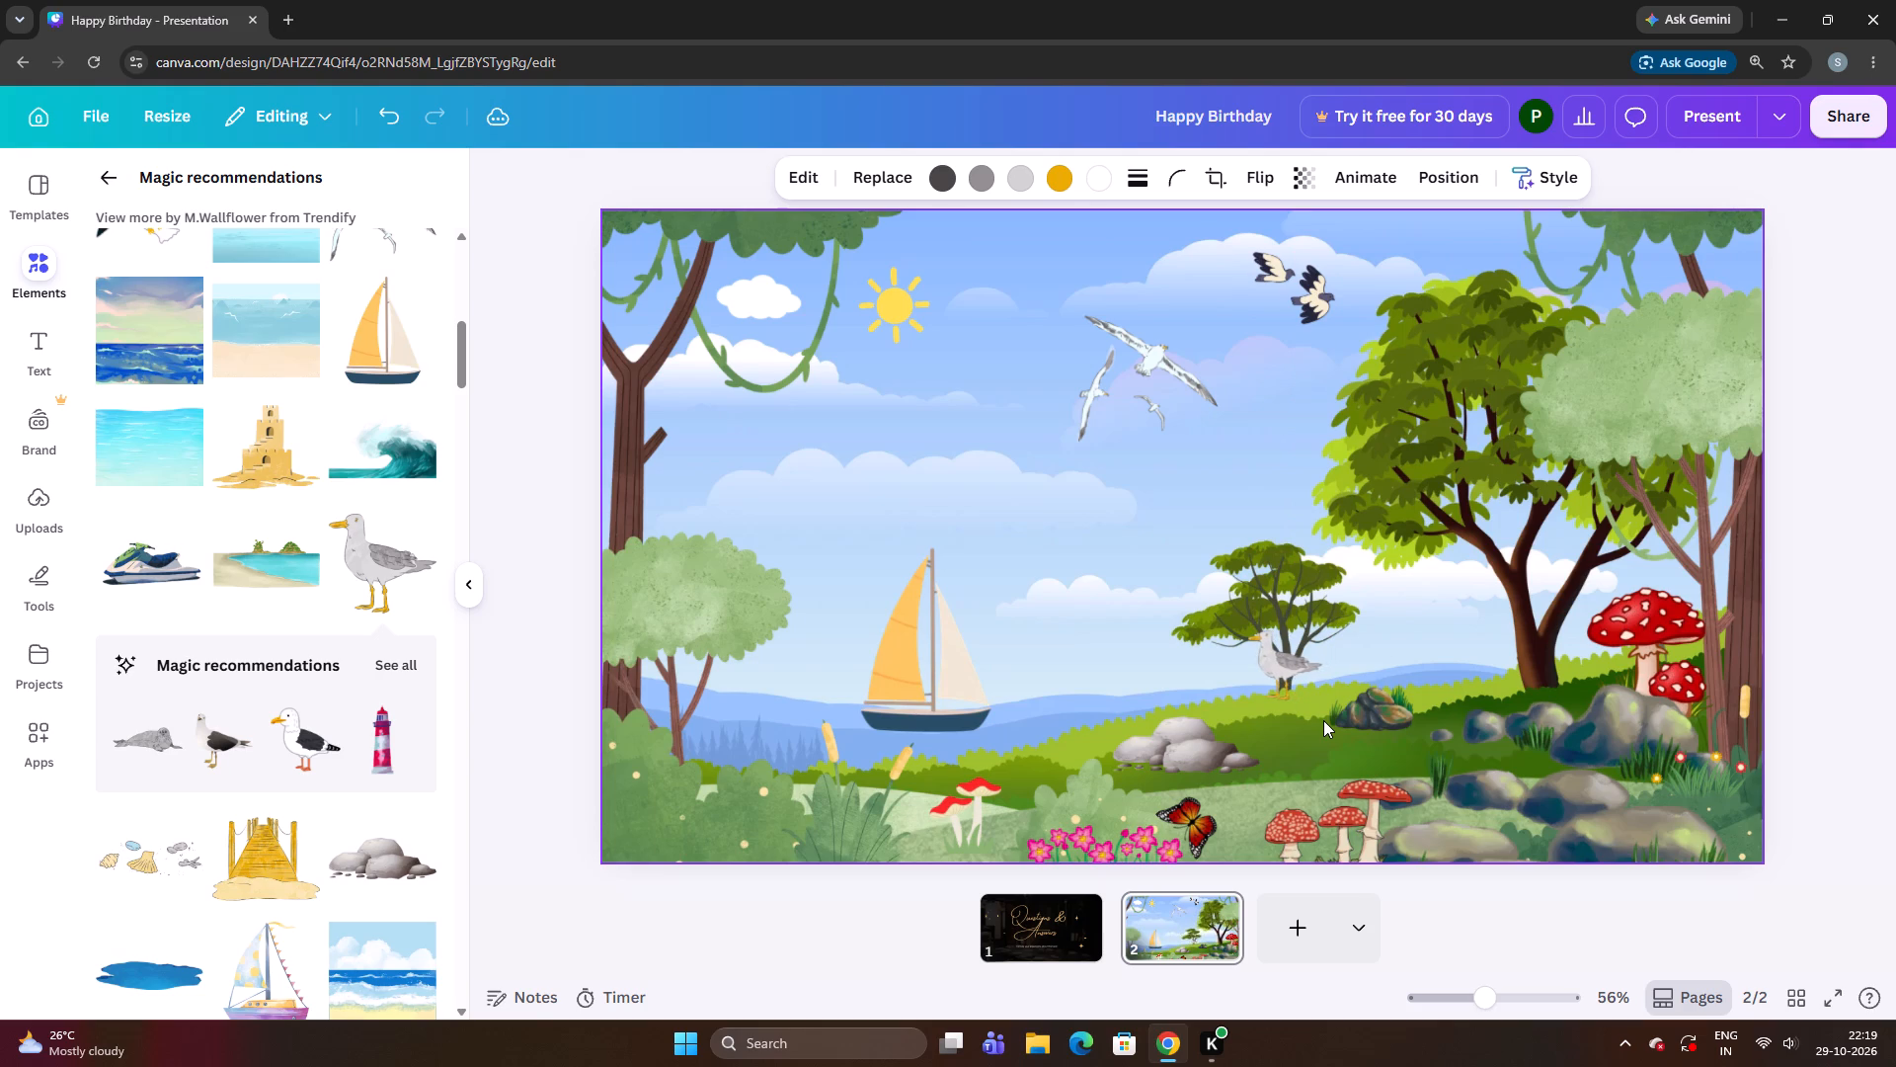
{"action": "key", "text": "Left"}
{"action": "key", "text": "Left"}
{"action": "key", "text": "Left"}
{"action": "key", "text": "Left"}
{"action": "key", "text": "Left"}
{"action": "key", "text": "Left"}
{"action": "key", "text": "Left"}
Lower the standing seagull slightly so its feet rest on the grass in front of the small tree.
{"action": "key", "text": "Up"}
{"action": "key", "text": "Down"}
{"action": "key", "text": "Down"}
{"action": "key", "text": "Down"}
{"action": "key", "text": "Down"}
{"action": "key", "text": "Down"}
{"action": "key", "text": "Down"}
{"action": "key", "text": "Down"}
{"action": "key", "text": "Down"}
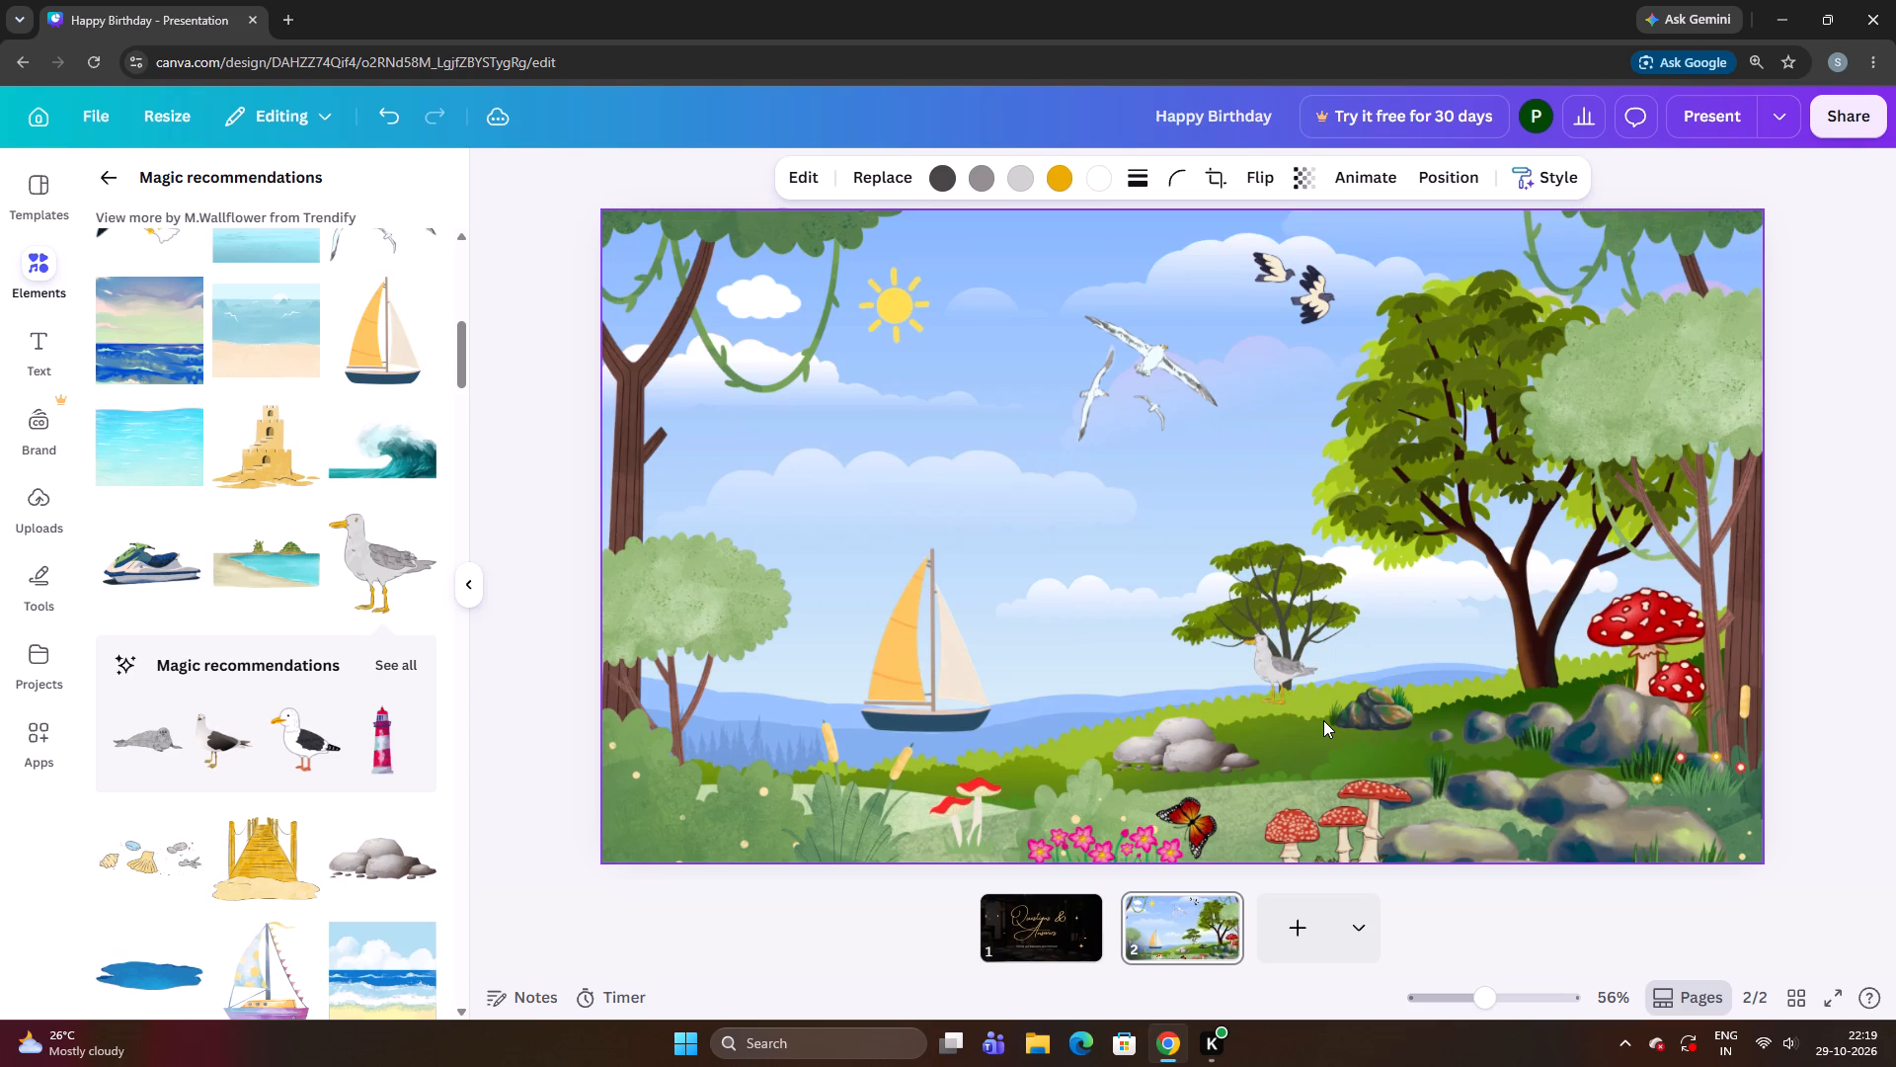
{"action": "key", "text": "Down"}
{"action": "key", "text": "Down"}
{"action": "key", "text": "Down"}
Nudge the standing seagull slightly right so it stands centred in front of the small tree's trunk.
{"action": "key", "text": "Right"}
{"action": "key", "text": "Right"}
{"action": "key", "text": "Right"}
{"action": "key", "text": "Right"}
{"action": "key", "text": "Right"}
{"action": "key", "text": "Right"}
{"action": "key", "text": "Right"}
{"action": "key", "text": "Right"}
{"action": "key", "text": "Right"}
{"action": "key", "text": "Right"}
{"action": "key", "text": "Right"}
{"action": "key", "text": "Right"}
{"action": "key", "text": "Right"}
{"action": "key", "text": "Right"}
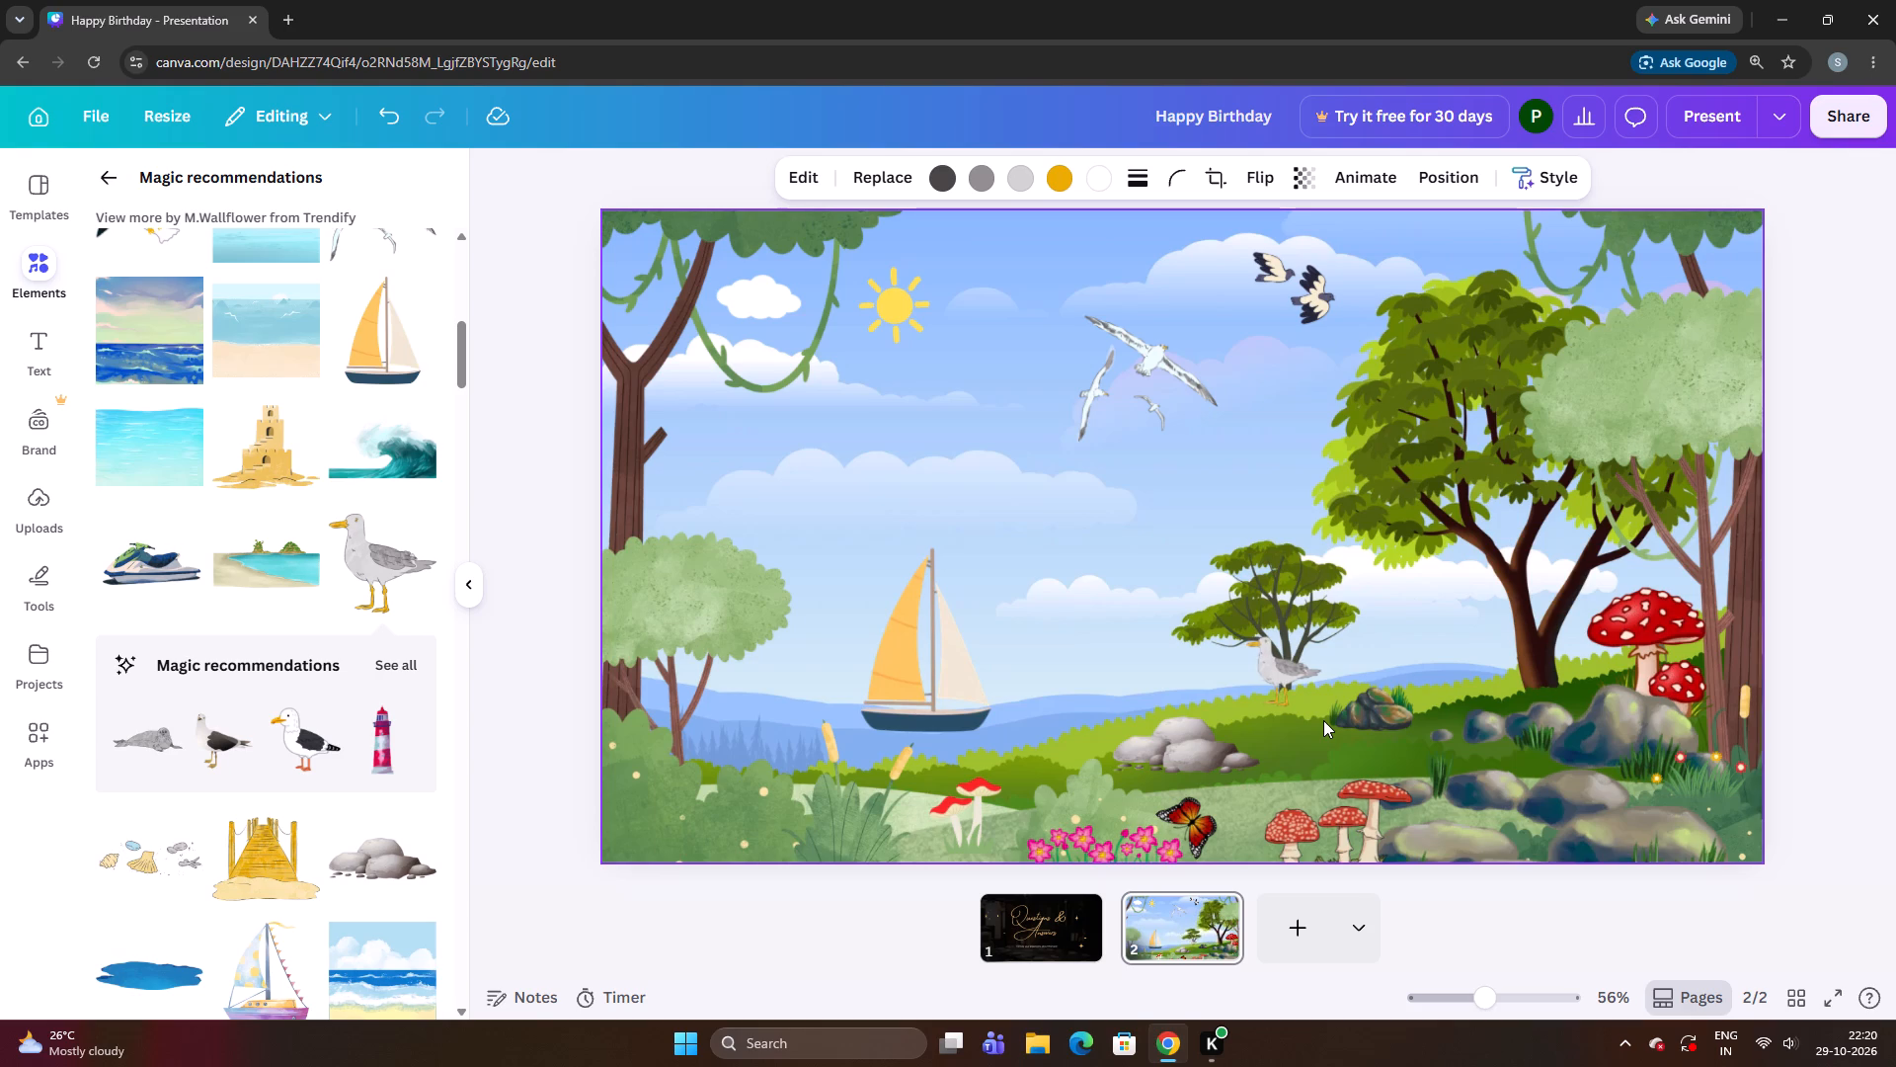
Lower the standing seagull below the hill crest so its feet rest on the grass beneath the small tree.
{"action": "key", "text": "Down"}
{"action": "key", "text": "Down"}
{"action": "key", "text": "Down"}
{"action": "key", "text": "Down"}
{"action": "key", "text": "Down"}
{"action": "key", "text": "Down"}
{"action": "key", "text": "Down"}
{"action": "key", "text": "Down"}
{"action": "key", "text": "Down"}
{"action": "key", "text": "Down"}
{"action": "key", "text": "Down"}
{"action": "key", "text": "Down"}
{"action": "key", "text": "Down"}
{"action": "key", "text": "Down"}
{"action": "key", "text": "Down"}
{"action": "key", "text": "Down"}
{"action": "key", "text": "Down"}
{"action": "key", "text": "Down"}
{"action": "key", "text": "Down"}
{"action": "key", "text": "Down"}
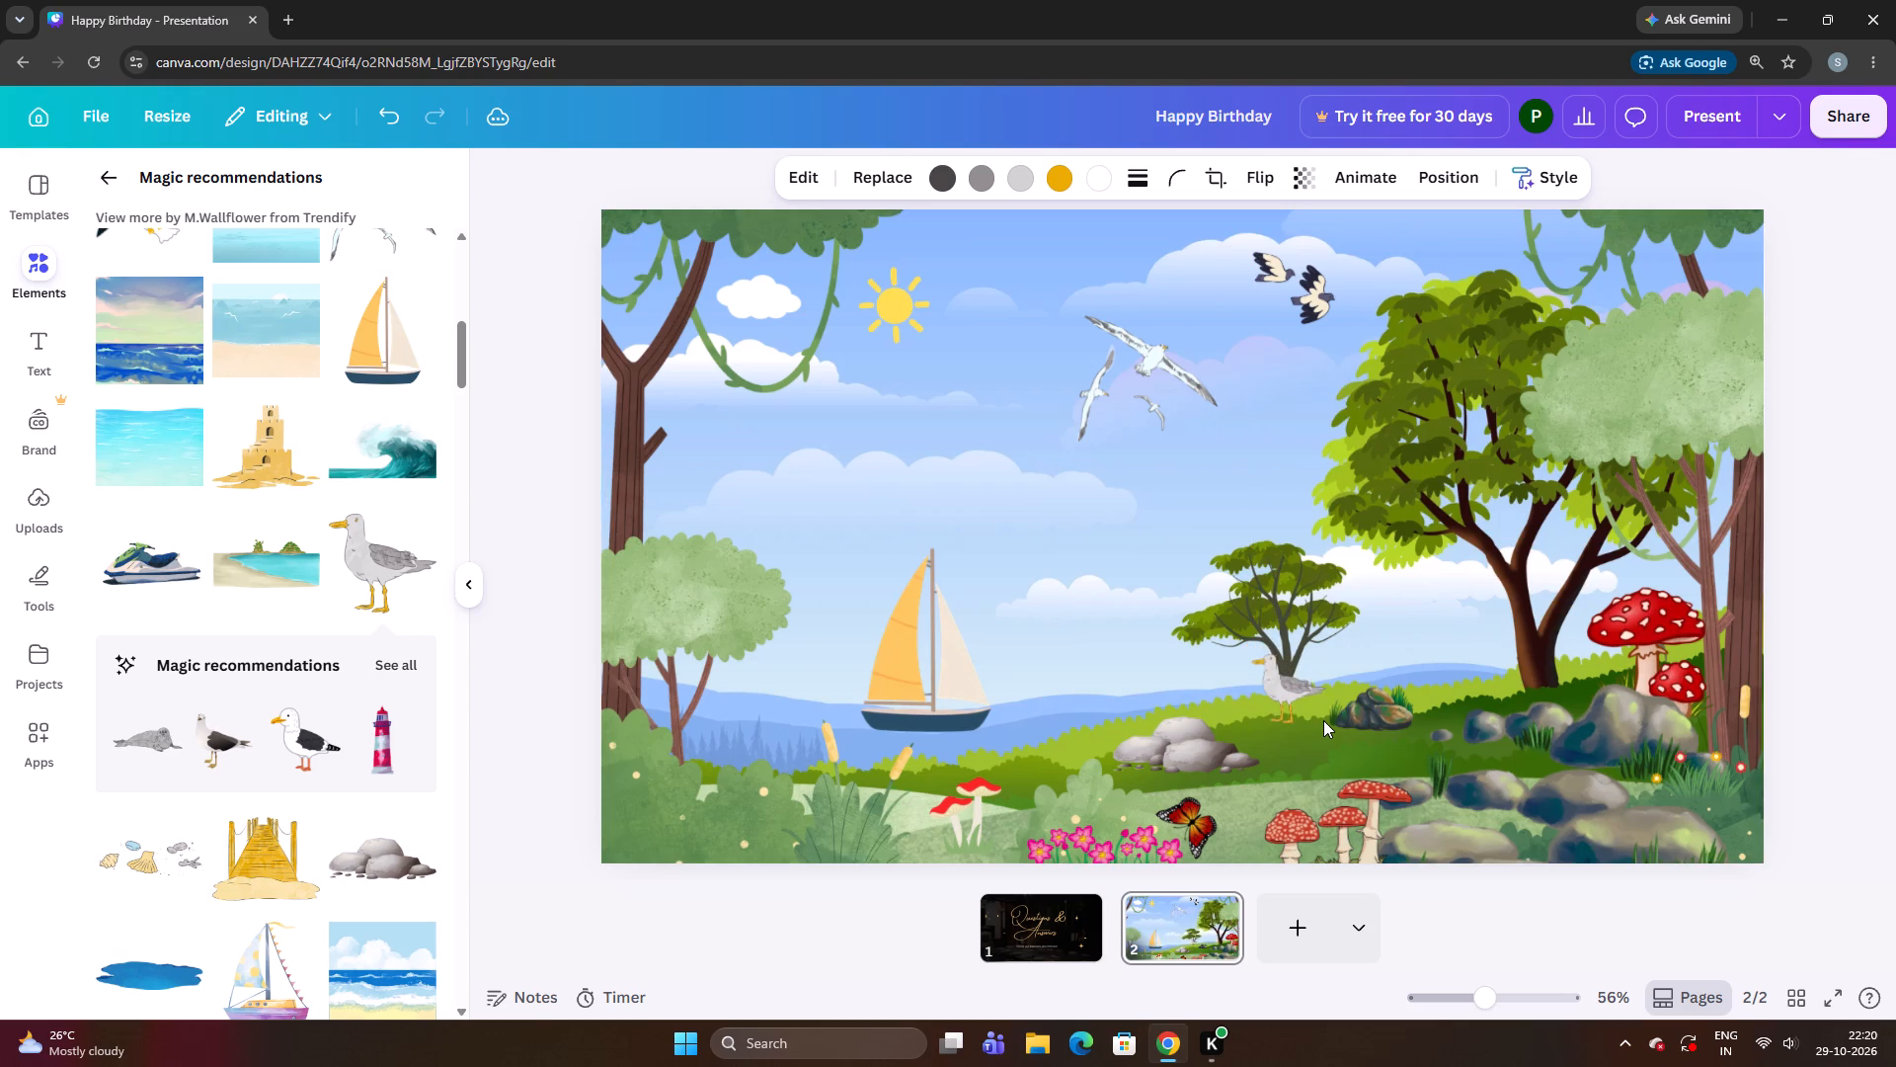
{"action": "key", "text": "Up"}
{"action": "key", "text": "Up"}
{"action": "key", "text": "Up"}
{"action": "key", "text": "Down"}
{"action": "key", "text": "Down"}
{"action": "key", "text": "Down"}
{"action": "key", "text": "Down"}
{"action": "key", "text": "Down"}
{"action": "key", "text": "Down"}
{"action": "key", "text": "Down"}
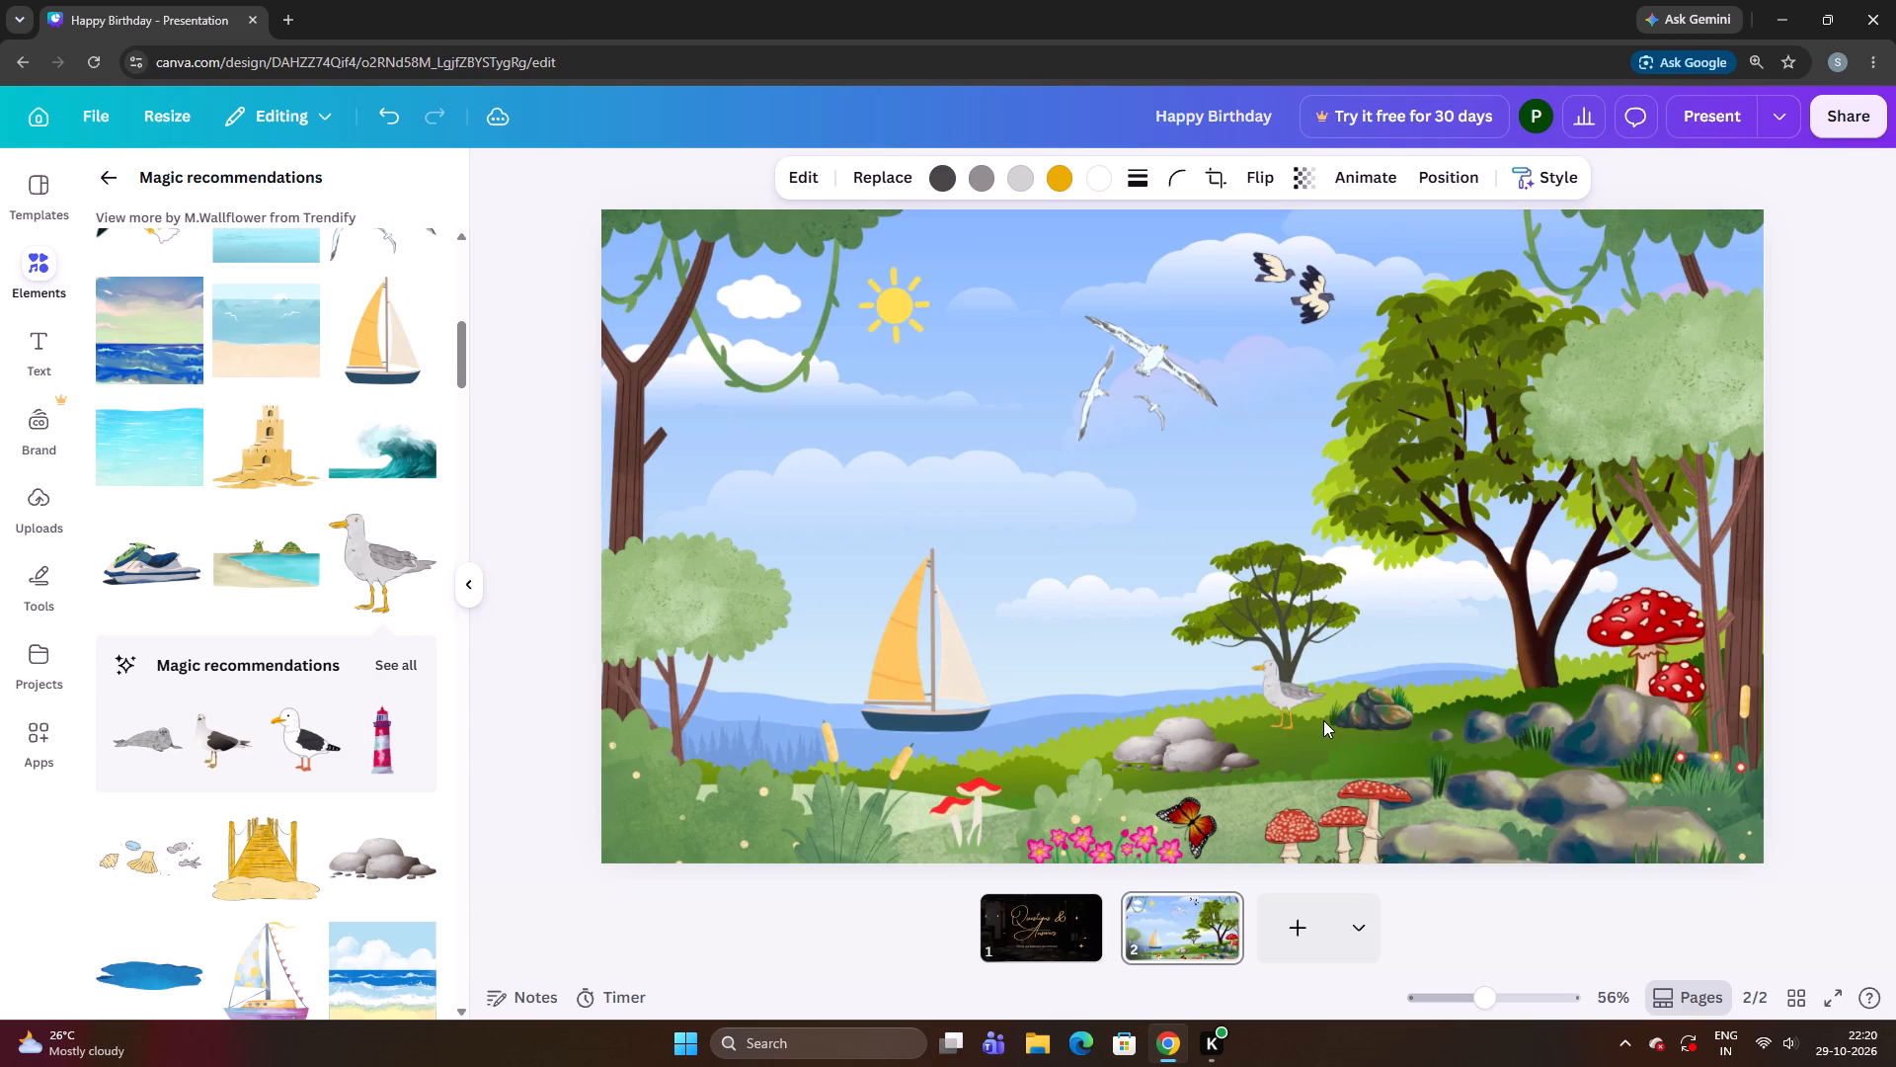
{"action": "key", "text": "Down"}
{"action": "key", "text": "Down"}
Shift the standing seagull right towards the dark mossy rock and lower it slightly on the grassy slope.
{"action": "key", "text": "Right"}
{"action": "key", "text": "Right"}
{"action": "key", "text": "Right"}
{"action": "key", "text": "Right"}
{"action": "key", "text": "Right"}
{"action": "key", "text": "Right"}
{"action": "key", "text": "Right"}
{"action": "key", "text": "Right"}
{"action": "key", "text": "Right"}
{"action": "key", "text": "Right"}
{"action": "key", "text": "Right"}
{"action": "key", "text": "Right"}
{"action": "key", "text": "Right"}
{"action": "key", "text": "Right"}
{"action": "key", "text": "Right"}
{"action": "key", "text": "Right"}
{"action": "key", "text": "Right"}
{"action": "key", "text": "Right"}
{"action": "key", "text": "Right"}
{"action": "key", "text": "Right"}
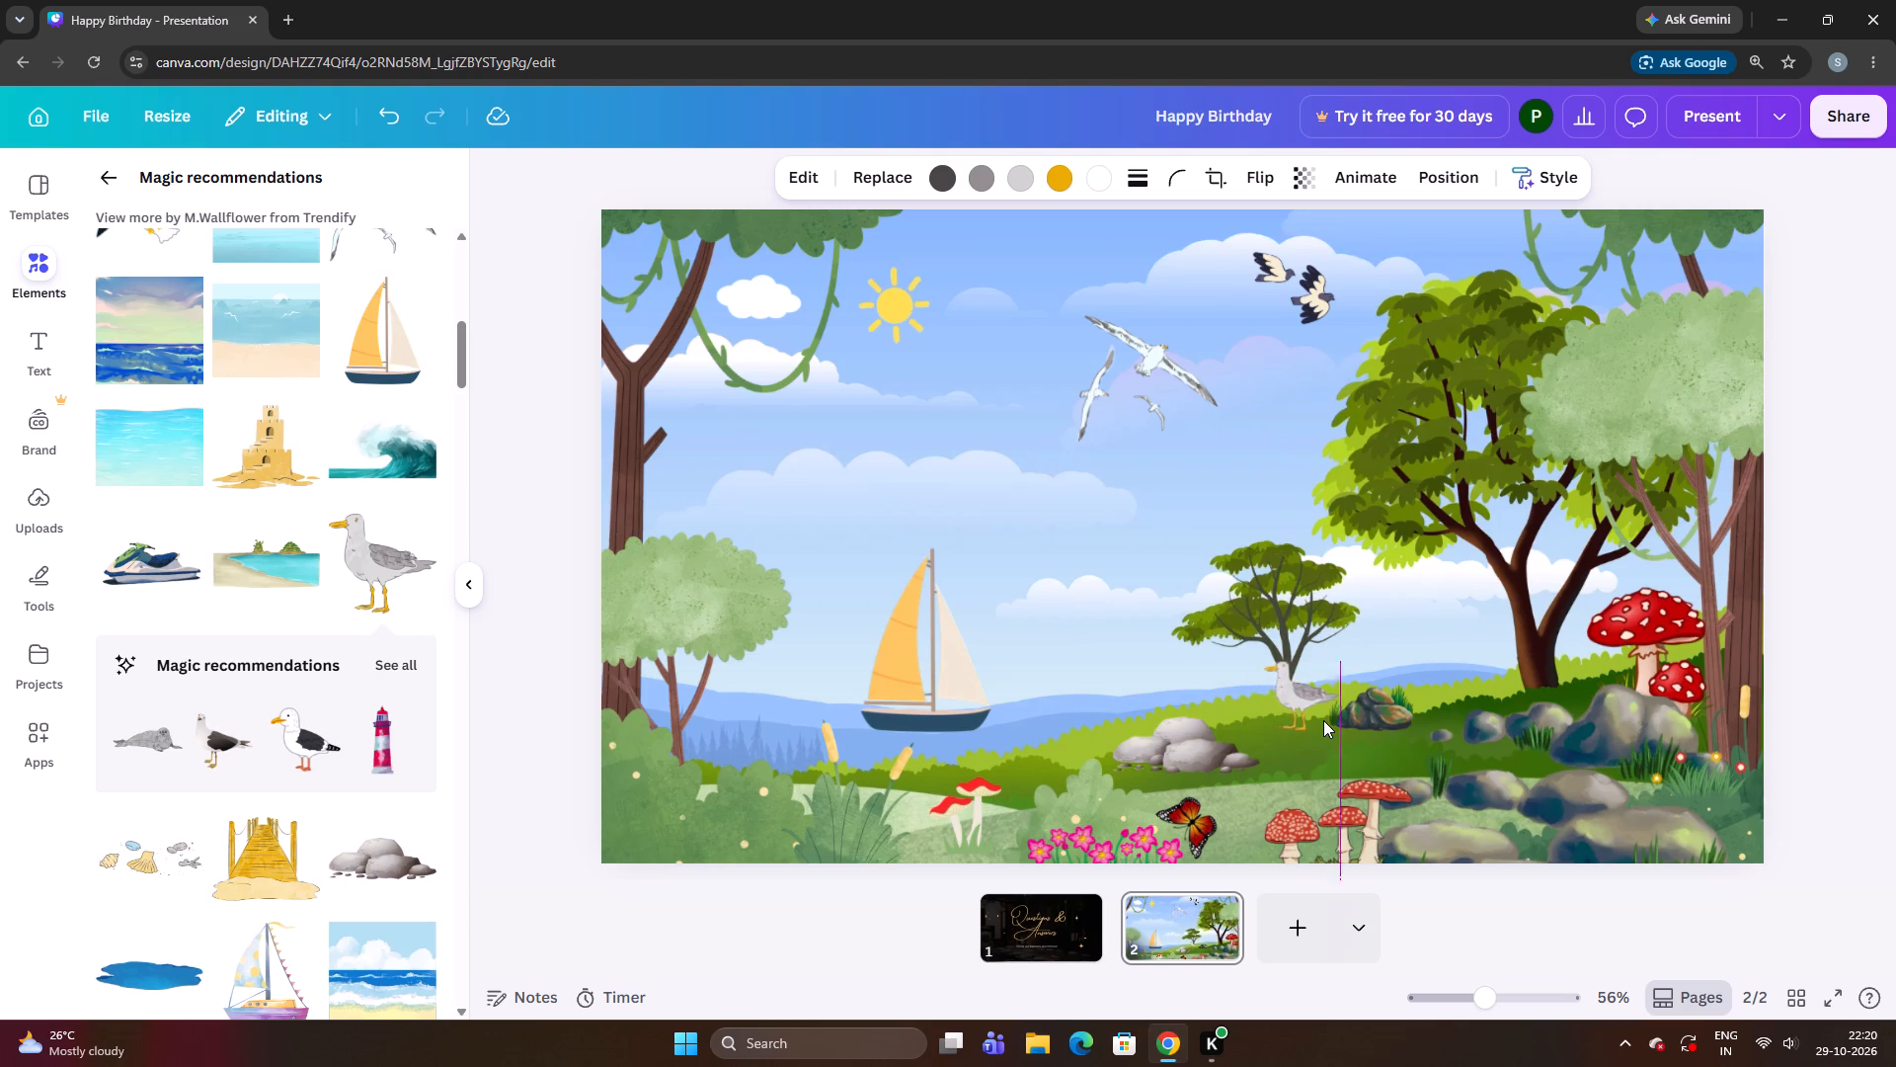
{"action": "key", "text": "Down"}
{"action": "key", "text": "Down"}
{"action": "key", "text": "Down"}
{"action": "key", "text": "Down"}
{"action": "key", "text": "Down"}
{"action": "key", "text": "Down"}
{"action": "key", "text": "Down"}
{"action": "key", "text": "Down"}
{"action": "key", "text": "Down"}
{"action": "key", "text": "Down"}
{"action": "key", "text": "Down"}
{"action": "key", "text": "Down"}
{"action": "key", "text": "Up"}
Move the standing seagull farther right and slightly down until its tail overlaps the dark mossy rock.
{"action": "key", "text": "Right"}
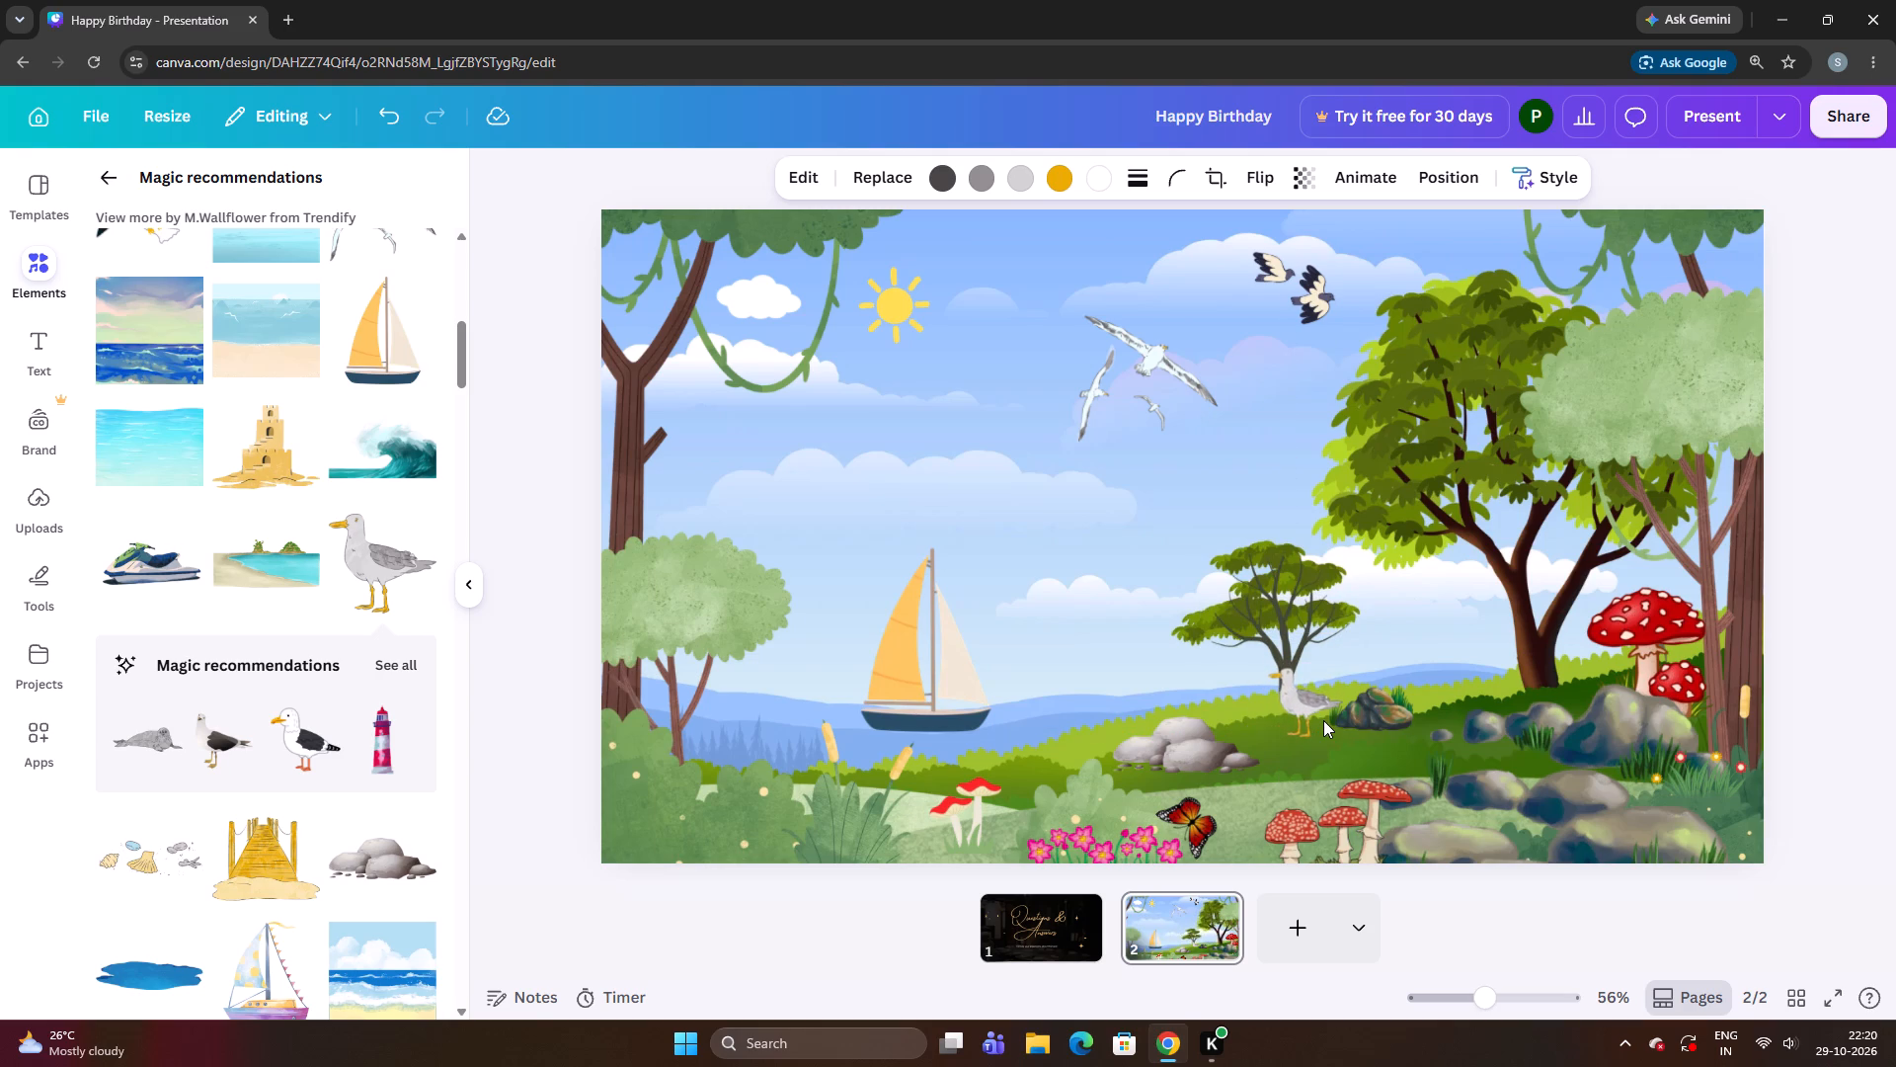
{"action": "key", "text": "Right"}
{"action": "key", "text": "Right"}
{"action": "key", "text": "Right"}
{"action": "key", "text": "Right"}
{"action": "key", "text": "Right"}
{"action": "key", "text": "Right"}
{"action": "key", "text": "Right"}
{"action": "key", "text": "Right"}
{"action": "key", "text": "Right"}
{"action": "key", "text": "Right"}
{"action": "key", "text": "Right"}
{"action": "key", "text": "Right"}
{"action": "key", "text": "Right"}
{"action": "key", "text": "Right"}
{"action": "key", "text": "Right"}
{"action": "key", "text": "Right"}
{"action": "key", "text": "Right"}
{"action": "key", "text": "Right"}
{"action": "key", "text": "Right"}
{"action": "key", "text": "Right"}
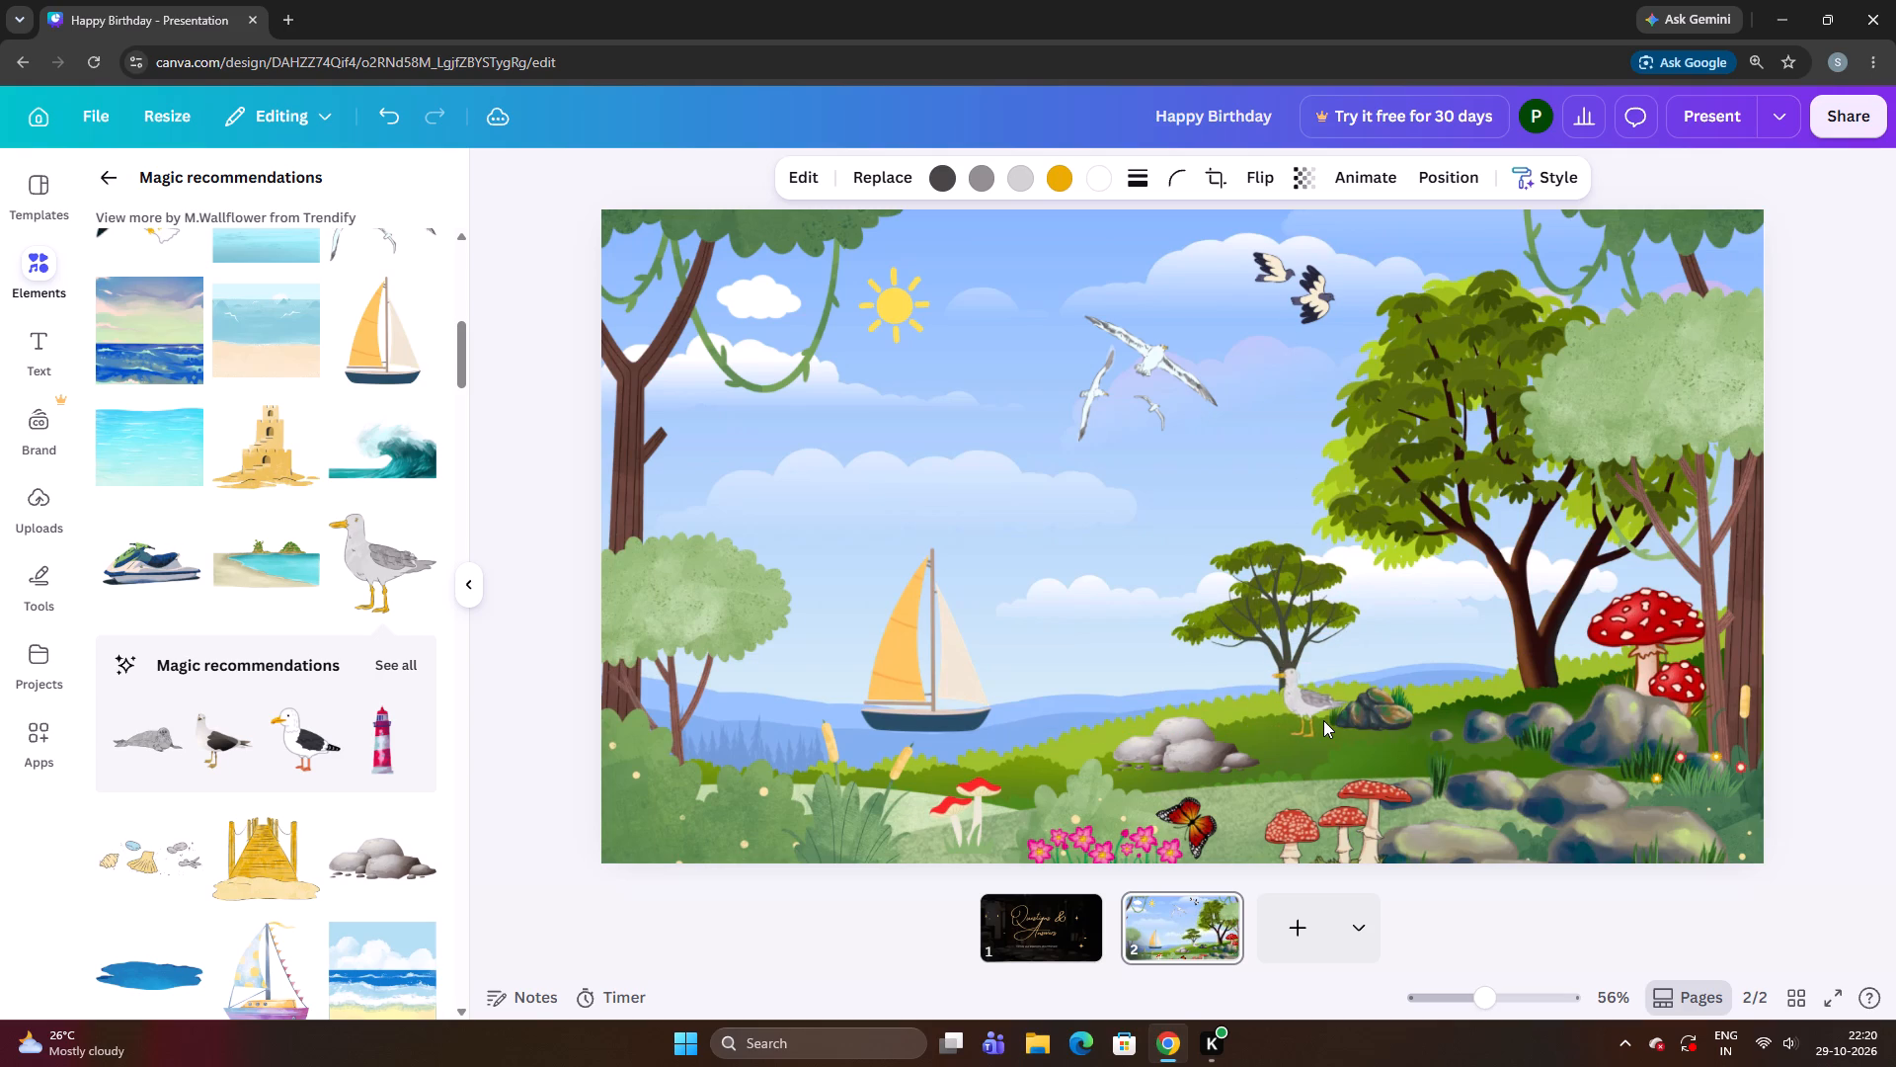
{"action": "key", "text": "Down"}
{"action": "key", "text": "Down"}
{"action": "key", "text": "Down"}
{"action": "key", "text": "Down"}
{"action": "key", "text": "Down"}
{"action": "key", "text": "Down"}
{"action": "key", "text": "Down"}
{"action": "key", "text": "Down"}
{"action": "key", "text": "Down"}
{"action": "key", "text": "Down"}
{"action": "key", "text": "Down"}
{"action": "key", "text": "Down"}
{"action": "key", "text": "Right"}
{"action": "key", "text": "Right"}
{"action": "key", "text": "Right"}
{"action": "key", "text": "Right"}
{"action": "key", "text": "Right"}
{"action": "key", "text": "Right"}
{"action": "key", "text": "Right"}
{"action": "key", "text": "Right"}
{"action": "key", "text": "Right"}
{"action": "key", "text": "Right"}
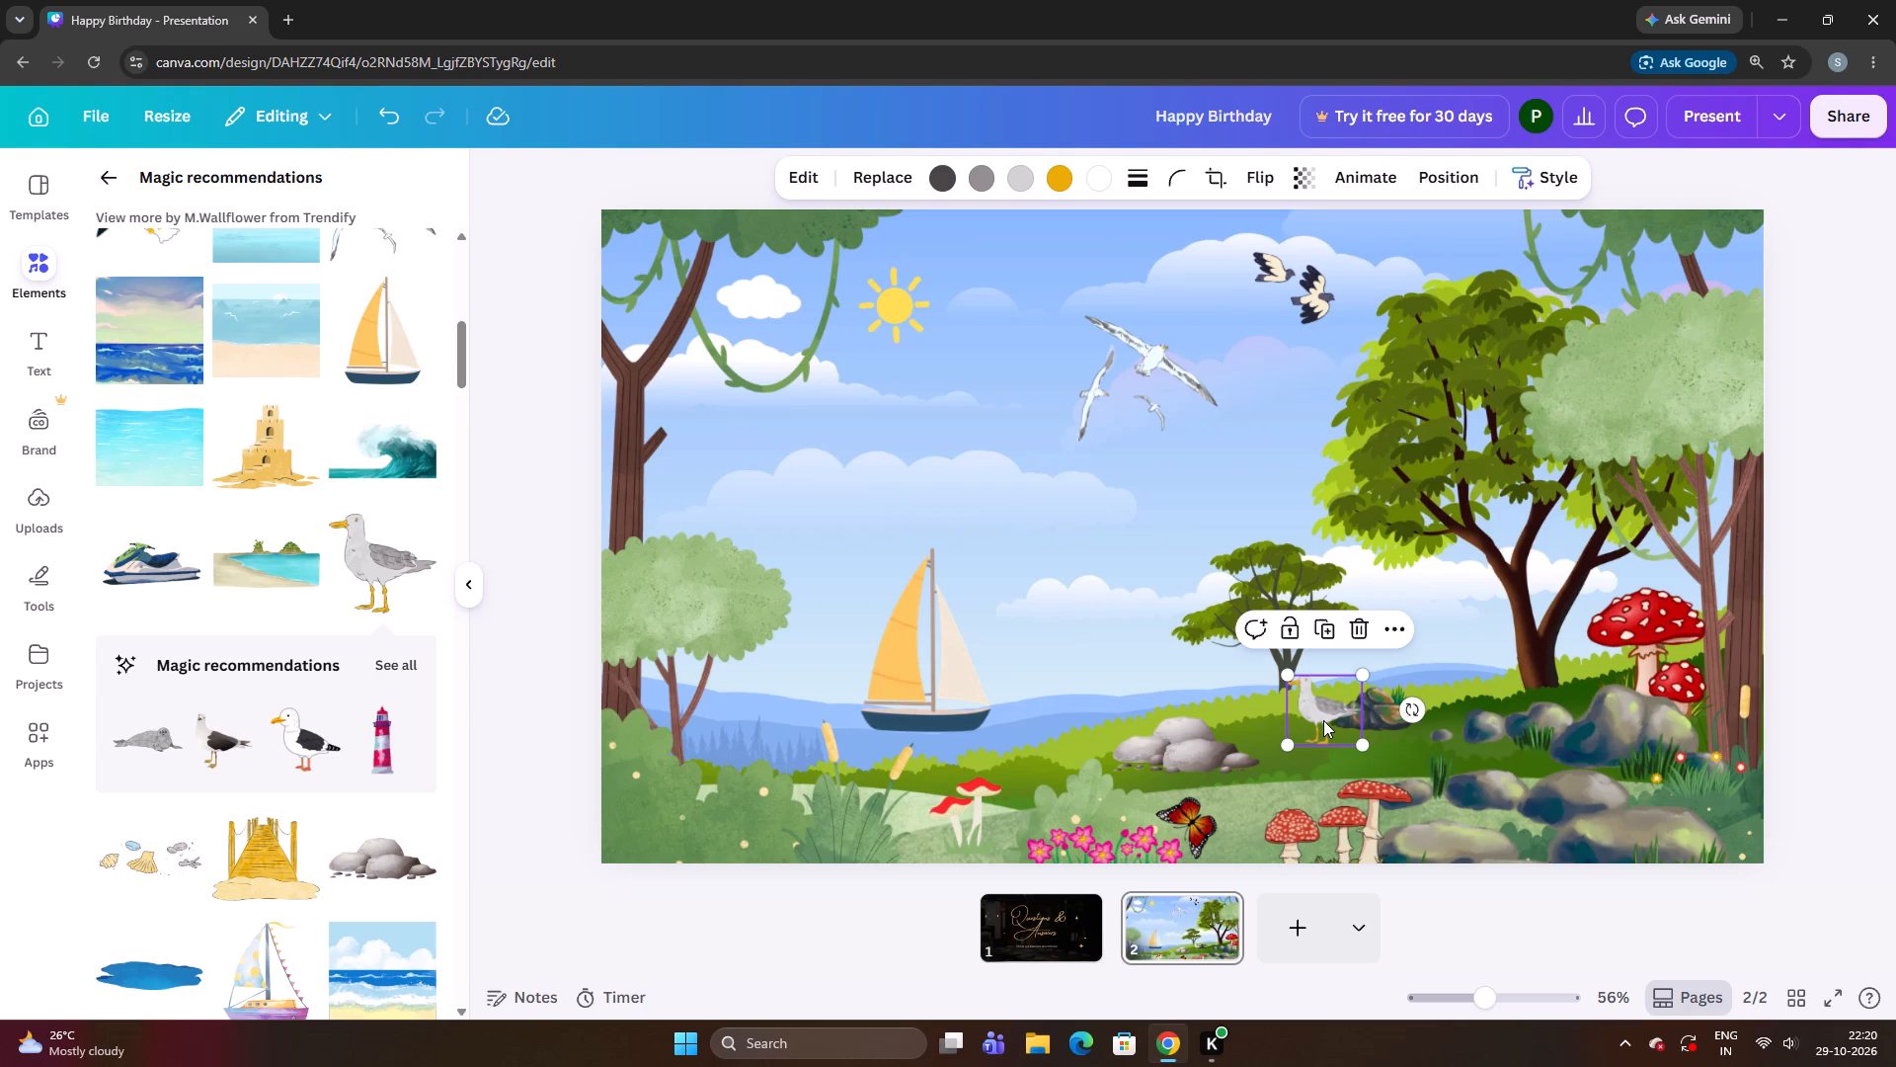
Raise the standing seagull so its body rises above the dark mossy rock near the hill crest.
{"action": "key", "text": "Up"}
{"action": "key", "text": "Up"}
{"action": "key", "text": "Up"}
{"action": "key", "text": "Up"}
{"action": "key", "text": "Up"}
{"action": "key", "text": "Up"}
{"action": "key", "text": "Up"}
{"action": "key", "text": "Up"}
{"action": "key", "text": "Up"}
{"action": "key", "text": "Up"}
{"action": "key", "text": "Up"}
{"action": "key", "text": "Up"}
{"action": "key", "text": "Up"}
{"action": "key", "text": "Up"}
{"action": "key", "text": "Up"}
{"action": "key", "text": "Up"}
{"action": "key", "text": "Up"}
{"action": "key", "text": "Up"}
{"action": "key", "text": "Up"}
{"action": "key", "text": "Up"}
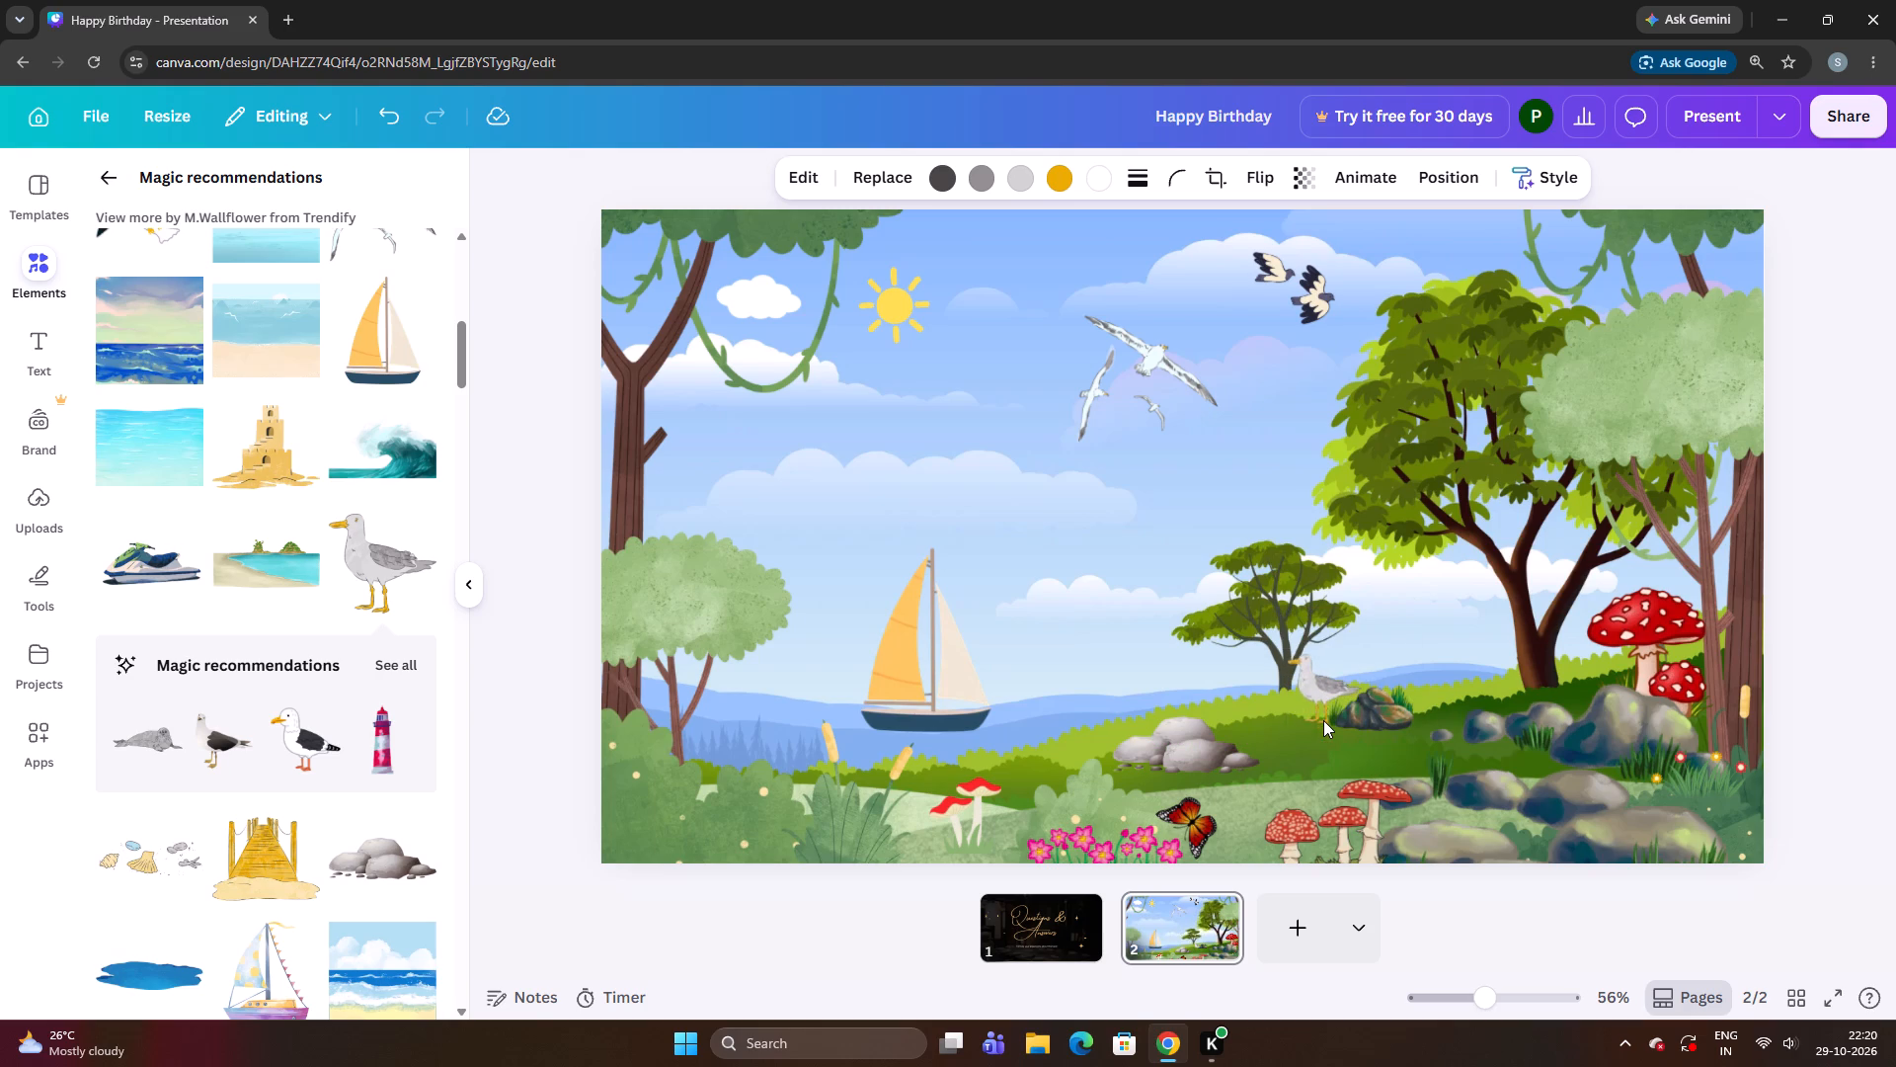
Move the standing seagull left, clear of the mossy rock, and raise it slightly to stand just right of the small tree's trunk.
{"action": "key", "text": "Left"}
{"action": "key", "text": "Left"}
{"action": "key", "text": "Left"}
{"action": "key", "text": "Left"}
{"action": "key", "text": "Left"}
{"action": "key", "text": "Left"}
{"action": "key", "text": "Left"}
{"action": "key", "text": "Left"}
{"action": "key", "text": "Left"}
{"action": "key", "text": "Left"}
{"action": "key", "text": "Left"}
{"action": "key", "text": "Left"}
{"action": "key", "text": "Left"}
{"action": "key", "text": "Left"}
{"action": "key", "text": "Left"}
{"action": "key", "text": "Left"}
{"action": "key", "text": "Left"}
{"action": "key", "text": "Left"}
{"action": "key", "text": "Left"}
{"action": "key", "text": "Left"}
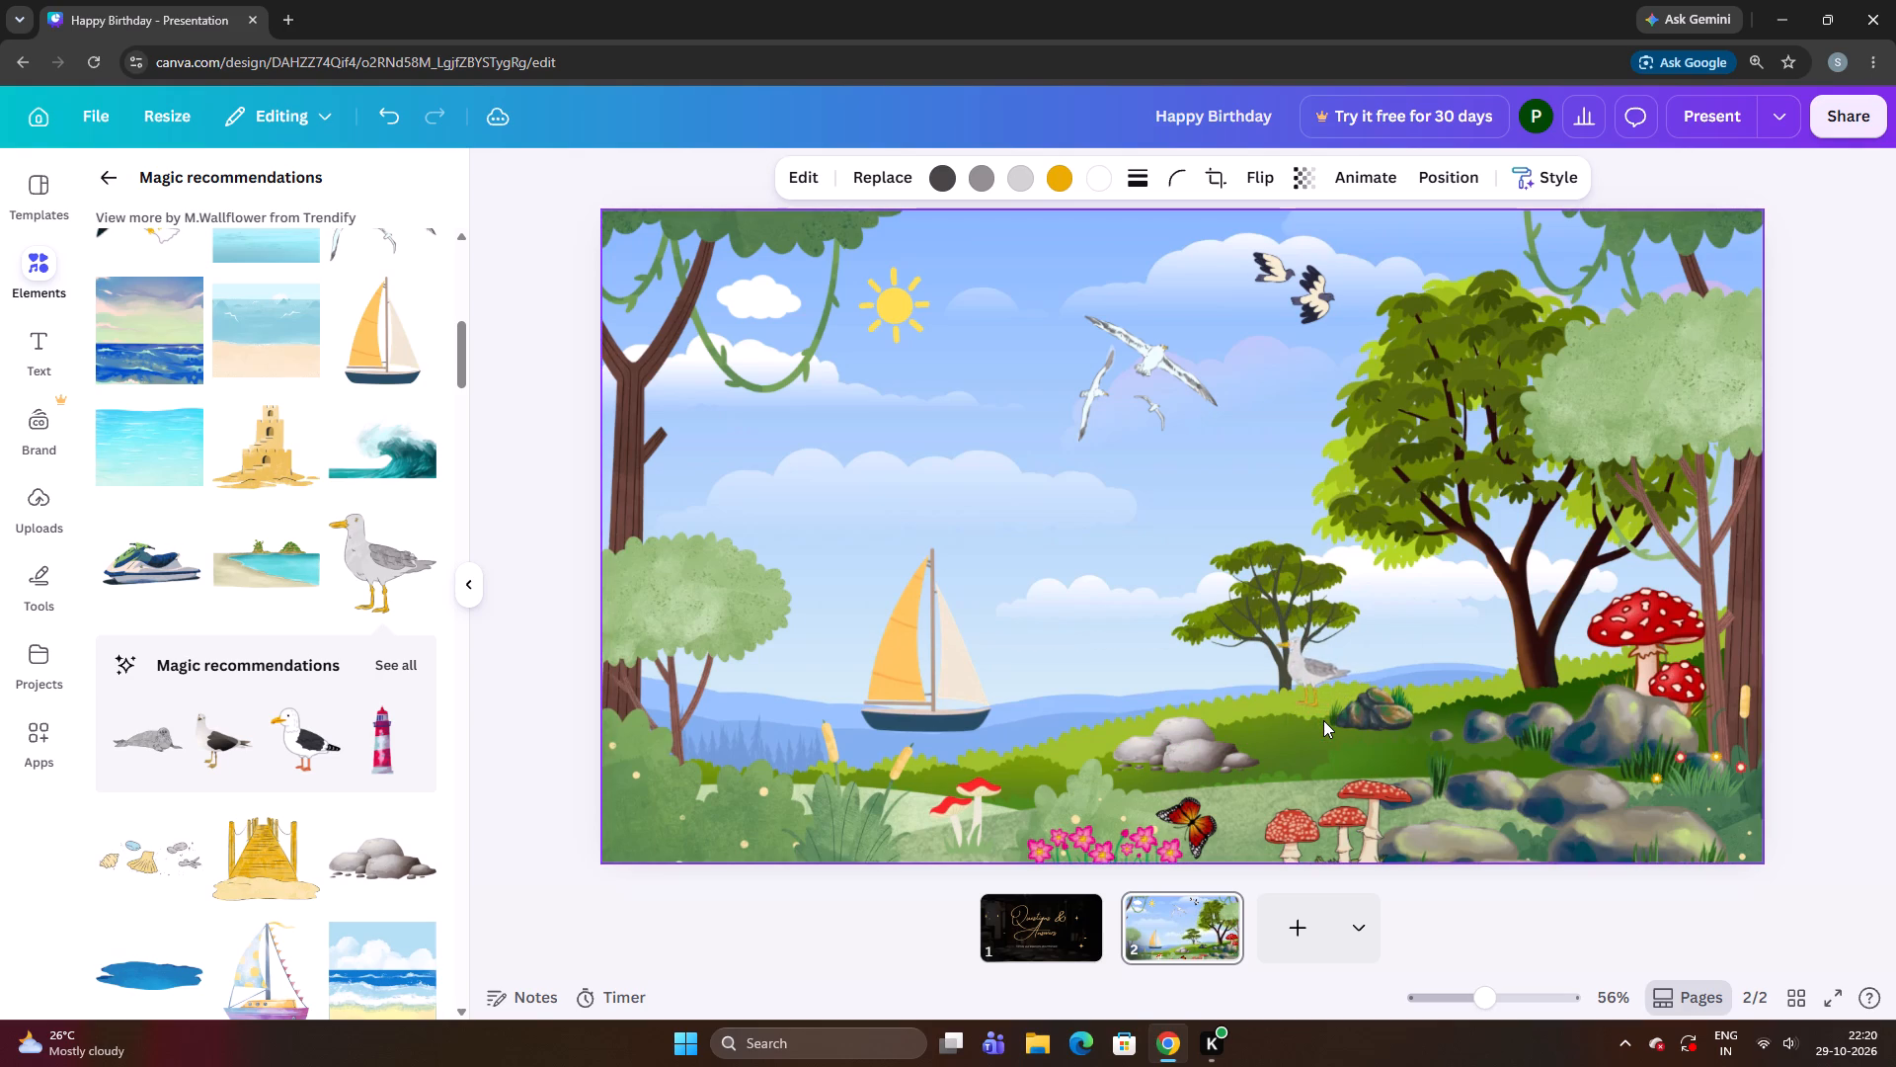
{"action": "key", "text": "Up"}
{"action": "key", "text": "Up"}
{"action": "key", "text": "Left"}
{"action": "key", "text": "Left"}
{"action": "key", "text": "Left"}
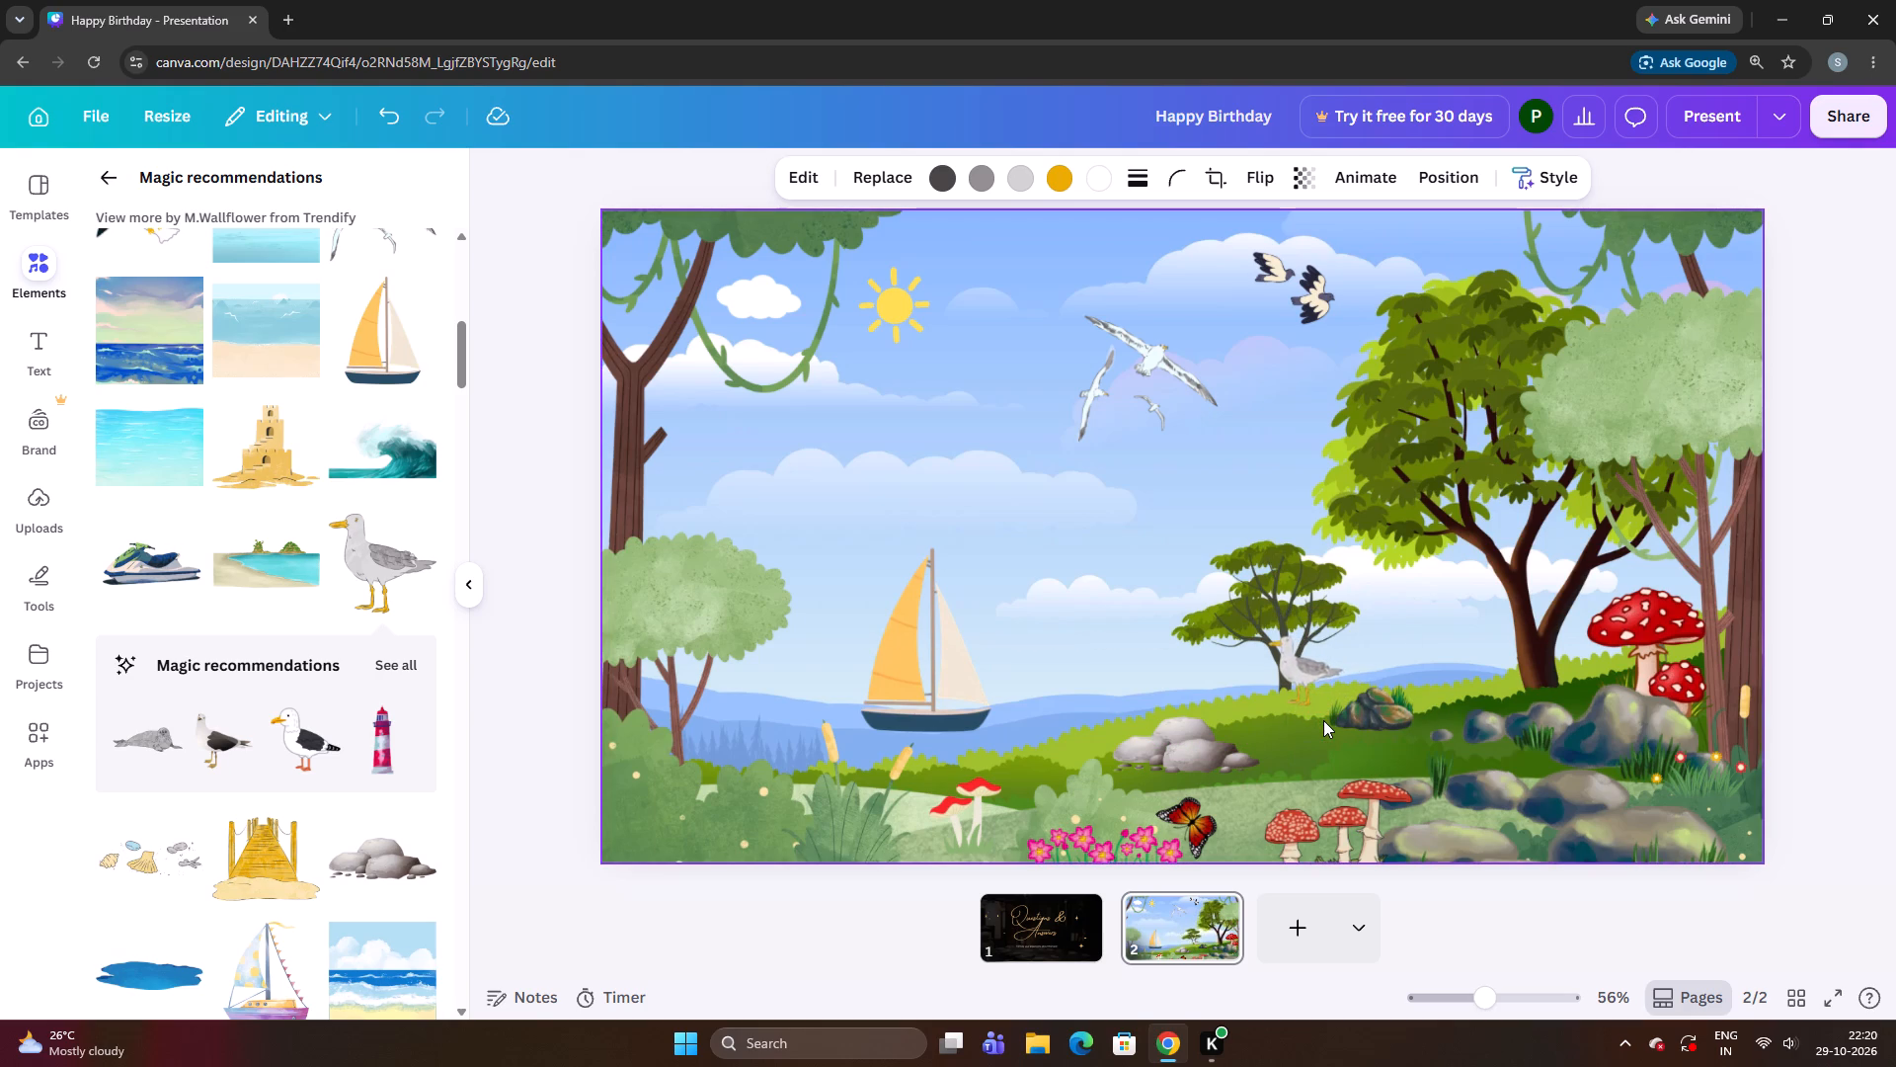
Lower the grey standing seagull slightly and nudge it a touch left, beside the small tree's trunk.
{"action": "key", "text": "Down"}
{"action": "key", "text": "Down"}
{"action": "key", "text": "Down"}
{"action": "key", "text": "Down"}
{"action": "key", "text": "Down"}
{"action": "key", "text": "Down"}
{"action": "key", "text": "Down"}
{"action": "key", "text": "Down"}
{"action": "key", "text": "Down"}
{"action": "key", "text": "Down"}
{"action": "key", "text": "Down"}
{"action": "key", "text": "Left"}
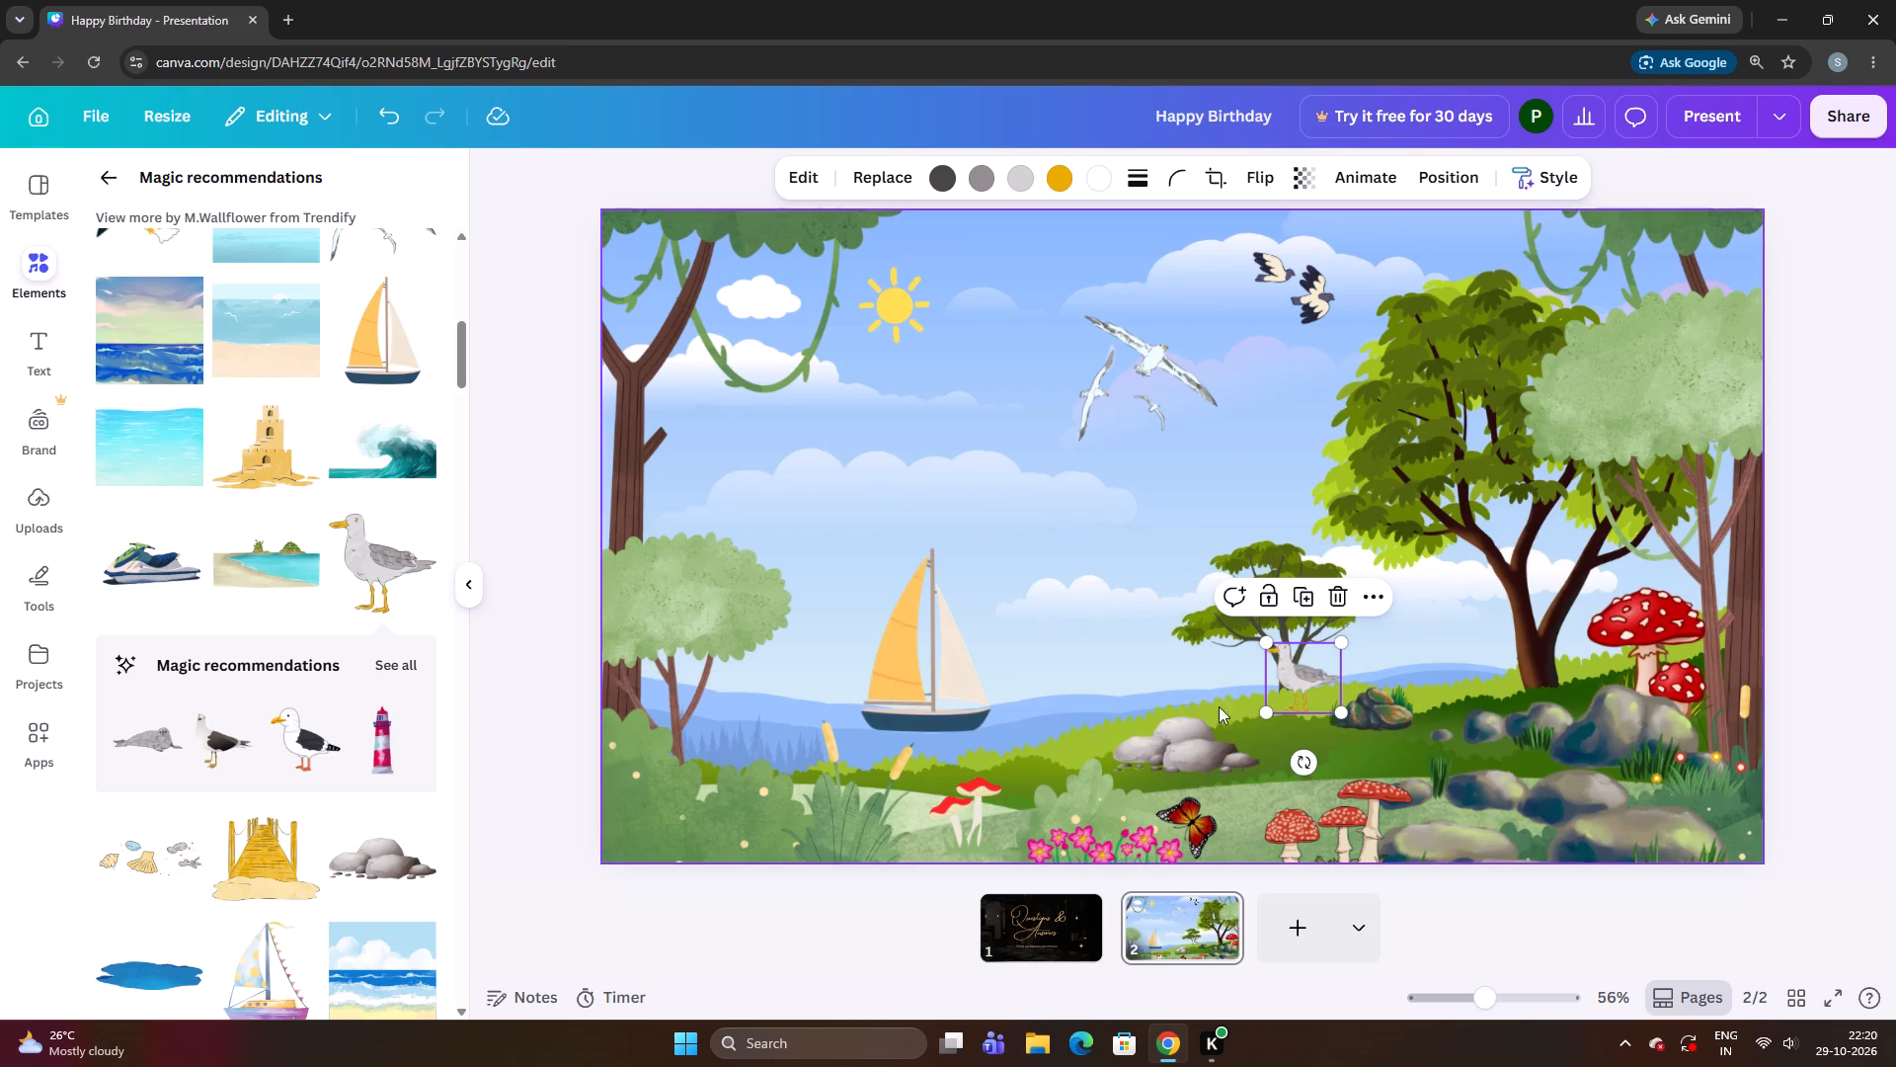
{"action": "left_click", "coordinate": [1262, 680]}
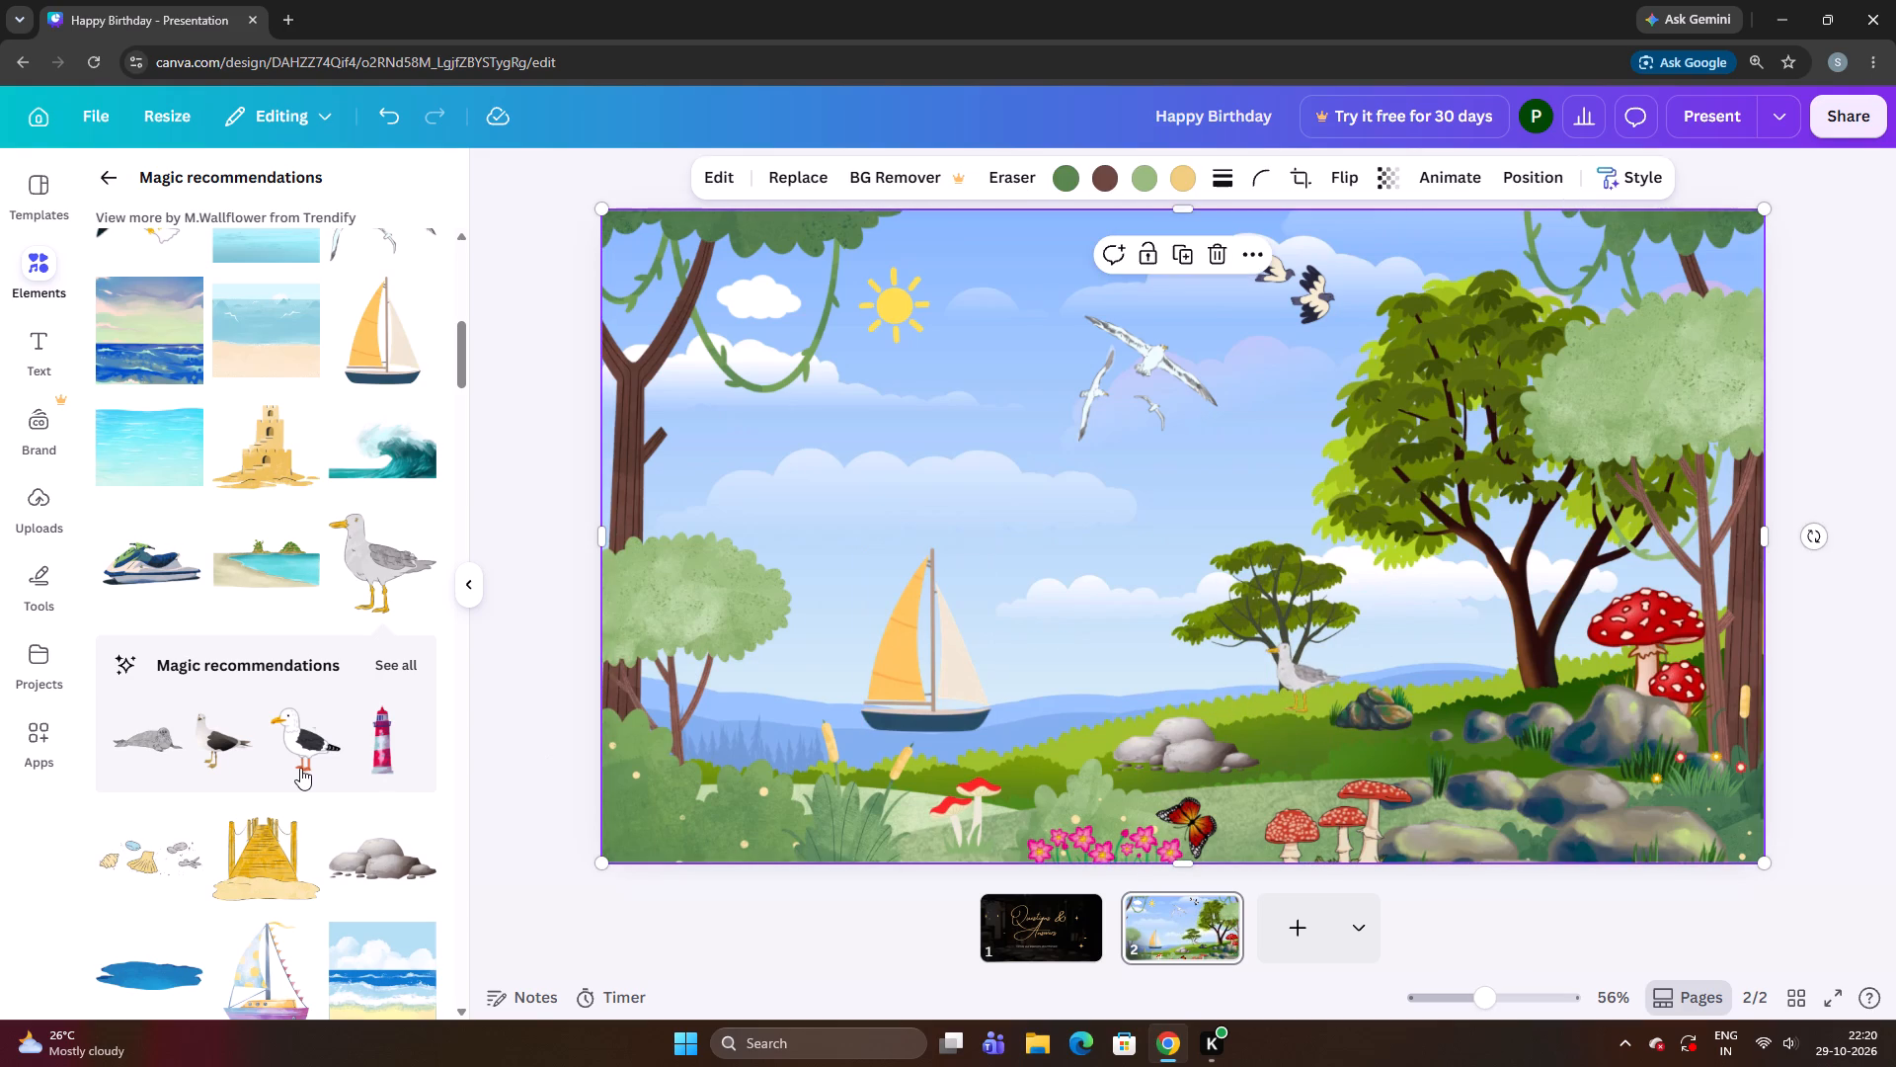
Add the white-headed seagull with black wings and yellowish legs from the Magic recommendations to the page and shrink it considerably.
{"action": "left_click", "coordinate": [223, 753]}
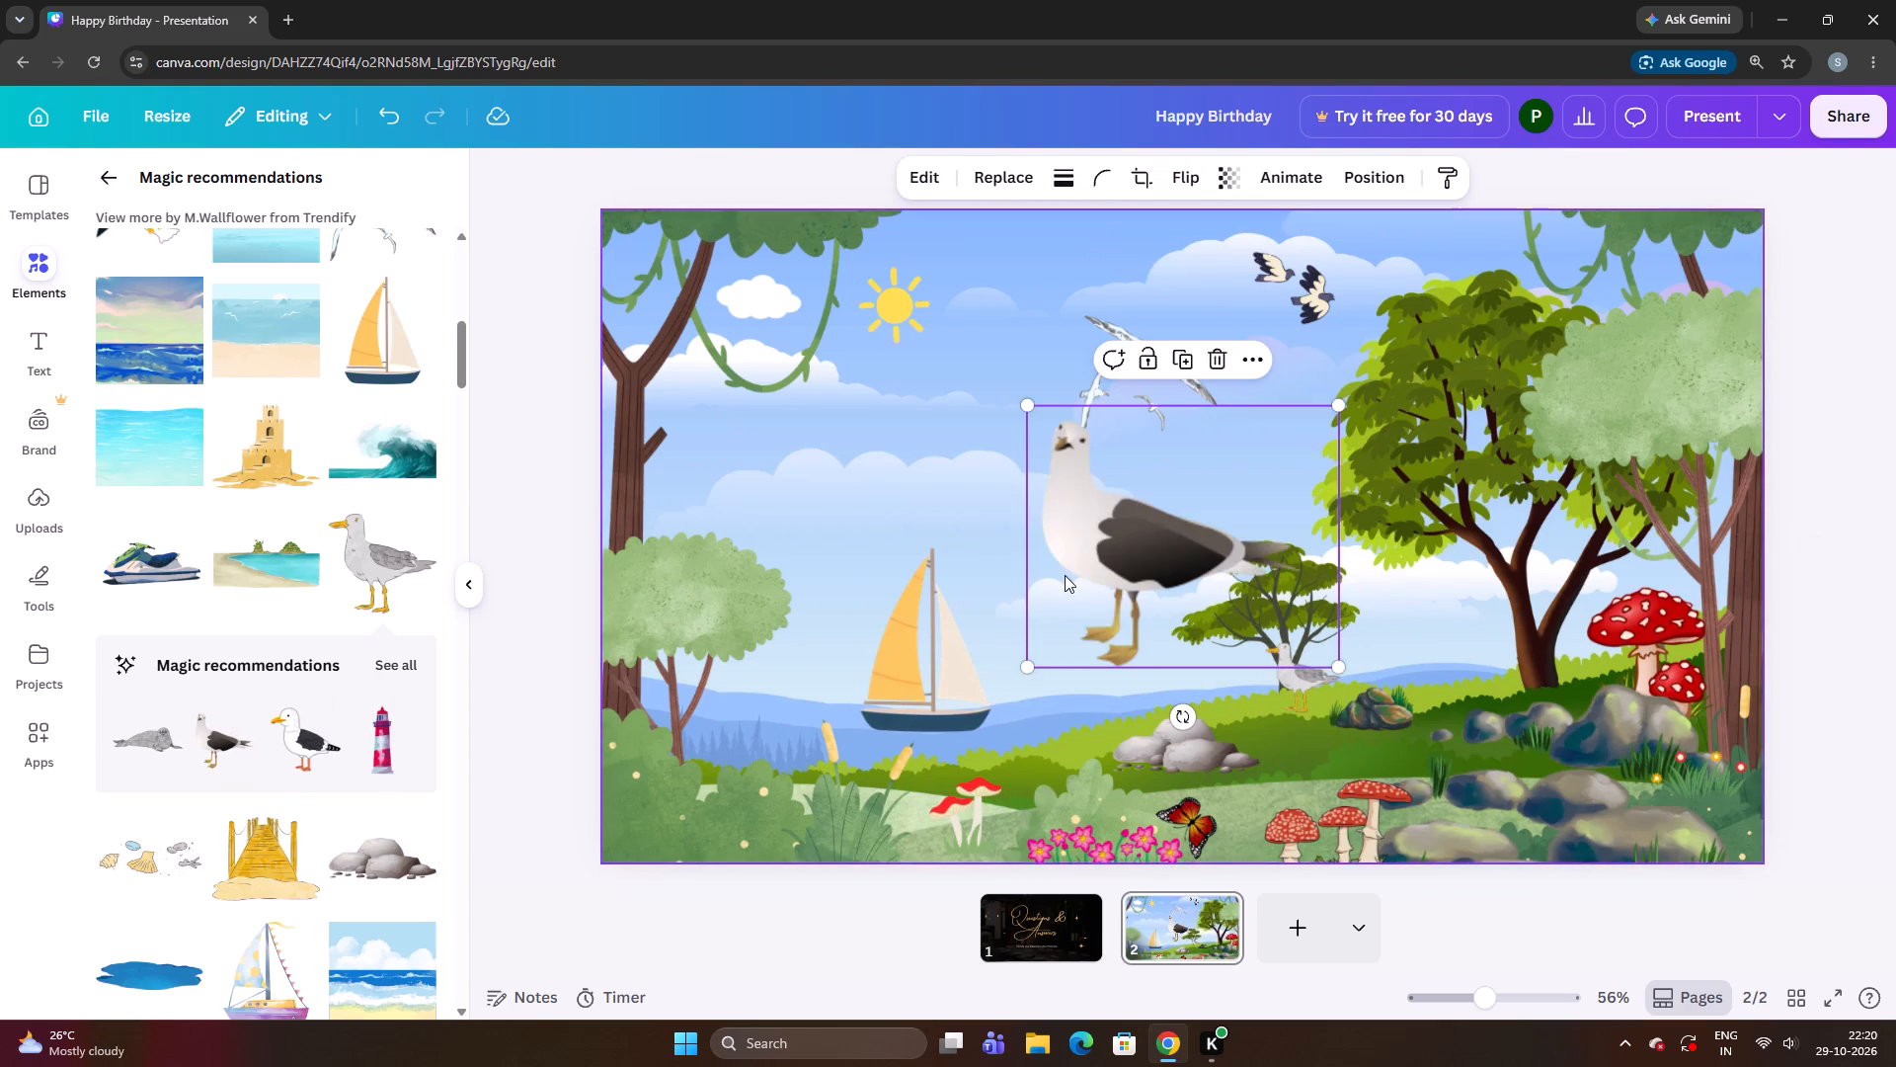
{"action": "left_click_drag", "start_coordinate": [1110, 570], "coordinate": [1138, 597]}
{"action": "left_click_drag", "start_coordinate": [1138, 597], "coordinate": [1151, 630]}
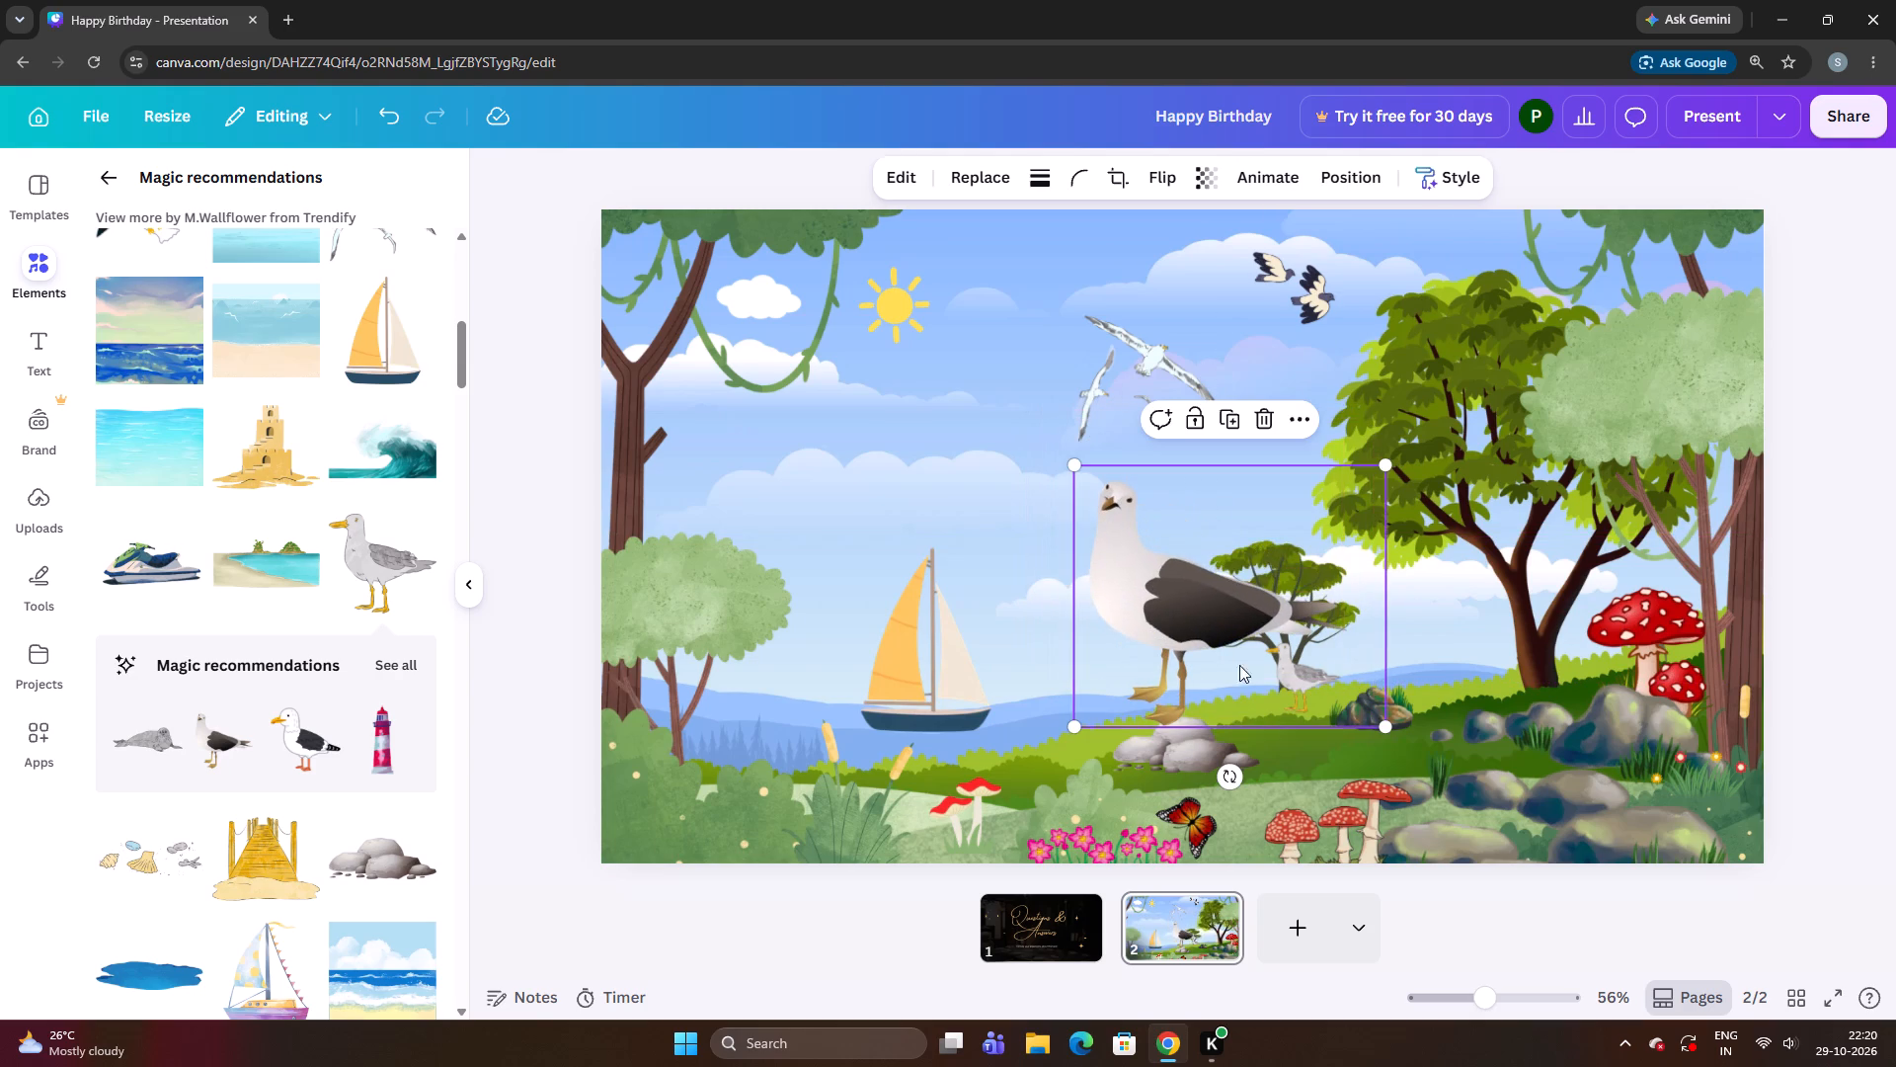
{"action": "left_click_drag", "start_coordinate": [1383, 731], "coordinate": [1235, 649]}
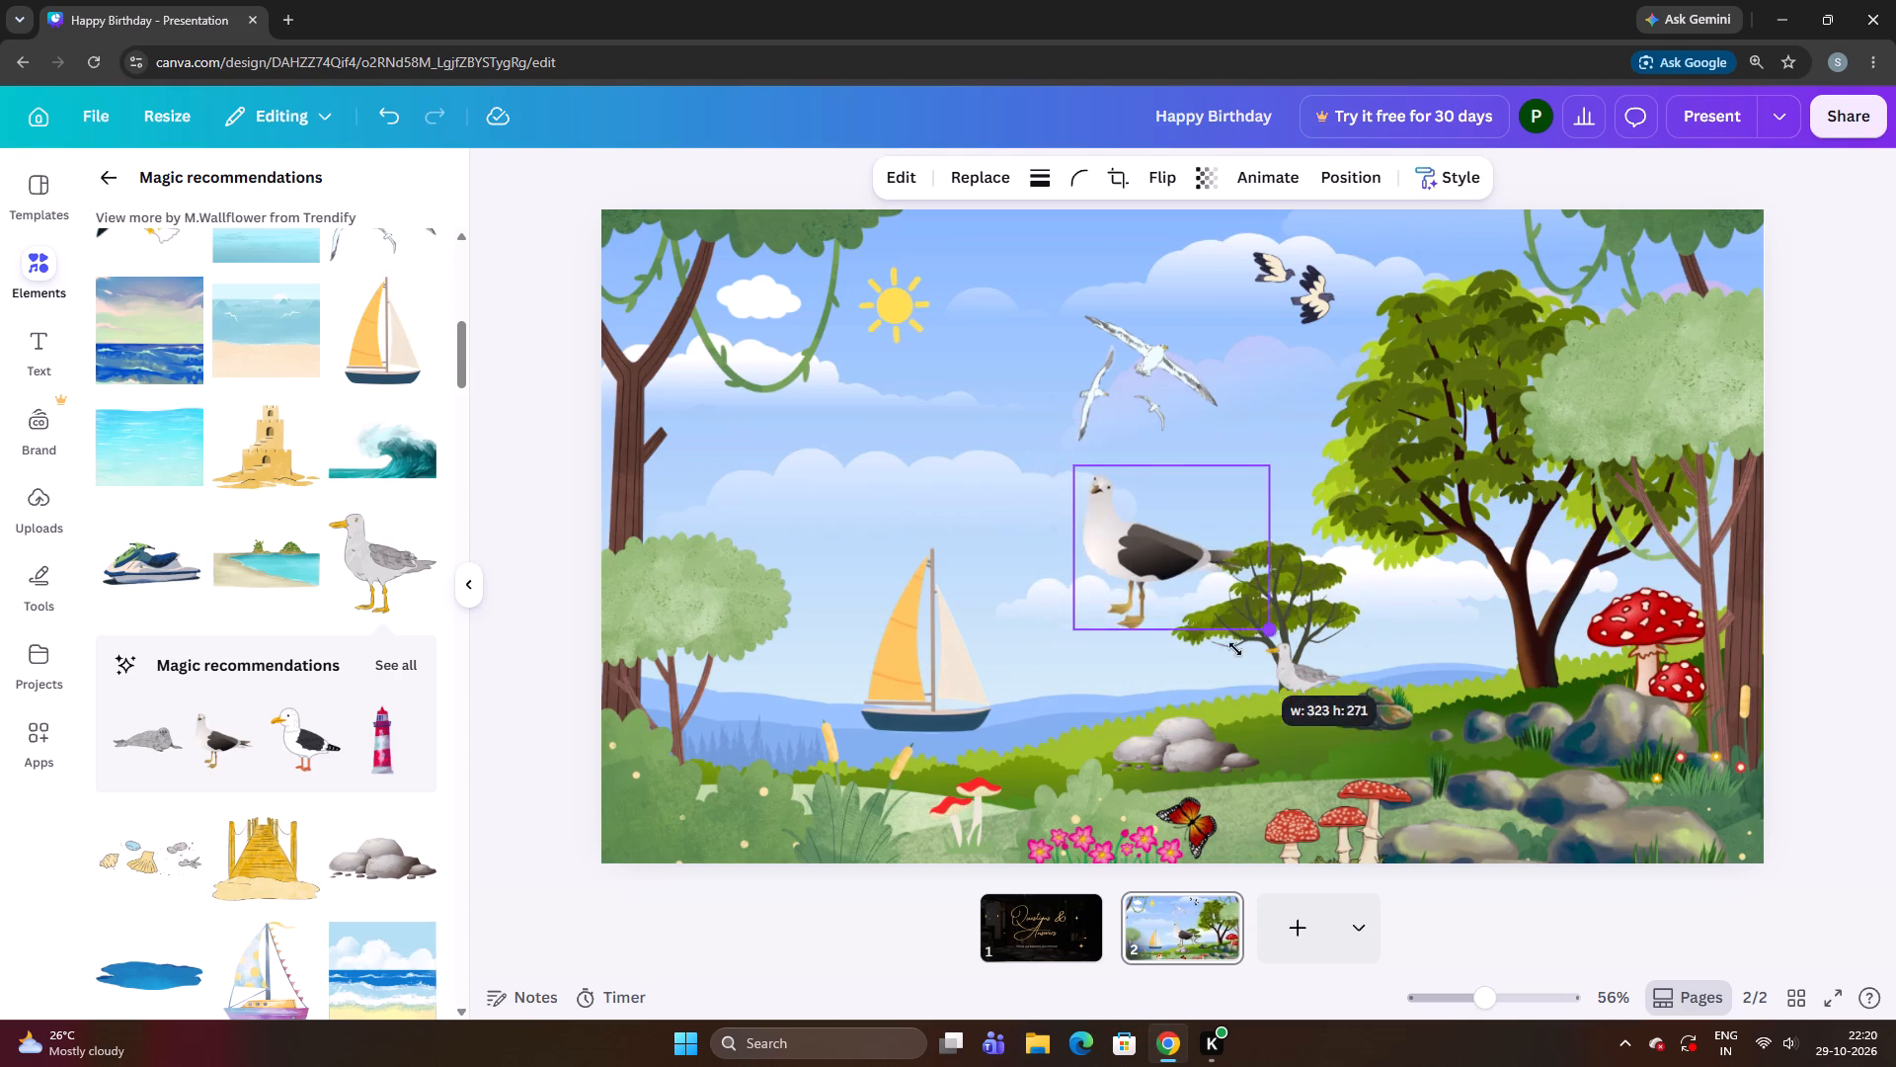
{"action": "left_click_drag", "start_coordinate": [1235, 649], "coordinate": [1145, 588]}
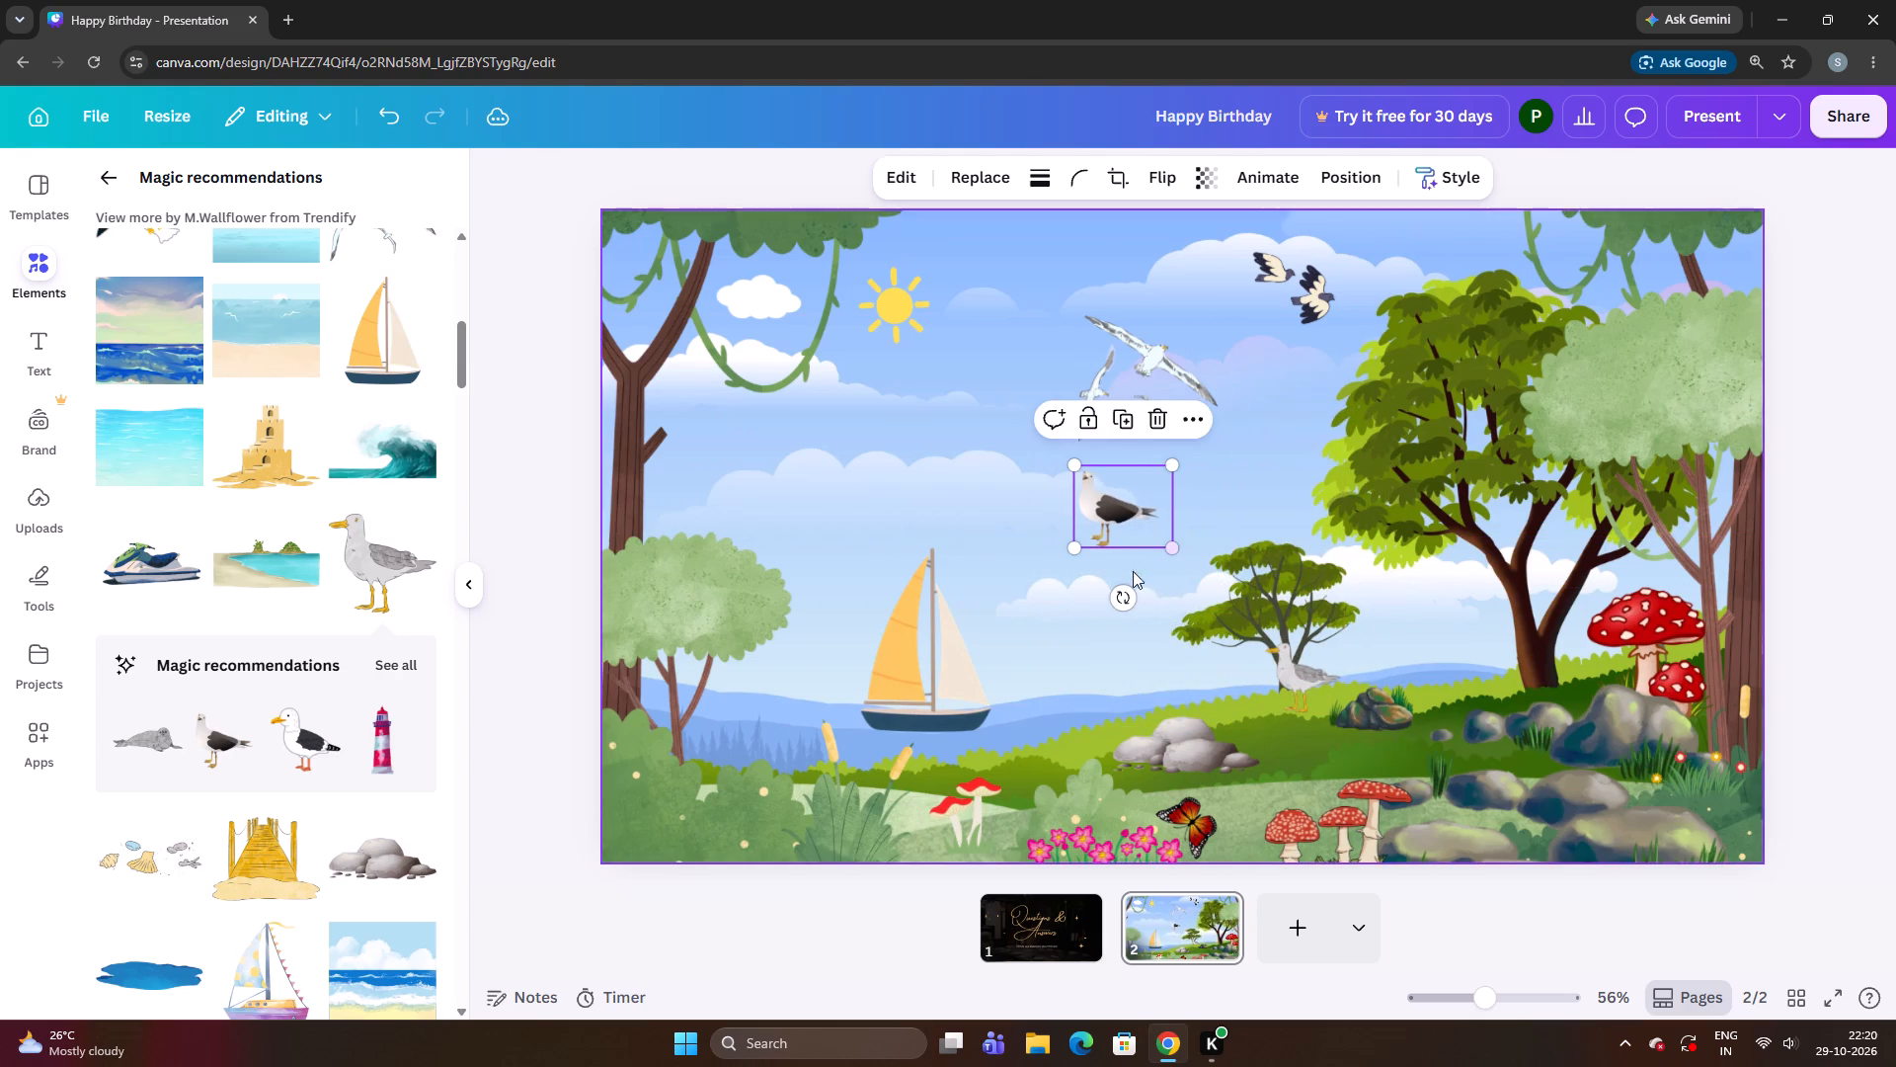
Place the black-winged seagull beneath the small tree, just left of the grey seagull, and shrink it further.
{"action": "left_click_drag", "start_coordinate": [1129, 527], "coordinate": [1272, 701]}
{"action": "left_click_drag", "start_coordinate": [1311, 719], "coordinate": [1260, 709]}
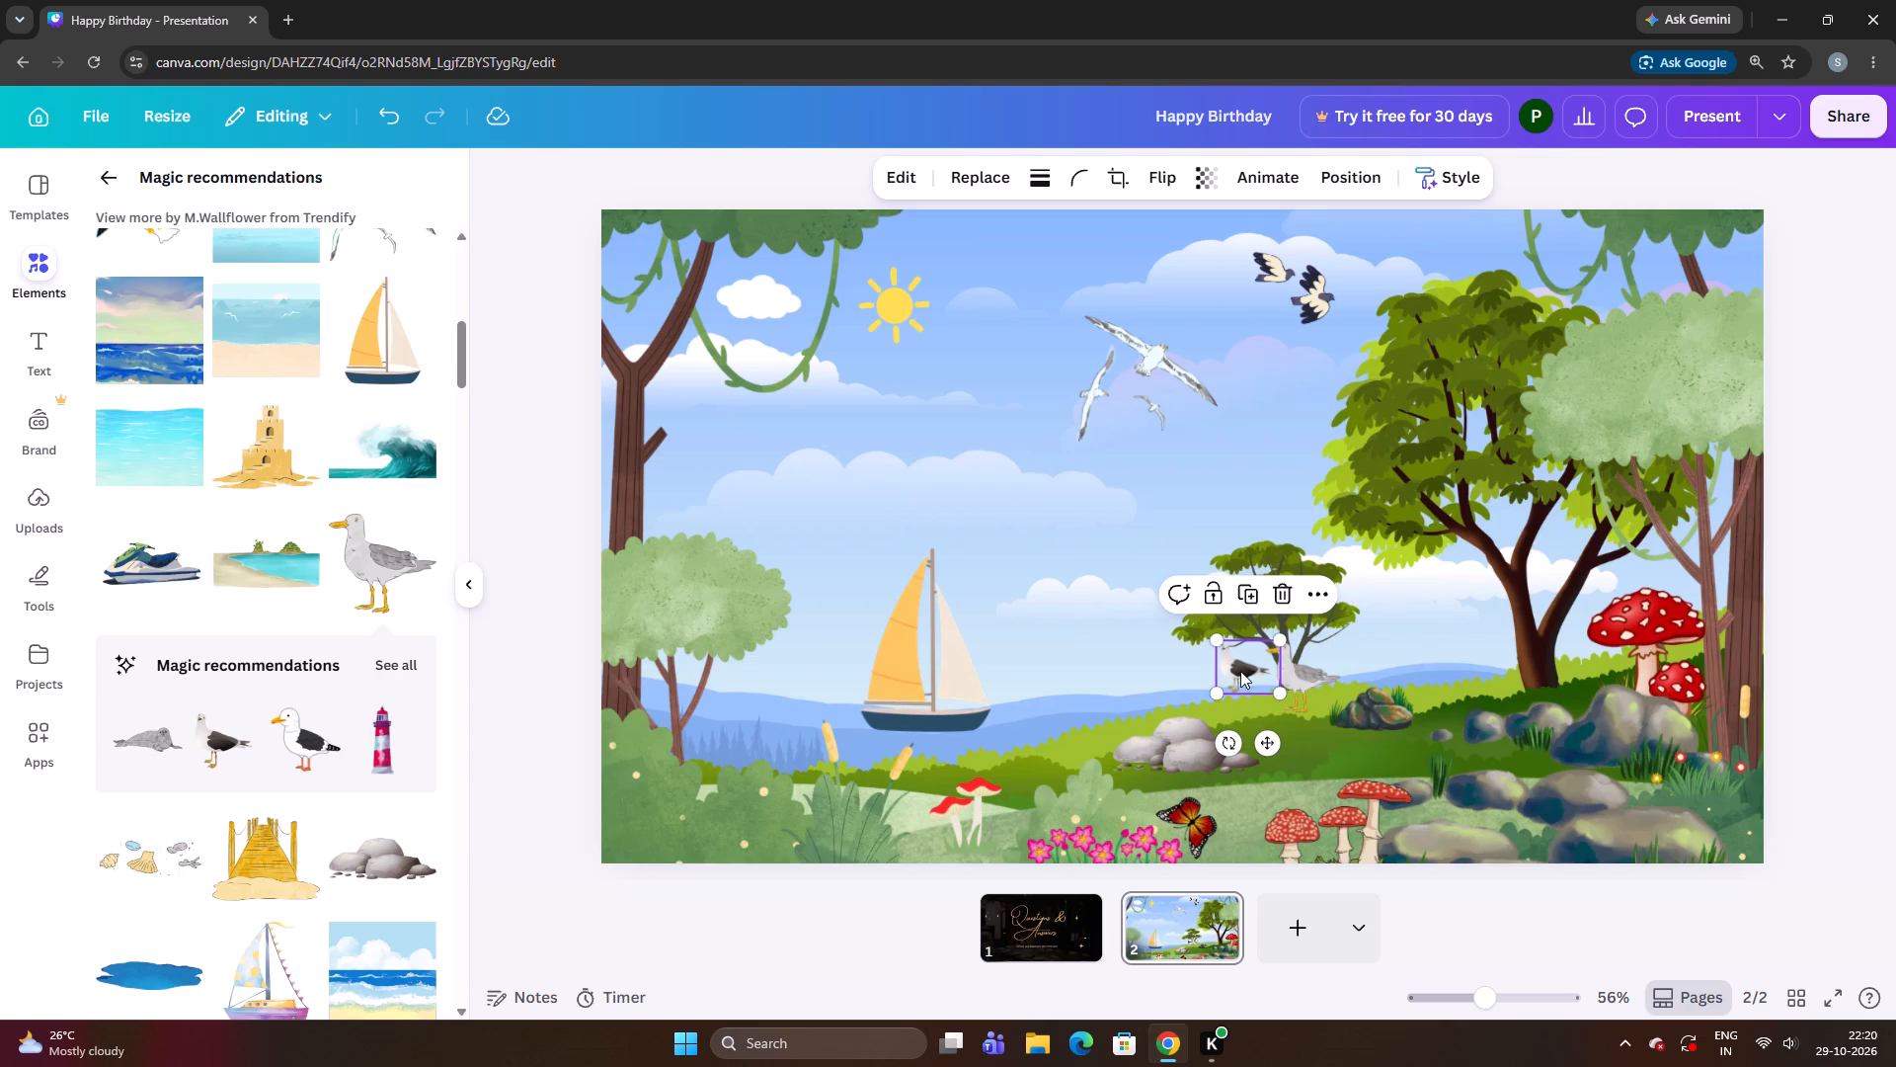
{"action": "left_click_drag", "start_coordinate": [1240, 670], "coordinate": [1249, 692]}
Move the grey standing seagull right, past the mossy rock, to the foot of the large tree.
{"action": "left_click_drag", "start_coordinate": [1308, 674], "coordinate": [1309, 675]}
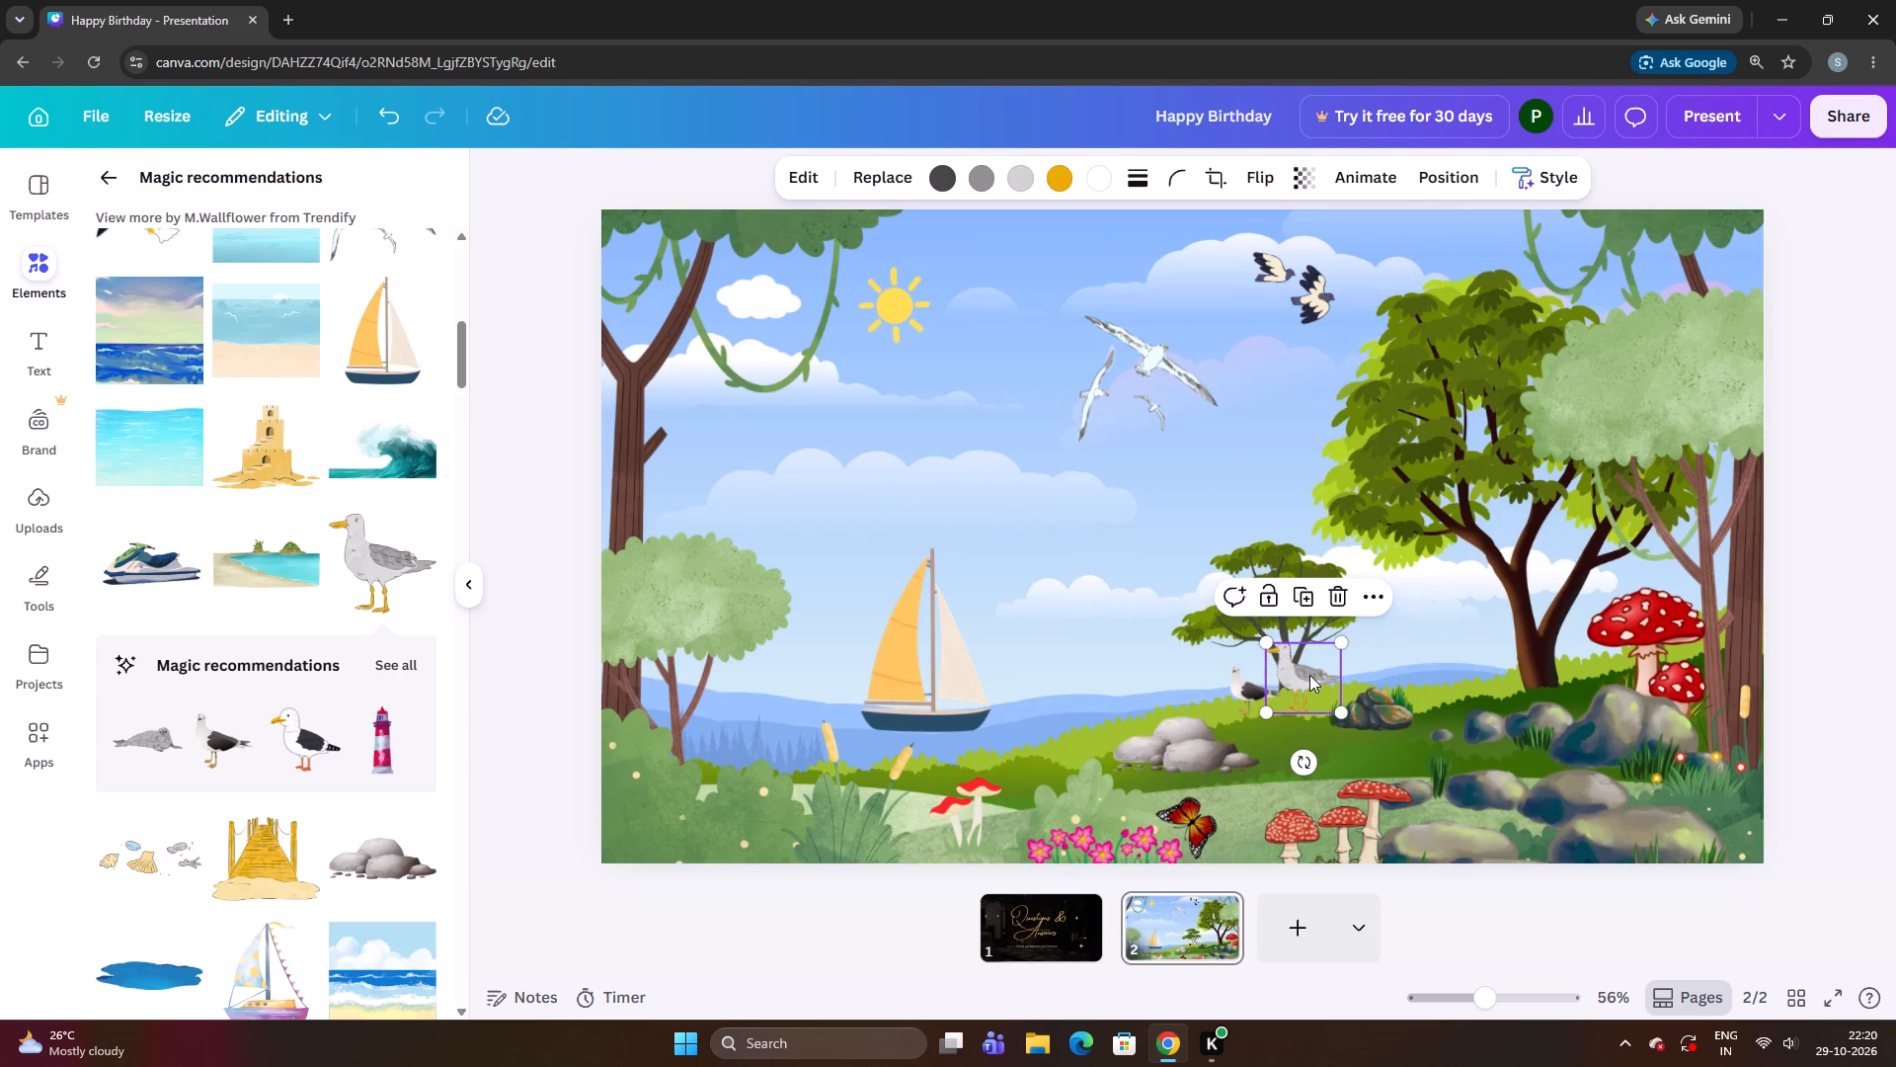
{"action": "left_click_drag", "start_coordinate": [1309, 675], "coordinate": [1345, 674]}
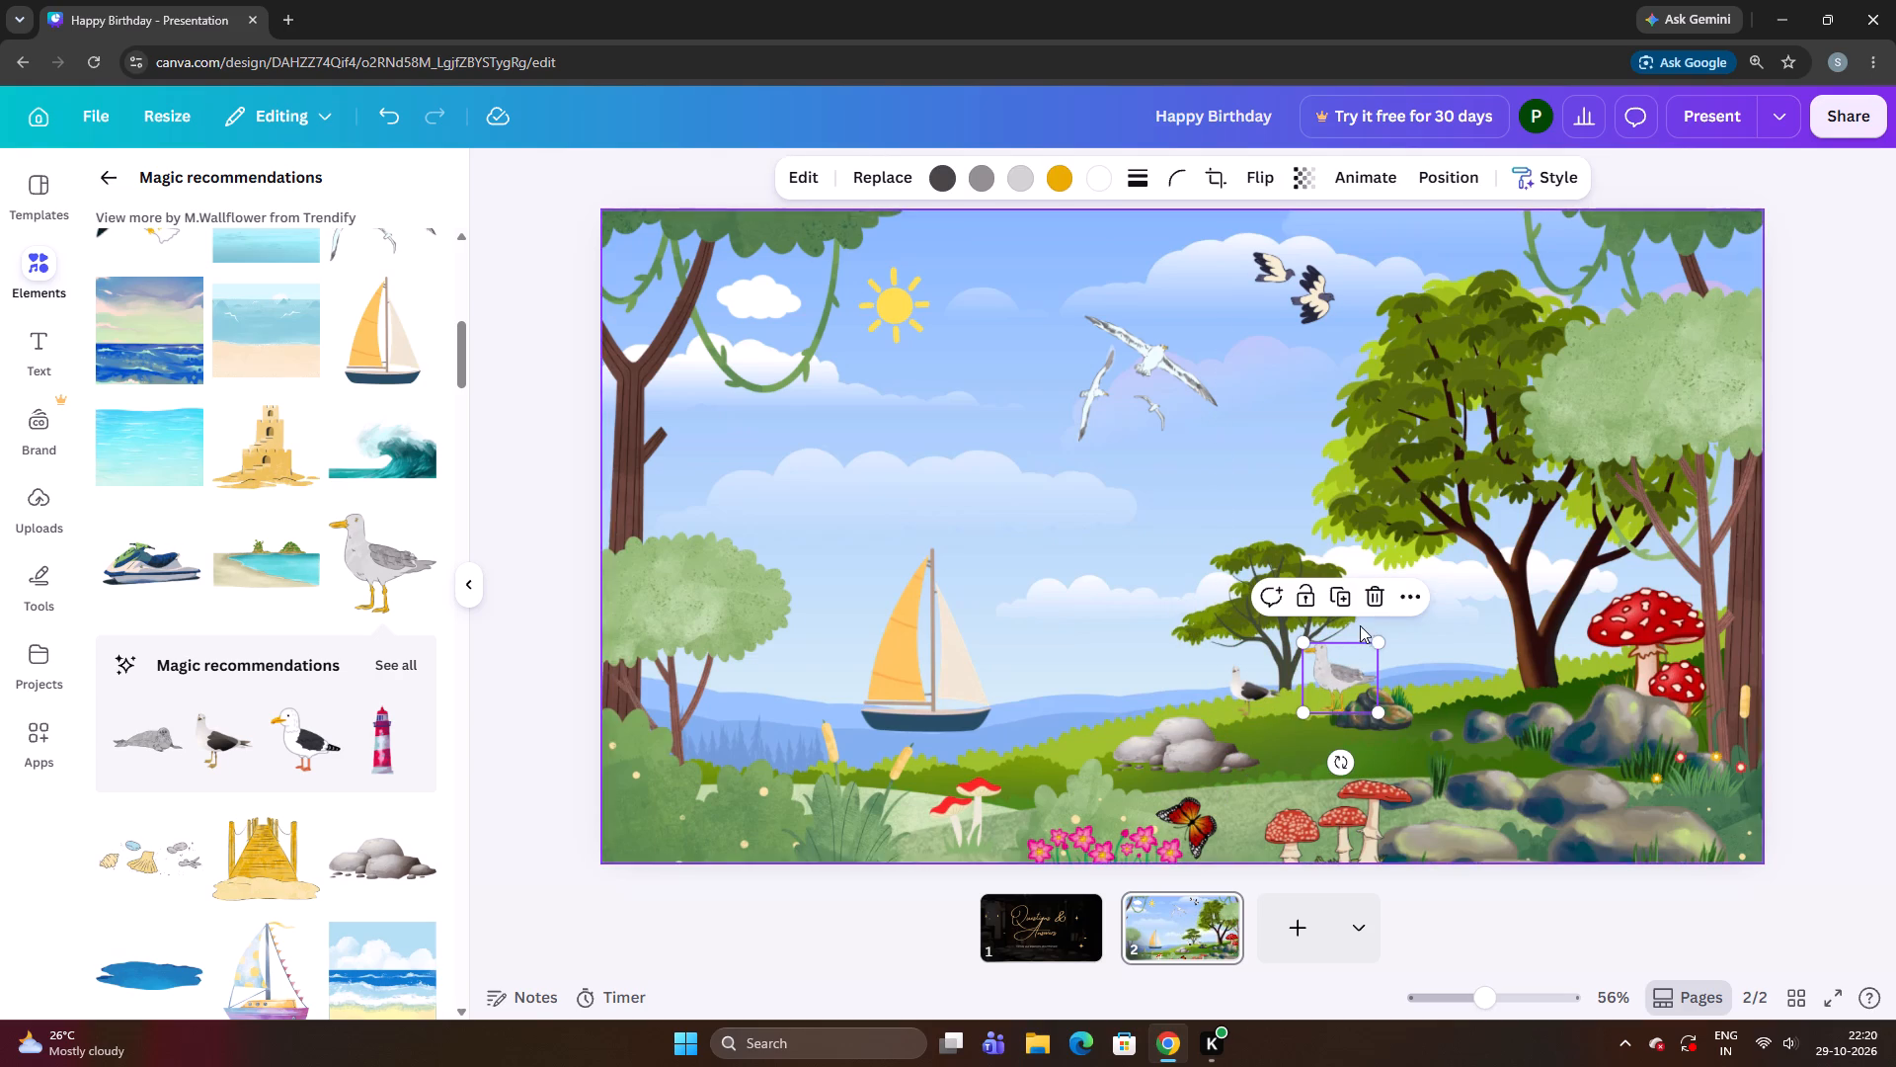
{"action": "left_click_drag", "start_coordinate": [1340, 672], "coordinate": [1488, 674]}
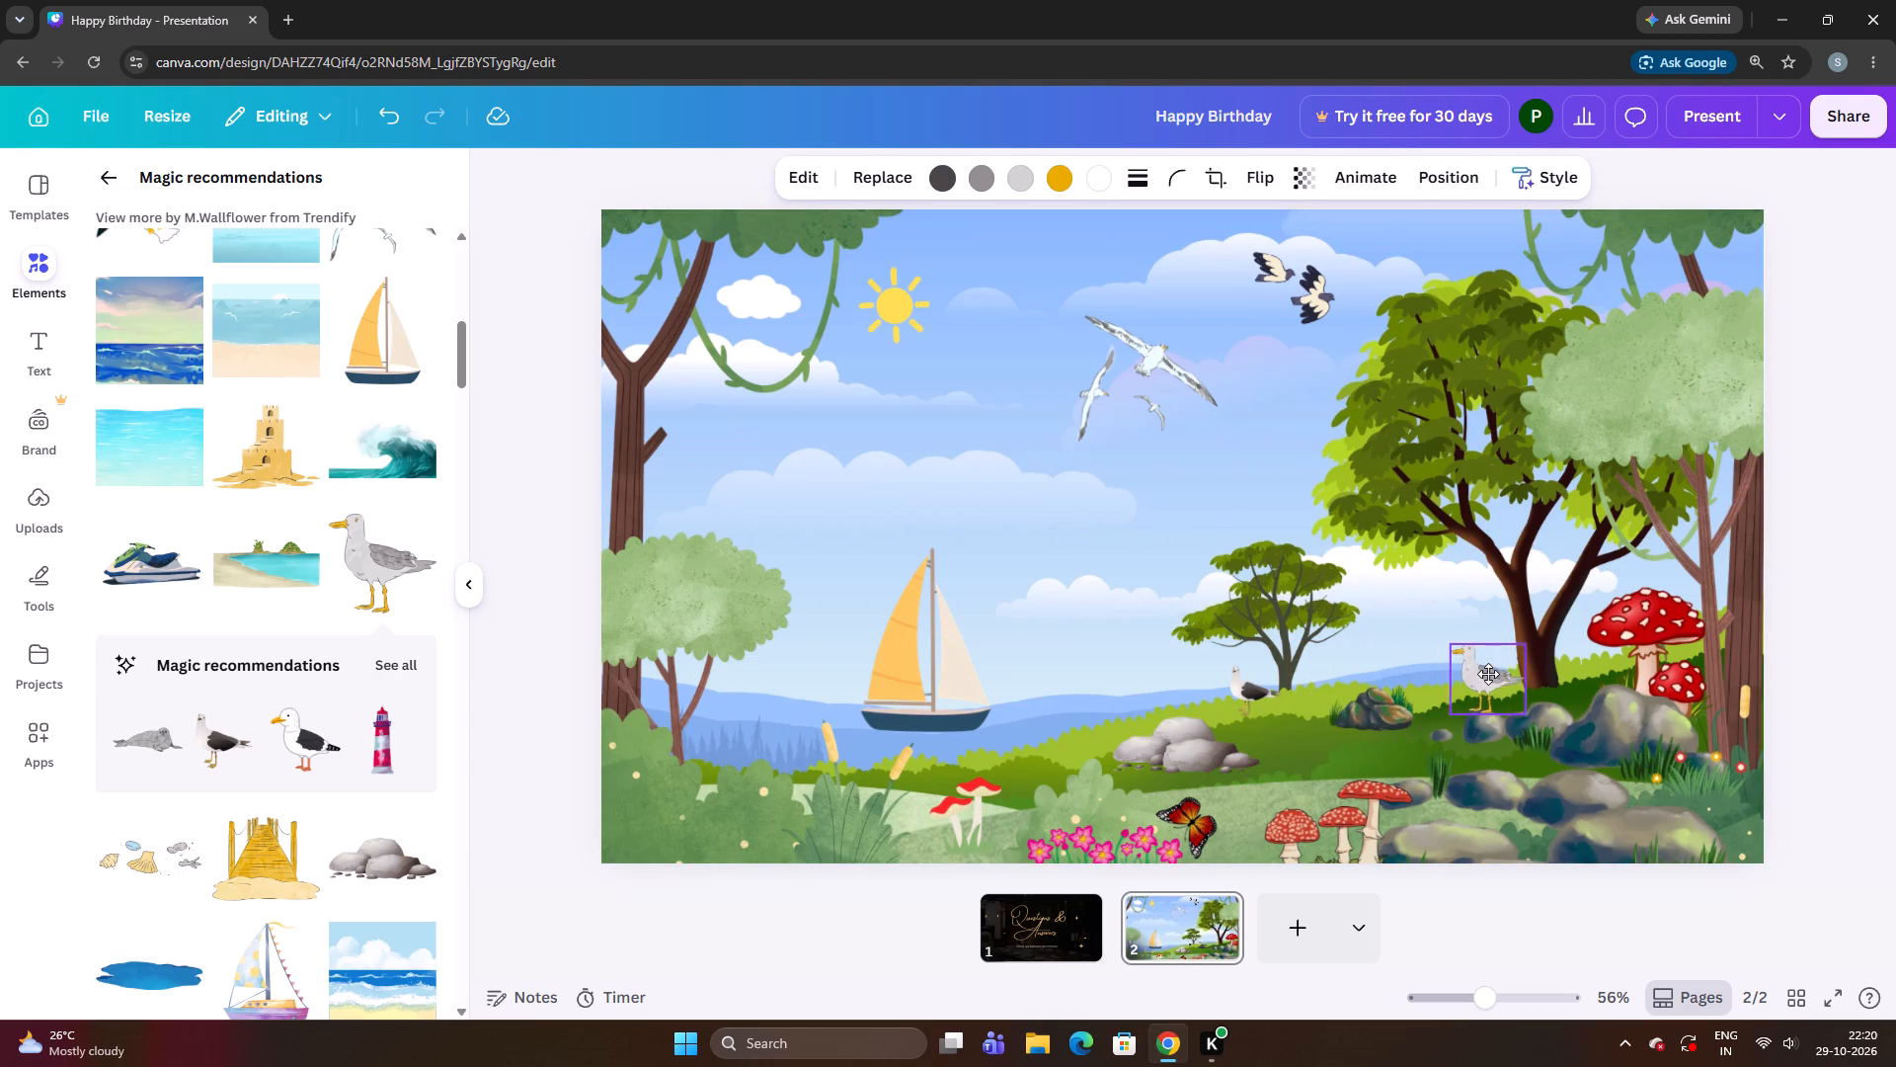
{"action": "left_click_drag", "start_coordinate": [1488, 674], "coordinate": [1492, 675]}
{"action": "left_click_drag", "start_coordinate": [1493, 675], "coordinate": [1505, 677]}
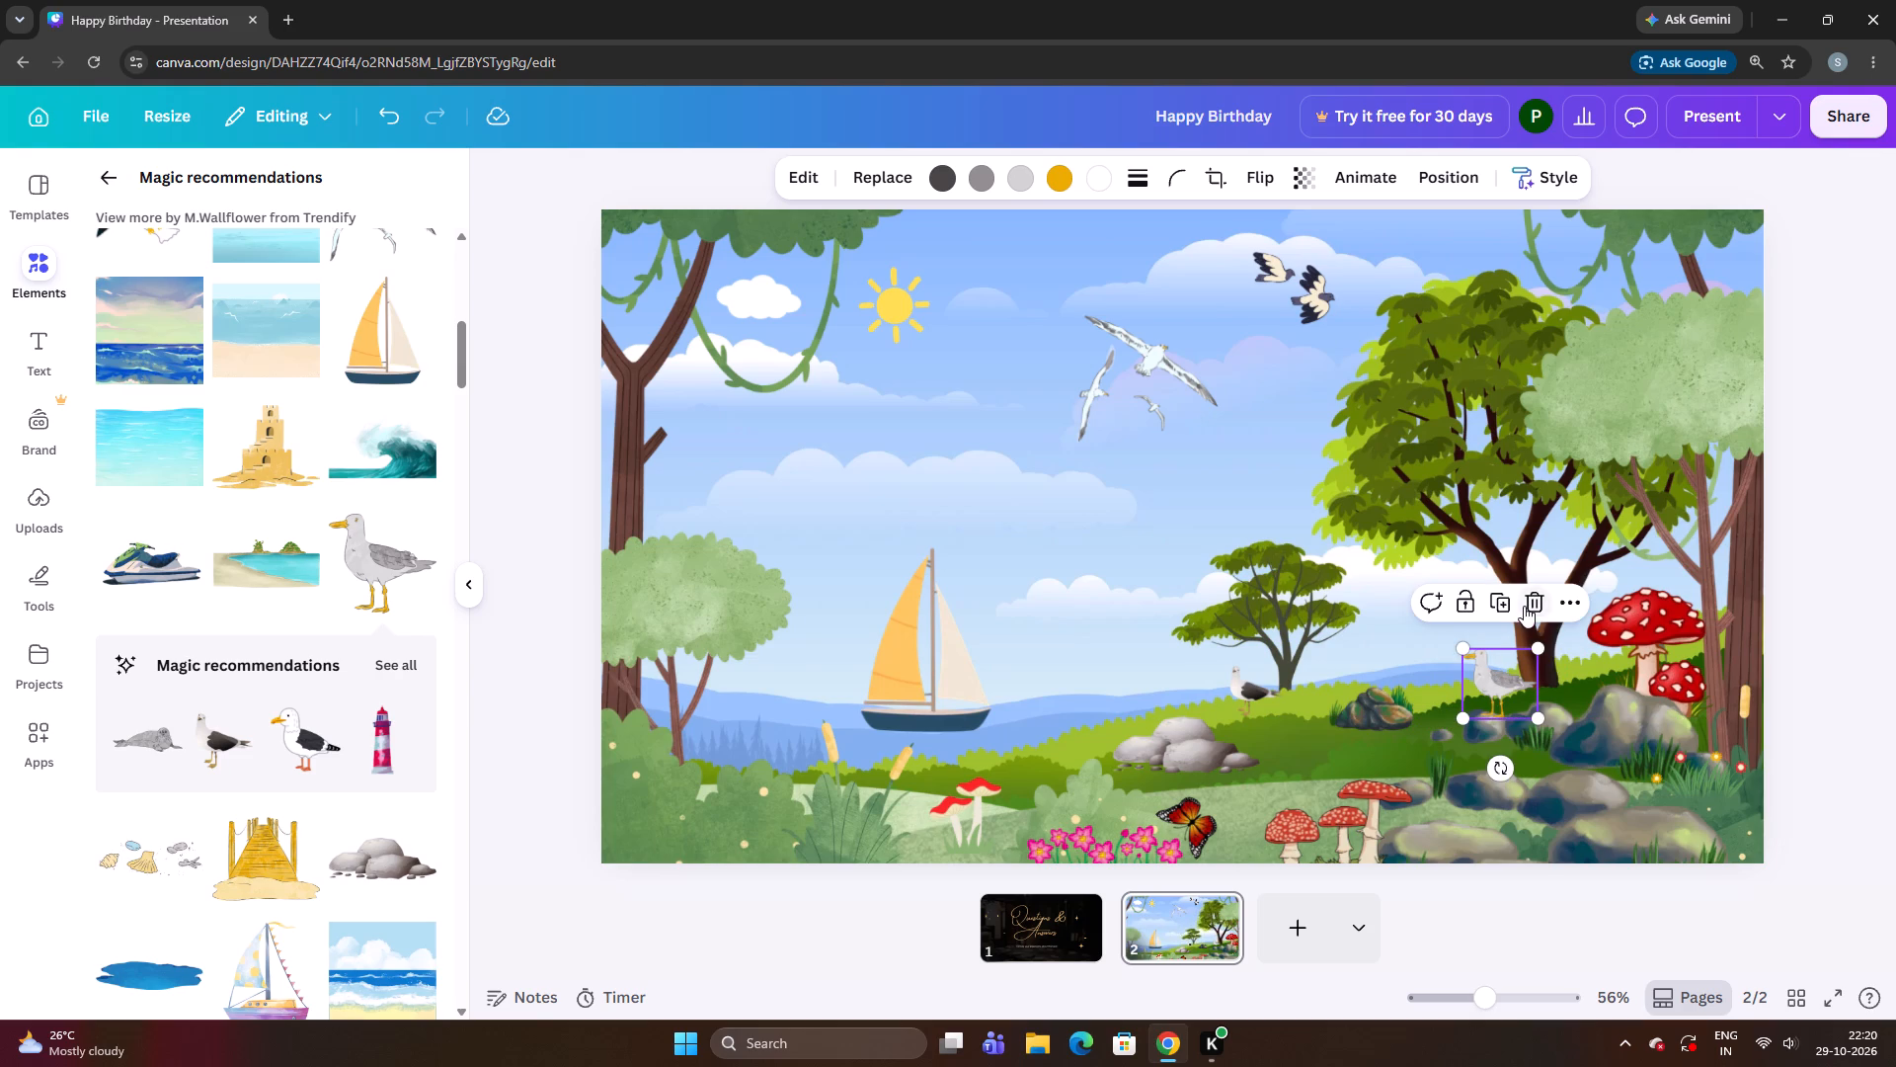
Delete the grey standing seagull at the foot of the large tree.
{"action": "left_click", "coordinate": [1524, 606]}
Move the black-winged seagull up into the large tree, perching it on the branches left of the trunk.
{"action": "left_click_drag", "start_coordinate": [1235, 697], "coordinate": [1428, 643]}
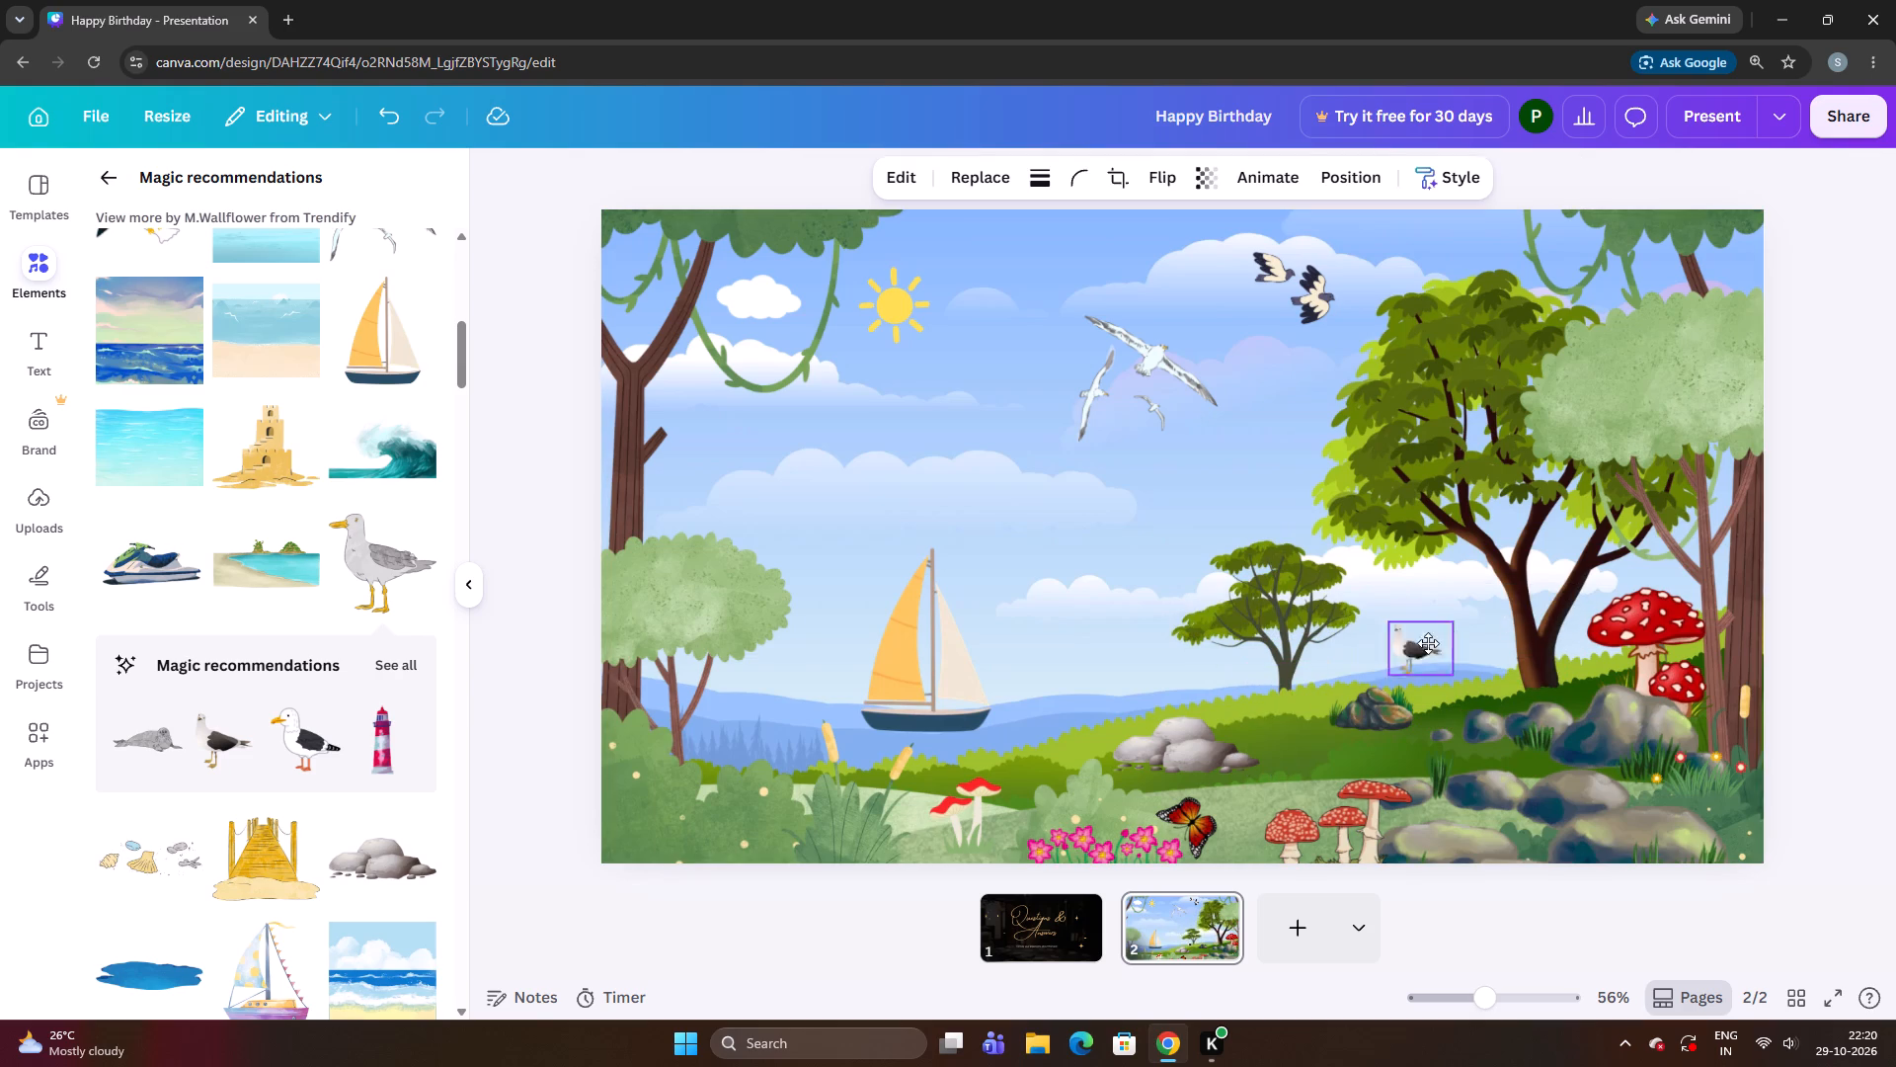
{"action": "left_click_drag", "start_coordinate": [1428, 643], "coordinate": [1499, 652]}
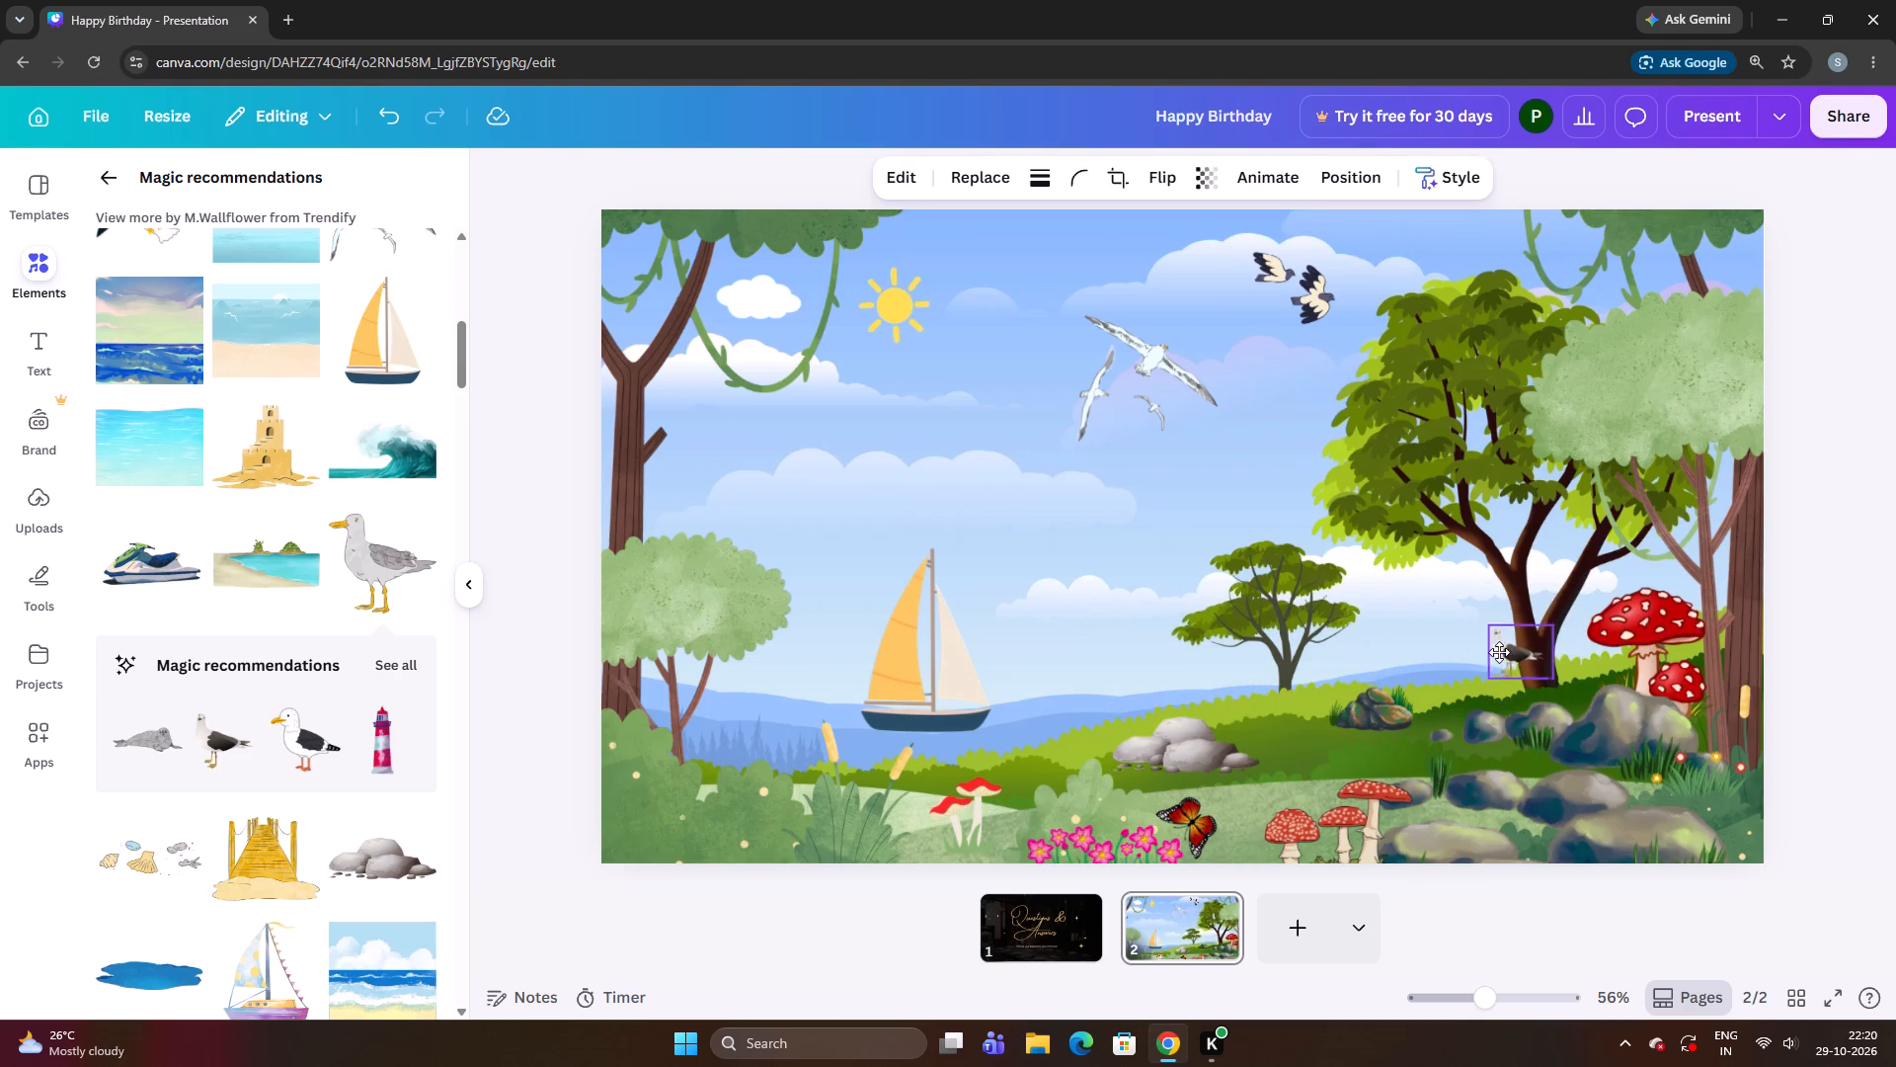
{"action": "left_click_drag", "start_coordinate": [1499, 652], "coordinate": [1486, 523]}
{"action": "left_click", "coordinate": [1414, 560]}
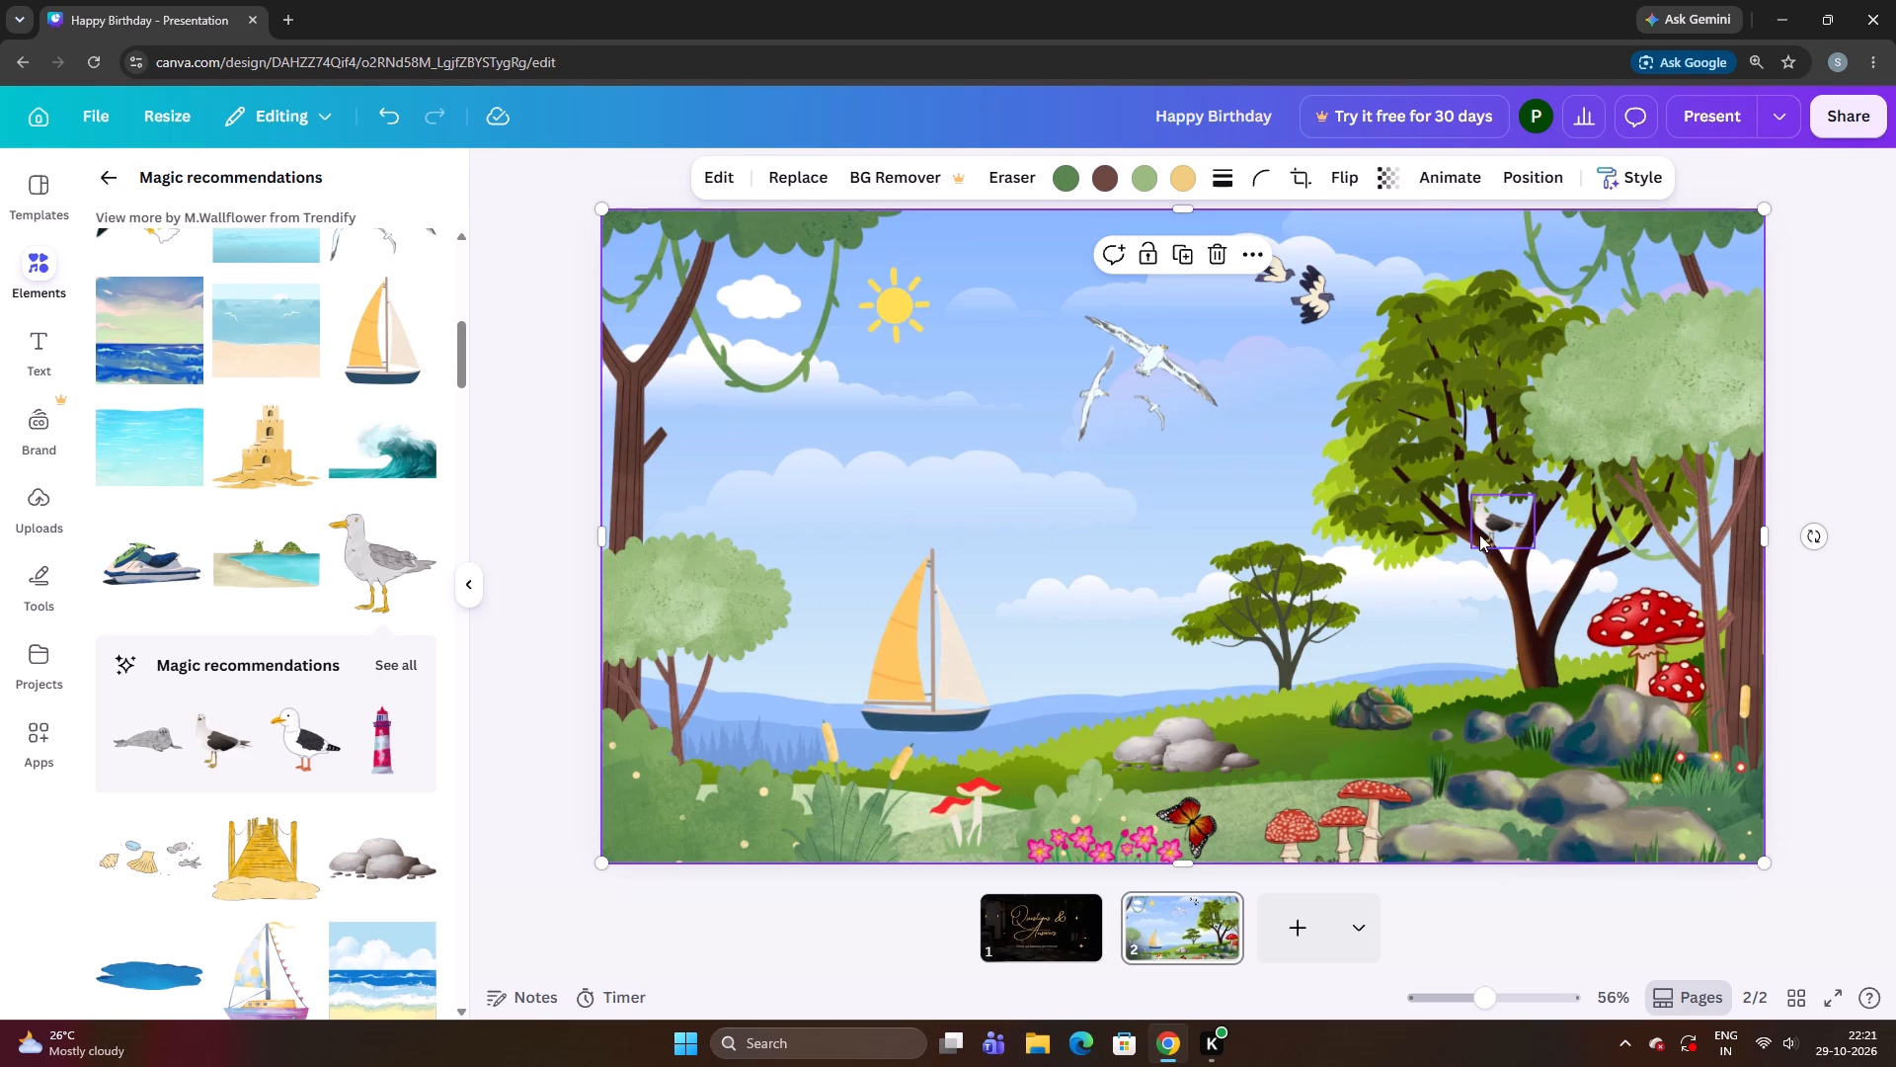
{"action": "left_click", "coordinate": [1416, 563]}
Raise the black-winged seagull slightly above its branch in the large tree.
{"action": "left_click", "coordinate": [1472, 530]}
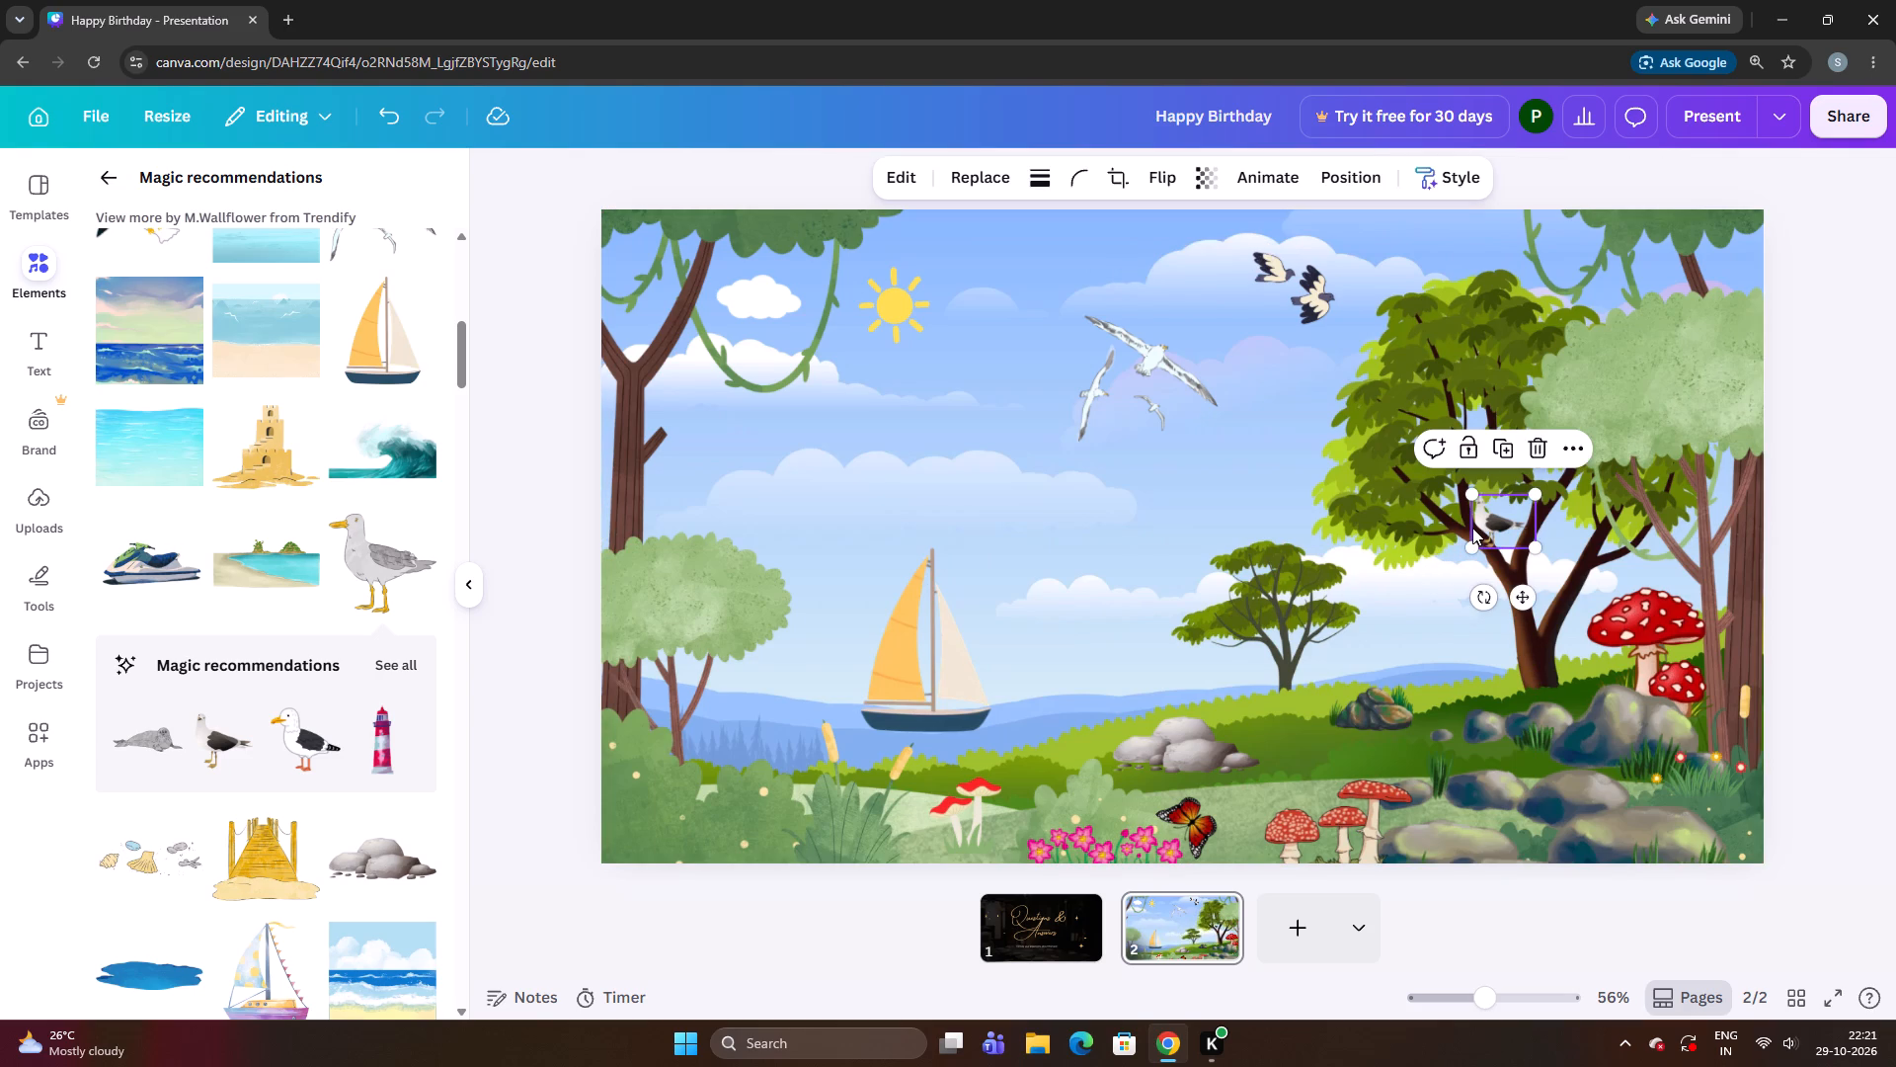
{"action": "key", "text": "Up"}
{"action": "key", "text": "Up"}
{"action": "key", "text": "Up"}
{"action": "key", "text": "Up"}
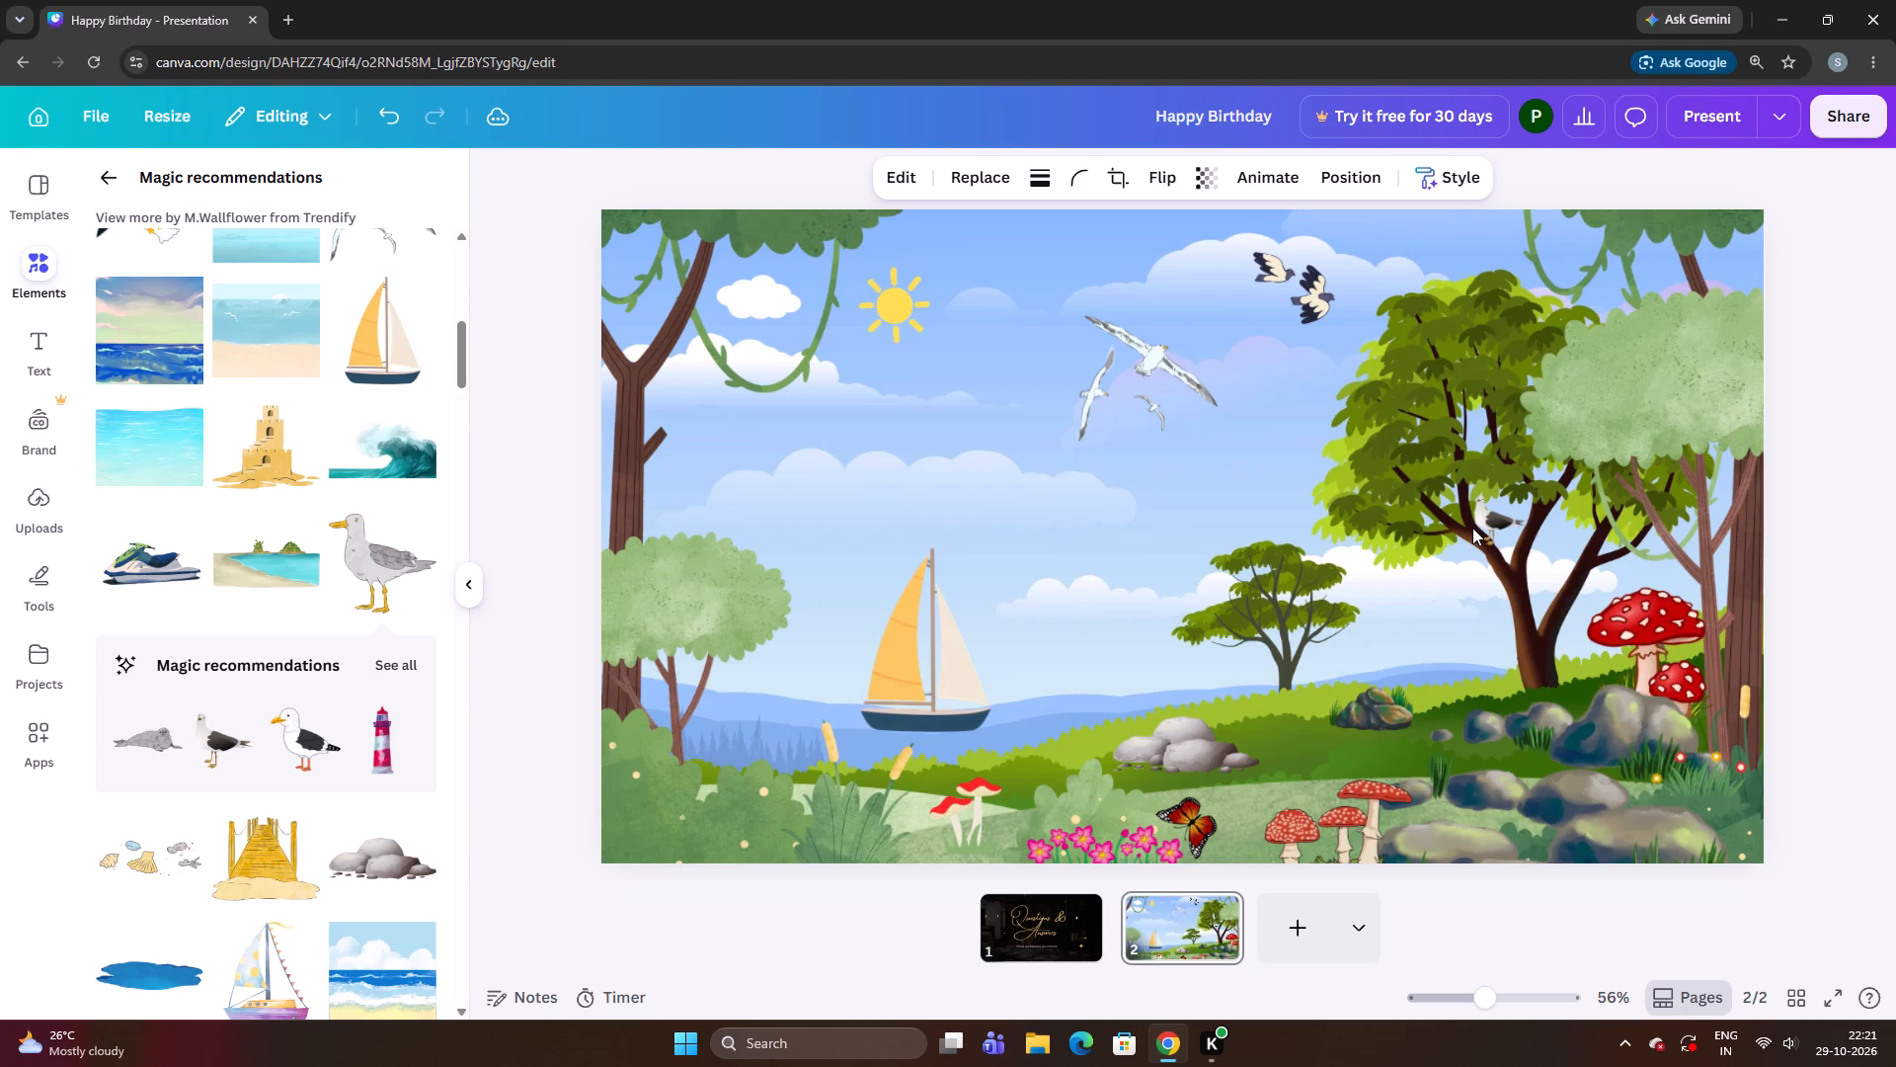
{"action": "key", "text": "Up"}
{"action": "key", "text": "Up"}
Lower the black-winged seagull in small increments towards the large tree's branch, shifting it slightly right.
{"action": "key", "text": "Down"}
{"action": "key", "text": "Down"}
{"action": "key", "text": "Down"}
{"action": "key", "text": "Down"}
{"action": "key", "text": "Right"}
{"action": "key", "text": "Right"}
{"action": "key", "text": "Down"}
{"action": "key", "text": "Down"}
{"action": "key", "text": "Down"}
{"action": "key", "text": "Right"}
{"action": "key", "text": "Down"}
{"action": "key", "text": "Down"}
Shift the black-winged seagull a little farther right and lower it onto the large tree's branch.
{"action": "key", "text": "Up"}
{"action": "key", "text": "Right"}
{"action": "key", "text": "Right"}
{"action": "key", "text": "Down"}
{"action": "key", "text": "Down"}
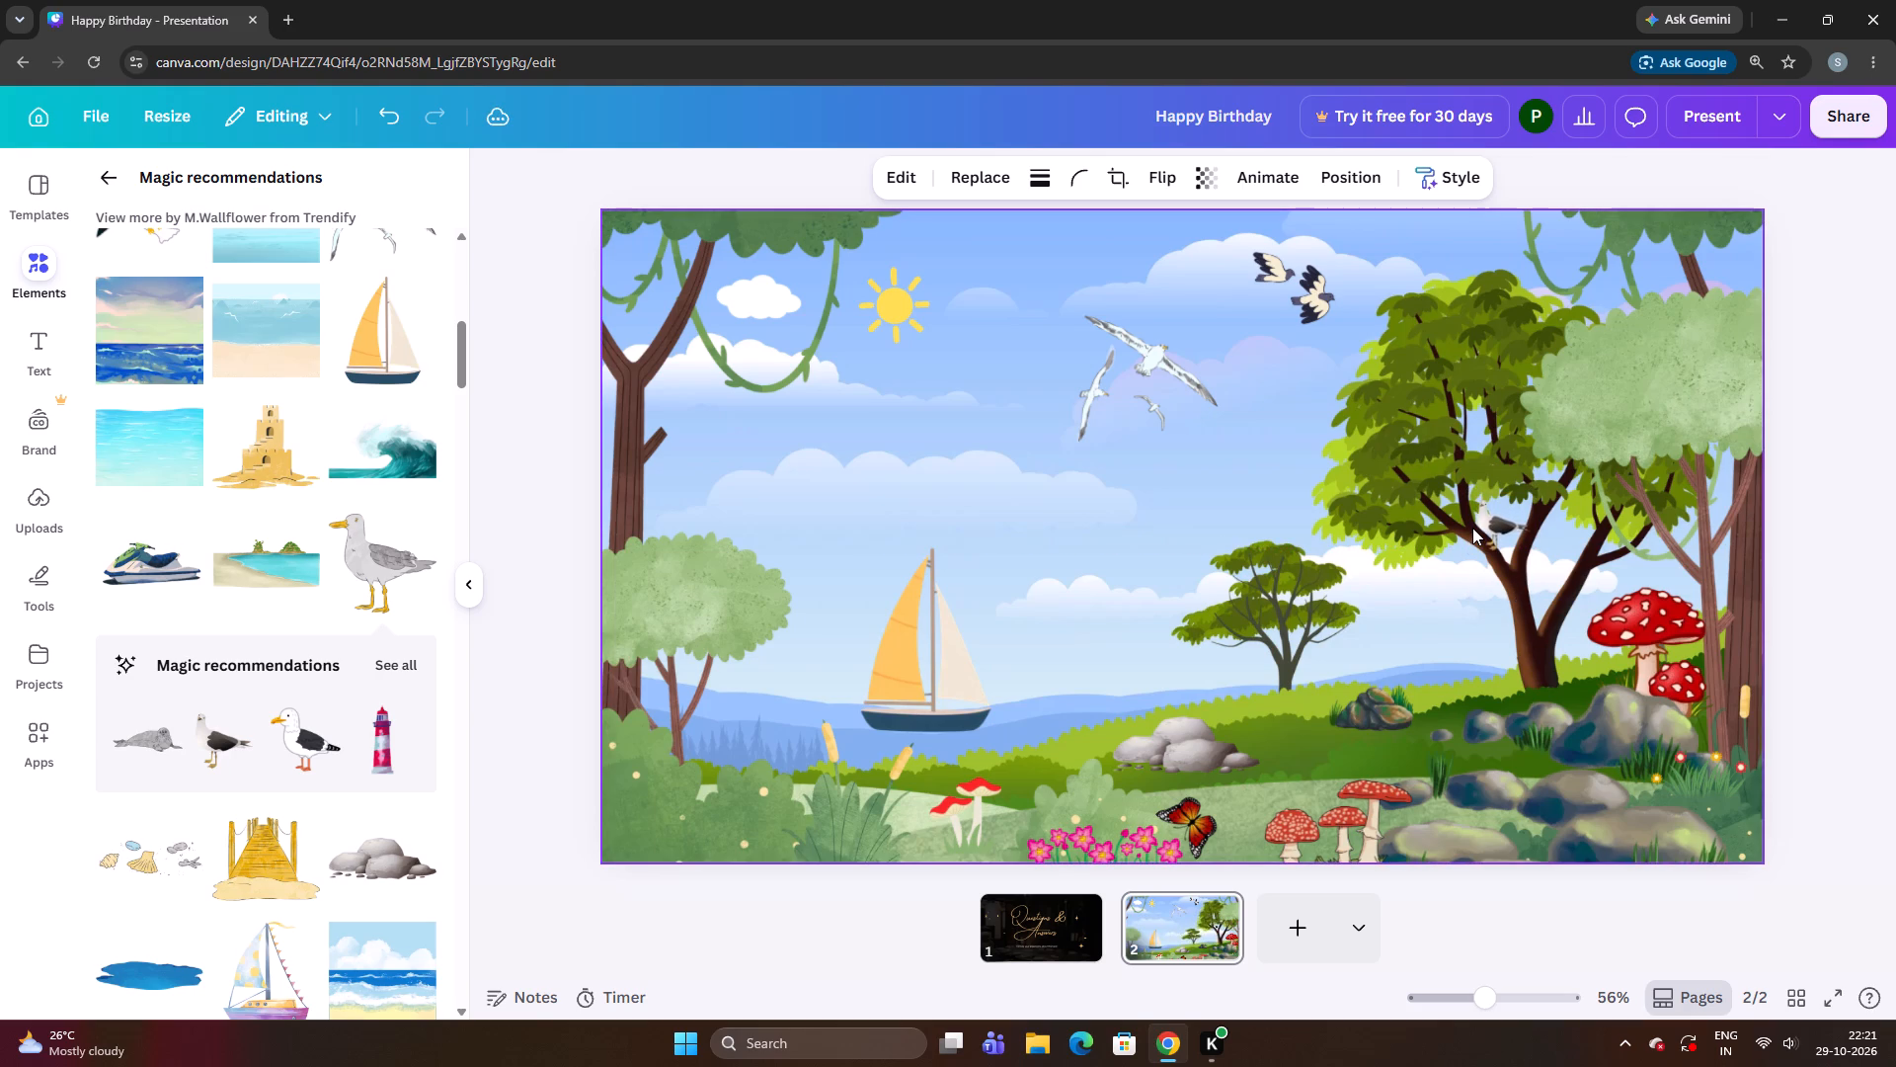
{"action": "key", "text": "Down"}
{"action": "key", "text": "Down"}
{"action": "key", "text": "Down"}
{"action": "key", "text": "Down"}
{"action": "key", "text": "Right"}
Raise the black-winged seagull slightly and move it a little left along the large tree's branch.
{"action": "key", "text": "Up"}
{"action": "key", "text": "Up"}
{"action": "key", "text": "Up"}
{"action": "key", "text": "Up"}
{"action": "key", "text": "Left"}
{"action": "key", "text": "Left"}
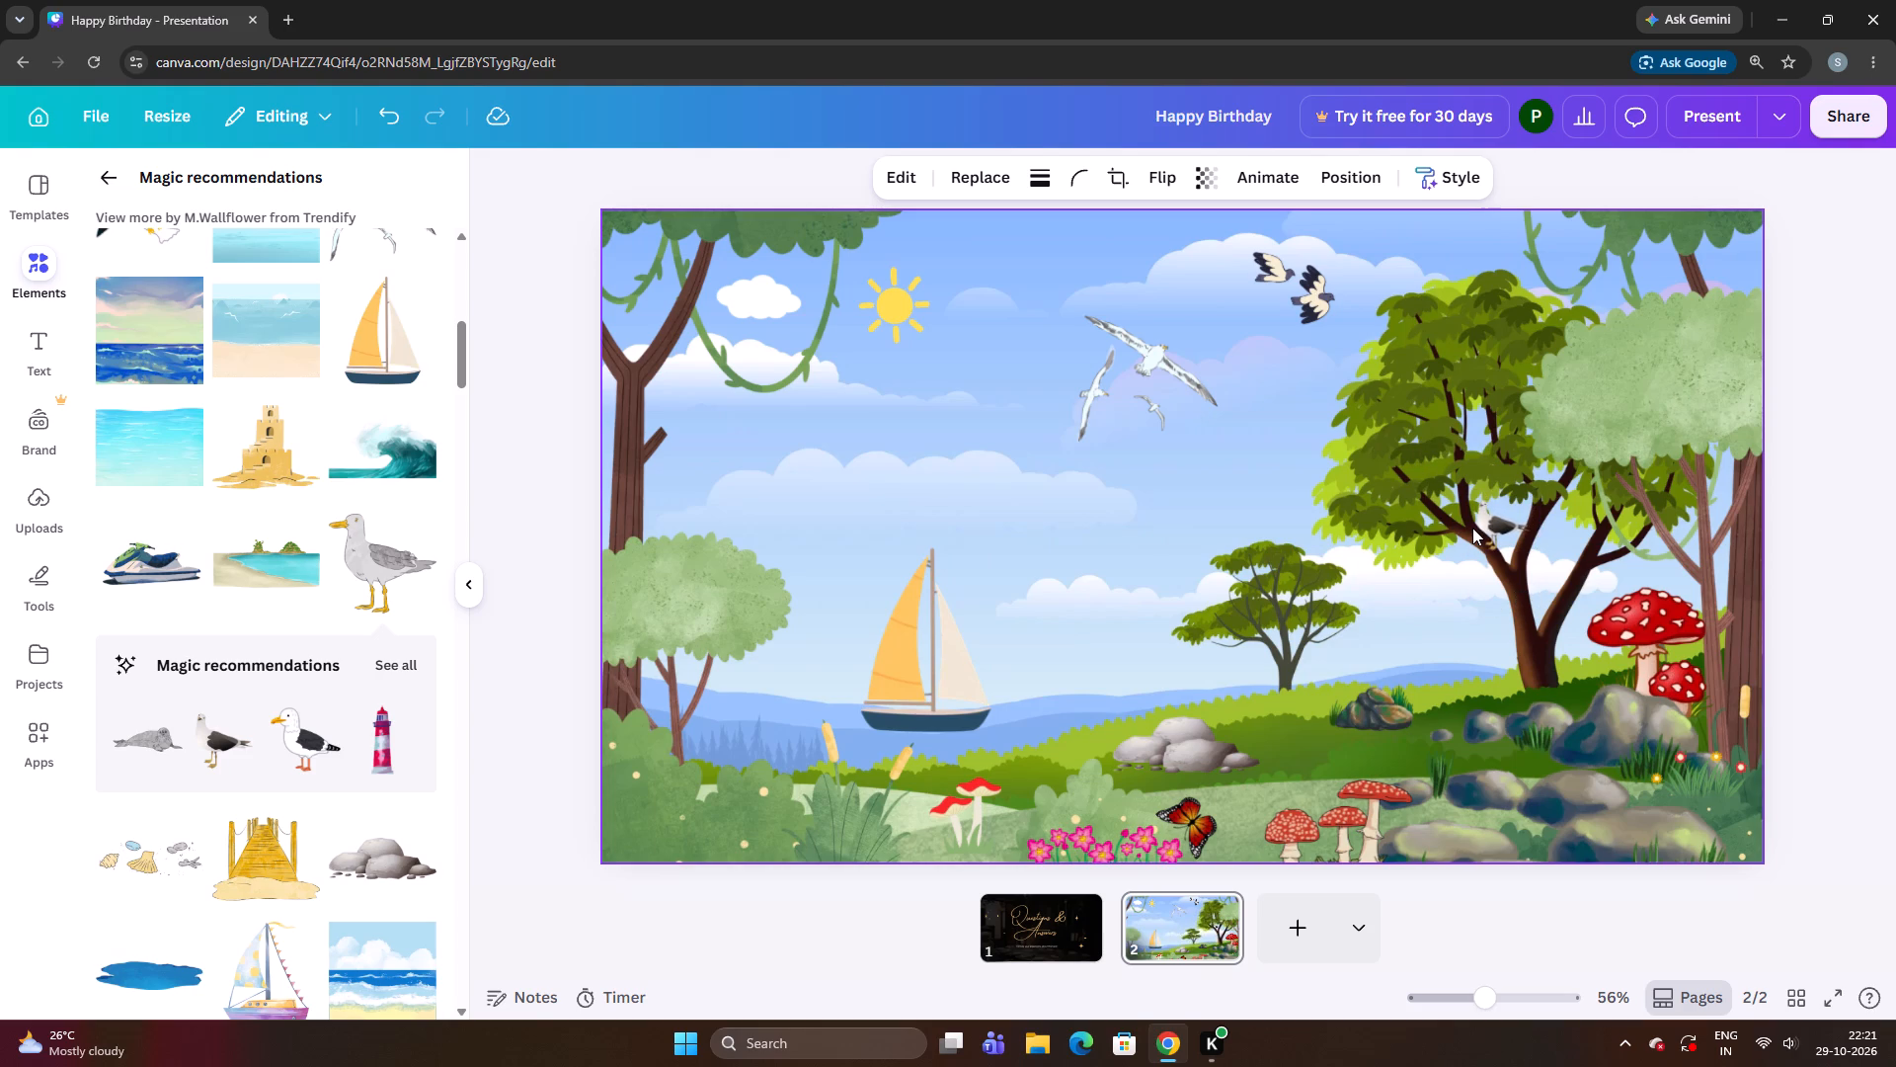
{"action": "key", "text": "Left"}
{"action": "key", "text": "Left"}
{"action": "key", "text": "Left"}
{"action": "key", "text": "Up"}
{"action": "key", "text": "Up"}
Fine-tune the black-winged seagull's perch, lowering it slightly and leaving it marginally farther right on the branch.
{"action": "key", "text": "Down"}
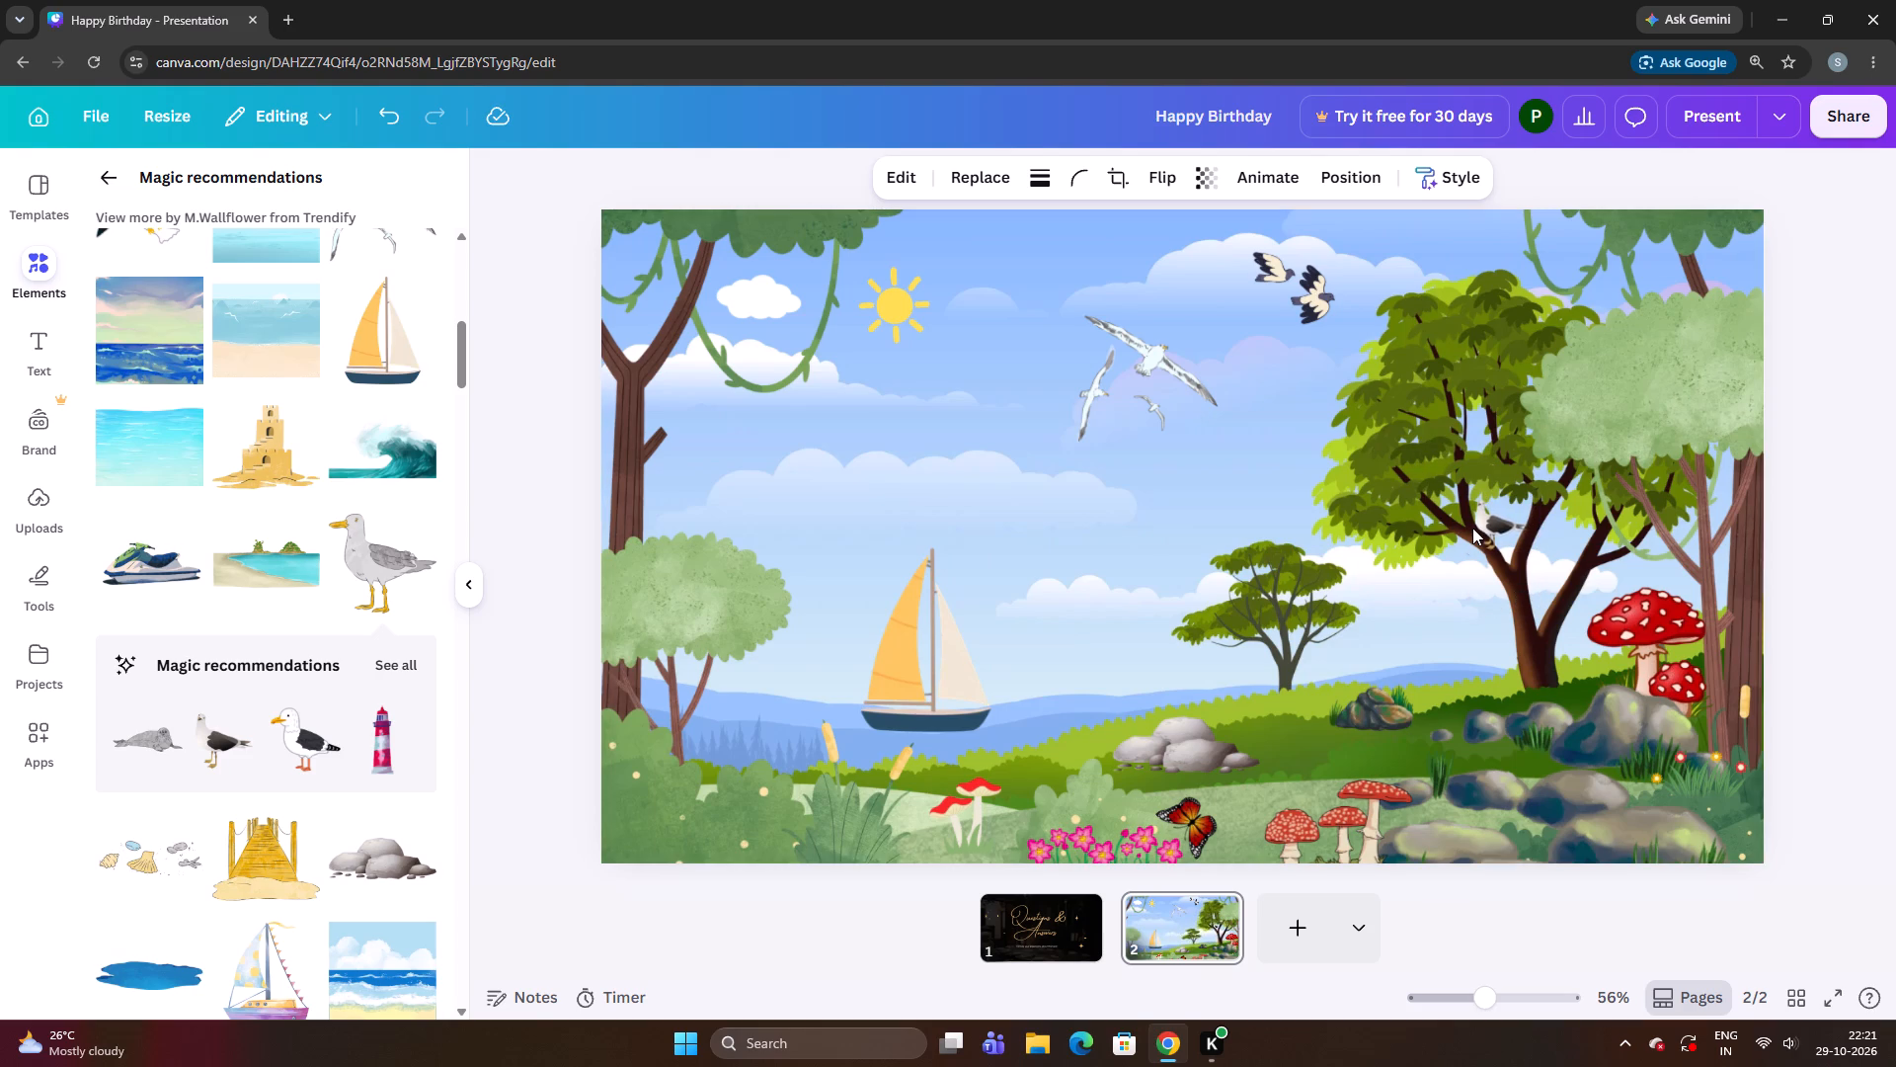
{"action": "key", "text": "Down"}
{"action": "key", "text": "Up"}
{"action": "key", "text": "Right"}
{"action": "key", "text": "Down"}
{"action": "key", "text": "Down"}
{"action": "key", "text": "Up"}
{"action": "key", "text": "Left"}
{"action": "key", "text": "Down"}
{"action": "key", "text": "Down"}
{"action": "key", "text": "Right"}
{"action": "key", "text": "Down"}
{"action": "key", "text": "Up"}
Lower the black-winged seagull further towards the large tree's branch, keeping nearly the same horizontal position.
{"action": "key", "text": "Down"}
{"action": "key", "text": "Down"}
{"action": "key", "text": "Down"}
{"action": "key", "text": "Right"}
{"action": "key", "text": "Right"}
{"action": "key", "text": "Down"}
{"action": "key", "text": "Up"}
{"action": "key", "text": "Left"}
{"action": "key", "text": "Left"}
{"action": "key", "text": "Down"}
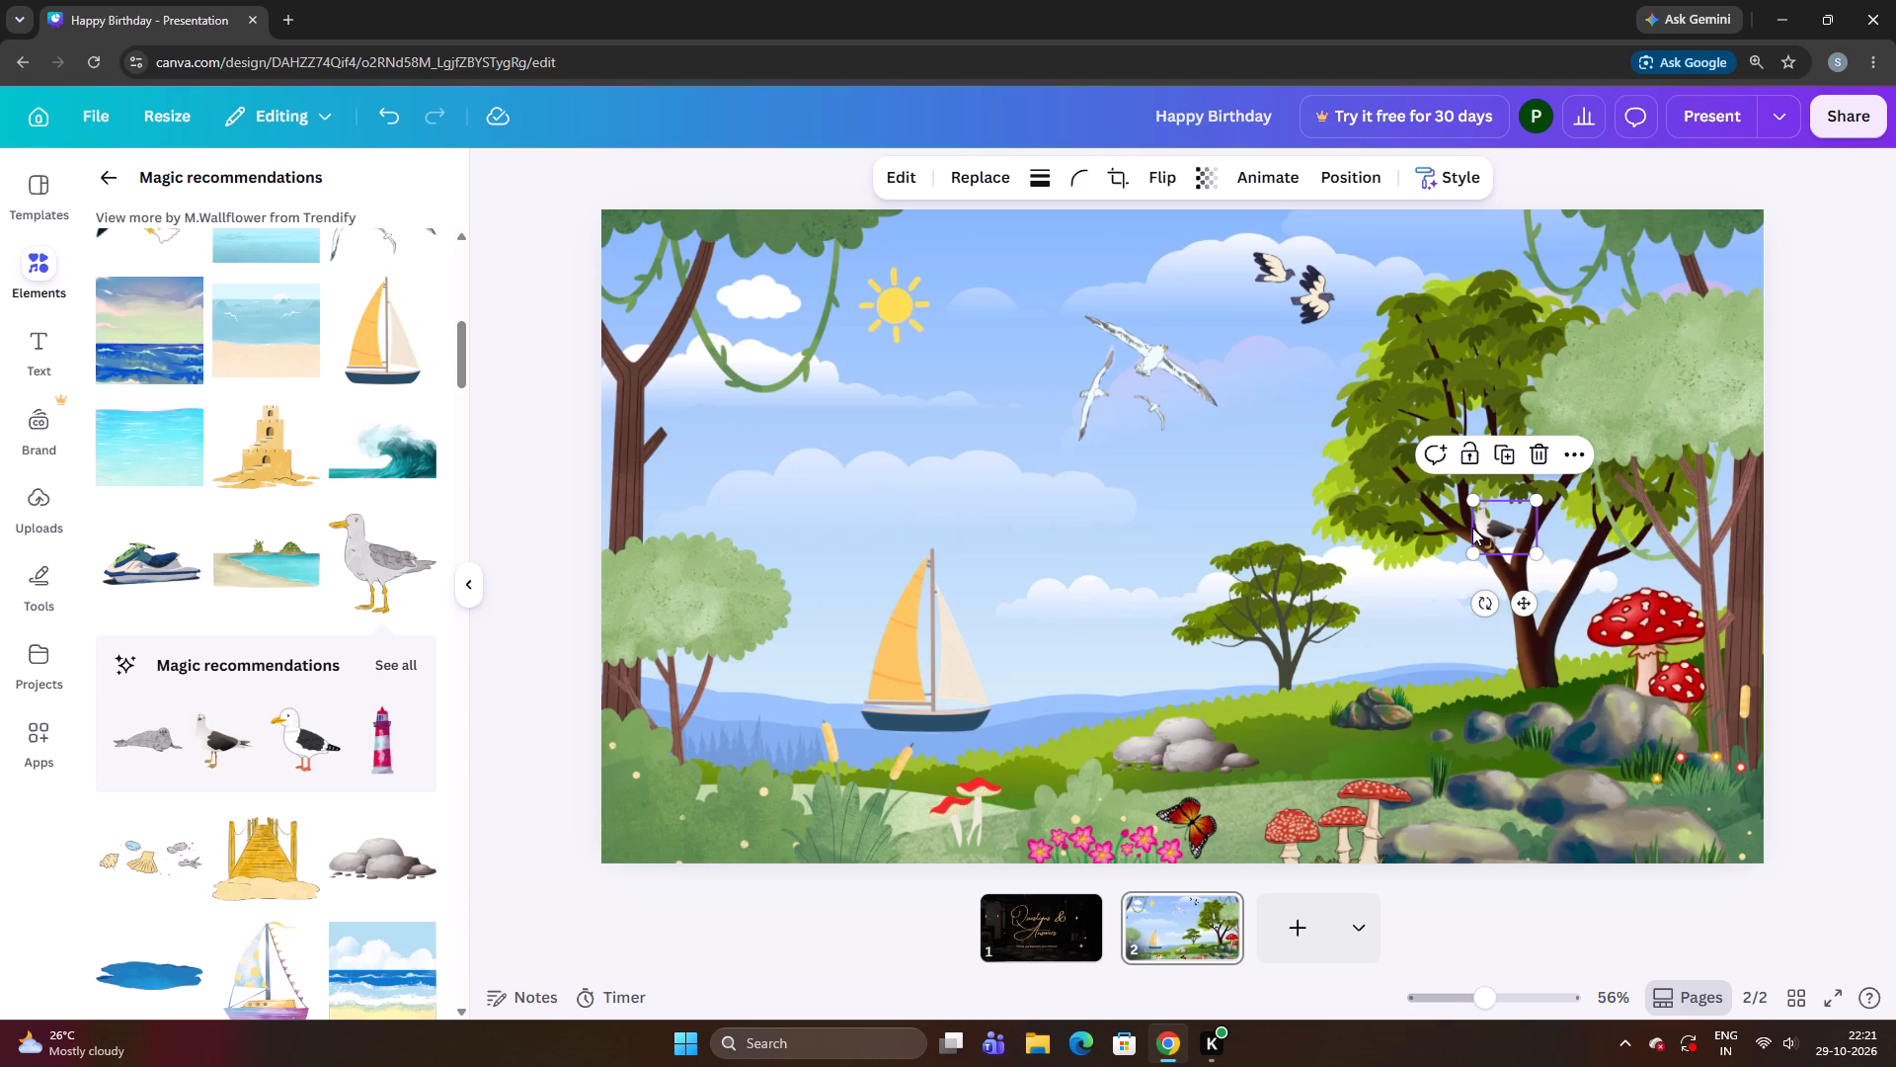
{"action": "key", "text": "Down"}
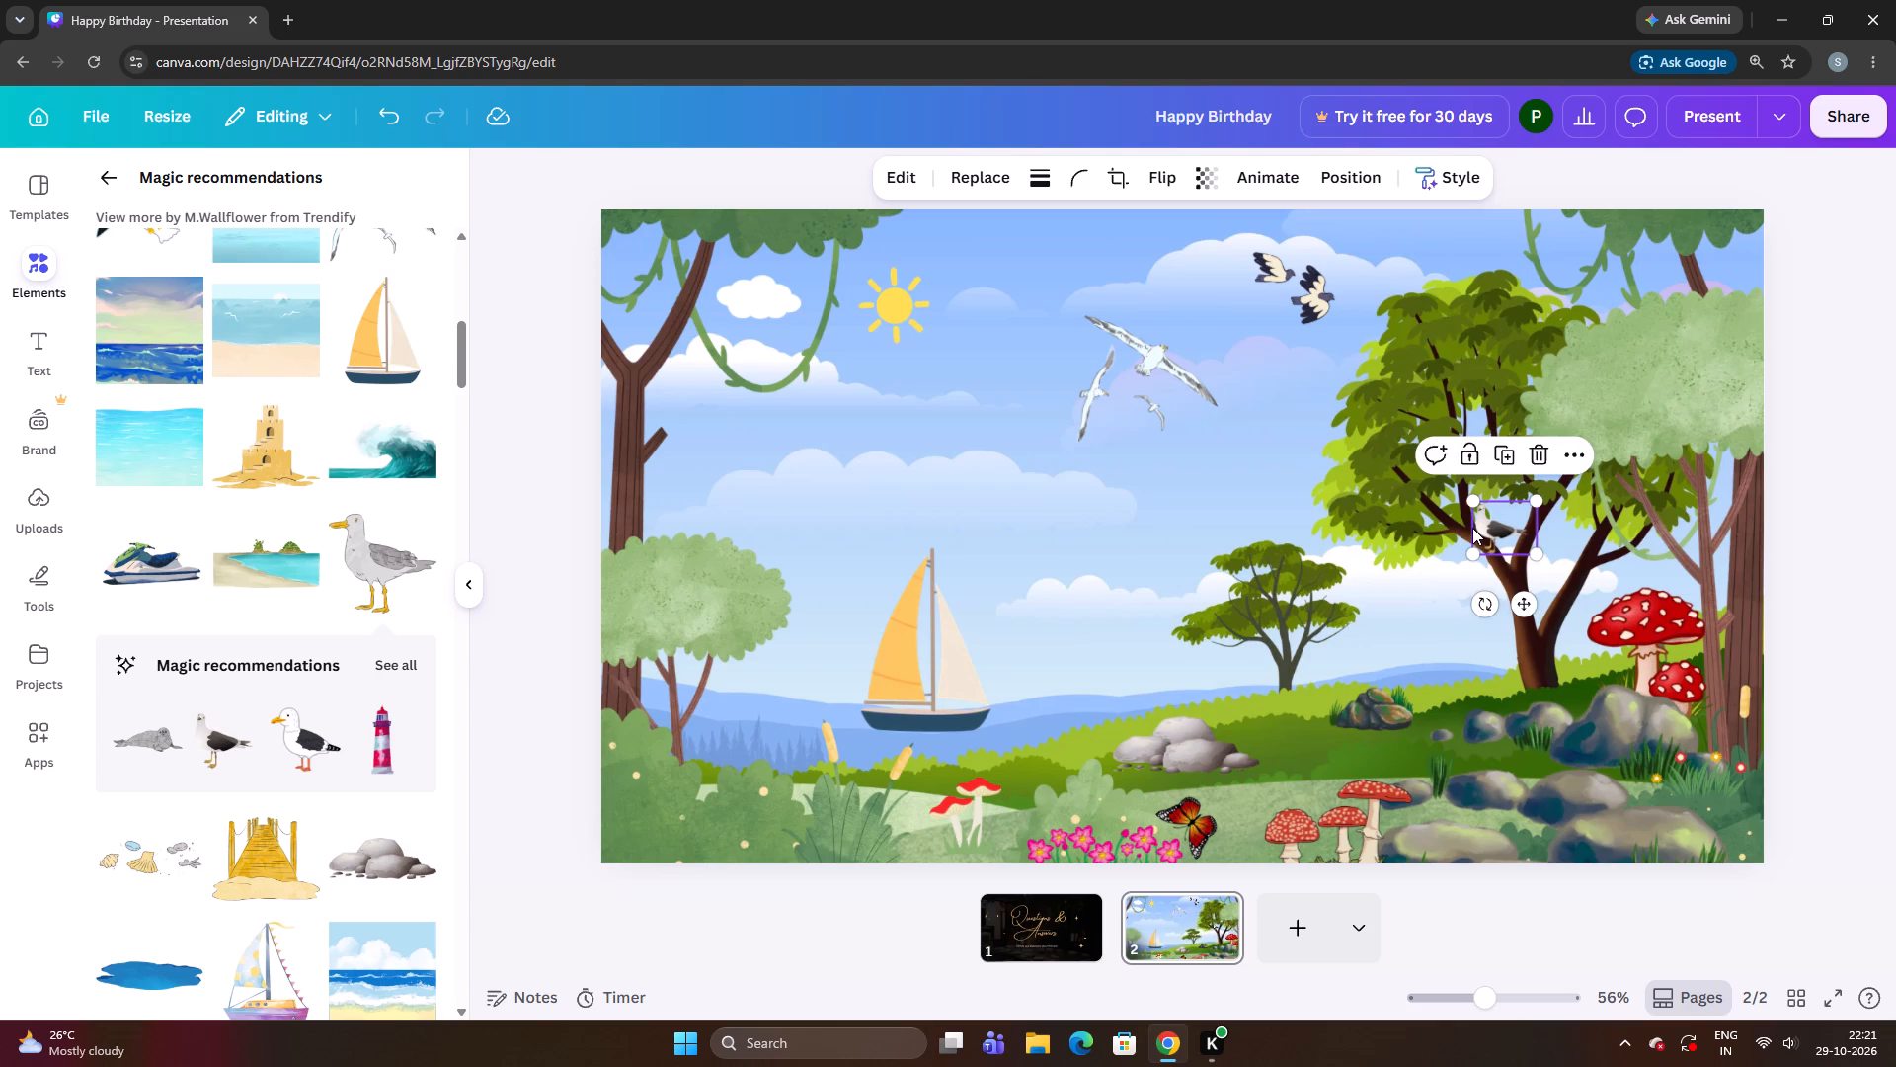
{"action": "key", "text": "Down"}
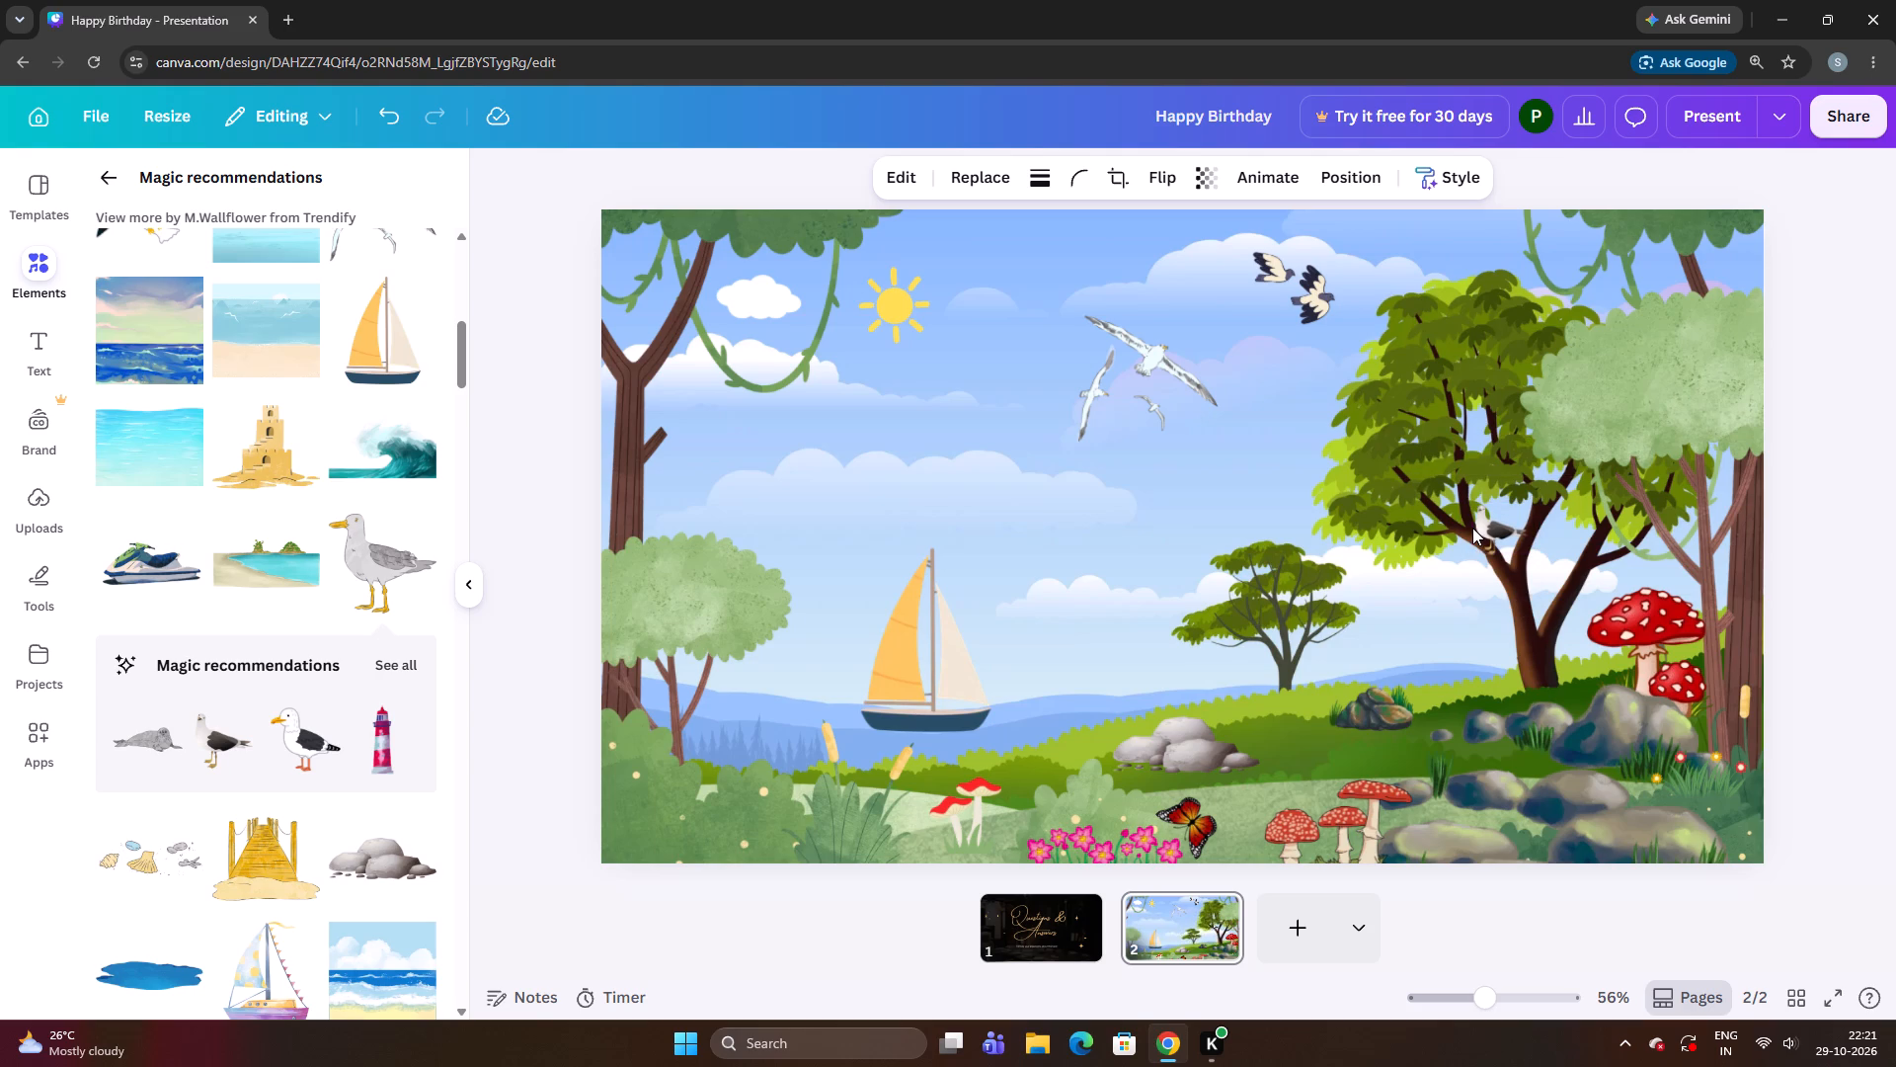
{"action": "key", "text": "Down"}
{"action": "key", "text": "Down"}
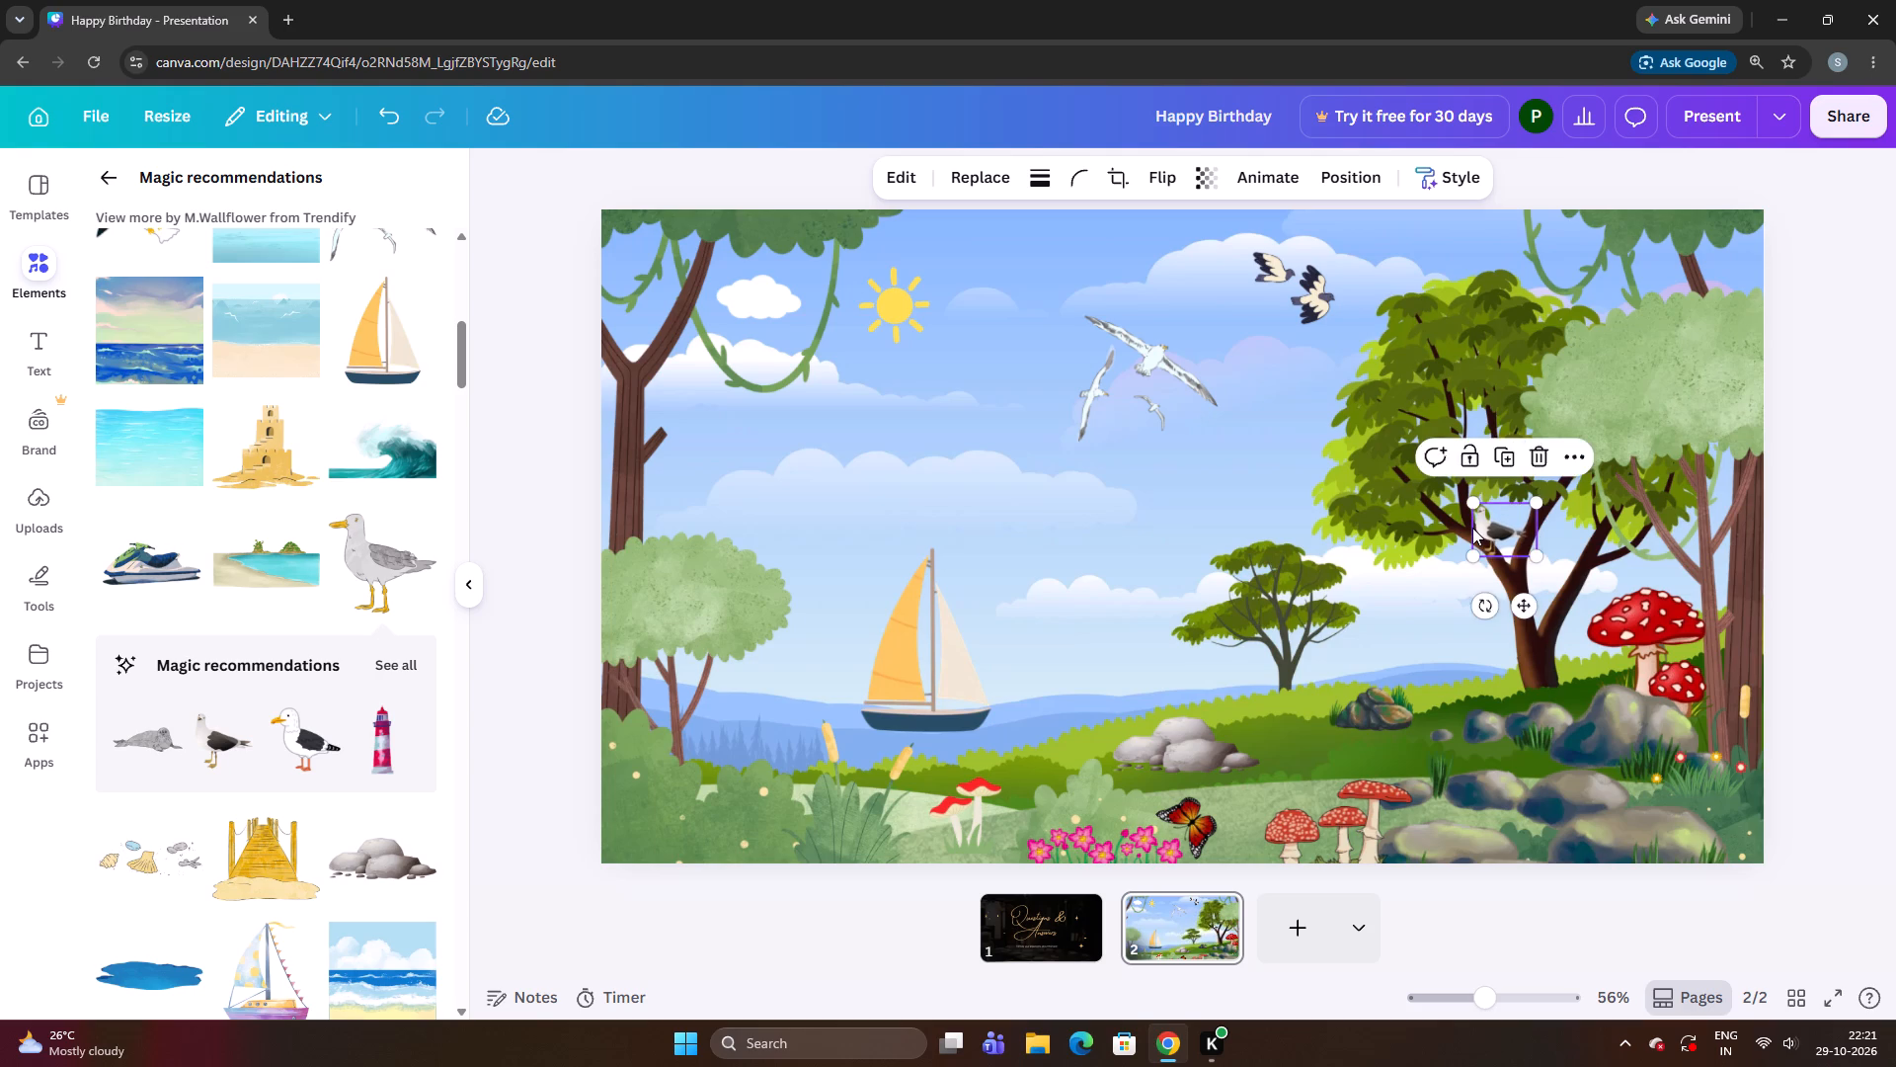
Shift the black-winged seagull slightly right and lower it further onto the large tree's branch.
{"action": "key", "text": "Right"}
{"action": "key", "text": "Right"}
{"action": "key", "text": "Right"}
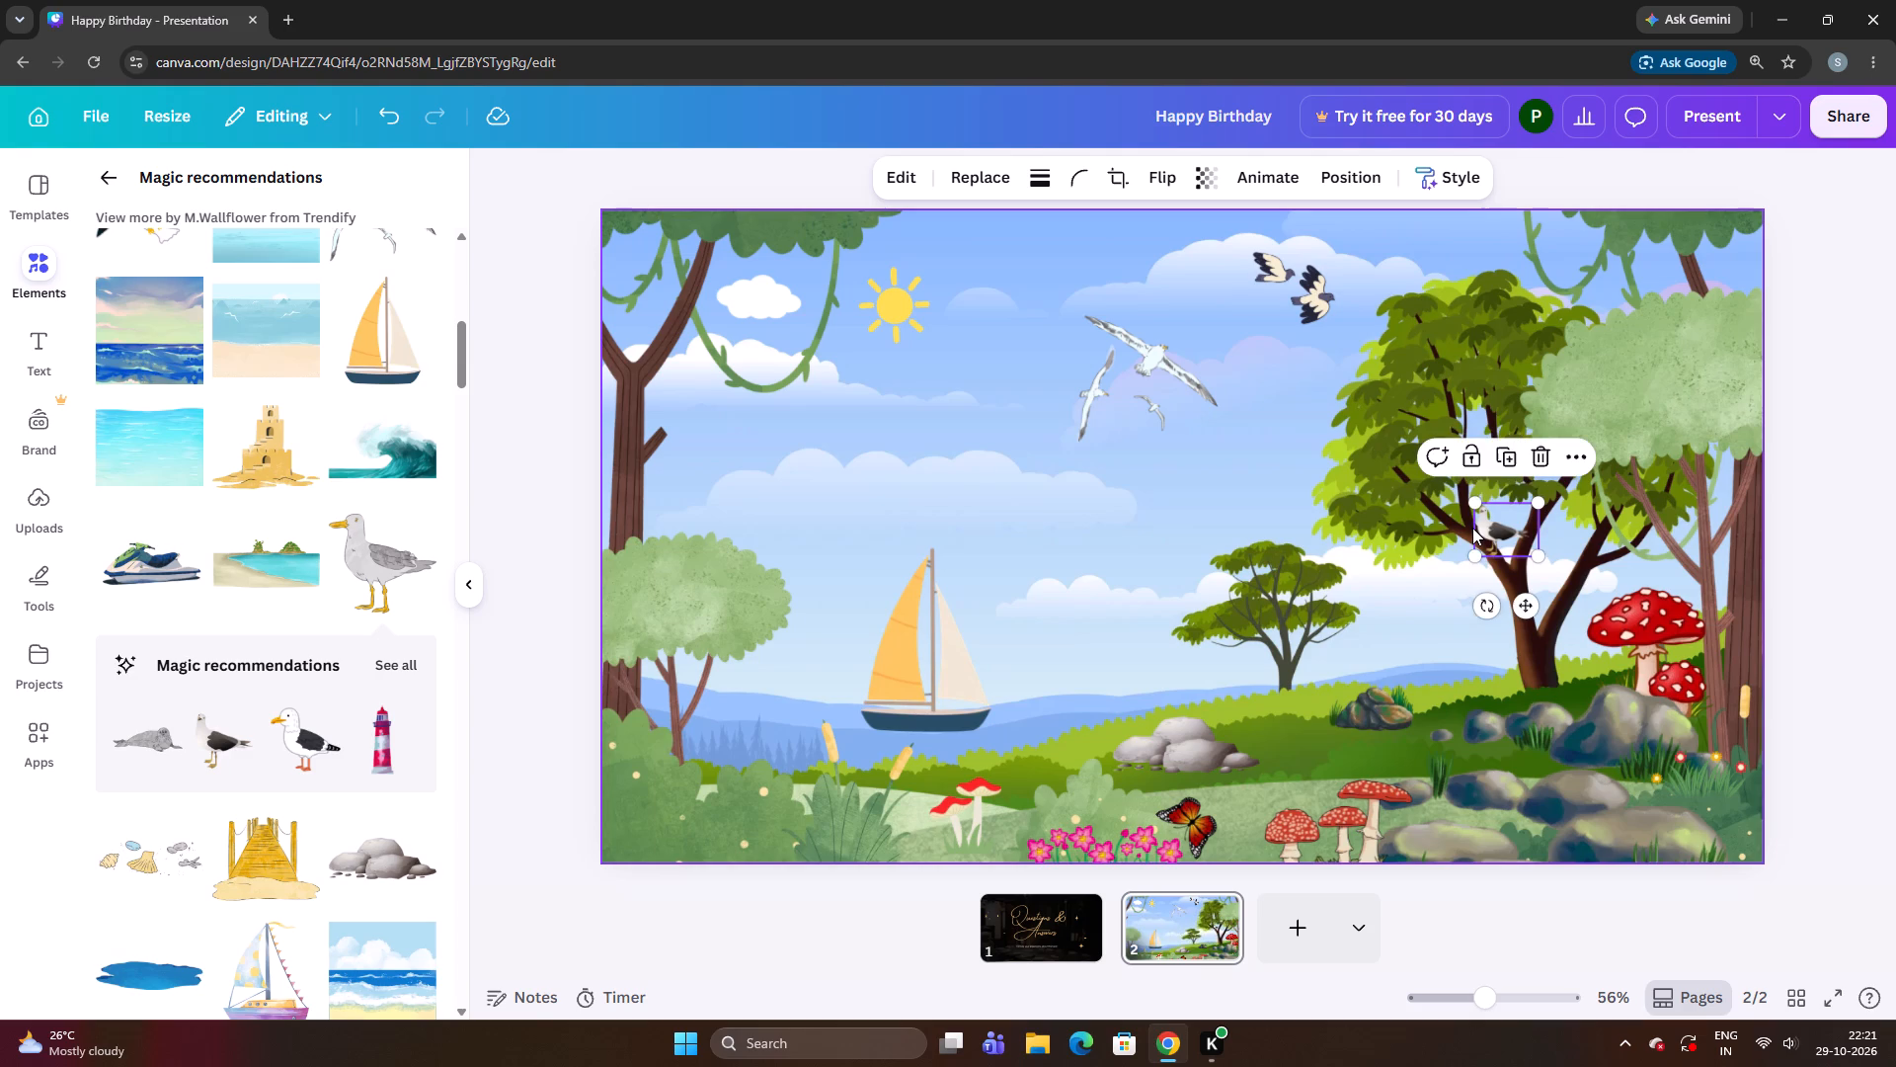
{"action": "key", "text": "Down"}
{"action": "key", "text": "Down"}
{"action": "key", "text": "Down"}
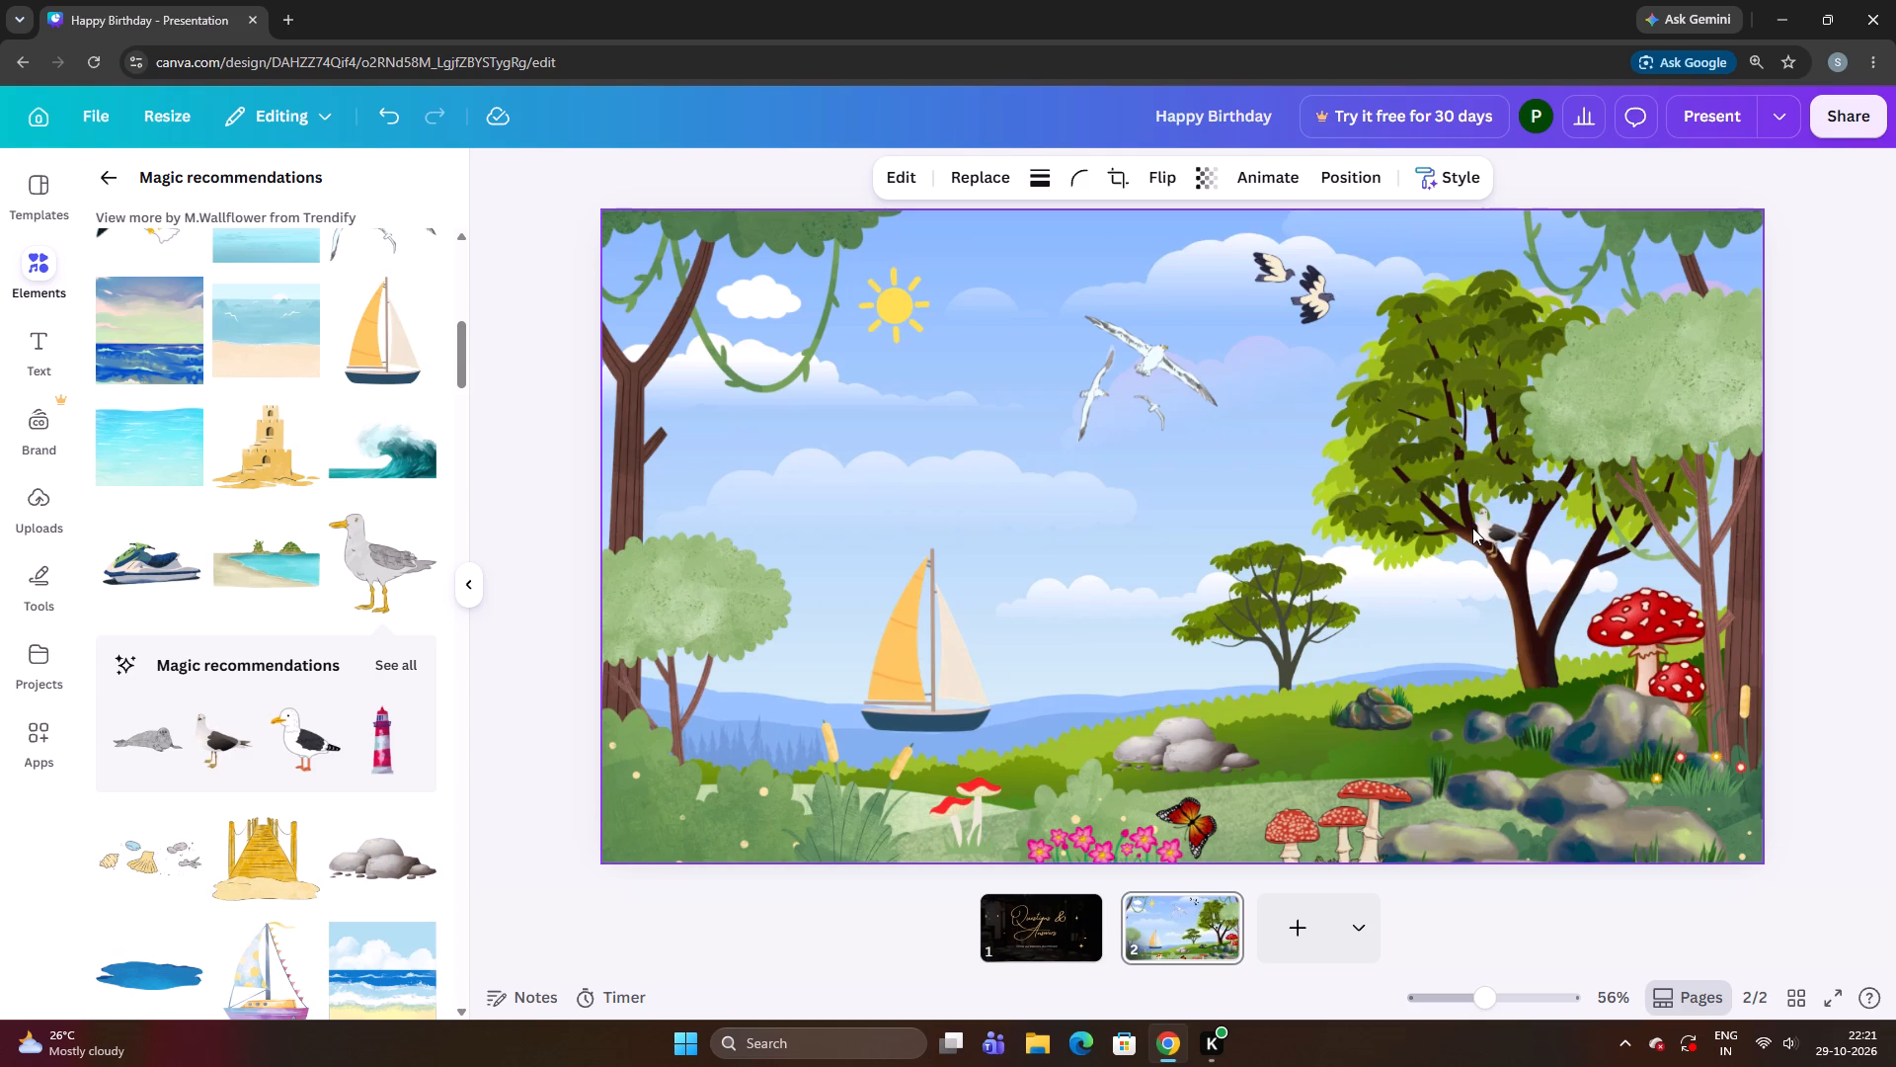
{"action": "key", "text": "Down"}
{"action": "key", "text": "Down"}
{"action": "key", "text": "Down"}
{"action": "key", "text": "Down"}
{"action": "key", "text": "Down"}
{"action": "key", "text": "Down"}
{"action": "key", "text": "Down"}
{"action": "key", "text": "Down"}
{"action": "key", "text": "Down"}
{"action": "key", "text": "Down"}
{"action": "key", "text": "Down"}
{"action": "key", "text": "Down"}
{"action": "key", "text": "Down"}
Raise the black-winged seagull slightly so its feet sit higher on the large tree's branch.
{"action": "key", "text": "Up"}
{"action": "key", "text": "Up"}
{"action": "key", "text": "Up"}
{"action": "key", "text": "Up"}
{"action": "key", "text": "Up"}
{"action": "key", "text": "Up"}
{"action": "key", "text": "Up"}
{"action": "key", "text": "Up"}
{"action": "key", "text": "Up"}
{"action": "key", "text": "Up"}
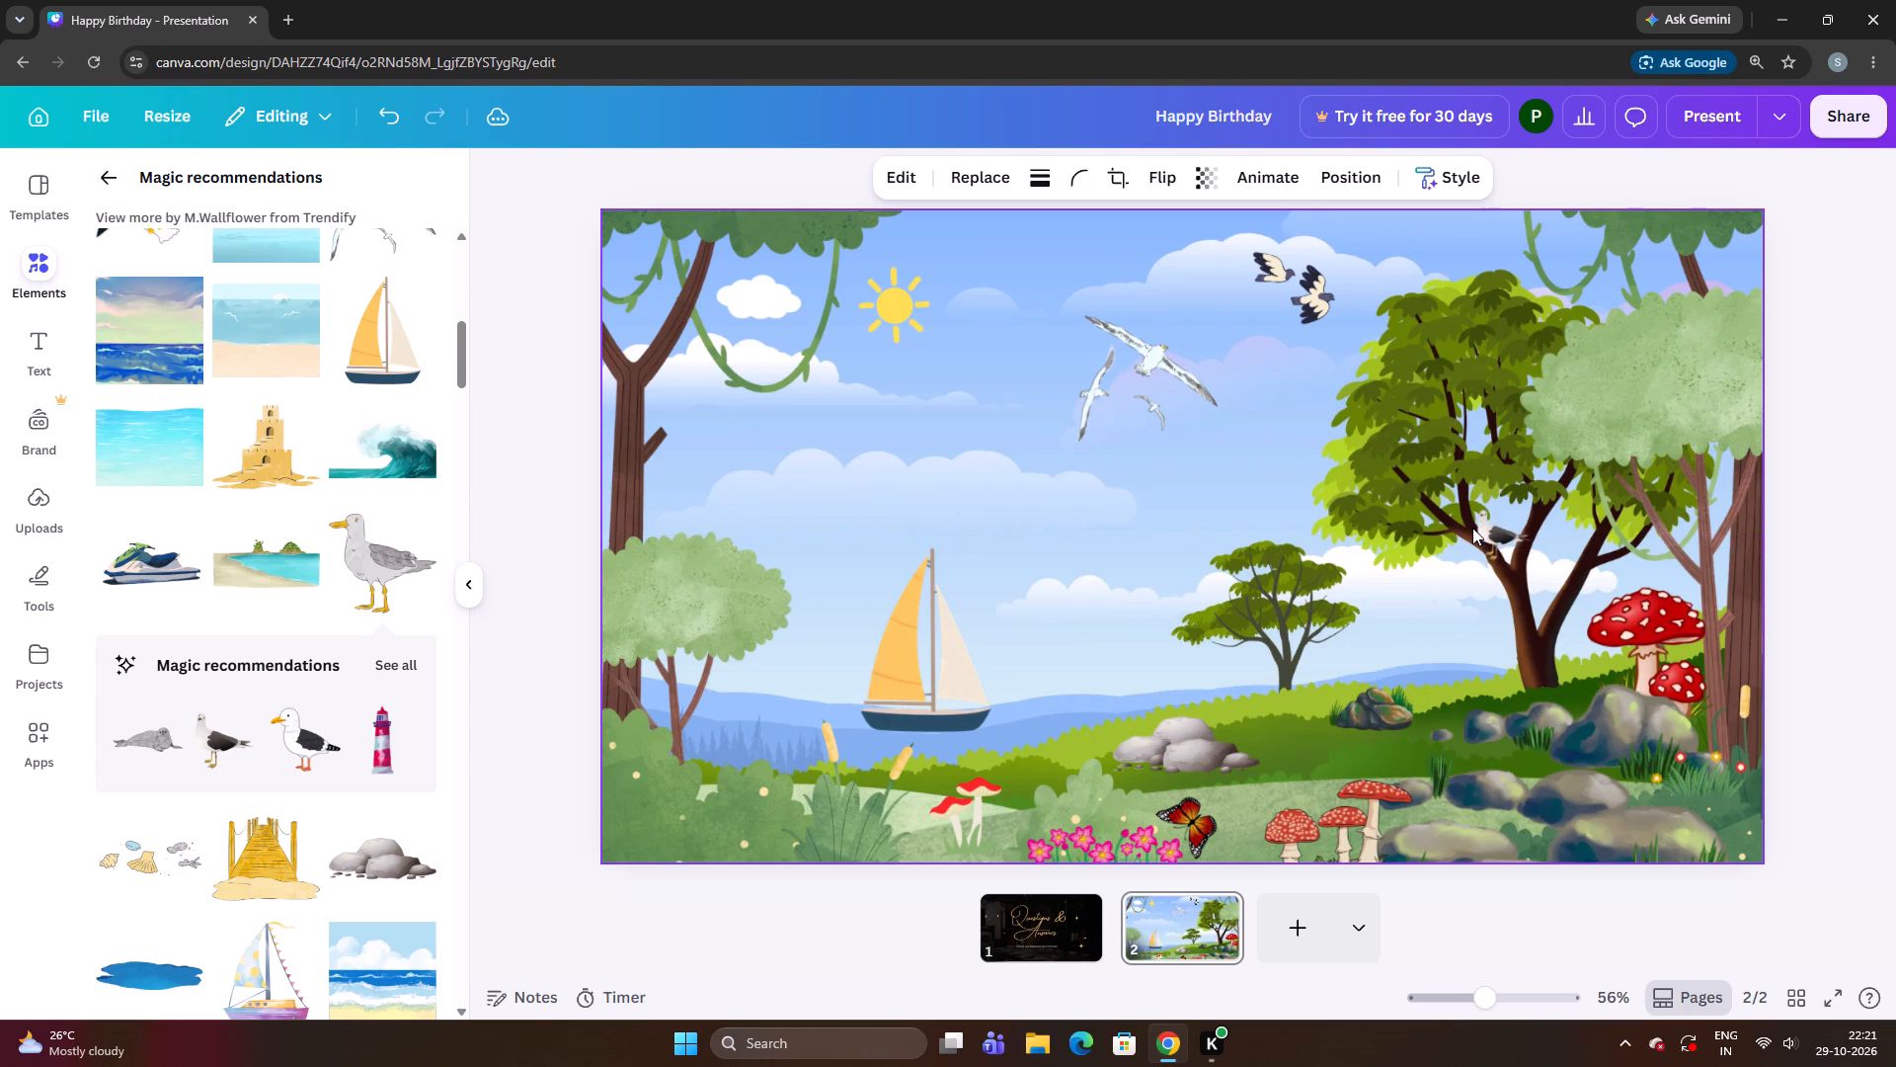
Move the black-winged seagull a little right along the branch towards the large tree's trunk, keeping its height.
{"action": "key", "text": "Right"}
{"action": "key", "text": "Right"}
{"action": "key", "text": "Right"}
{"action": "key", "text": "Right"}
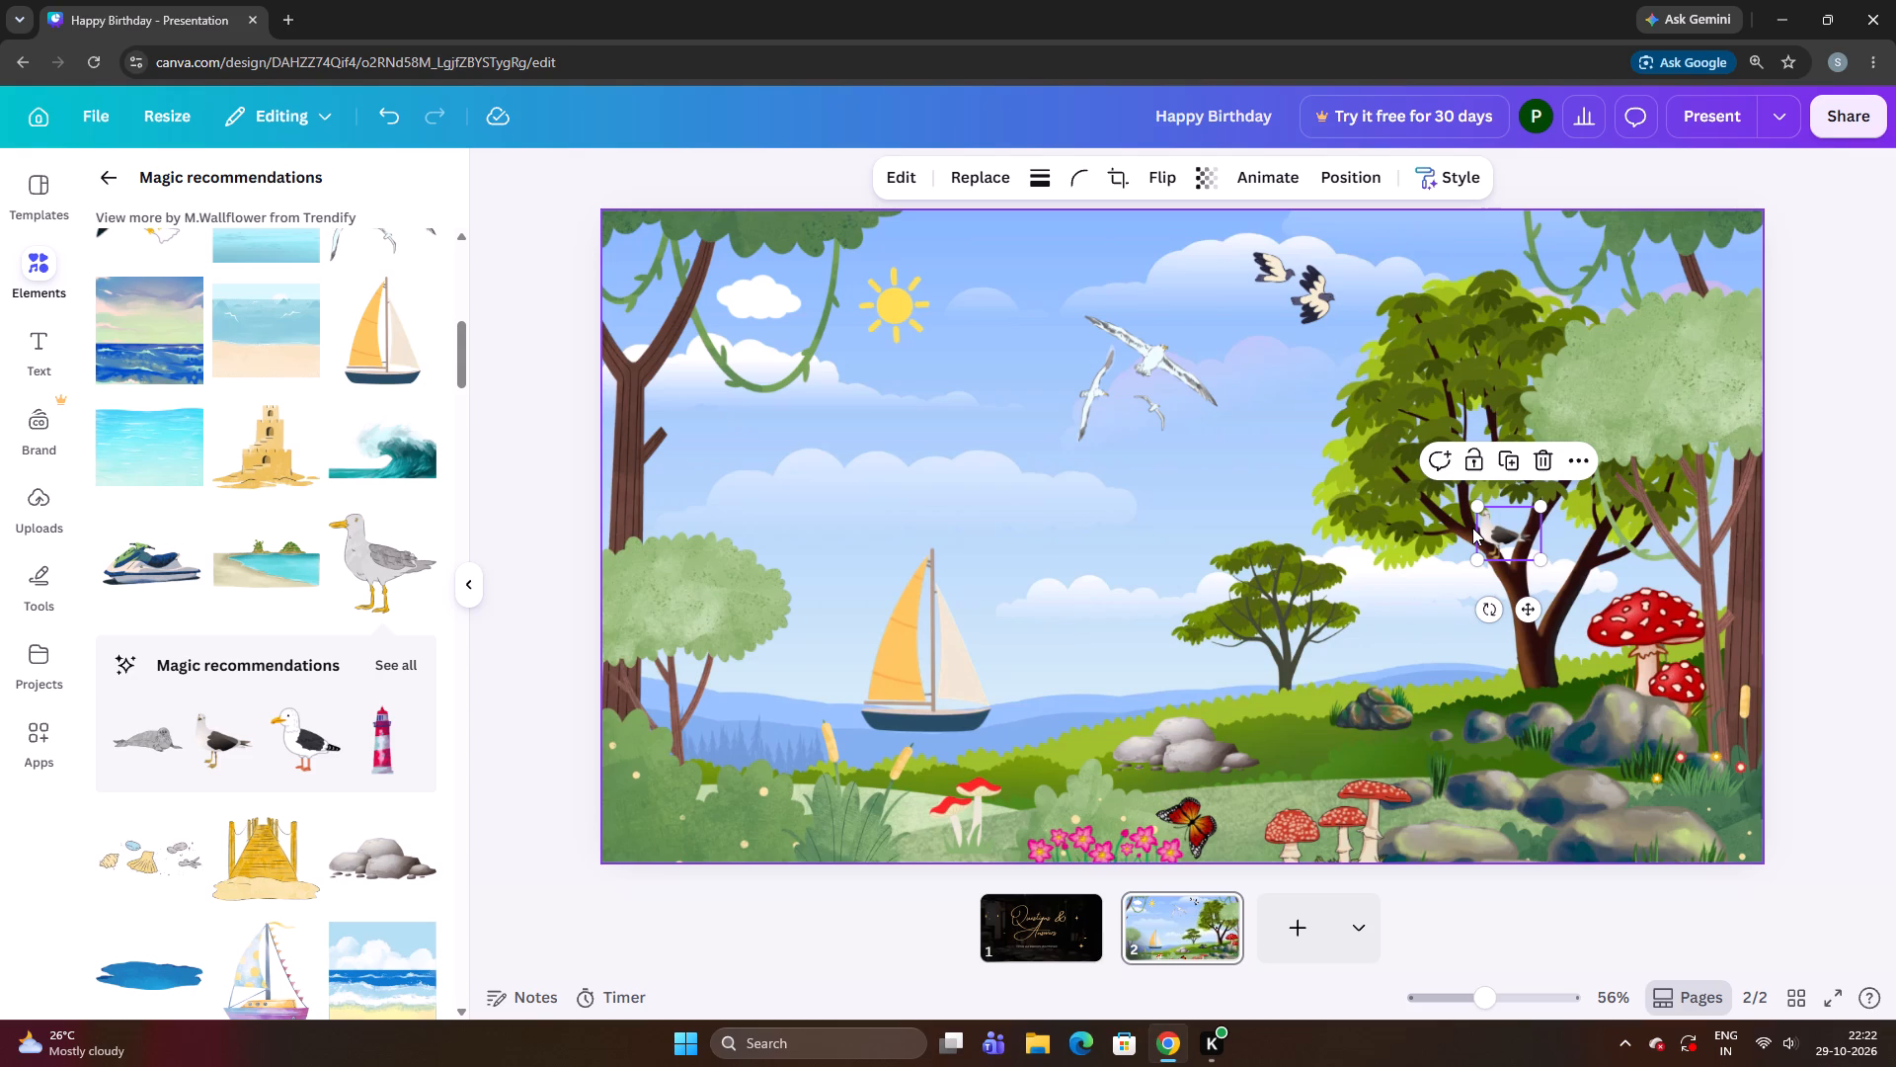
{"action": "key", "text": "Right"}
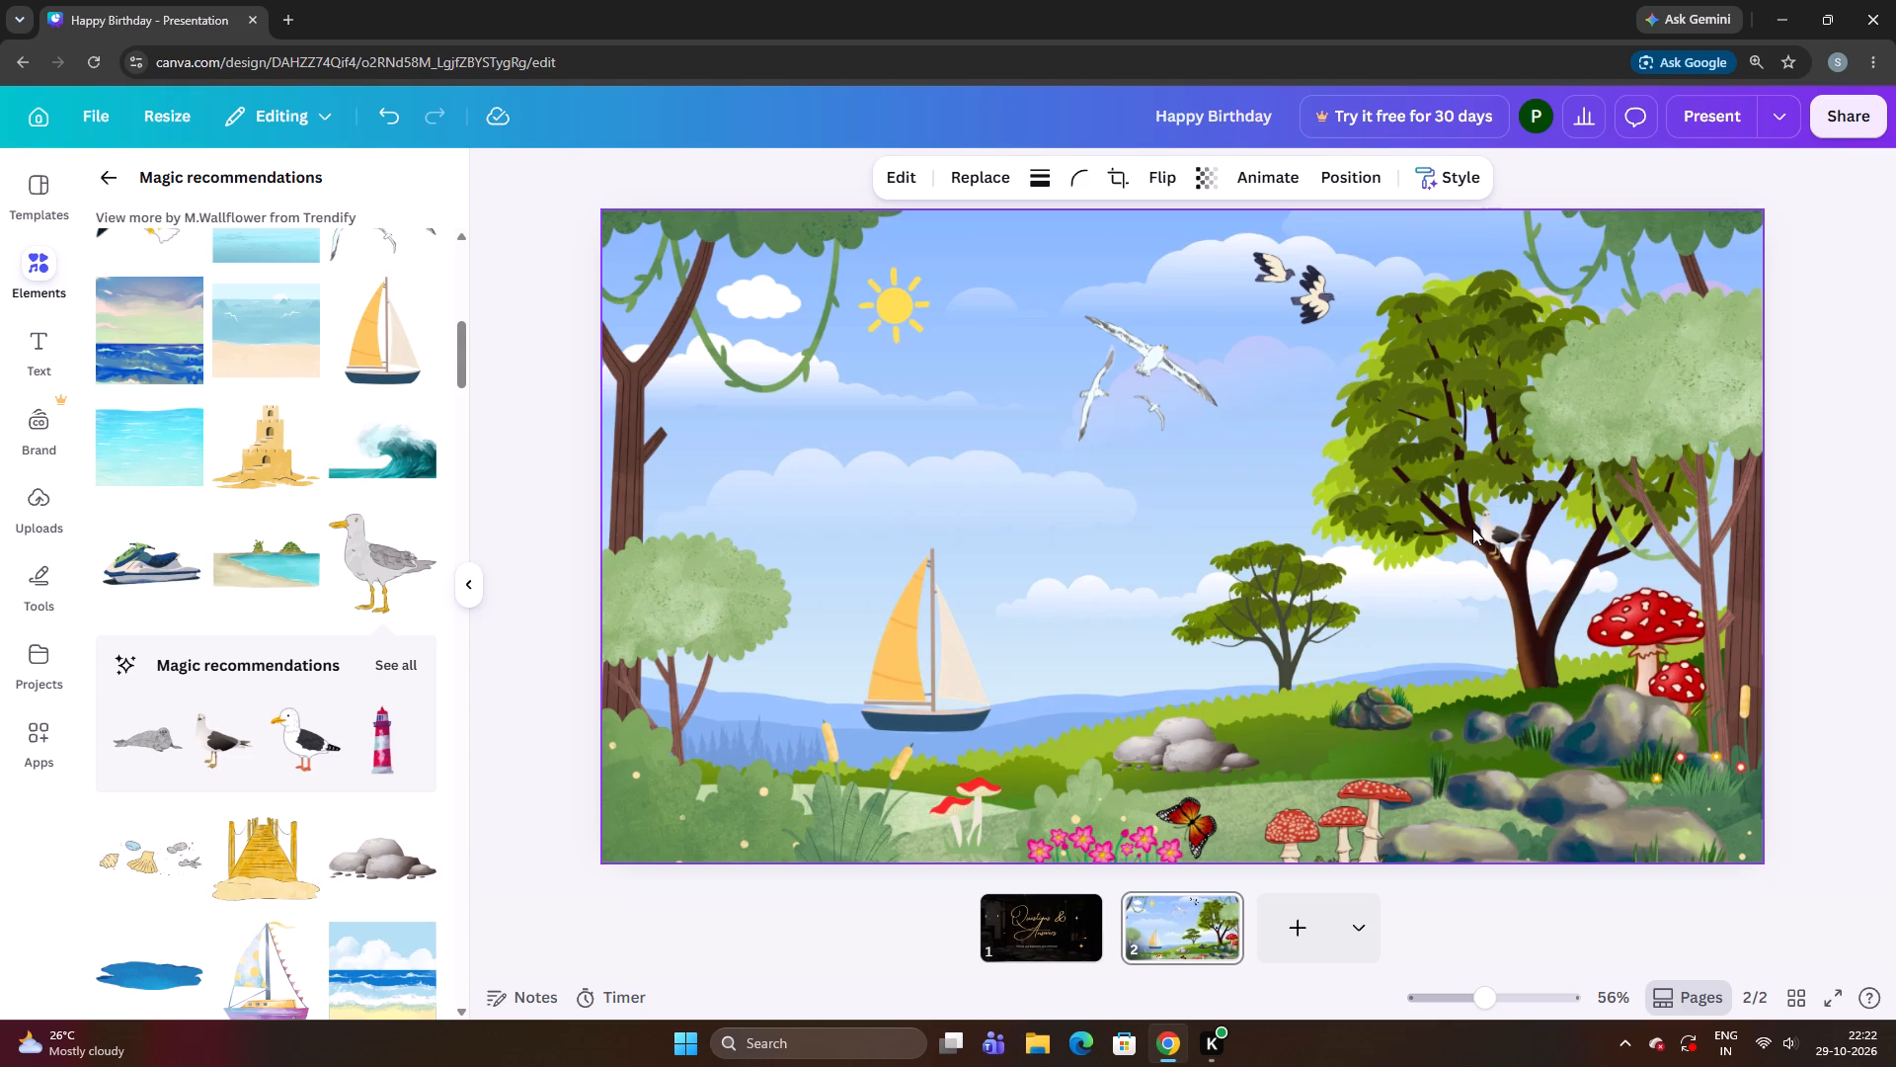
{"action": "key", "text": "Right"}
{"action": "key", "text": "Right"}
{"action": "key", "text": "Right"}
{"action": "key", "text": "Right"}
{"action": "key", "text": "Right"}
{"action": "key", "text": "Right"}
{"action": "key", "text": "Right"}
{"action": "key", "text": "Right"}
{"action": "key", "text": "Right"}
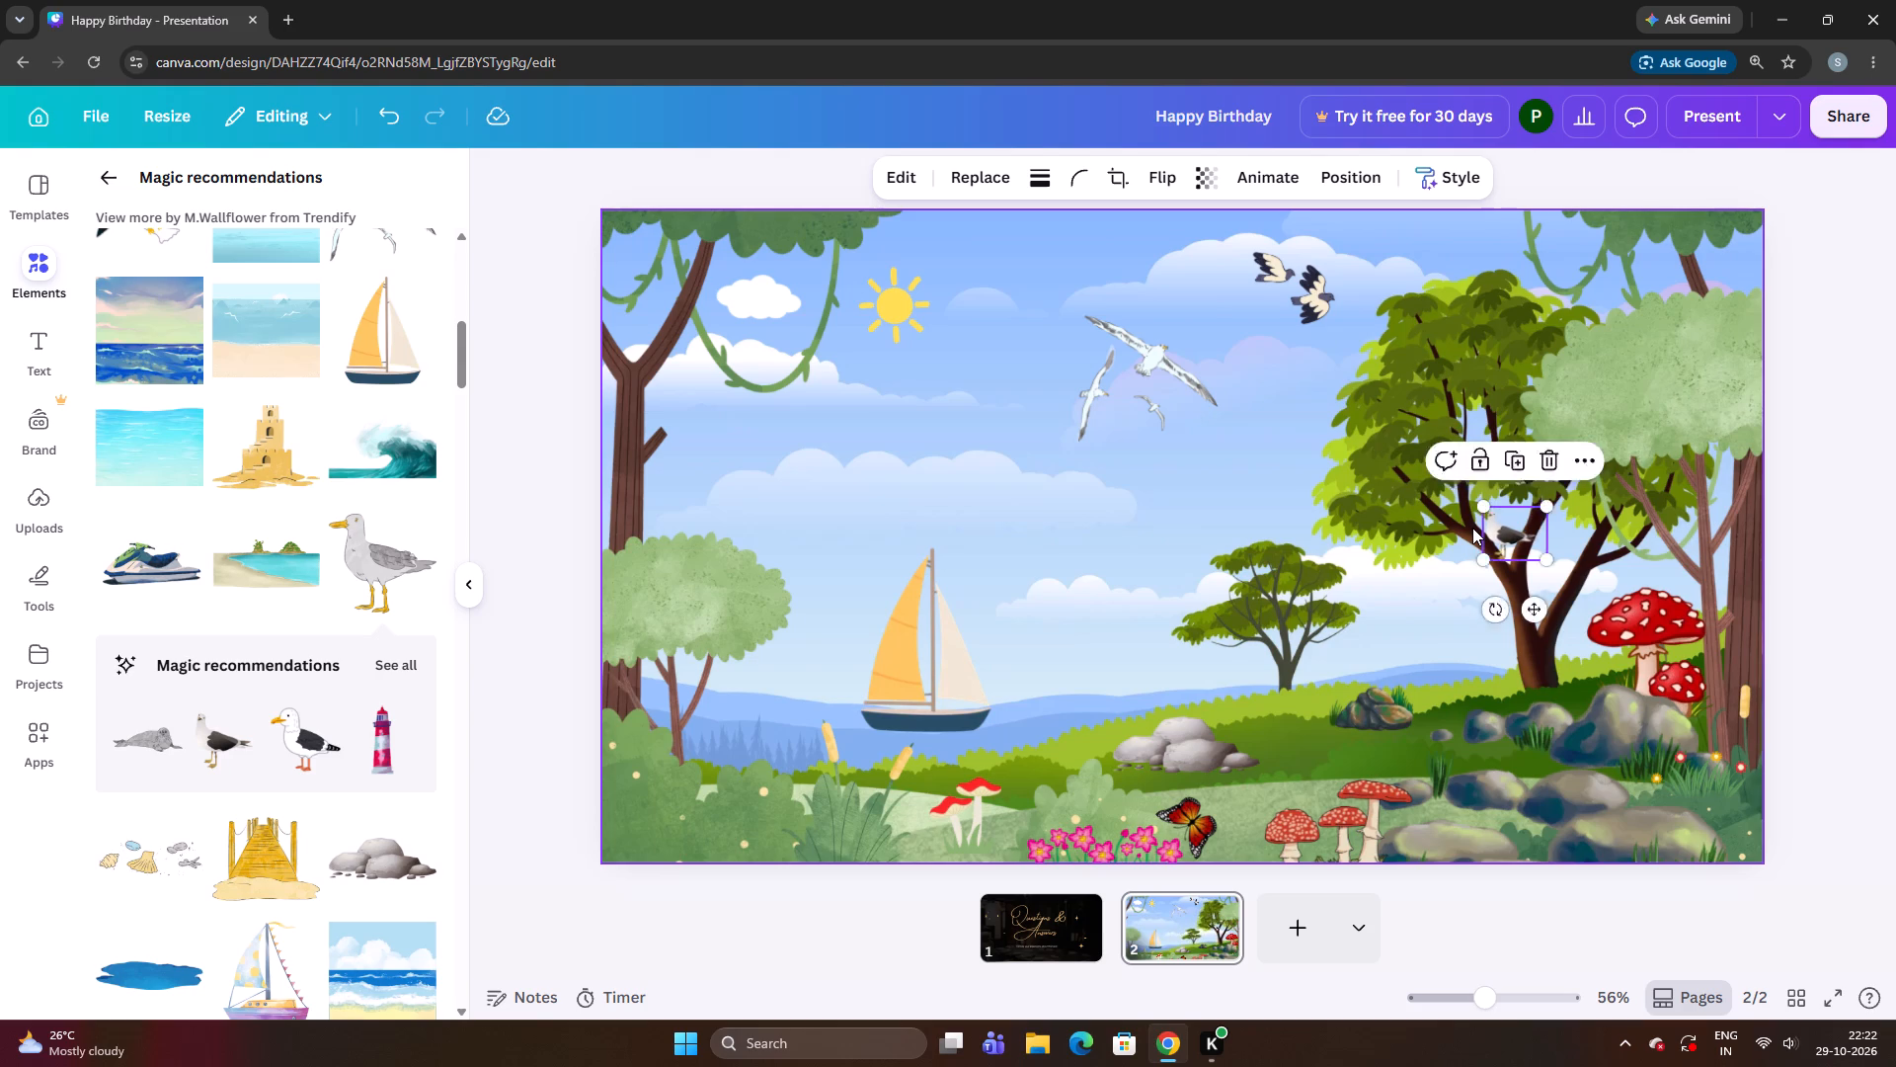
Lower the black-winged seagull slightly on the large tree's branch, keeping its horizontal position.
{"action": "key", "text": "Down"}
{"action": "key", "text": "Down"}
{"action": "key", "text": "Down"}
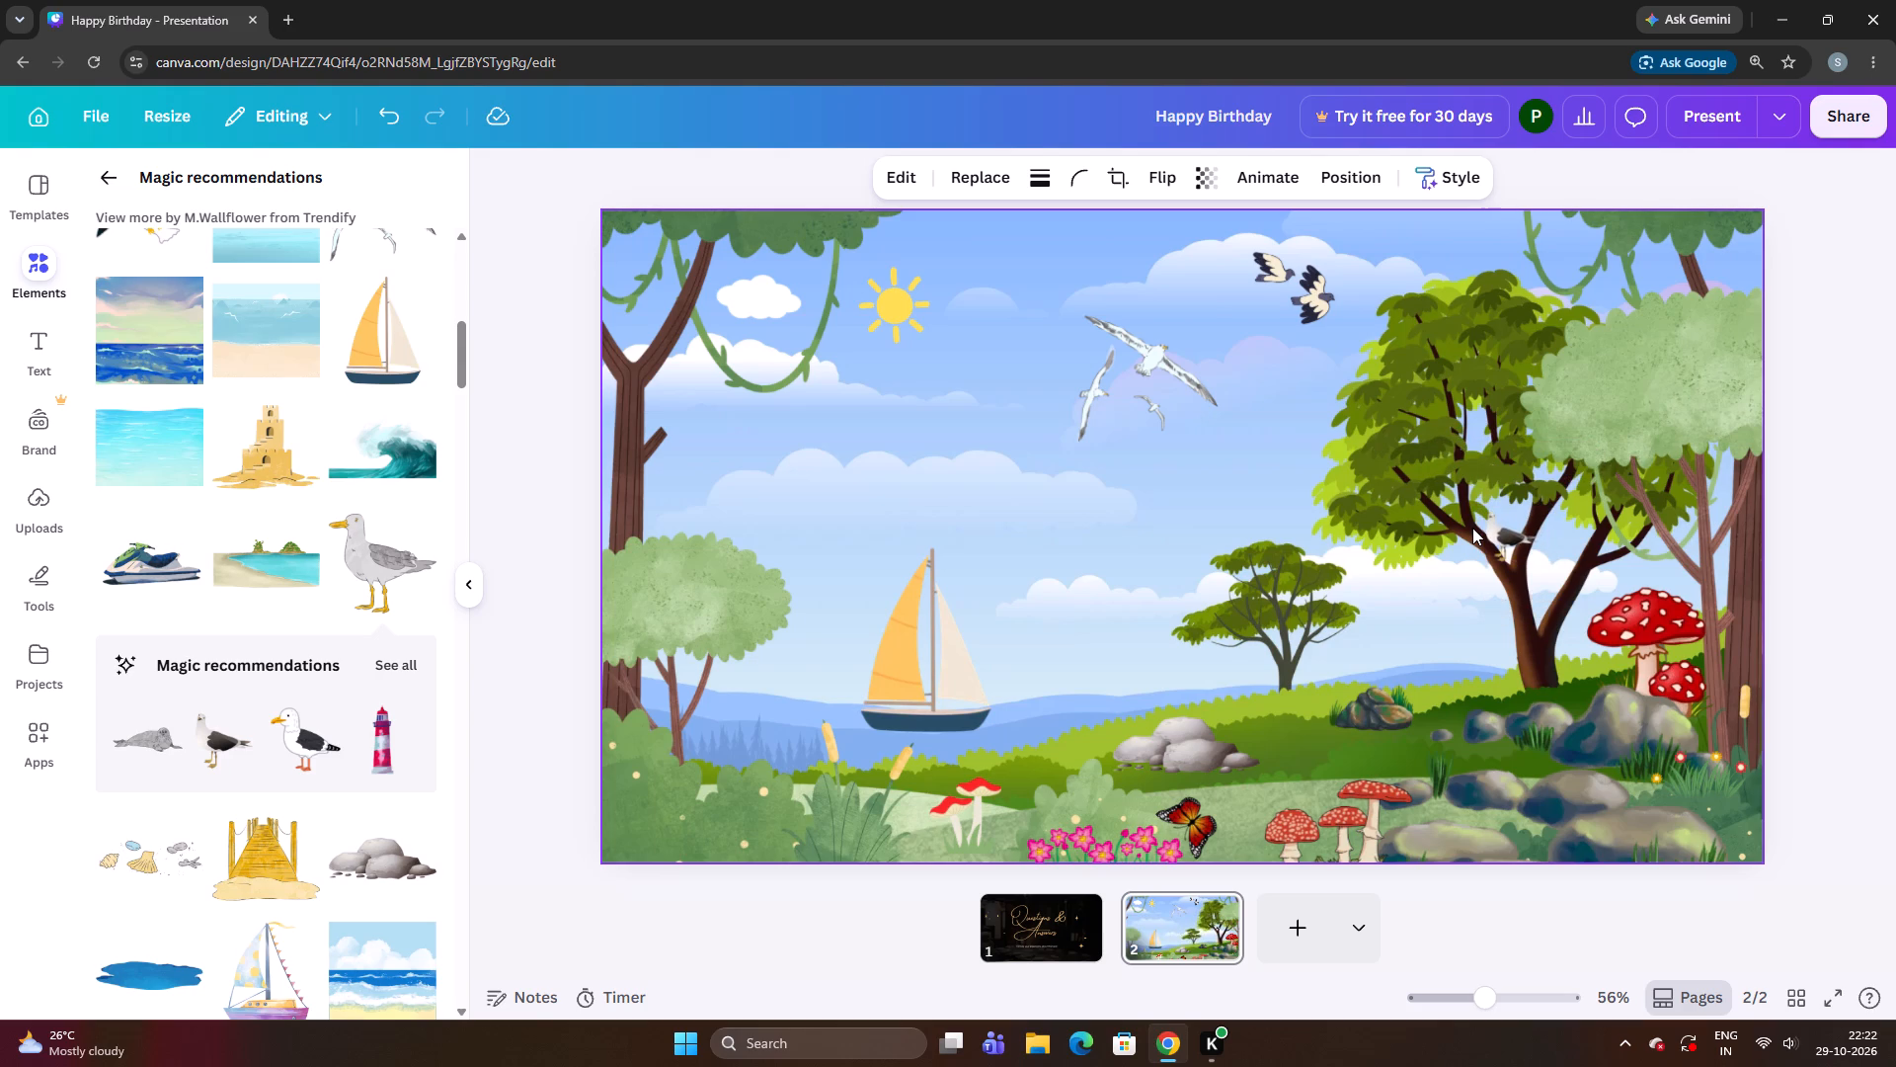
{"action": "key", "text": "Down"}
{"action": "key", "text": "Down"}
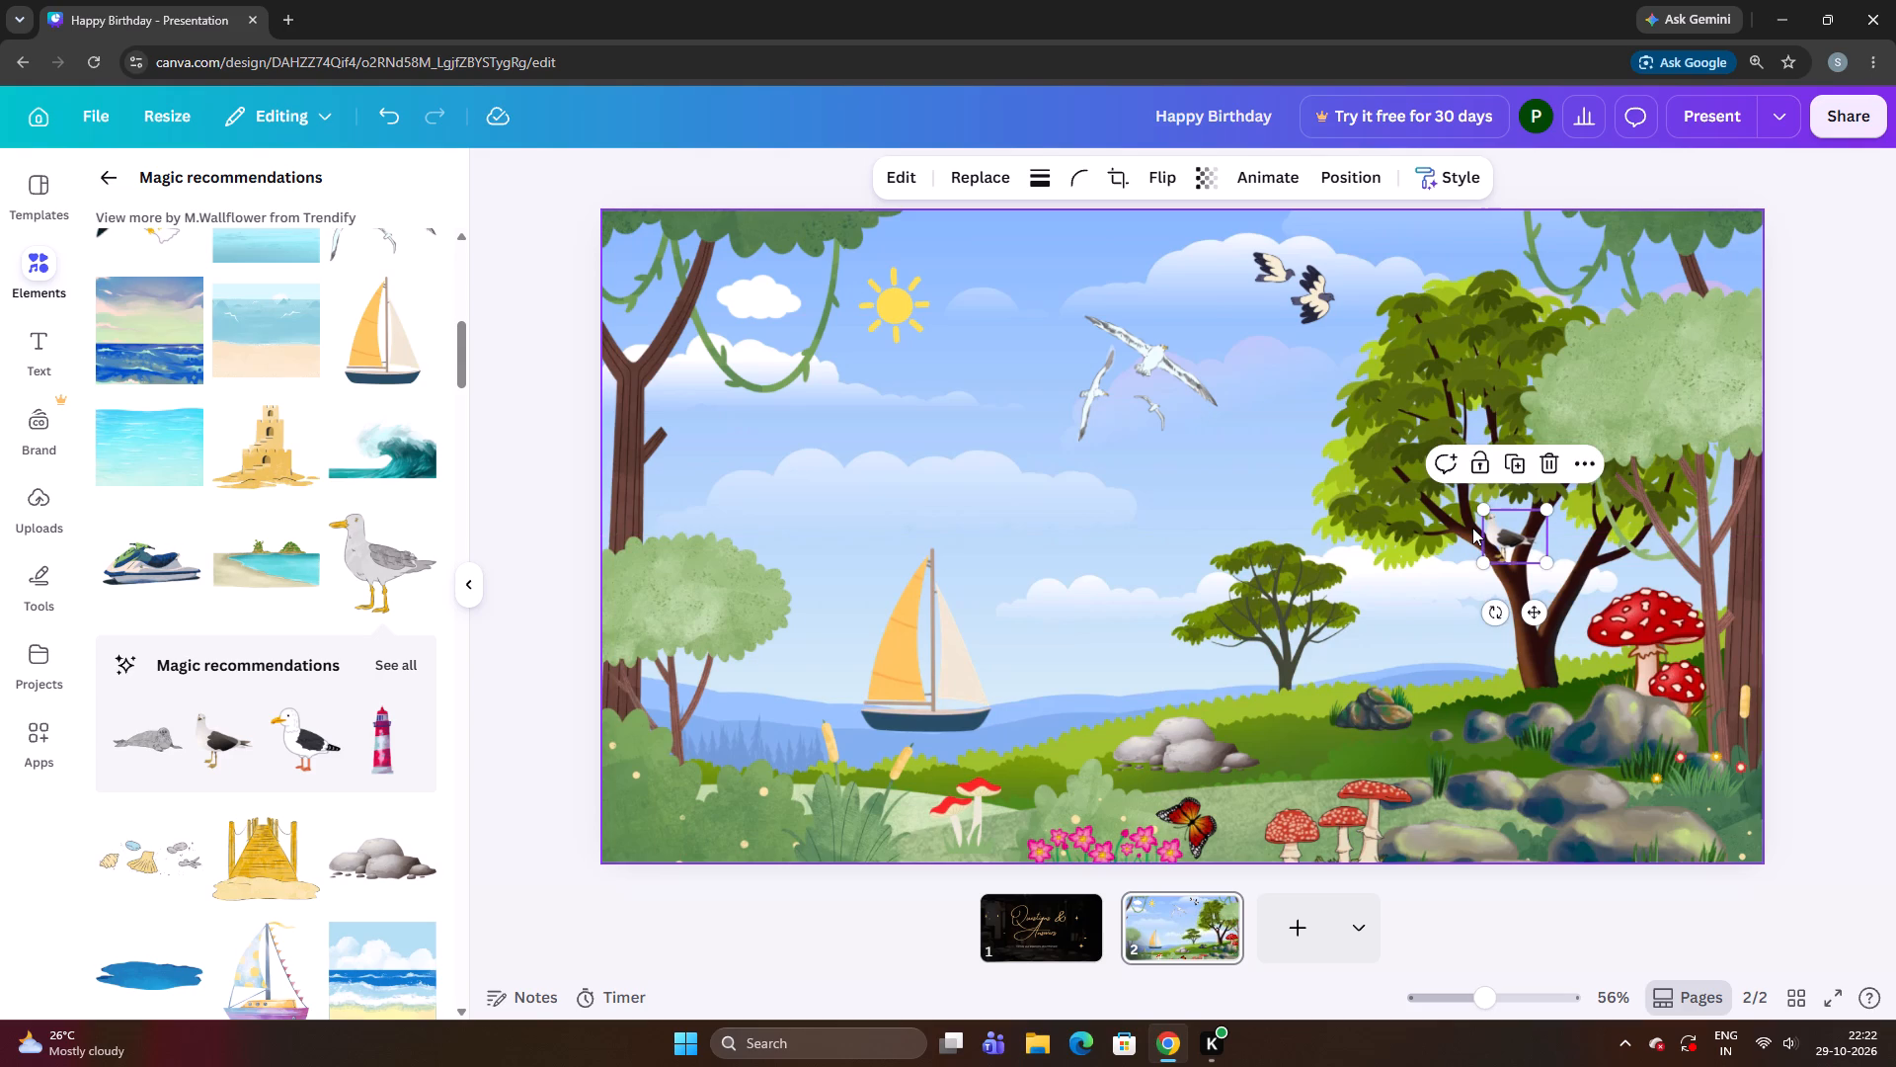
{"action": "key", "text": "Down"}
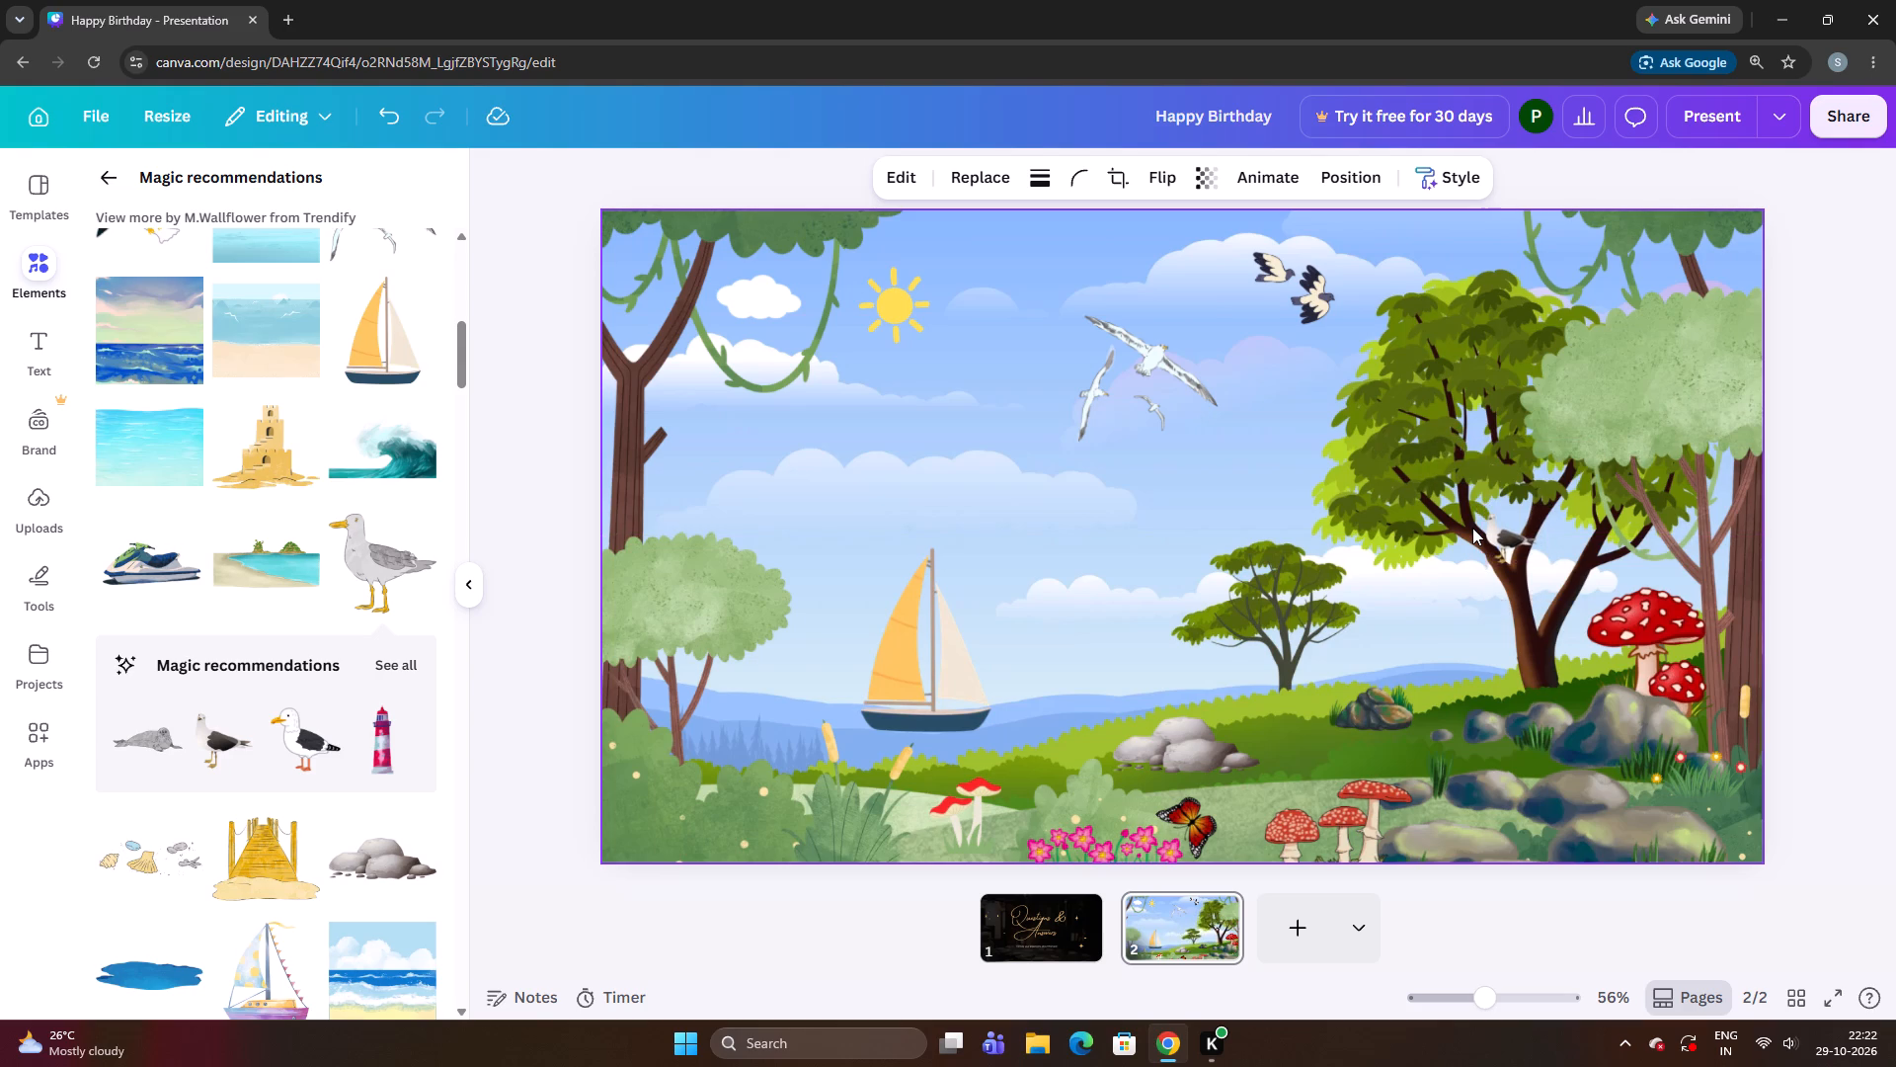
Move the black-winged seagull a little left and slightly up along the large tree's branch.
{"action": "key", "text": "Up"}
{"action": "key", "text": "Left"}
{"action": "key", "text": "Left"}
{"action": "key", "text": "Up"}
{"action": "key", "text": "Left"}
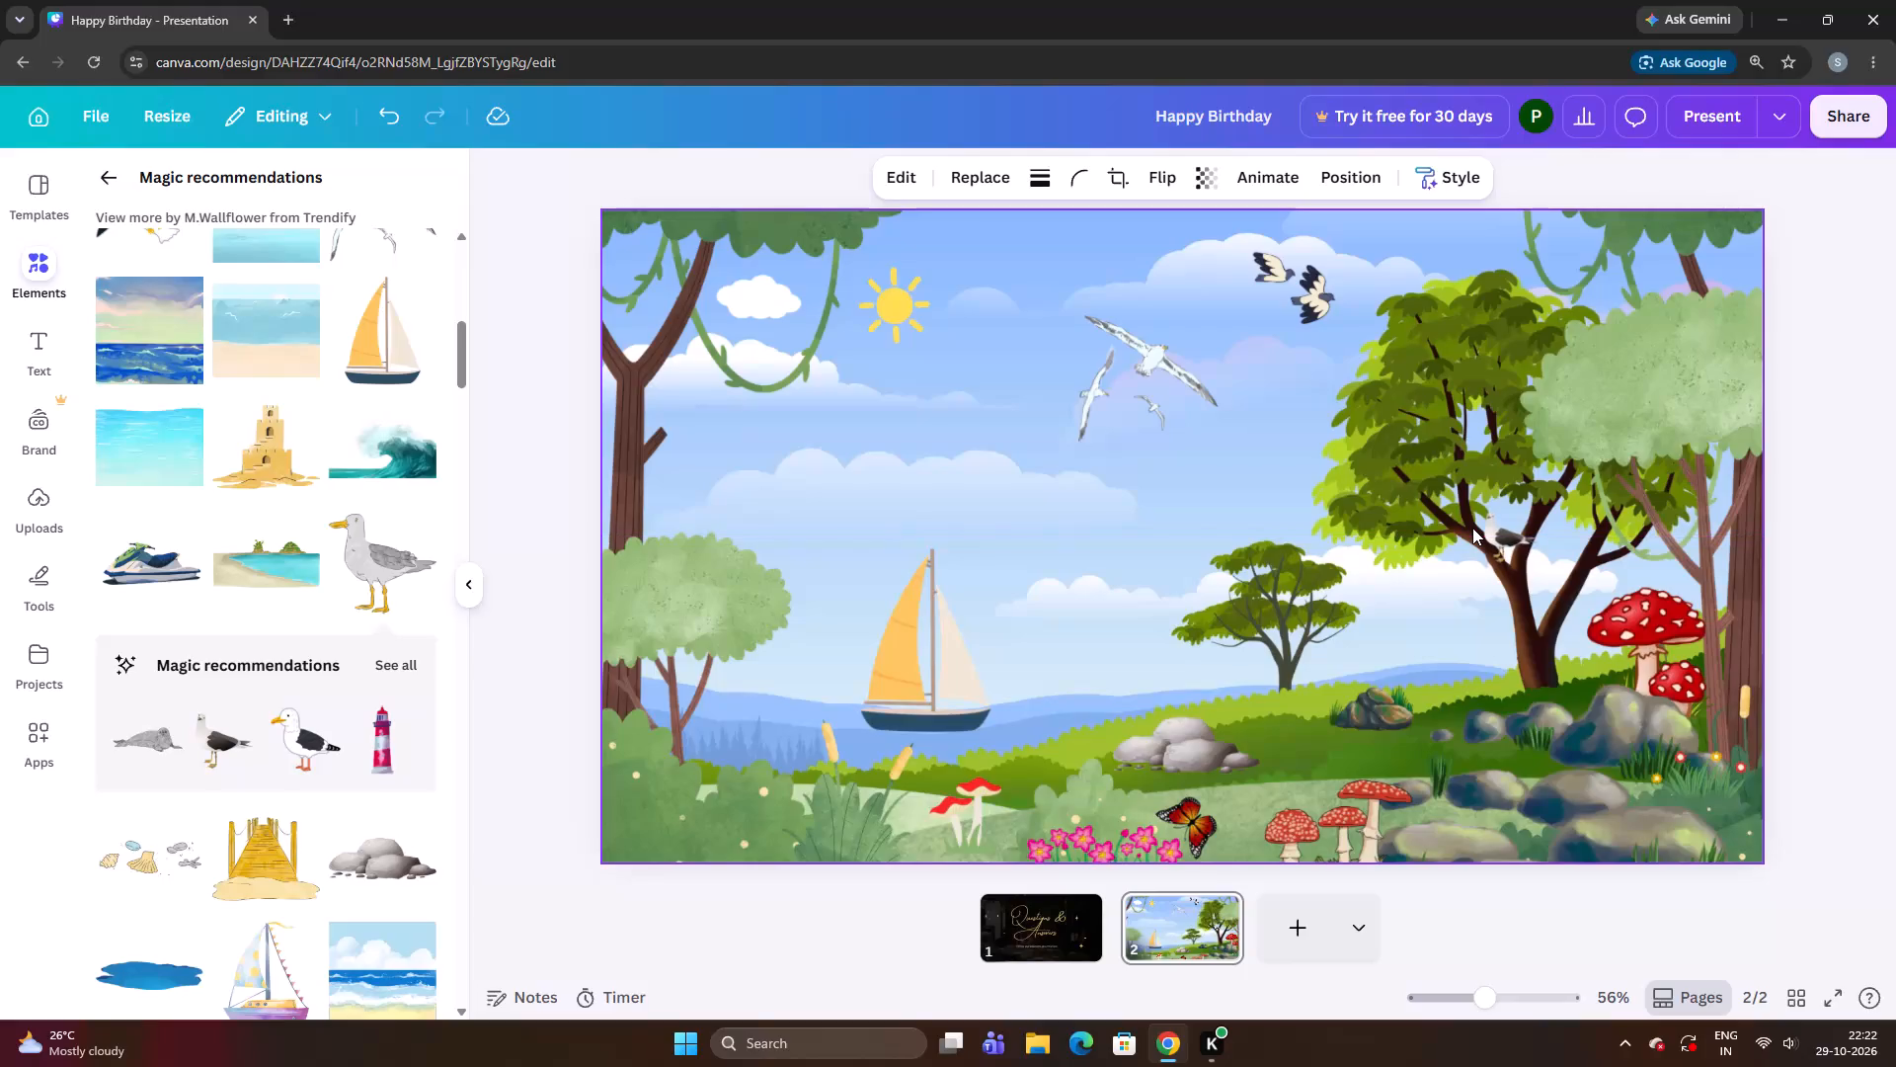
{"action": "key", "text": "Left"}
{"action": "key", "text": "Left"}
{"action": "key", "text": "Up"}
{"action": "key", "text": "Up"}
{"action": "key", "text": "Up"}
{"action": "key", "text": "Left"}
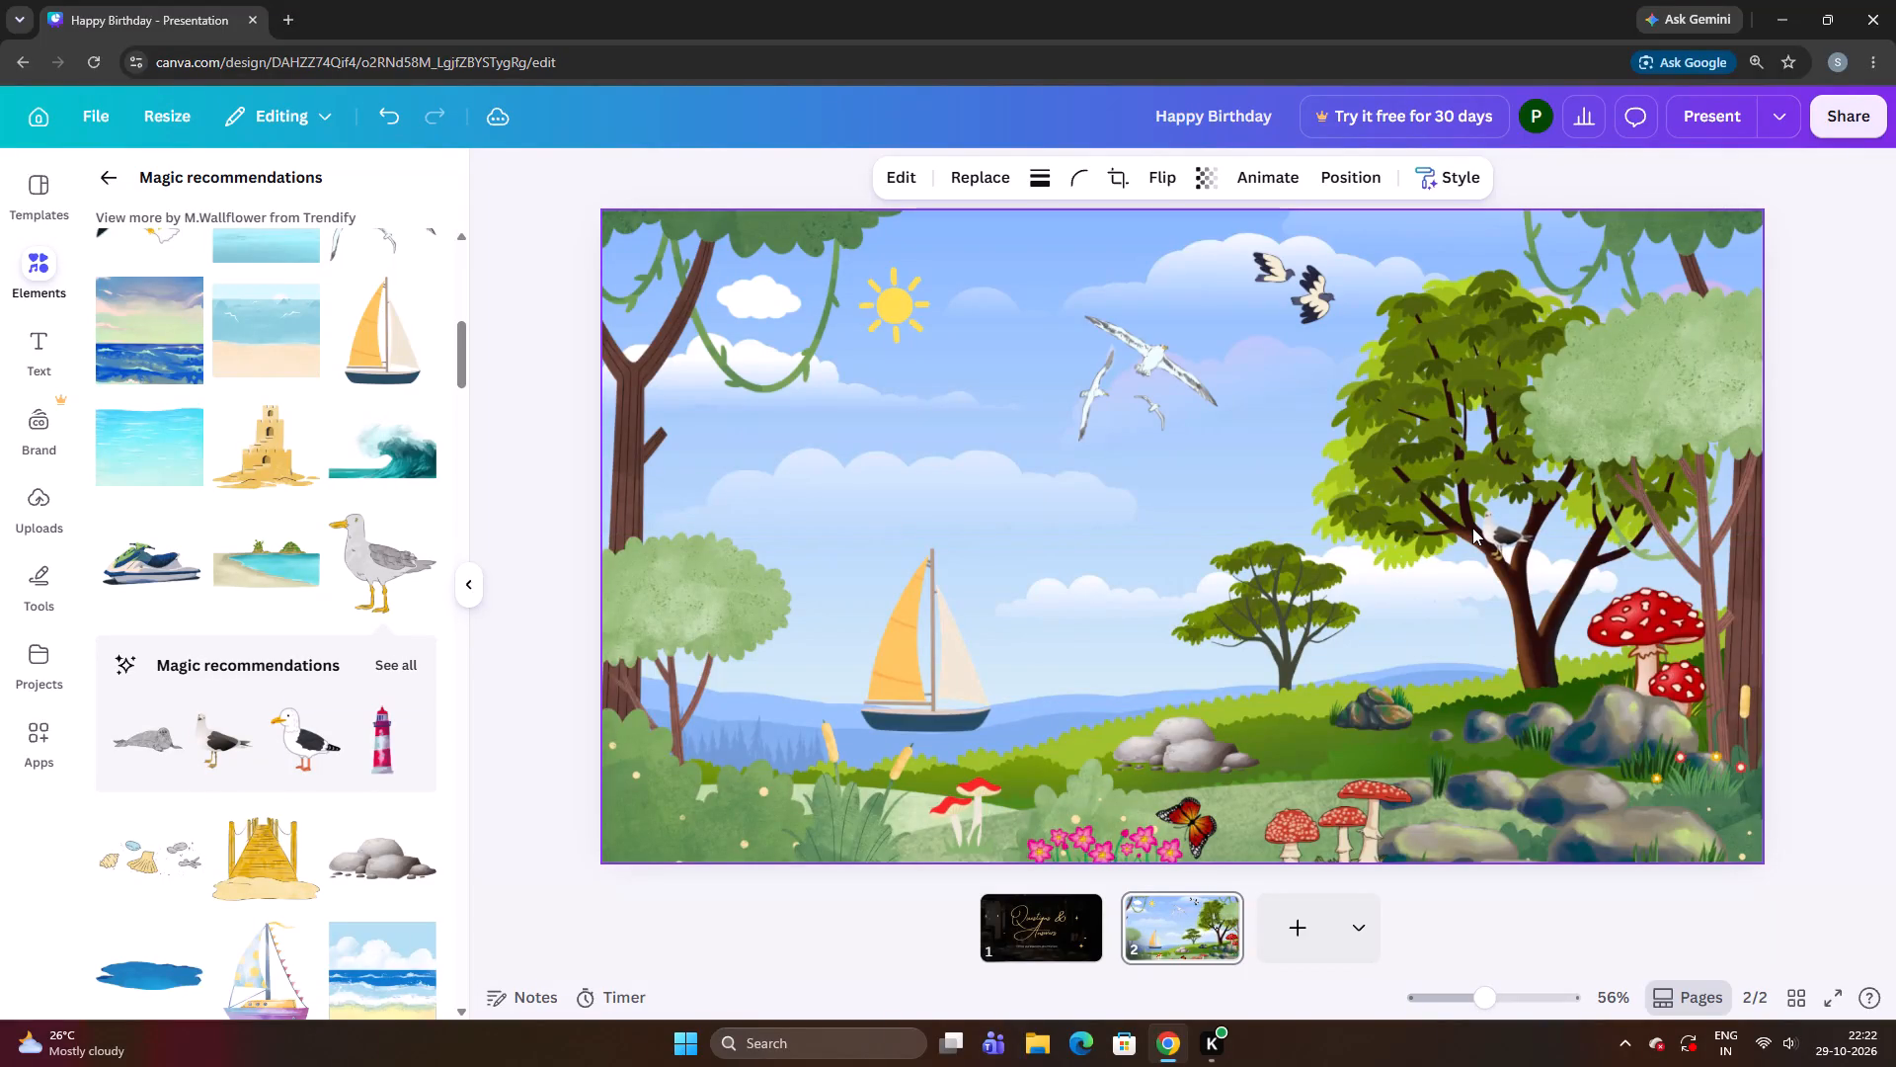
{"action": "key", "text": "Left"}
{"action": "key", "text": "Left"}
{"action": "key", "text": "Left"}
{"action": "key", "text": "Up"}
{"action": "key", "text": "Up"}
Fine-tune the black-winged seagull's perch, leaving it marginally farther right at the same height on the branch.
{"action": "key", "text": "Right"}
{"action": "key", "text": "Up"}
{"action": "key", "text": "Down"}
{"action": "key", "text": "Up"}
{"action": "key", "text": "Down"}
{"action": "key", "text": "Right"}
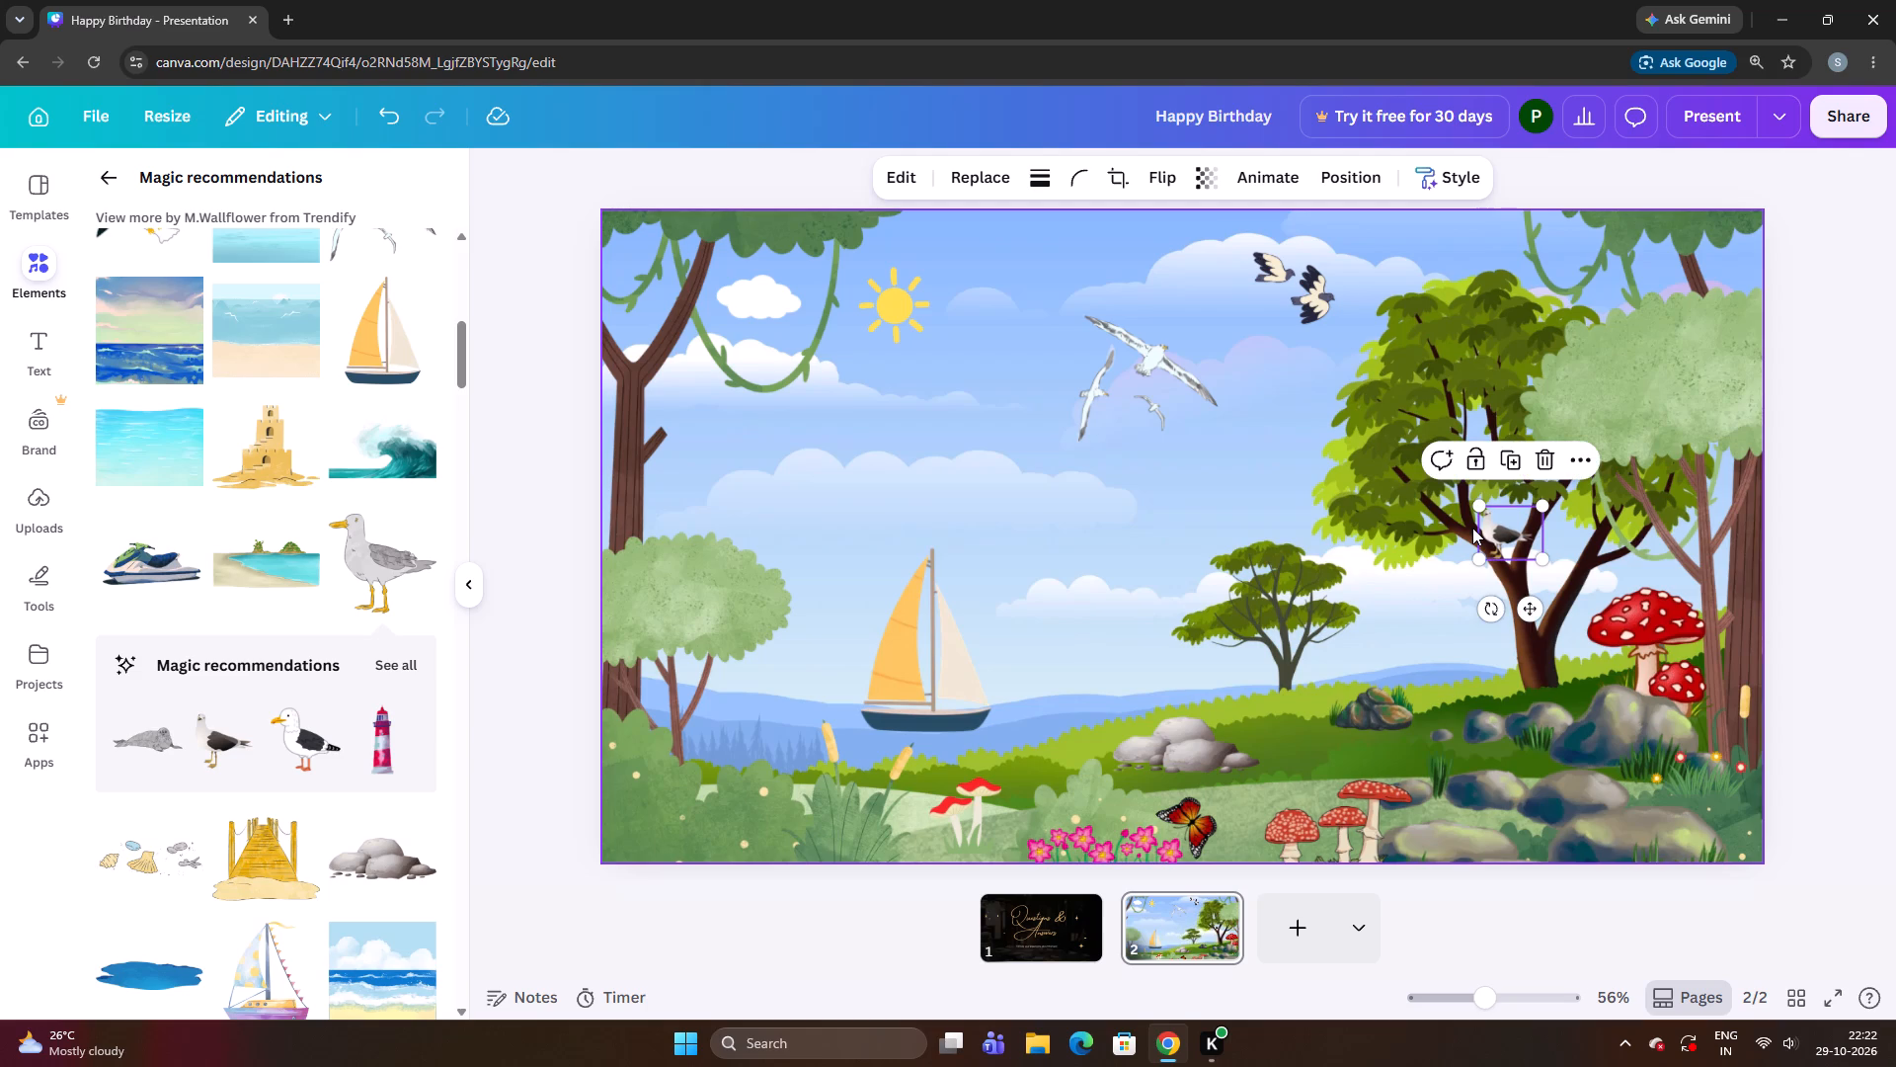
{"action": "key", "text": "Down"}
{"action": "key", "text": "Up"}
{"action": "key", "text": "Up"}
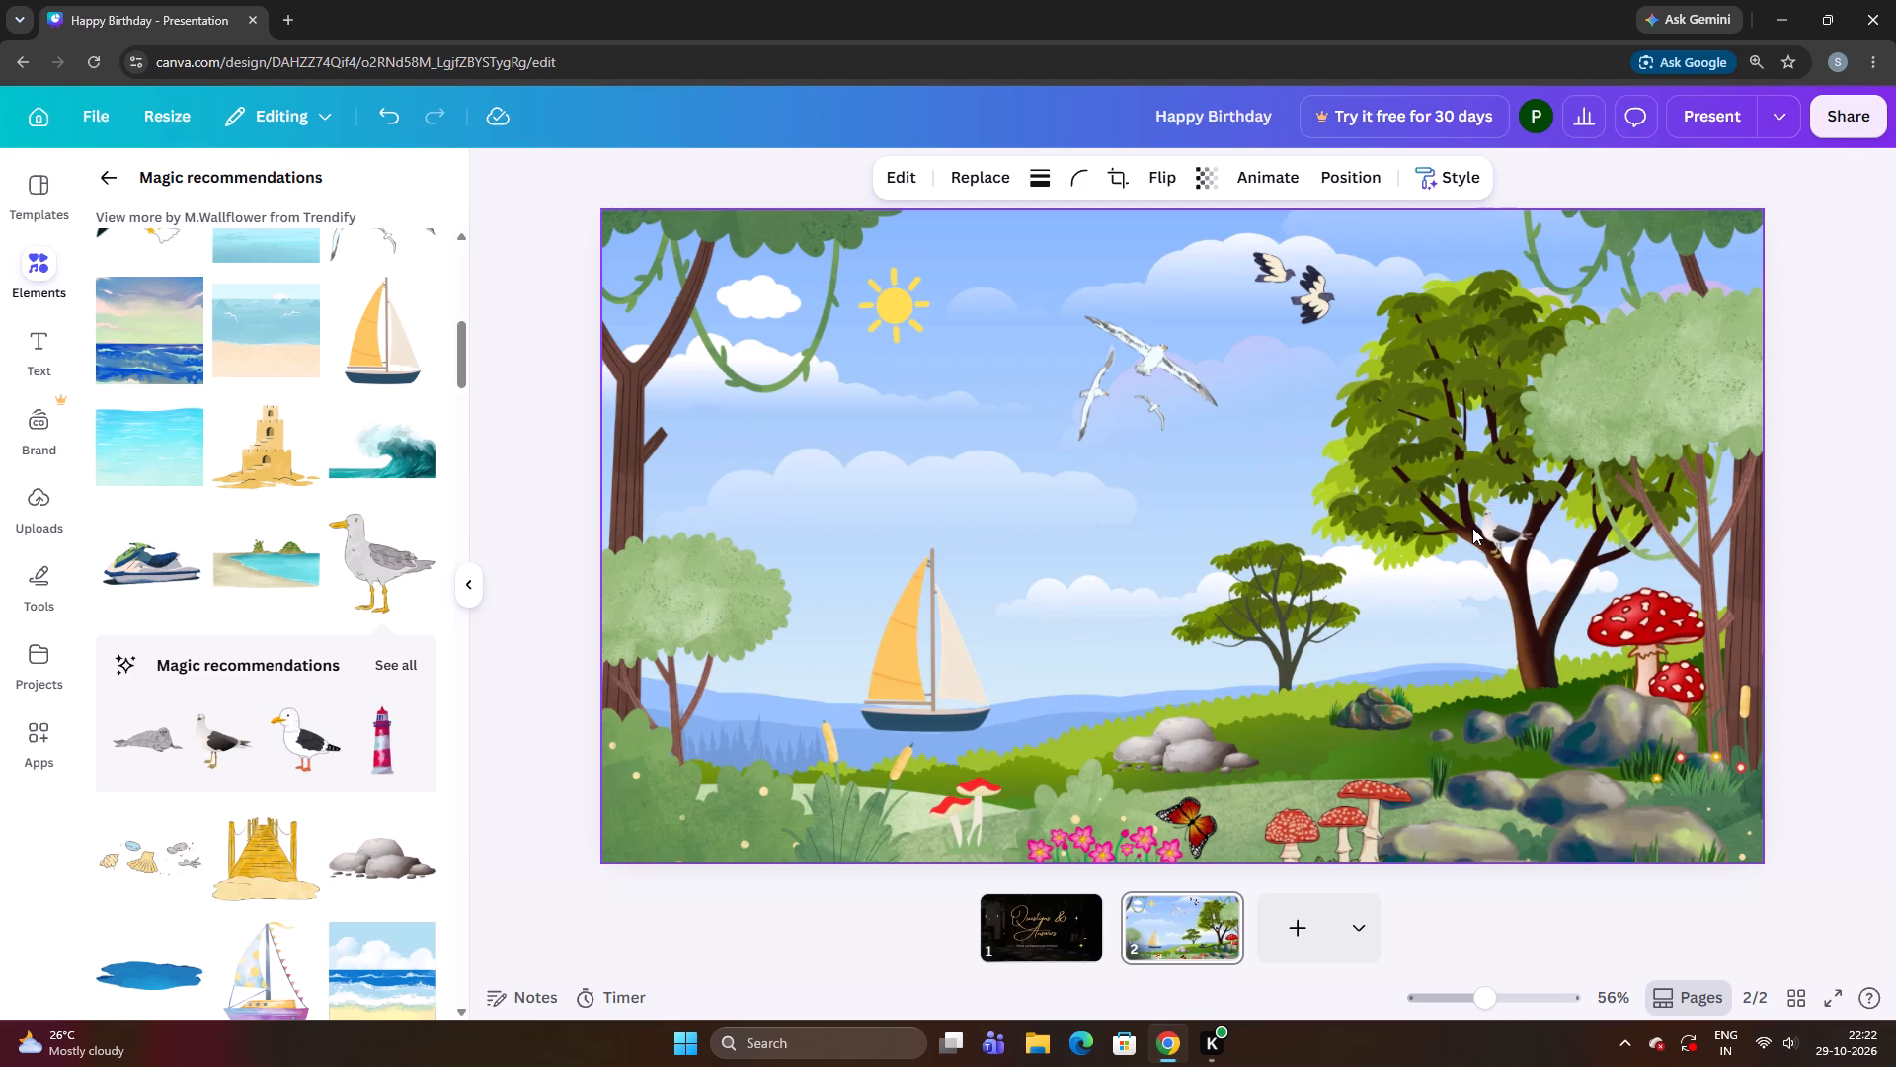
{"action": "key", "text": "Down"}
{"action": "key", "text": "Left"}
{"action": "key", "text": "Up"}
{"action": "key", "text": "Up"}
{"action": "key", "text": "Down"}
{"action": "key", "text": "Down"}
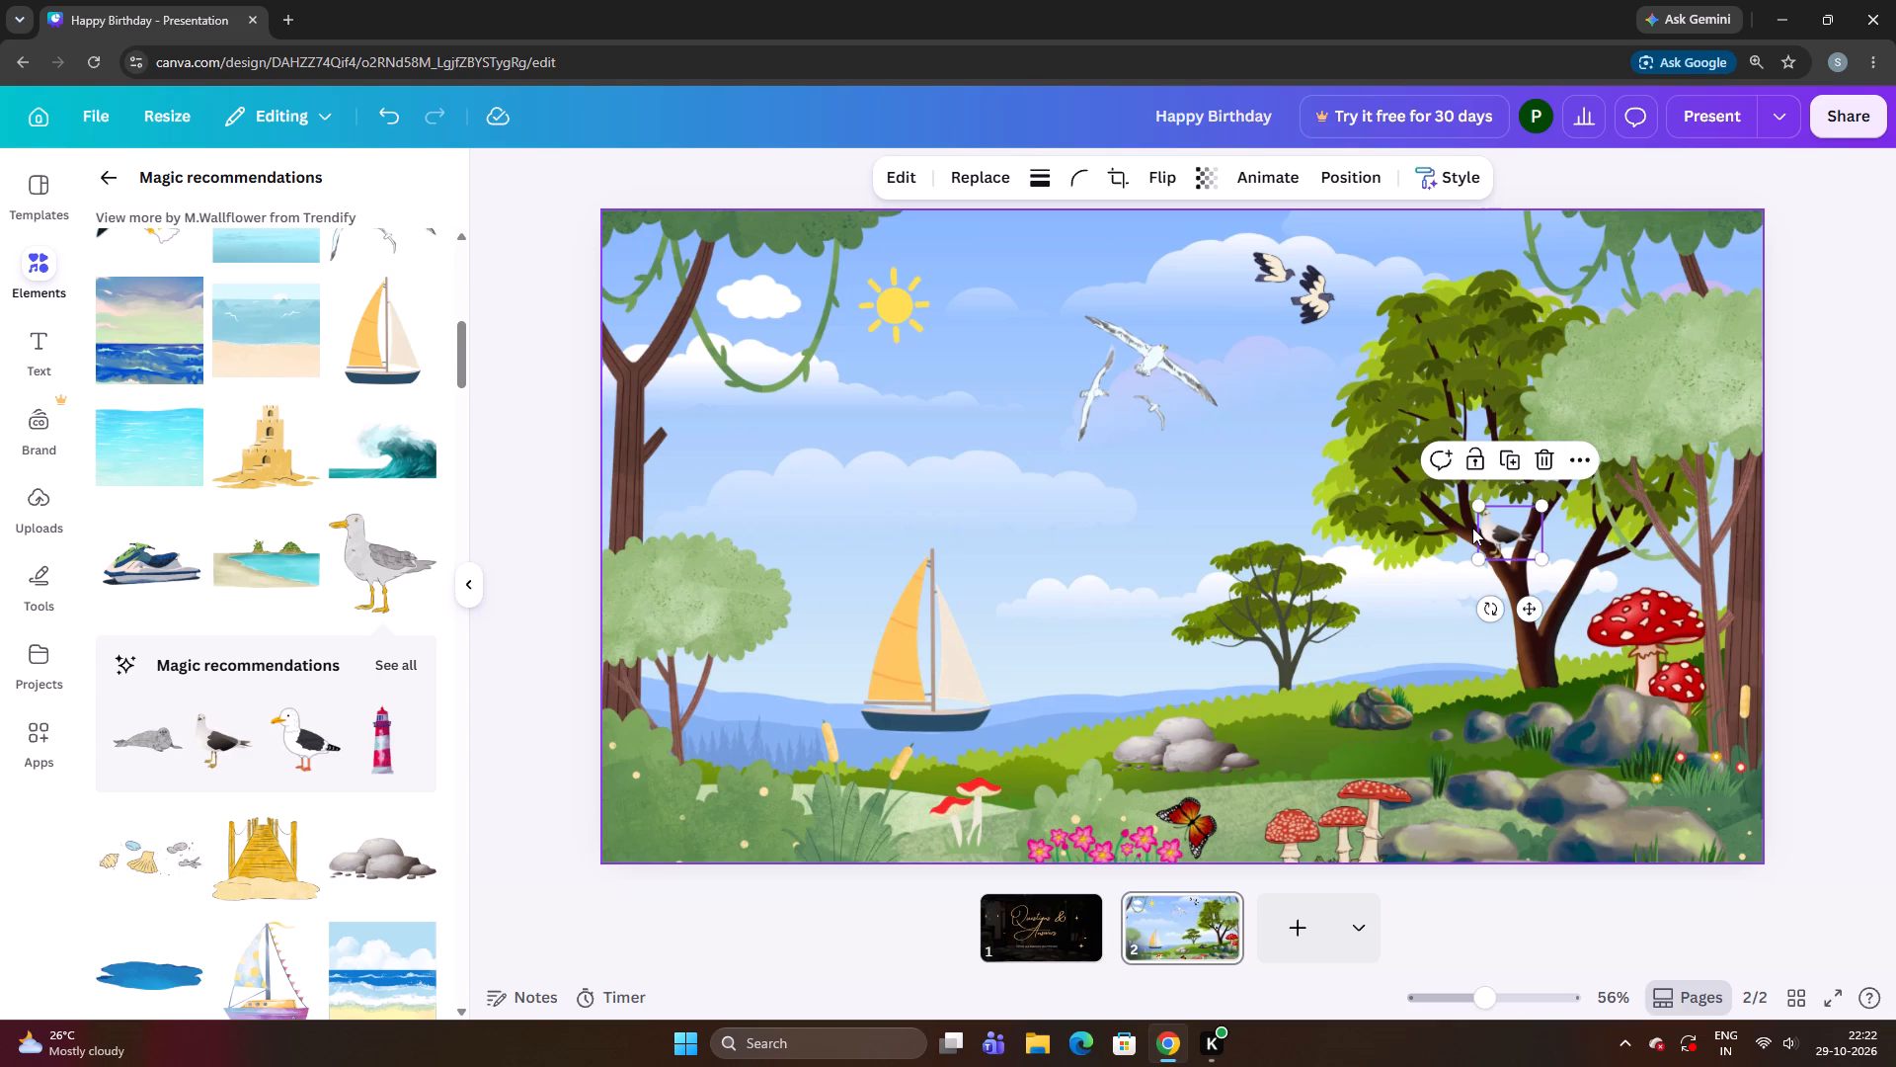
Adjust the black-winged seagull's perch in tiny increments, leaving it marginally higher and farther right on the branch.
{"action": "key", "text": "Down"}
{"action": "key", "text": "Down"}
{"action": "key", "text": "Up"}
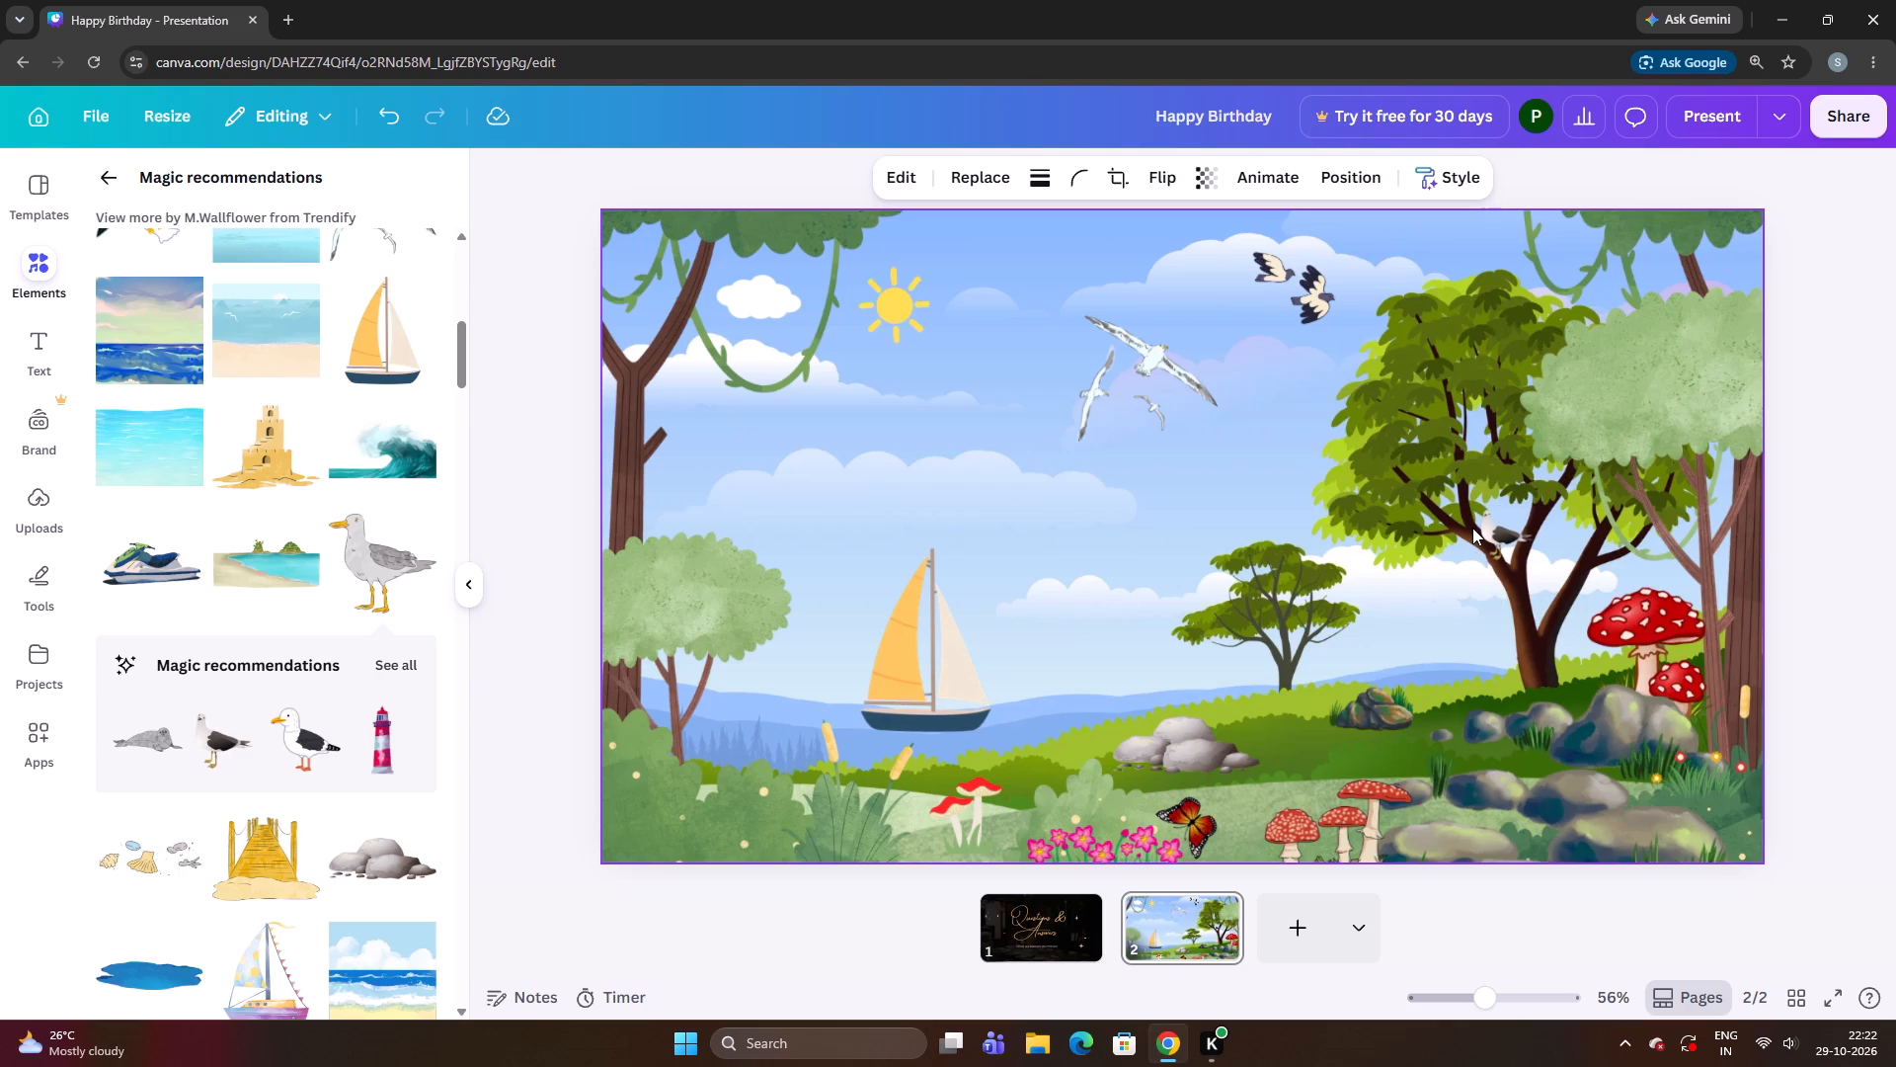
{"action": "key", "text": "Up"}
{"action": "key", "text": "Right"}
{"action": "key", "text": "Up"}
{"action": "key", "text": "Up"}
{"action": "key", "text": "Up"}
{"action": "key", "text": "Left"}
{"action": "key", "text": "Down"}
{"action": "key", "text": "Down"}
{"action": "key", "text": "Down"}
{"action": "key", "text": "Right"}
{"action": "key", "text": "Right"}
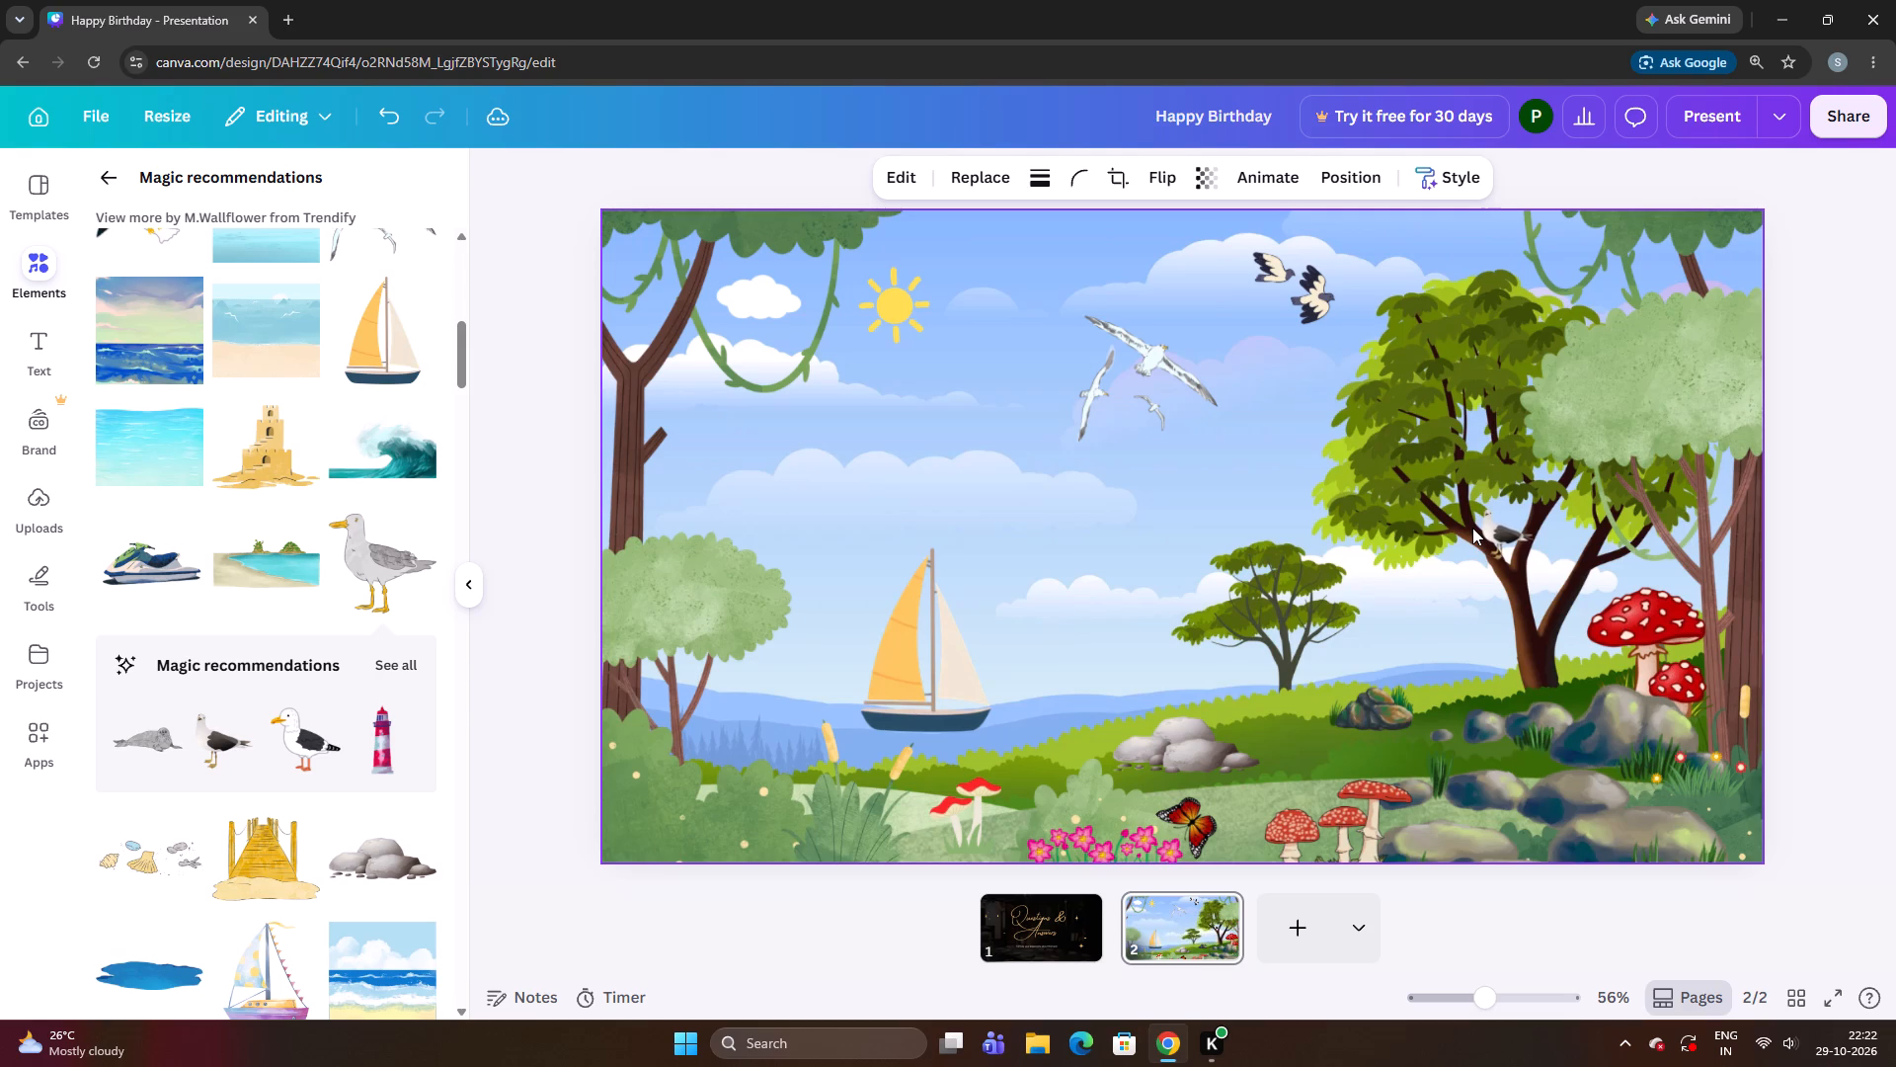
{"action": "key", "text": "Up"}
{"action": "key", "text": "Up"}
{"action": "key", "text": "Left"}
{"action": "key", "text": "Up"}
Settle the black-winged seagull marginally lower on the large tree's branch, keeping its horizontal position.
{"action": "key", "text": "Down"}
{"action": "key", "text": "Down"}
{"action": "key", "text": "Right"}
{"action": "key", "text": "Up"}
{"action": "key", "text": "Up"}
{"action": "key", "text": "Left"}
{"action": "key", "text": "Down"}
{"action": "key", "text": "Up"}
{"action": "key", "text": "Down"}
{"action": "key", "text": "Down"}
{"action": "key", "text": "Right"}
{"action": "key", "text": "Down"}
{"action": "key", "text": "Up"}
{"action": "key", "text": "Left"}
{"action": "key", "text": "Left"}
{"action": "key", "text": "Right"}
{"action": "key", "text": "Down"}
Nudge the black-winged seagull one increment up on the large tree's branch and deselect it.
{"action": "key", "text": "Up"}
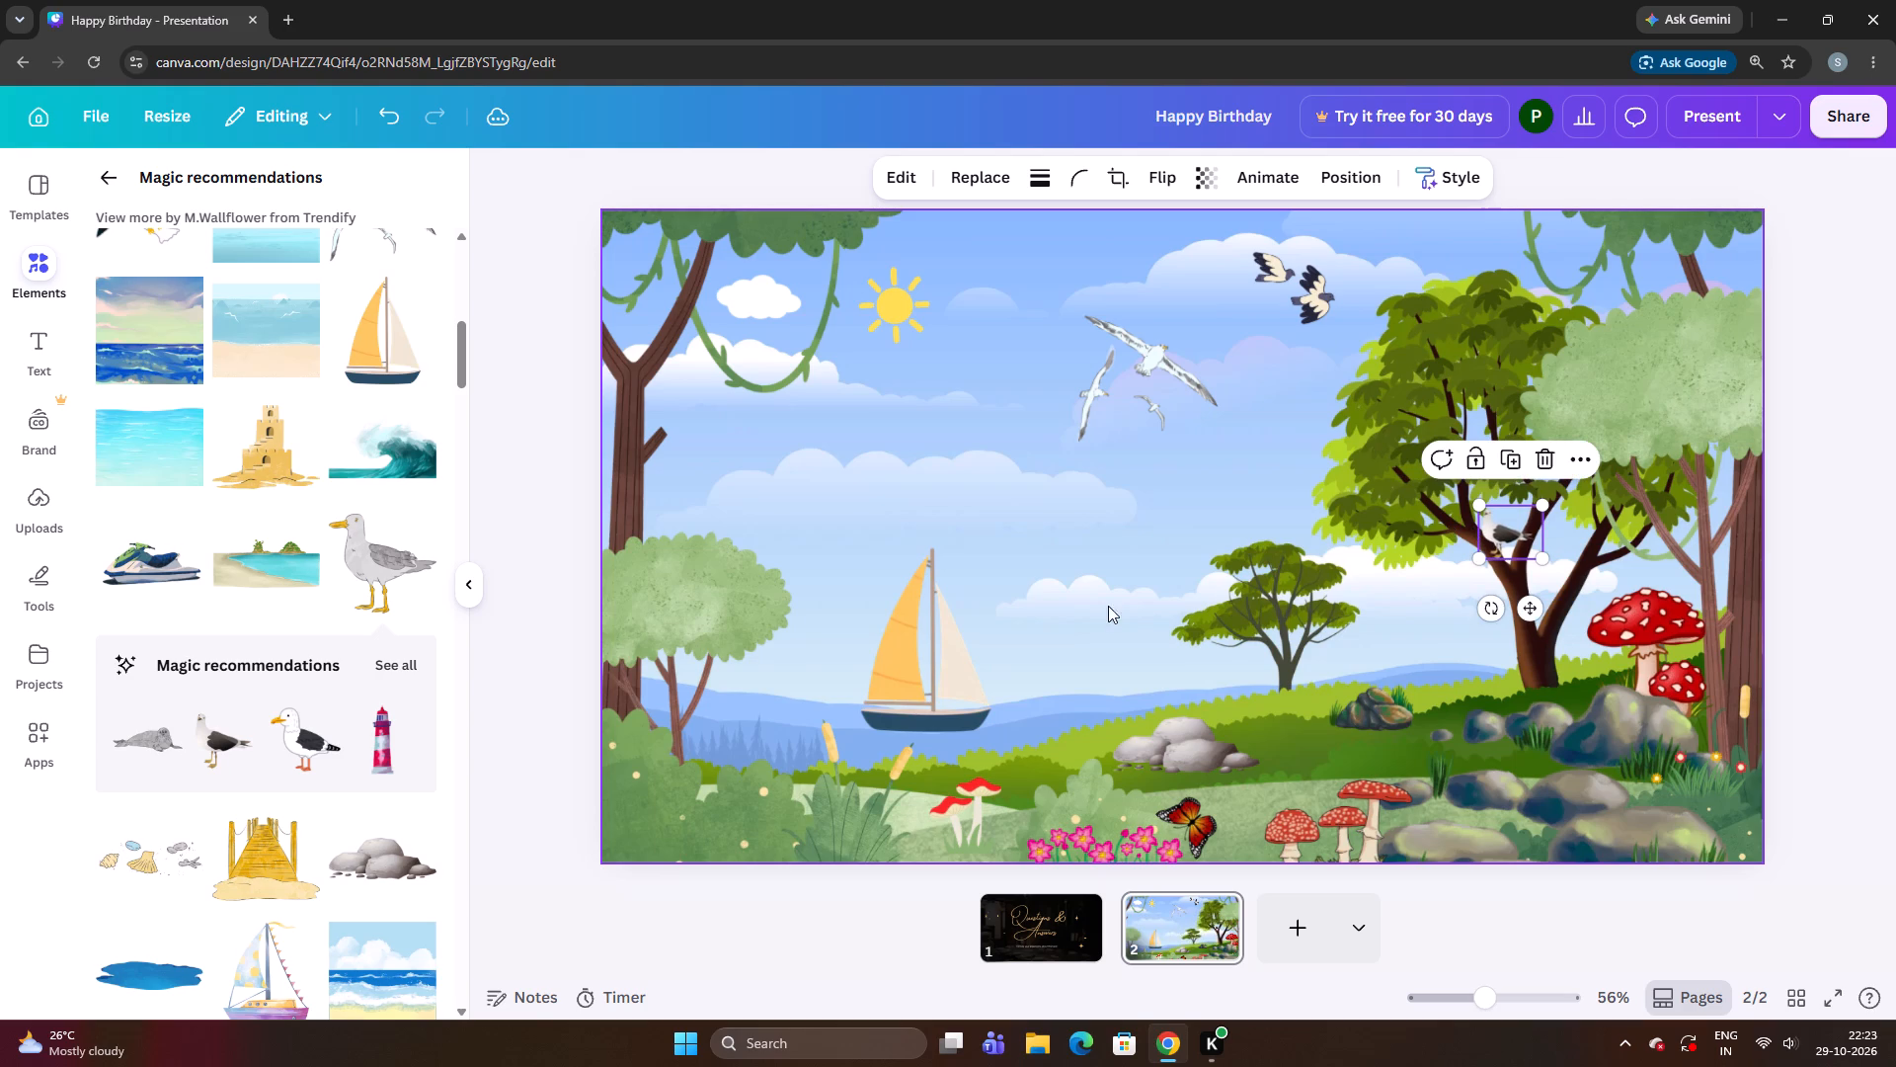
{"action": "left_click", "coordinate": [1054, 611]}
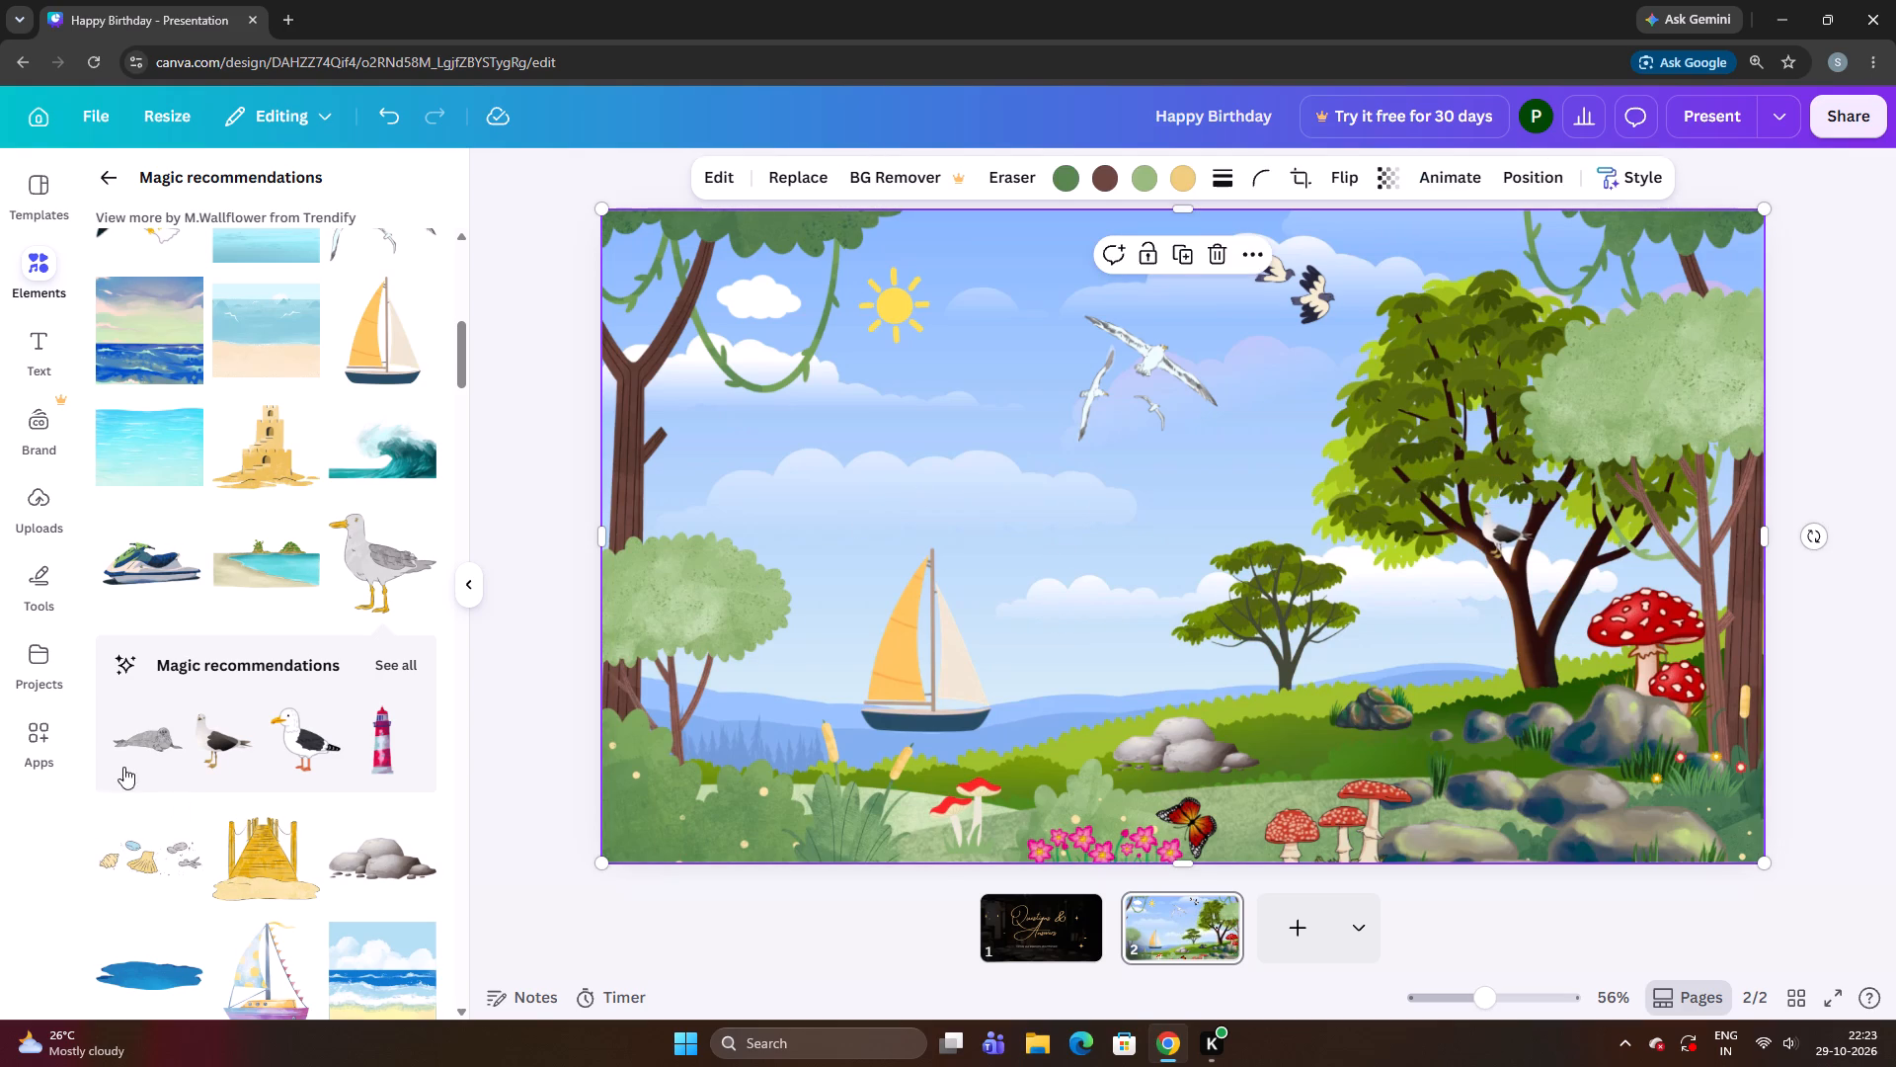
Browse the full set of magic recommendations and add the white sailboat with blue outlines and teal waves to page 2.
{"action": "left_click", "coordinate": [391, 657]}
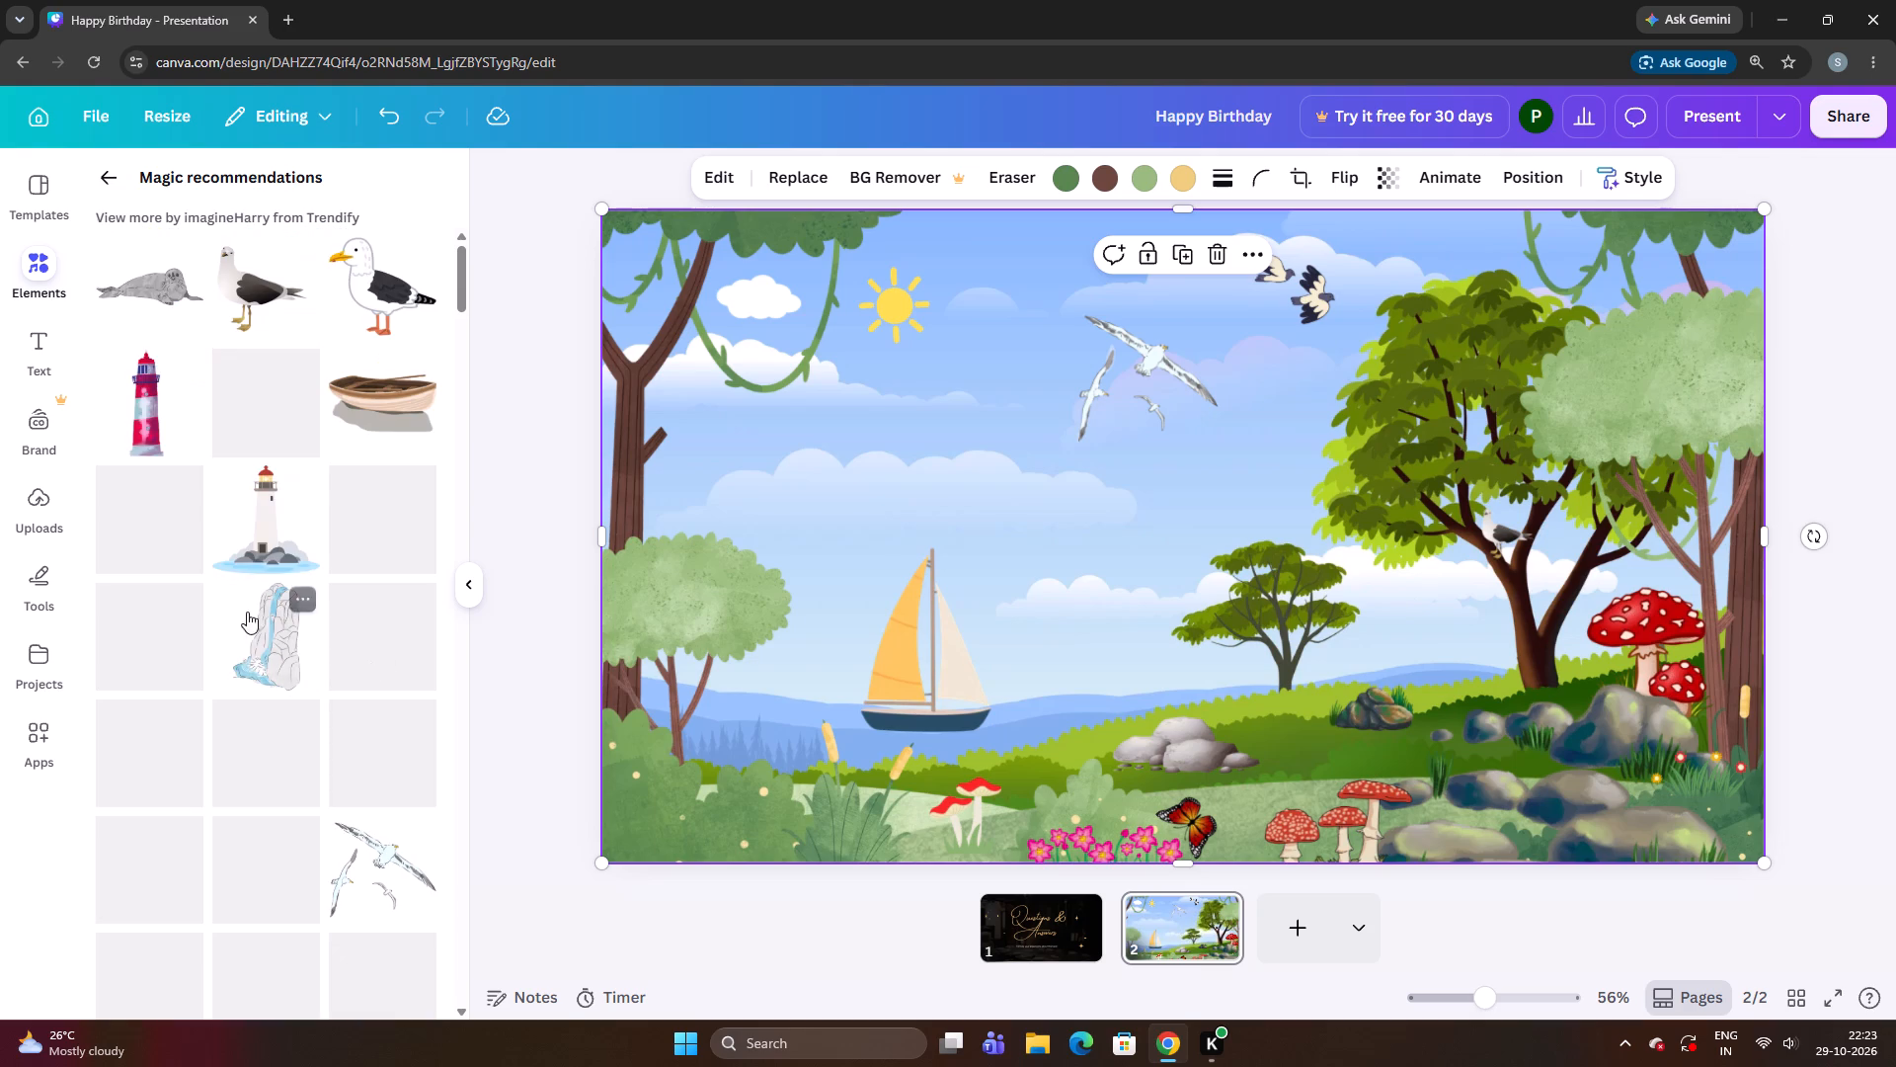
{"action": "scroll", "coordinate": [244, 561], "scroll_direction": "down", "scroll_amount": 2}
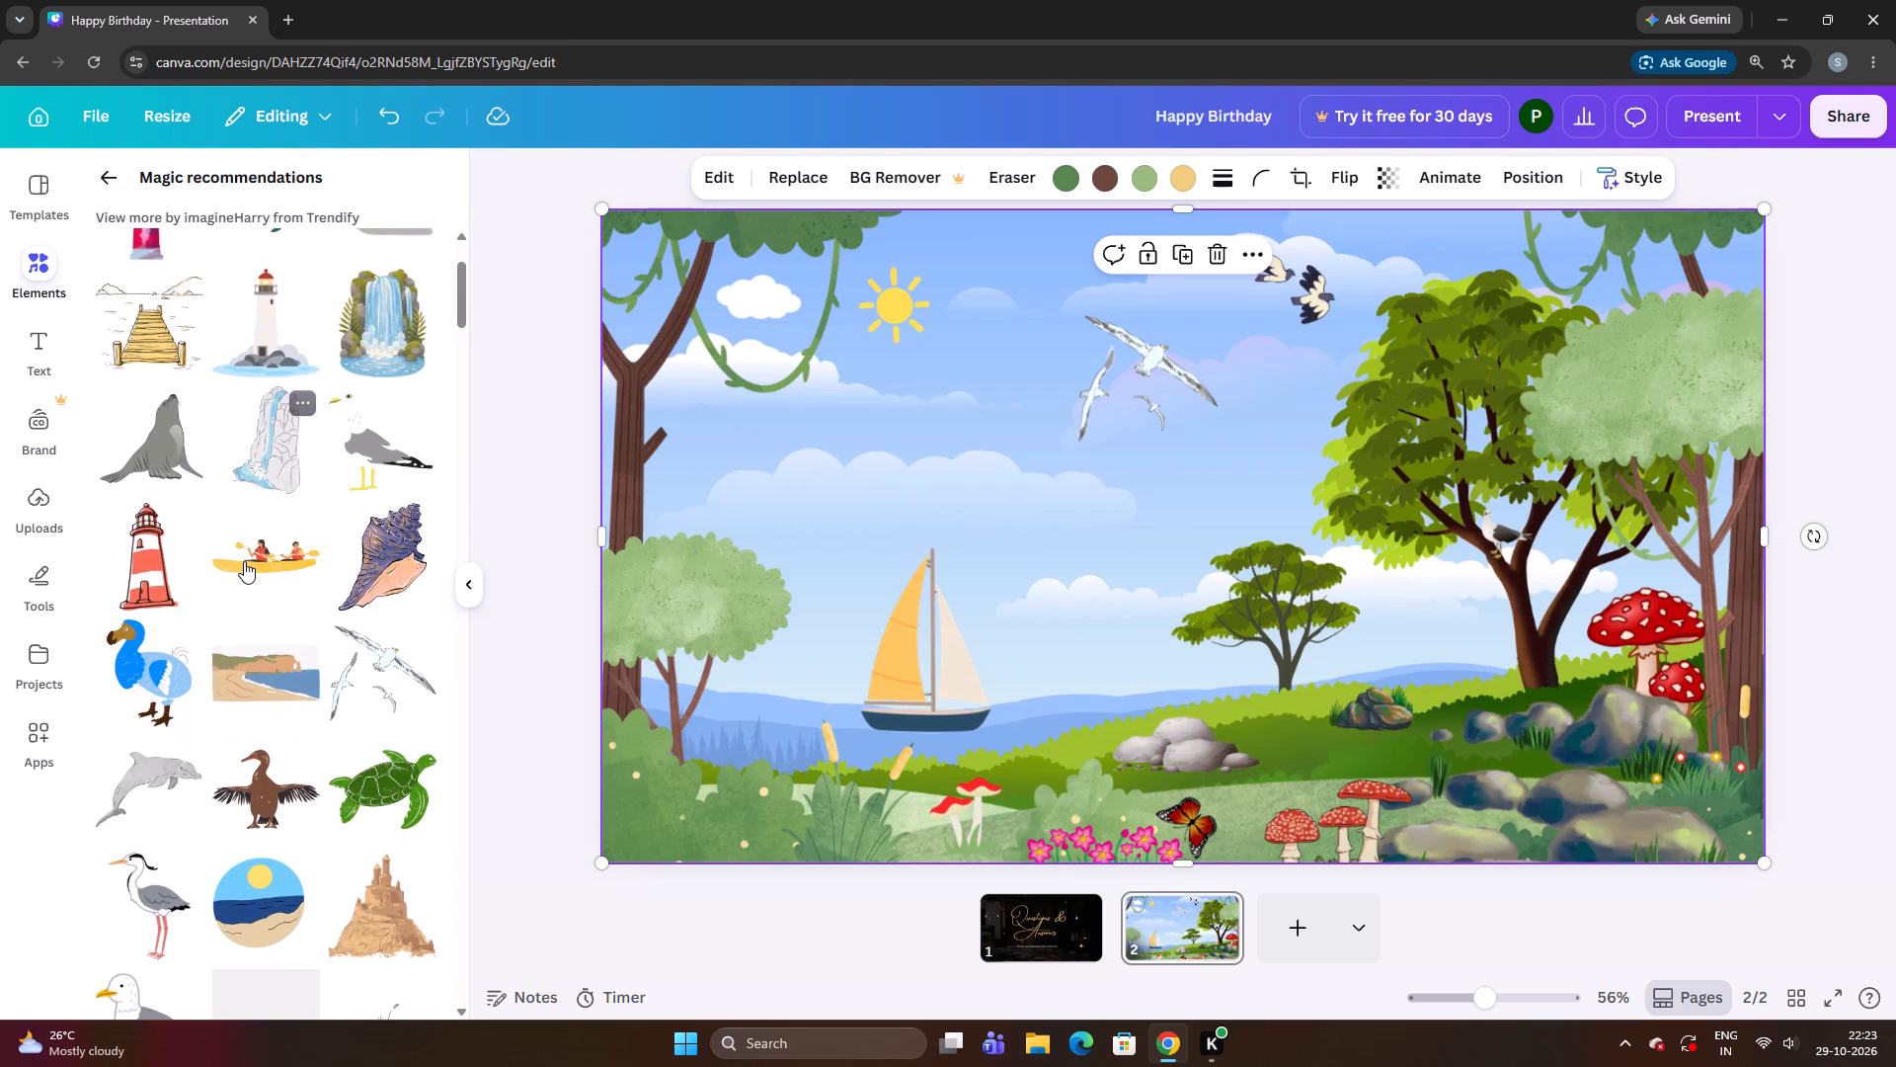
{"action": "scroll", "coordinate": [244, 561], "scroll_direction": "down", "scroll_amount": 8}
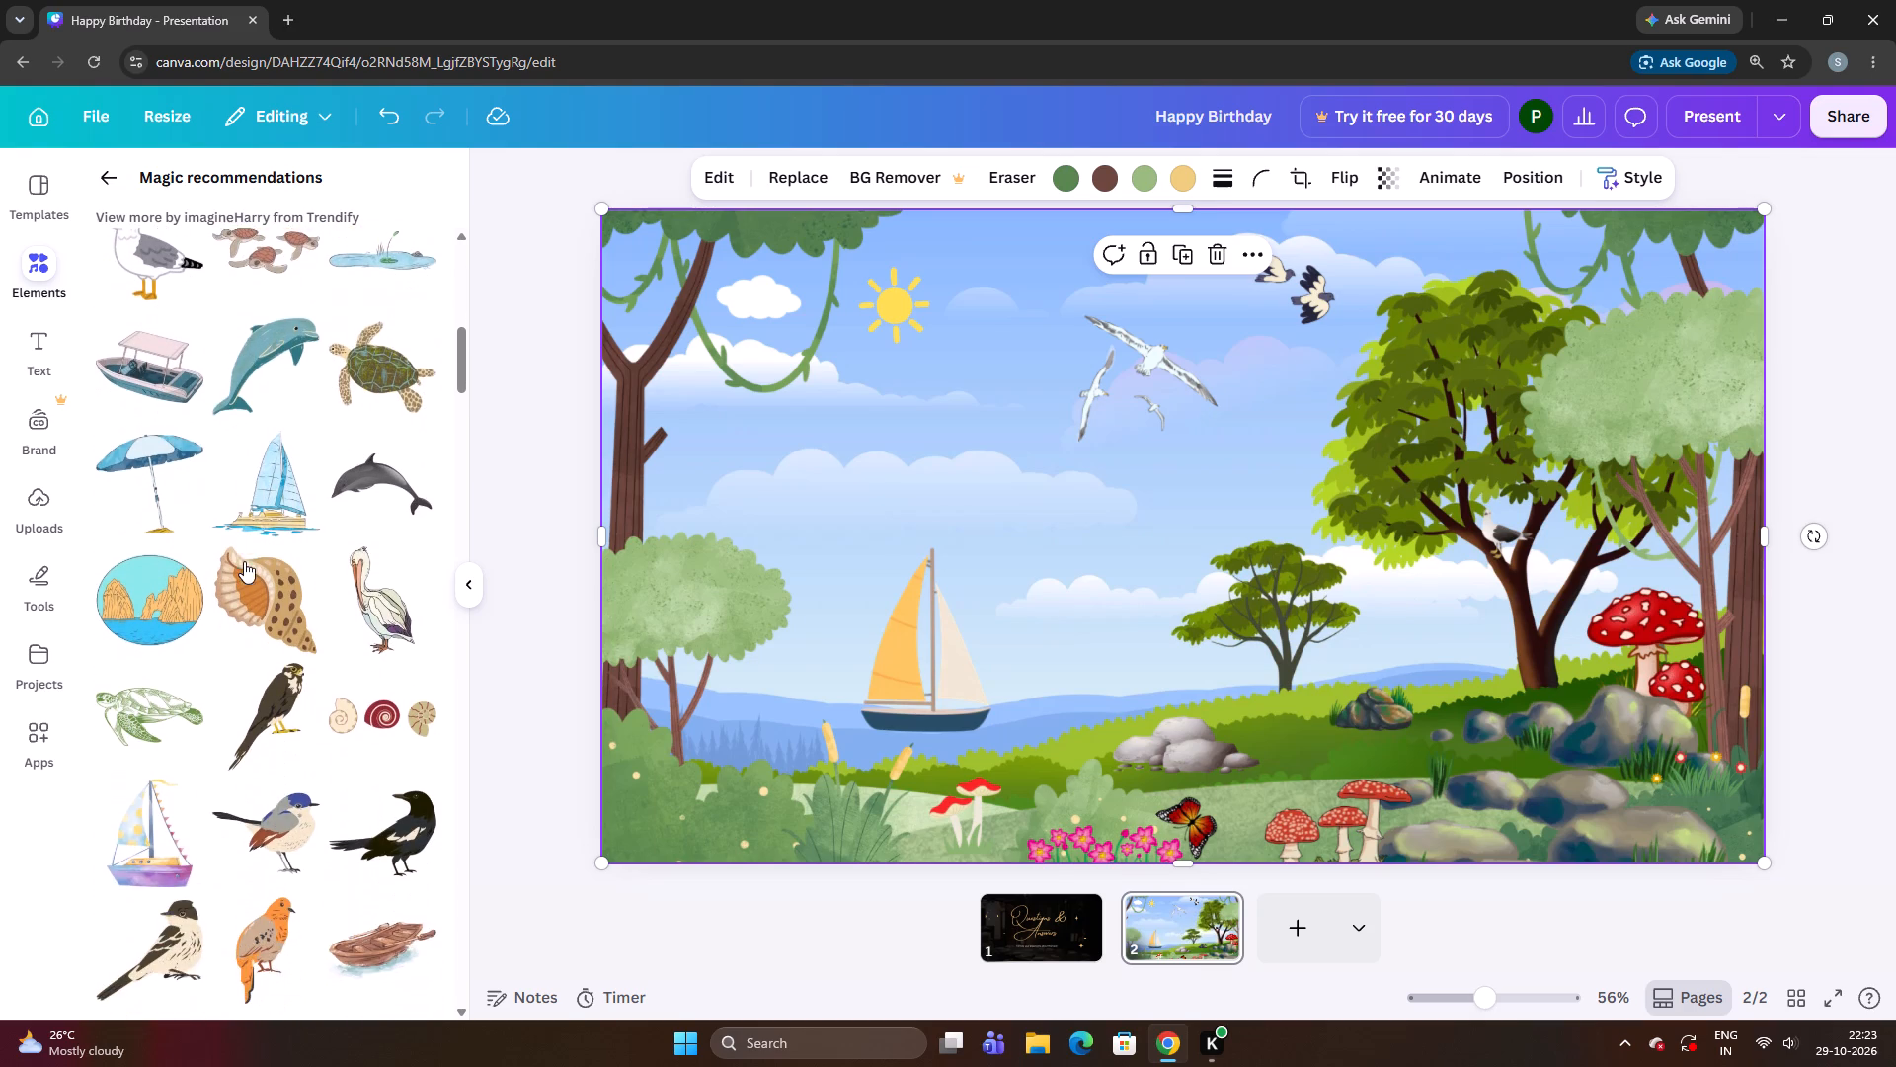
{"action": "scroll", "coordinate": [244, 561], "scroll_direction": "down", "scroll_amount": 2}
{"action": "scroll", "coordinate": [364, 712], "scroll_direction": "down", "scroll_amount": 2}
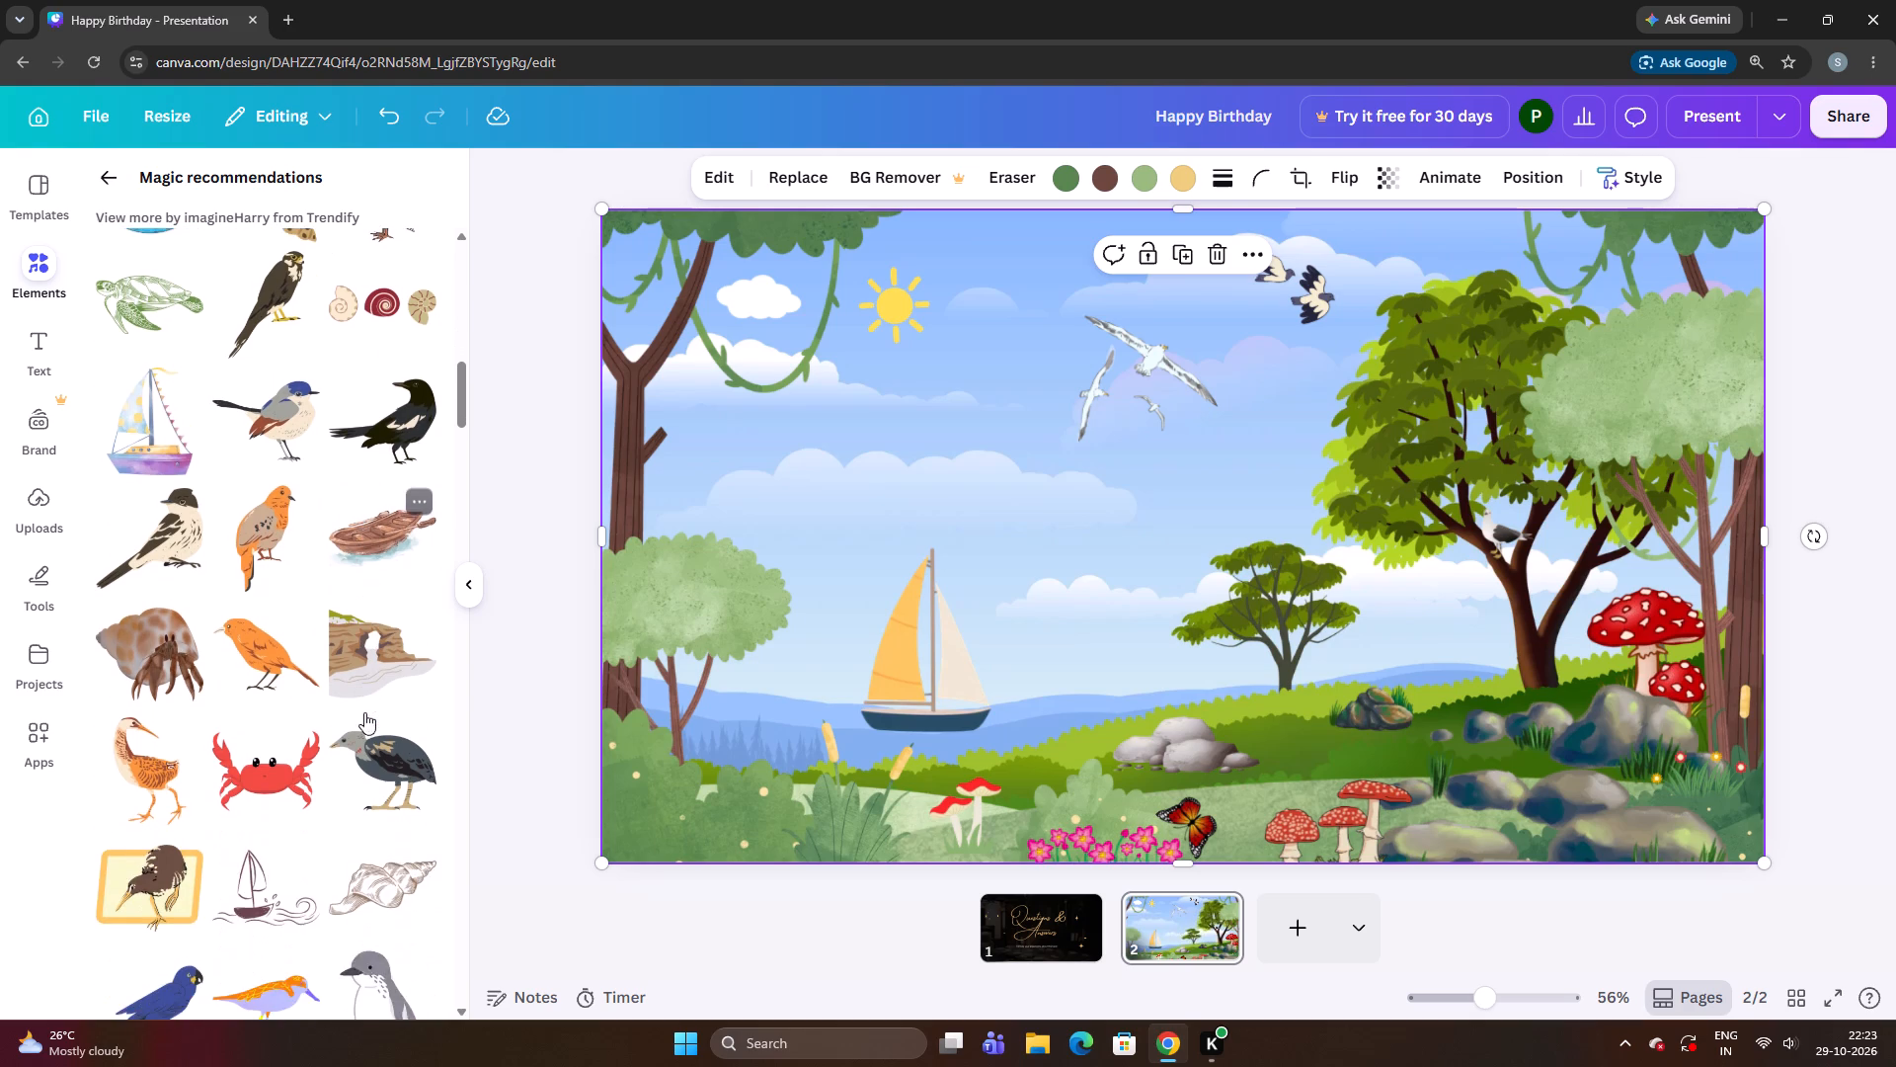
{"action": "scroll", "coordinate": [364, 712], "scroll_direction": "down", "scroll_amount": 2}
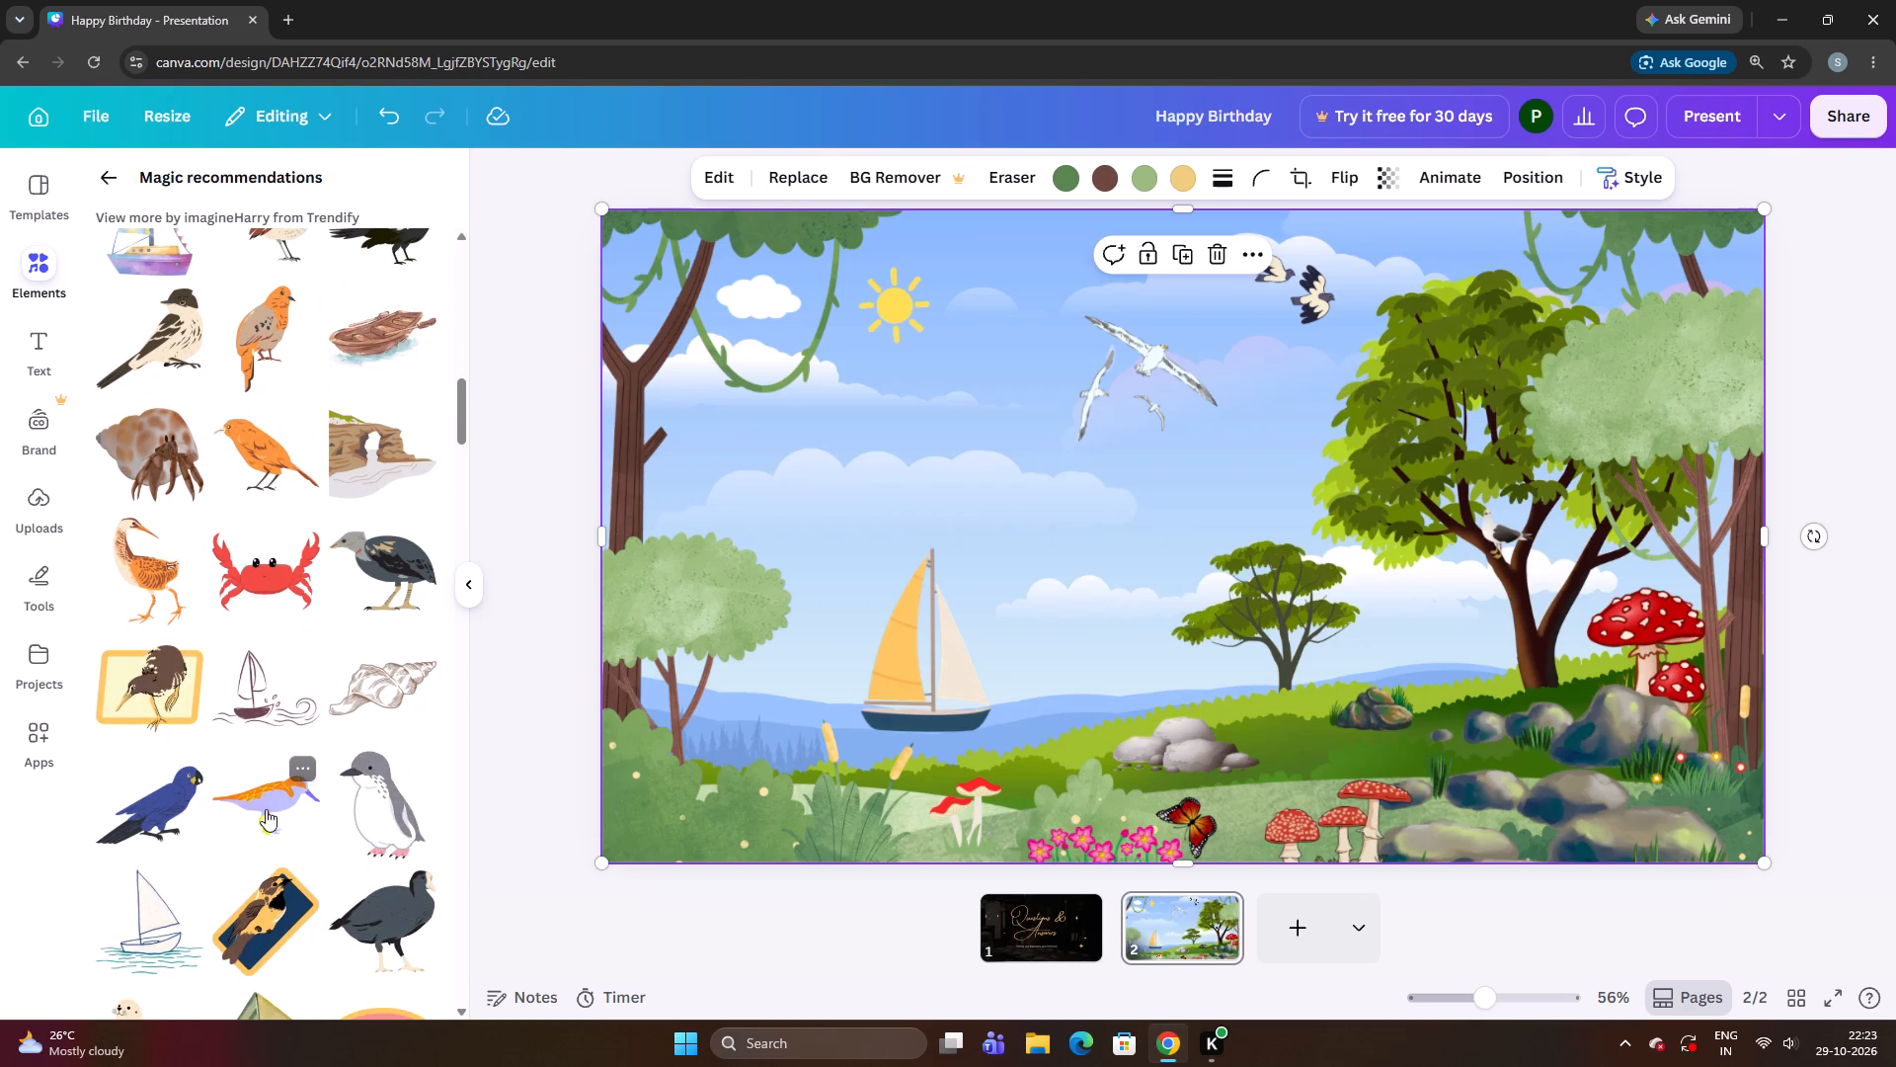
{"action": "scroll", "coordinate": [178, 896], "scroll_direction": "down", "scroll_amount": 1}
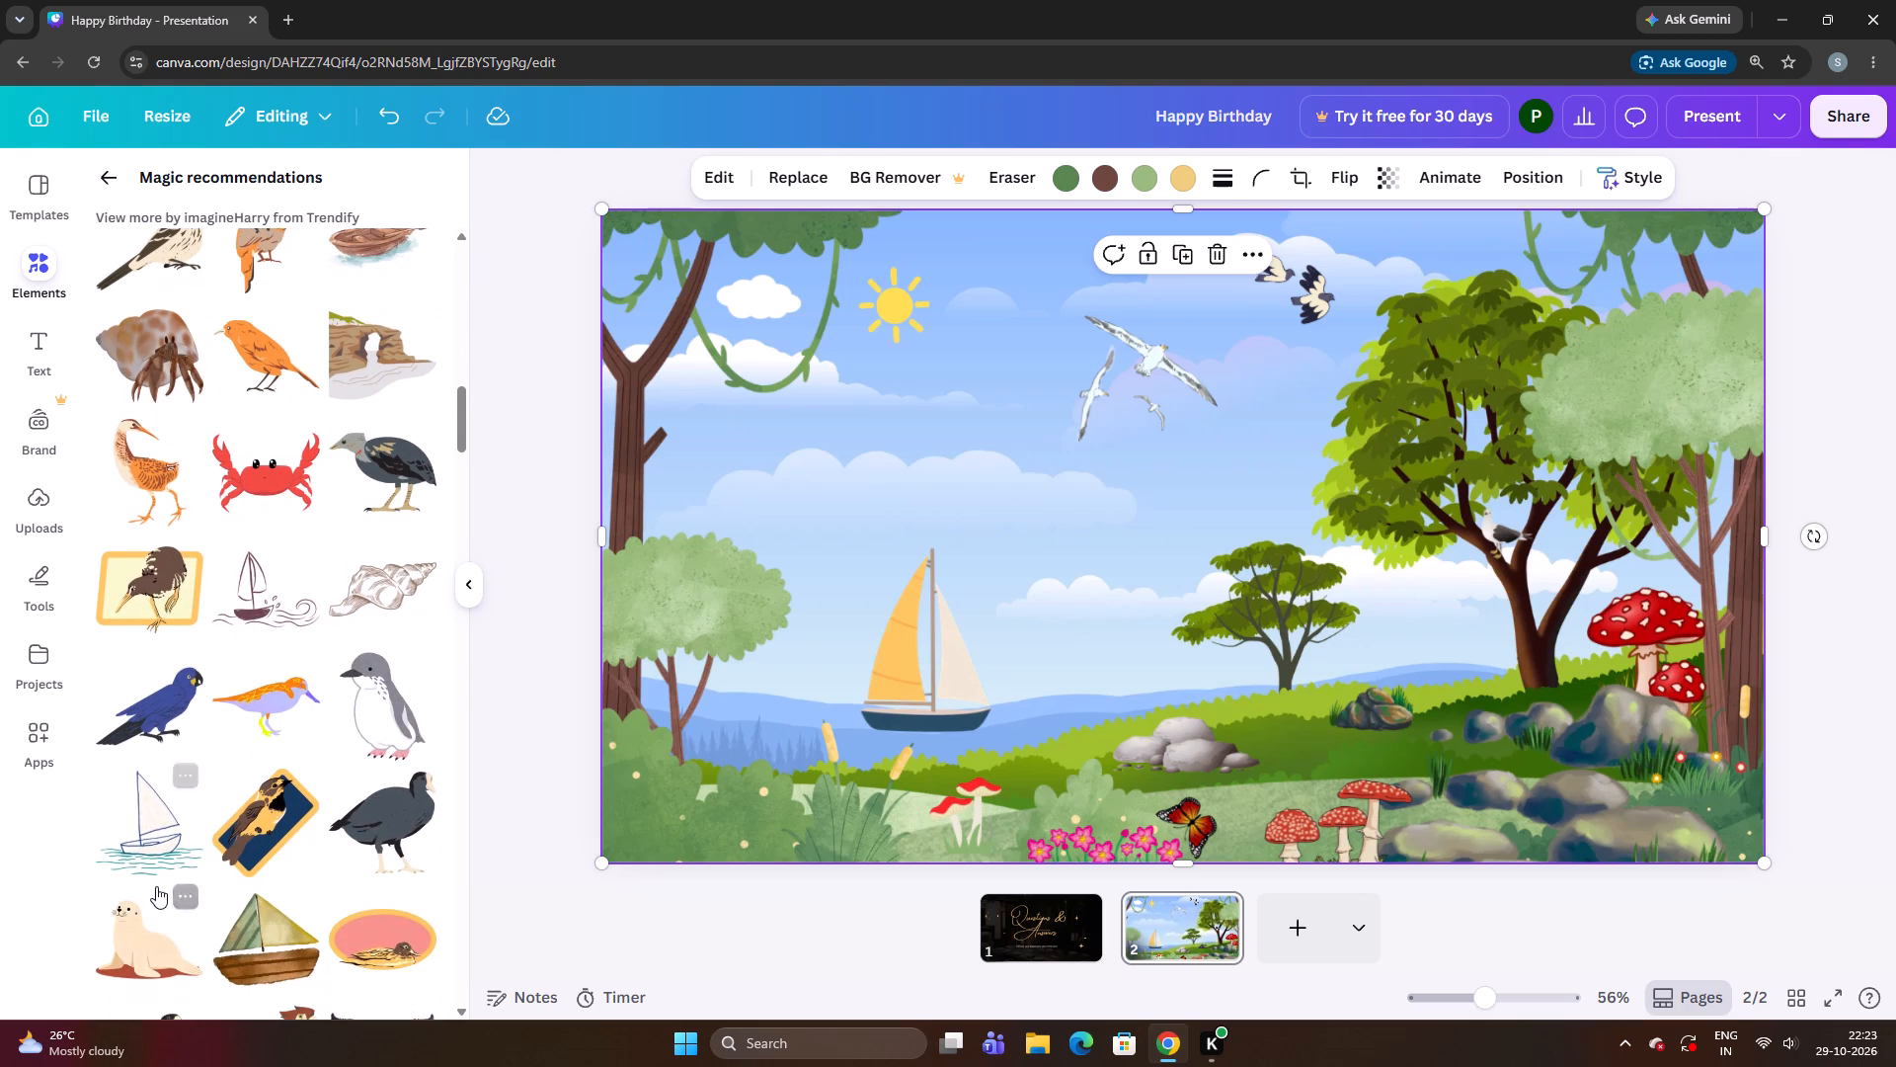
{"action": "left_click", "coordinate": [131, 850]}
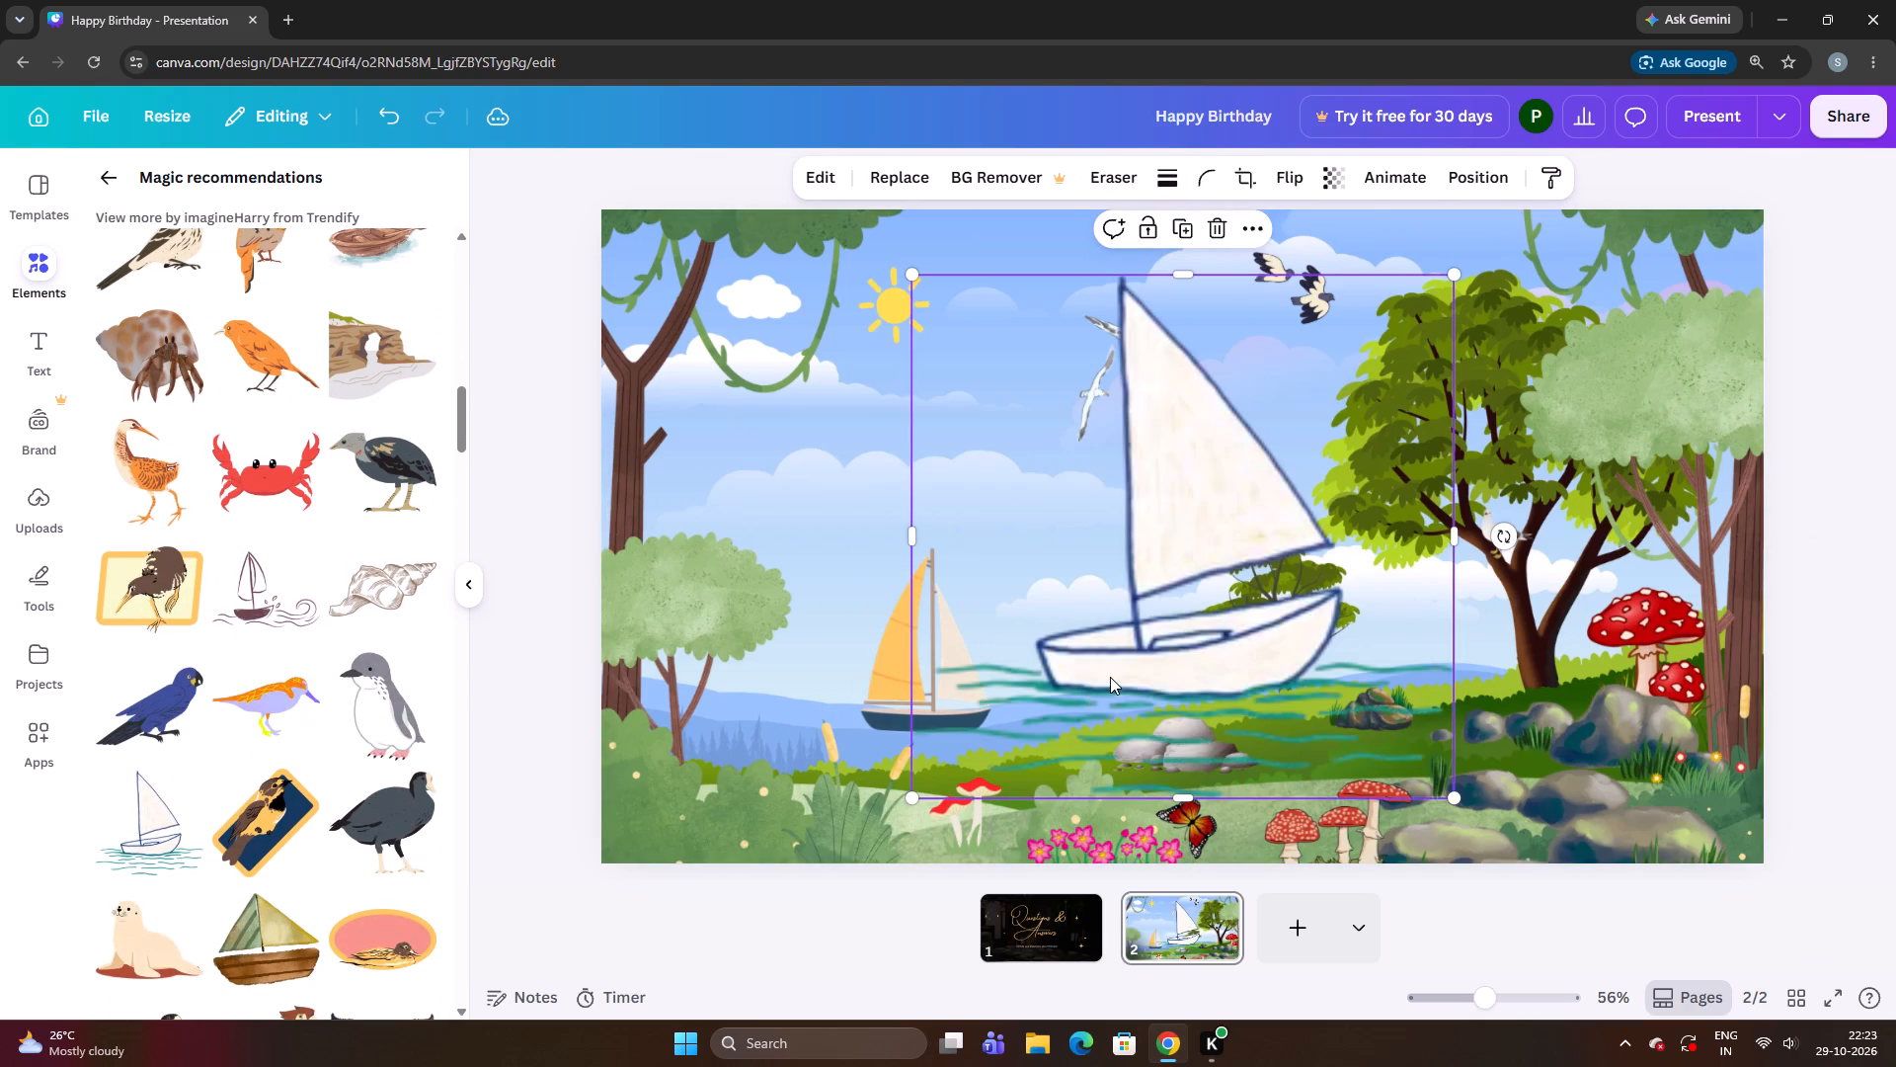
Shrink the white sailboat and place it on the distant water between the small tree and the large tree.
{"action": "left_click_drag", "start_coordinate": [1081, 660], "coordinate": [1026, 659]}
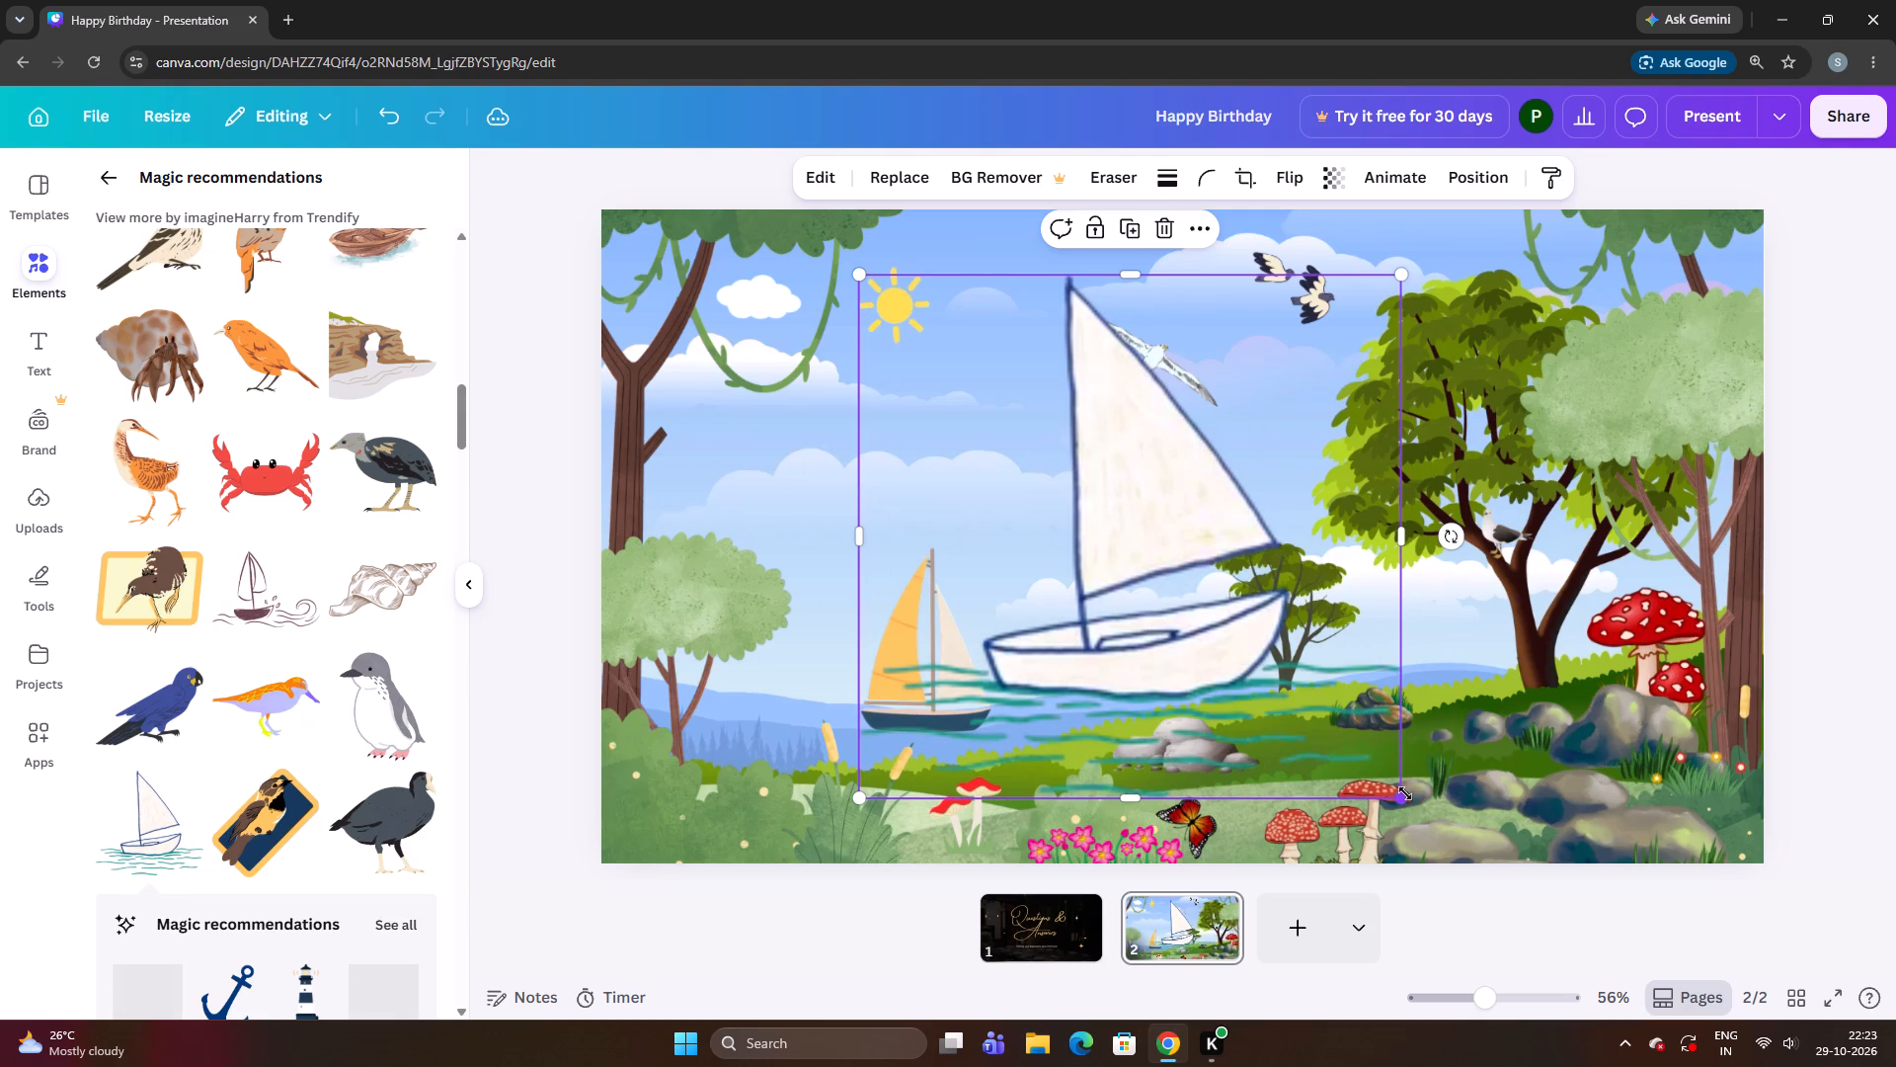
{"action": "left_click_drag", "start_coordinate": [1405, 796], "coordinate": [1029, 497]}
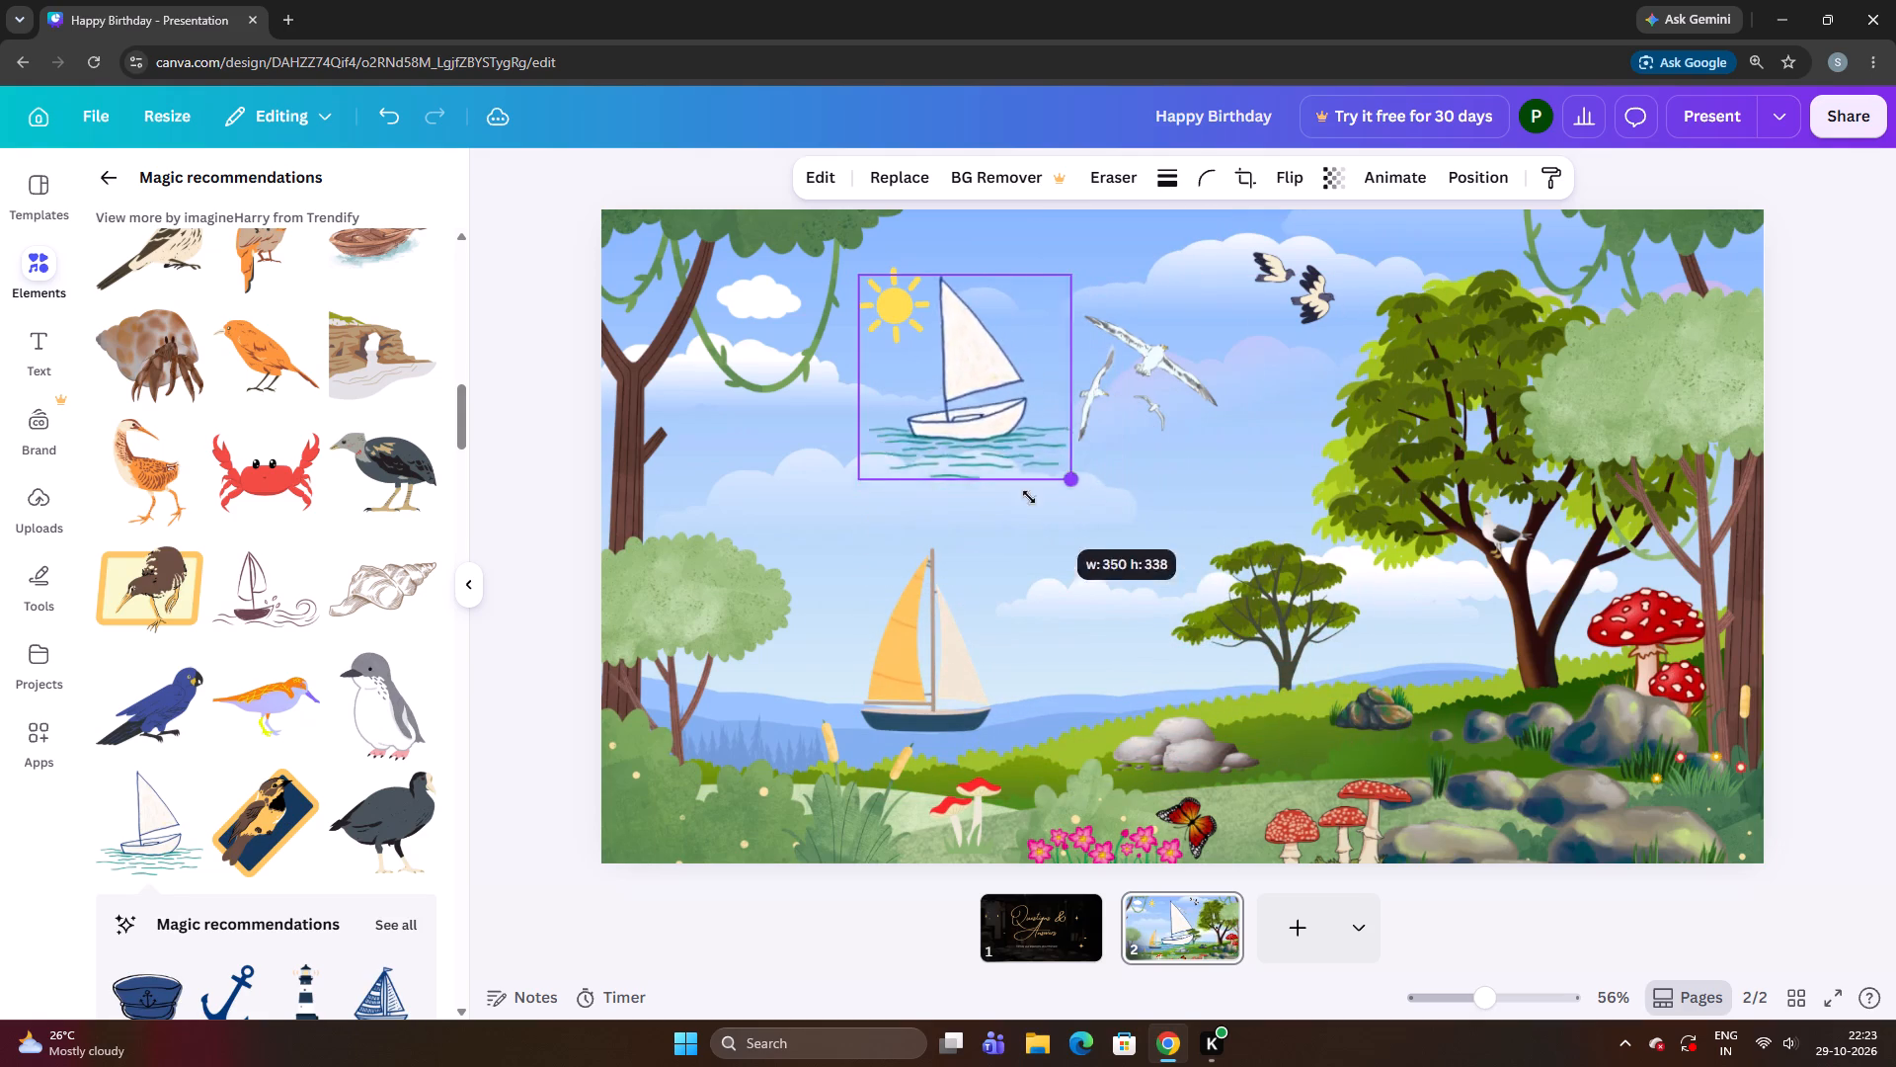
{"action": "left_click_drag", "start_coordinate": [1029, 497], "coordinate": [989, 462]}
{"action": "left_click_drag", "start_coordinate": [971, 400], "coordinate": [1142, 647]}
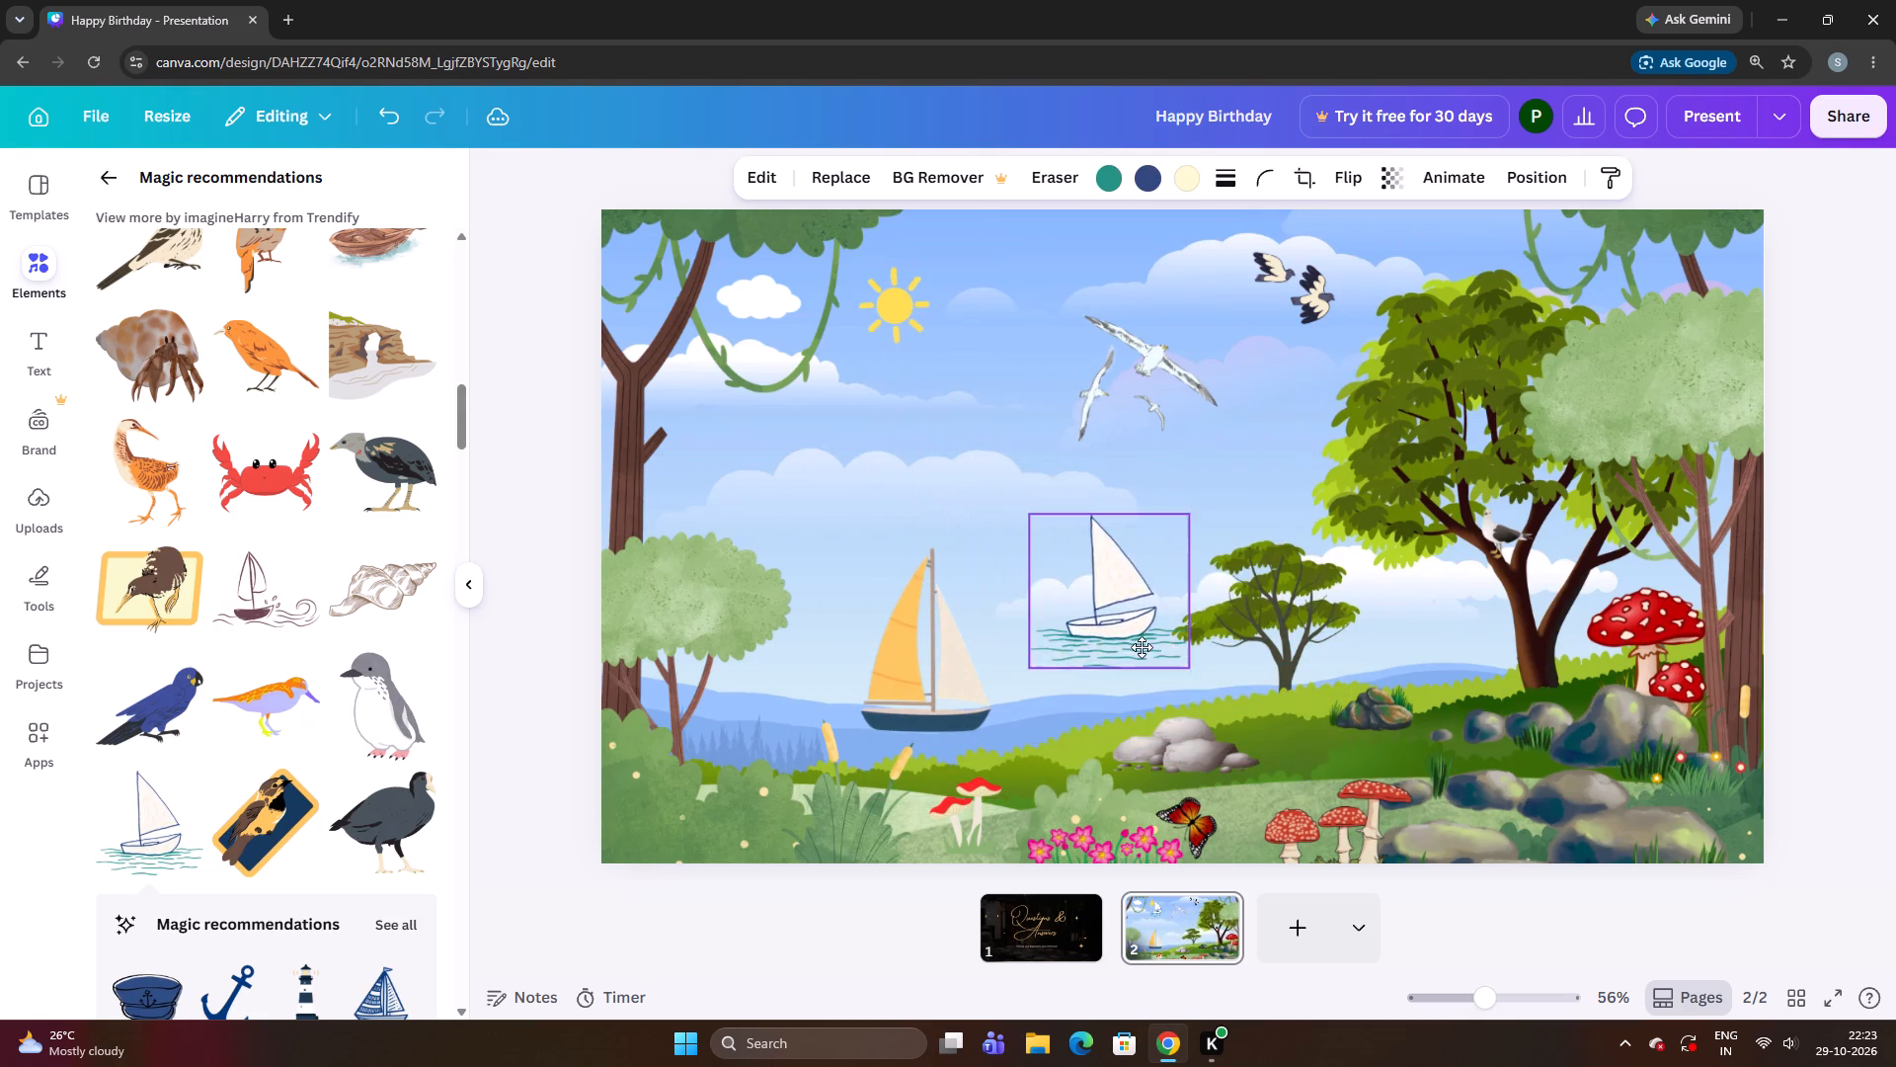
{"action": "left_click_drag", "start_coordinate": [1142, 647], "coordinate": [1427, 660]}
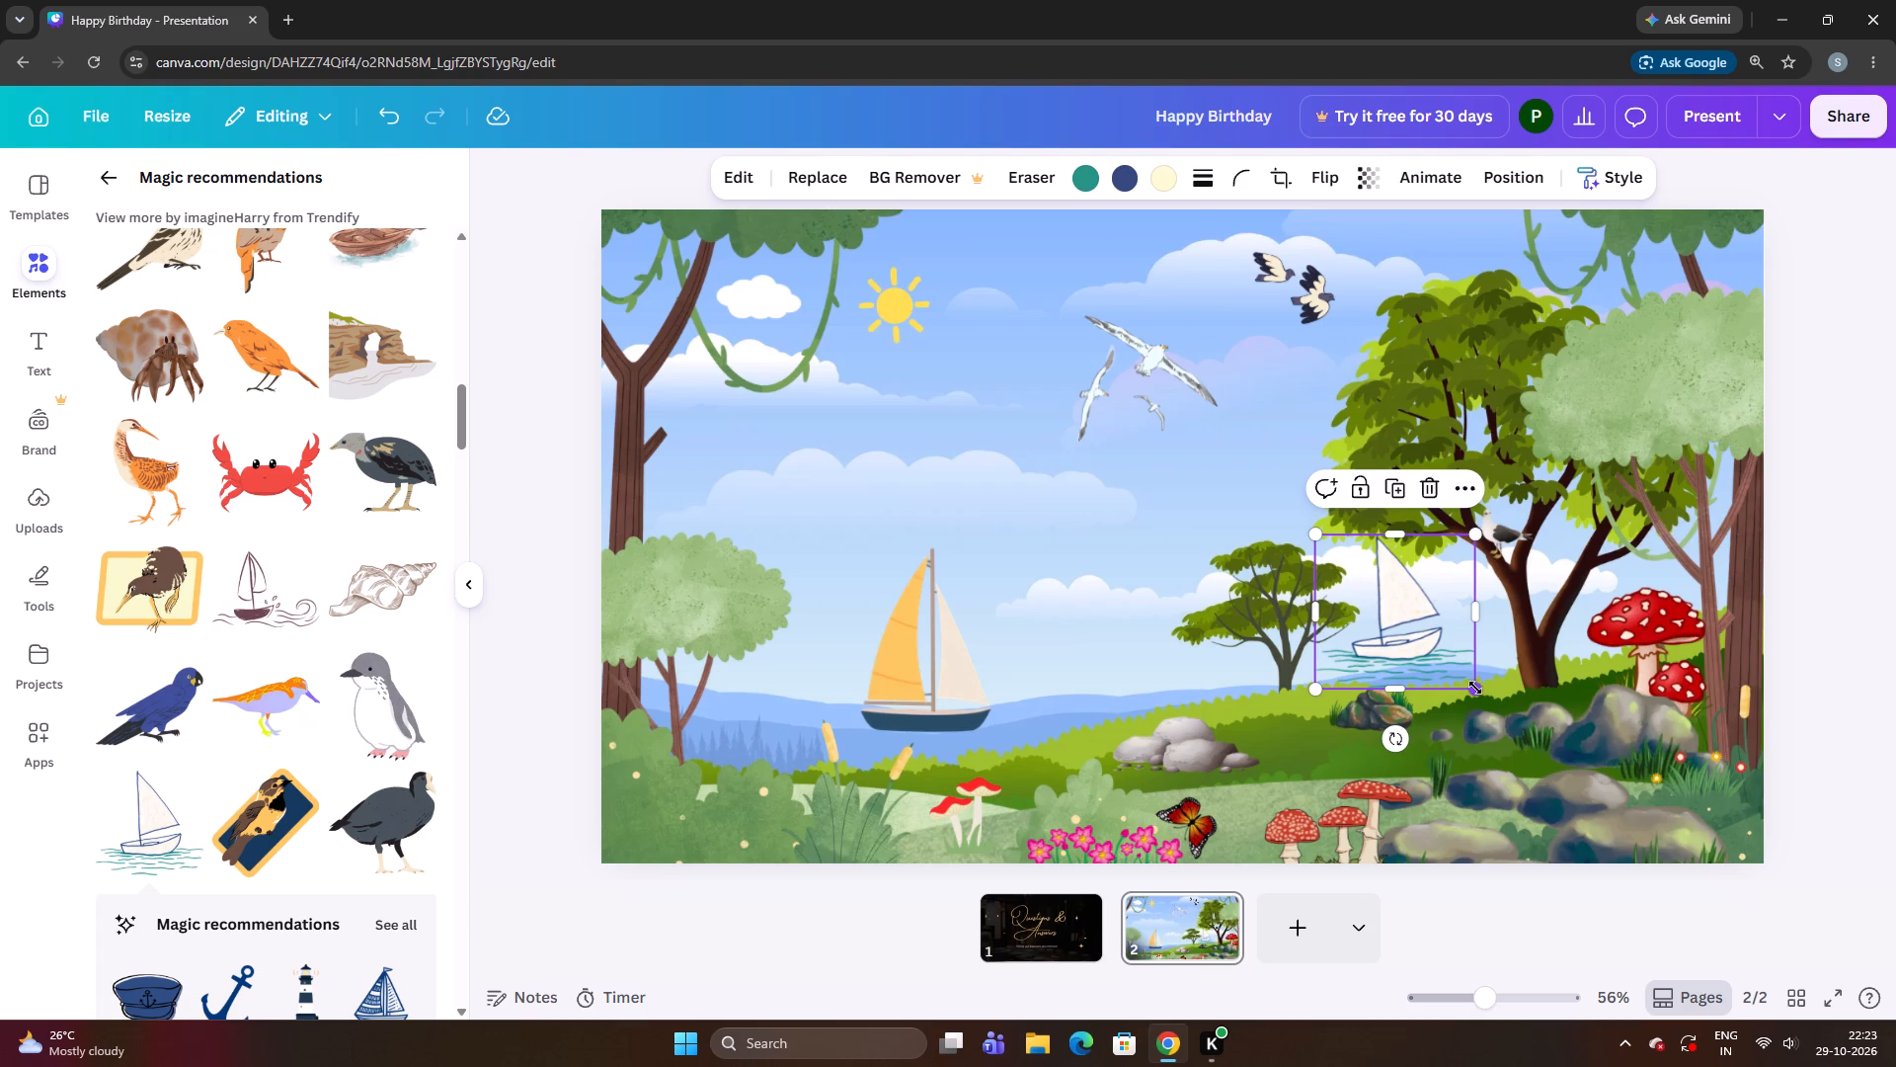
{"action": "left_click_drag", "start_coordinate": [1476, 689], "coordinate": [1422, 653]}
{"action": "left_click_drag", "start_coordinate": [1399, 626], "coordinate": [1427, 673]}
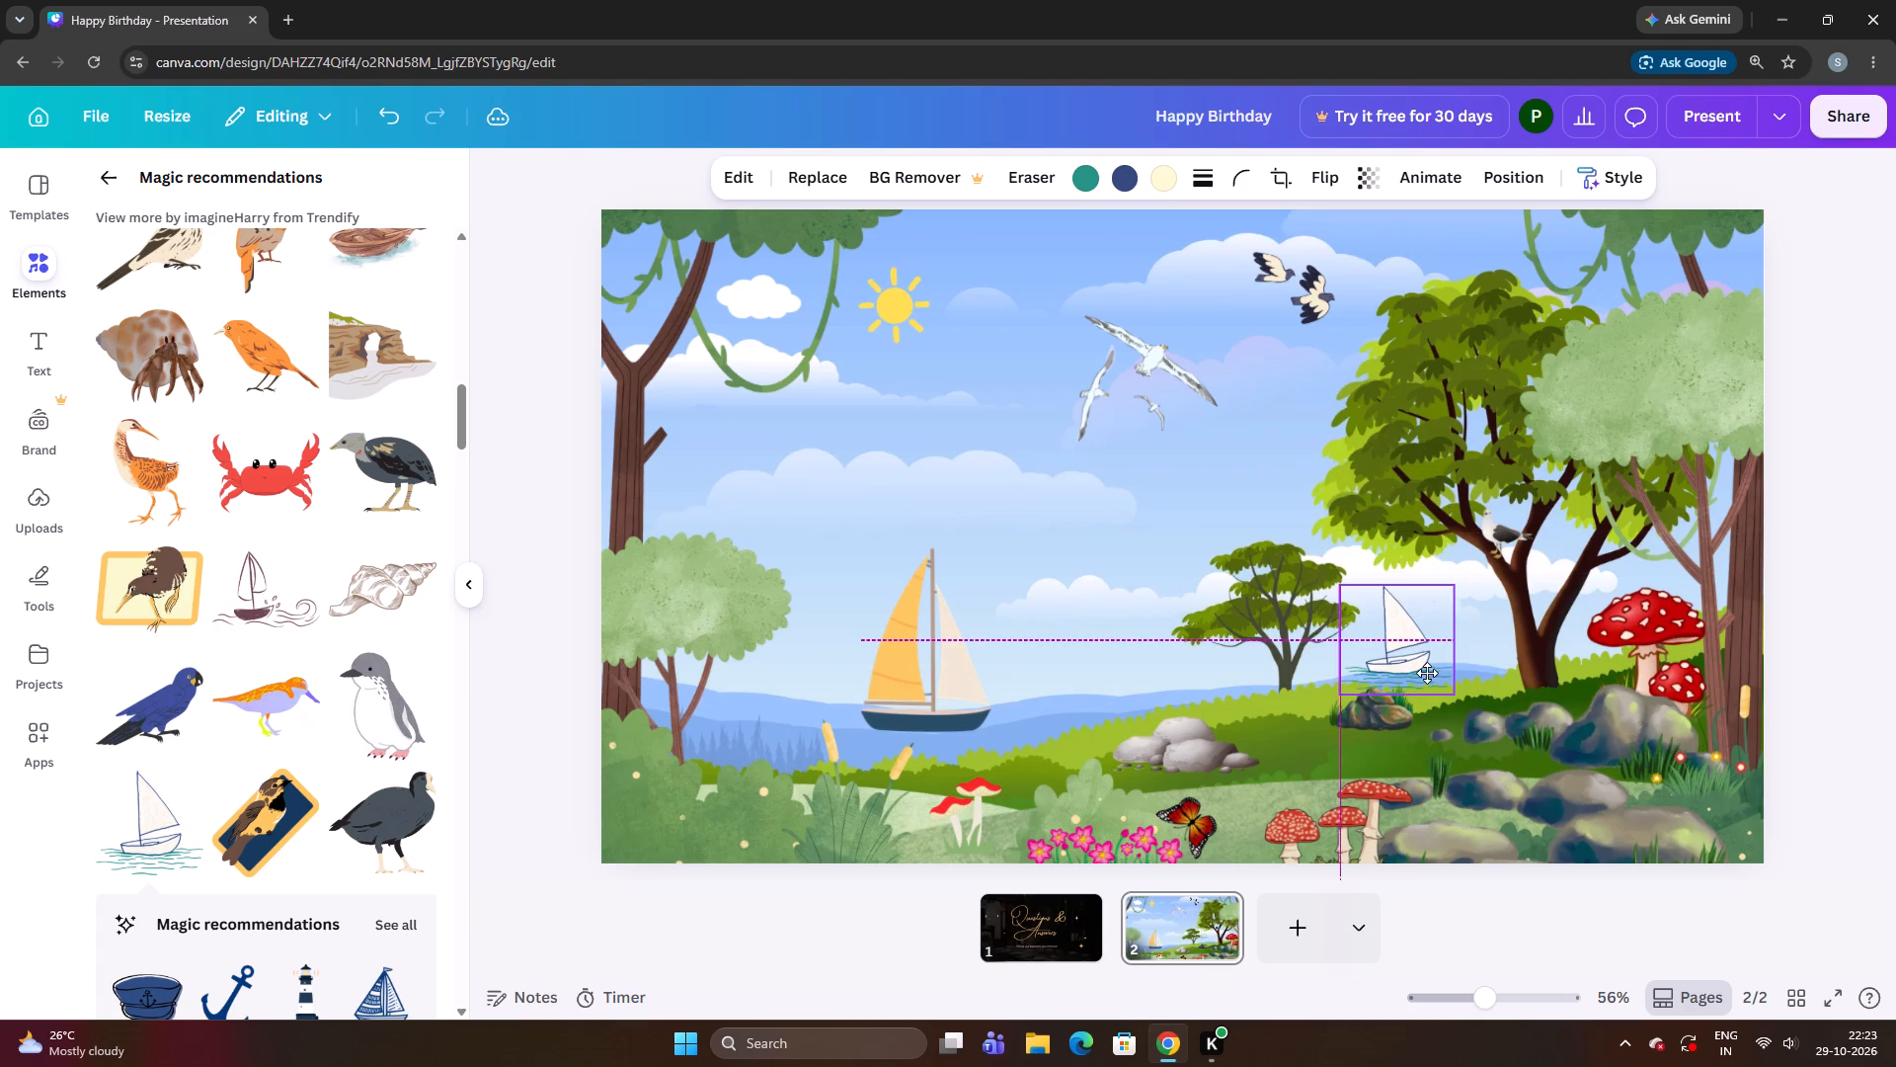
{"action": "left_click_drag", "start_coordinate": [1427, 673], "coordinate": [1449, 670]}
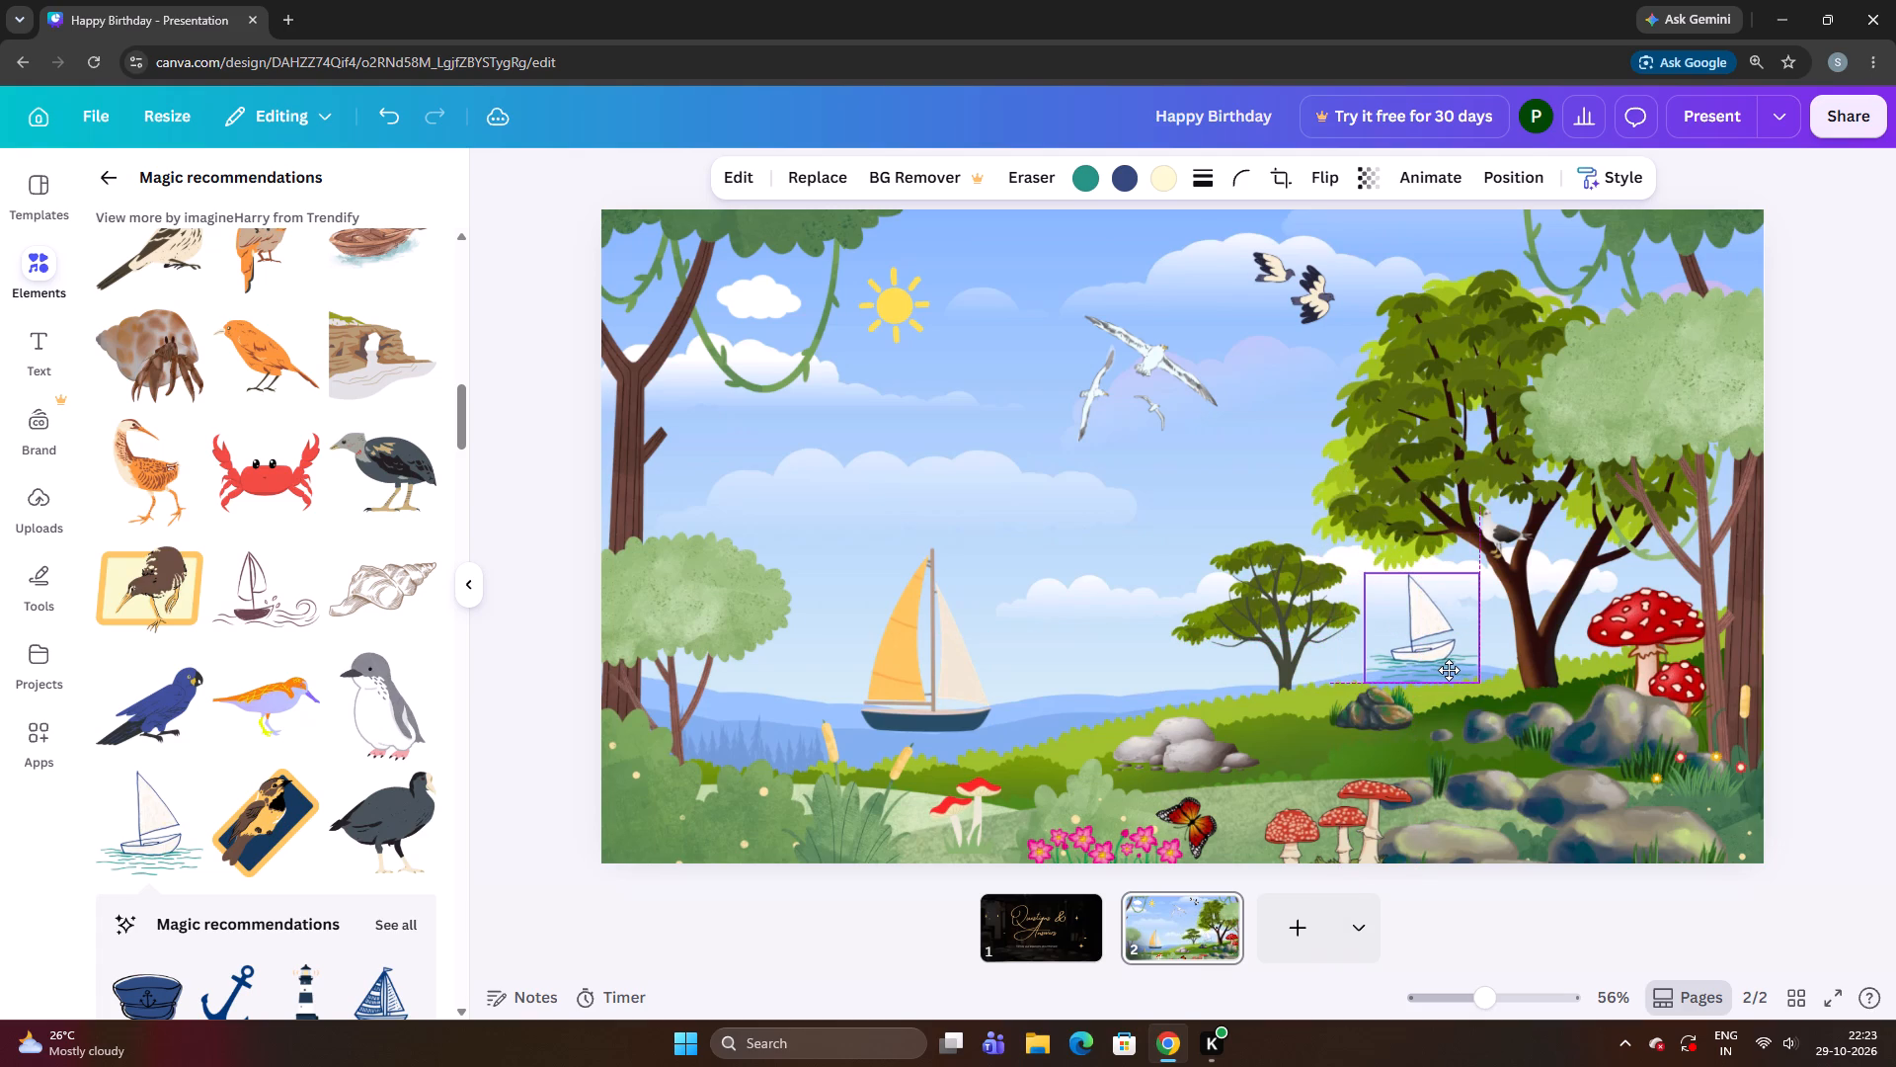
{"action": "left_click_drag", "start_coordinate": [1449, 670], "coordinate": [1451, 670]}
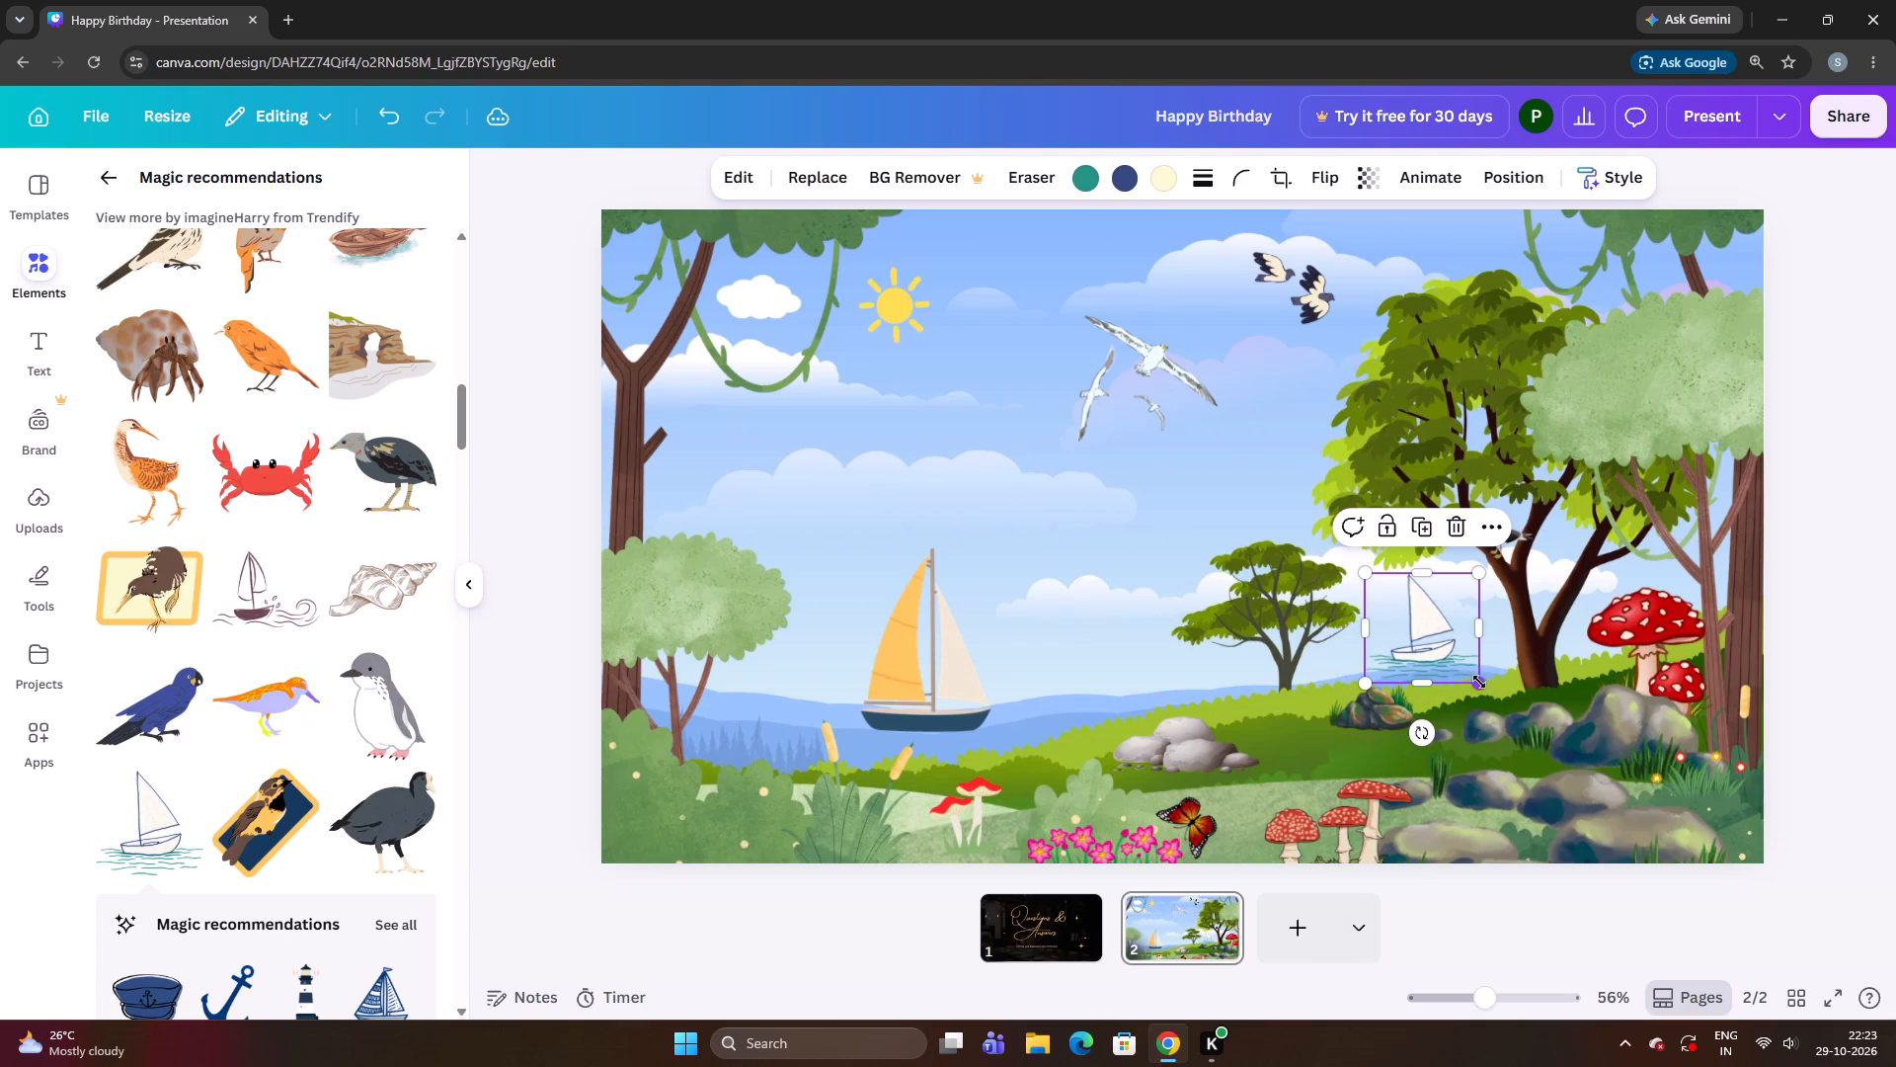
Reduce the white sailboat further and settle it on the distant water just above the dark rock on the hill.
{"action": "left_click_drag", "start_coordinate": [1479, 682], "coordinate": [1440, 650]}
{"action": "left_click_drag", "start_coordinate": [1421, 633], "coordinate": [1431, 657]}
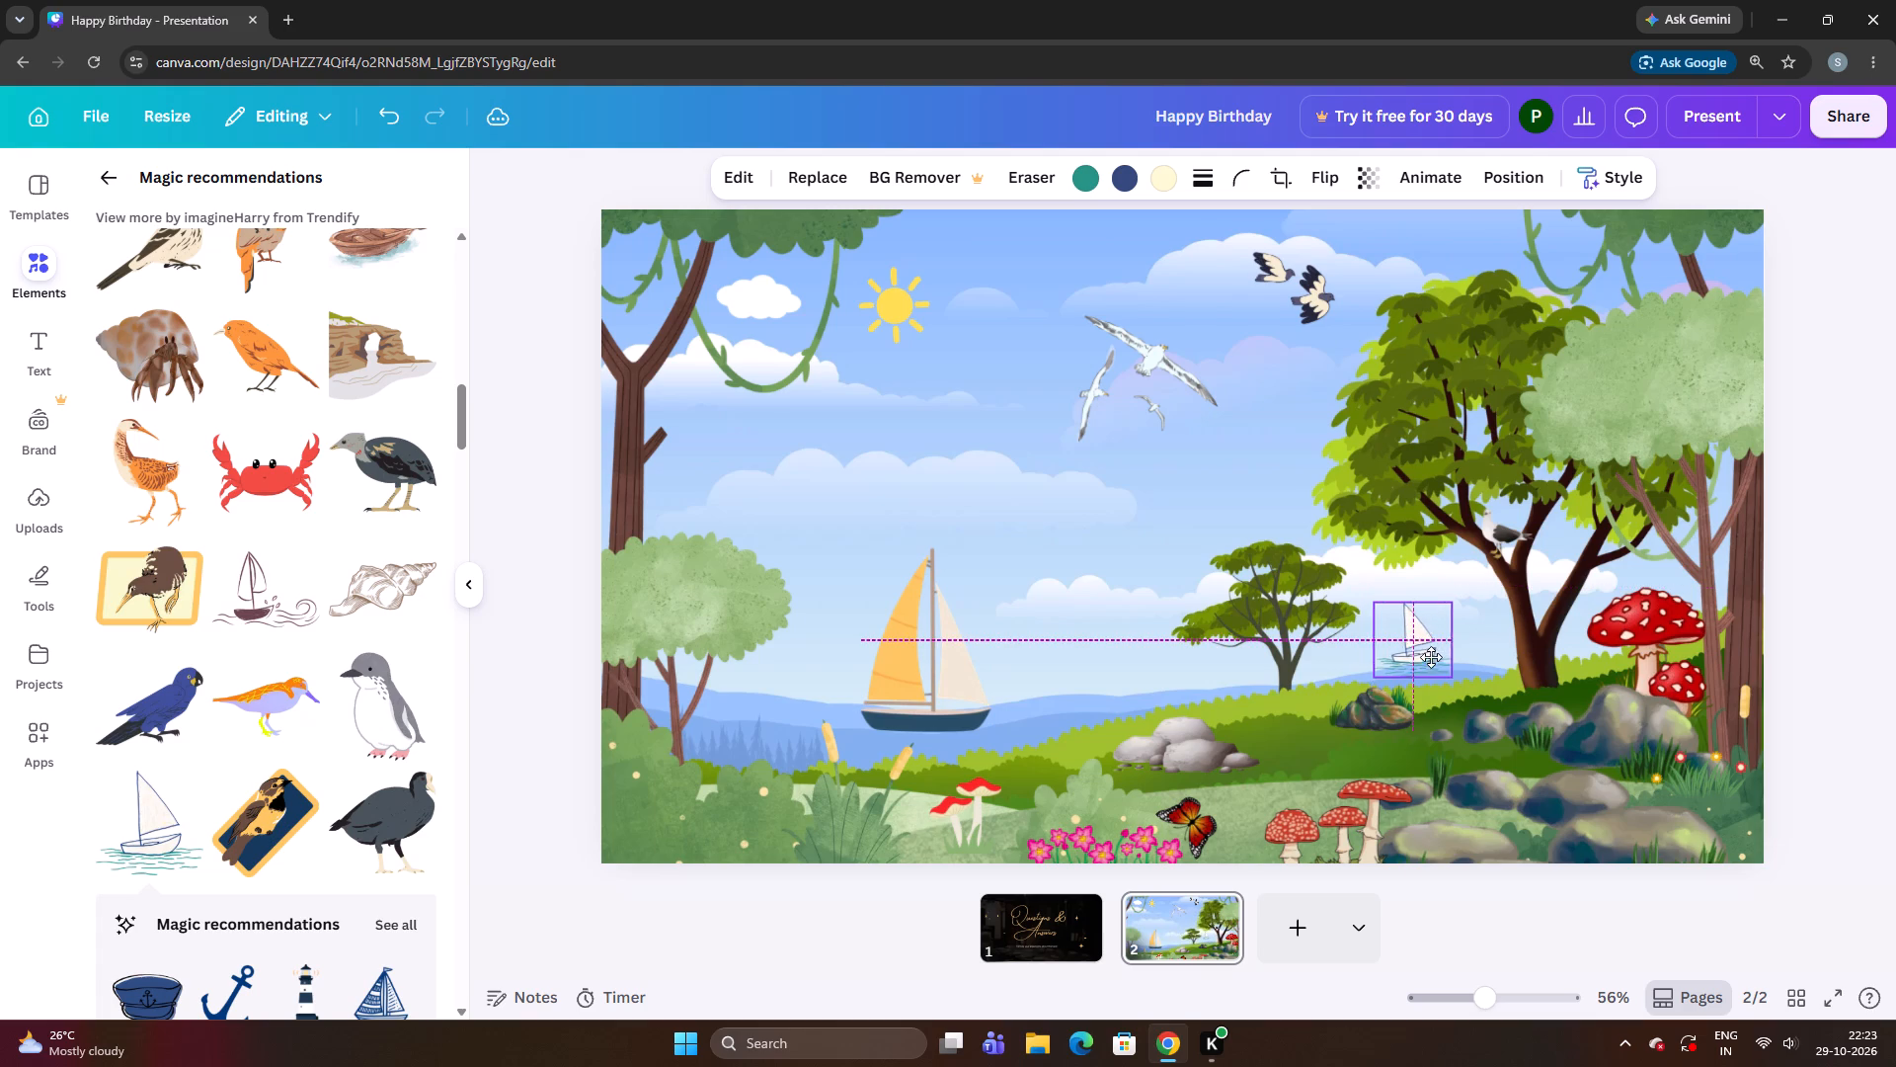
{"action": "left_click_drag", "start_coordinate": [1431, 657], "coordinate": [1438, 667]}
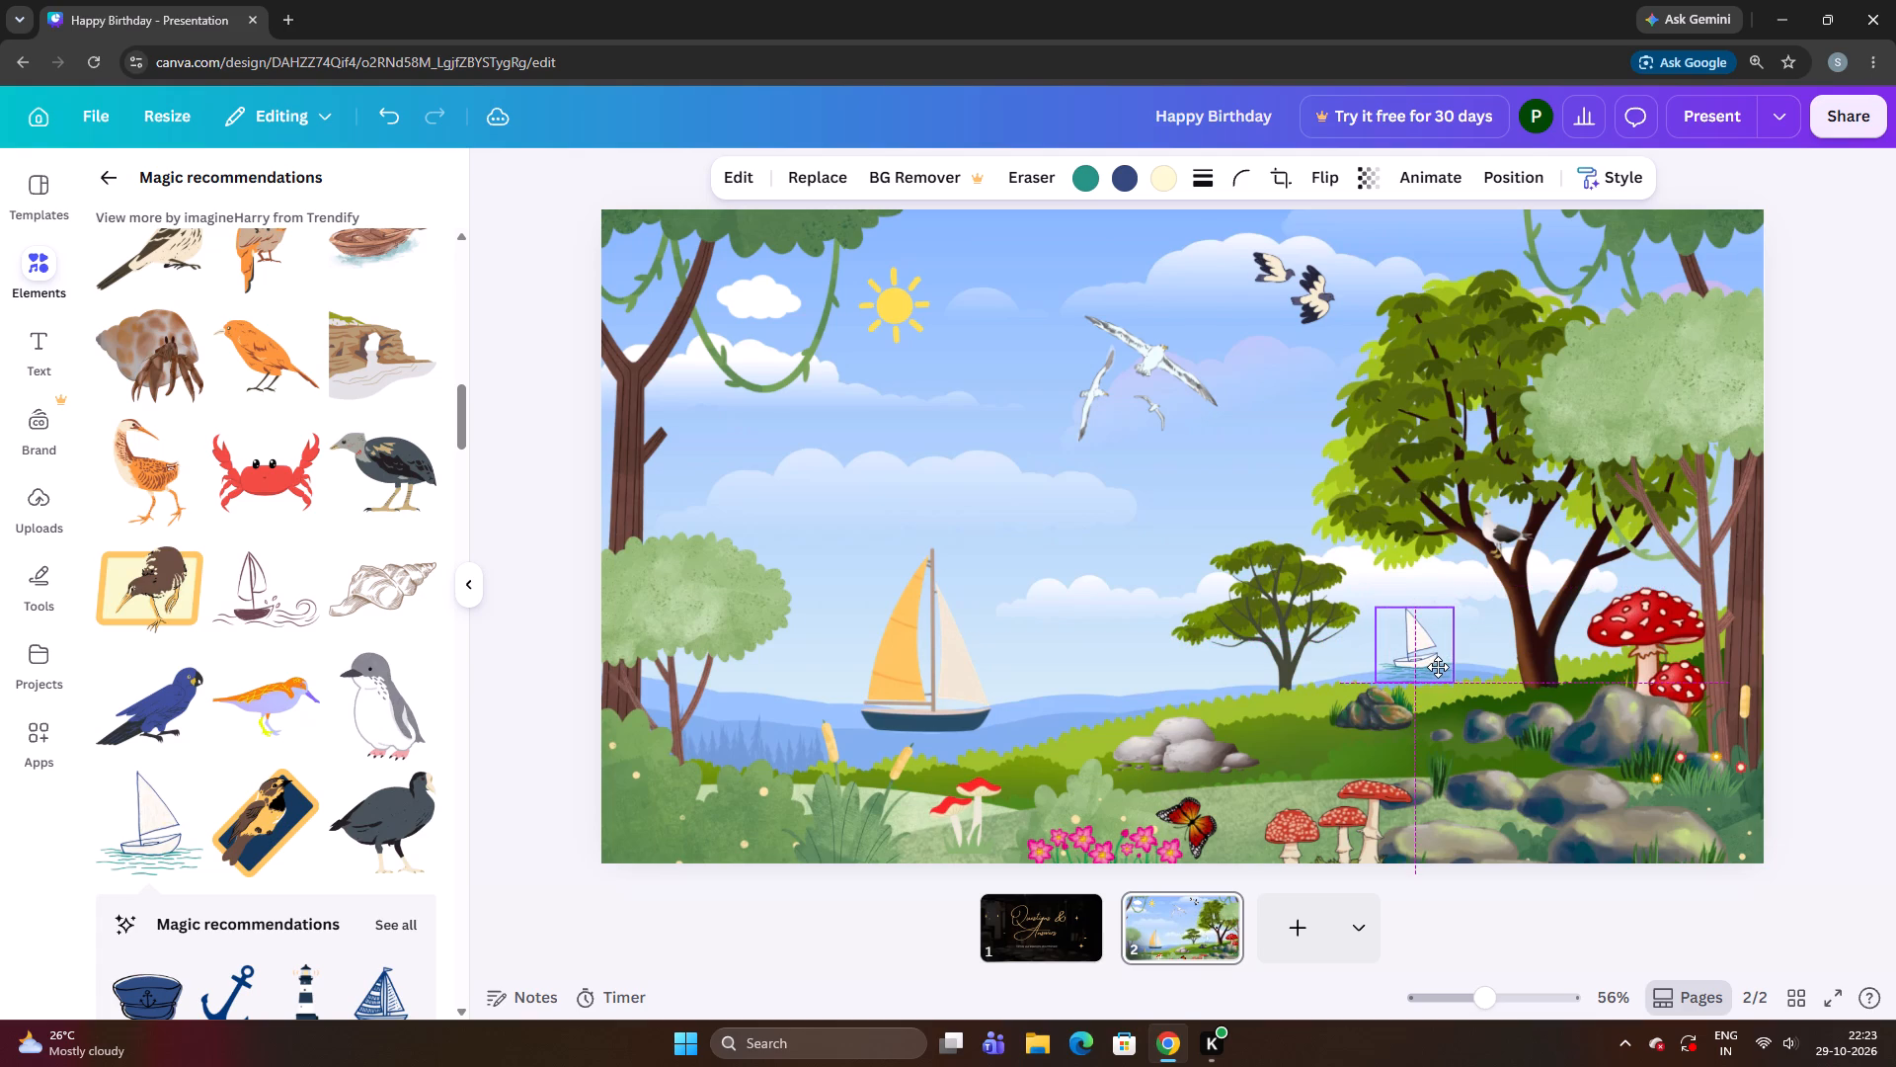
{"action": "left_click_drag", "start_coordinate": [1438, 667], "coordinate": [1453, 671]}
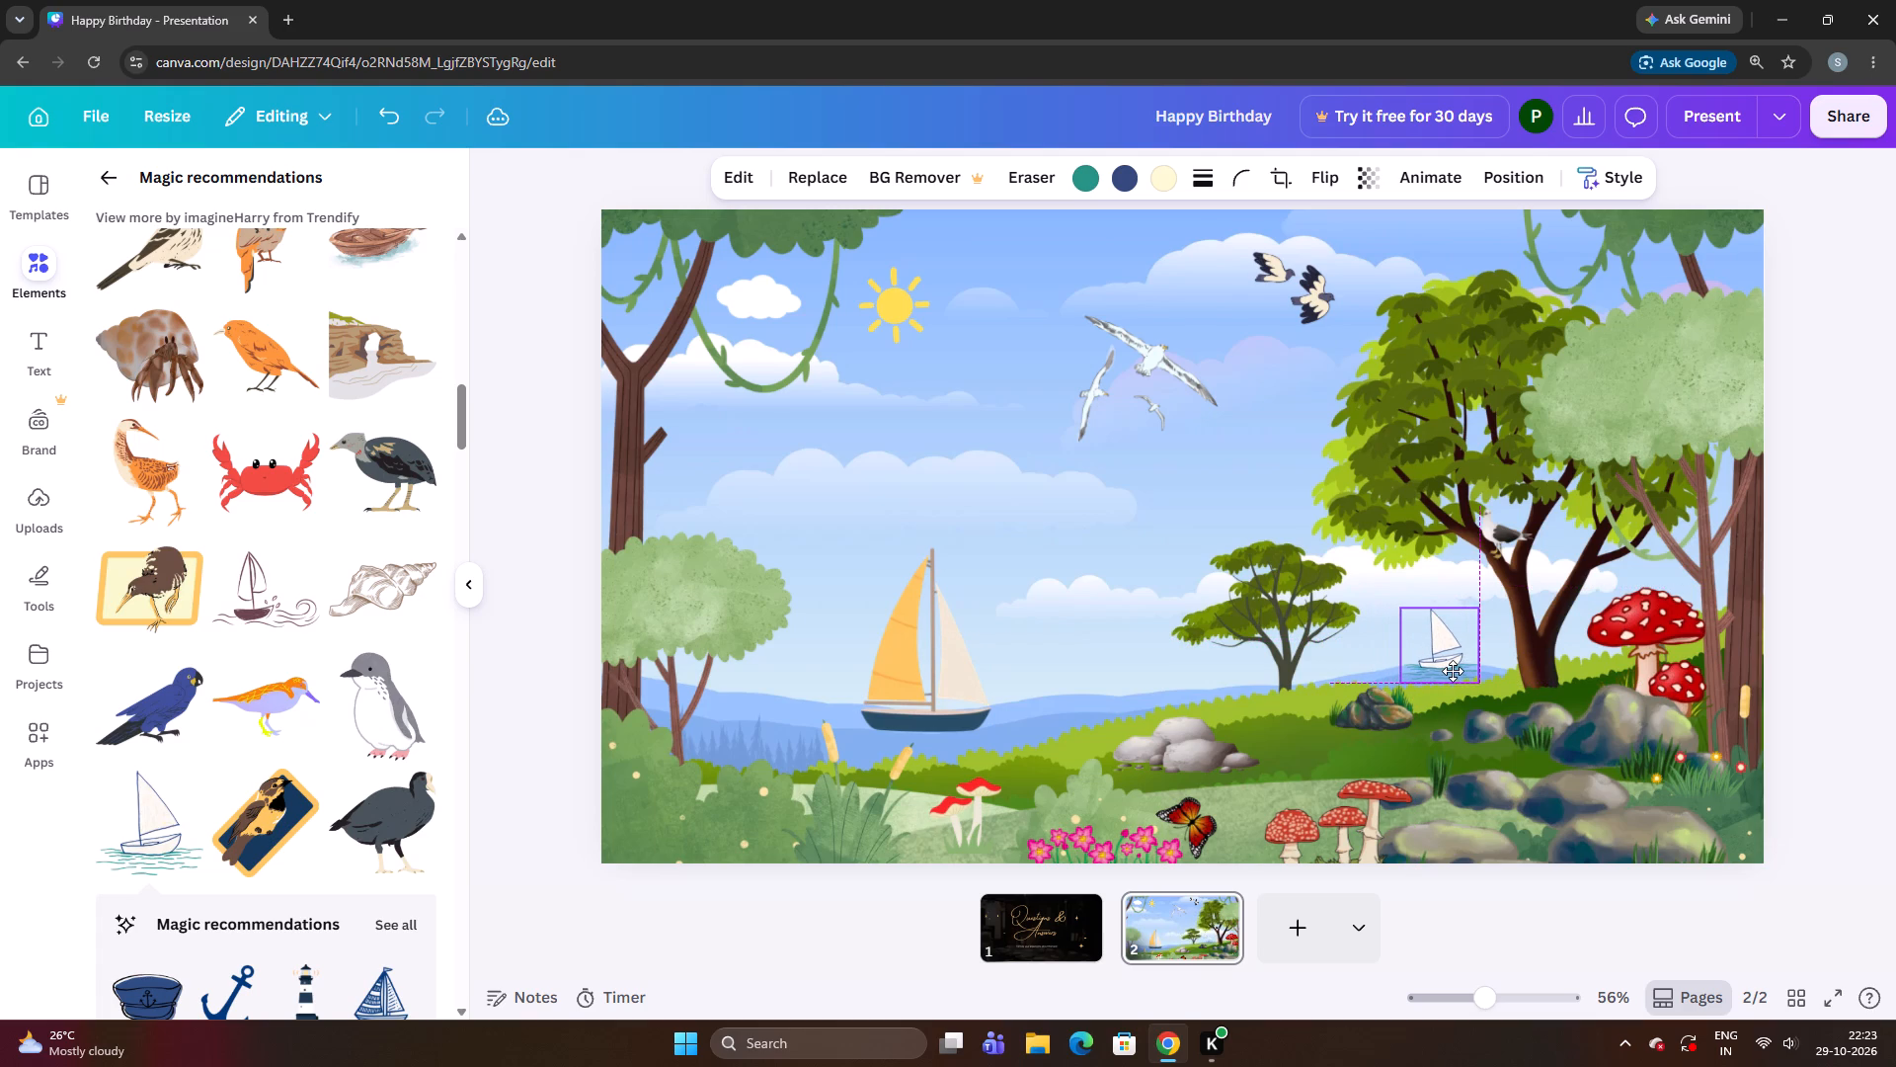
{"action": "left_click_drag", "start_coordinate": [1453, 671], "coordinate": [1462, 672]}
{"action": "left_click_drag", "start_coordinate": [1455, 664], "coordinate": [1445, 662]}
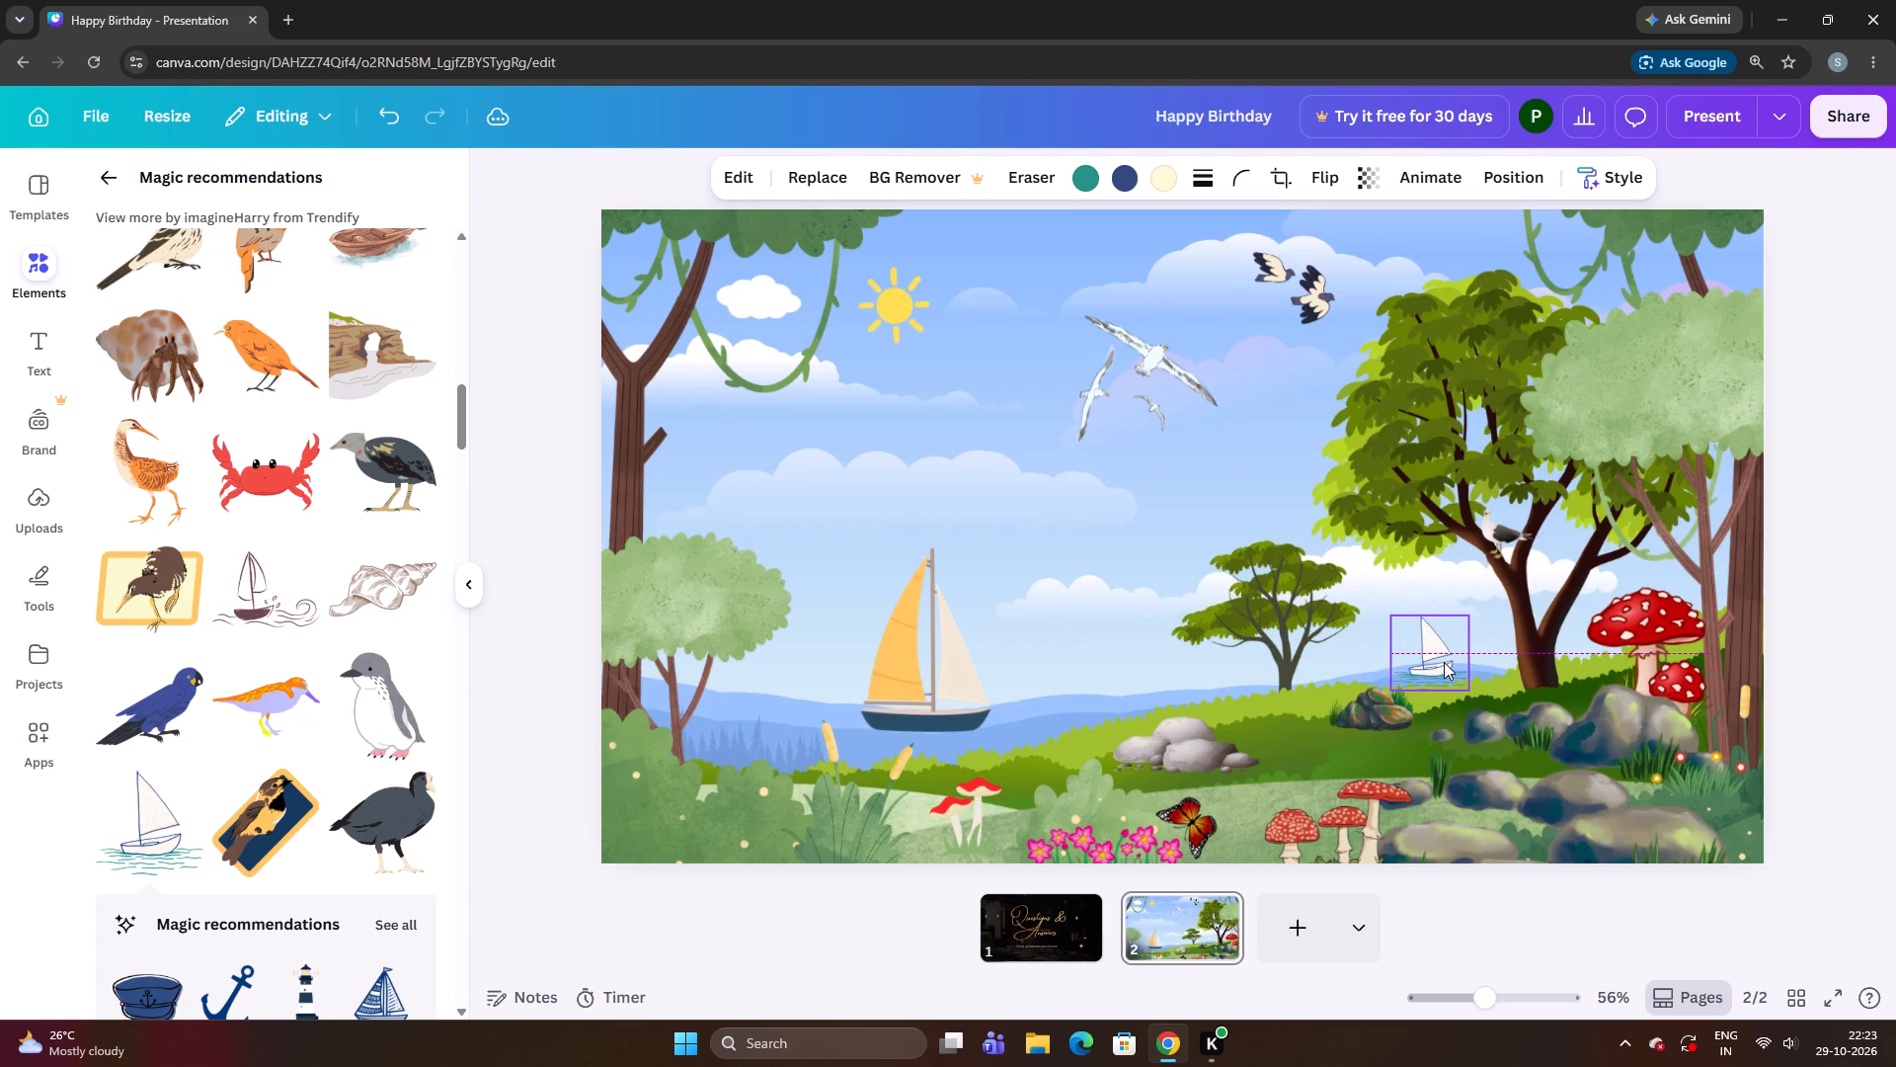
{"action": "left_click", "coordinate": [1442, 660]}
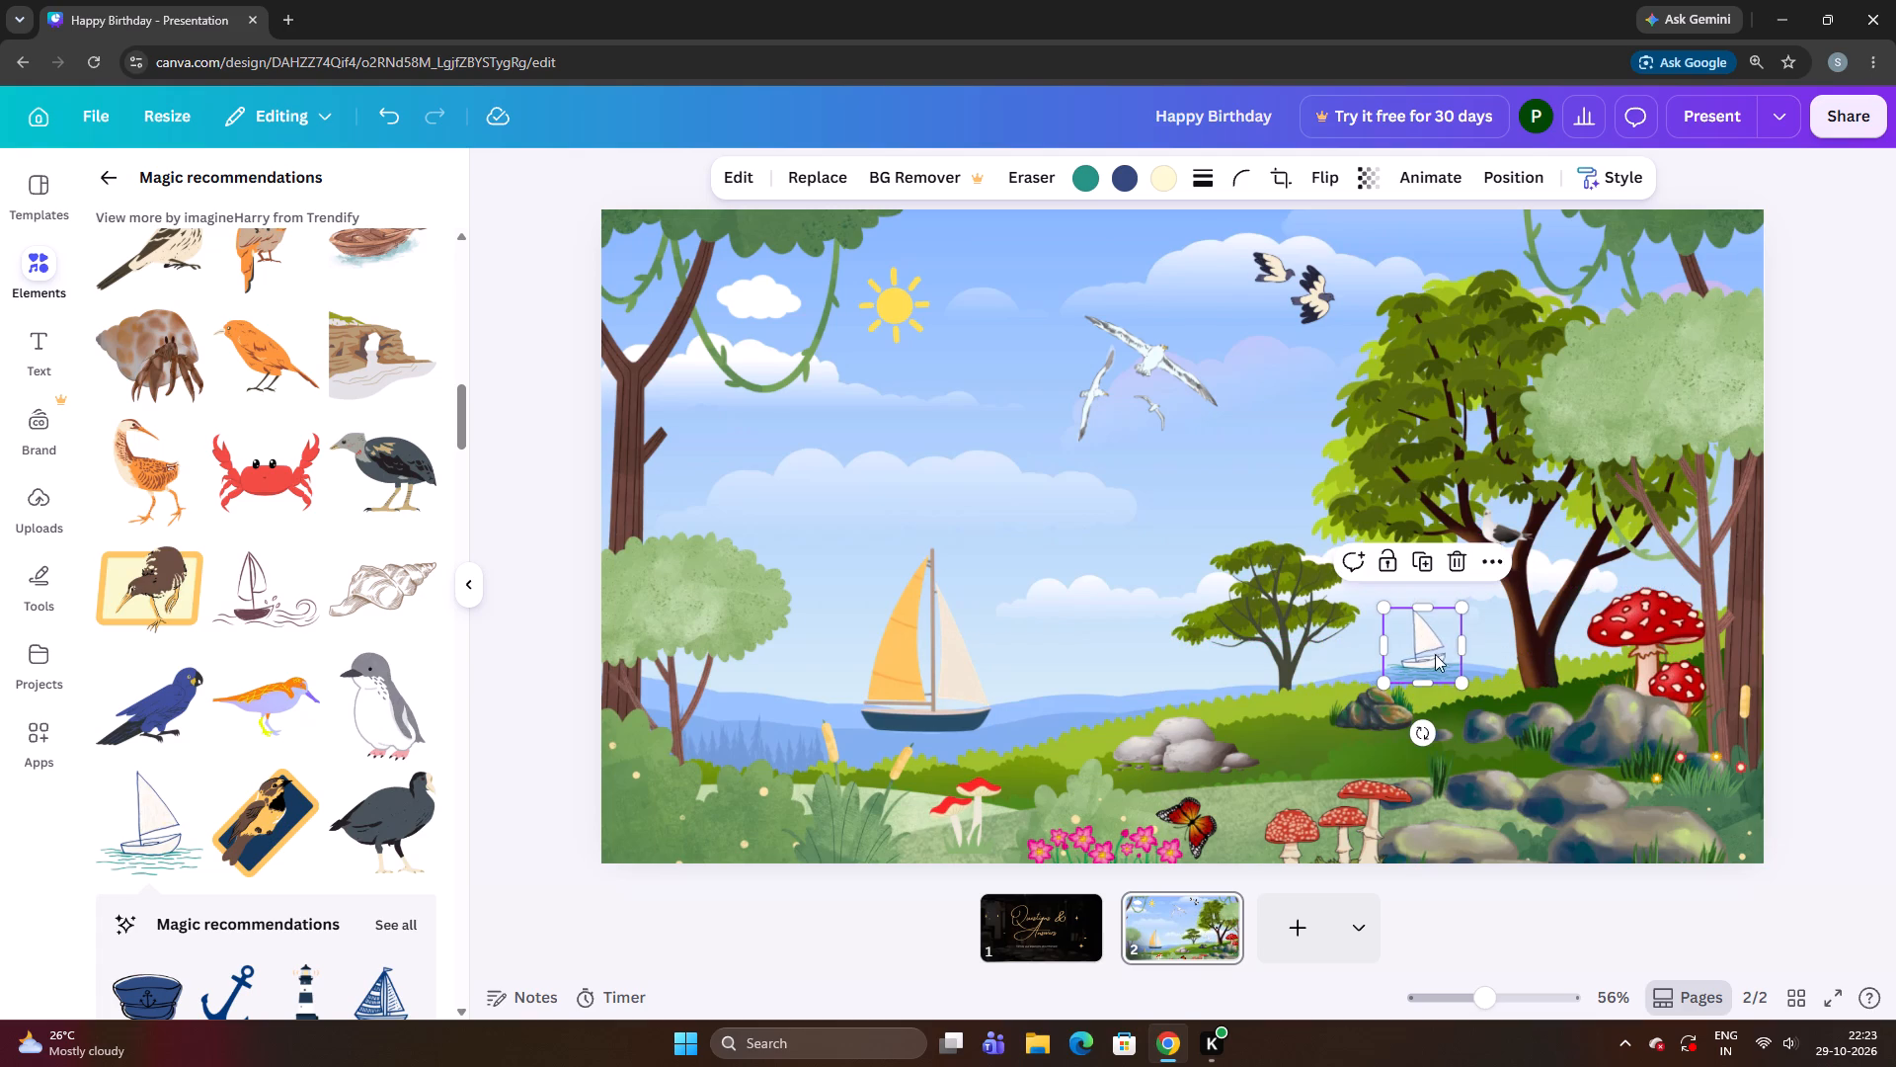
Add the navy-and-white striped lighthouse on rocks, shrink it, and place it between the yellow-sailed boat and the small tree.
{"action": "scroll", "coordinate": [140, 866], "scroll_direction": "down", "scroll_amount": 3}
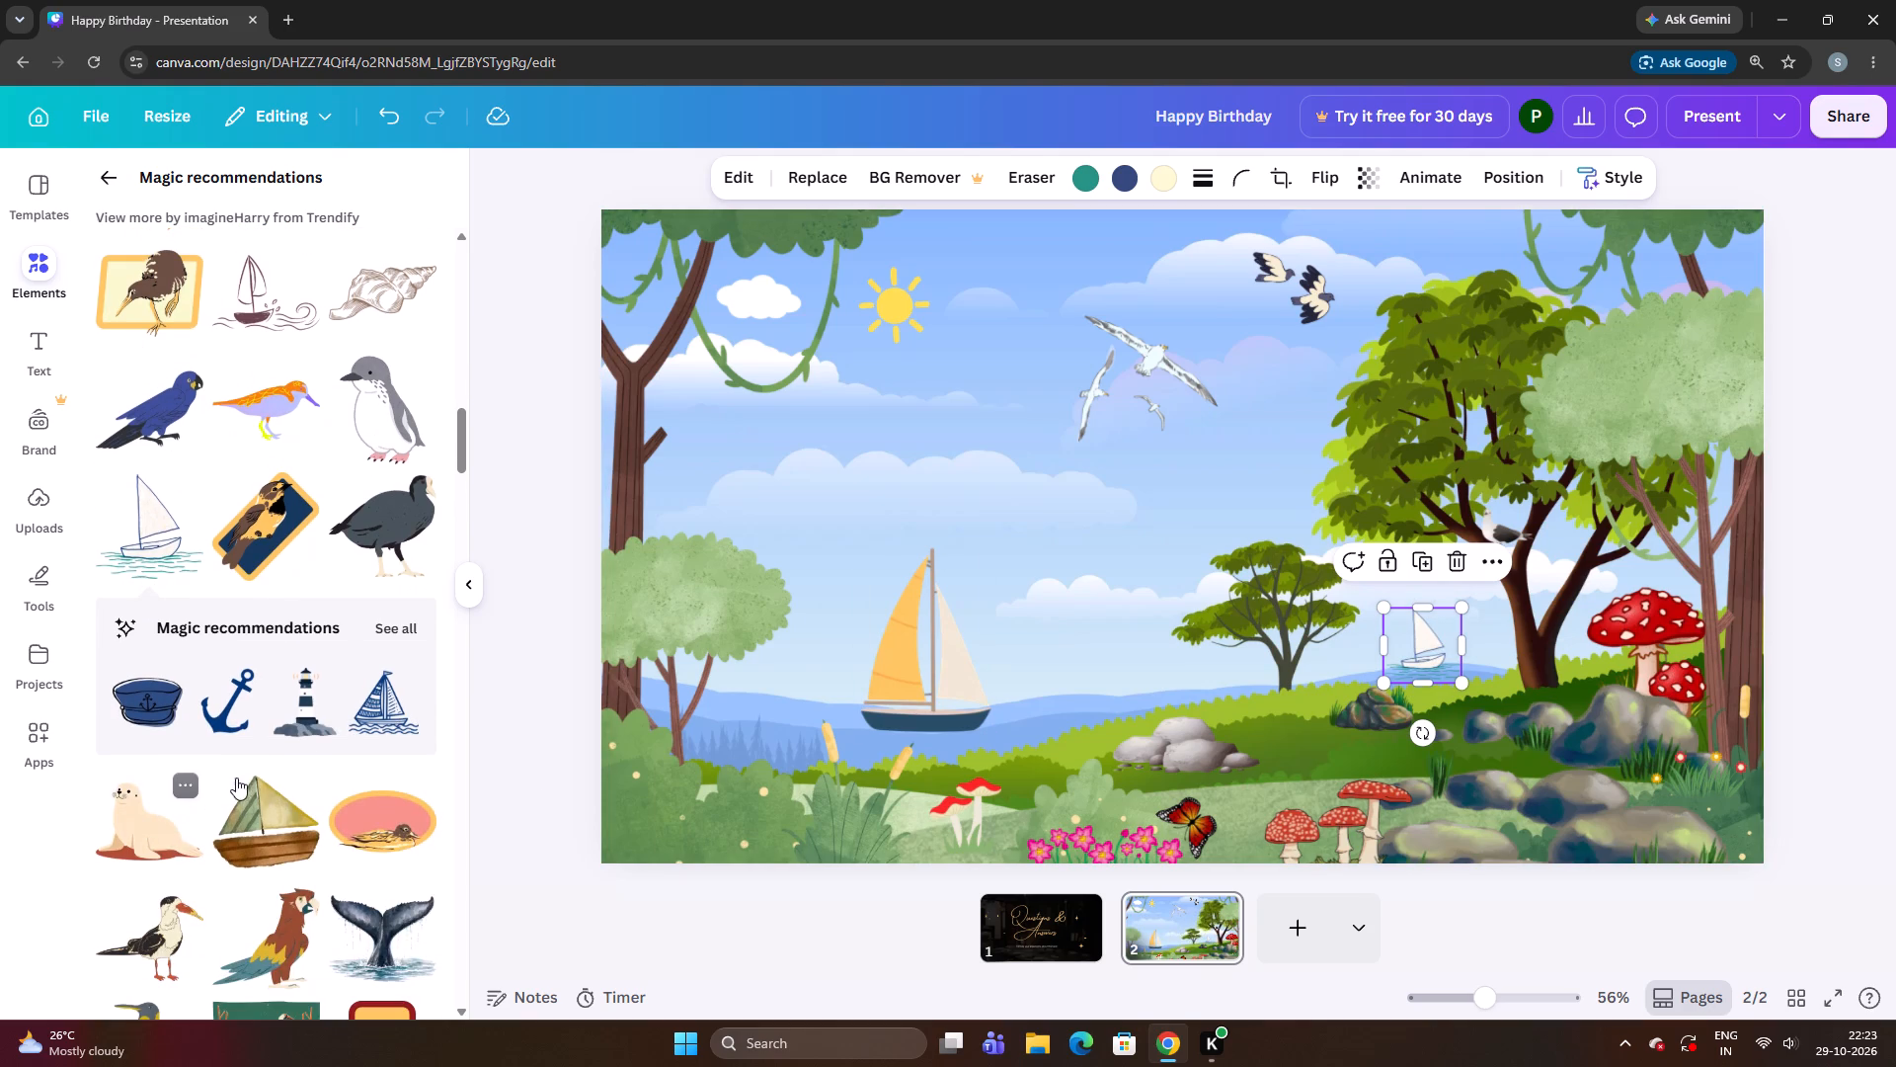
{"action": "left_click", "coordinate": [296, 715]}
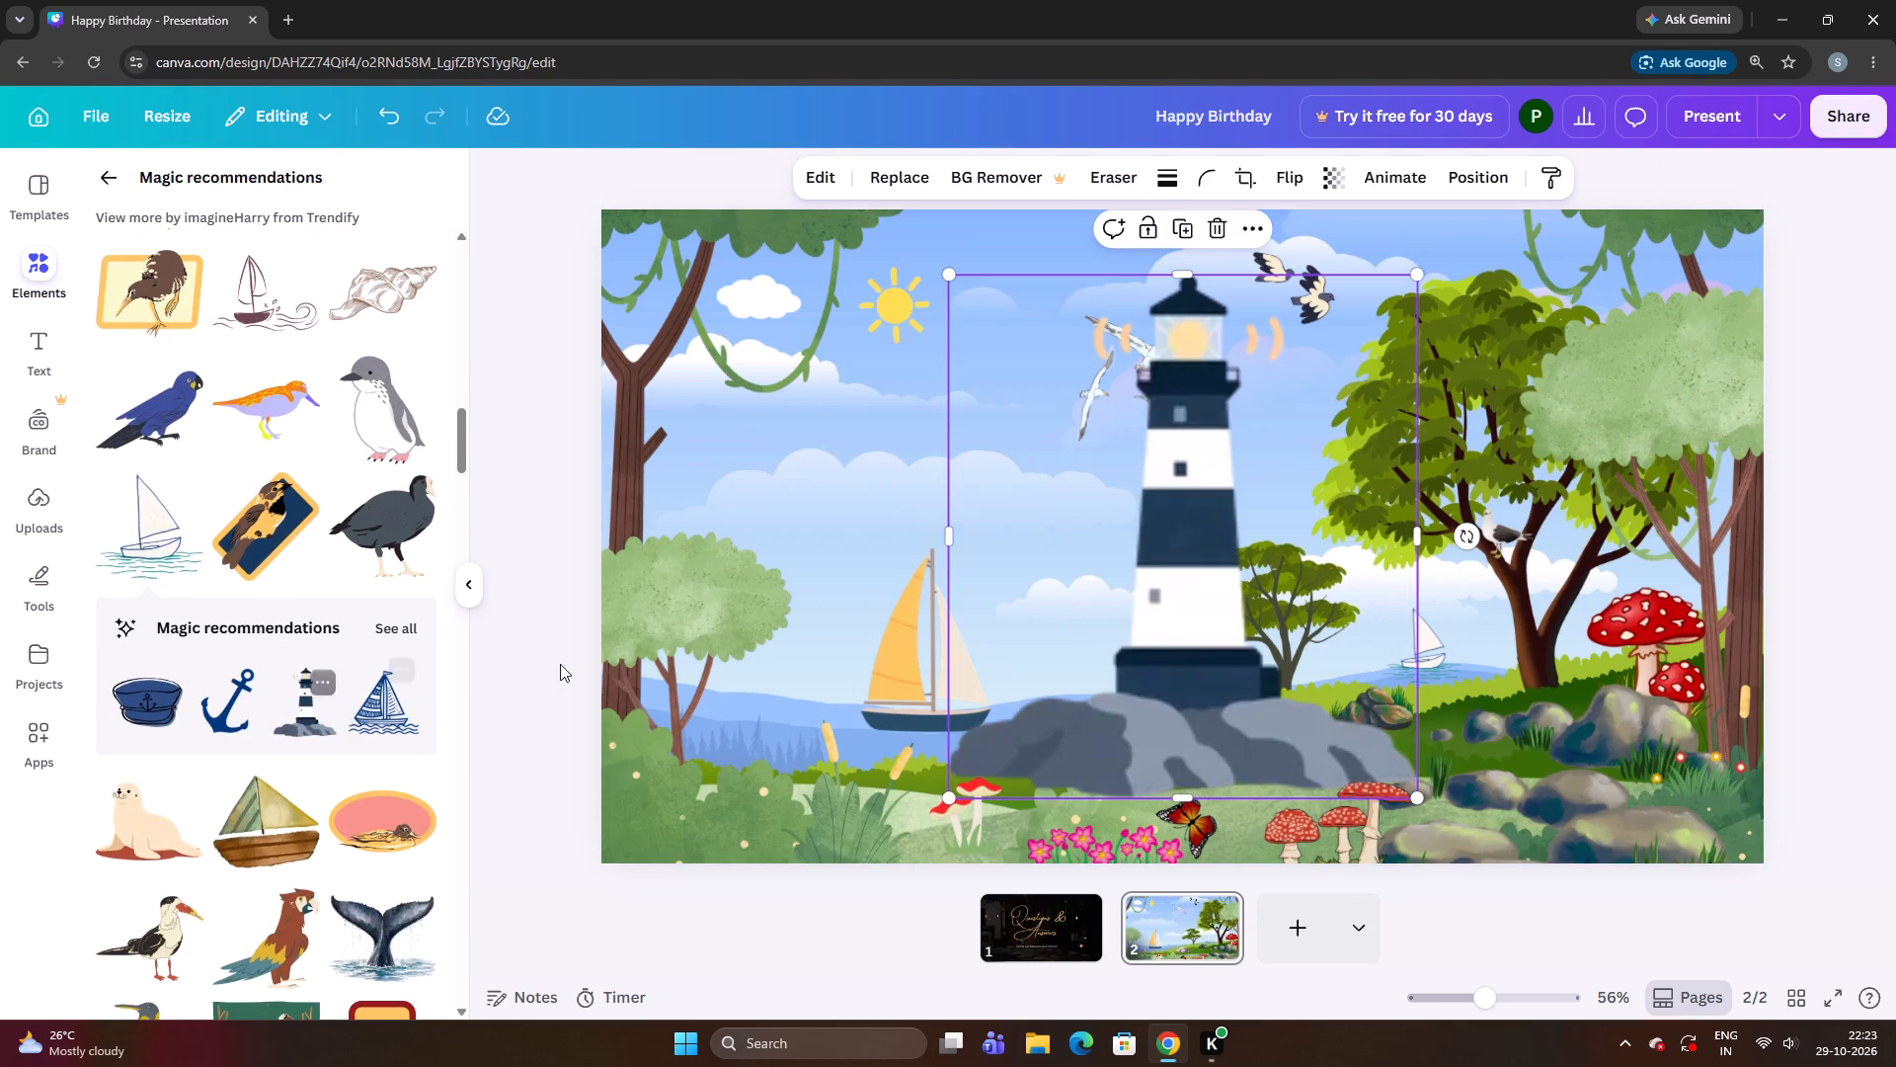
{"action": "left_click_drag", "start_coordinate": [1150, 674], "coordinate": [1138, 633]}
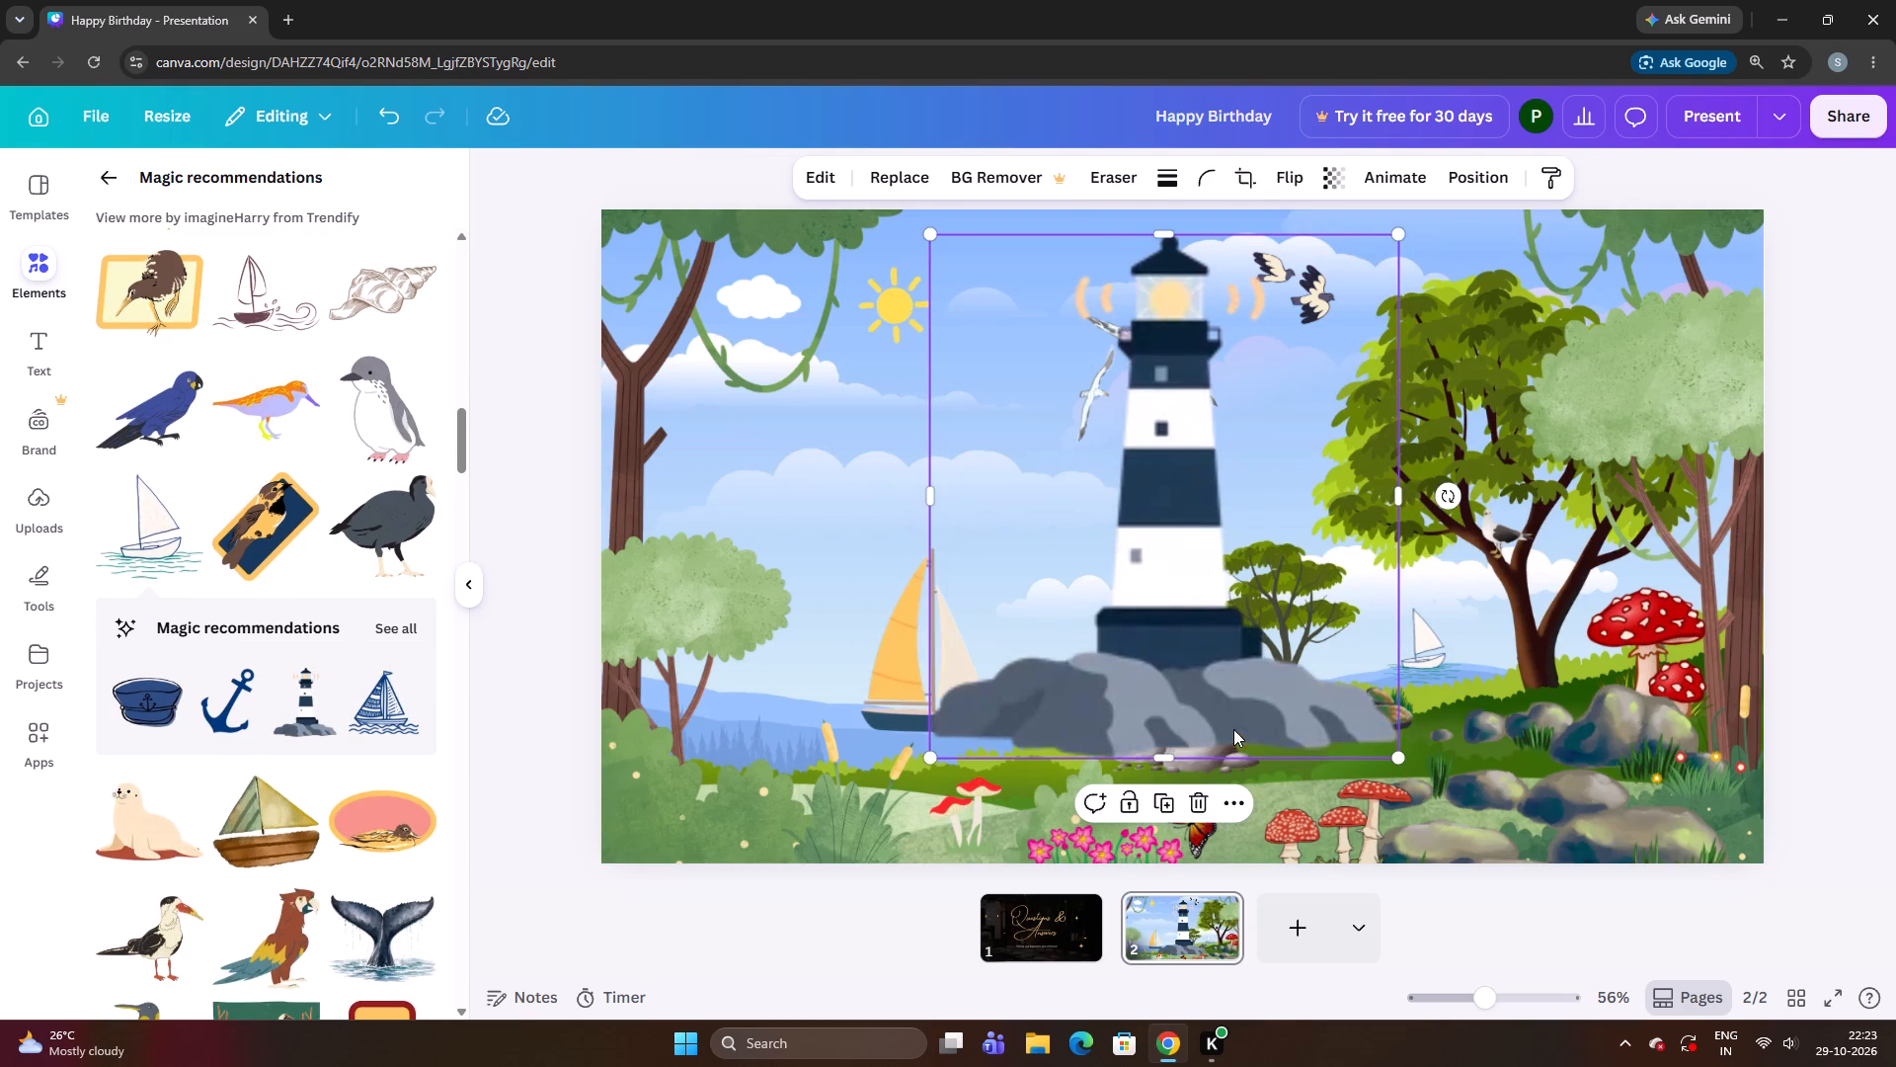
{"action": "left_click_drag", "start_coordinate": [1399, 761], "coordinate": [1396, 759]}
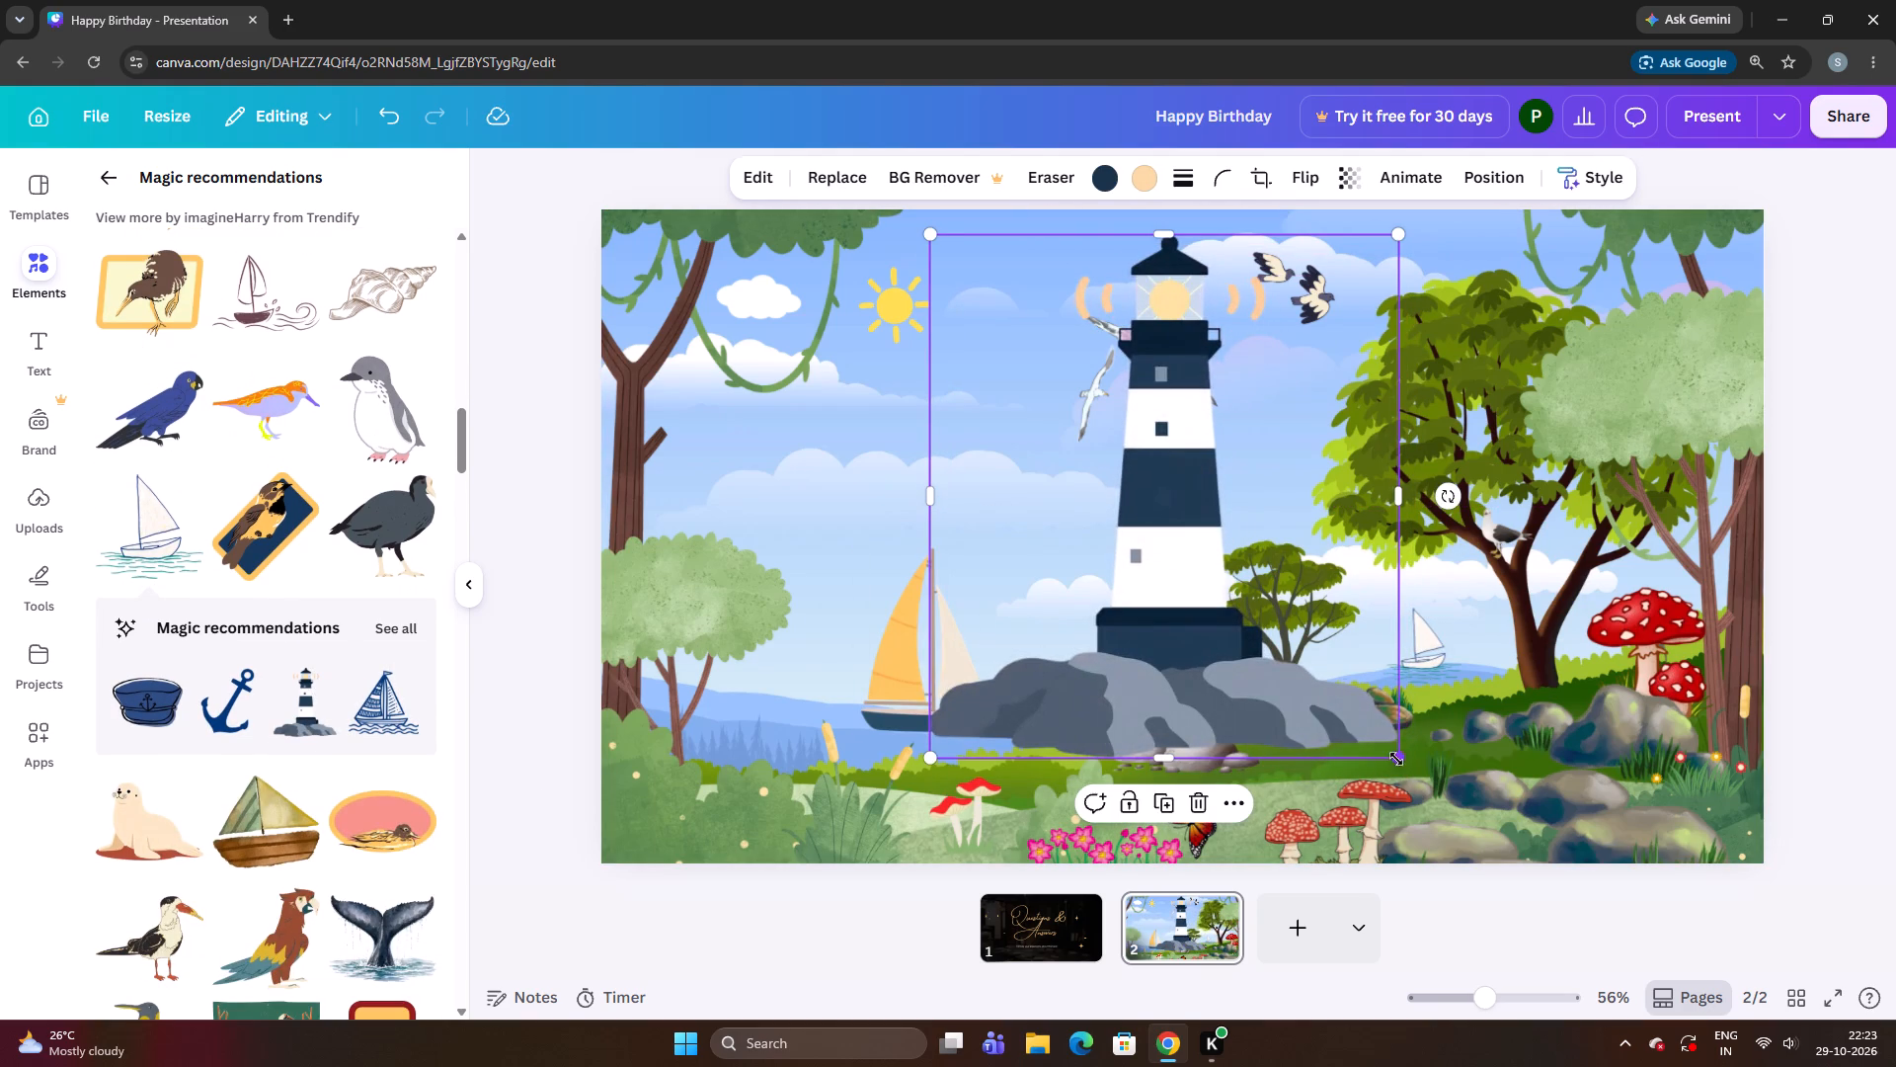
{"action": "left_click_drag", "start_coordinate": [1396, 759], "coordinate": [1093, 503]}
{"action": "left_click_drag", "start_coordinate": [1071, 449], "coordinate": [1086, 496]}
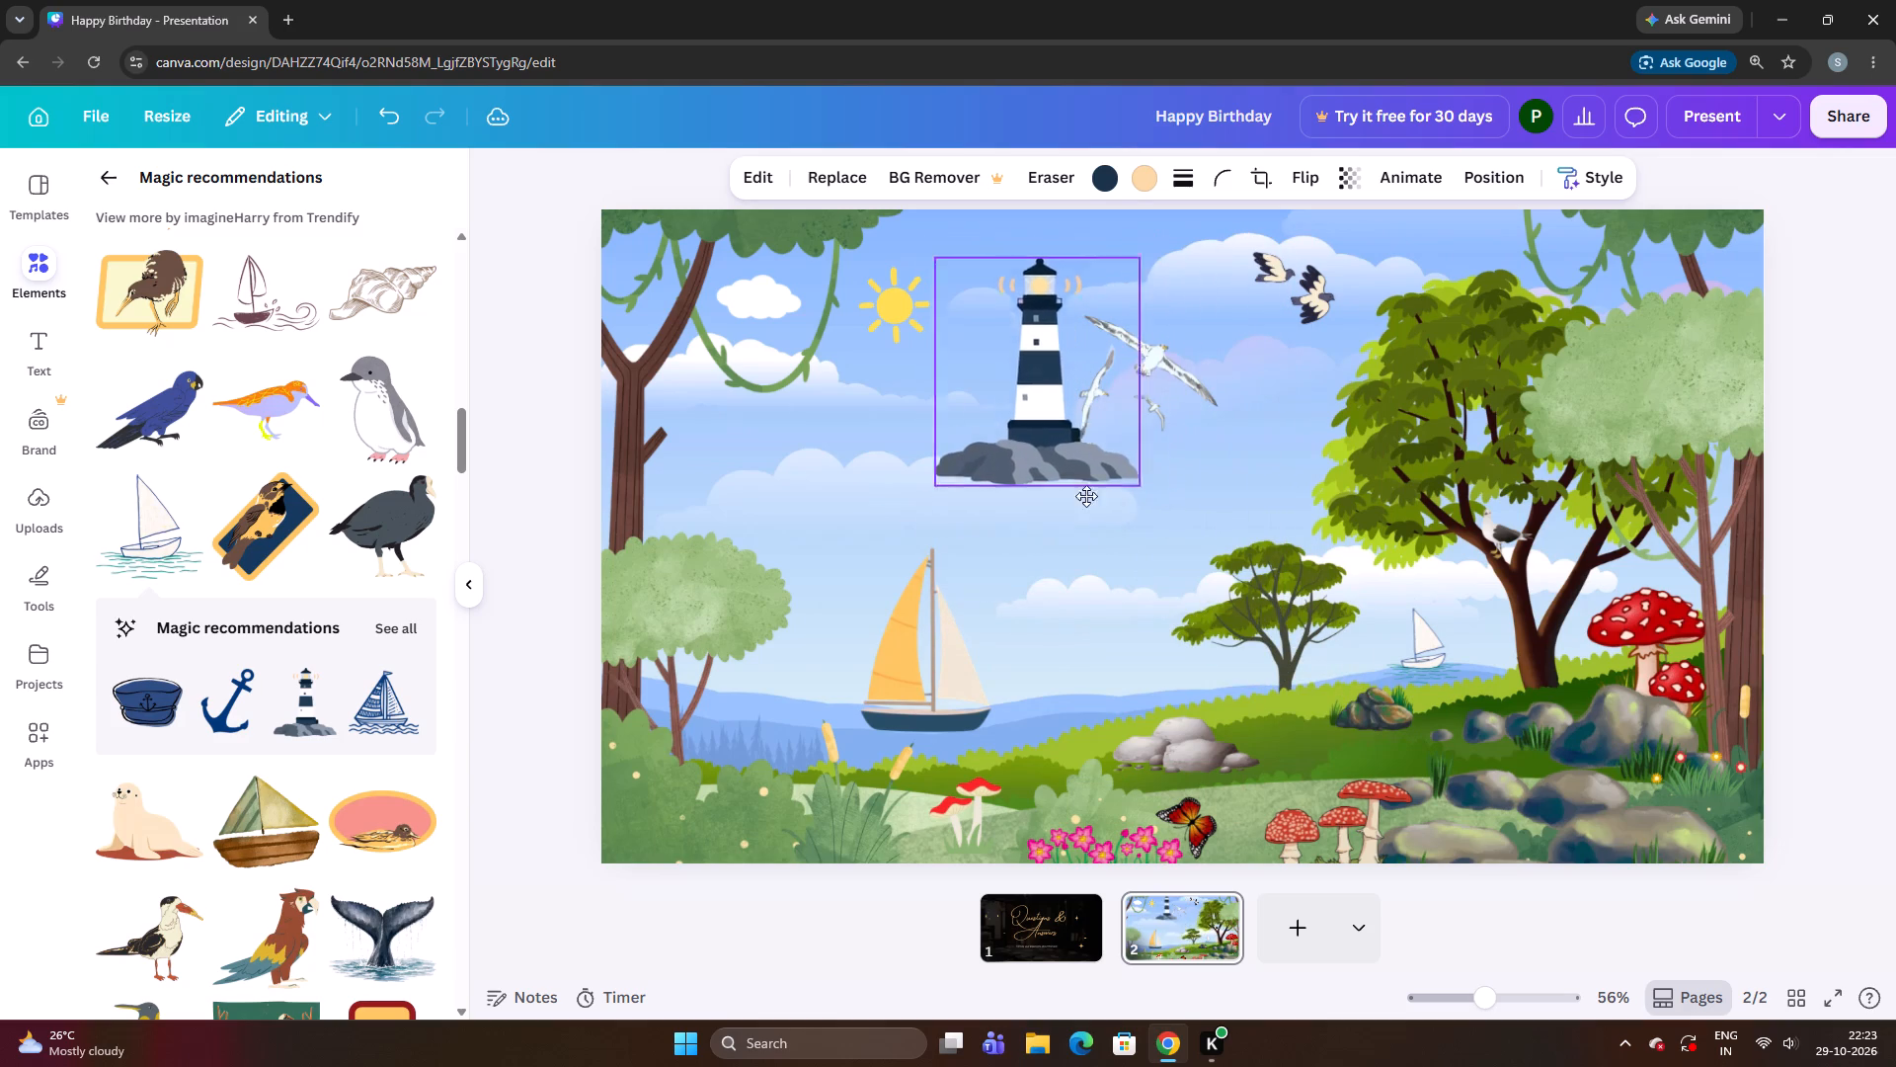
{"action": "left_click_drag", "start_coordinate": [1086, 496], "coordinate": [1131, 687]}
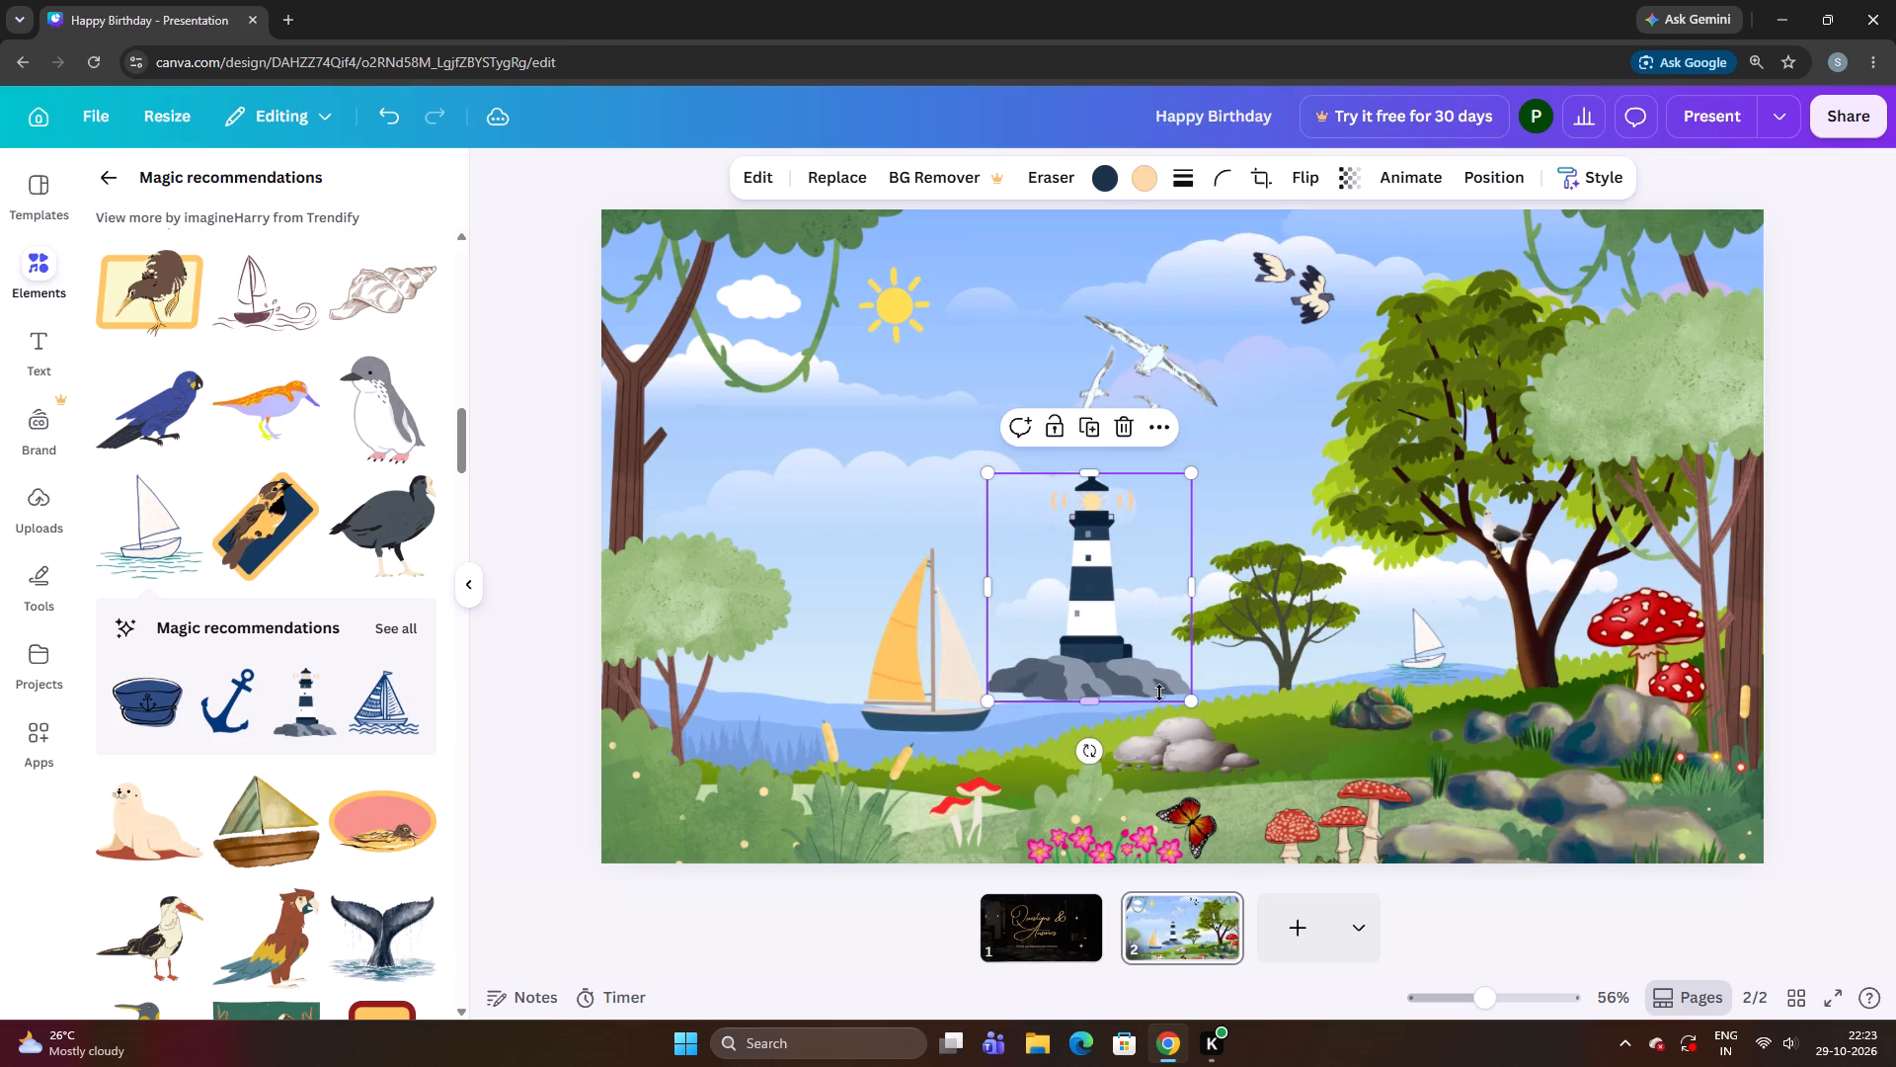
Shrink the lighthouse further and seat its rocky base on the distant water between the yellow-sailed boat and the small tree.
{"action": "left_click_drag", "start_coordinate": [1183, 699], "coordinate": [1145, 634]}
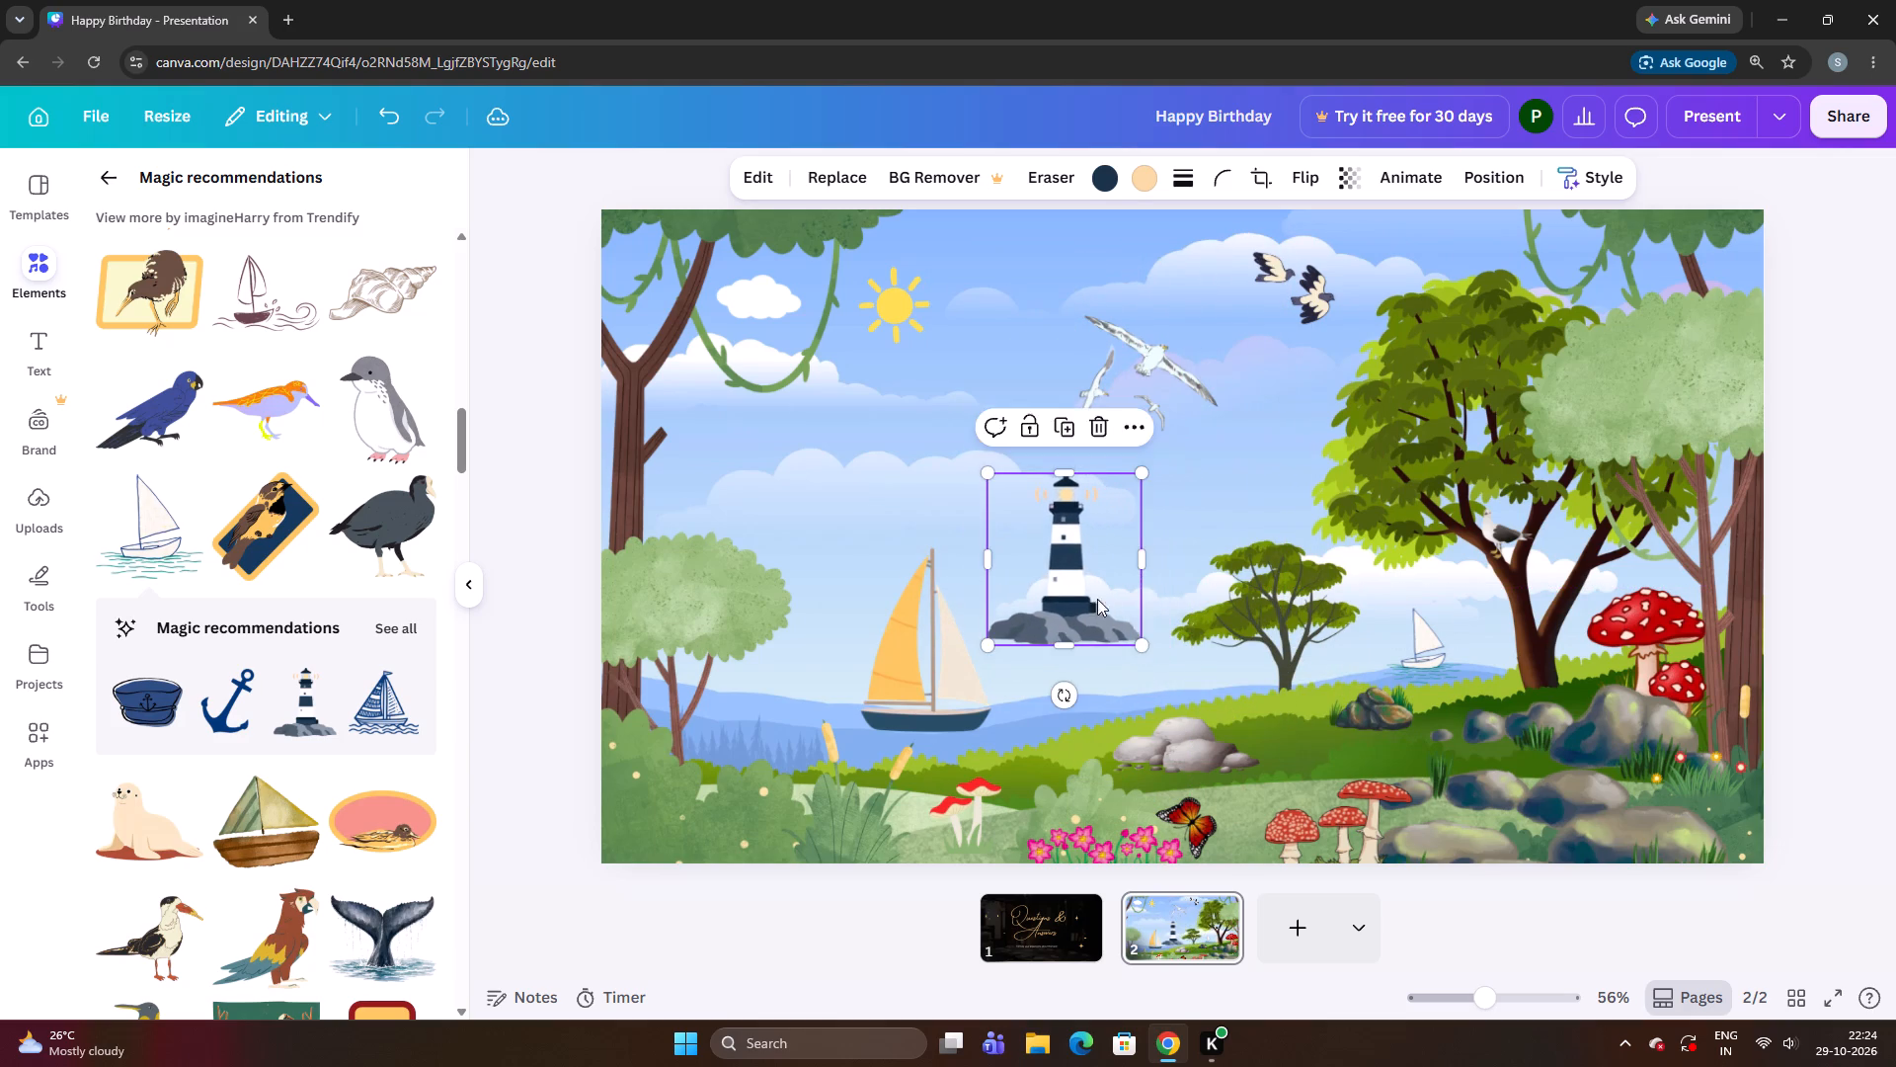
{"action": "left_click_drag", "start_coordinate": [1087, 593], "coordinate": [1223, 625]}
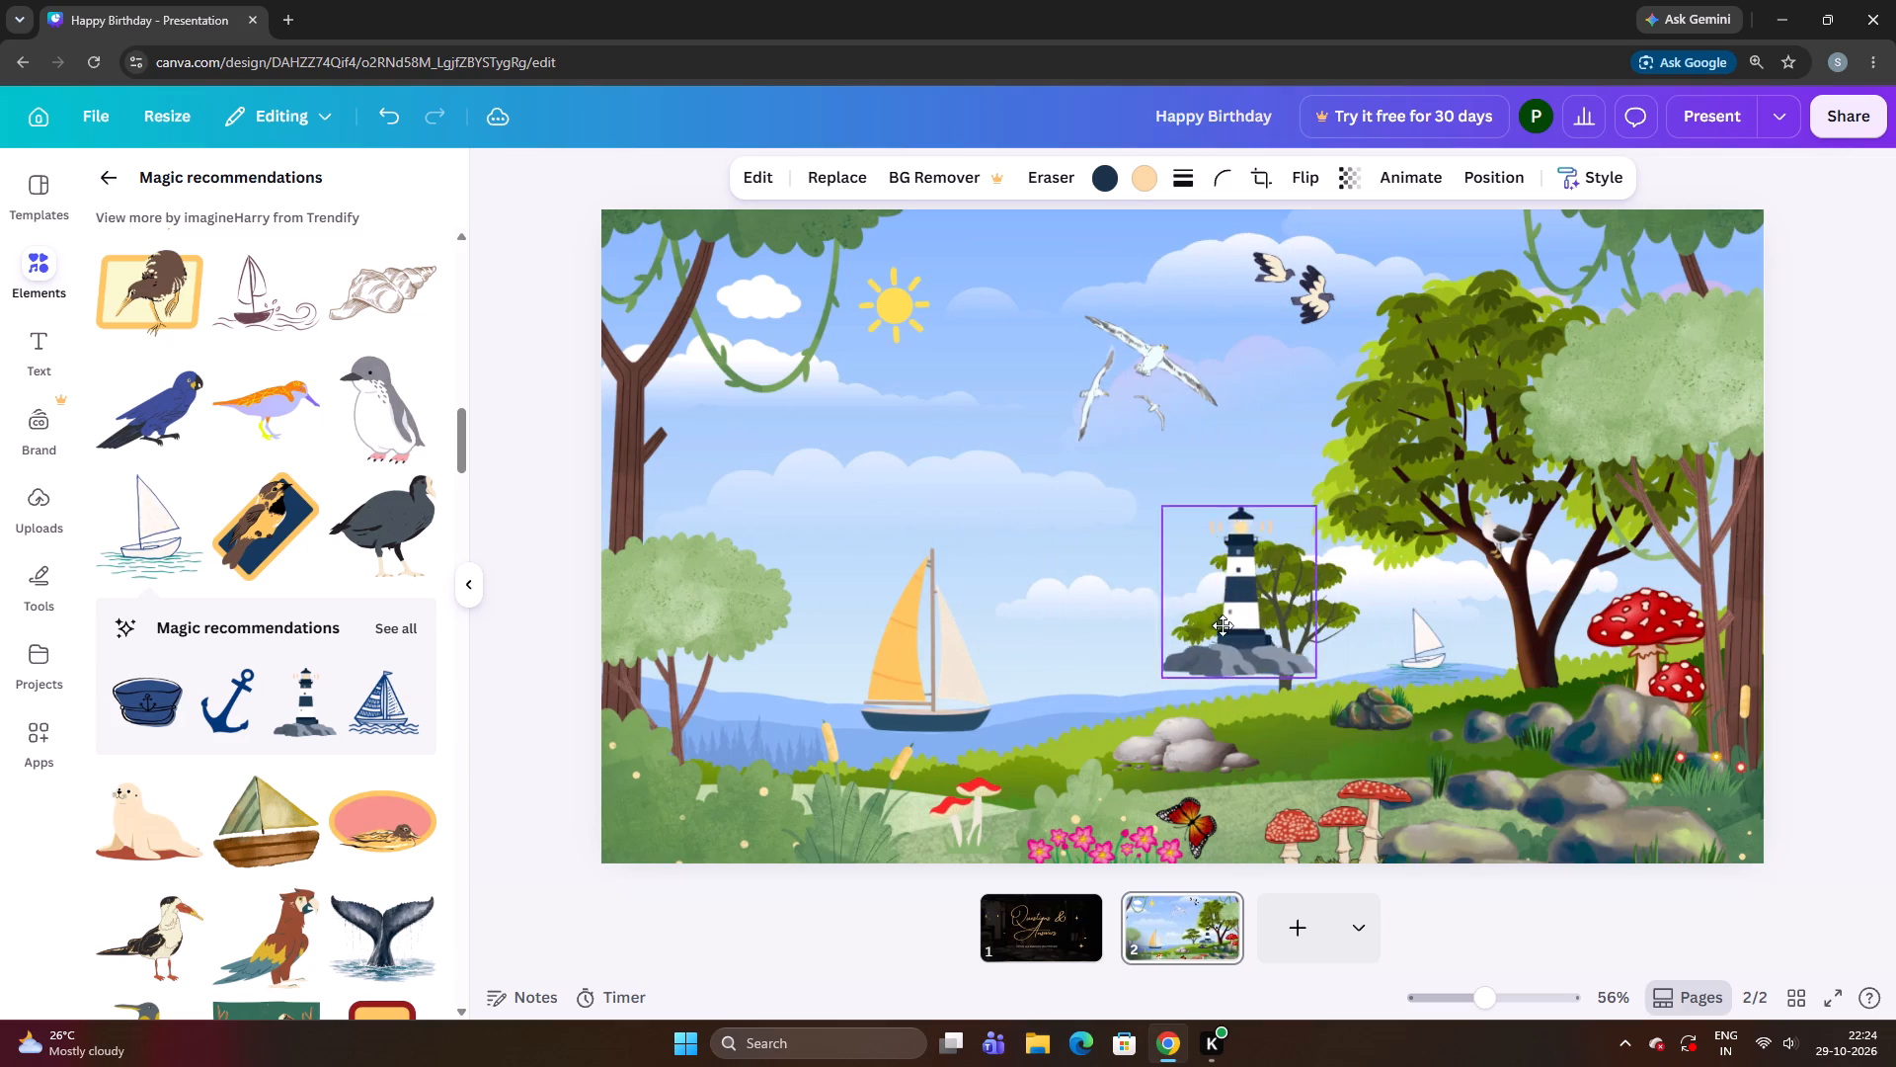
{"action": "left_click_drag", "start_coordinate": [1223, 625], "coordinate": [1162, 650]}
{"action": "left_click_drag", "start_coordinate": [1216, 703], "coordinate": [1217, 703]}
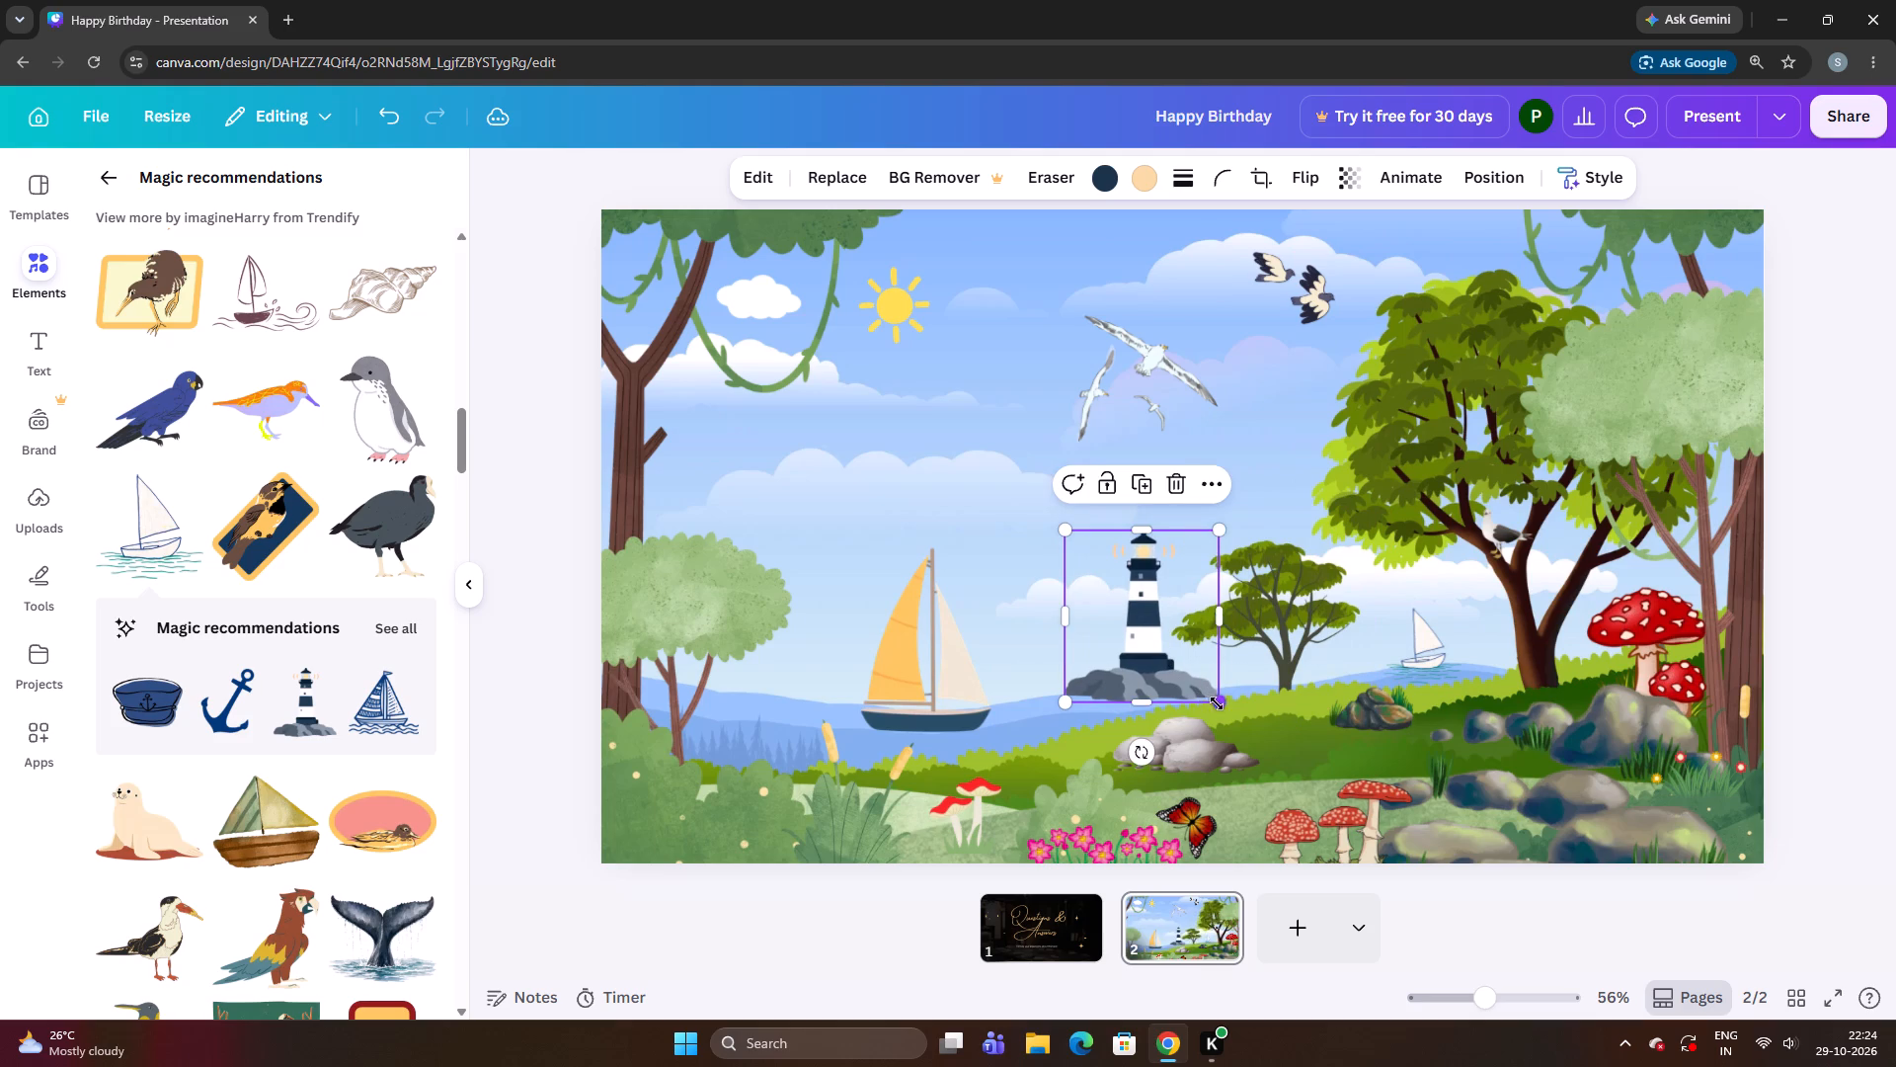
{"action": "left_click_drag", "start_coordinate": [1217, 703], "coordinate": [1162, 633]}
{"action": "left_click_drag", "start_coordinate": [1121, 595], "coordinate": [1134, 670]}
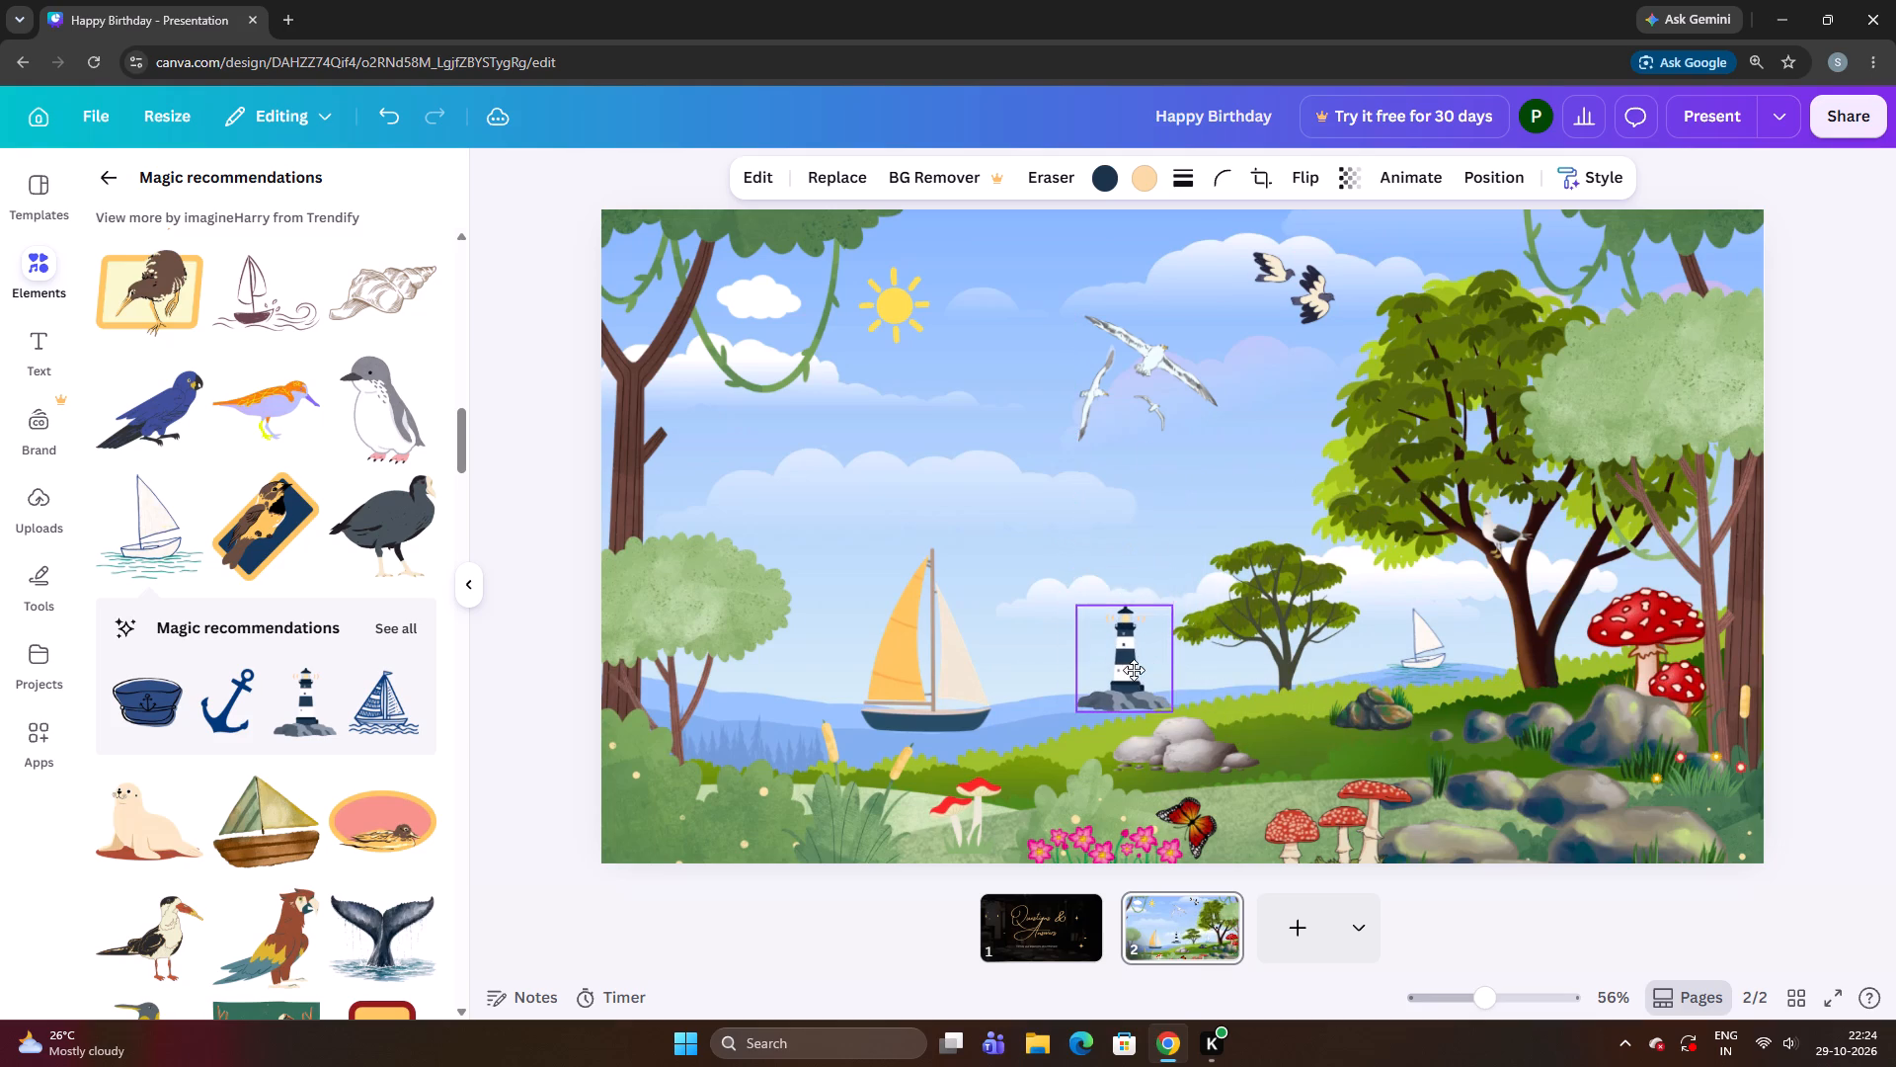
{"action": "left_click_drag", "start_coordinate": [1134, 670], "coordinate": [1110, 668]}
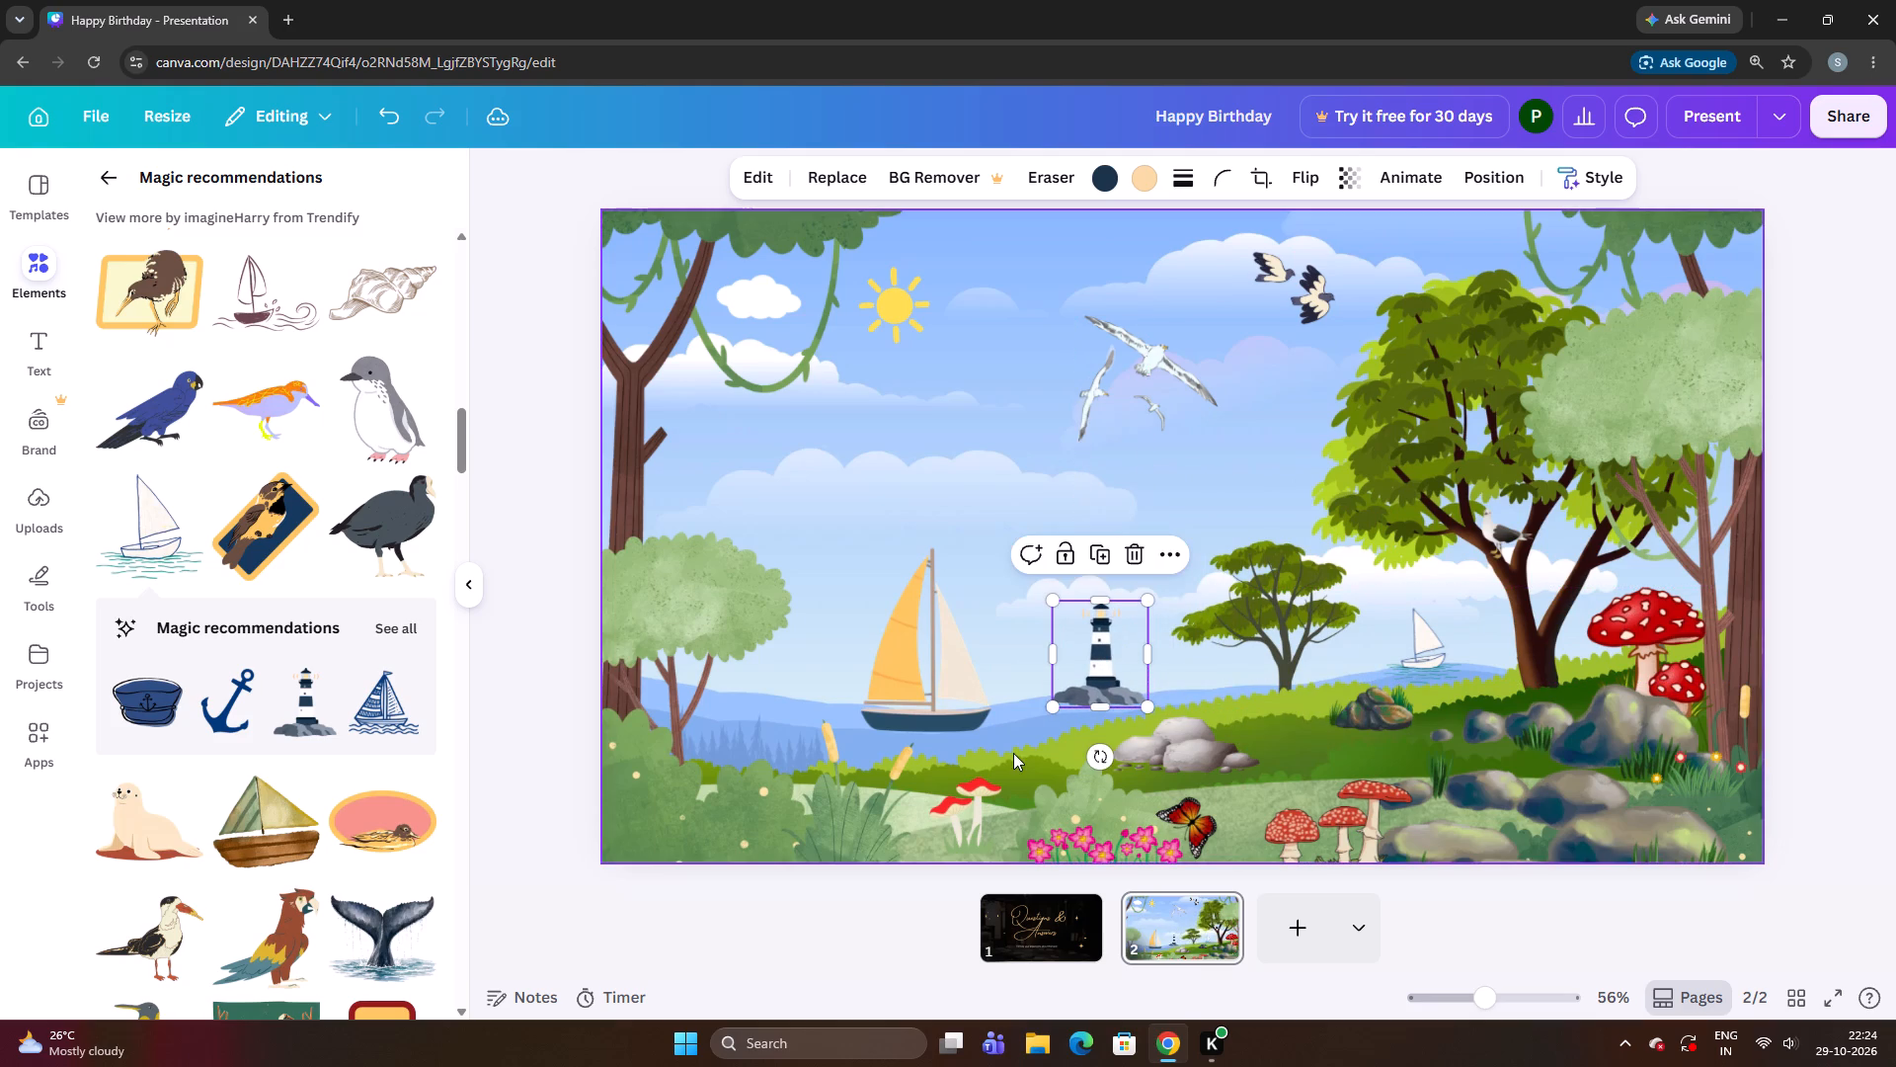
{"action": "left_click", "coordinate": [1011, 759]}
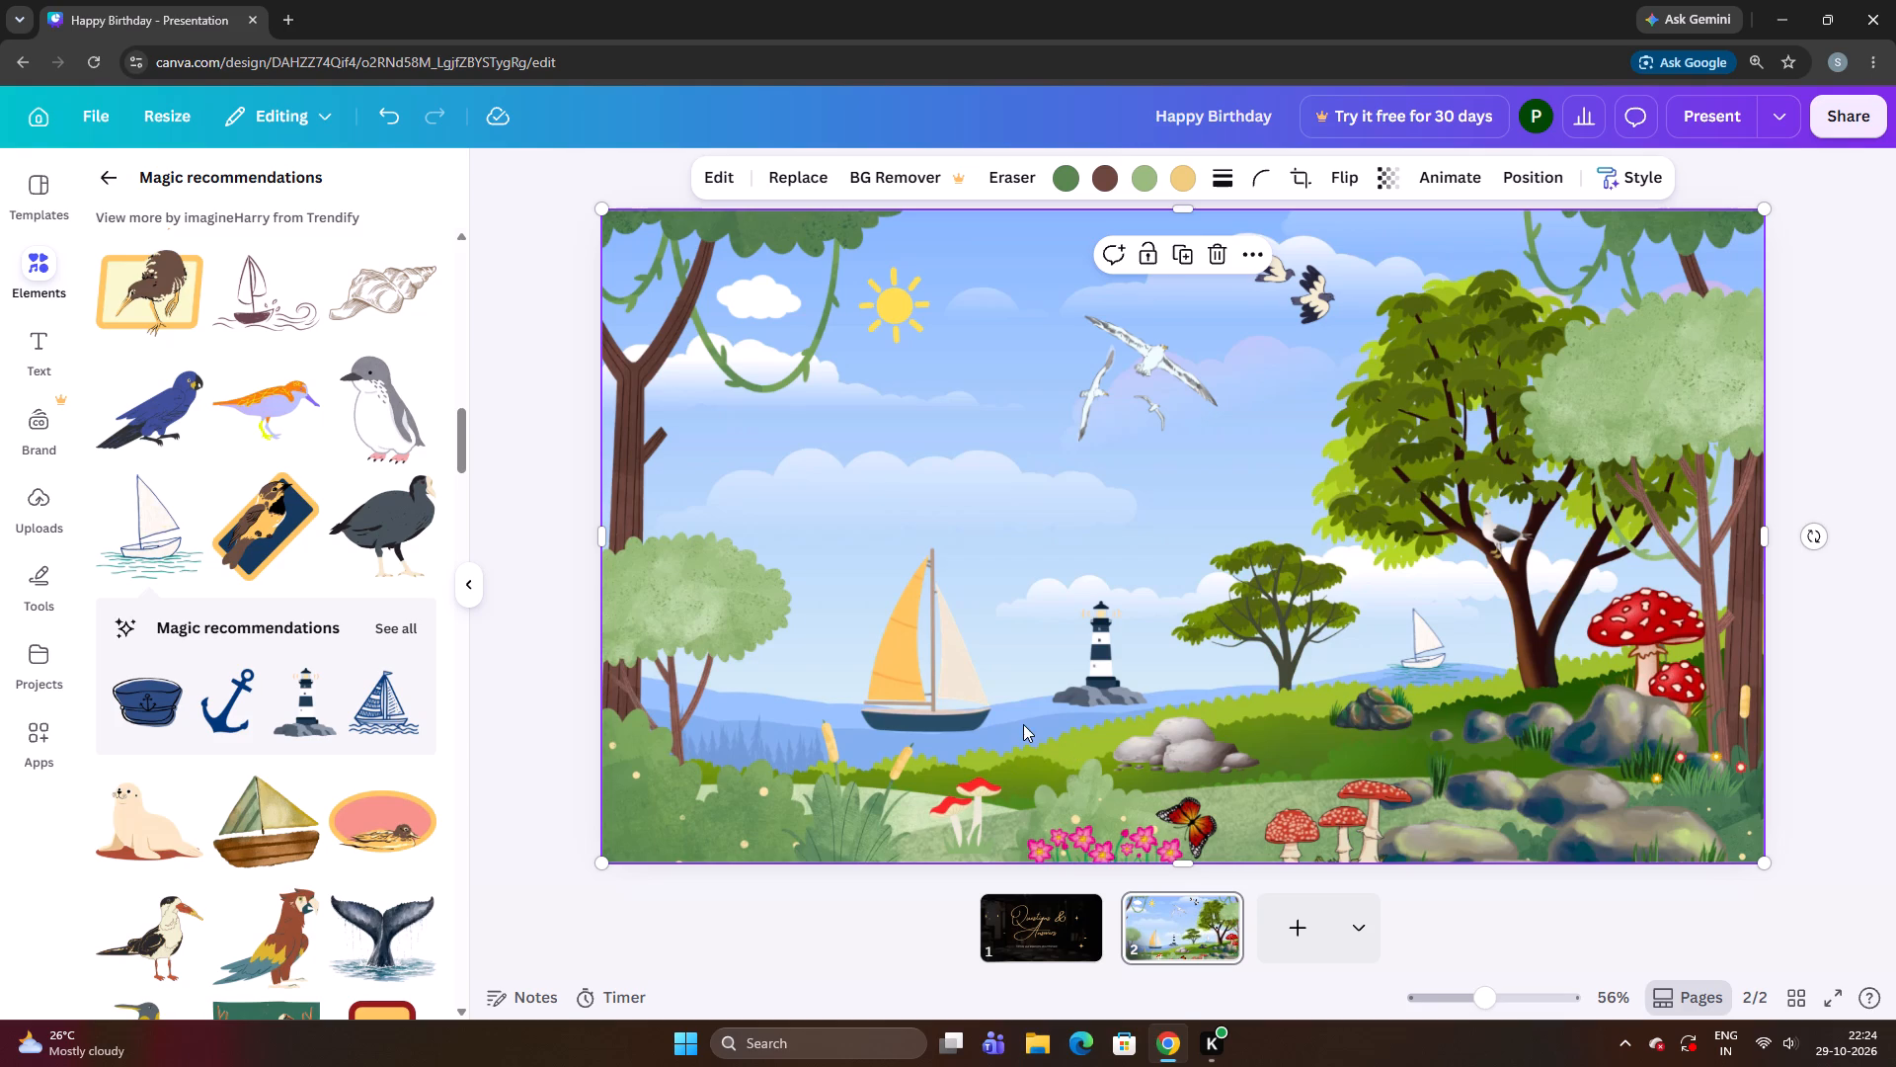
Nudge the lighthouse up by five small increments on the distant water.
{"action": "left_click", "coordinate": [1143, 615]}
{"action": "left_click", "coordinate": [1110, 637]}
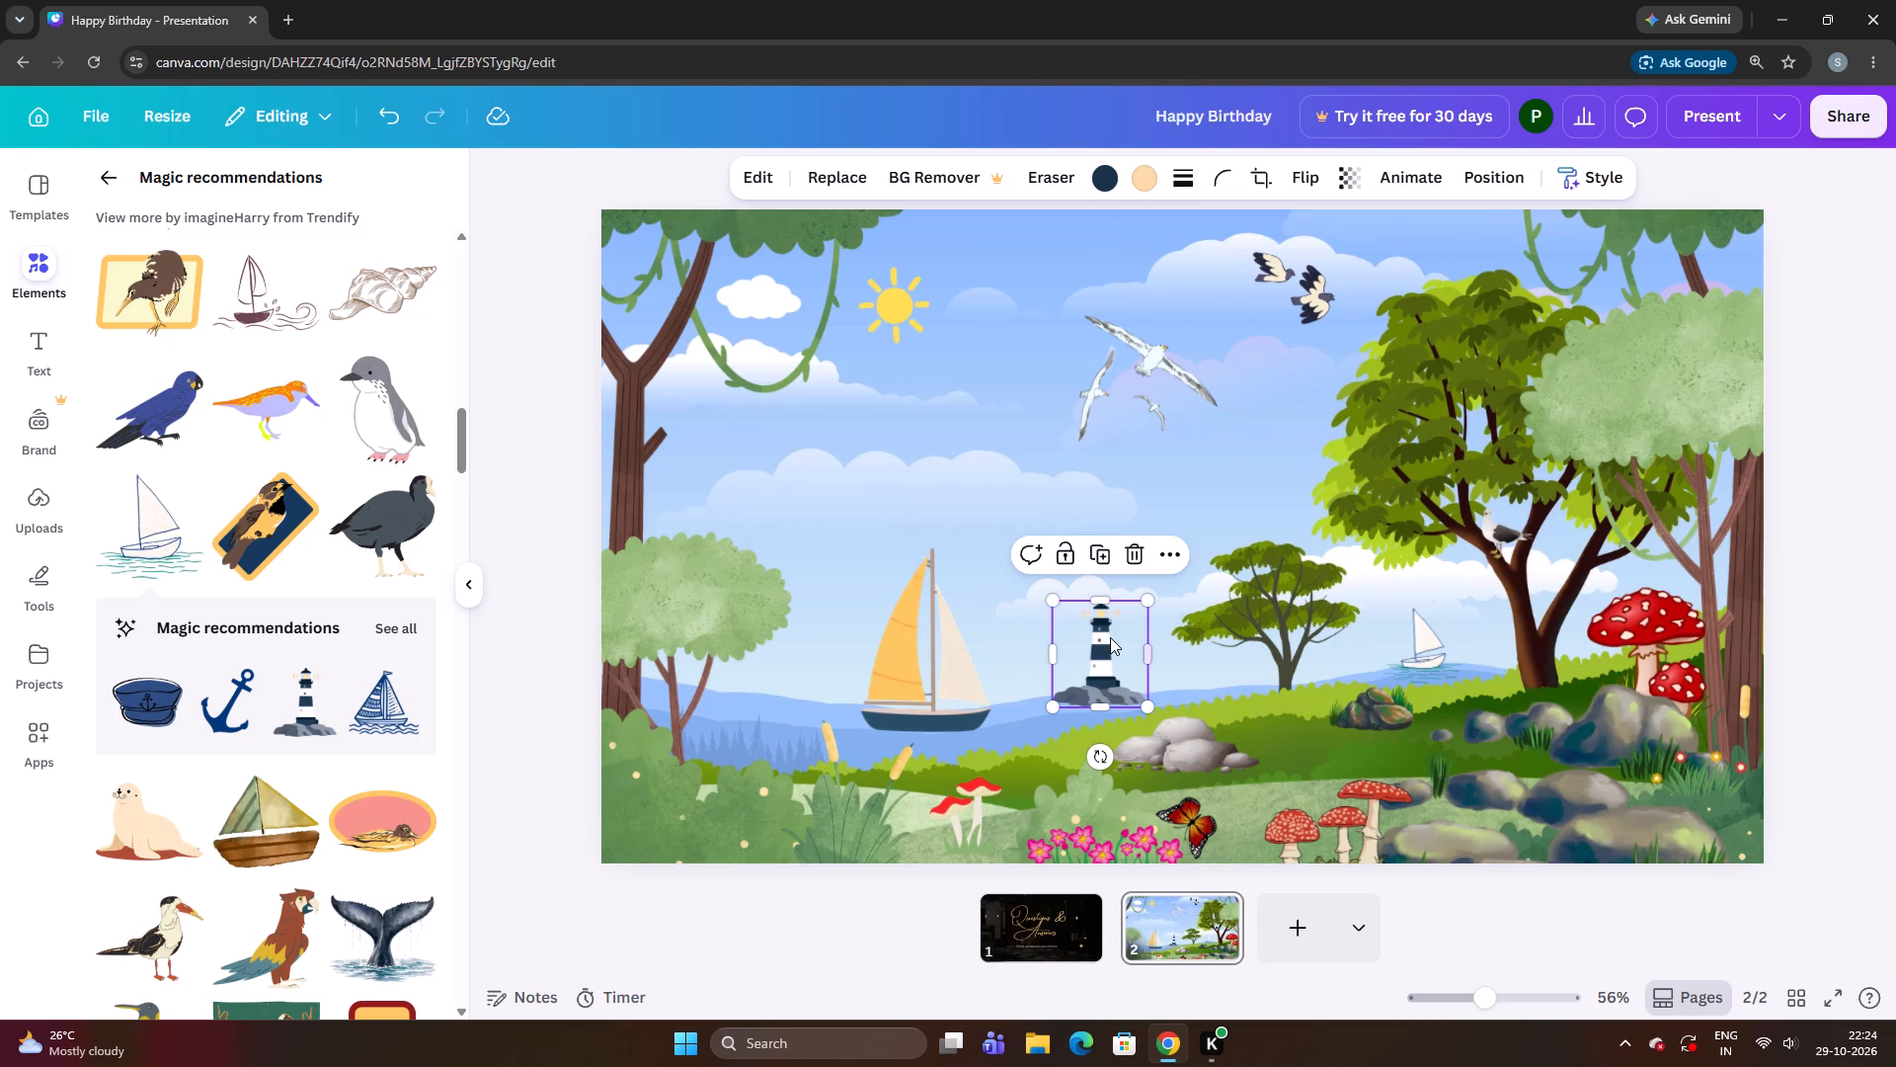
{"action": "key", "text": "Up"}
{"action": "key", "text": "Up"}
{"action": "key", "text": "Up"}
{"action": "key", "text": "Up"}
{"action": "key", "text": "Up"}
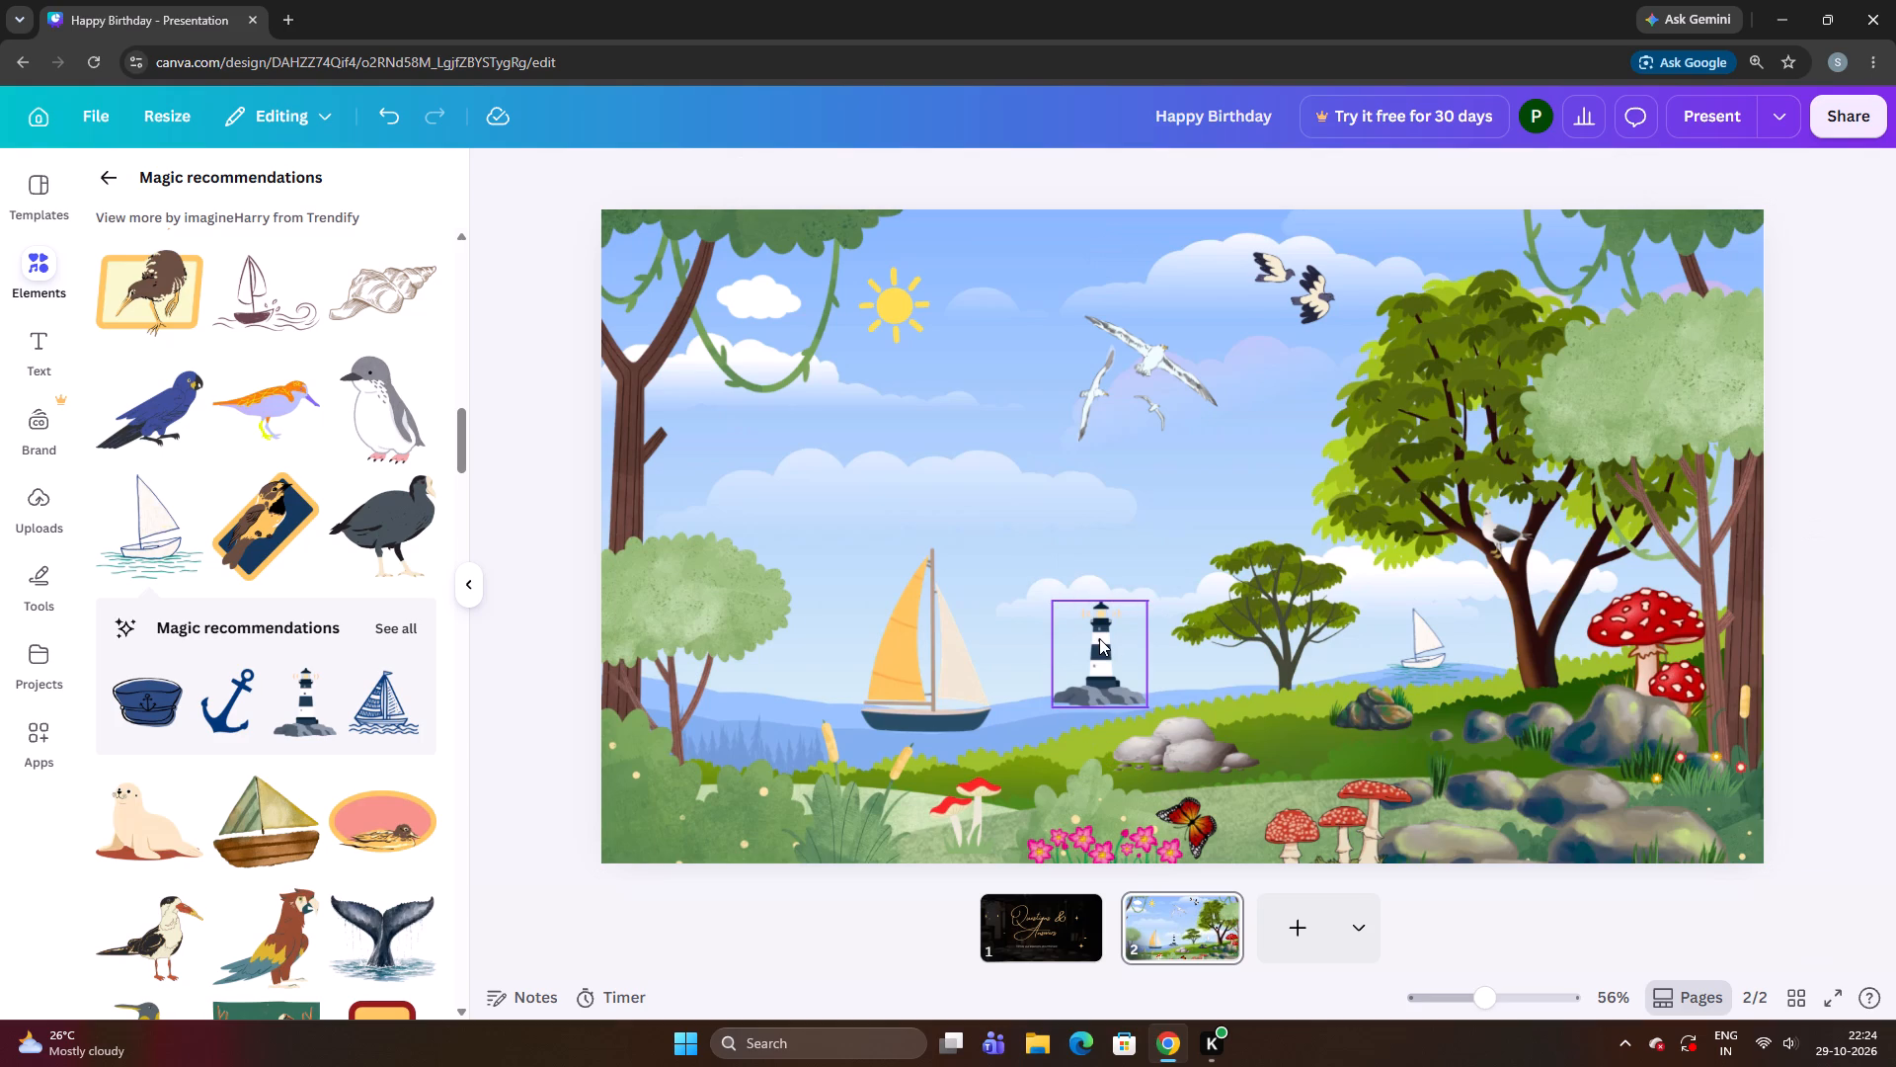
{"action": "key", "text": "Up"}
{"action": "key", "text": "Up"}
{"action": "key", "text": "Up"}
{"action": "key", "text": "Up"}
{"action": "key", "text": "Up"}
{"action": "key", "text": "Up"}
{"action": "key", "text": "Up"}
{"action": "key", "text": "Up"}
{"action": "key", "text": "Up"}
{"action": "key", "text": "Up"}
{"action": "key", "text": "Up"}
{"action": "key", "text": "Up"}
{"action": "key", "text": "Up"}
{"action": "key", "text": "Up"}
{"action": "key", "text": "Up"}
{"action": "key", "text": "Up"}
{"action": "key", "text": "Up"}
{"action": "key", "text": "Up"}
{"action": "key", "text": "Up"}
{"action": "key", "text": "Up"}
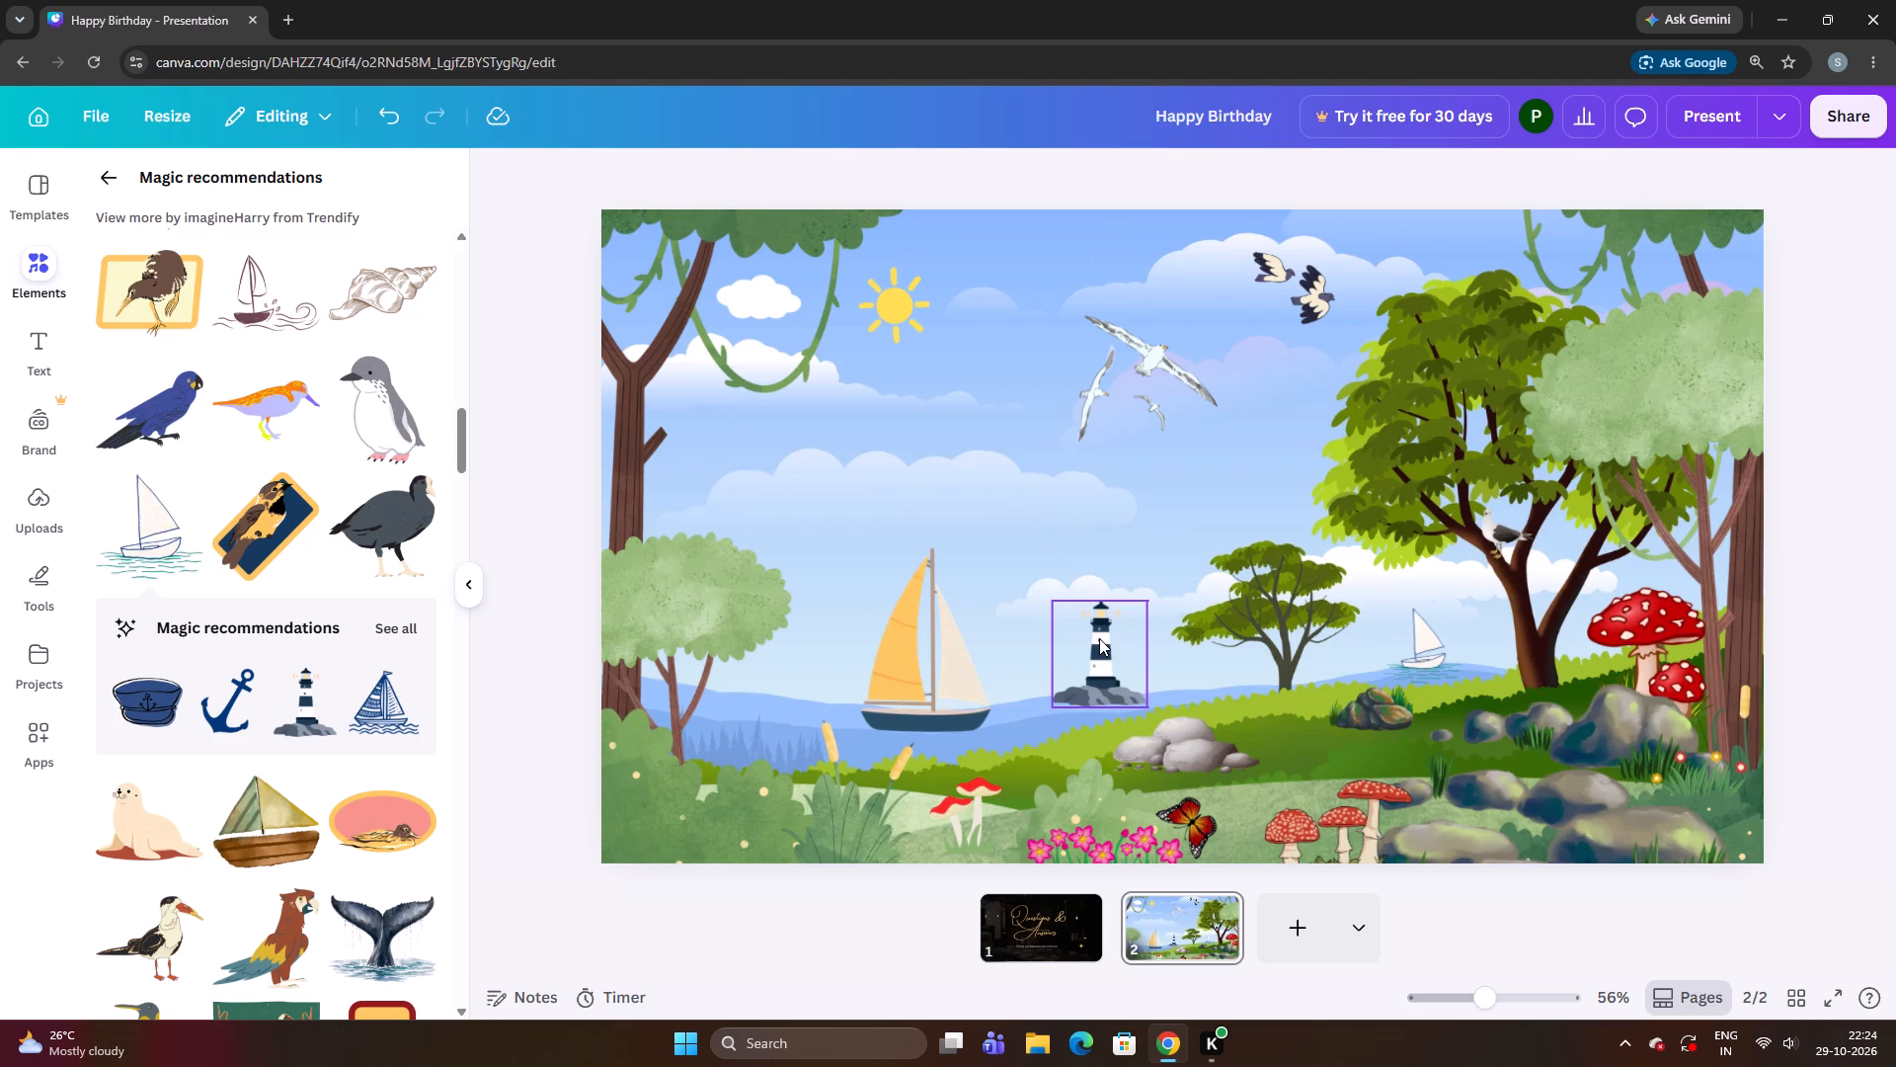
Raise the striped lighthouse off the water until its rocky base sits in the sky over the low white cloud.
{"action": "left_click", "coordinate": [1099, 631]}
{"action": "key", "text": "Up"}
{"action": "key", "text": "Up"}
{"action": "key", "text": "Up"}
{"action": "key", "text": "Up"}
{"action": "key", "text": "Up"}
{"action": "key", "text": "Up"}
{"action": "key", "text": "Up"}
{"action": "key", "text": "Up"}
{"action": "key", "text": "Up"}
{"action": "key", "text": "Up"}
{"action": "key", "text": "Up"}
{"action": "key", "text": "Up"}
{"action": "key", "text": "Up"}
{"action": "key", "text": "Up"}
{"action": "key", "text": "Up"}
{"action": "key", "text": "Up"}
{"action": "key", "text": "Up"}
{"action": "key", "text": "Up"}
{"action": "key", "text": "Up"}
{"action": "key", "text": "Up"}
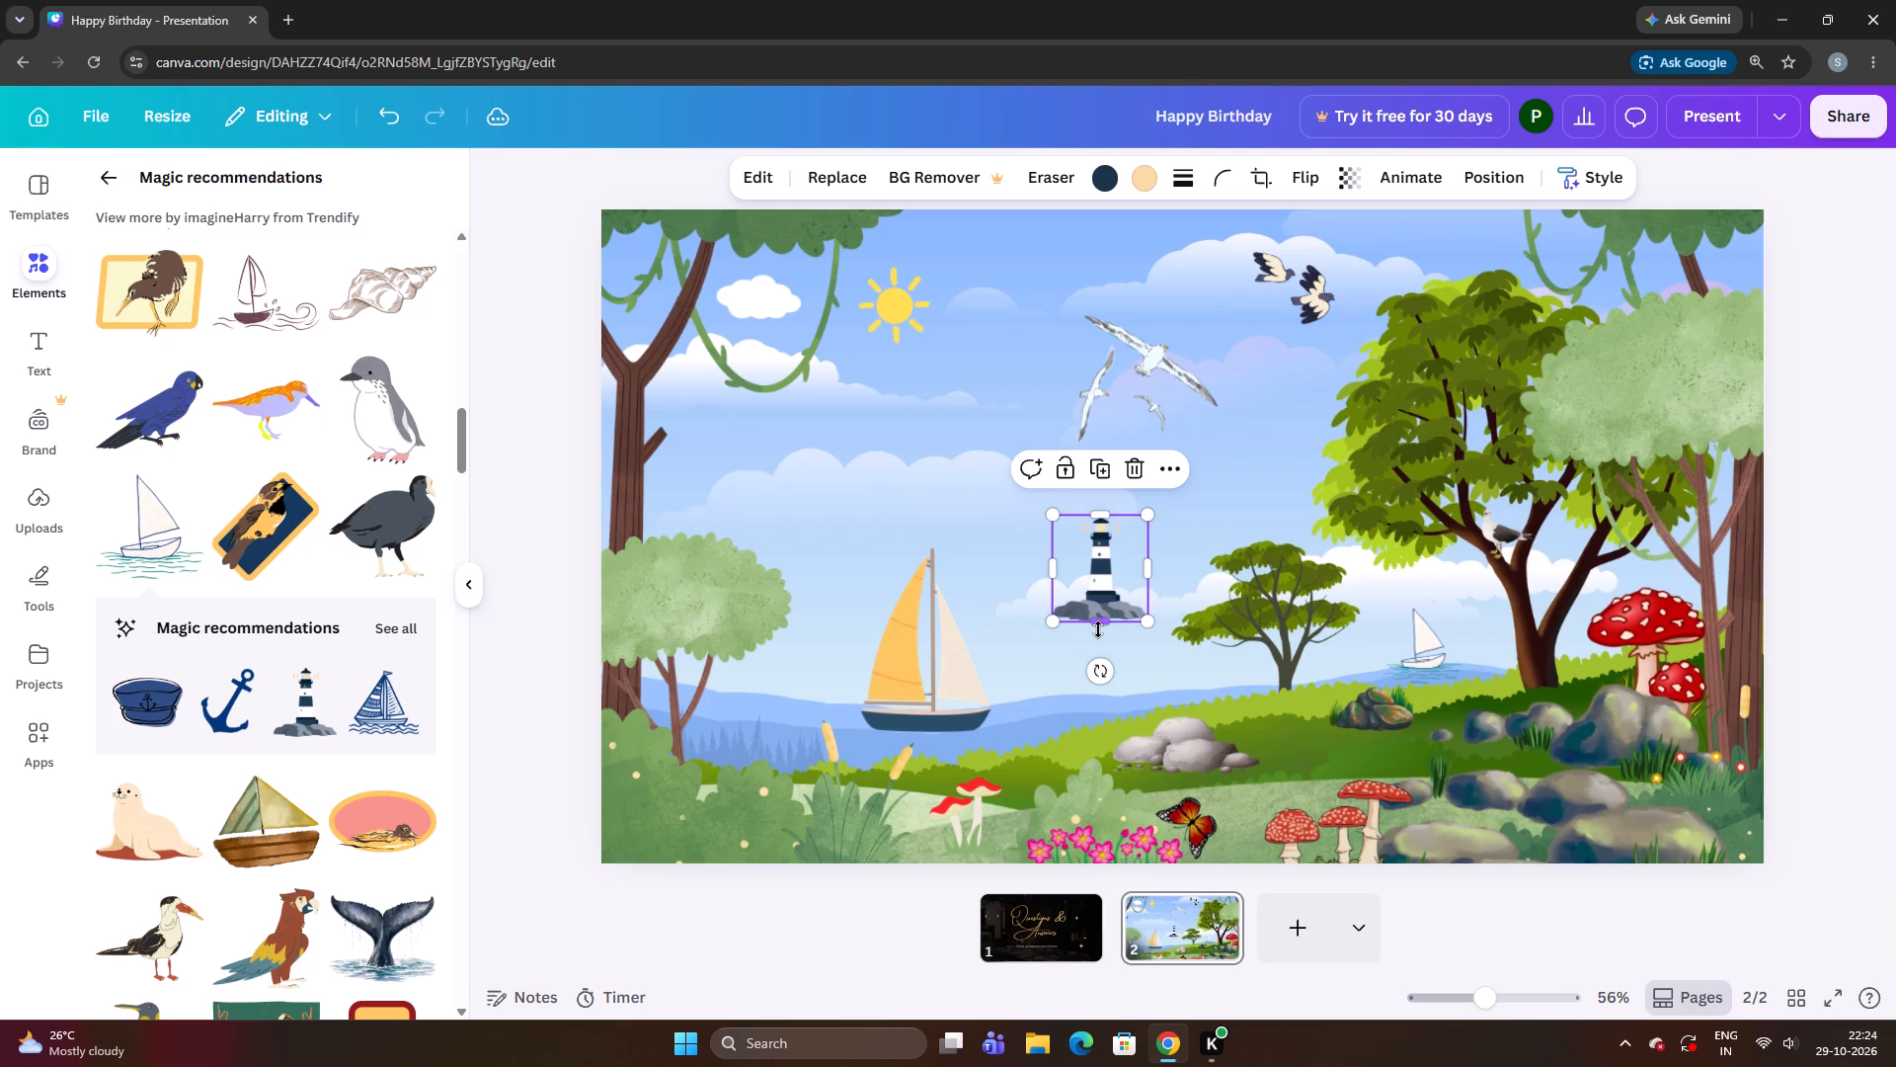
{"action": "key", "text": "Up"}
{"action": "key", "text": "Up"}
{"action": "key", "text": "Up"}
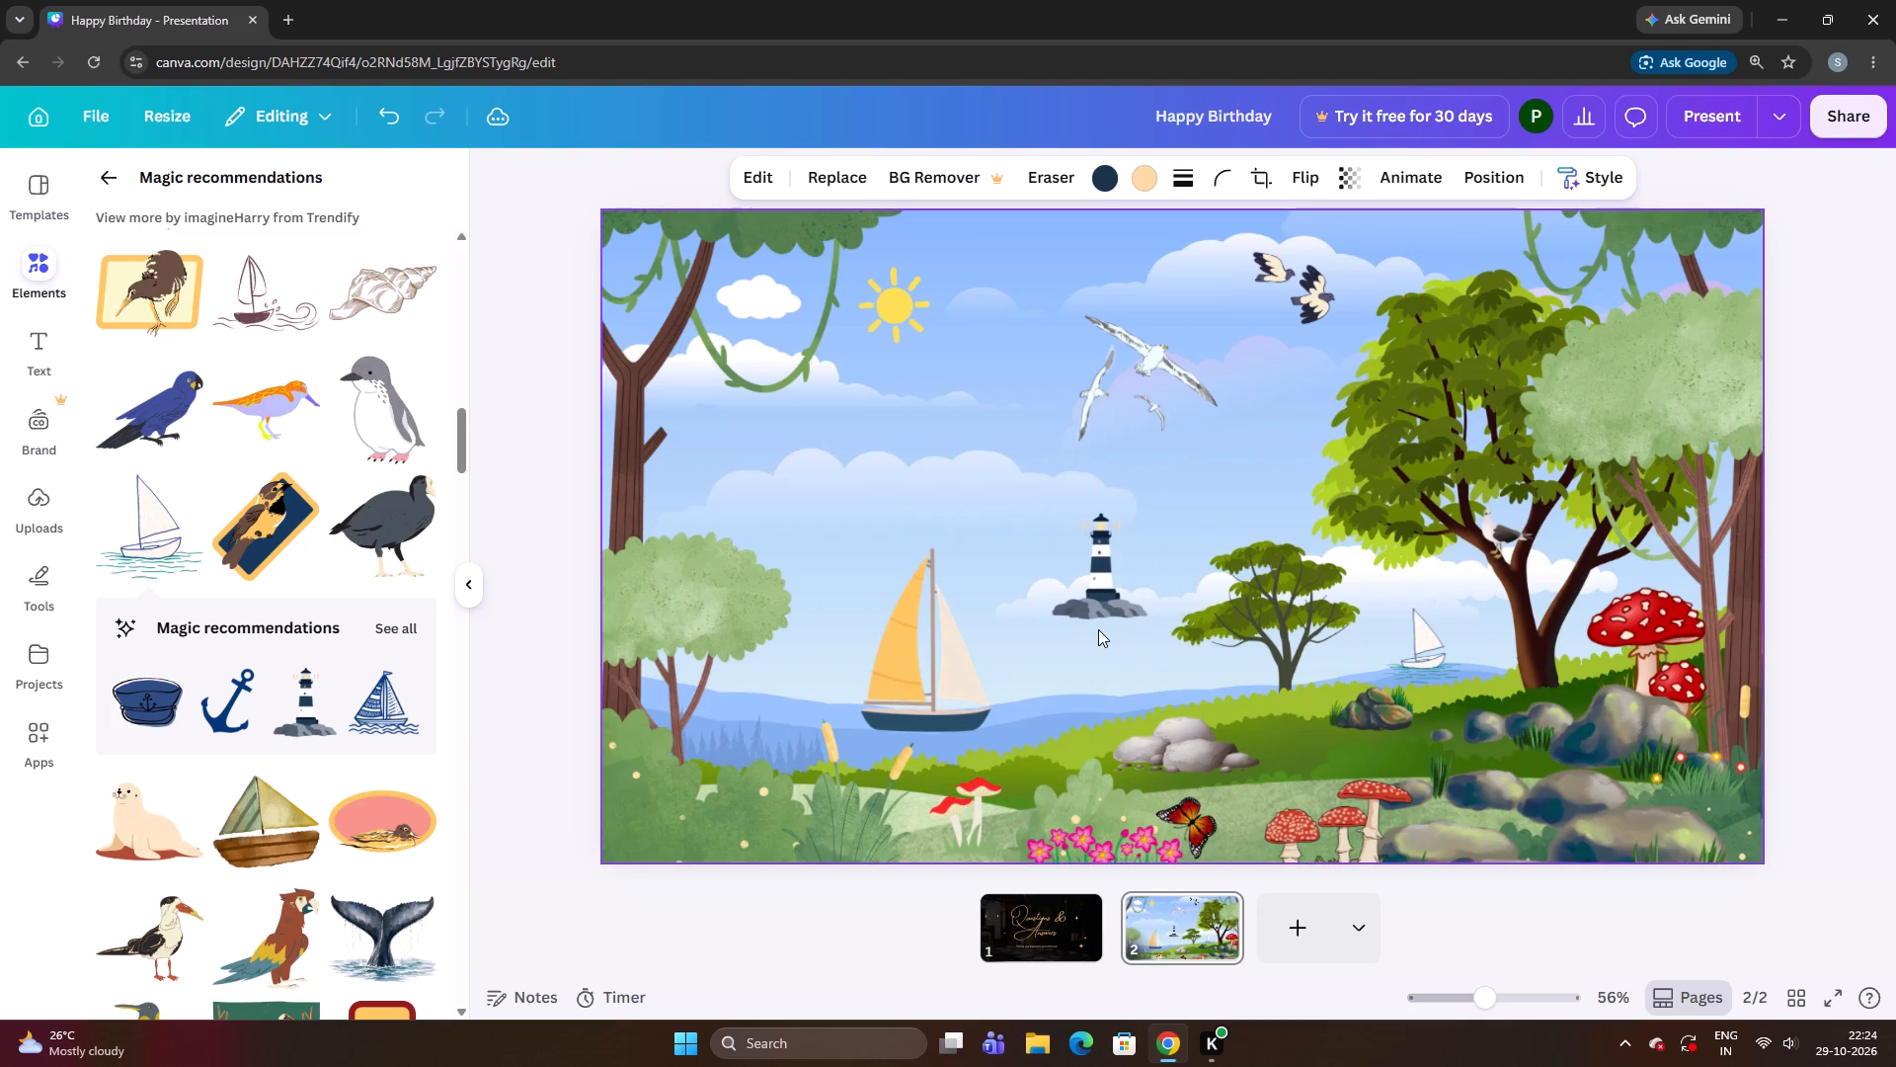
Lower the lighthouse until its rocky base rests on the distant water between the yellow-sailed boat and the small tree.
{"action": "key", "text": "Down"}
{"action": "key", "text": "Down"}
{"action": "key", "text": "Down"}
{"action": "key", "text": "Down"}
{"action": "key", "text": "Down"}
{"action": "key", "text": "Down"}
{"action": "key", "text": "Down"}
{"action": "key", "text": "Down"}
{"action": "key", "text": "Down"}
{"action": "key", "text": "Down"}
{"action": "key", "text": "Down"}
{"action": "key", "text": "Down"}
{"action": "key", "text": "Down"}
{"action": "key", "text": "Down"}
{"action": "key", "text": "Down"}
{"action": "key", "text": "Down"}
{"action": "key", "text": "Down"}
{"action": "key", "text": "Down"}
{"action": "key", "text": "Down"}
{"action": "key", "text": "Down"}
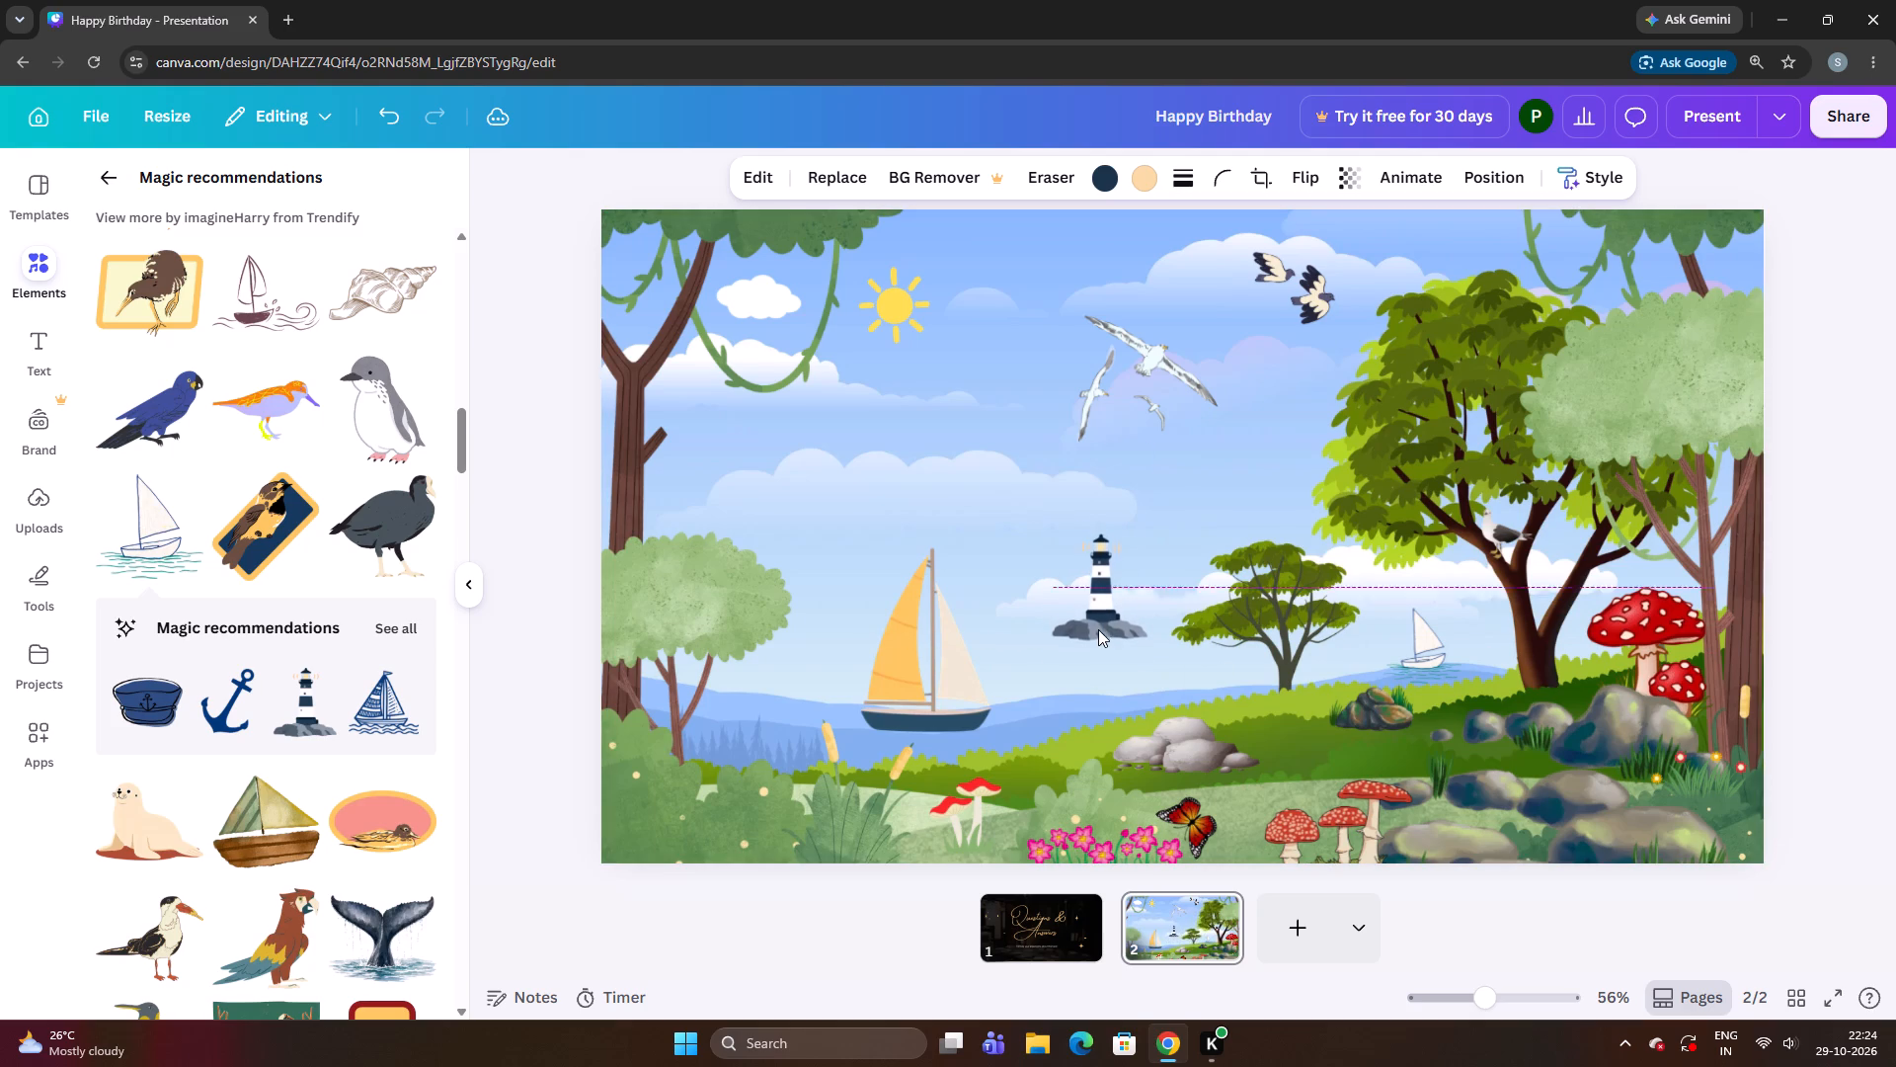
{"action": "key", "text": "Down"}
{"action": "key", "text": "Left"}
{"action": "key", "text": "Down"}
{"action": "key", "text": "Down"}
{"action": "key", "text": "Down"}
{"action": "key", "text": "Down"}
{"action": "key", "text": "Down"}
{"action": "key", "text": "Down"}
{"action": "key", "text": "Down"}
{"action": "key", "text": "Down"}
{"action": "key", "text": "Down"}
{"action": "key", "text": "Down"}
{"action": "key", "text": "Down"}
{"action": "key", "text": "Down"}
{"action": "key", "text": "Down"}
{"action": "key", "text": "Down"}
{"action": "key", "text": "Down"}
{"action": "key", "text": "Down"}
{"action": "key", "text": "Down"}
{"action": "key", "text": "Down"}
{"action": "key", "text": "Down"}
{"action": "key", "text": "Down"}
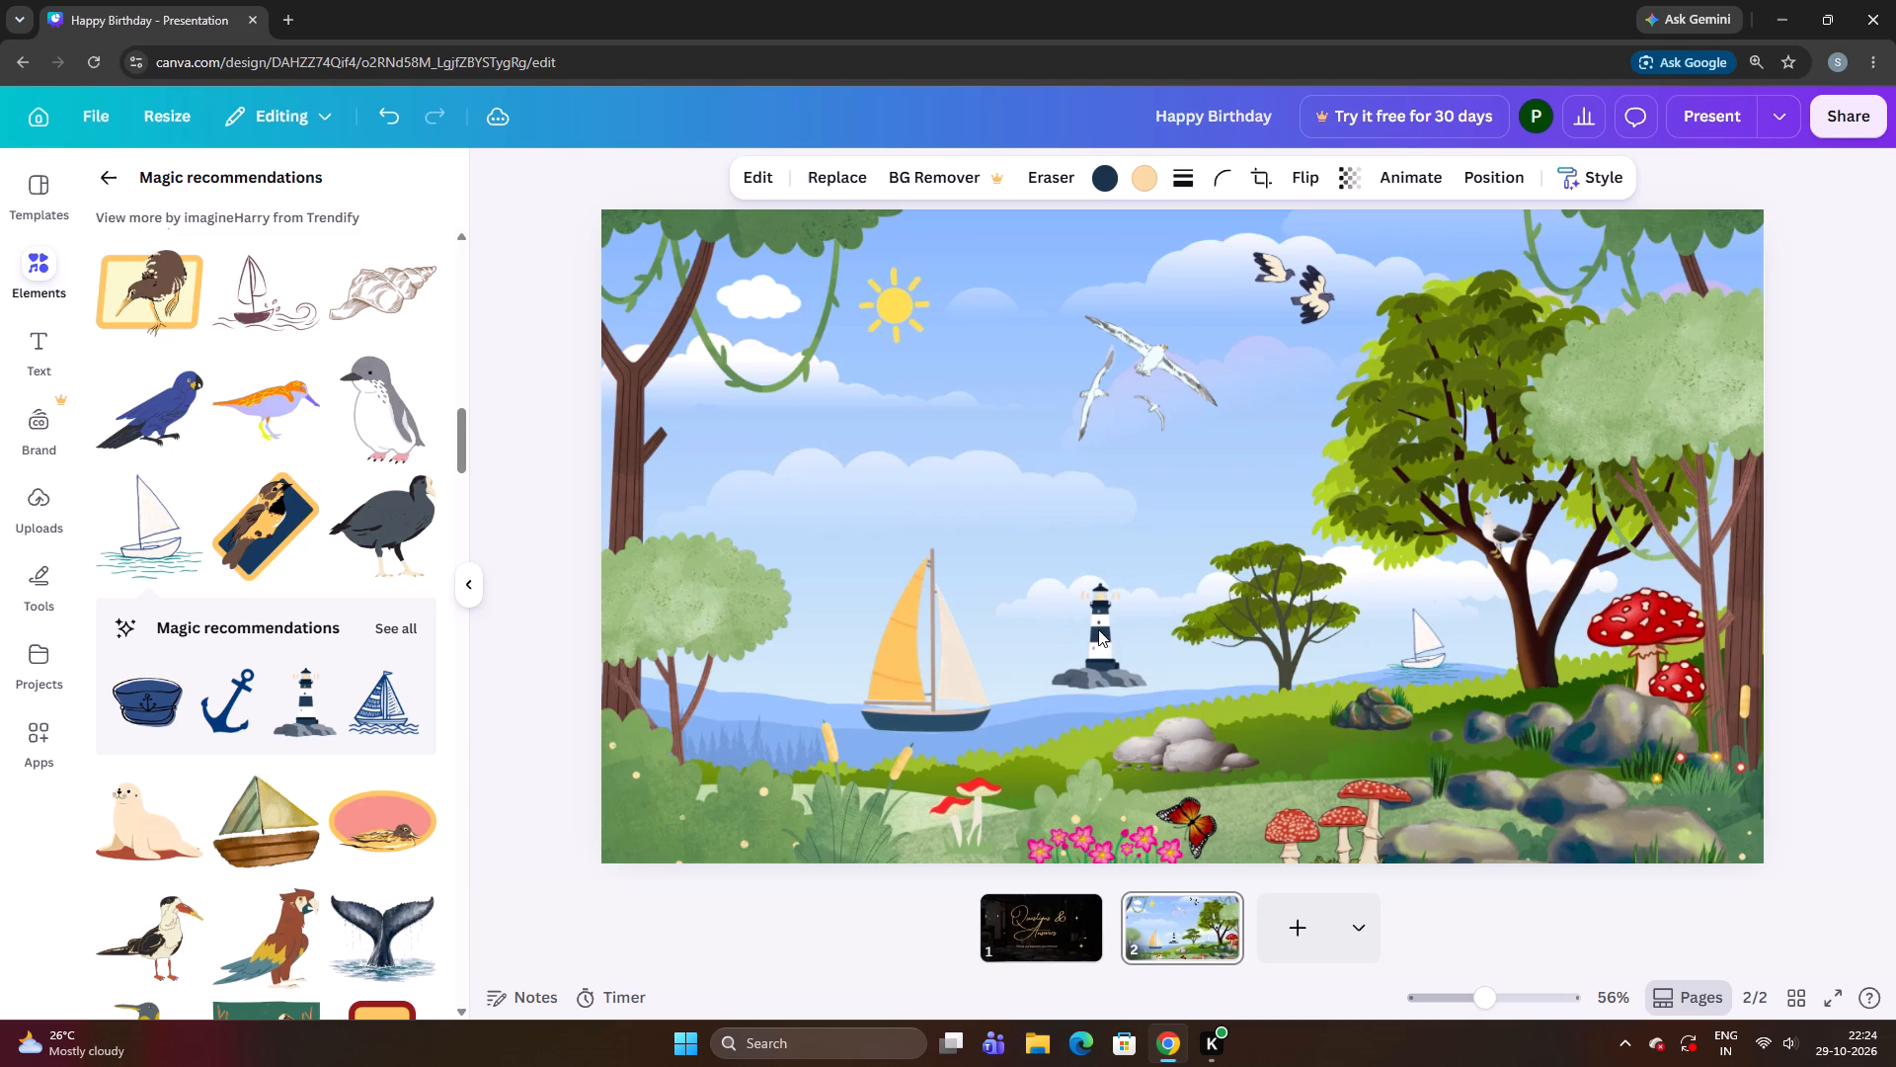
{"action": "key", "text": "Down"}
{"action": "key", "text": "Down"}
{"action": "key", "text": "Down"}
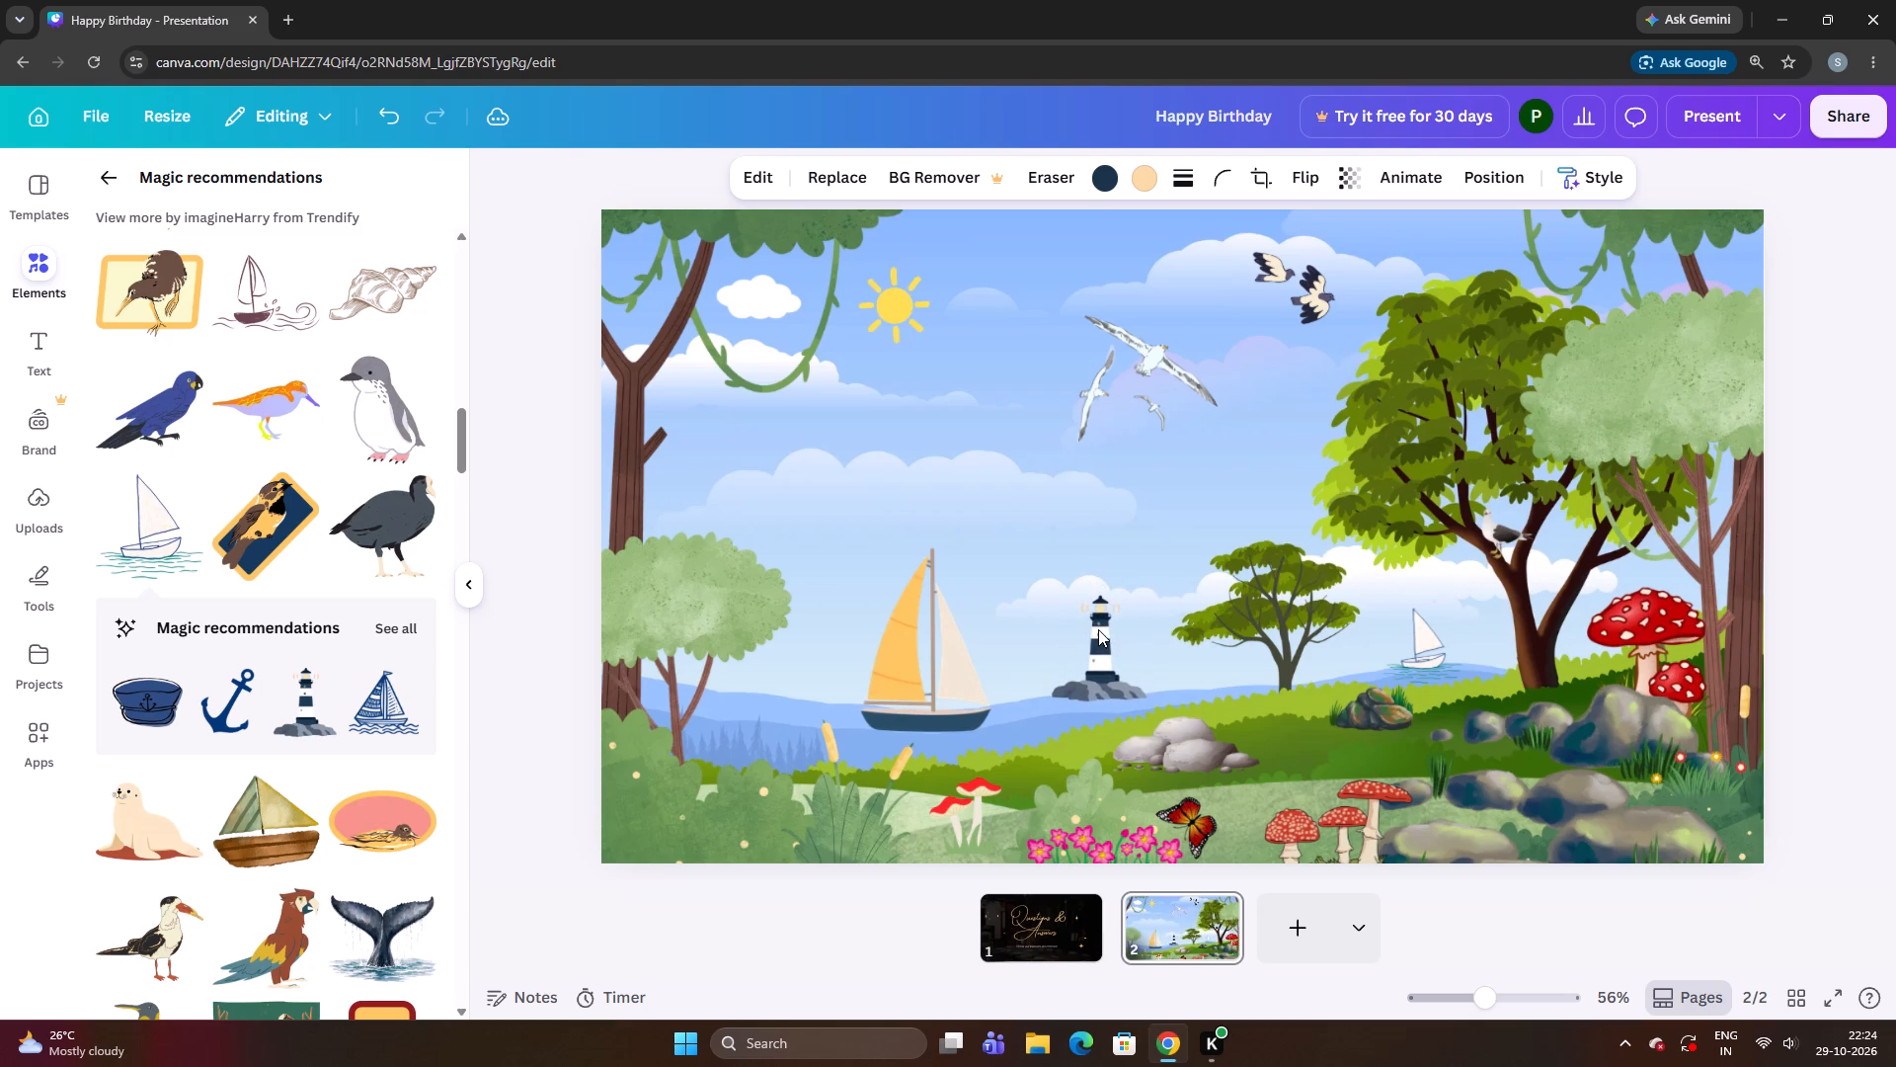
{"action": "key", "text": "Down"}
{"action": "key", "text": "Down"}
{"action": "key", "text": "Down"}
{"action": "key", "text": "Down"}
{"action": "key", "text": "Down"}
{"action": "key", "text": "Down"}
{"action": "key", "text": "Right"}
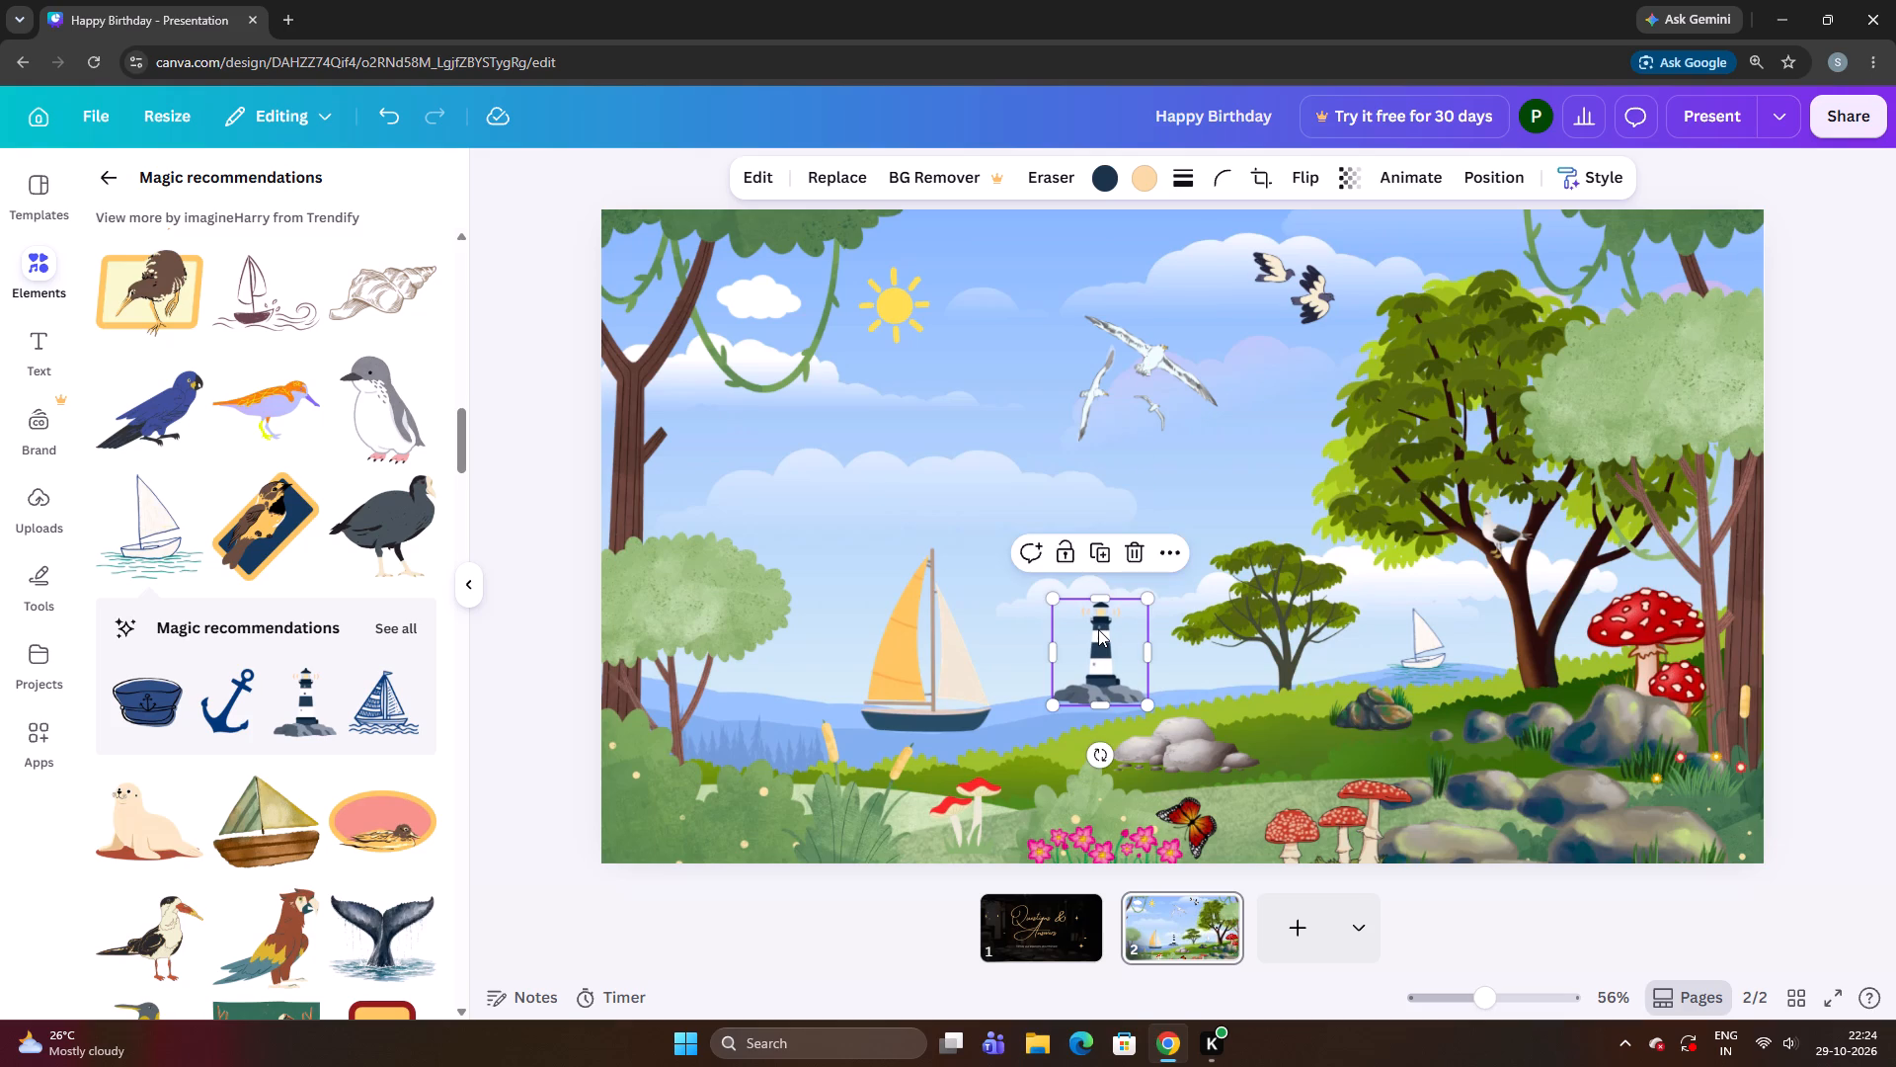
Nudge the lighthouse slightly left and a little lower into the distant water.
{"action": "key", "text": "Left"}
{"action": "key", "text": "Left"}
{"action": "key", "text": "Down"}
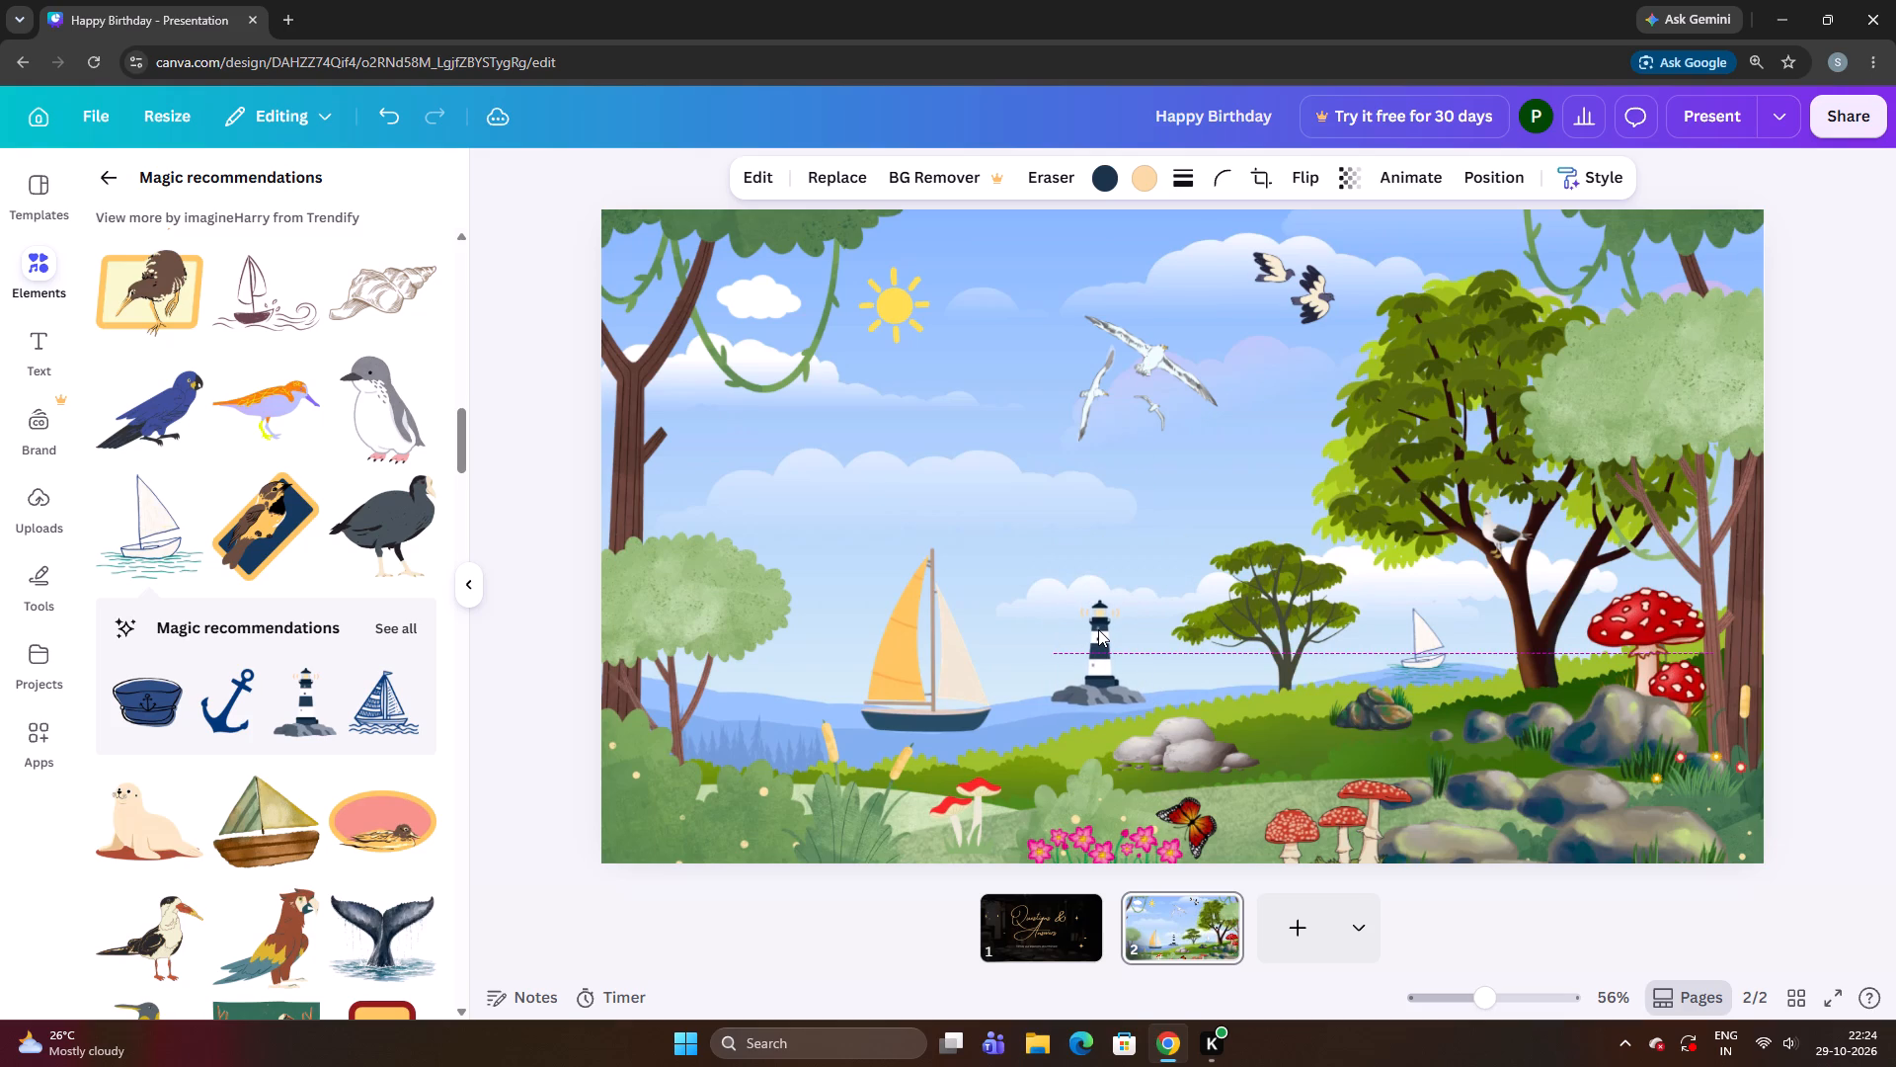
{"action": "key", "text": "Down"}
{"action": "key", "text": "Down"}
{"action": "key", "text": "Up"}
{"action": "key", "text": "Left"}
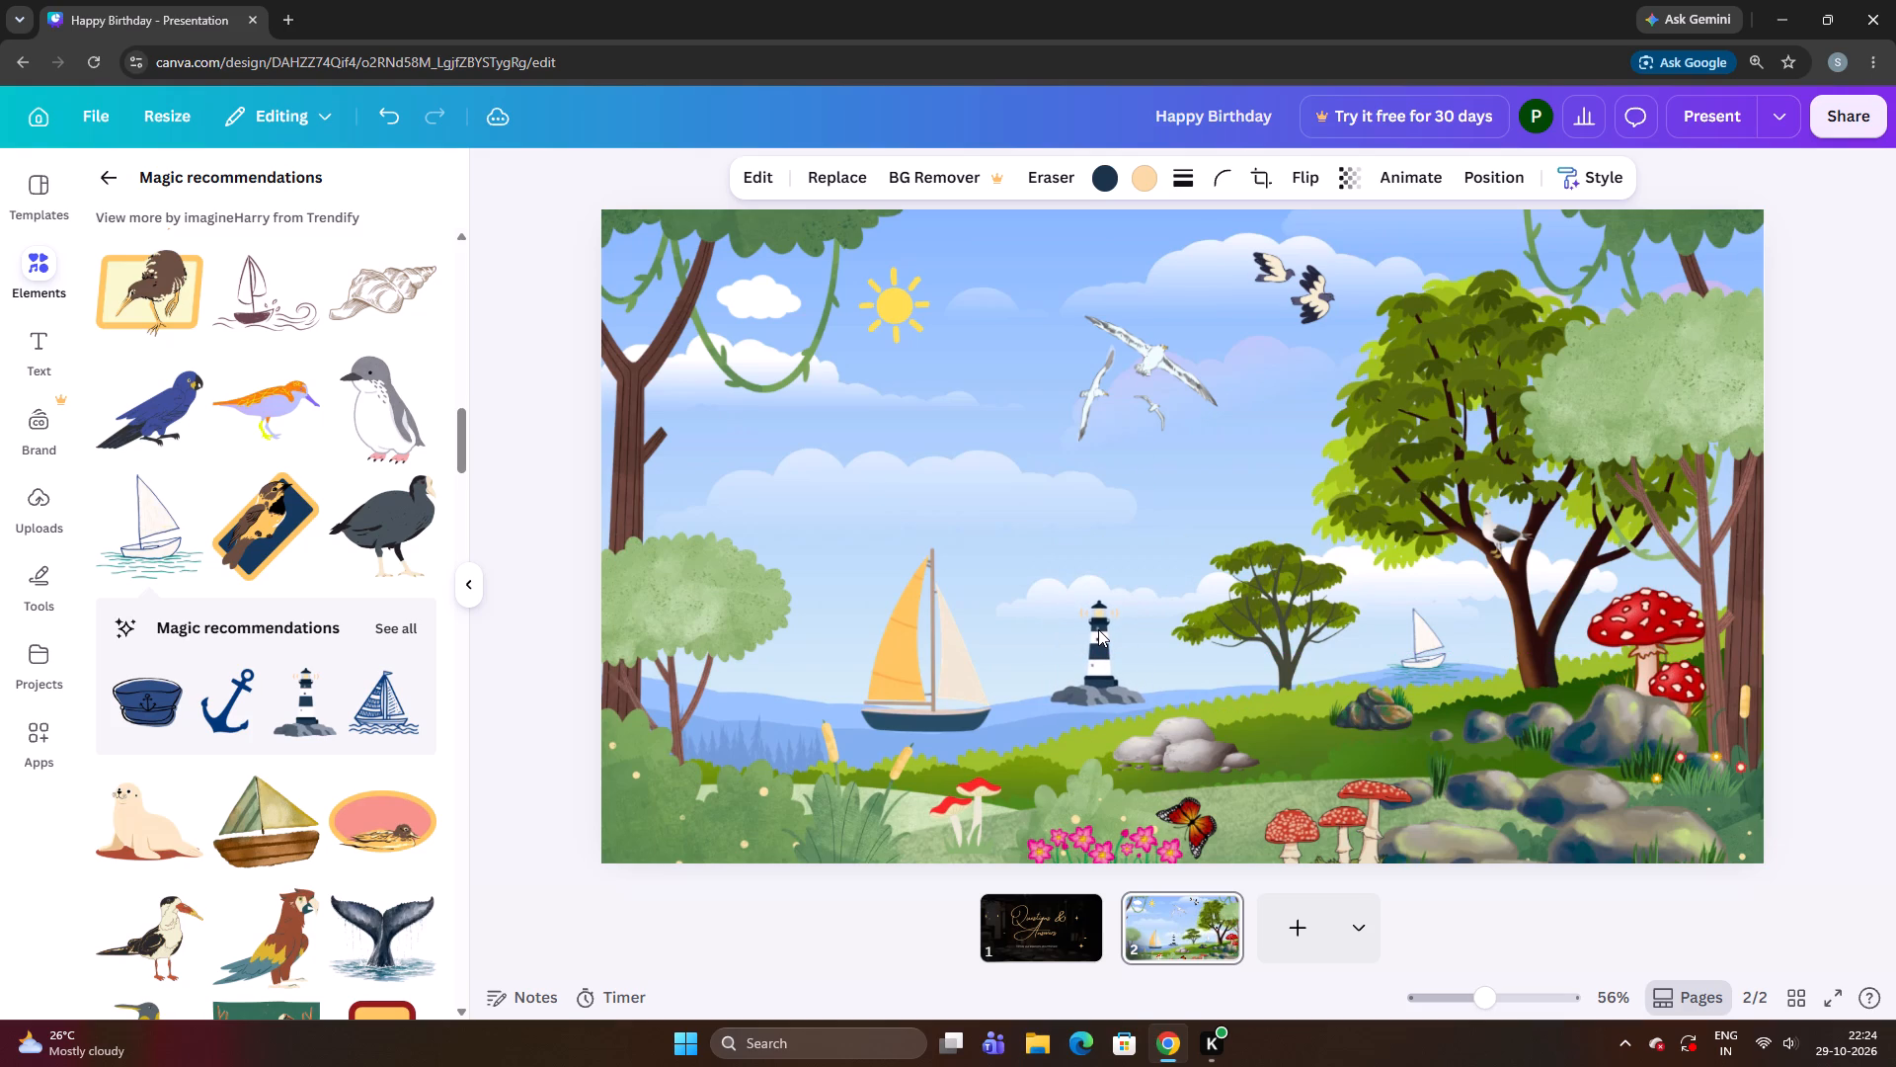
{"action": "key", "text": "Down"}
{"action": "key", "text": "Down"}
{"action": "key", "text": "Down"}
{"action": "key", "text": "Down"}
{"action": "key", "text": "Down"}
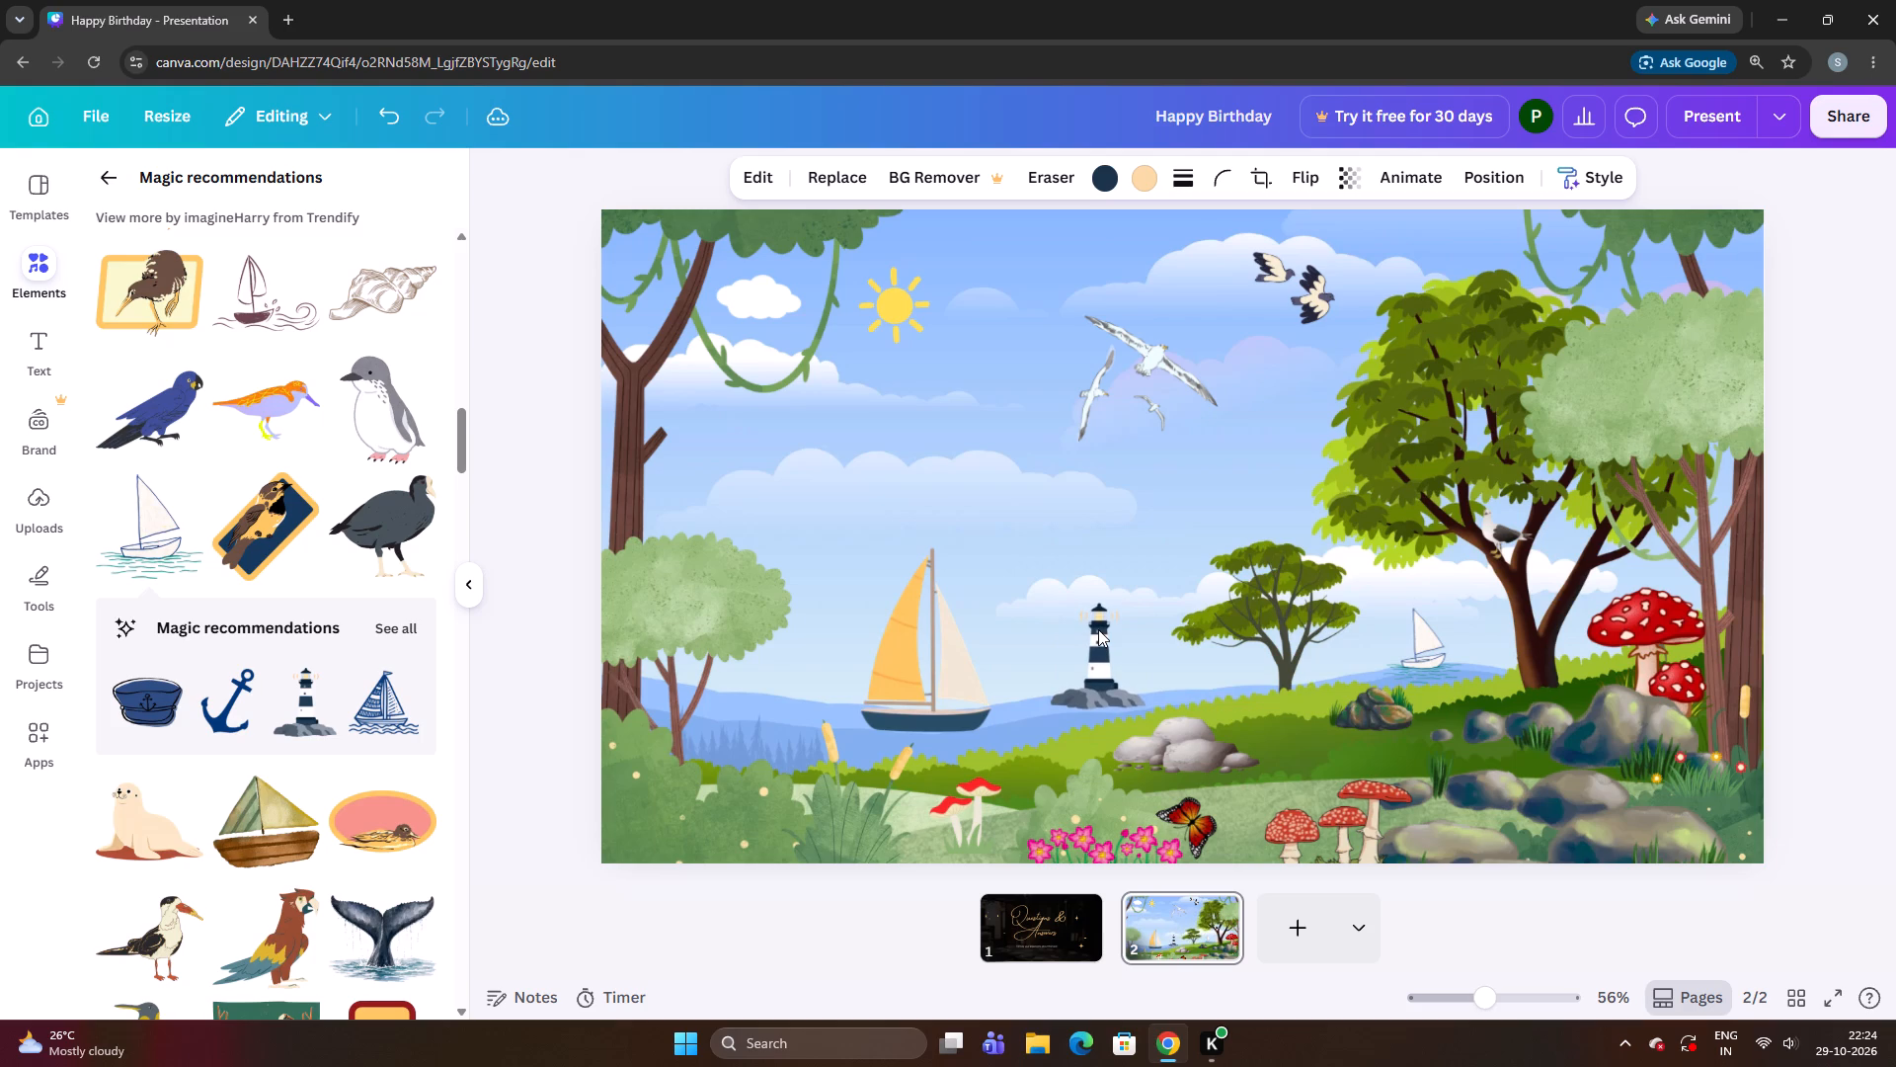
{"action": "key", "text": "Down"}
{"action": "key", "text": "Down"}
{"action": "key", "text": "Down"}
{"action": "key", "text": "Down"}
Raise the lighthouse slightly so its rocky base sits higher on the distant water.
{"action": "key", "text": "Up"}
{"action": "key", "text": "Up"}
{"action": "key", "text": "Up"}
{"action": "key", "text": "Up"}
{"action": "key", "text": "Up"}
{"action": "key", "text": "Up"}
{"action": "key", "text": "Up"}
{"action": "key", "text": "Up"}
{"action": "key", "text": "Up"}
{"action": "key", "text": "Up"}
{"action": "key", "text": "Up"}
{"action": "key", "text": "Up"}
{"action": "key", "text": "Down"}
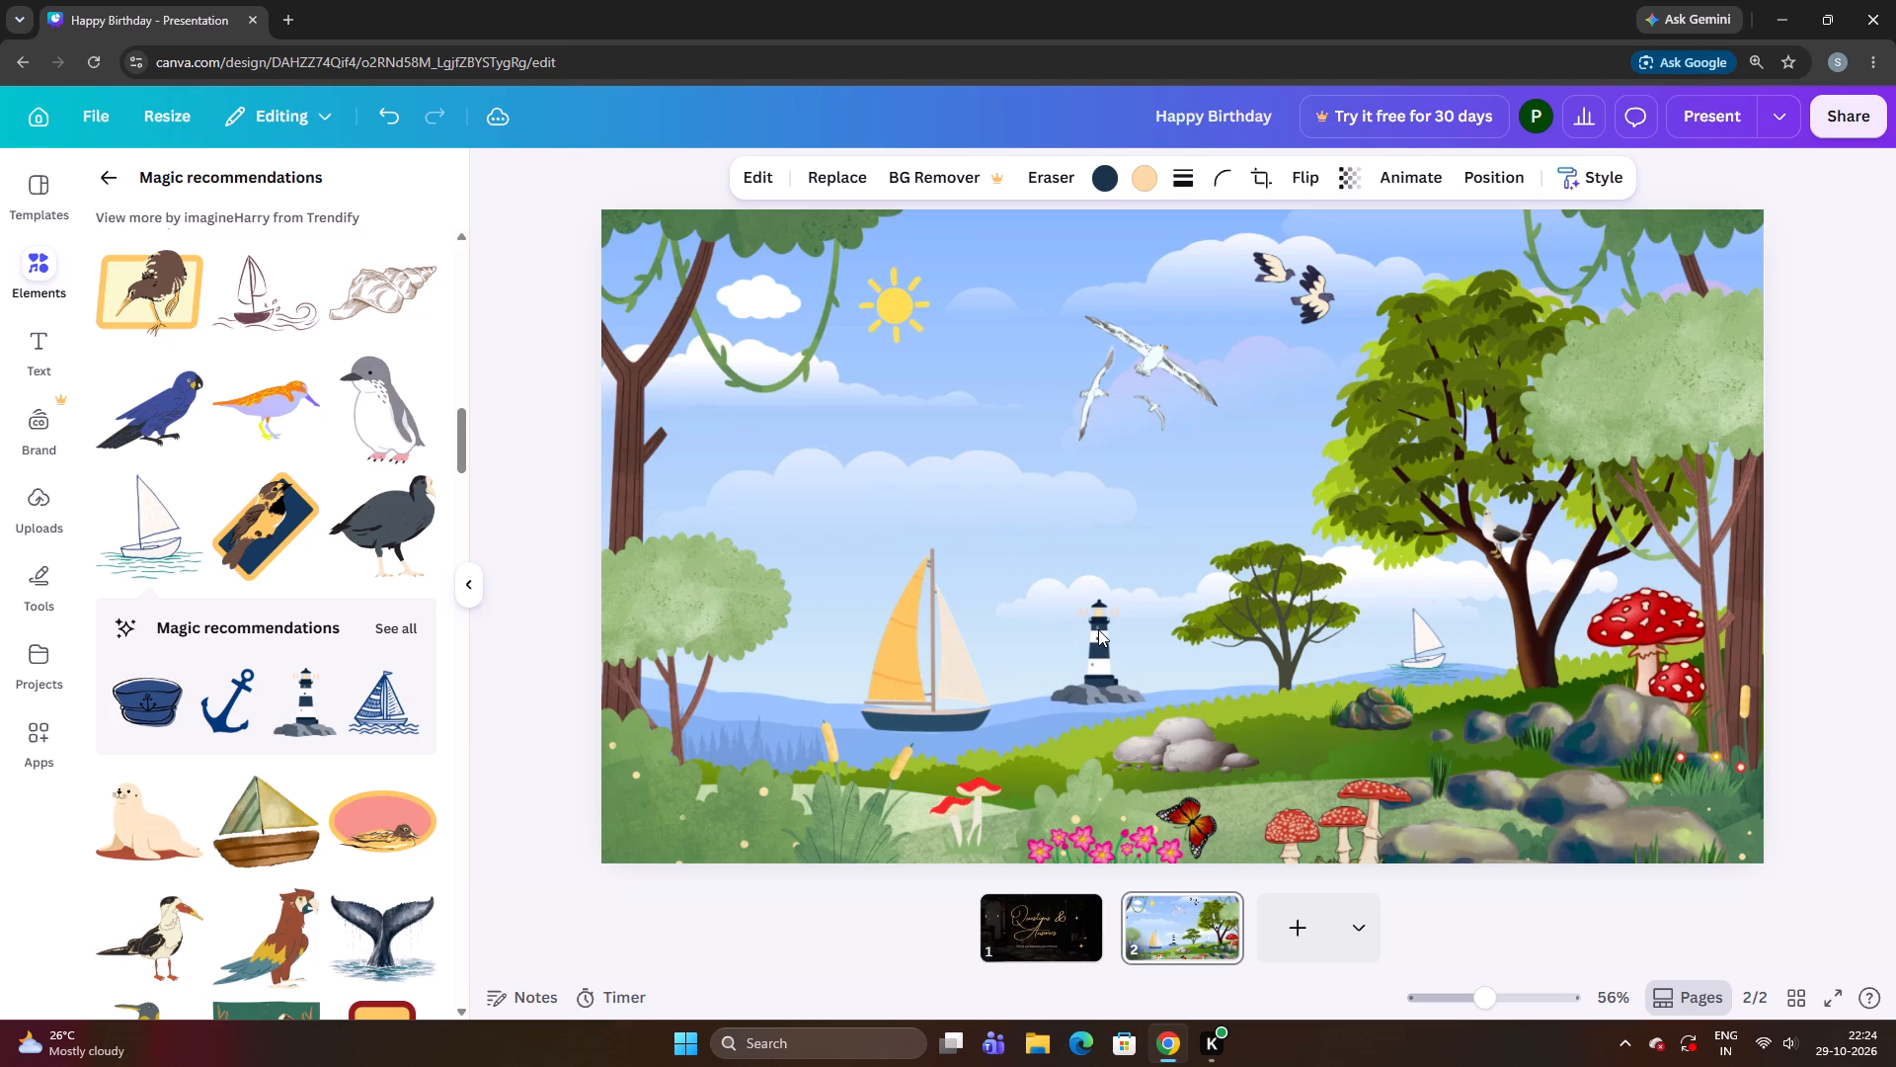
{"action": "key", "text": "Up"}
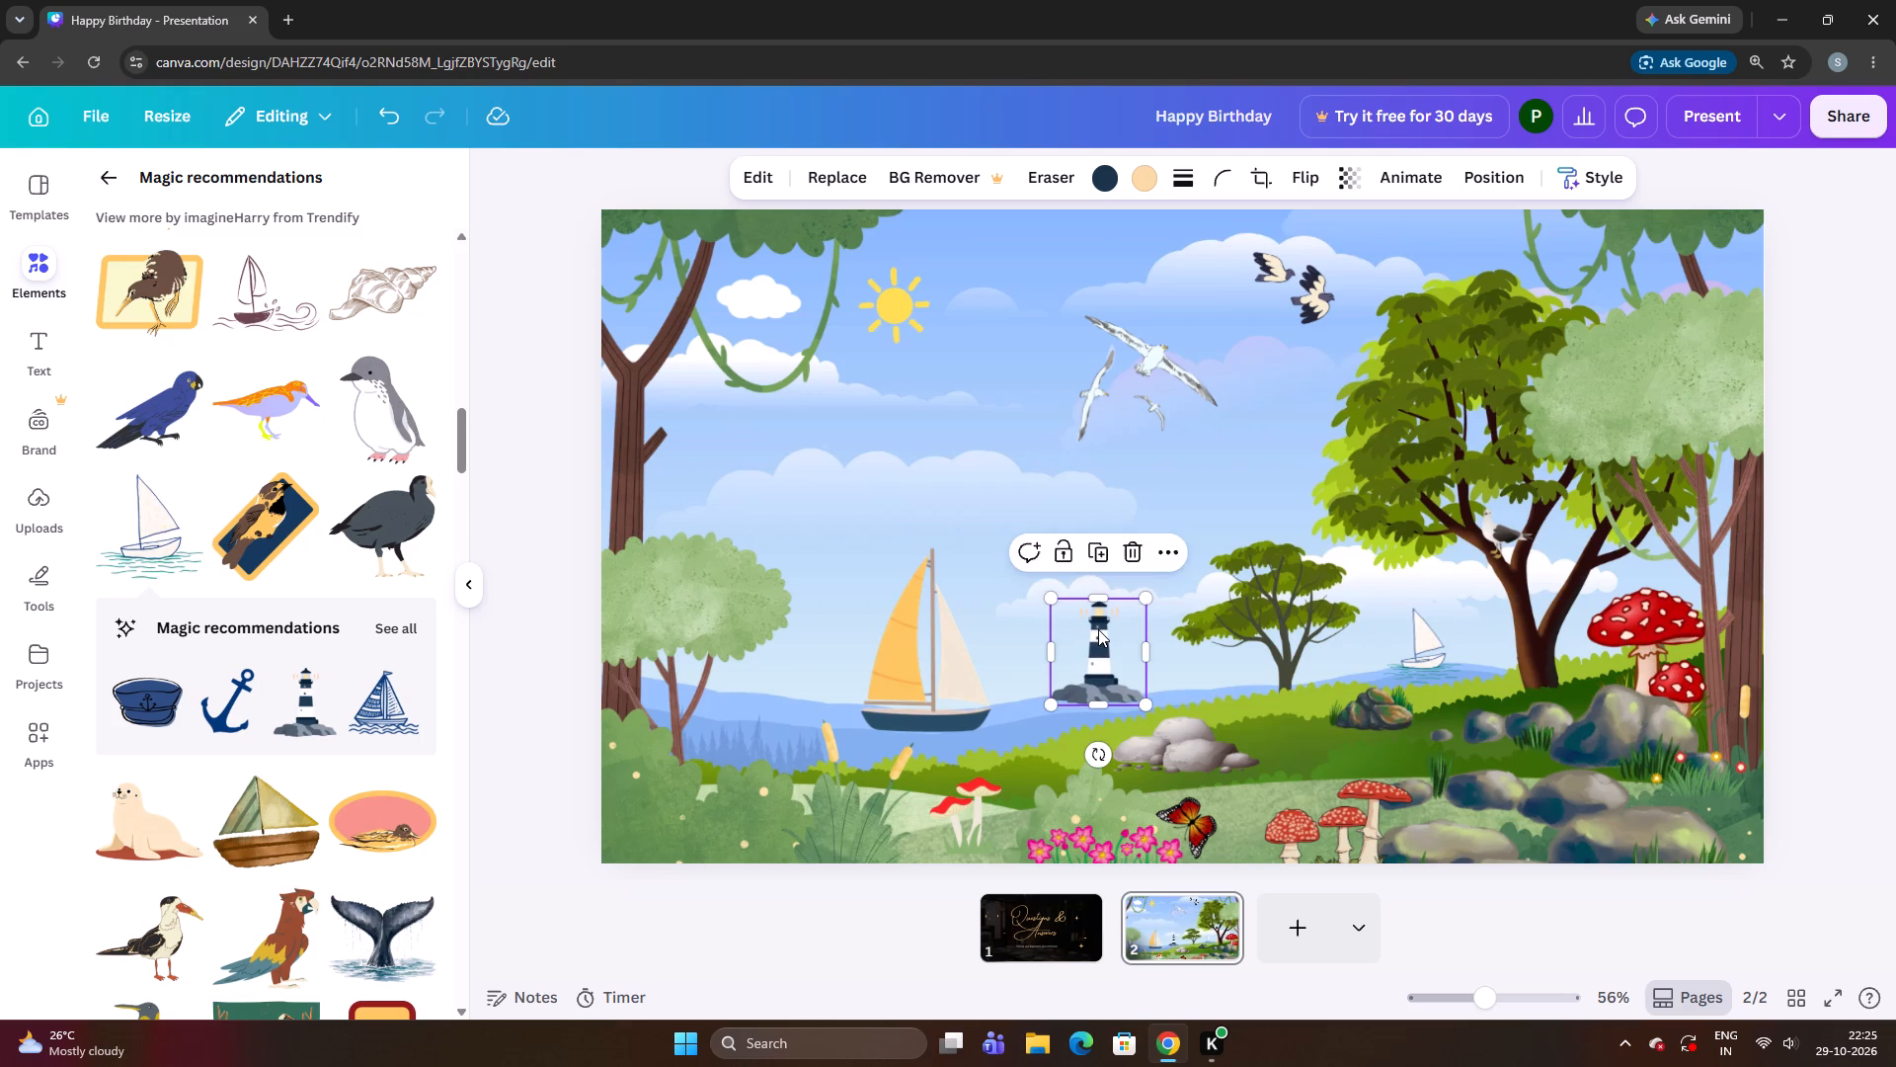
Shift the lighthouse slightly right, toward the small tree, and nudge it up by two small increments.
{"action": "key", "text": "Left"}
{"action": "key", "text": "Left"}
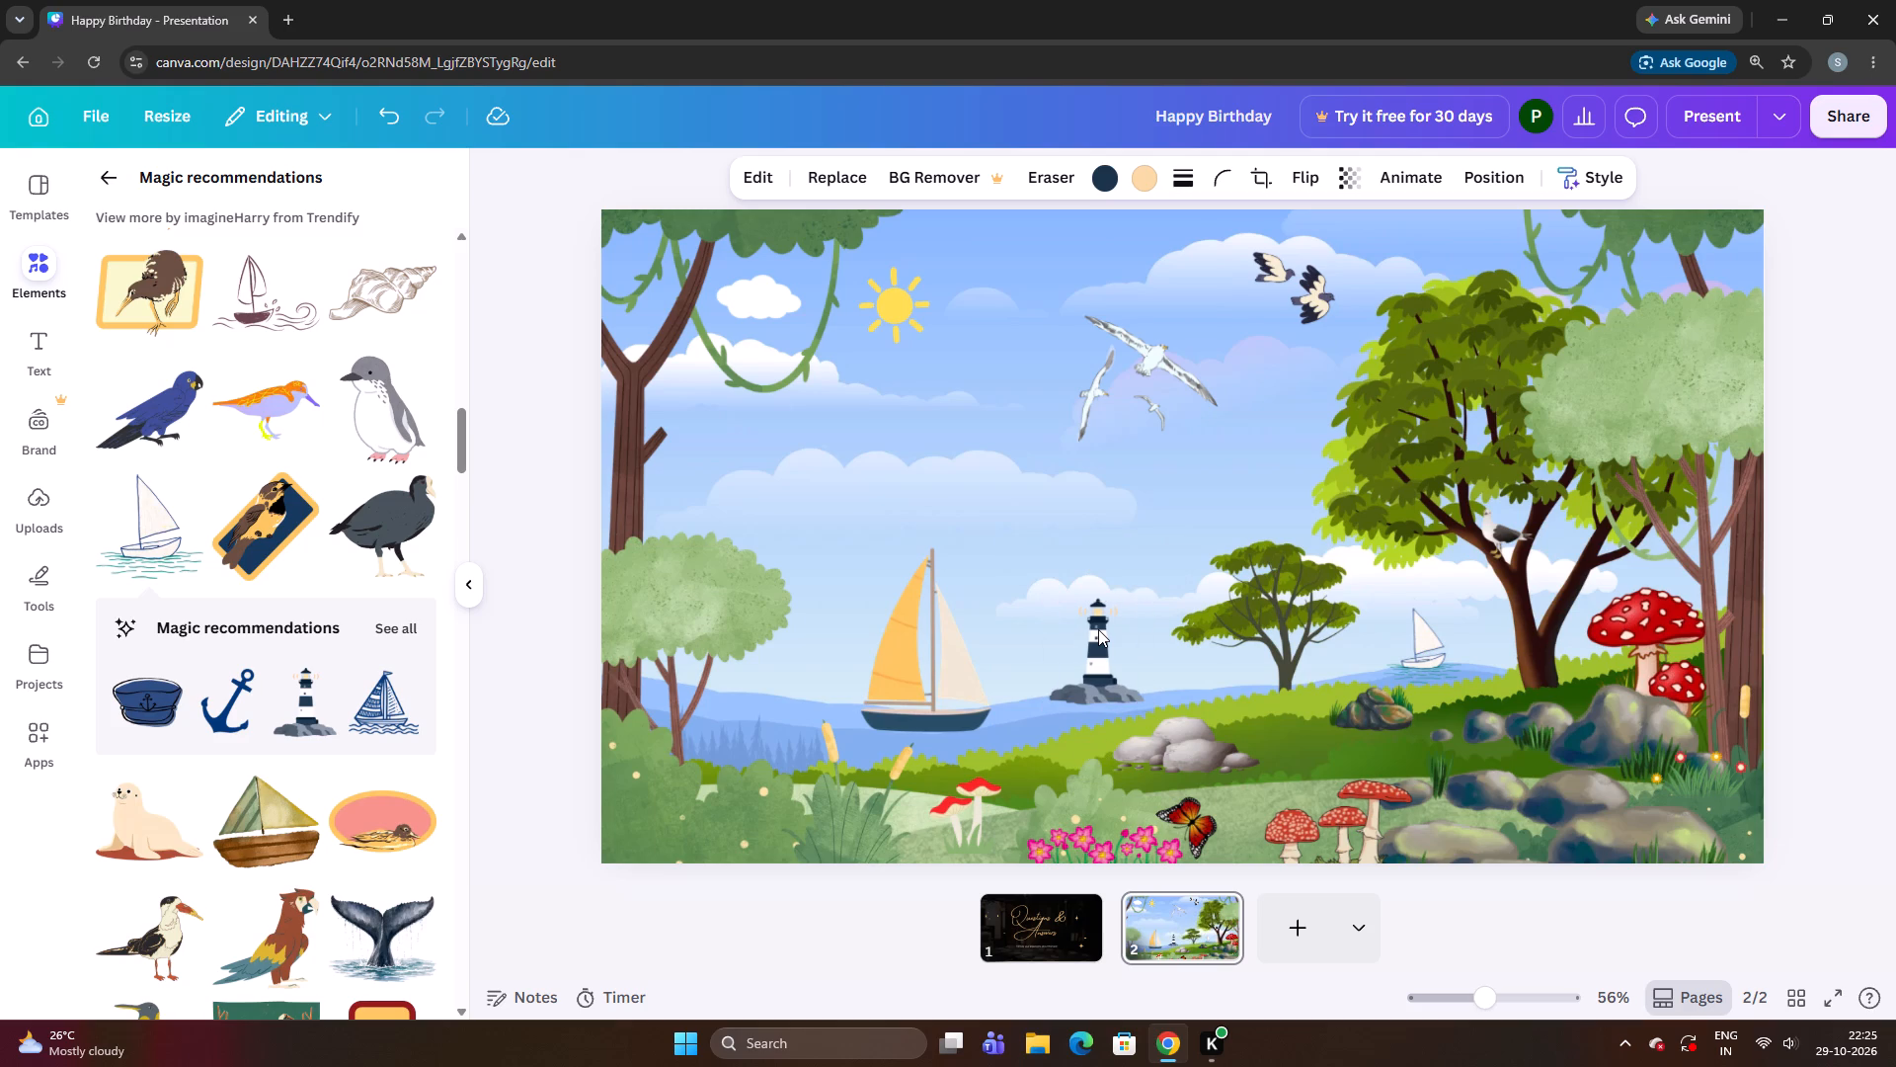
{"action": "key", "text": "Right"}
{"action": "key", "text": "Right"}
{"action": "key", "text": "Up"}
{"action": "key", "text": "Up"}
{"action": "key", "text": "Right"}
{"action": "key", "text": "Right"}
{"action": "key", "text": "Right"}
{"action": "key", "text": "Right"}
{"action": "key", "text": "Right"}
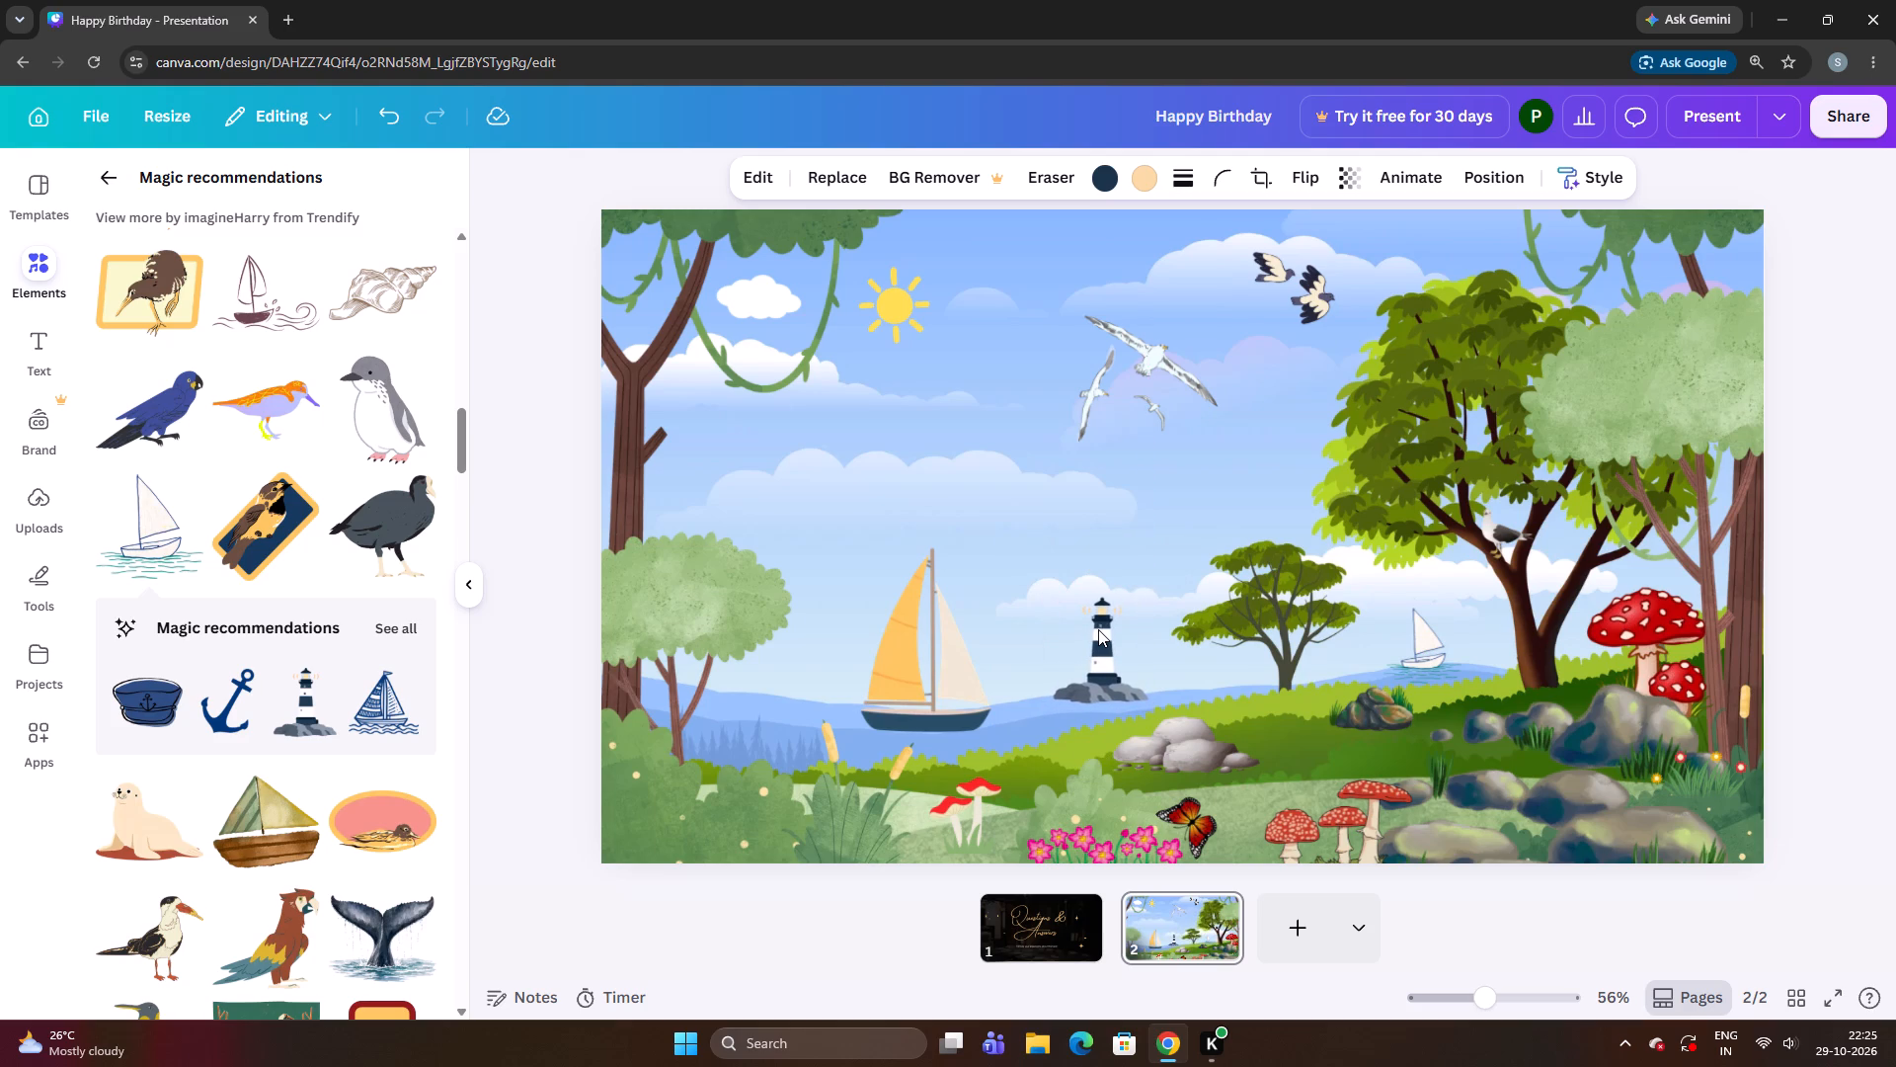
{"action": "key", "text": "Right"}
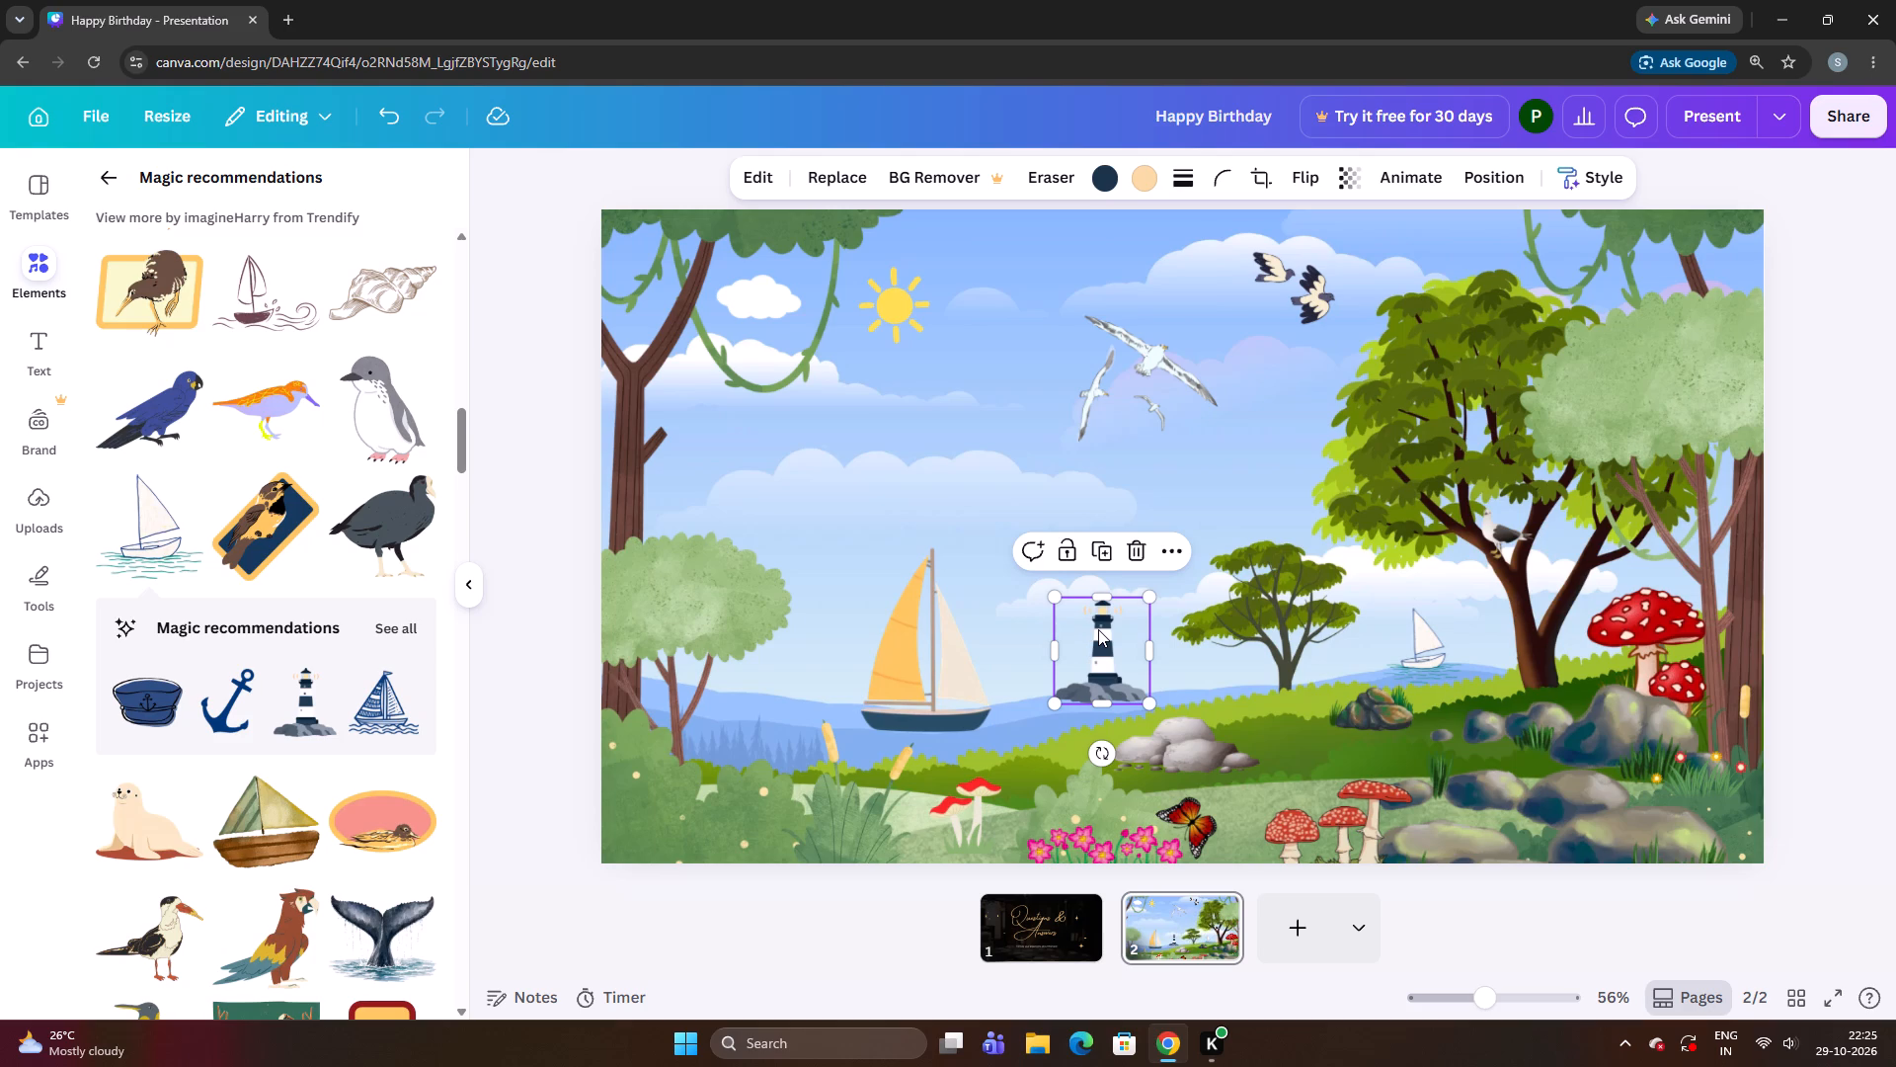
Lower the lighthouse in small increments so its rocky base settles on the water just above the green hill's edge.
{"action": "key", "text": "Down"}
{"action": "key", "text": "Down"}
{"action": "key", "text": "Down"}
{"action": "key", "text": "Down"}
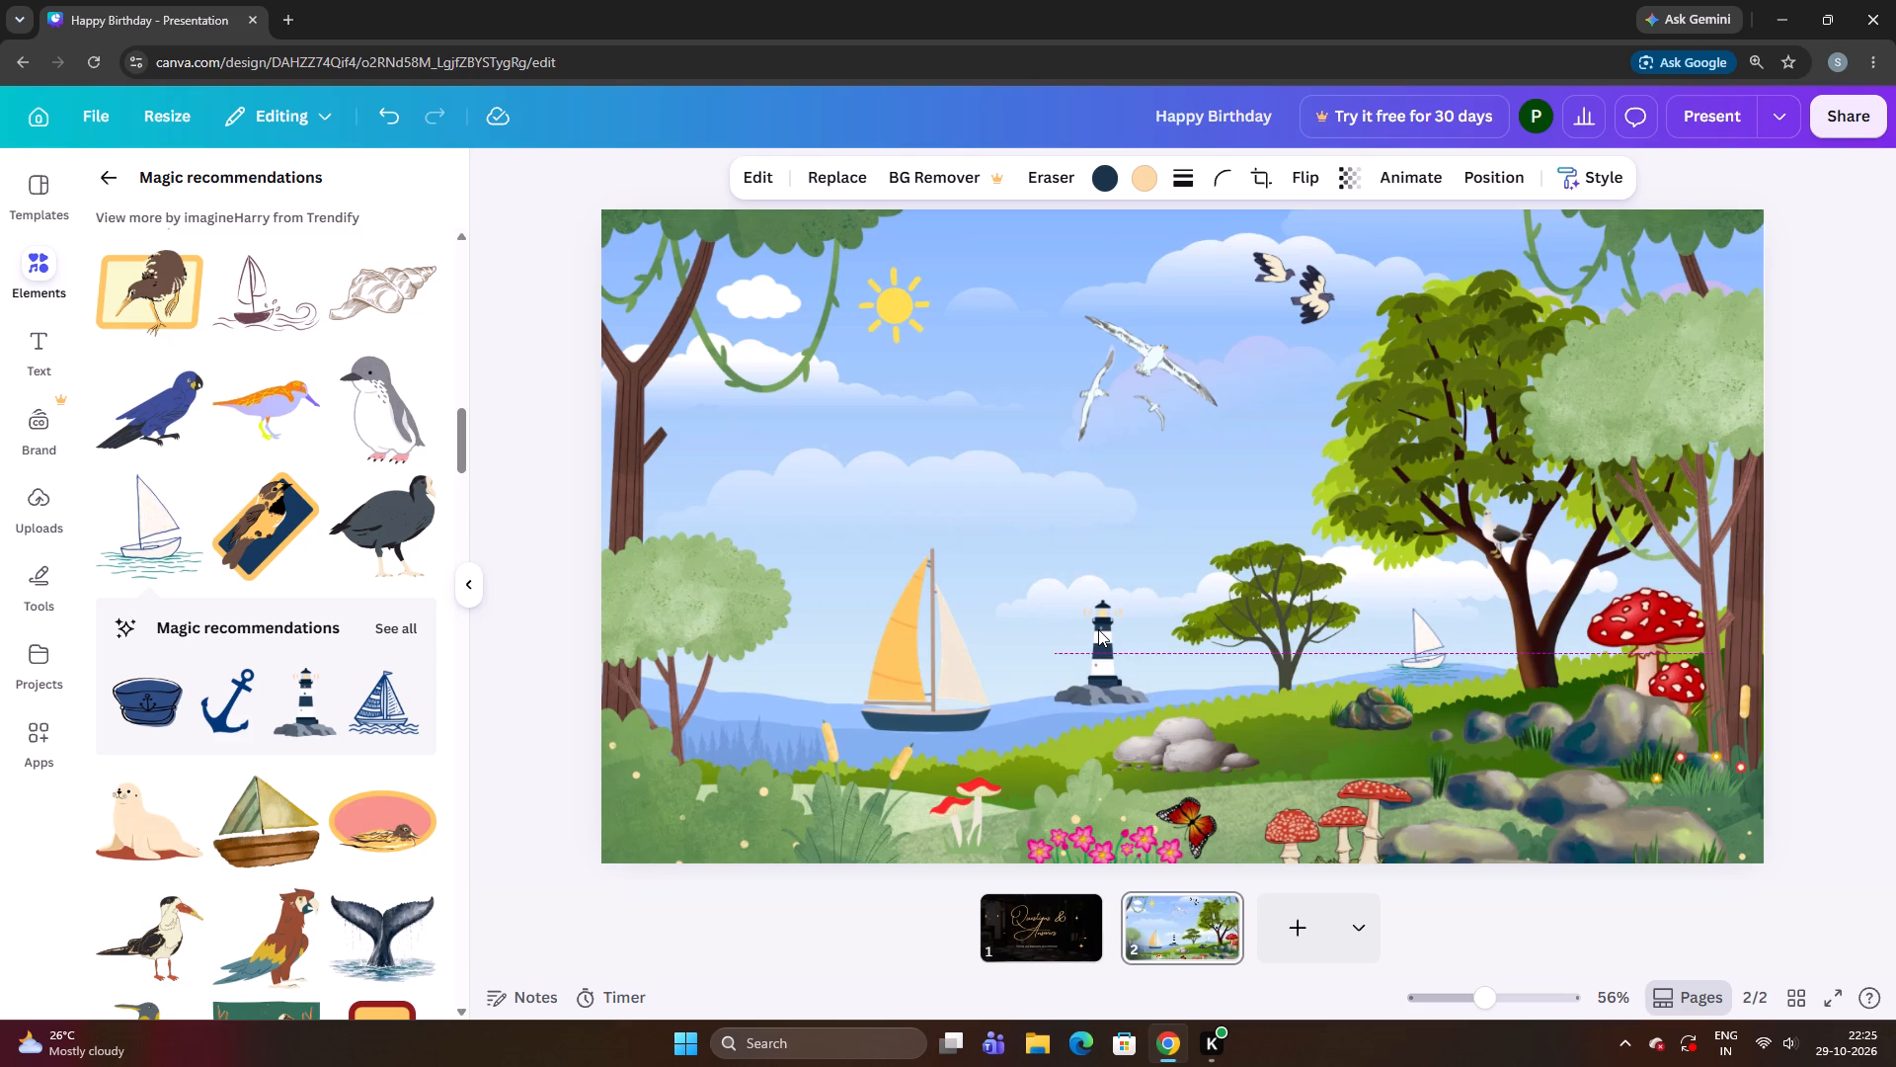
{"action": "key", "text": "Down"}
{"action": "key", "text": "Down"}
{"action": "key", "text": "Down"}
{"action": "key", "text": "Down"}
{"action": "key", "text": "Down"}
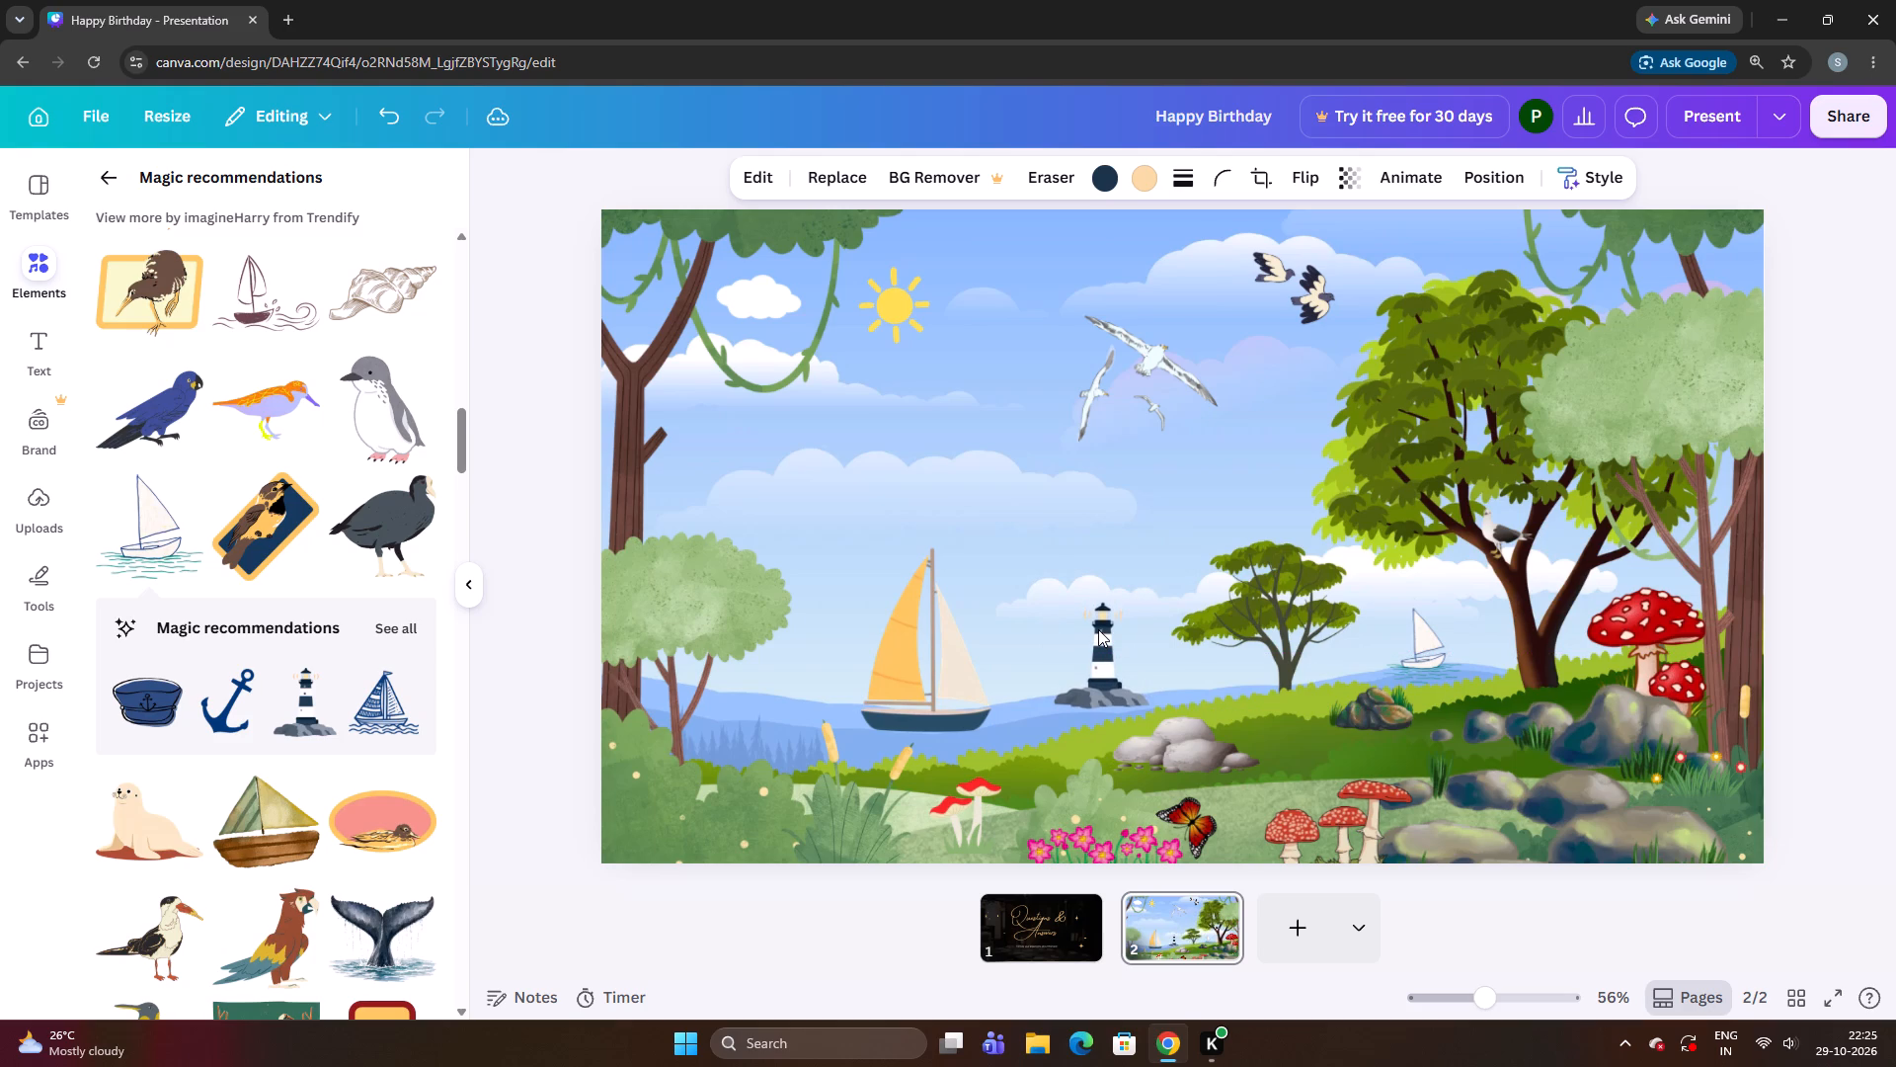
{"action": "key", "text": "Down"}
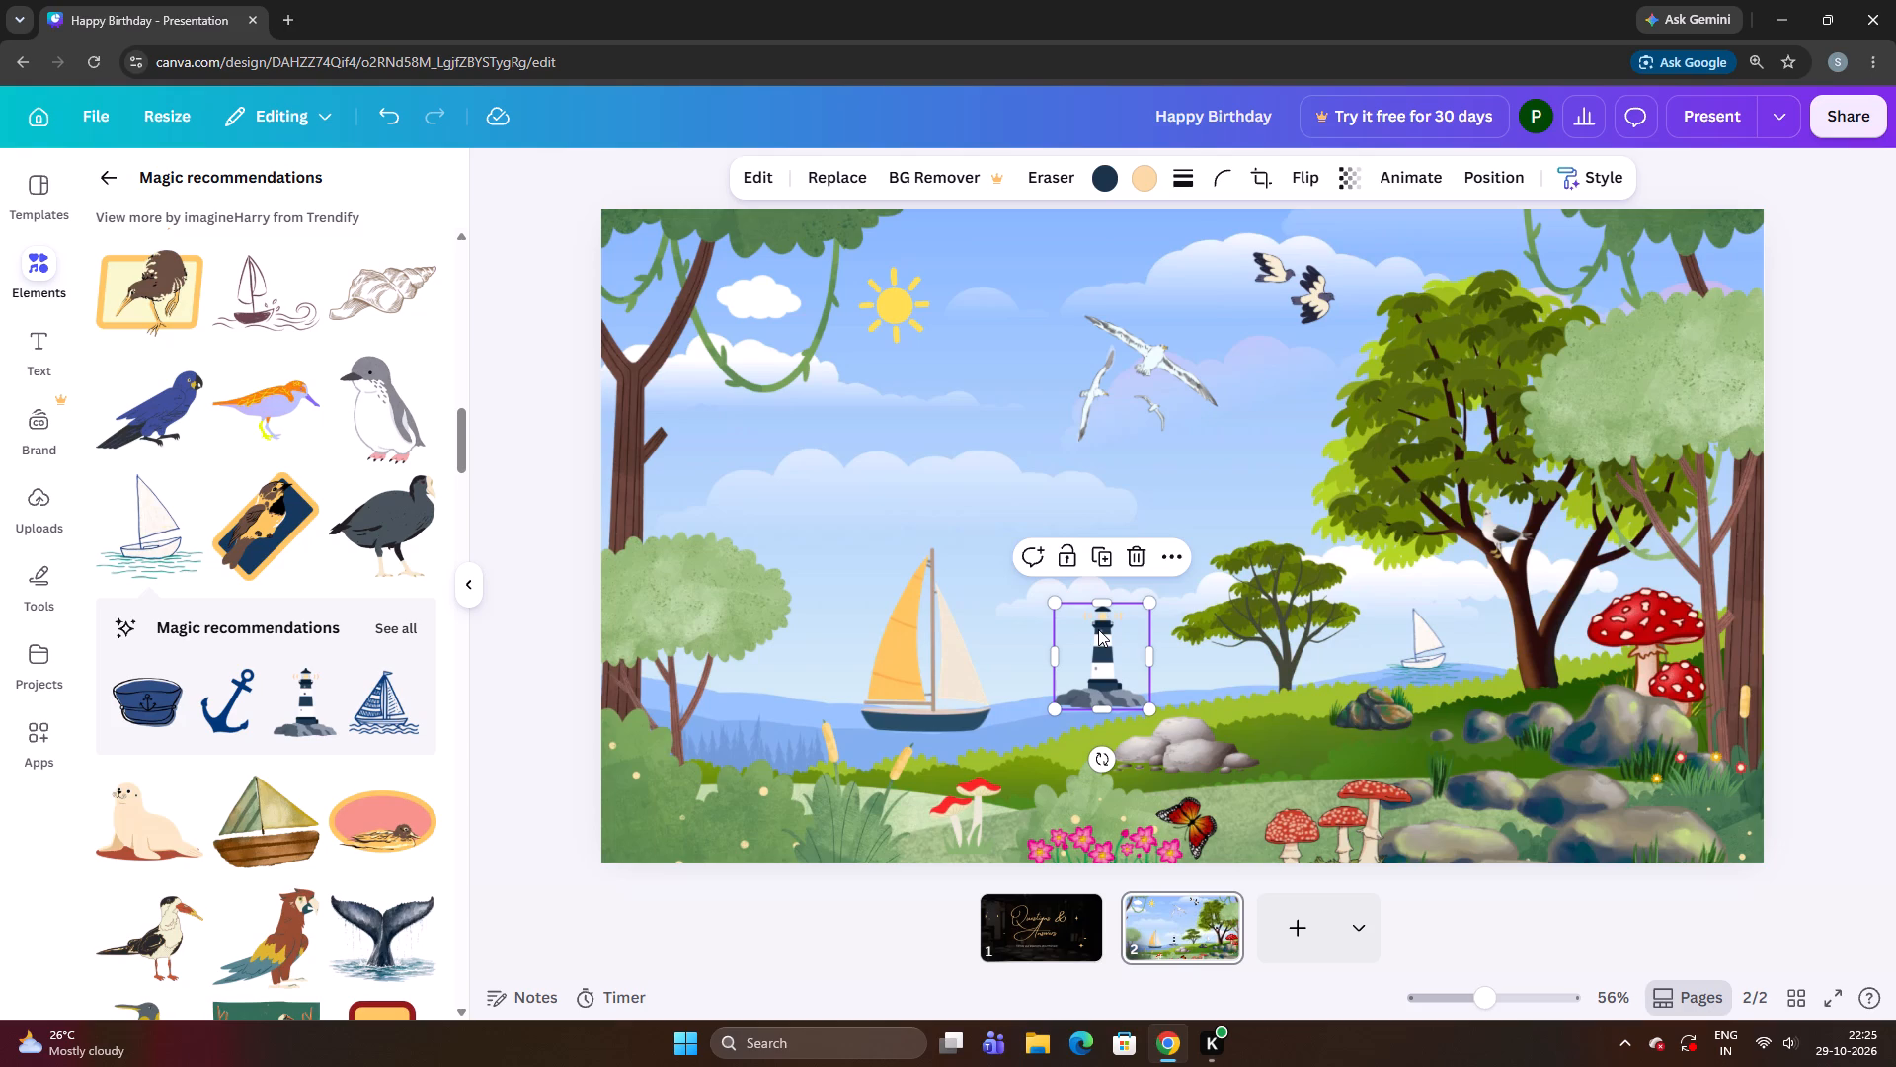
{"action": "key", "text": "Down"}
{"action": "key", "text": "Down"}
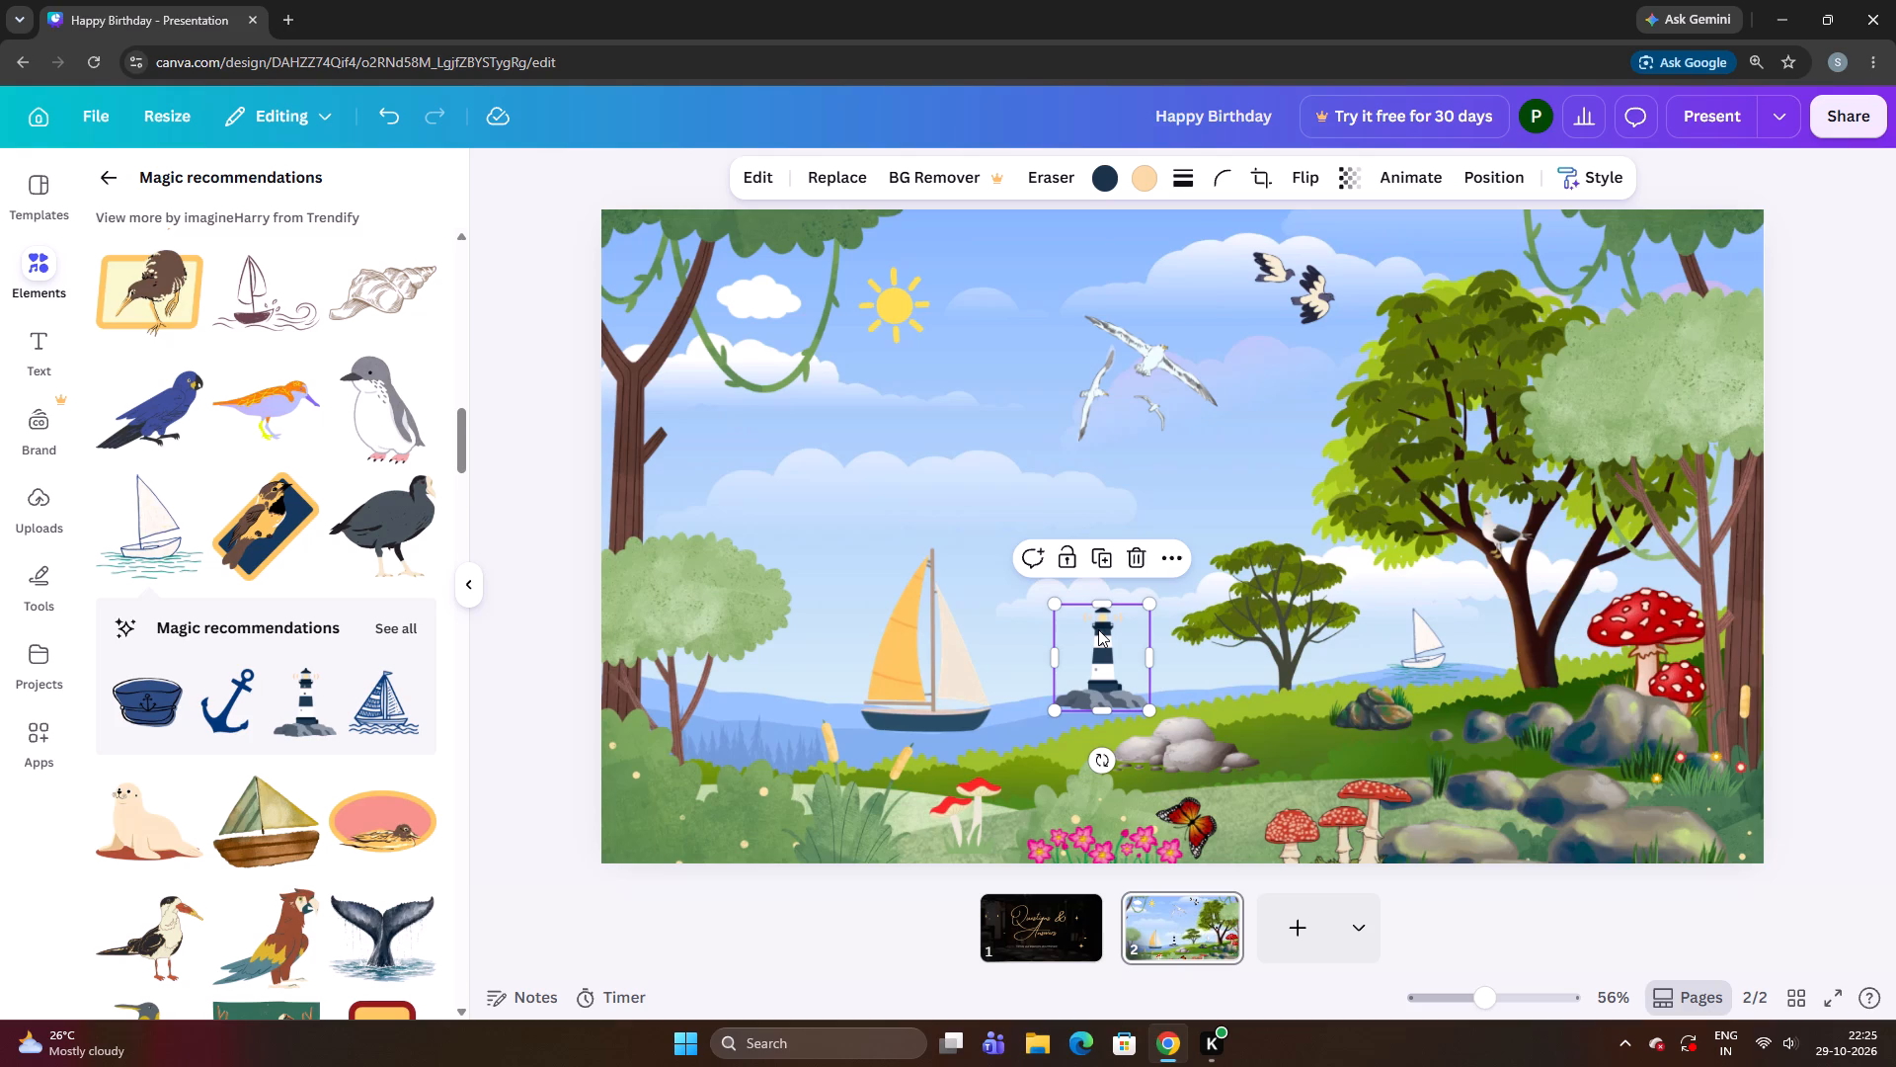
{"action": "key", "text": "Down"}
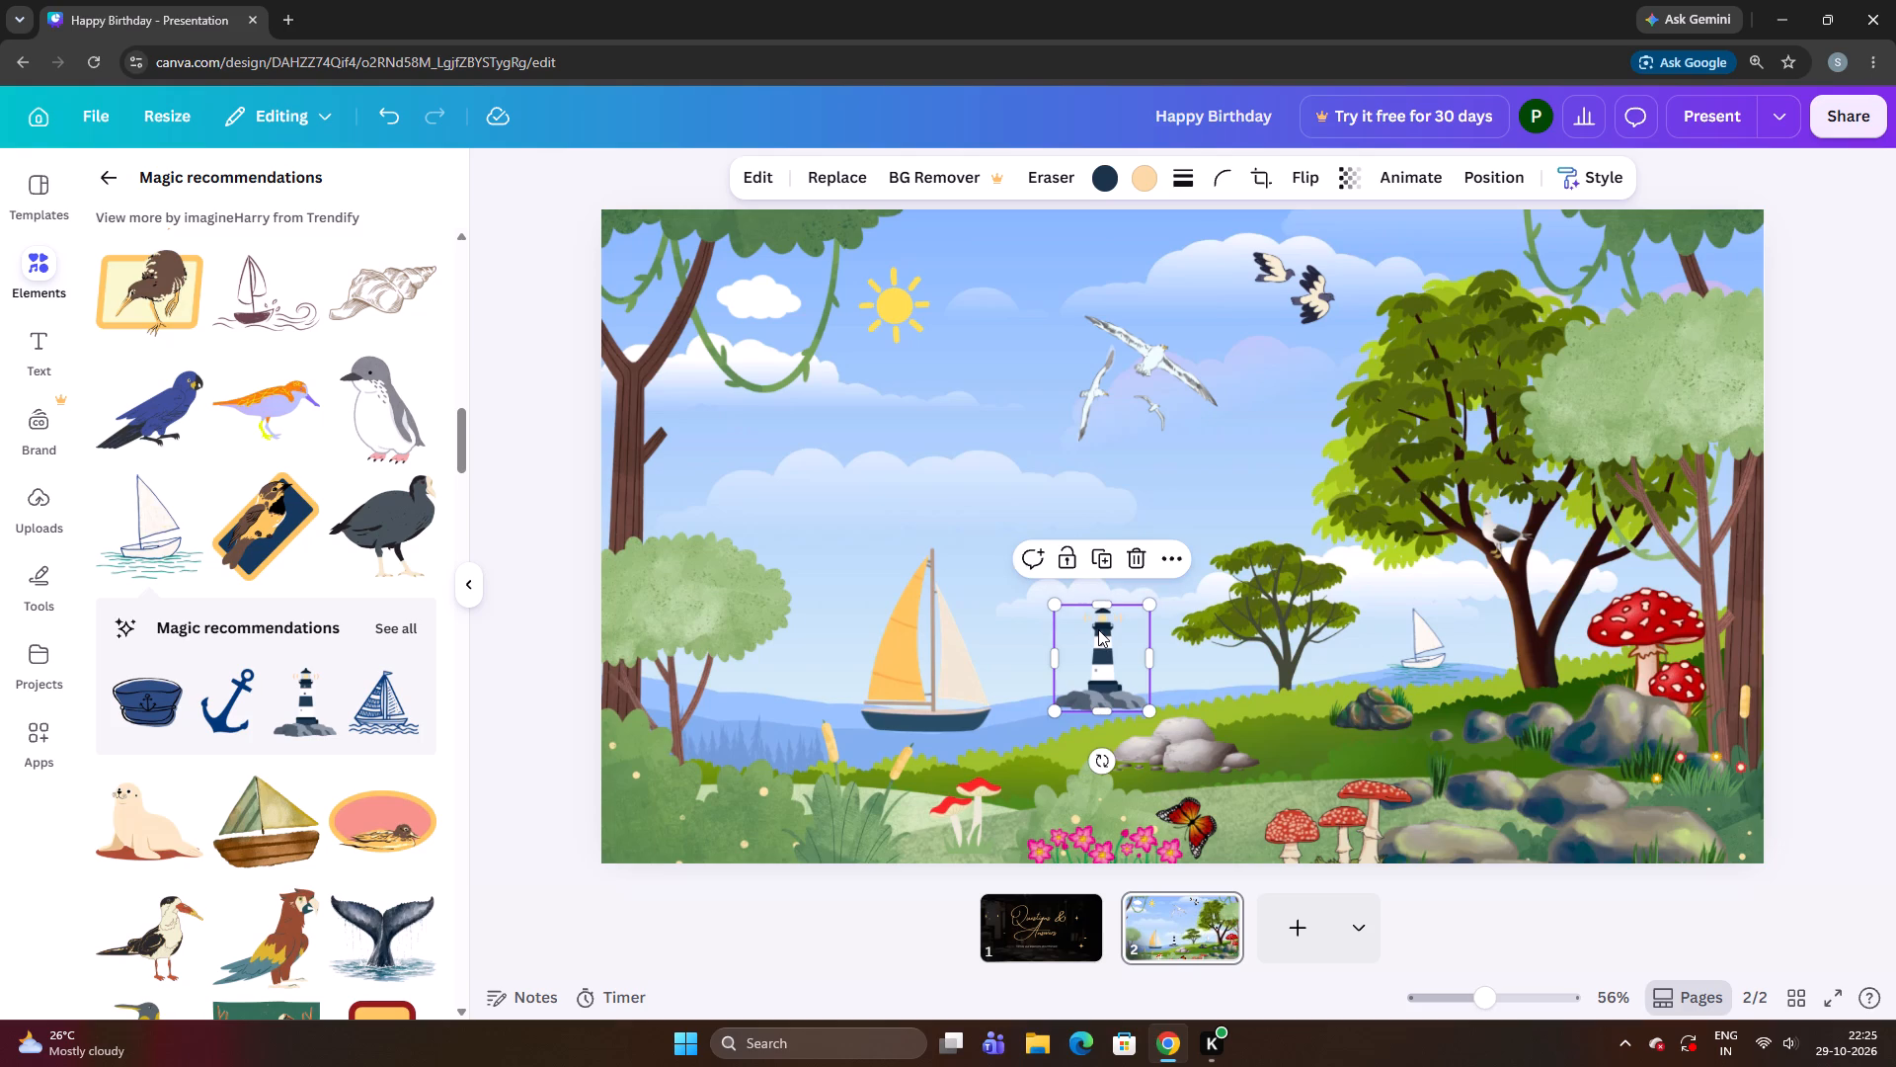
{"action": "key", "text": "Down"}
{"action": "key", "text": "Down"}
{"action": "key", "text": "Down"}
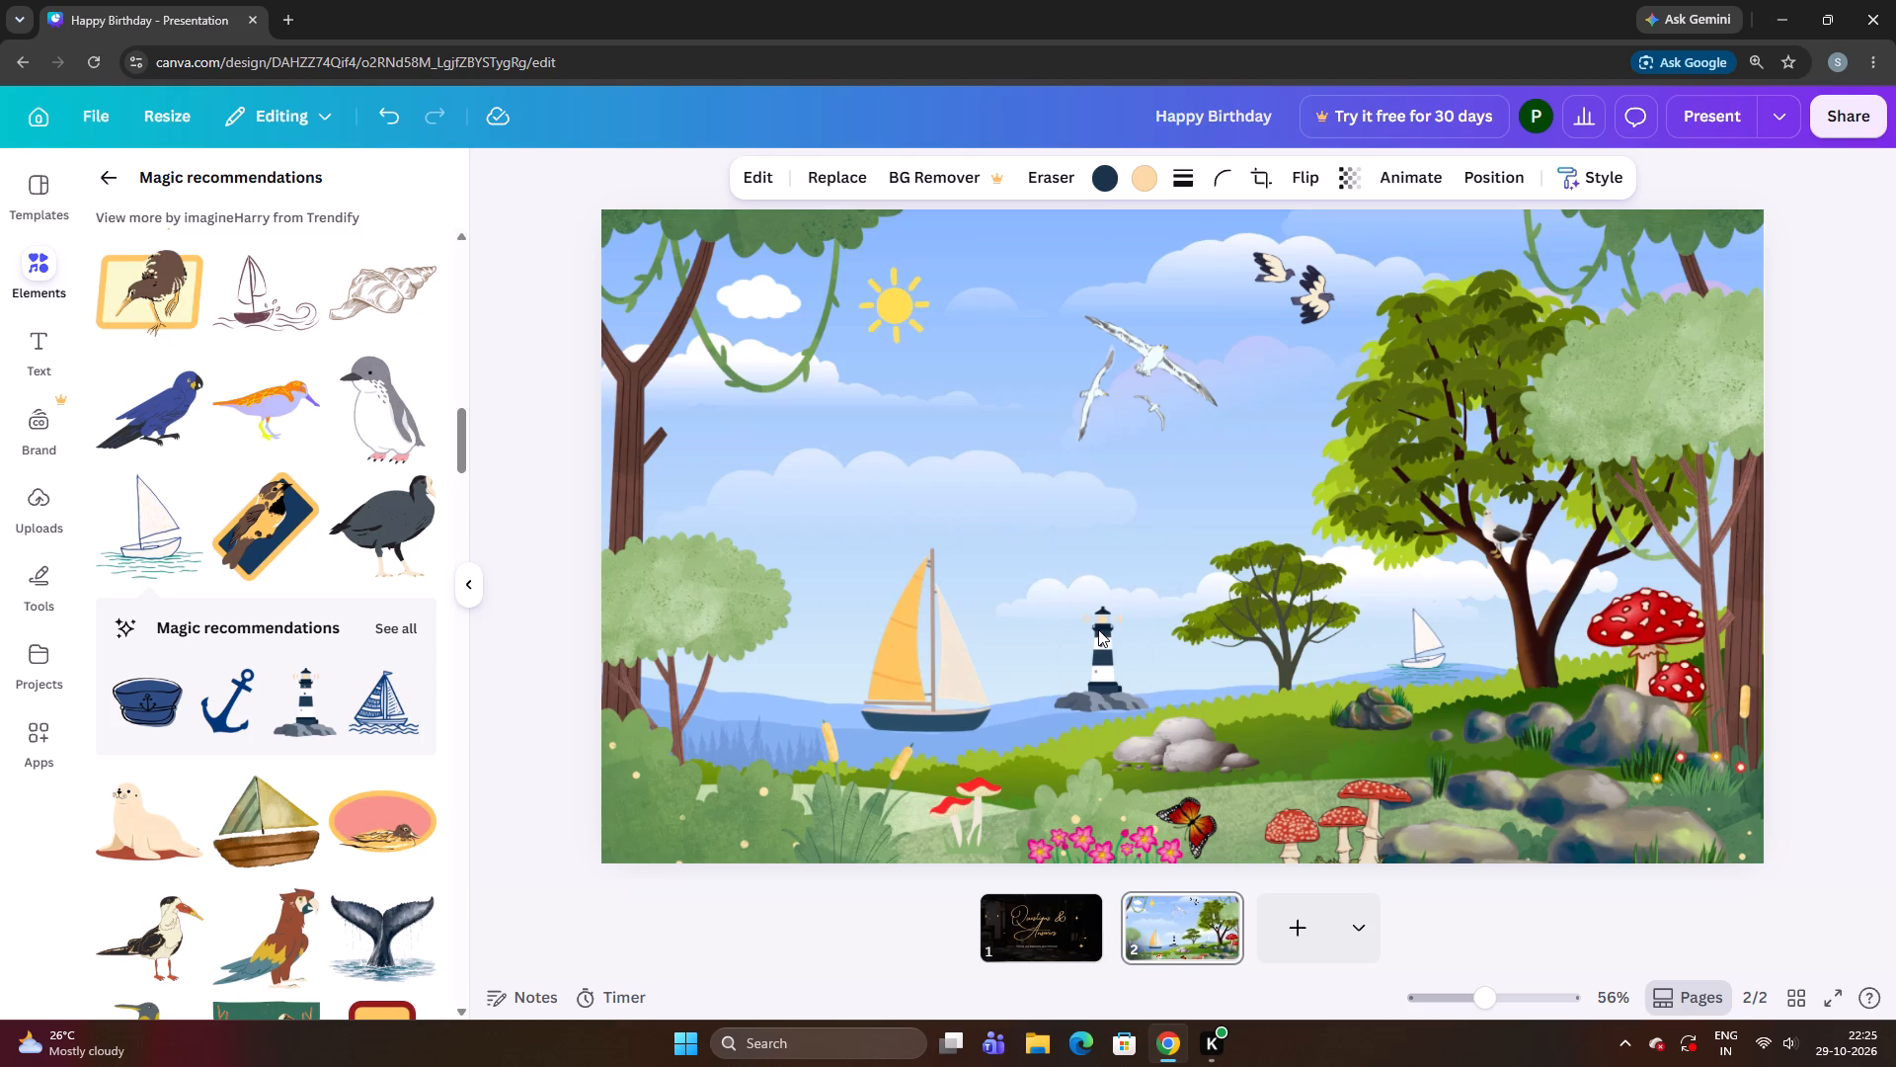
Raise the lighthouse in small increments so its rocky base sits higher above the green hill's edge.
{"action": "key", "text": "Down"}
{"action": "key", "text": "Down"}
{"action": "key", "text": "Down"}
{"action": "key", "text": "Up"}
{"action": "key", "text": "Up"}
{"action": "key", "text": "Up"}
{"action": "key", "text": "Up"}
{"action": "key", "text": "Up"}
{"action": "key", "text": "Up"}
{"action": "key", "text": "Up"}
{"action": "key", "text": "Up"}
{"action": "key", "text": "Up"}
{"action": "key", "text": "Up"}
{"action": "key", "text": "Up"}
{"action": "key", "text": "Up"}
{"action": "key", "text": "Up"}
{"action": "key", "text": "Up"}
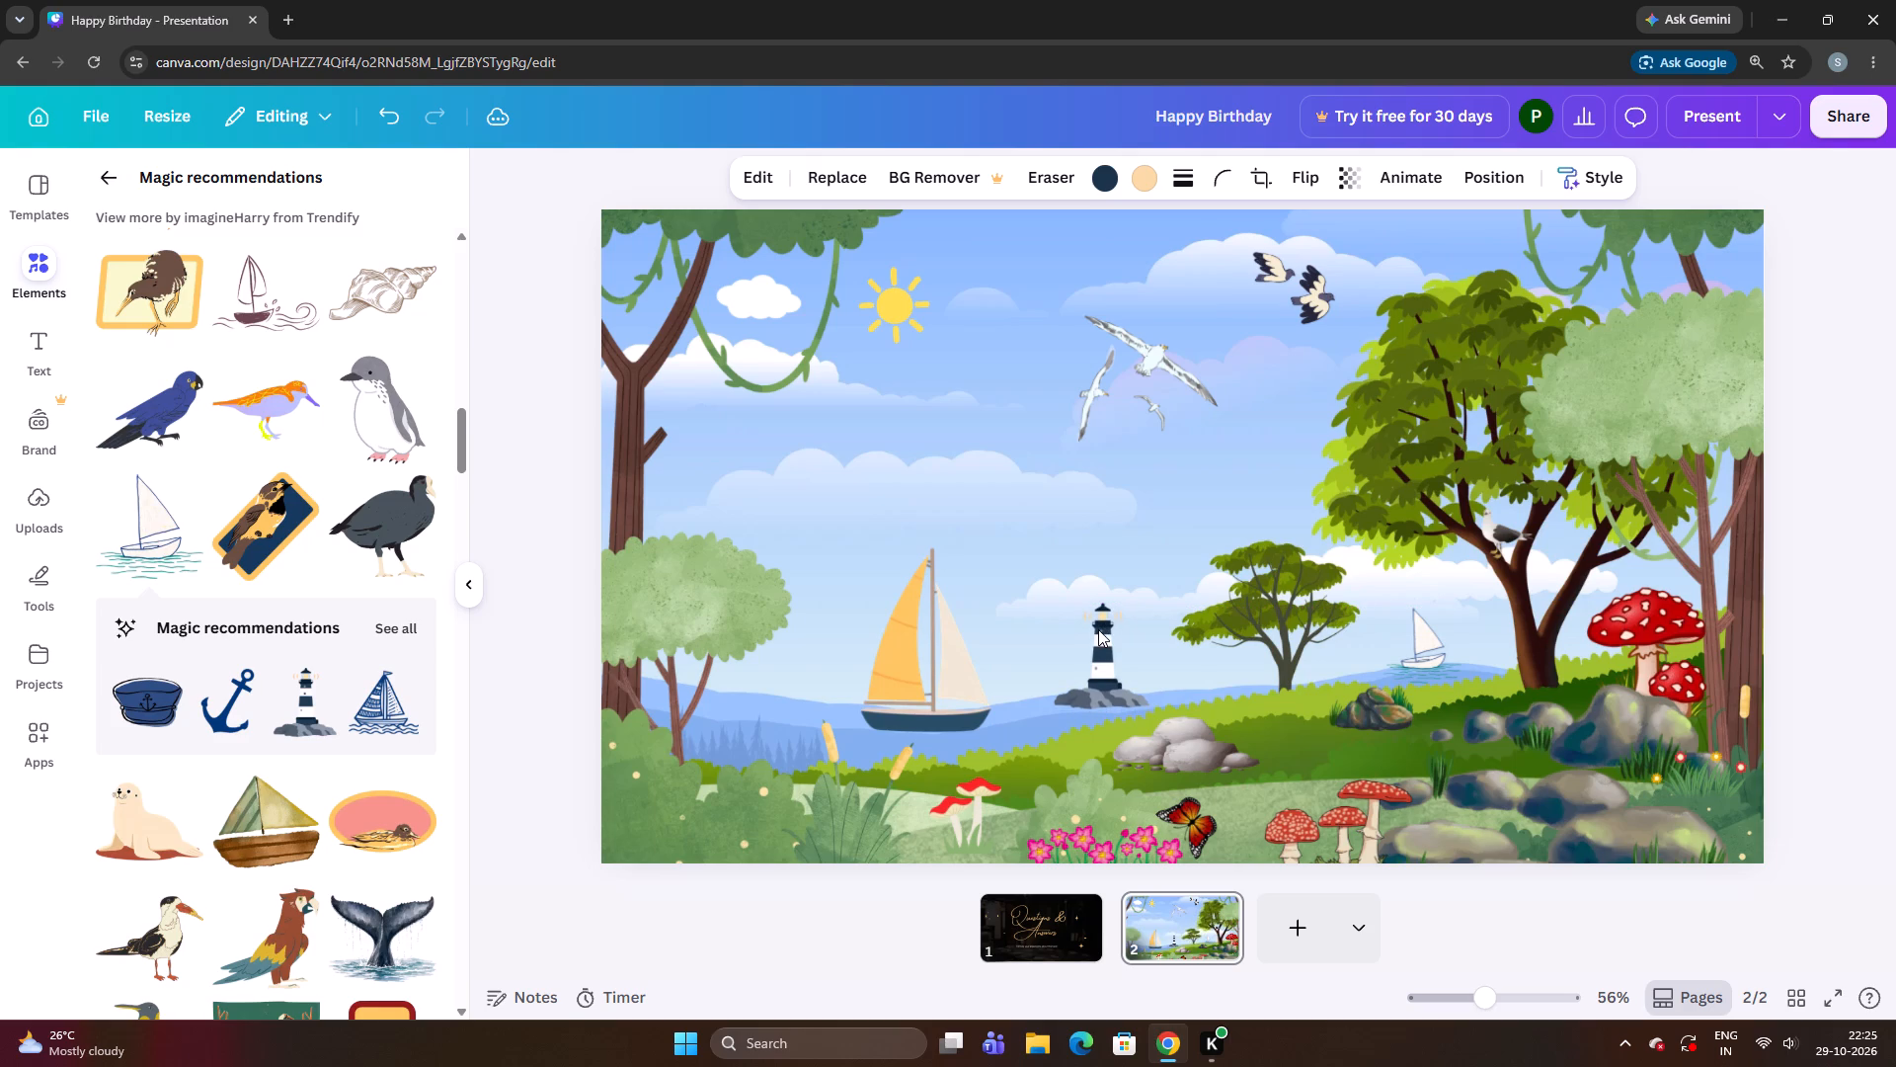
{"action": "key", "text": "Up"}
{"action": "key", "text": "Up"}
{"action": "key", "text": "Up"}
{"action": "key", "text": "Up"}
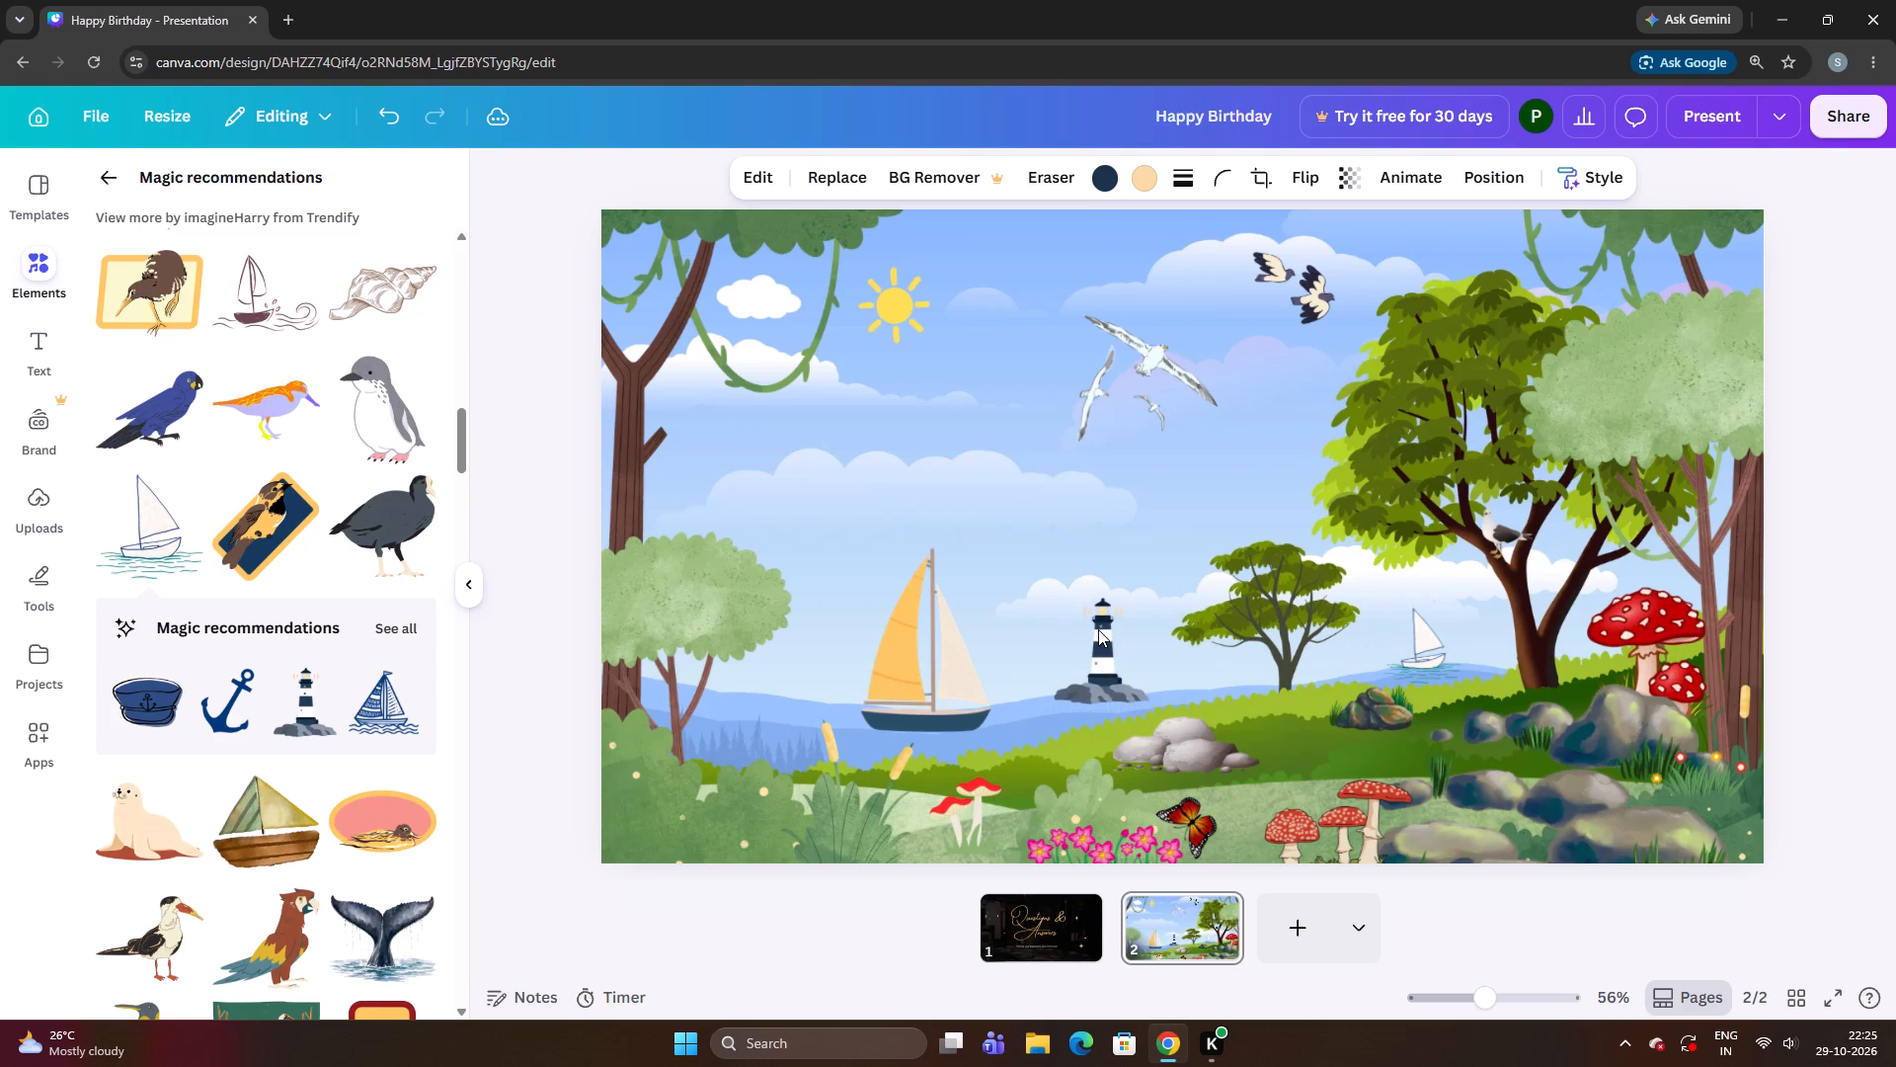
Nudge the lighthouse slightly left toward the large sailboat, with a tiny upward adjustment.
{"action": "key", "text": "Left"}
{"action": "key", "text": "Left"}
{"action": "key", "text": "Left"}
{"action": "key", "text": "Left"}
{"action": "key", "text": "Left"}
{"action": "key", "text": "Left"}
{"action": "key", "text": "Left"}
{"action": "key", "text": "Left"}
{"action": "key", "text": "Left"}
{"action": "key", "text": "Left"}
{"action": "key", "text": "Left"}
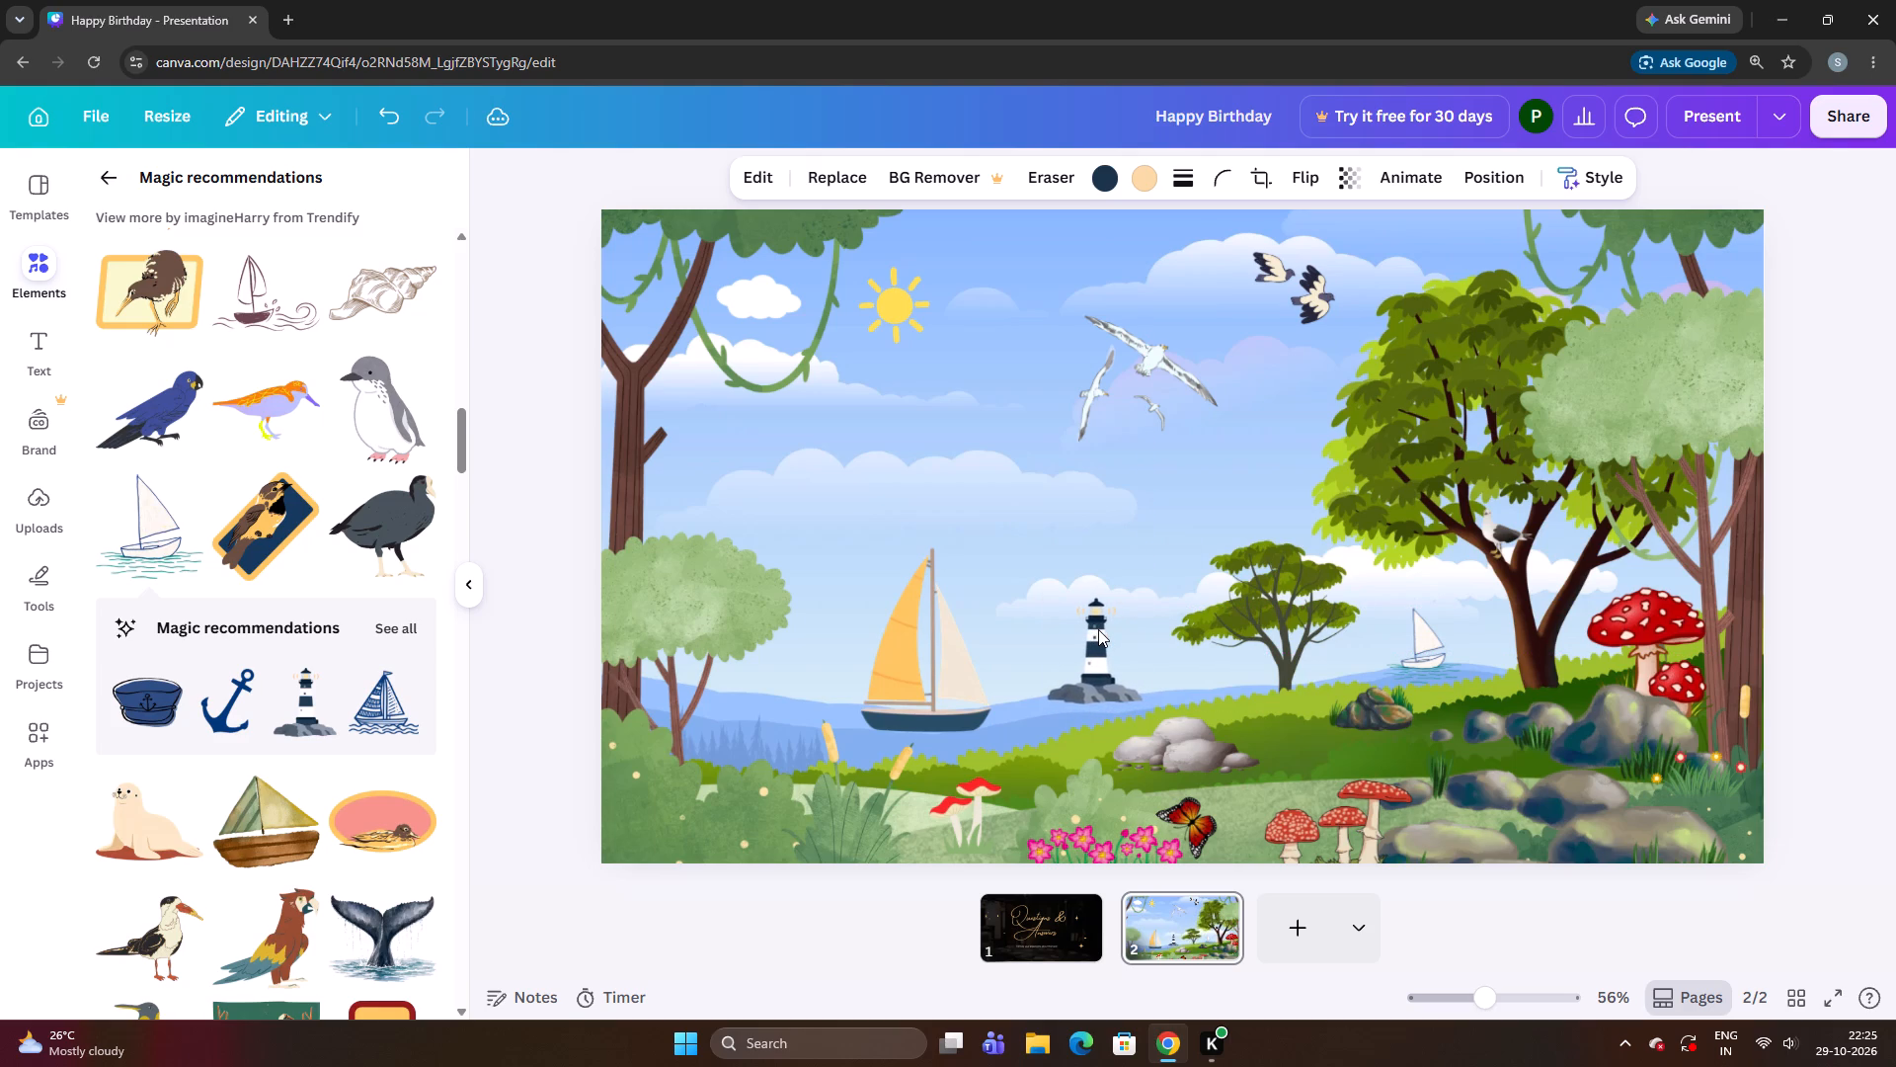
{"action": "key", "text": "Down"}
{"action": "key", "text": "Up"}
{"action": "key", "text": "Up"}
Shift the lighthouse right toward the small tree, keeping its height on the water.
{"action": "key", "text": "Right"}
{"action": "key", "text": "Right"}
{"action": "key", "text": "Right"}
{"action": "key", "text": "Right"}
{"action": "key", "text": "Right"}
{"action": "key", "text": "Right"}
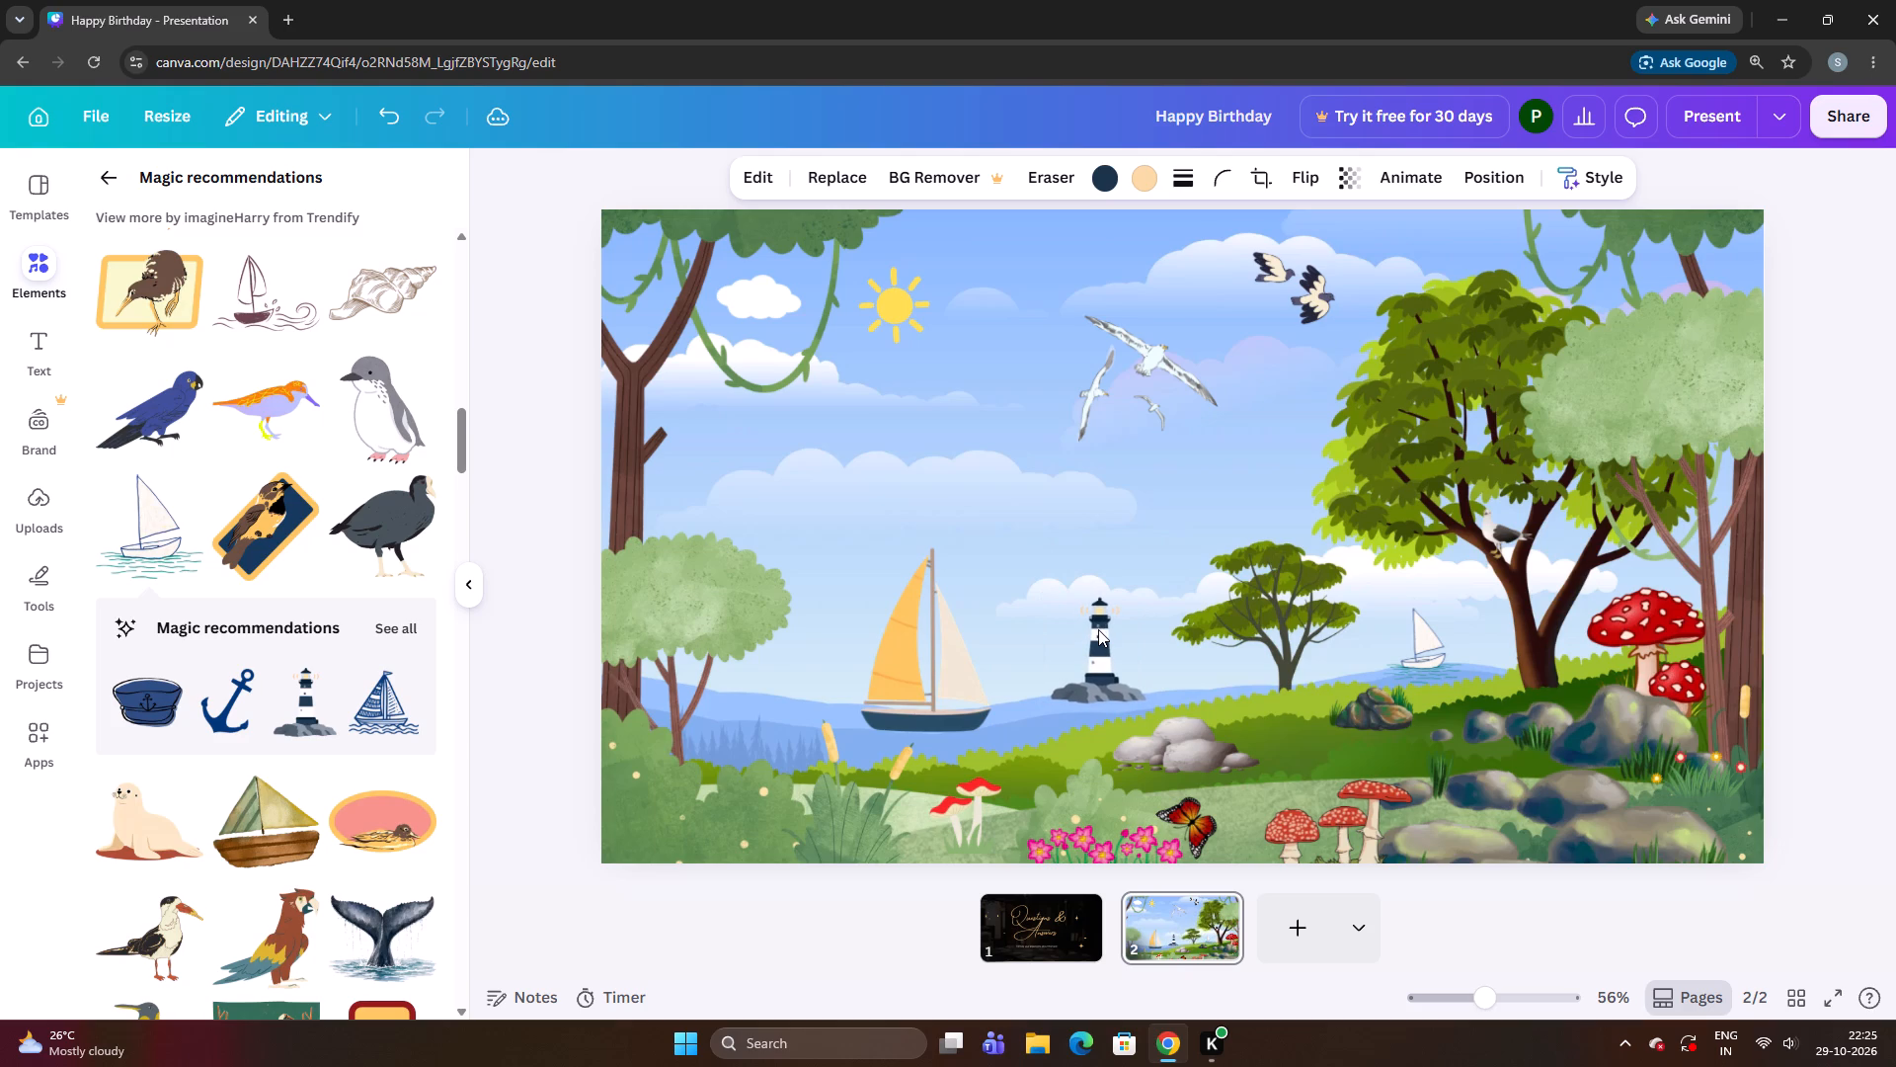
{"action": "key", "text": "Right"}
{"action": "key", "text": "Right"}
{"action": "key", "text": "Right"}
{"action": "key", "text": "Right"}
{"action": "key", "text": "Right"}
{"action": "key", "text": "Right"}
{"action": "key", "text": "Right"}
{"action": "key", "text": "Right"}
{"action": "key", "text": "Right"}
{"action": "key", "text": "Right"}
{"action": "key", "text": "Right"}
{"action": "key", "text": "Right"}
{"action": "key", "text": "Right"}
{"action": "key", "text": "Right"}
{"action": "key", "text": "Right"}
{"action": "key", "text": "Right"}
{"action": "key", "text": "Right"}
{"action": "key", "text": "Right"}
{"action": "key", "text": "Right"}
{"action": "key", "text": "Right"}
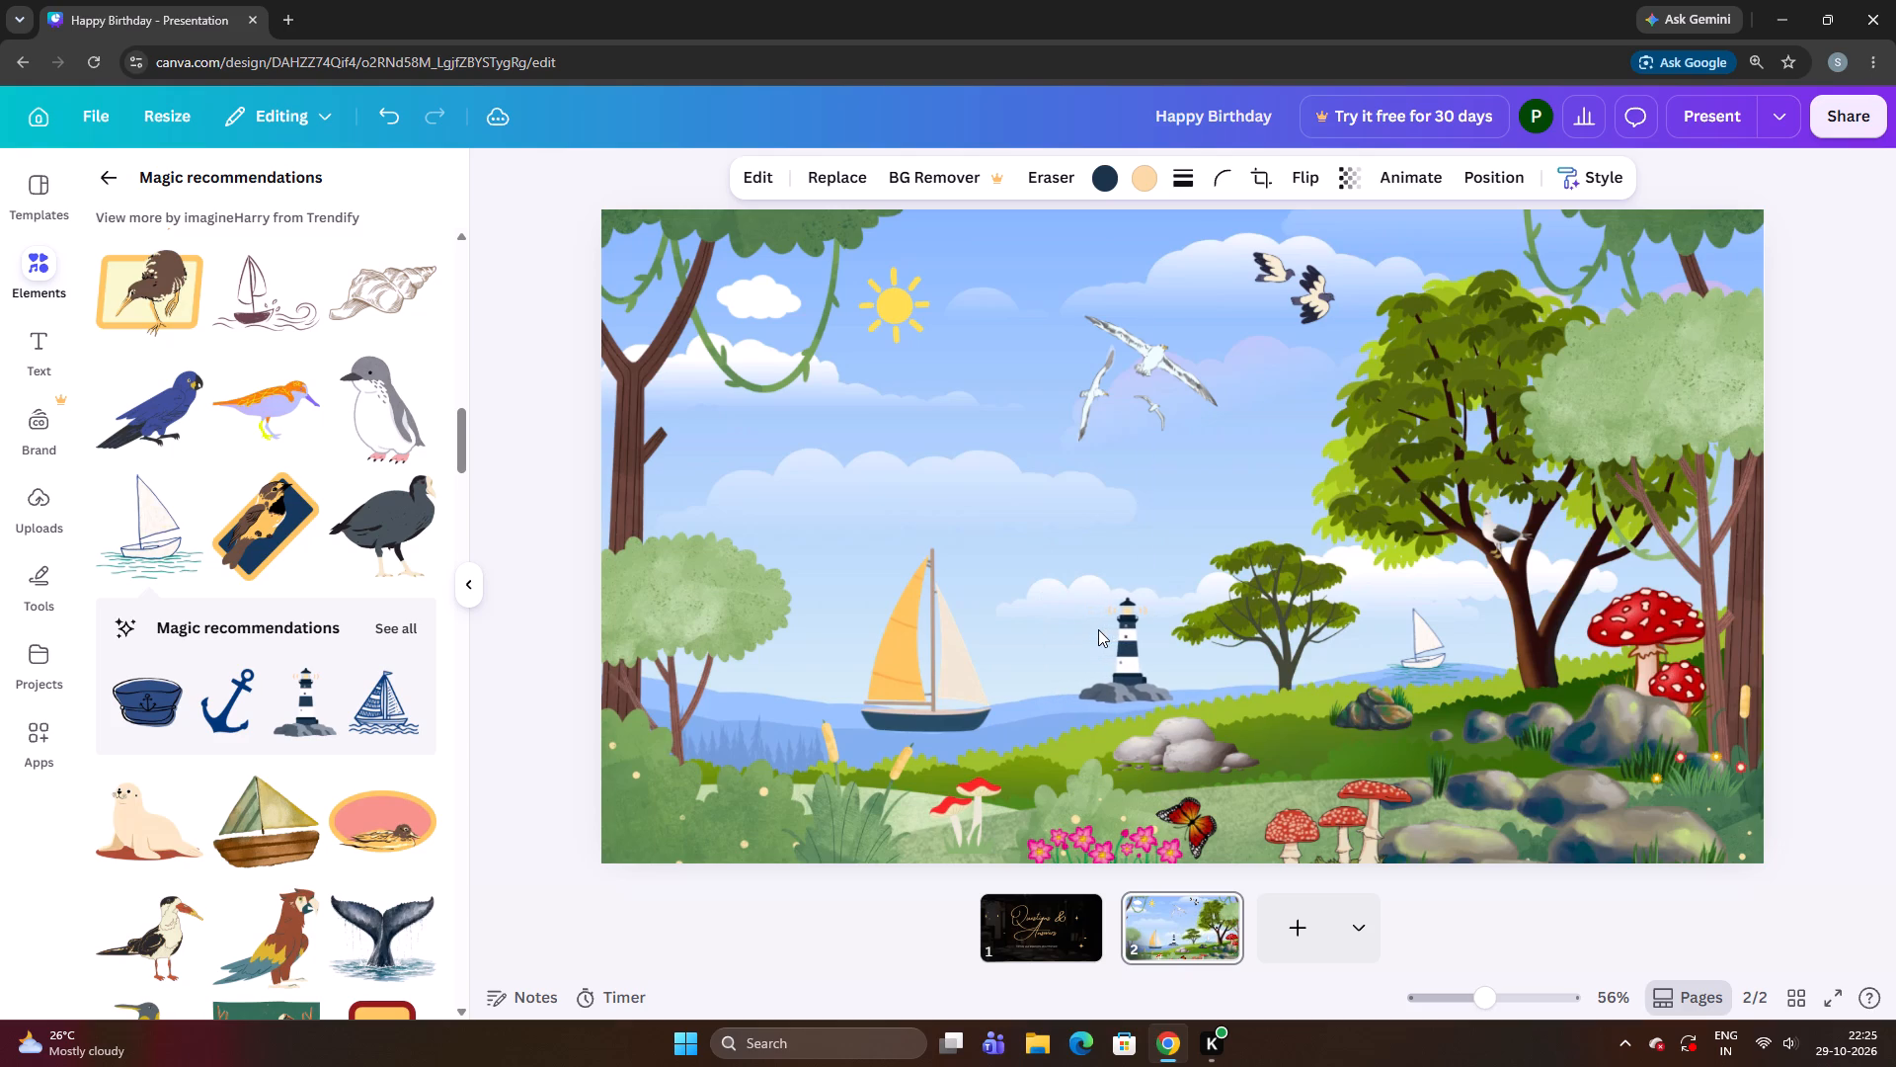
Move the lighthouse back left, away from the small tree, in small increments.
{"action": "key", "text": "Left"}
{"action": "key", "text": "Left"}
{"action": "key", "text": "Left"}
{"action": "key", "text": "Left"}
{"action": "key", "text": "Left"}
{"action": "key", "text": "Left"}
{"action": "key", "text": "Left"}
{"action": "key", "text": "Left"}
{"action": "key", "text": "Left"}
{"action": "key", "text": "Left"}
{"action": "key", "text": "Left"}
{"action": "key", "text": "Left"}
{"action": "key", "text": "Left"}
{"action": "key", "text": "Left"}
{"action": "key", "text": "Left"}
{"action": "key", "text": "Left"}
{"action": "key", "text": "Left"}
{"action": "key", "text": "Left"}
{"action": "key", "text": "Left"}
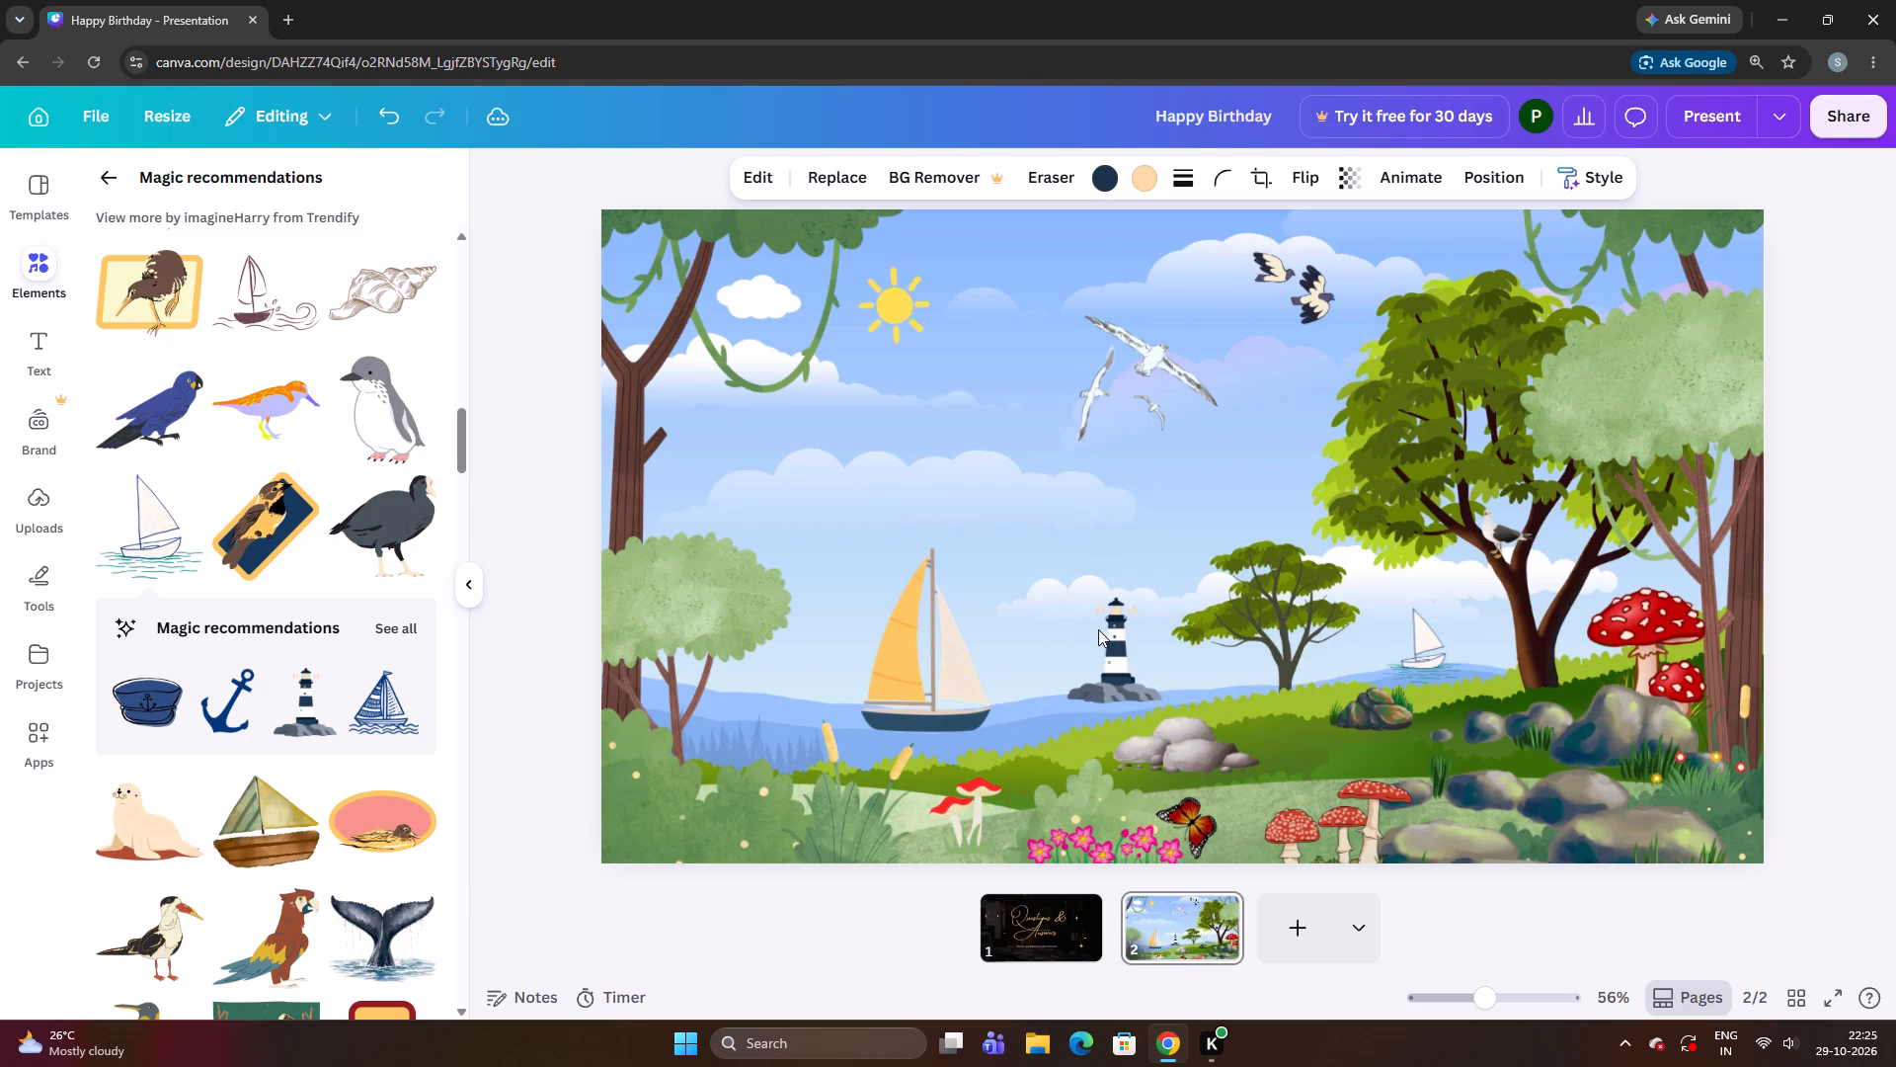
{"action": "key", "text": "Left"}
{"action": "key", "text": "Left"}
{"action": "key", "text": "Left"}
{"action": "key", "text": "Left"}
{"action": "key", "text": "Left"}
{"action": "key", "text": "Left"}
{"action": "key", "text": "Left"}
{"action": "key", "text": "Left"}
{"action": "key", "text": "Left"}
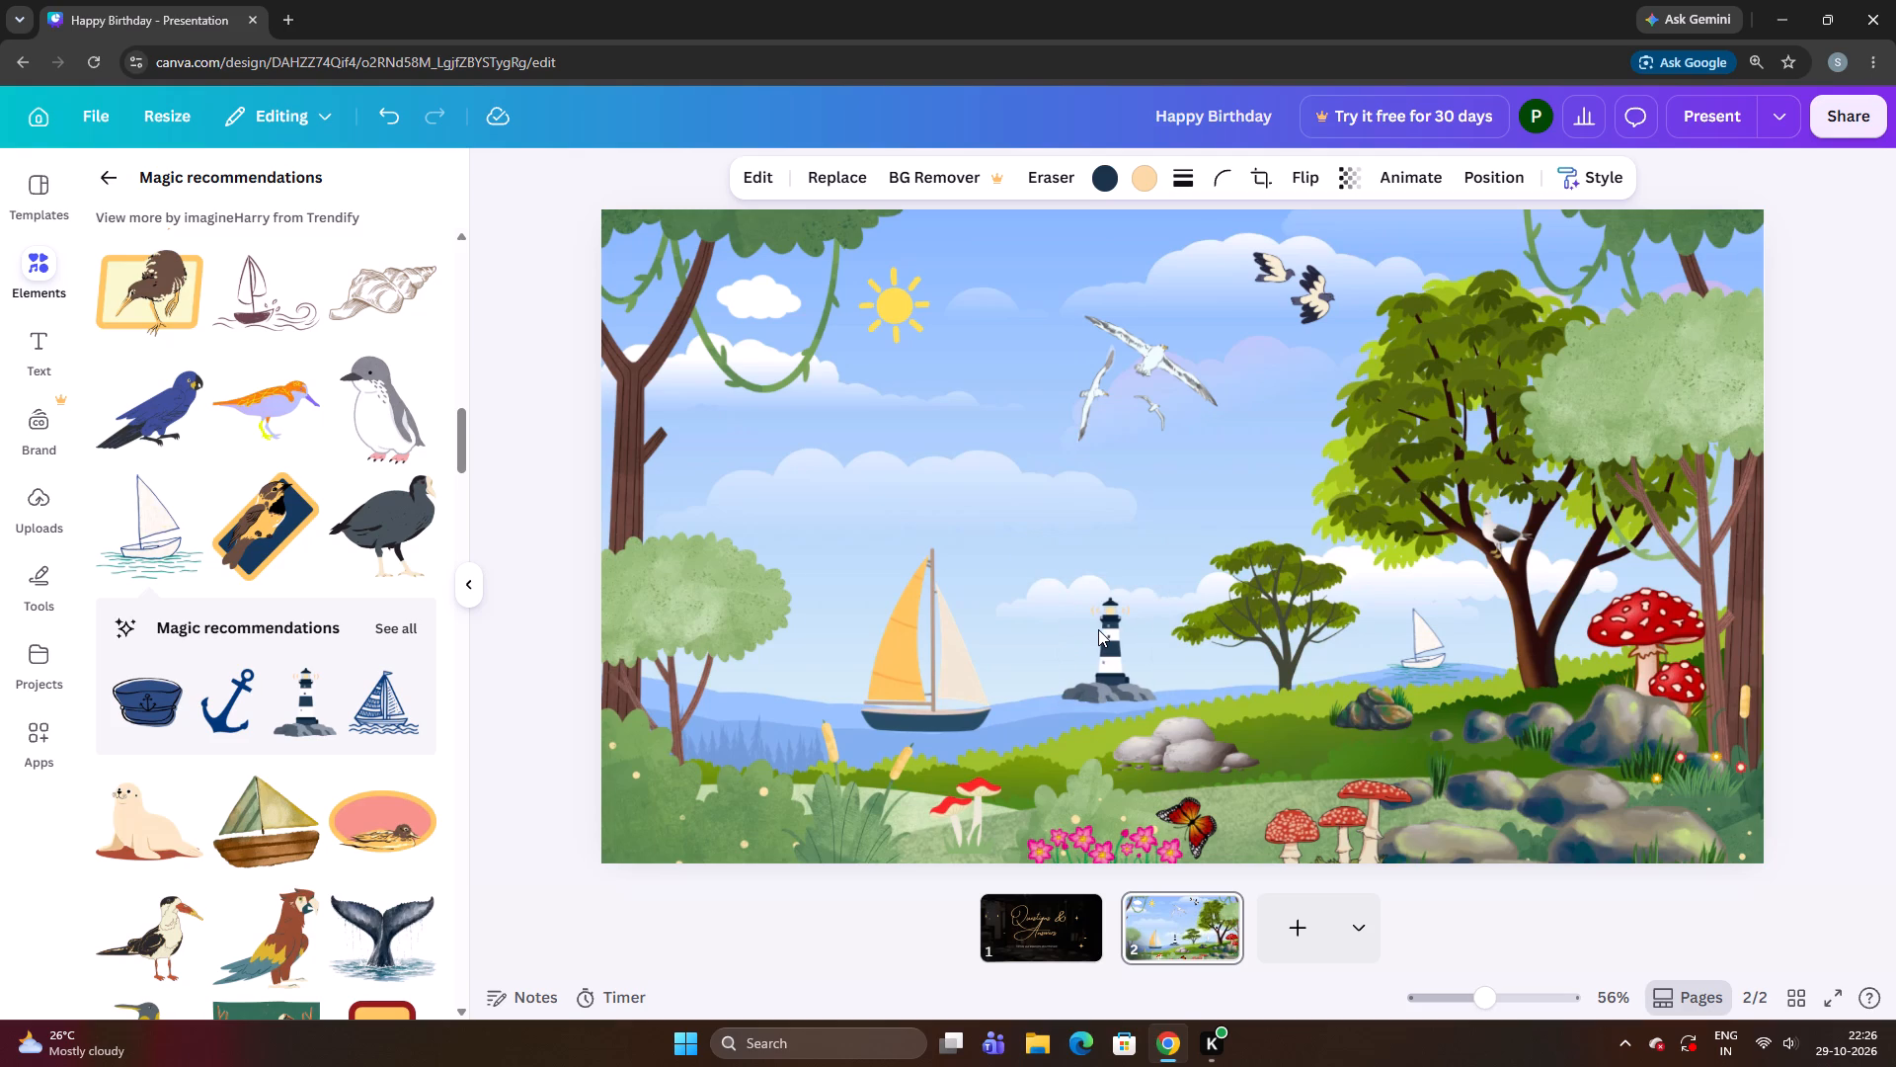
{"action": "key", "text": "Left"}
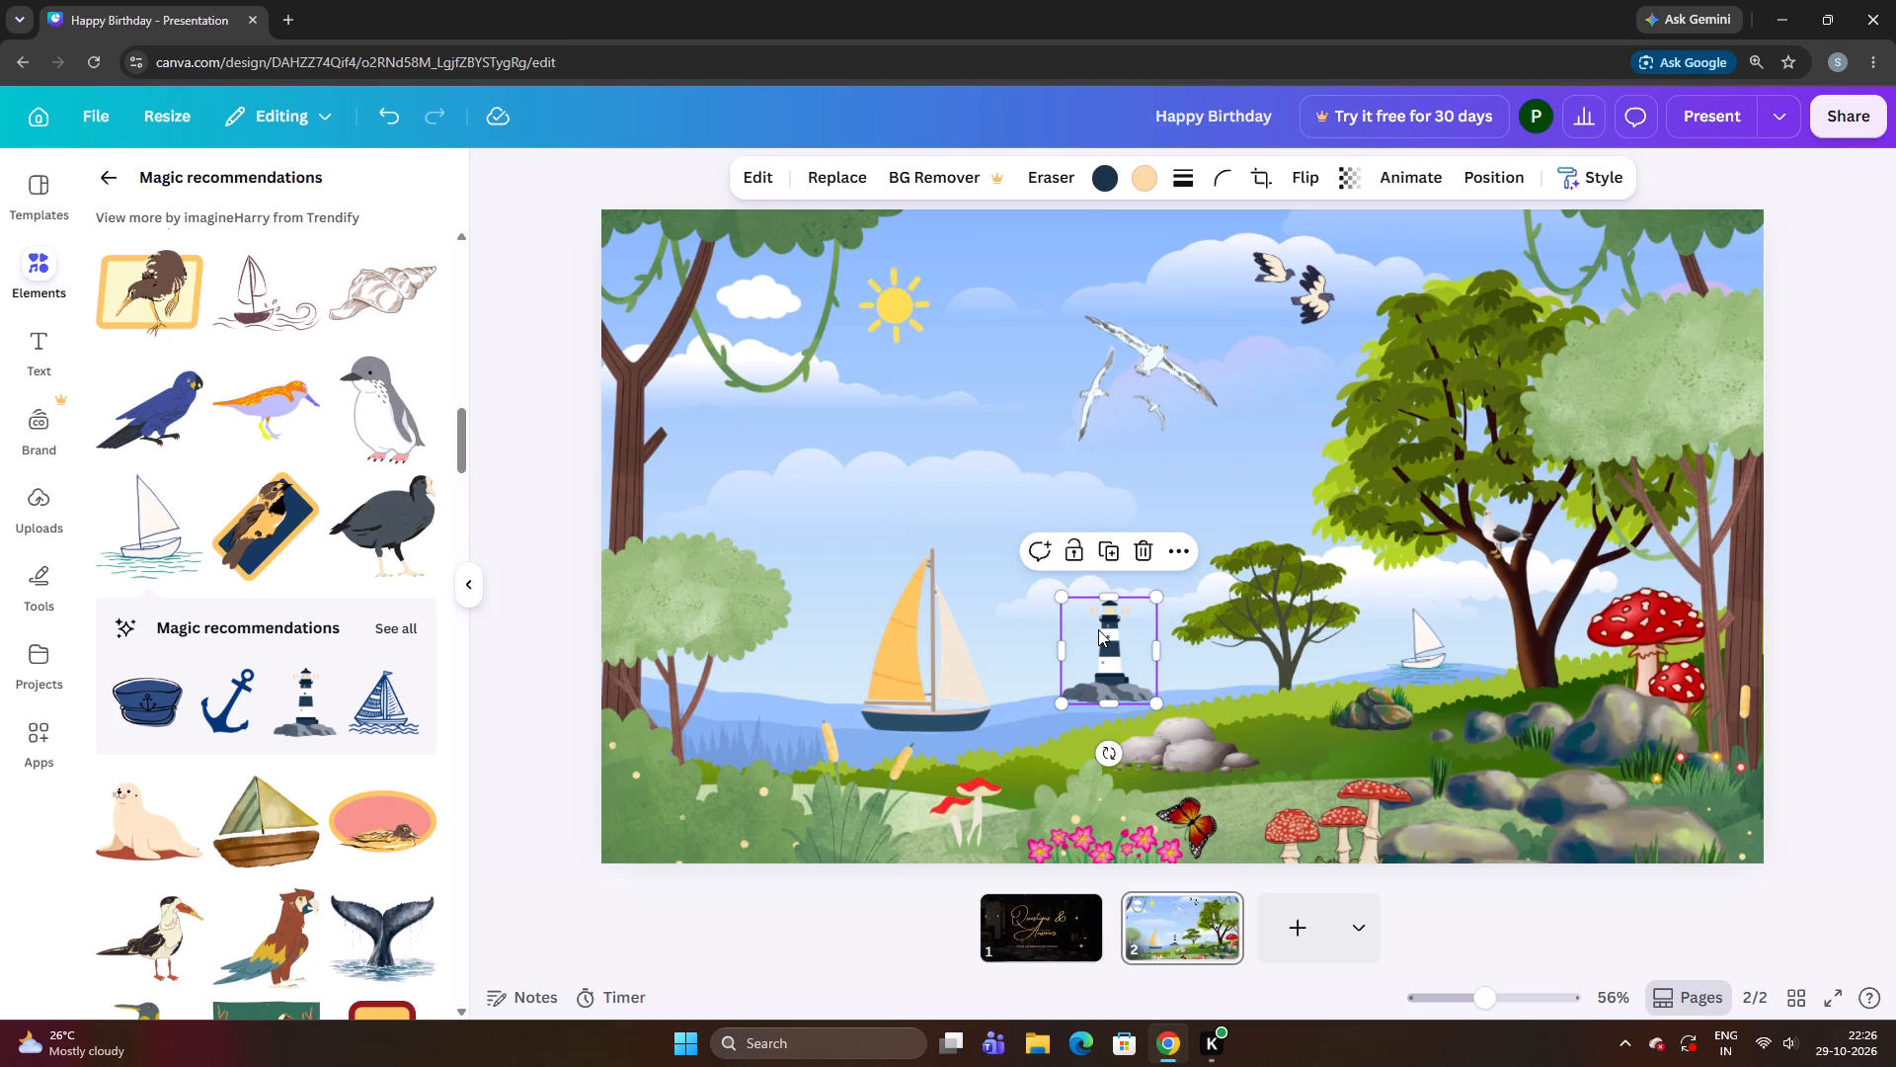
Nudge the lighthouse further left toward the large sailboat, so it stands left of the grey rocks on the hill.
{"action": "key", "text": "Left"}
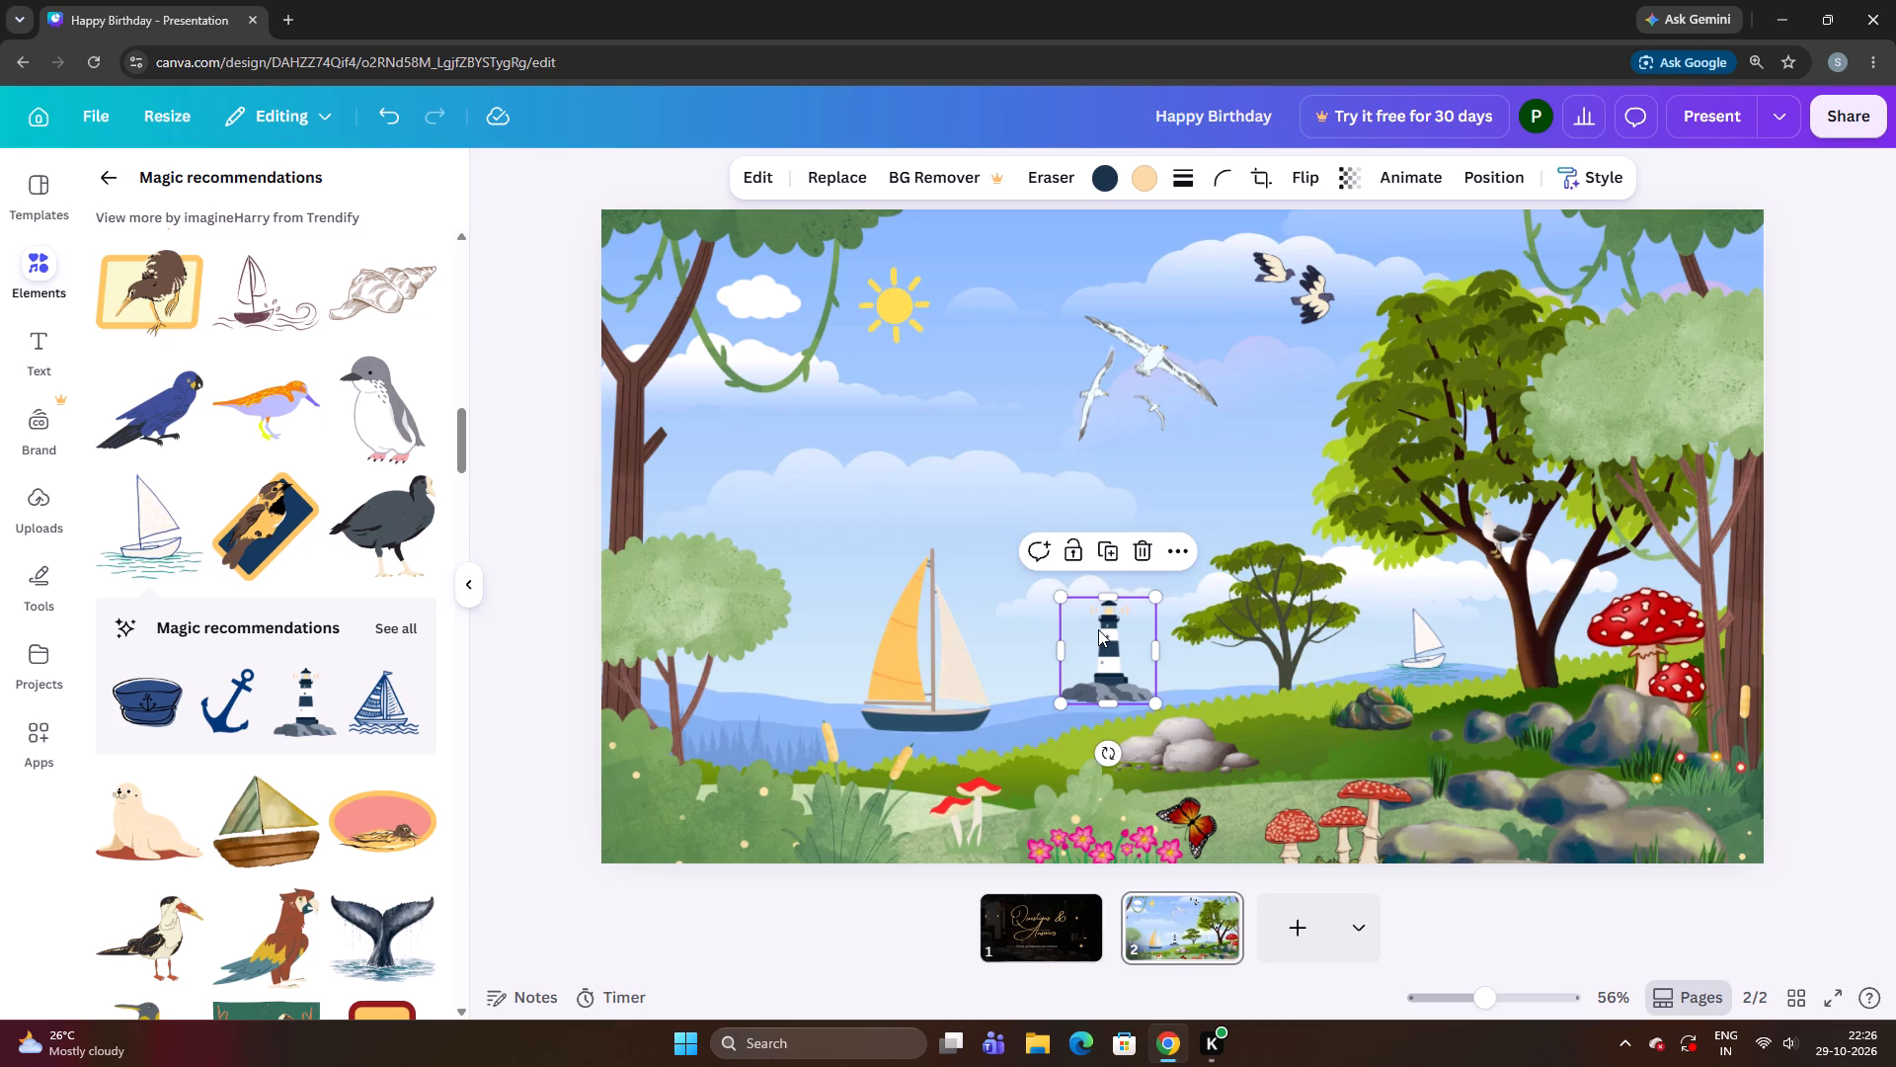
{"action": "key", "text": "Left"}
{"action": "key", "text": "Left"}
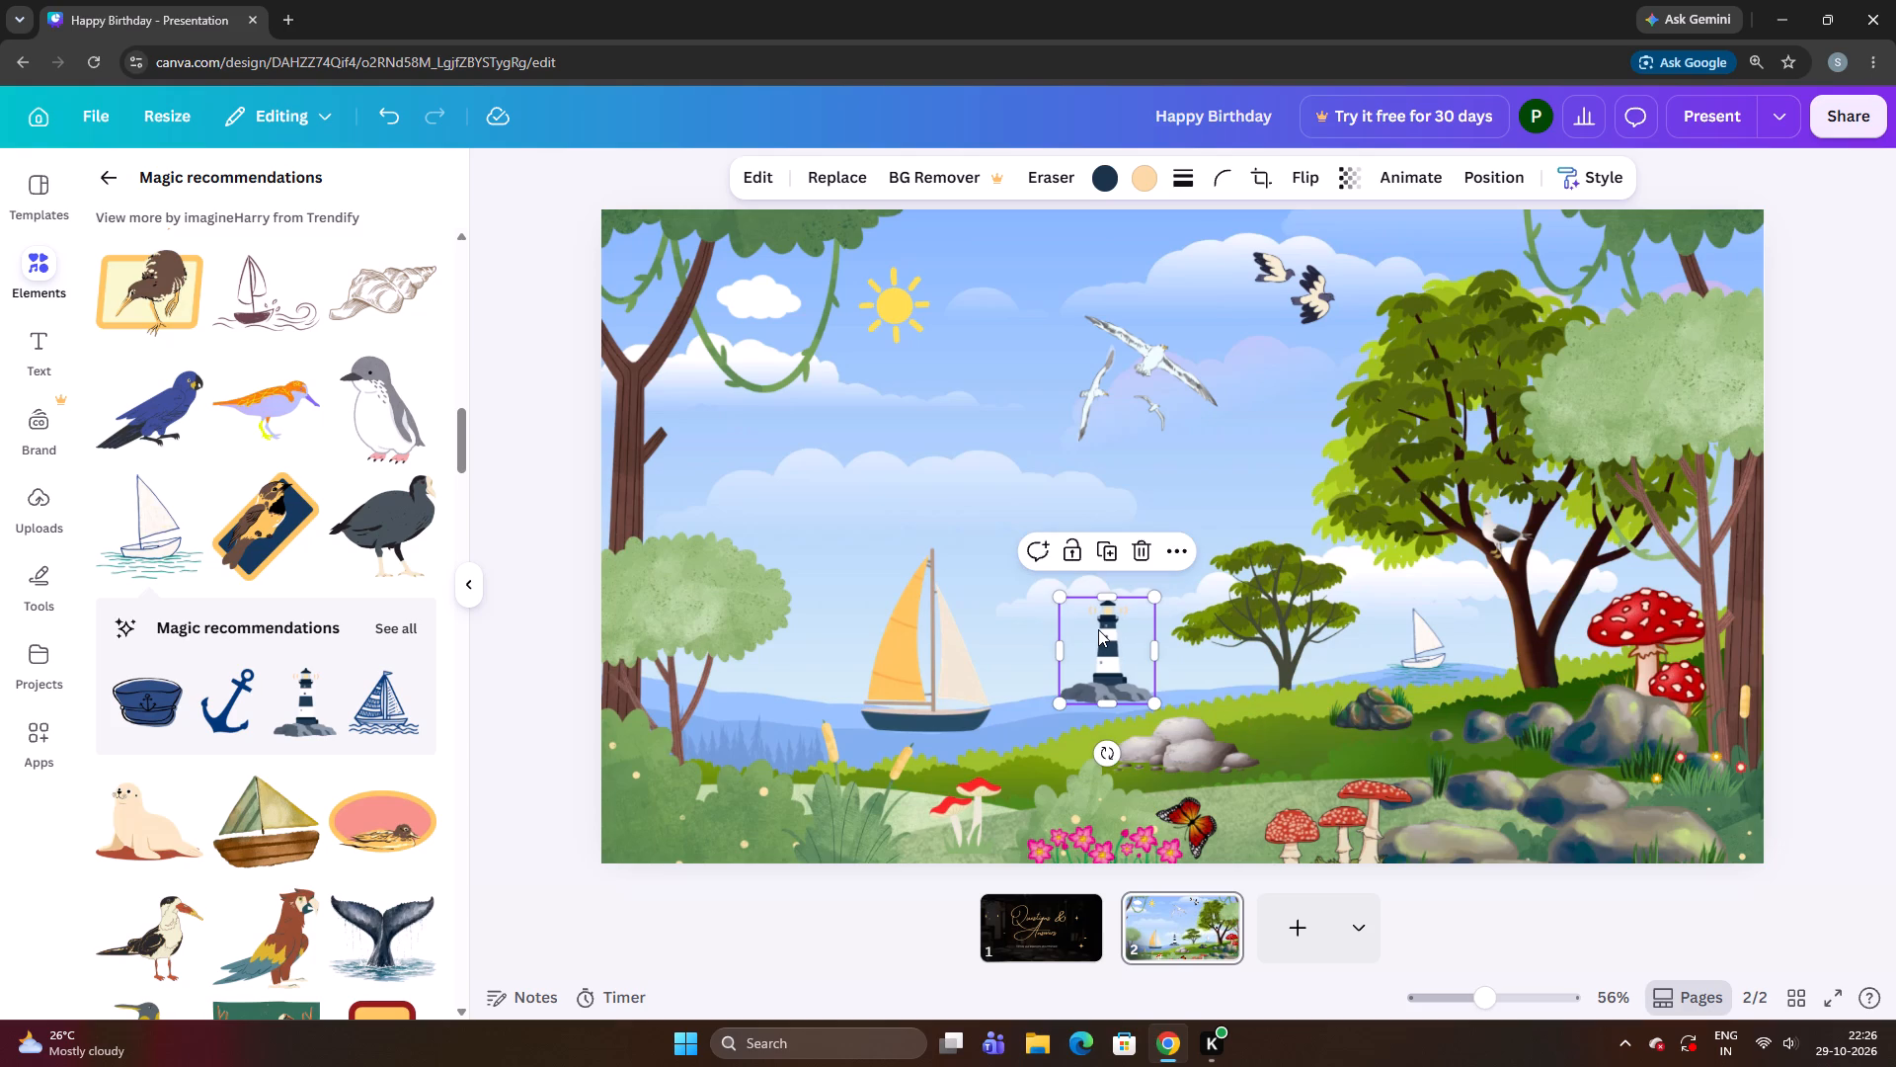
{"action": "key", "text": "Left"}
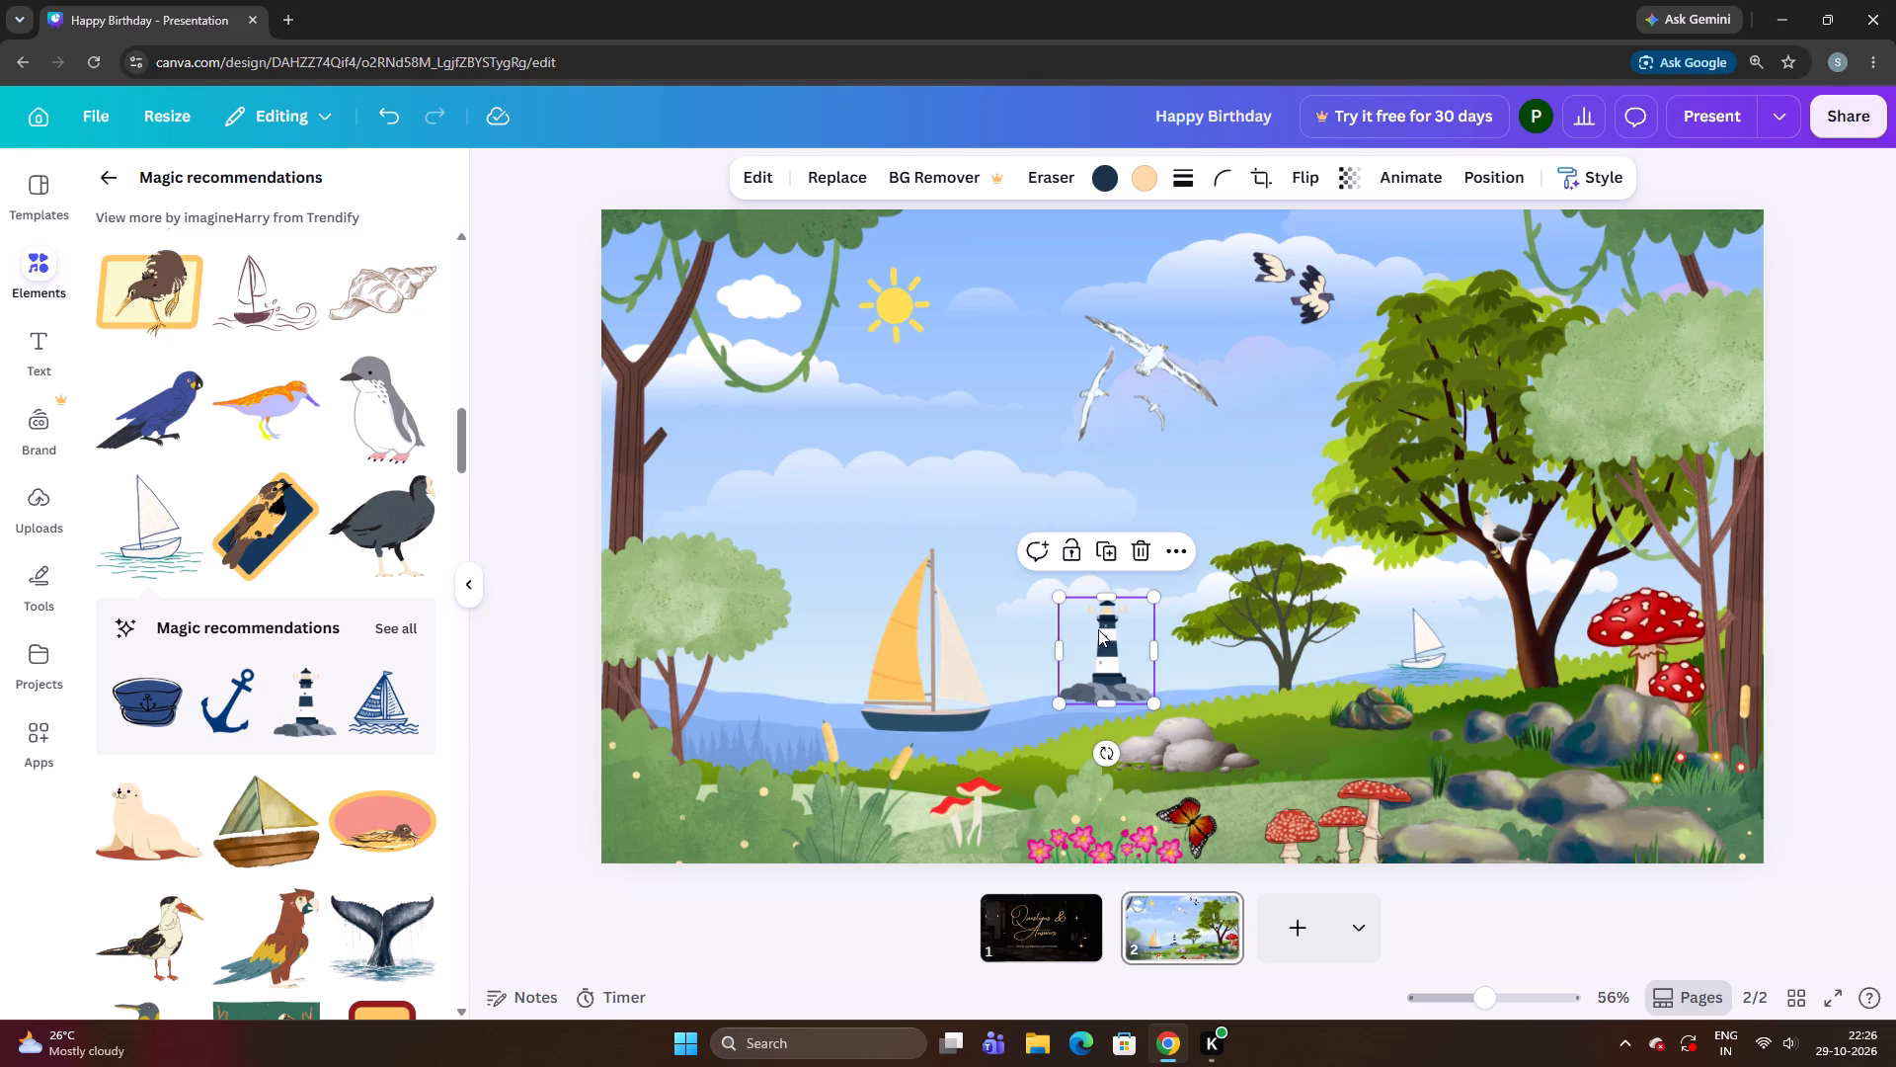
{"action": "key", "text": "Left"}
{"action": "key", "text": "Left"}
{"action": "key", "text": "Left"}
{"action": "key", "text": "Left"}
{"action": "key", "text": "Left"}
{"action": "key", "text": "Left"}
{"action": "key", "text": "Left"}
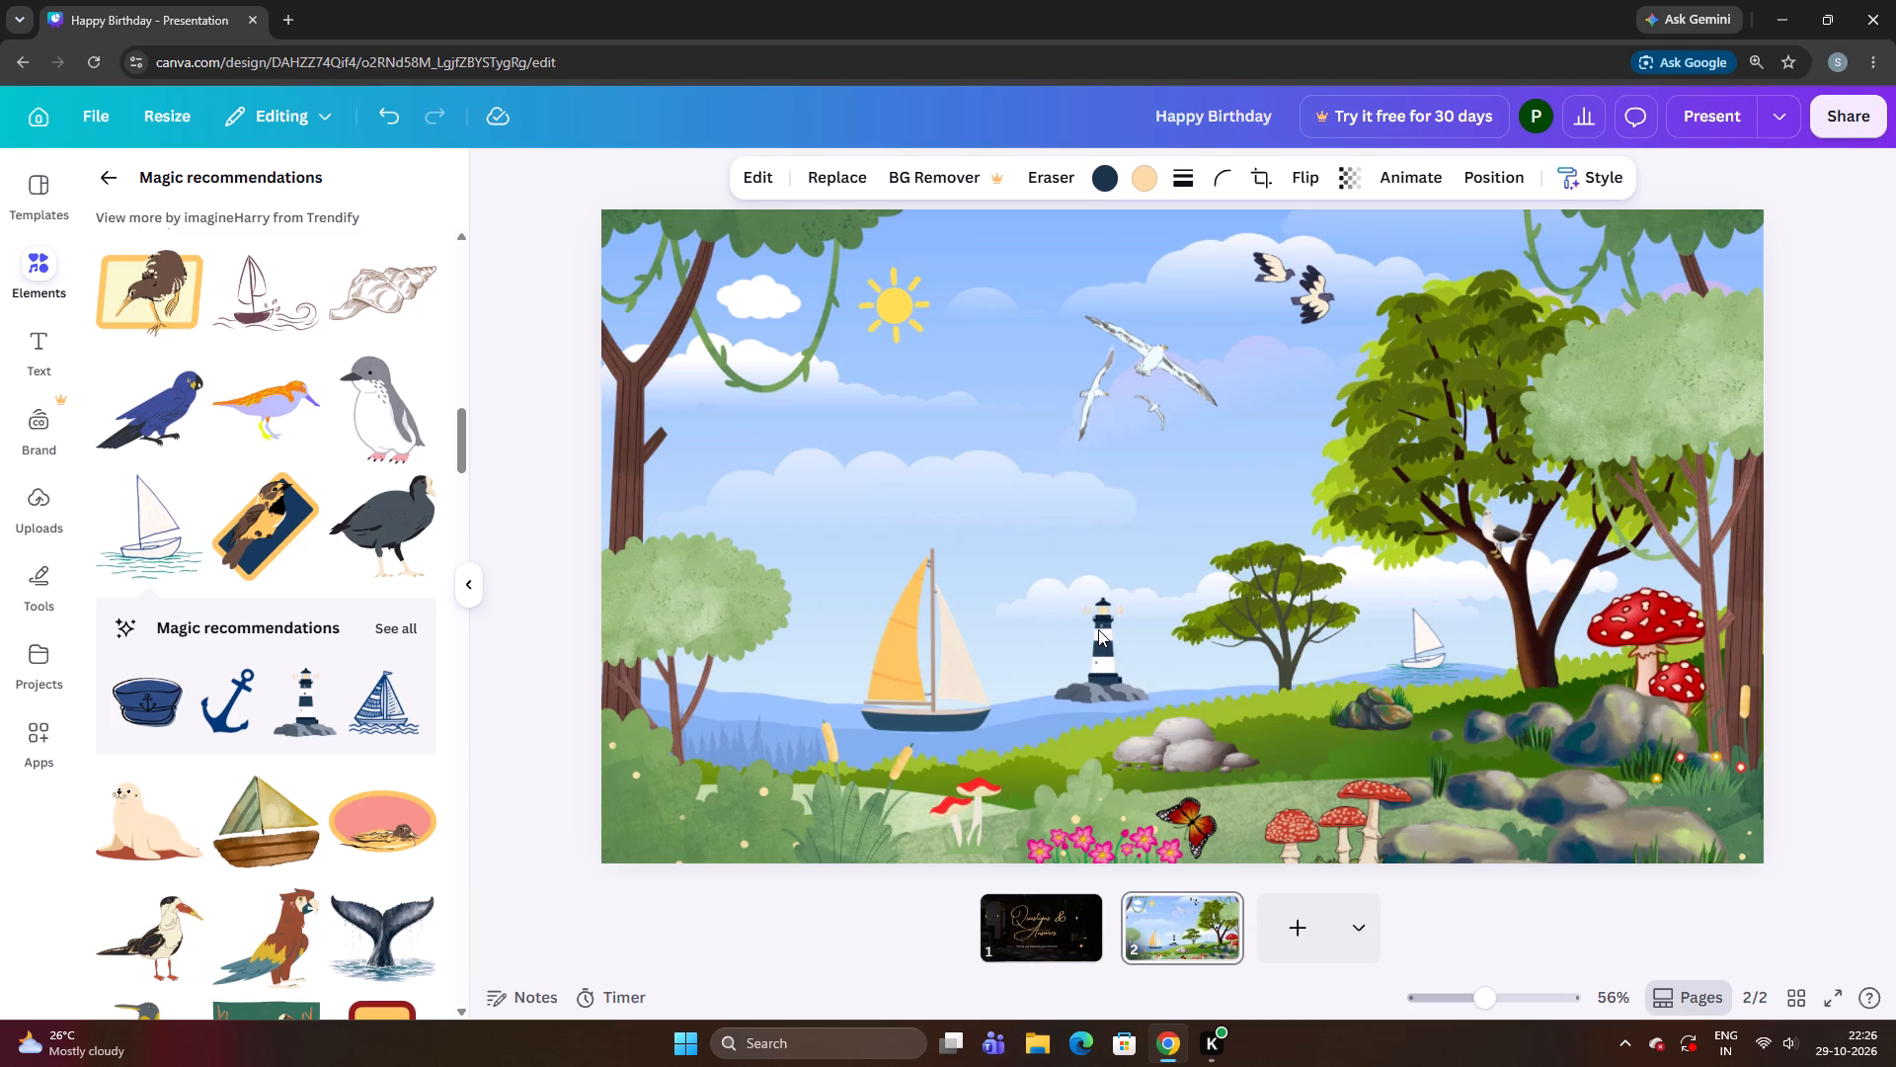
{"action": "key", "text": "Left"}
{"action": "key", "text": "Left"}
{"action": "key", "text": "Left"}
{"action": "key", "text": "Left"}
{"action": "key", "text": "Left"}
{"action": "key", "text": "Left"}
{"action": "key", "text": "Left"}
{"action": "key", "text": "Left"}
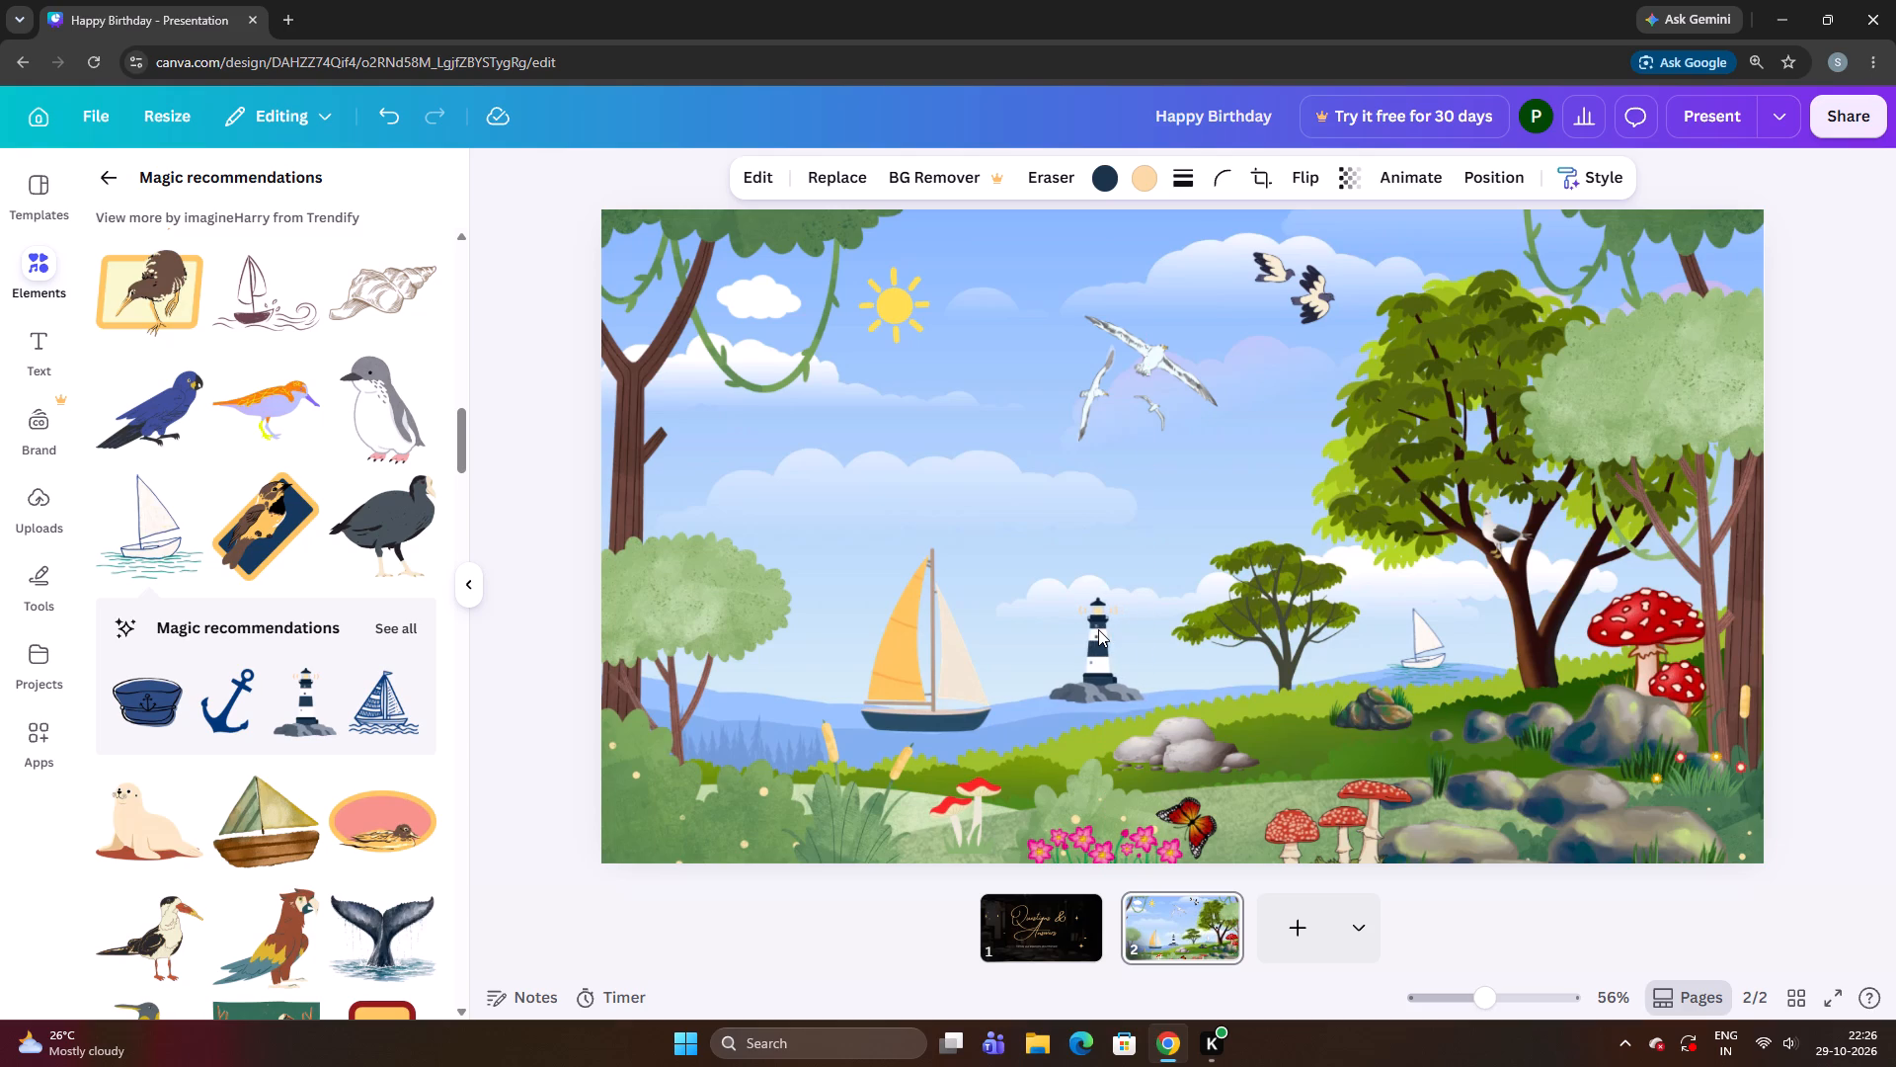
{"action": "key", "text": "Left"}
{"action": "key", "text": "Left"}
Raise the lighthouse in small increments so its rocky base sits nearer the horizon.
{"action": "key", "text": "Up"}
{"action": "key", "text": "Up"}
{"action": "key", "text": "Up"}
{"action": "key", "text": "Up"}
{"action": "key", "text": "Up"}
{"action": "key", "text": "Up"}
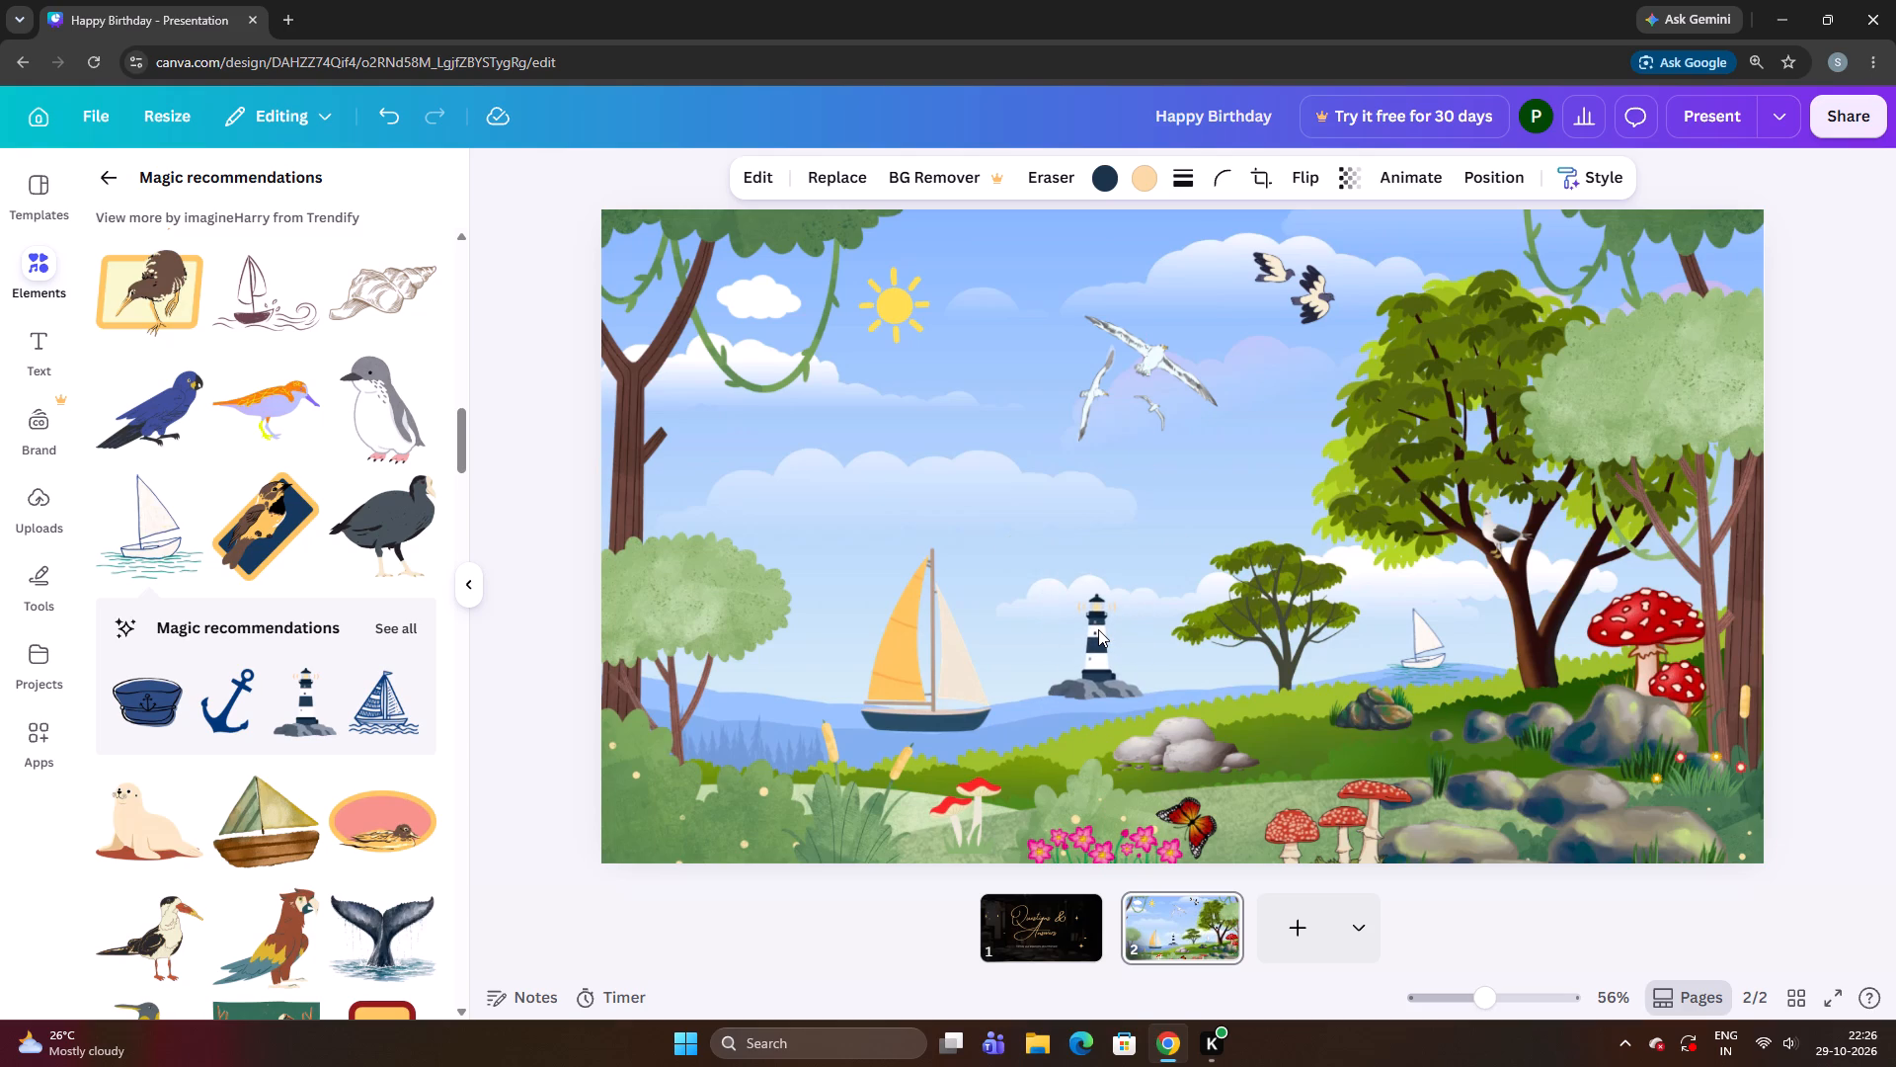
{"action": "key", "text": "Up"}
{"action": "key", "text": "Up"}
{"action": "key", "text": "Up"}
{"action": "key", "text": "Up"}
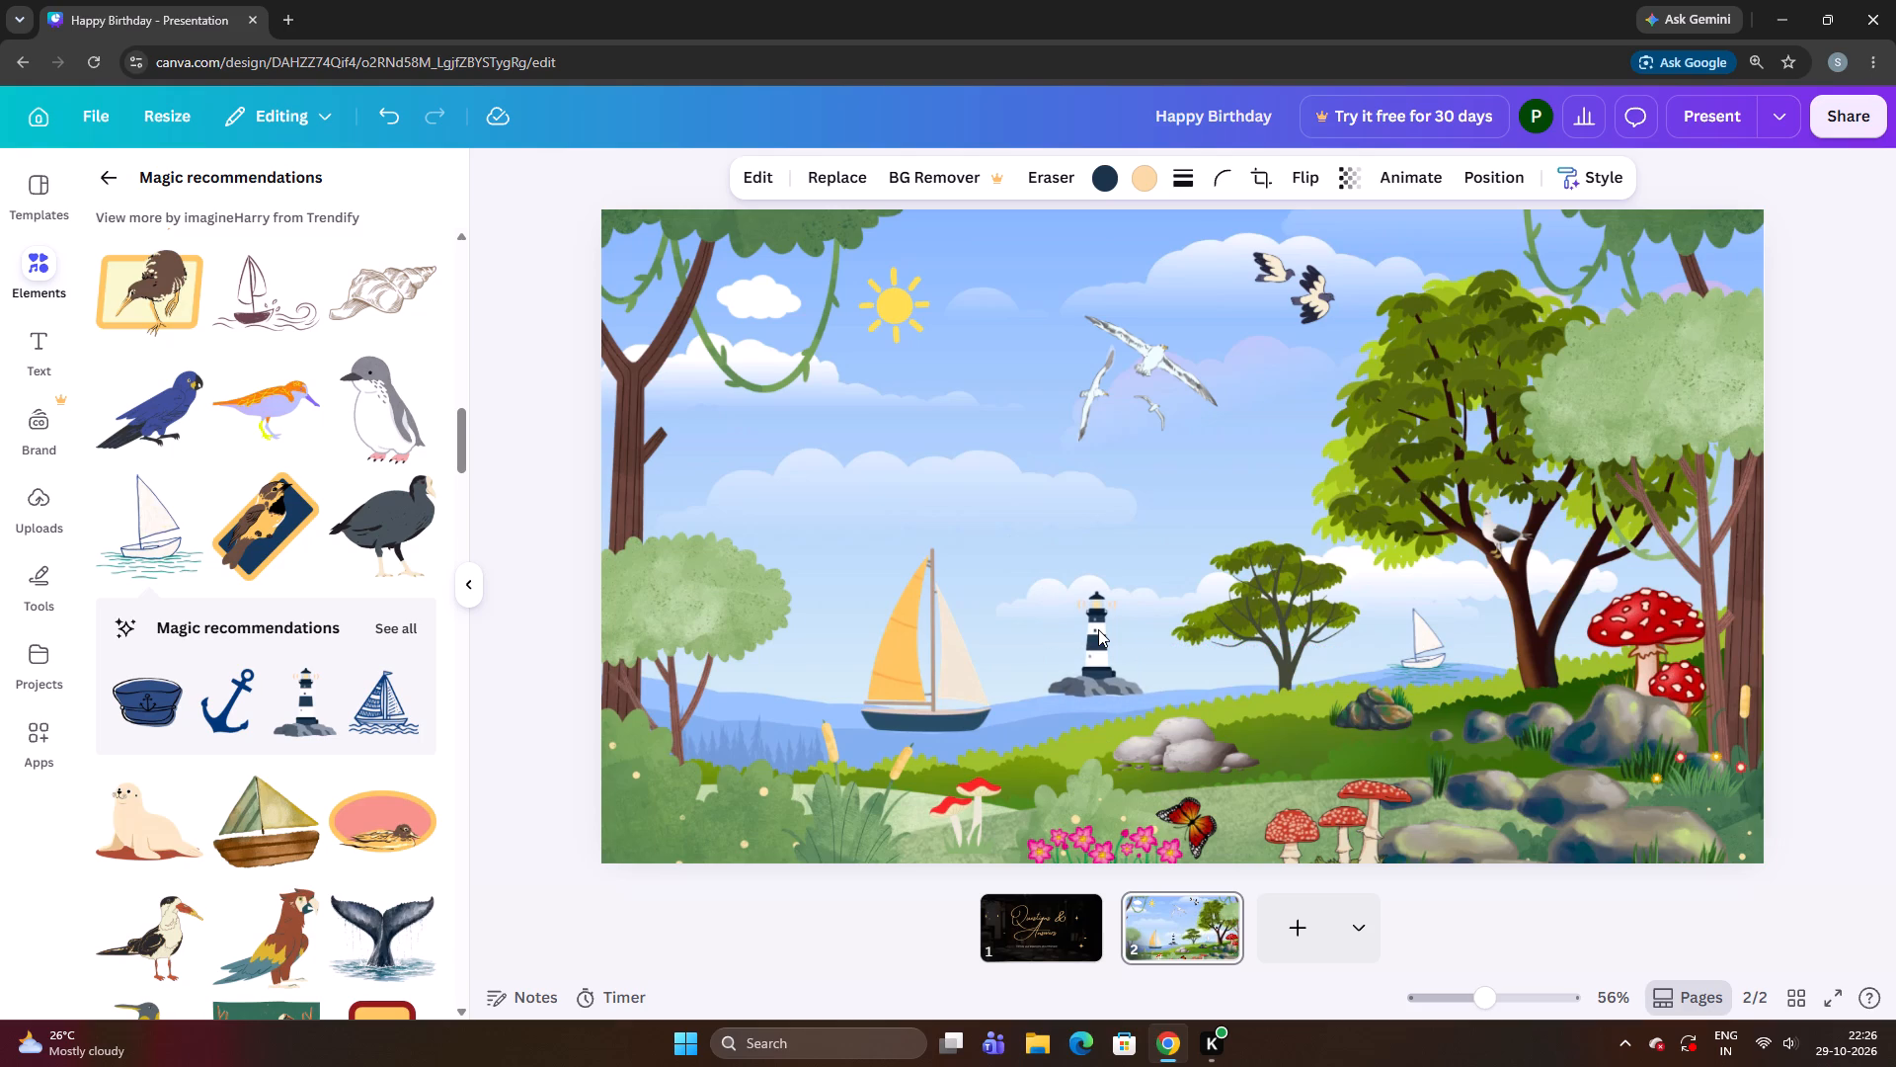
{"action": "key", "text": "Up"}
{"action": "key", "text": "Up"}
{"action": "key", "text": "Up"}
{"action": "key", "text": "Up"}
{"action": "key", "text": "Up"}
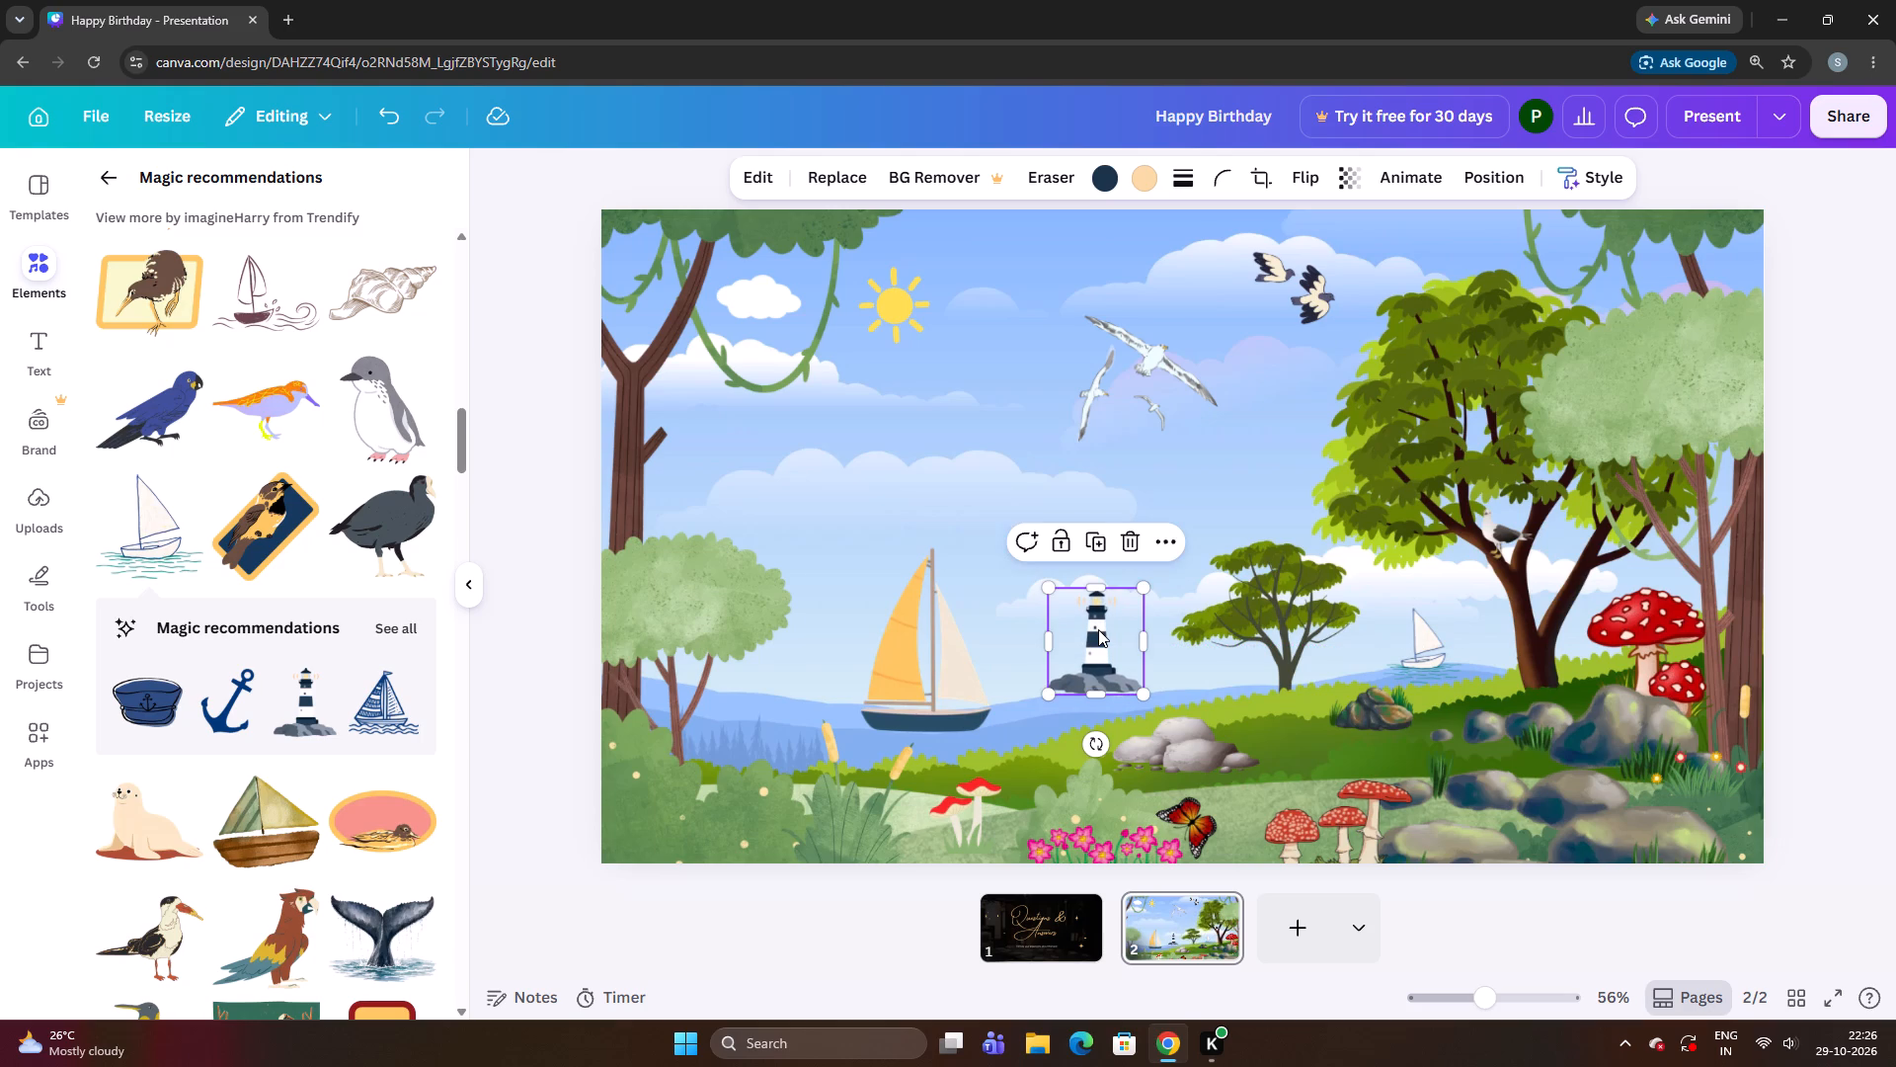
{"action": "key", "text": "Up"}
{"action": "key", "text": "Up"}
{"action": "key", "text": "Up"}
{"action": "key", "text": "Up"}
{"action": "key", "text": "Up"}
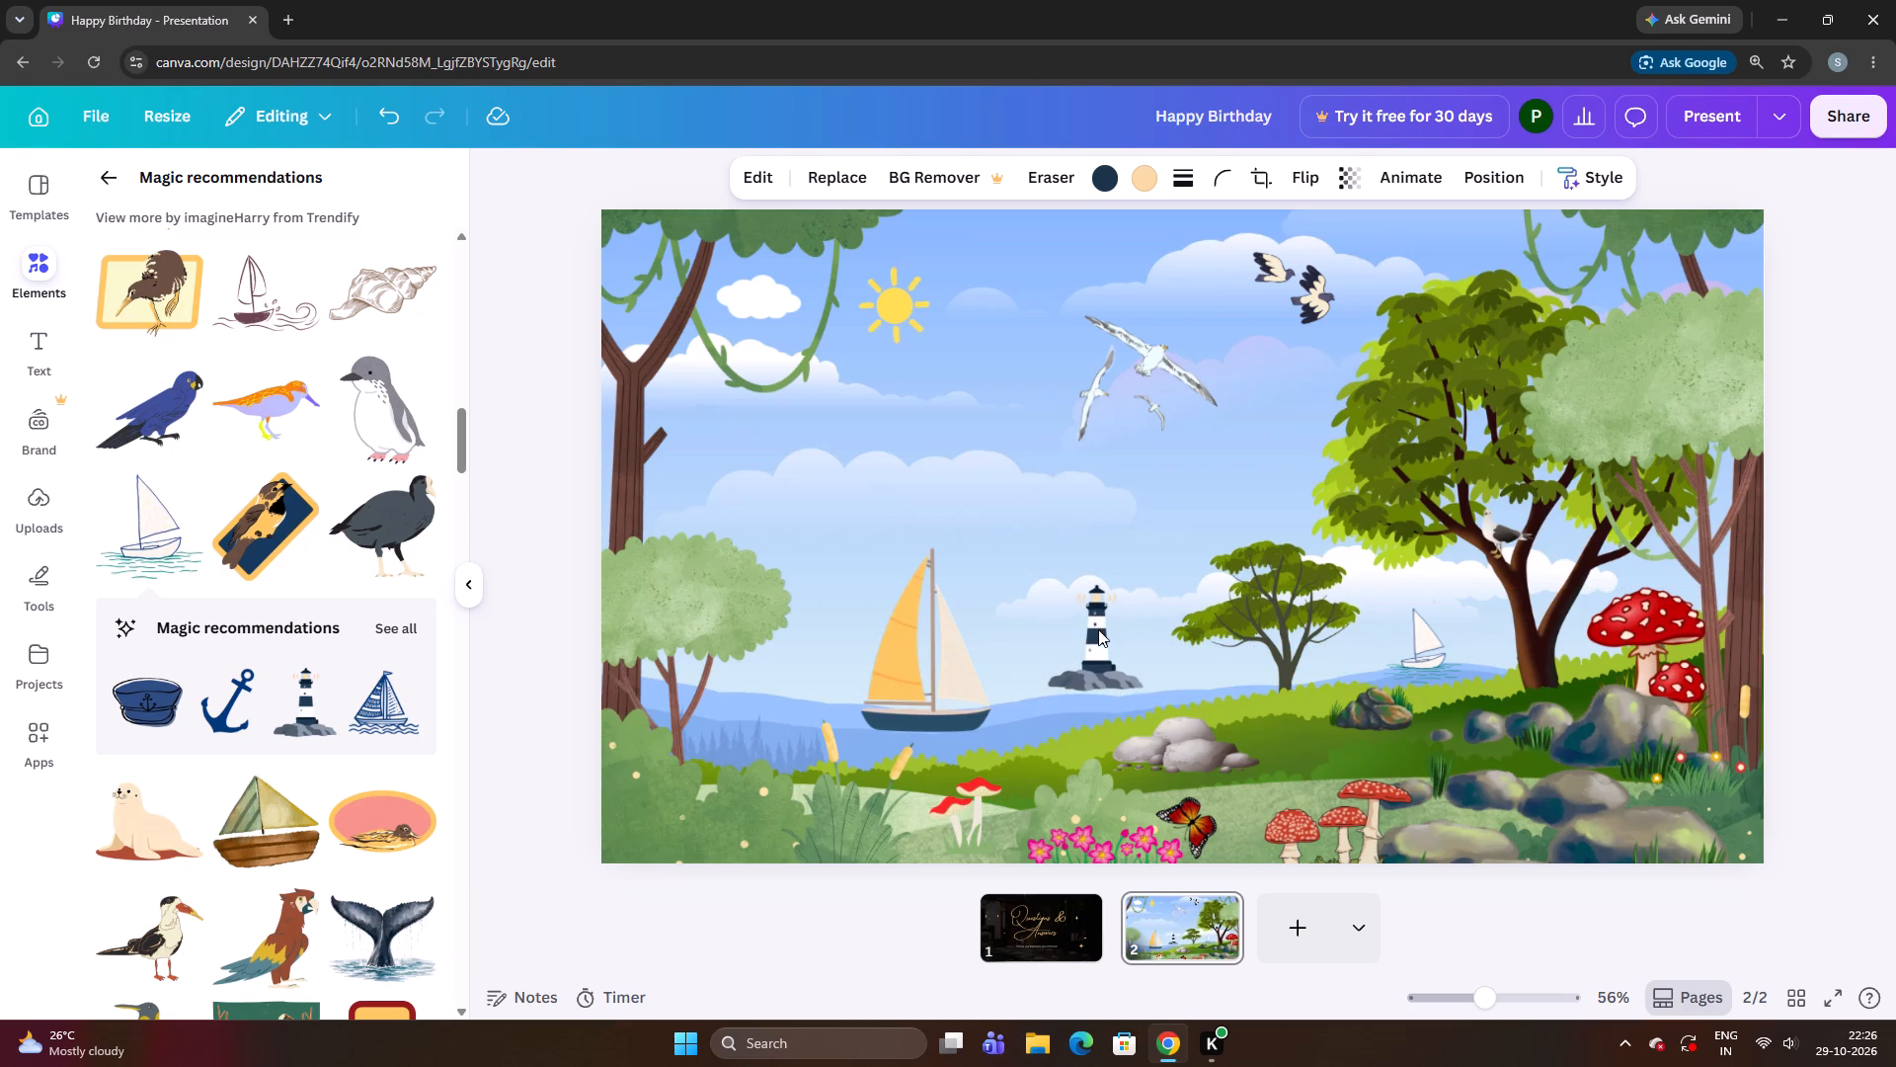
Lower the lighthouse in small increments until its rocky base is level with the mossy rock on the green hill.
{"action": "key", "text": "Down"}
{"action": "key", "text": "Down"}
{"action": "key", "text": "Down"}
{"action": "key", "text": "Down"}
{"action": "key", "text": "Down"}
{"action": "key", "text": "Down"}
{"action": "key", "text": "Down"}
{"action": "key", "text": "Down"}
{"action": "key", "text": "Down"}
{"action": "key", "text": "Down"}
{"action": "key", "text": "Down"}
{"action": "key", "text": "Down"}
{"action": "key", "text": "Down"}
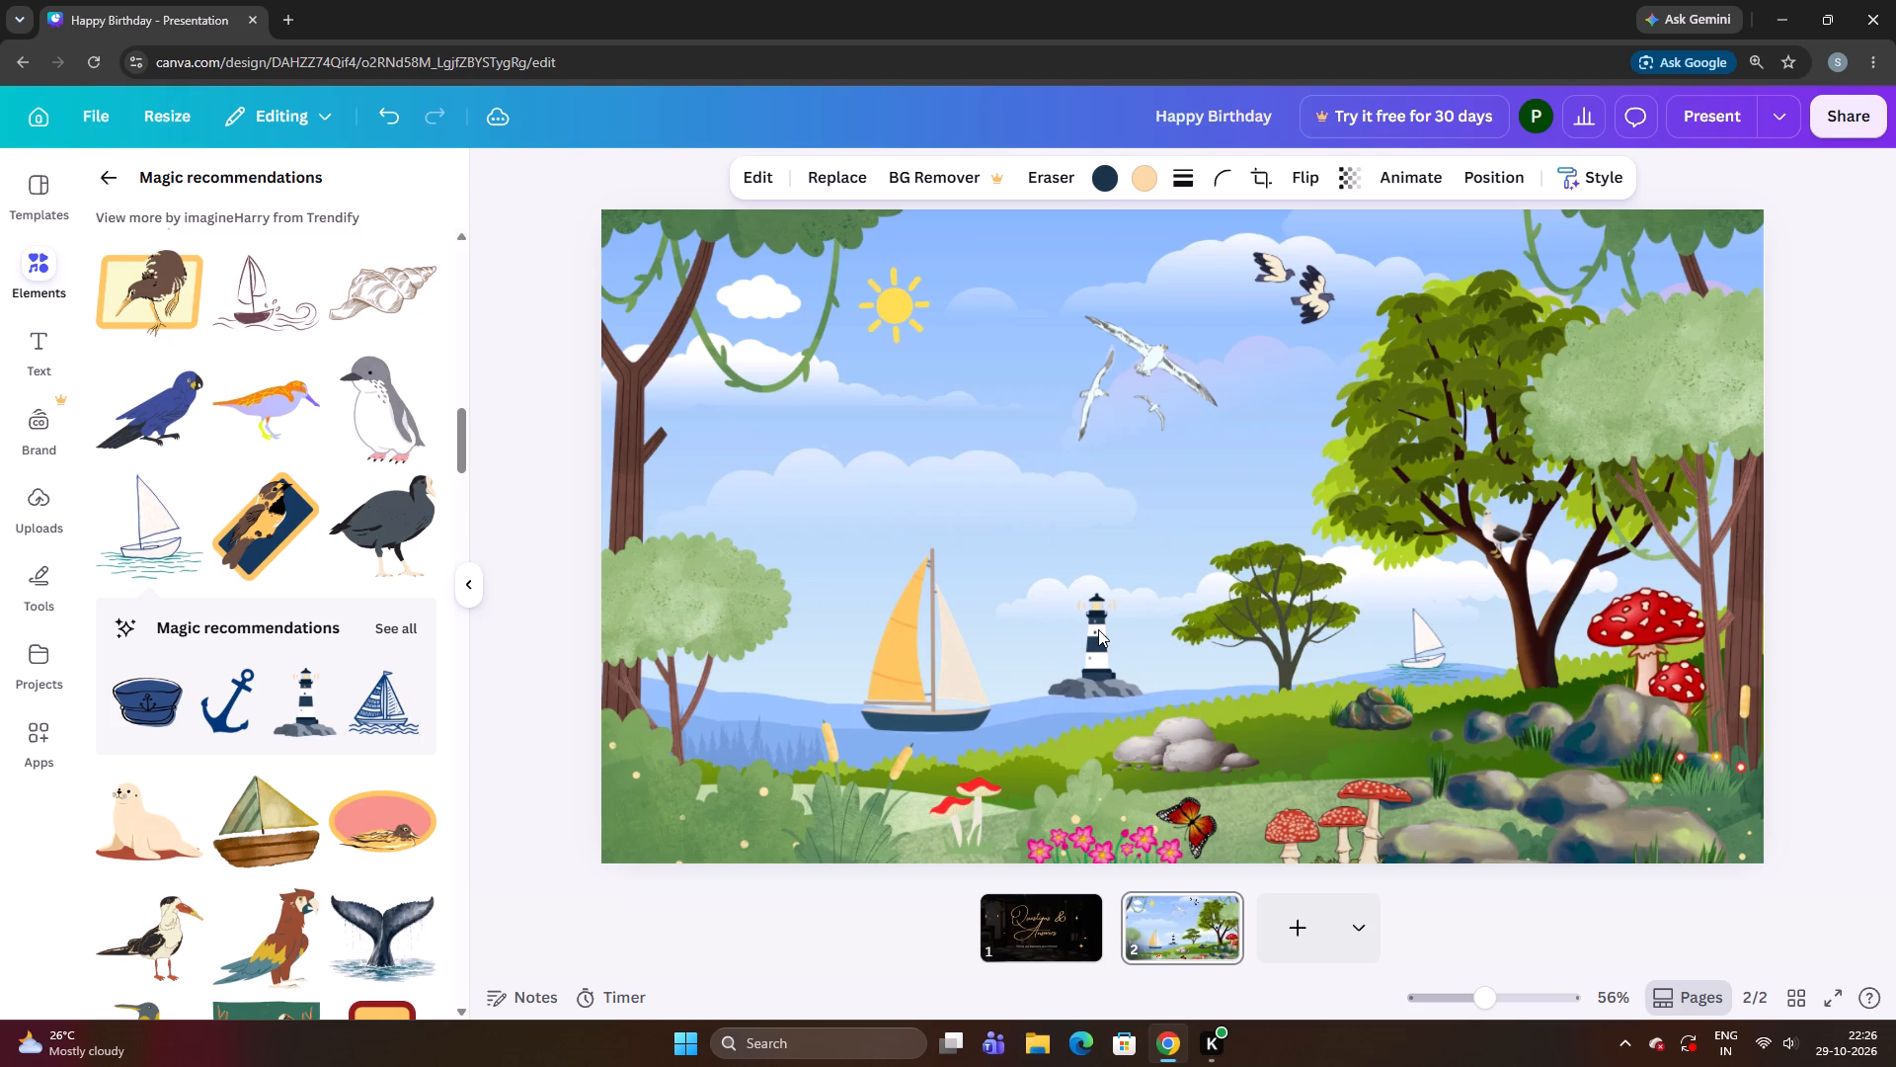
{"action": "key", "text": "Down"}
{"action": "key", "text": "Down"}
{"action": "key", "text": "Down"}
{"action": "key", "text": "Down"}
{"action": "key", "text": "Down"}
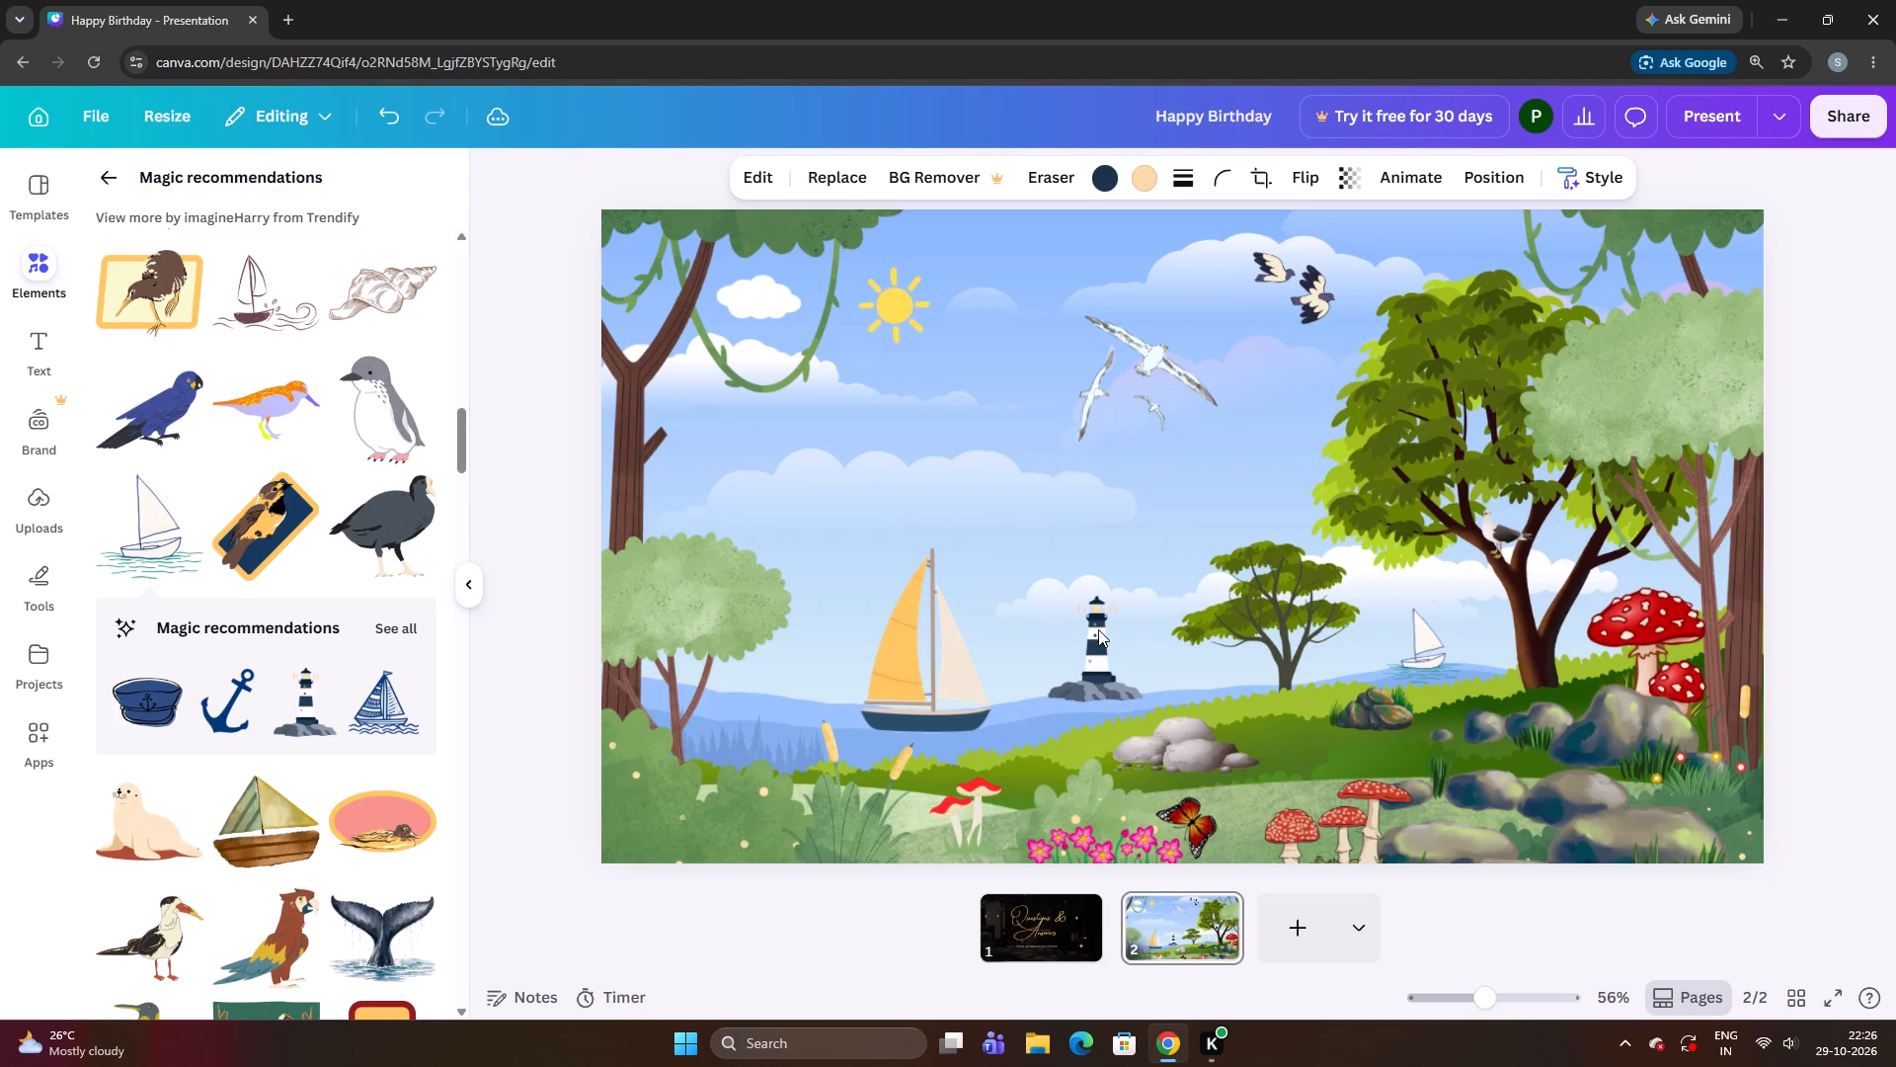
{"action": "key", "text": "Down"}
{"action": "key", "text": "Down"}
{"action": "key", "text": "Down"}
{"action": "key", "text": "Down"}
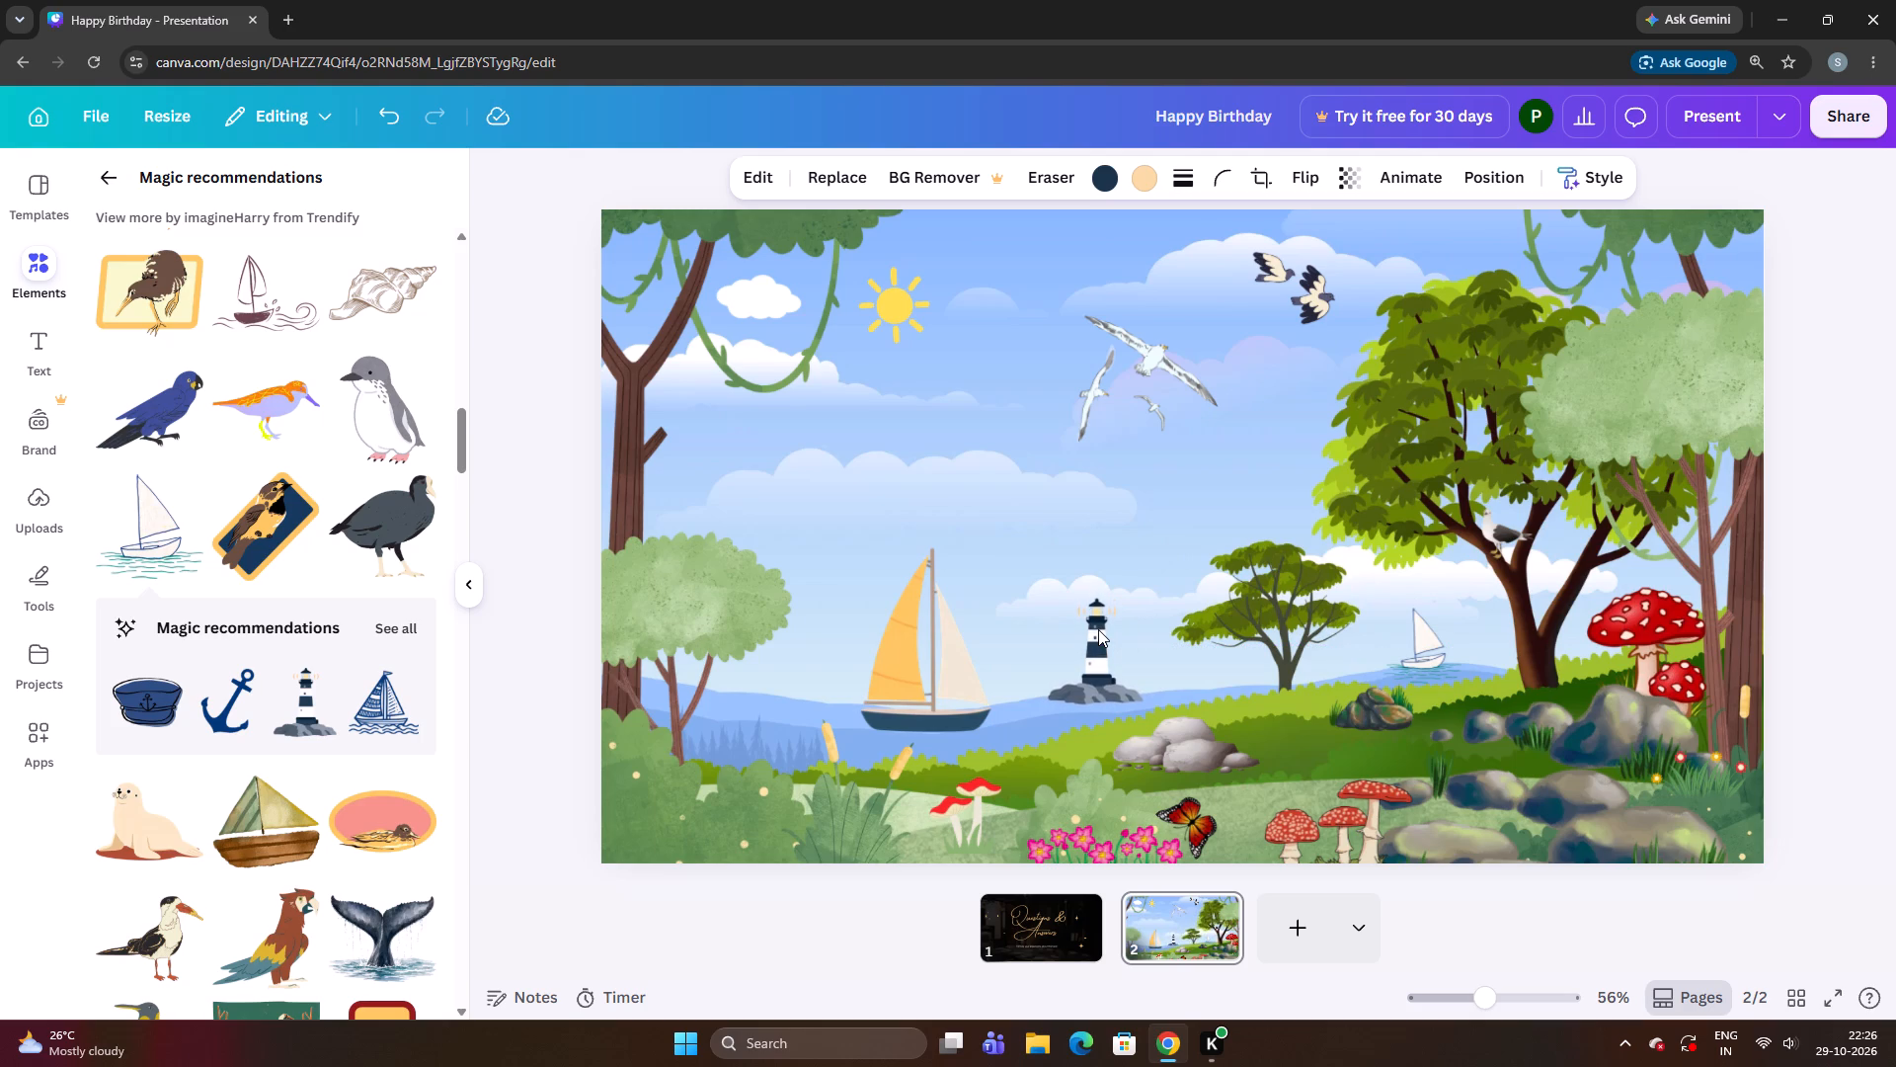
{"action": "key", "text": "Down"}
{"action": "key", "text": "Down"}
{"action": "key", "text": "Down"}
{"action": "key", "text": "Down"}
{"action": "key", "text": "Down"}
{"action": "key", "text": "Down"}
{"action": "key", "text": "Down"}
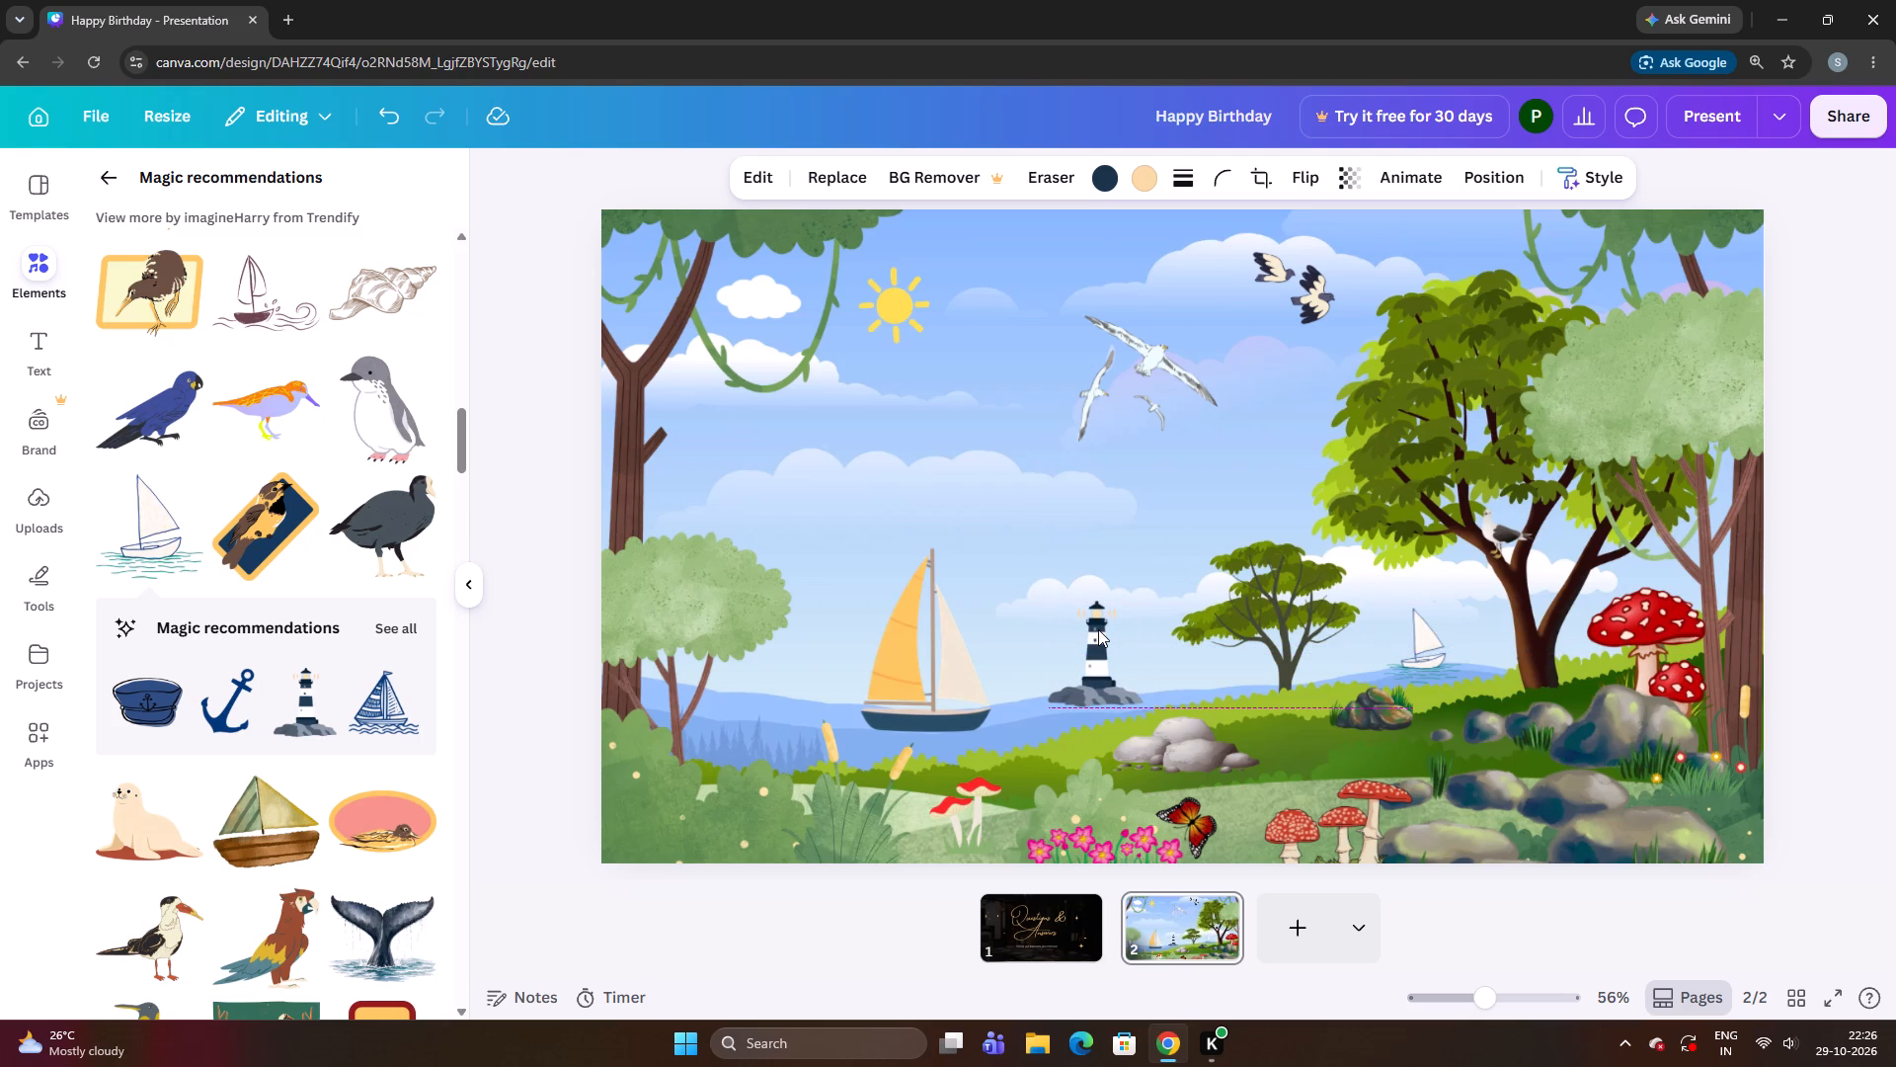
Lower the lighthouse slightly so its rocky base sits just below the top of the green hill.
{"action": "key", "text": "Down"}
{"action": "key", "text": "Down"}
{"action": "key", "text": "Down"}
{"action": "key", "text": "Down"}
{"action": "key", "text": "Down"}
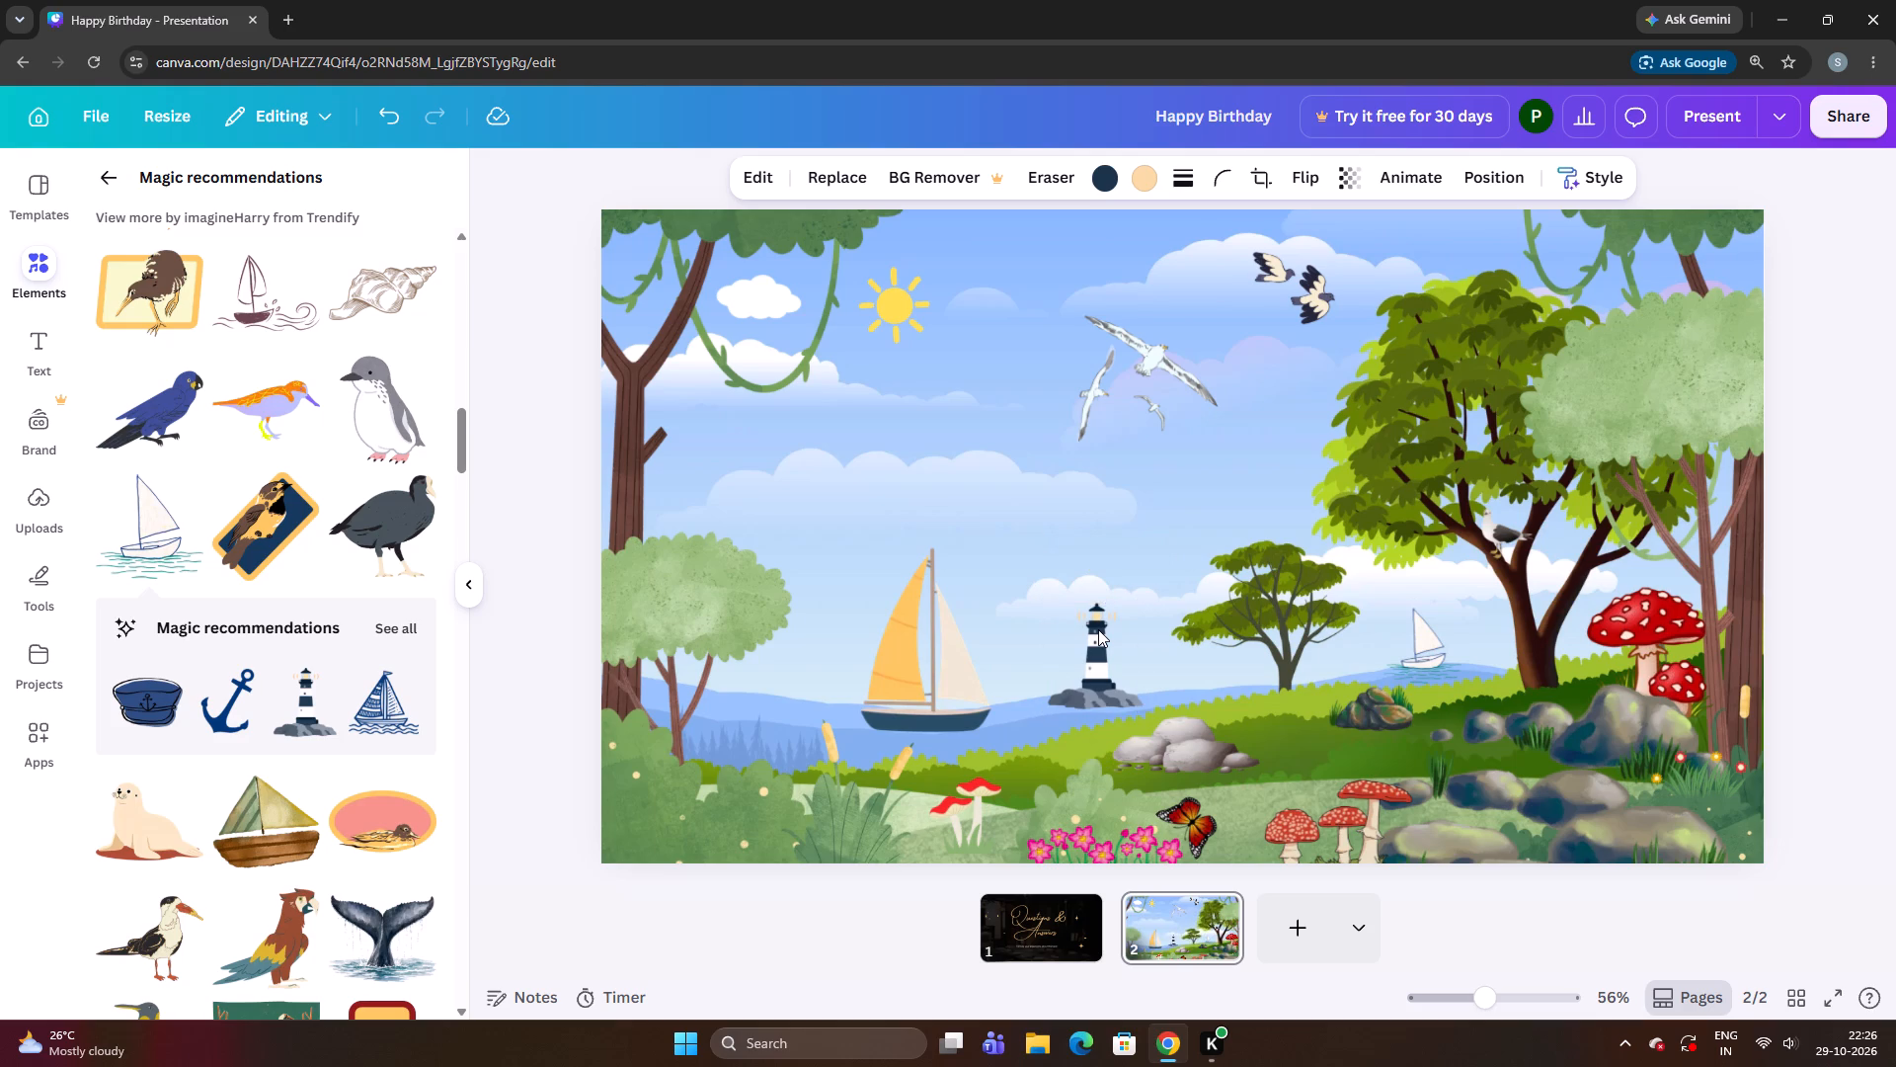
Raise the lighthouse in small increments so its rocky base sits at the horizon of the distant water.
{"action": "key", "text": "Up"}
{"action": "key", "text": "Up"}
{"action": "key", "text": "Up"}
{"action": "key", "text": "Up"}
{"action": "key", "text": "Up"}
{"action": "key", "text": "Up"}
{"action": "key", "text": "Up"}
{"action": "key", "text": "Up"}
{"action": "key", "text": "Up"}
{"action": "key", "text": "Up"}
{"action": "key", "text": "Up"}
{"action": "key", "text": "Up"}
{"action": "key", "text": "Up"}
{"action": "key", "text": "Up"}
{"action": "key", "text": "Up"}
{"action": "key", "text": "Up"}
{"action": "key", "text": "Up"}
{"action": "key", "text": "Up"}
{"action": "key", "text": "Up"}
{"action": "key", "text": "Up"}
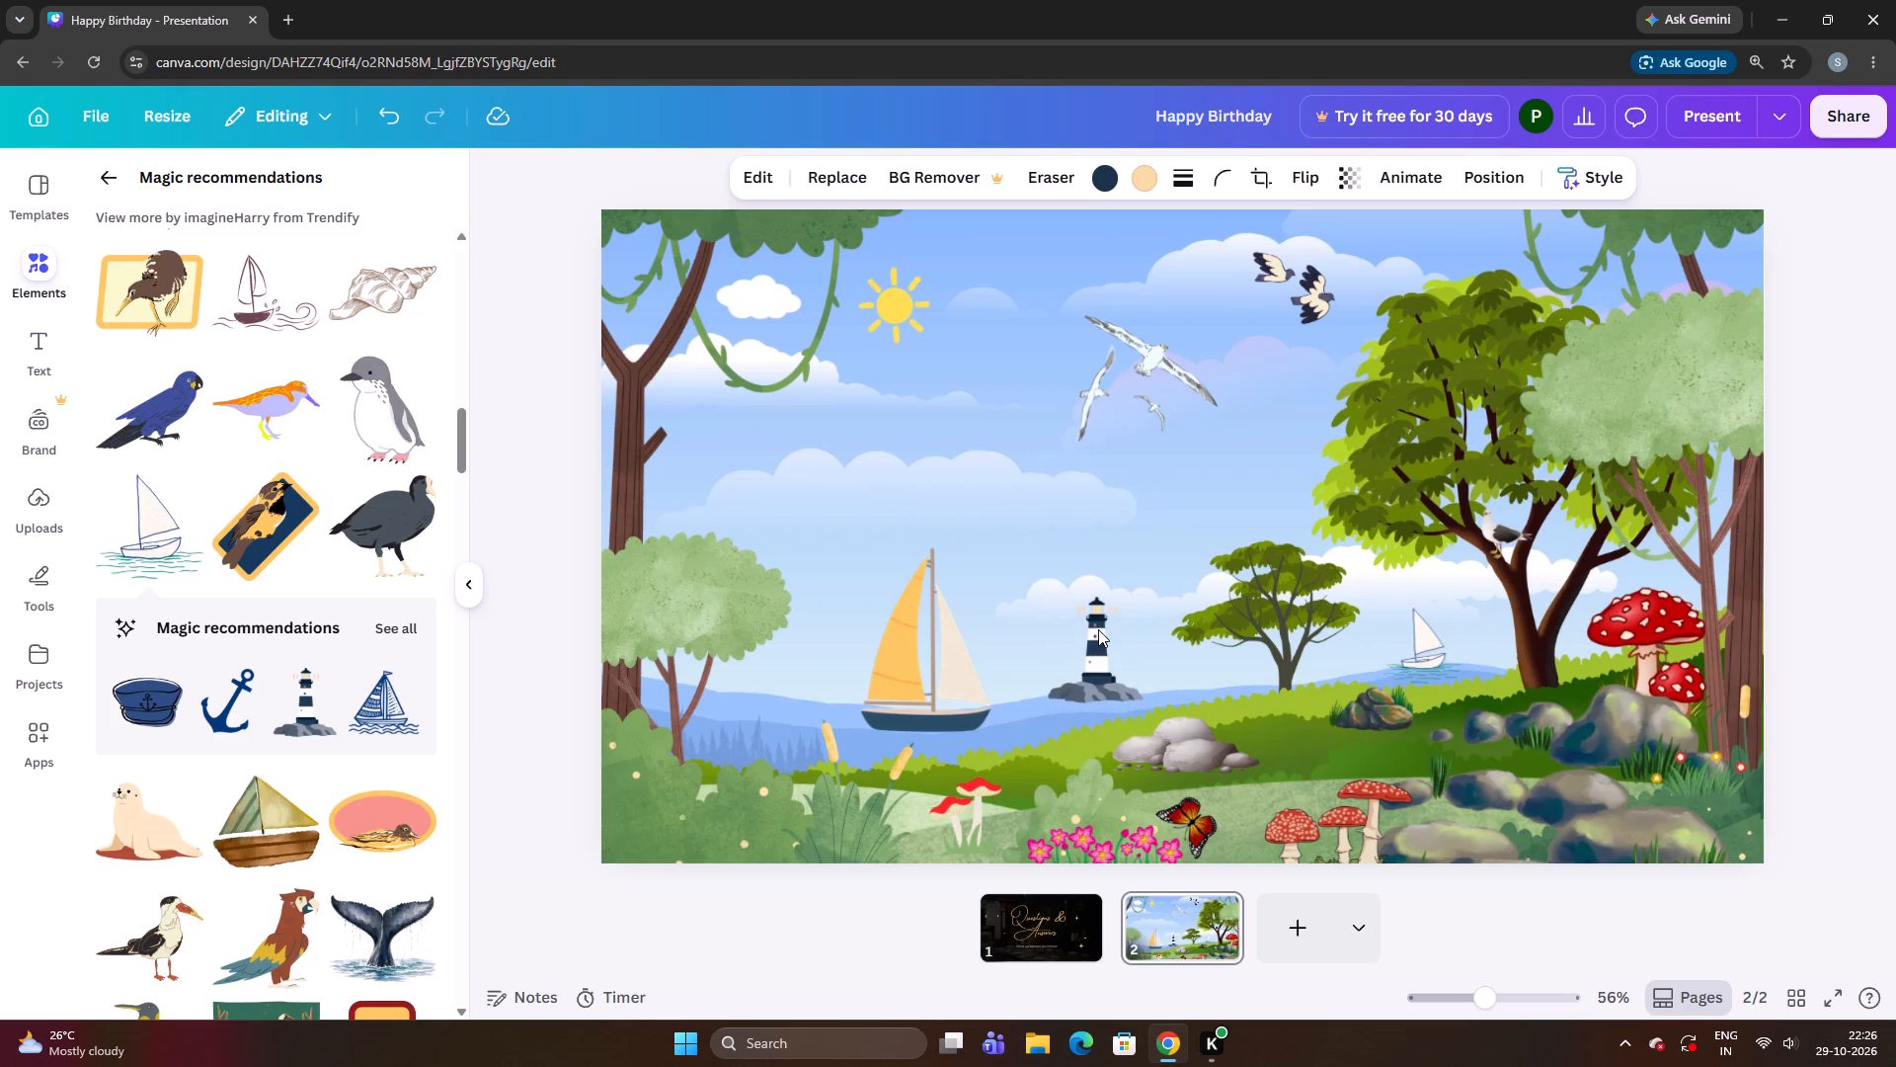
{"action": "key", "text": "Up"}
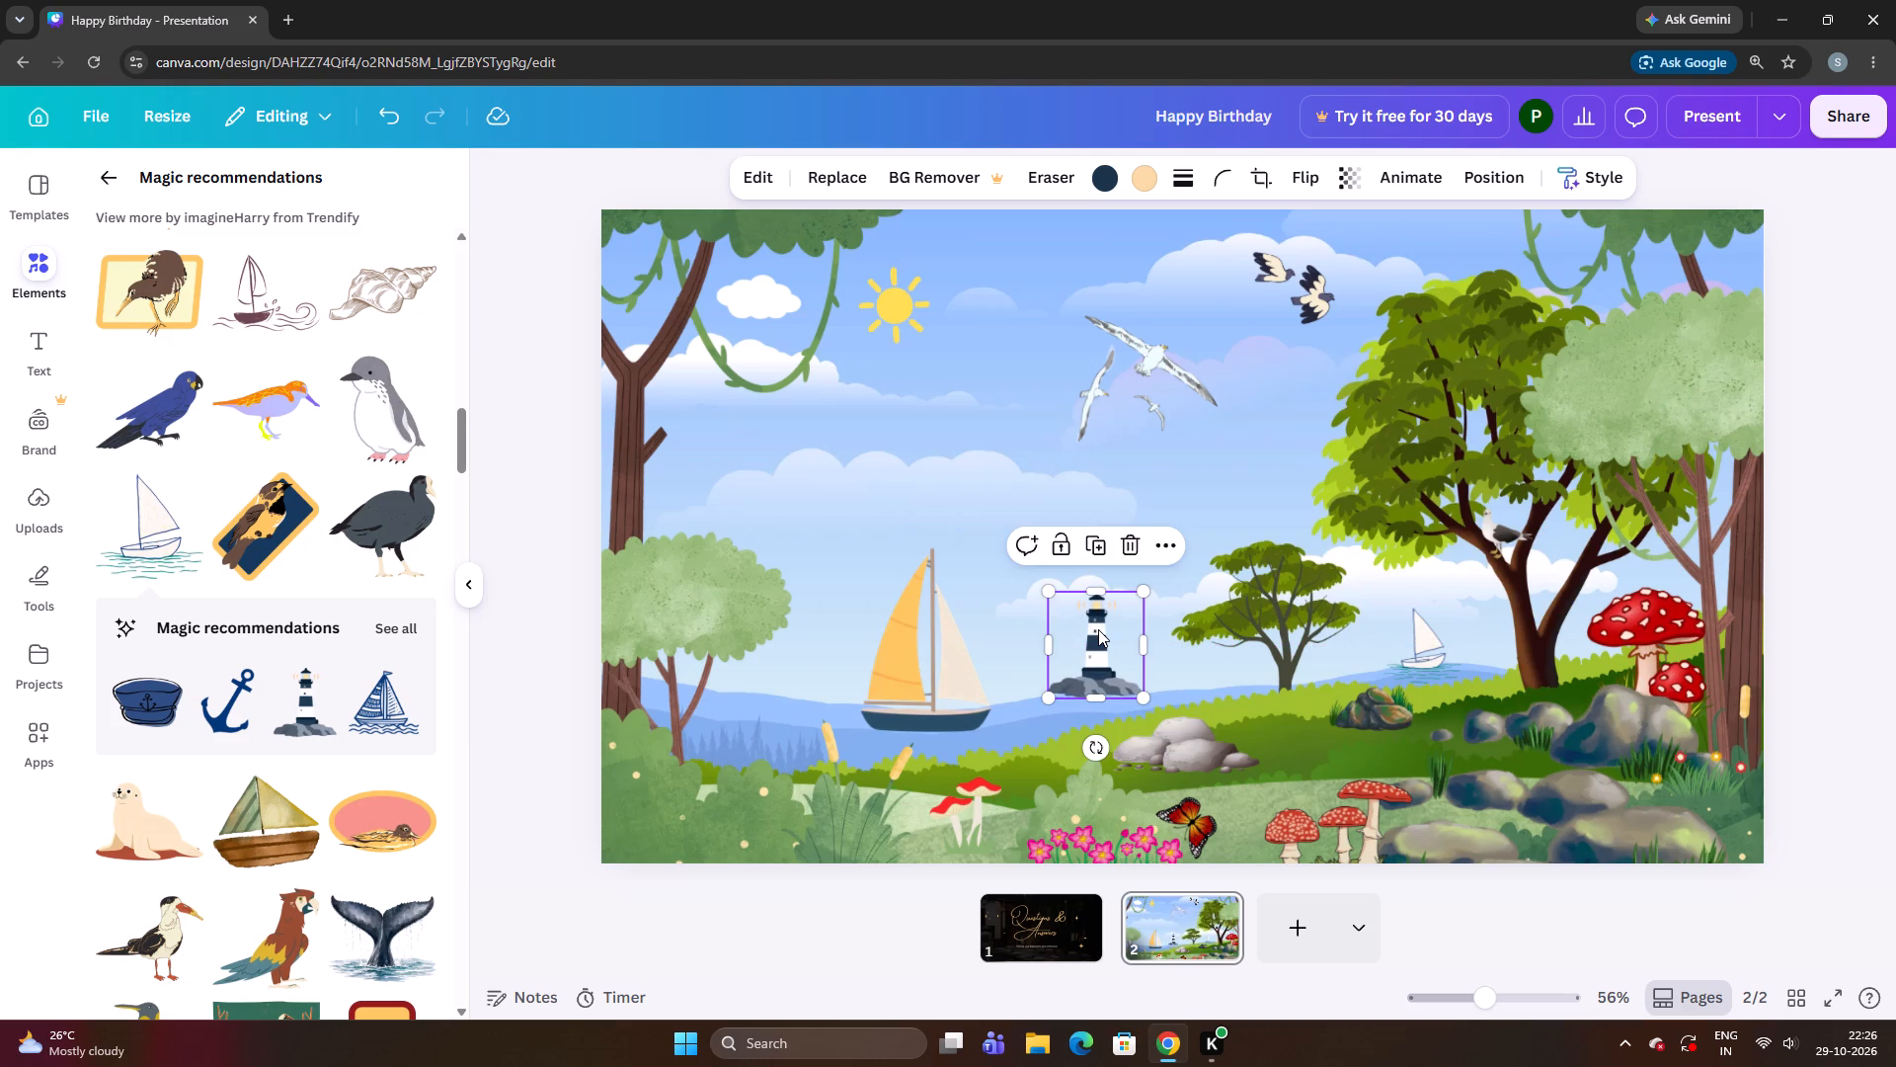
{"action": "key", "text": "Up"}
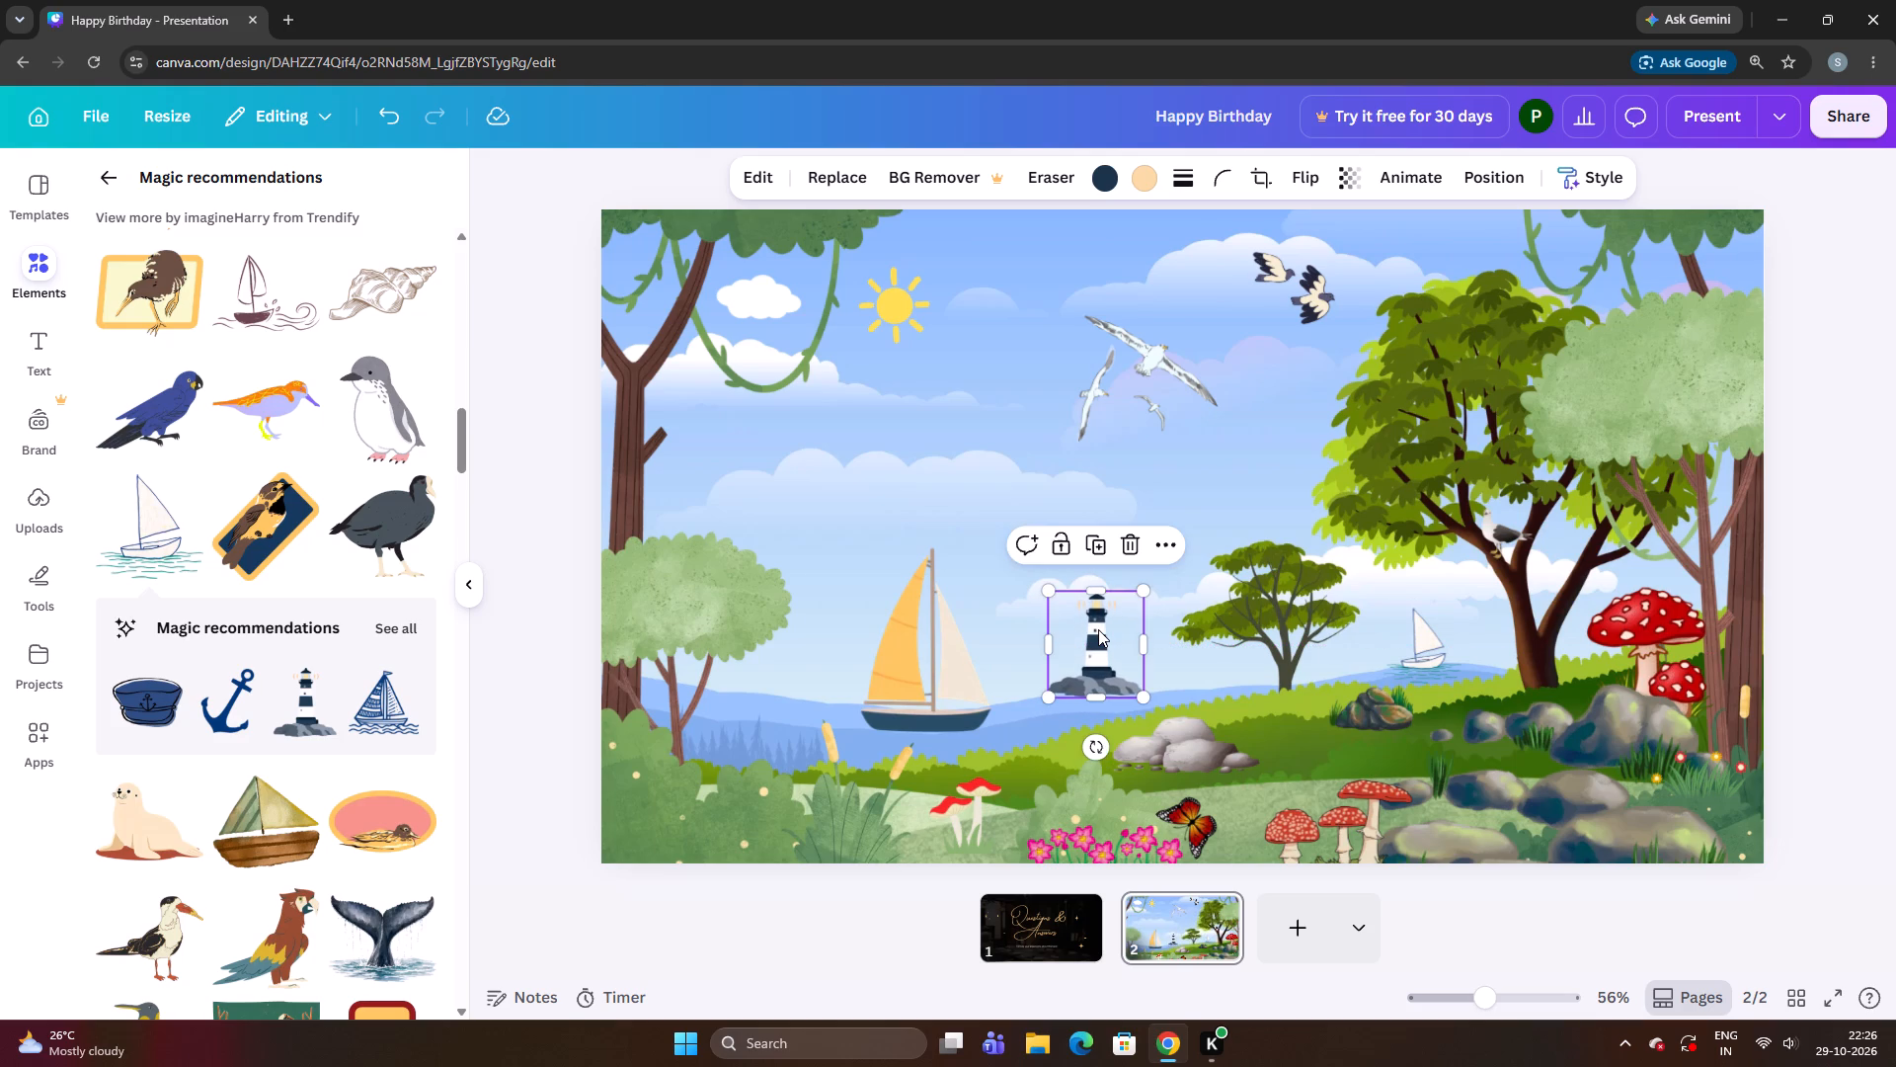
Enlarge the lighthouse proportionally to nearly twice its size, about as tall as the large sailboat, moving it up into the open sky.
{"action": "left_click_drag", "start_coordinate": [1140, 701], "coordinate": [1151, 716]}
{"action": "left_click", "coordinate": [1135, 687]}
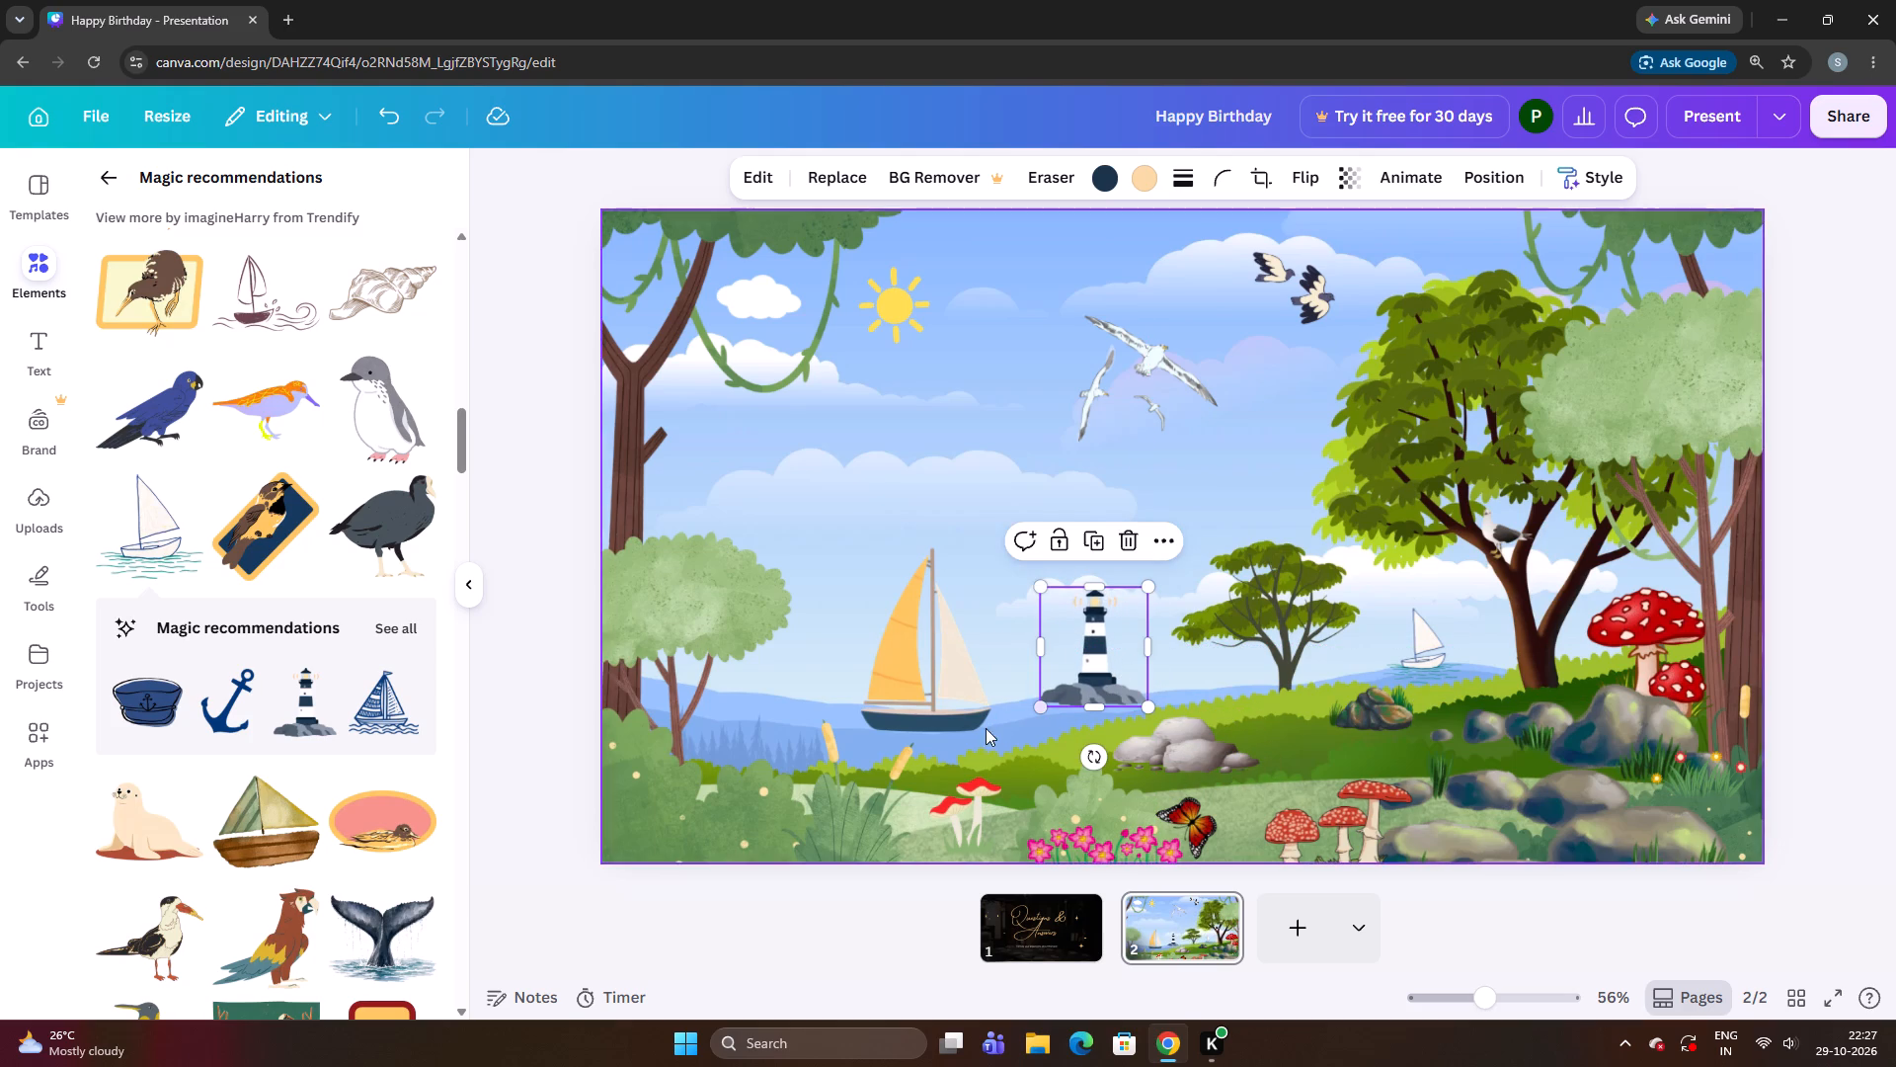
{"action": "left_click_drag", "start_coordinate": [1076, 646], "coordinate": [1052, 477]}
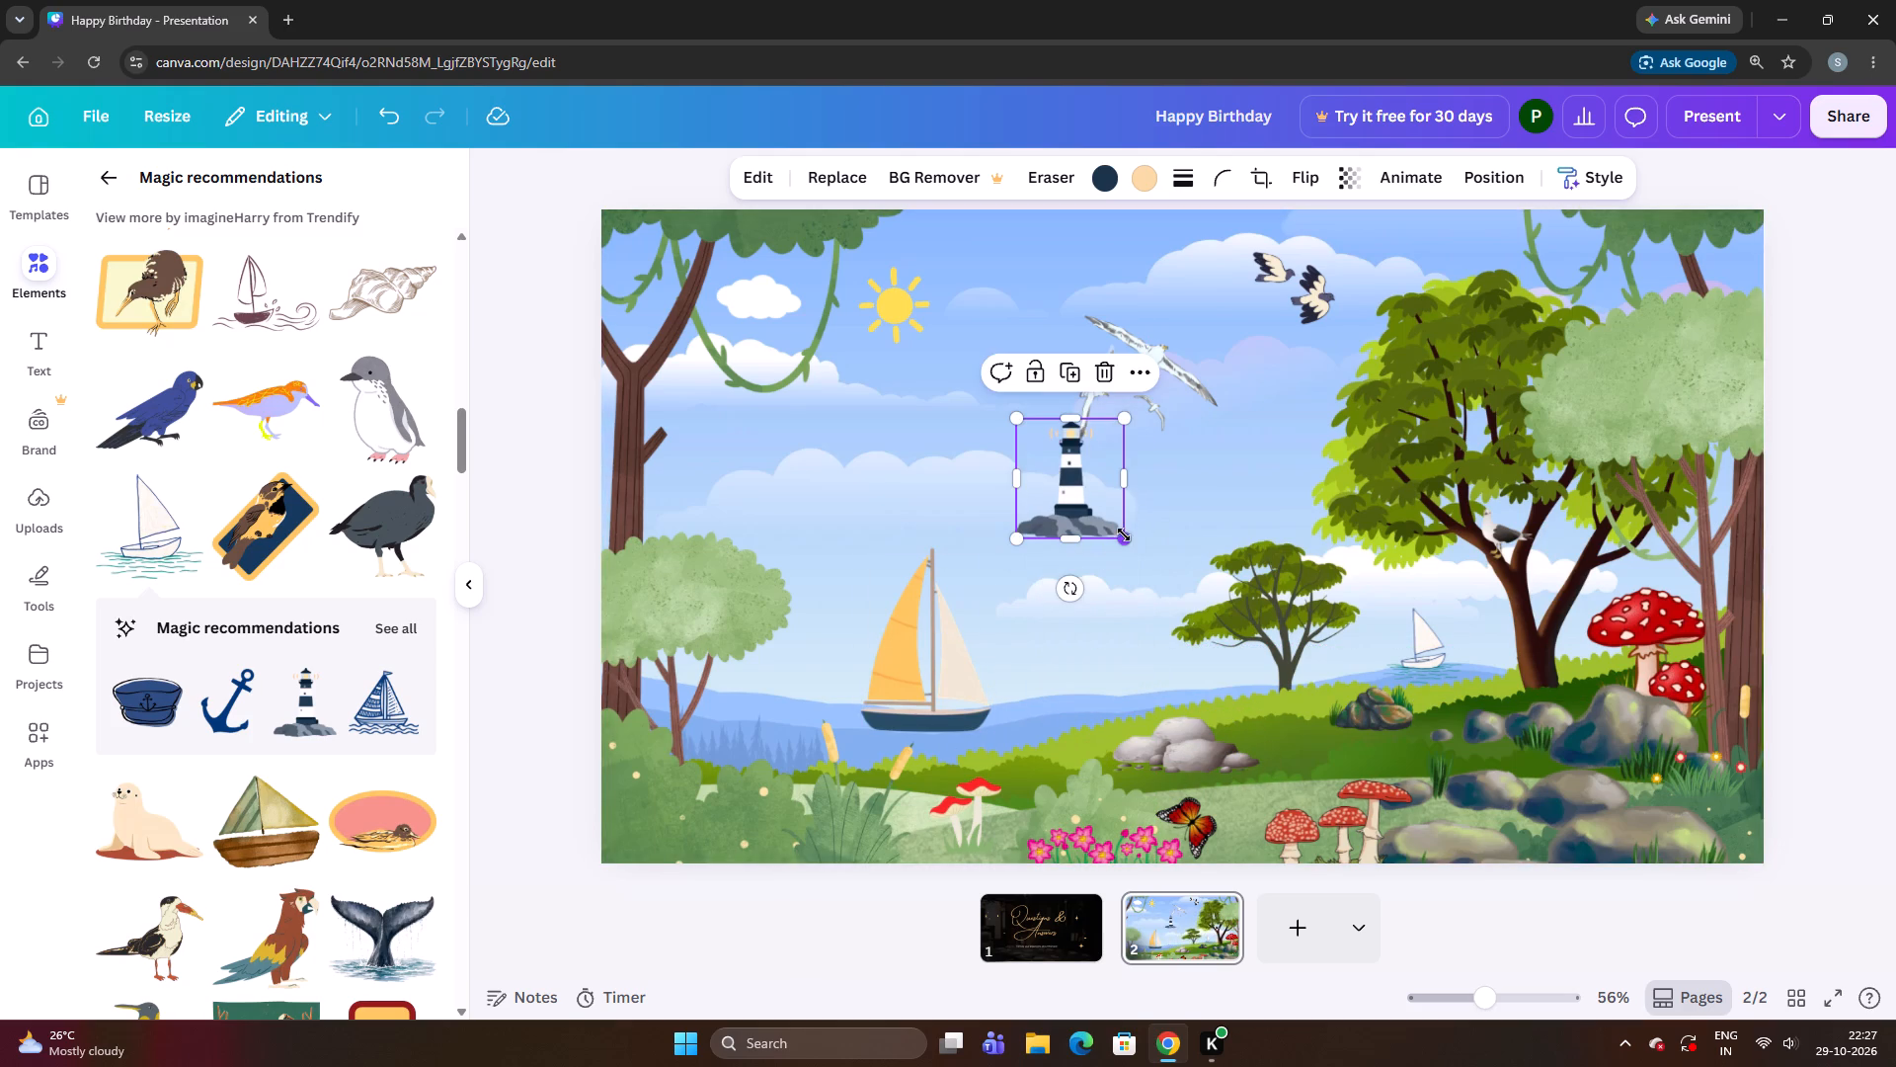
{"action": "left_click_drag", "start_coordinate": [1124, 534], "coordinate": [1150, 638]}
Place the enlarged lighthouse on the water between the large sailboat and the small tree, just above the grey rocks, tilted very slightly counterclockwise.
{"action": "left_click_drag", "start_coordinate": [1144, 564], "coordinate": [1133, 642]}
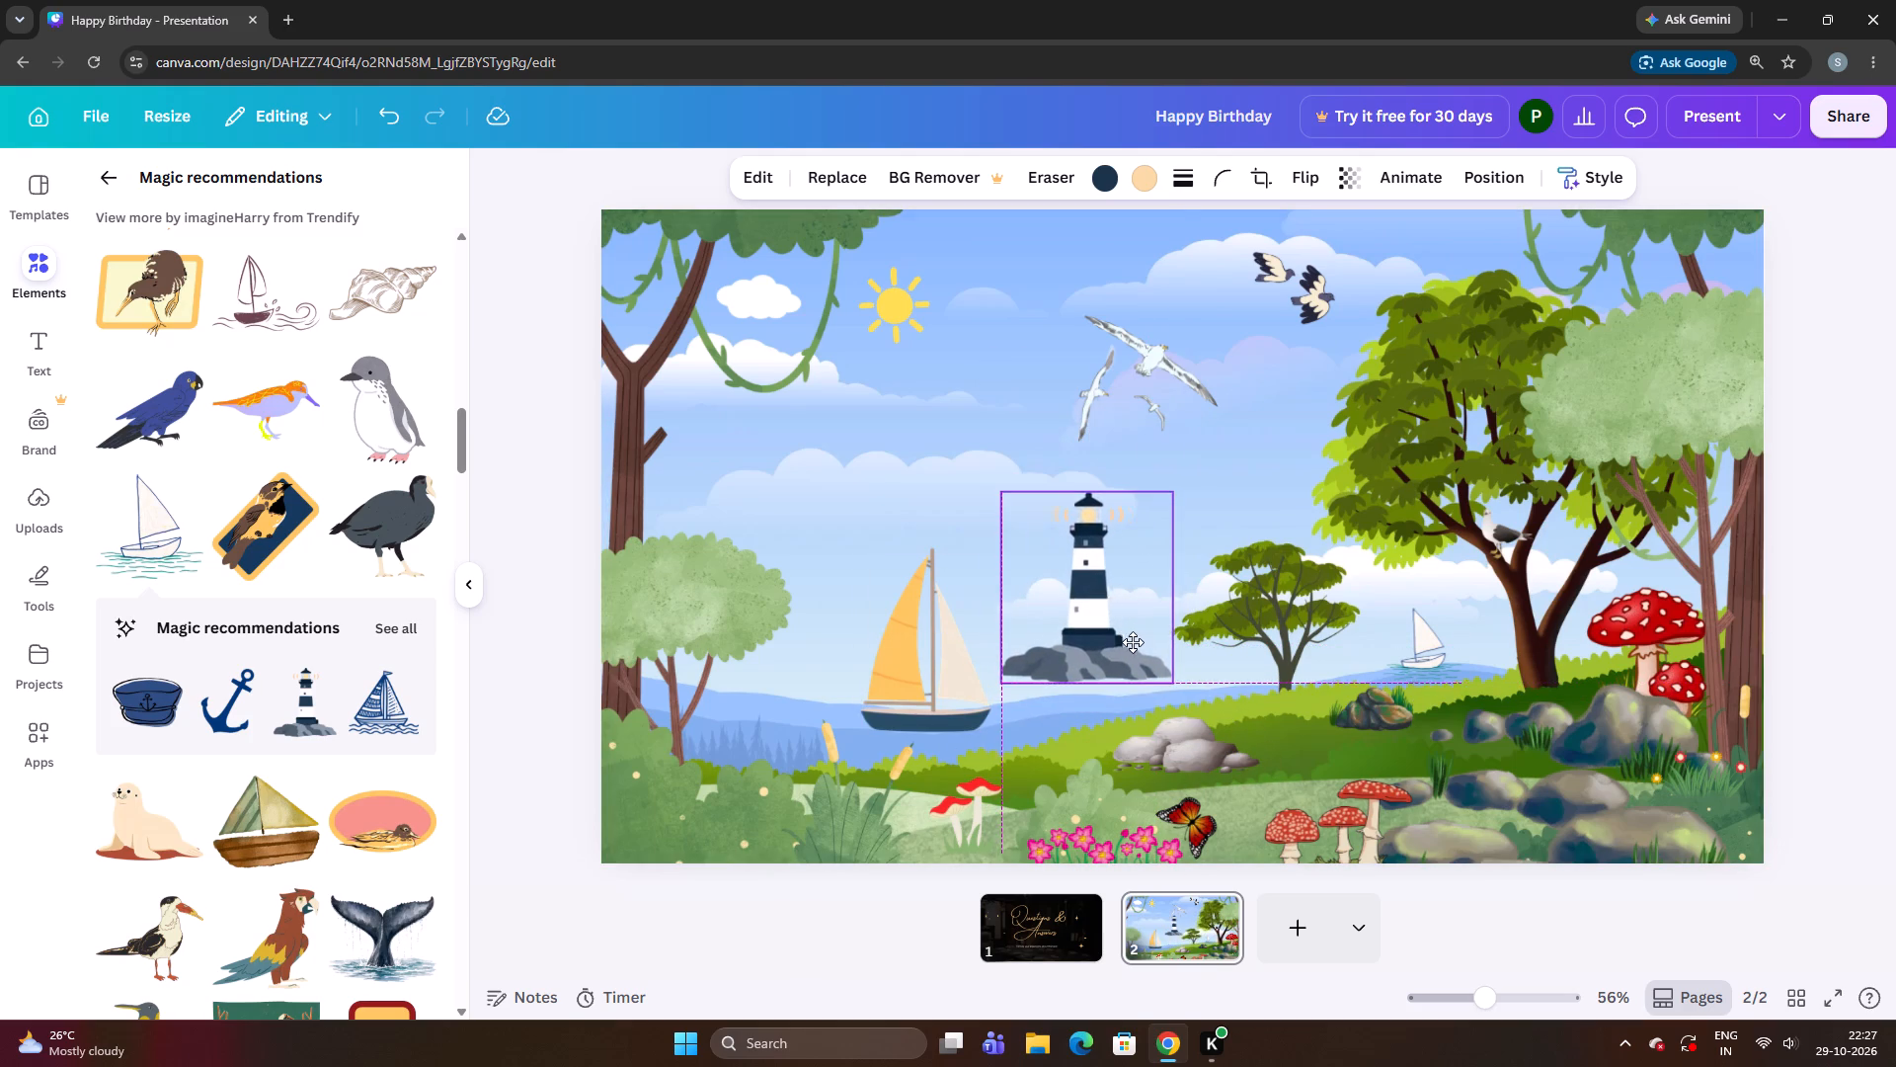
{"action": "left_click_drag", "start_coordinate": [1133, 642], "coordinate": [1149, 656]}
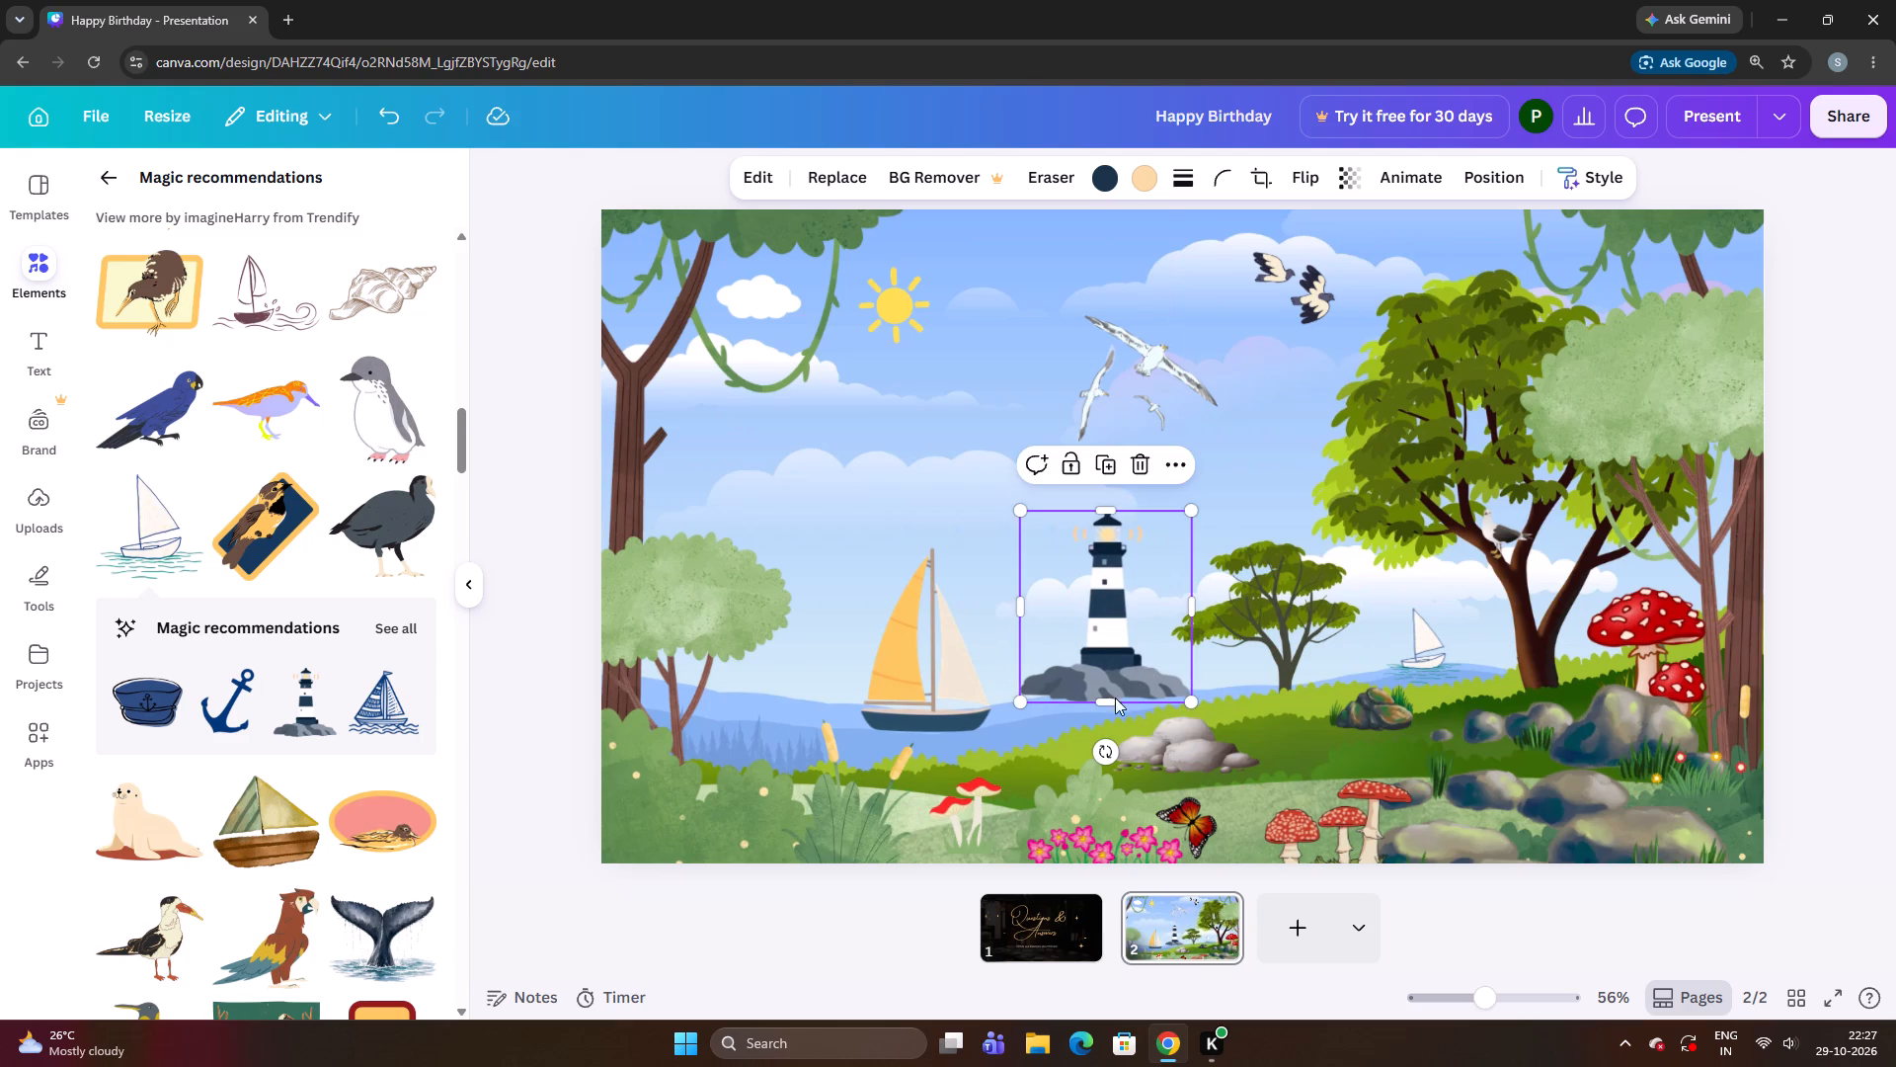
{"action": "left_click", "coordinate": [1104, 751]}
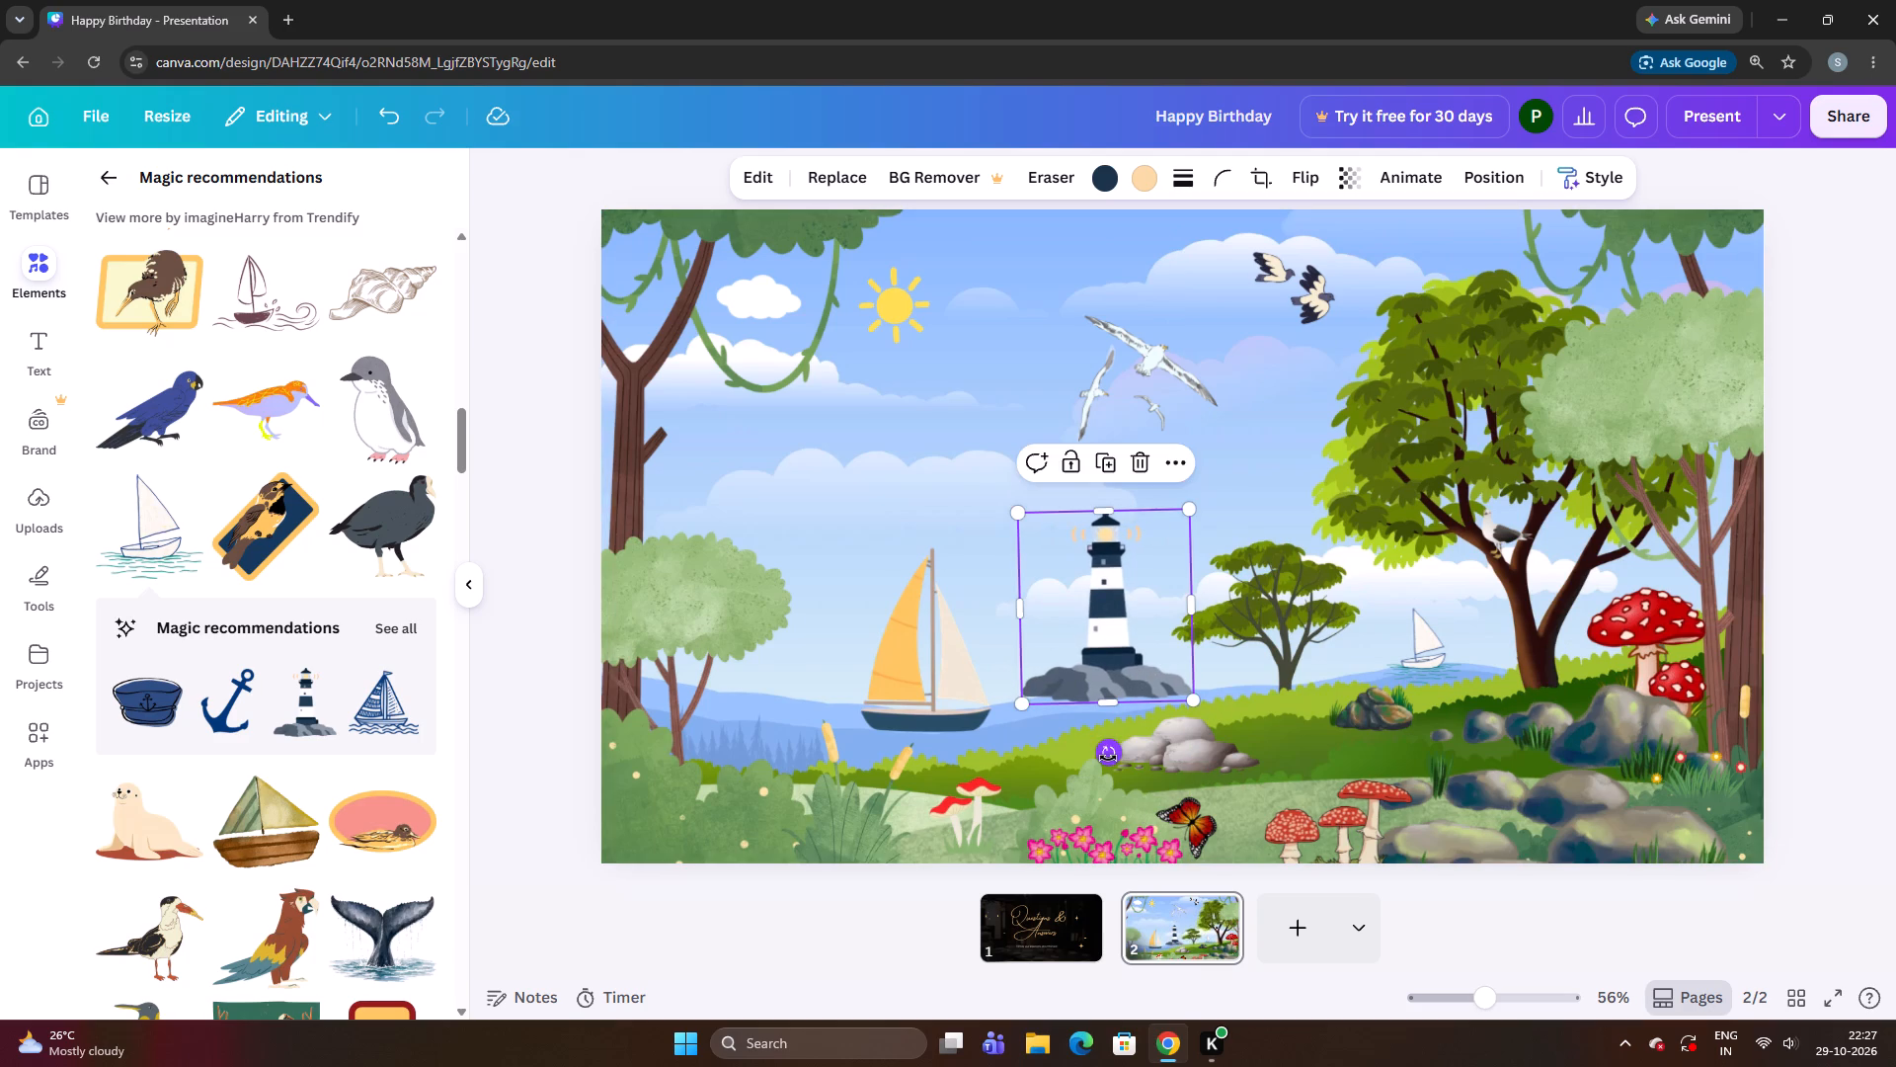
{"action": "left_click_drag", "start_coordinate": [1128, 645], "coordinate": [1126, 655]}
{"action": "left_click", "coordinate": [910, 744]}
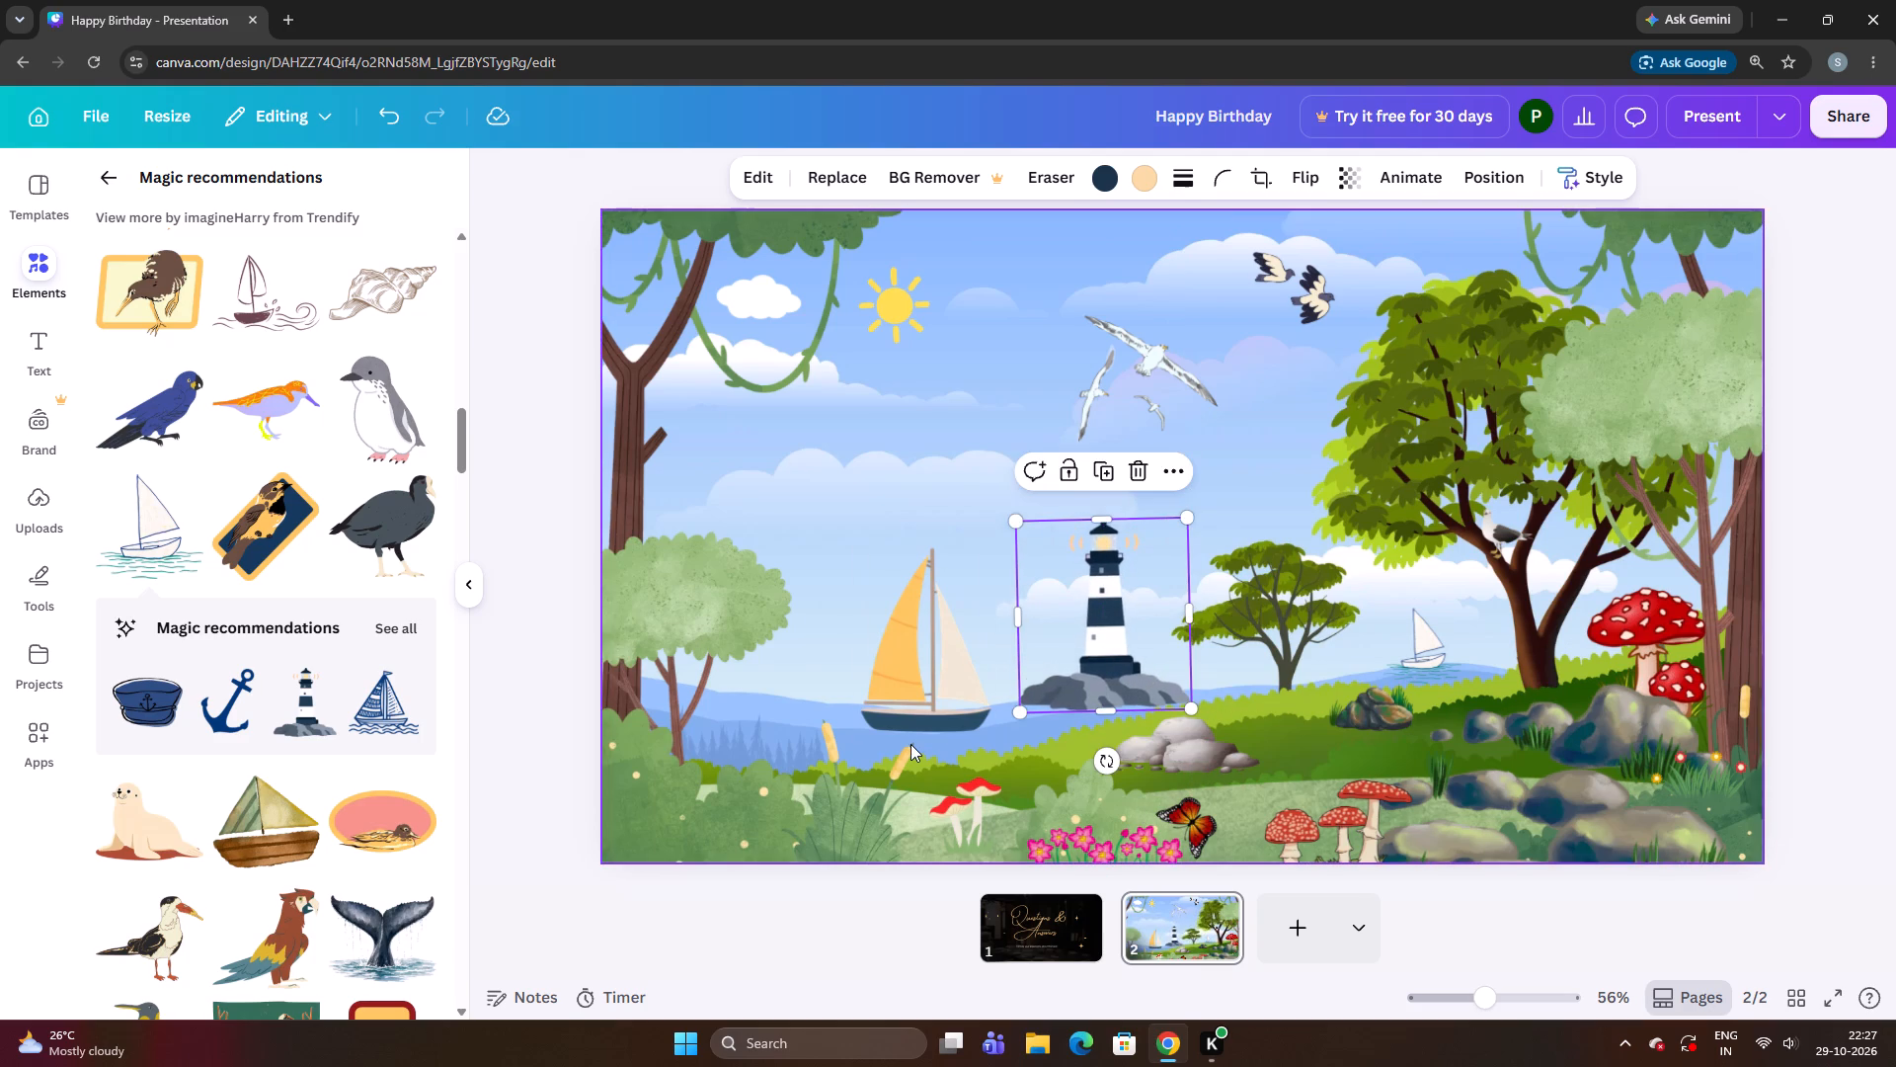
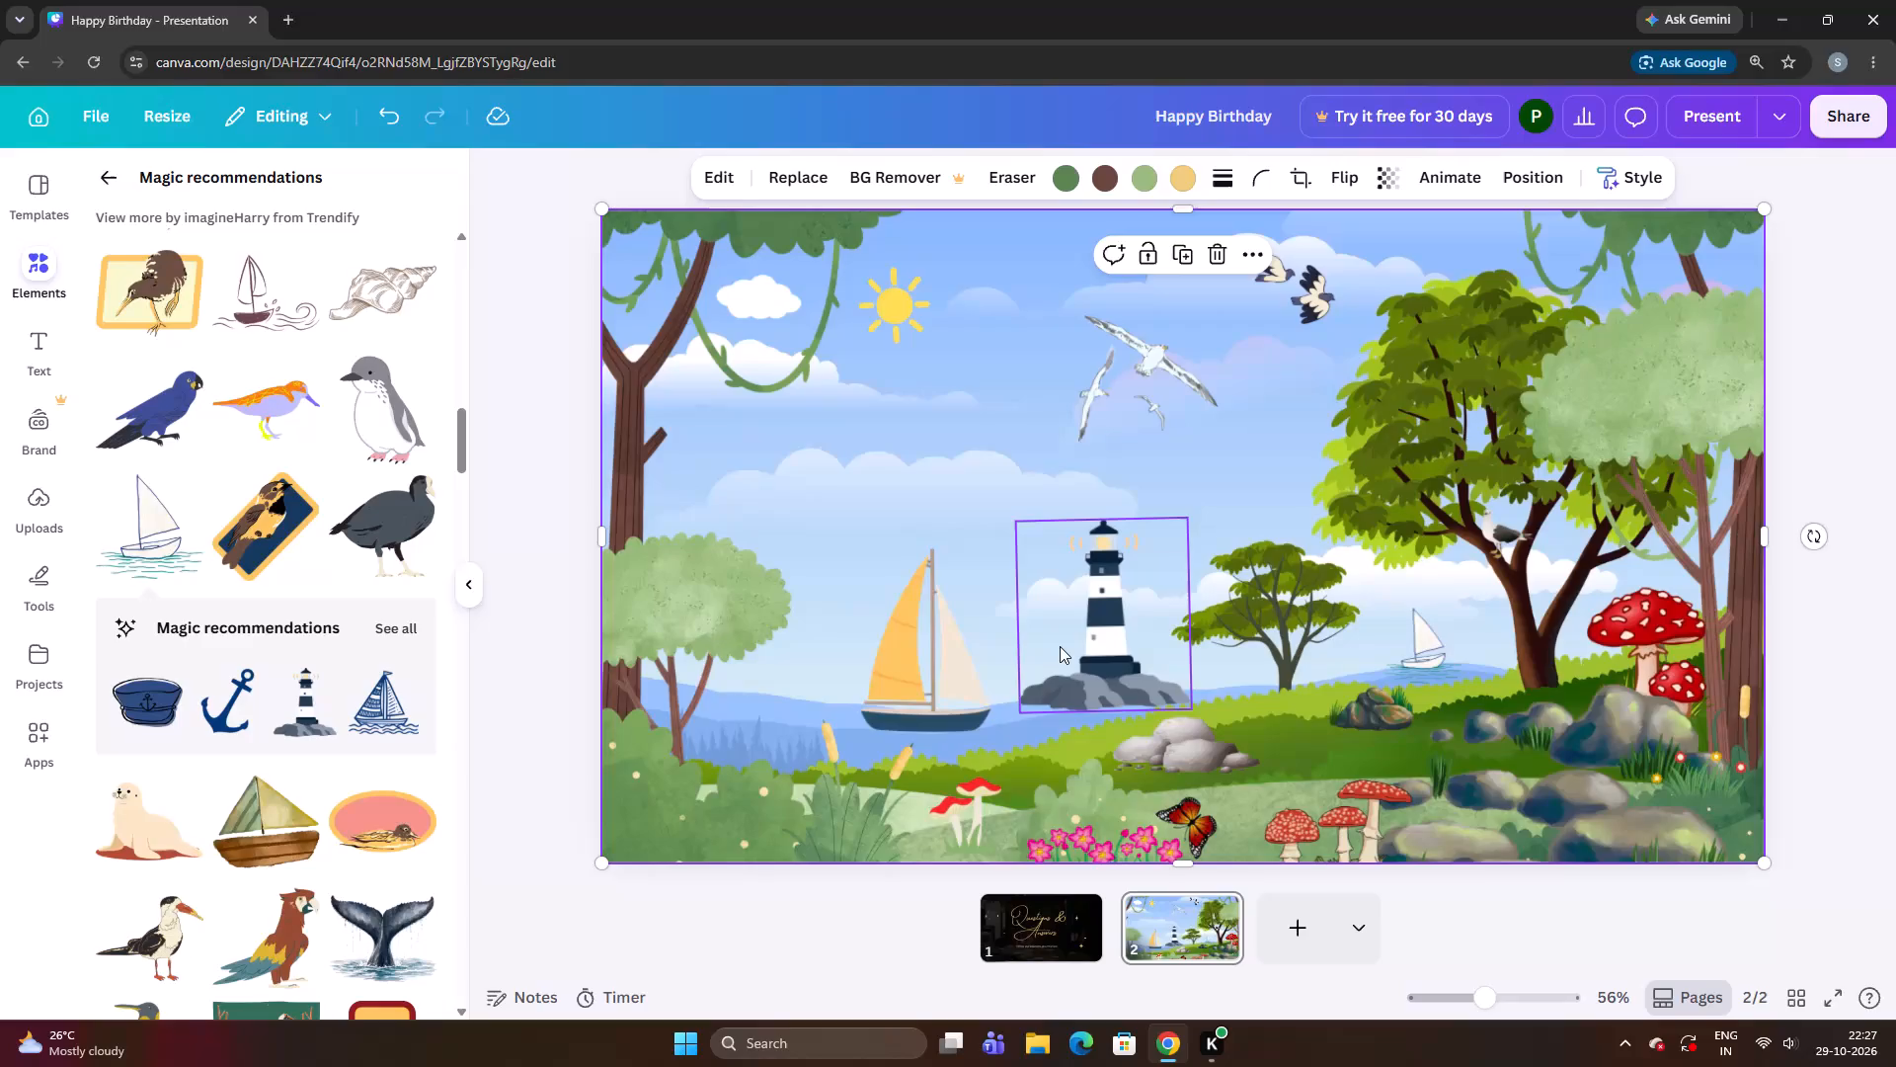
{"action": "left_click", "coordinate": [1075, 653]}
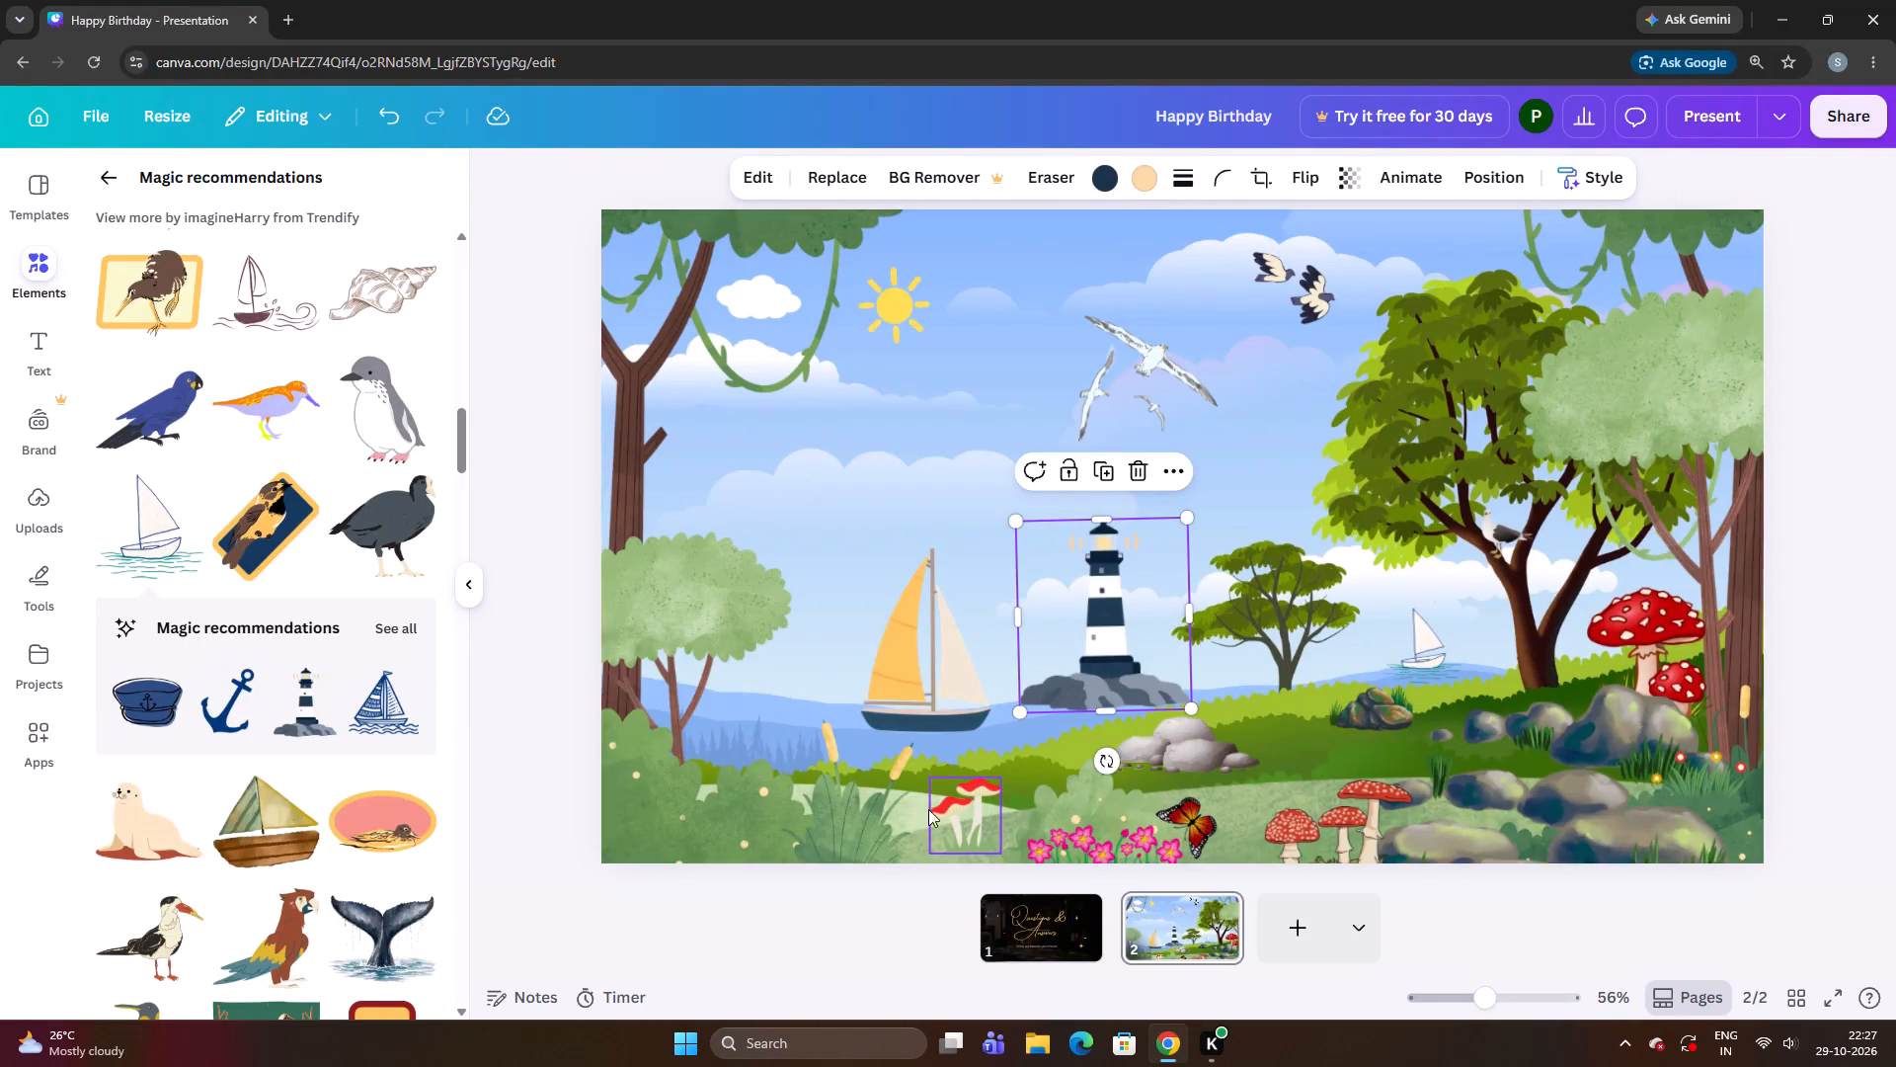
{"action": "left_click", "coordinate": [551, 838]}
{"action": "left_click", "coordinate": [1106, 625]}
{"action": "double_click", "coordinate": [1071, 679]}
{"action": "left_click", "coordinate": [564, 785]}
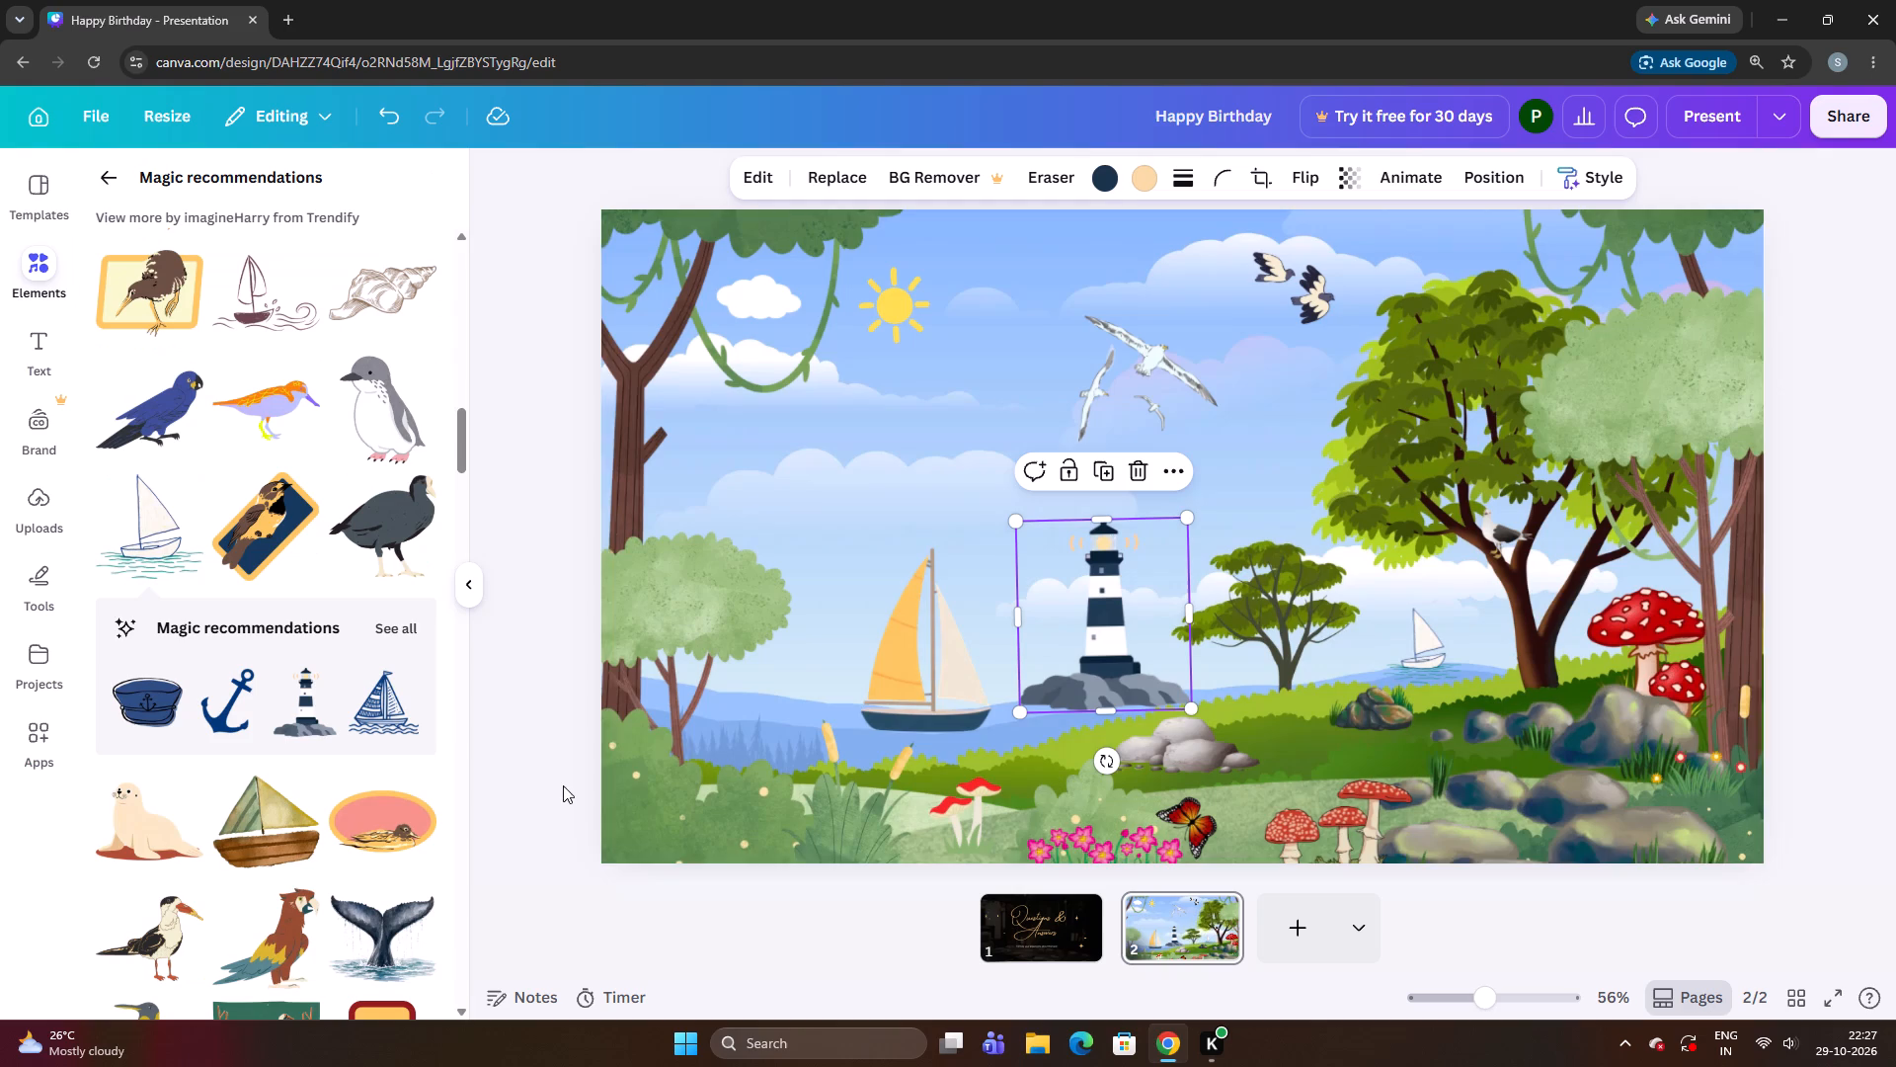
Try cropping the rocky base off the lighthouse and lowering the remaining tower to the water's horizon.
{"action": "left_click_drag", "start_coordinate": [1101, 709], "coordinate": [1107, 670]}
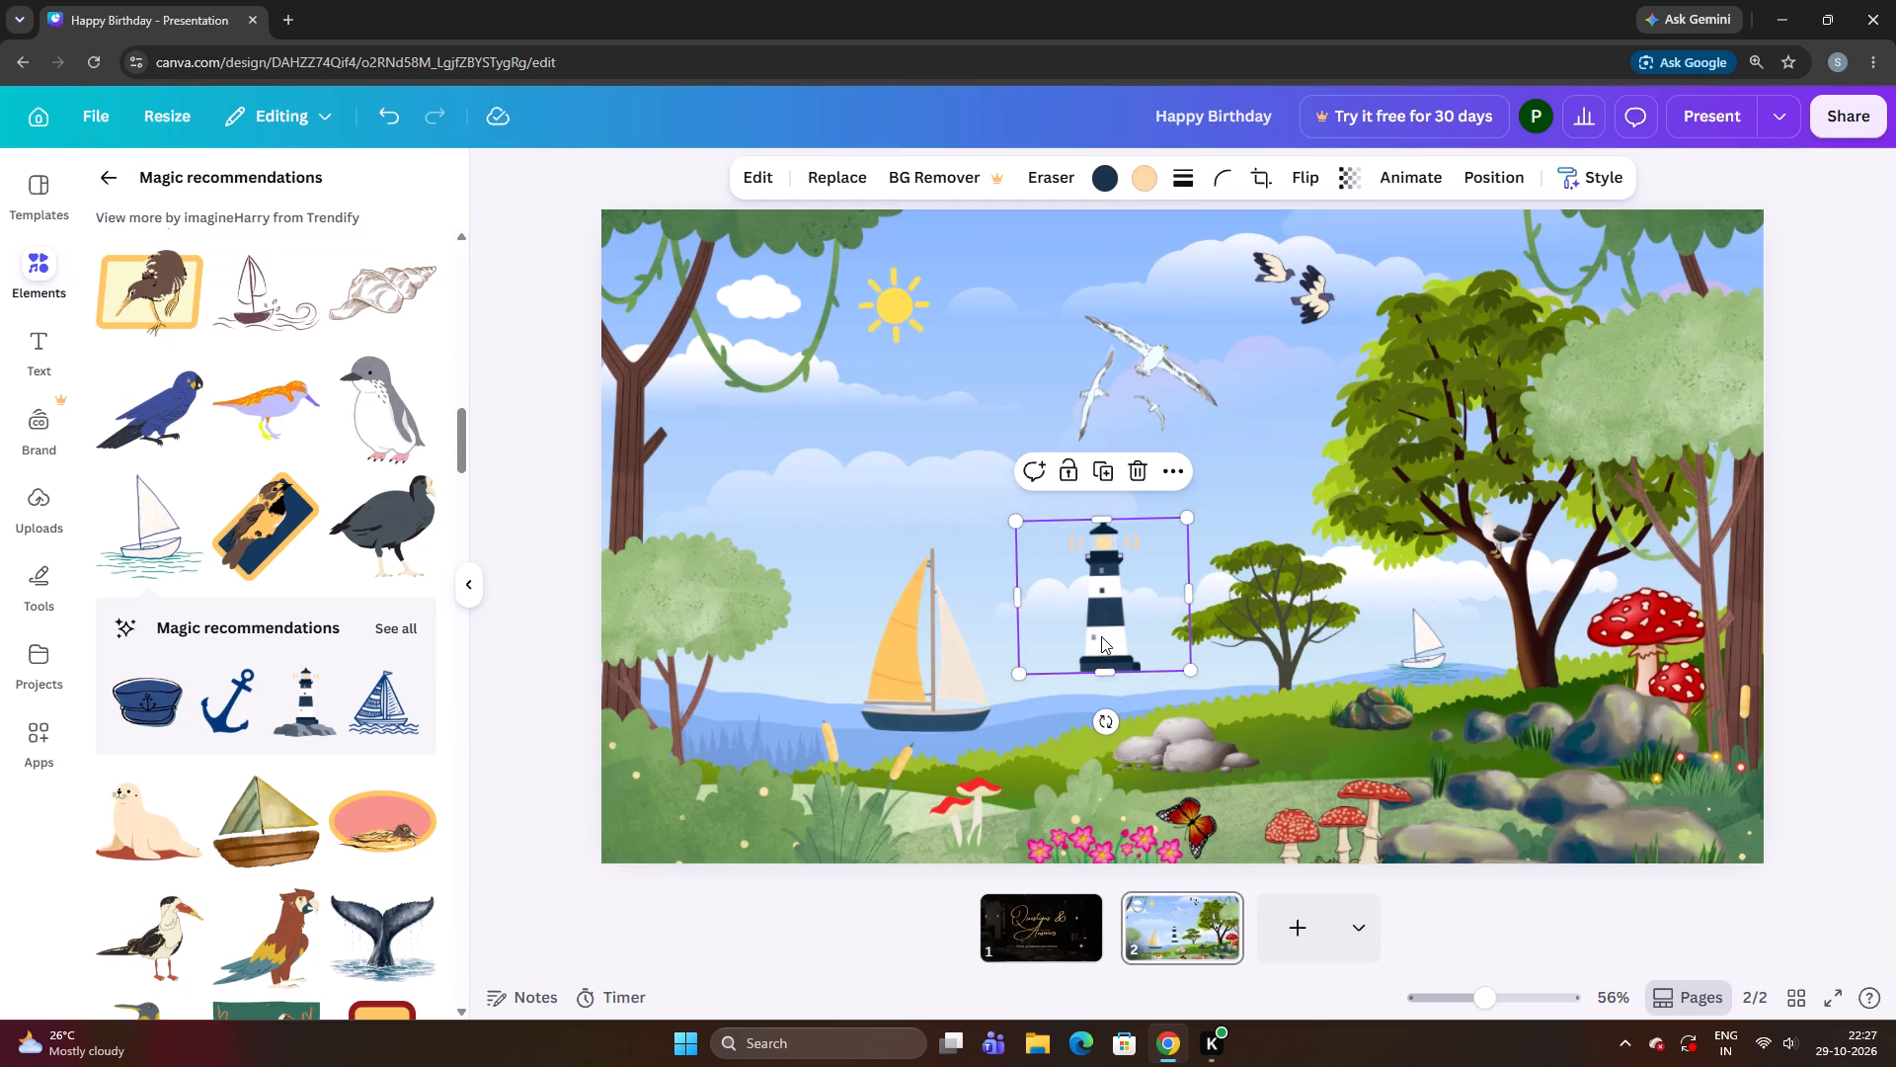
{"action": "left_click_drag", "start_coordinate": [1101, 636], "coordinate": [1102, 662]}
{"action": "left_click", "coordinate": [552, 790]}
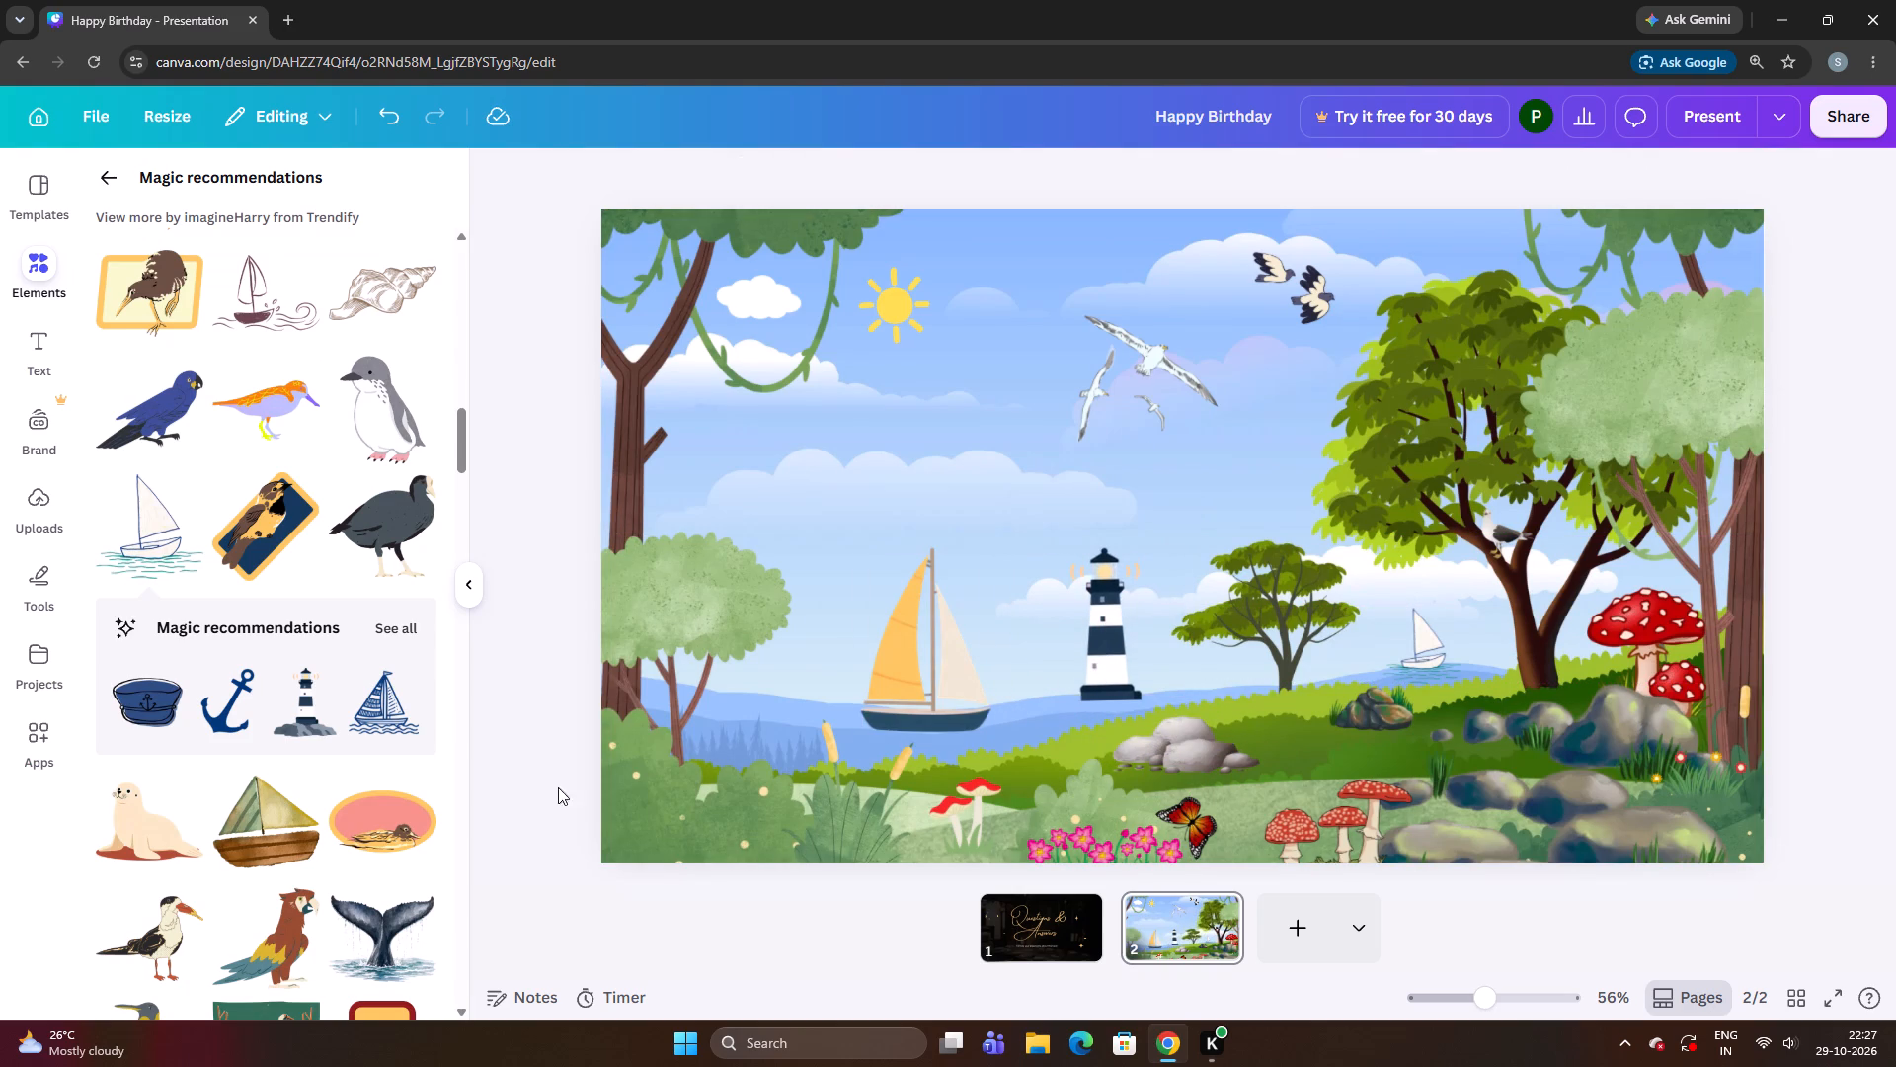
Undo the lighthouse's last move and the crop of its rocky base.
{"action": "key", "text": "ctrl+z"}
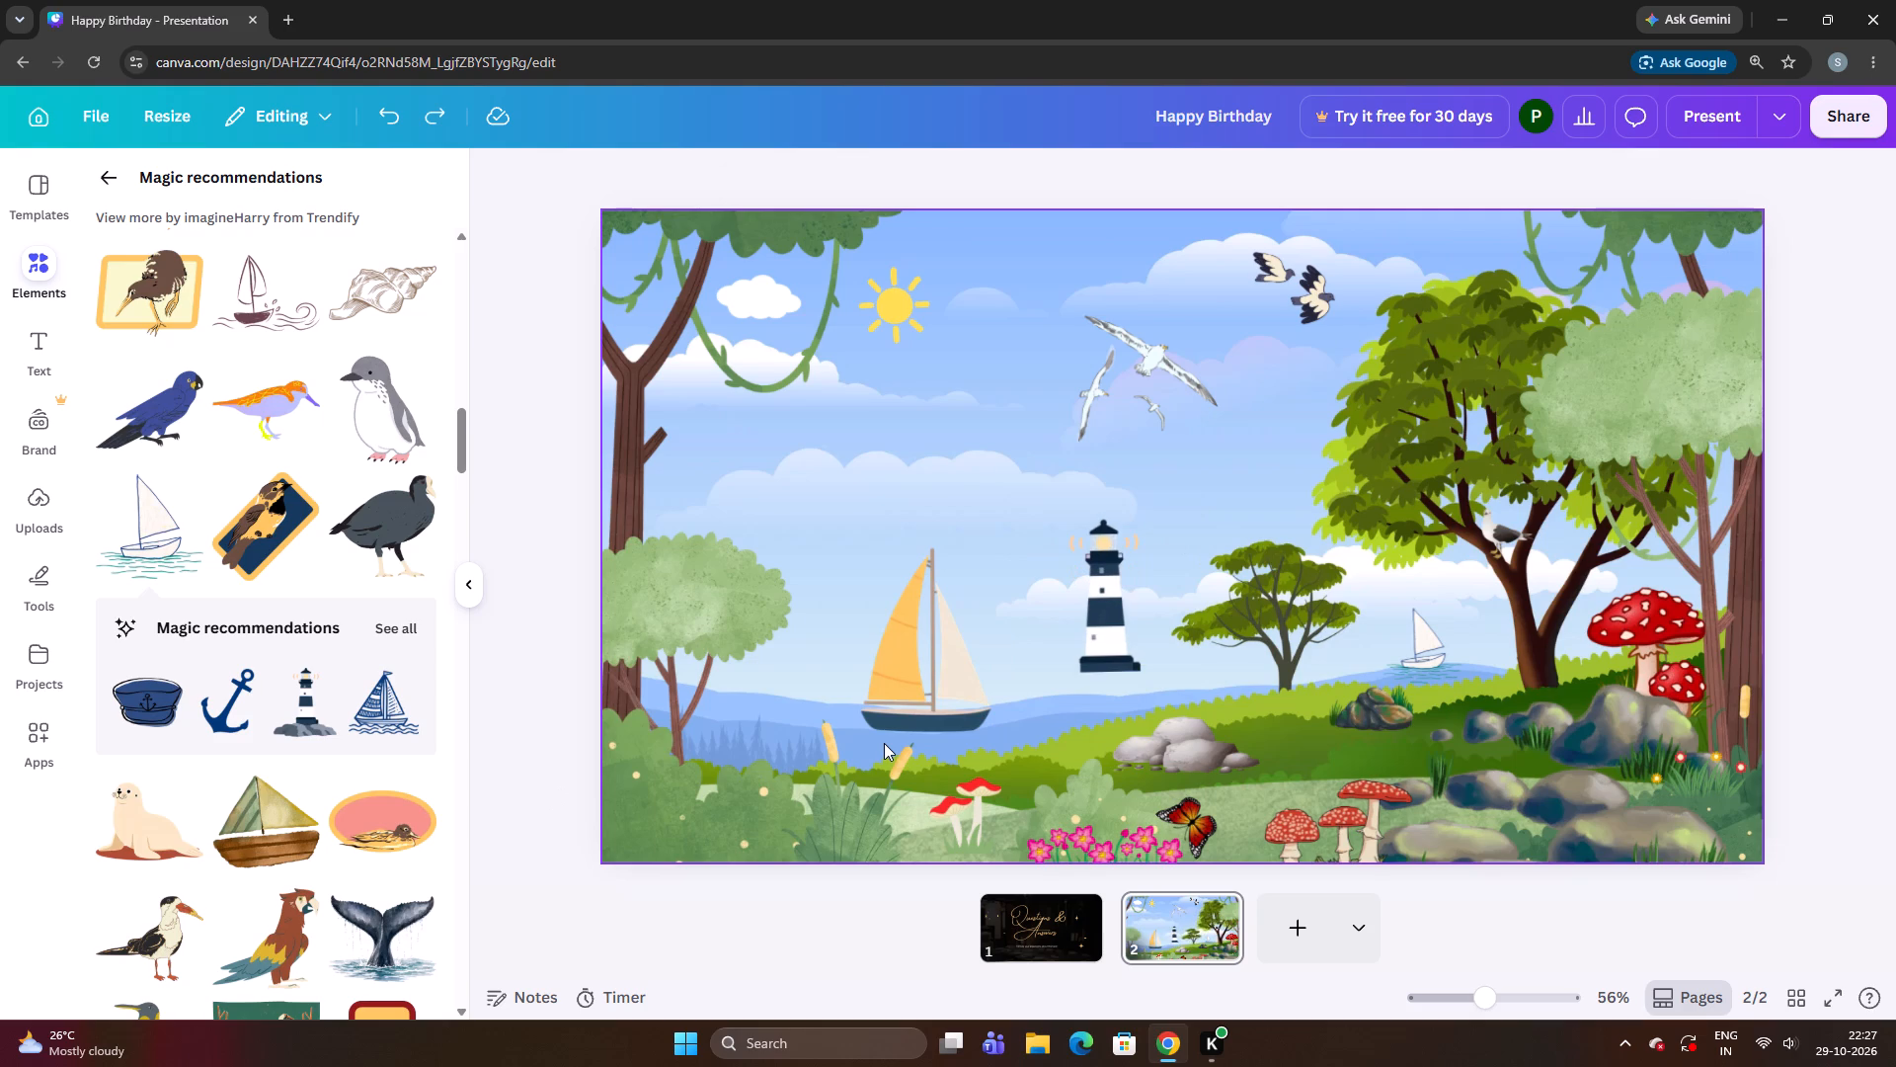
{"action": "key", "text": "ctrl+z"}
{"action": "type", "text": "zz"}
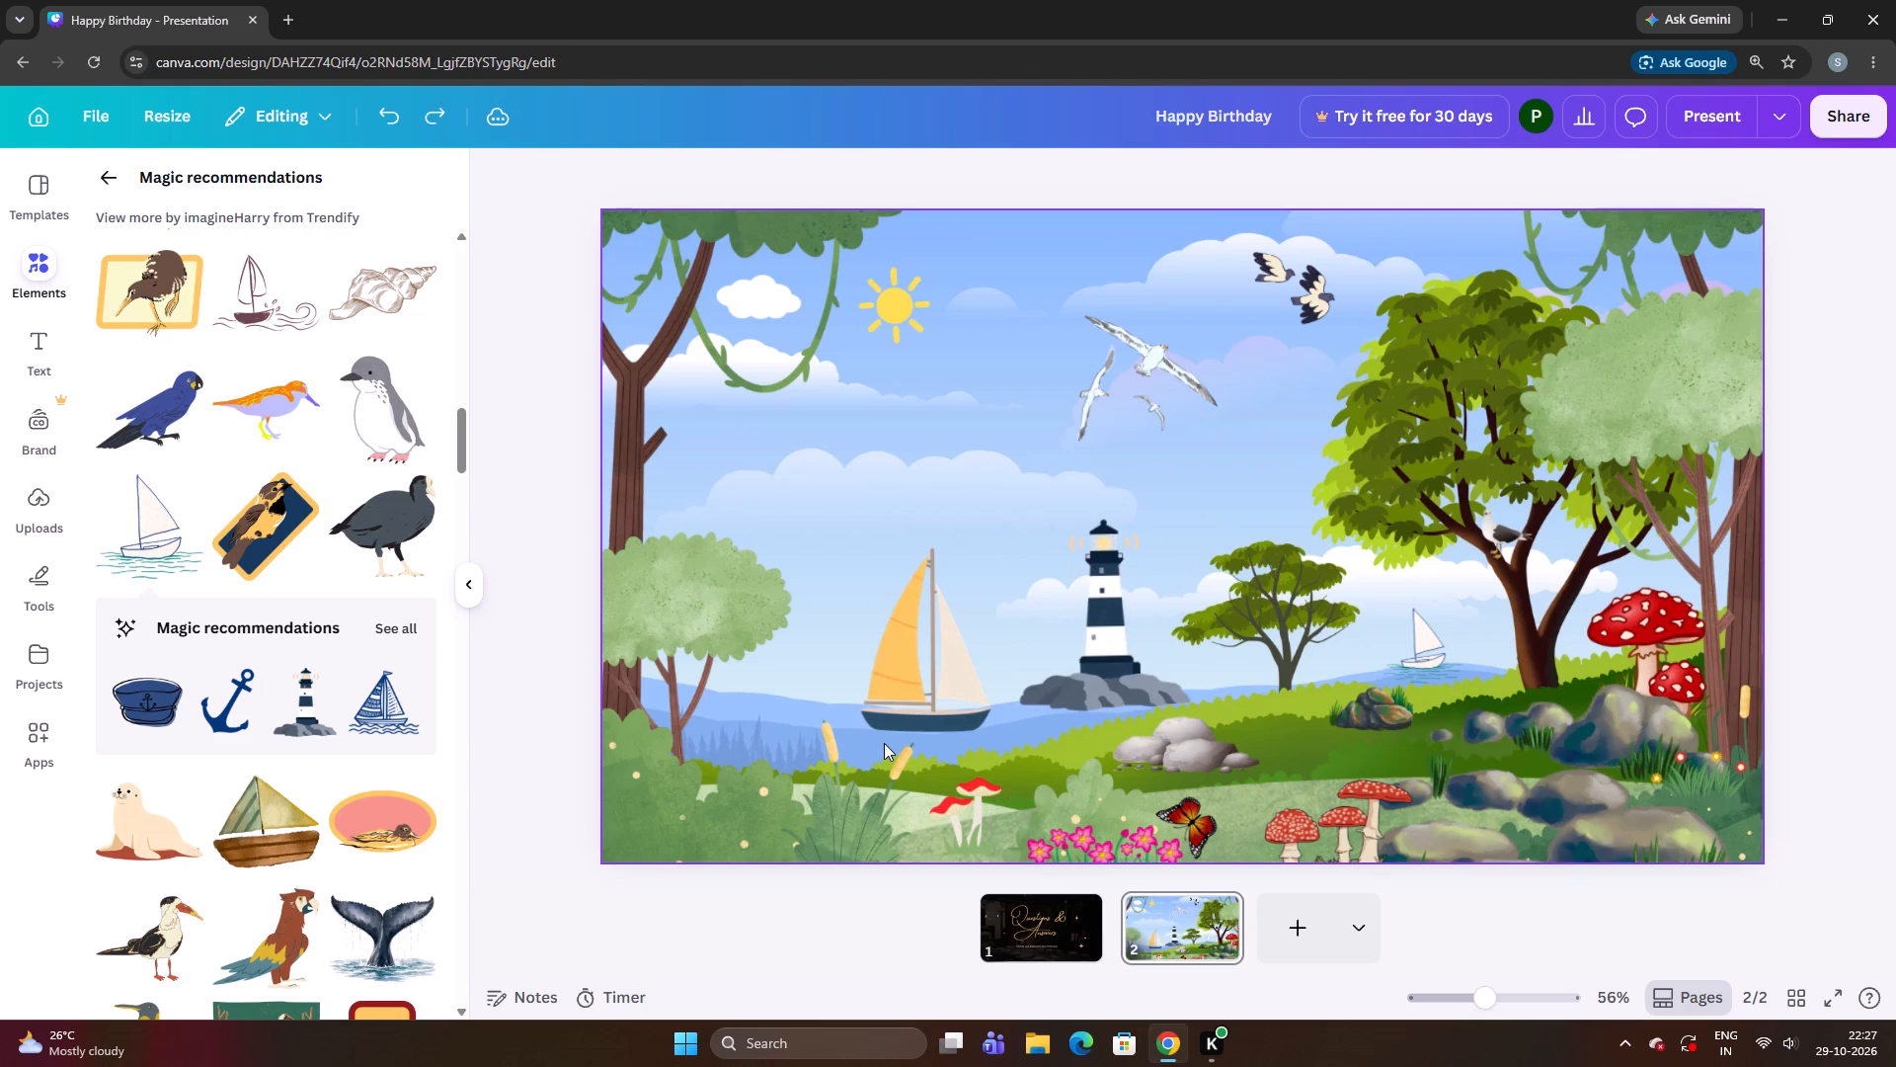
Shrink the lighthouse proportionally by about a tenth and lower it so its rocky base rests on the water beside the large sailboat.
{"action": "left_click", "coordinate": [1073, 697]}
{"action": "left_click_drag", "start_coordinate": [1190, 707], "coordinate": [1183, 687]}
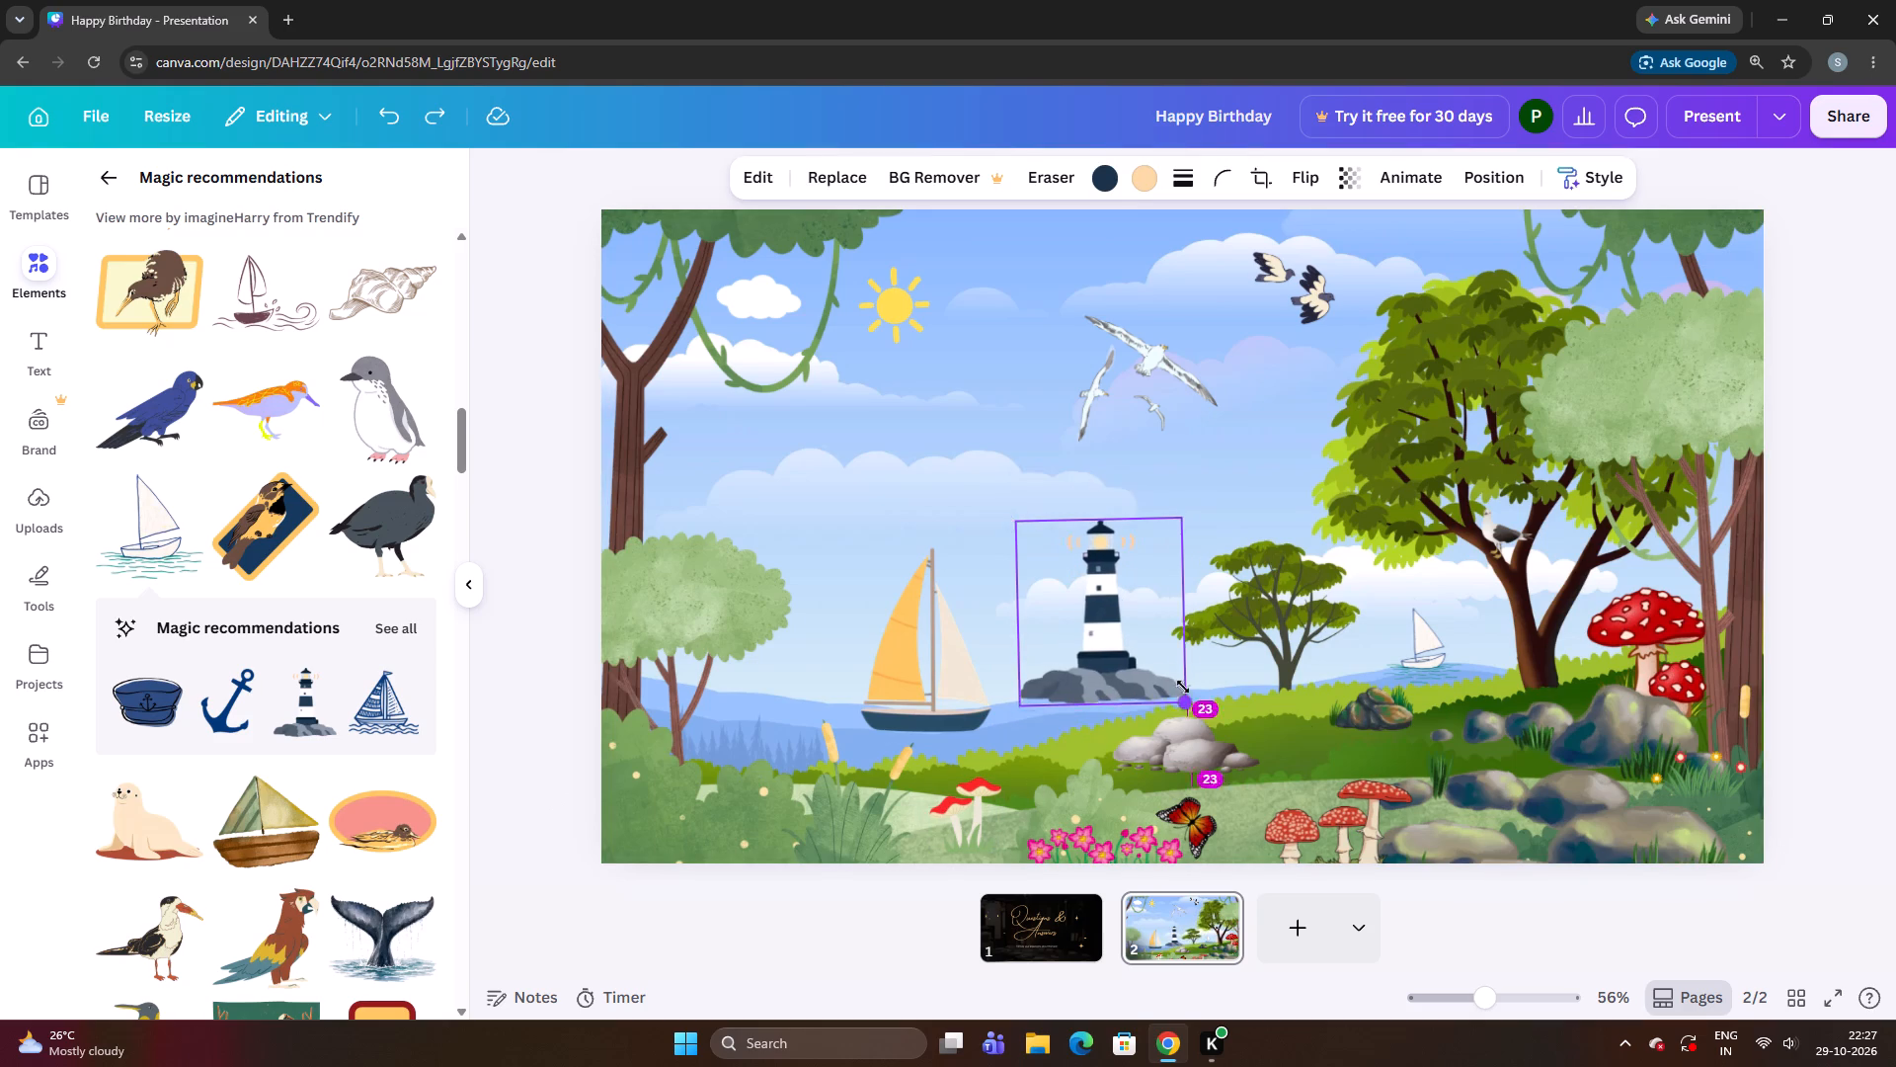
{"action": "left_click_drag", "start_coordinate": [1183, 687], "coordinate": [1181, 682]}
{"action": "left_click_drag", "start_coordinate": [1146, 668], "coordinate": [1142, 679]}
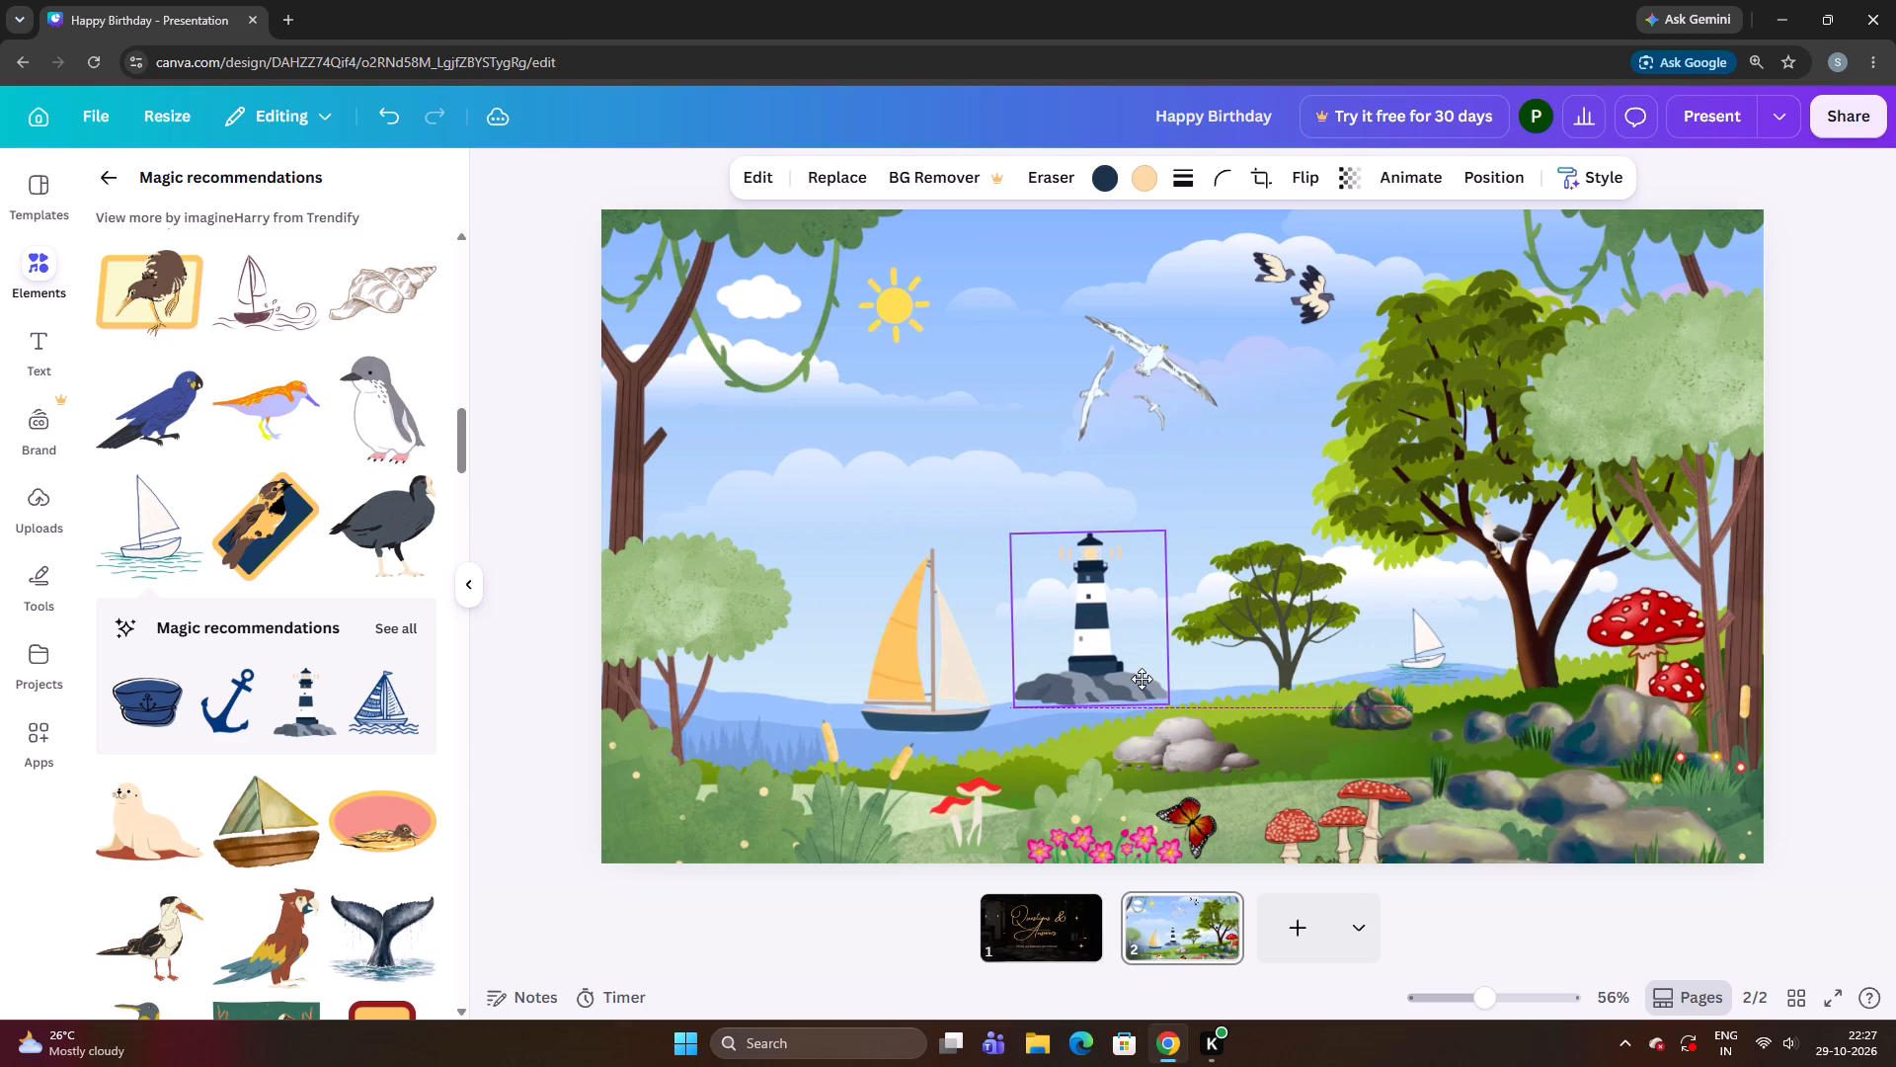
{"action": "left_click_drag", "start_coordinate": [1142, 679], "coordinate": [1141, 686]}
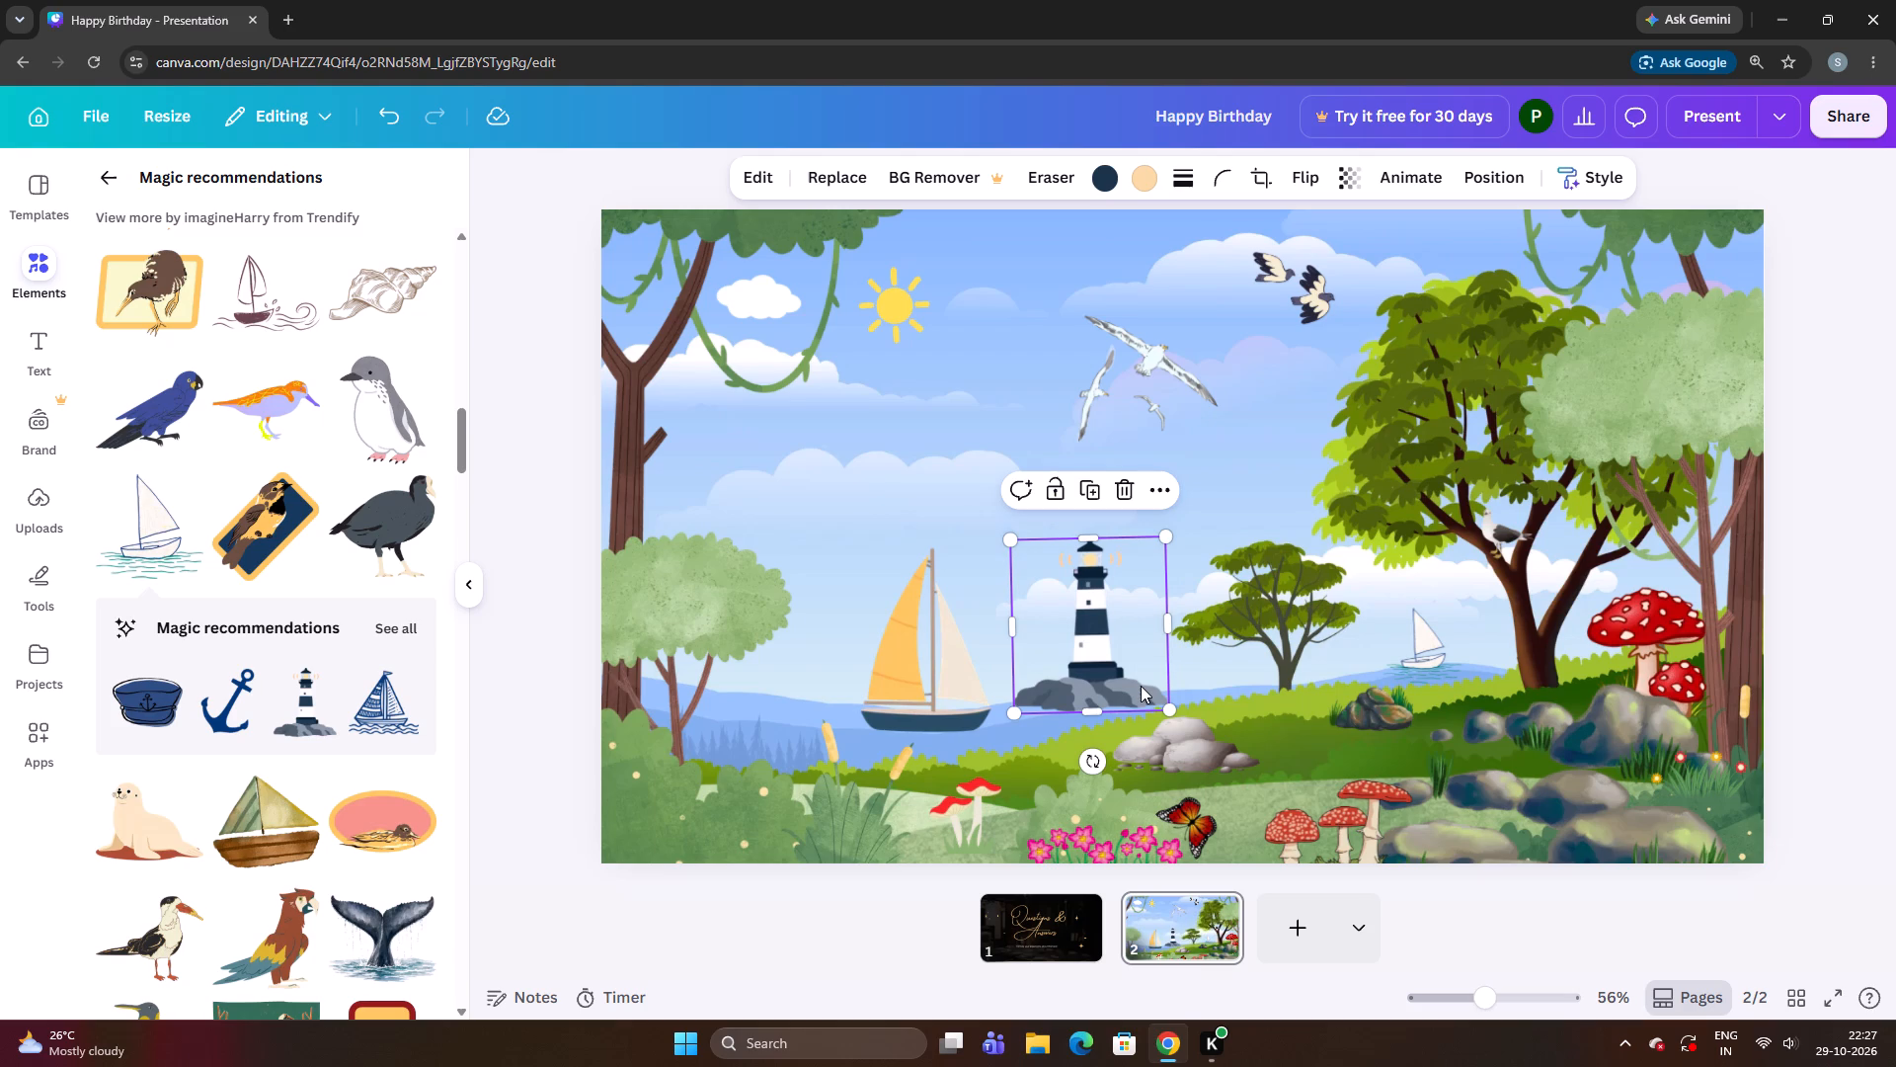
Nudge the lighthouse horizontally in small increments away from the large sailboat until its tower overlaps the small tree's crown.
{"action": "key", "text": "Up"}
{"action": "key", "text": "Left"}
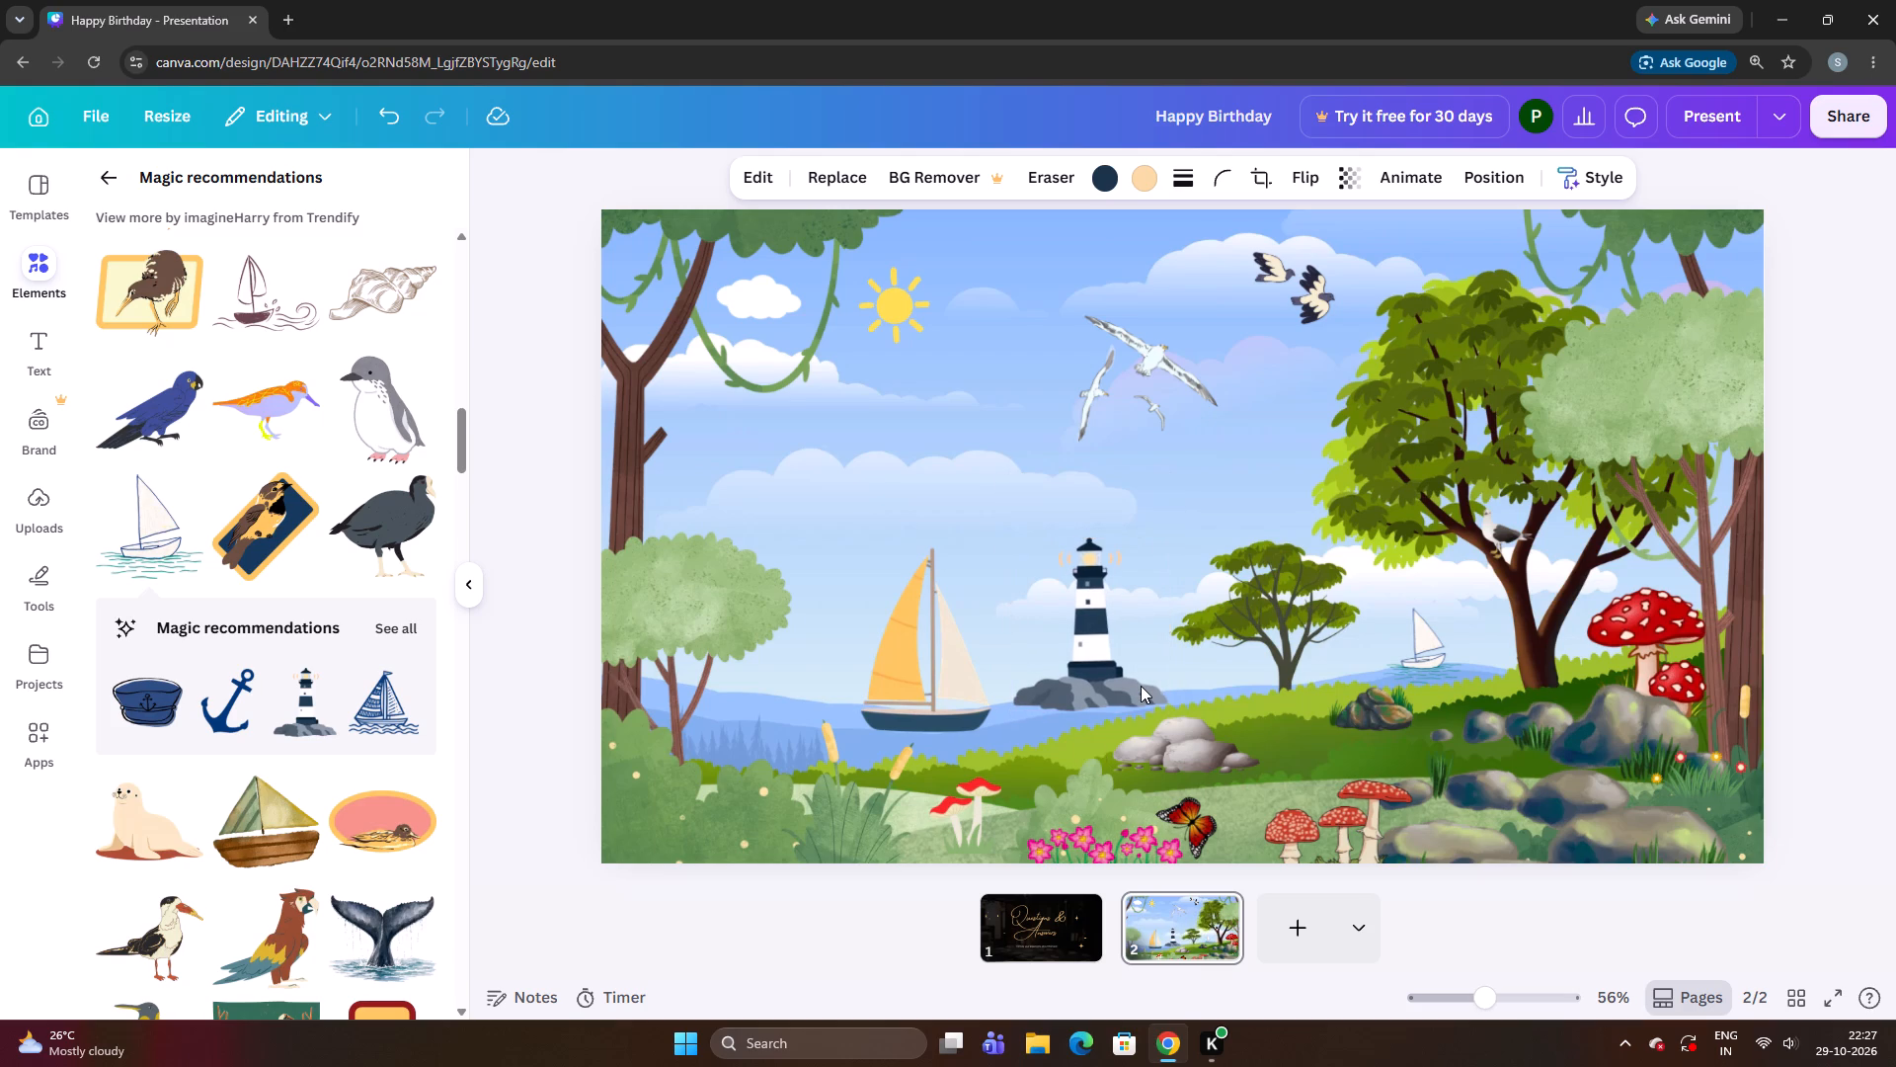
{"action": "key", "text": "Down"}
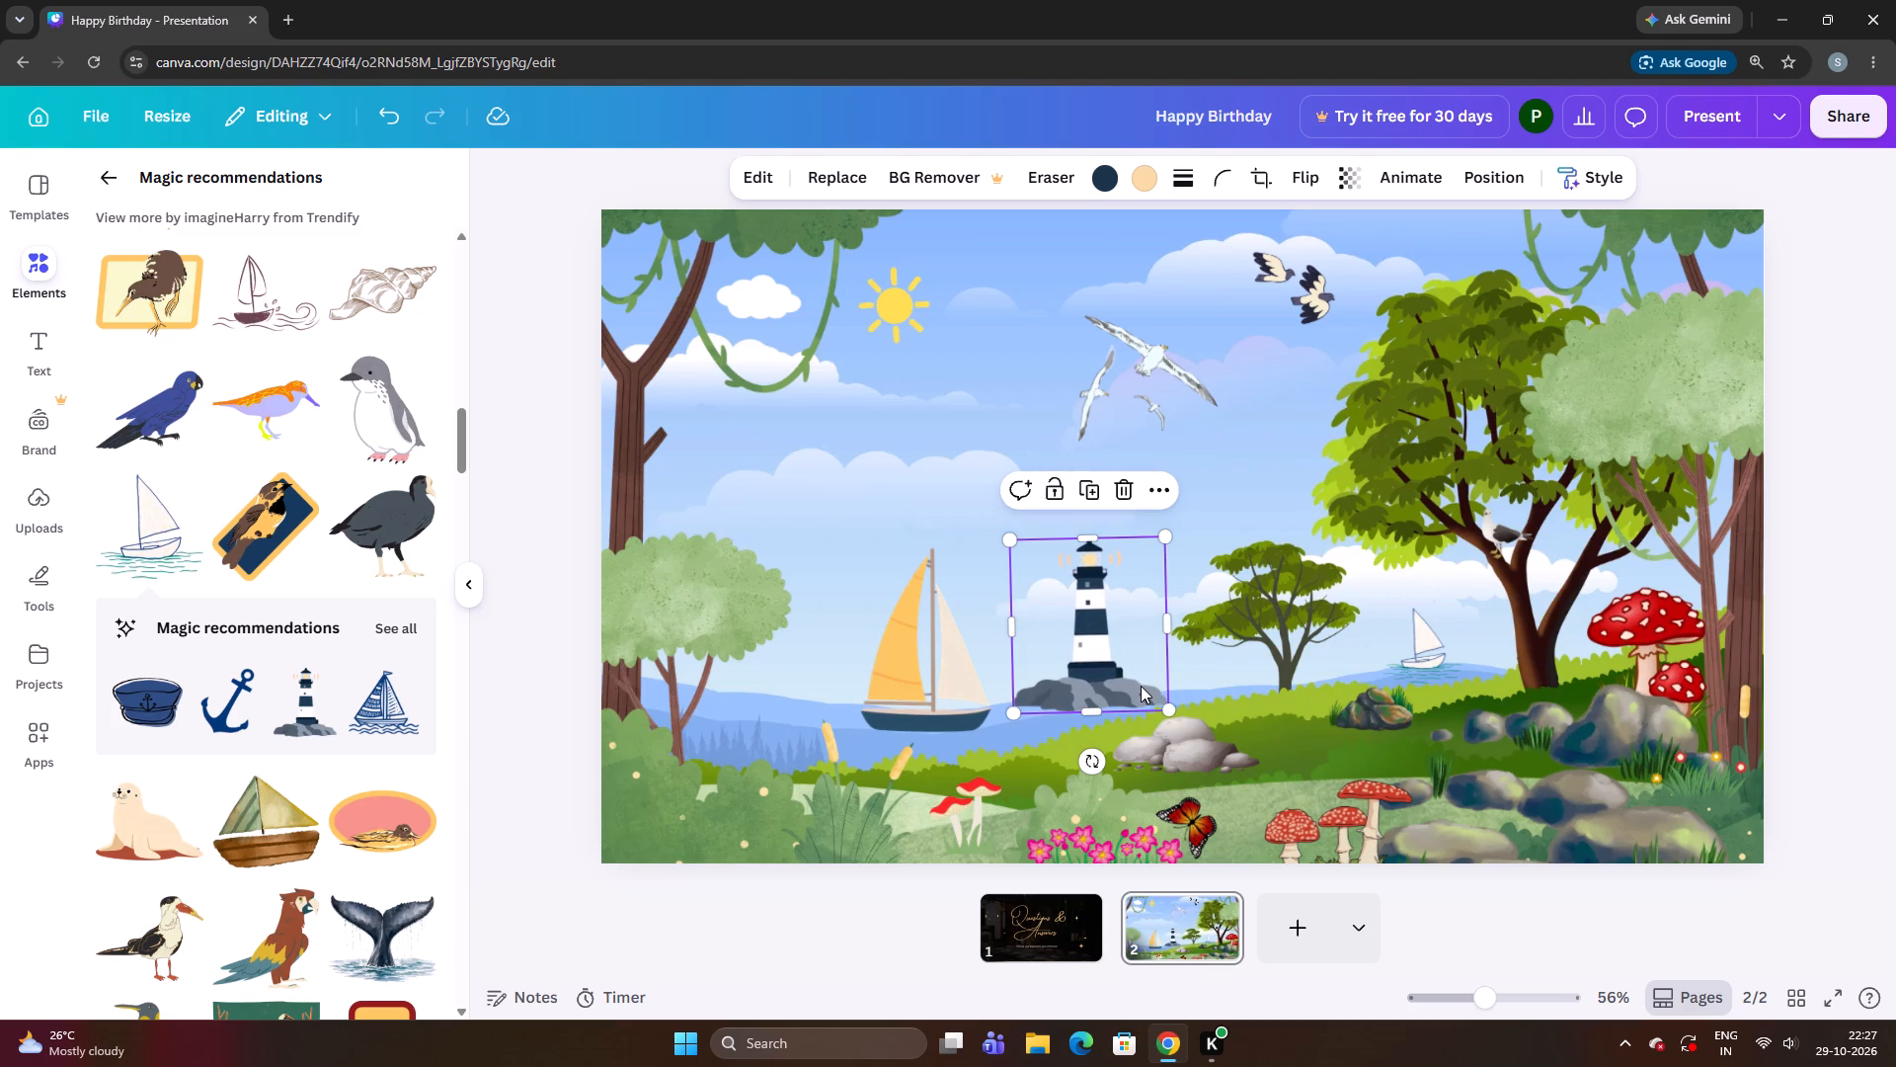
{"action": "key", "text": "Right"}
{"action": "key", "text": "Right"}
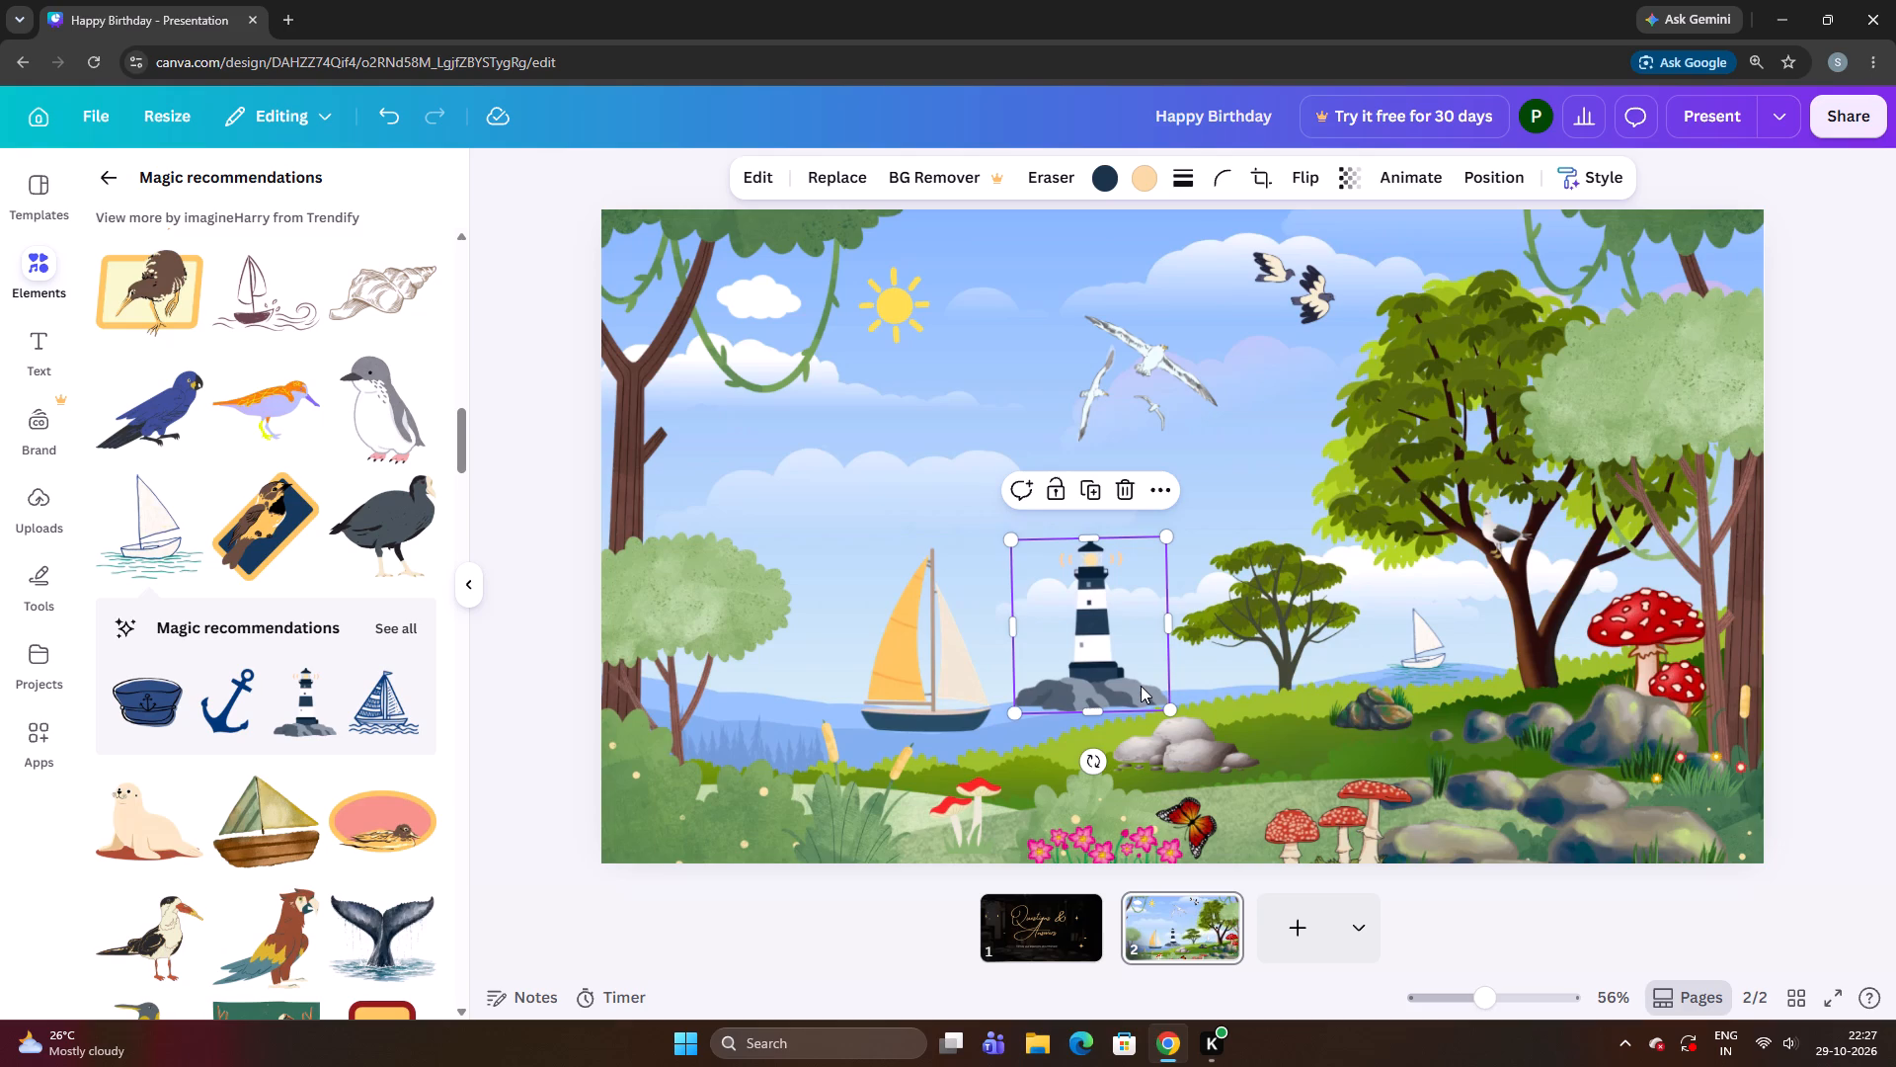
{"action": "key", "text": "Right"}
{"action": "key", "text": "Right"}
{"action": "key", "text": "Right"}
{"action": "key", "text": "Right"}
{"action": "key", "text": "Right"}
{"action": "key", "text": "Right"}
{"action": "key", "text": "Right"}
{"action": "key", "text": "Right"}
{"action": "key", "text": "Right"}
{"action": "key", "text": "Right"}
{"action": "key", "text": "Right"}
{"action": "key", "text": "Right"}
{"action": "key", "text": "Right"}
{"action": "key", "text": "Right"}
{"action": "key", "text": "Right"}
{"action": "key", "text": "Right"}
{"action": "key", "text": "Right"}
{"action": "key", "text": "Right"}
{"action": "key", "text": "Right"}
{"action": "key", "text": "Right"}
{"action": "key", "text": "Right"}
{"action": "key", "text": "Right"}
{"action": "key", "text": "Right"}
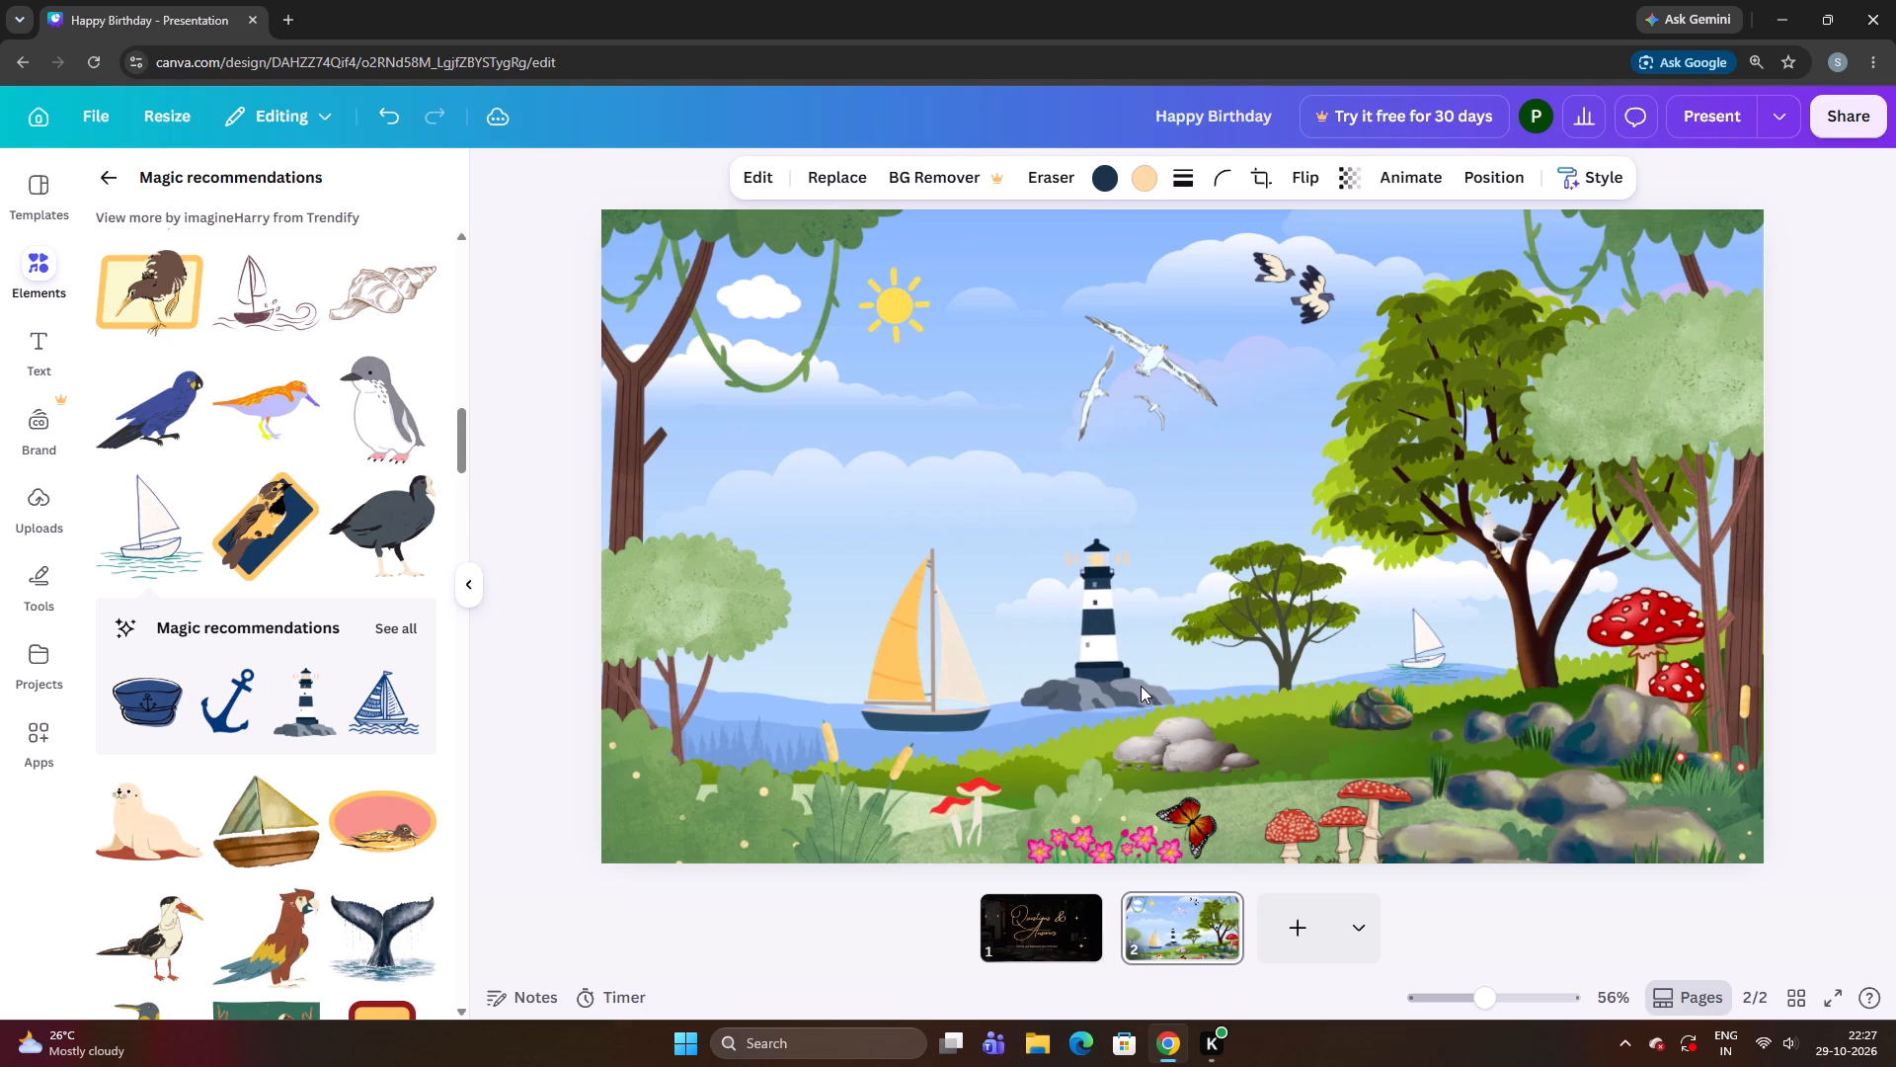
{"action": "key", "text": "Right"}
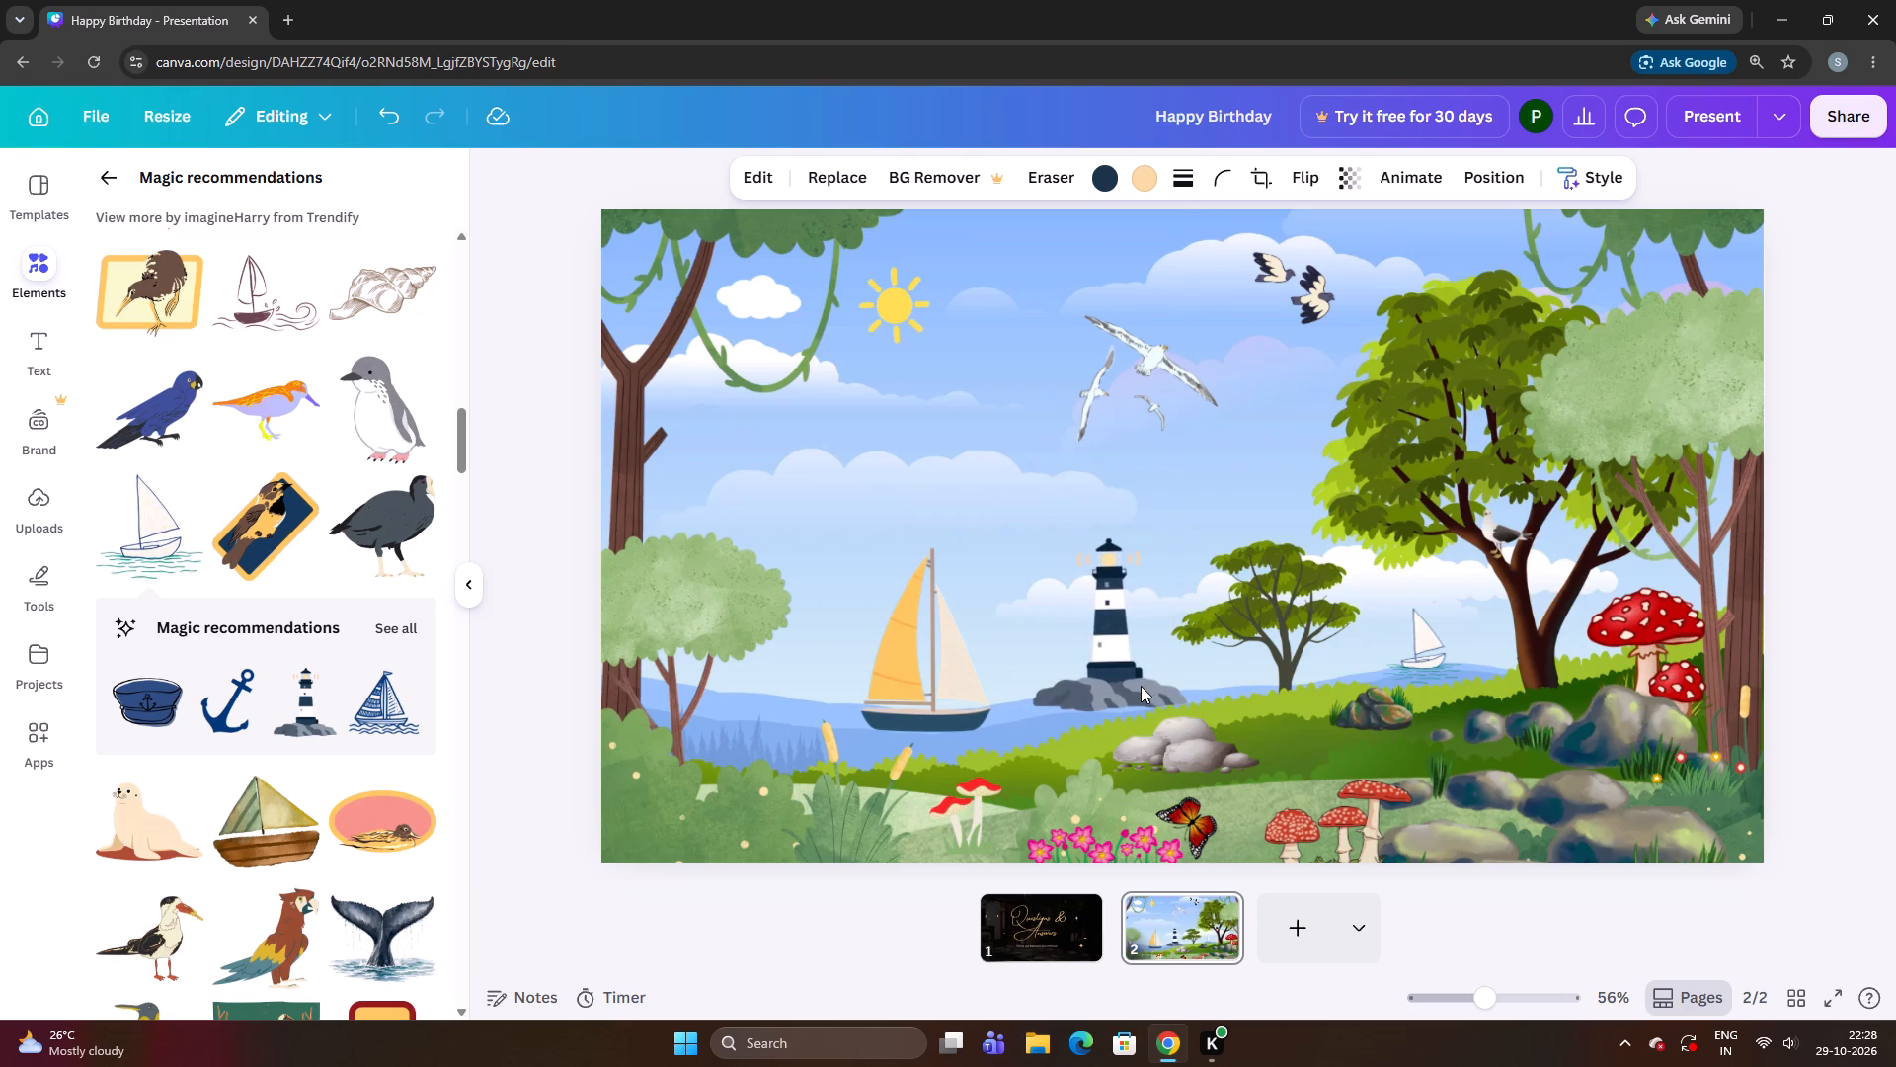
{"action": "key", "text": "Right"}
{"action": "key", "text": "Right"}
{"action": "key", "text": "Right"}
{"action": "key", "text": "Right"}
{"action": "key", "text": "Right"}
{"action": "key", "text": "Right"}
{"action": "key", "text": "Right"}
{"action": "key", "text": "Right"}
{"action": "key", "text": "Right"}
{"action": "key", "text": "Right"}
{"action": "key", "text": "Right"}
{"action": "key", "text": "Right"}
{"action": "key", "text": "Right"}
{"action": "key", "text": "Right"}
{"action": "key", "text": "Right"}
{"action": "key", "text": "Right"}
{"action": "key", "text": "Right"}
{"action": "key", "text": "Right"}
{"action": "key", "text": "Right"}
{"action": "key", "text": "Right"}
{"action": "key", "text": "Right"}
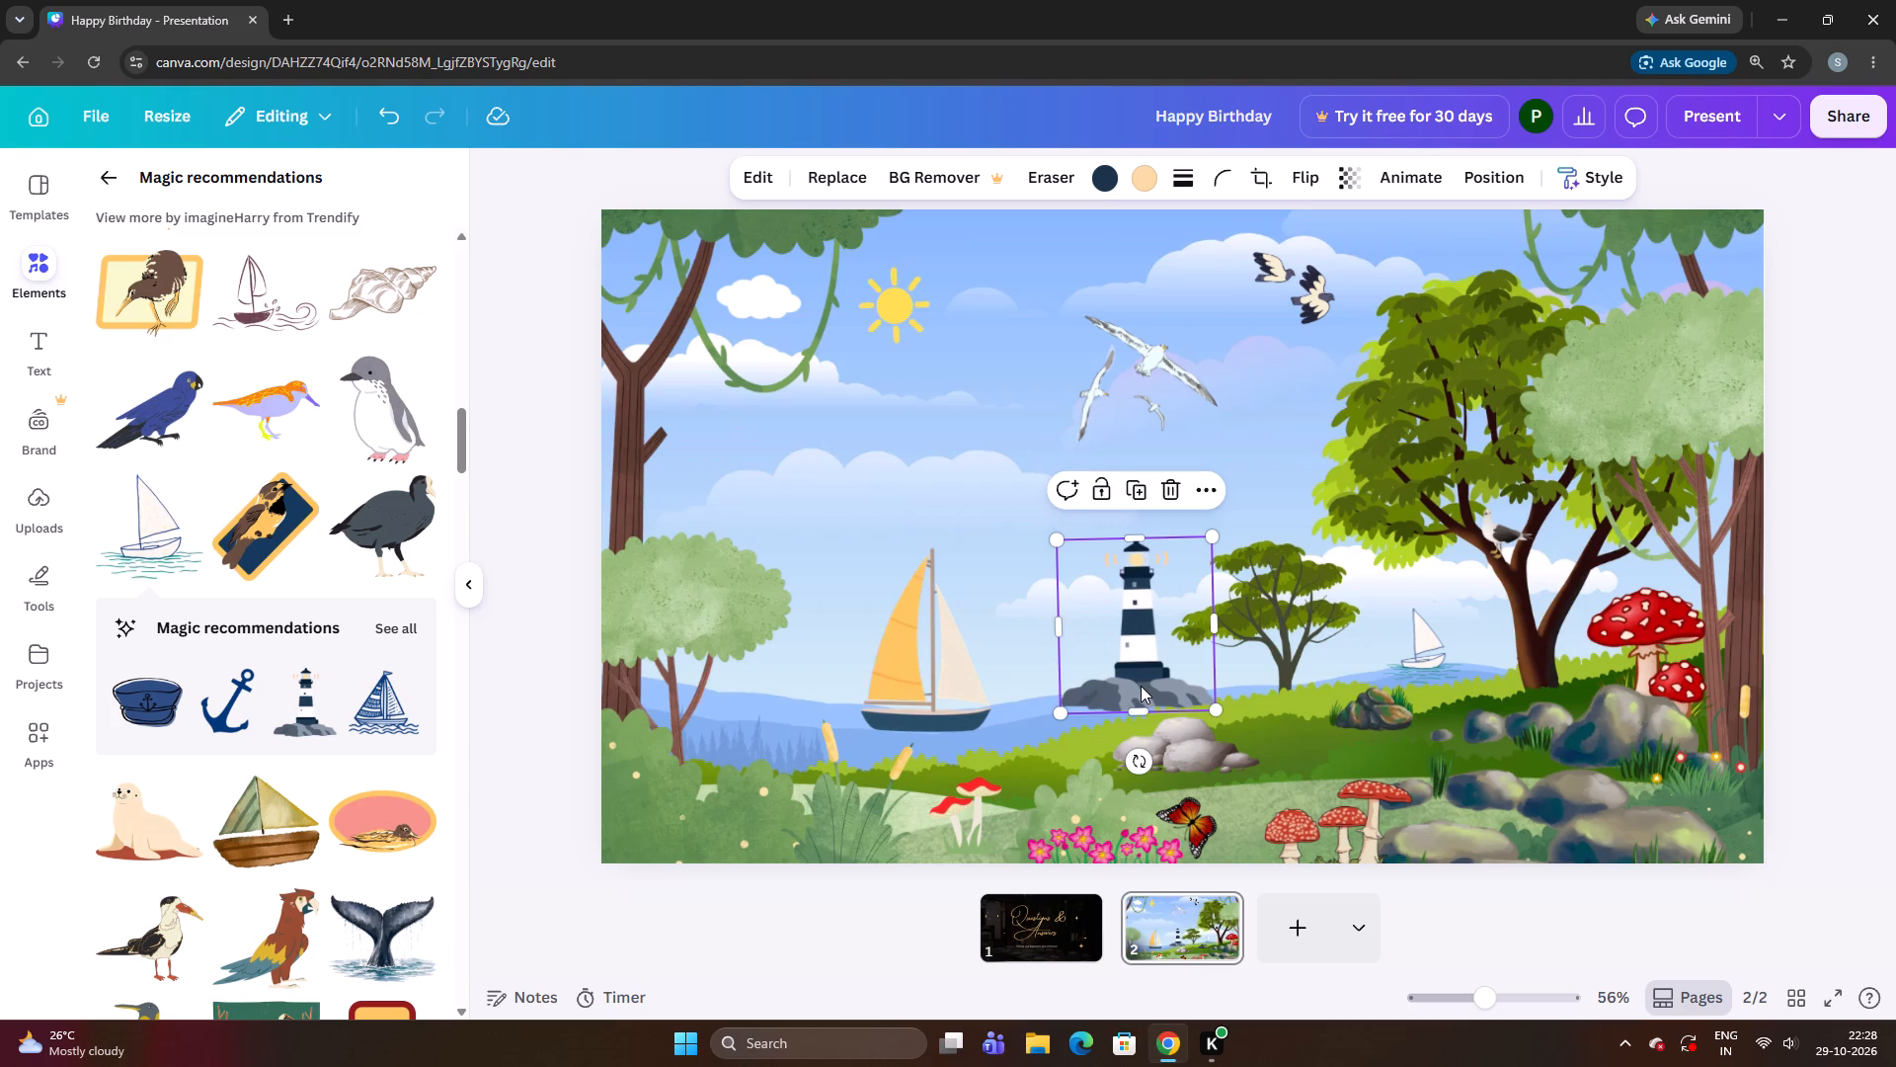
{"action": "key", "text": "Right"}
{"action": "key", "text": "Right"}
{"action": "key", "text": "Right"}
{"action": "key", "text": "Right"}
{"action": "key", "text": "Right"}
{"action": "key", "text": "Right"}
{"action": "key", "text": "Right"}
{"action": "key", "text": "Right"}
{"action": "key", "text": "Right"}
{"action": "key", "text": "Right"}
{"action": "key", "text": "Right"}
{"action": "key", "text": "Right"}
{"action": "key", "text": "Right"}
{"action": "key", "text": "Right"}
{"action": "key", "text": "Right"}
{"action": "key", "text": "Right"}
{"action": "key", "text": "Right"}
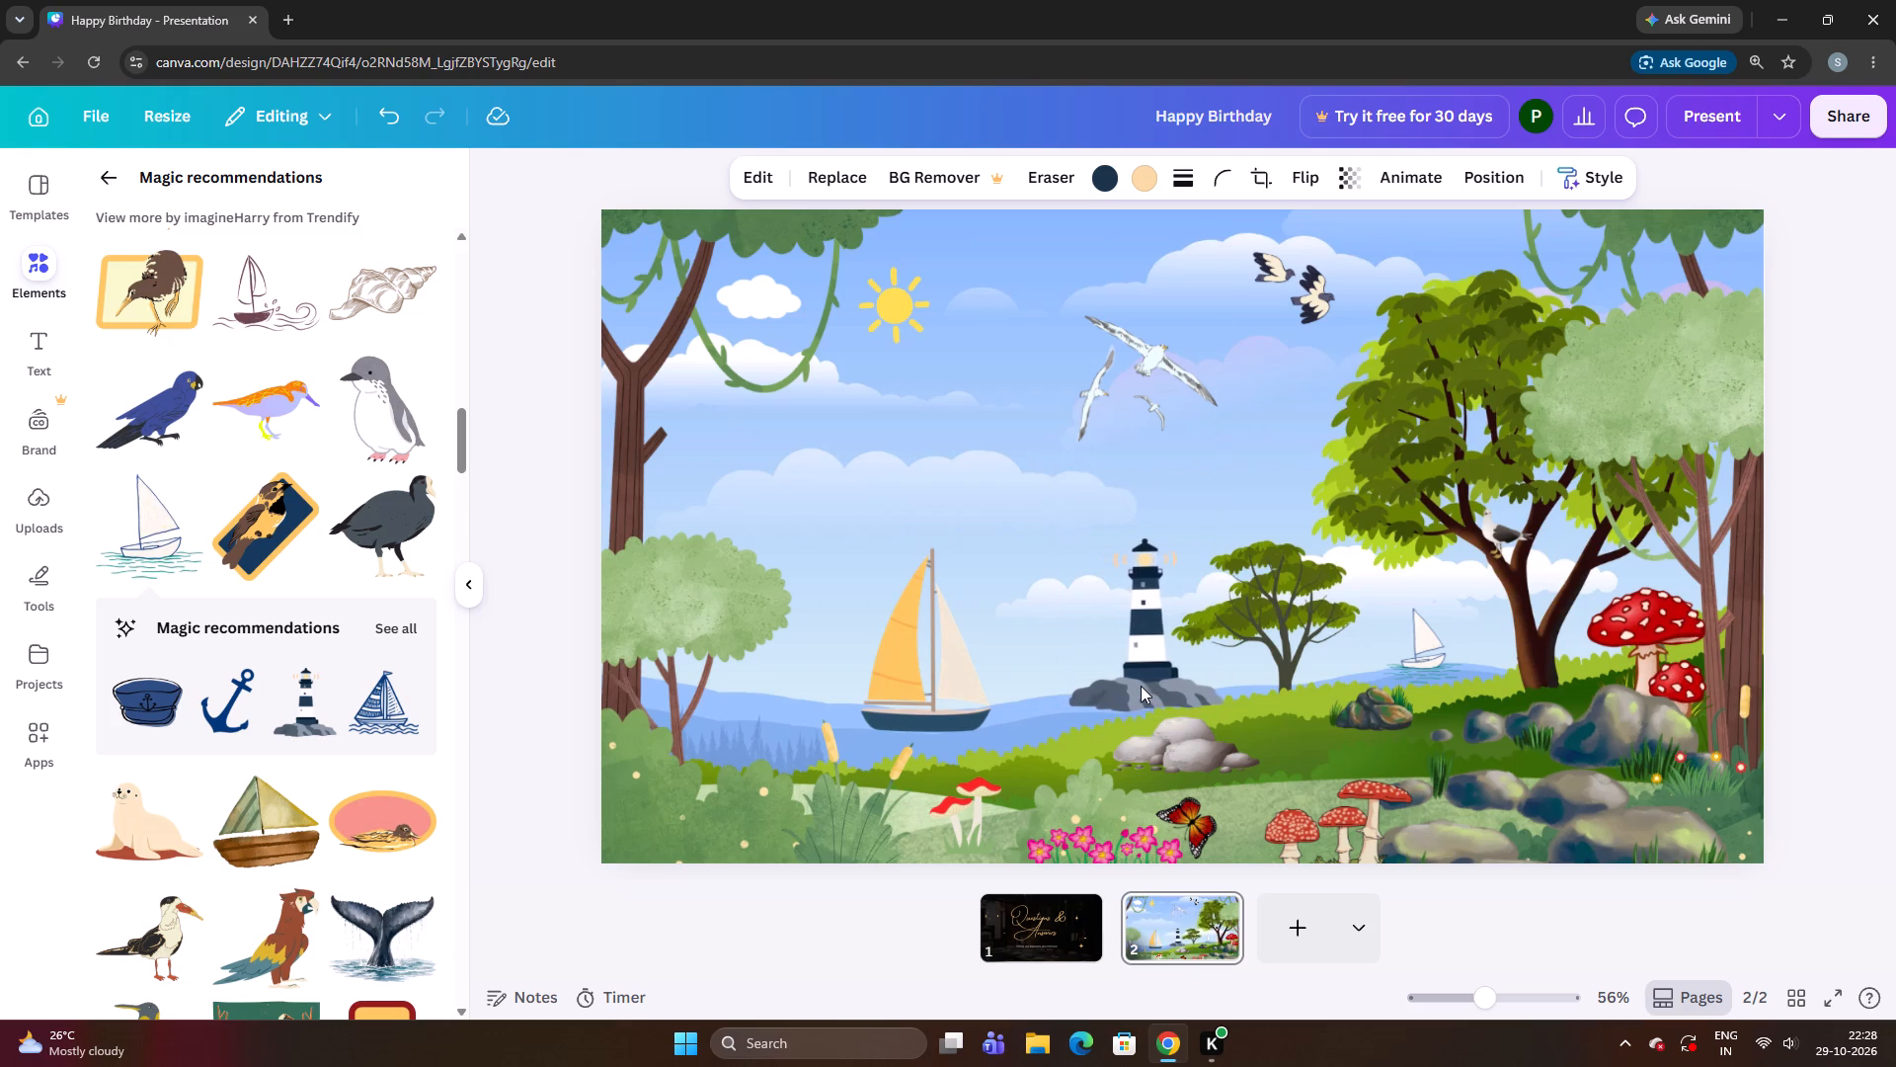
{"action": "key", "text": "Right"}
{"action": "key", "text": "Right"}
{"action": "key", "text": "Right"}
{"action": "key", "text": "Right"}
{"action": "key", "text": "Right"}
{"action": "key", "text": "Right"}
{"action": "key", "text": "Right"}
{"action": "key", "text": "Right"}
{"action": "key", "text": "Right"}
{"action": "key", "text": "Right"}
{"action": "key", "text": "Right"}
{"action": "key", "text": "Right"}
{"action": "key", "text": "Right"}
{"action": "key", "text": "Right"}
{"action": "key", "text": "Right"}
{"action": "key", "text": "Right"}
{"action": "key", "text": "Right"}
{"action": "key", "text": "Right"}
{"action": "key", "text": "Right"}
{"action": "key", "text": "Right"}
{"action": "key", "text": "Right"}
{"action": "key", "text": "Right"}
{"action": "key", "text": "Right"}
{"action": "key", "text": "Right"}
{"action": "key", "text": "Right"}
{"action": "key", "text": "Right"}
{"action": "key", "text": "Right"}
{"action": "key", "text": "Right"}
{"action": "key", "text": "Right"}
{"action": "key", "text": "Right"}
{"action": "key", "text": "Right"}
{"action": "key", "text": "Right"}
{"action": "key", "text": "Right"}
{"action": "key", "text": "Right"}
{"action": "key", "text": "Right"}
{"action": "key", "text": "Right"}
{"action": "key", "text": "Right"}
{"action": "key", "text": "Right"}
{"action": "key", "text": "Right"}
{"action": "key", "text": "Right"}
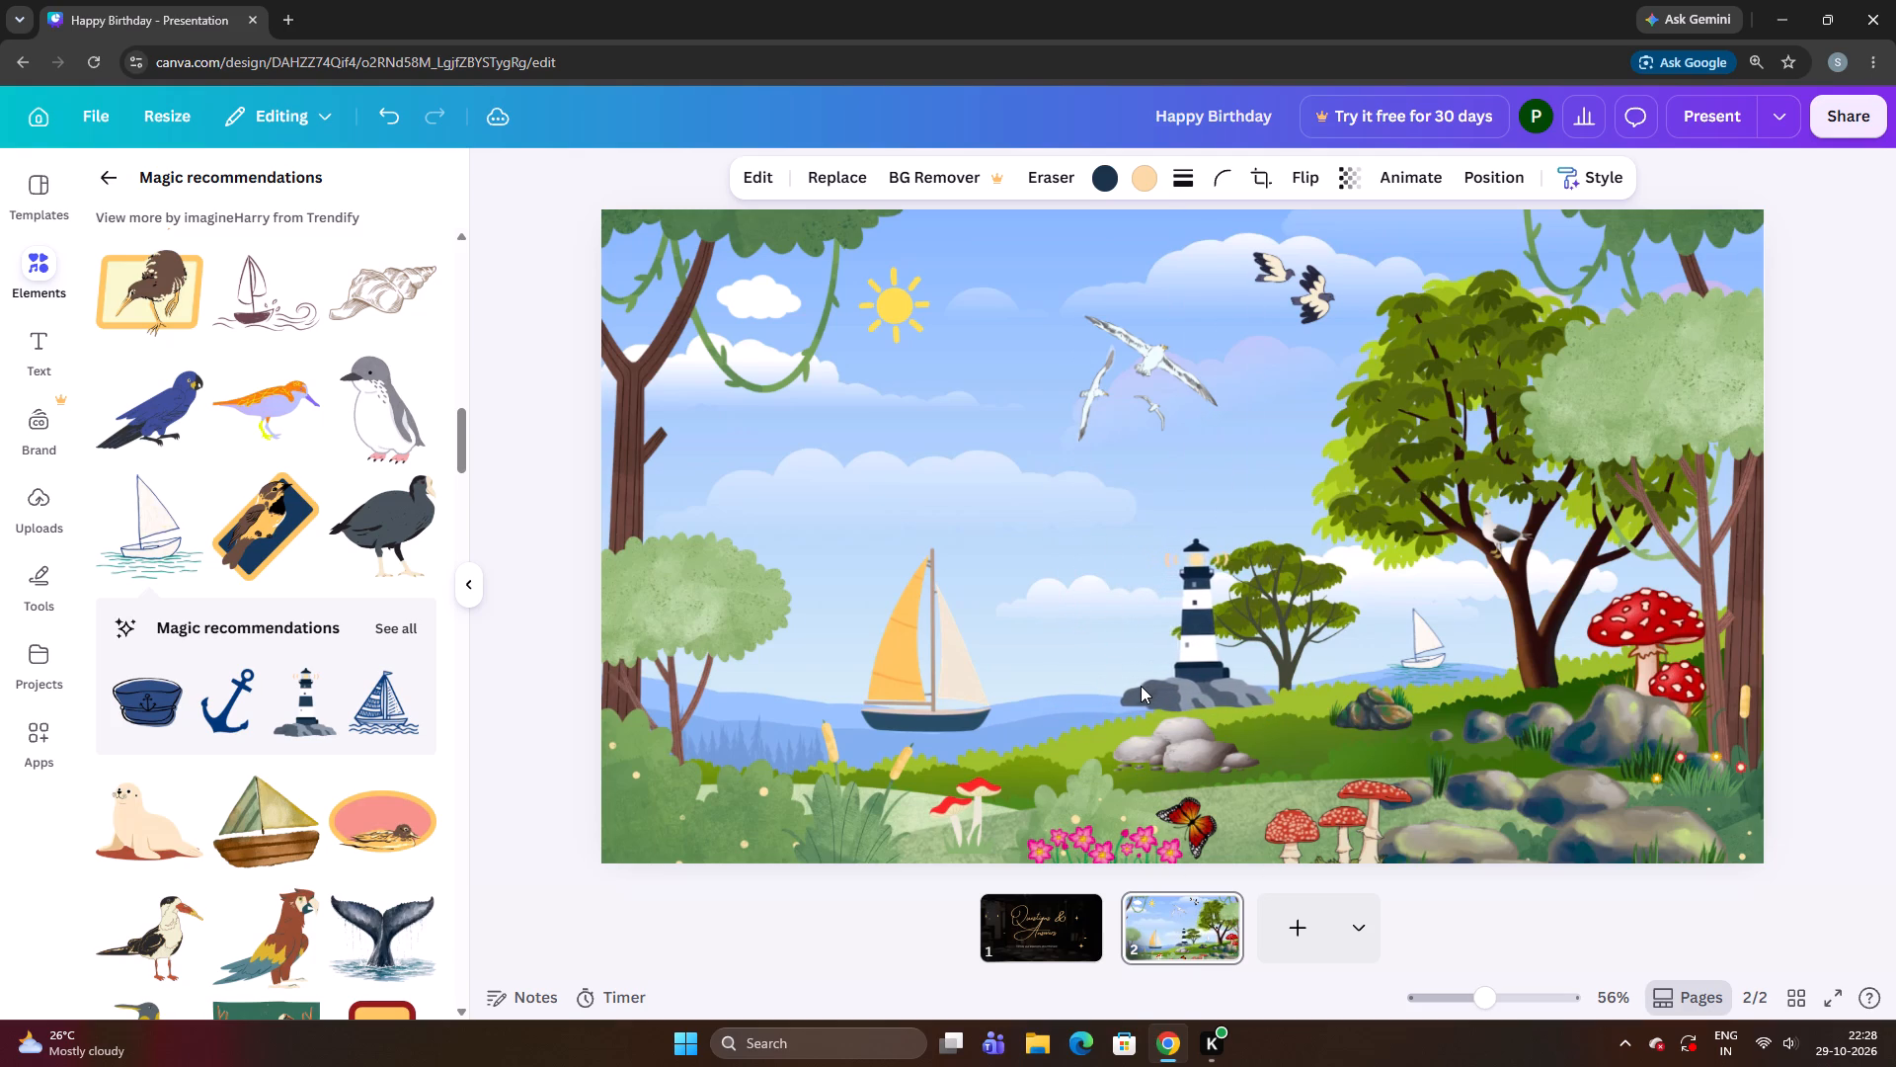
{"action": "key", "text": "Right"}
{"action": "key", "text": "Right"}
{"action": "key", "text": "Right"}
{"action": "key", "text": "Right"}
{"action": "key", "text": "Right"}
{"action": "key", "text": "Right"}
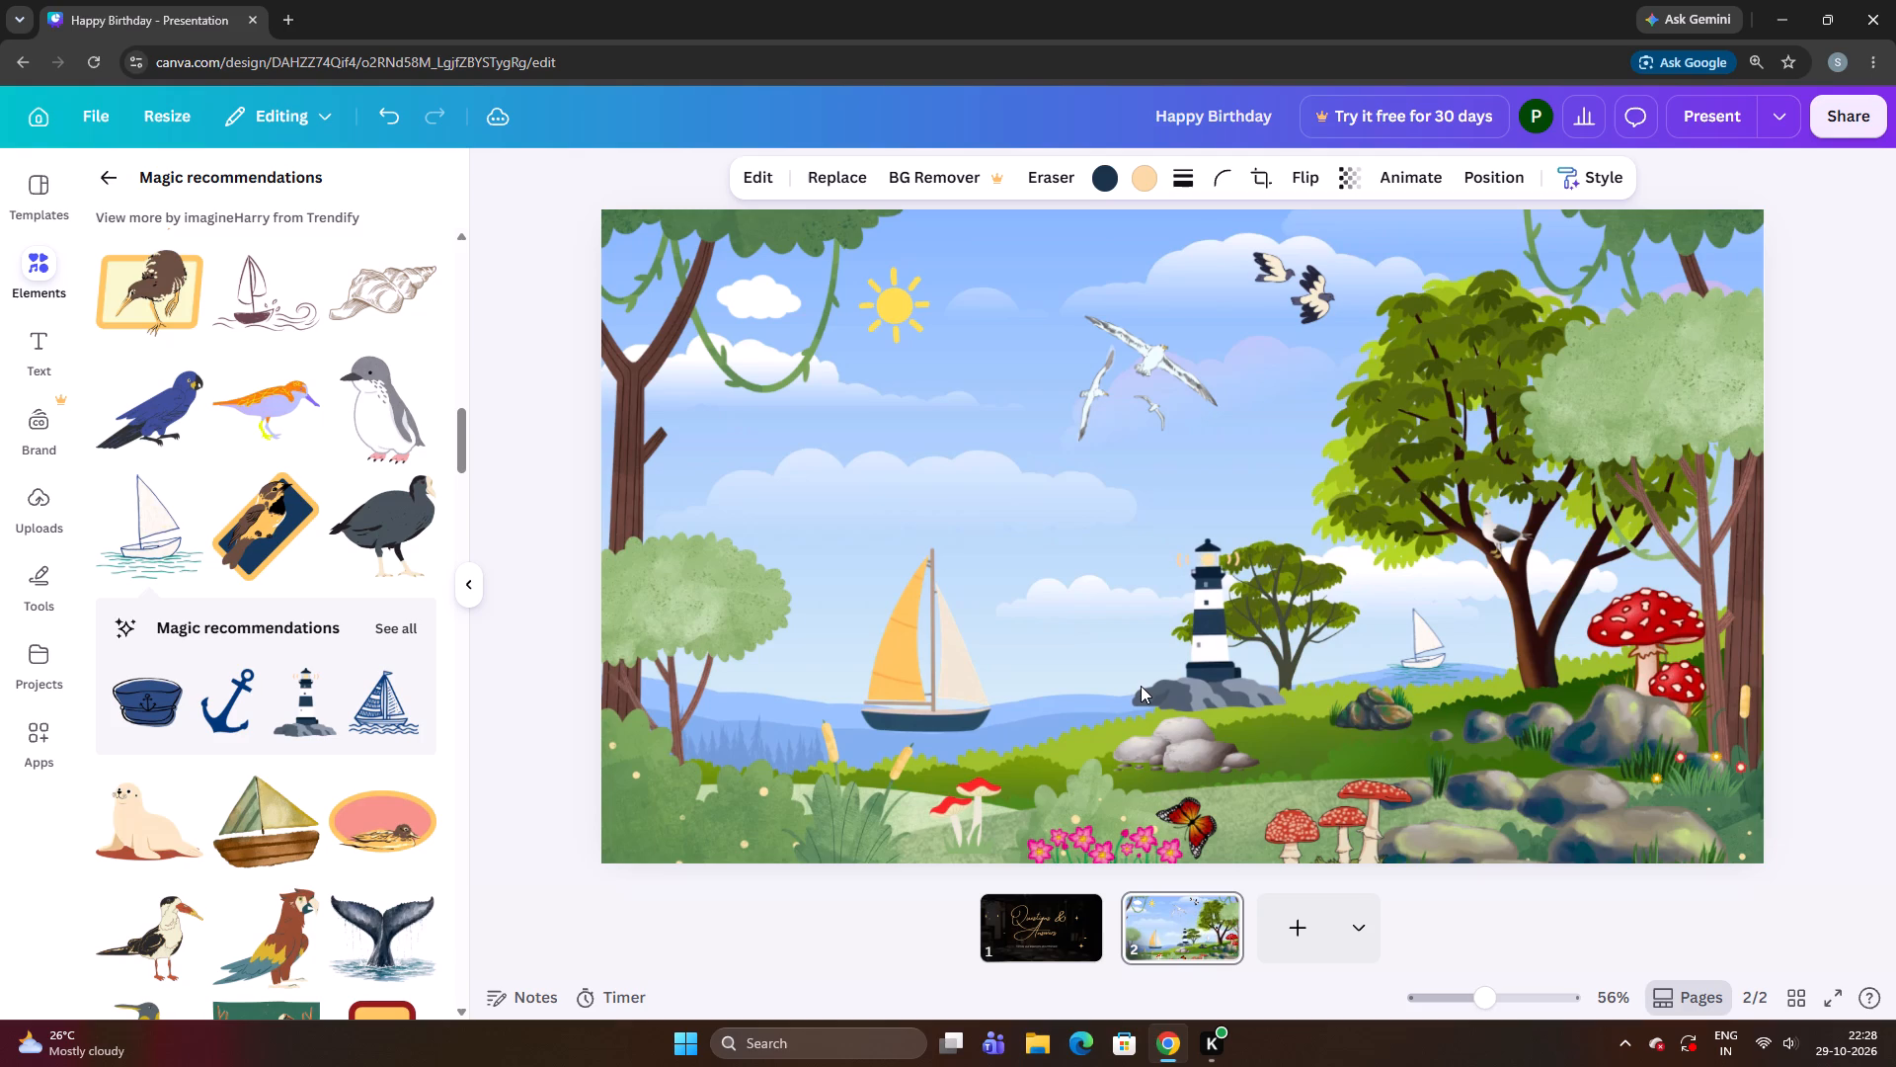
{"action": "key", "text": "Right"}
{"action": "key", "text": "Right"}
{"action": "key", "text": "Right"}
{"action": "key", "text": "Right"}
Nudge the lighthouse back towards the large sailboat until its tower clears the small tree and its base sits just above the grey rocks.
{"action": "key", "text": "Left"}
{"action": "key", "text": "Left"}
{"action": "key", "text": "Left"}
{"action": "key", "text": "Left"}
{"action": "key", "text": "Left"}
{"action": "key", "text": "Left"}
{"action": "key", "text": "Left"}
{"action": "key", "text": "Left"}
{"action": "key", "text": "Left"}
{"action": "key", "text": "Left"}
{"action": "key", "text": "Left"}
{"action": "key", "text": "Left"}
{"action": "key", "text": "Left"}
{"action": "key", "text": "Left"}
{"action": "key", "text": "Left"}
{"action": "key", "text": "Left"}
{"action": "key", "text": "Left"}
{"action": "key", "text": "Left"}
{"action": "key", "text": "Left"}
{"action": "key", "text": "Left"}
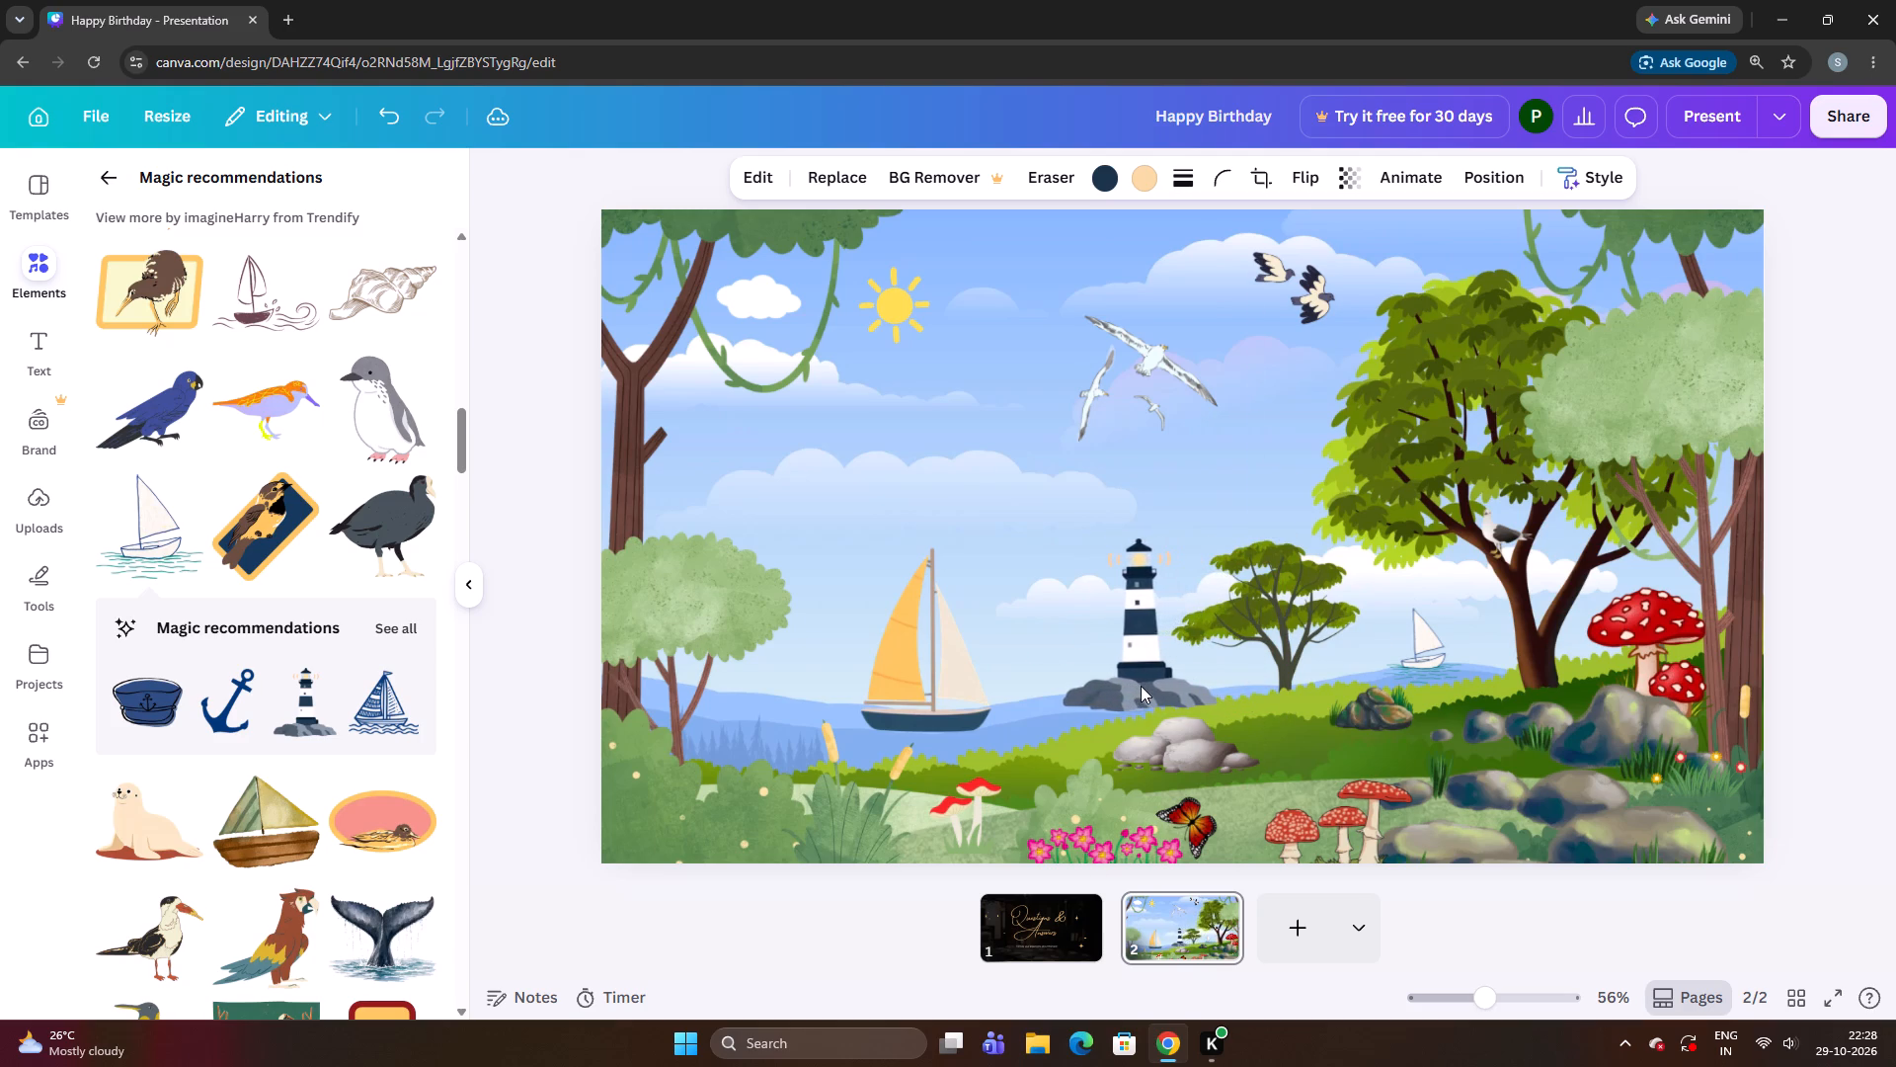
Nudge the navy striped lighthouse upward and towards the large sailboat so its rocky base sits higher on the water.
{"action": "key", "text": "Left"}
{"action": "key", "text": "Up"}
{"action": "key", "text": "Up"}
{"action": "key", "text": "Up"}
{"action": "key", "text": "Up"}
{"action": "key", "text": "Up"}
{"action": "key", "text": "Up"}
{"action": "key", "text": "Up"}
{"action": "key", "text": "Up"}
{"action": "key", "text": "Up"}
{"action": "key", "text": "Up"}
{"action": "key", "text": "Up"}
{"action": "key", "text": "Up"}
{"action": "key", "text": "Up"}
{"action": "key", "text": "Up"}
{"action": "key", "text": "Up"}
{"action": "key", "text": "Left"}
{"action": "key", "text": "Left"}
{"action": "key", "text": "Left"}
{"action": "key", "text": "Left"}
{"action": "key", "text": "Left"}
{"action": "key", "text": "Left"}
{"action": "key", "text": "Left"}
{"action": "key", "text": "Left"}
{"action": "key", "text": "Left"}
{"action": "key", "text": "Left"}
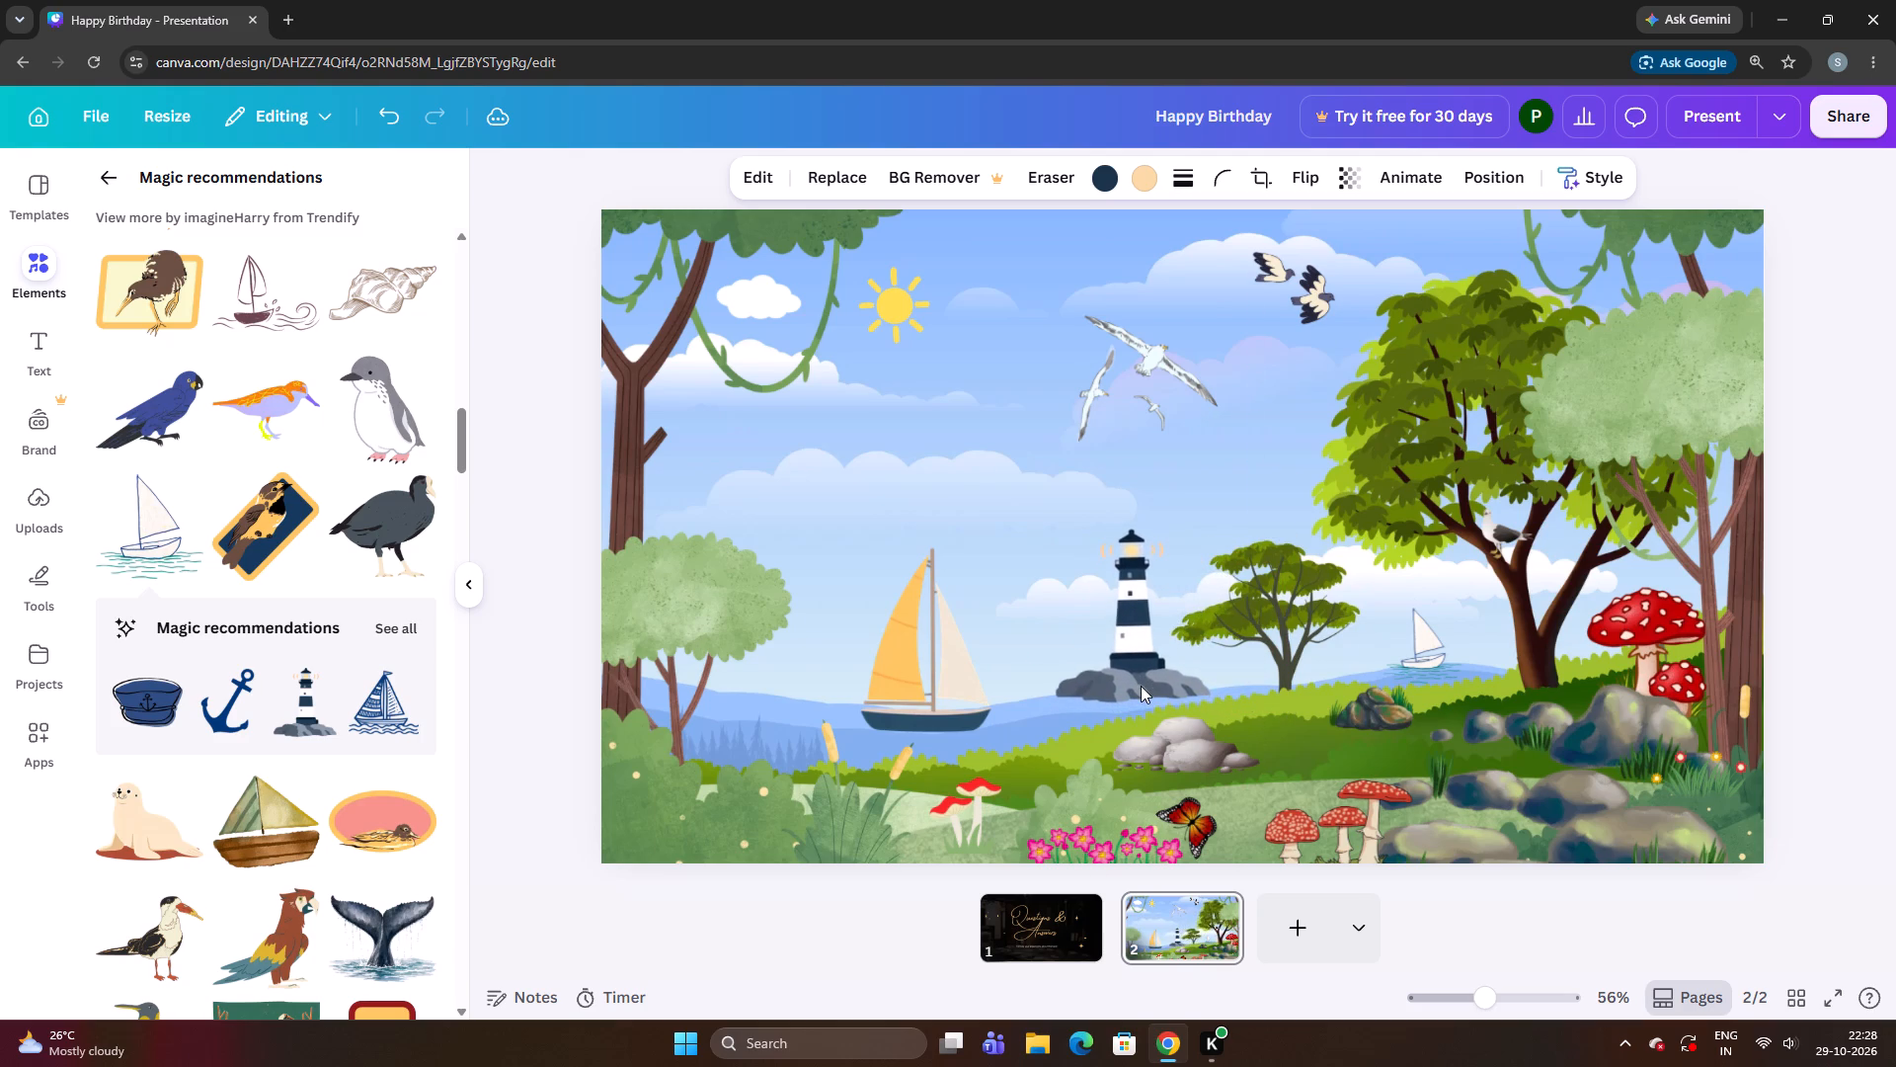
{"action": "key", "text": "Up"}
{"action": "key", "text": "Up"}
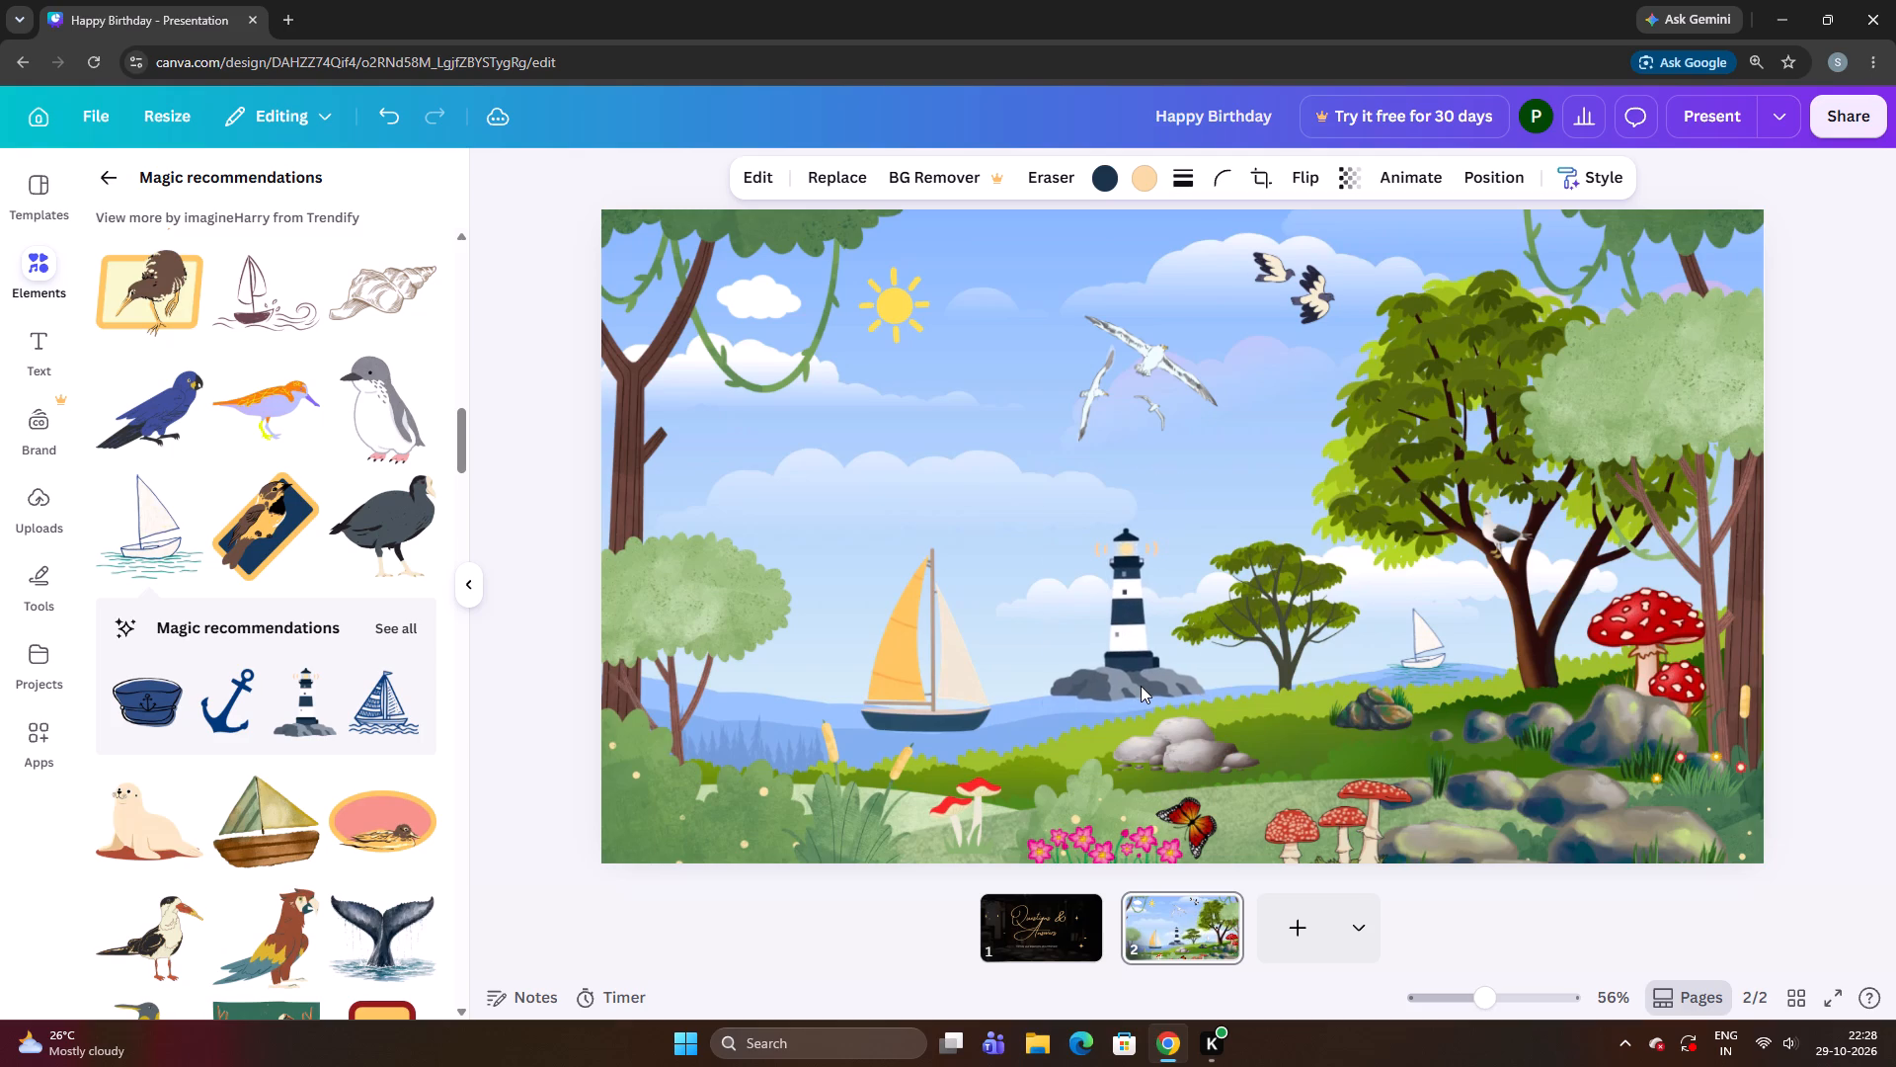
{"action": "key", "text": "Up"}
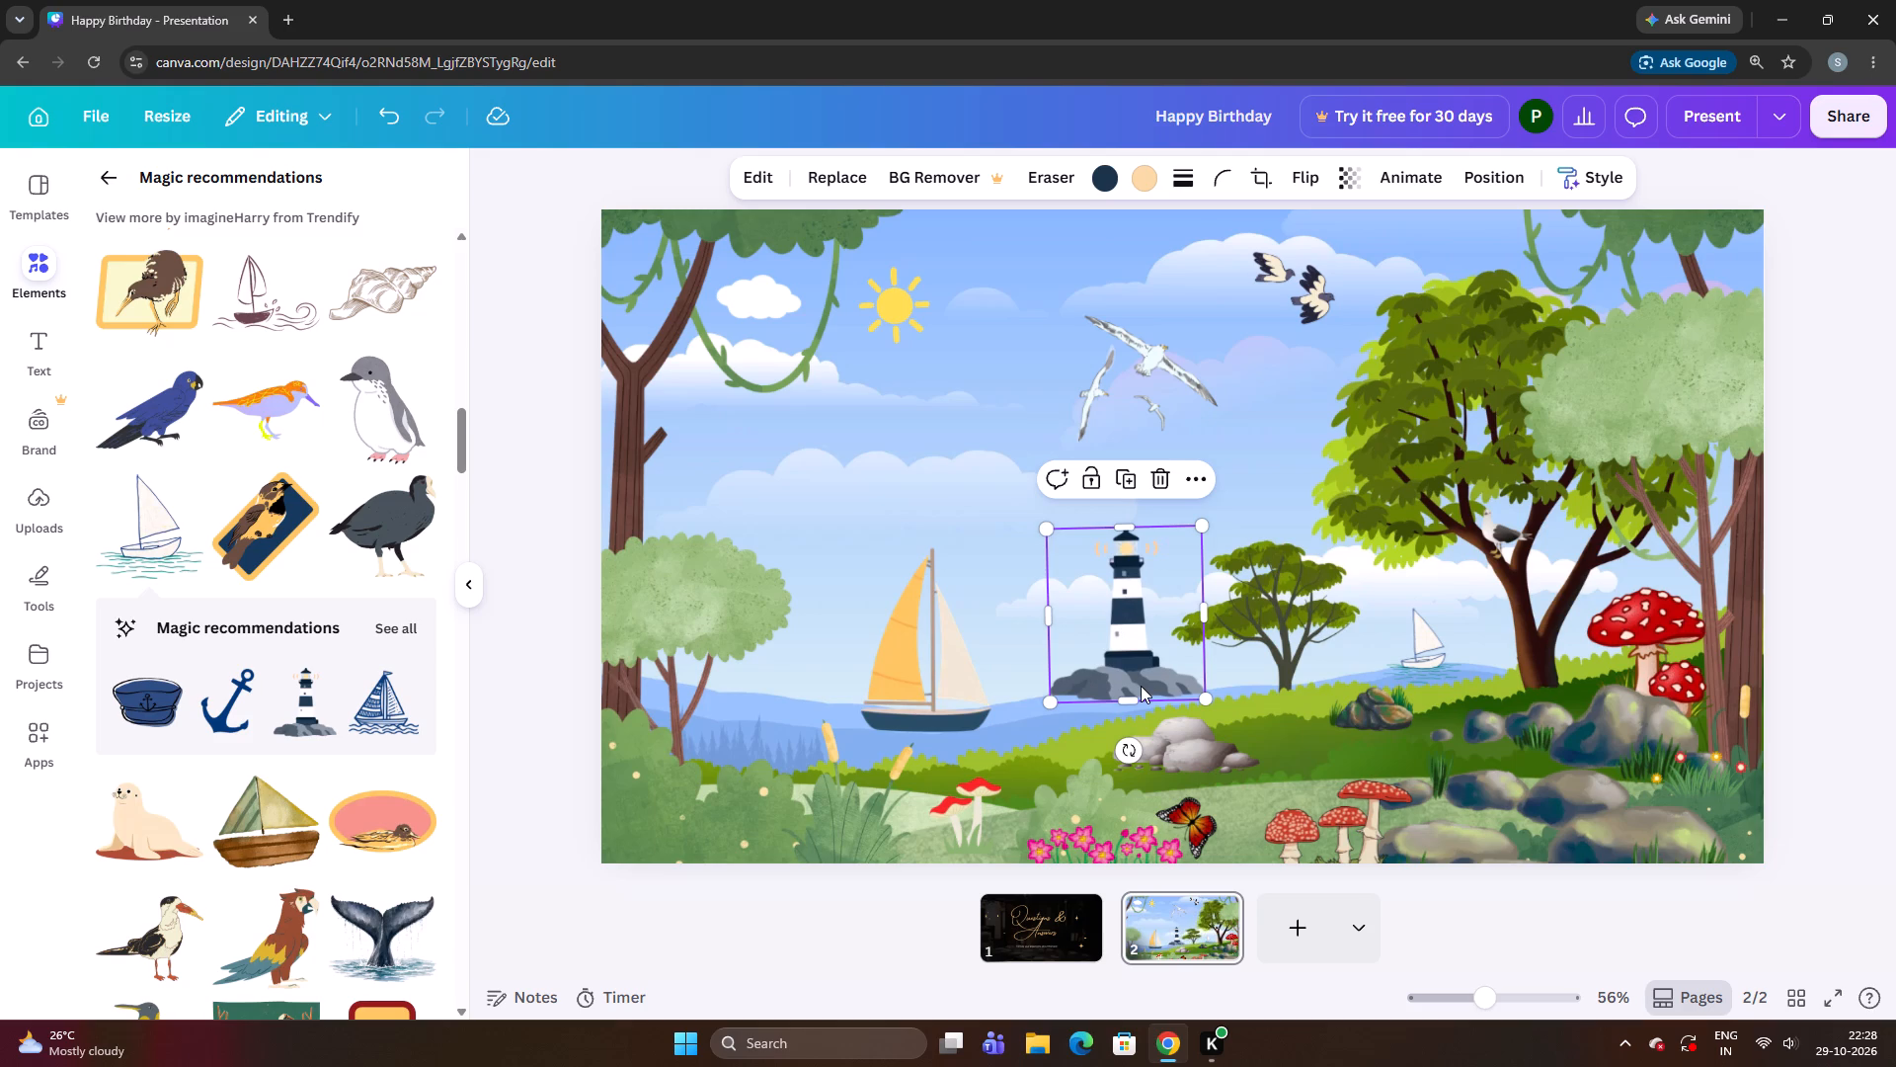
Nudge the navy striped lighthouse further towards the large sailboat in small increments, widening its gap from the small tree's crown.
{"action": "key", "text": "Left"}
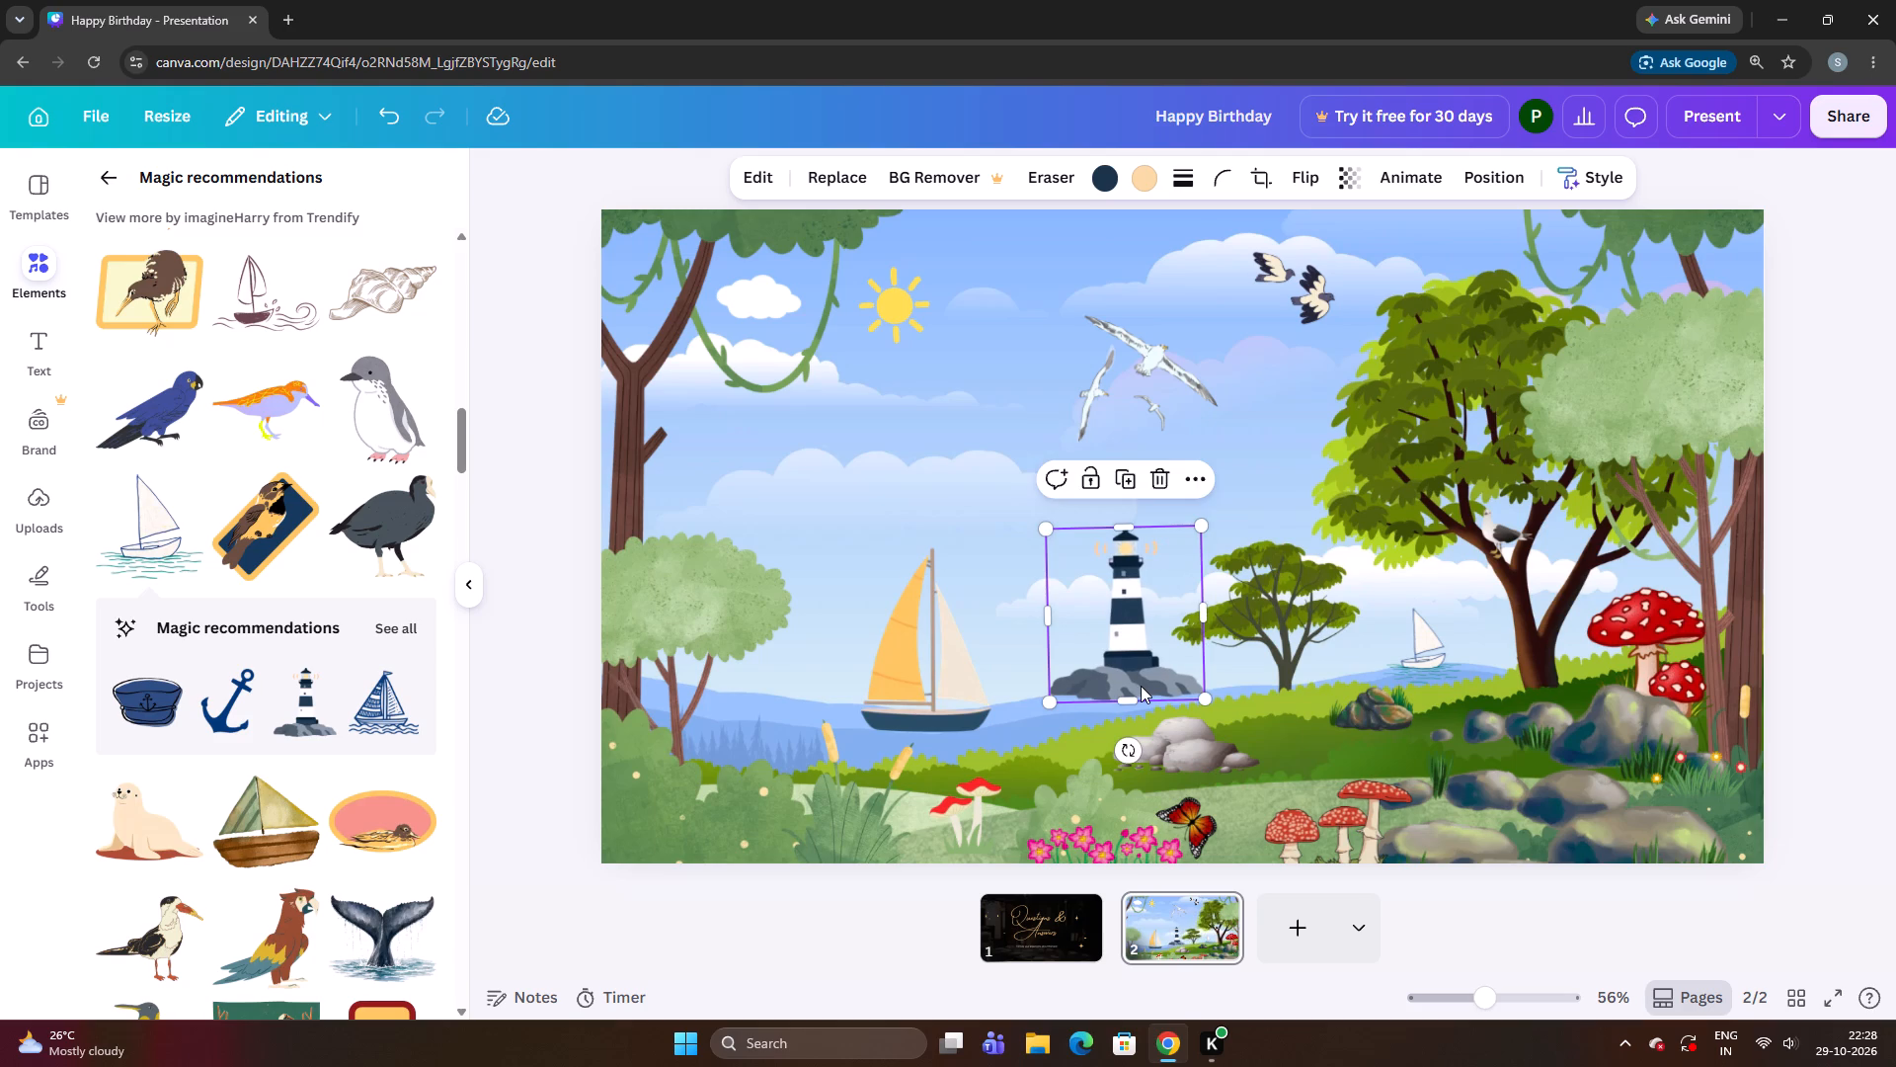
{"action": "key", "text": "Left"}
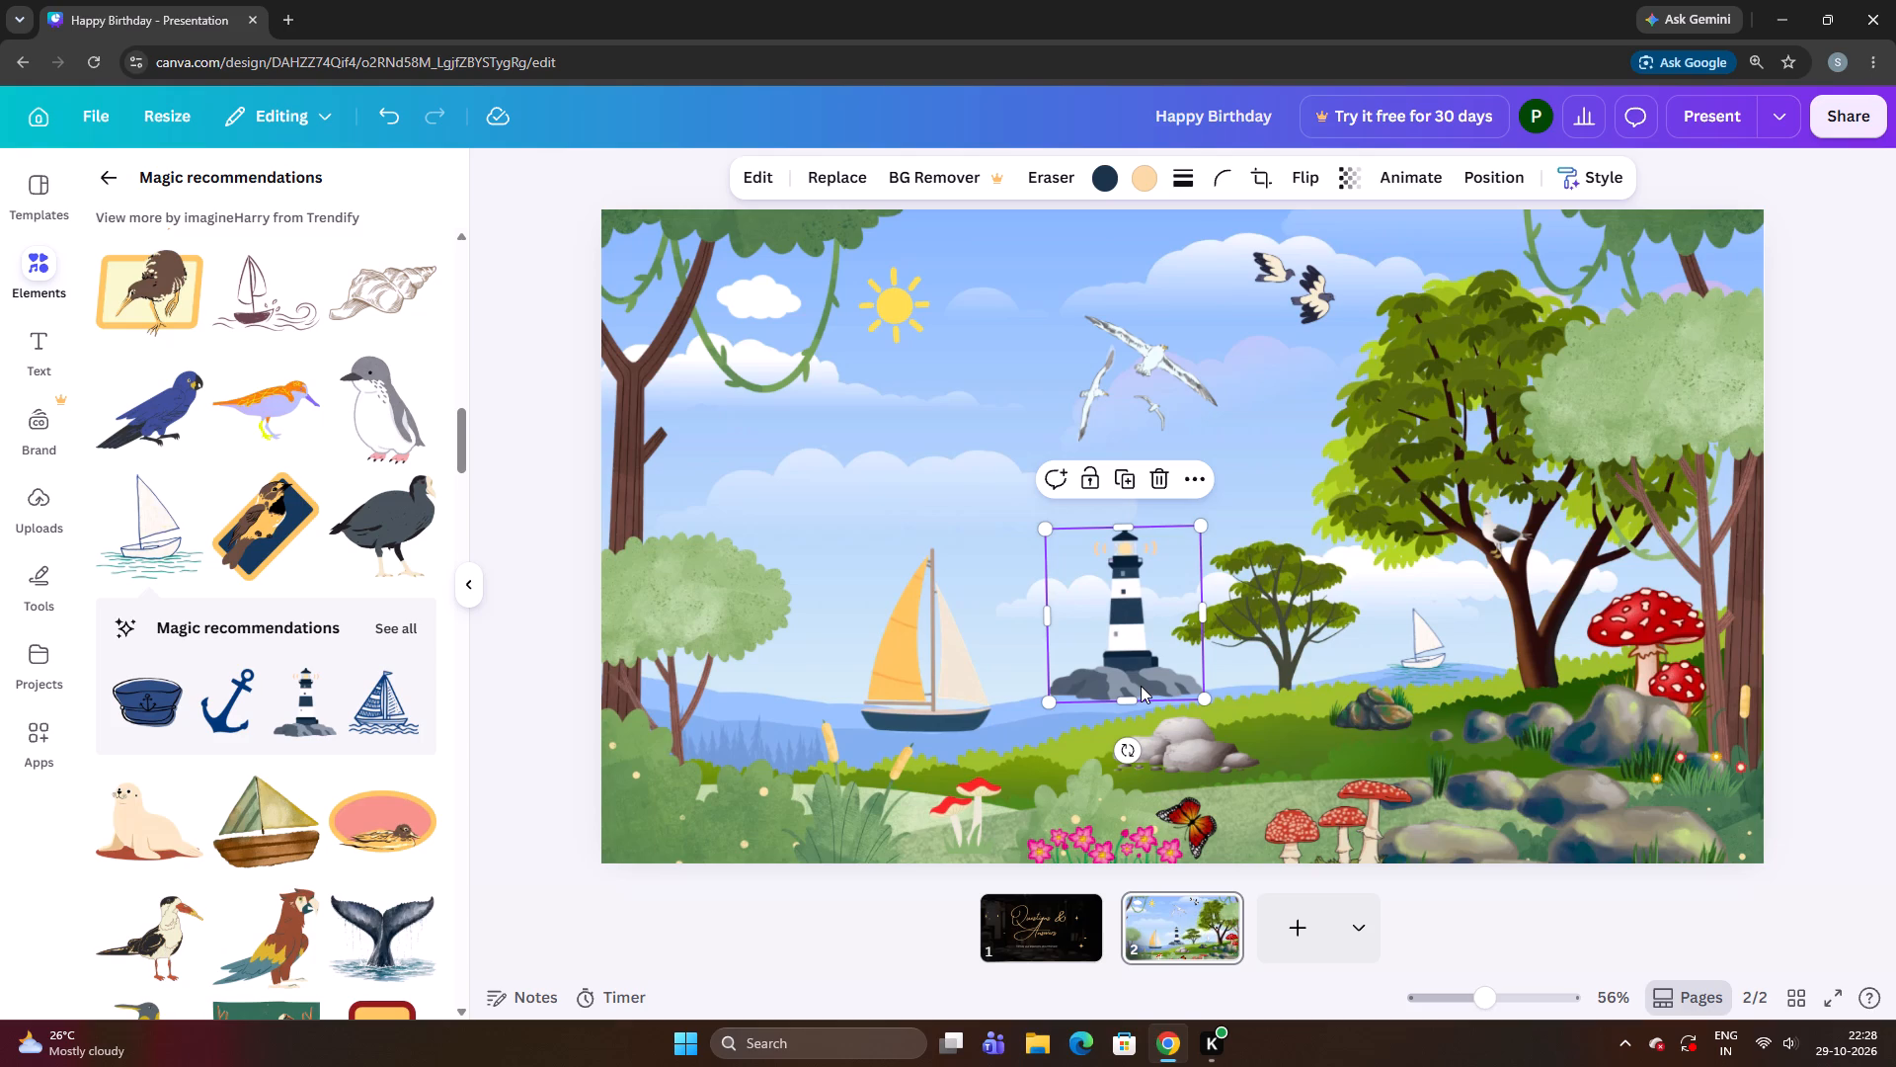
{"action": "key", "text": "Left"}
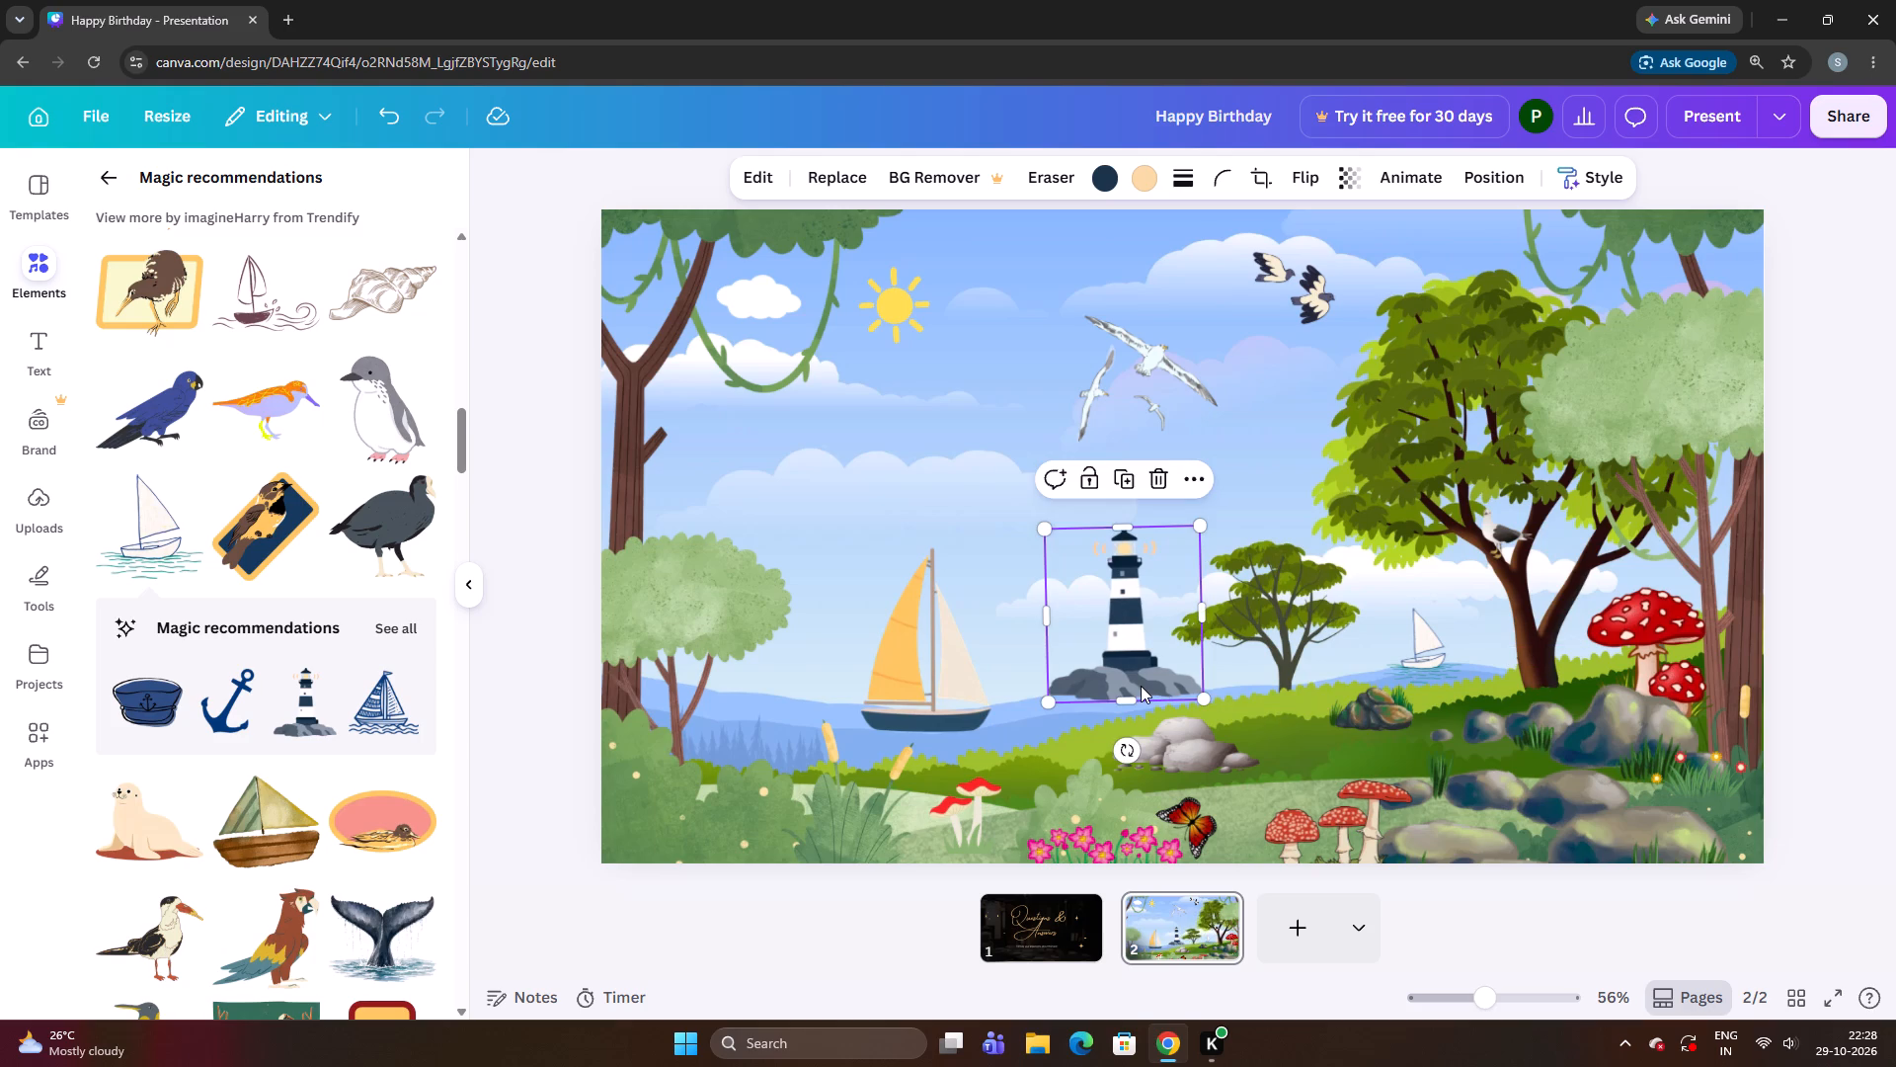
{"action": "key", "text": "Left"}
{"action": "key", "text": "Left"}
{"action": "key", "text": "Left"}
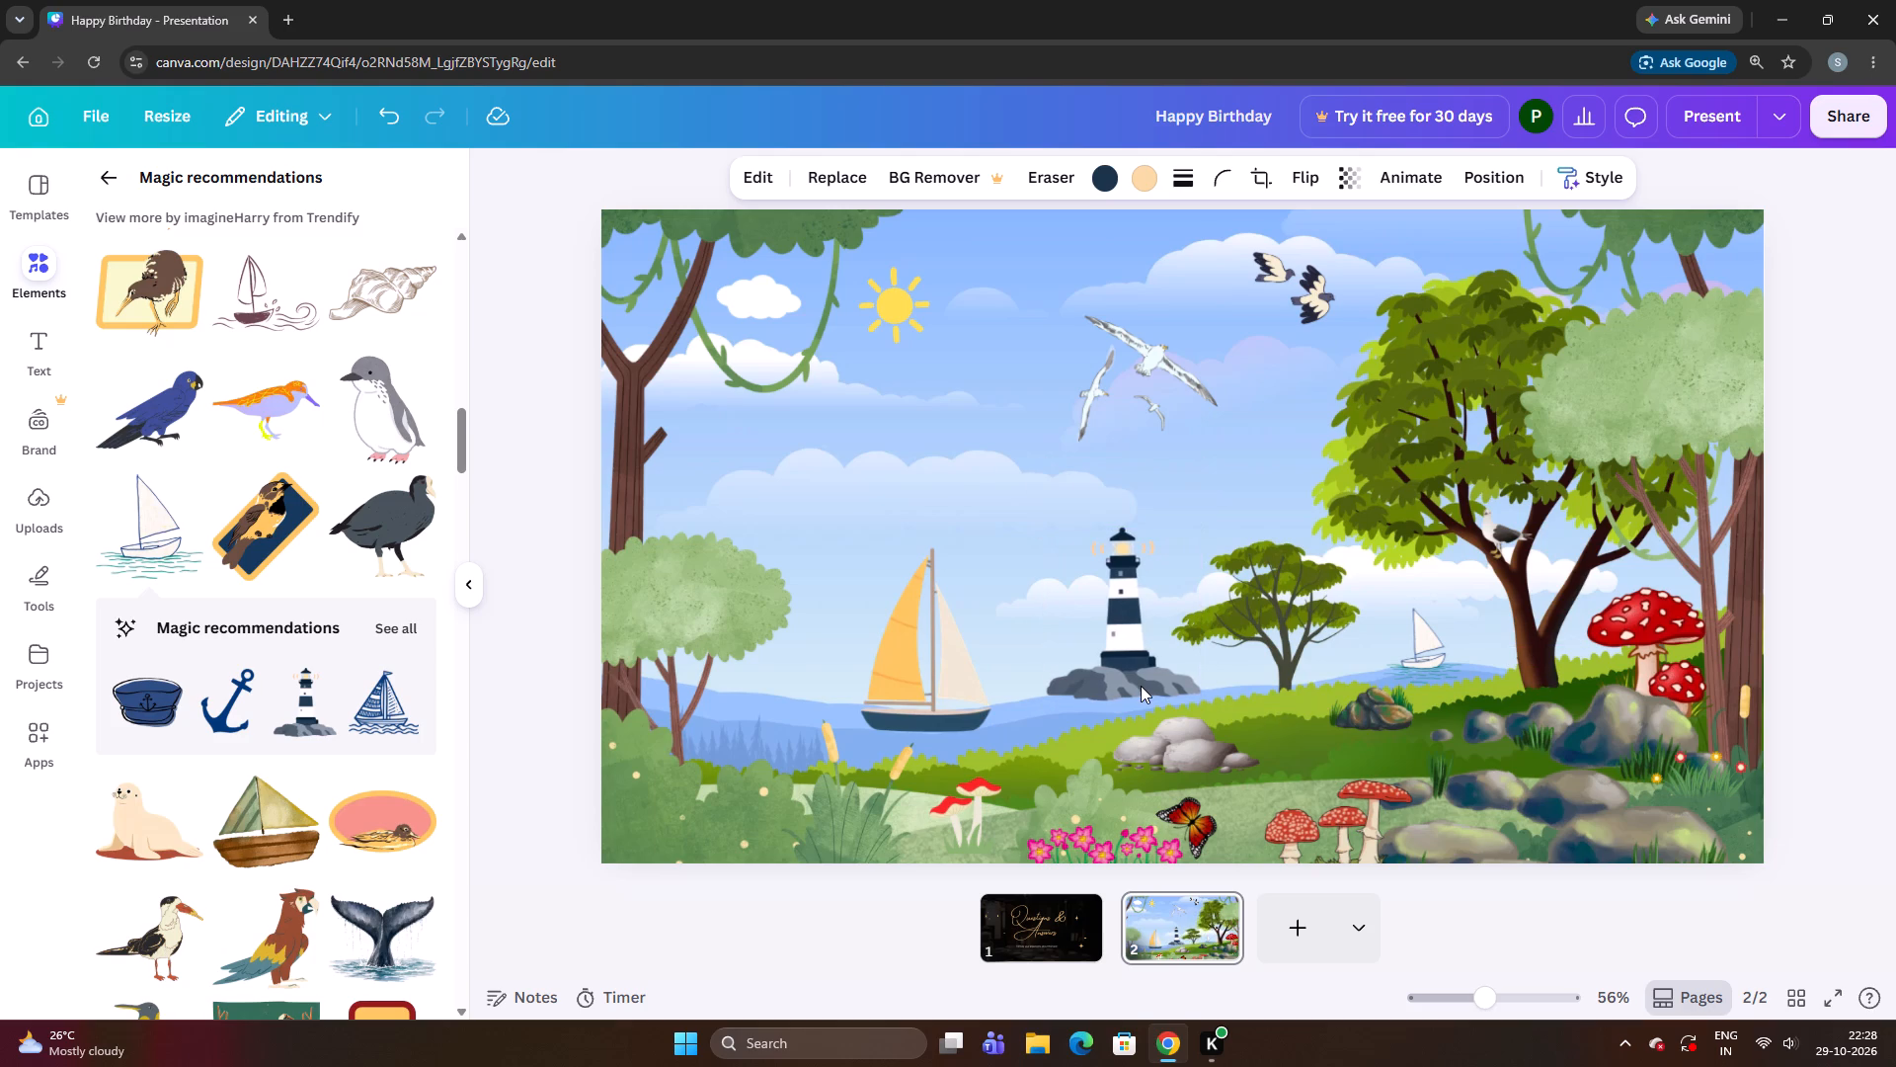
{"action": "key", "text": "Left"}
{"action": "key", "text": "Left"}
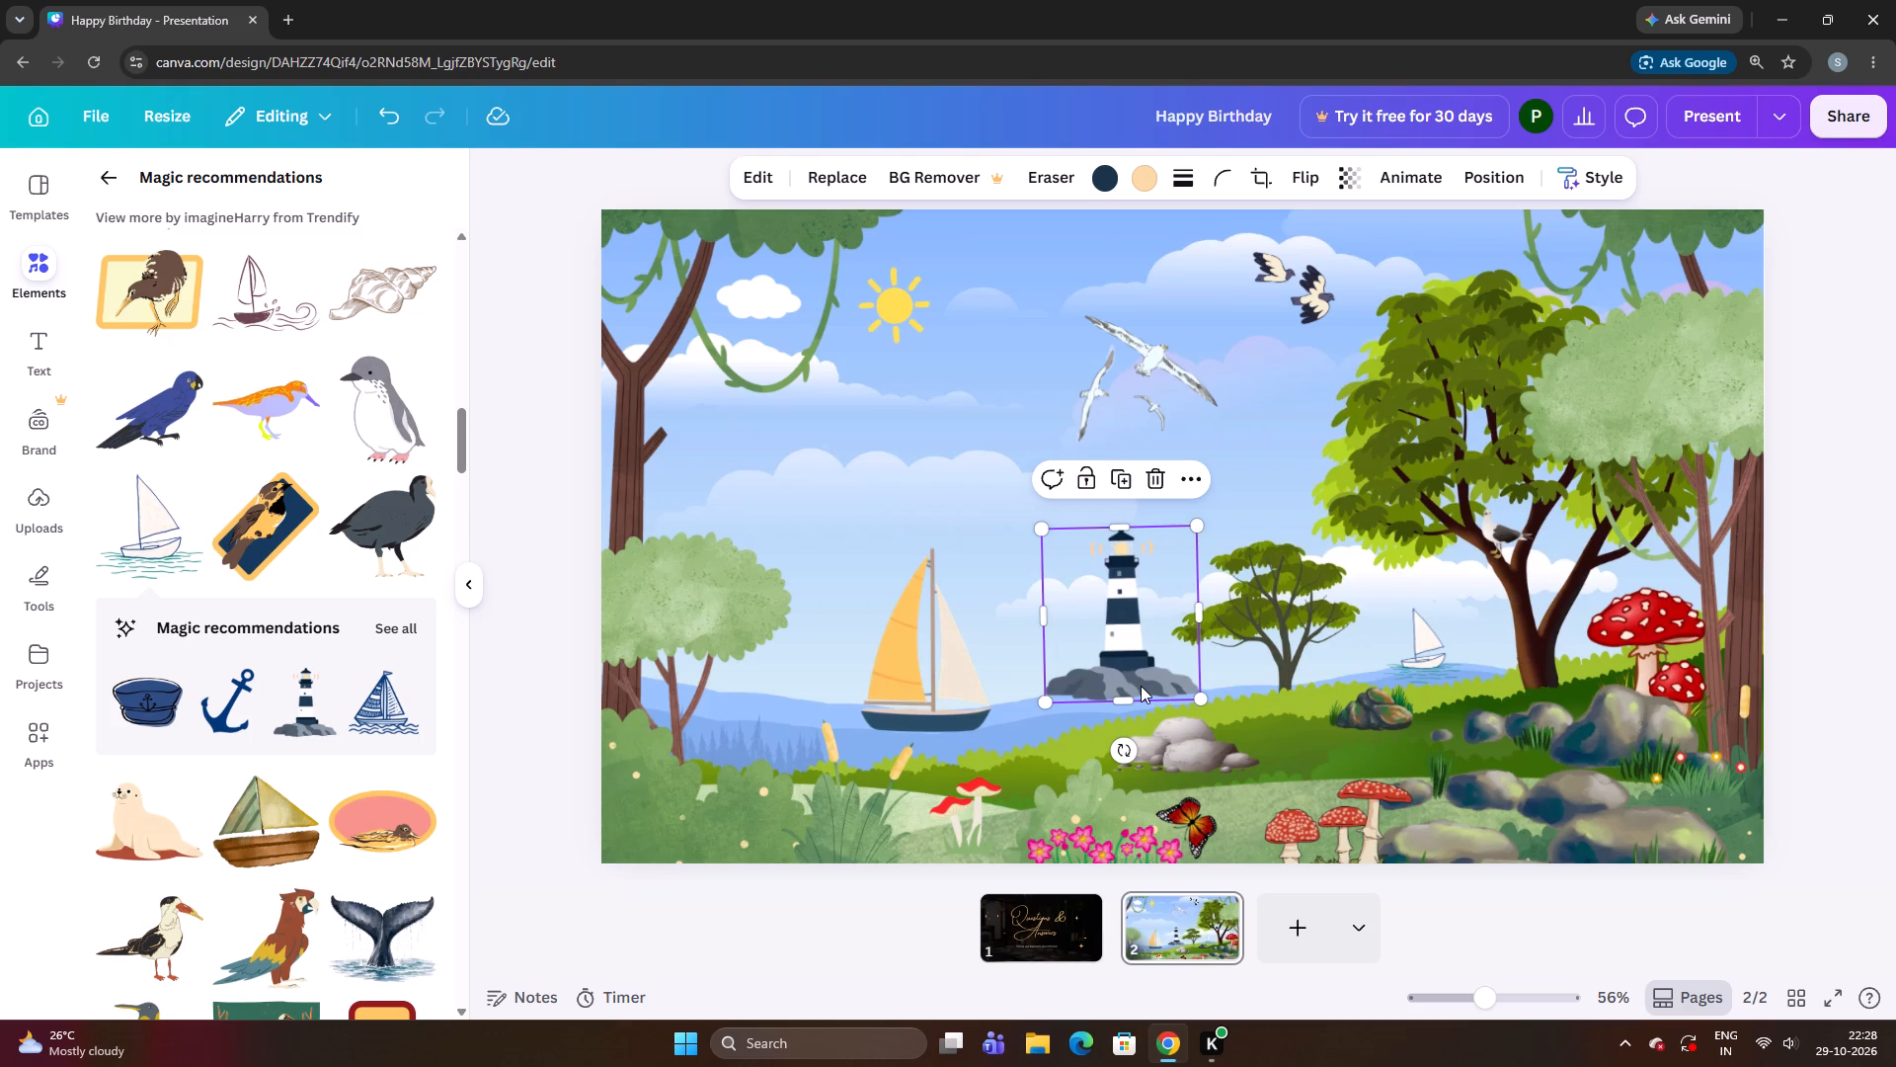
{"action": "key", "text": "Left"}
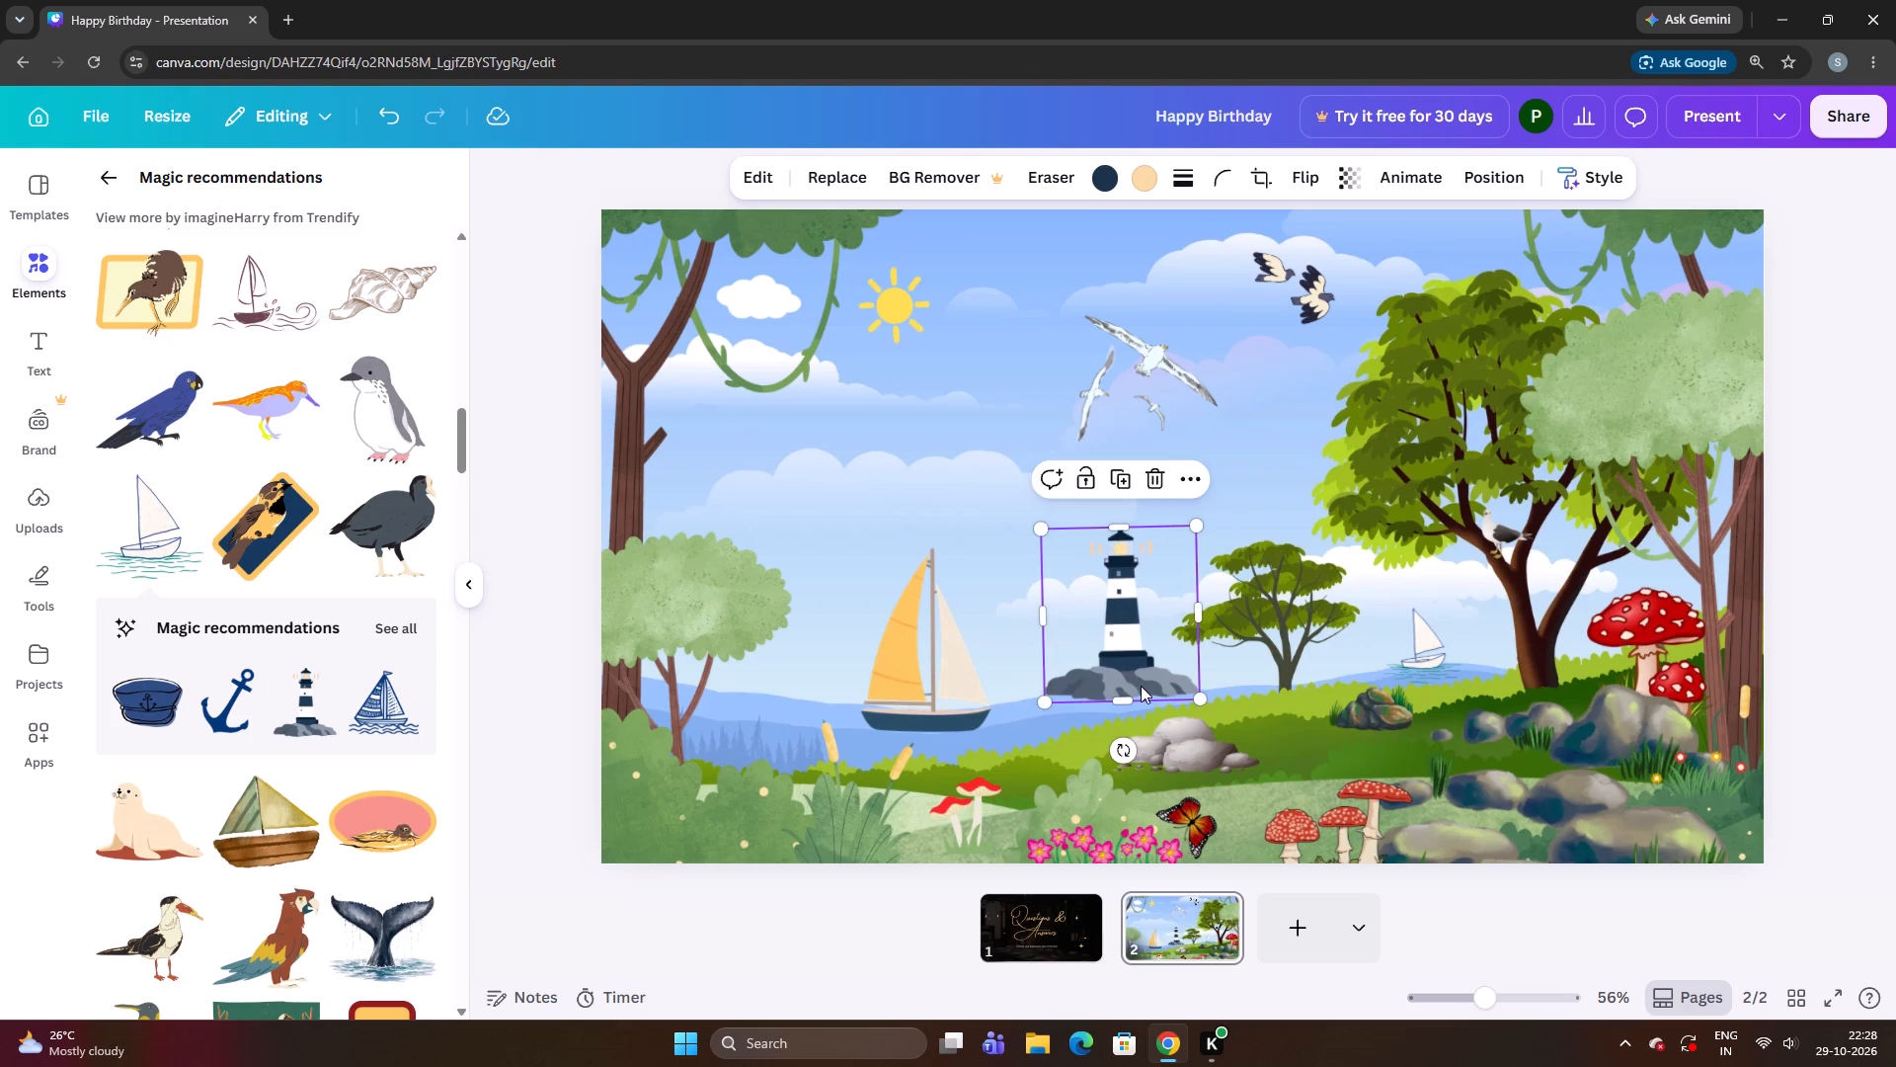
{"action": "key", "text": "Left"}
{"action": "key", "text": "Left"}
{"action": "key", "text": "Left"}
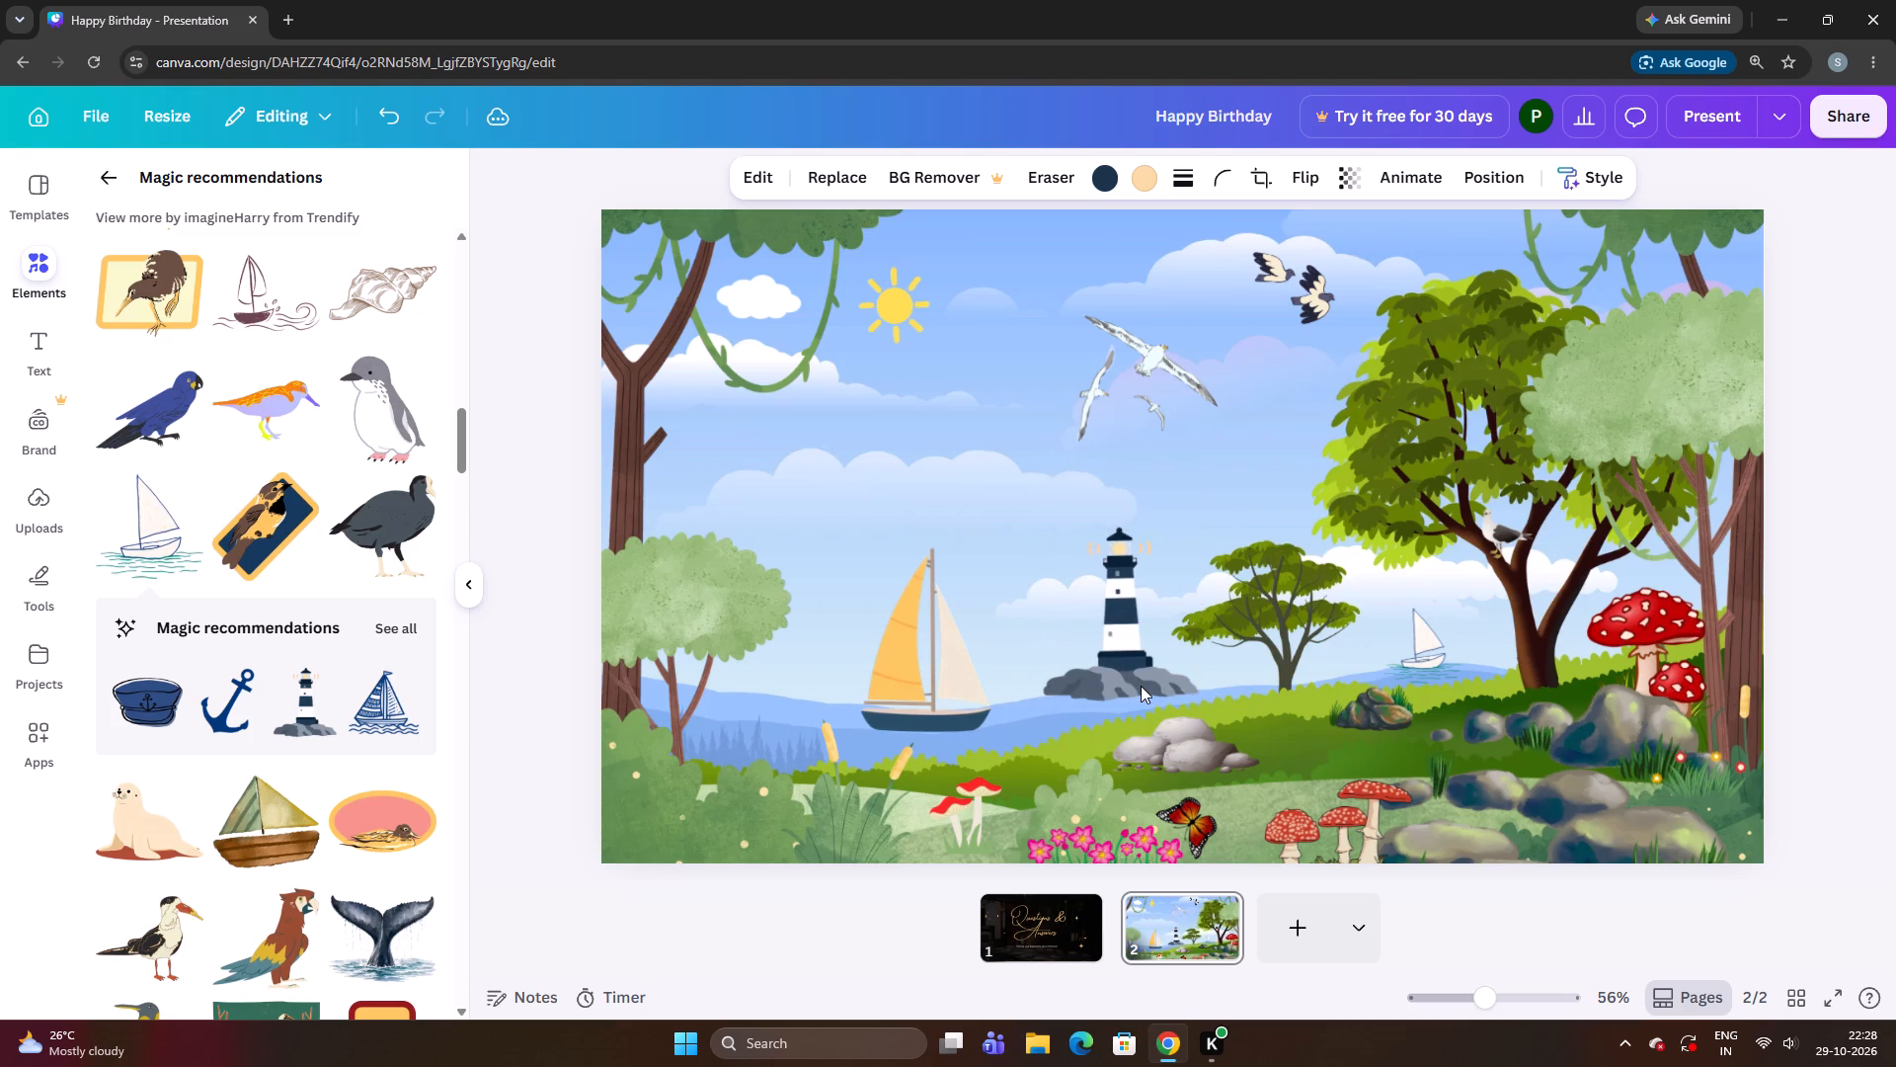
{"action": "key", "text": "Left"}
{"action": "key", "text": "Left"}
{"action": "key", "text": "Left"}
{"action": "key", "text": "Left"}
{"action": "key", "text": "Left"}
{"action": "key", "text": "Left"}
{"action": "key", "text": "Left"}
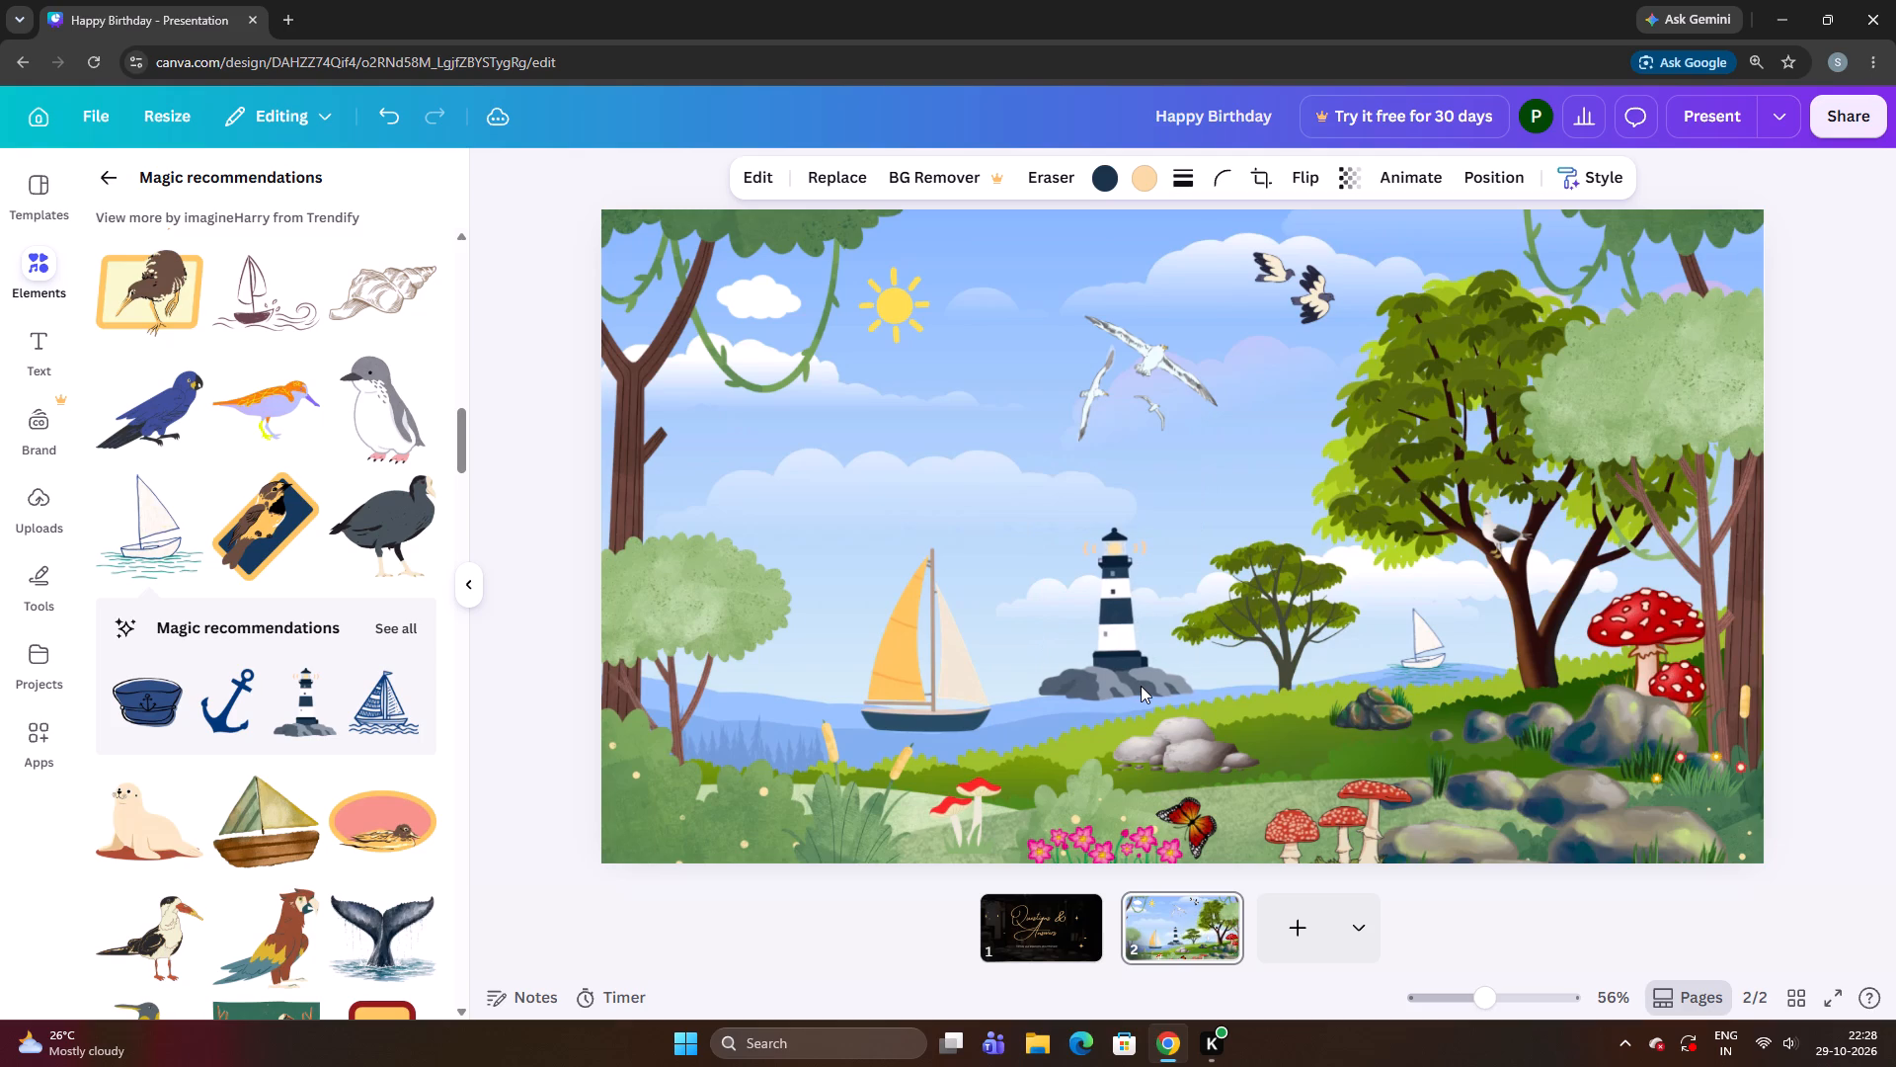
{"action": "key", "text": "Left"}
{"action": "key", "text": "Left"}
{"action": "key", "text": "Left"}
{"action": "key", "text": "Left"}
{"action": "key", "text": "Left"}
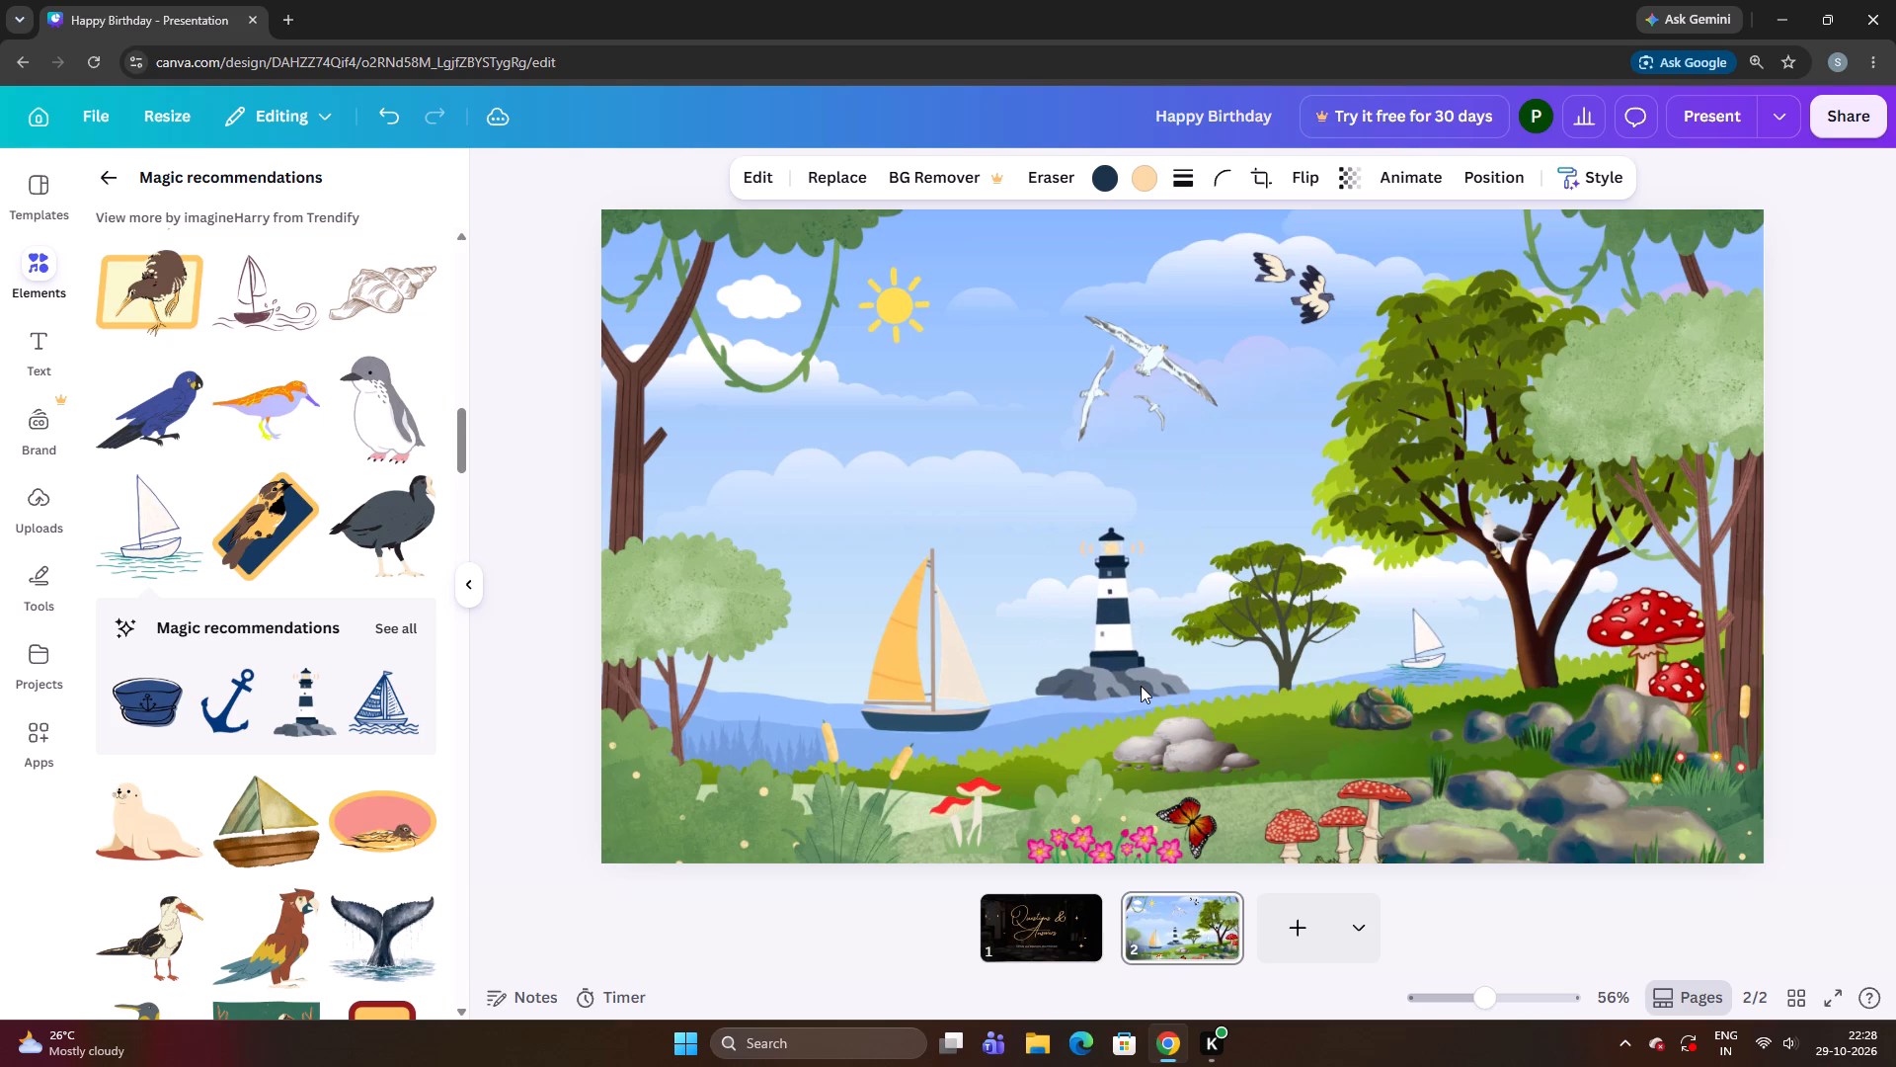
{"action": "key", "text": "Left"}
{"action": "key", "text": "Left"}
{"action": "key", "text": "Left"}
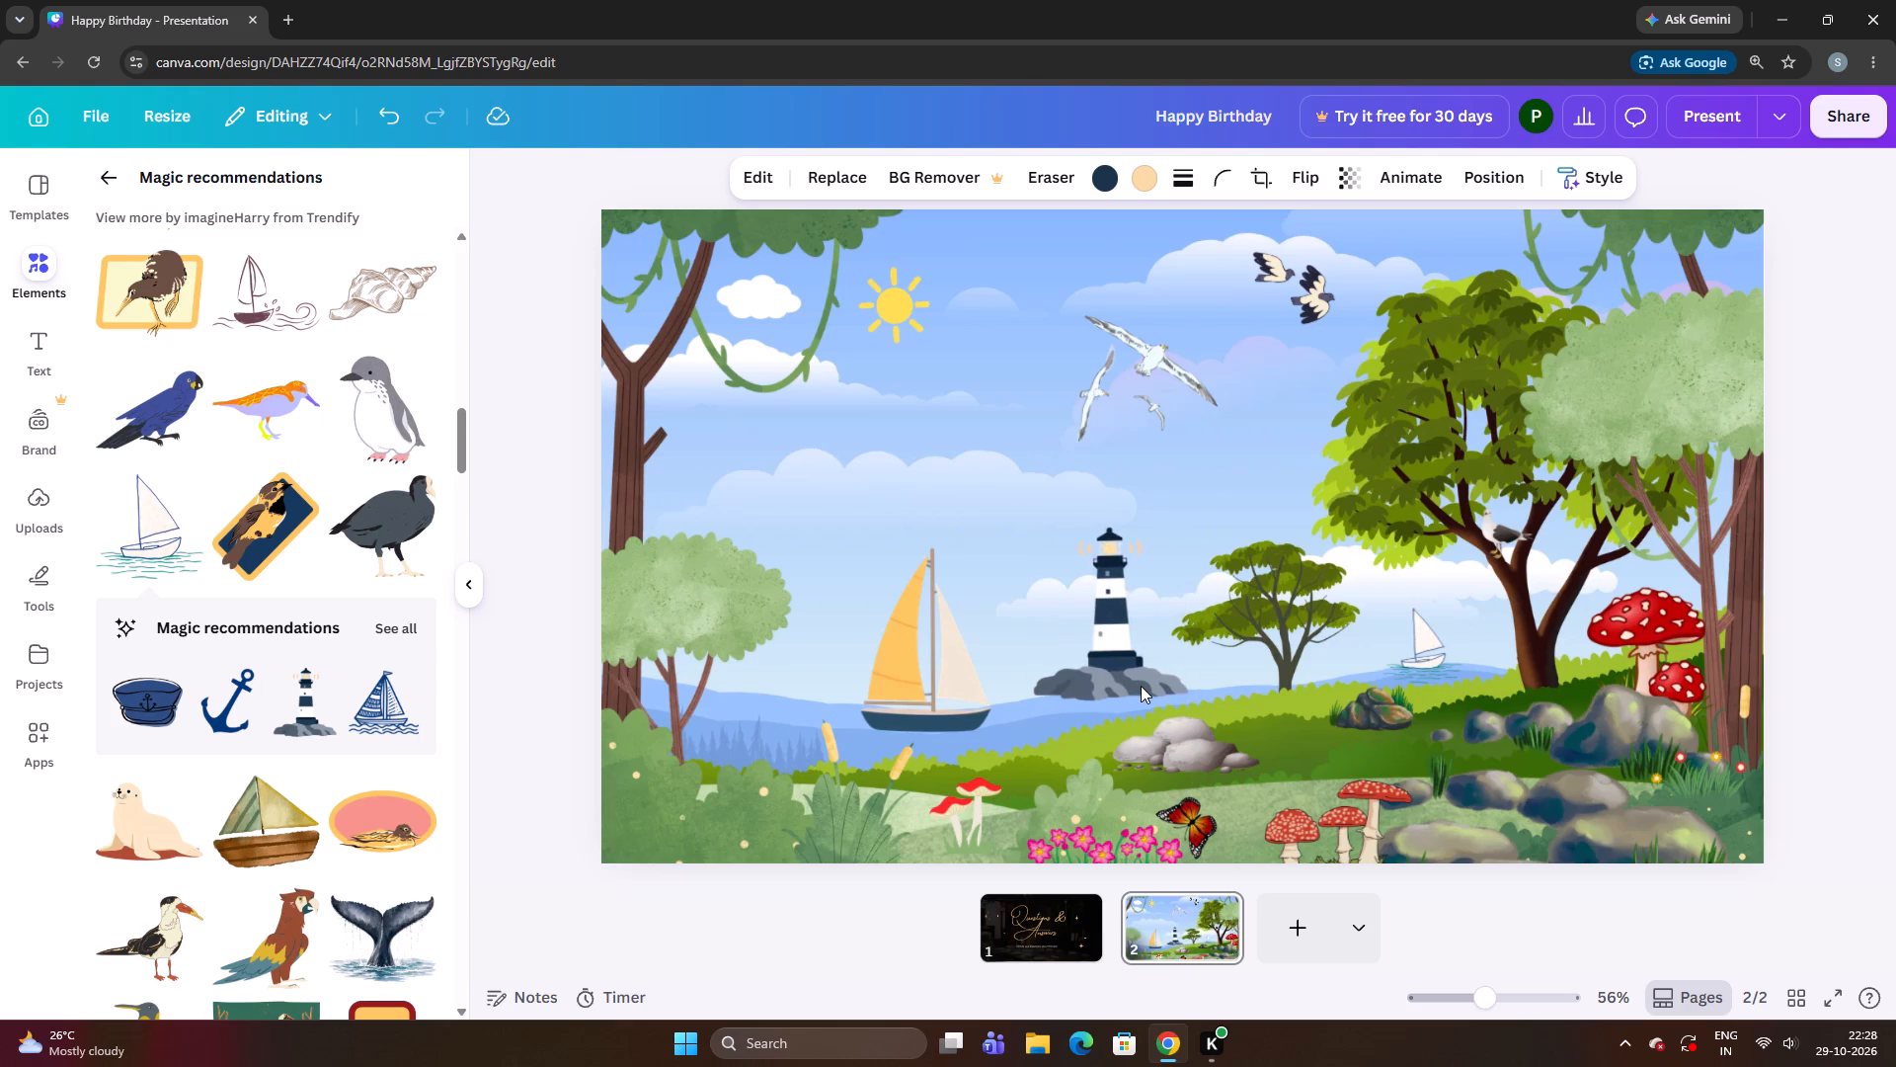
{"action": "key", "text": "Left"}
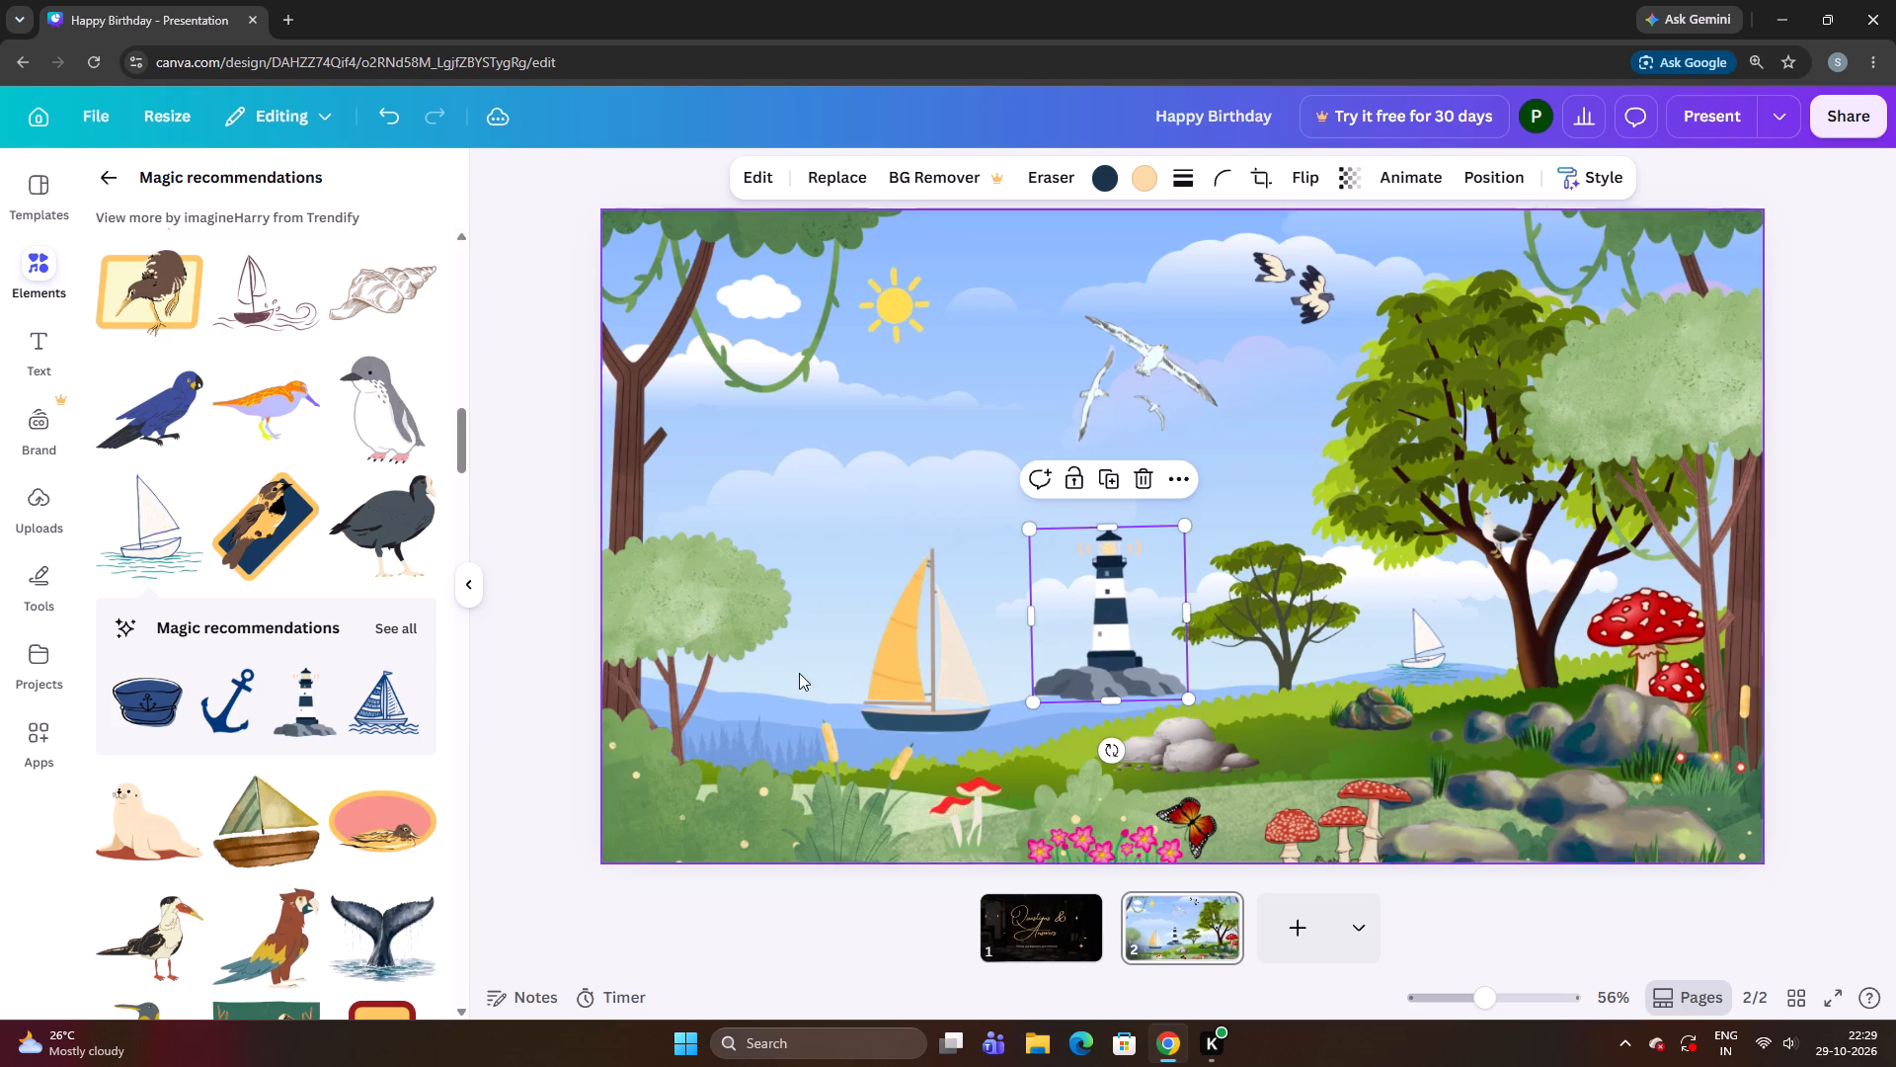
Show all the recommended nautical graphics, add the red-and-white lighthouse with blue clouds, and move it aside in front of the large tree.
{"action": "left_click", "coordinate": [388, 619]}
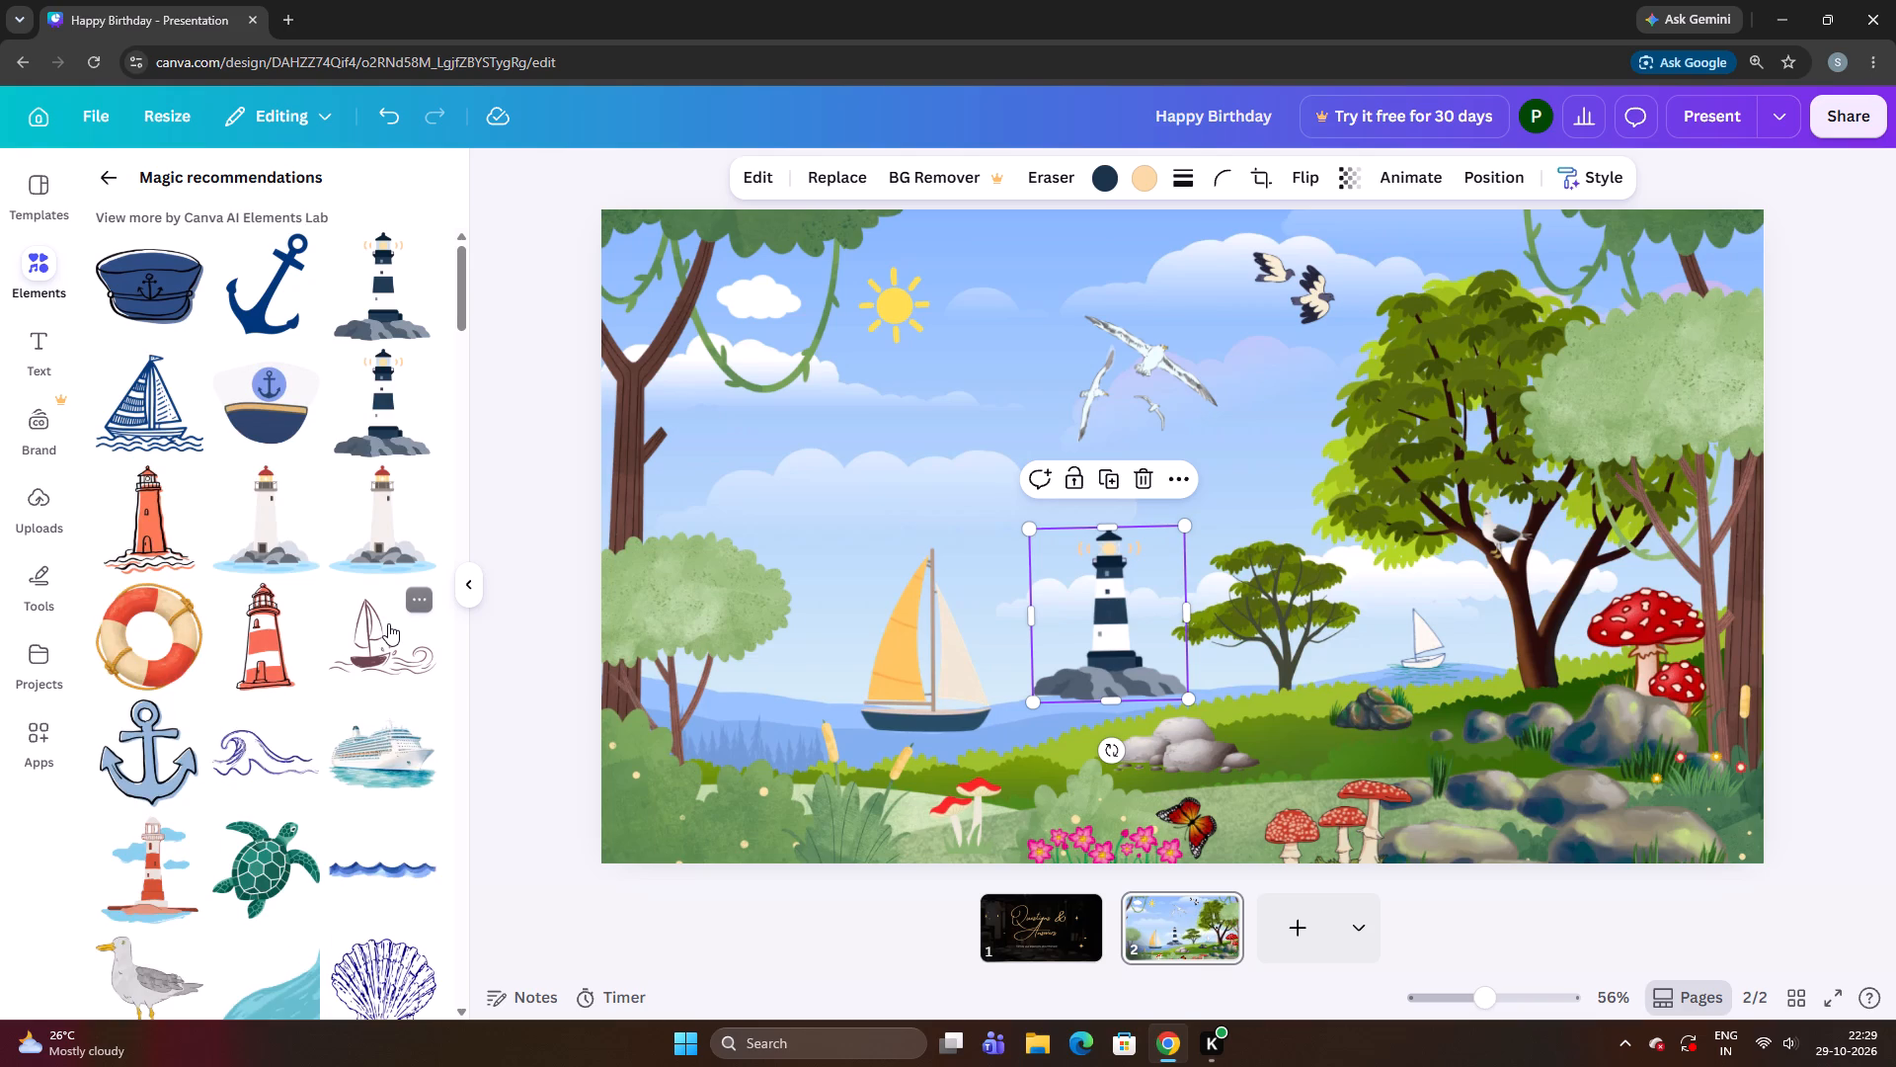
{"action": "scroll", "coordinate": [244, 795], "scroll_direction": "down", "scroll_amount": 2}
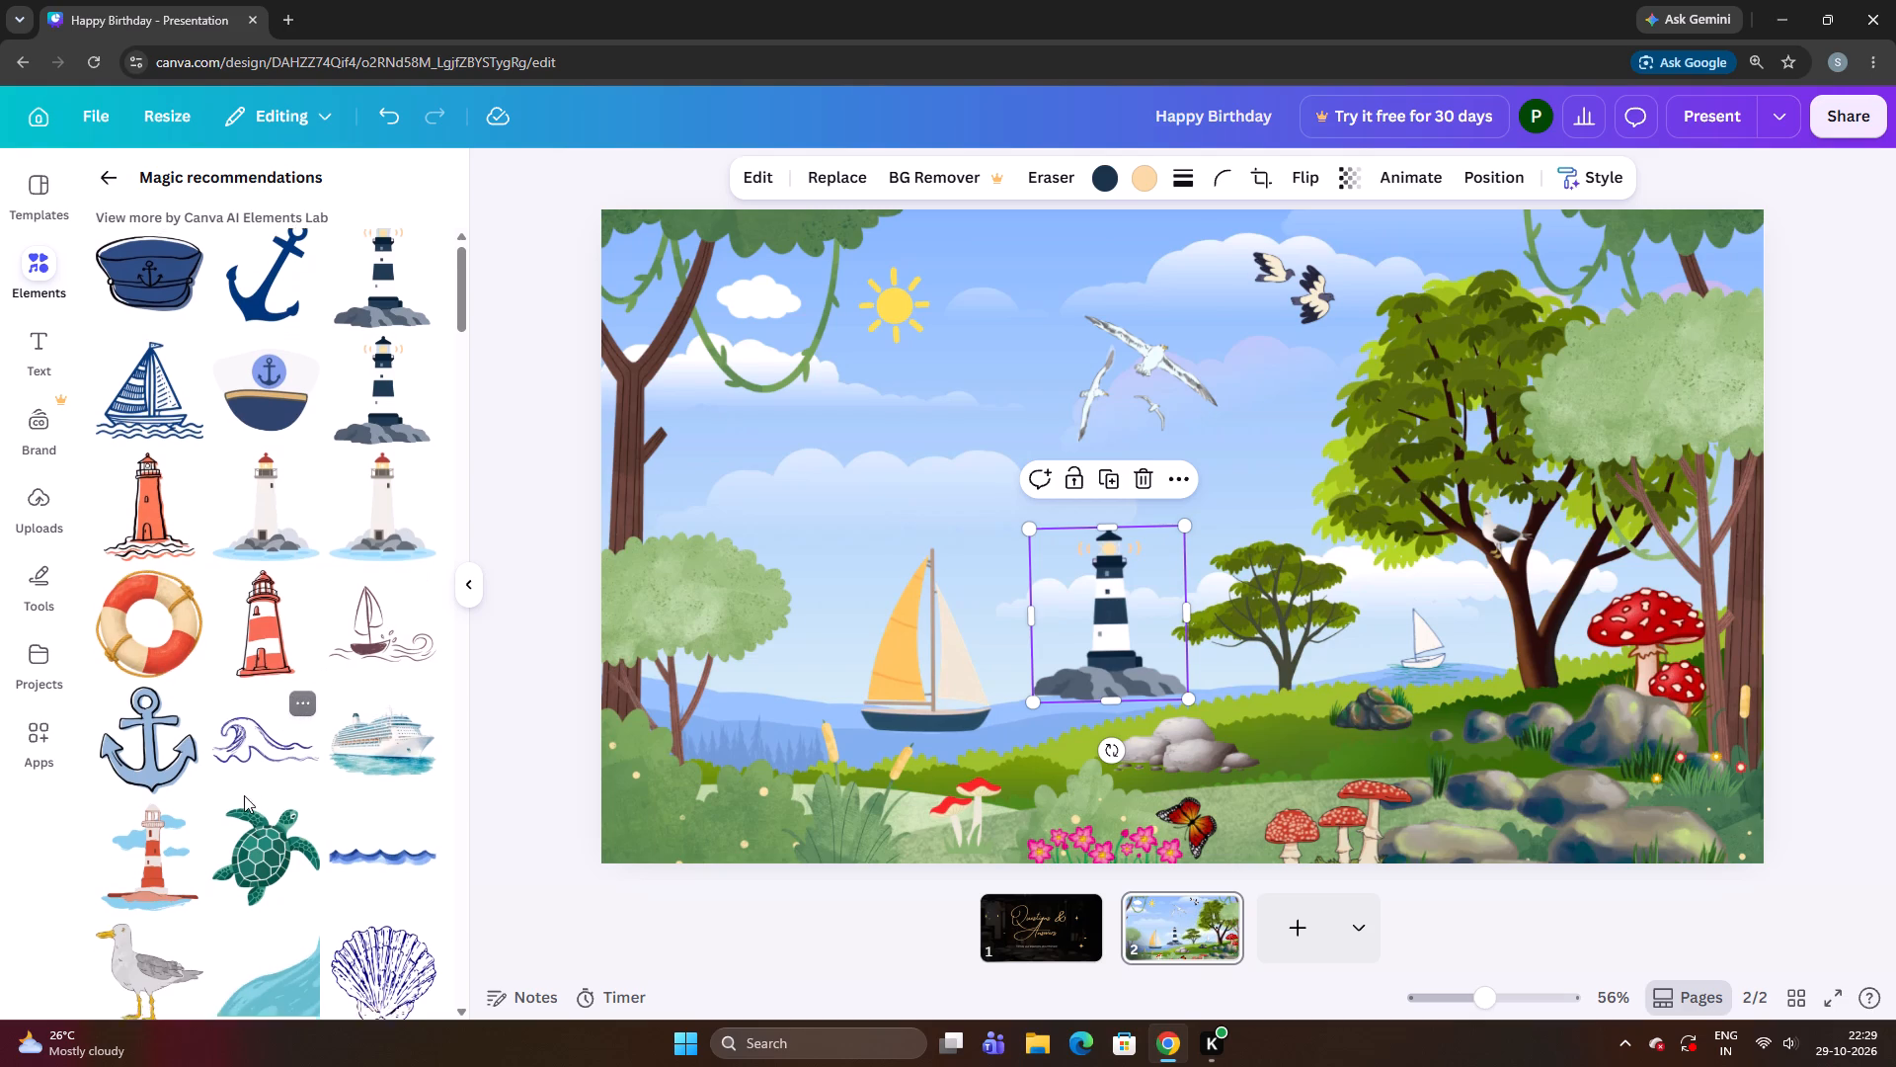
{"action": "left_click", "coordinate": [132, 703]}
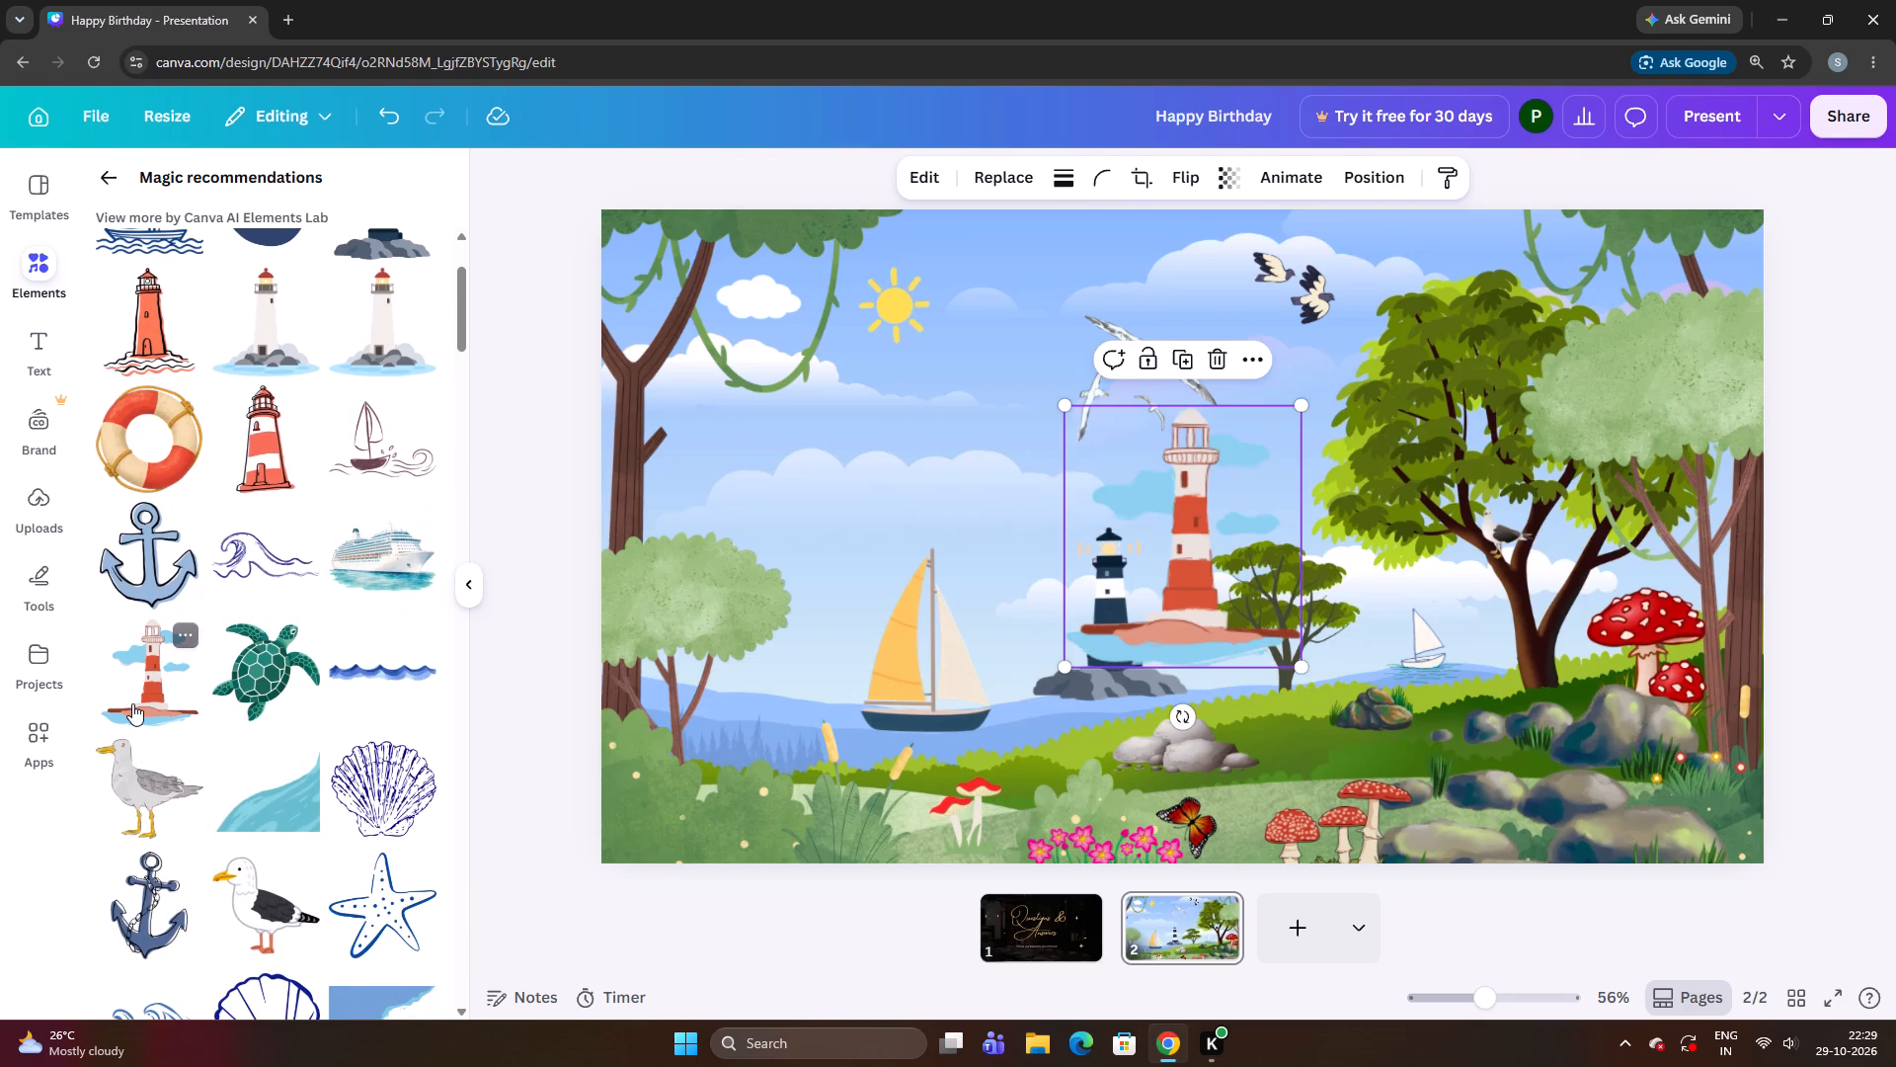
{"action": "left_click_drag", "start_coordinate": [1241, 590], "coordinate": [1194, 611]}
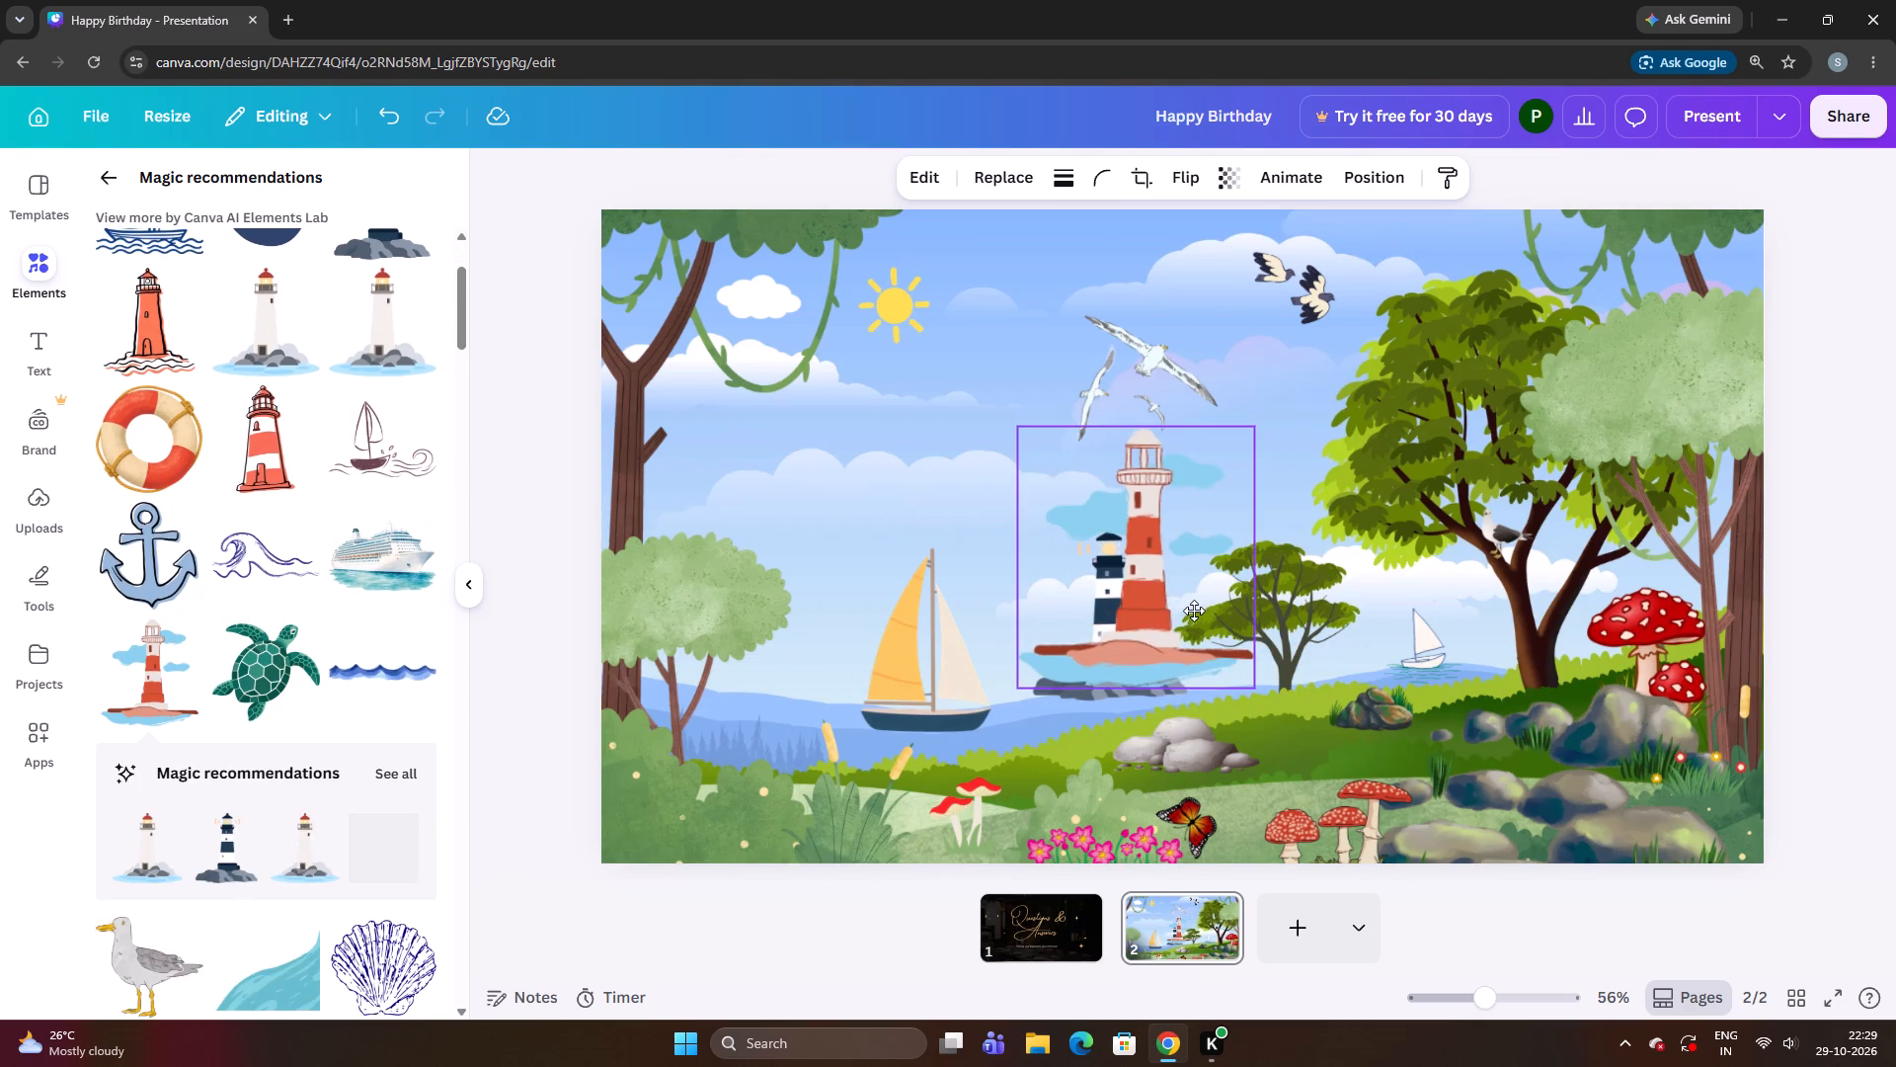
{"action": "left_click_drag", "start_coordinate": [1194, 611], "coordinate": [1427, 531]}
Delete the navy striped lighthouse with the rocky base.
{"action": "left_click", "coordinate": [1154, 676]}
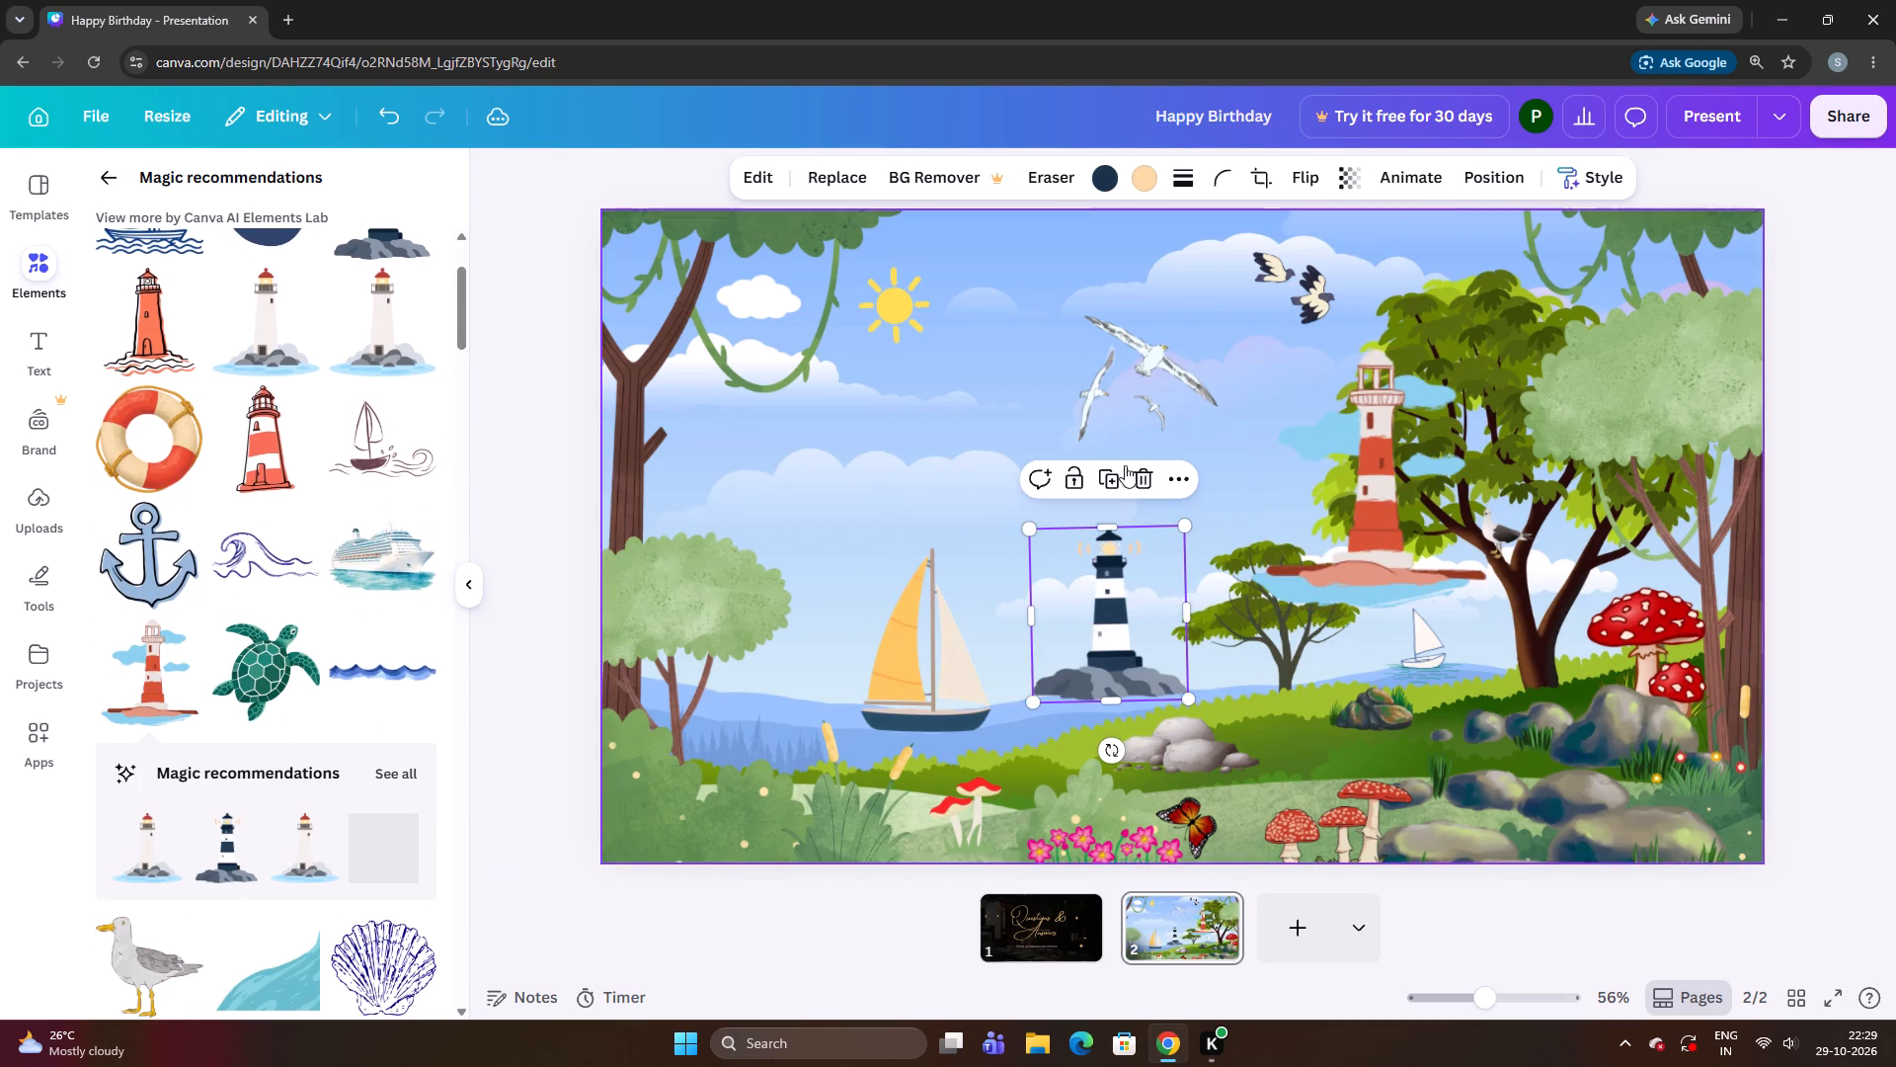
{"action": "left_click", "coordinate": [1136, 489]}
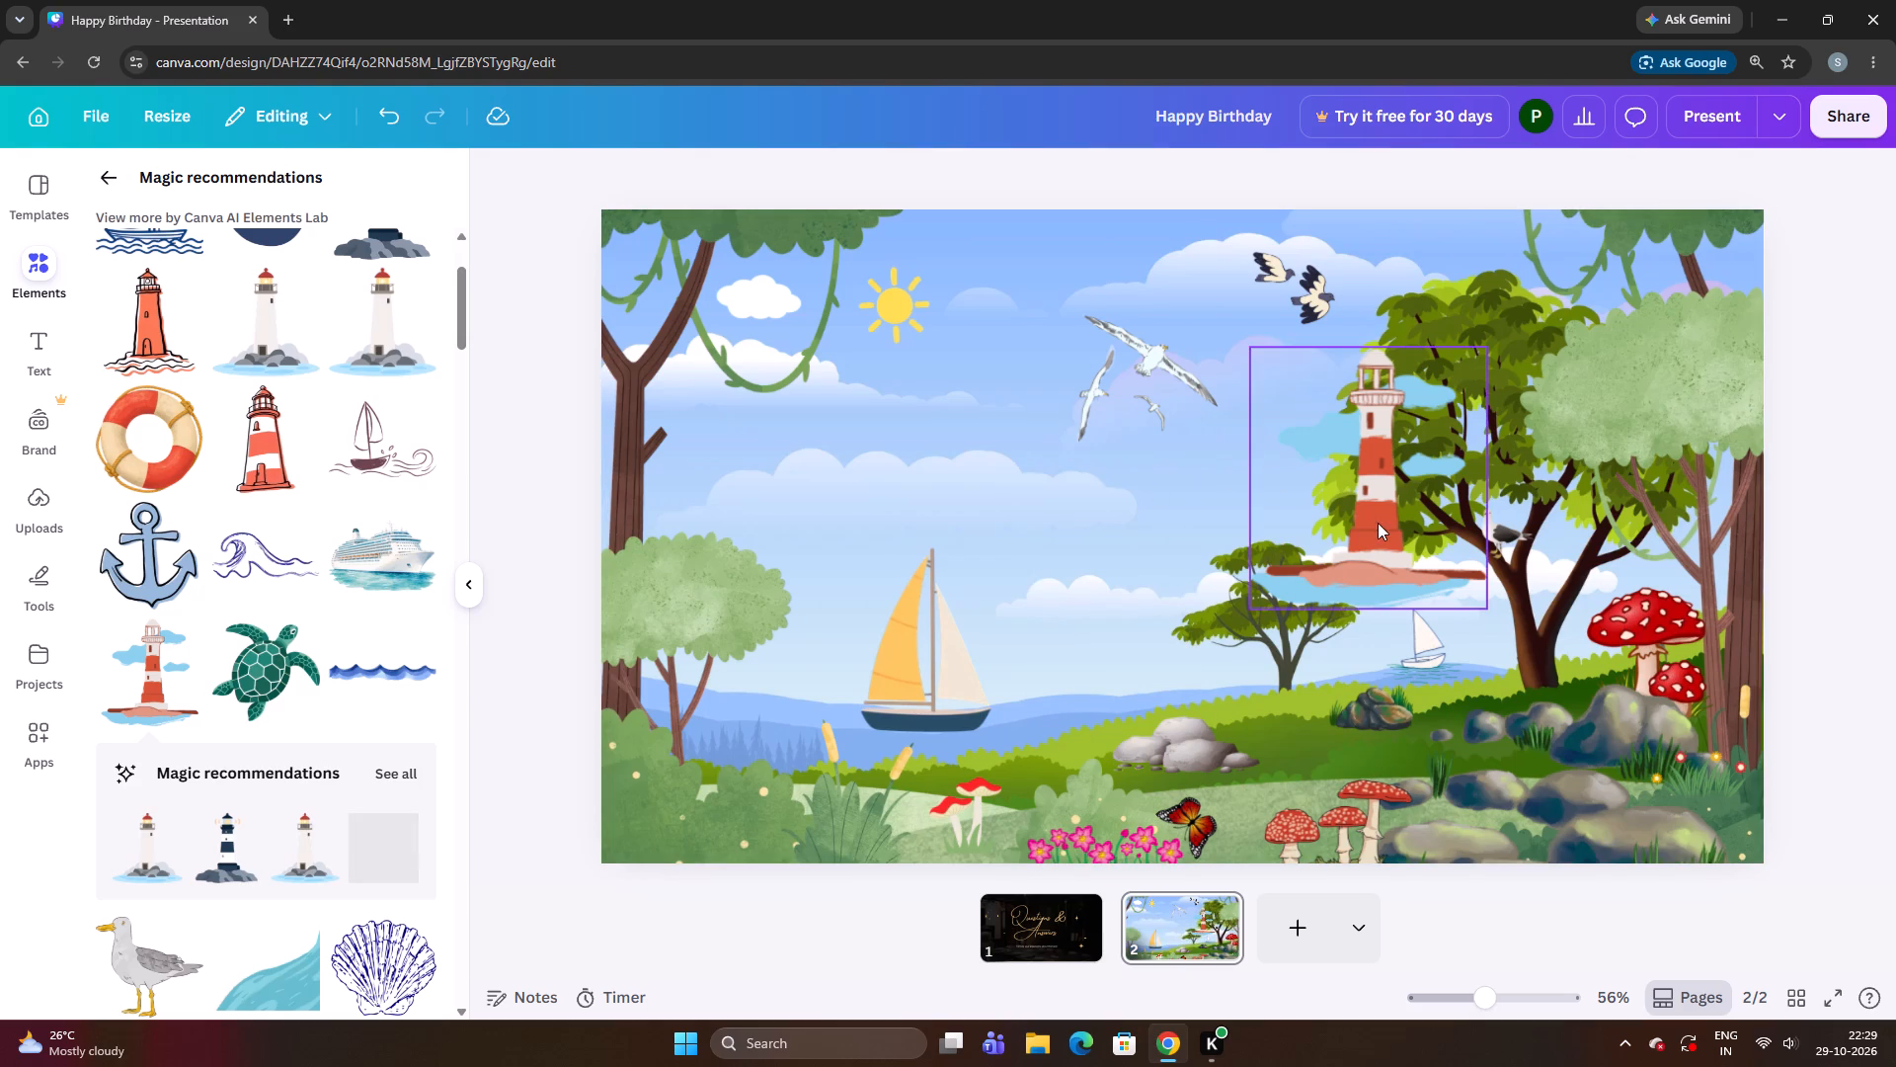
Shrink the red-and-white lighthouse proportionally by about a third and place it on the water between the large sailboat and small tree.
{"action": "left_click_drag", "start_coordinate": [1378, 523], "coordinate": [1110, 578]}
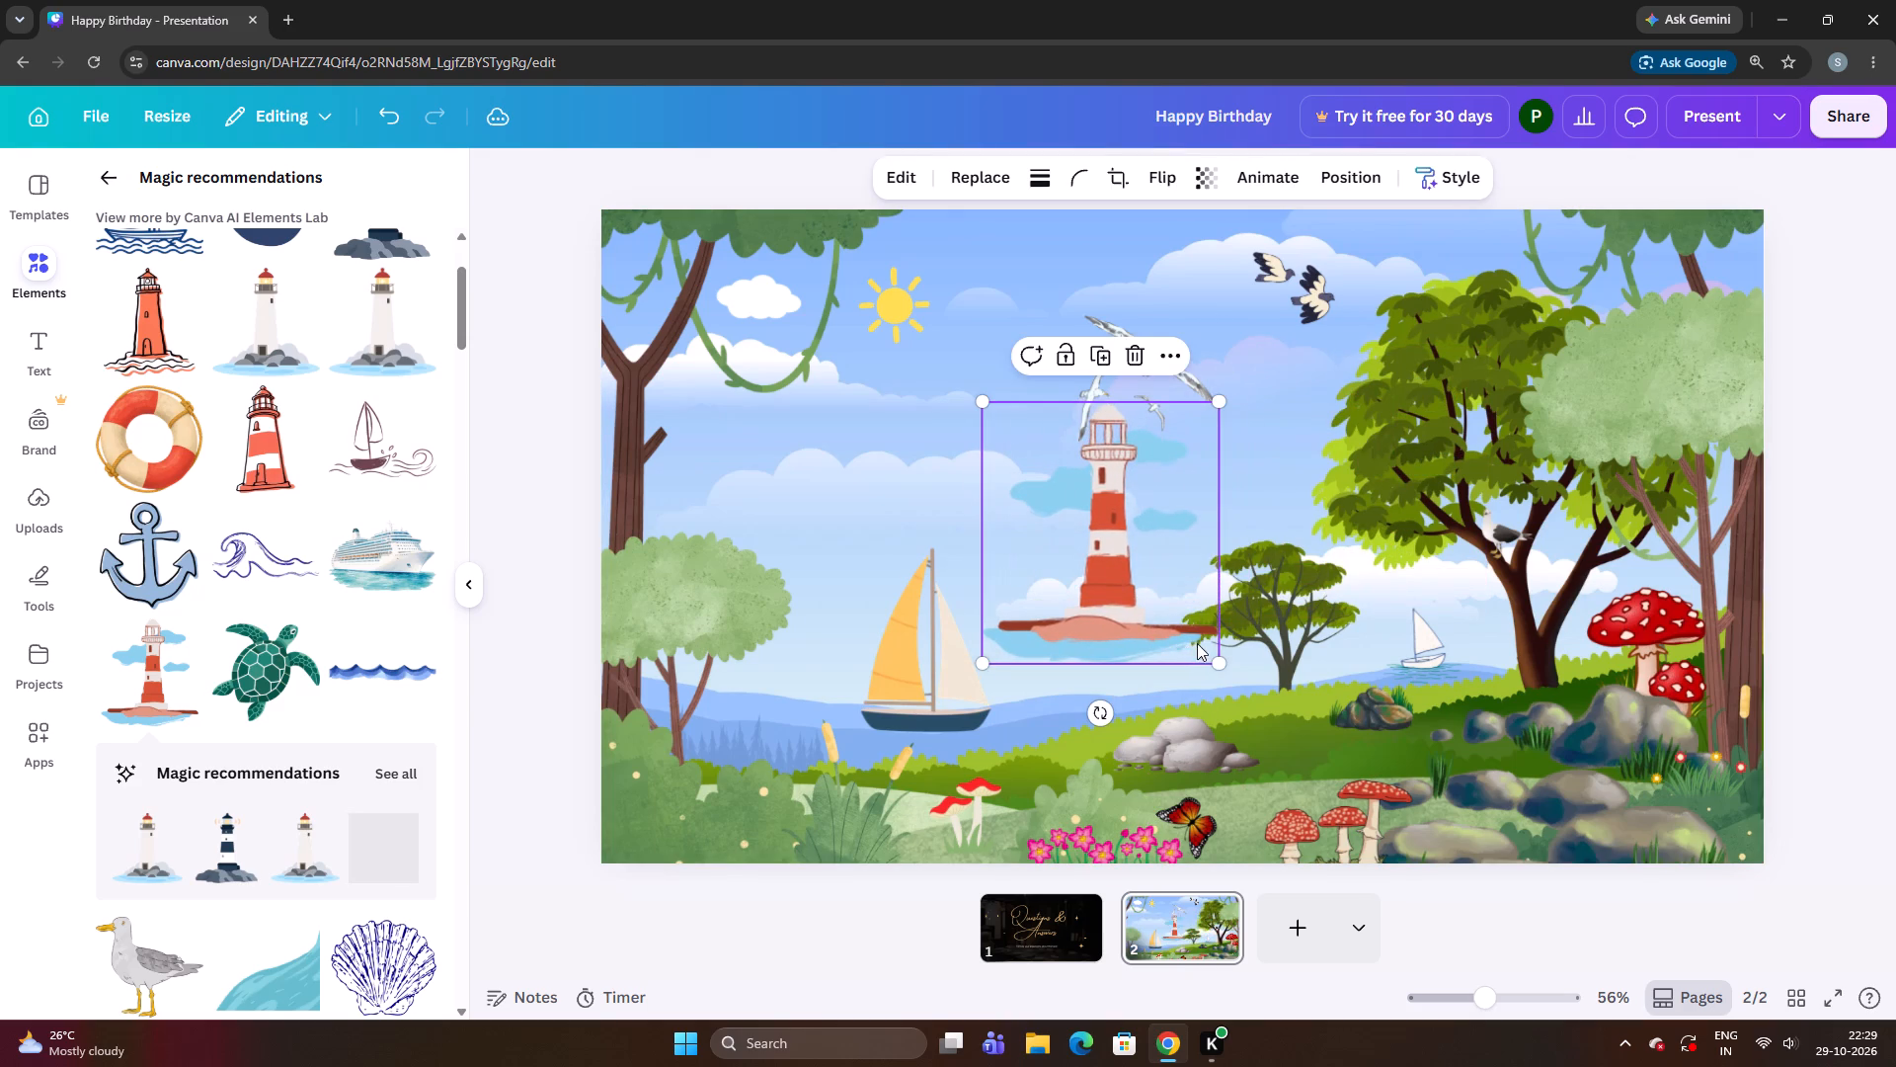
{"action": "left_click_drag", "start_coordinate": [1218, 657], "coordinate": [1126, 571]}
{"action": "left_click_drag", "start_coordinate": [1064, 533], "coordinate": [1098, 643]}
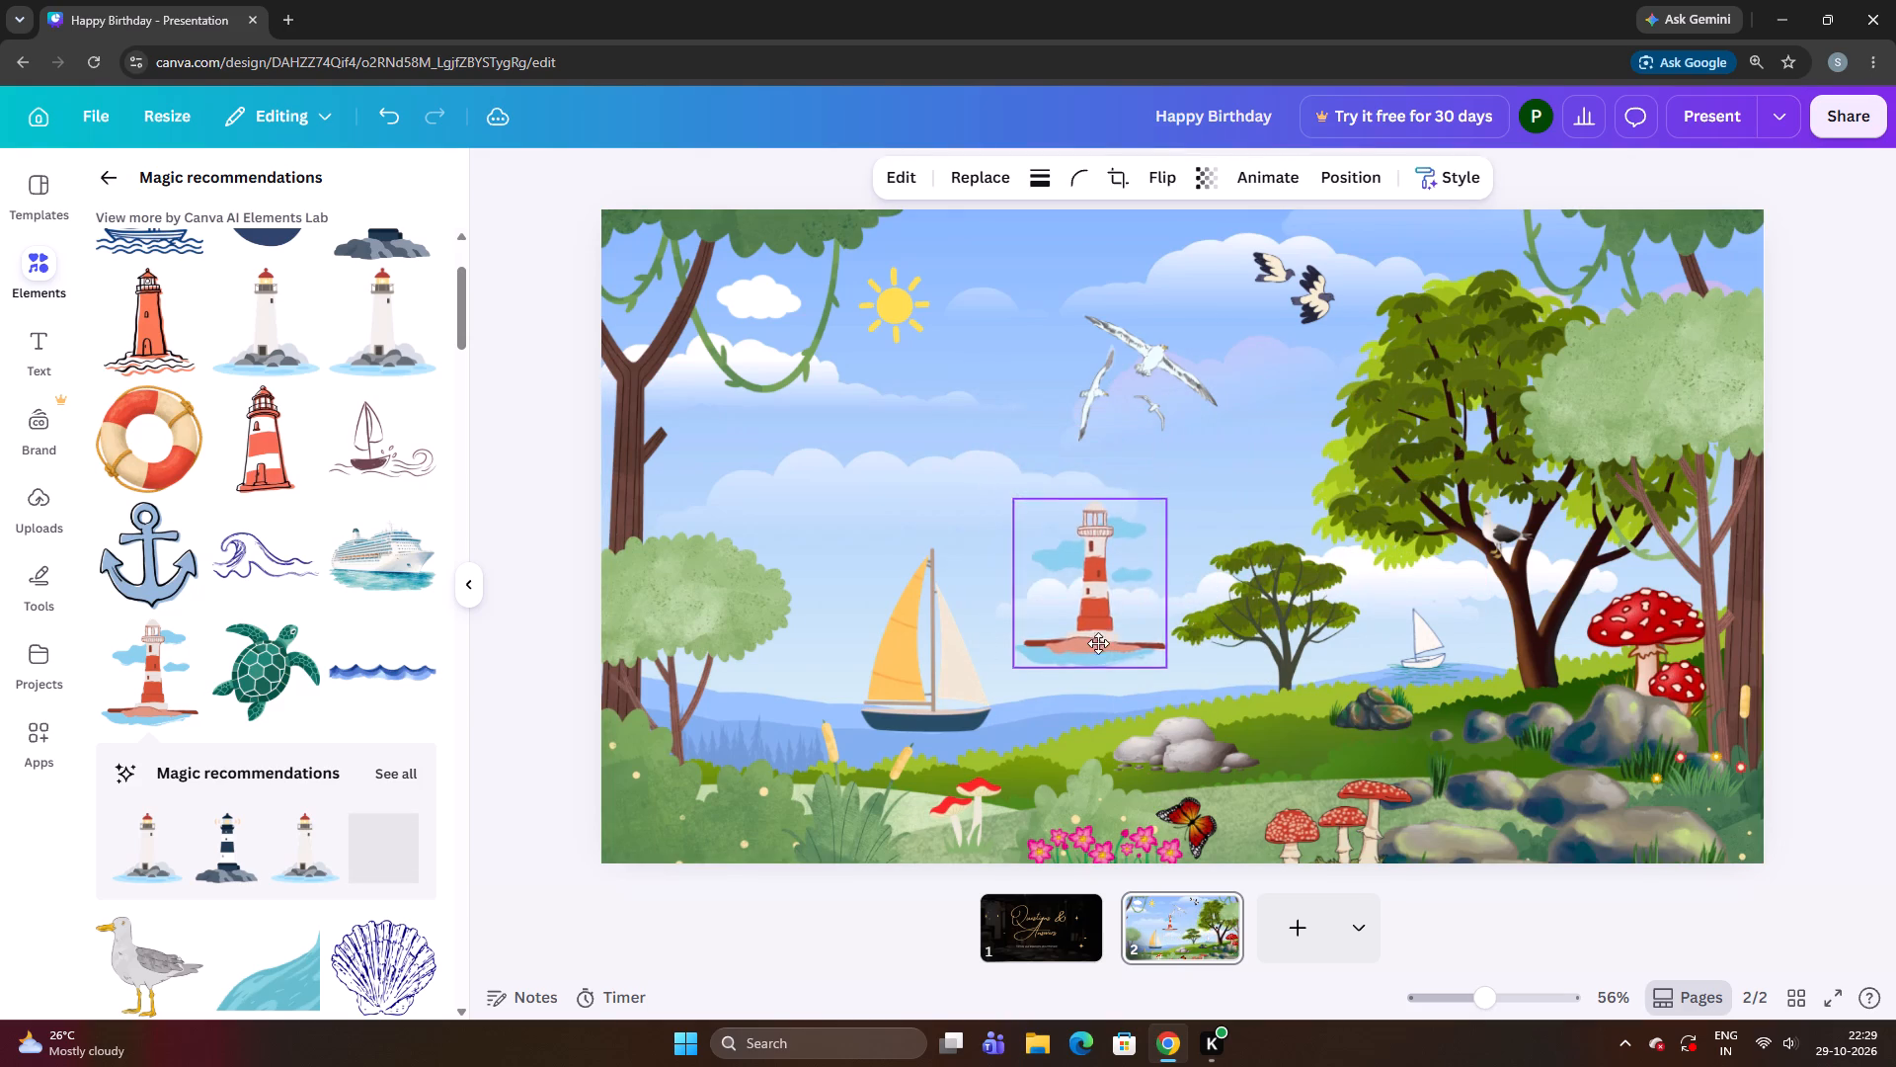
{"action": "left_click_drag", "start_coordinate": [1098, 643], "coordinate": [1100, 677]}
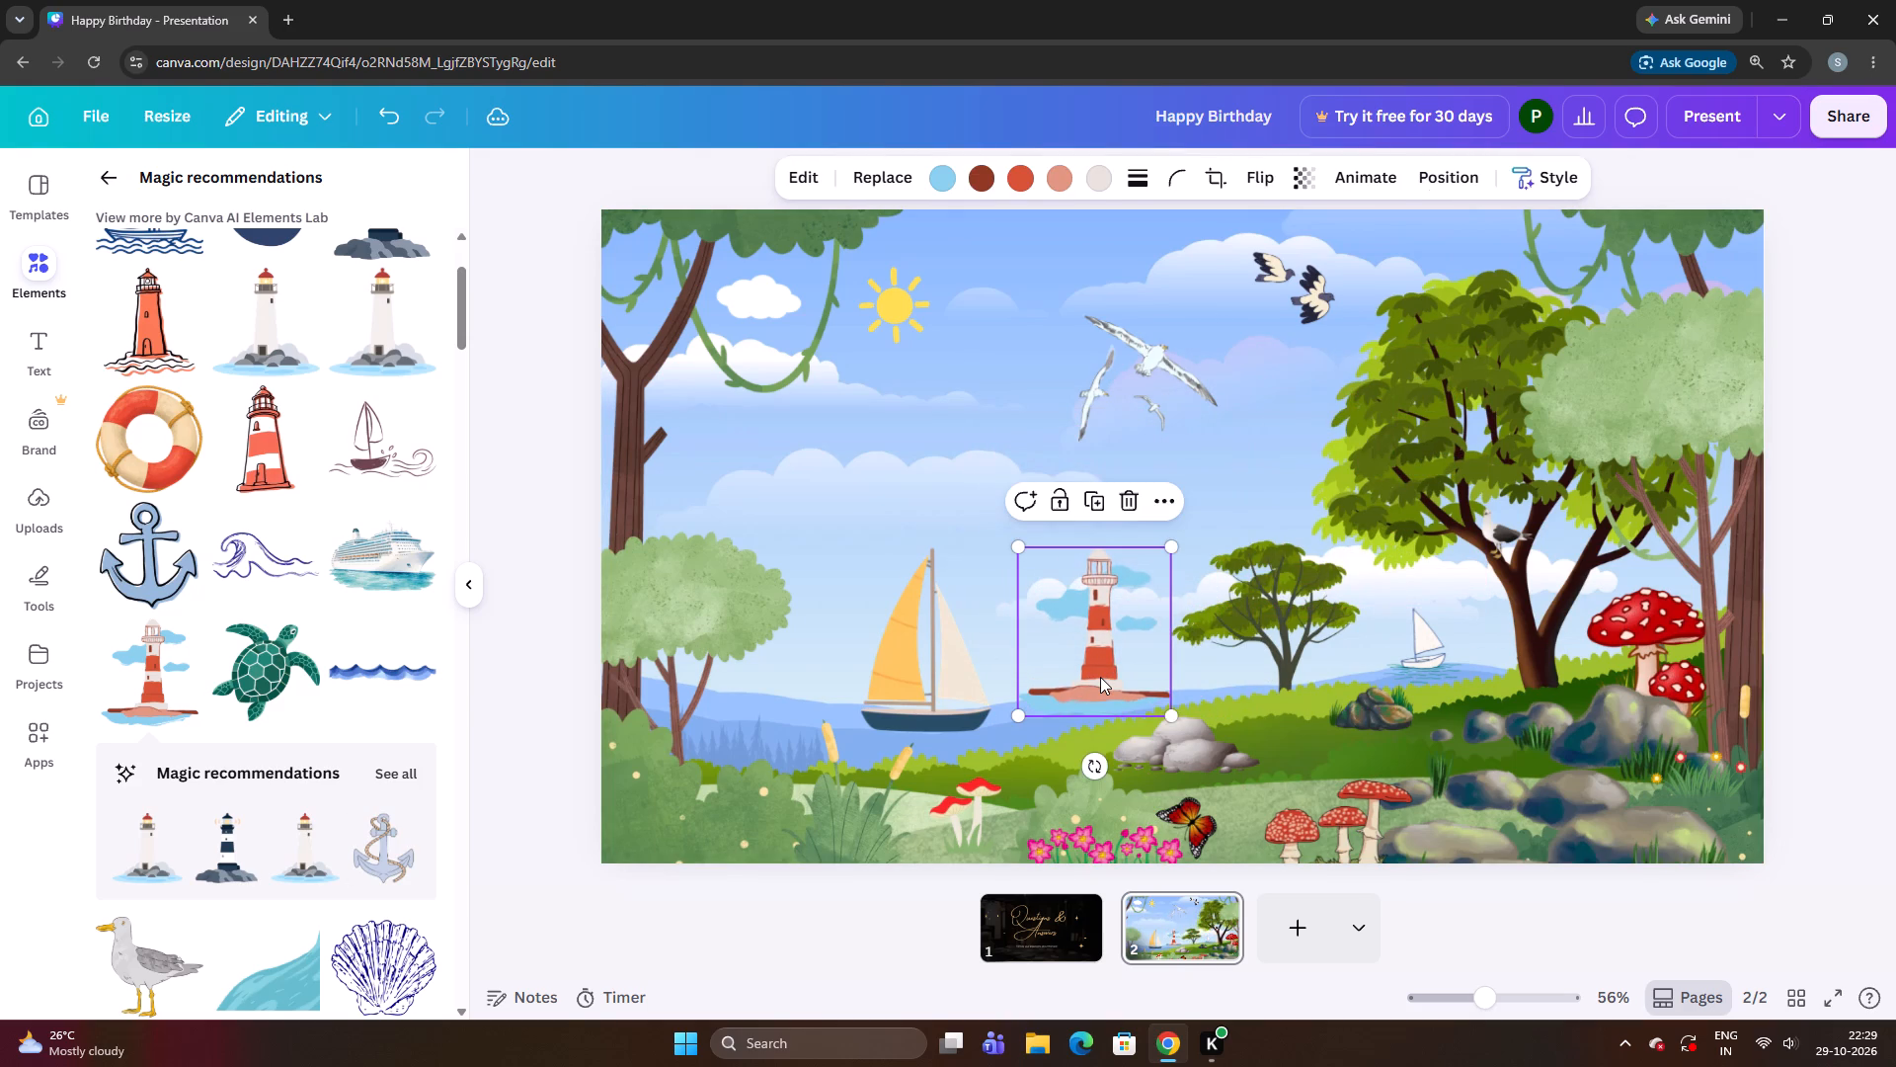
{"action": "left_click", "coordinate": [1100, 677]}
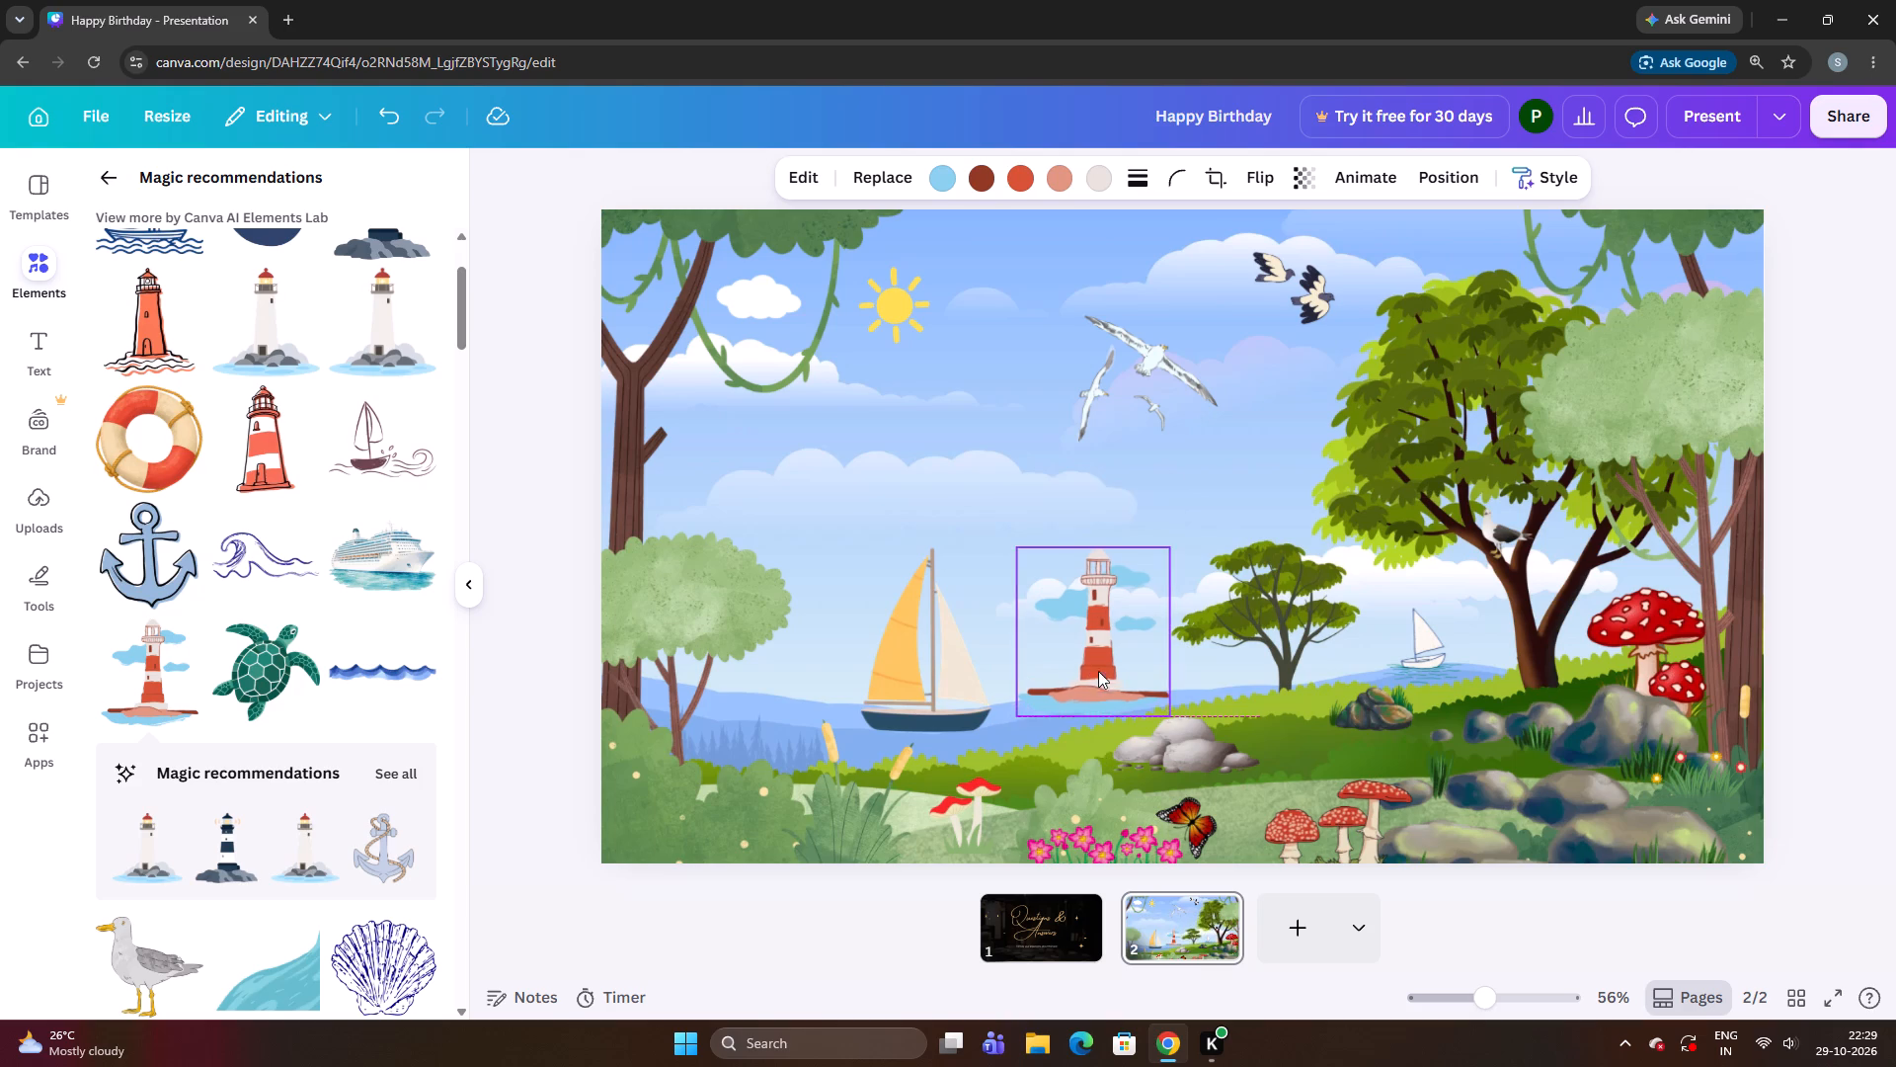
{"action": "left_click_drag", "start_coordinate": [1098, 671], "coordinate": [1119, 677]}
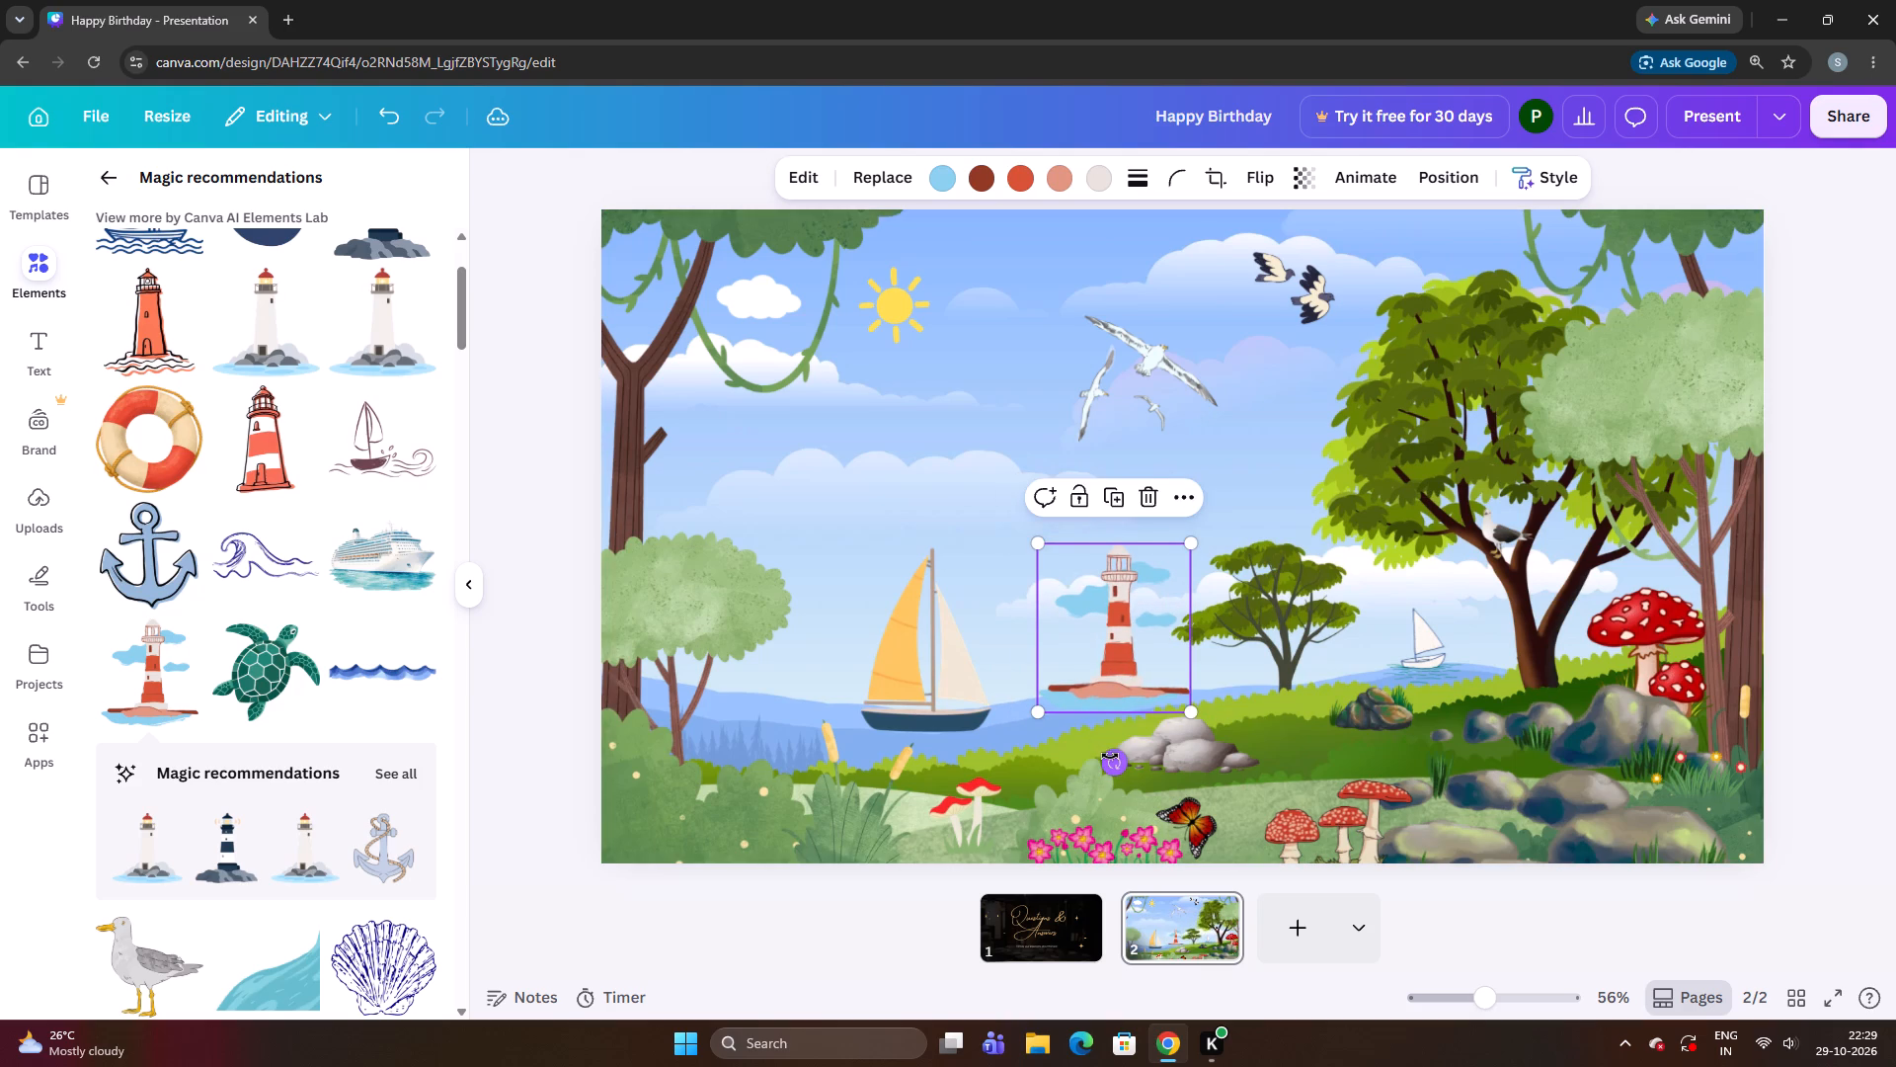
Rotate the red-and-white lighthouse counterclockwise by about 5° and shift it slightly towards the large sailboat.
{"action": "left_click_drag", "start_coordinate": [1110, 756], "coordinate": [1122, 753]}
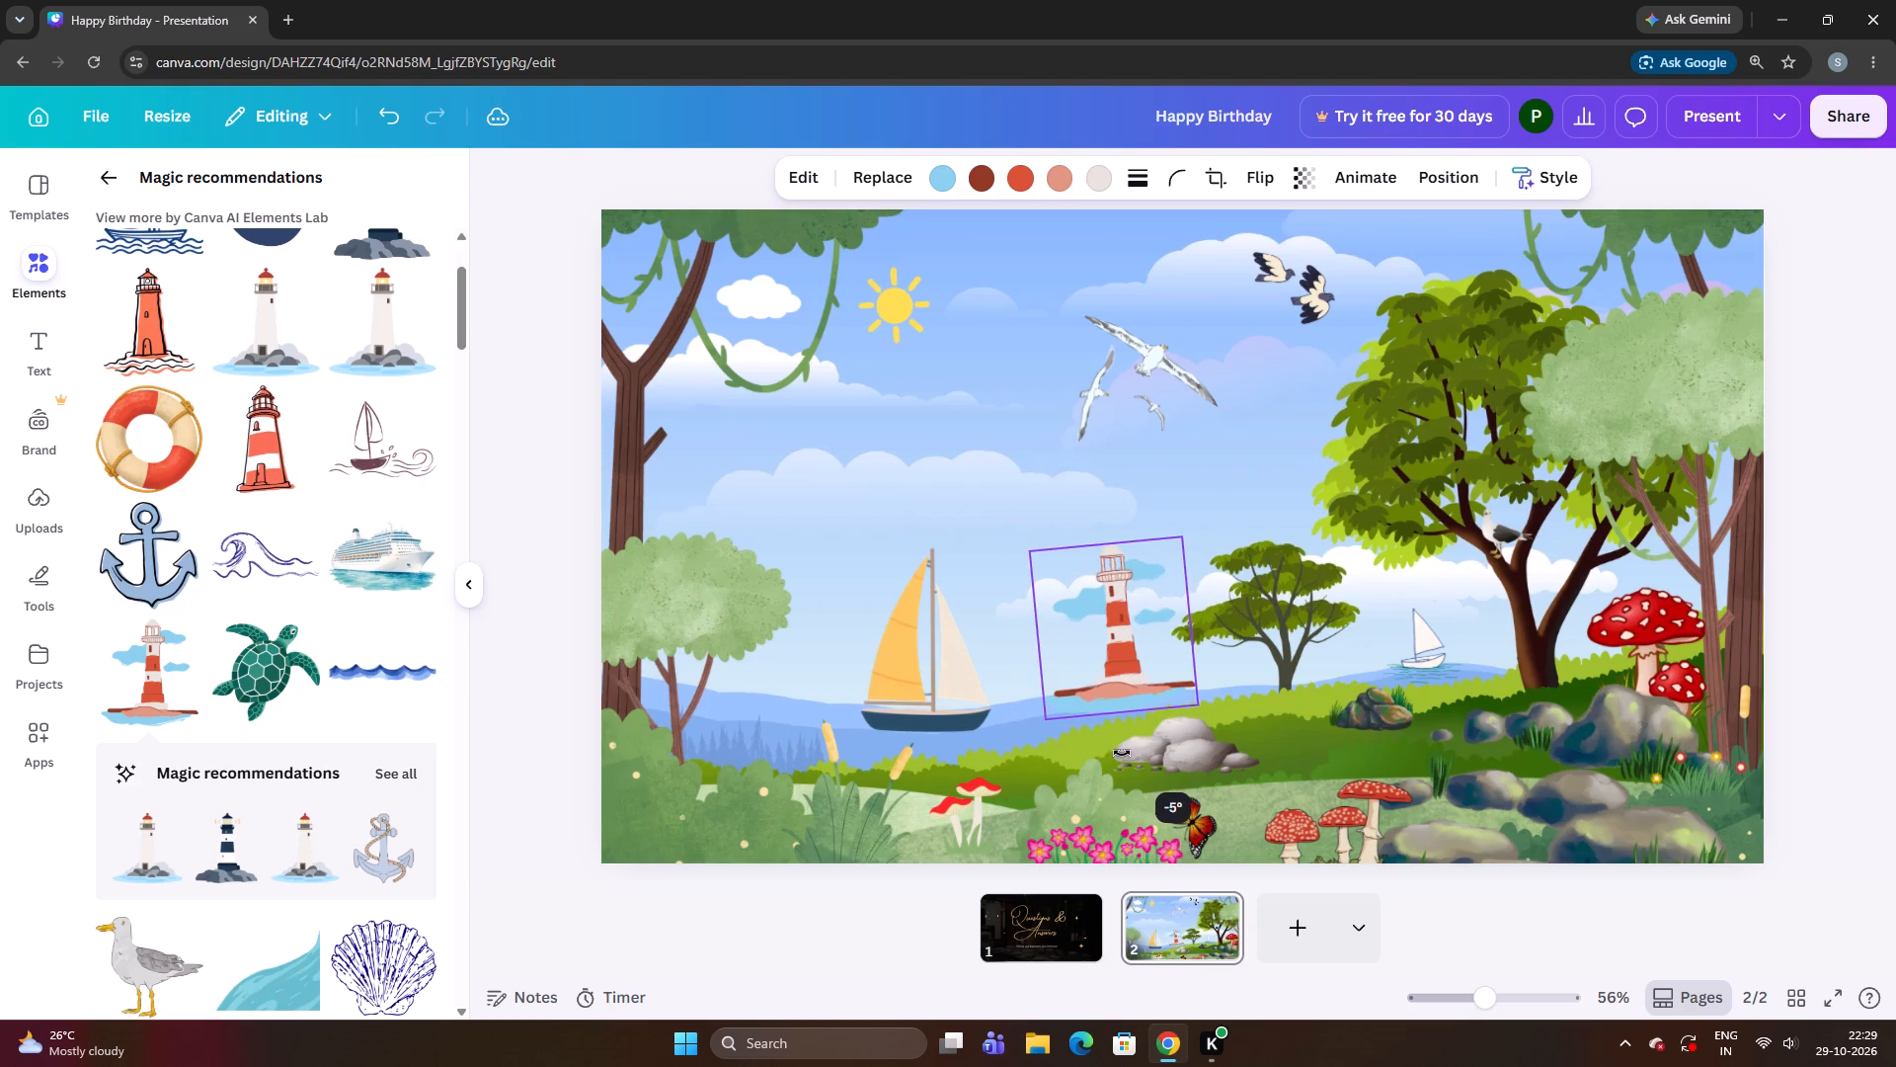
{"action": "left_click_drag", "start_coordinate": [1122, 753], "coordinate": [1120, 746]}
{"action": "left_click_drag", "start_coordinate": [1092, 673], "coordinate": [1074, 677]}
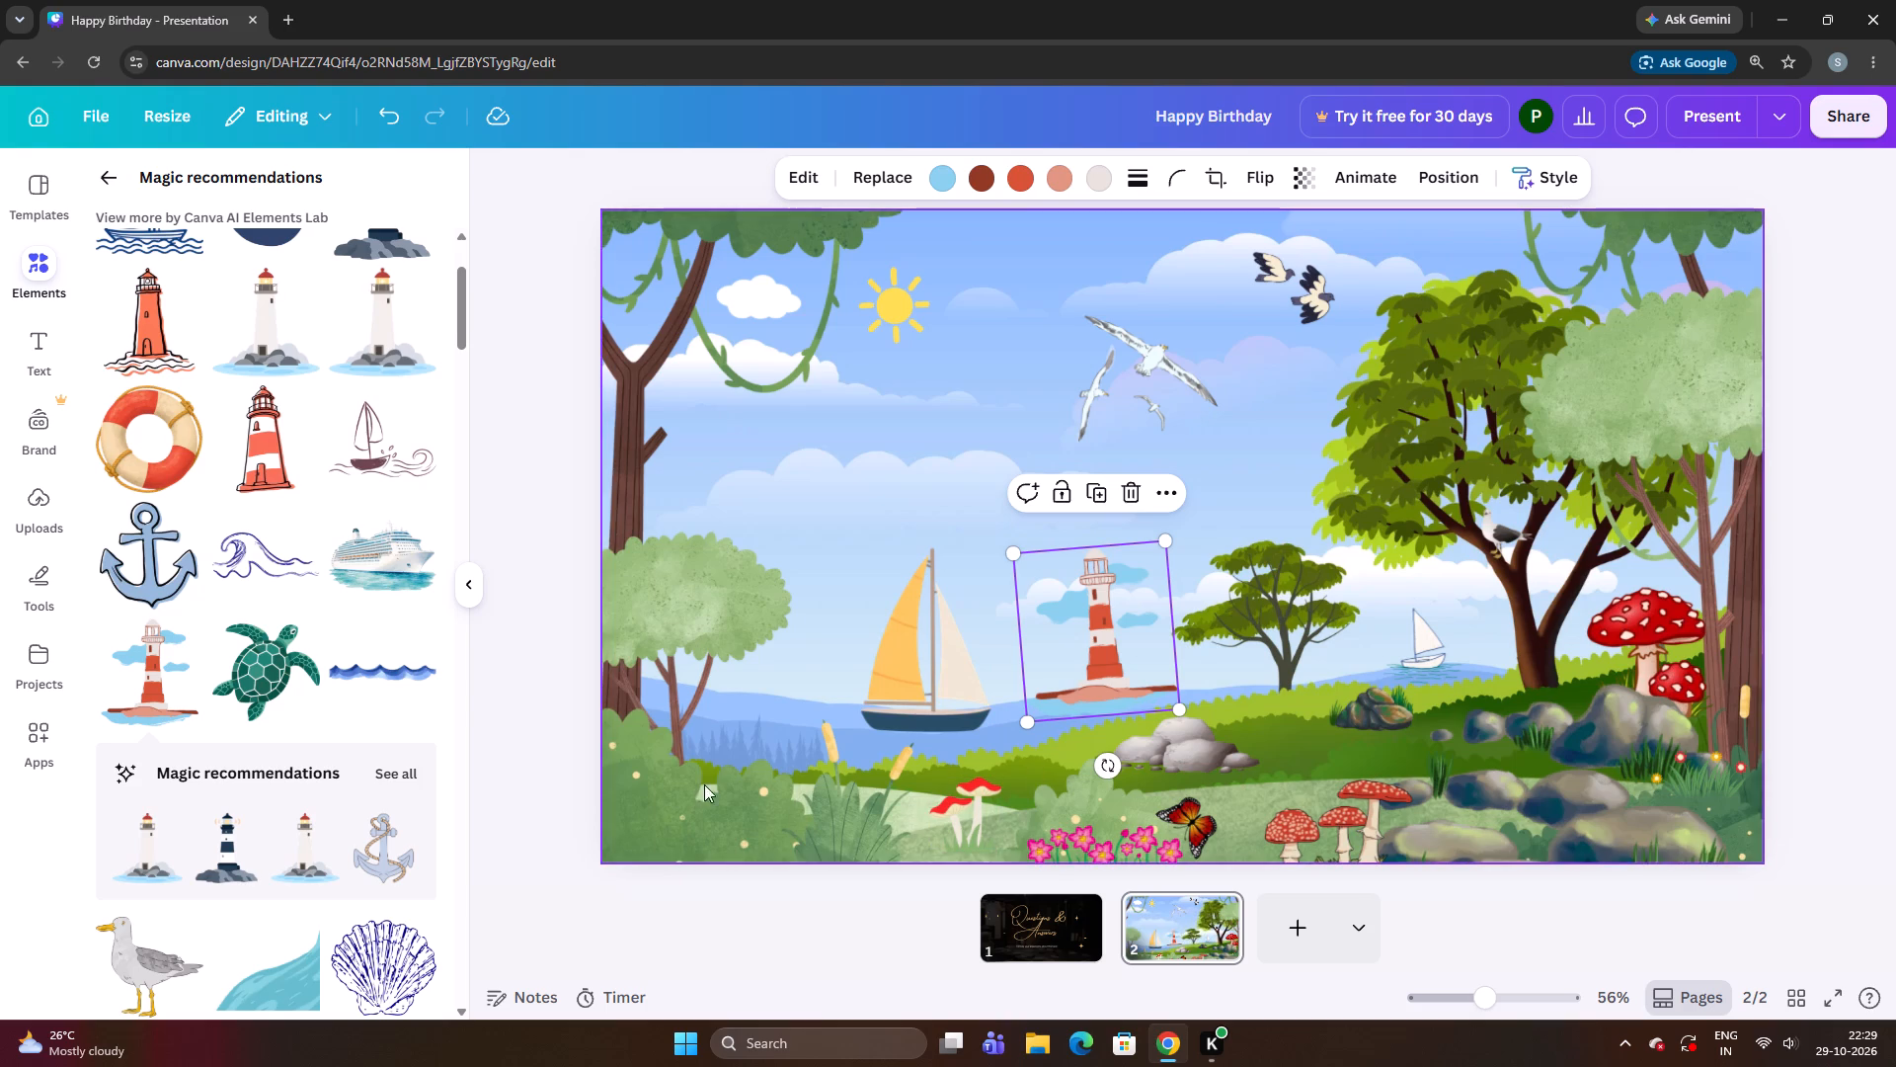
{"action": "left_click", "coordinate": [501, 741]}
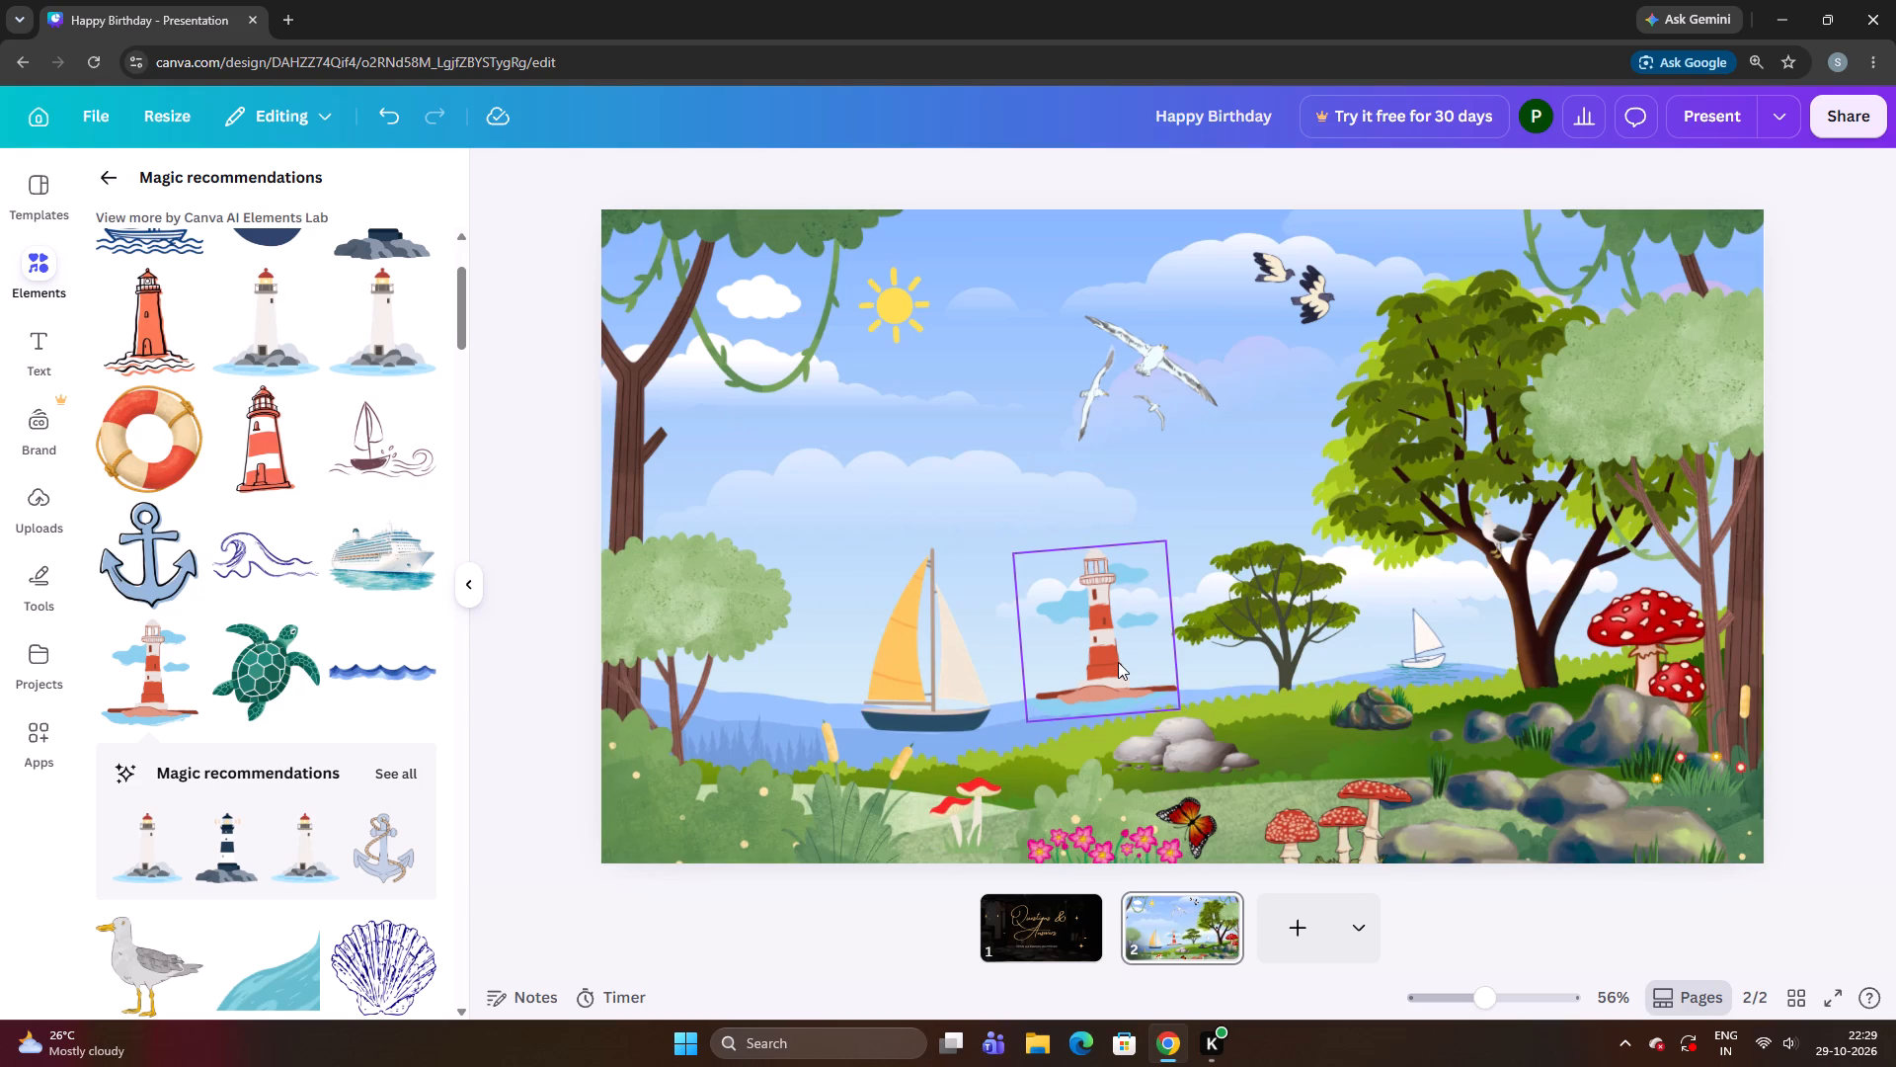
Nudge the red-and-white lighthouse slightly lower on the water.
{"action": "left_click", "coordinate": [1118, 662]}
{"action": "key", "text": "Up"}
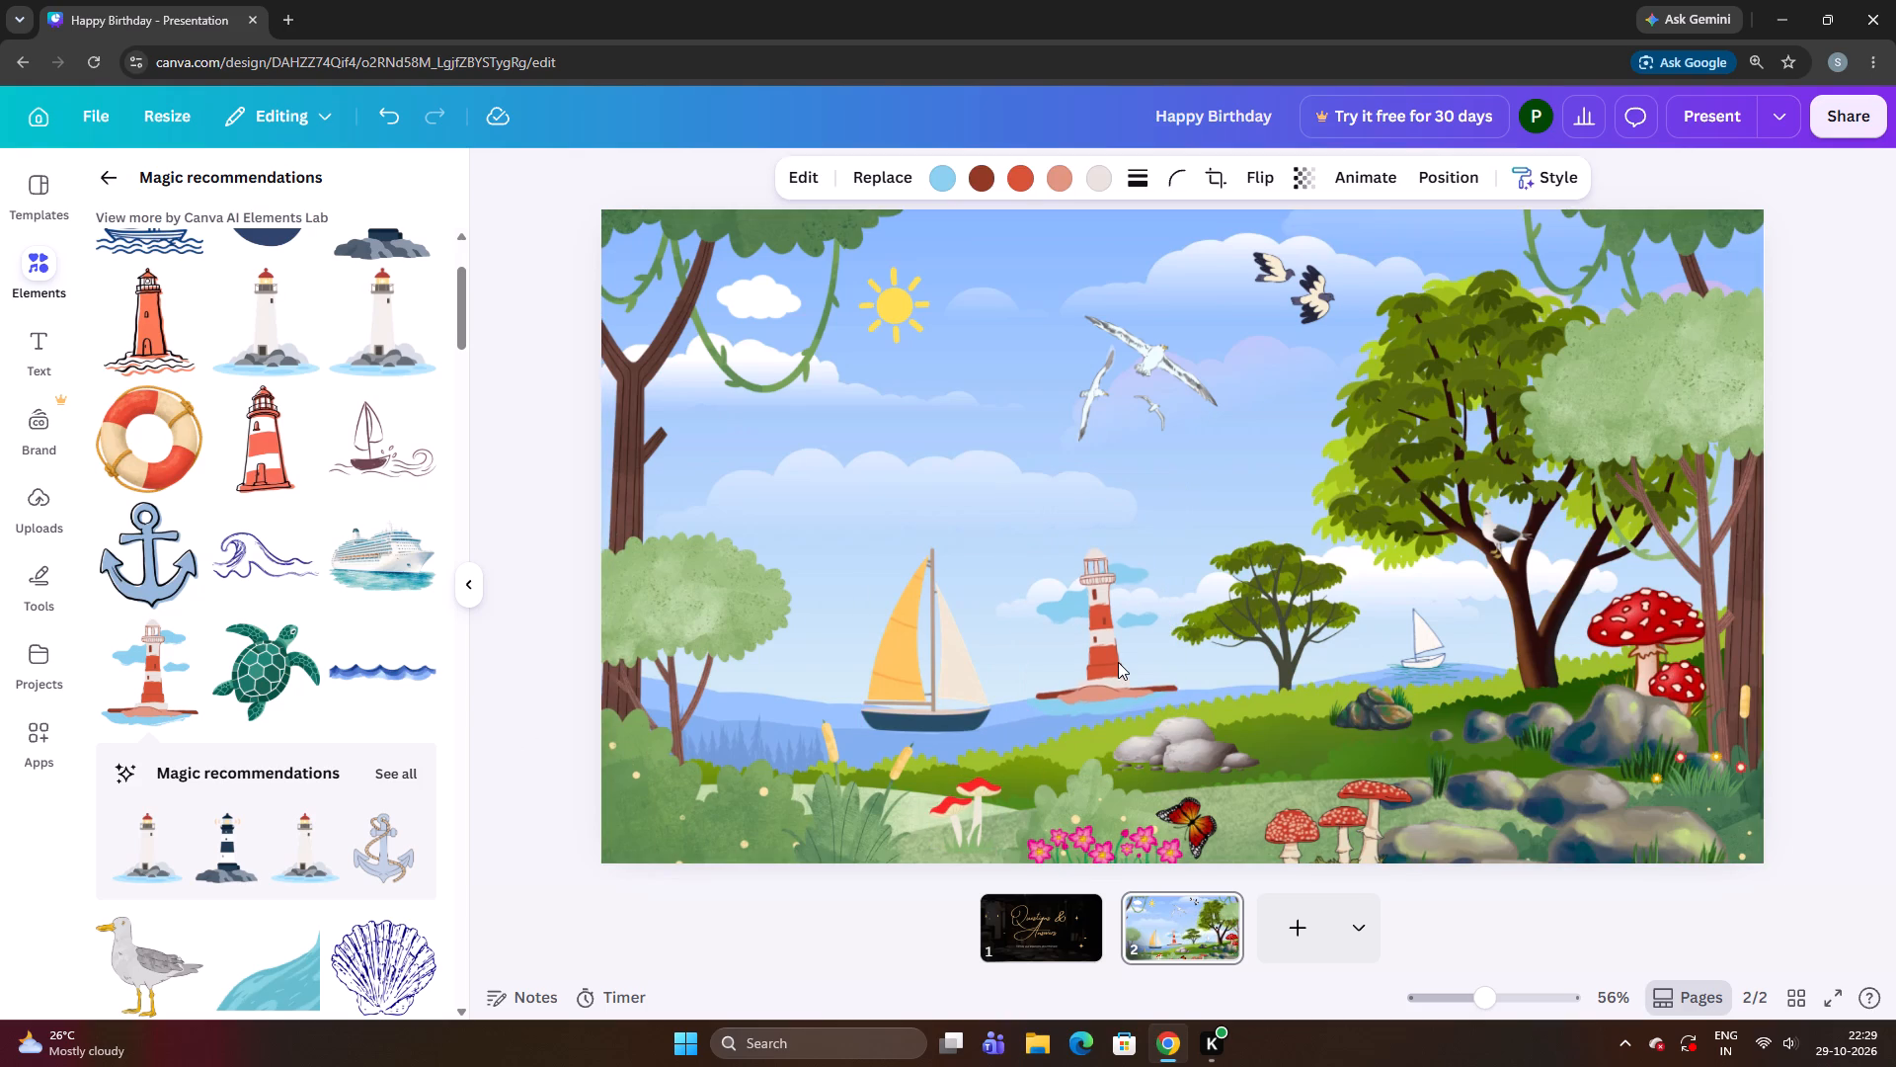
{"action": "key", "text": "Down"}
{"action": "key", "text": "Down"}
{"action": "key", "text": "Down"}
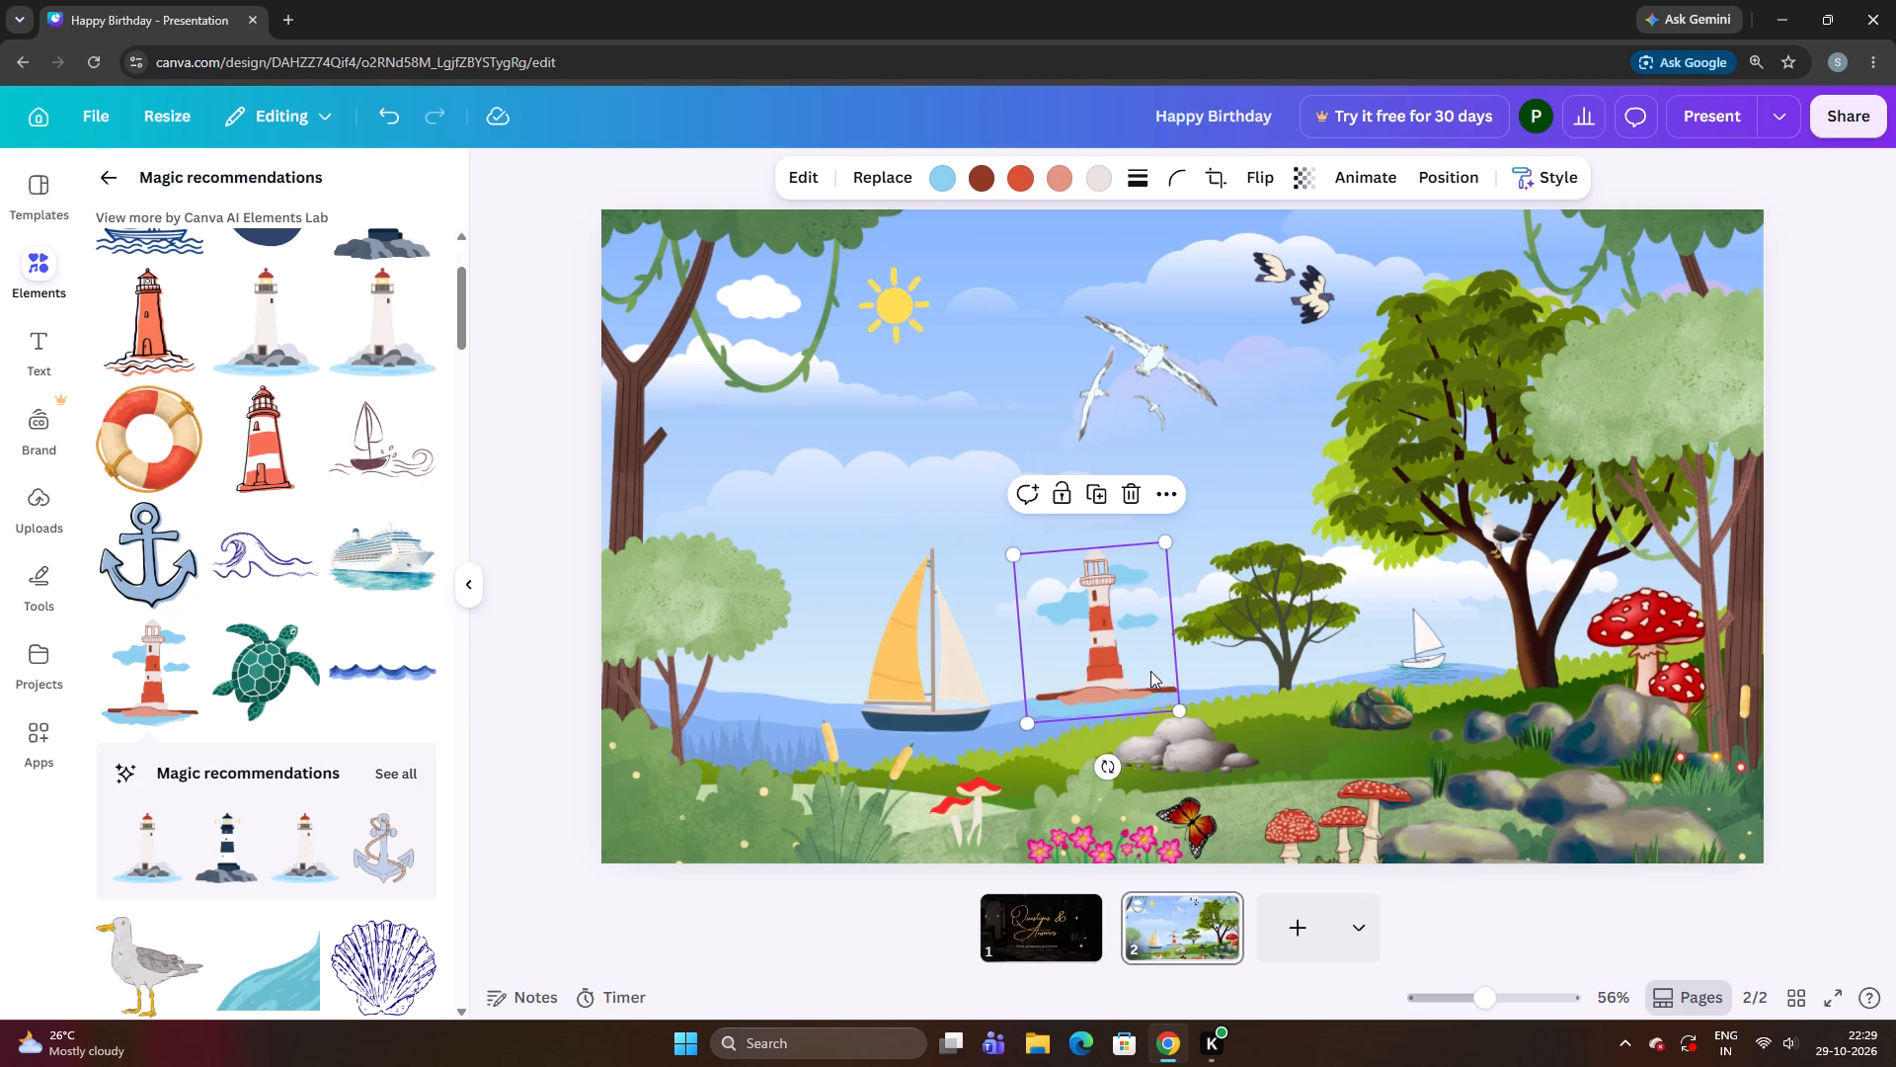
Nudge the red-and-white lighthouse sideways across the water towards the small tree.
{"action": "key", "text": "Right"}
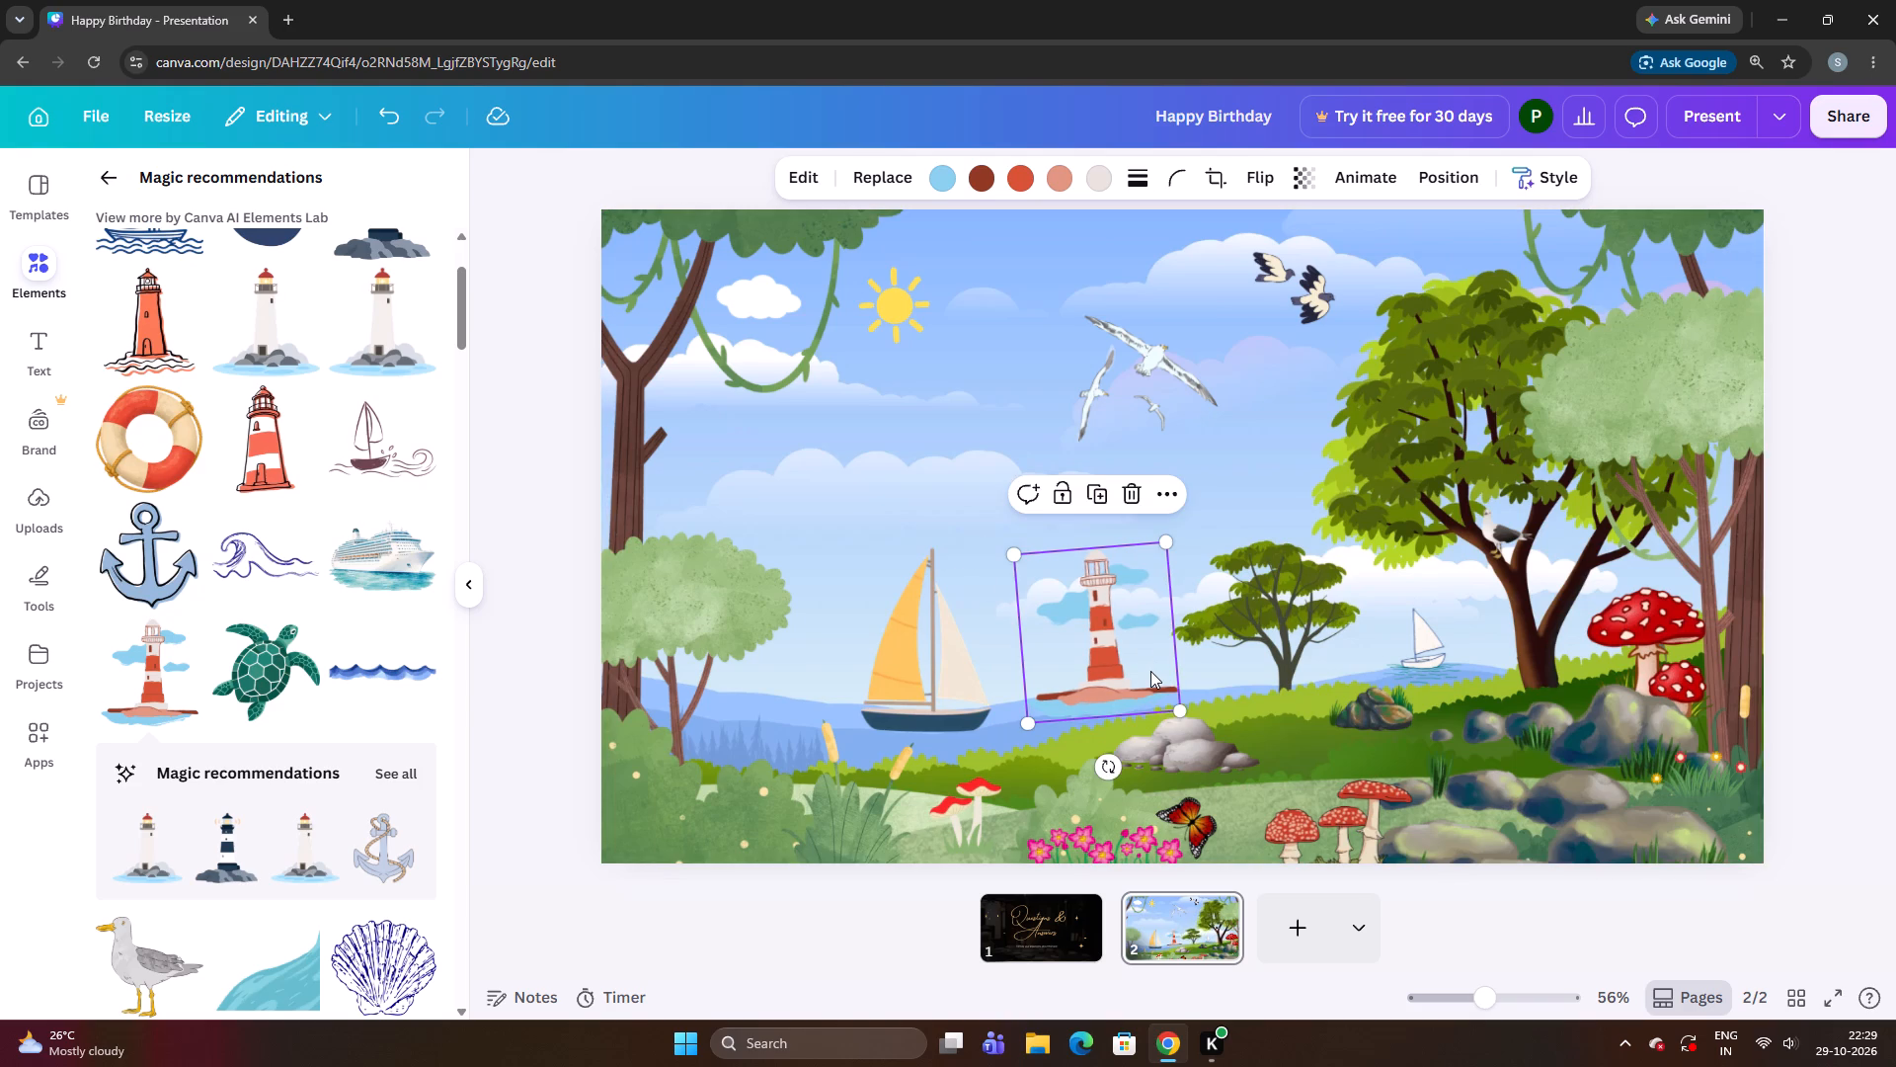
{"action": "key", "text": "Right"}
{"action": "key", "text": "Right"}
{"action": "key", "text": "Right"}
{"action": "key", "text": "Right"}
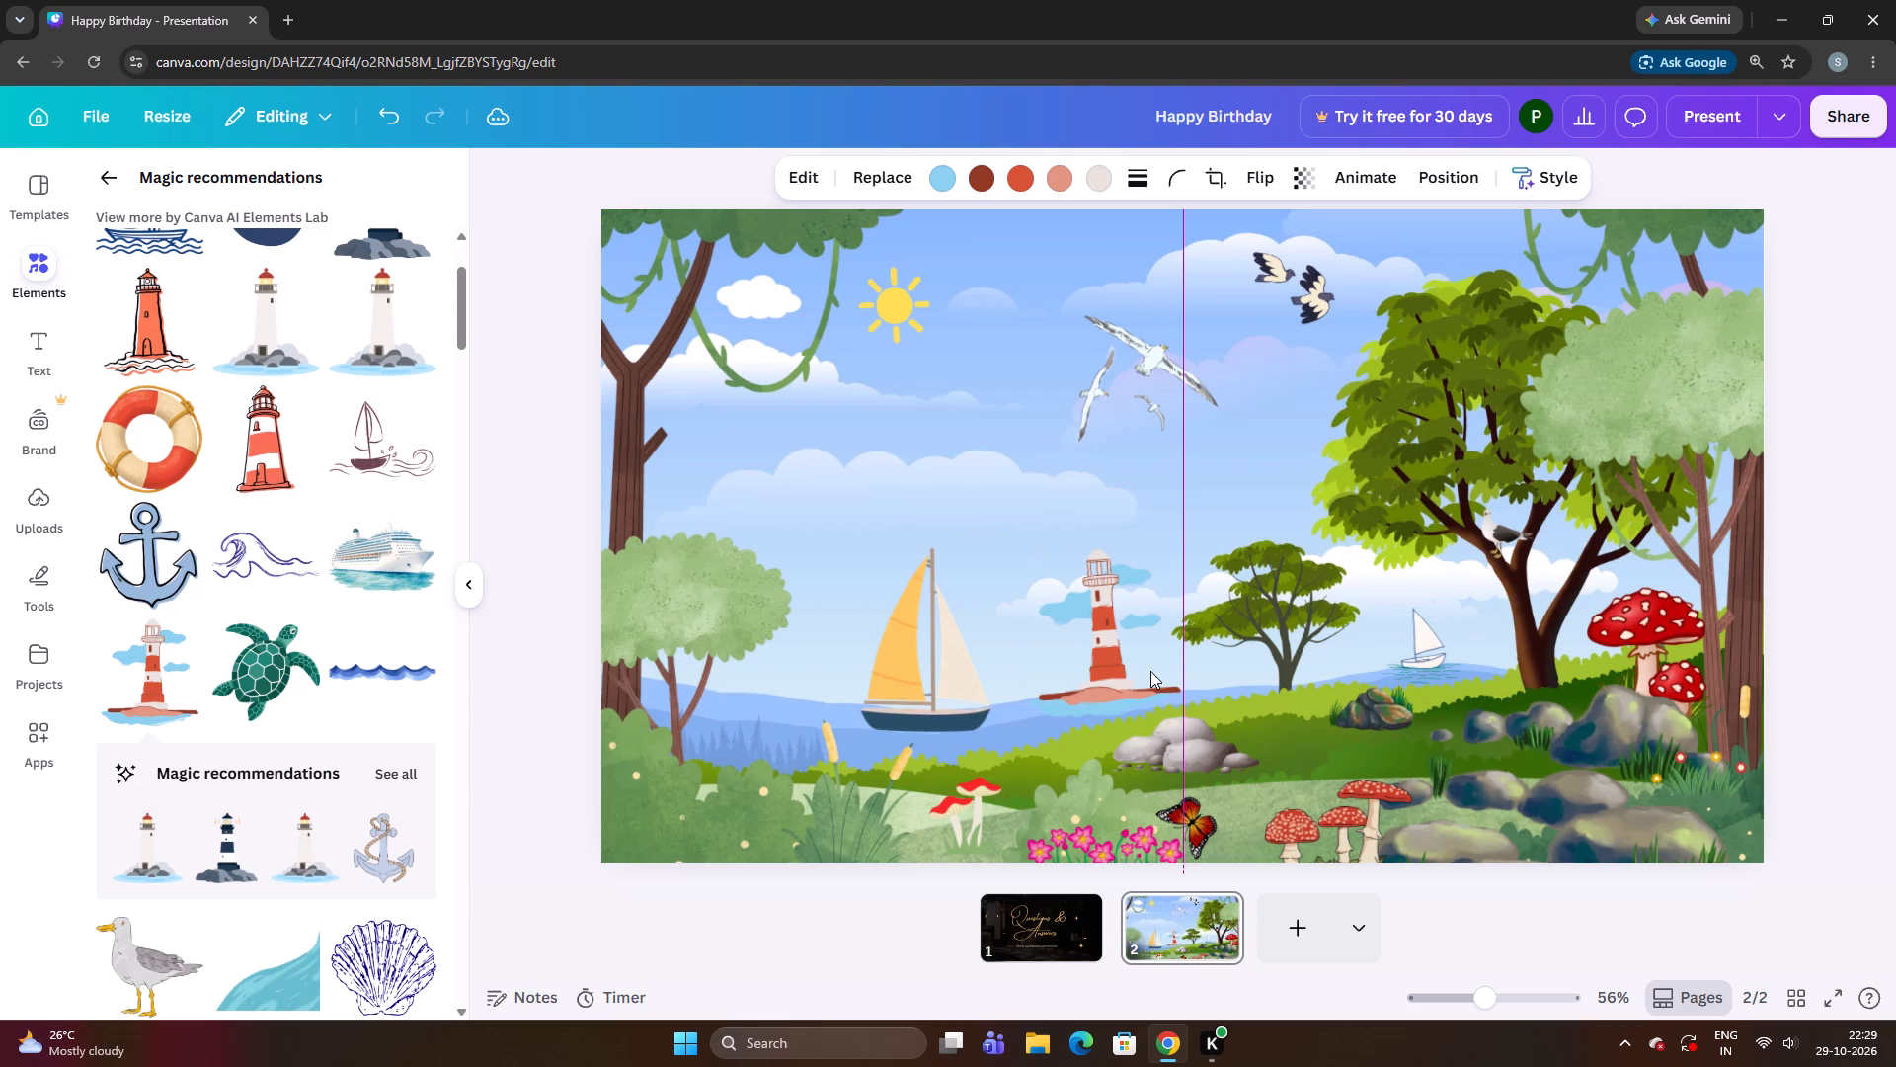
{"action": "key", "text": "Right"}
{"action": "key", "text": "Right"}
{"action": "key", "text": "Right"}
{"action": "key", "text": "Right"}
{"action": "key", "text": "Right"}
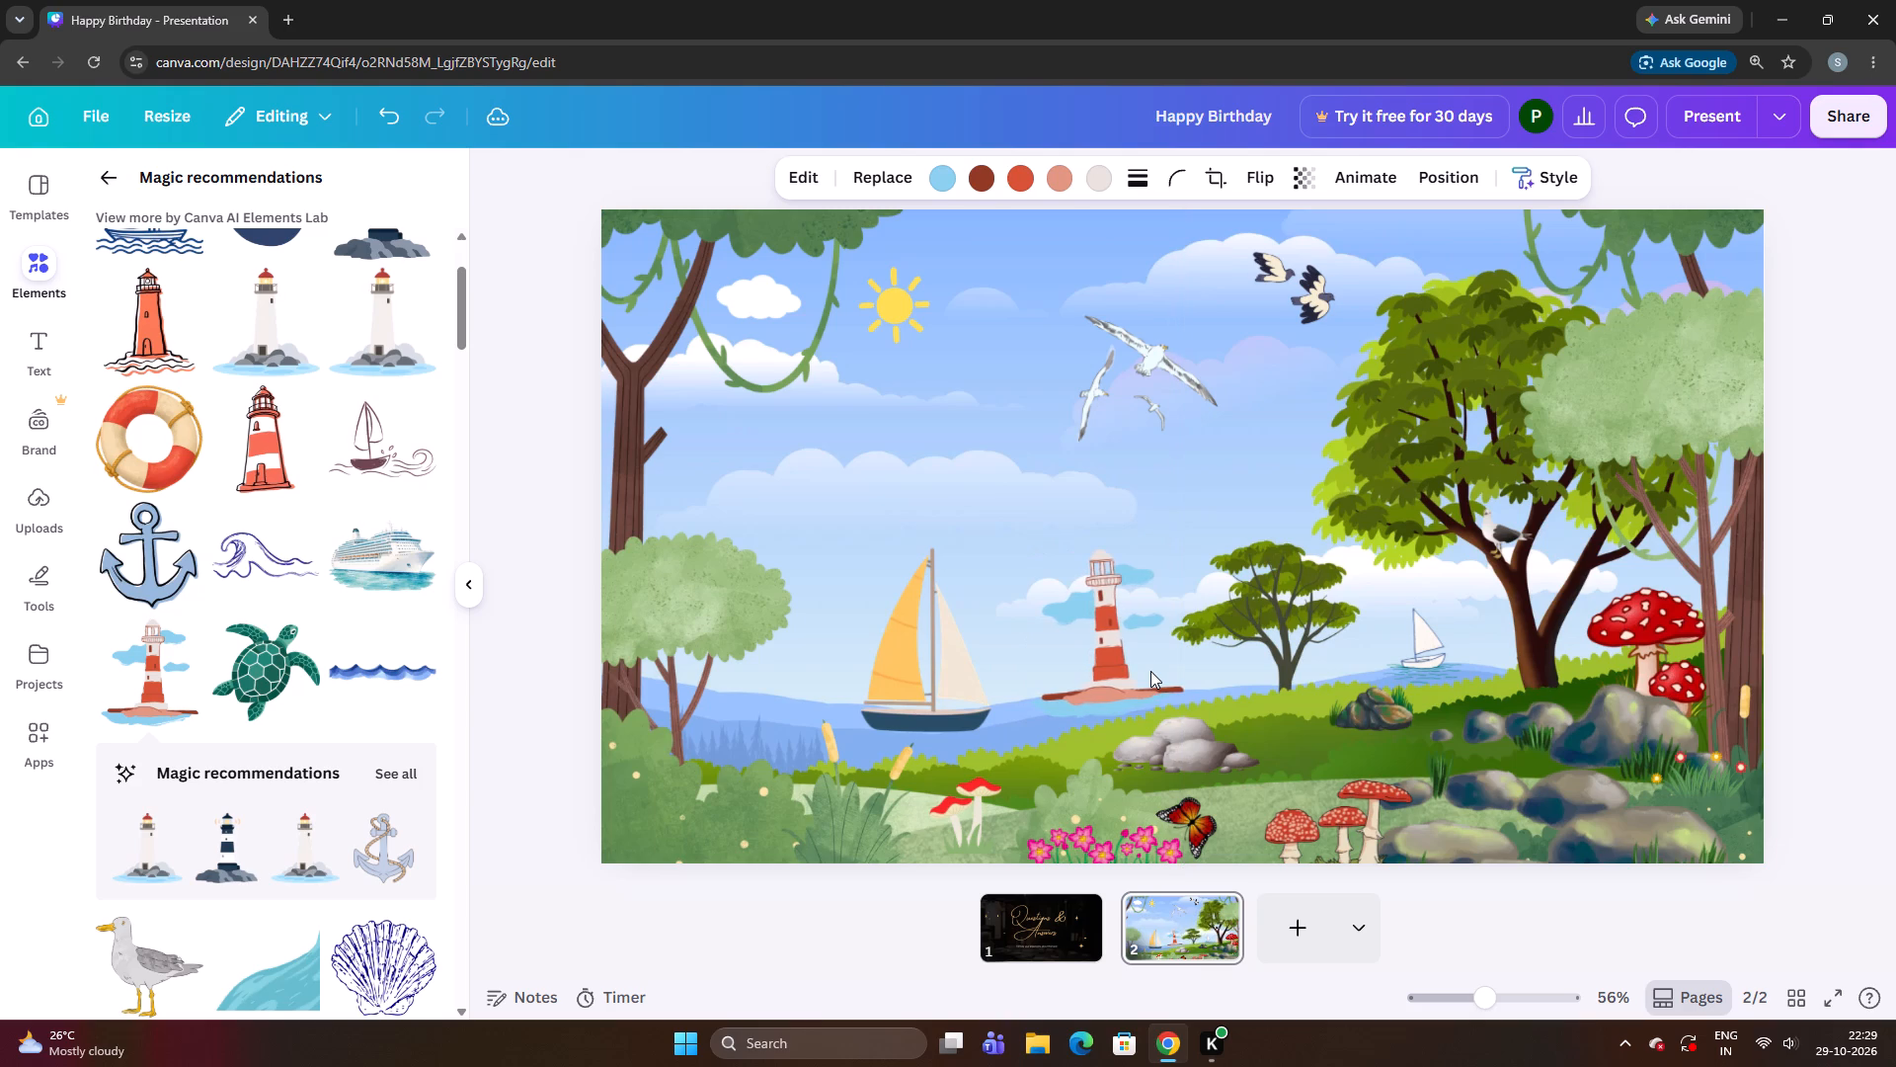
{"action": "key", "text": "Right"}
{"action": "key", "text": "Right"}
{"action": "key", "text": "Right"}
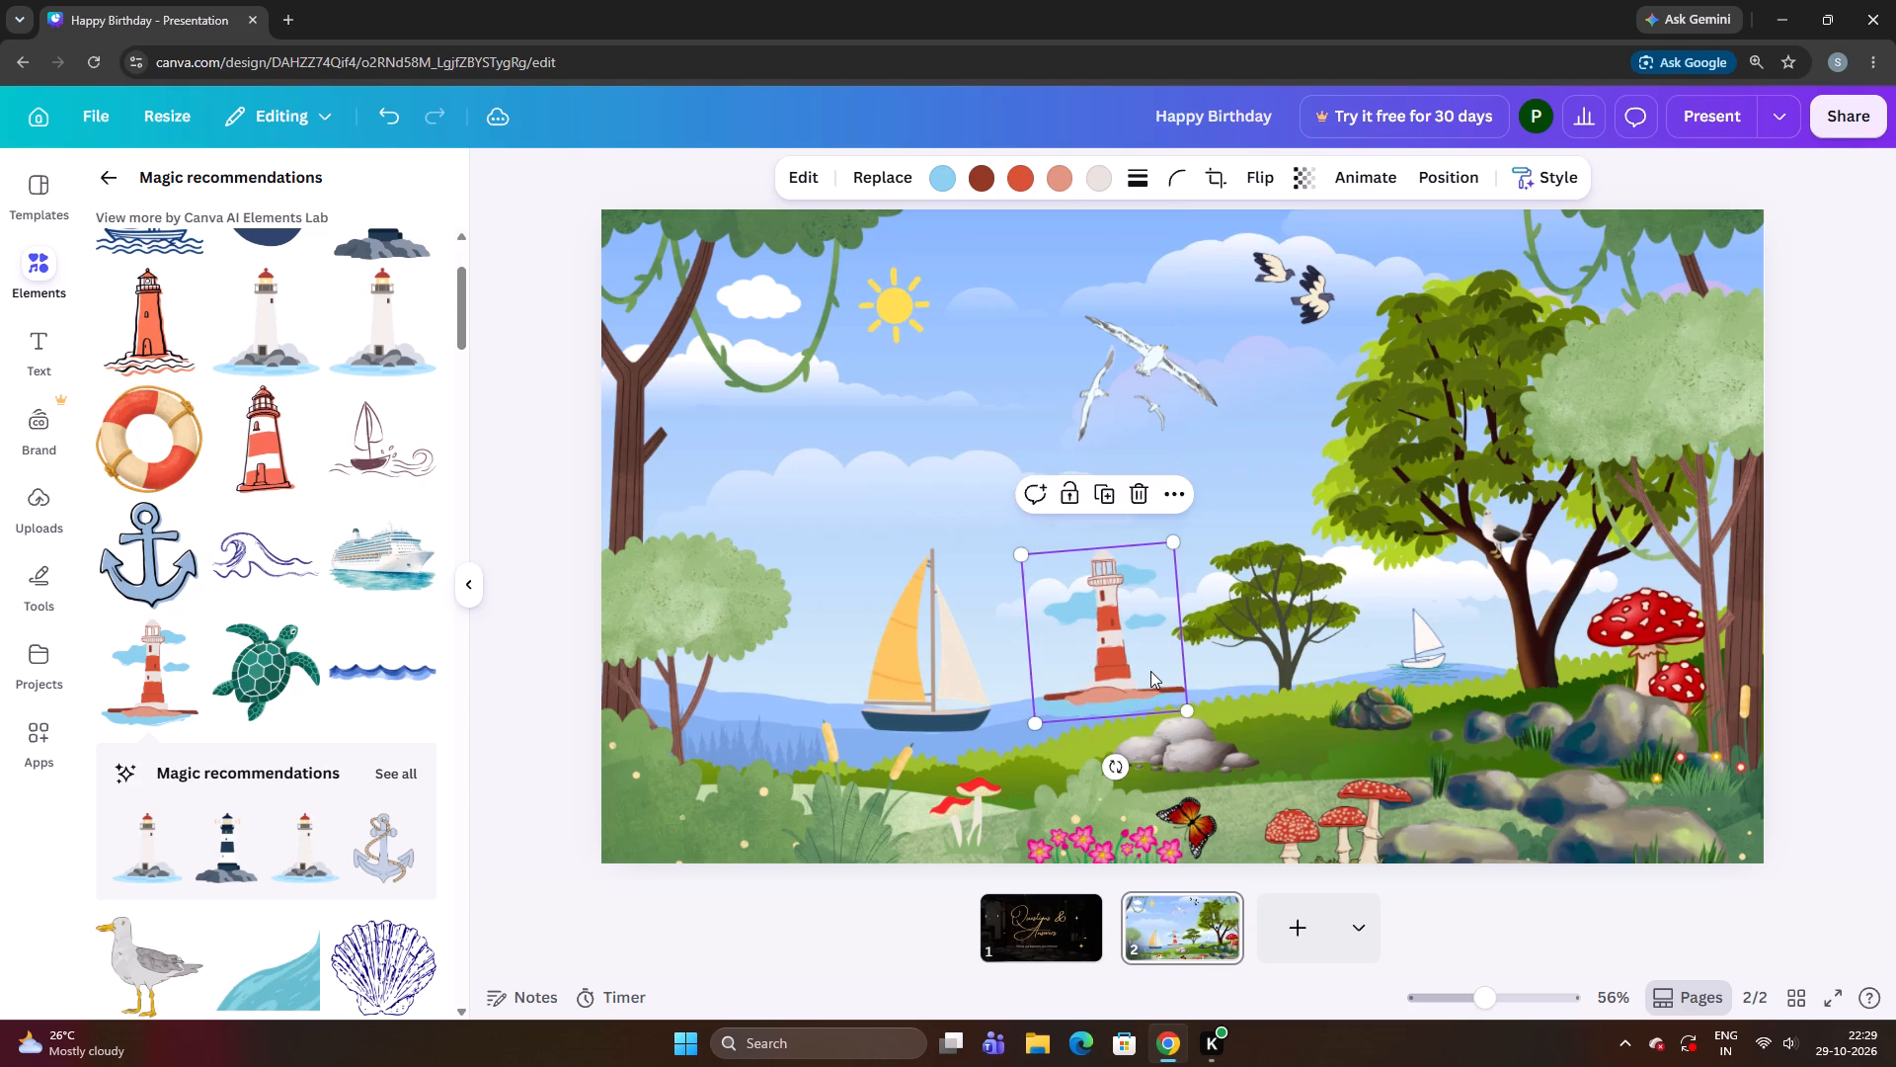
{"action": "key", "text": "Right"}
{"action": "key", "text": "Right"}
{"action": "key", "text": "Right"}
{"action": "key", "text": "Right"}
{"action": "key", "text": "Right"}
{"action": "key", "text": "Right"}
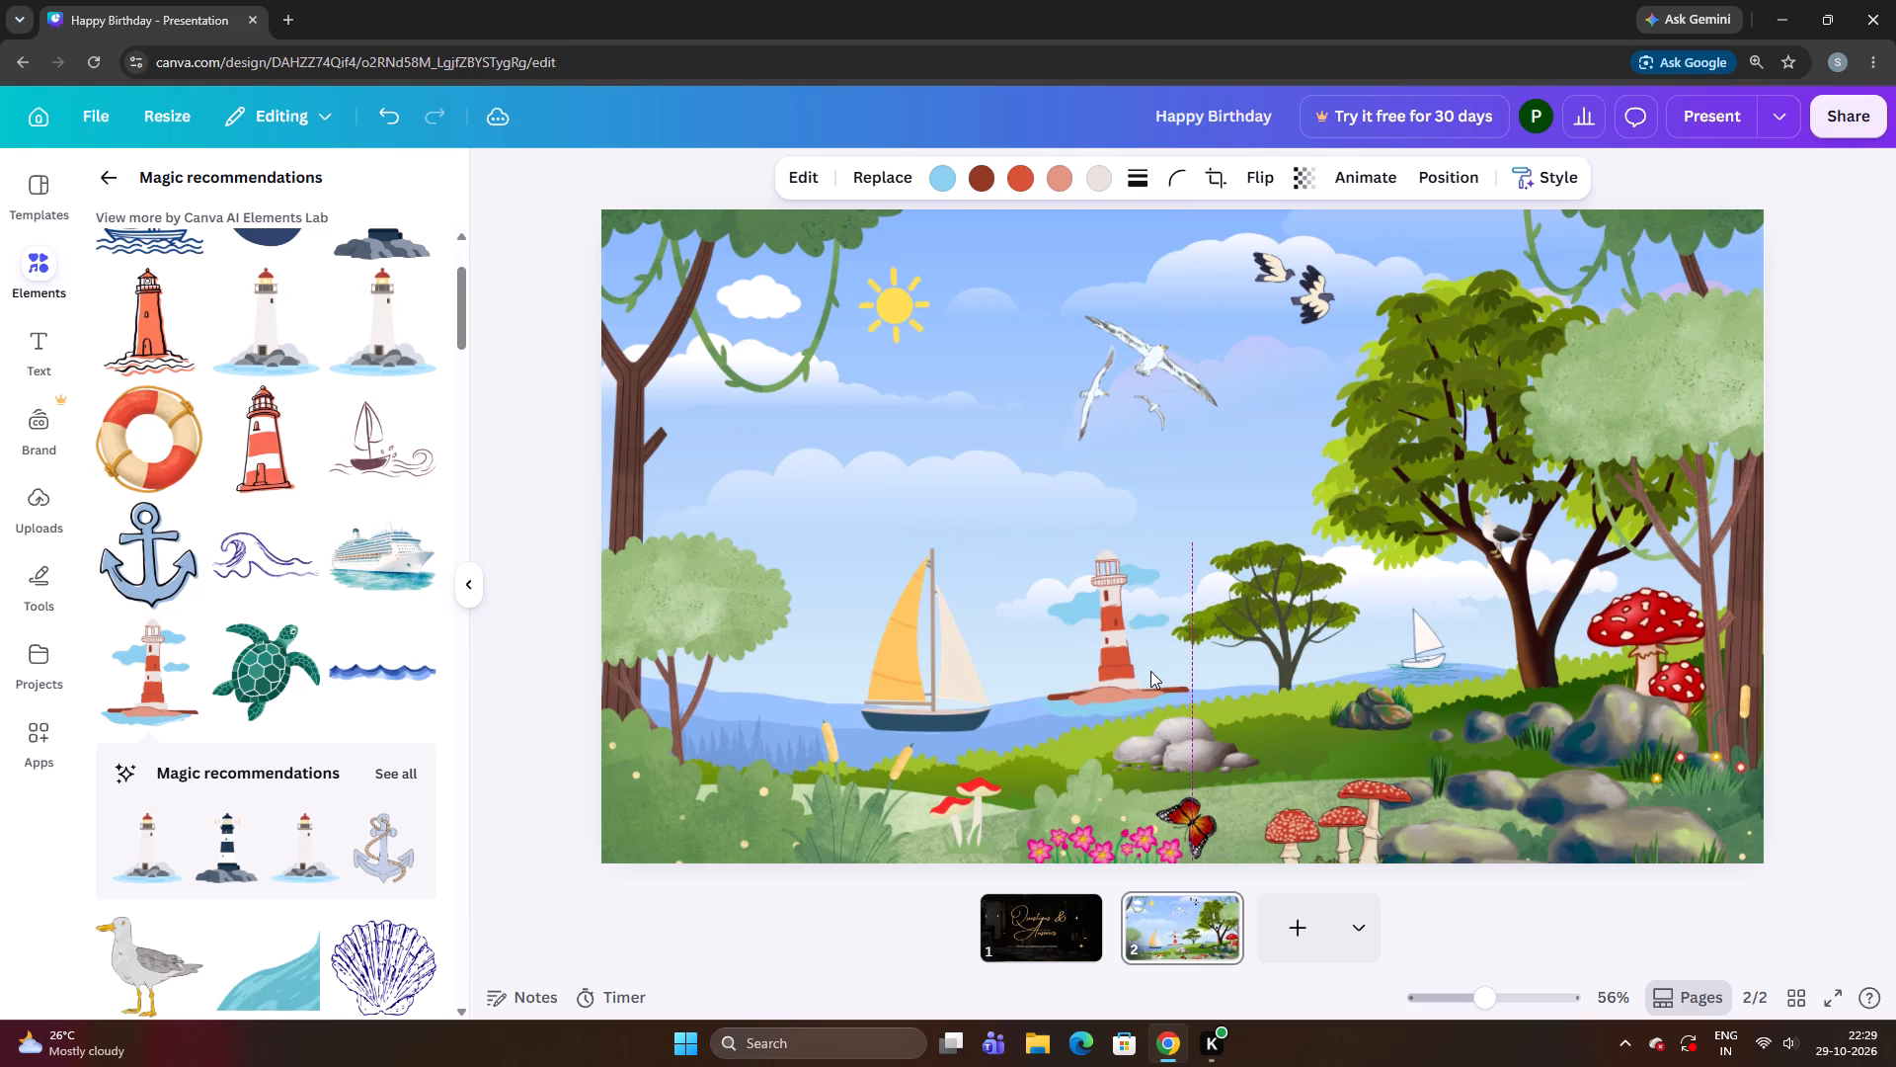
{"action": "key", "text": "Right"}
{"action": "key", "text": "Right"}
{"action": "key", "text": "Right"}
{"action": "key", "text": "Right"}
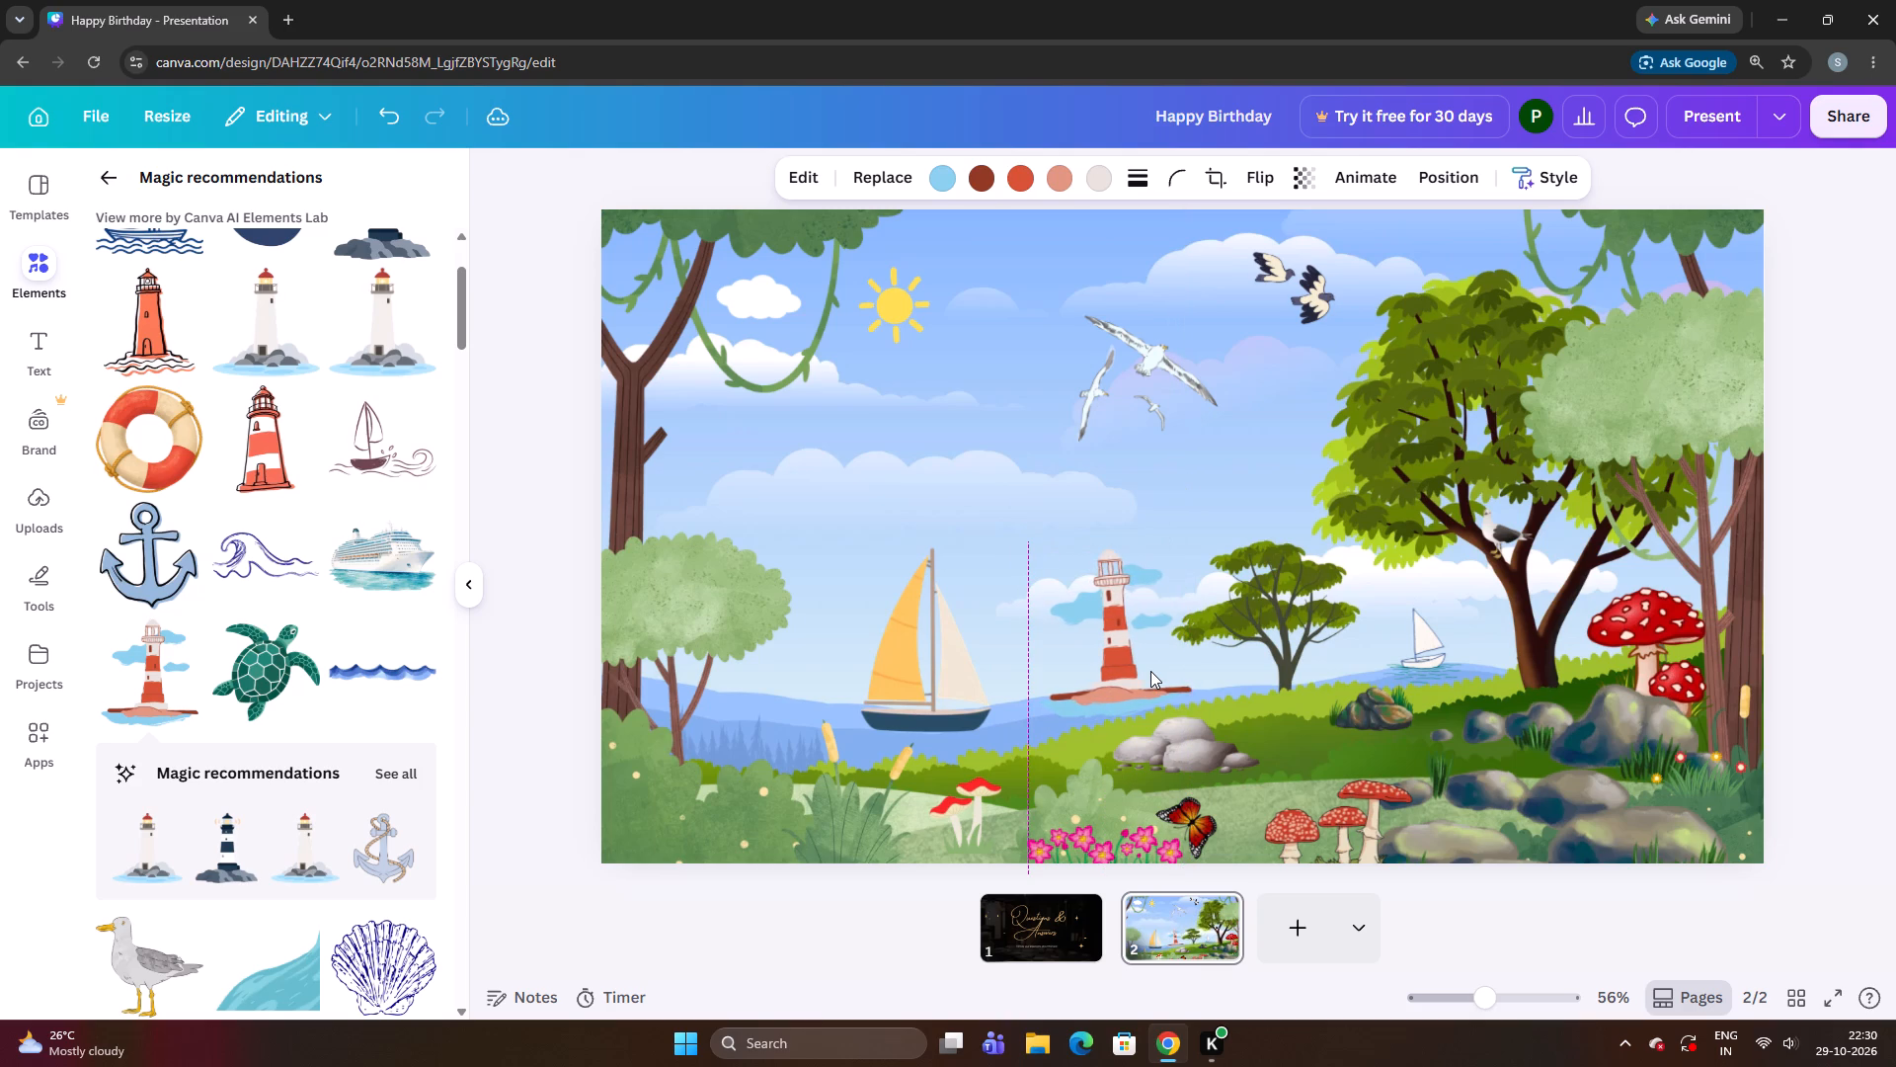
Nudge the red-and-white lighthouse back towards the large sailboat and slightly higher on the water.
{"action": "key", "text": "Up"}
{"action": "key", "text": "Up"}
{"action": "key", "text": "Left"}
{"action": "key", "text": "Left"}
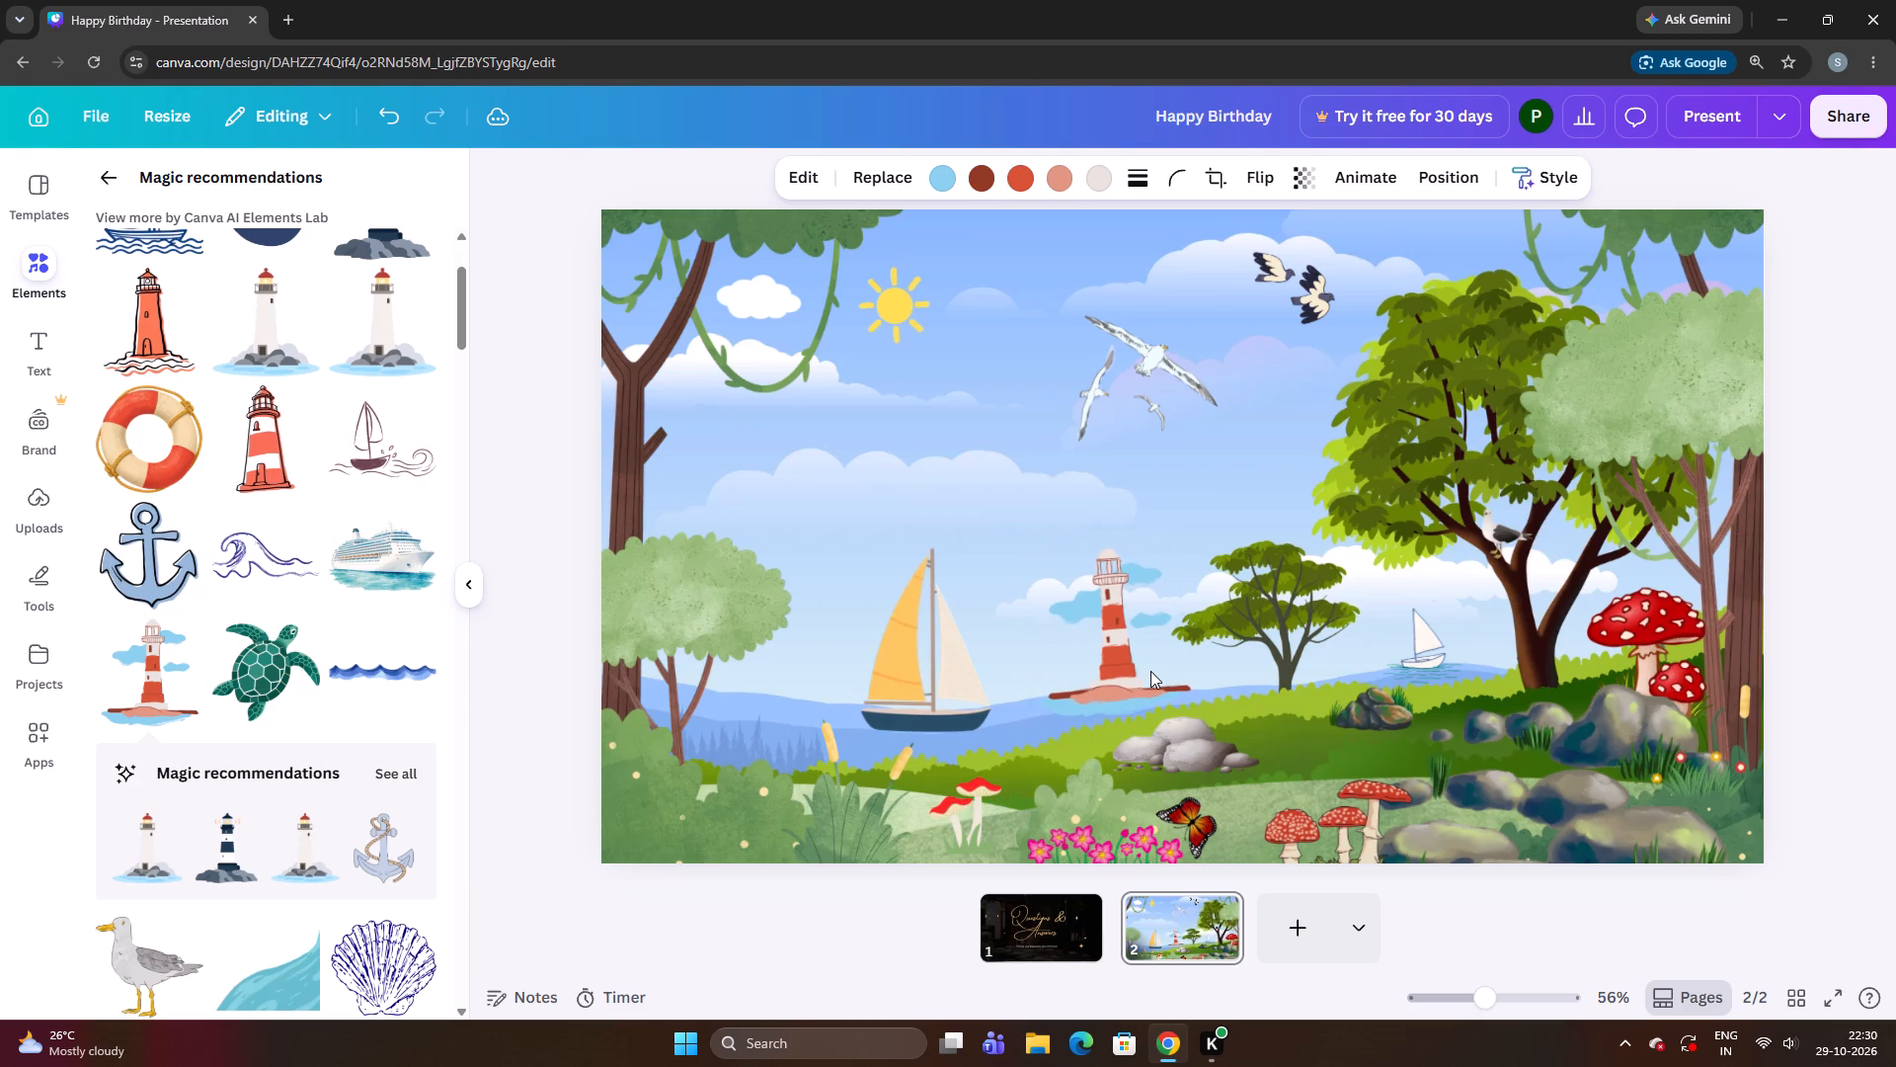
{"action": "key", "text": "Left"}
{"action": "key", "text": "Up"}
{"action": "key", "text": "Left"}
{"action": "key", "text": "Left"}
{"action": "key", "text": "Left"}
{"action": "key", "text": "Left"}
{"action": "key", "text": "Left"}
{"action": "key", "text": "Left"}
{"action": "key", "text": "Left"}
{"action": "key", "text": "Left"}
{"action": "key", "text": "Left"}
{"action": "key", "text": "Left"}
{"action": "key", "text": "Left"}
{"action": "key", "text": "Left"}
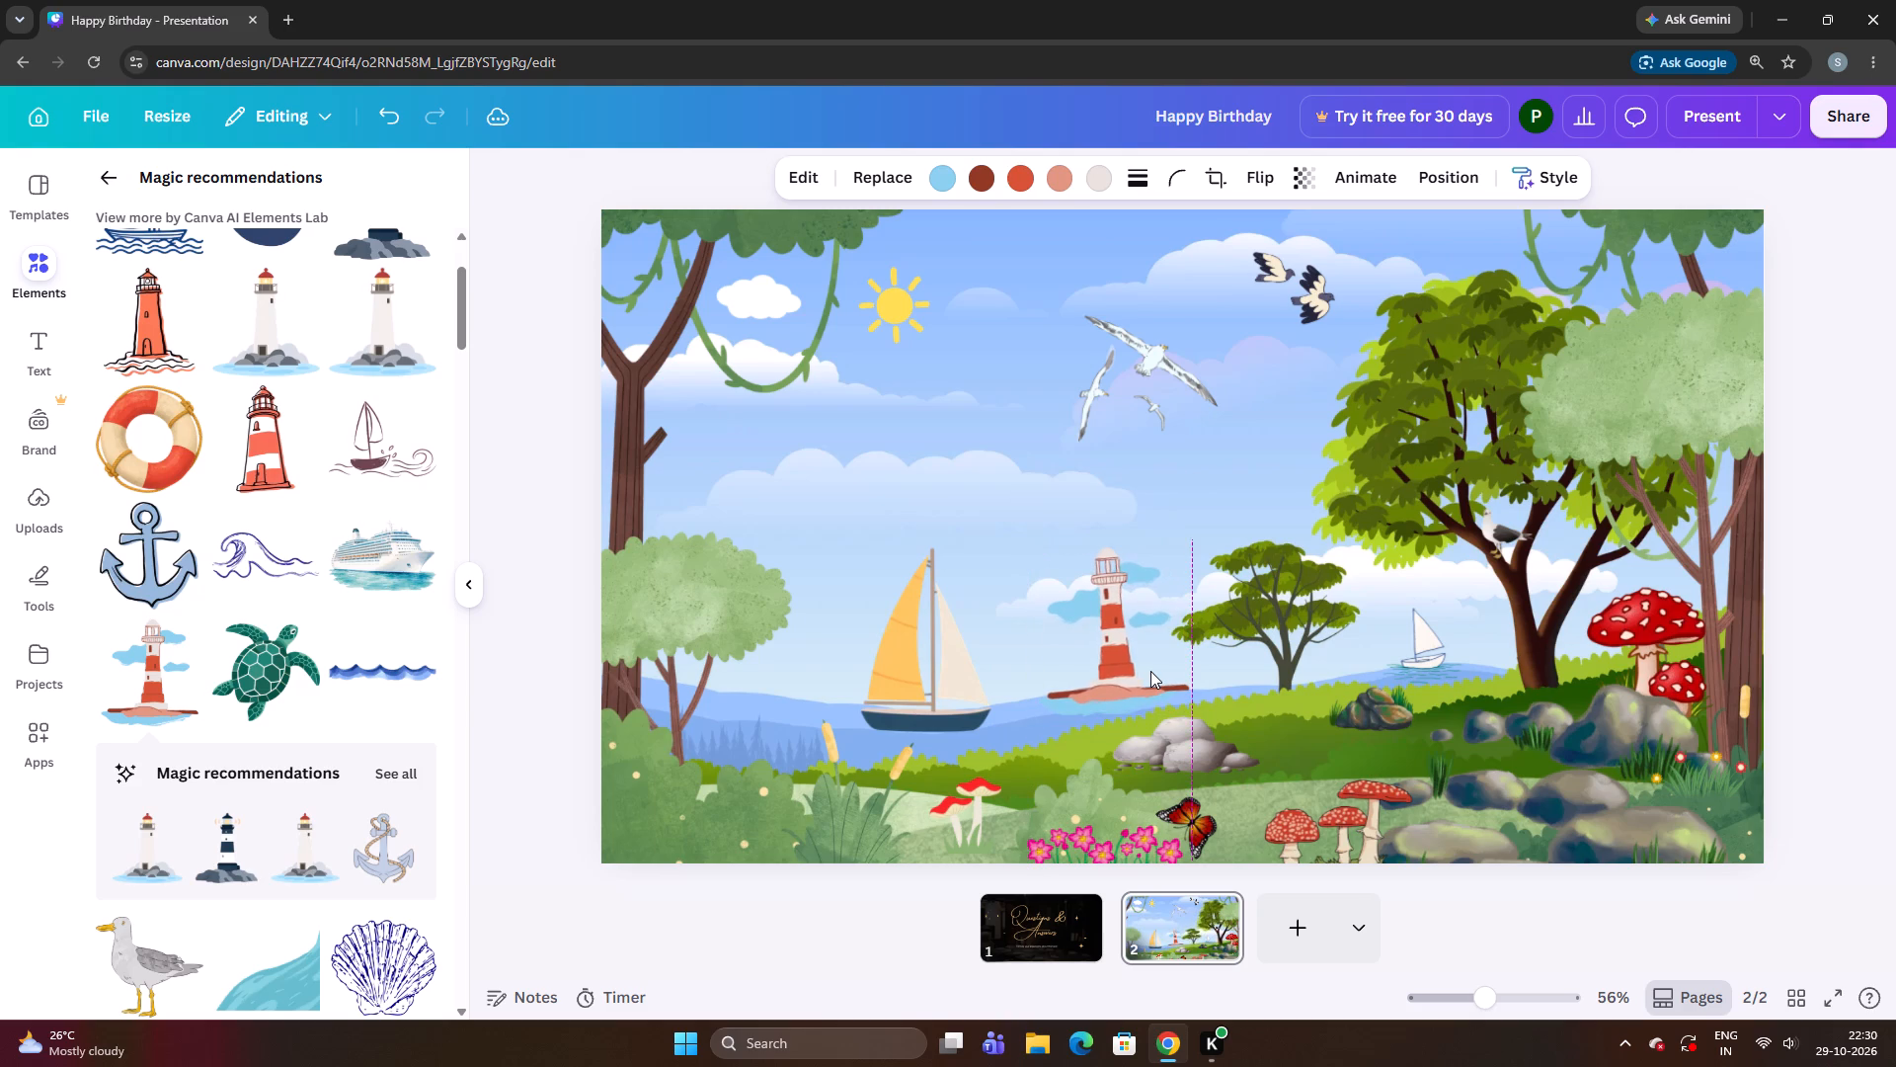
{"action": "key", "text": "Up"}
{"action": "key", "text": "Left"}
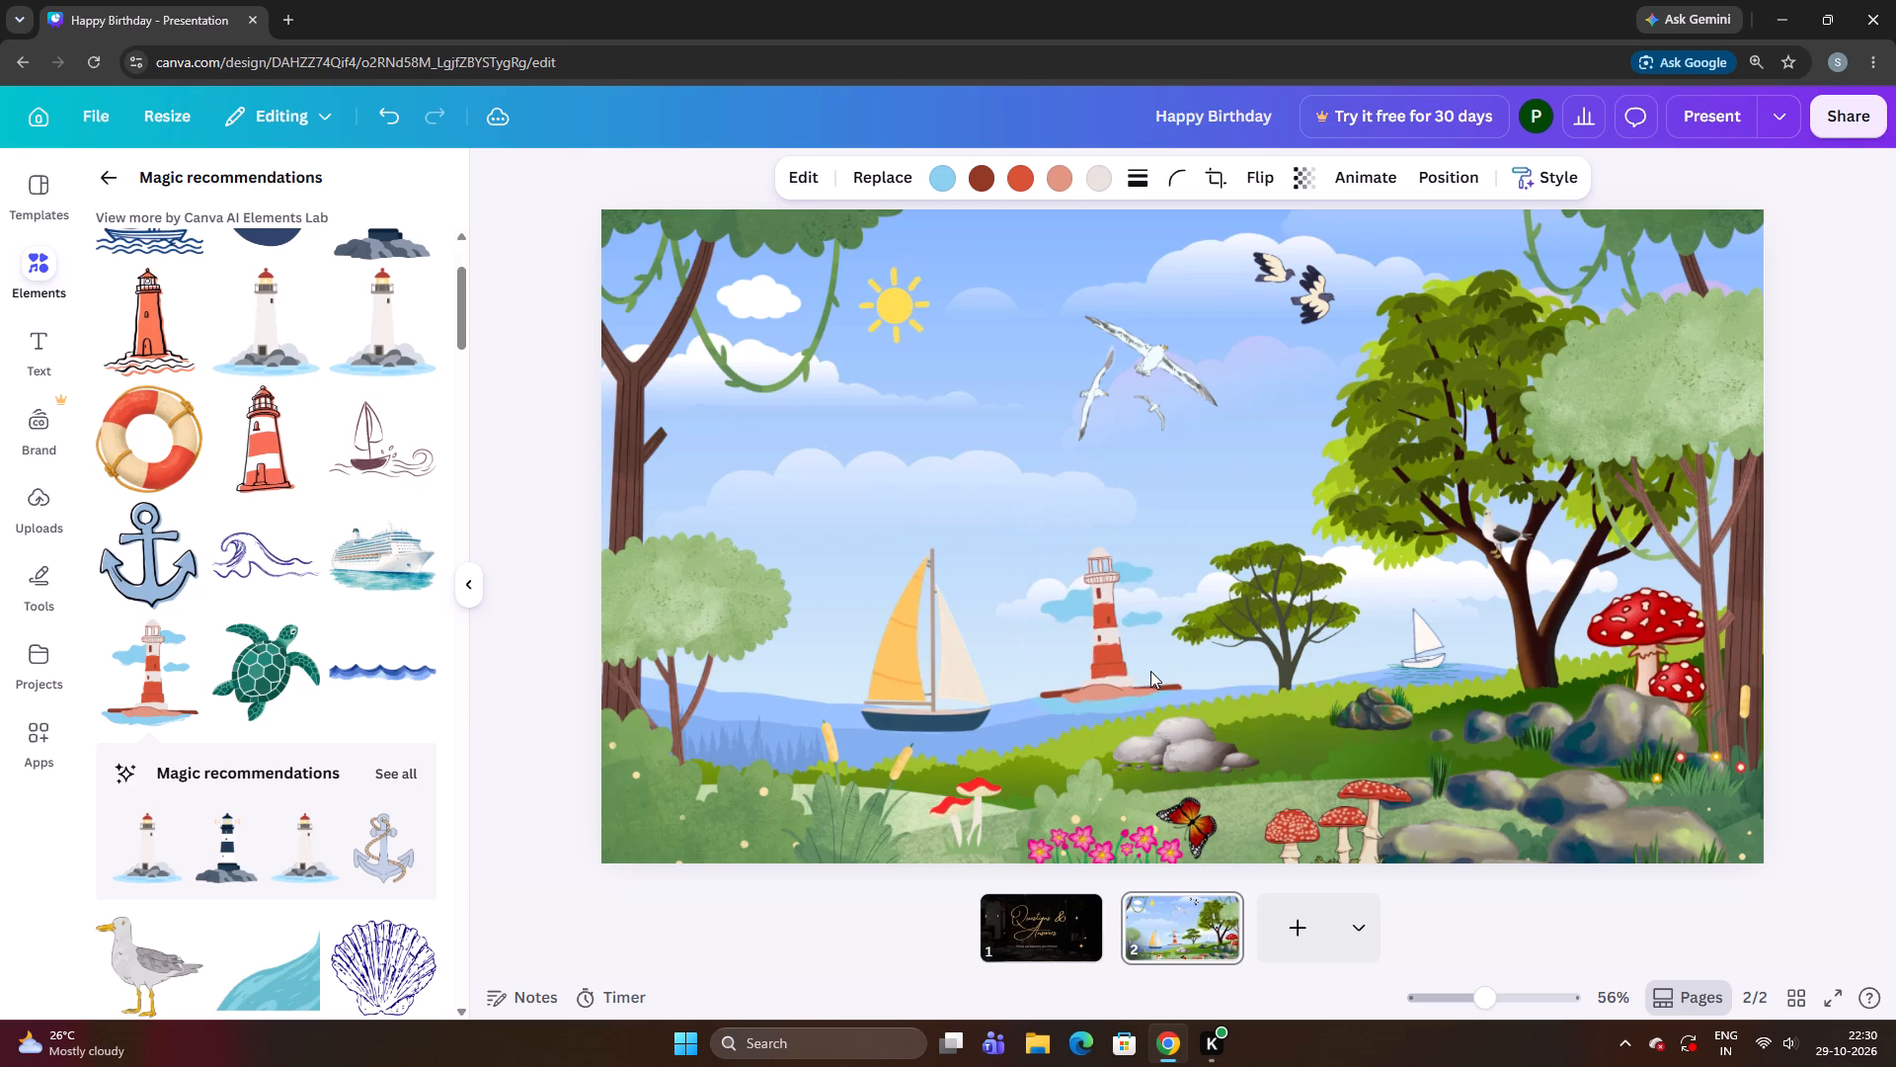
{"action": "key", "text": "Left"}
{"action": "key", "text": "Left"}
{"action": "key", "text": "Left"}
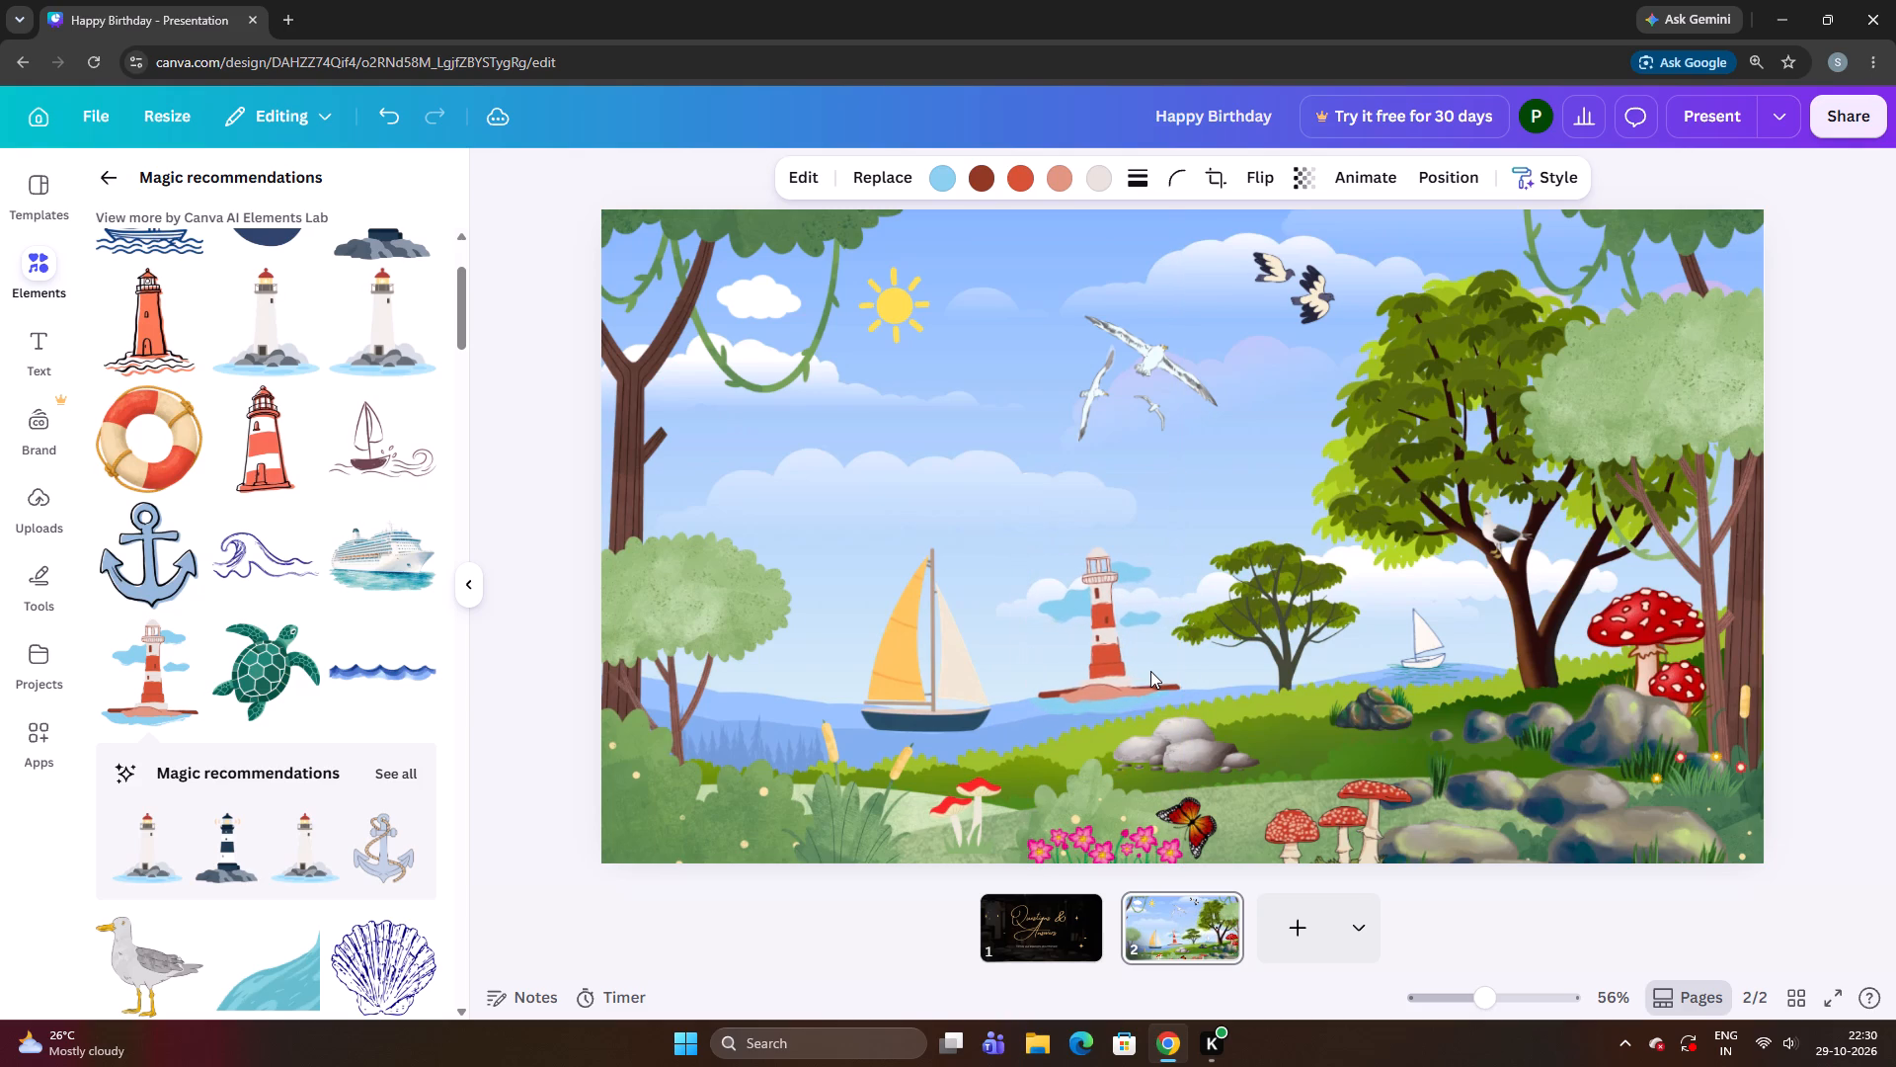
{"action": "key", "text": "Left"}
{"action": "key", "text": "Left"}
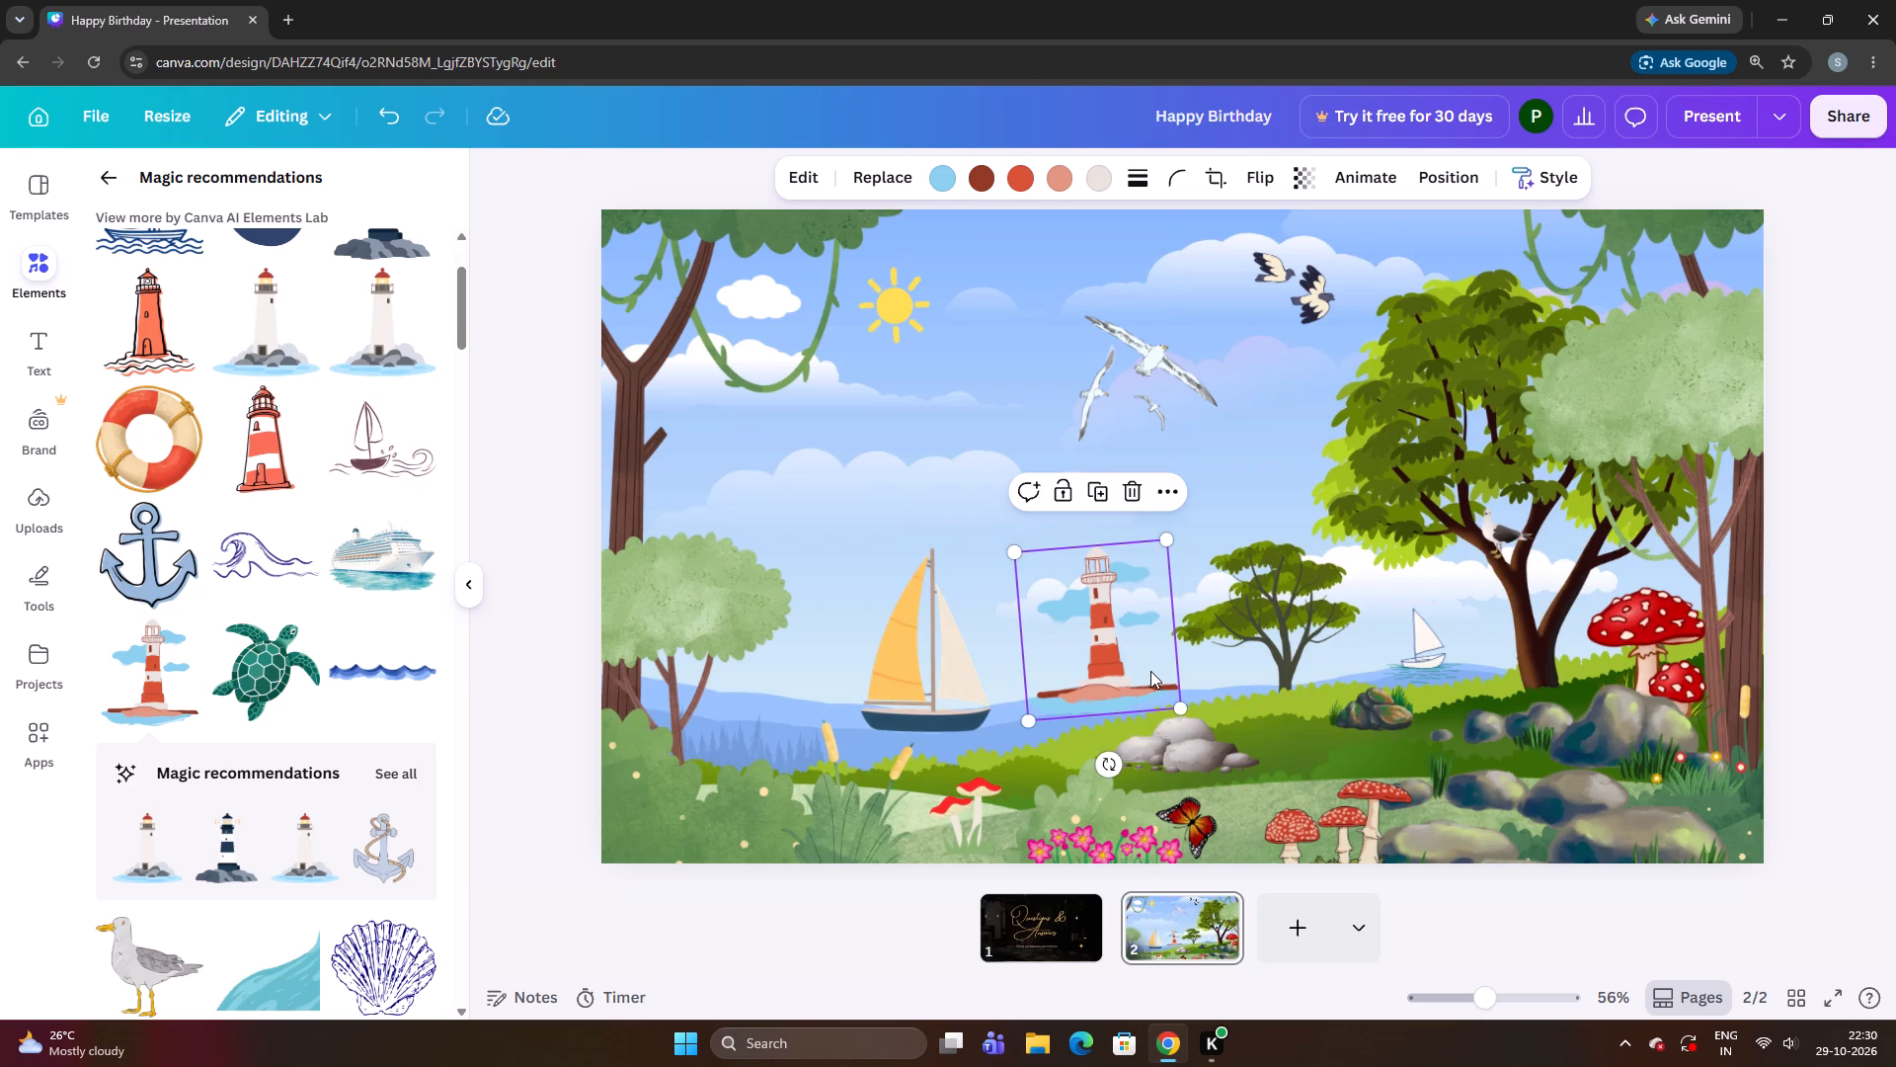
{"action": "left_click", "coordinate": [524, 692]}
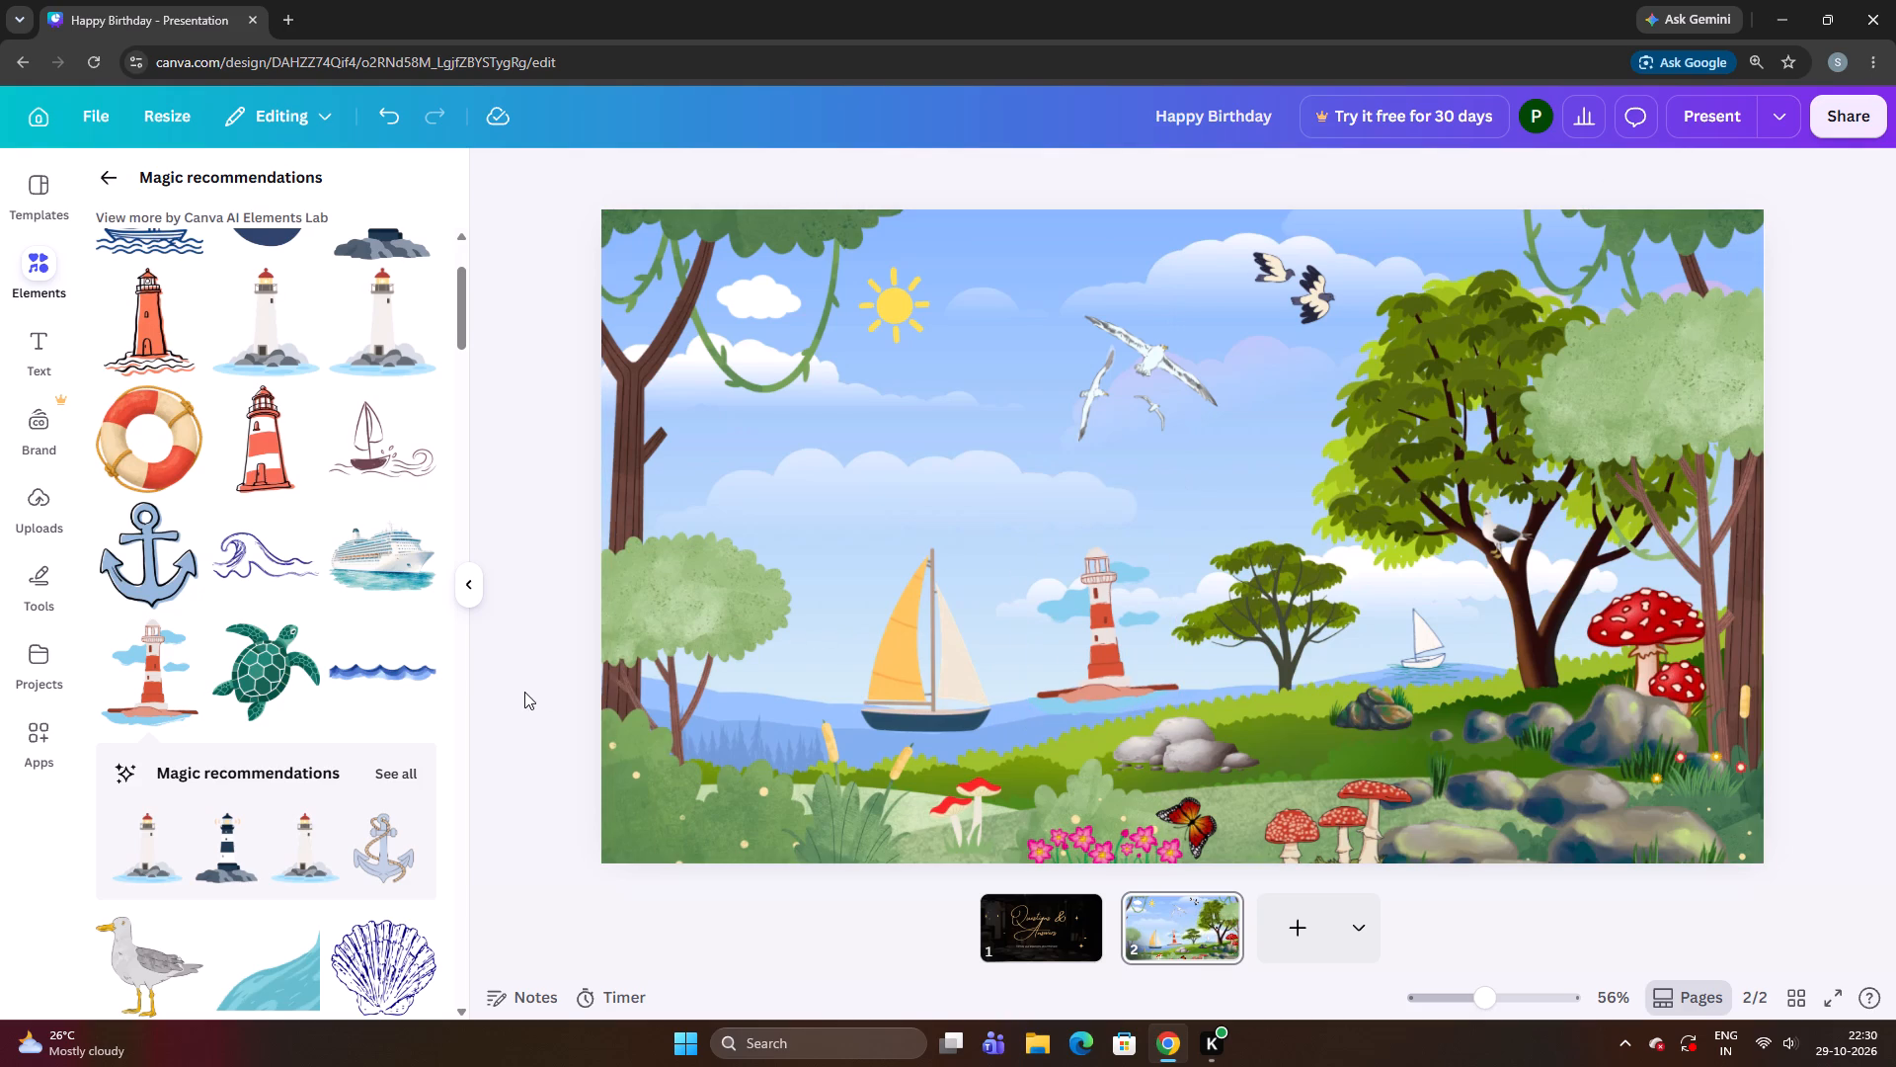
Delete the small white sailboat between the small tree and the large tree.
{"action": "left_click", "coordinate": [1401, 663]}
{"action": "left_click", "coordinate": [1458, 572]}
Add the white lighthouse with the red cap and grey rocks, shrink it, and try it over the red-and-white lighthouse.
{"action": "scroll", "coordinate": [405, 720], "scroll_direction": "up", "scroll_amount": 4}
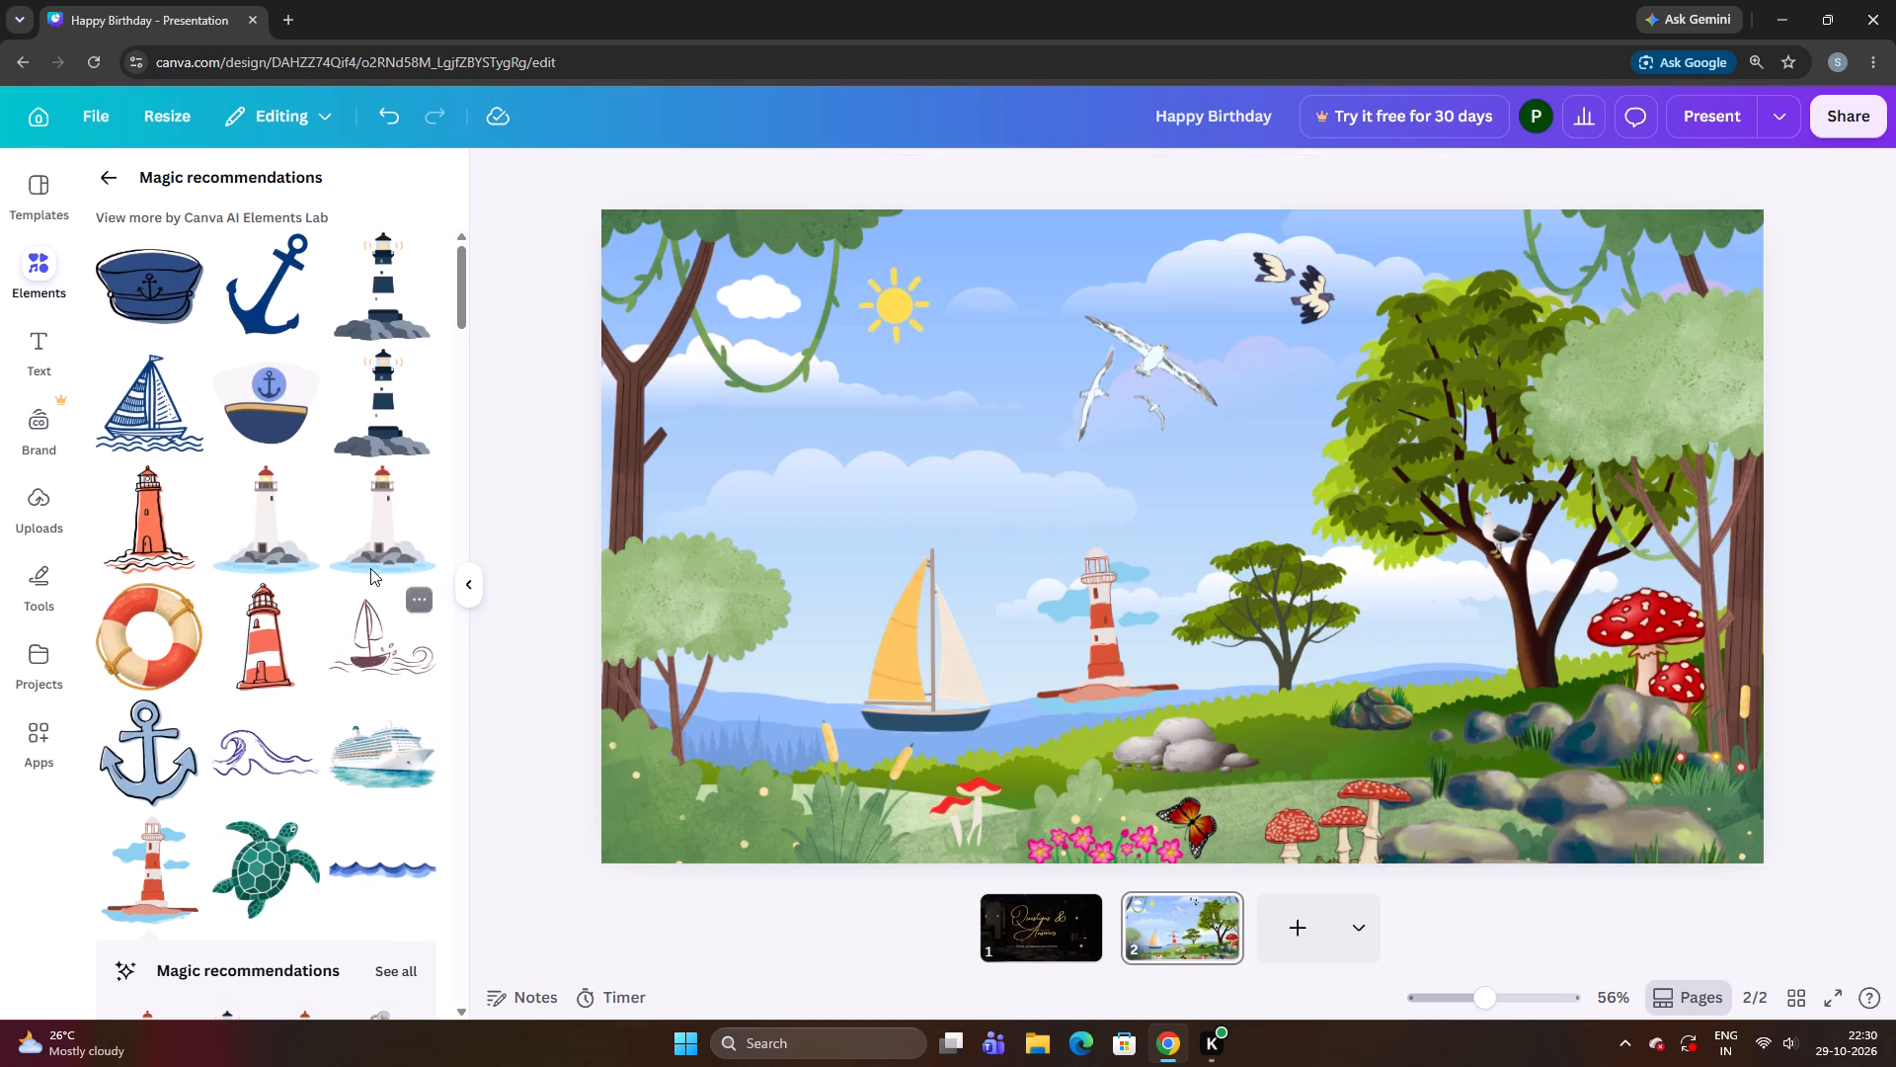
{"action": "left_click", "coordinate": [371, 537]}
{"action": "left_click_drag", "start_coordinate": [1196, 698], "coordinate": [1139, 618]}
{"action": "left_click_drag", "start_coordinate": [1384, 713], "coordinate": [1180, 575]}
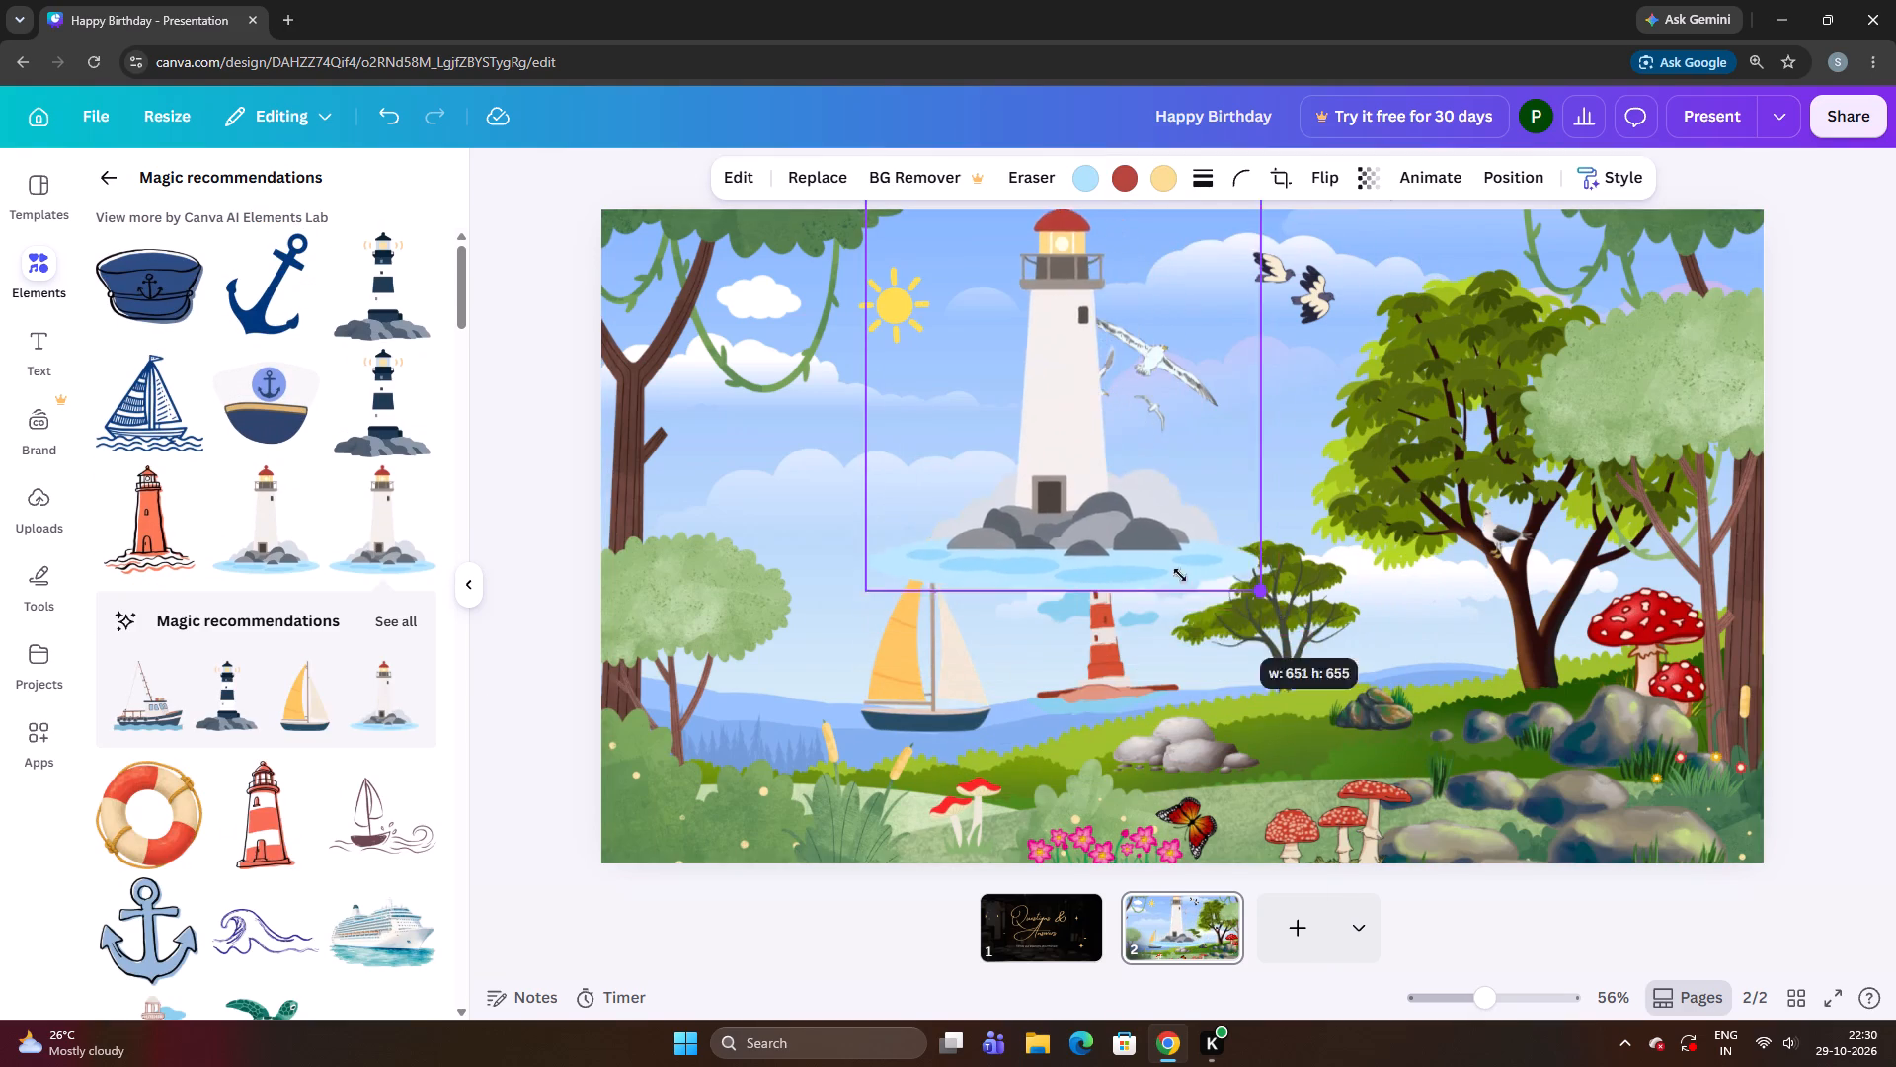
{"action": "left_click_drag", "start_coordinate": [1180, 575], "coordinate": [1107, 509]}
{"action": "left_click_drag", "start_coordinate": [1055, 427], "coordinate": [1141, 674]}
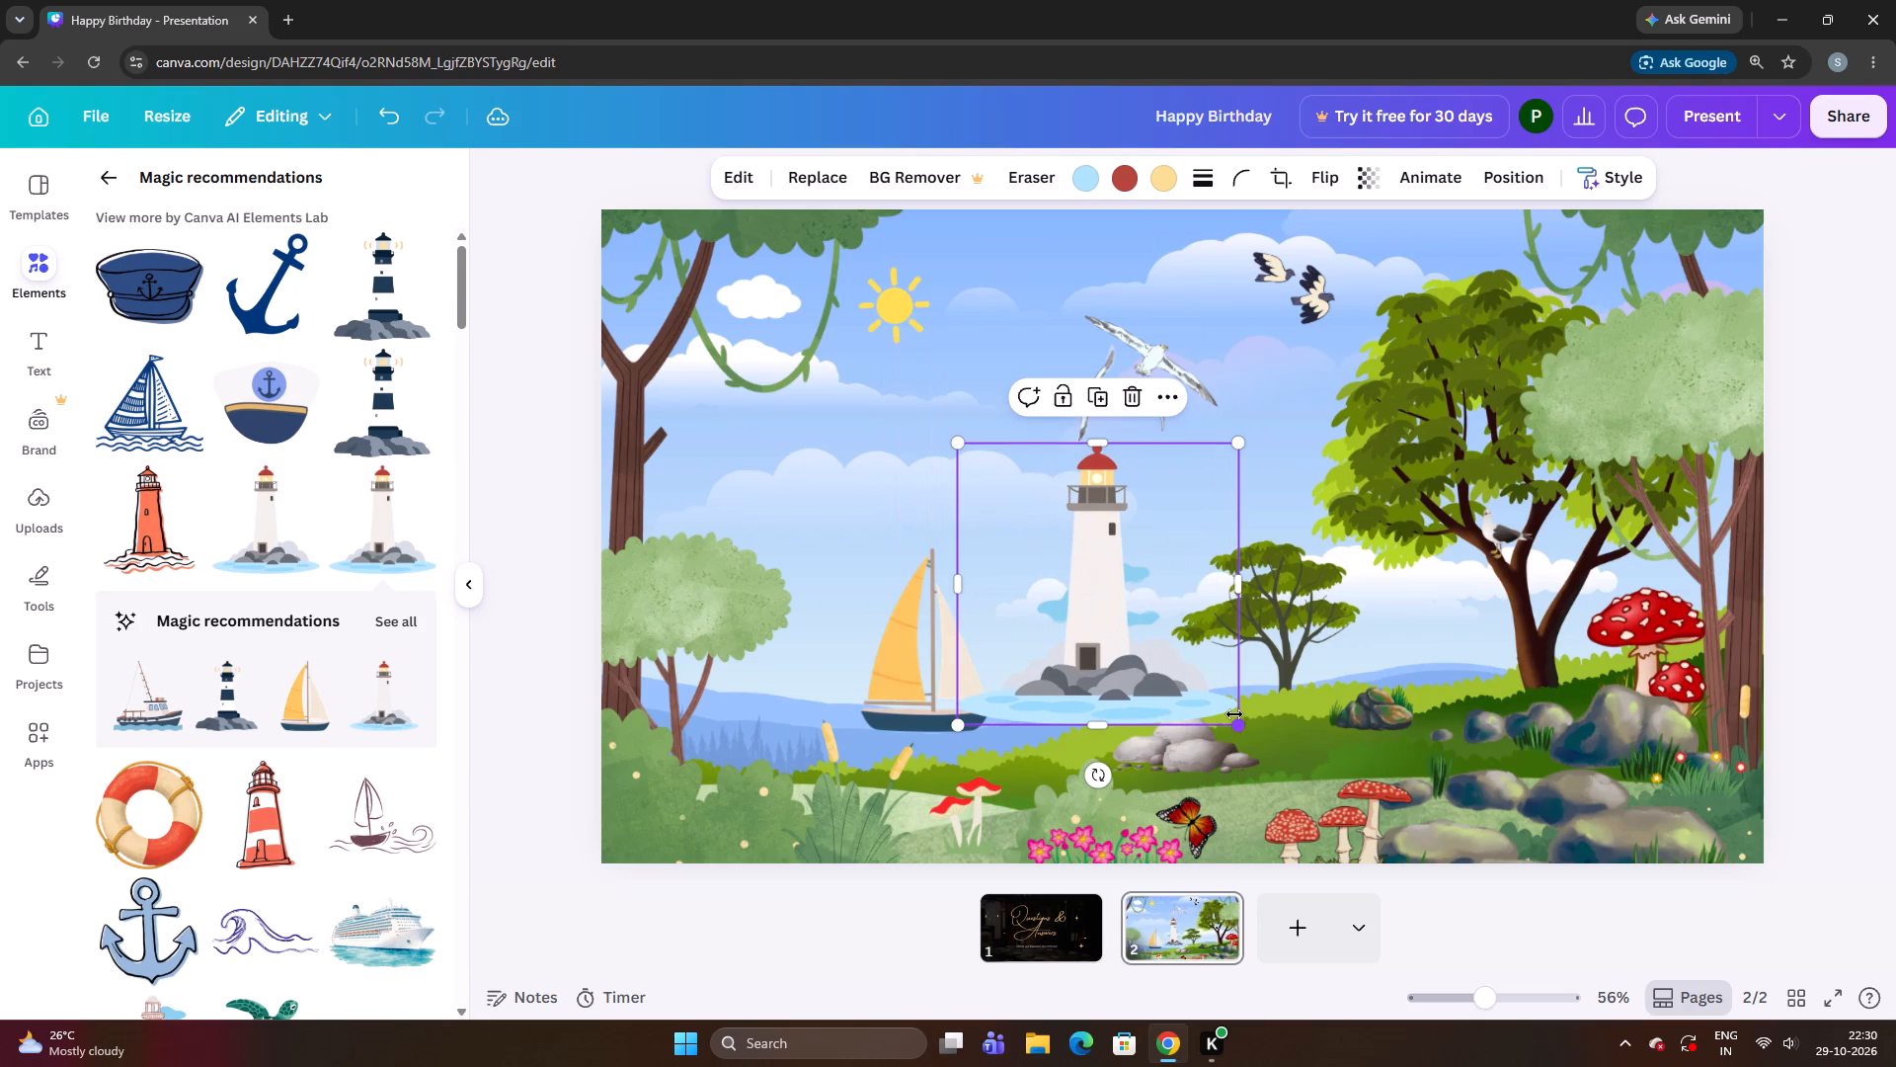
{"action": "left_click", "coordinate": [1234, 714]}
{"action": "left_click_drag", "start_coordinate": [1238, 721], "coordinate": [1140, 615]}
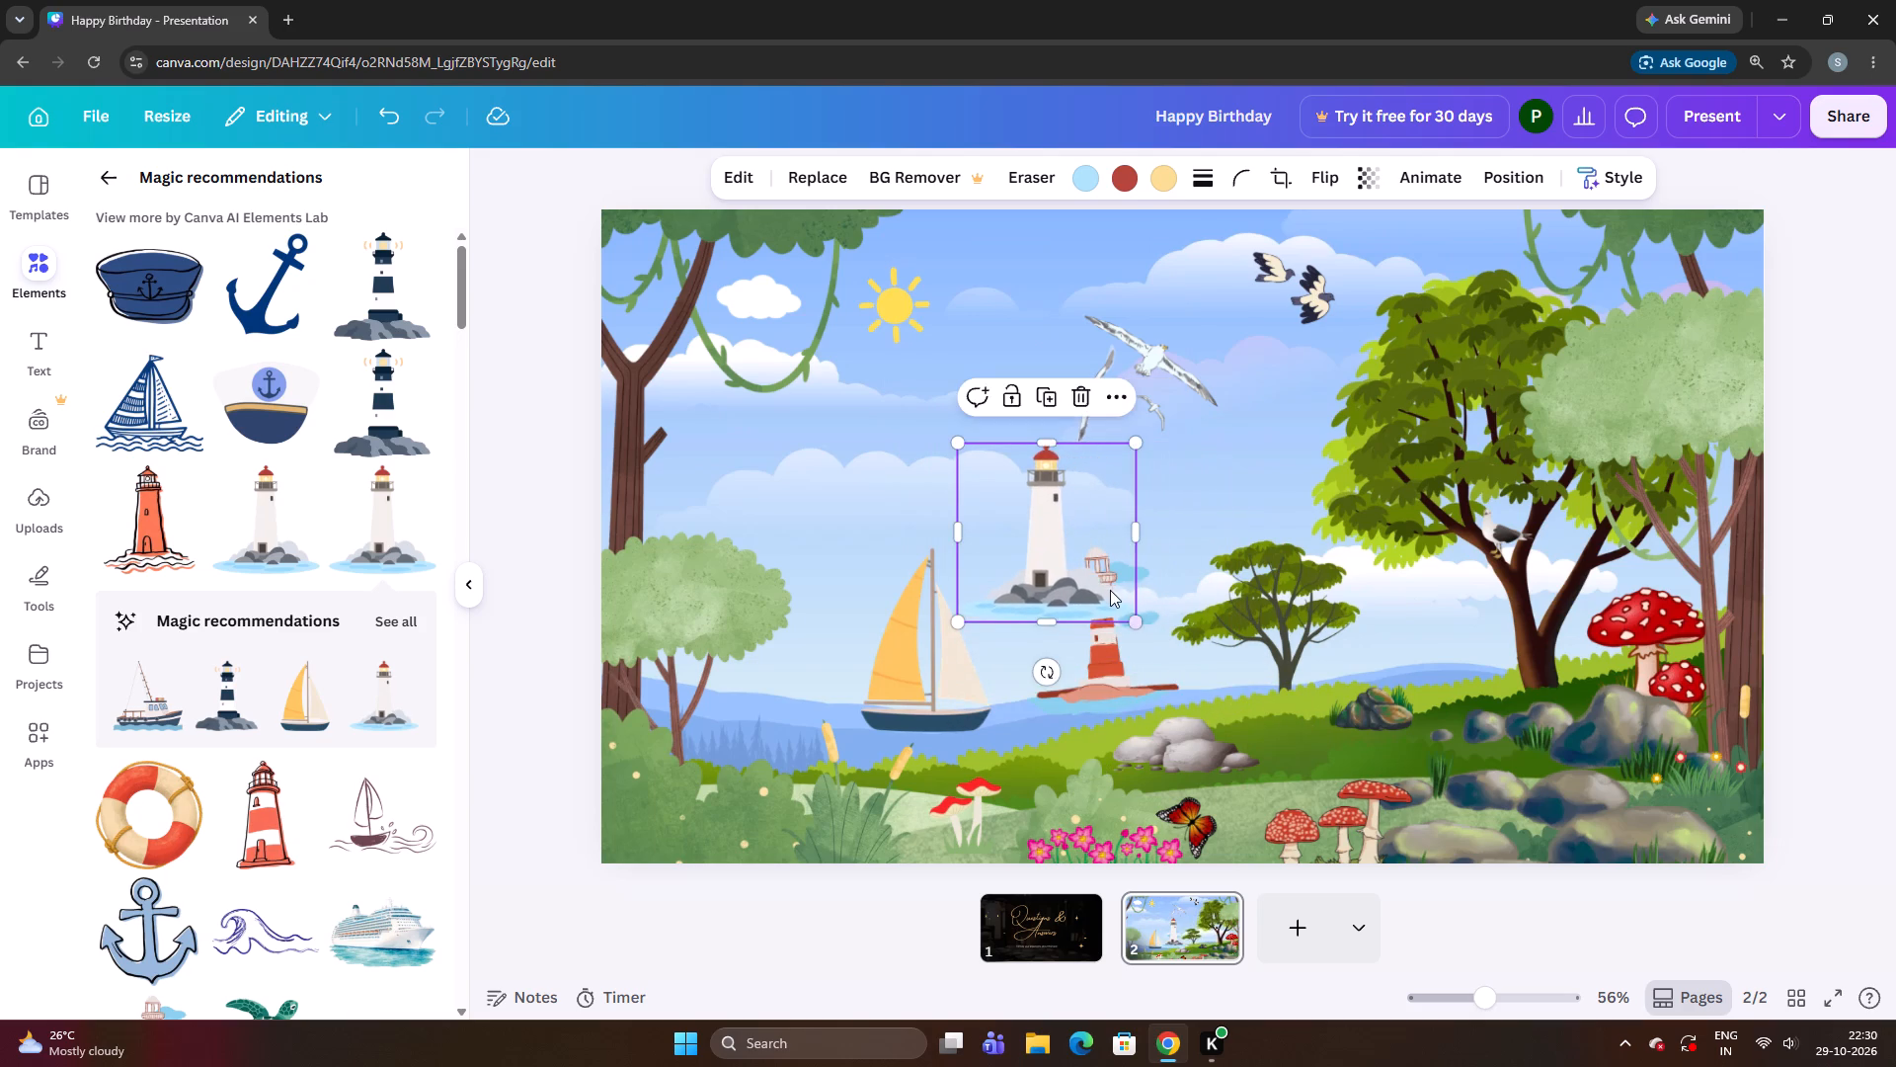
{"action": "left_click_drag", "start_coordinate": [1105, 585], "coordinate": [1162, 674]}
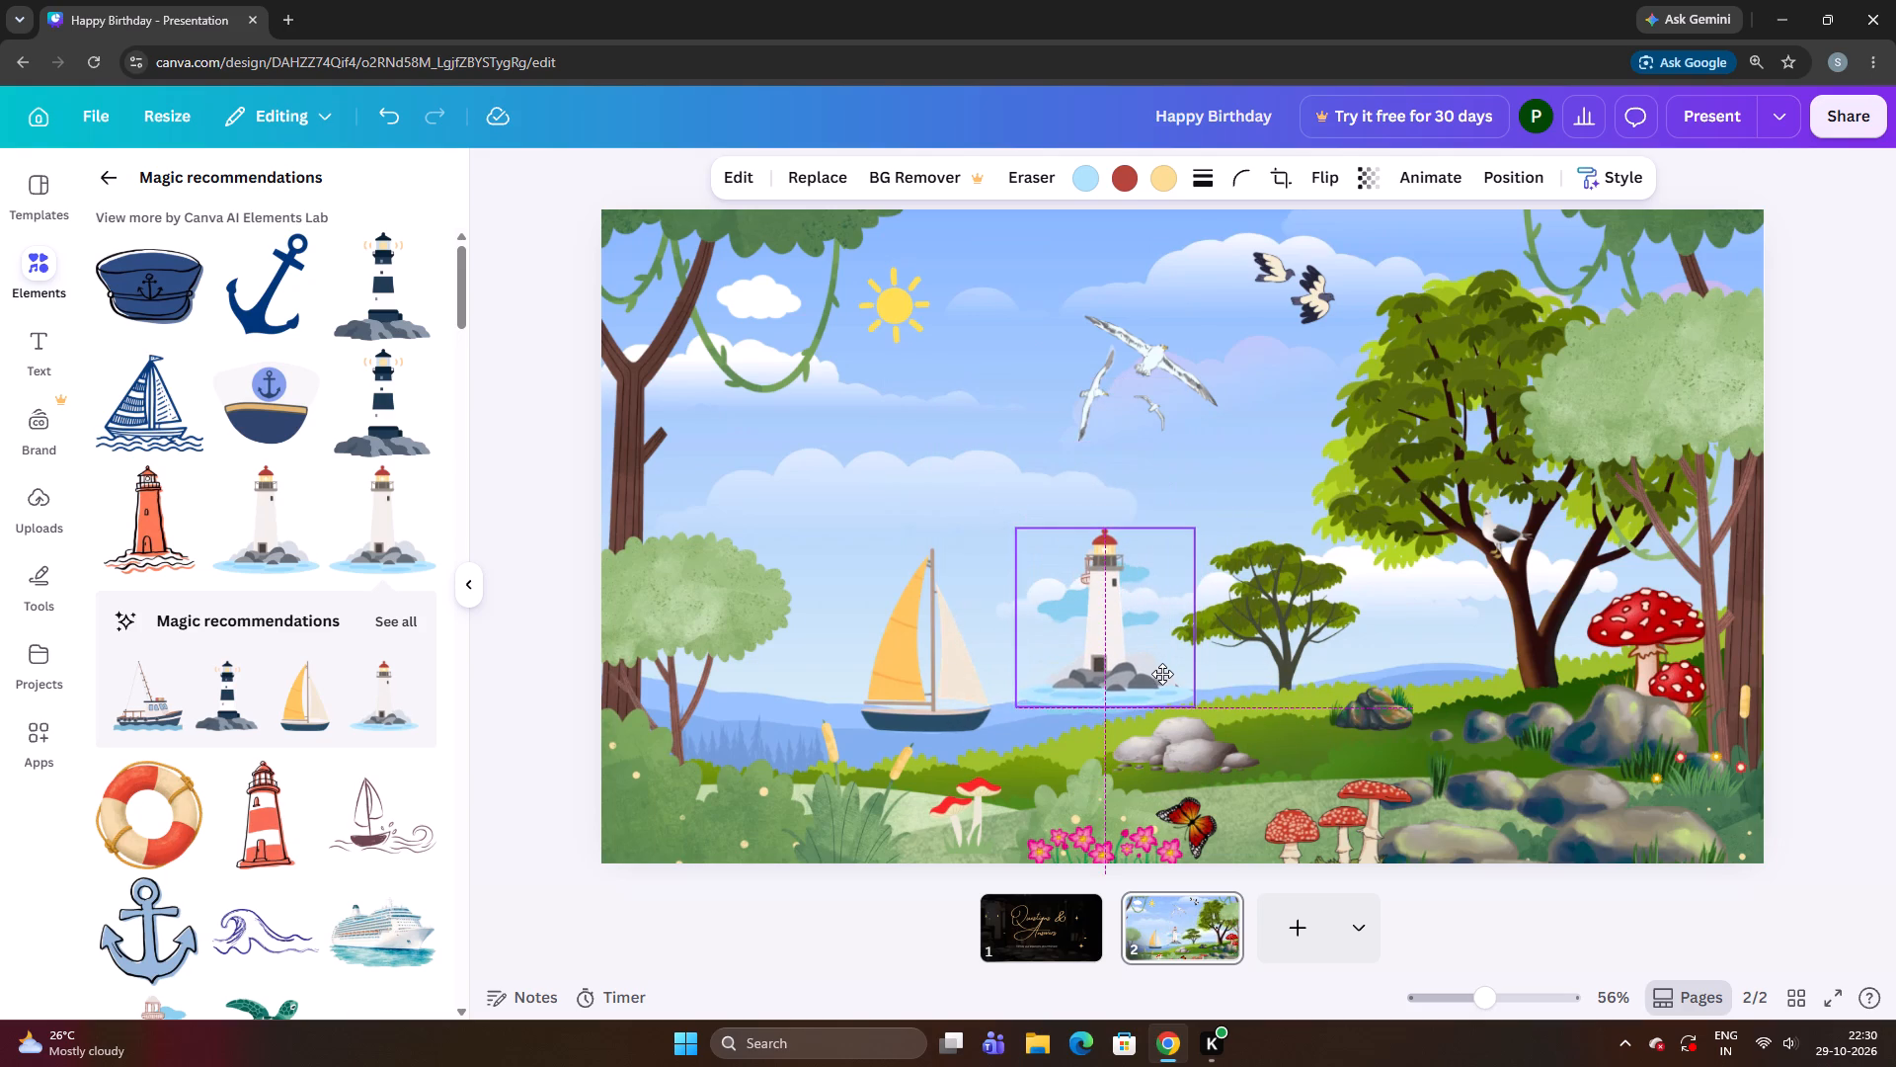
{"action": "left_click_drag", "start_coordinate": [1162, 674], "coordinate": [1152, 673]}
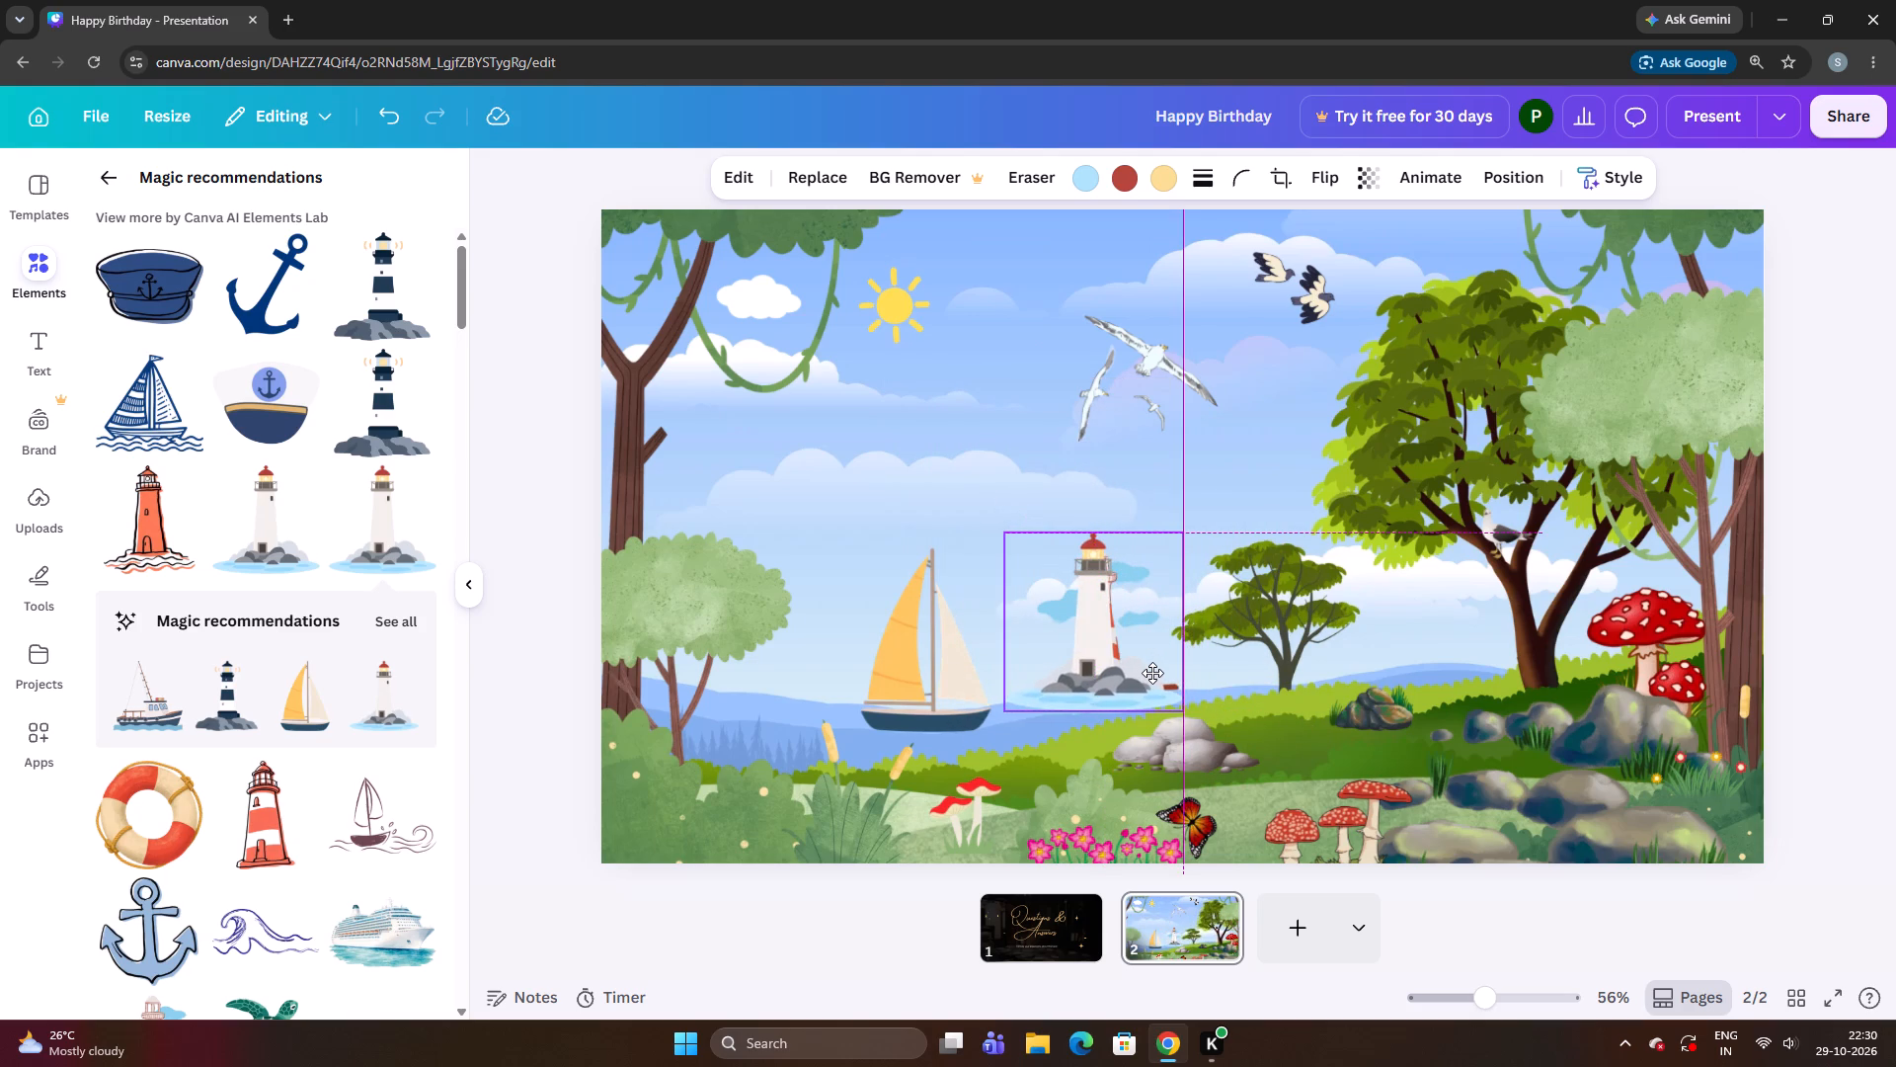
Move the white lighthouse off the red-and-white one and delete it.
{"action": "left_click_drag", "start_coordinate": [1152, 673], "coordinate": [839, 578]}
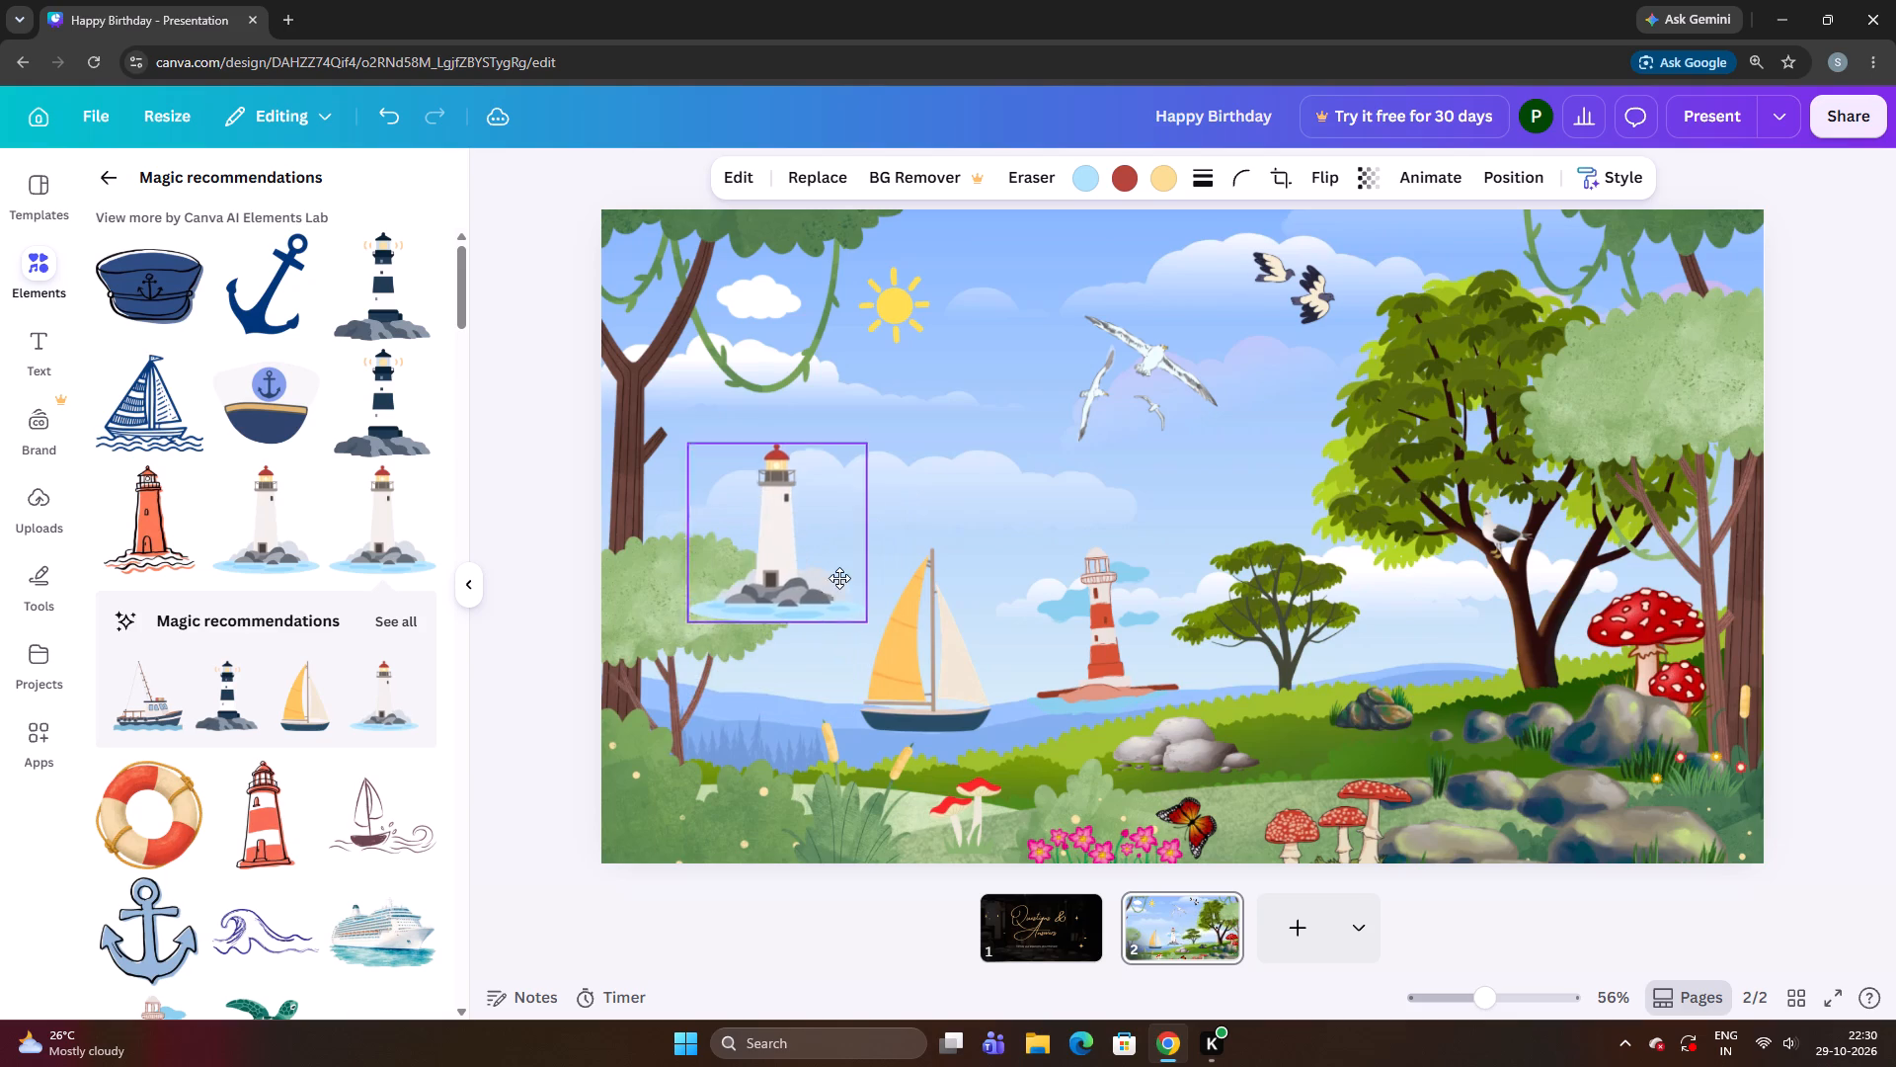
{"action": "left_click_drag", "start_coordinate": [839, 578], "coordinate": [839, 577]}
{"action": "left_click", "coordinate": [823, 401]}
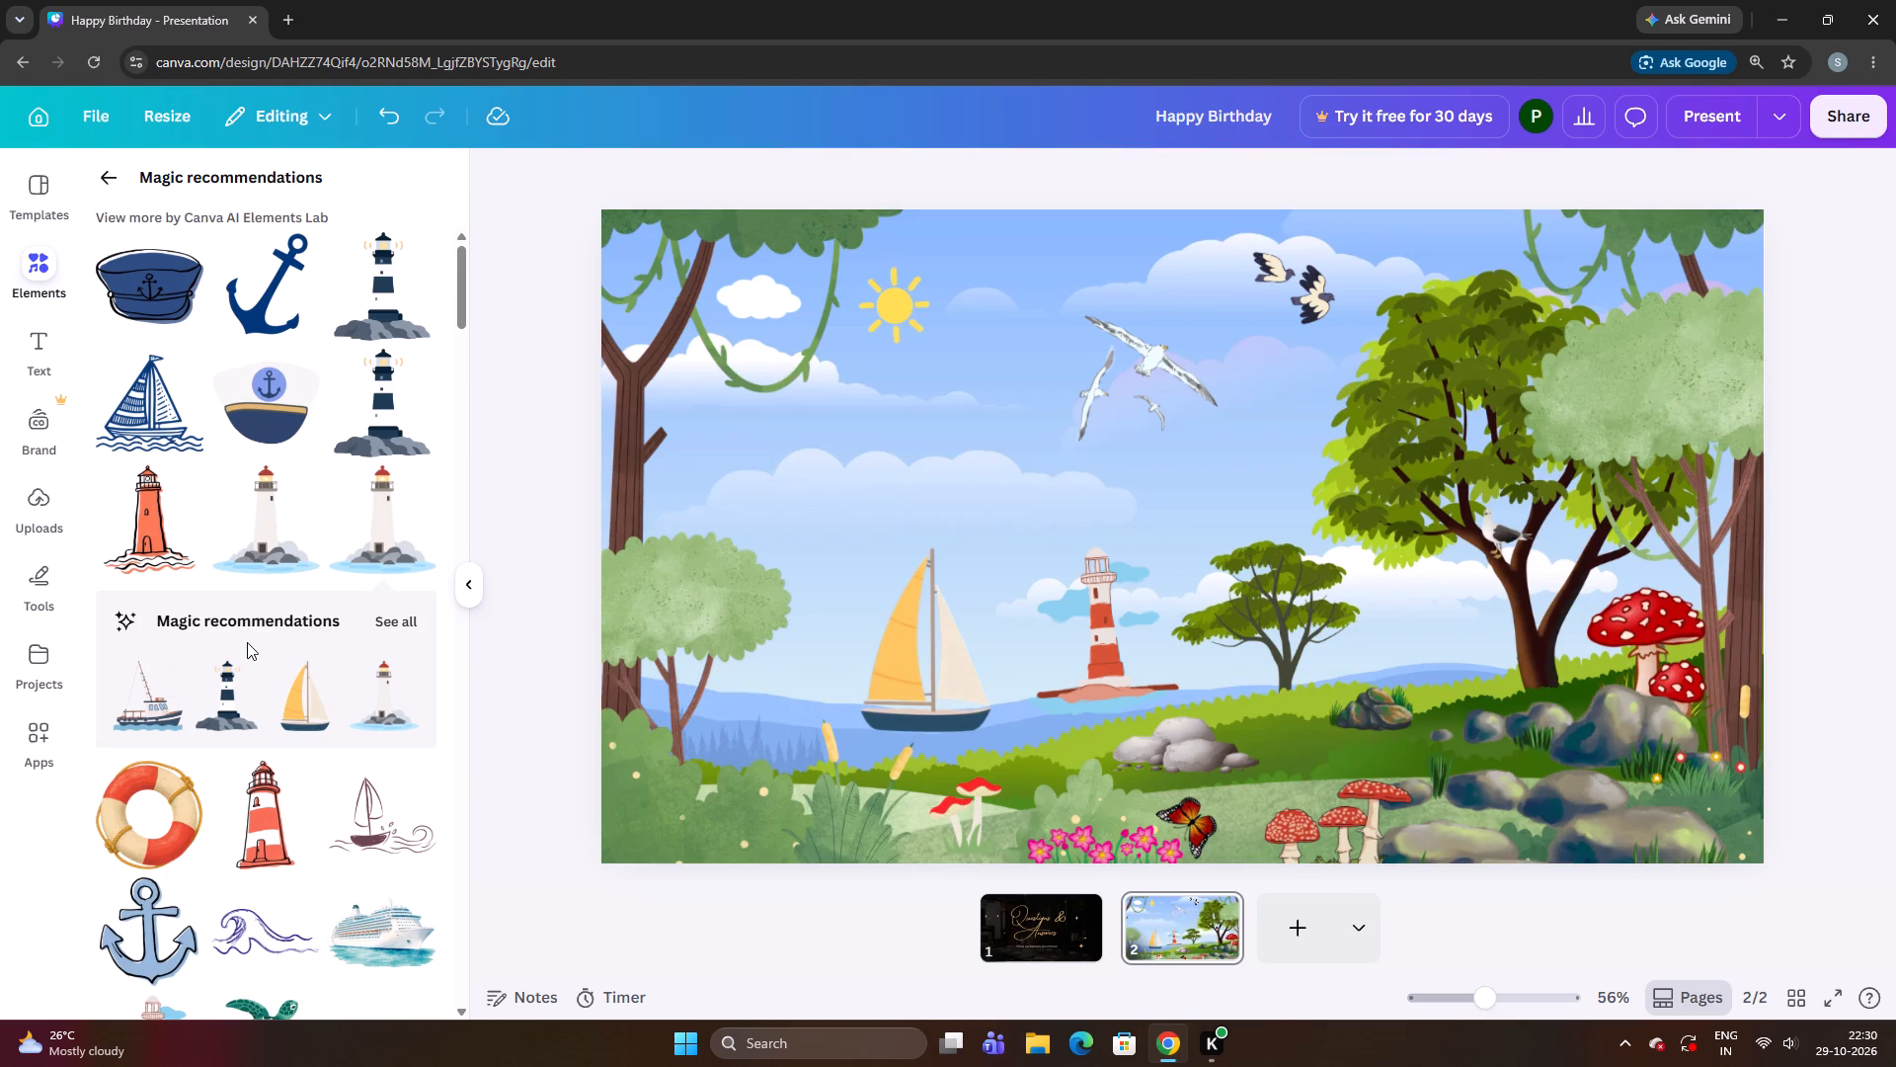
Browse all recommendations related to the white lighthouse and add the watercolour sailboat with the orange cabin and striped yellow sail.
{"action": "left_click", "coordinate": [412, 629]}
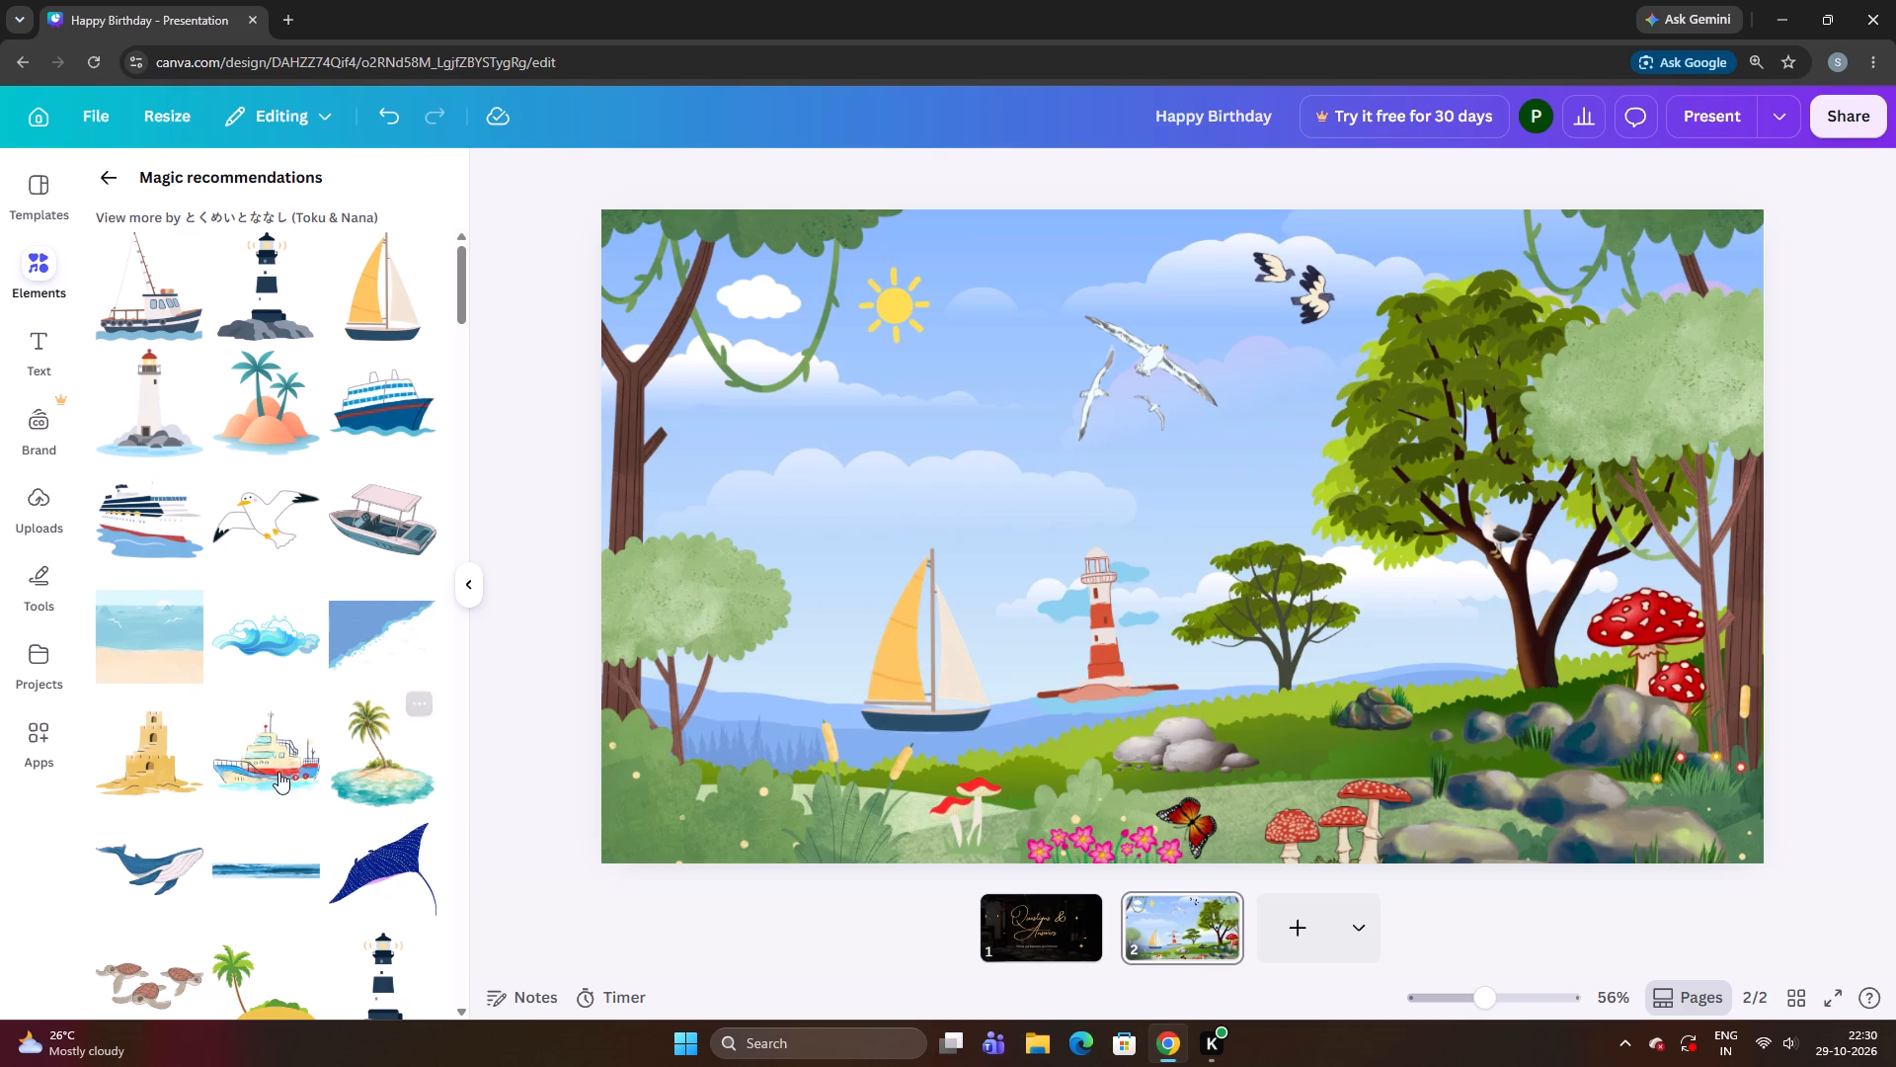
{"action": "scroll", "coordinate": [265, 732], "scroll_direction": "down", "scroll_amount": 1}
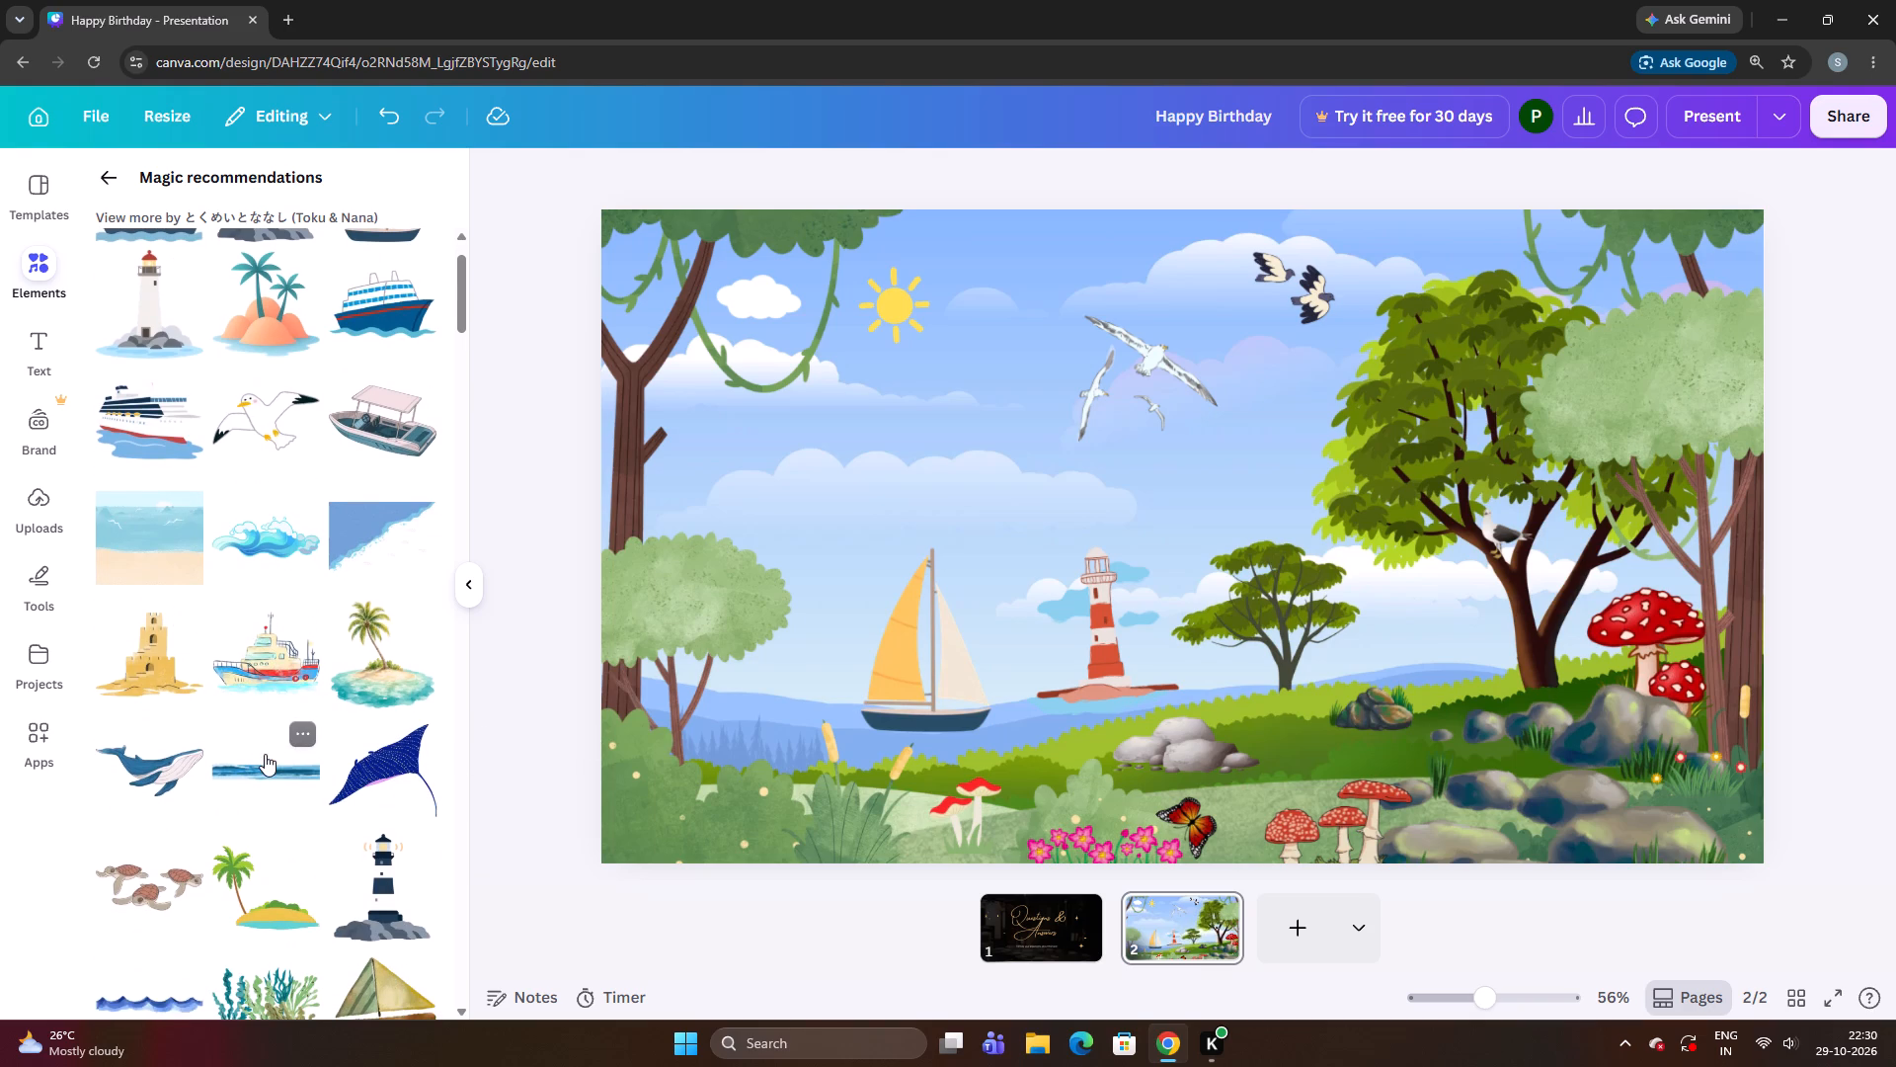
{"action": "scroll", "coordinate": [268, 754], "scroll_direction": "down", "scroll_amount": 4}
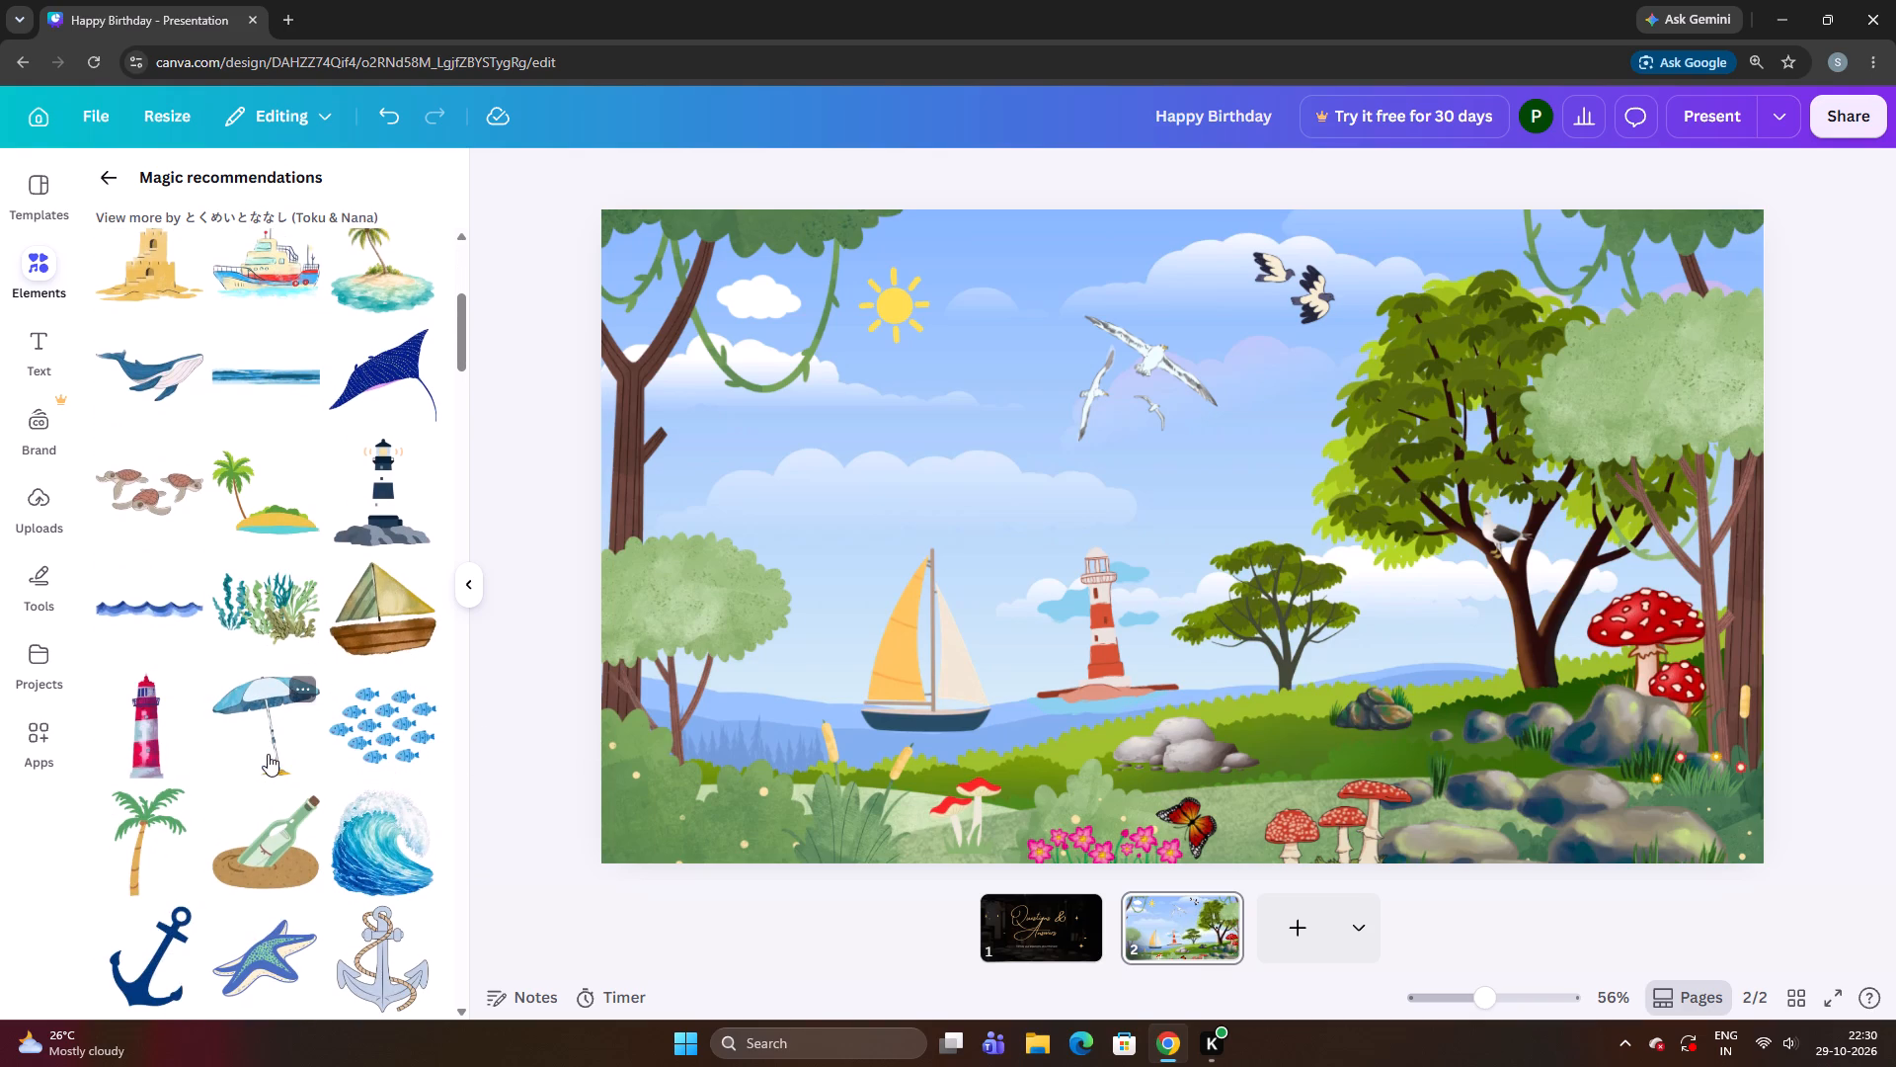
{"action": "scroll", "coordinate": [268, 754], "scroll_direction": "down", "scroll_amount": 4}
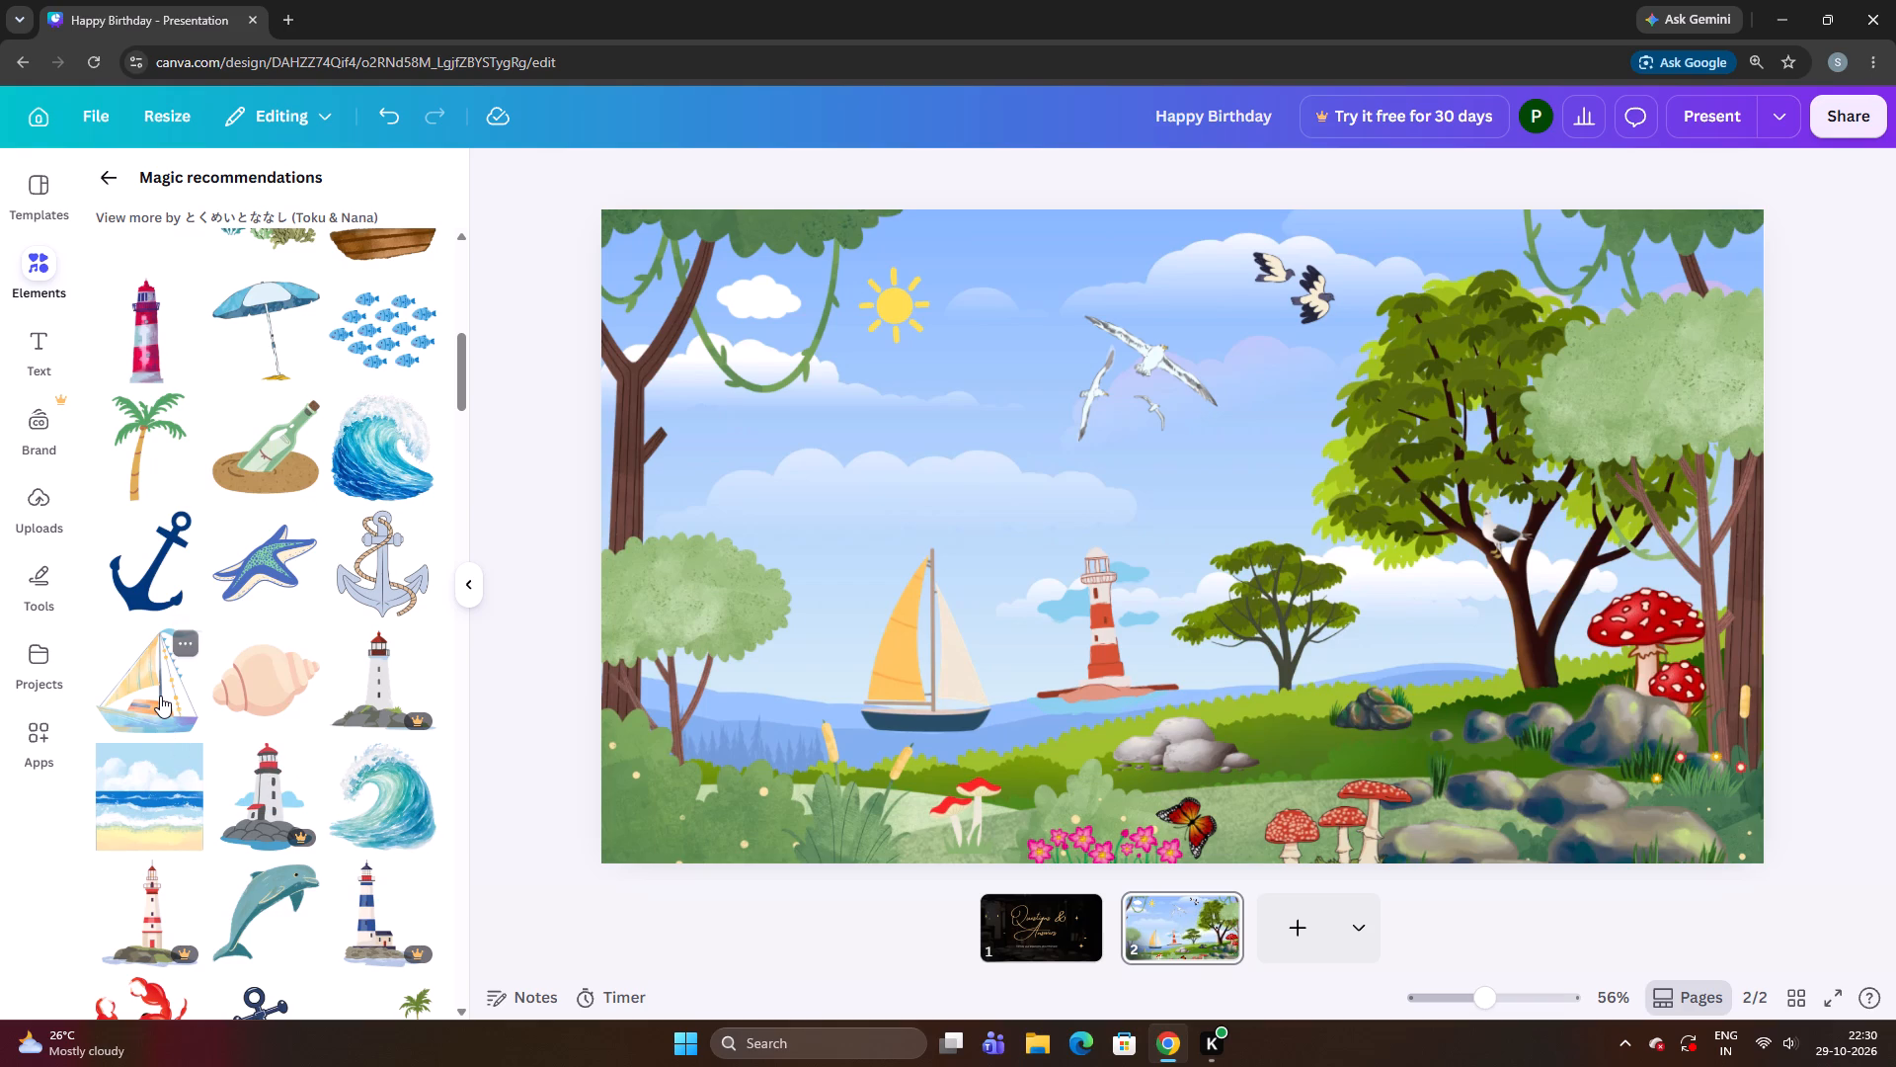
{"action": "left_click", "coordinate": [160, 696]}
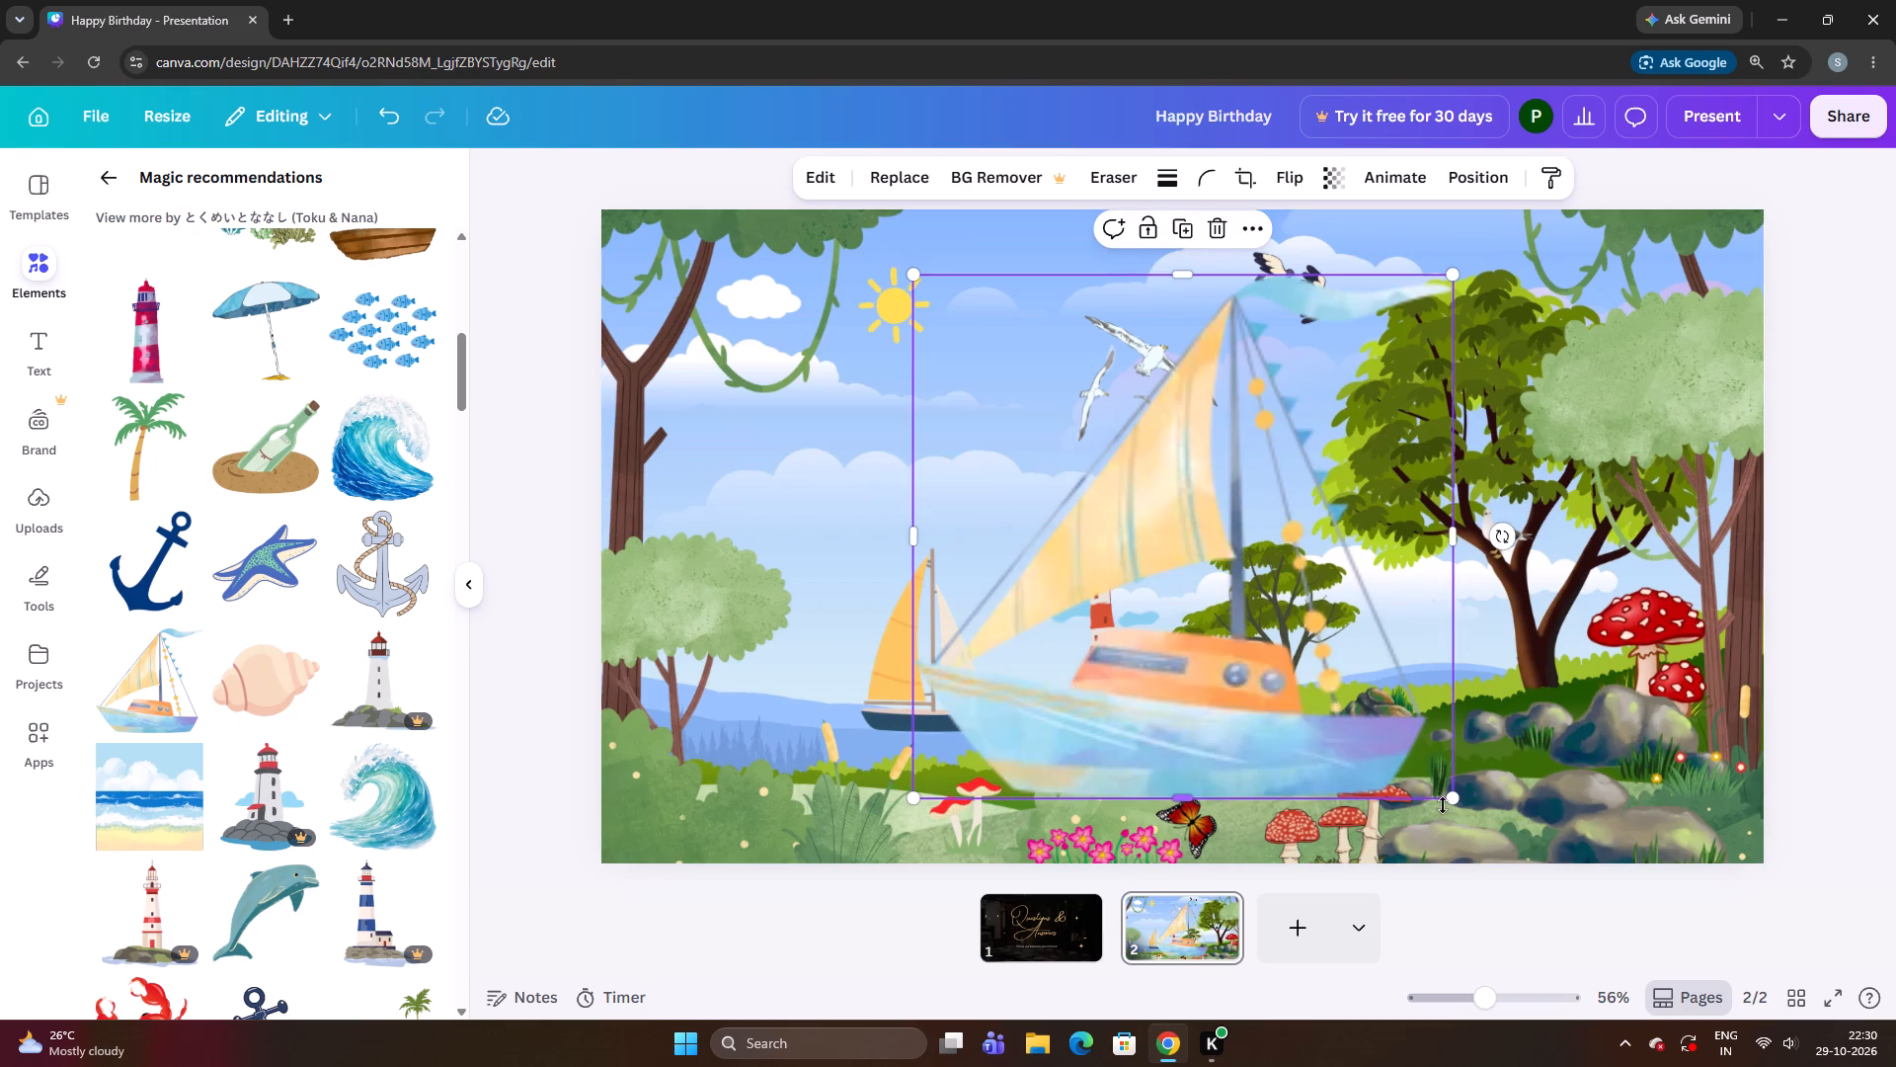
Shrink the watercolour sailboat proportionally to about a quarter of its inserted size and place it on the water between the small and large trees.
{"action": "left_click_drag", "start_coordinate": [1246, 778], "coordinate": [1224, 735]}
{"action": "left_click_drag", "start_coordinate": [1217, 725], "coordinate": [1186, 670]}
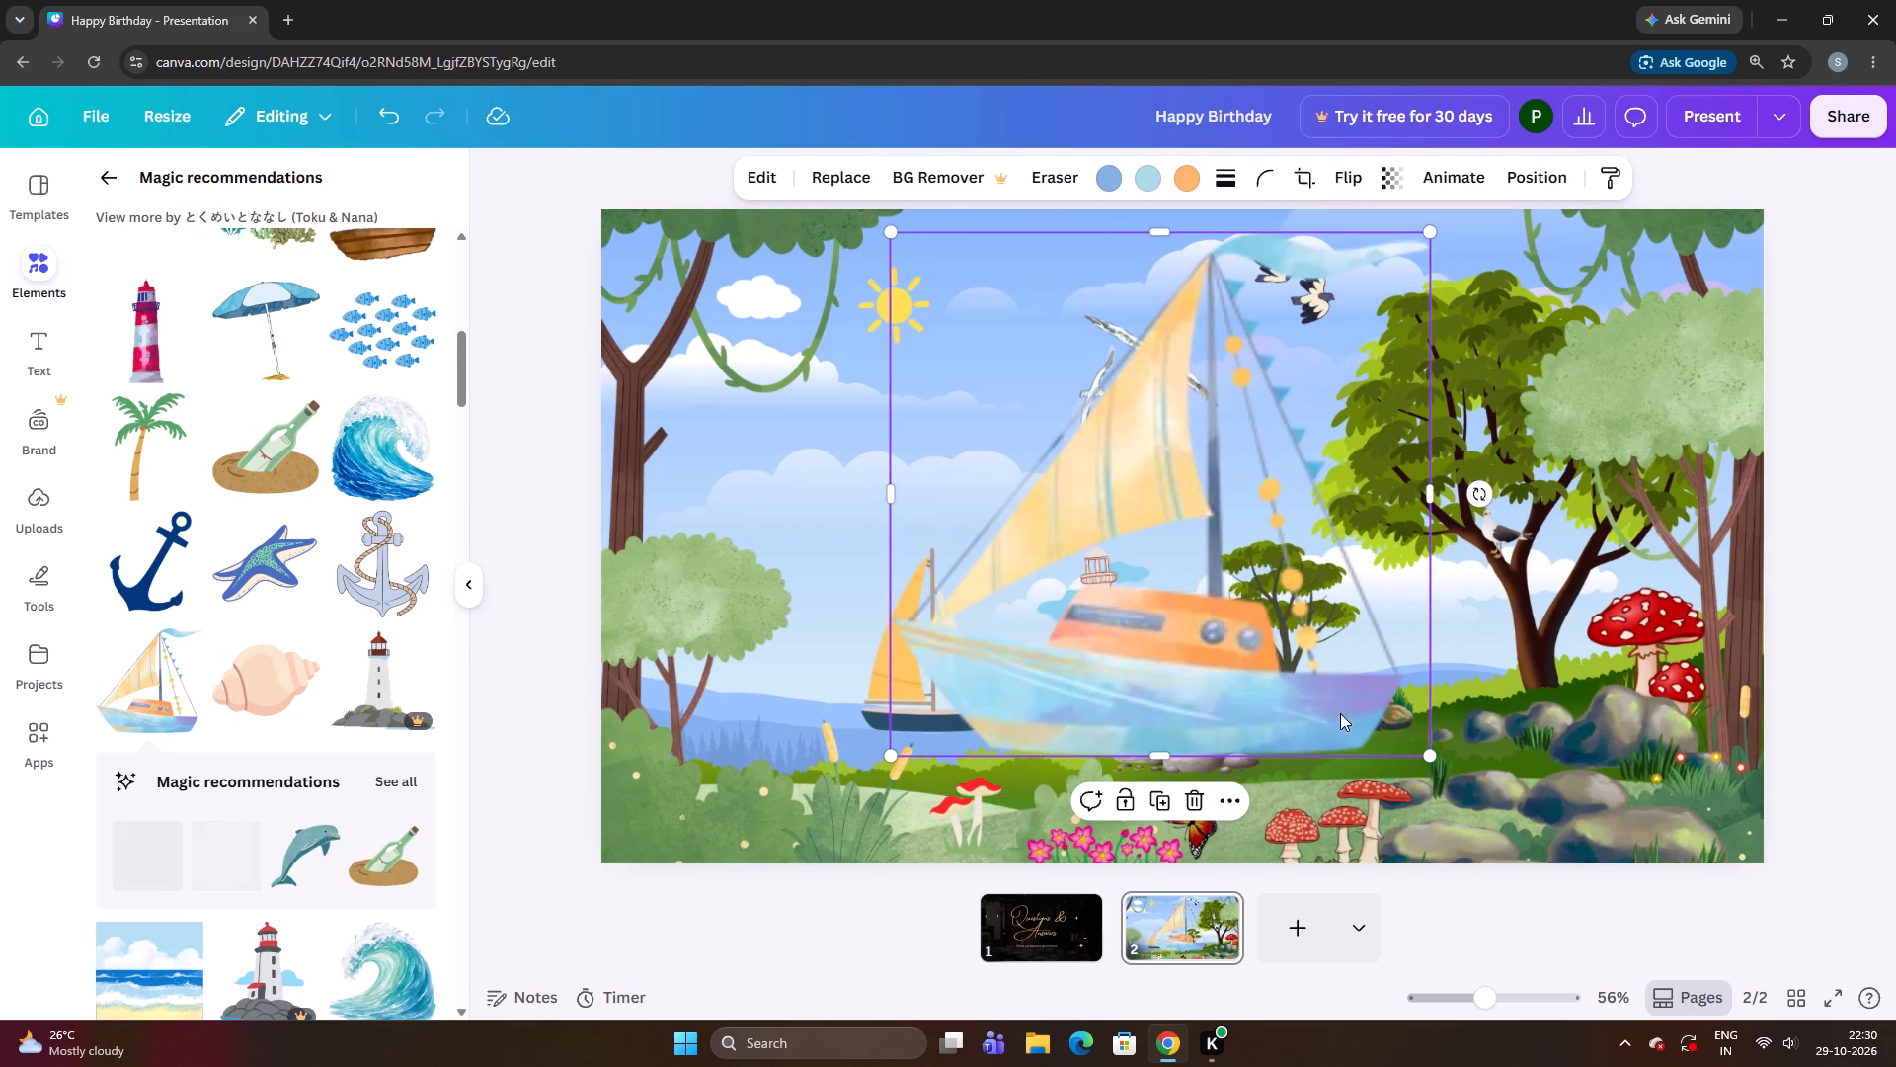
{"action": "left_click_drag", "start_coordinate": [1433, 760], "coordinate": [1071, 586]}
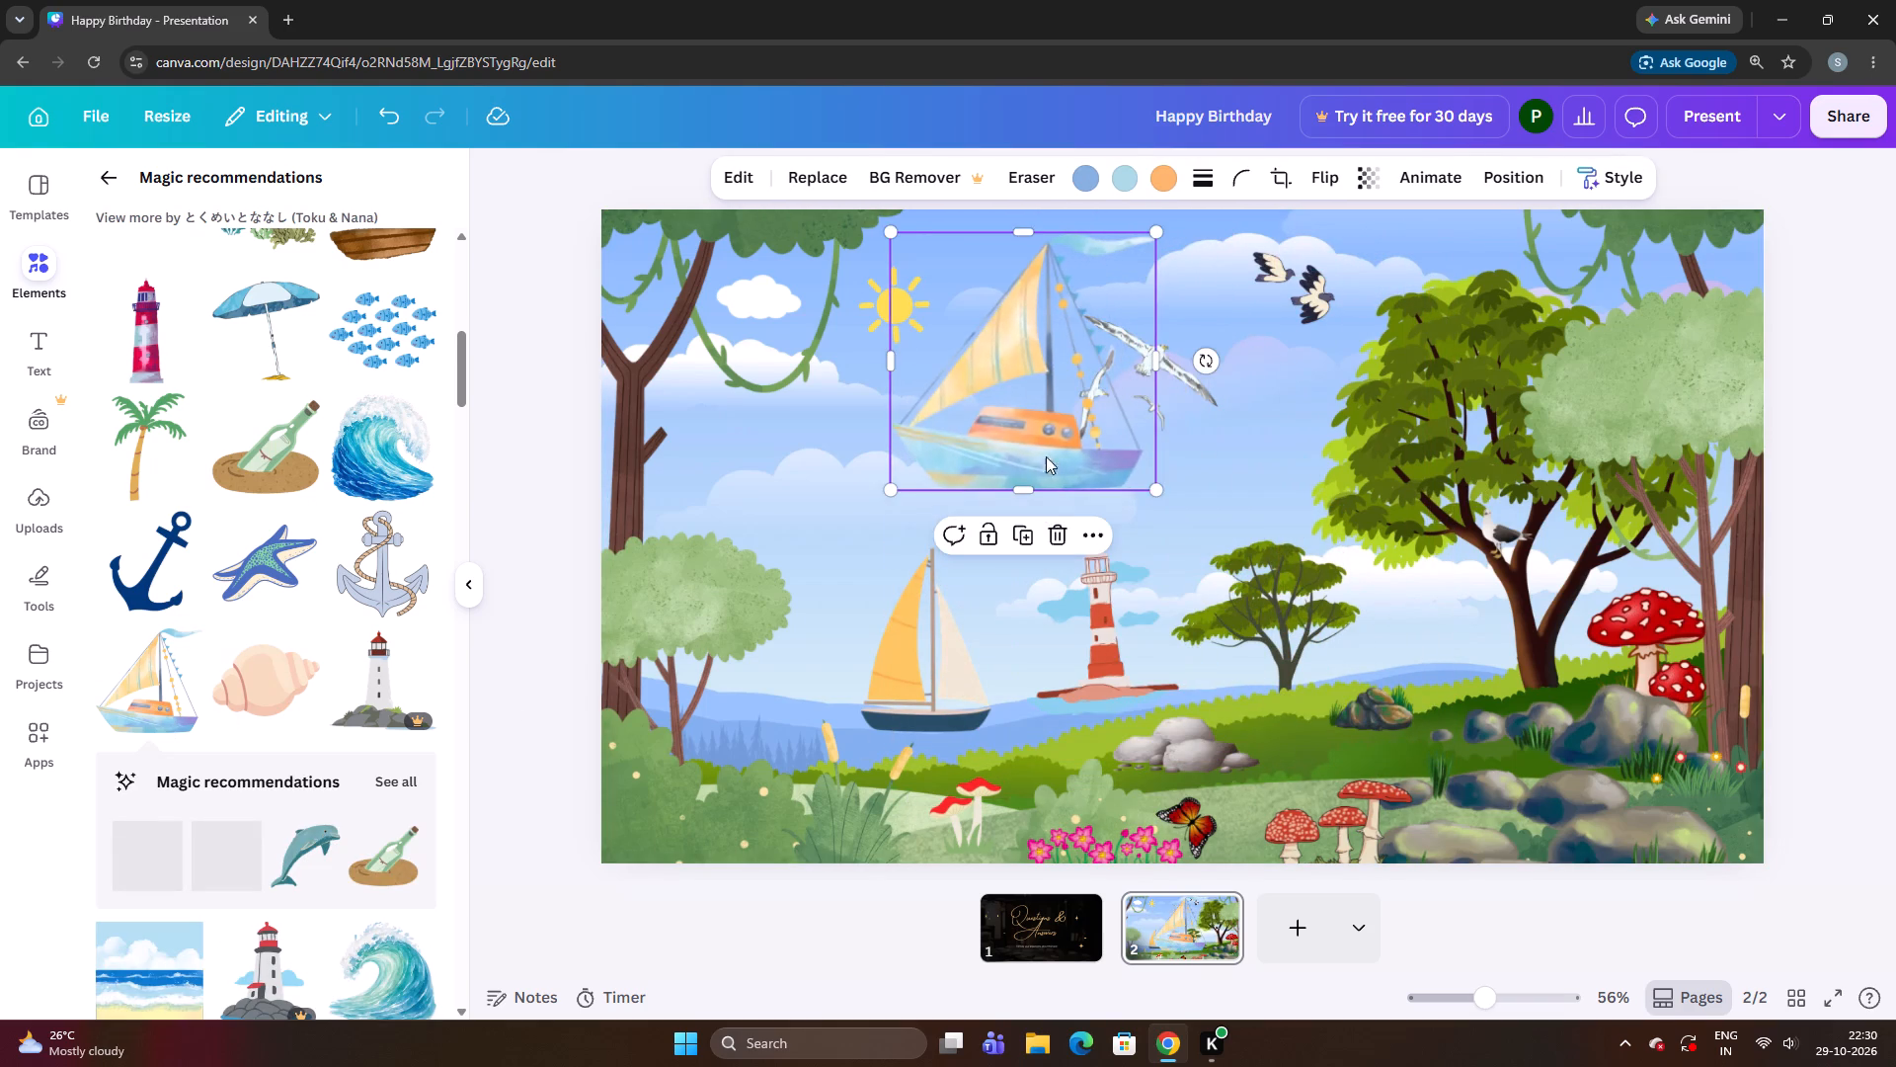
{"action": "left_click_drag", "start_coordinate": [1045, 448], "coordinate": [1295, 628]}
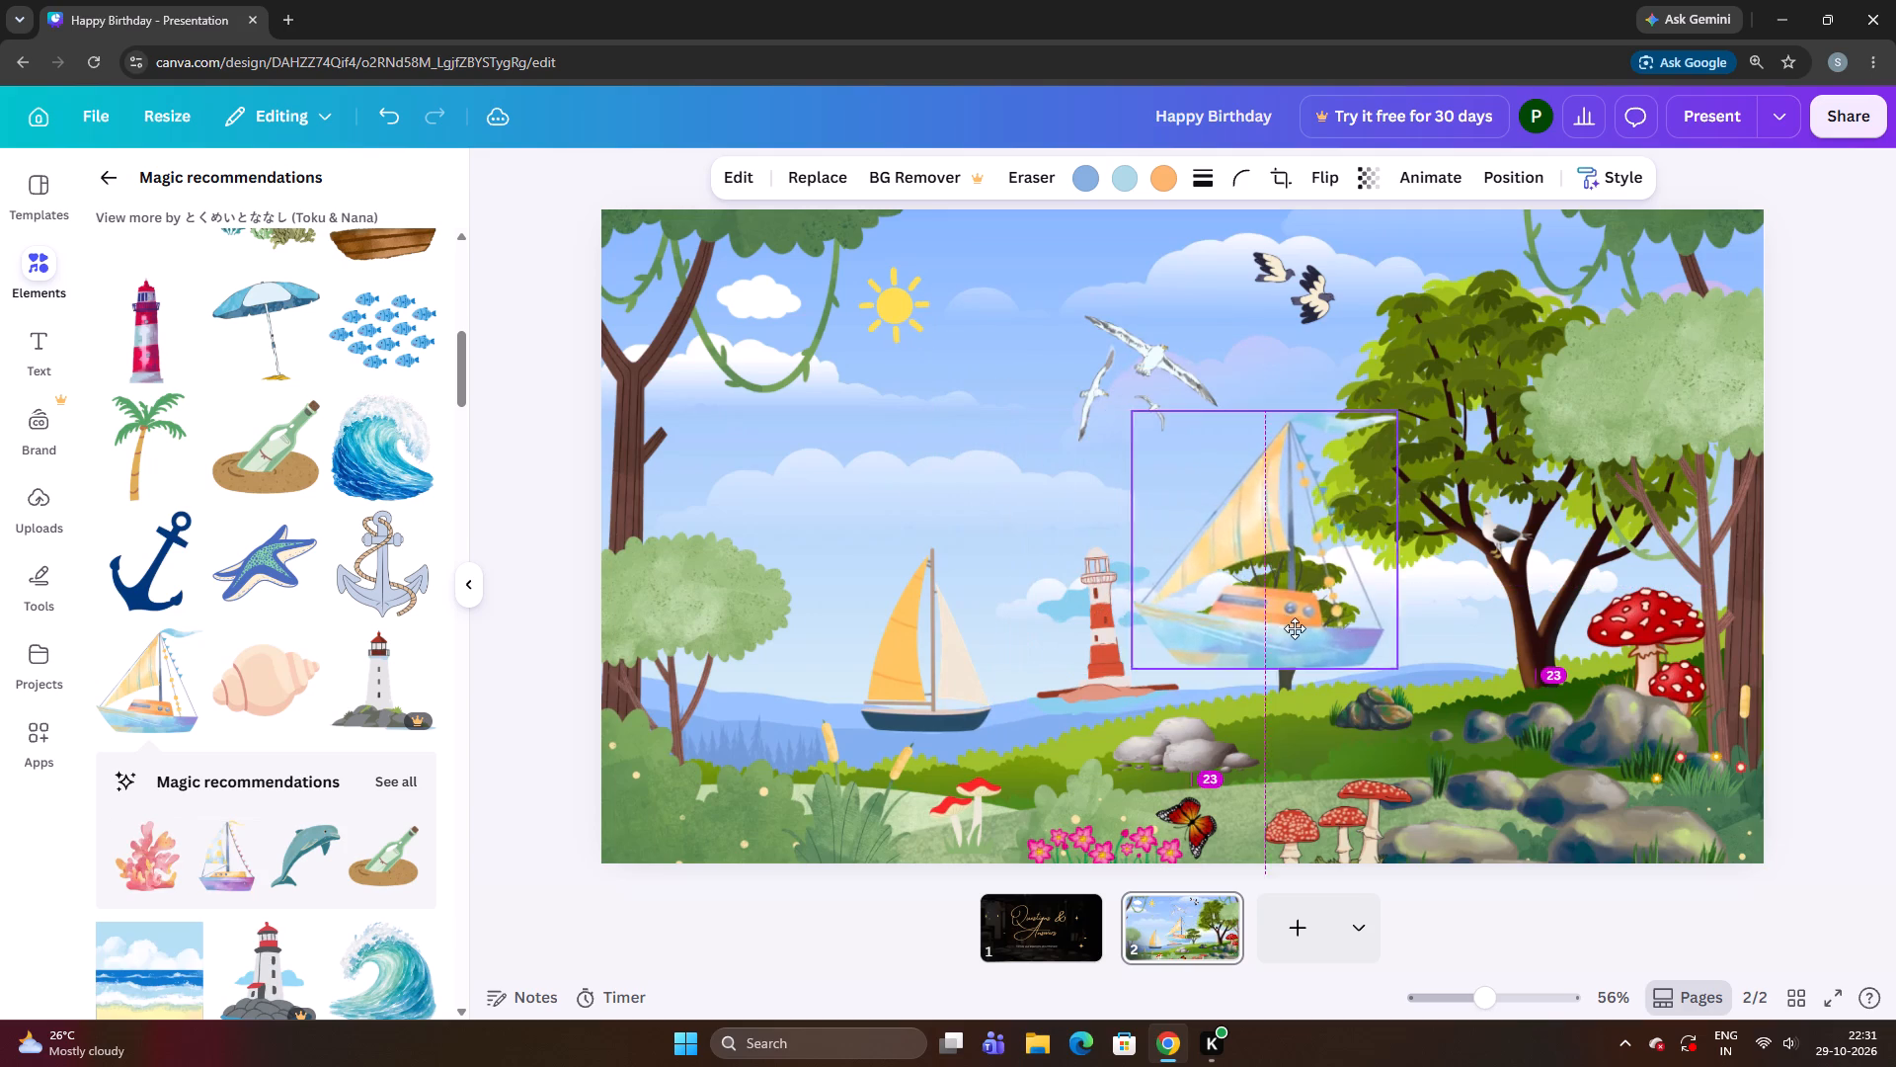
{"action": "left_click_drag", "start_coordinate": [1295, 628], "coordinate": [1317, 638]}
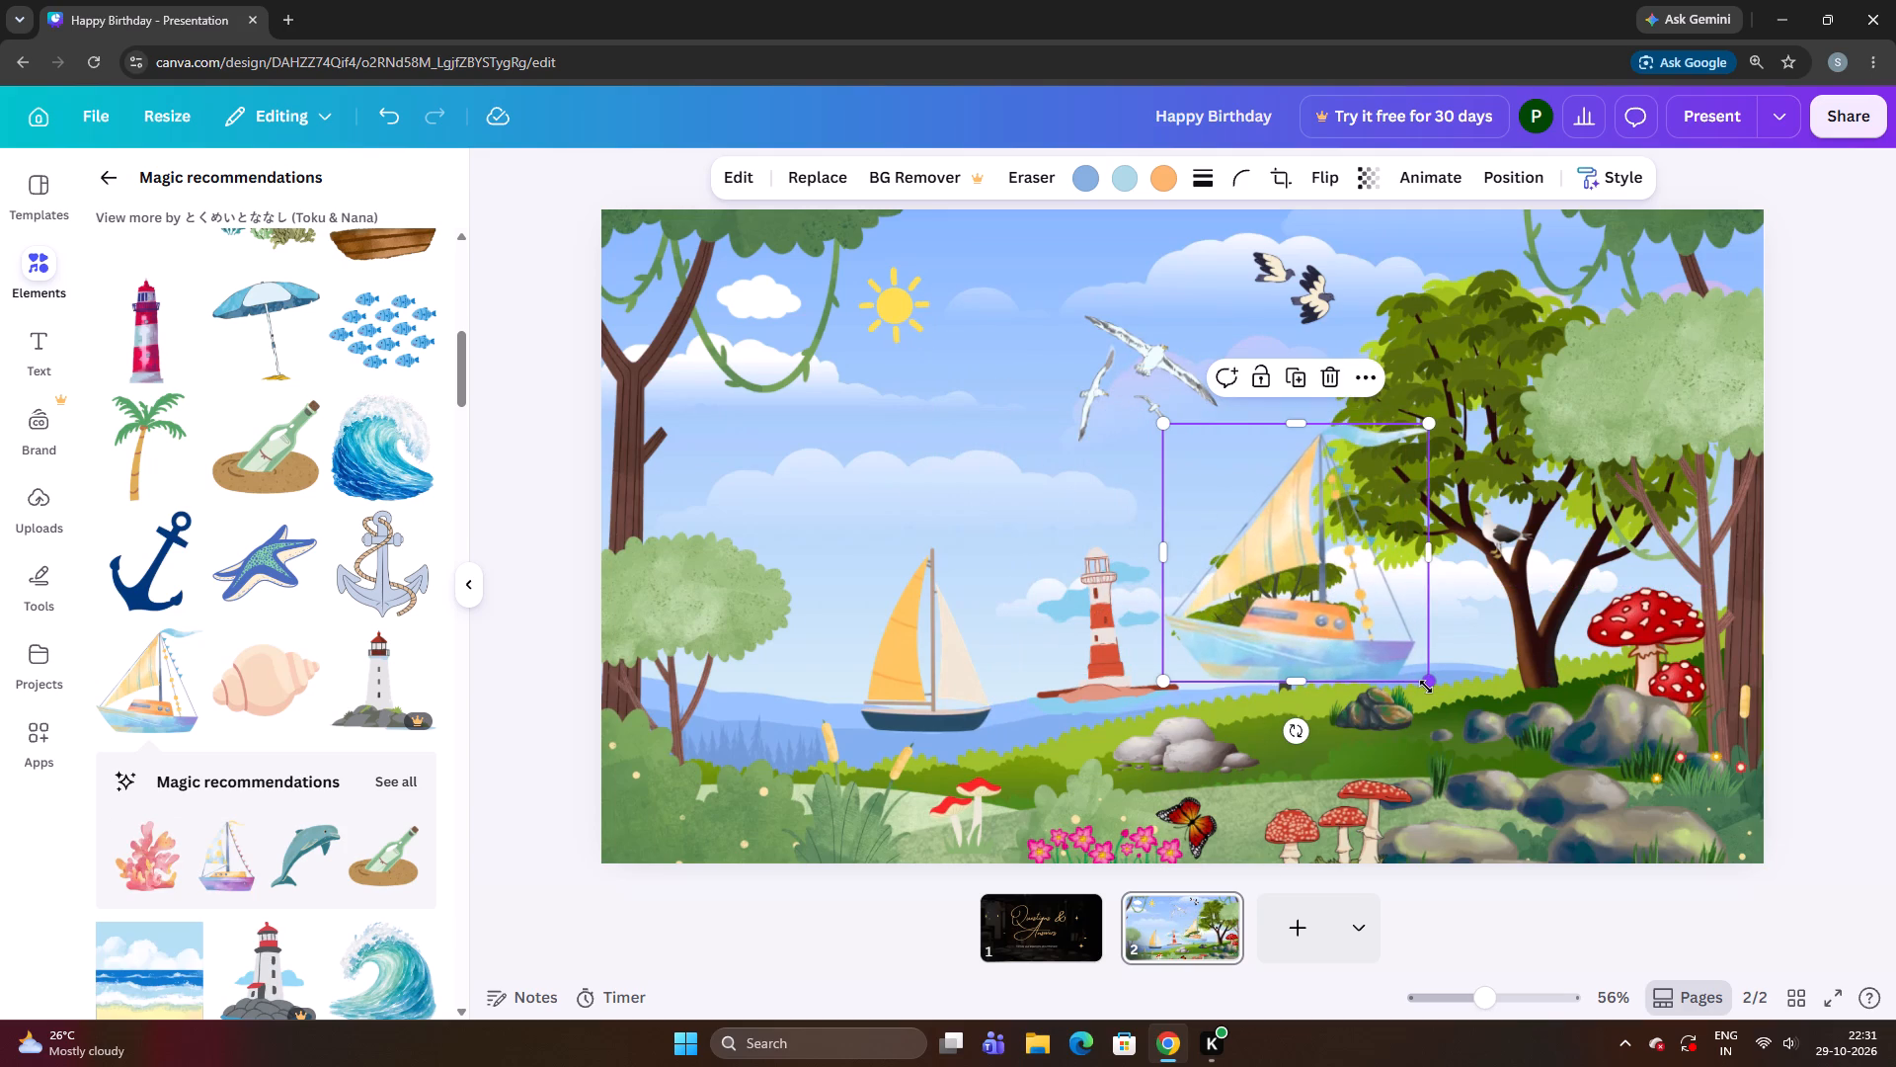
{"action": "left_click_drag", "start_coordinate": [1426, 684], "coordinate": [1258, 594]}
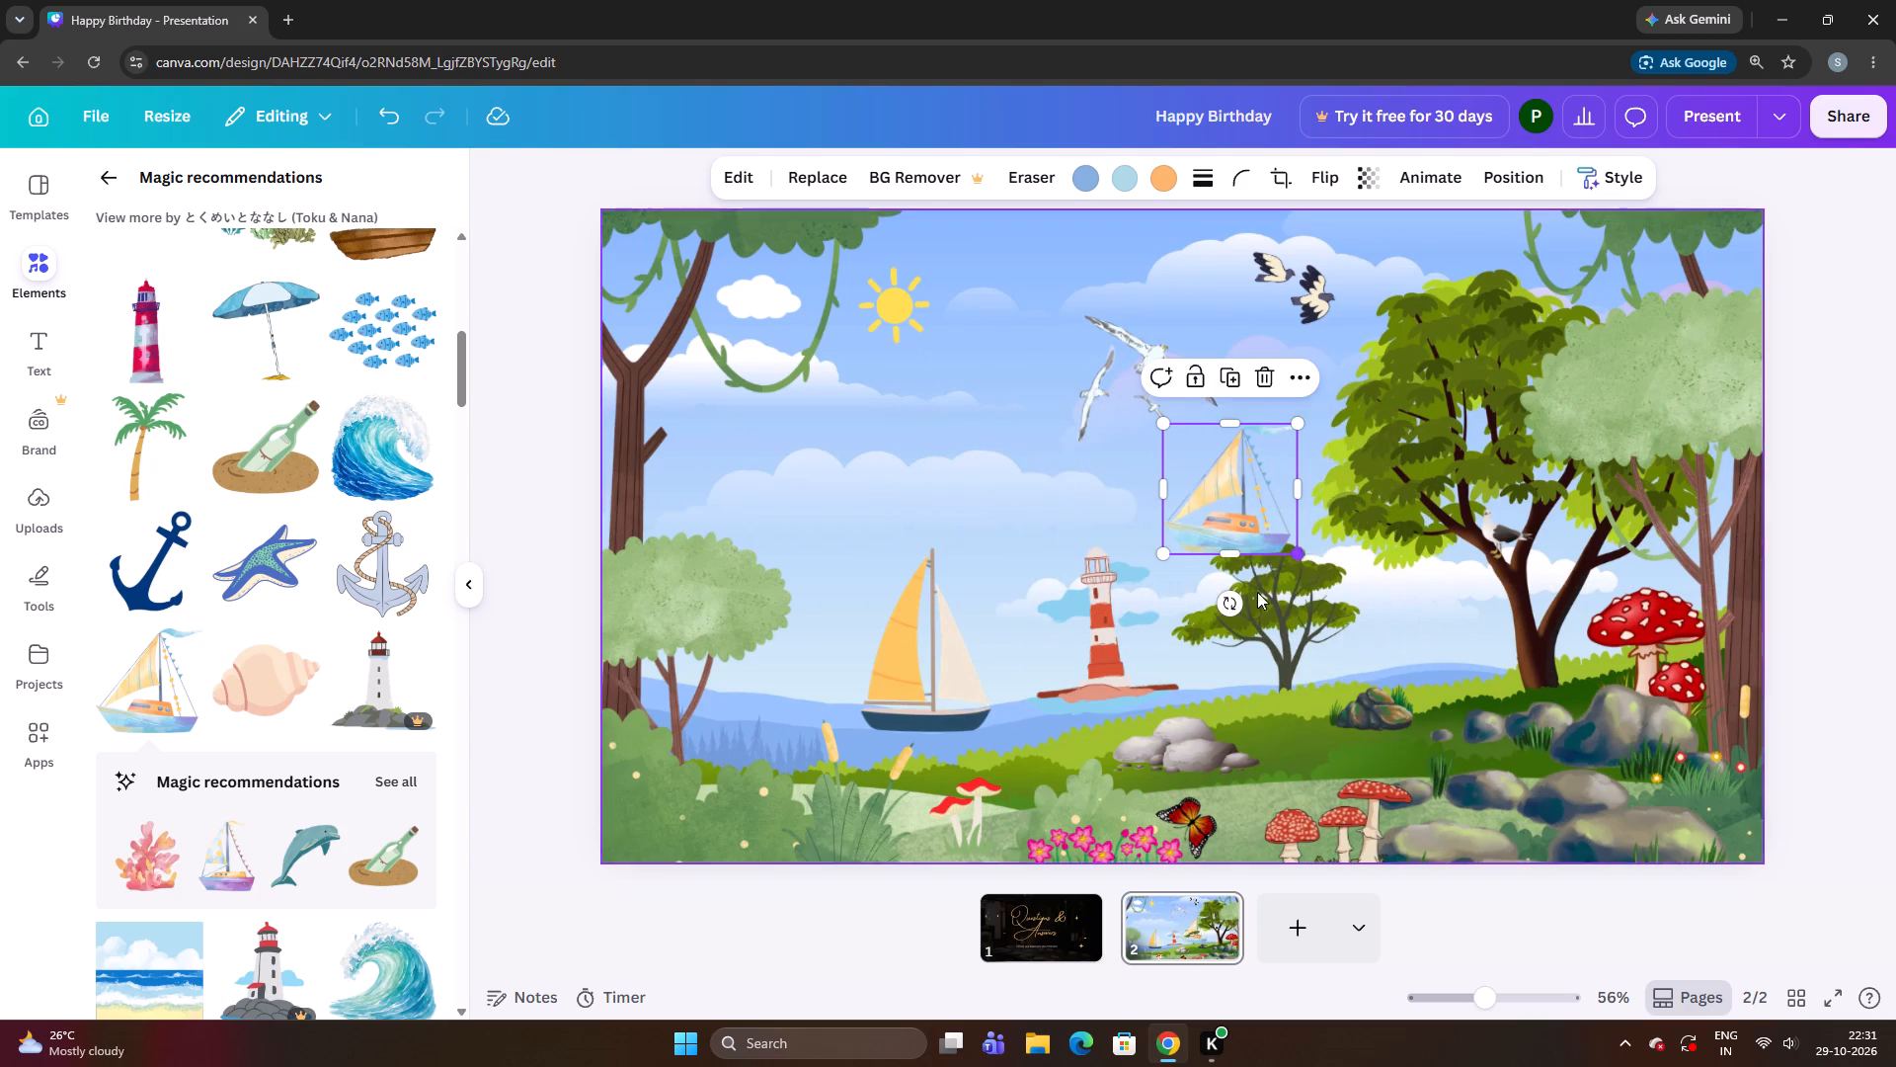
{"action": "left_click_drag", "start_coordinate": [1243, 526], "coordinate": [1567, 646]}
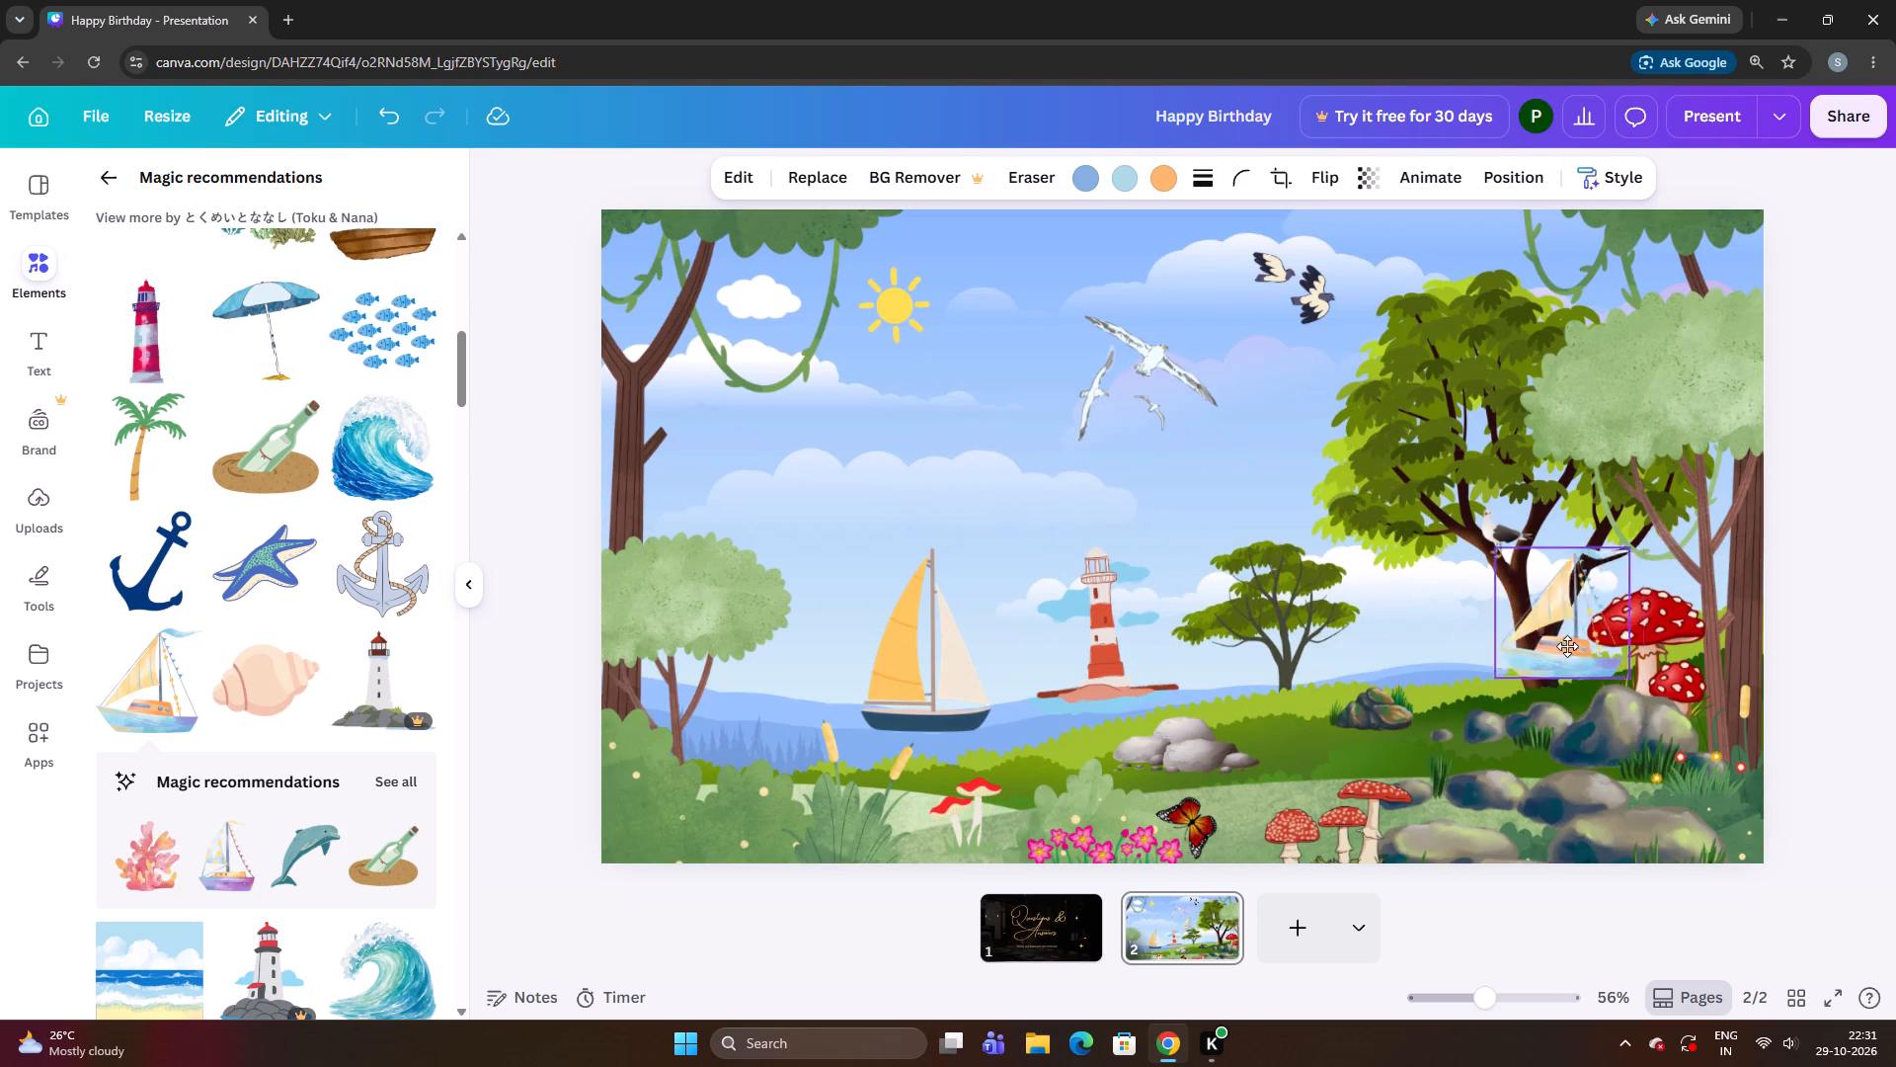
{"action": "left_click_drag", "start_coordinate": [1567, 646], "coordinate": [1440, 647]}
{"action": "left_click", "coordinate": [1333, 650]}
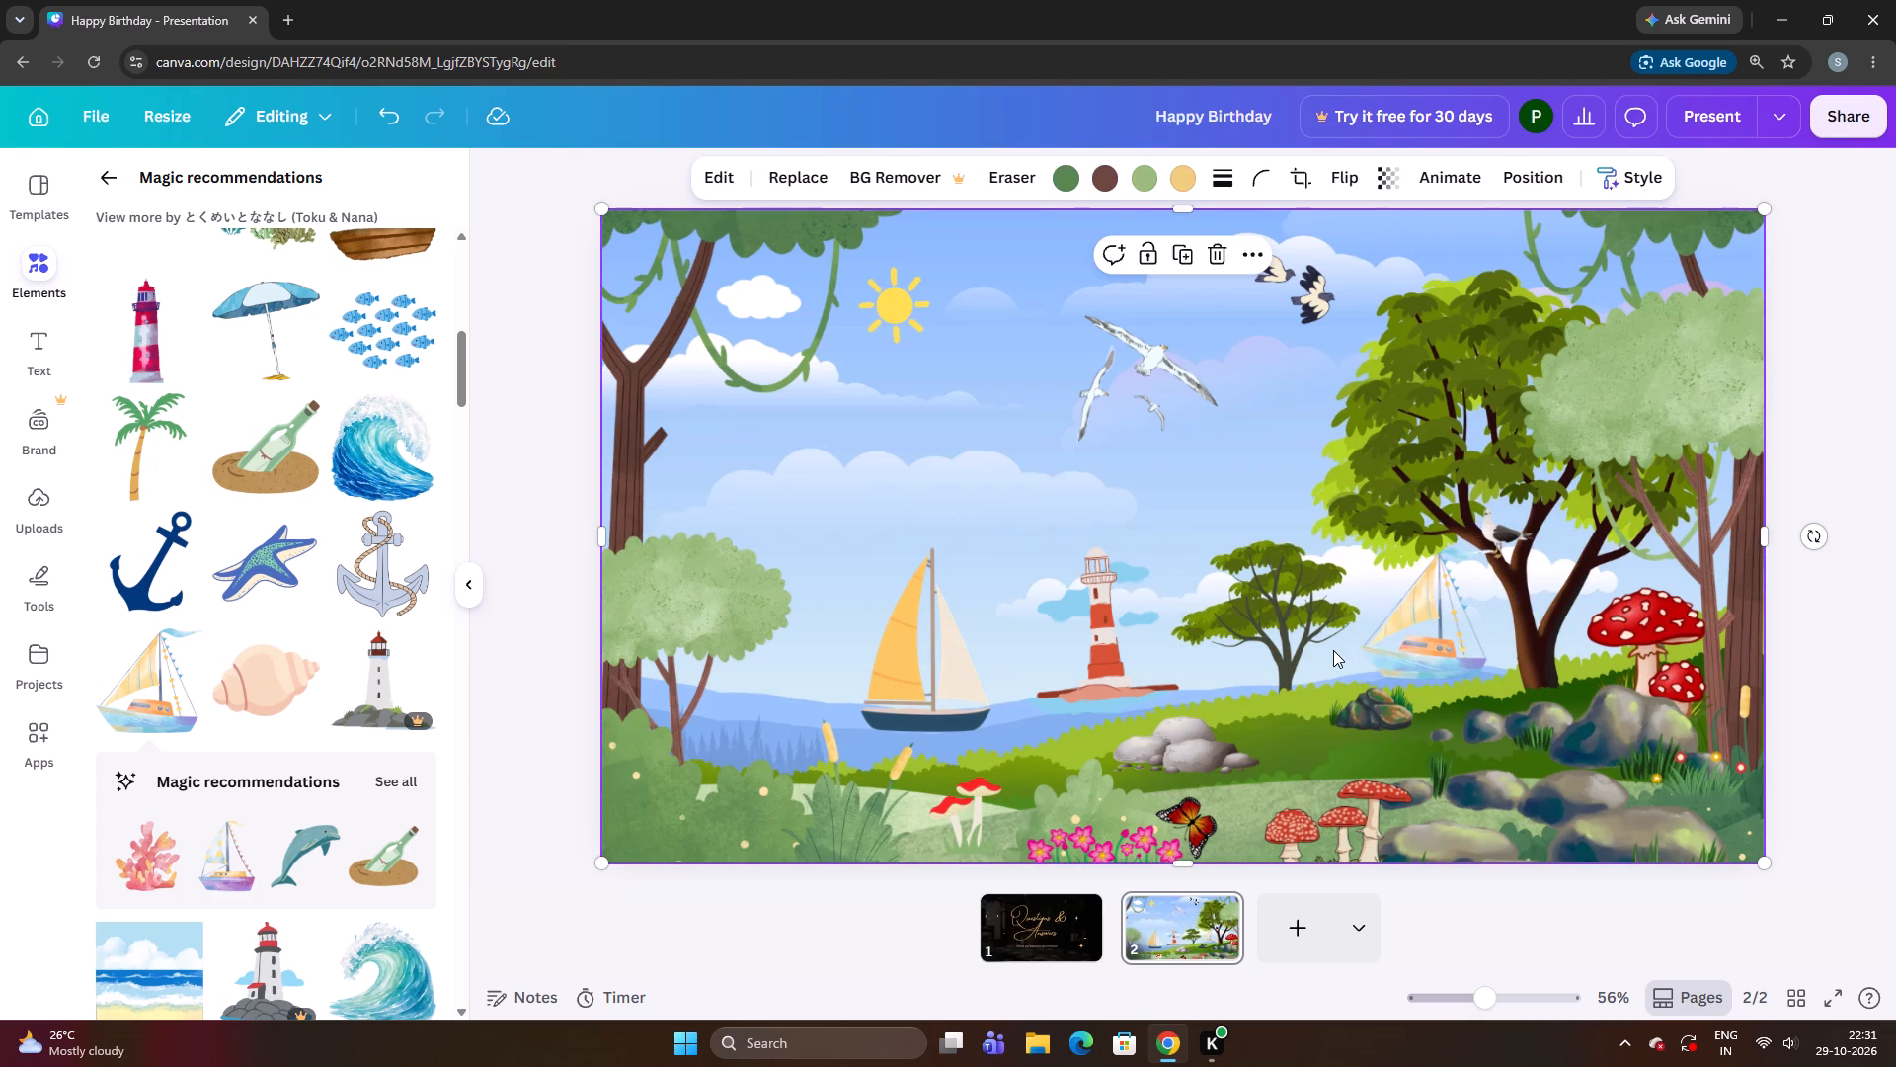
Nudge the watercolour sailboat slightly away from the small tree, towards the large tree's trunk.
{"action": "left_click", "coordinate": [1393, 635]}
{"action": "key", "text": "Right"}
{"action": "key", "text": "Right"}
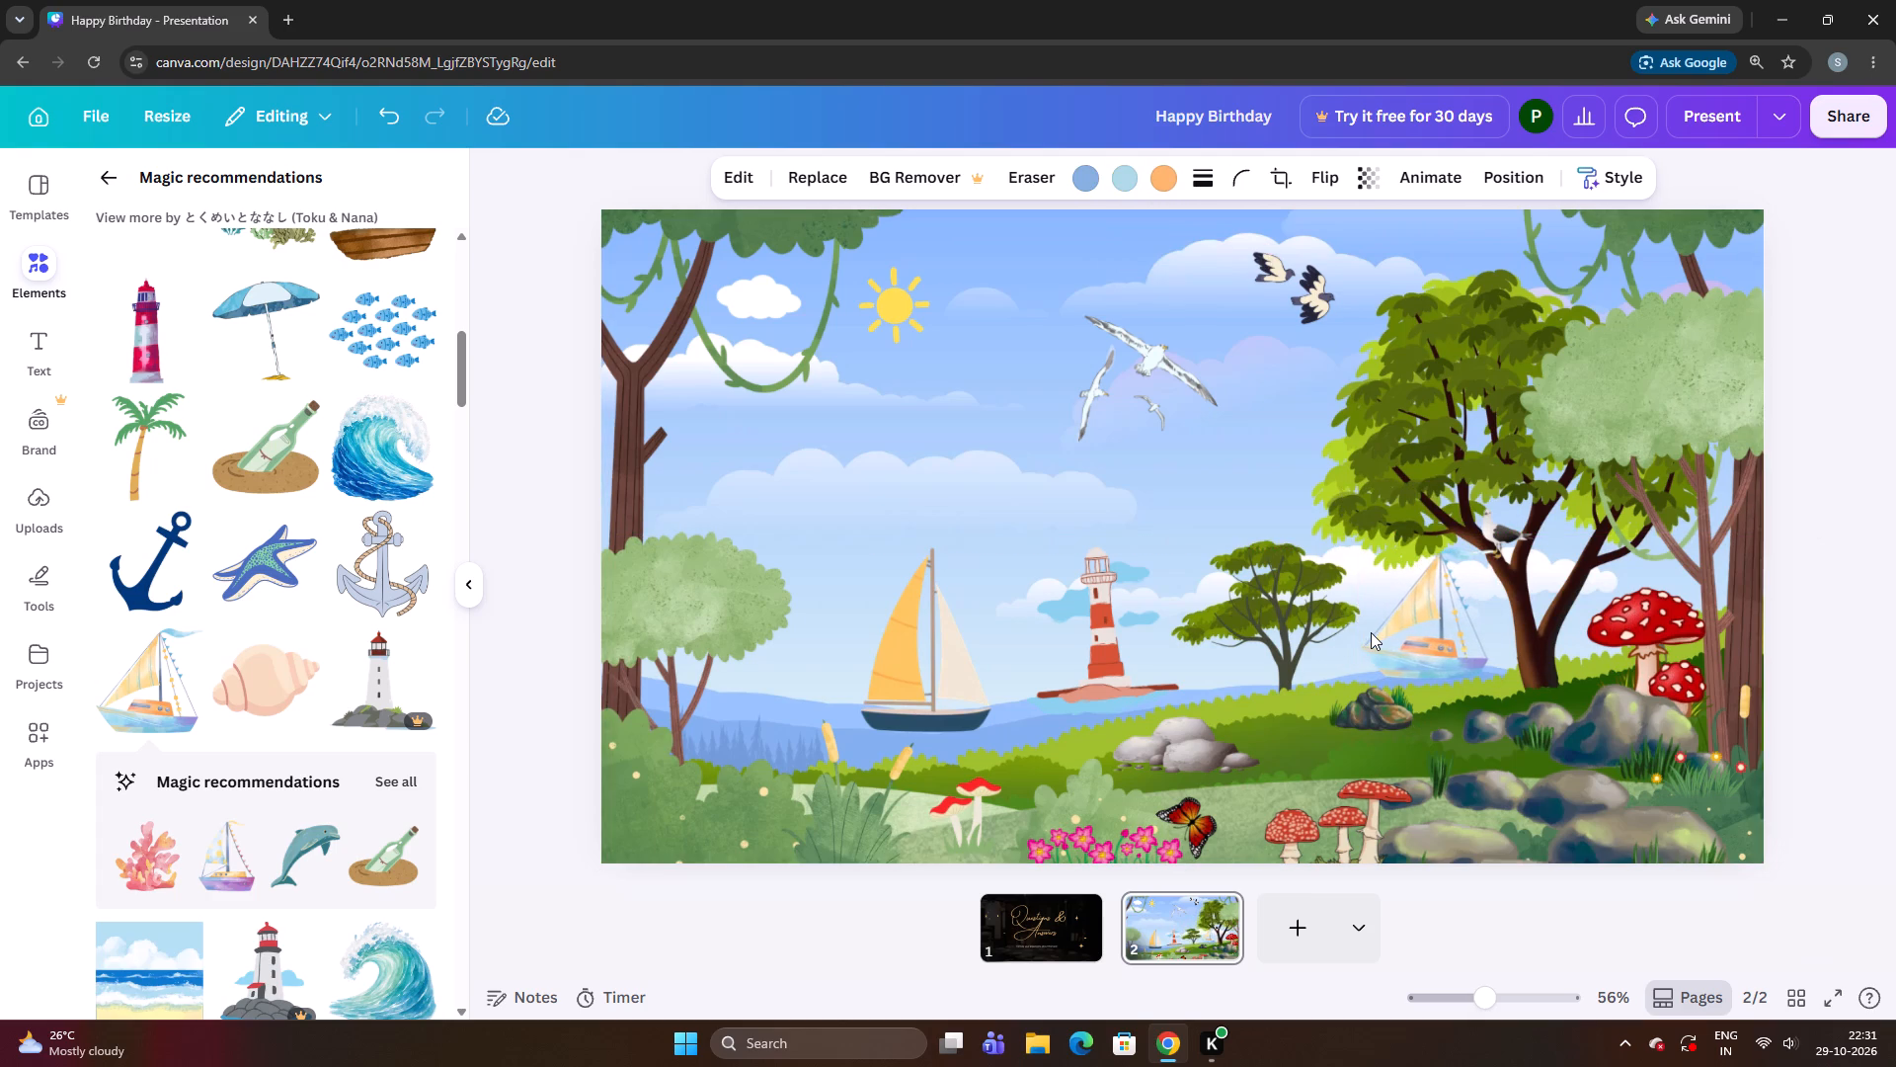
{"action": "key", "text": "Right"}
{"action": "key", "text": "Right"}
{"action": "key", "text": "Right"}
{"action": "key", "text": "Right"}
{"action": "key", "text": "Right"}
{"action": "key", "text": "Right"}
{"action": "key", "text": "Right"}
{"action": "key", "text": "Right"}
{"action": "key", "text": "Right"}
{"action": "key", "text": "Right"}
{"action": "key", "text": "Right"}
{"action": "key", "text": "Right"}
{"action": "key", "text": "Right"}
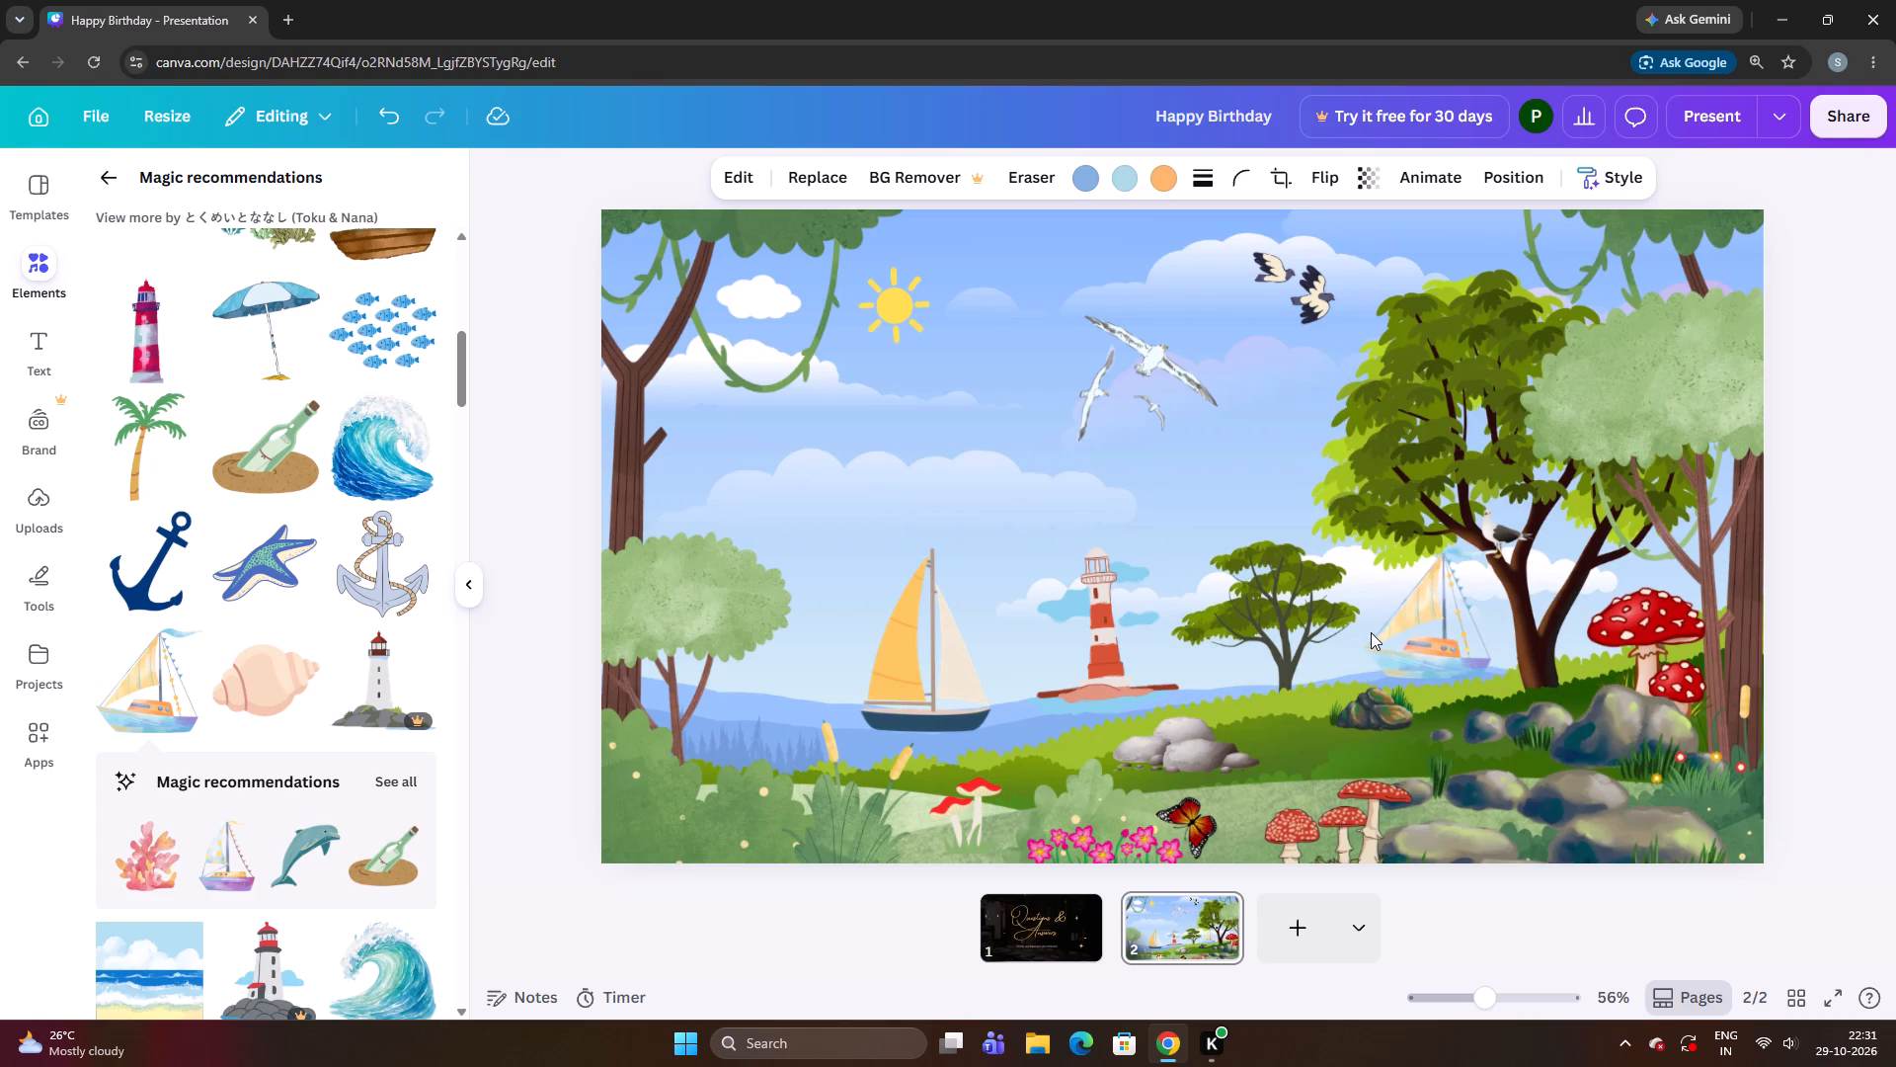
{"action": "key", "text": "Right"}
{"action": "key", "text": "Right"}
{"action": "key", "text": "Right"}
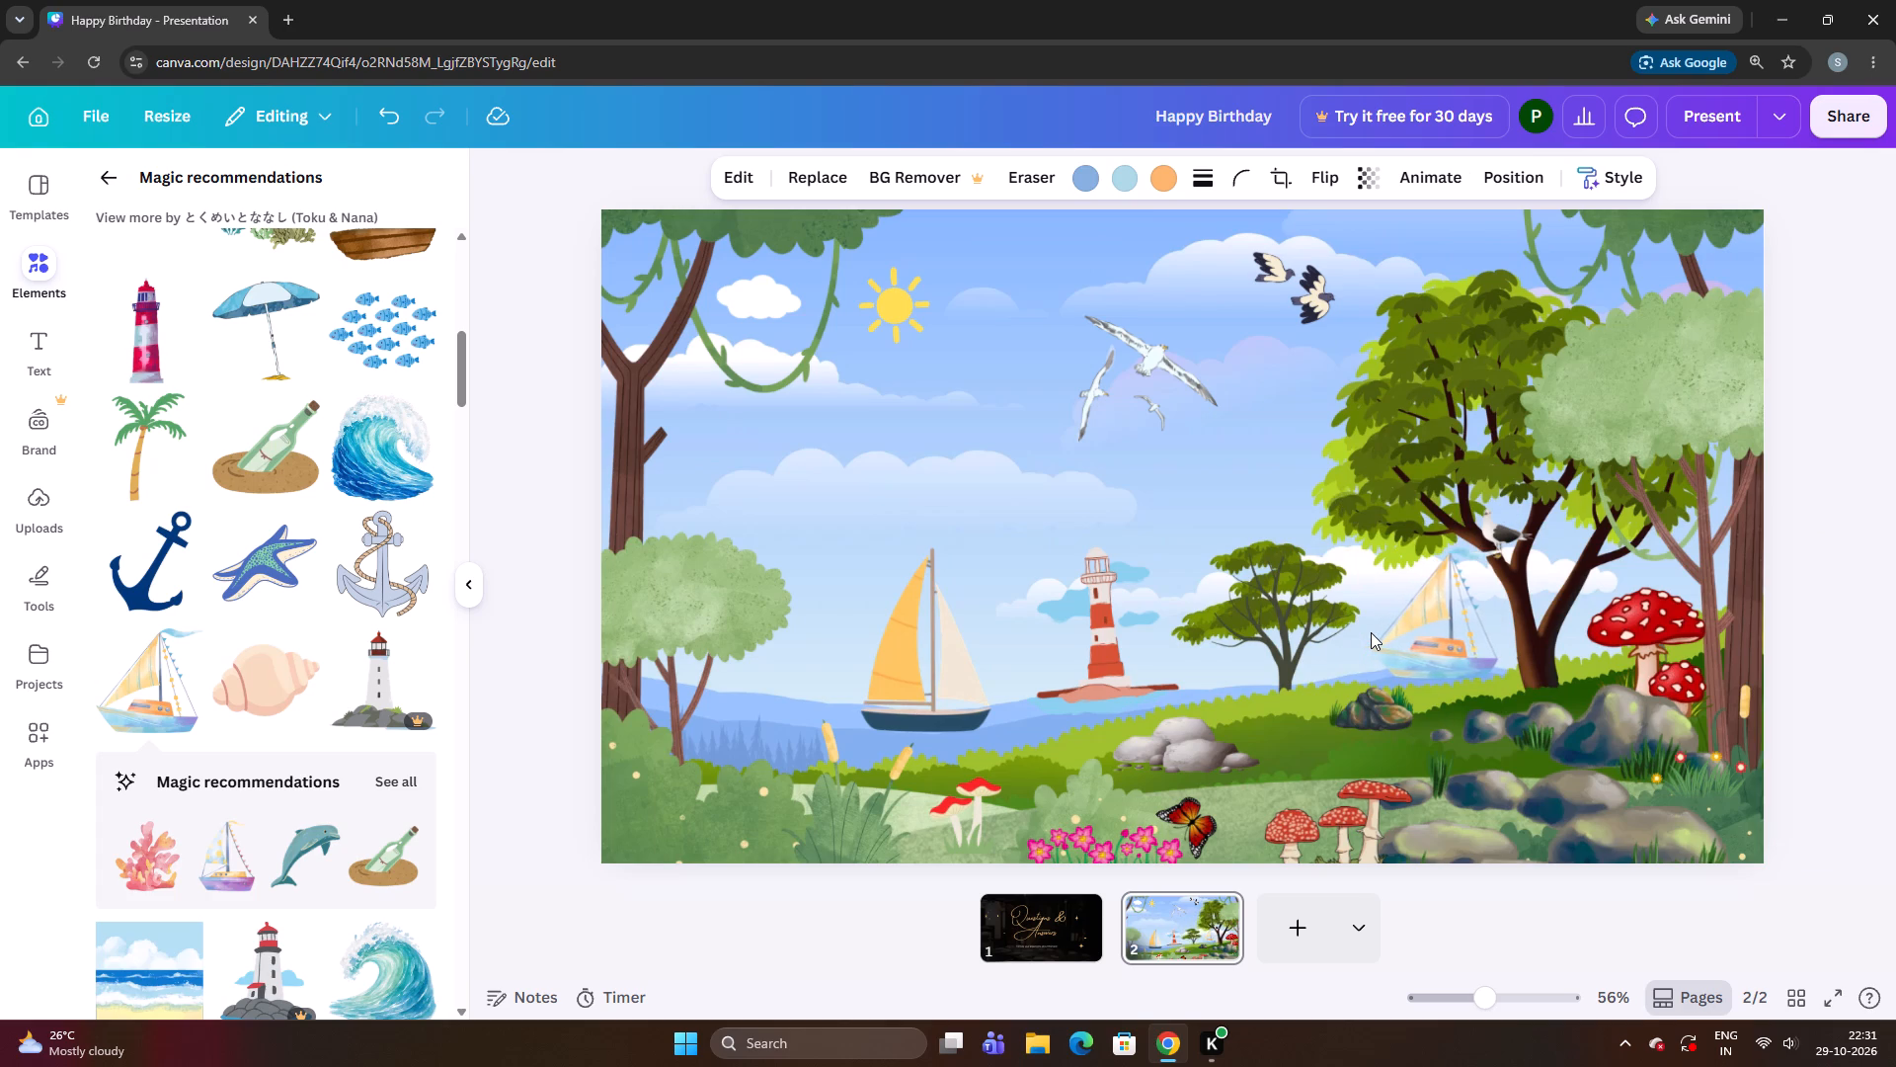
Nudge the watercolour sailboat slightly back towards the small tree, away from the large tree's trunk.
{"action": "key", "text": "Left"}
{"action": "key", "text": "Left"}
{"action": "key", "text": "Left"}
{"action": "key", "text": "Left"}
{"action": "key", "text": "Left"}
{"action": "key", "text": "Left"}
{"action": "key", "text": "Left"}
{"action": "key", "text": "Left"}
{"action": "key", "text": "Left"}
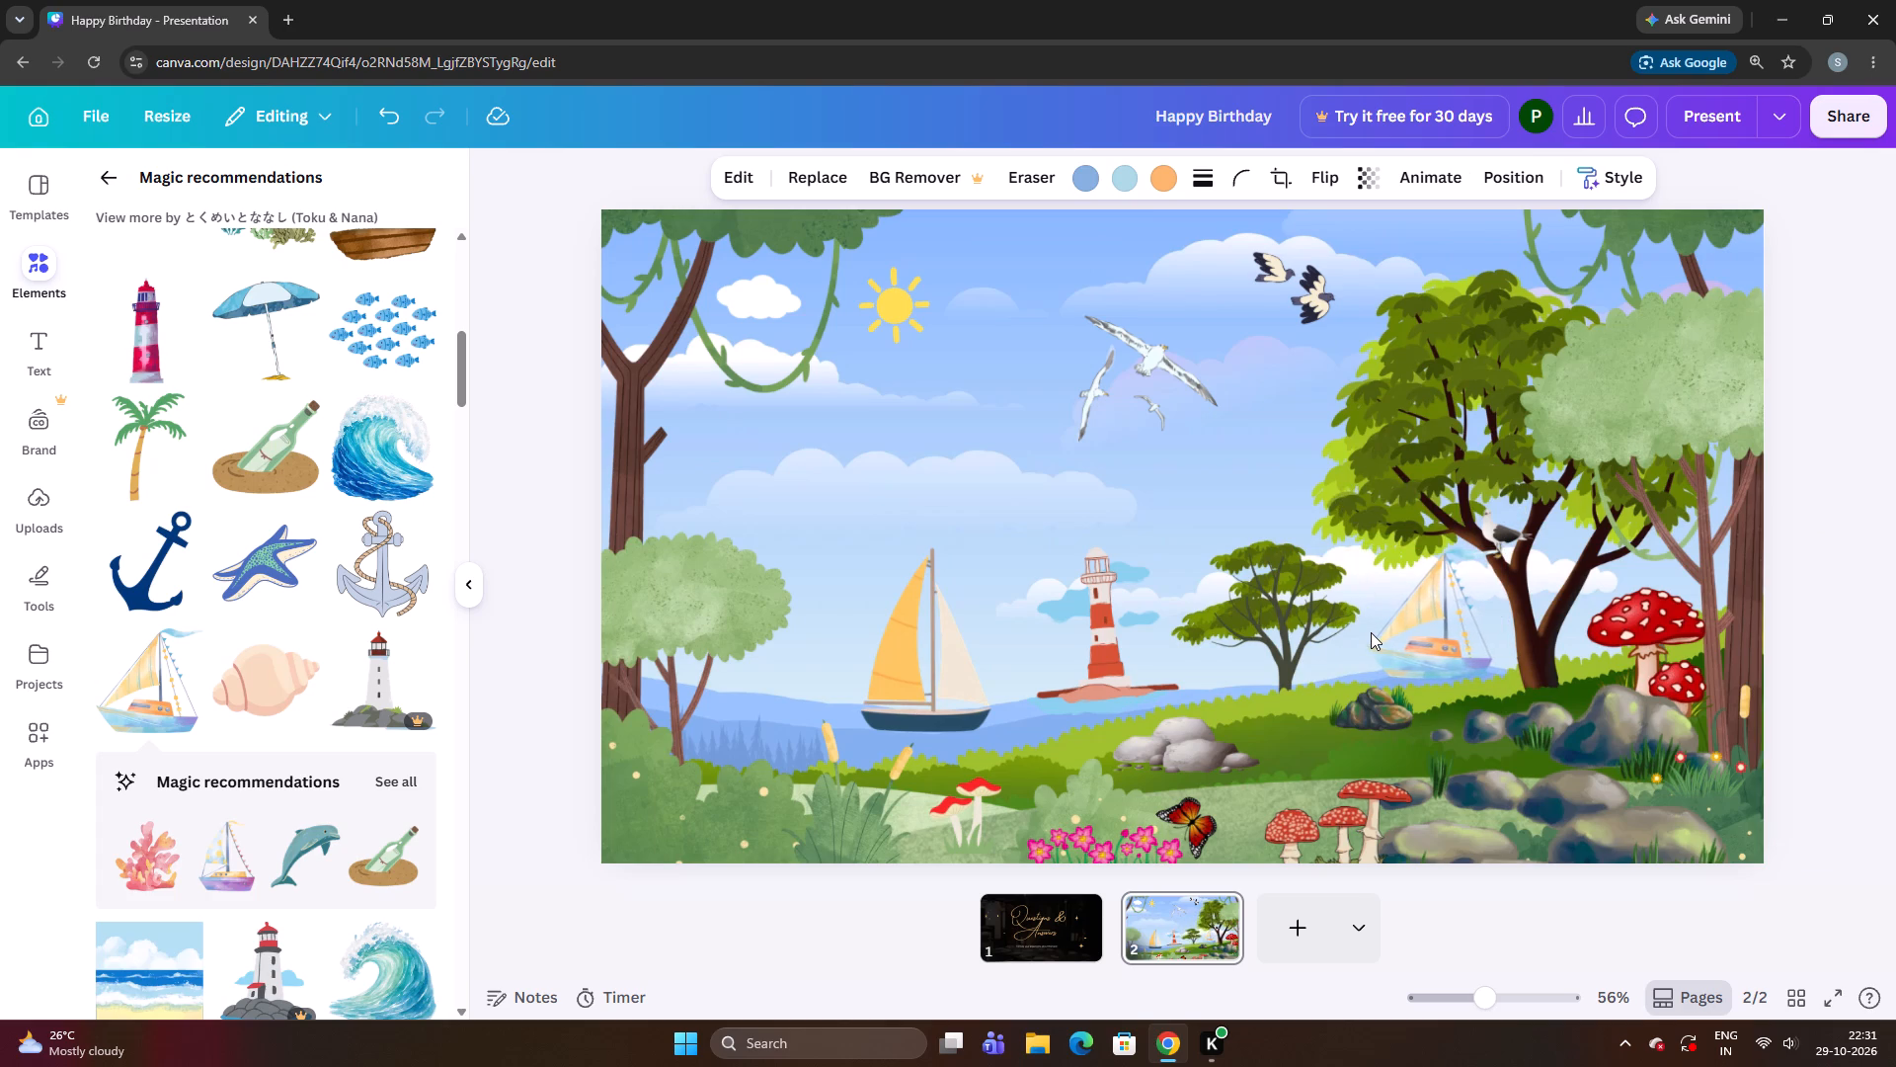
{"action": "key", "text": "Left"}
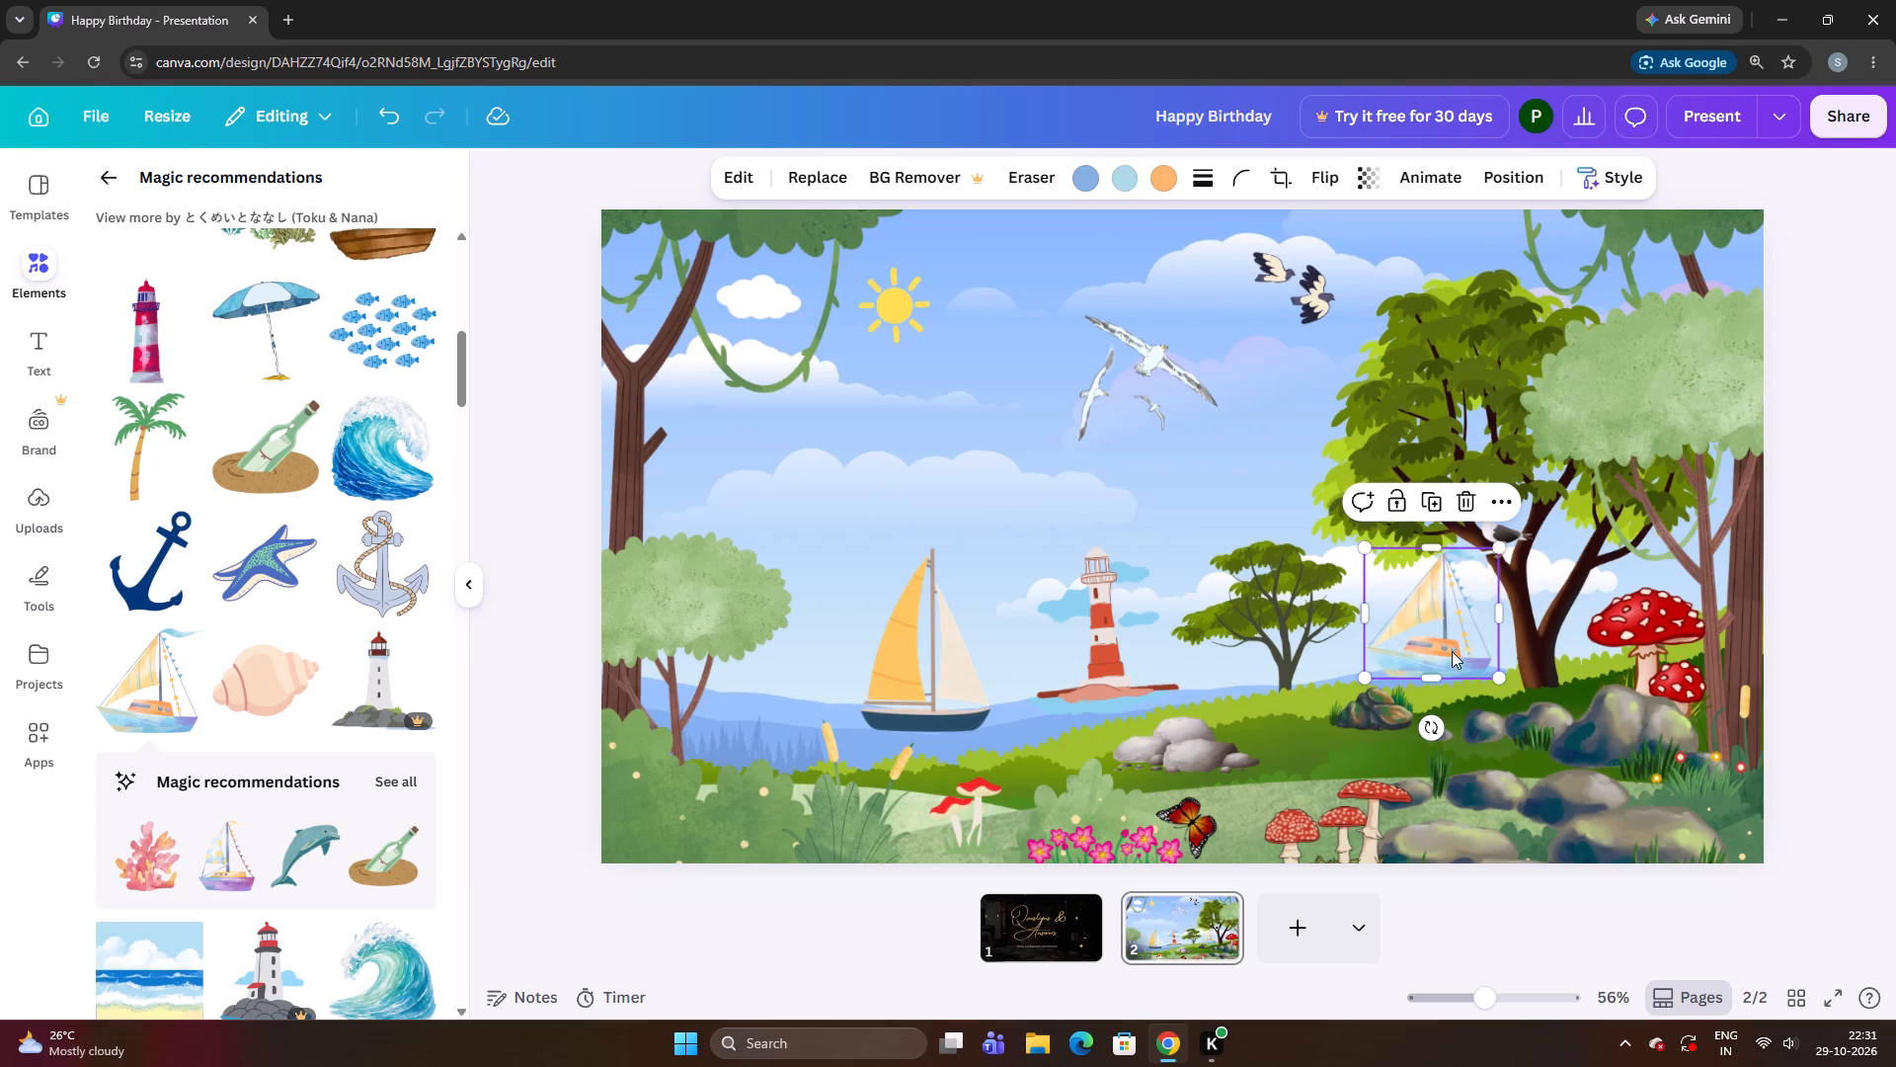
Shrink the watercolour sailboat slightly in proportion and lower it so its hull sits just above the grassy shore.
{"action": "left_click_drag", "start_coordinate": [1496, 681], "coordinate": [1481, 658]}
{"action": "left_click_drag", "start_coordinate": [1448, 627], "coordinate": [1450, 649]}
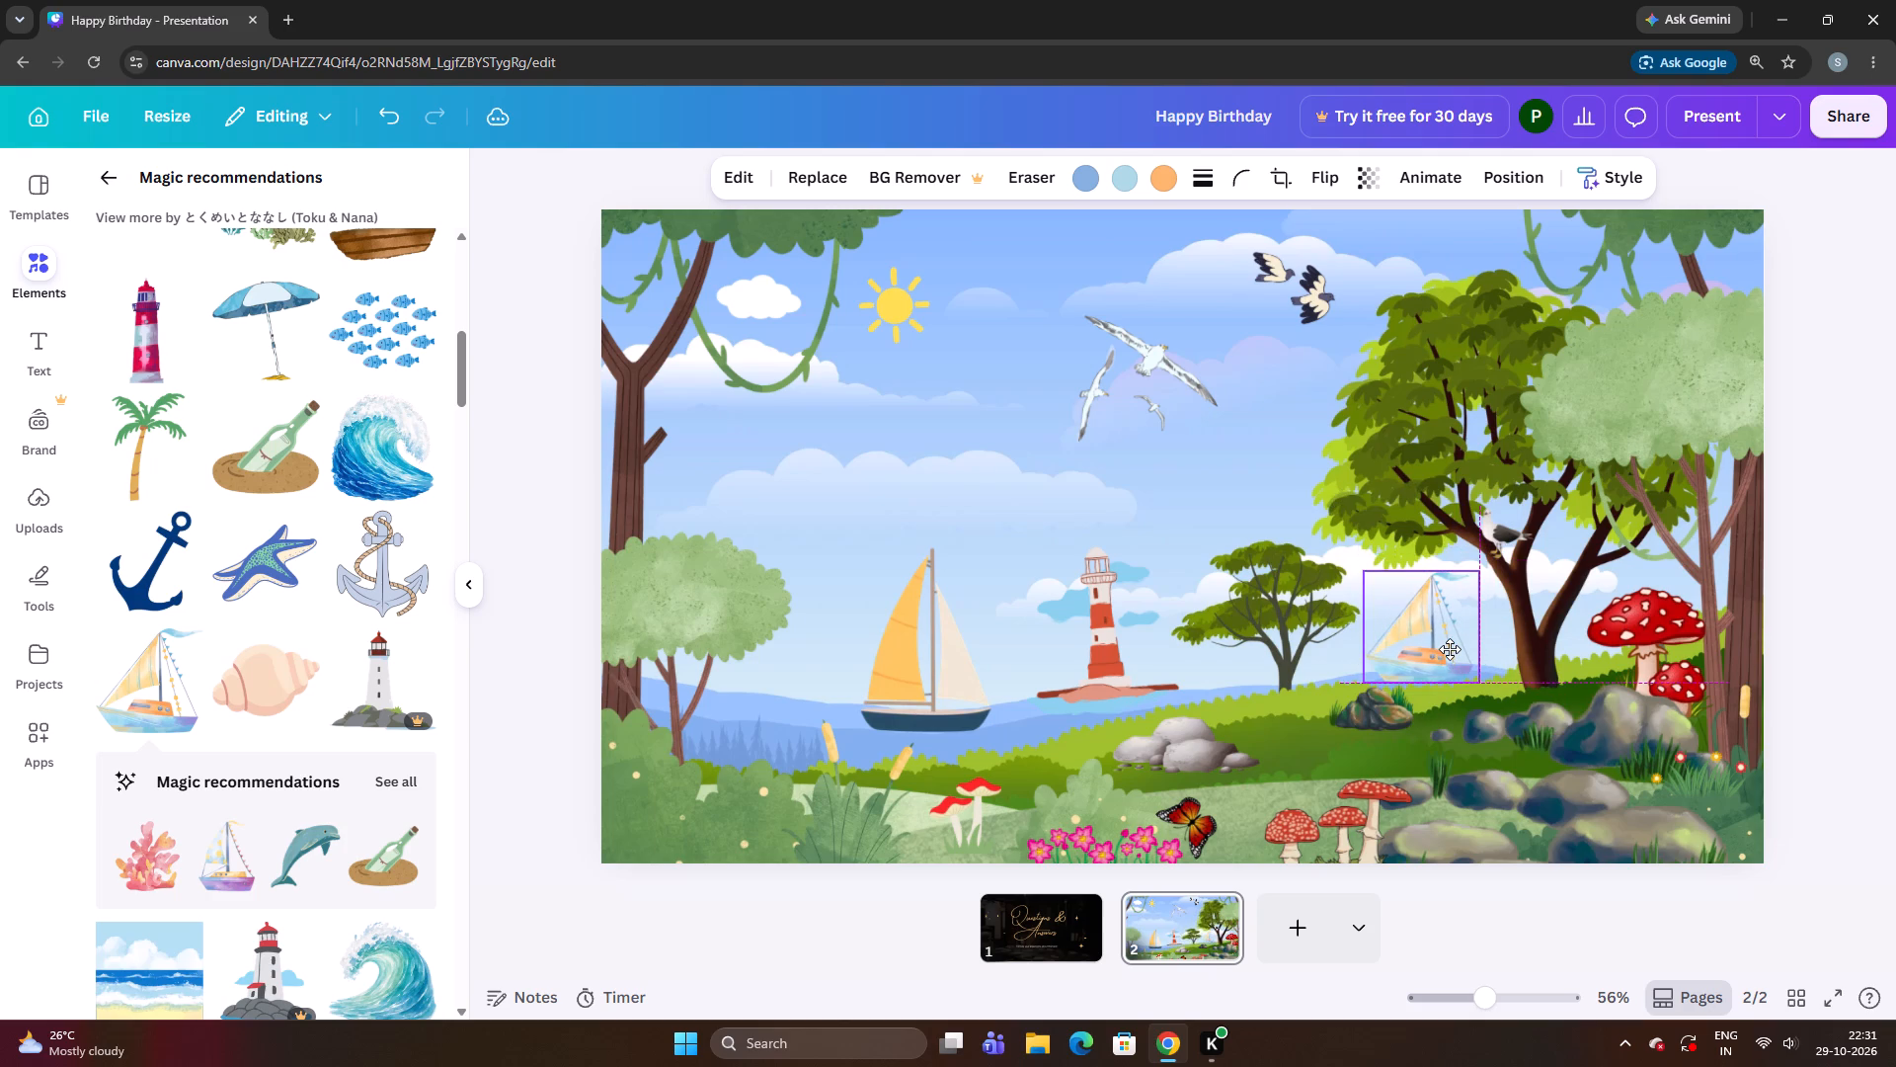
{"action": "left_click_drag", "start_coordinate": [1450, 649], "coordinate": [1450, 645]}
{"action": "left_click", "coordinate": [1308, 701]}
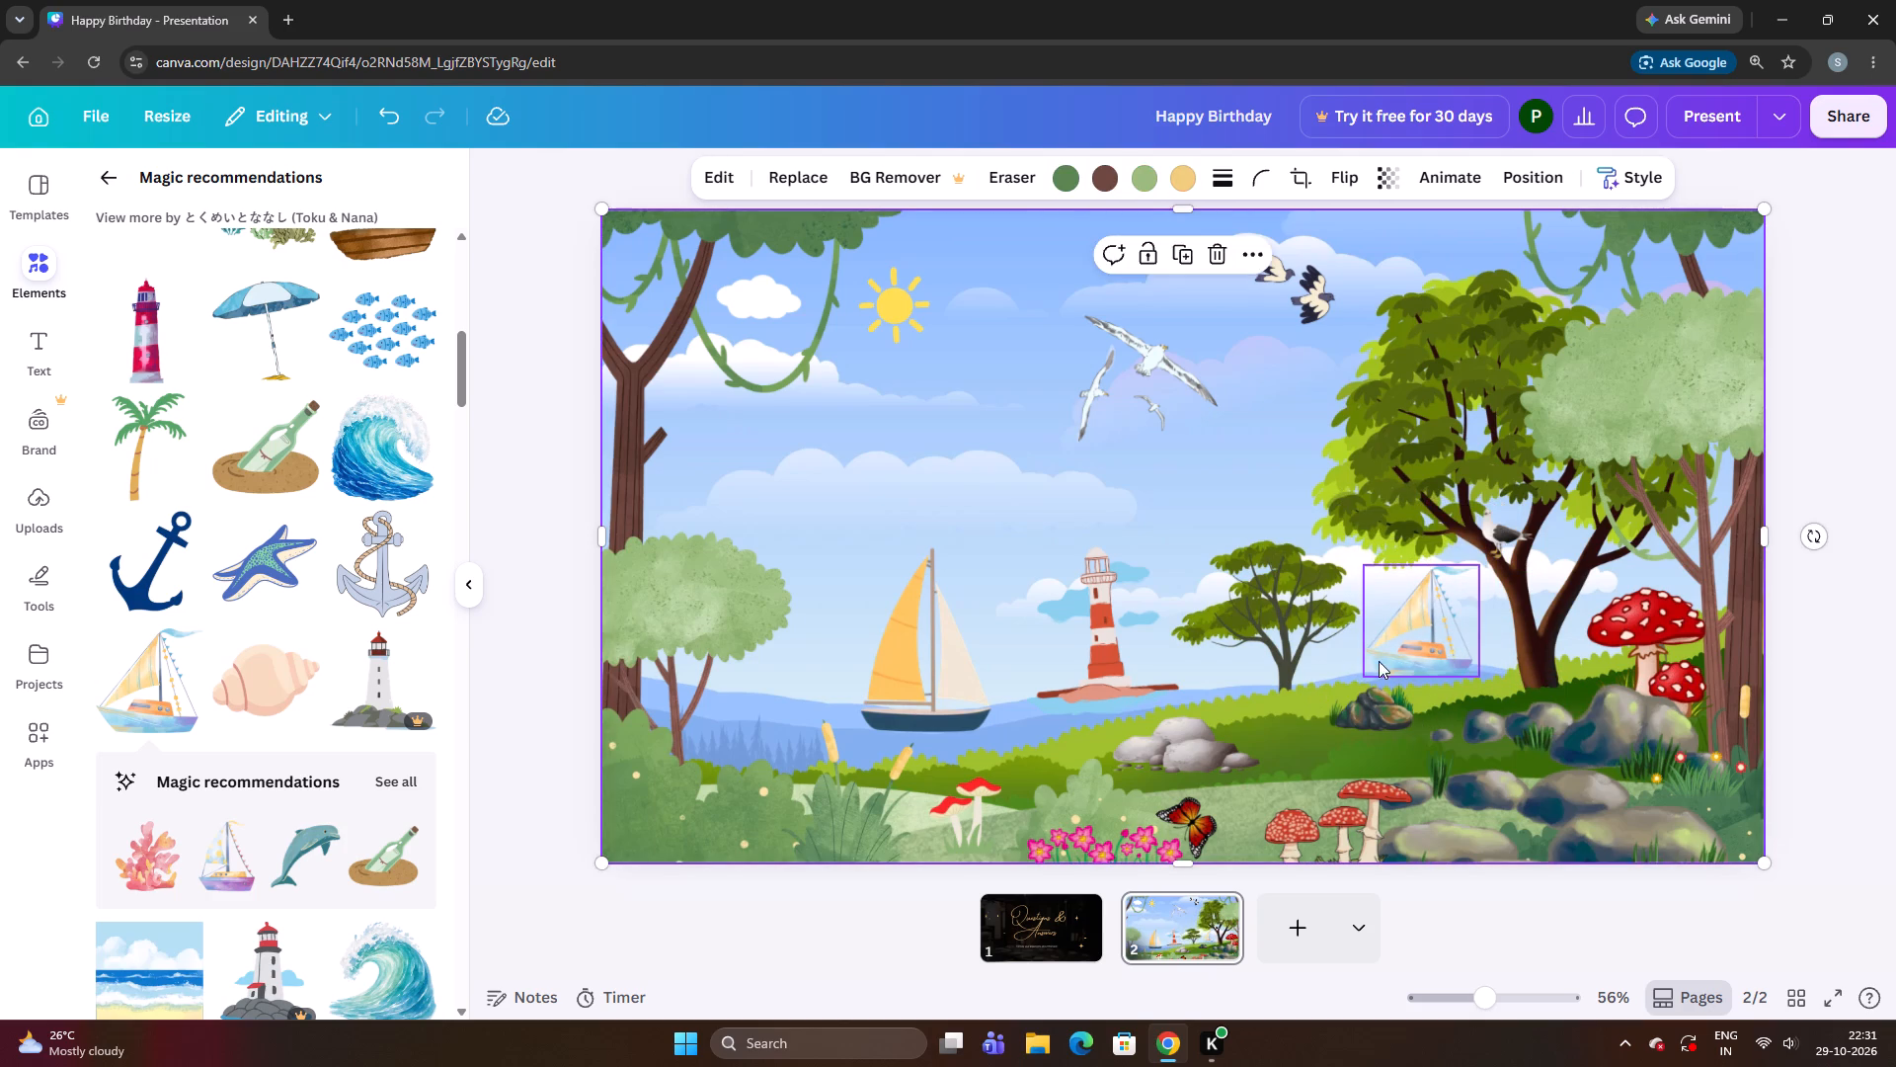
Nudge the watercolour sailboat horizontally towards the large tree's trunk.
{"action": "left_click", "coordinate": [1389, 654]}
{"action": "key", "text": "Right"}
{"action": "key", "text": "Right"}
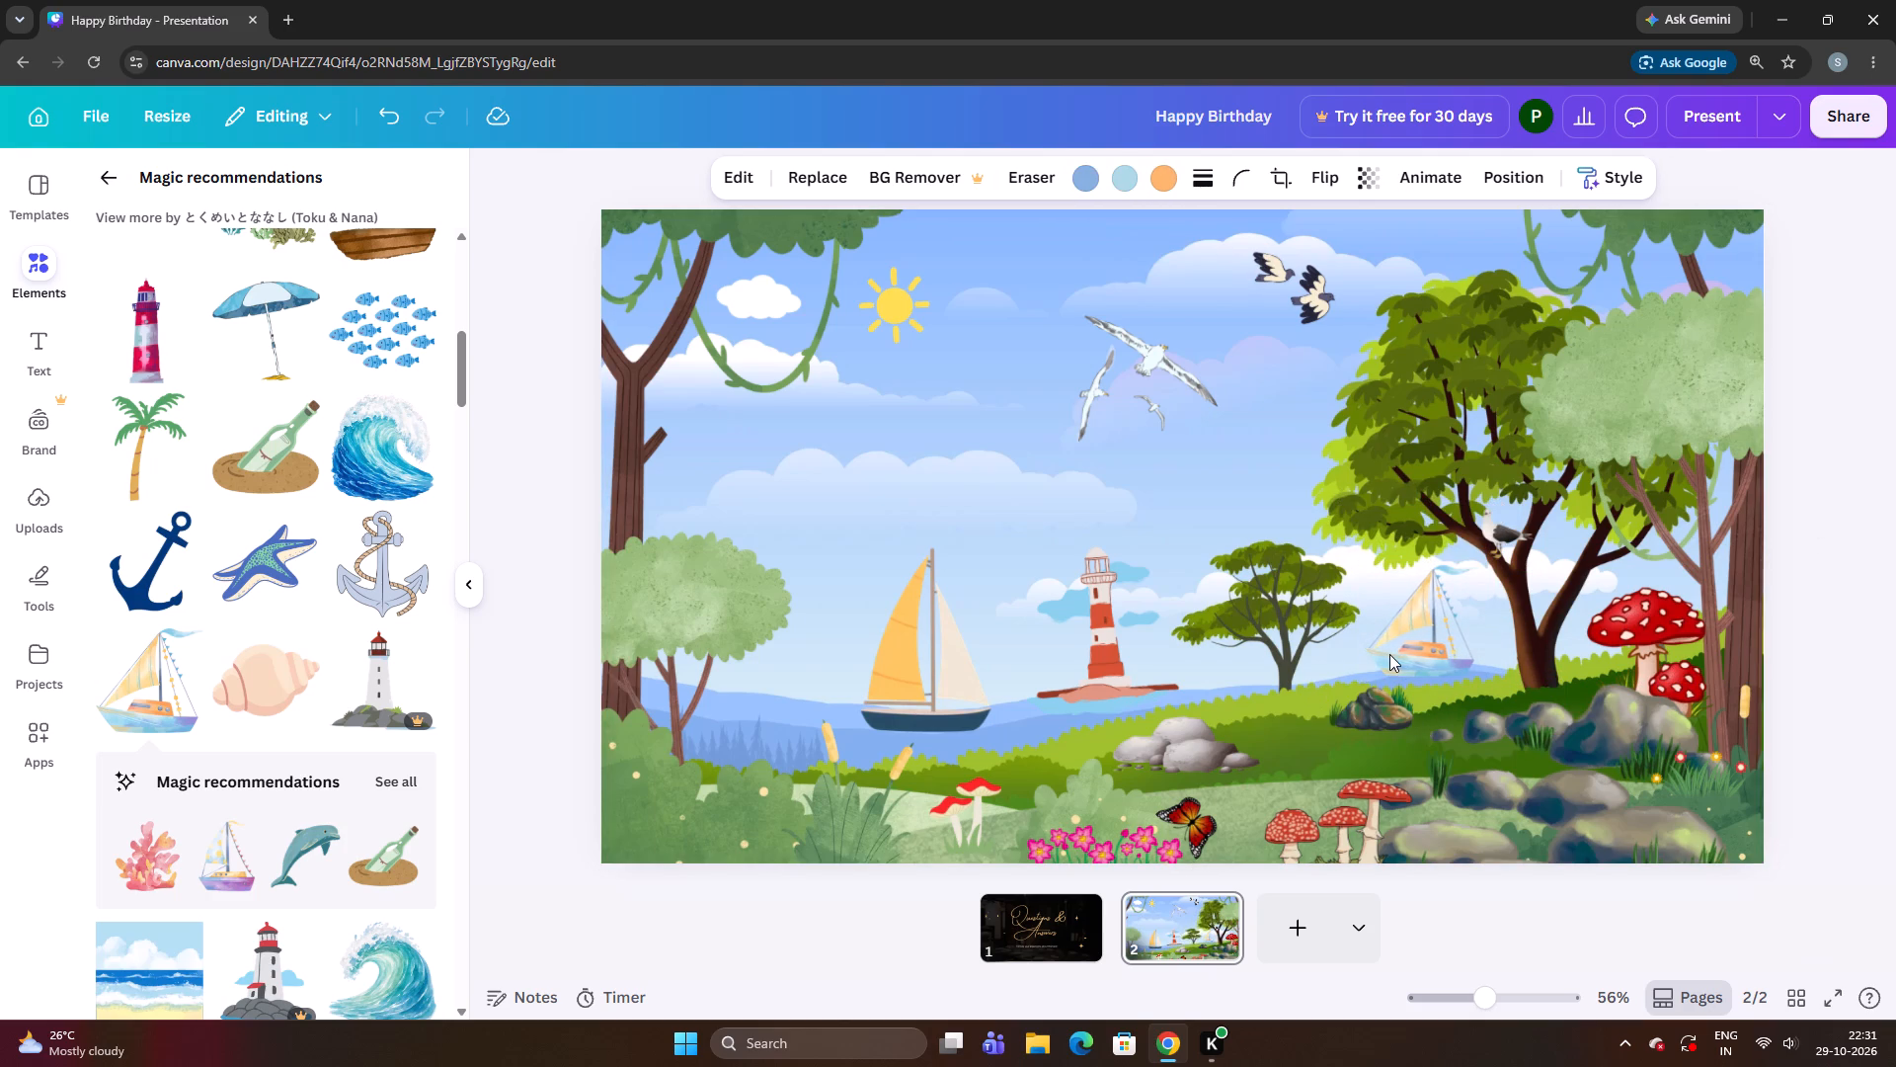
{"action": "key", "text": "Right"}
{"action": "key", "text": "Right"}
{"action": "key", "text": "Right"}
{"action": "key", "text": "Right"}
{"action": "key", "text": "Right"}
{"action": "key", "text": "Right"}
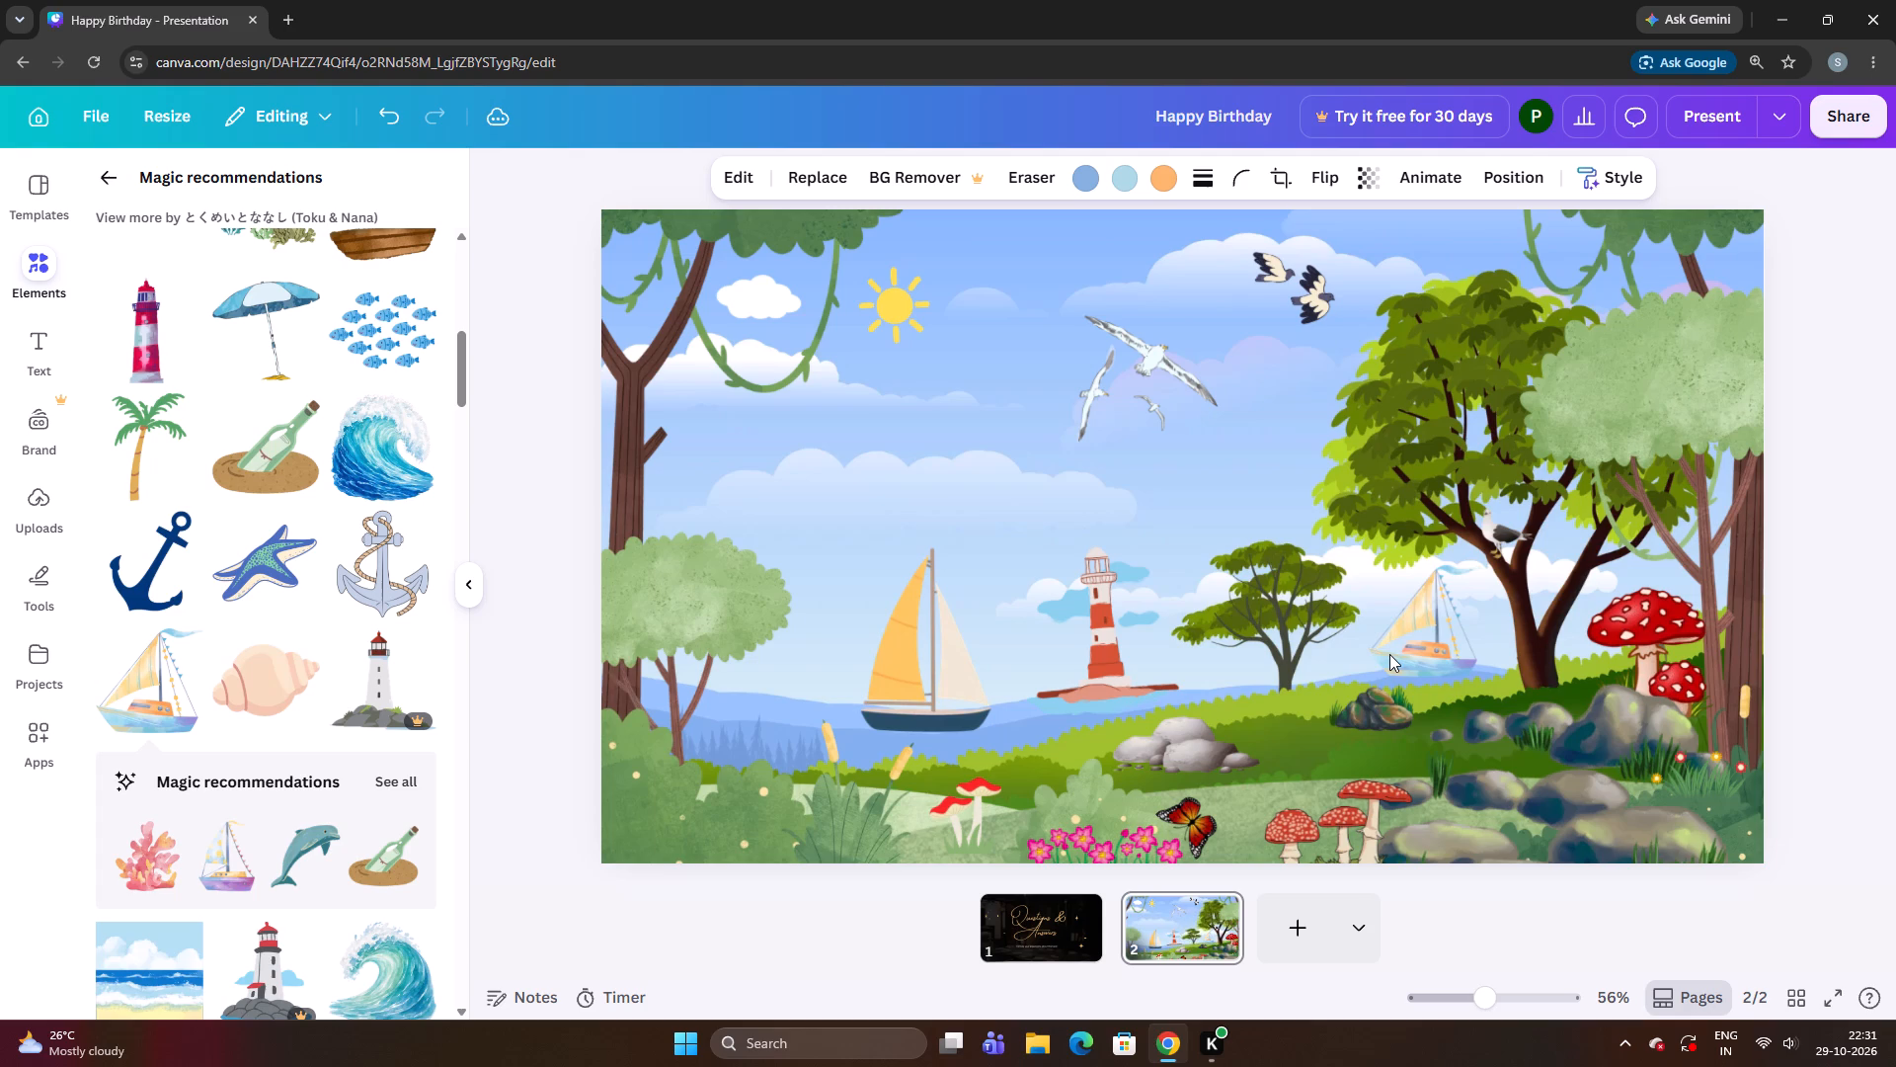
{"action": "key", "text": "Right"}
{"action": "key", "text": "Right"}
{"action": "key", "text": "Right"}
{"action": "key", "text": "Right"}
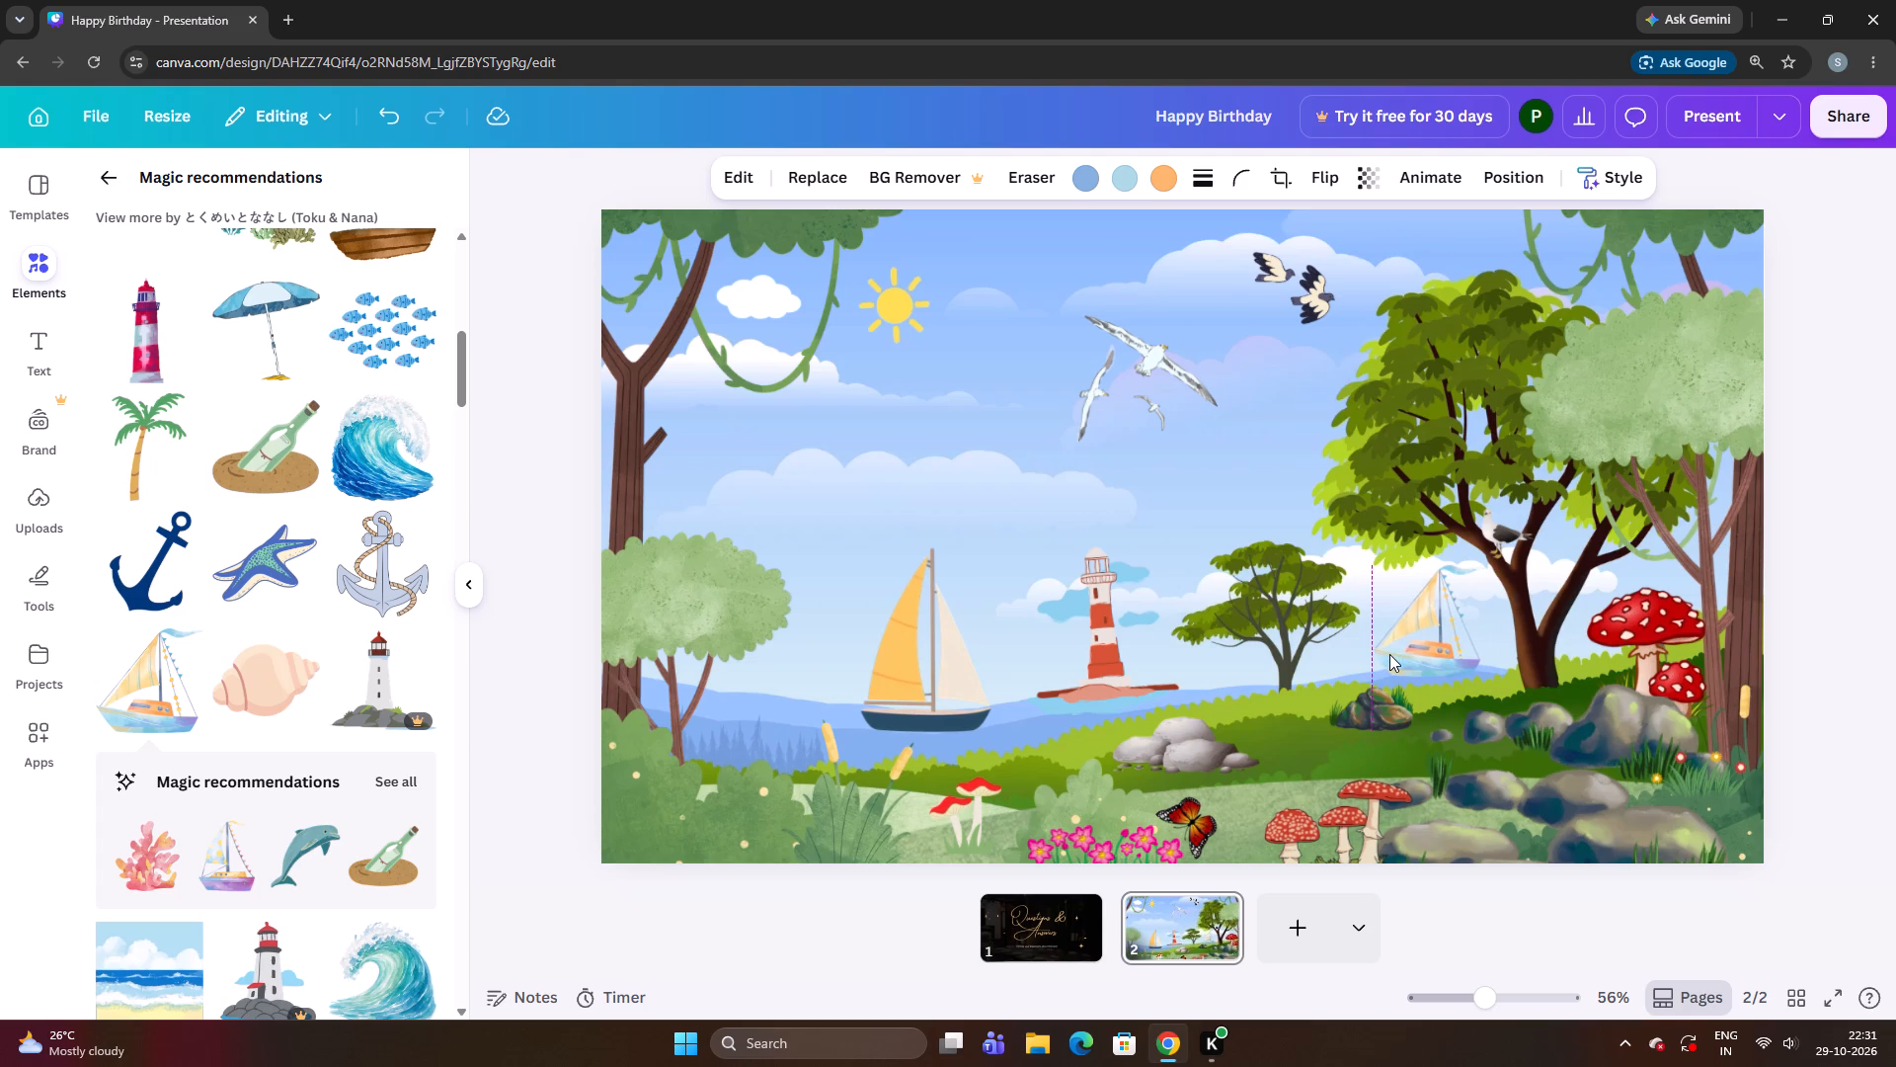
{"action": "key", "text": "Right"}
{"action": "key", "text": "Right"}
{"action": "key", "text": "Right"}
{"action": "key", "text": "Right"}
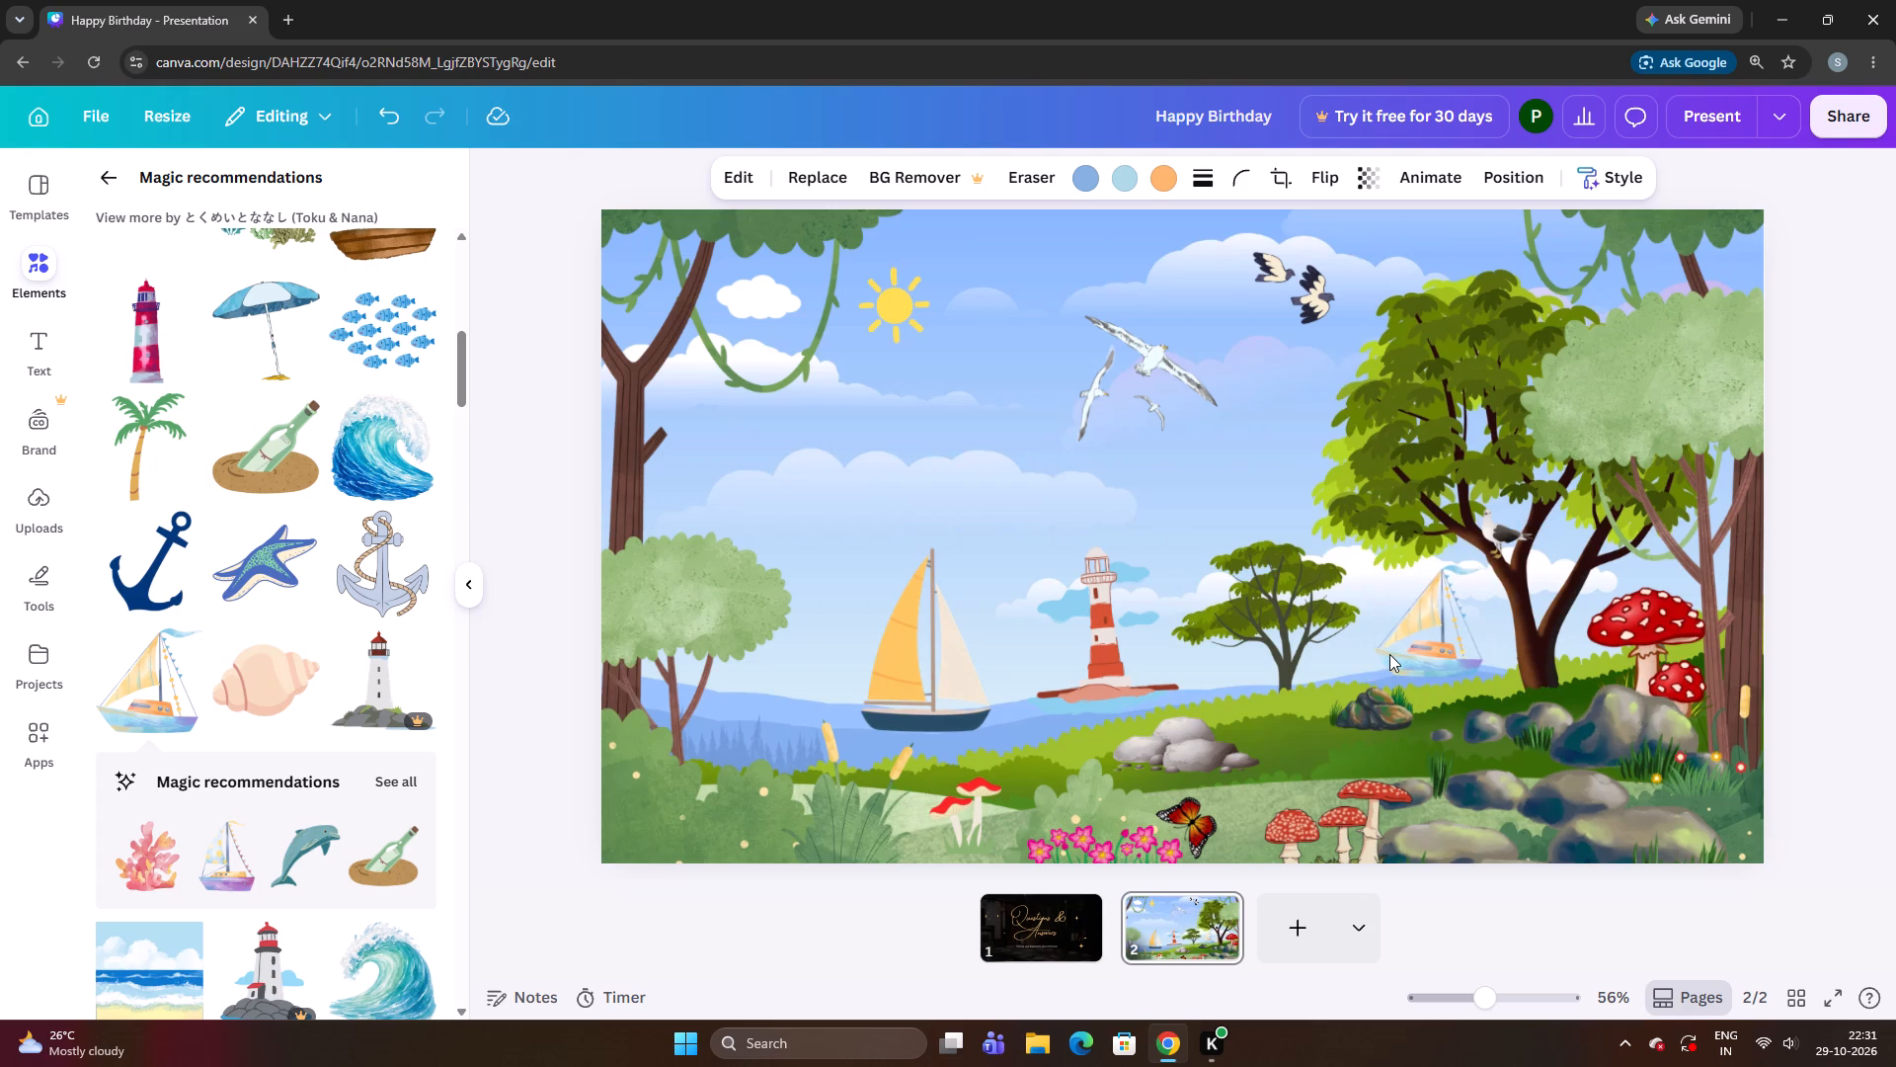
{"action": "key", "text": "Right"}
{"action": "key", "text": "Right"}
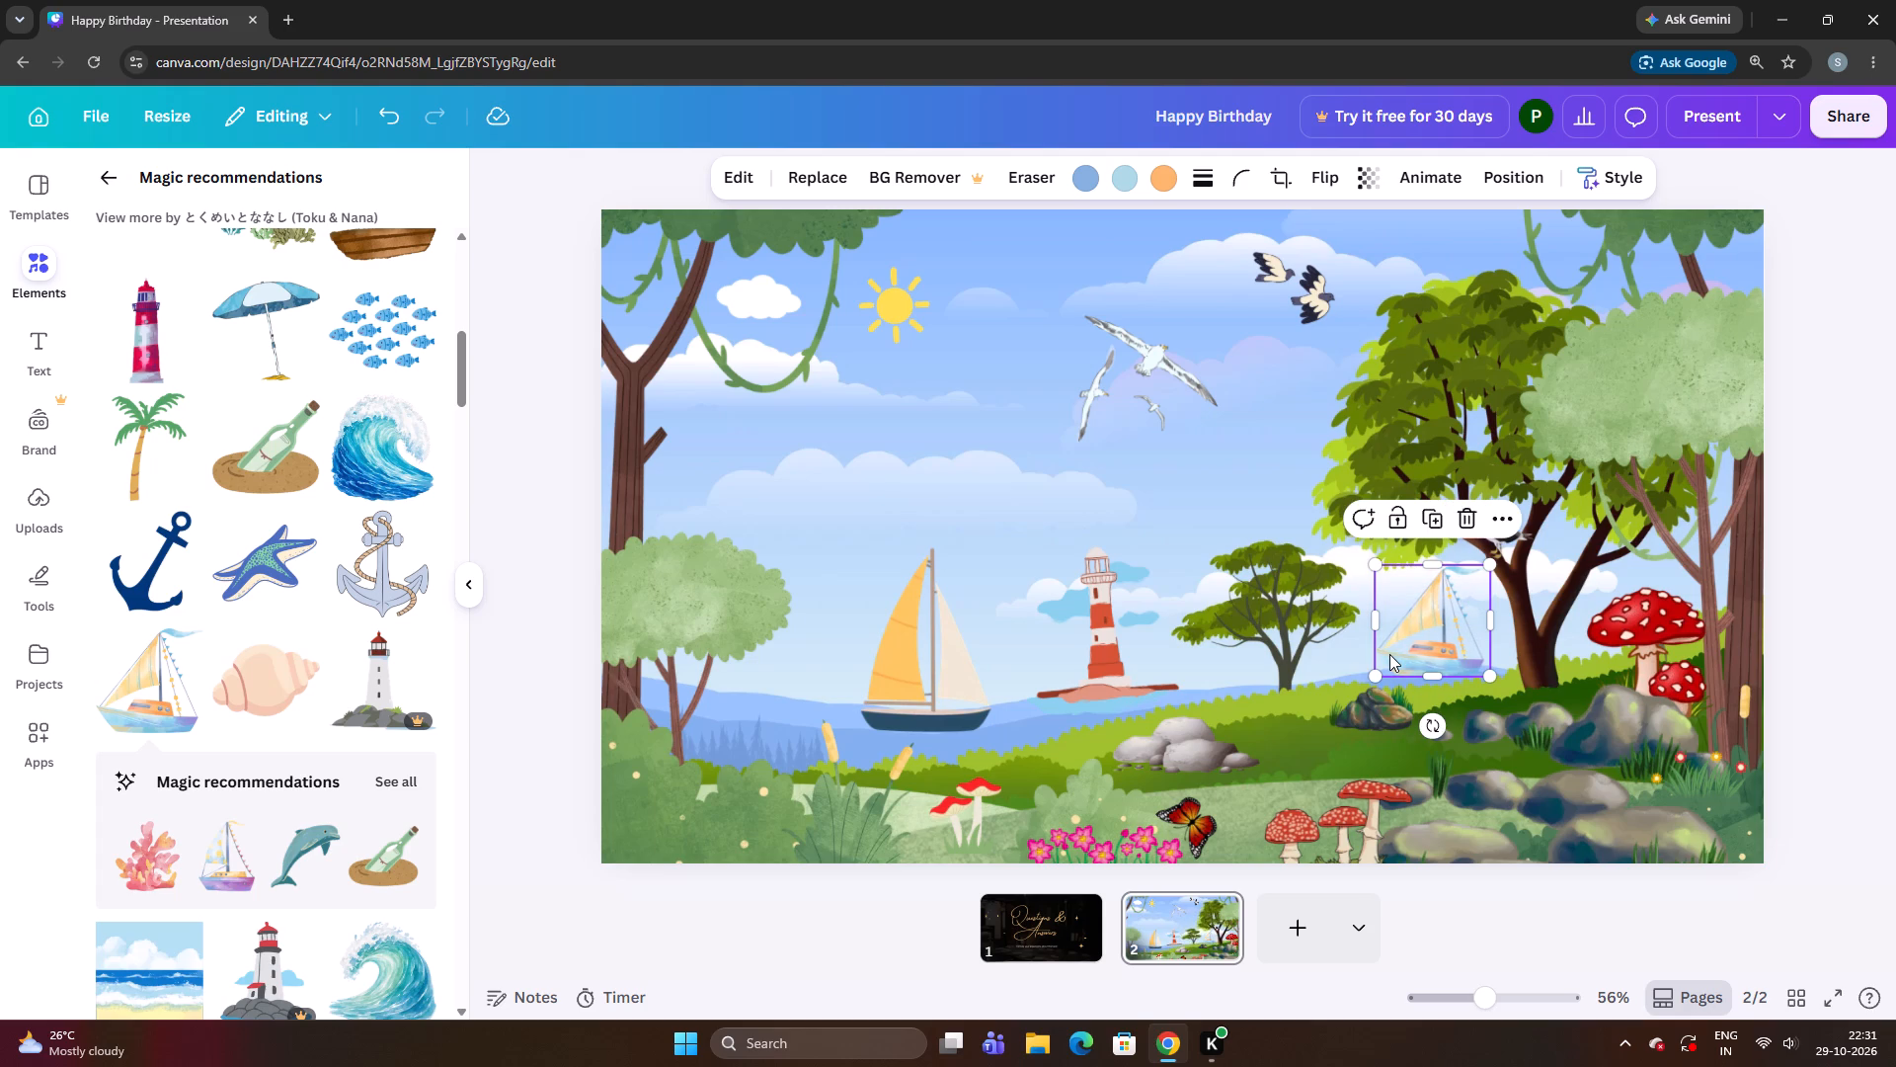
{"action": "key", "text": "Right"}
{"action": "key", "text": "Right"}
{"action": "key", "text": "Right"}
{"action": "key", "text": "Right"}
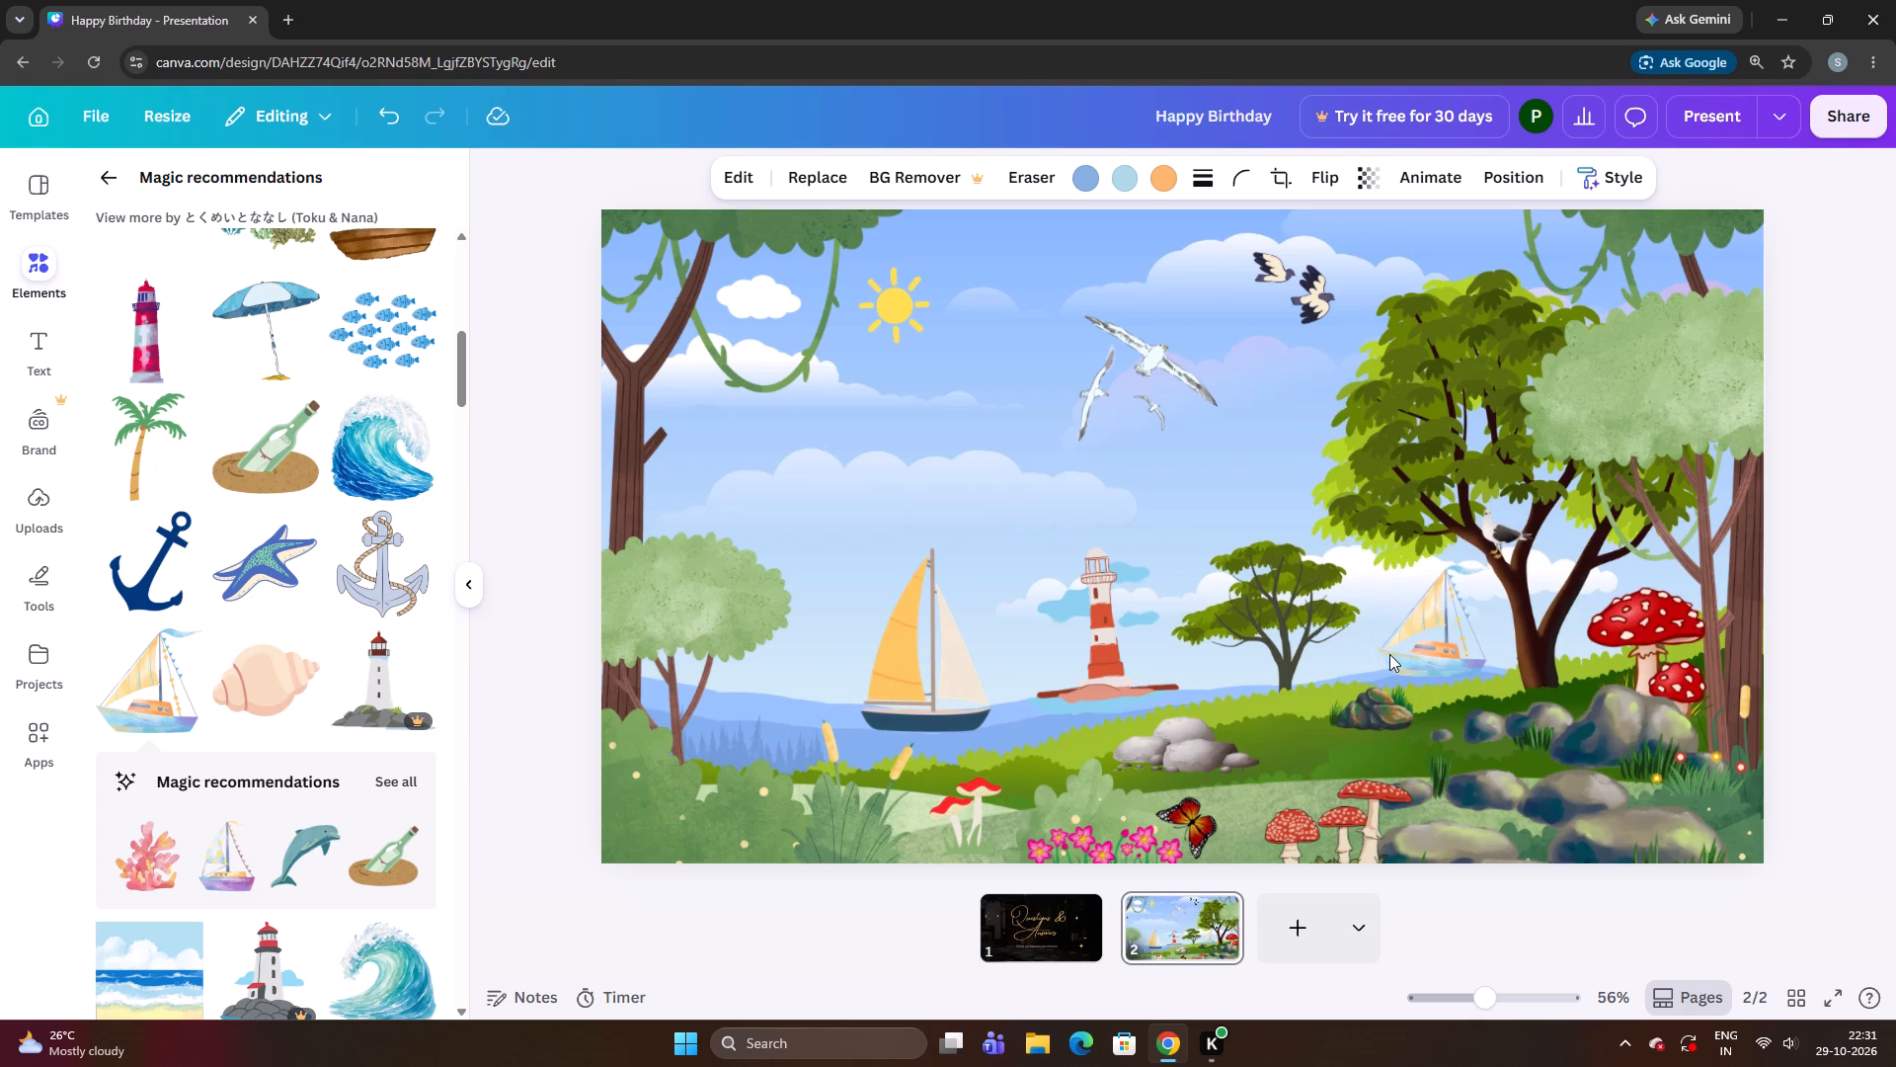
{"action": "key", "text": "Right"}
{"action": "key", "text": "Right"}
{"action": "key", "text": "Right"}
{"action": "key", "text": "Right"}
{"action": "key", "text": "Right"}
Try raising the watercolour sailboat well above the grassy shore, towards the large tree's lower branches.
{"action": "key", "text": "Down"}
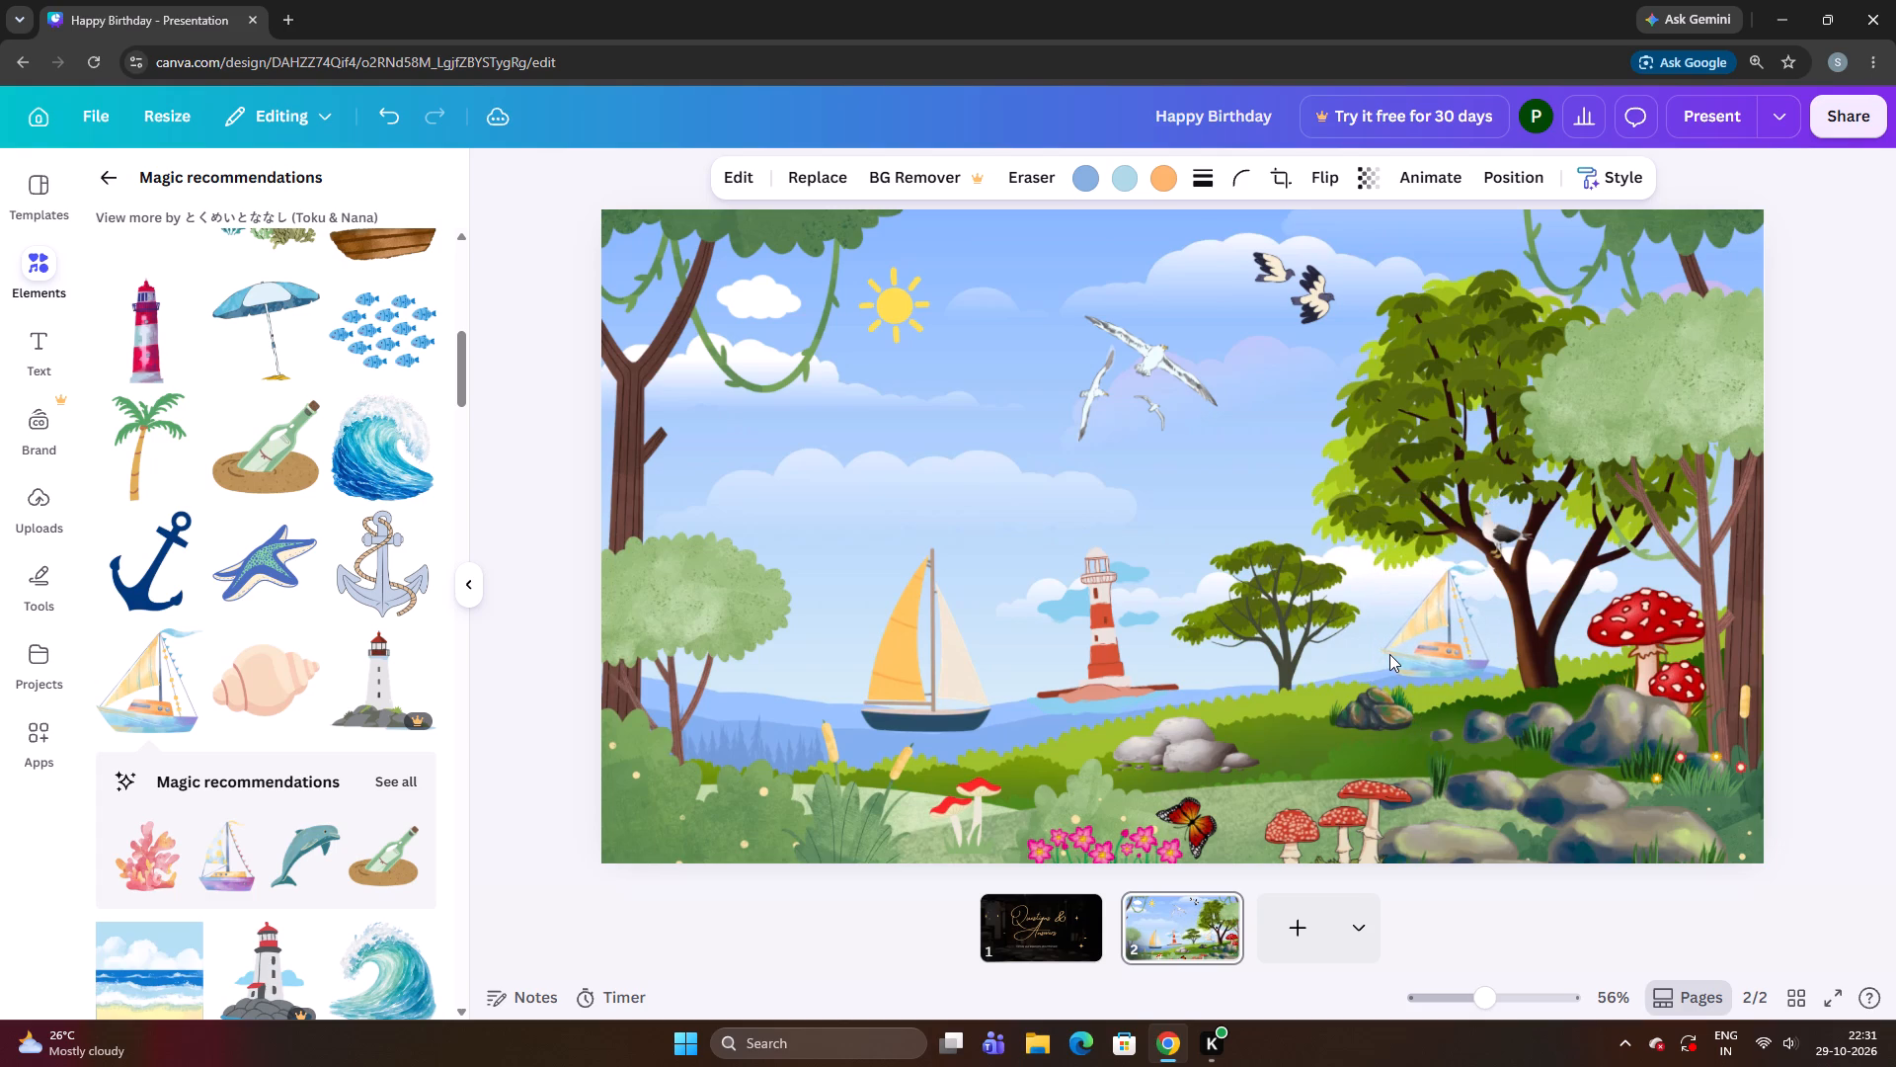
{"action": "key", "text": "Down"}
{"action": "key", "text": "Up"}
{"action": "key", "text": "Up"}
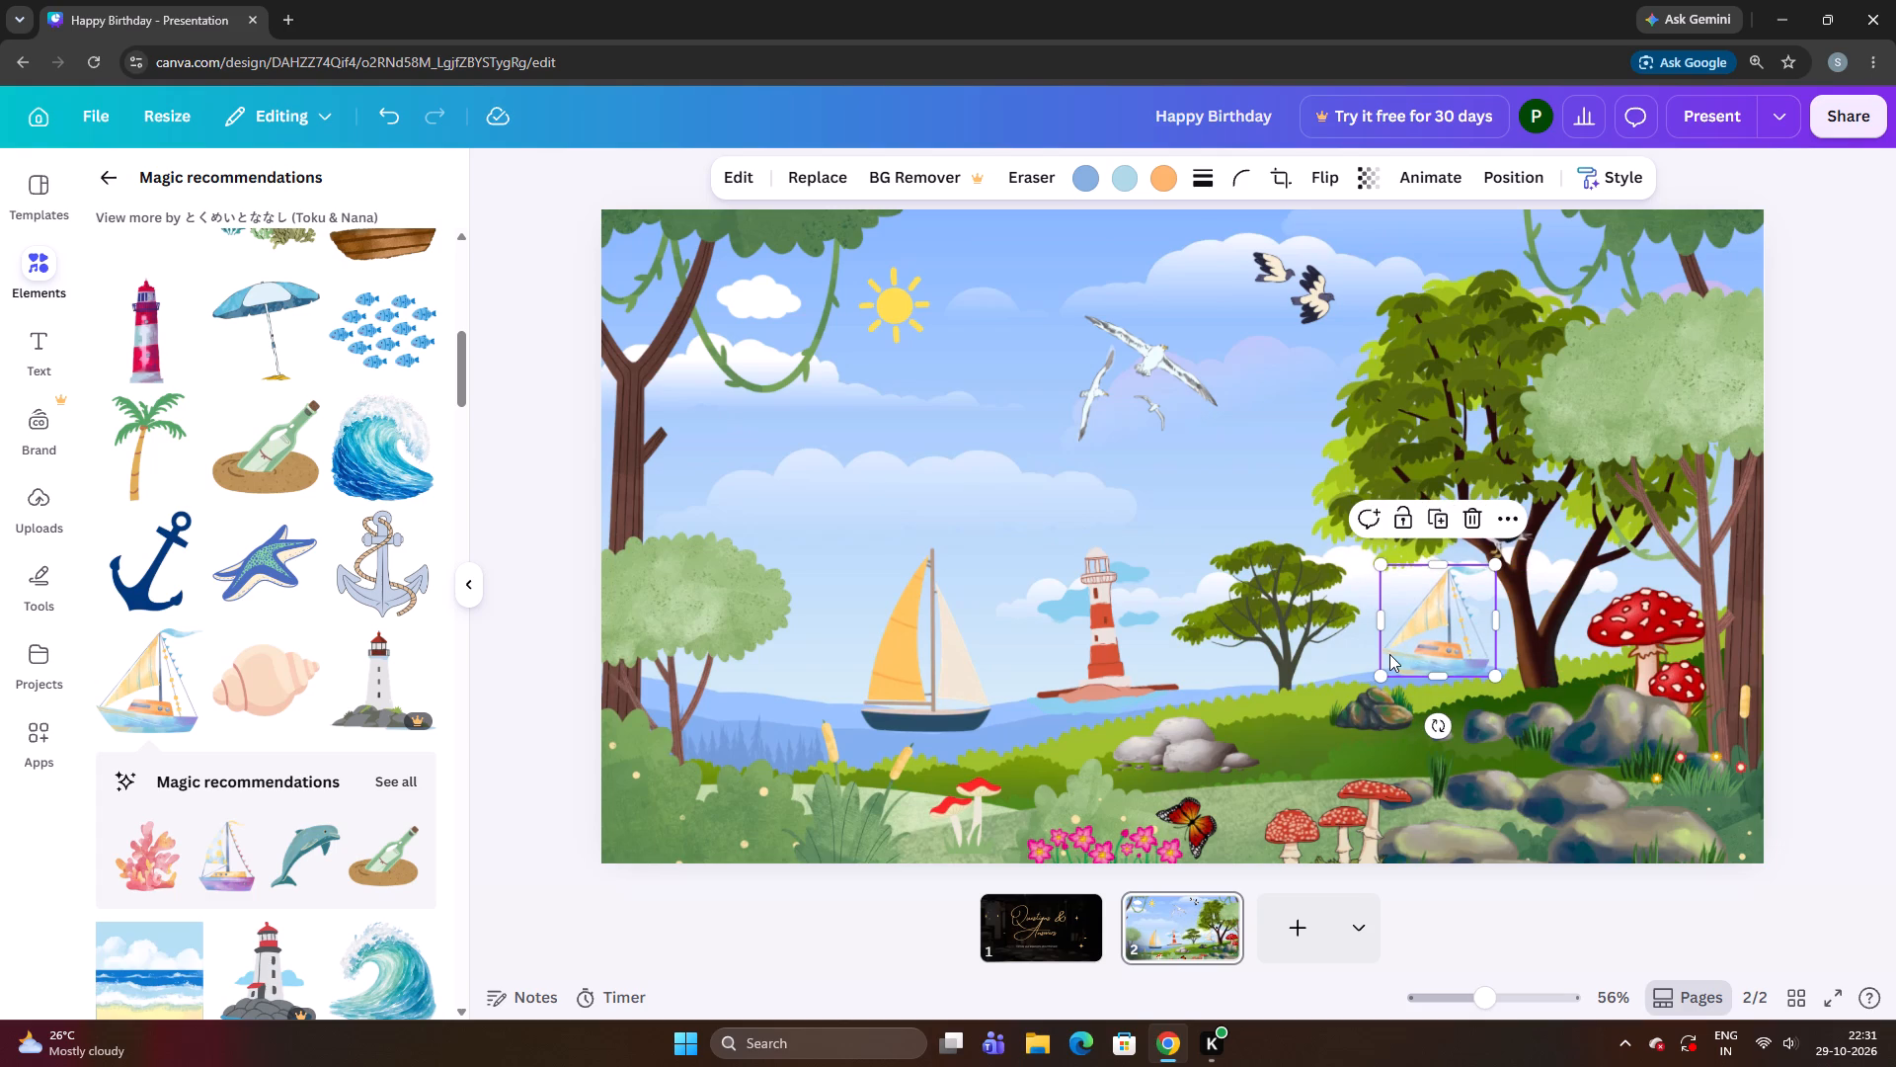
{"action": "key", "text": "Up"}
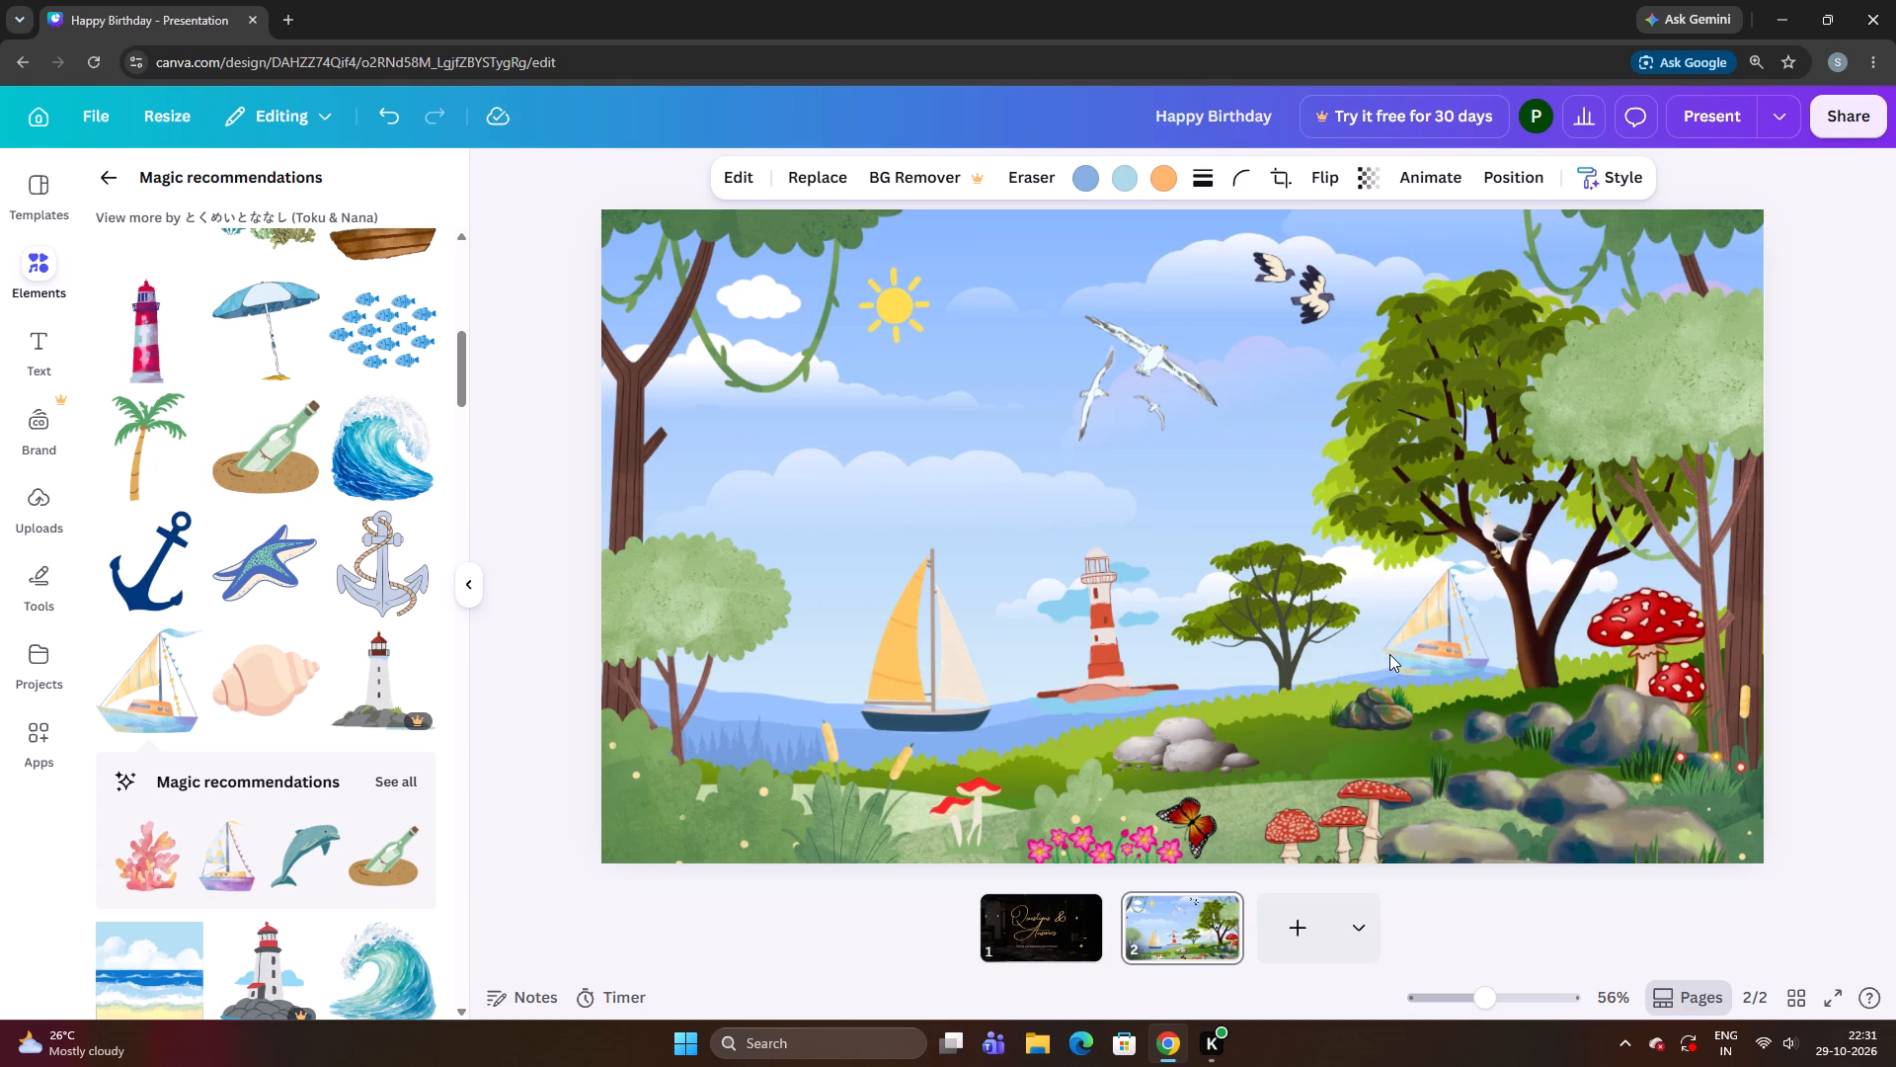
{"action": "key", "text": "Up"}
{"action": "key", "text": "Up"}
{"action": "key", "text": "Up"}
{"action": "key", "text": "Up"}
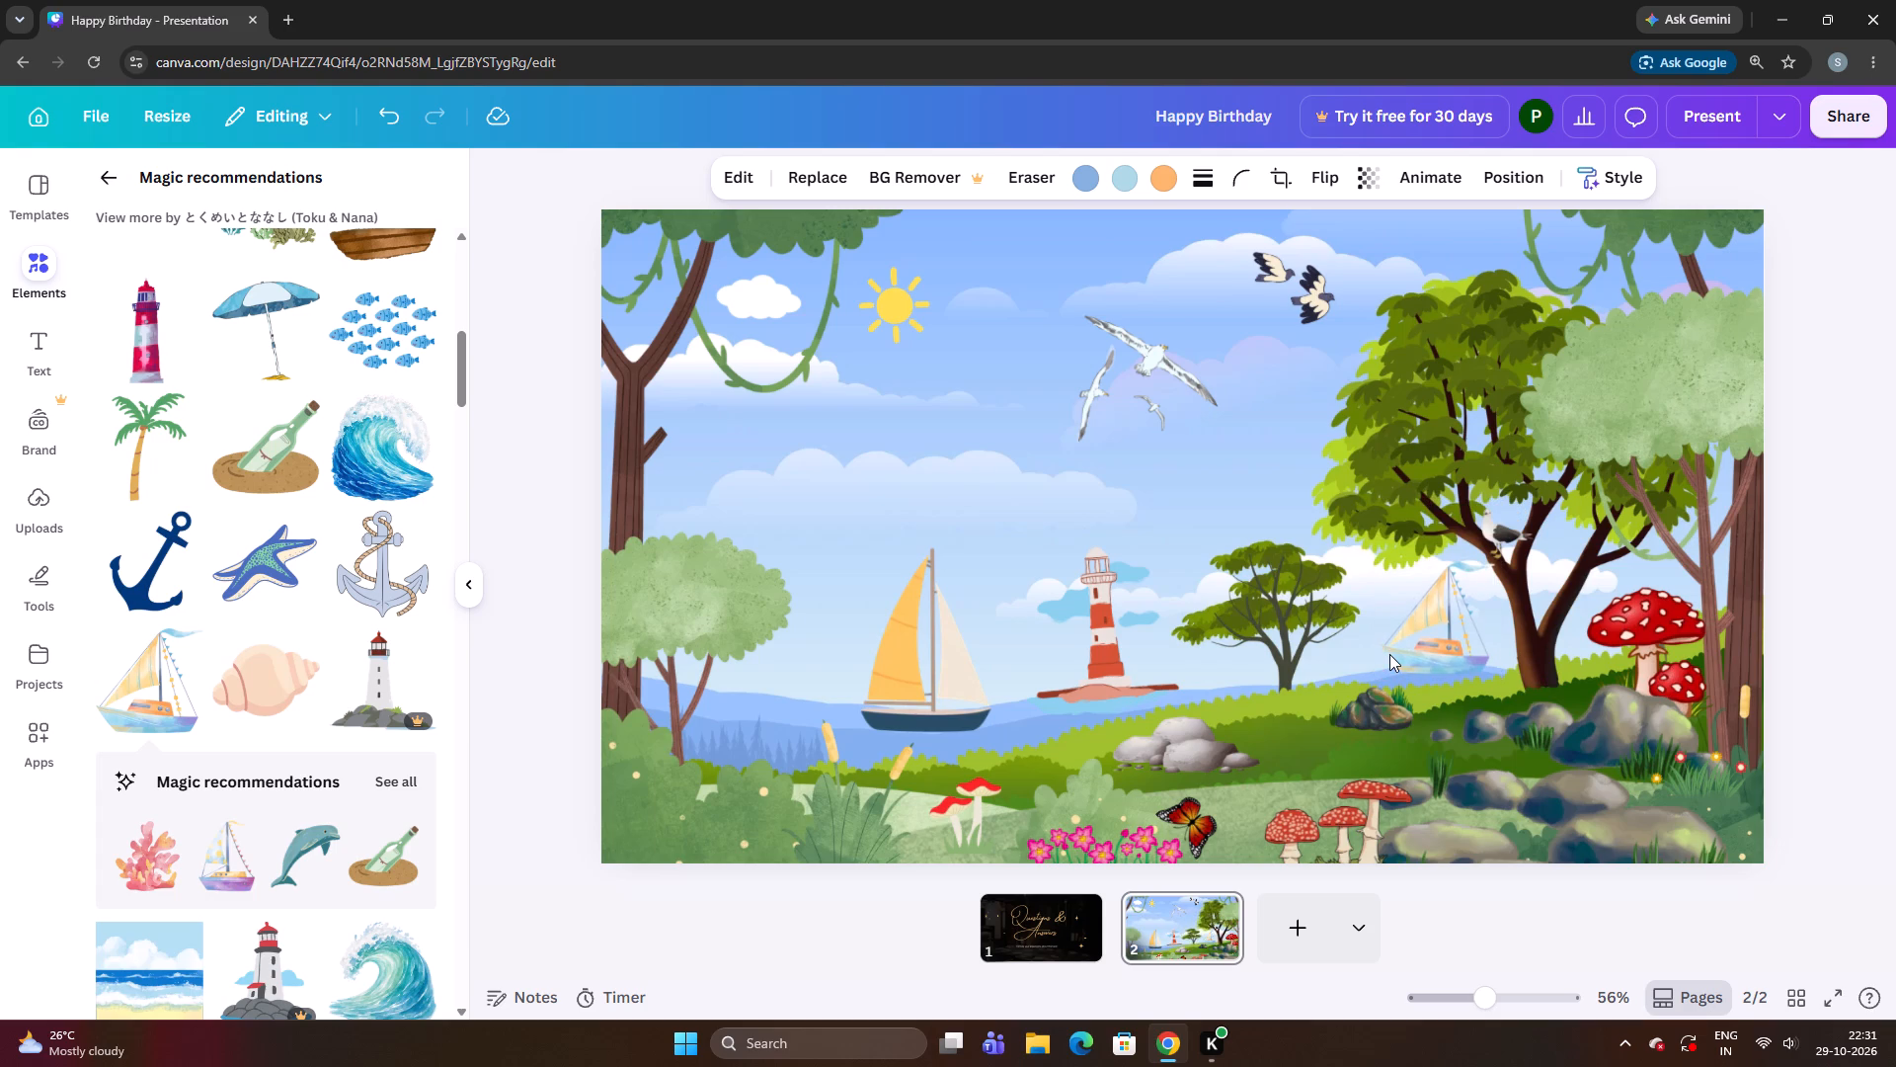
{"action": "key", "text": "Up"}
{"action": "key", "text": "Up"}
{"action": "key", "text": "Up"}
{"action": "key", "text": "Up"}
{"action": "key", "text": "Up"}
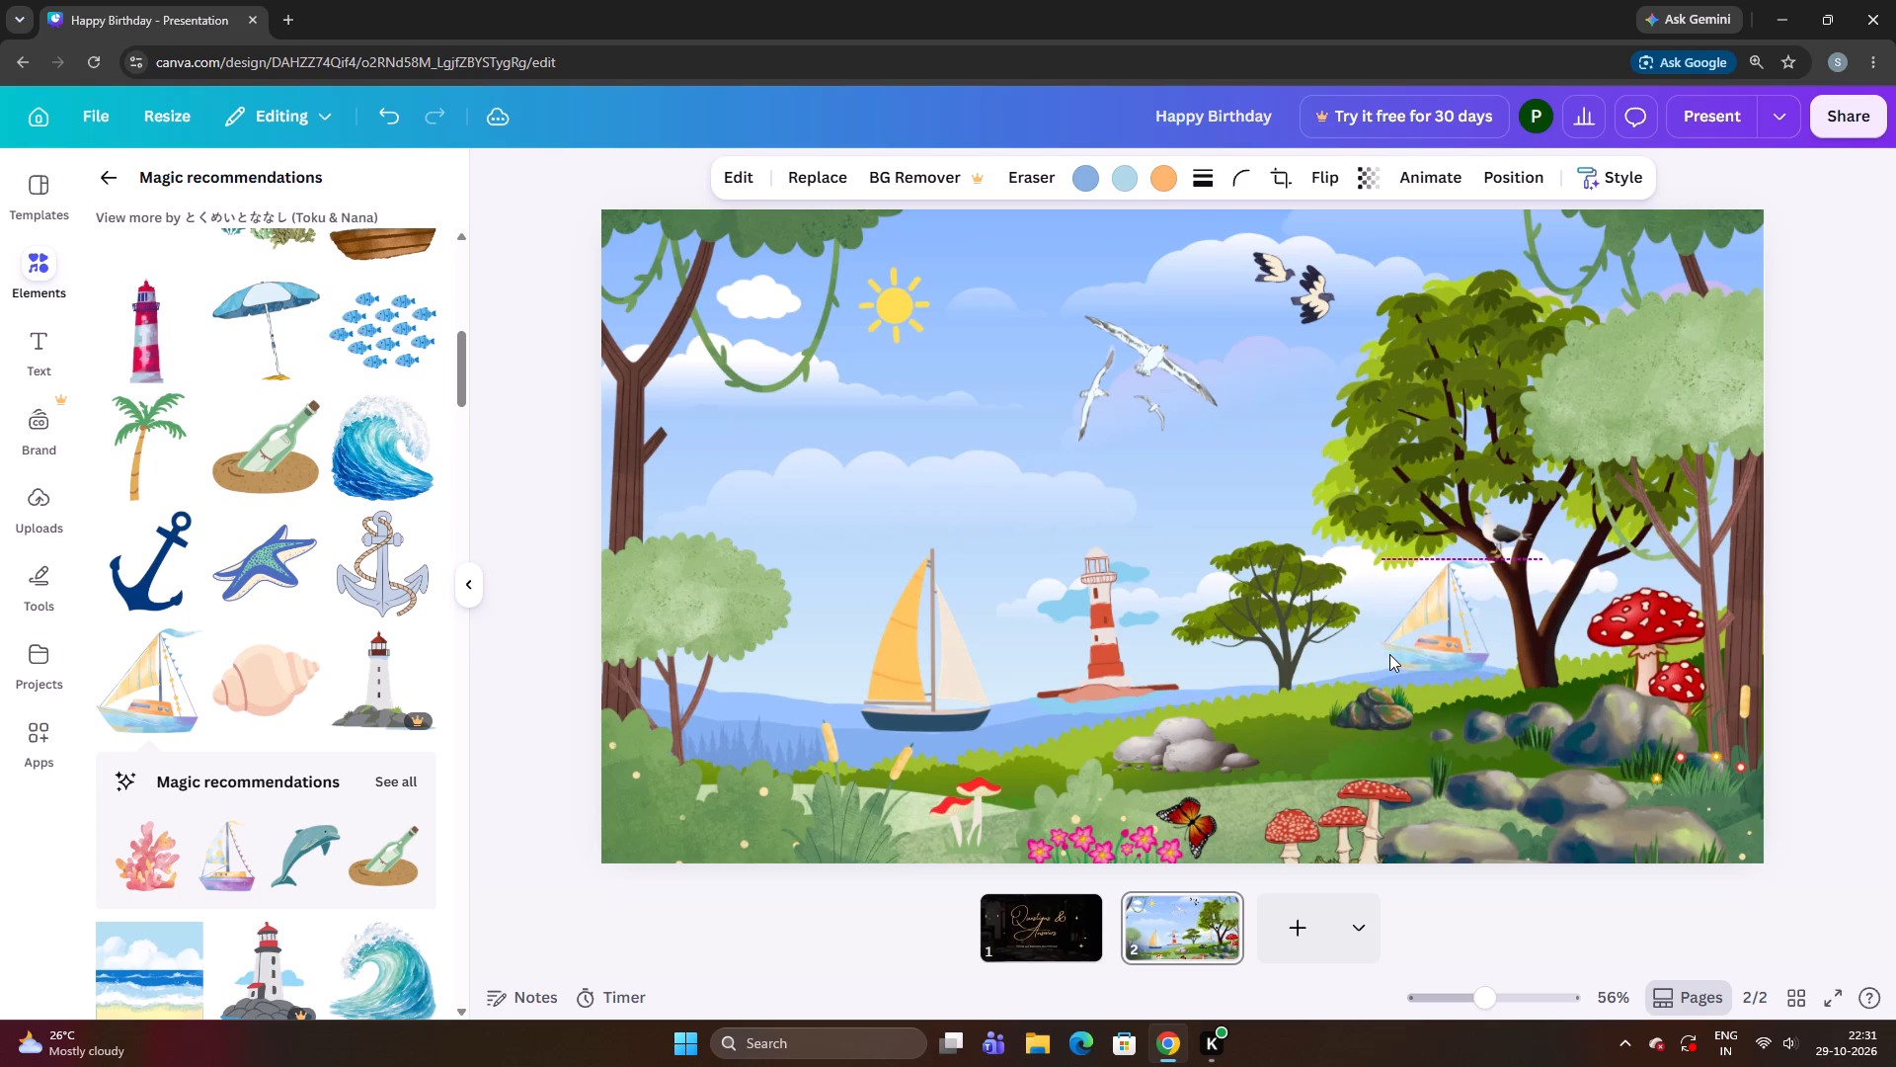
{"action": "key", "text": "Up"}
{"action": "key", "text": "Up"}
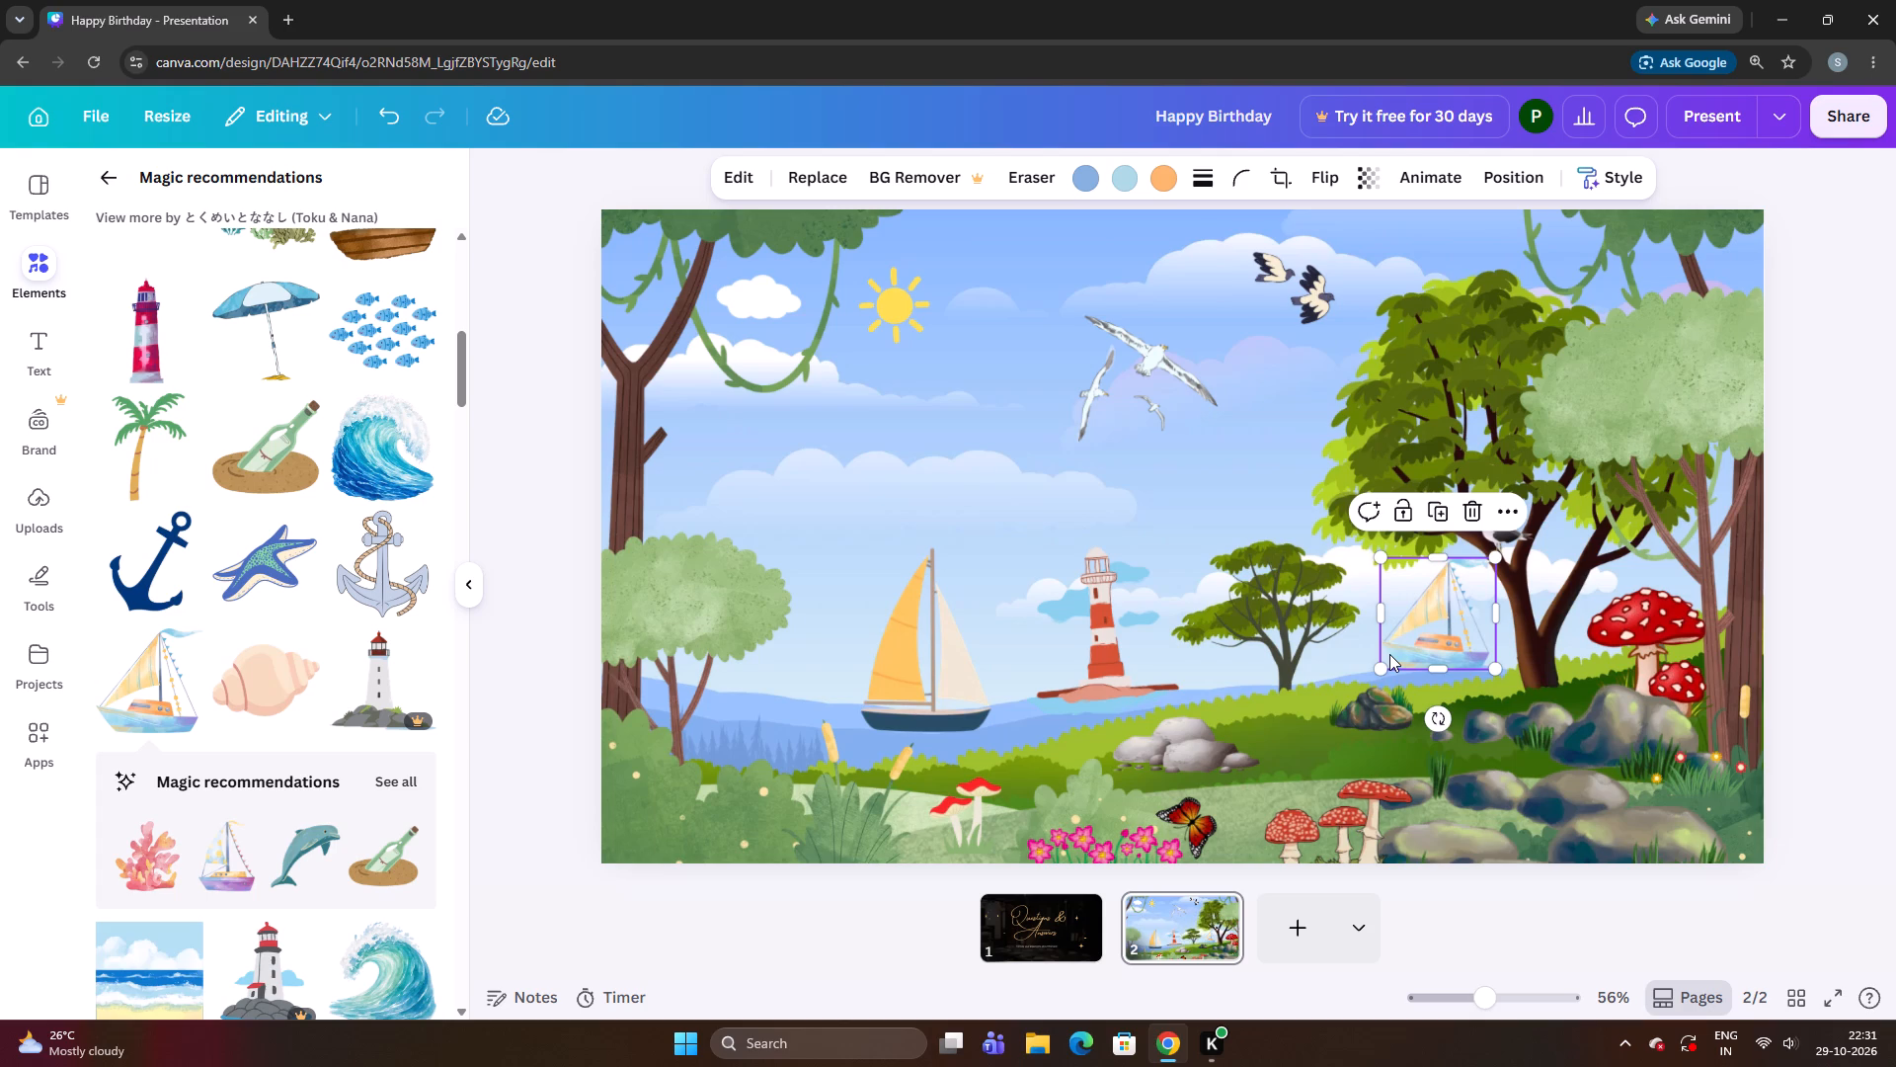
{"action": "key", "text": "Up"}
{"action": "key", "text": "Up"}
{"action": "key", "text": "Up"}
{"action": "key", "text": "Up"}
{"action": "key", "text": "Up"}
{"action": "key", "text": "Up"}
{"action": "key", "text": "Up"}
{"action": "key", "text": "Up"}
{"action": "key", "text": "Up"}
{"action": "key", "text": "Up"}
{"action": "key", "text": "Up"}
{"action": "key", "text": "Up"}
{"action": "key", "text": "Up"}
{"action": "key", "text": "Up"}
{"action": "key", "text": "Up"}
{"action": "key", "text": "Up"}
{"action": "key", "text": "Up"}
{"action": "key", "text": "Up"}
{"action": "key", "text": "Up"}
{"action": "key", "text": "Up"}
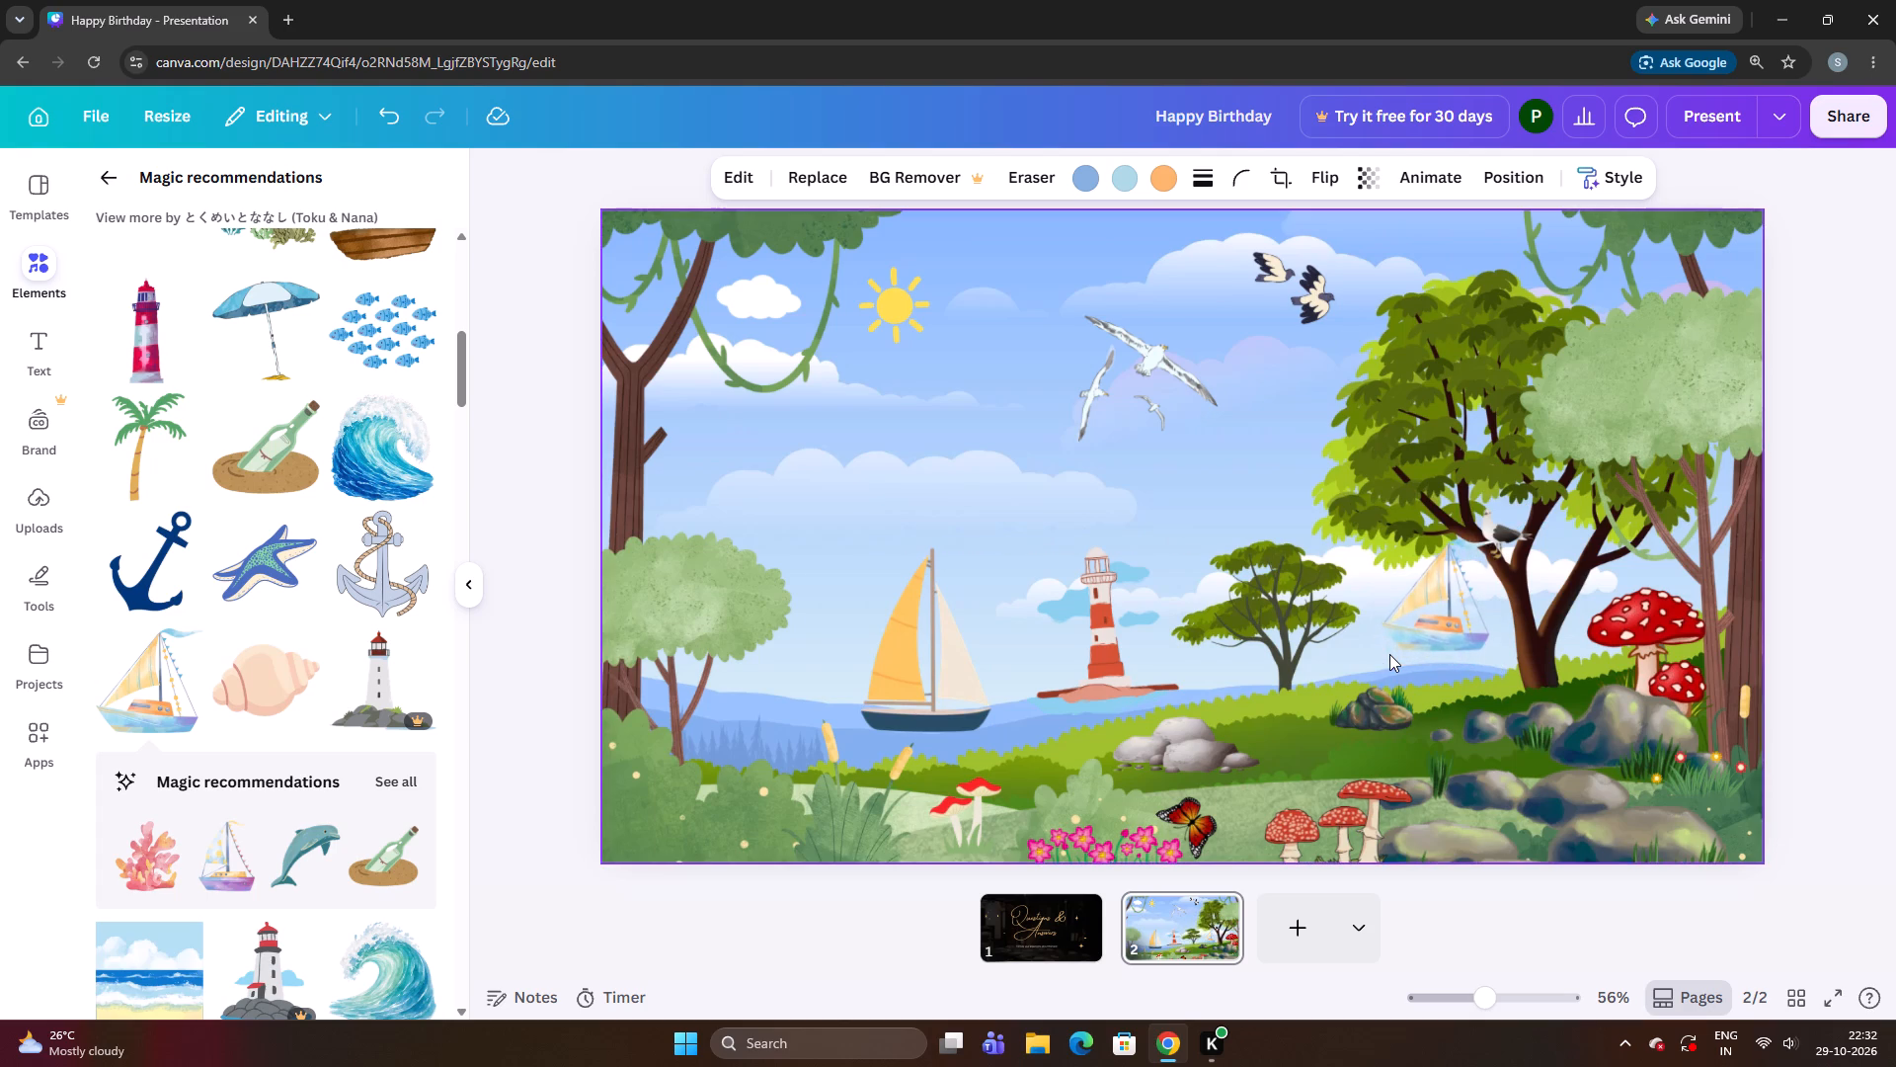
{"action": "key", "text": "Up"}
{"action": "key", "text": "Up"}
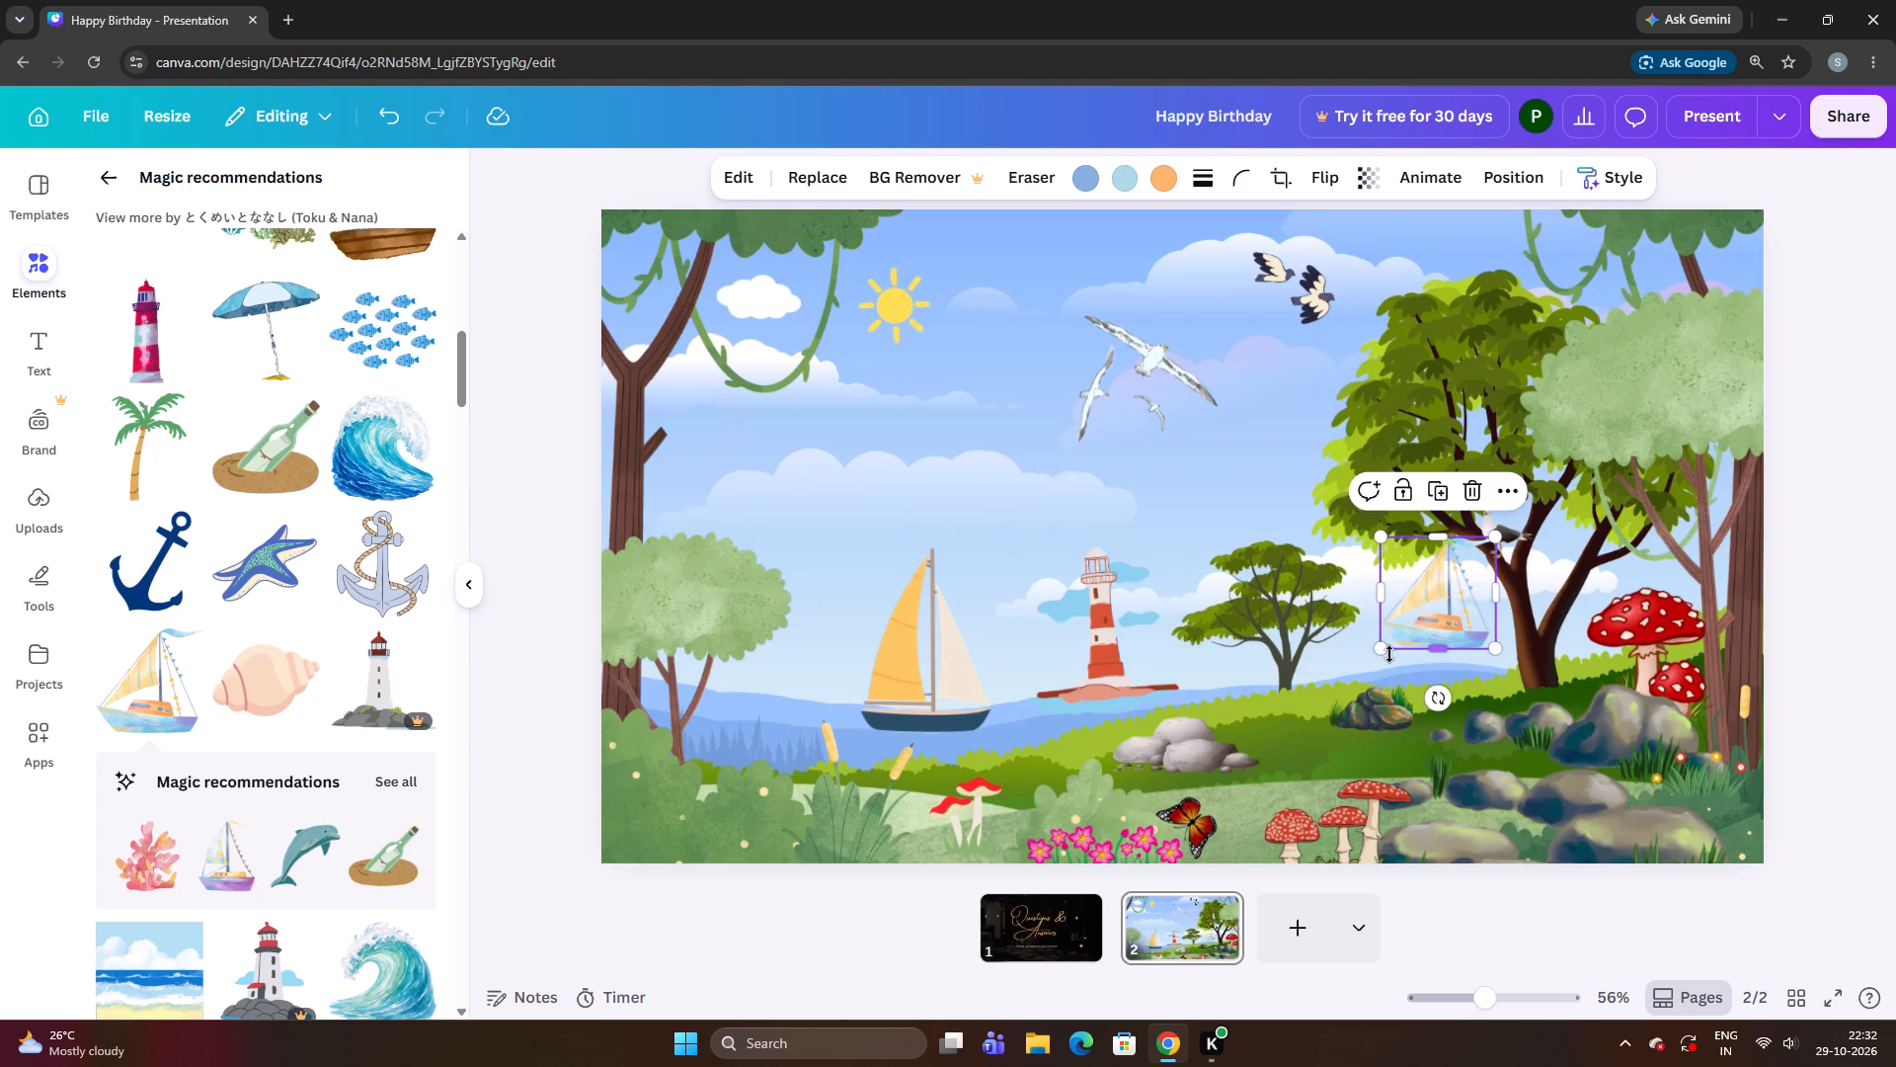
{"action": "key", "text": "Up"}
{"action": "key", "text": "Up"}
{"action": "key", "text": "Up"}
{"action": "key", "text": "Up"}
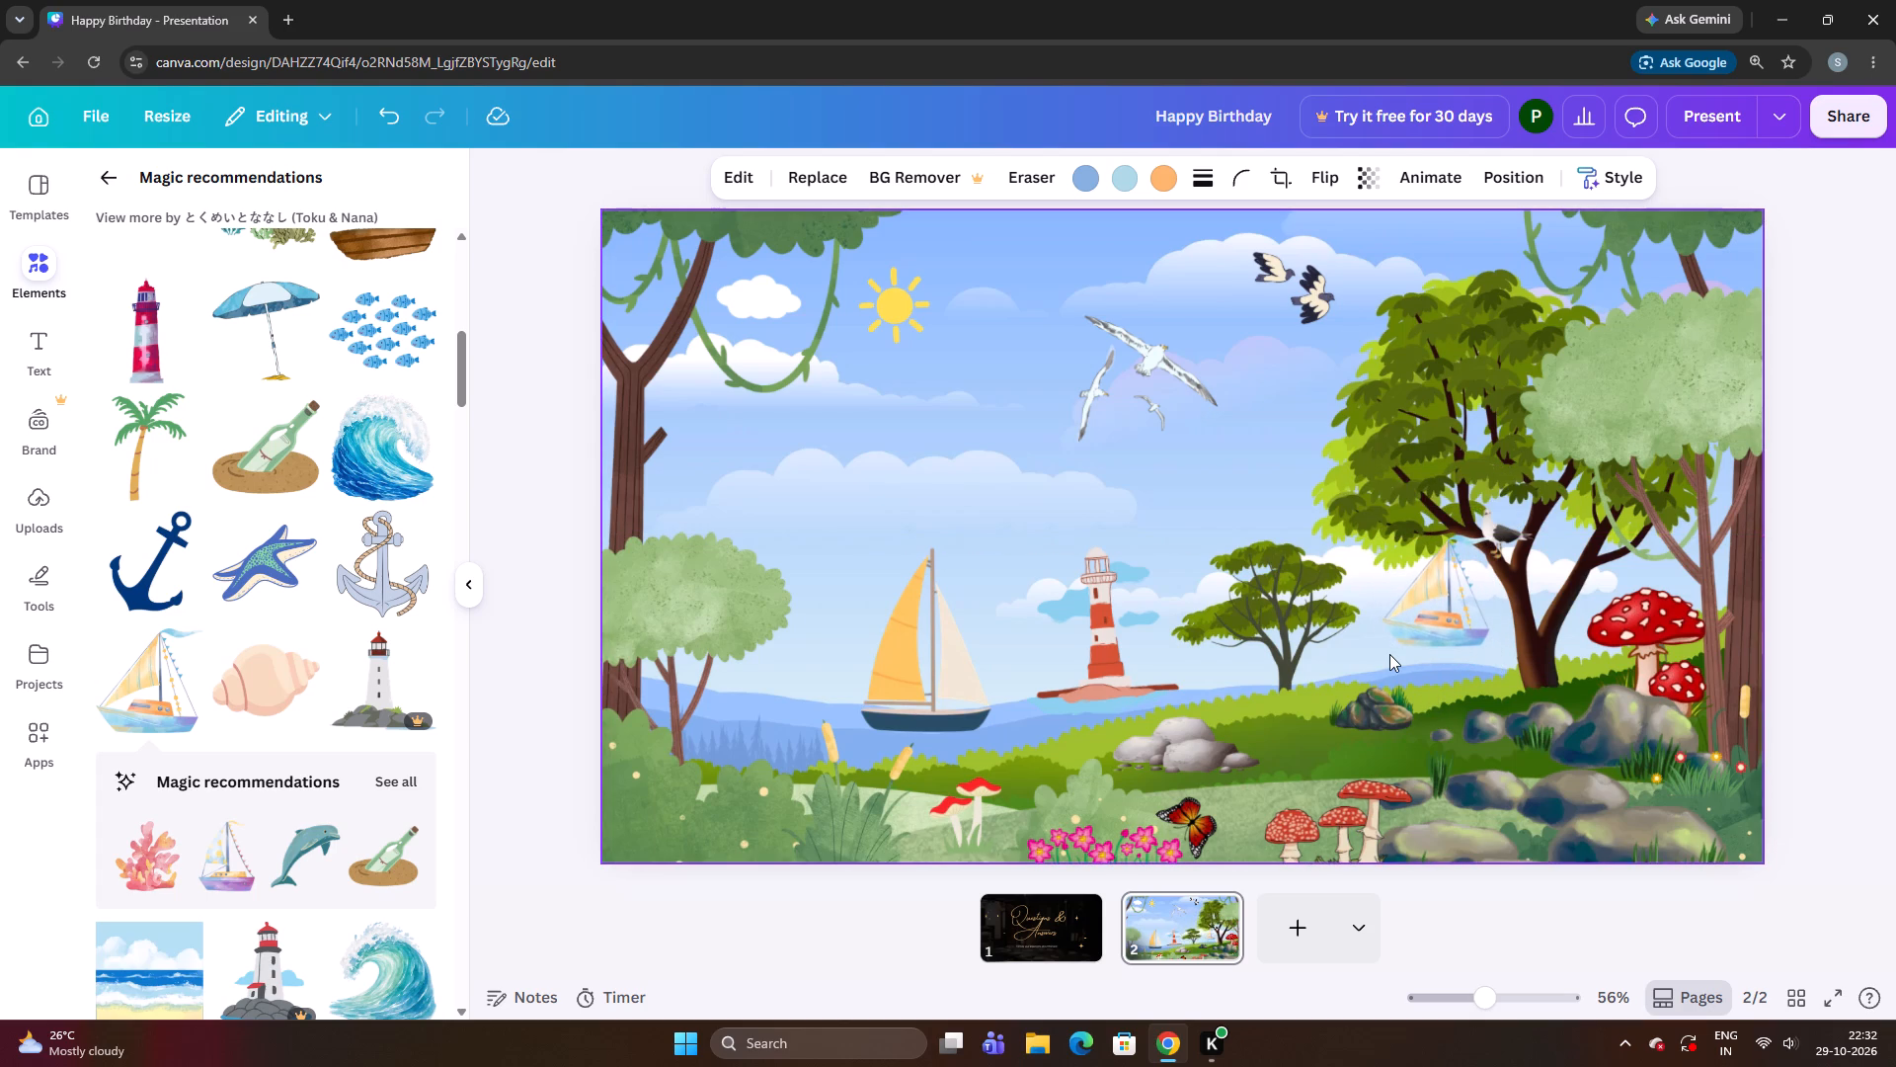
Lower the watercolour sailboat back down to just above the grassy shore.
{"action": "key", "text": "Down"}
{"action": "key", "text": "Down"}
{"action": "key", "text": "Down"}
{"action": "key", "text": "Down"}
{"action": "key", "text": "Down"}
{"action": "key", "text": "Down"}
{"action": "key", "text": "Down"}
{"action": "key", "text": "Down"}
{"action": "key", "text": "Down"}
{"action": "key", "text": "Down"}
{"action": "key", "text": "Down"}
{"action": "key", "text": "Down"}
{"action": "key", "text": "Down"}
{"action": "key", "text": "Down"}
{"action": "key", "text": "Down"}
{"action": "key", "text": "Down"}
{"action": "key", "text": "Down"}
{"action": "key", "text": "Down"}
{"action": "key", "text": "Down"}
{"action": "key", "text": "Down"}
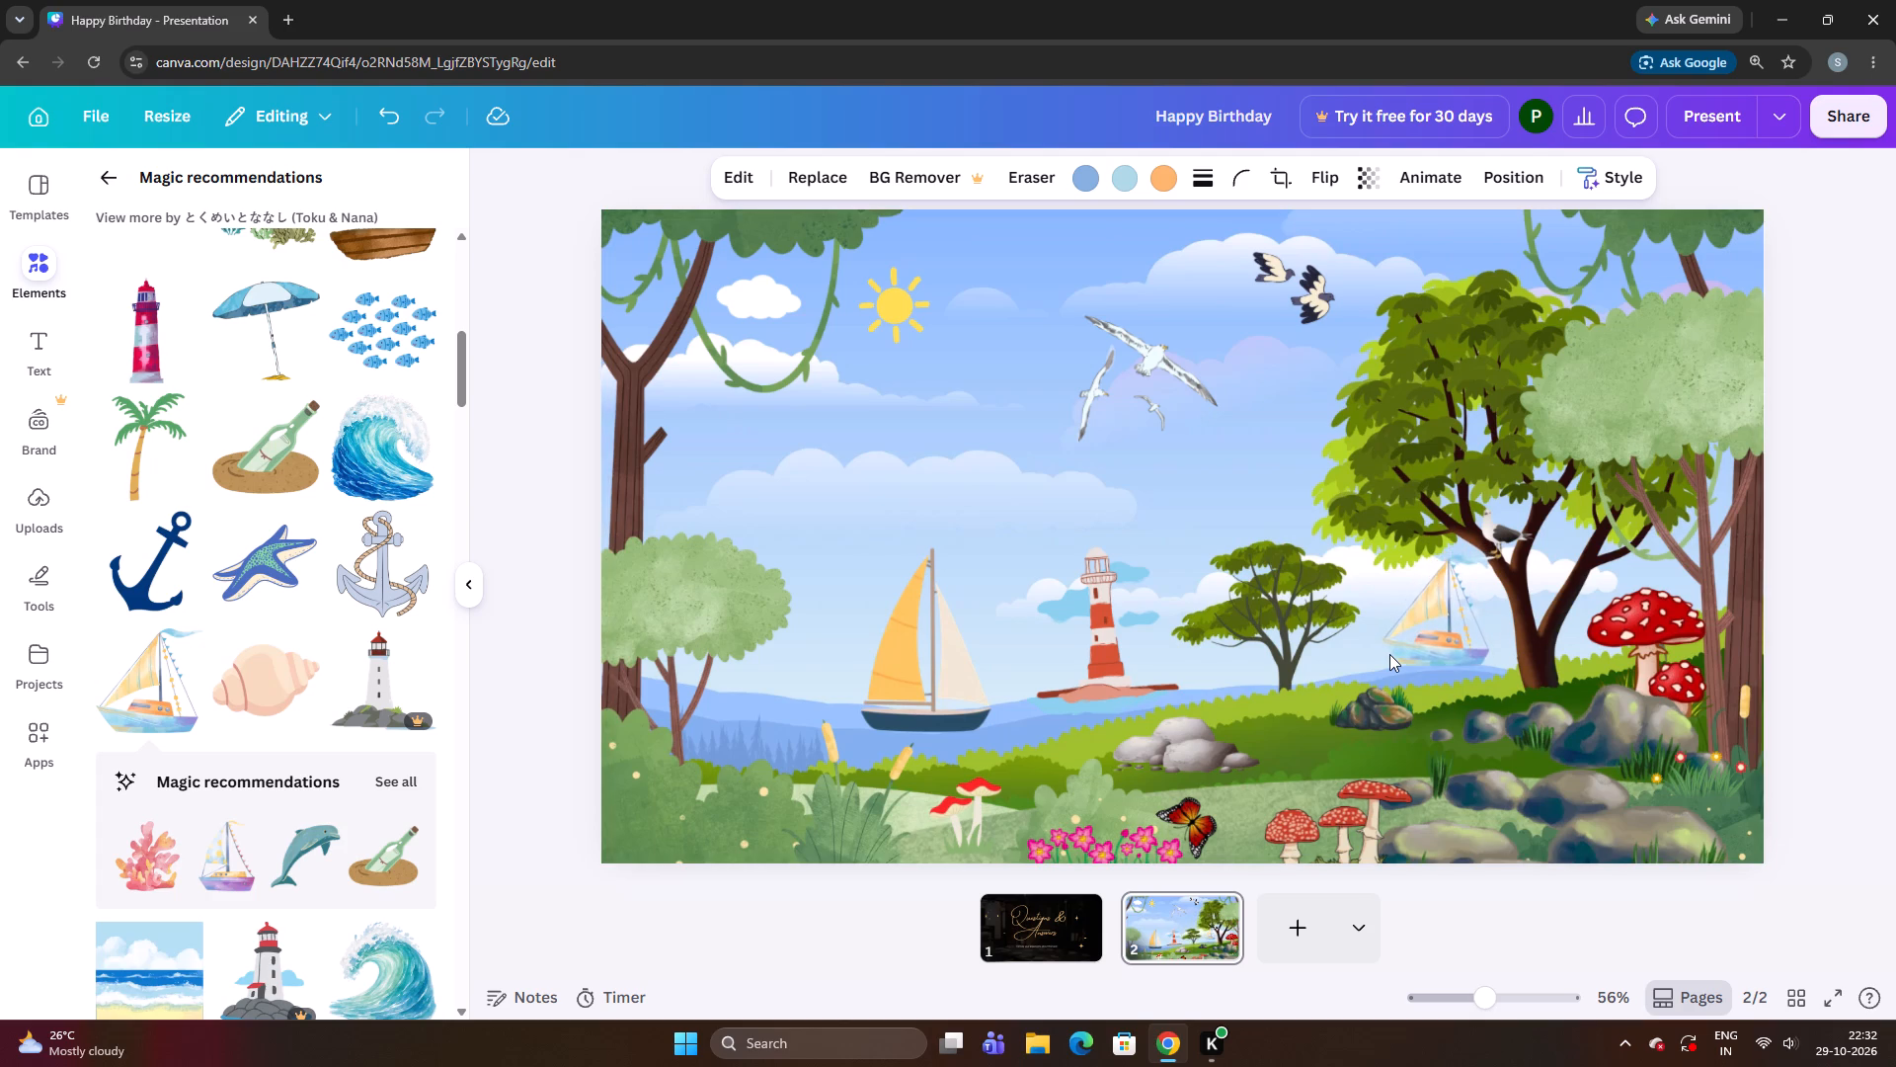
Fine-tune the watercolour sailboat's place on the water, nudging it slightly towards the small tree and a touch lower.
{"action": "key", "text": "Left"}
{"action": "key", "text": "Left"}
{"action": "key", "text": "Left"}
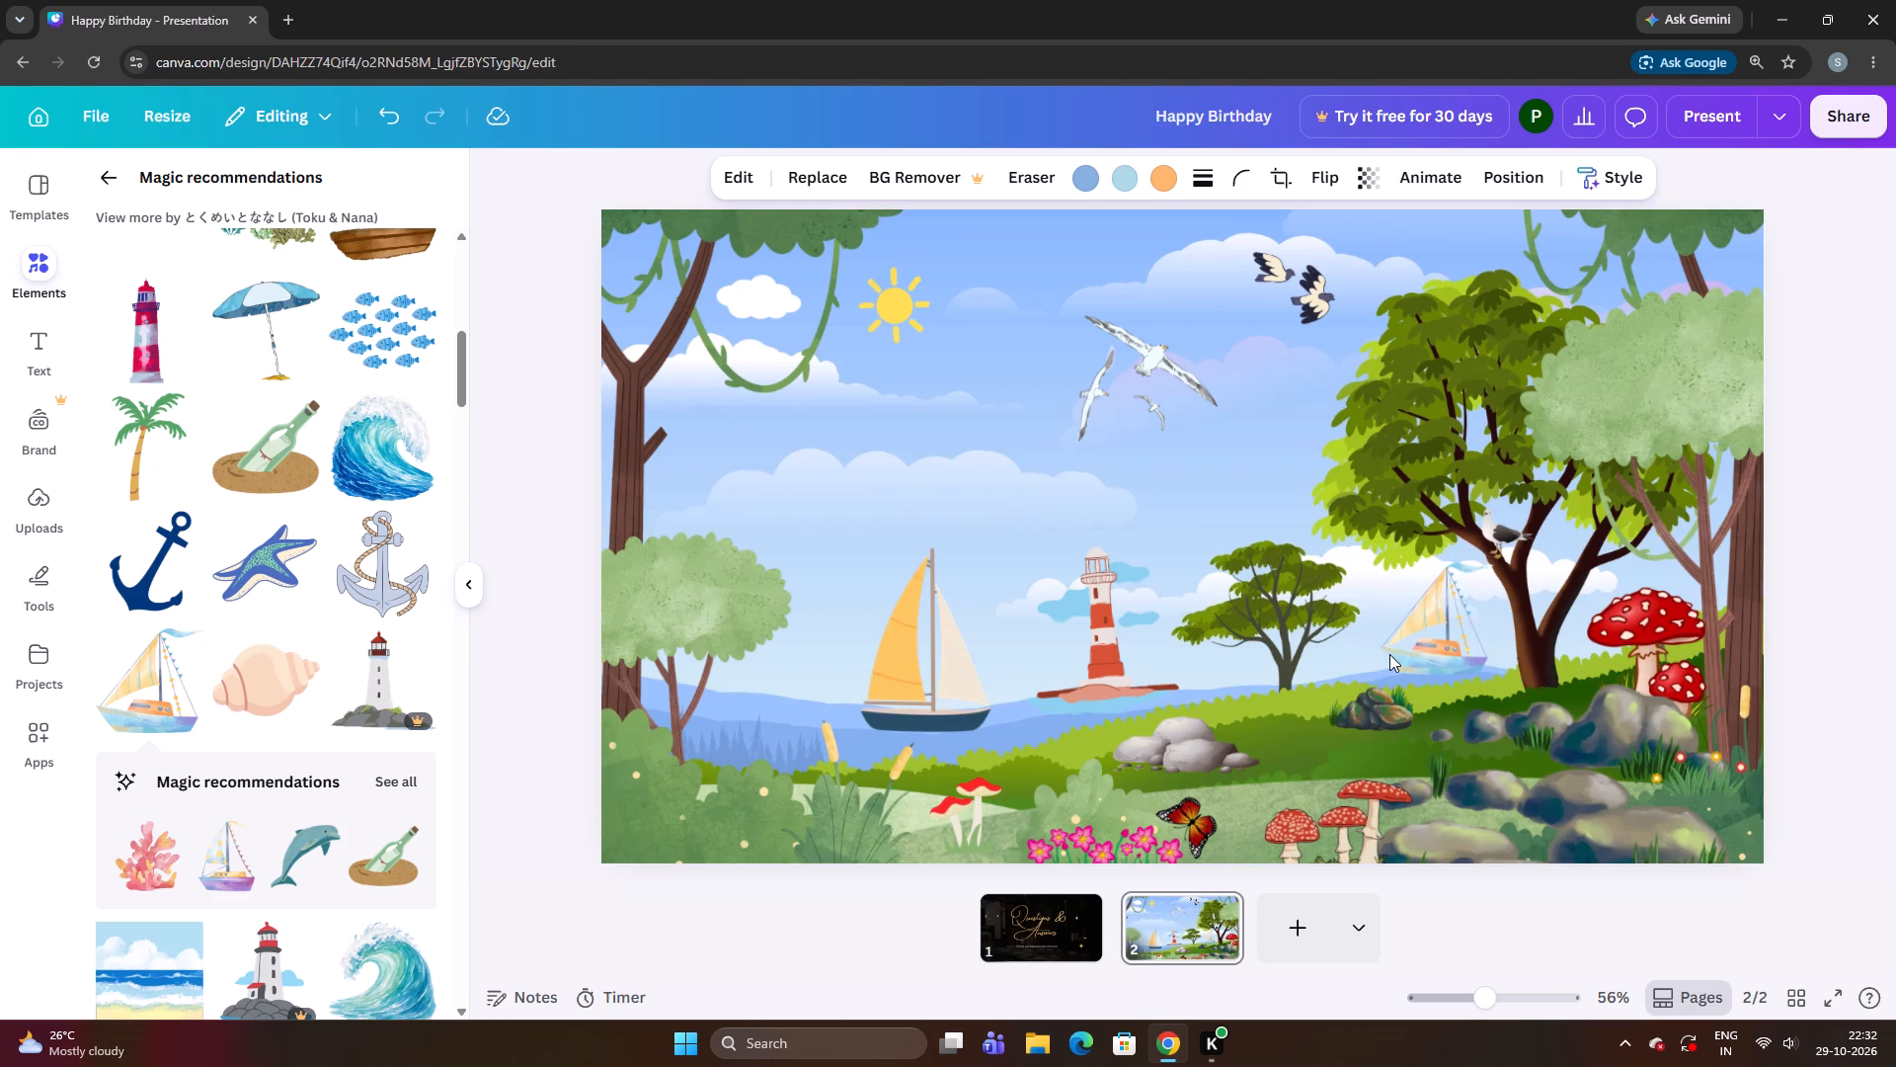
{"action": "key", "text": "Left"}
{"action": "key", "text": "Left"}
{"action": "key", "text": "Left"}
{"action": "key", "text": "Left"}
{"action": "key", "text": "Left"}
{"action": "key", "text": "Left"}
{"action": "key", "text": "Left"}
{"action": "key", "text": "Left"}
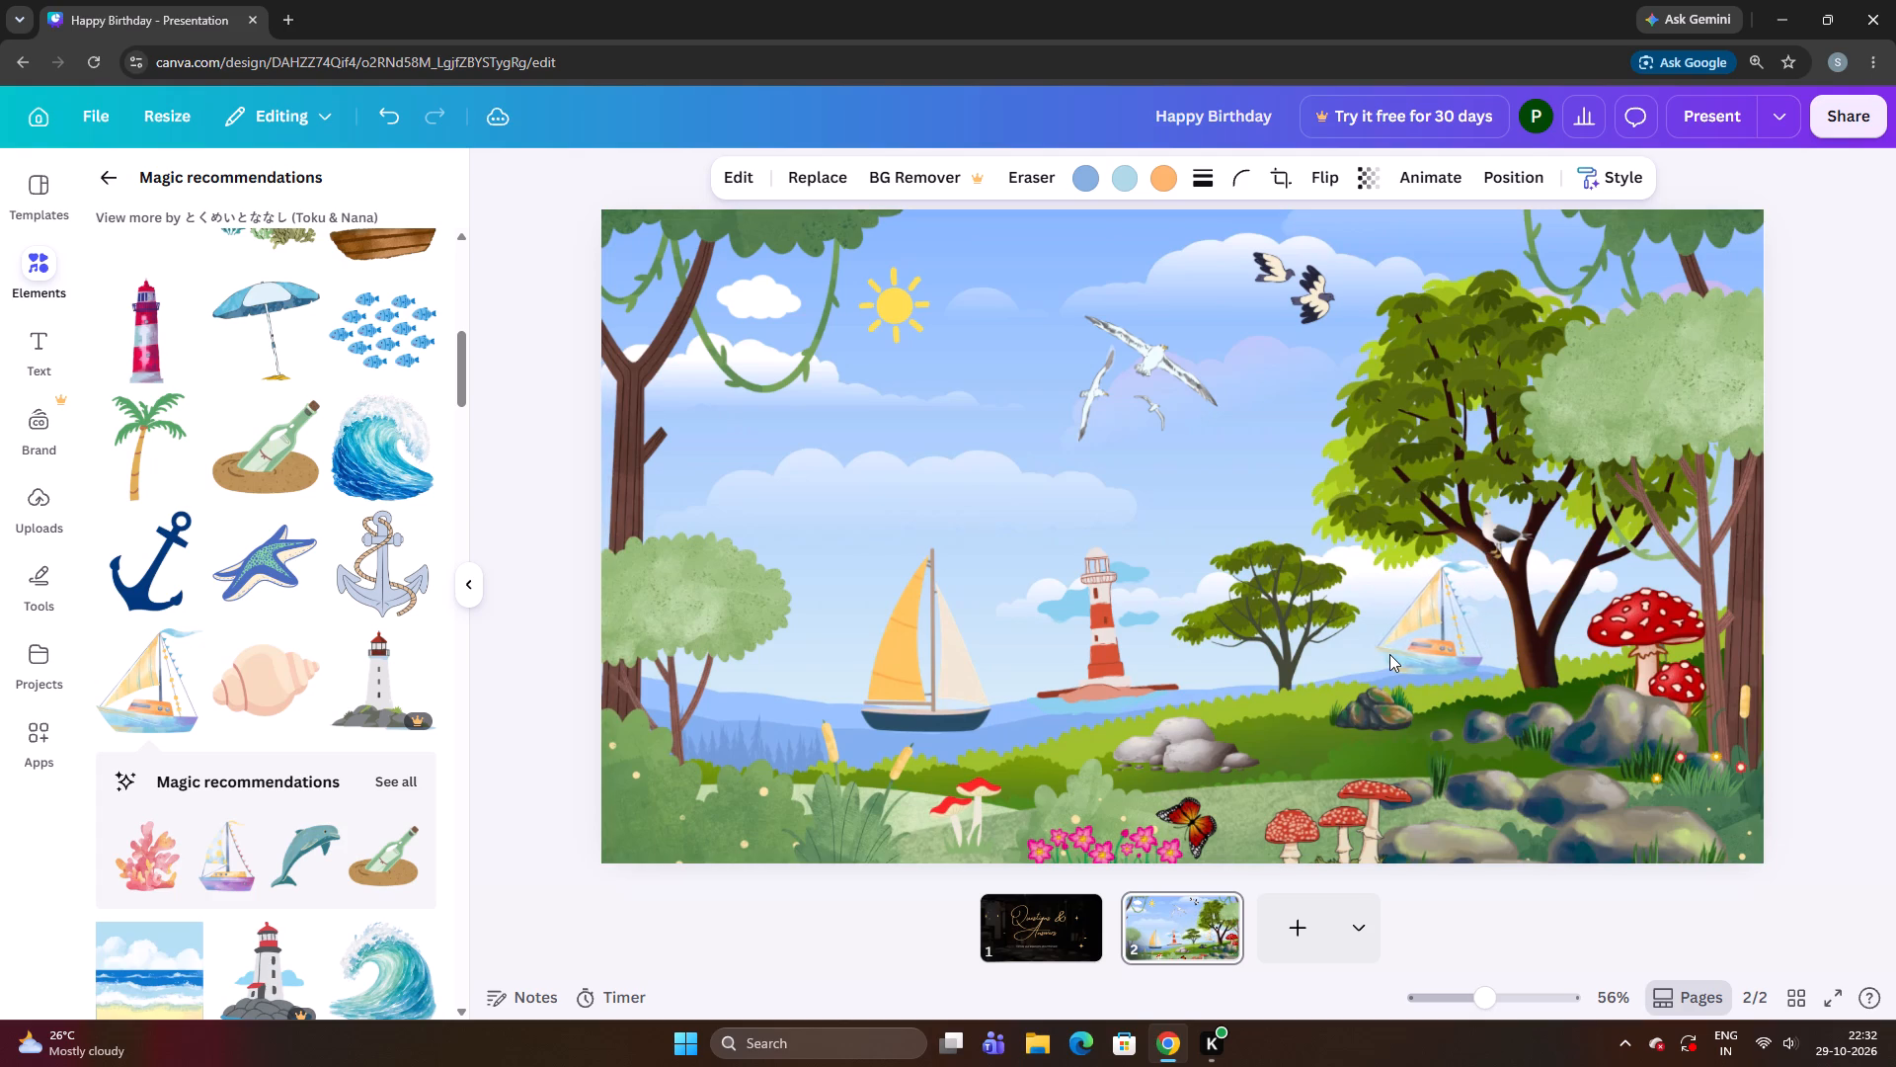
{"action": "key", "text": "Left"}
{"action": "key", "text": "Left"}
{"action": "key", "text": "Left"}
{"action": "key", "text": "Left"}
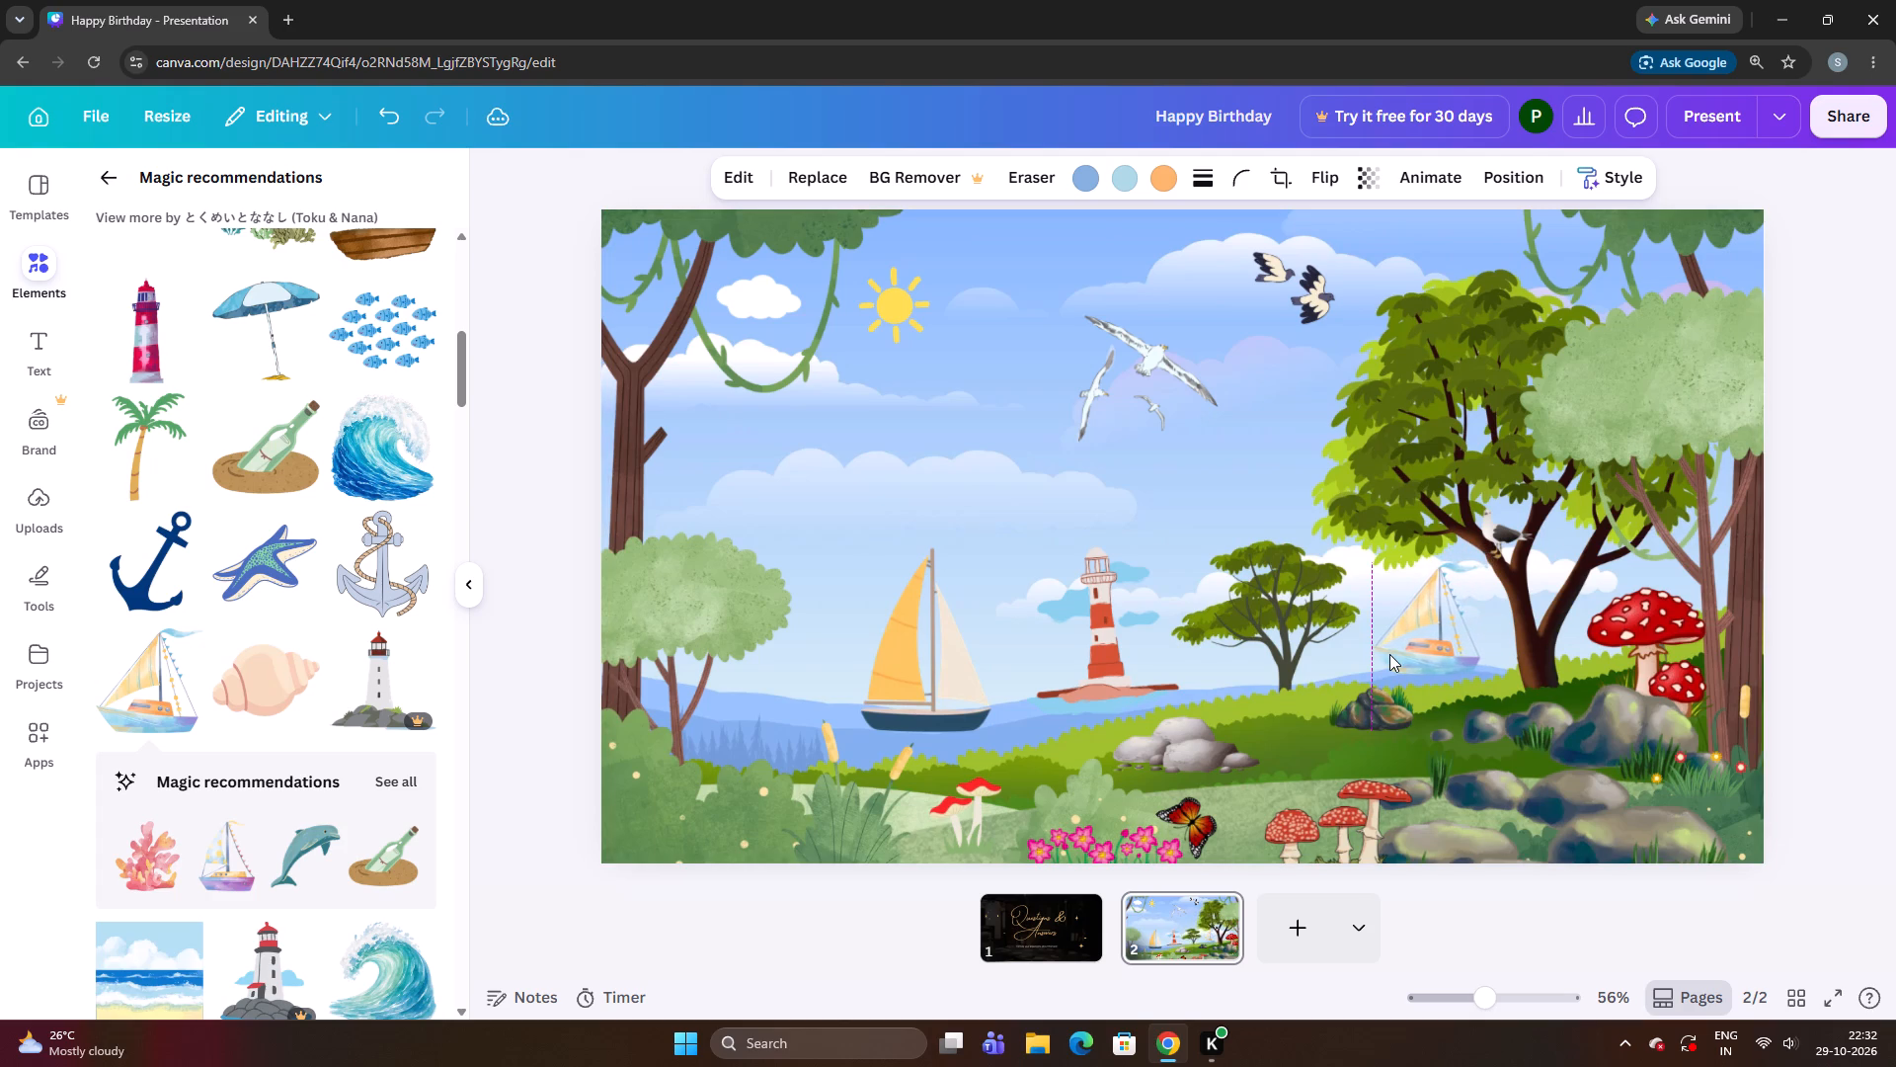
{"action": "key", "text": "Down"}
{"action": "key", "text": "Right"}
{"action": "key", "text": "Right"}
{"action": "key", "text": "Right"}
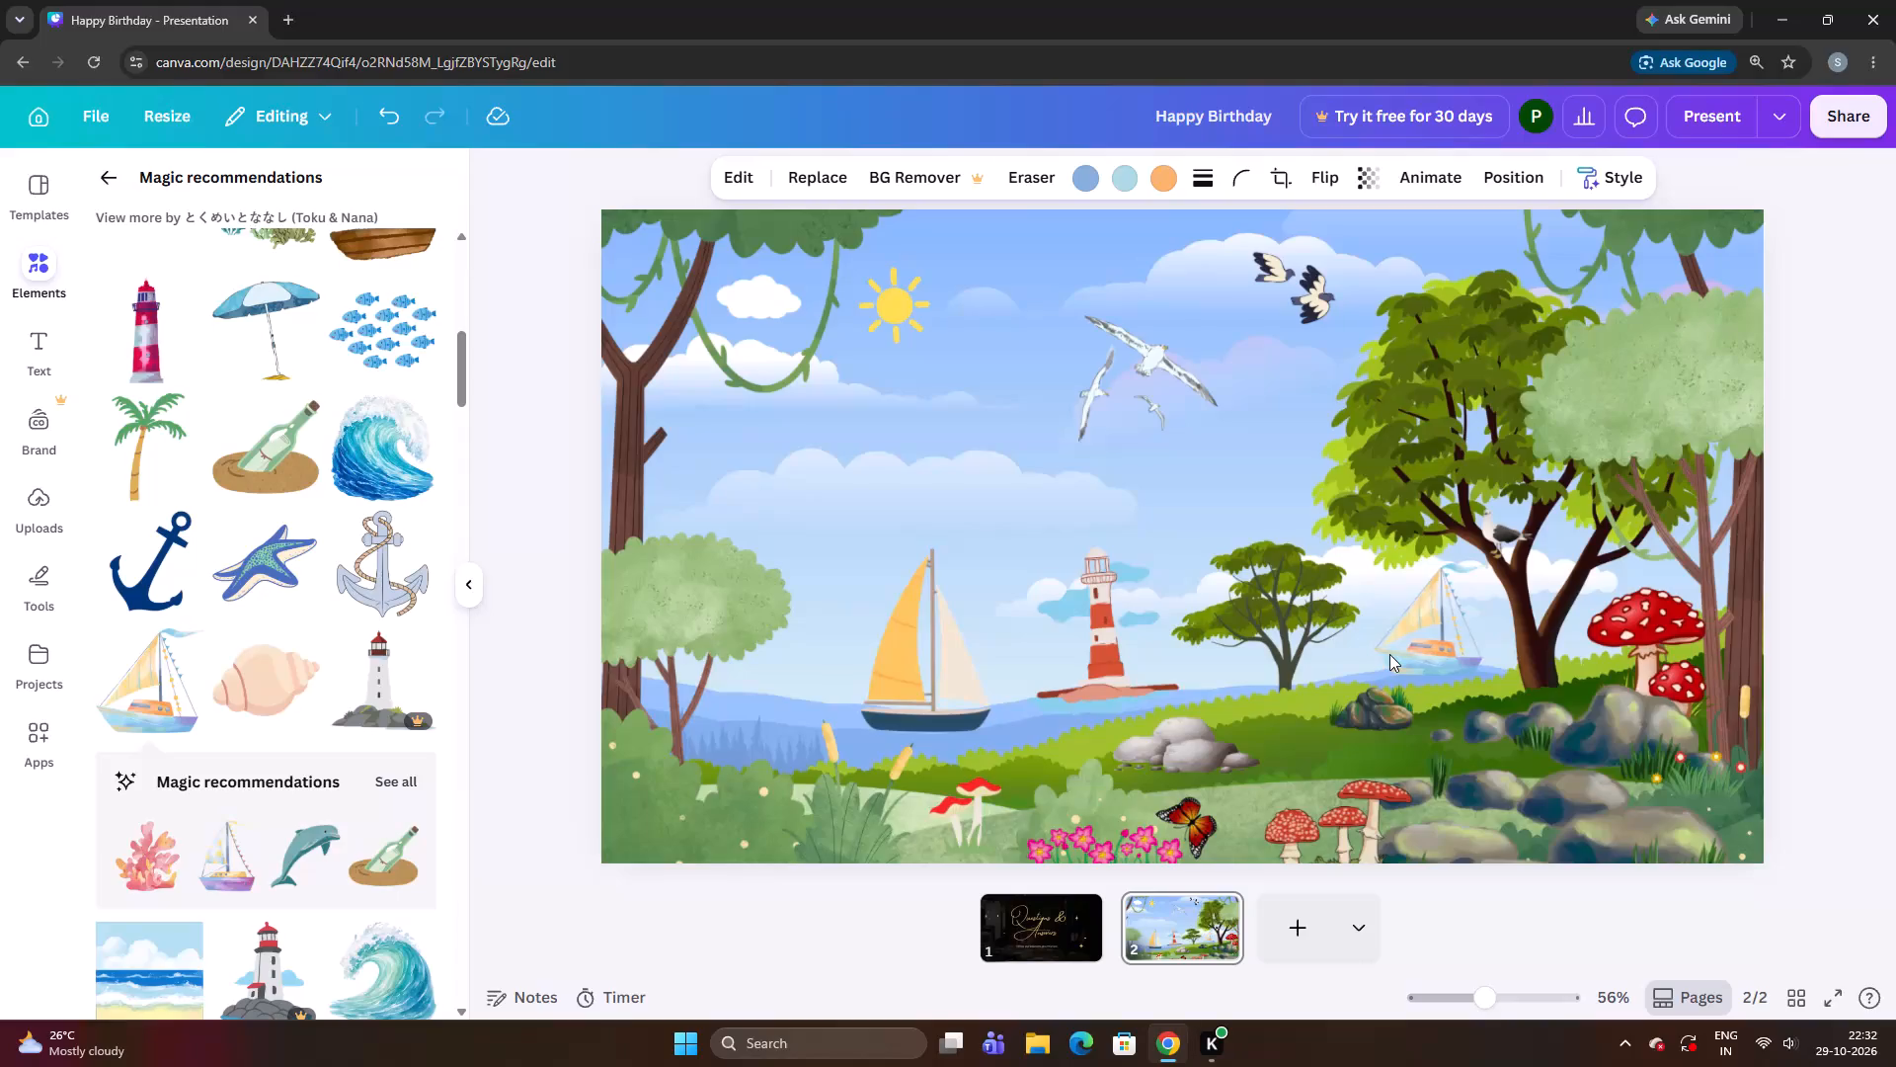
{"action": "key", "text": "Right"}
{"action": "key", "text": "Right"}
{"action": "key", "text": "Right"}
{"action": "key", "text": "Right"}
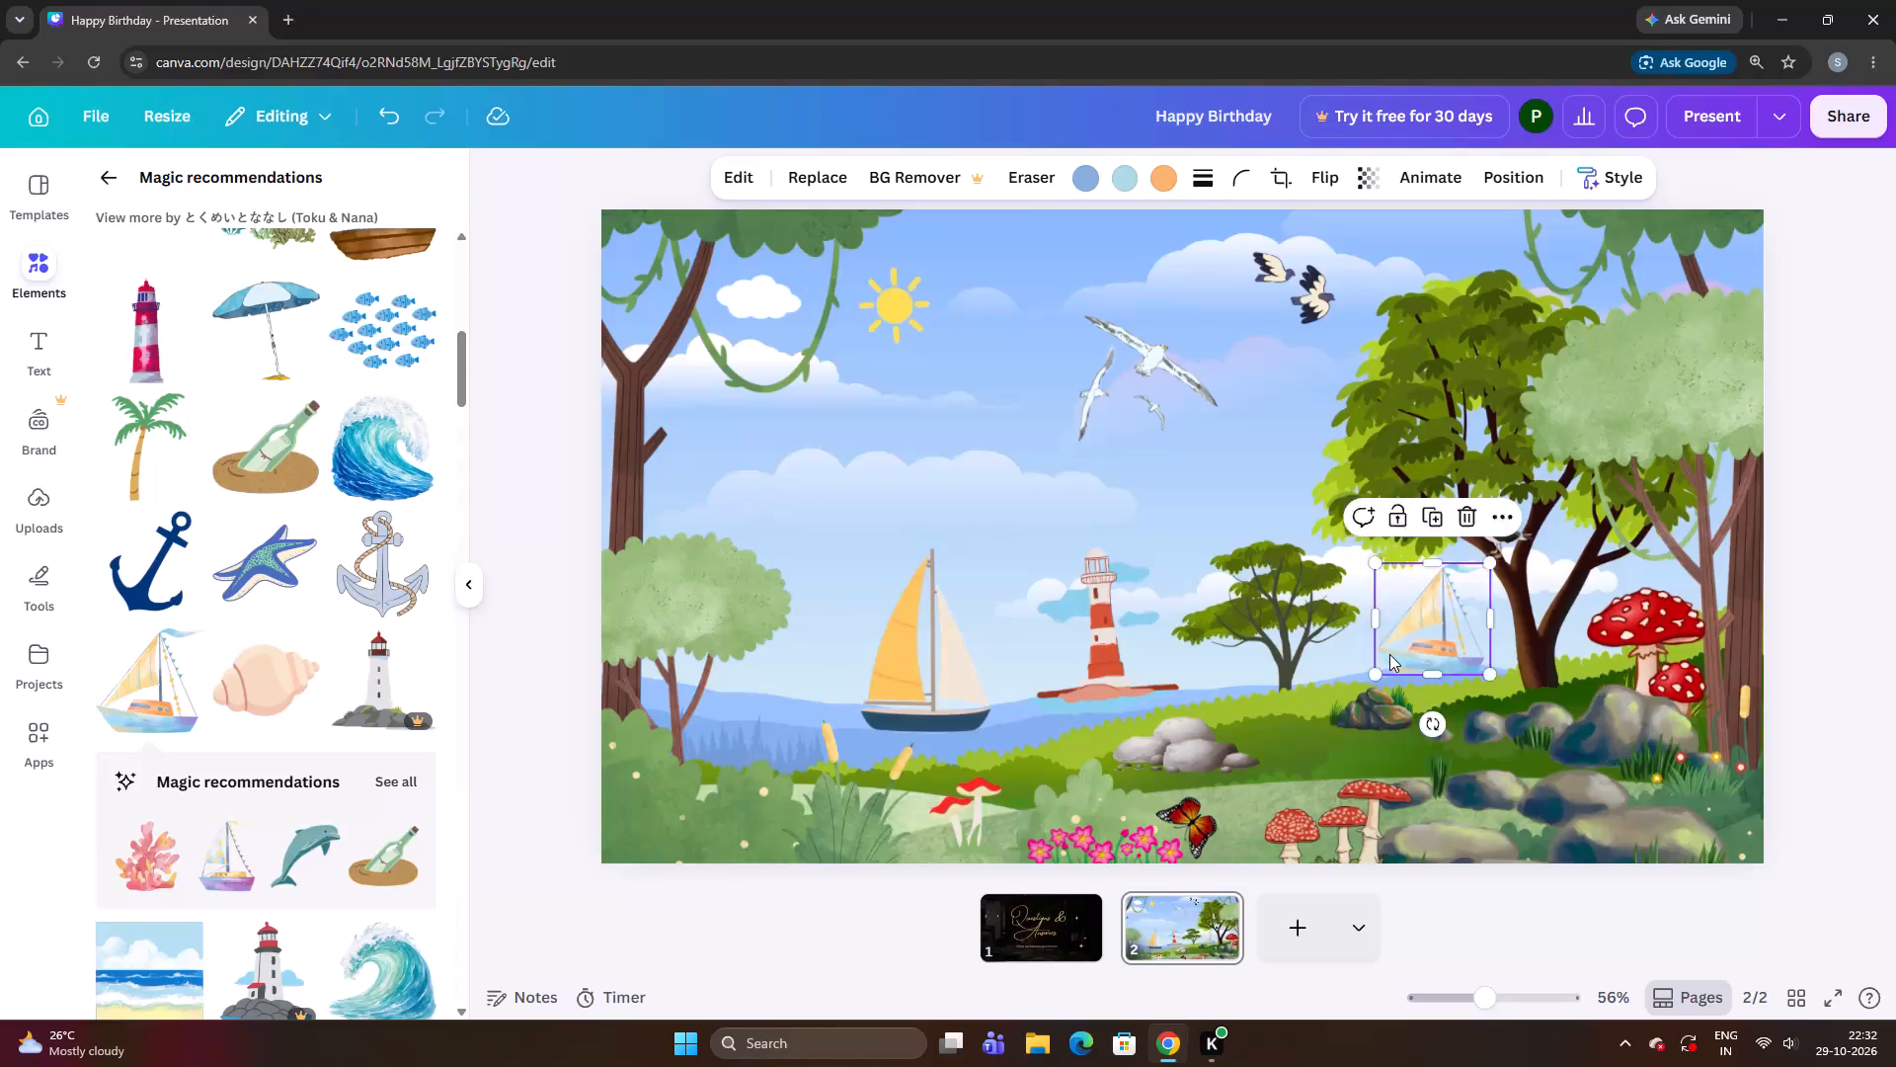
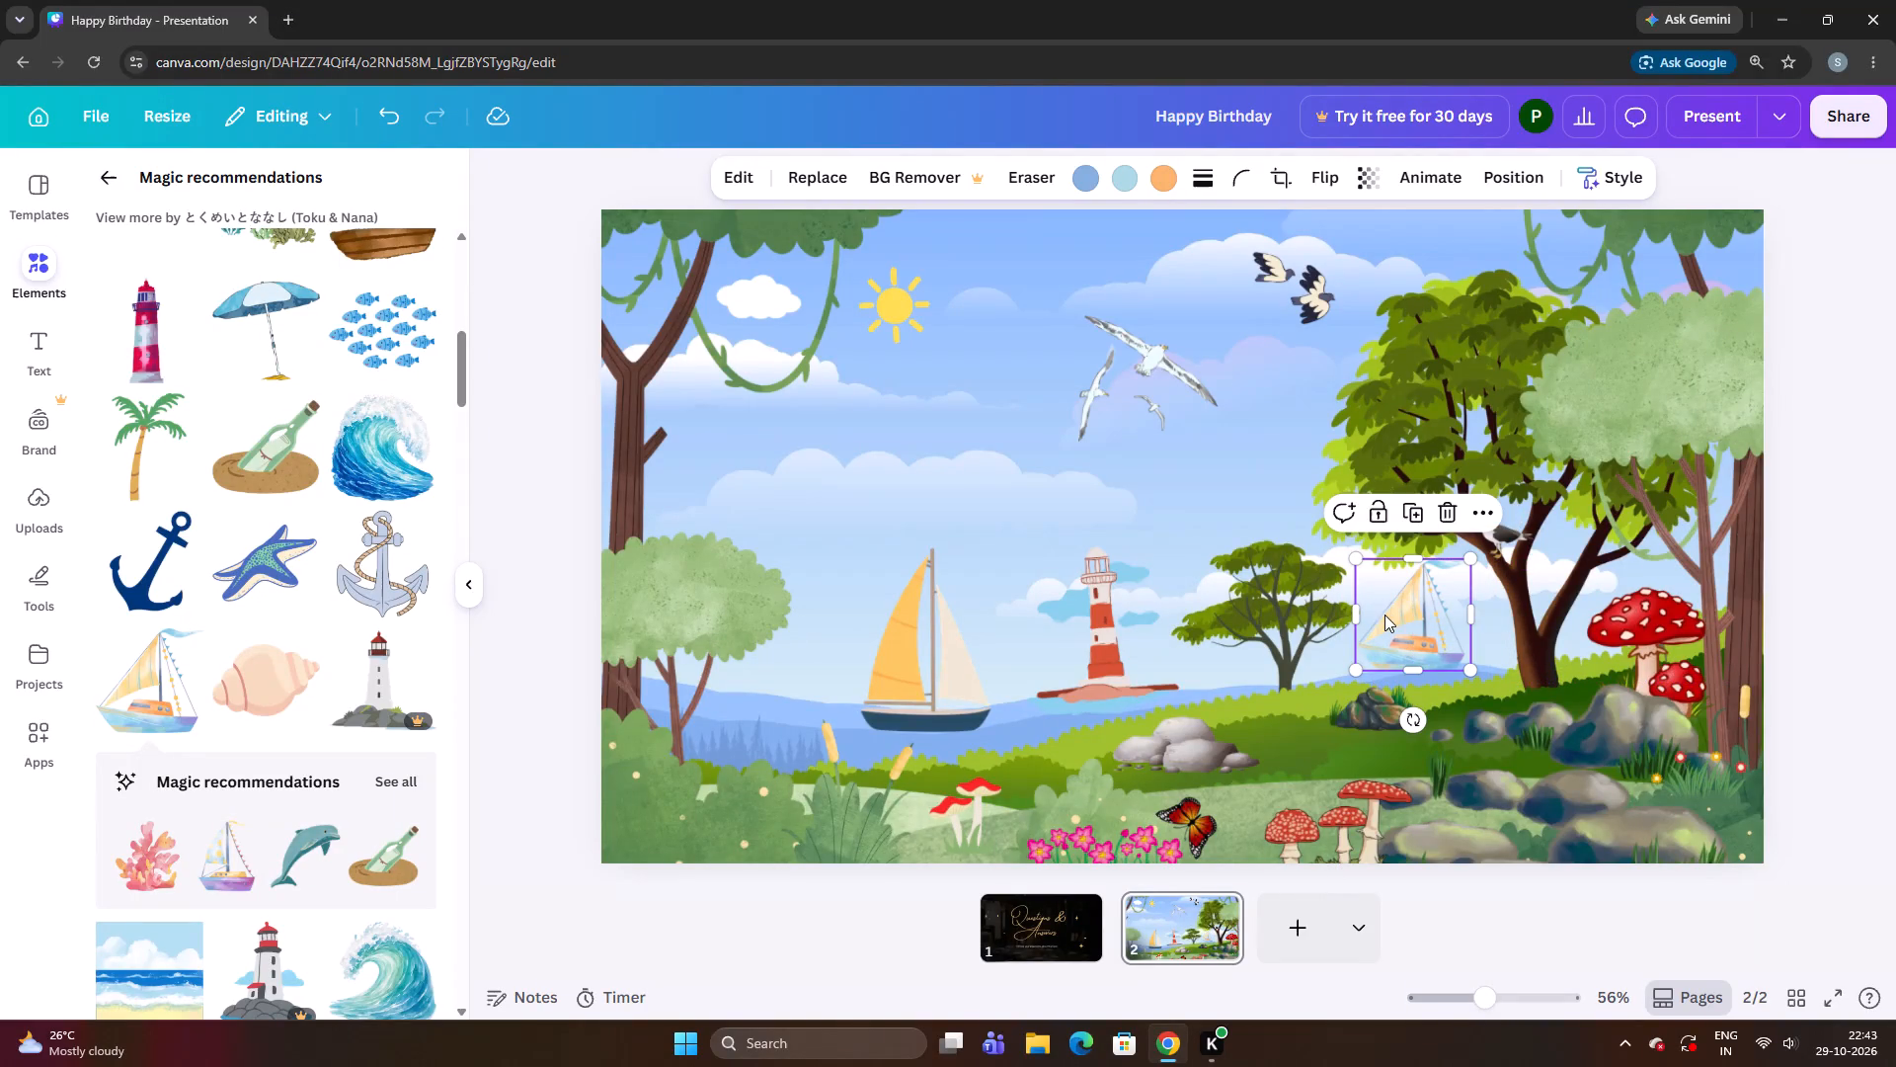
Nudge the small watercolour sailboat sideways across the water, a little closer to the large tree's trunk.
{"action": "key", "text": "Right"}
{"action": "key", "text": "Right"}
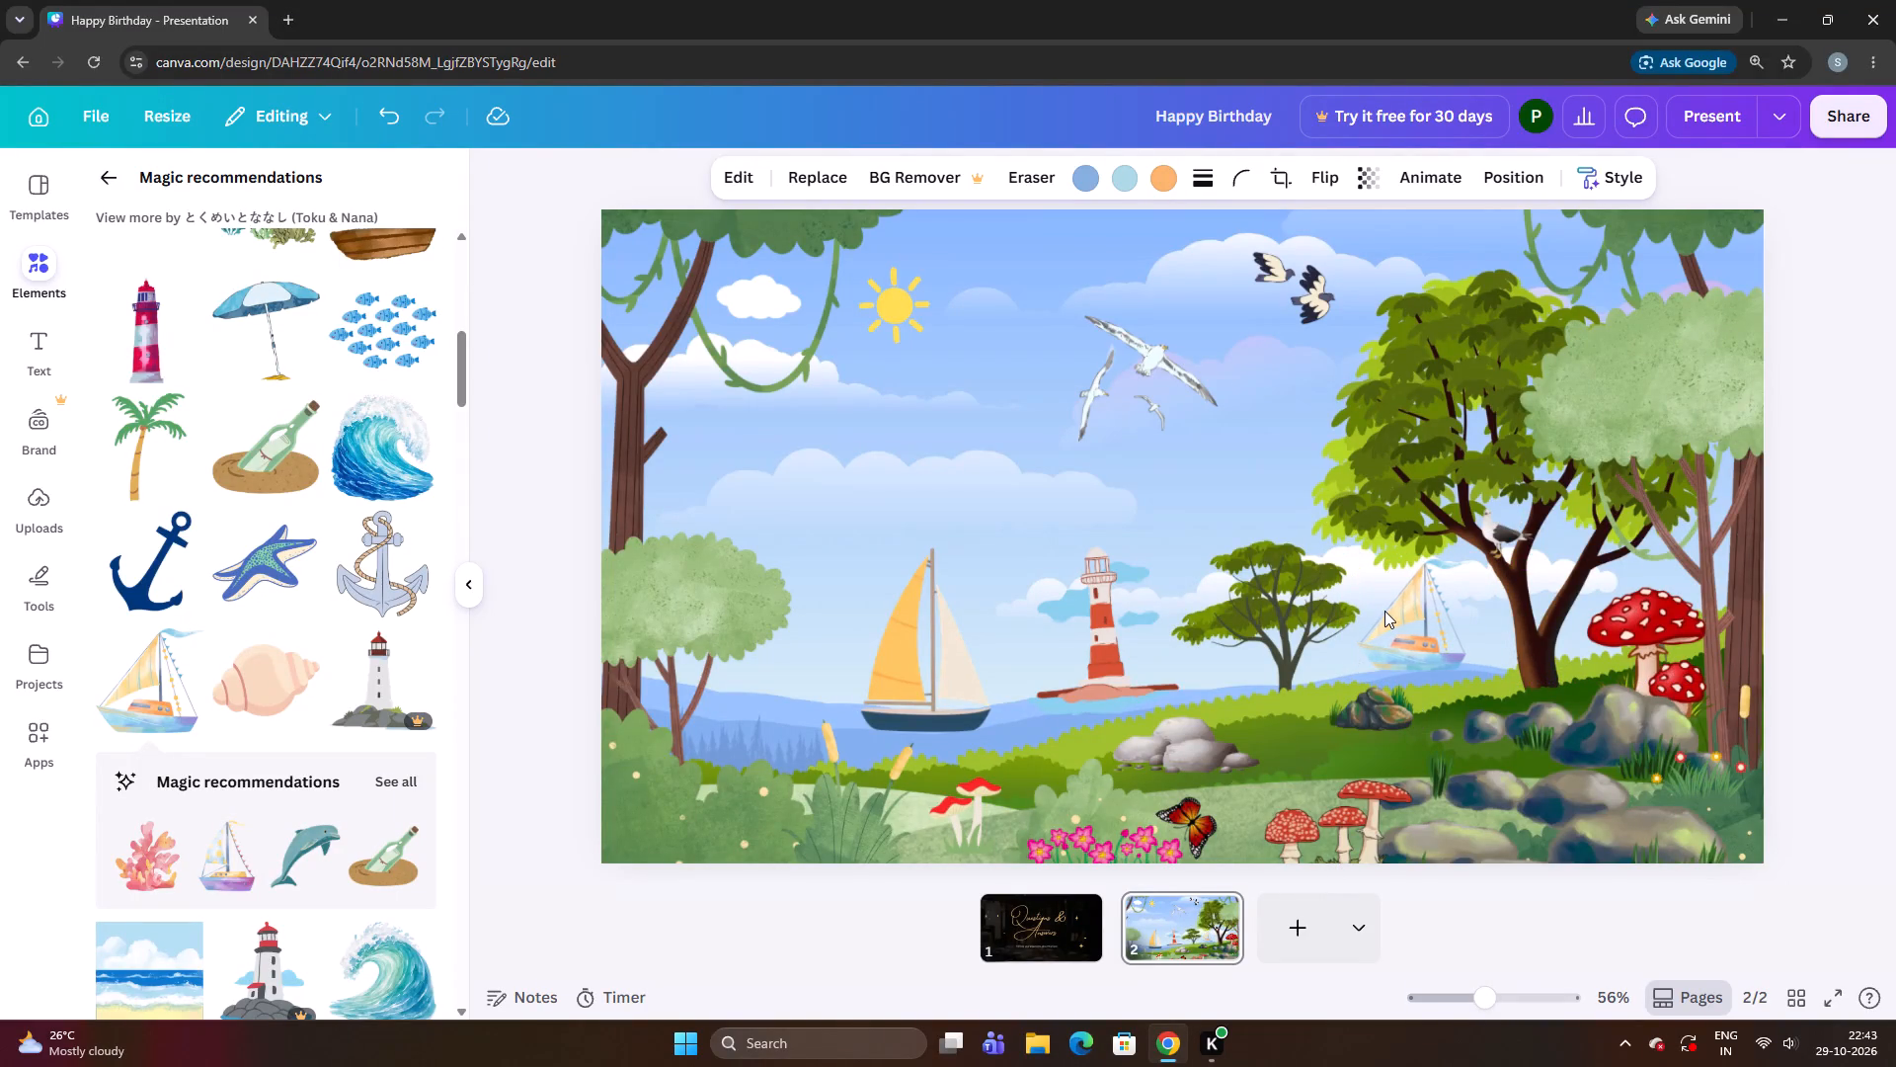
{"action": "key", "text": "Right"}
{"action": "key", "text": "Right"}
{"action": "key", "text": "Right"}
{"action": "key", "text": "Right"}
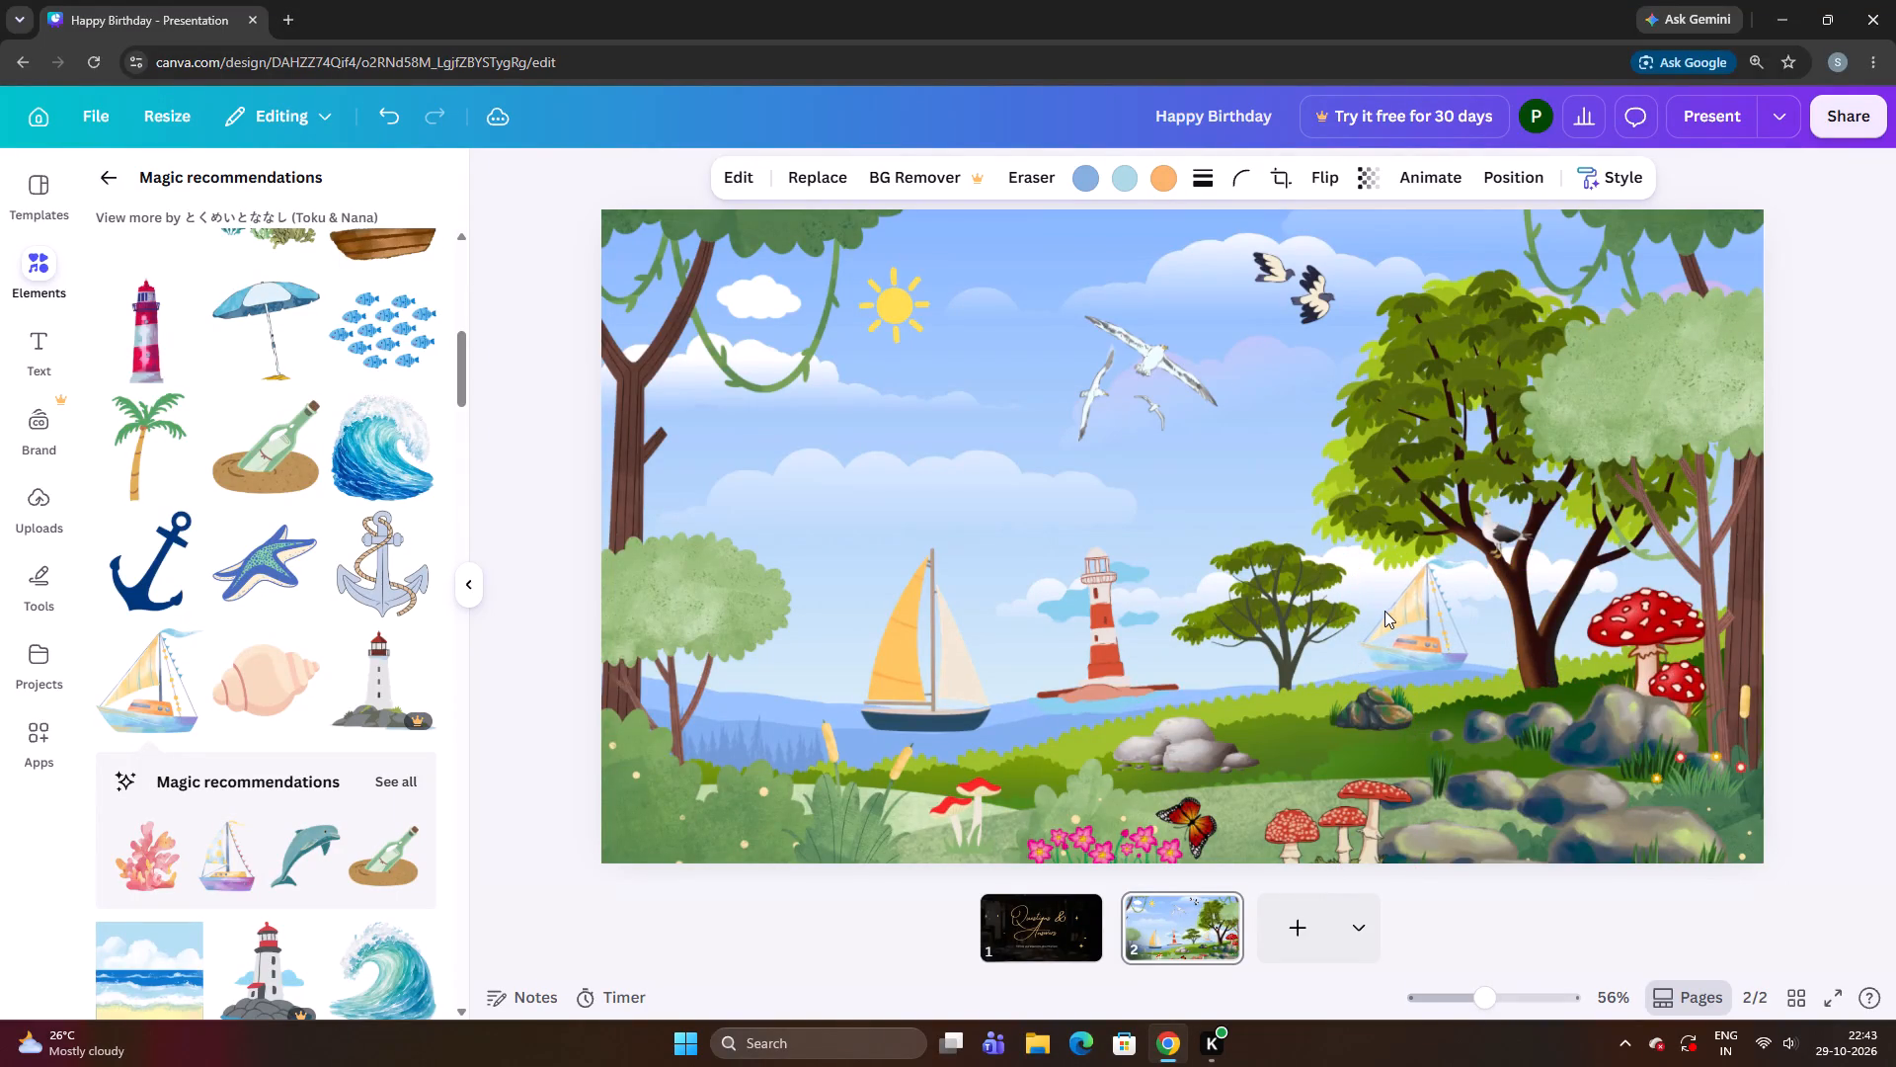
{"action": "key", "text": "Right"}
{"action": "key", "text": "Right"}
{"action": "key", "text": "Down"}
{"action": "key", "text": "Right"}
{"action": "key", "text": "Right"}
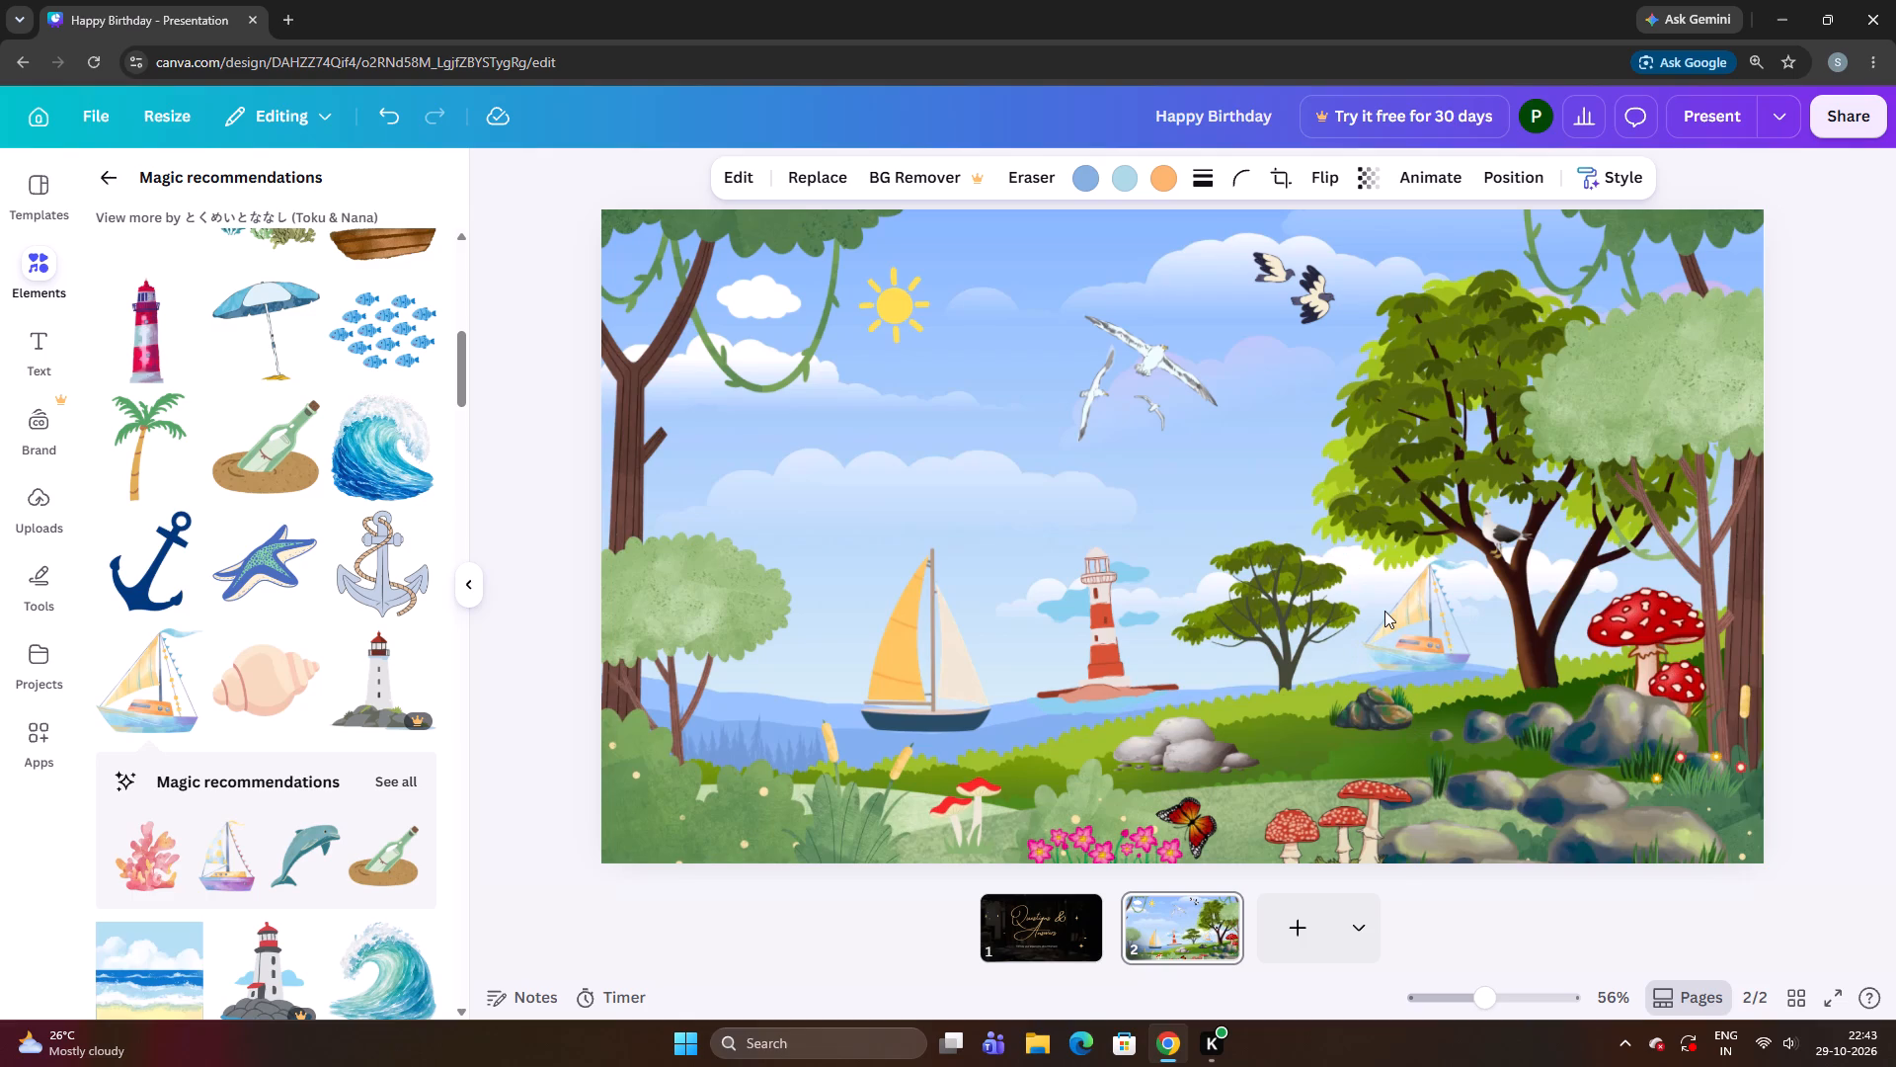
{"action": "key", "text": "Right"}
{"action": "key", "text": "Right"}
{"action": "key", "text": "Right"}
{"action": "key", "text": "Right"}
{"action": "key", "text": "Right"}
{"action": "key", "text": "Right"}
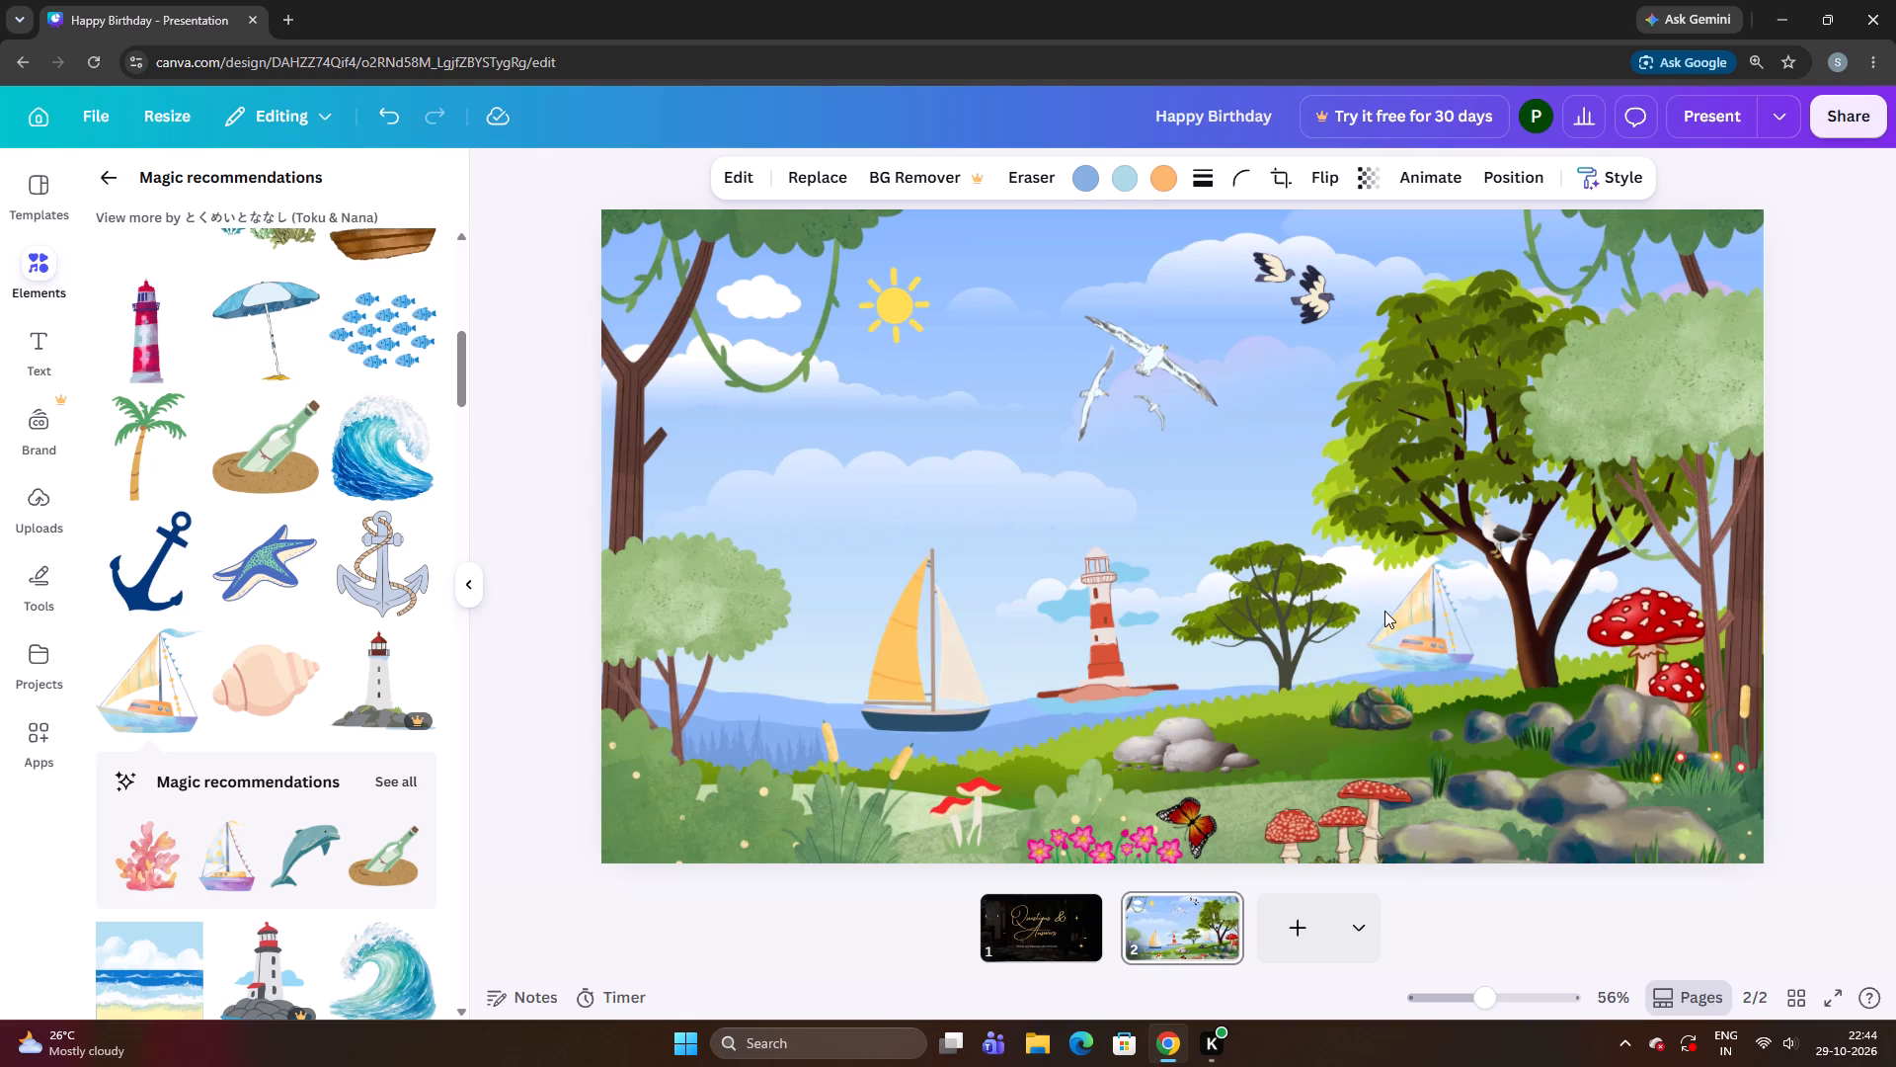
{"action": "key", "text": "Right"}
{"action": "key", "text": "Right"}
{"action": "key", "text": "Right"}
{"action": "key", "text": "Right"}
{"action": "key", "text": "Right"}
{"action": "key", "text": "Right"}
{"action": "key", "text": "Right"}
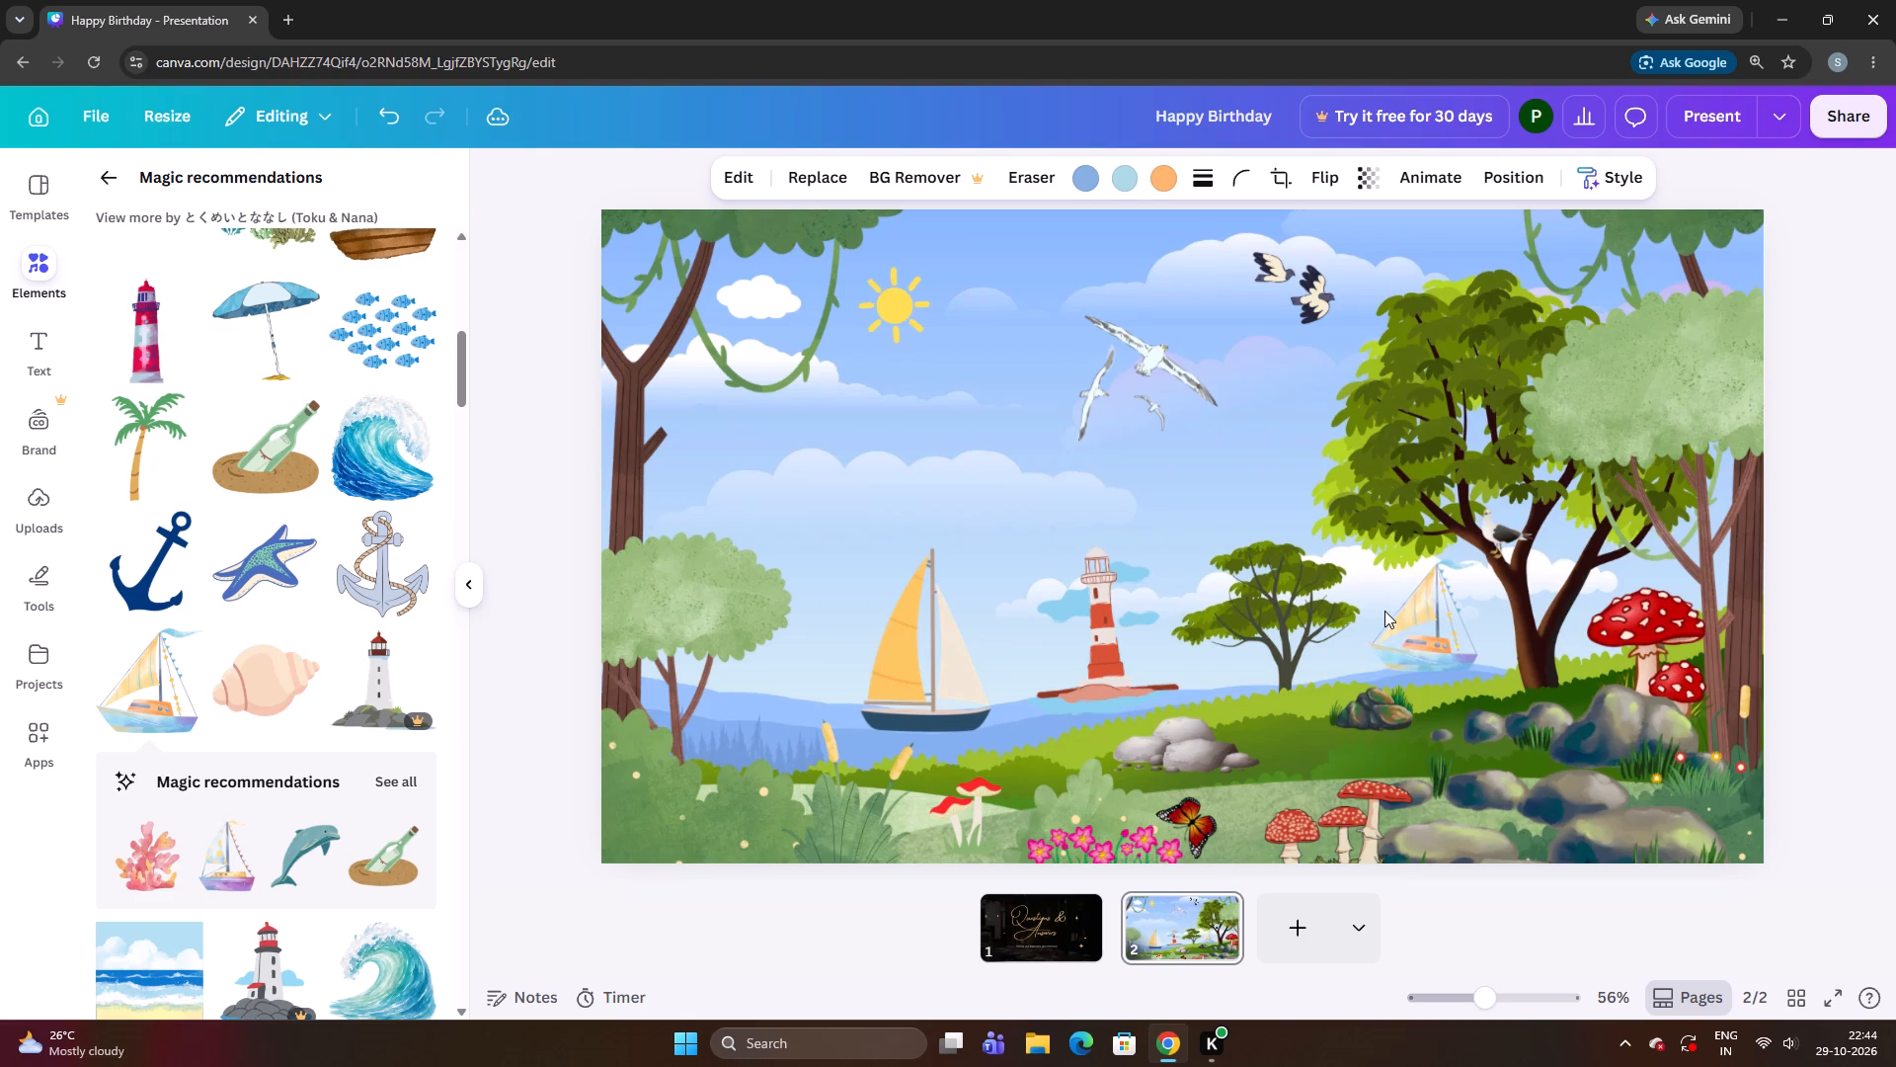
{"action": "key", "text": "Right"}
{"action": "key", "text": "Right"}
{"action": "key", "text": "Right"}
{"action": "key", "text": "Right"}
{"action": "key", "text": "Right"}
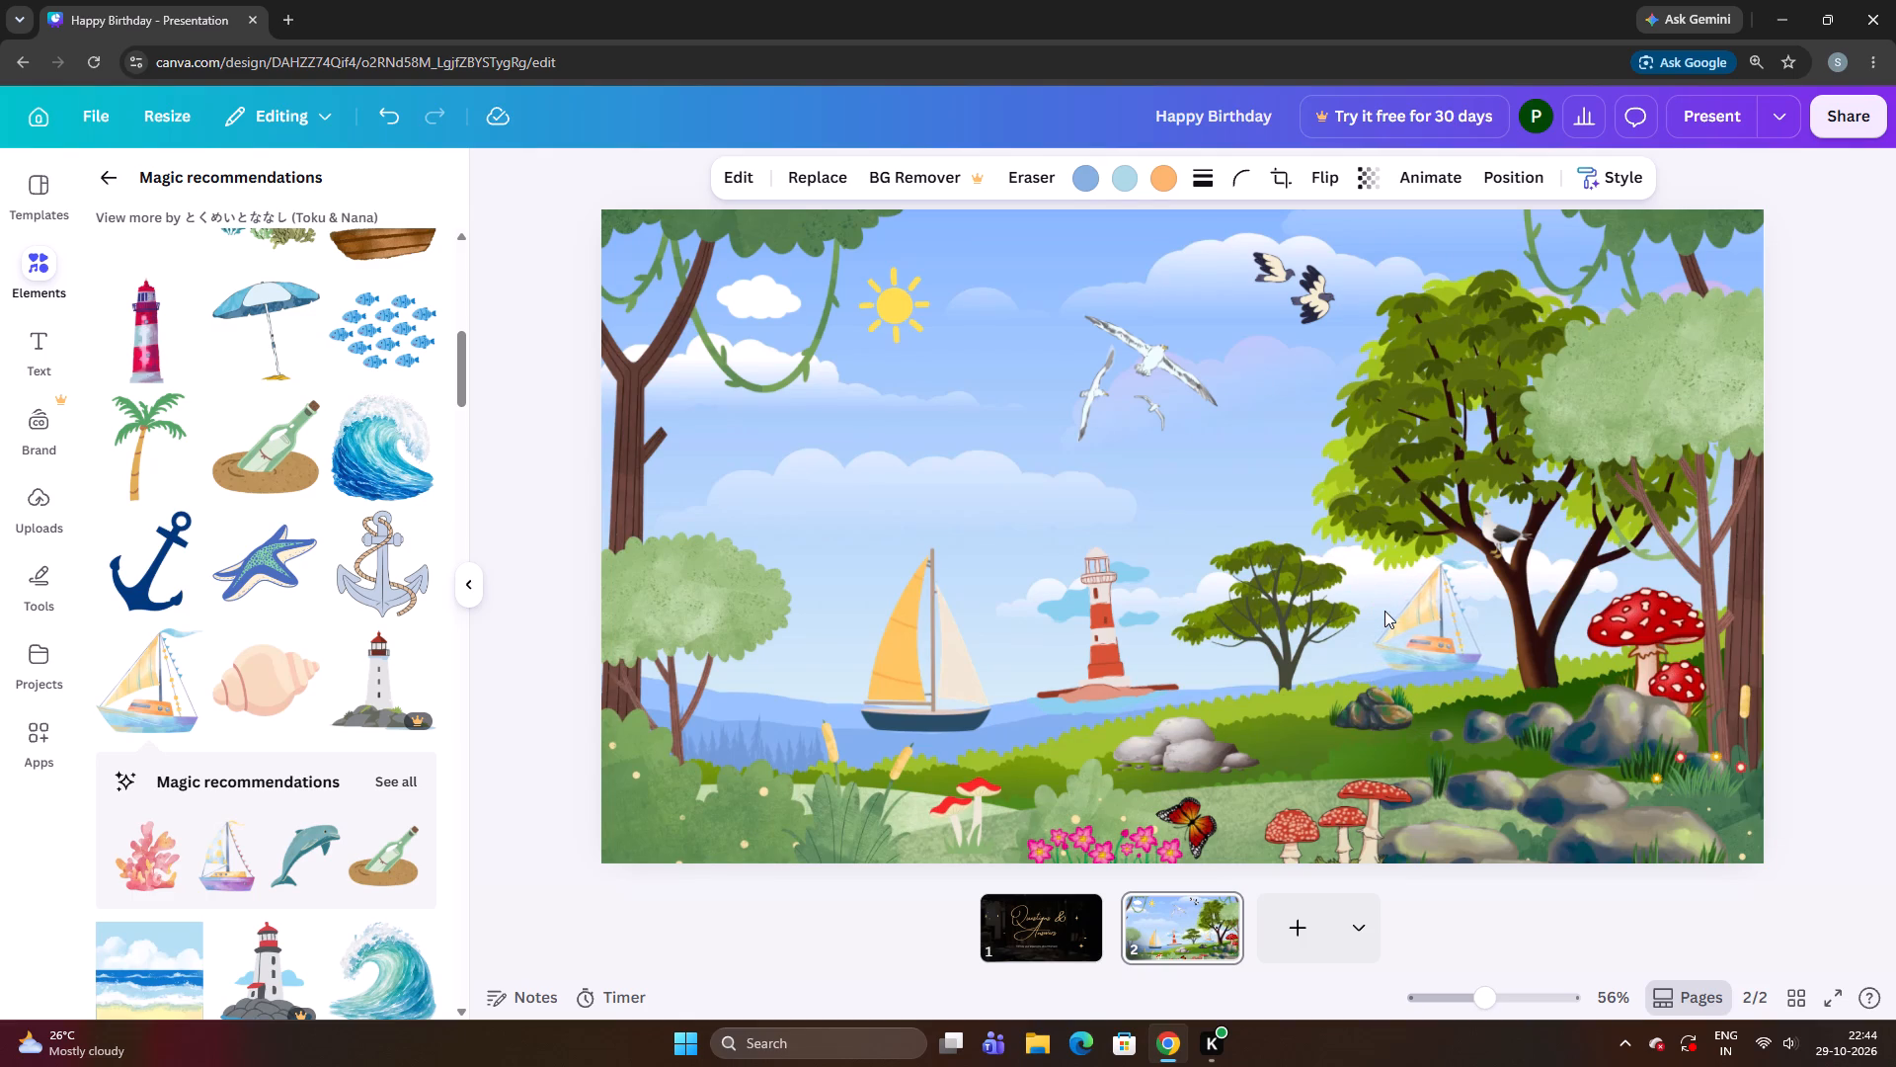
{"action": "key", "text": "Right"}
{"action": "key", "text": "Right"}
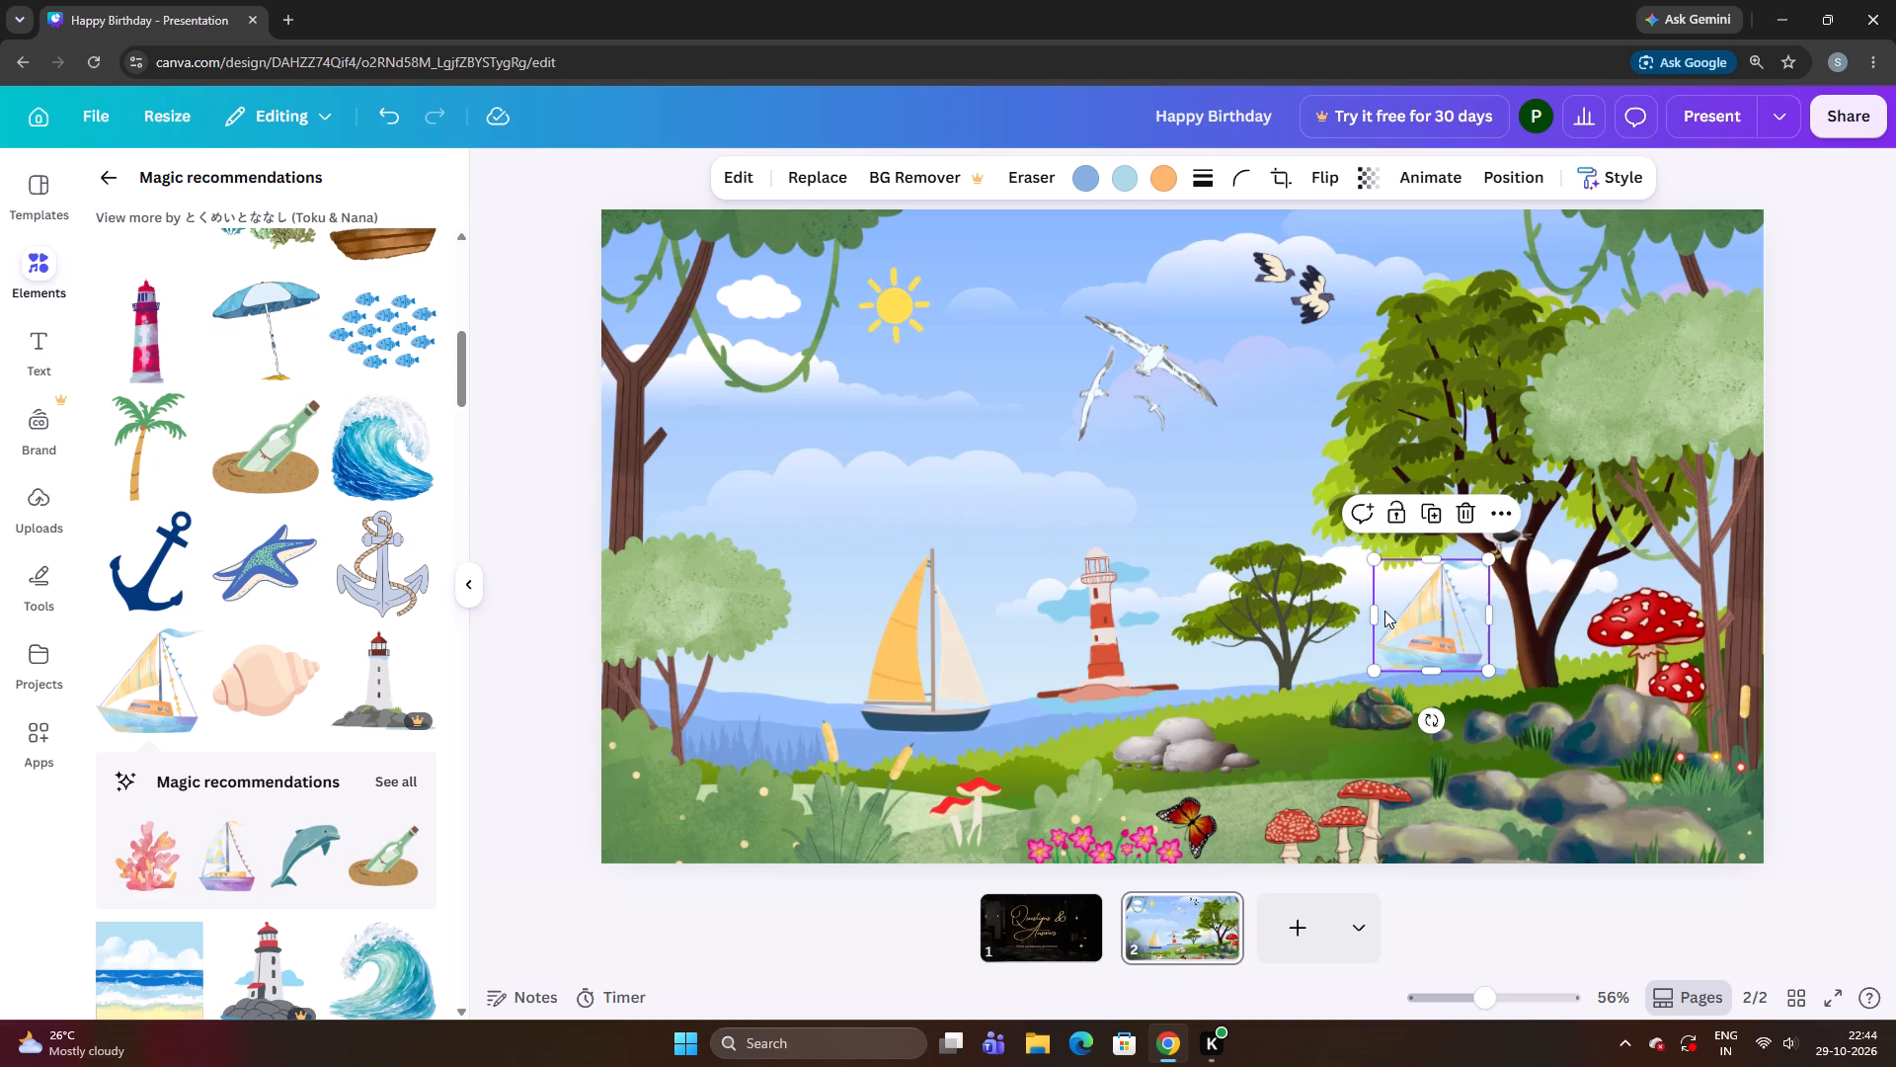
{"action": "key", "text": "Right"}
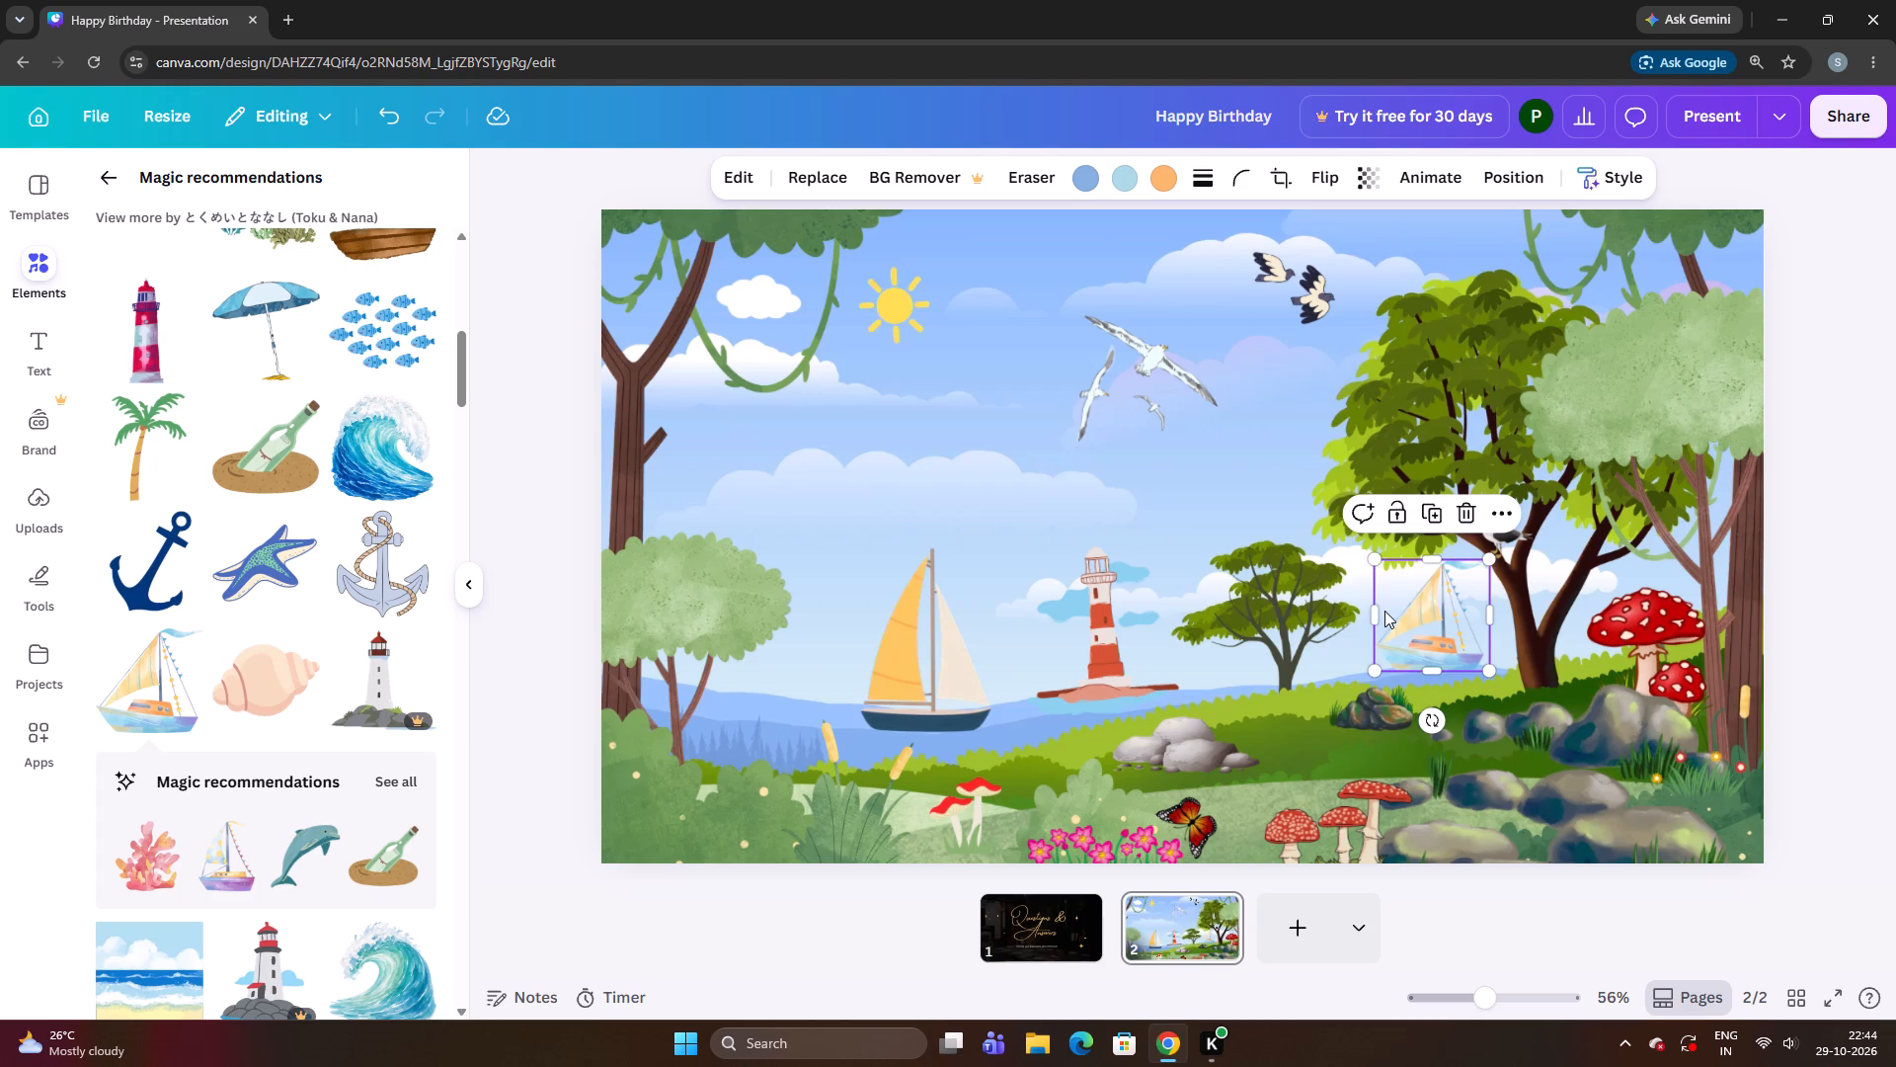
{"action": "key", "text": "Right"}
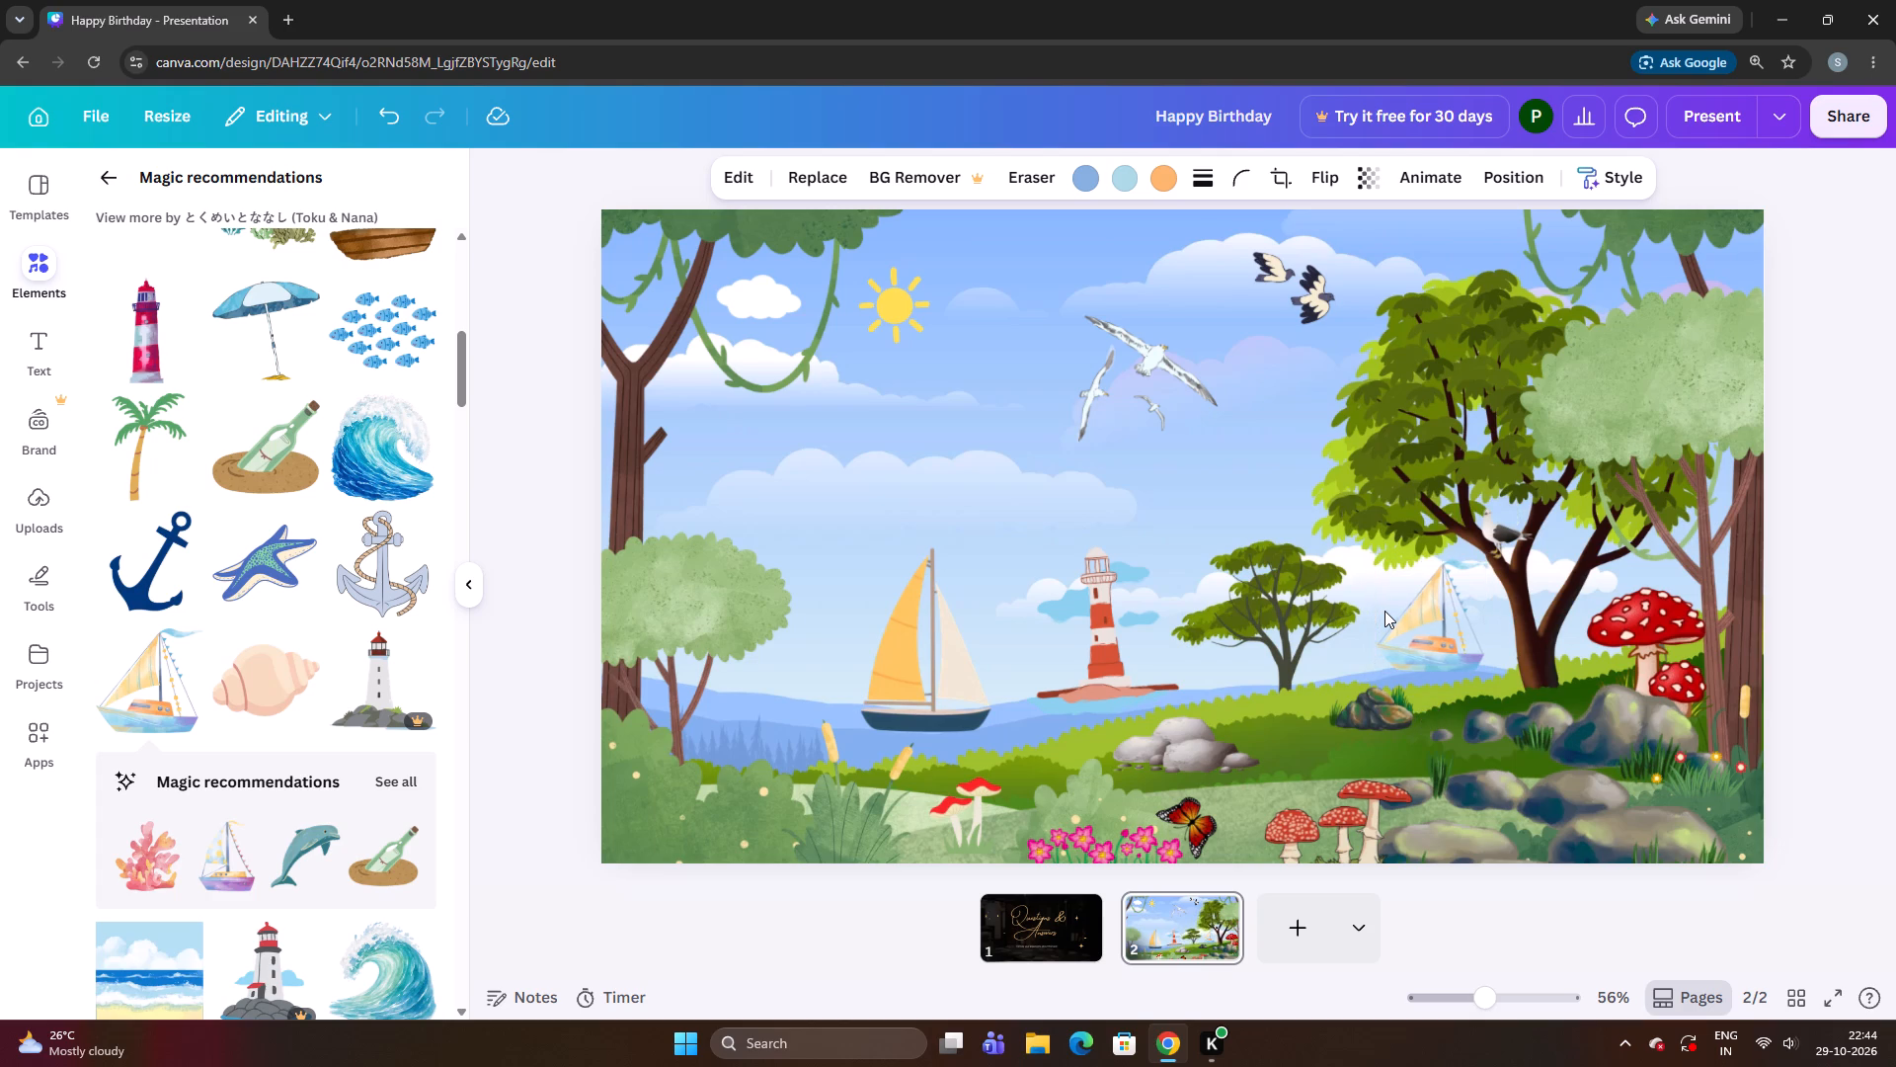
{"action": "key", "text": "Right"}
{"action": "key", "text": "Right"}
{"action": "key", "text": "Right"}
{"action": "key", "text": "Right"}
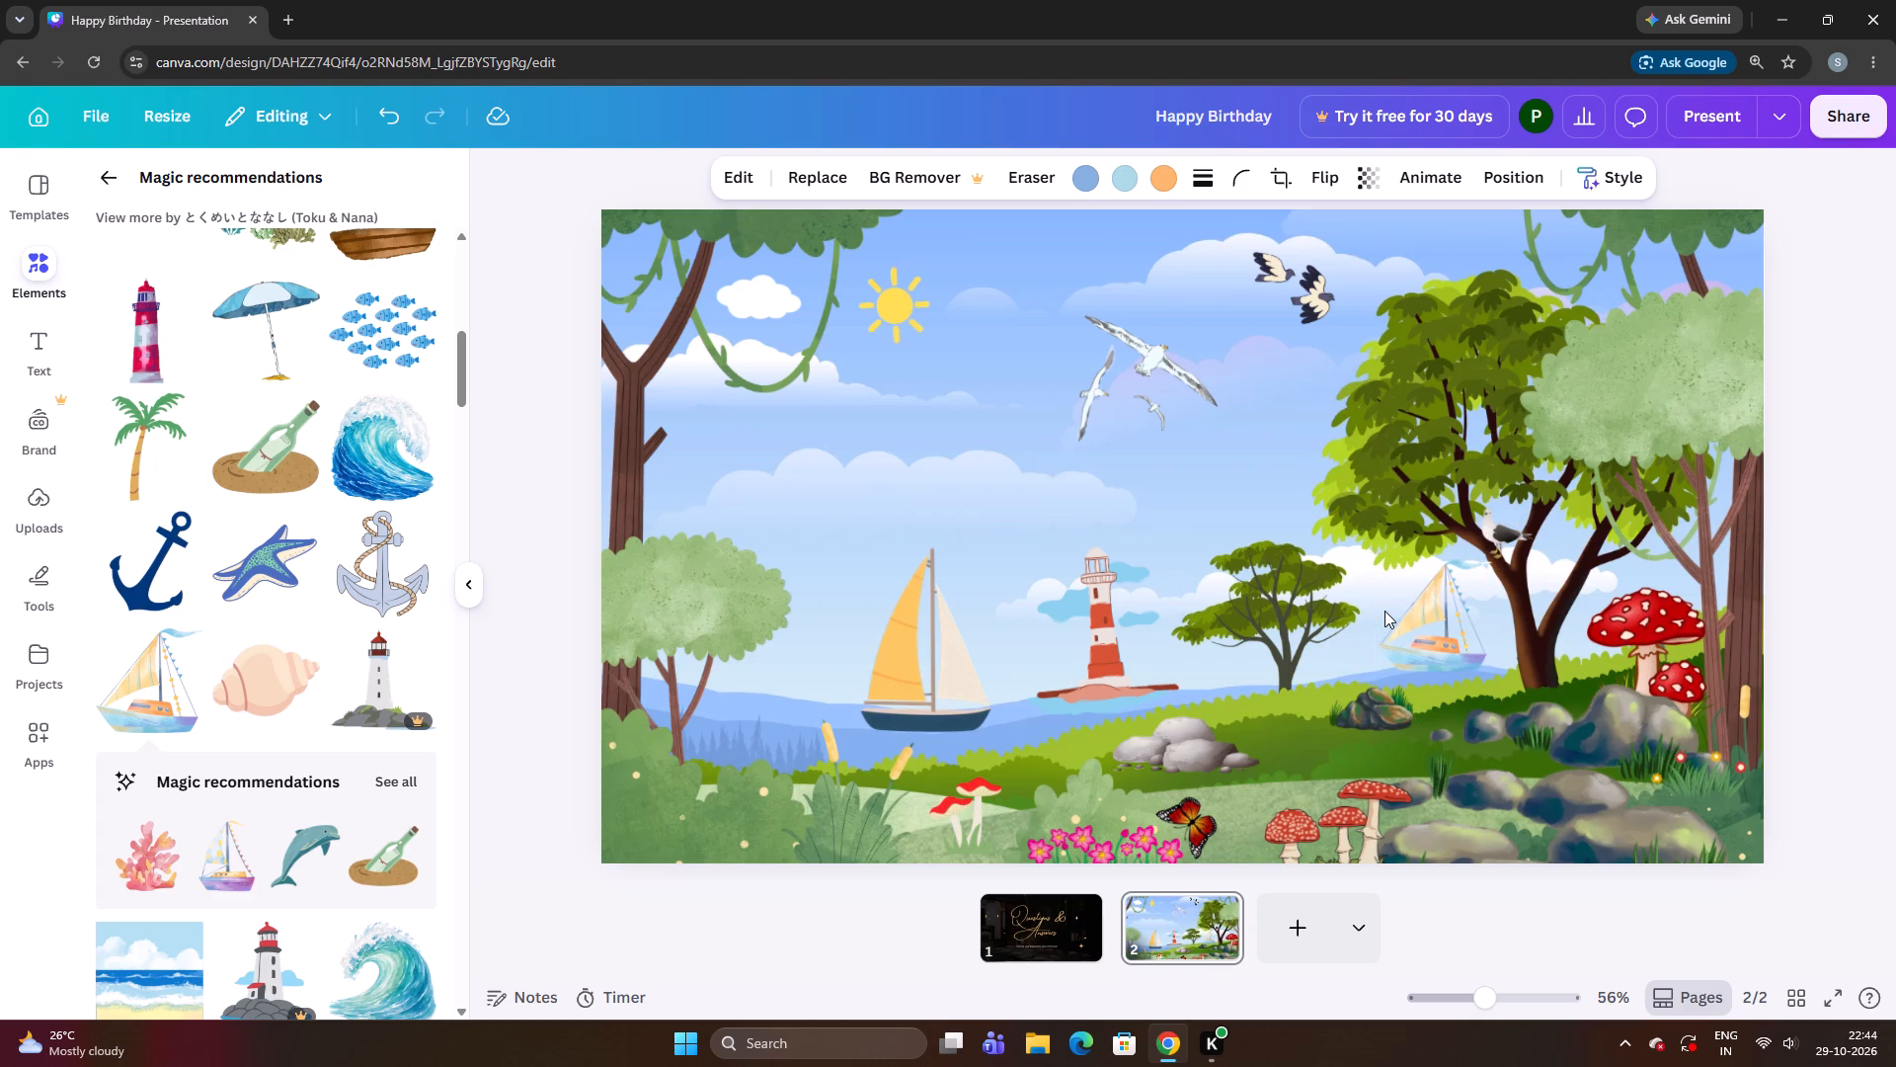
{"action": "key", "text": "Down"}
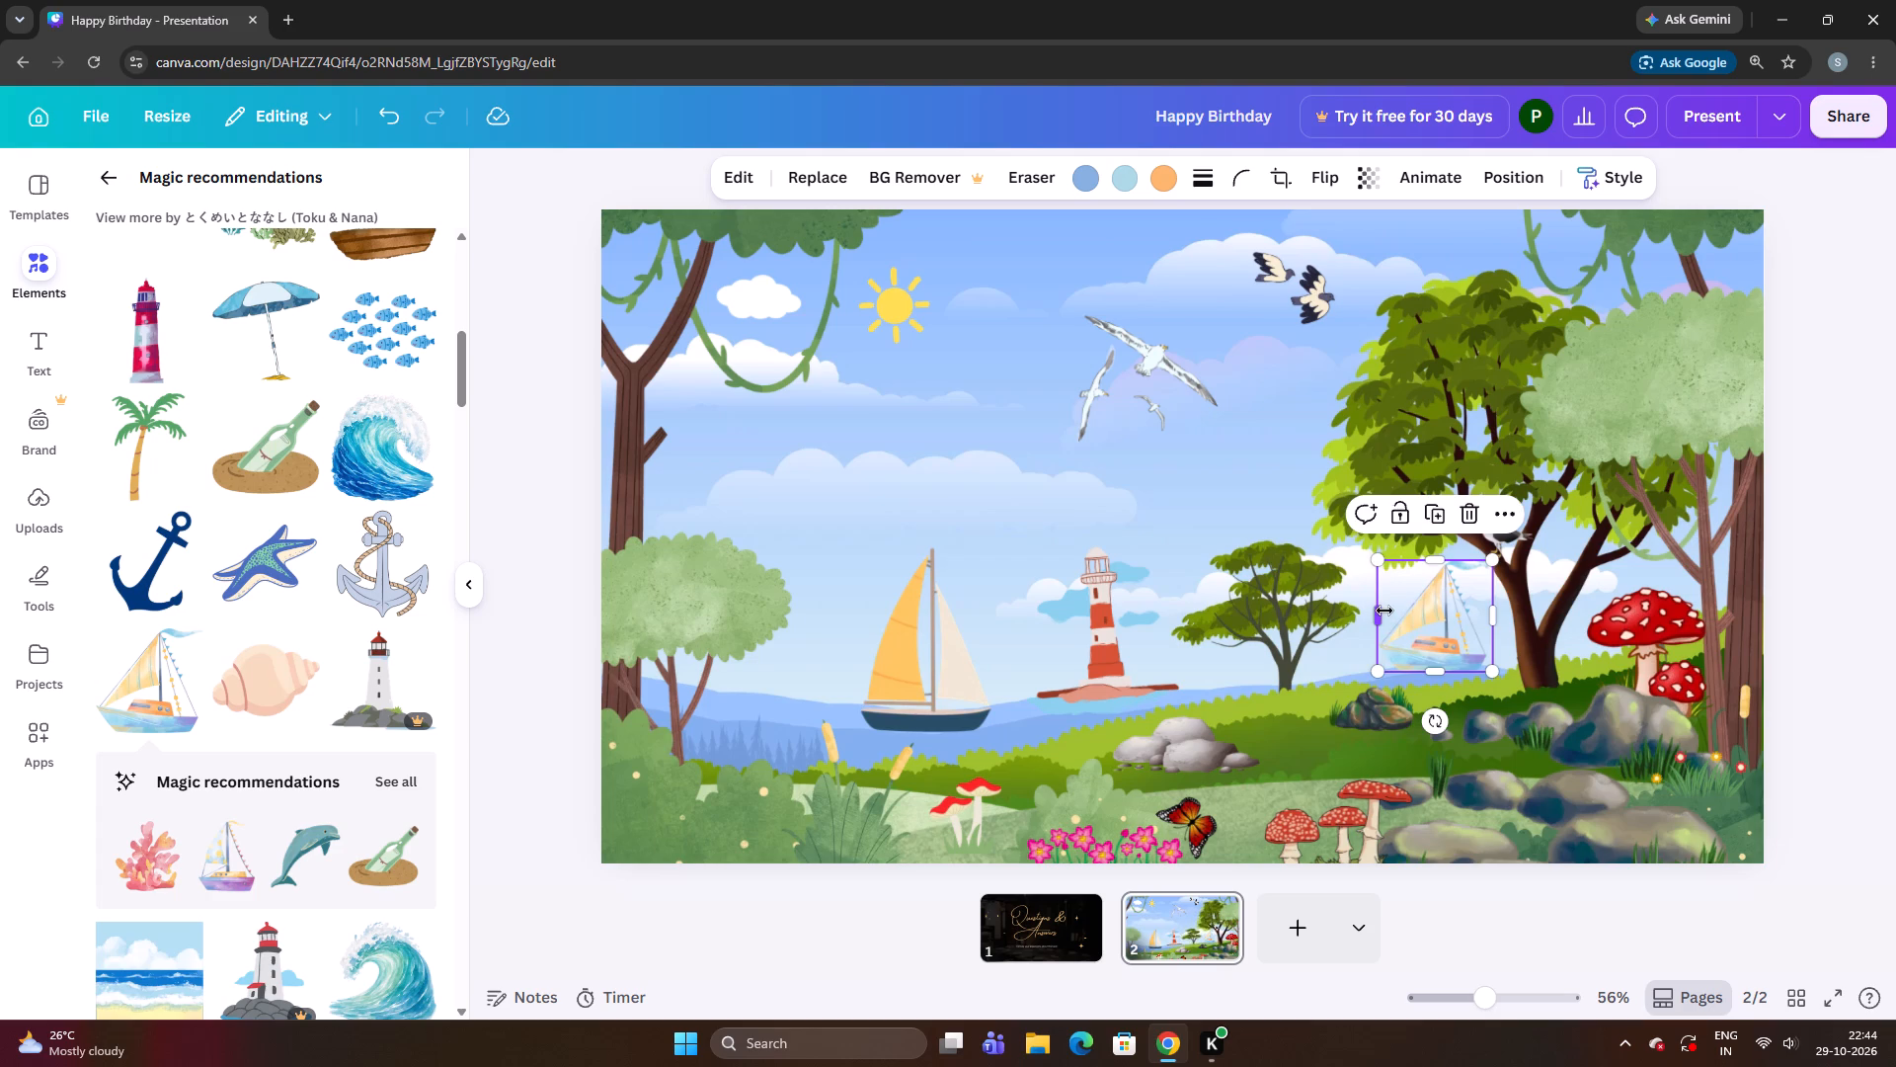
Shift the watercolour sailboat slightly back towards the small tree and fine-tune its height just above the grassy shore.
{"action": "key", "text": "Left"}
{"action": "key", "text": "Left"}
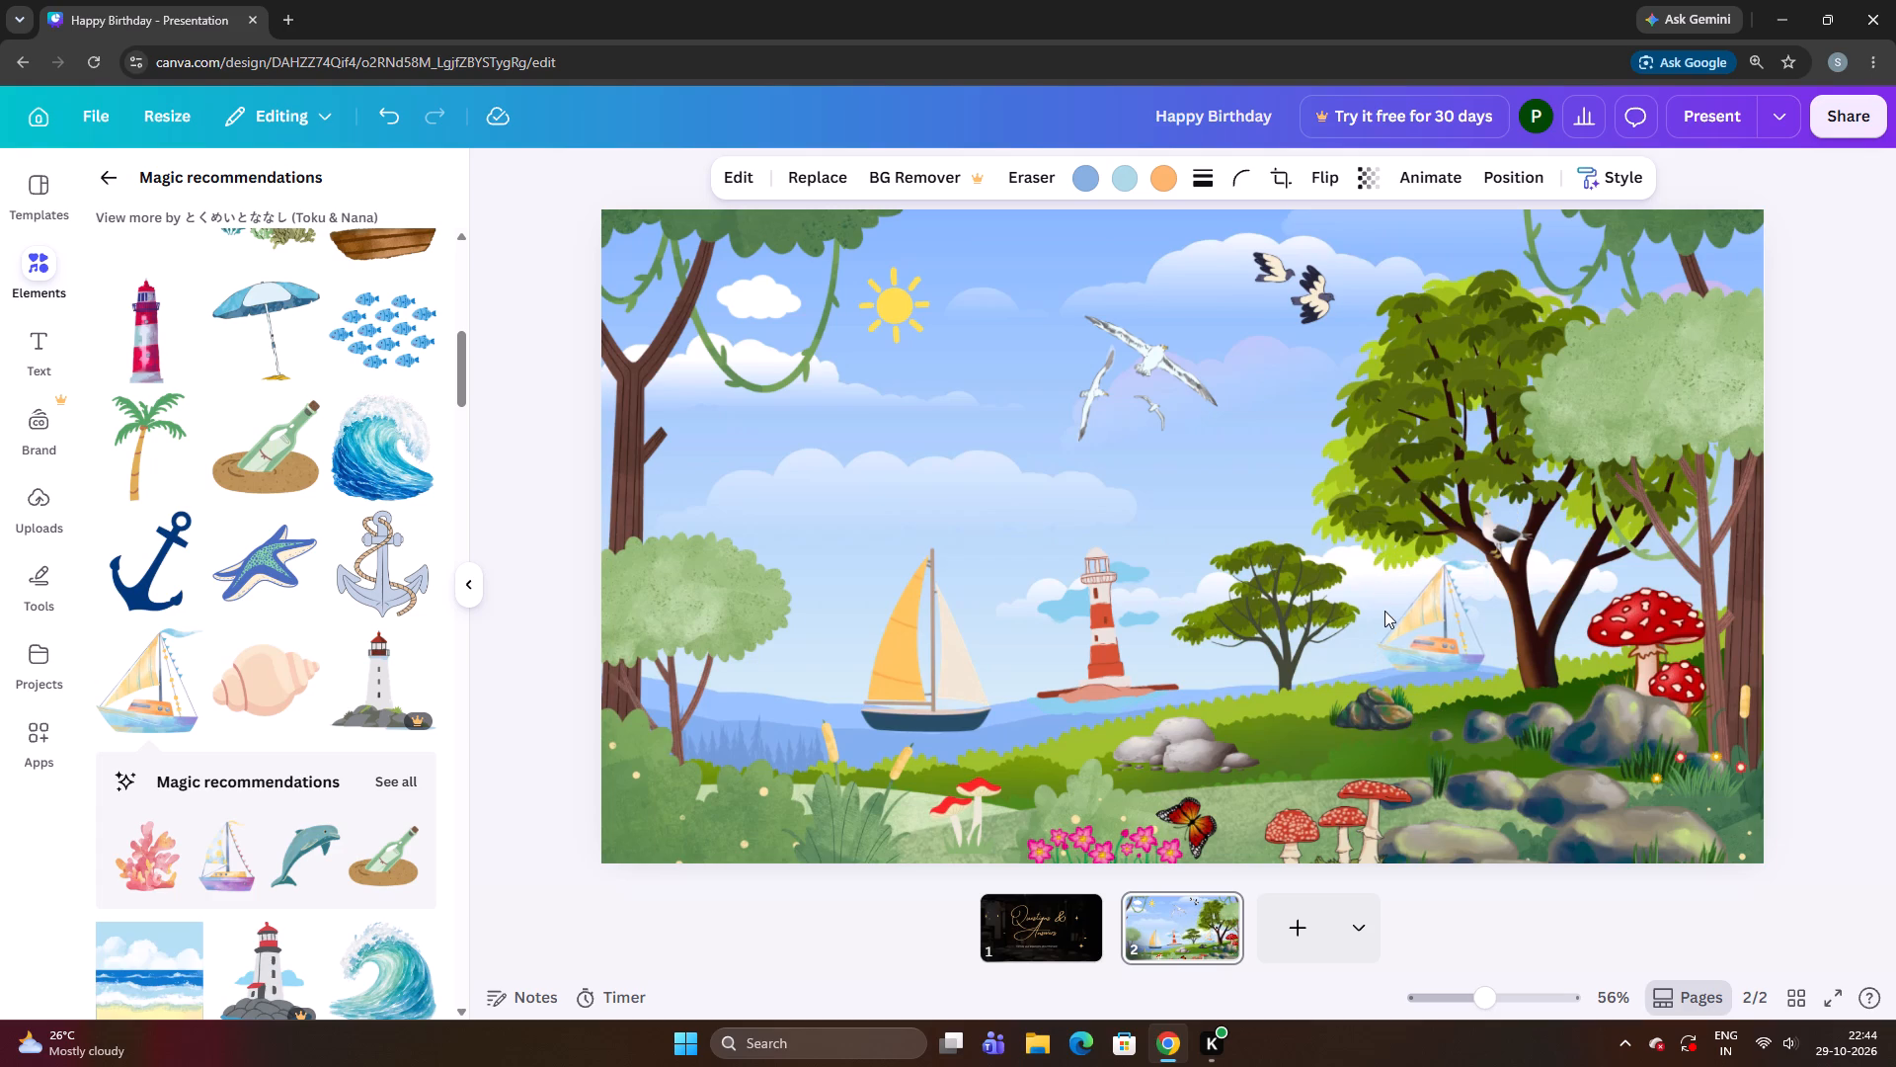
{"action": "key", "text": "Left"}
{"action": "key", "text": "Left"}
{"action": "key", "text": "Left"}
{"action": "key", "text": "Left"}
{"action": "key", "text": "Left"}
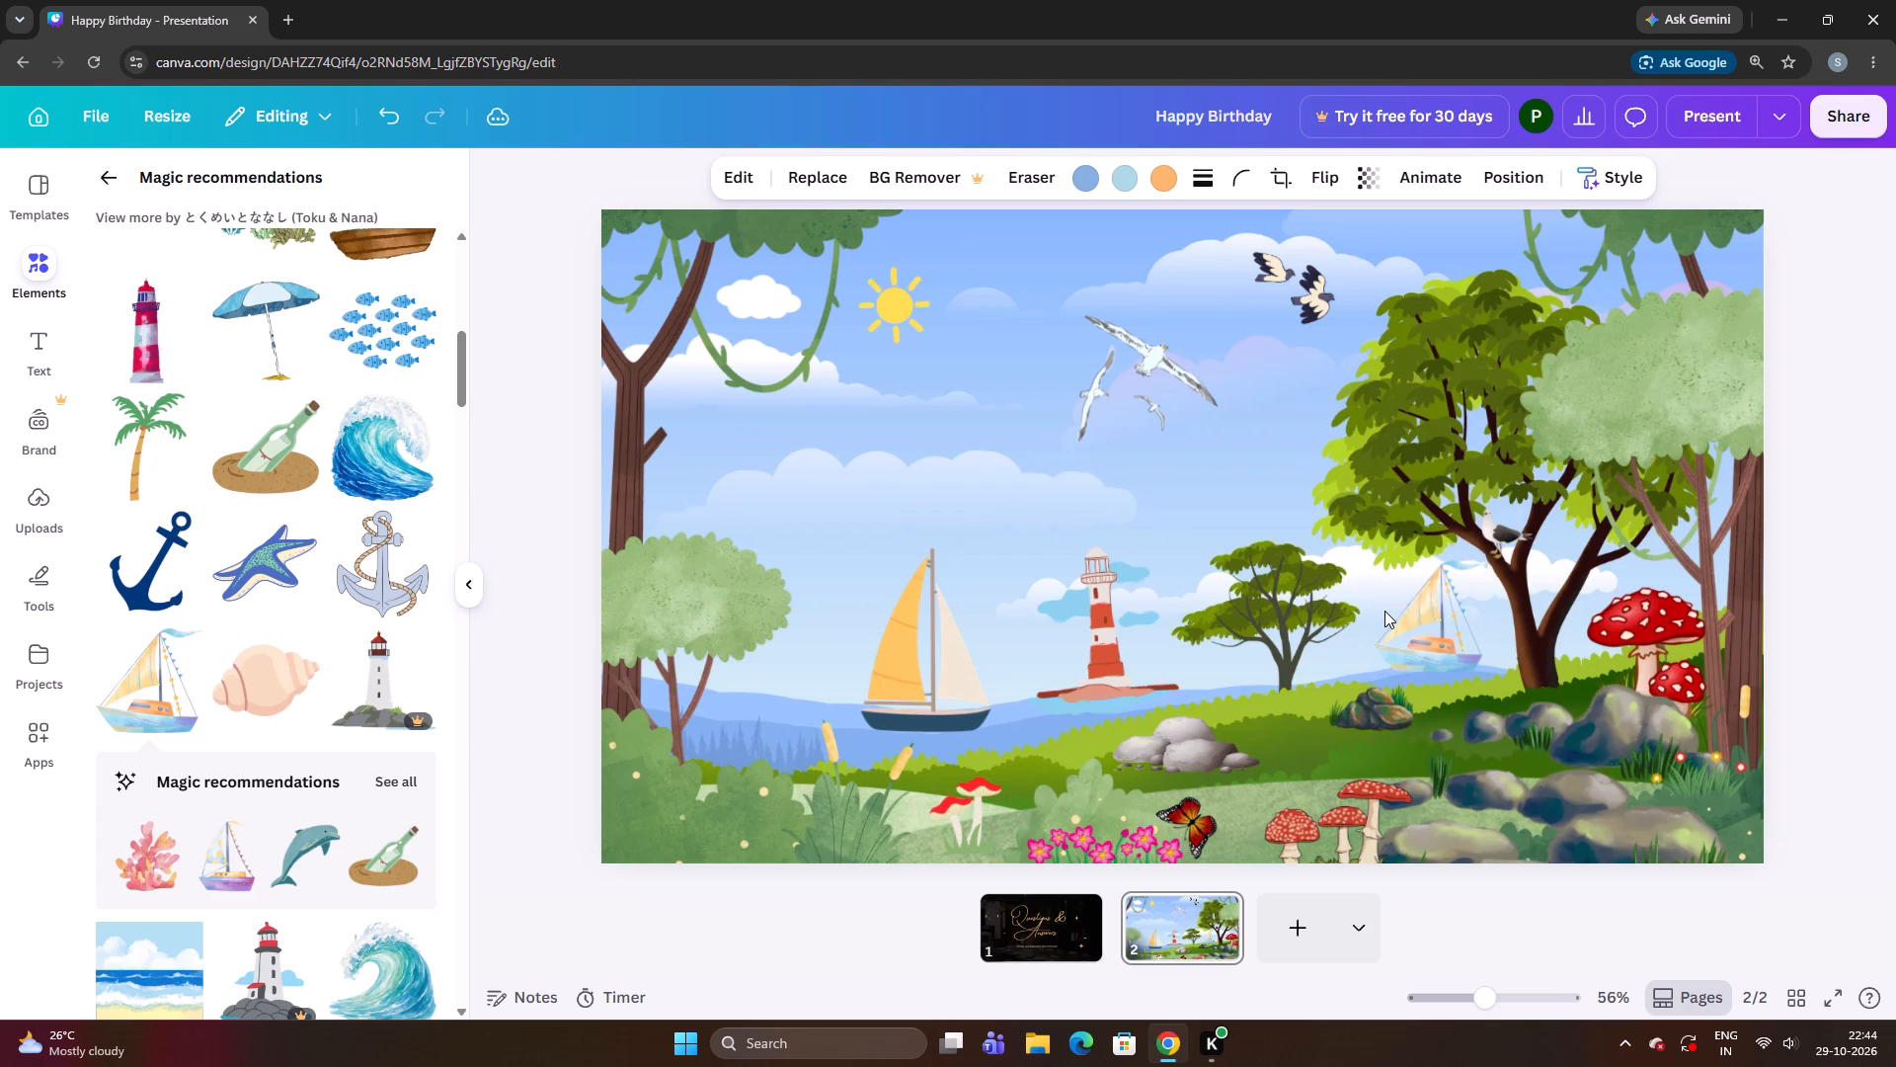
{"action": "key", "text": "Left"}
{"action": "key", "text": "Up"}
{"action": "key", "text": "Up"}
{"action": "key", "text": "Left"}
{"action": "key", "text": "Left"}
{"action": "key", "text": "Left"}
{"action": "key", "text": "Left"}
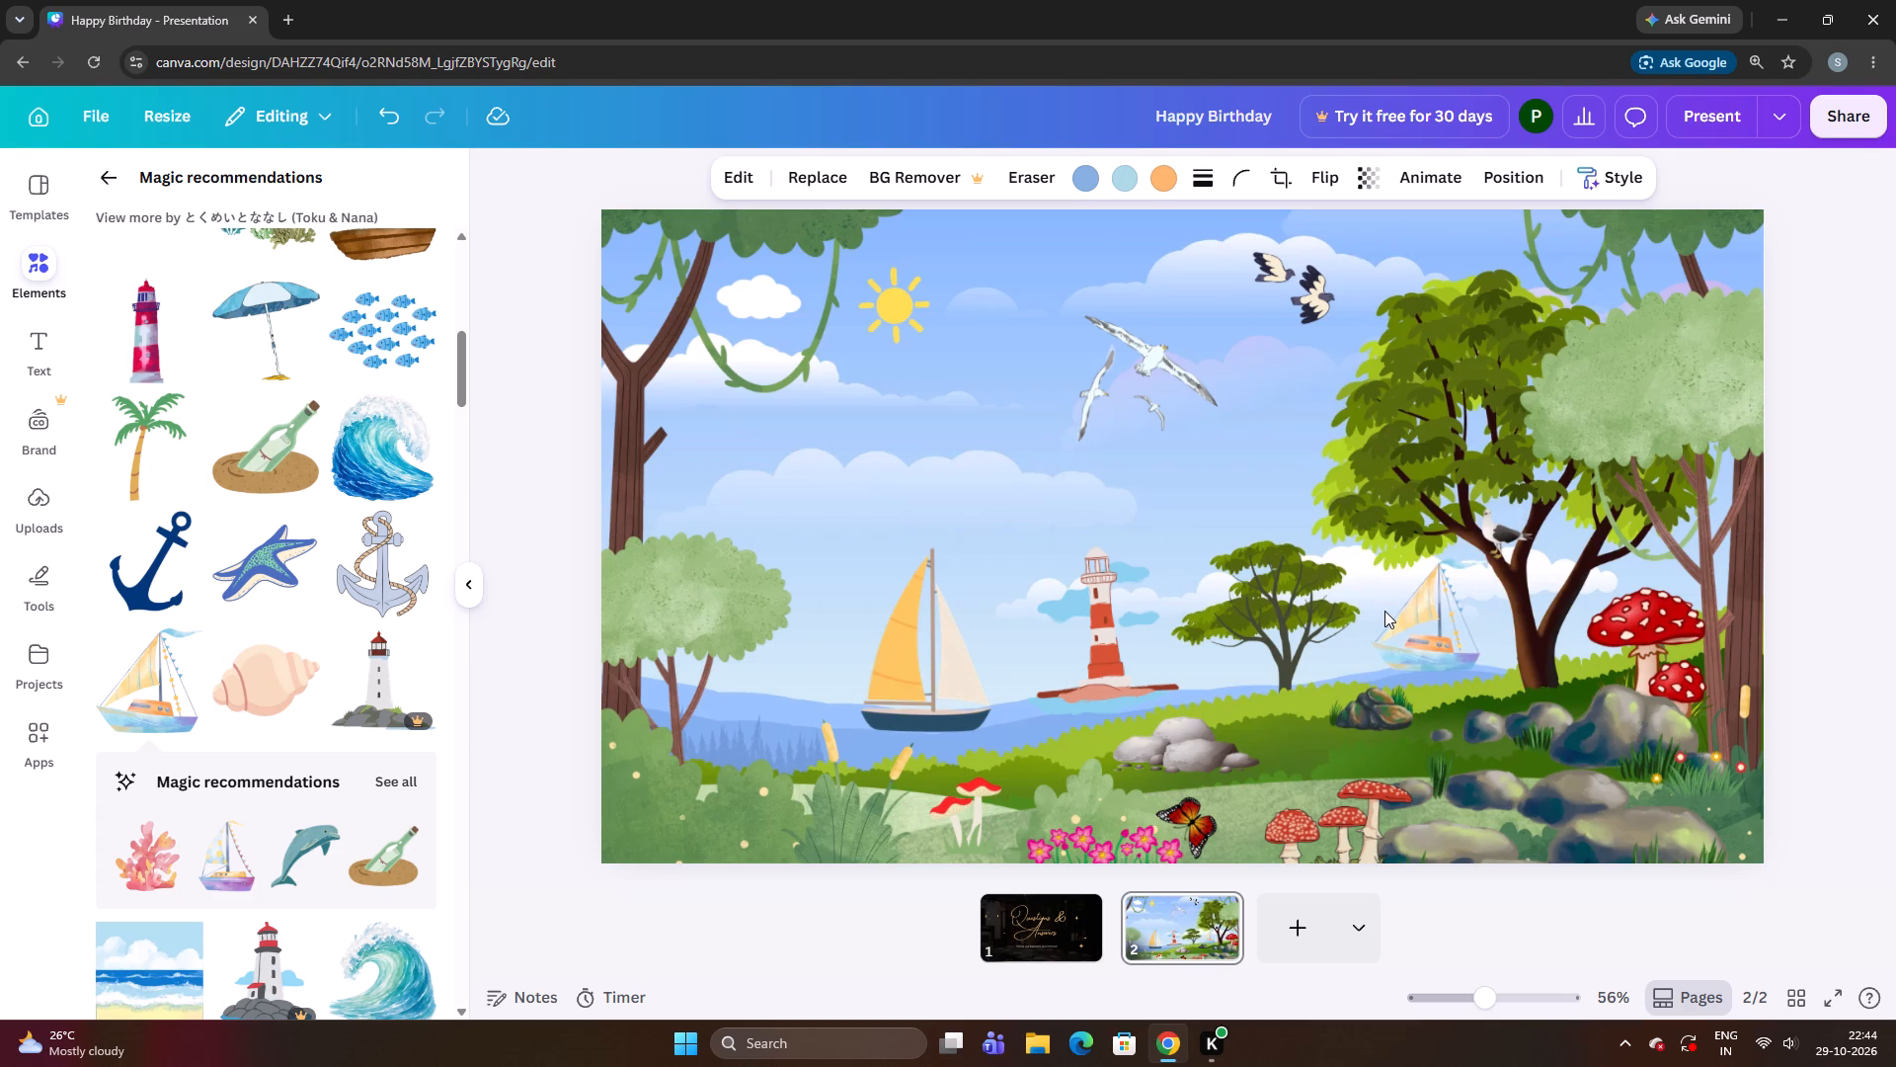
{"action": "key", "text": "Left"}
{"action": "key", "text": "Up"}
{"action": "key", "text": "Up"}
{"action": "key", "text": "Down"}
{"action": "key", "text": "Down"}
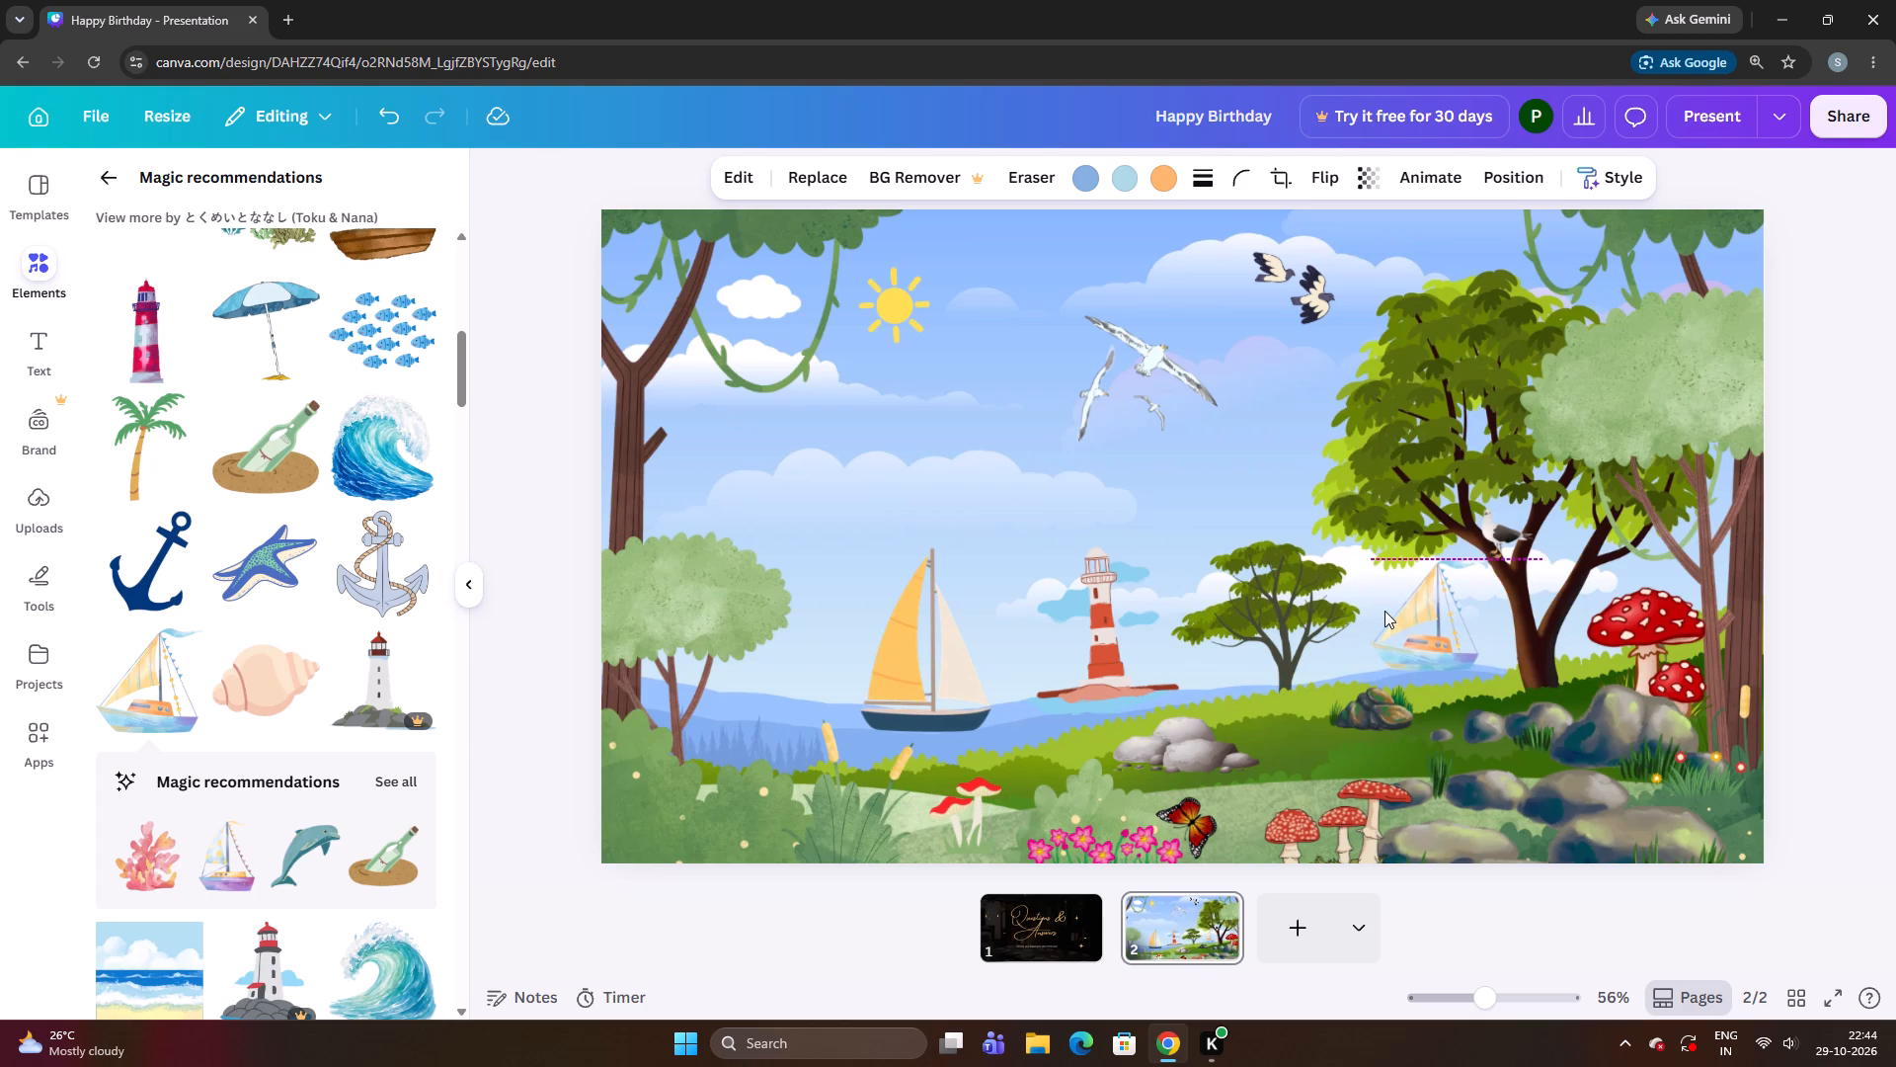
{"action": "key", "text": "Down"}
{"action": "key", "text": "Down"}
{"action": "key", "text": "Down"}
{"action": "key", "text": "Down"}
{"action": "key", "text": "Down"}
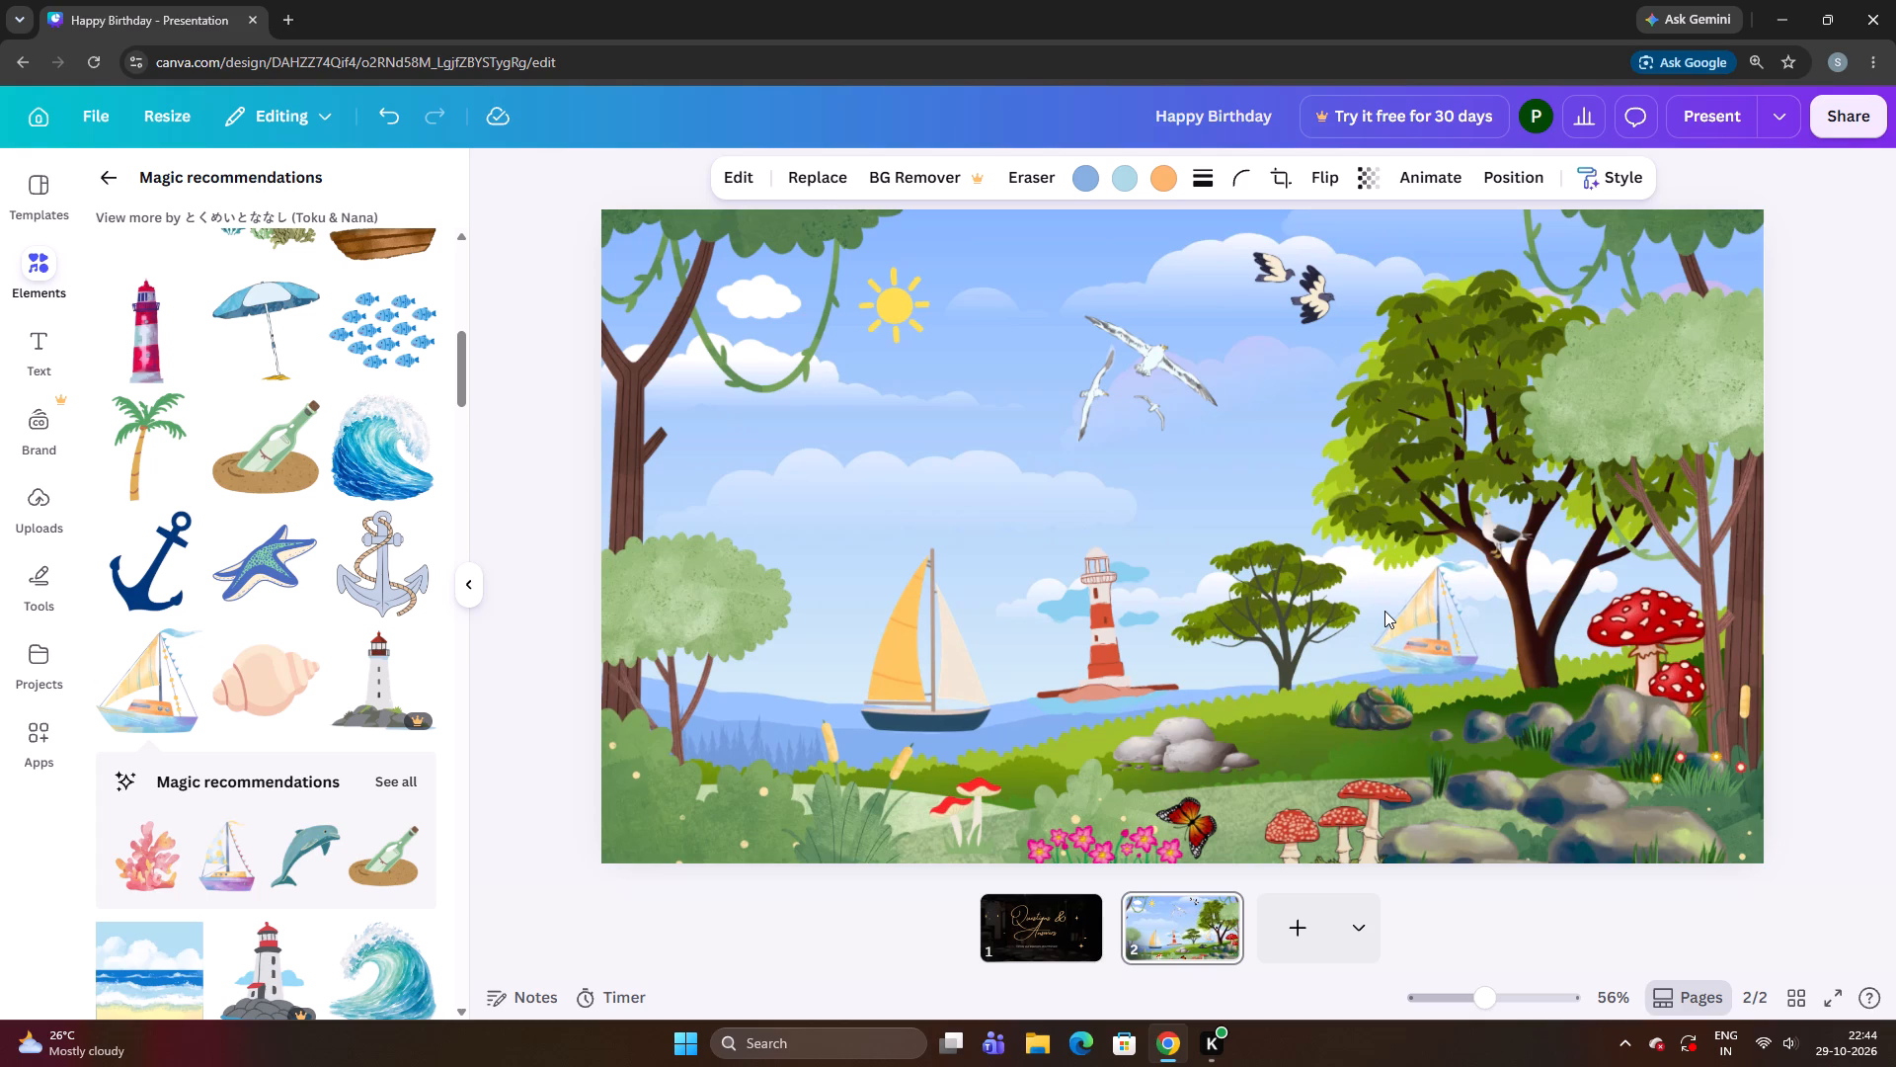
{"action": "key", "text": "Up"}
{"action": "key", "text": "Up"}
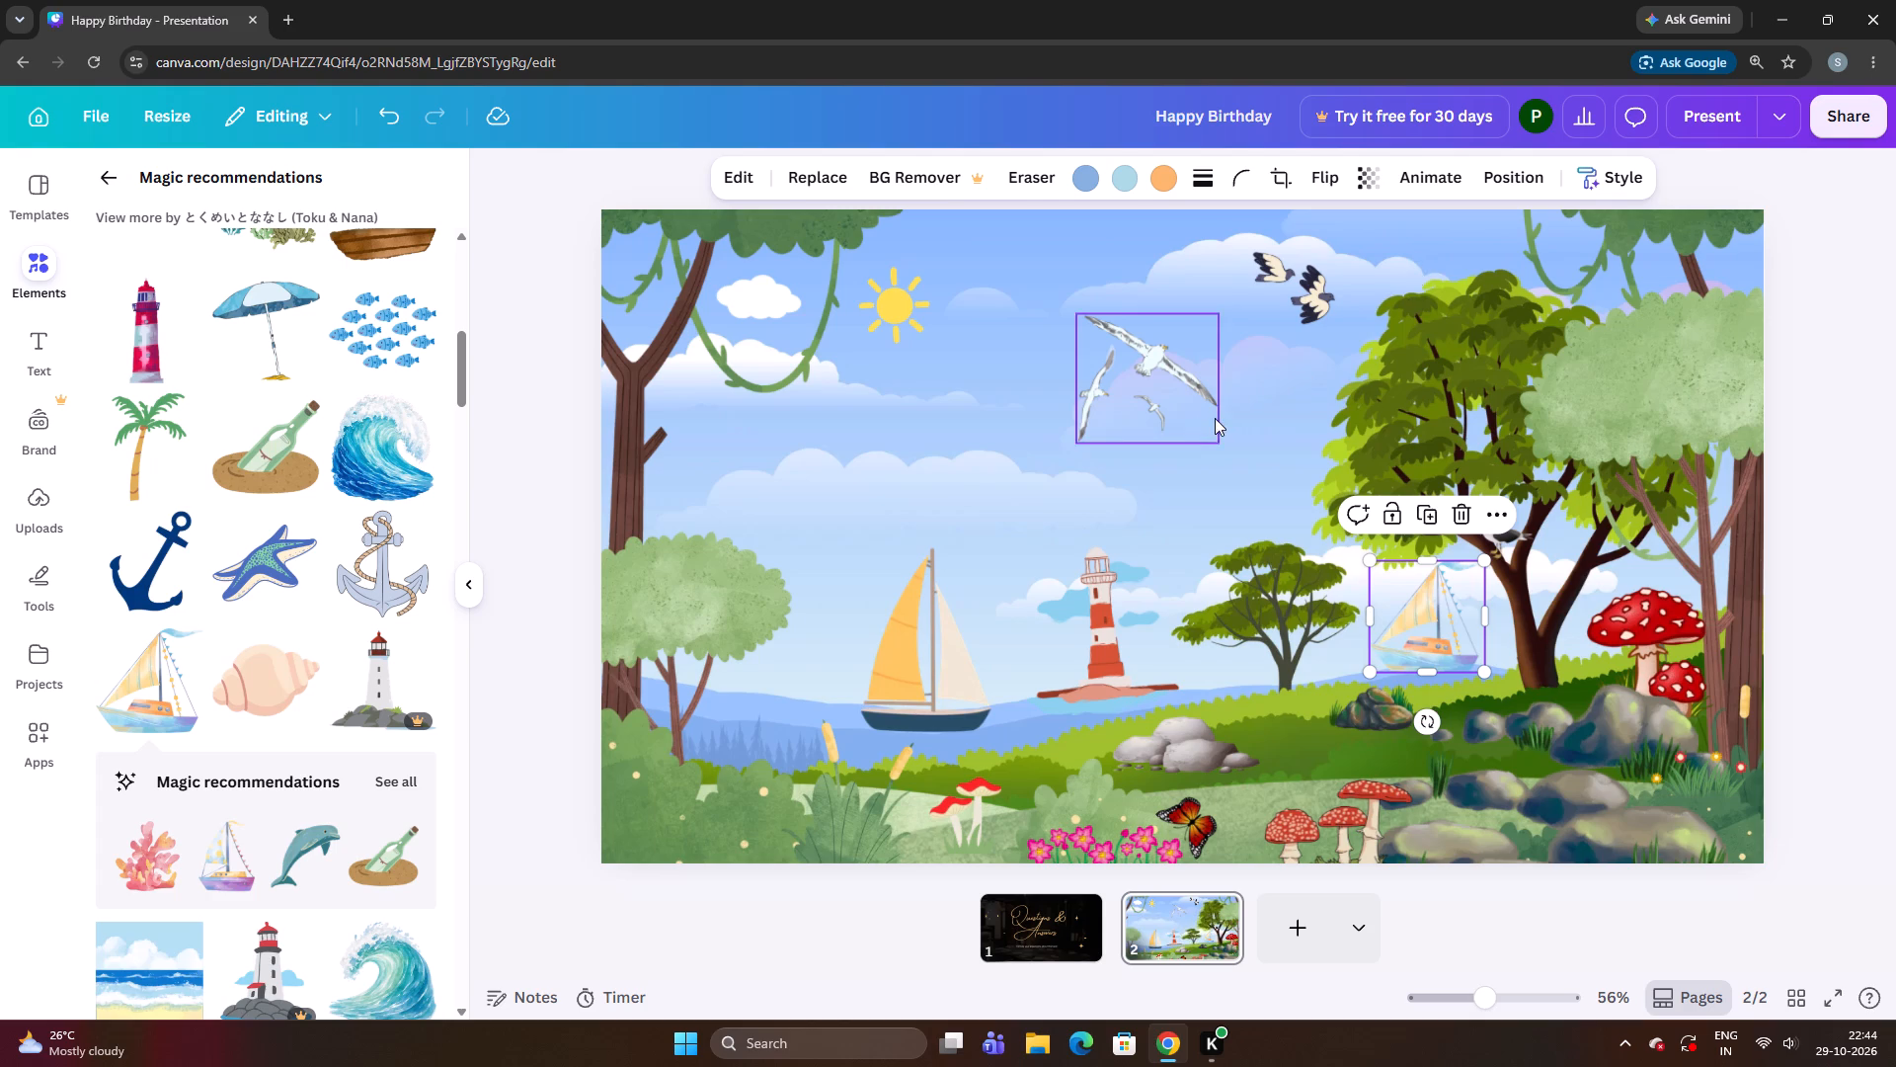
Reselect the watercolour sailboat and nudge it slightly towards the large tree's trunk and a touch lower.
{"action": "left_click", "coordinate": [1215, 418]}
{"action": "left_click", "coordinate": [1411, 621]}
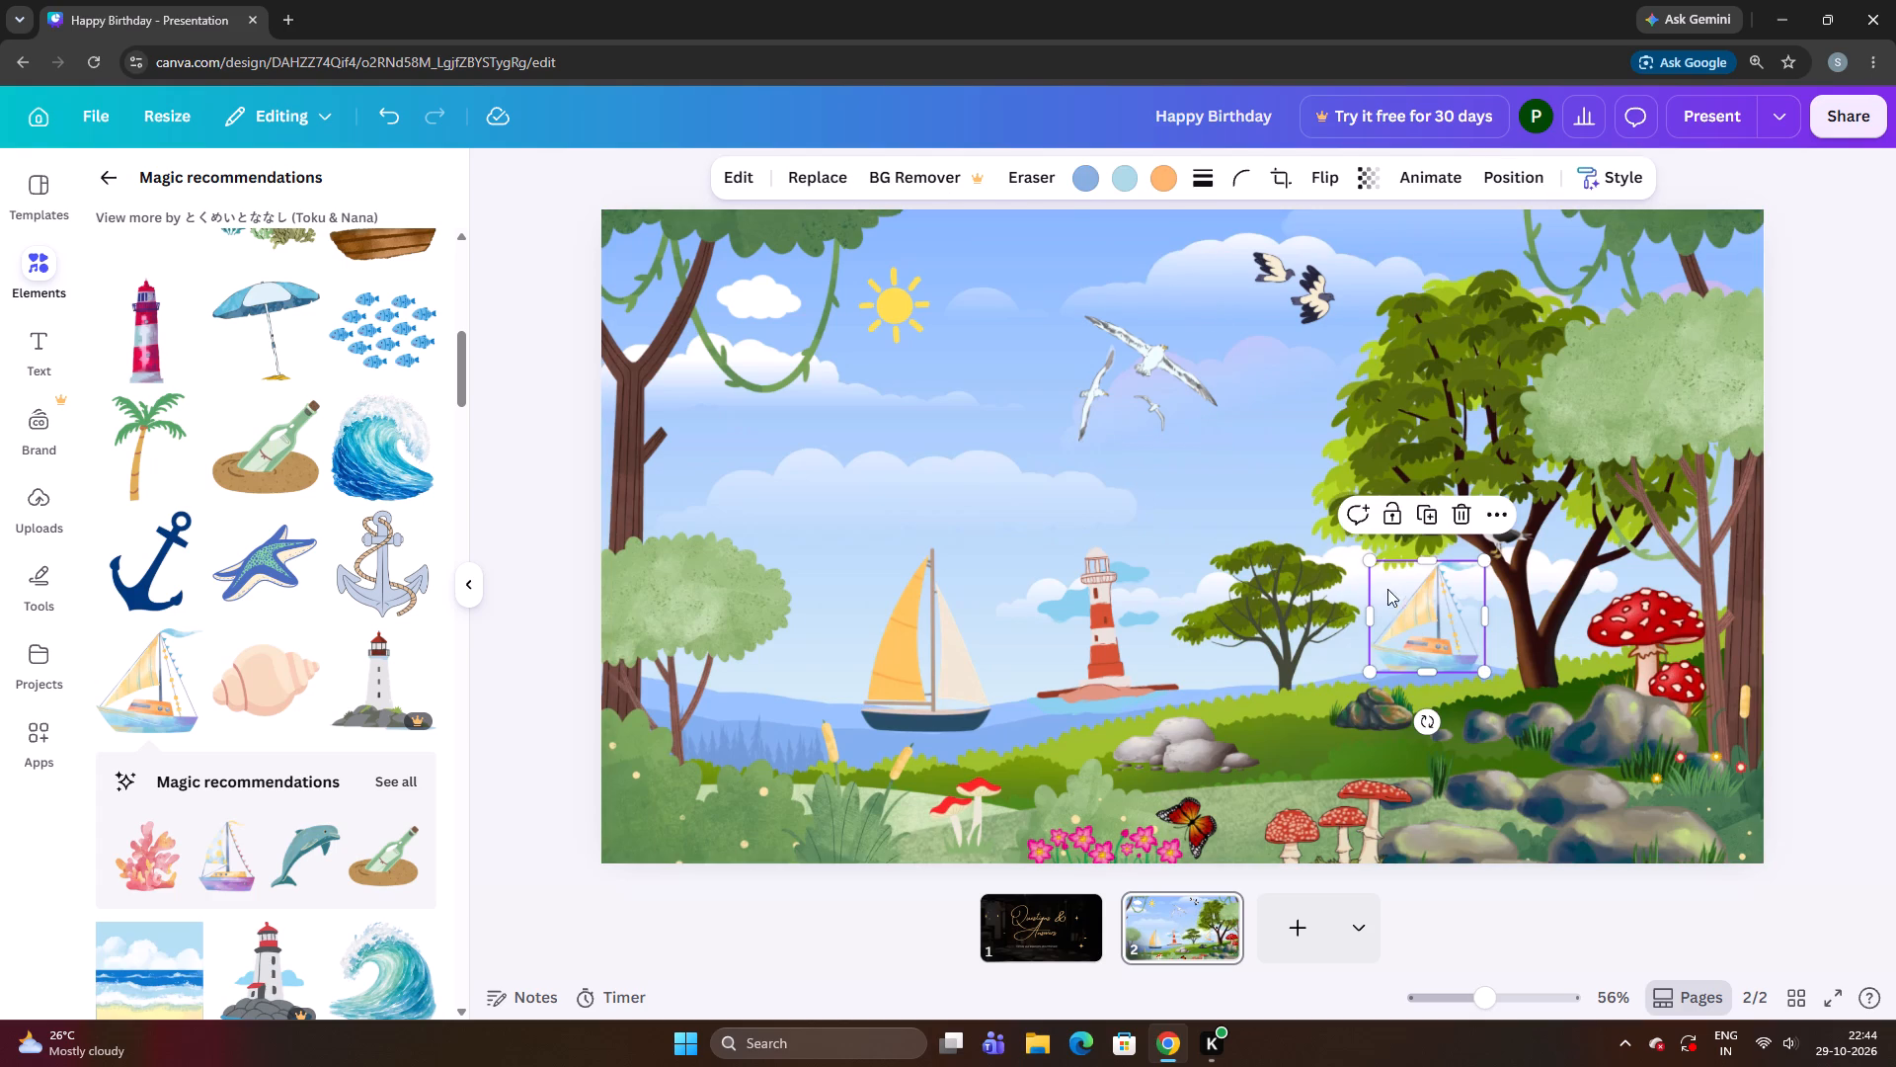
{"action": "key", "text": "Right"}
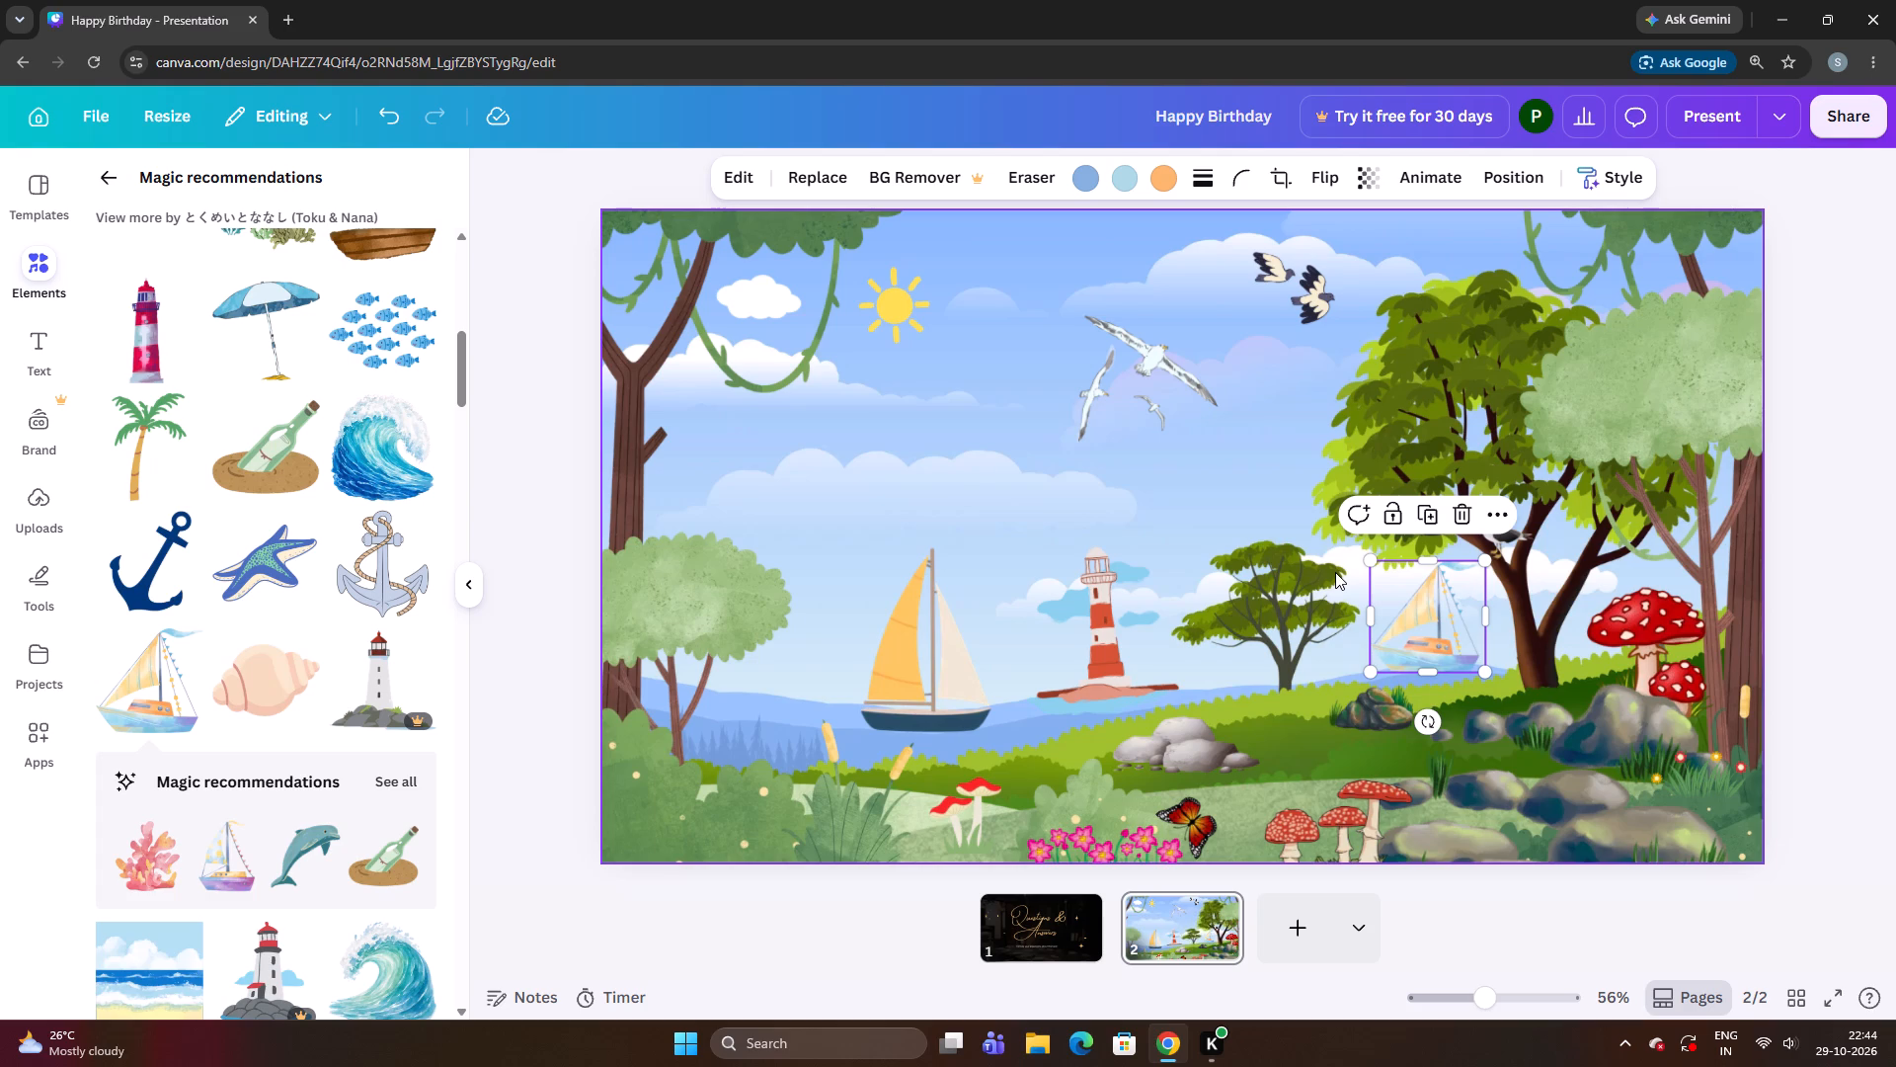
{"action": "key", "text": "Right"}
{"action": "key", "text": "Right"}
{"action": "key", "text": "Right"}
{"action": "key", "text": "Right"}
{"action": "key", "text": "Right"}
{"action": "key", "text": "Right"}
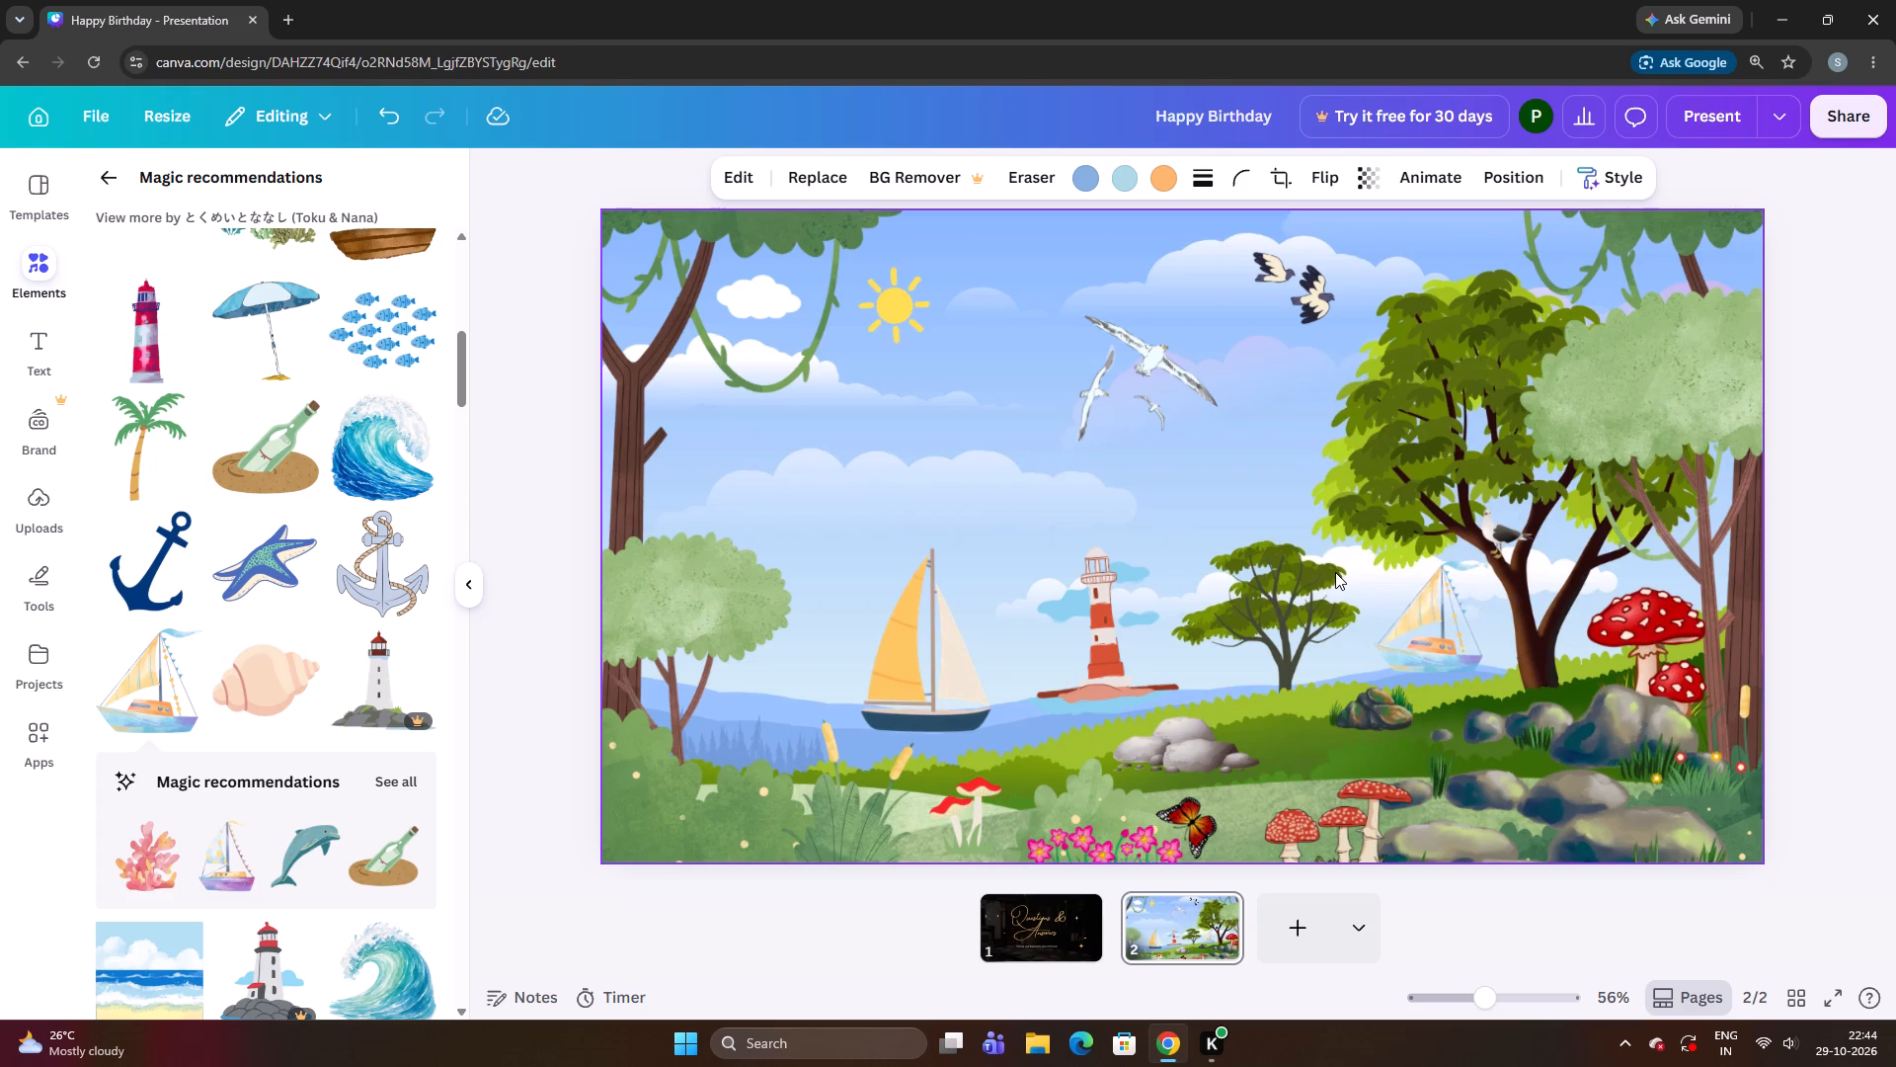
{"action": "key", "text": "Right"}
{"action": "key", "text": "Right"}
{"action": "key", "text": "Right"}
{"action": "key", "text": "Down"}
{"action": "key", "text": "Down"}
{"action": "key", "text": "Up"}
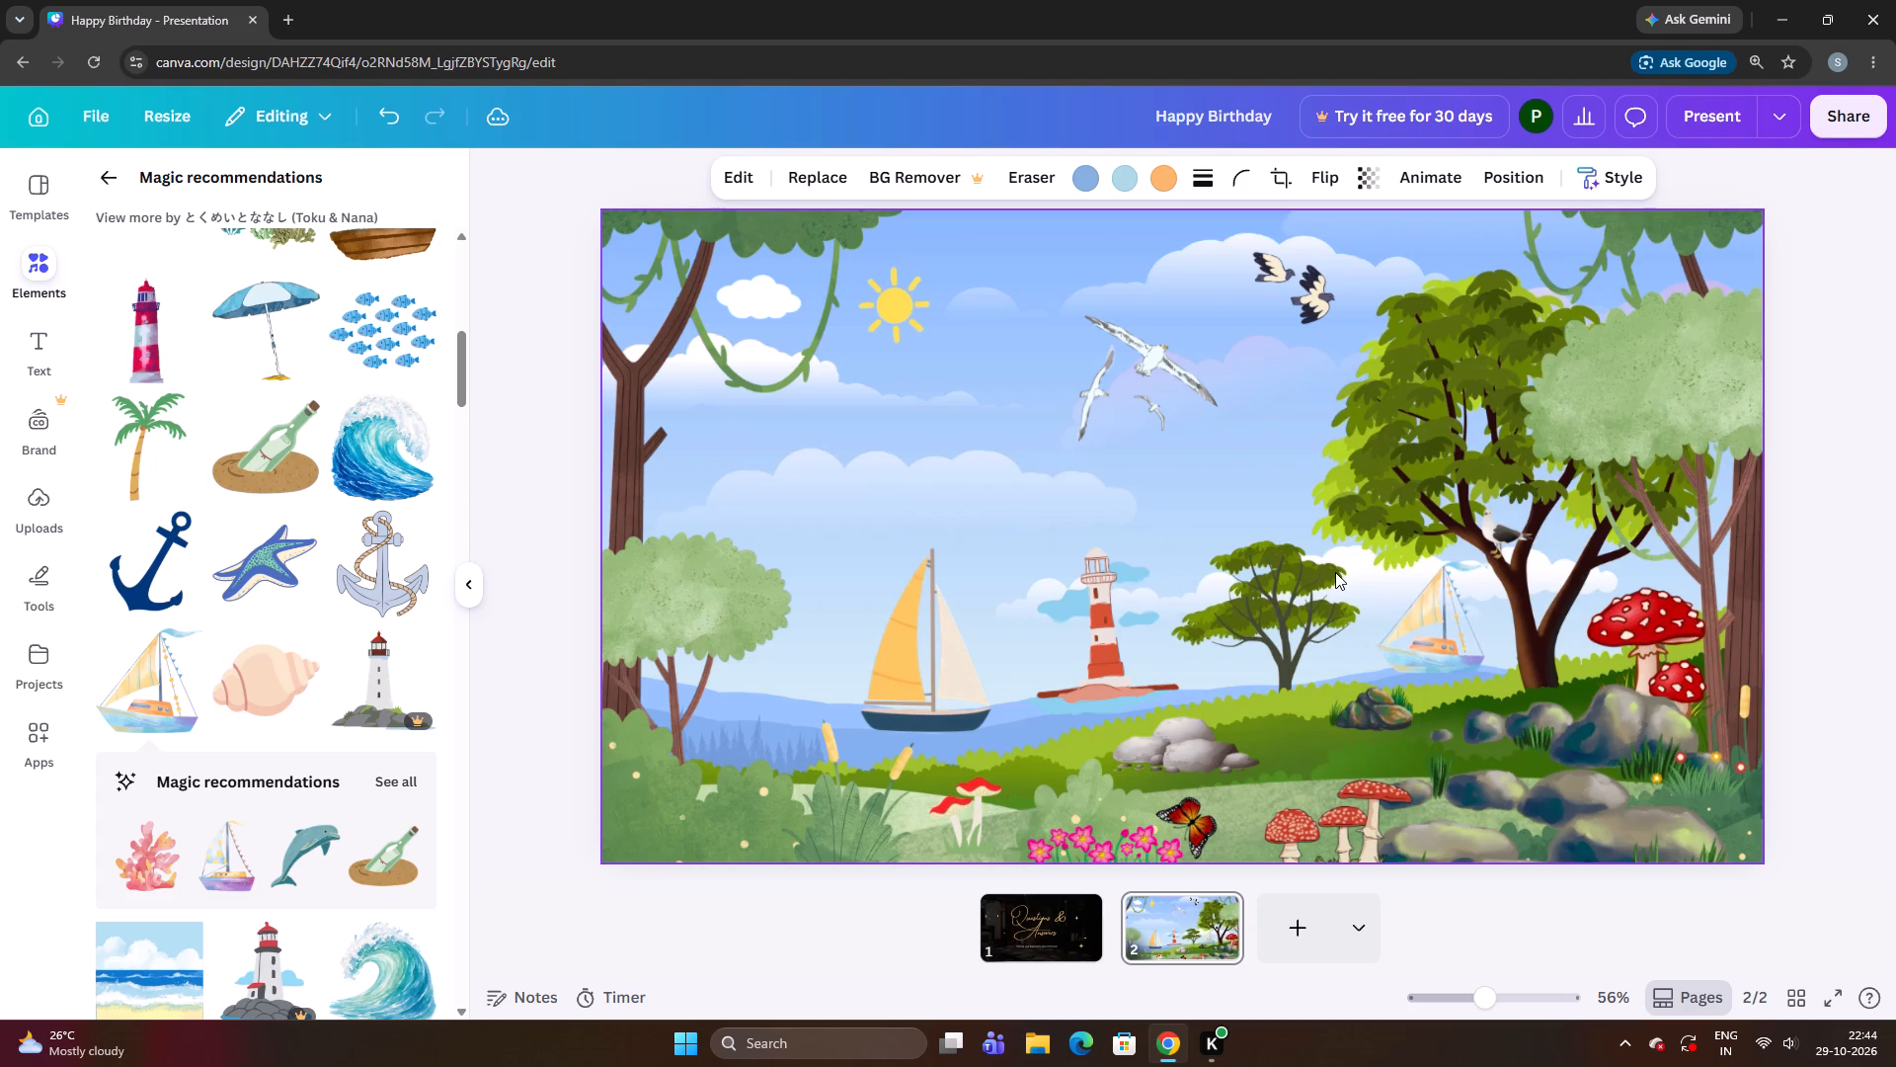
Settle the watercolour sailboat slightly nearer the small tree, a touch lower against the grassy shore.
{"action": "key", "text": "Left"}
{"action": "key", "text": "Left"}
{"action": "key", "text": "Left"}
{"action": "key", "text": "Left"}
{"action": "key", "text": "Left"}
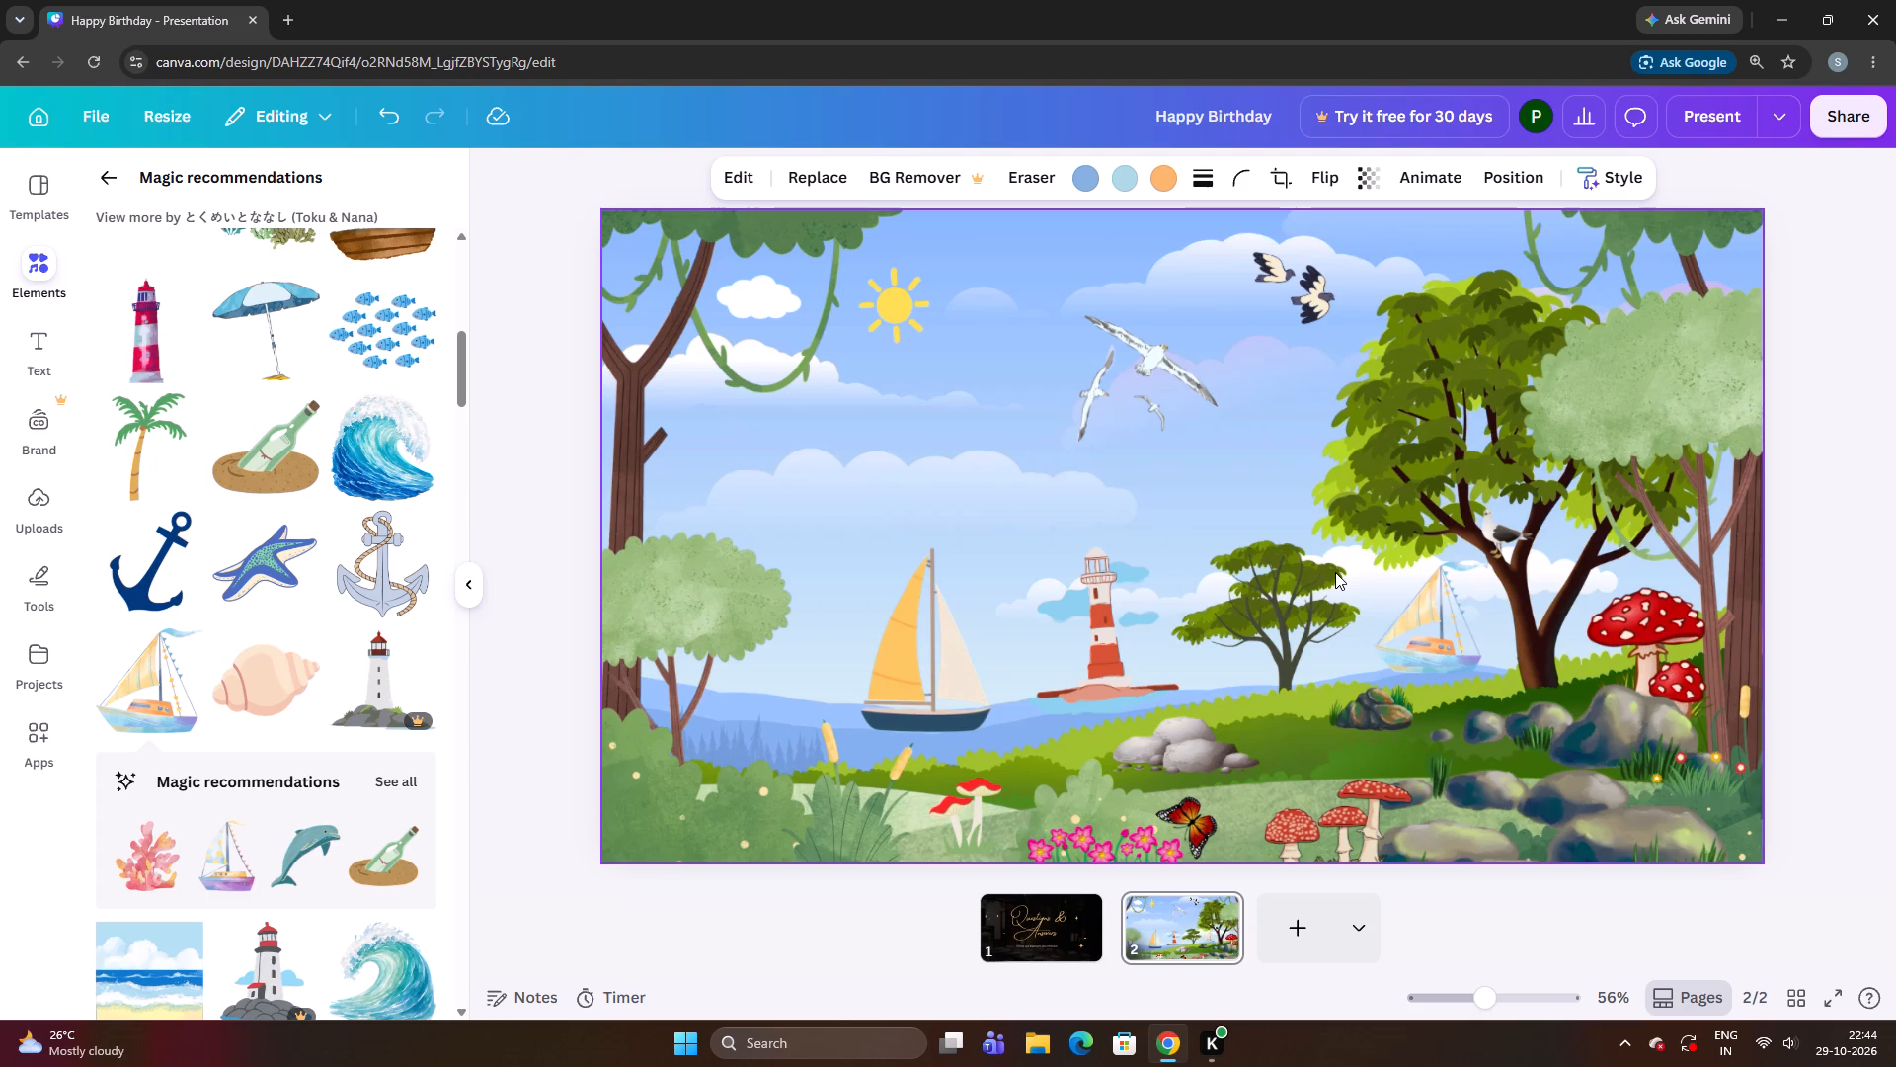
{"action": "key", "text": "Down"}
{"action": "key", "text": "Down"}
{"action": "key", "text": "Up"}
{"action": "key", "text": "Right"}
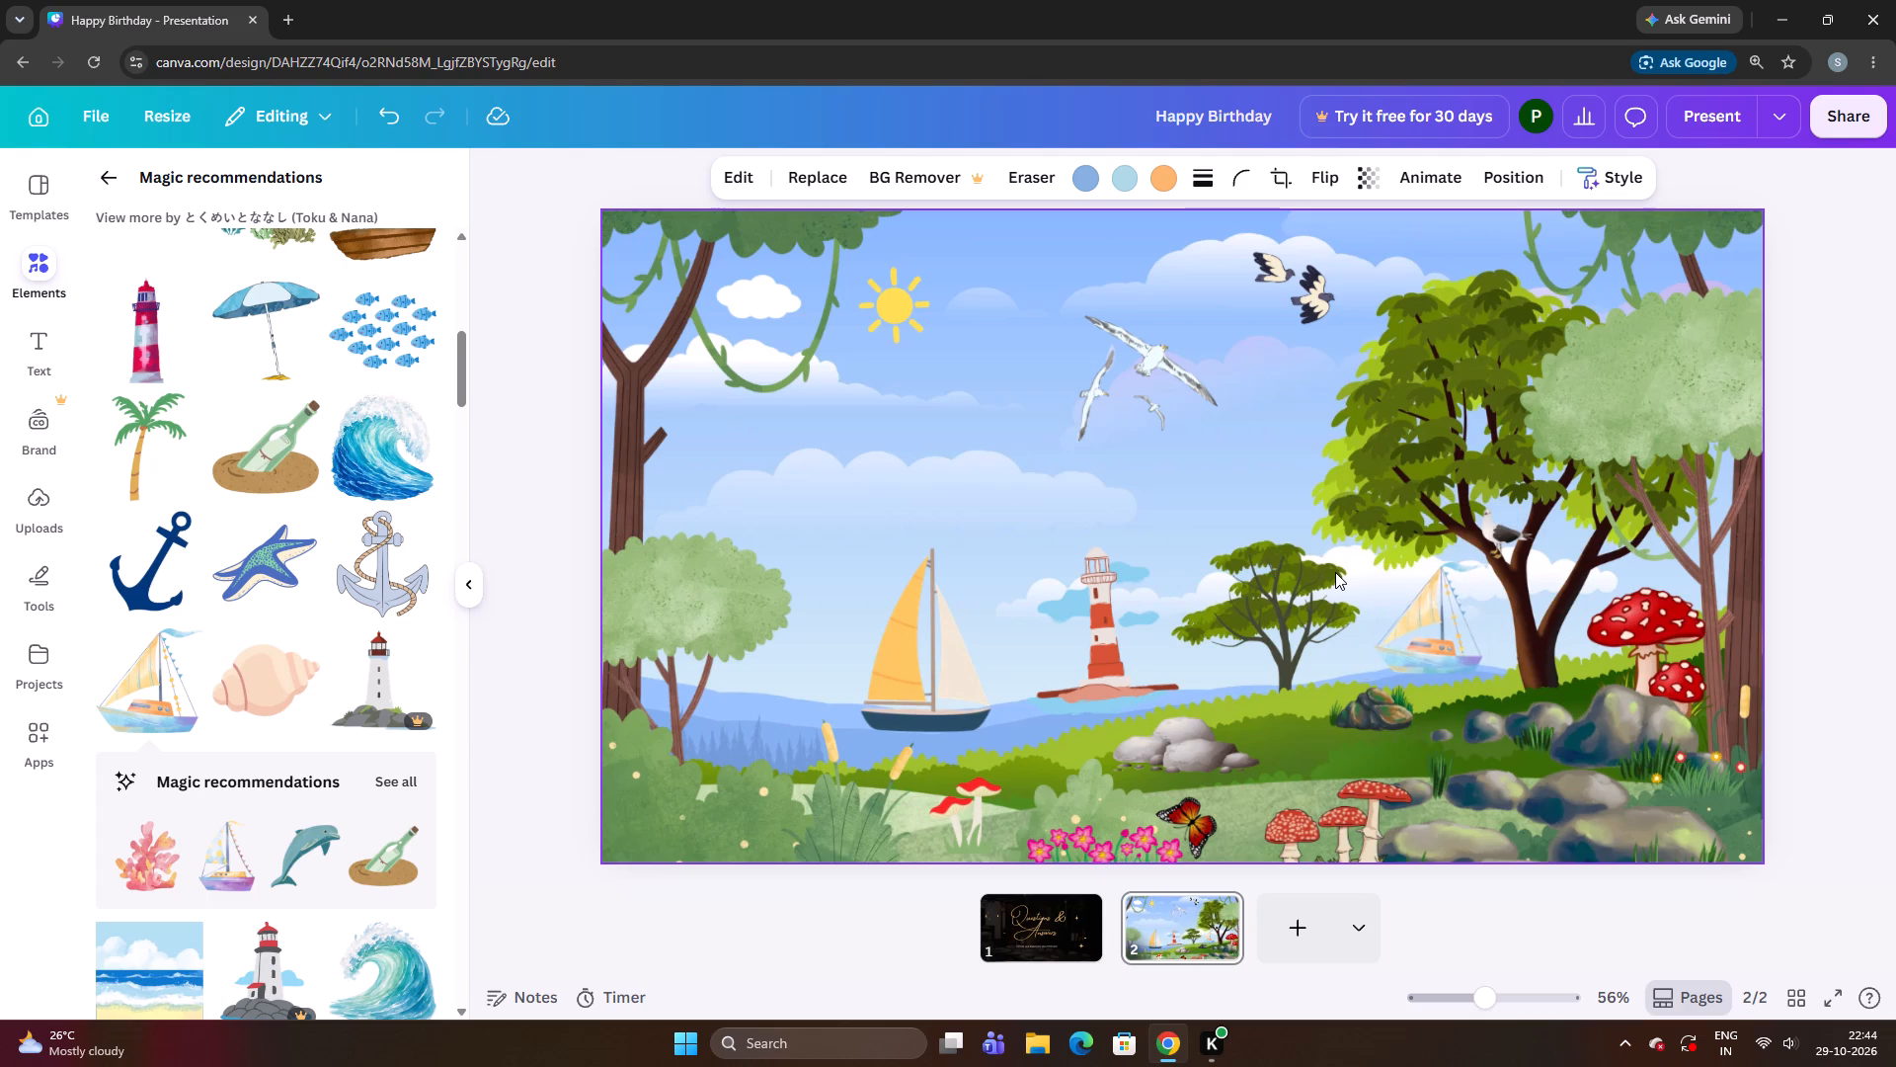
{"action": "key", "text": "Right"}
{"action": "key", "text": "Up"}
{"action": "key", "text": "Up"}
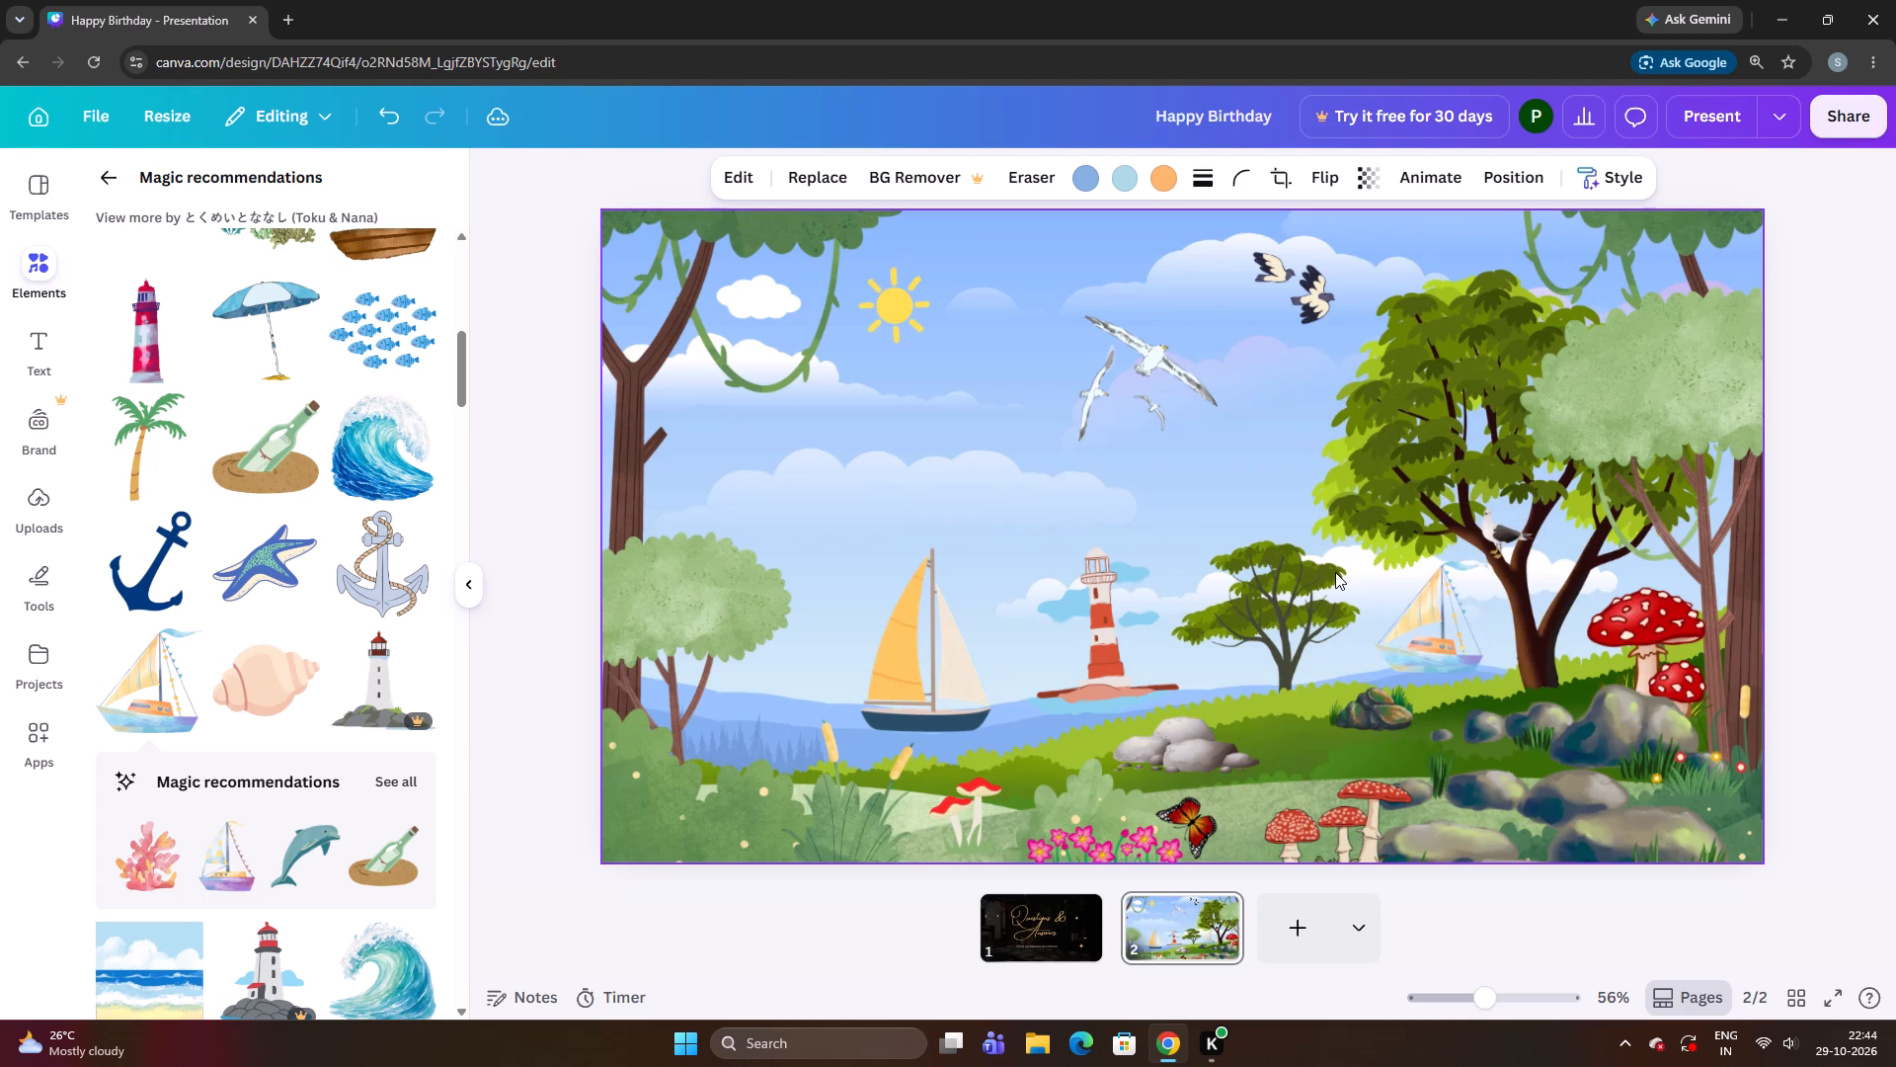
{"action": "key", "text": "Down"}
{"action": "key", "text": "Left"}
{"action": "key", "text": "Left"}
{"action": "key", "text": "Down"}
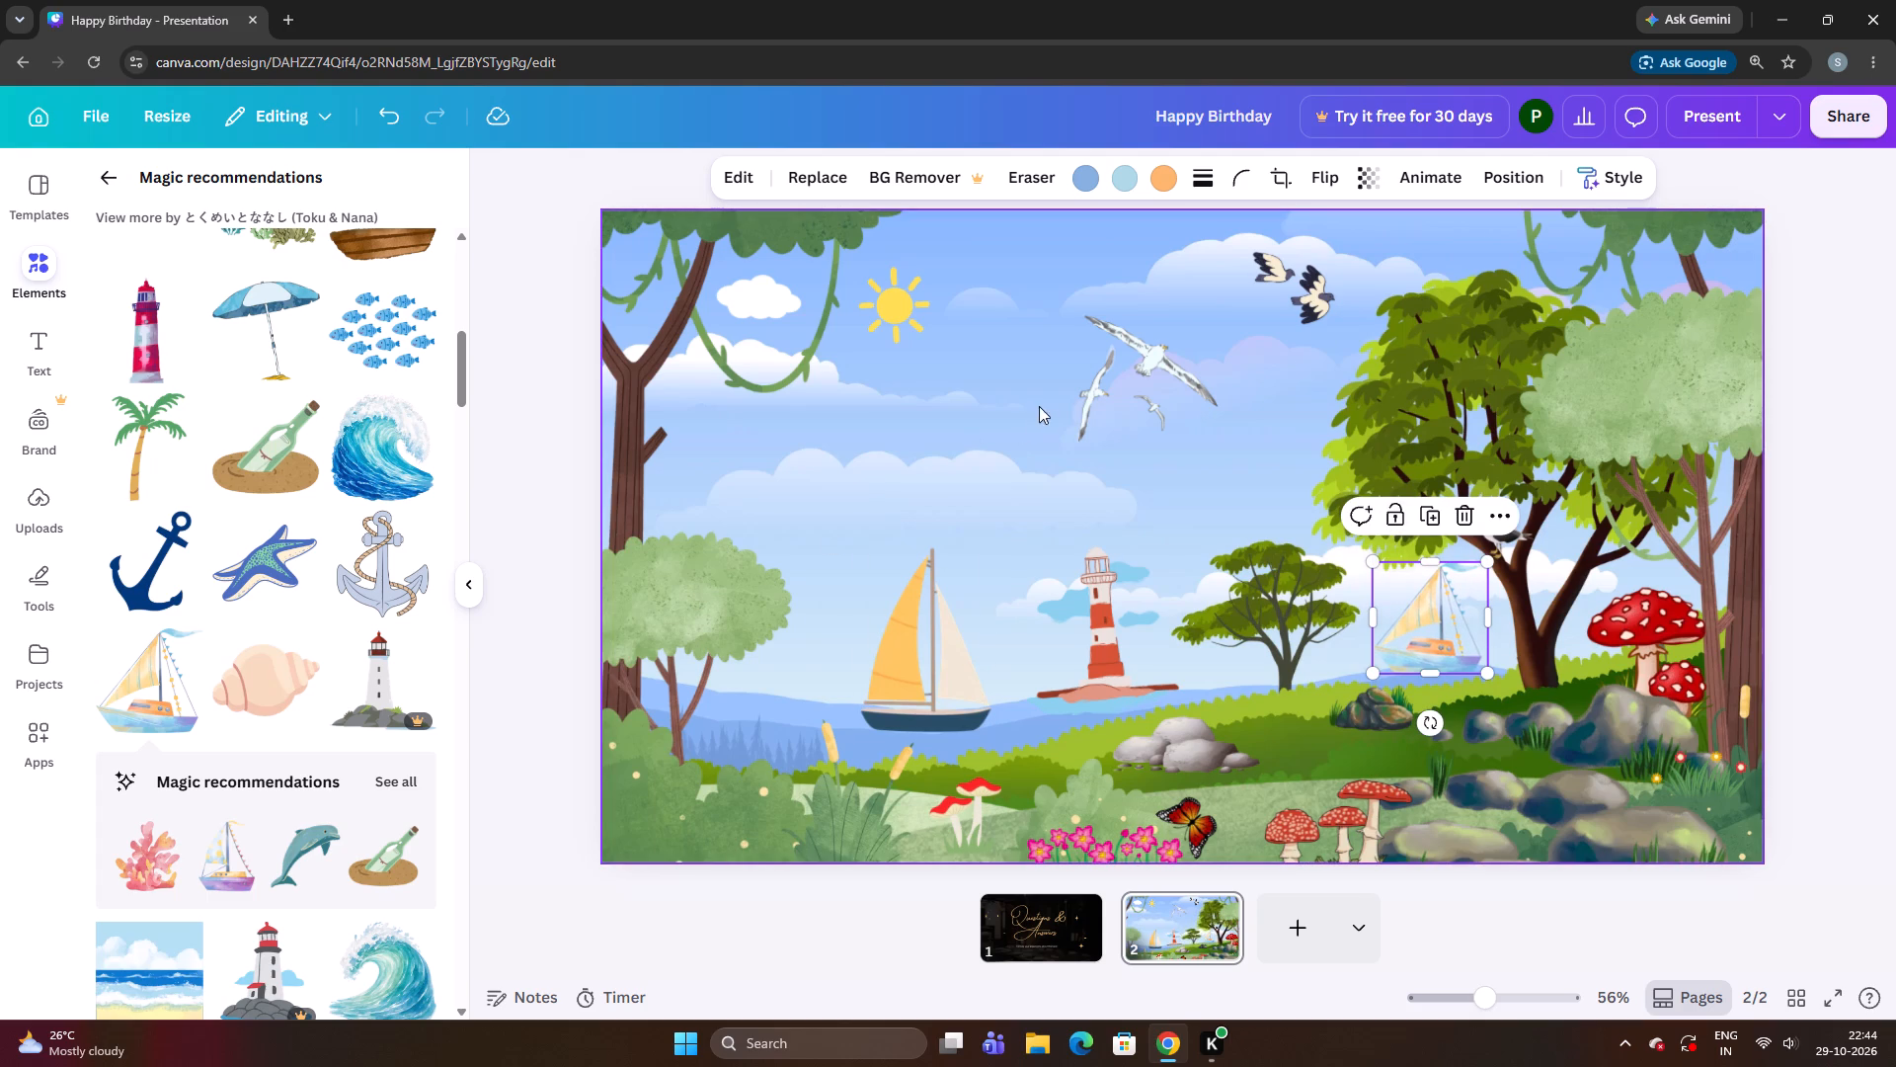
Nudge the group of white seagulls in the middle of the sky towards the sun and slightly higher.
{"action": "left_click", "coordinate": [1020, 441]}
{"action": "left_click", "coordinate": [1080, 387]}
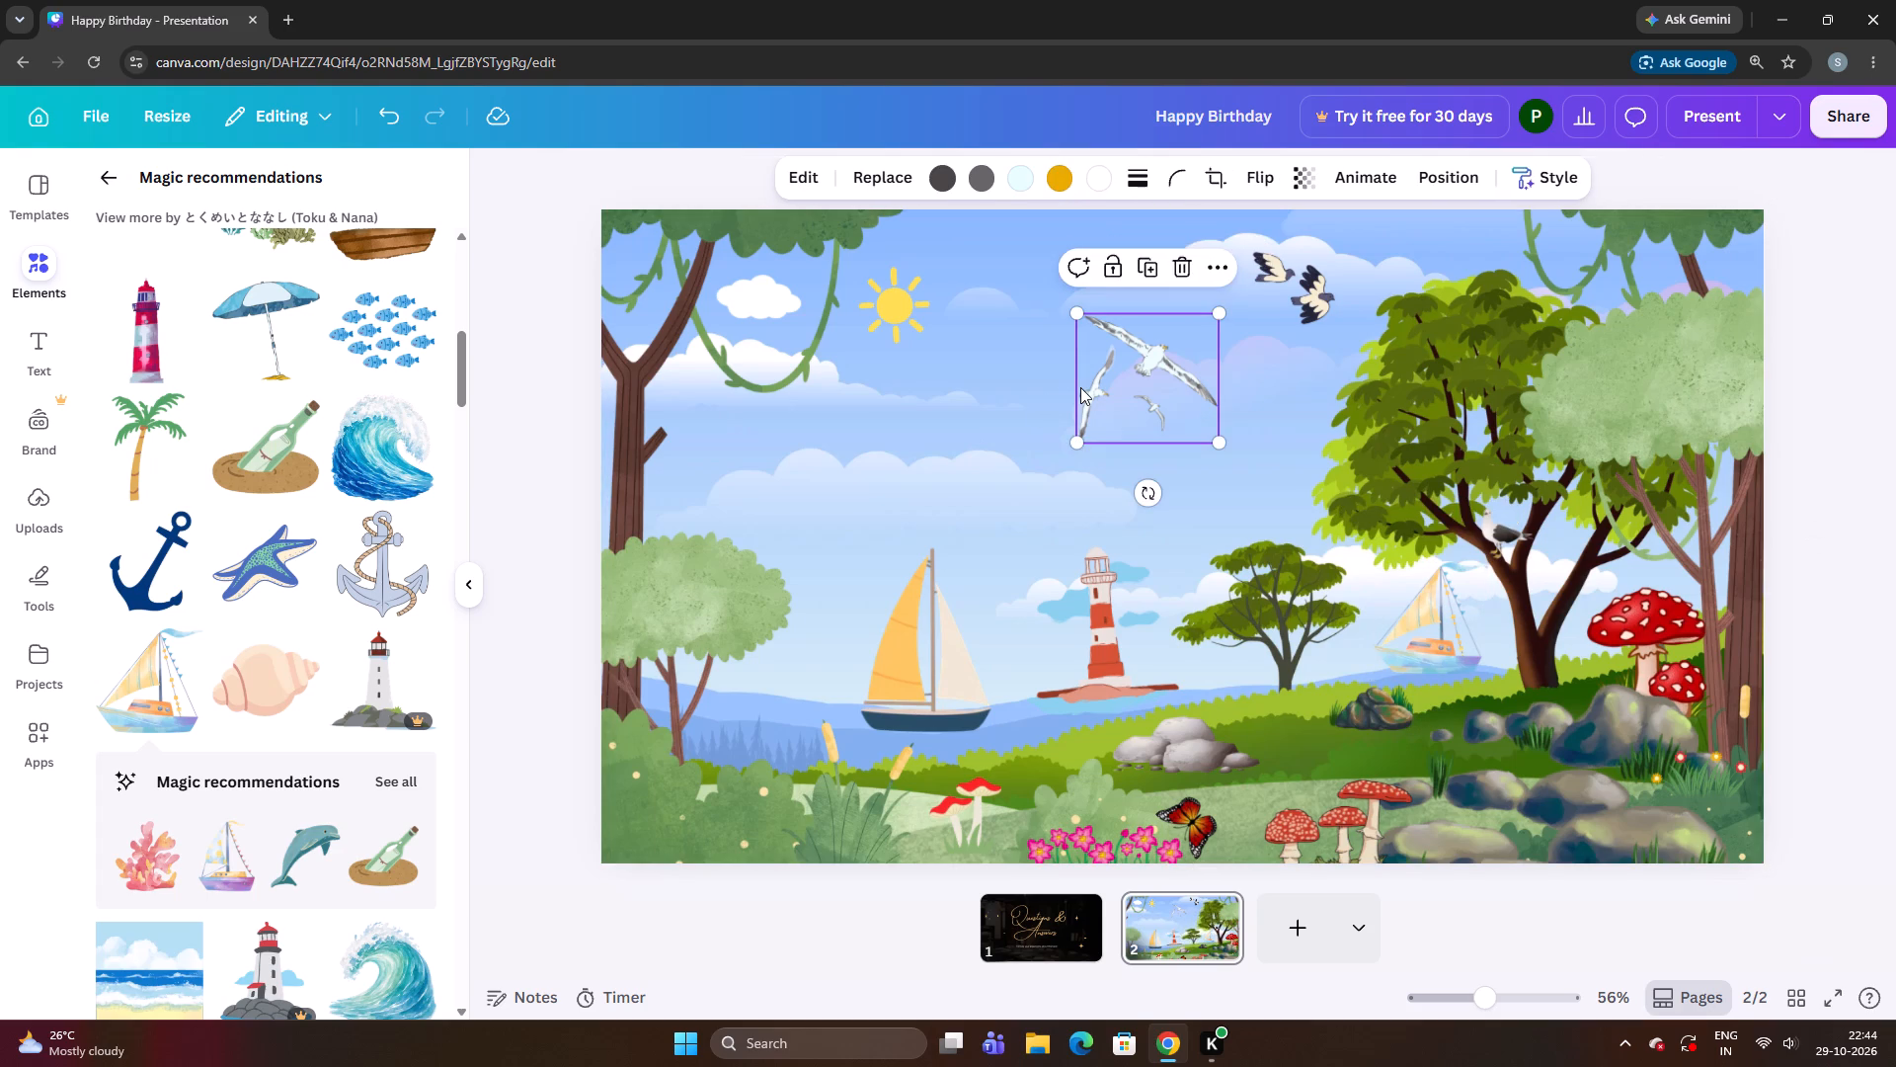
{"action": "key", "text": "Up"}
{"action": "key", "text": "Up"}
{"action": "key", "text": "Left"}
{"action": "key", "text": "Left"}
{"action": "key", "text": "Left"}
{"action": "key", "text": "Left"}
{"action": "key", "text": "Left"}
{"action": "key", "text": "Left"}
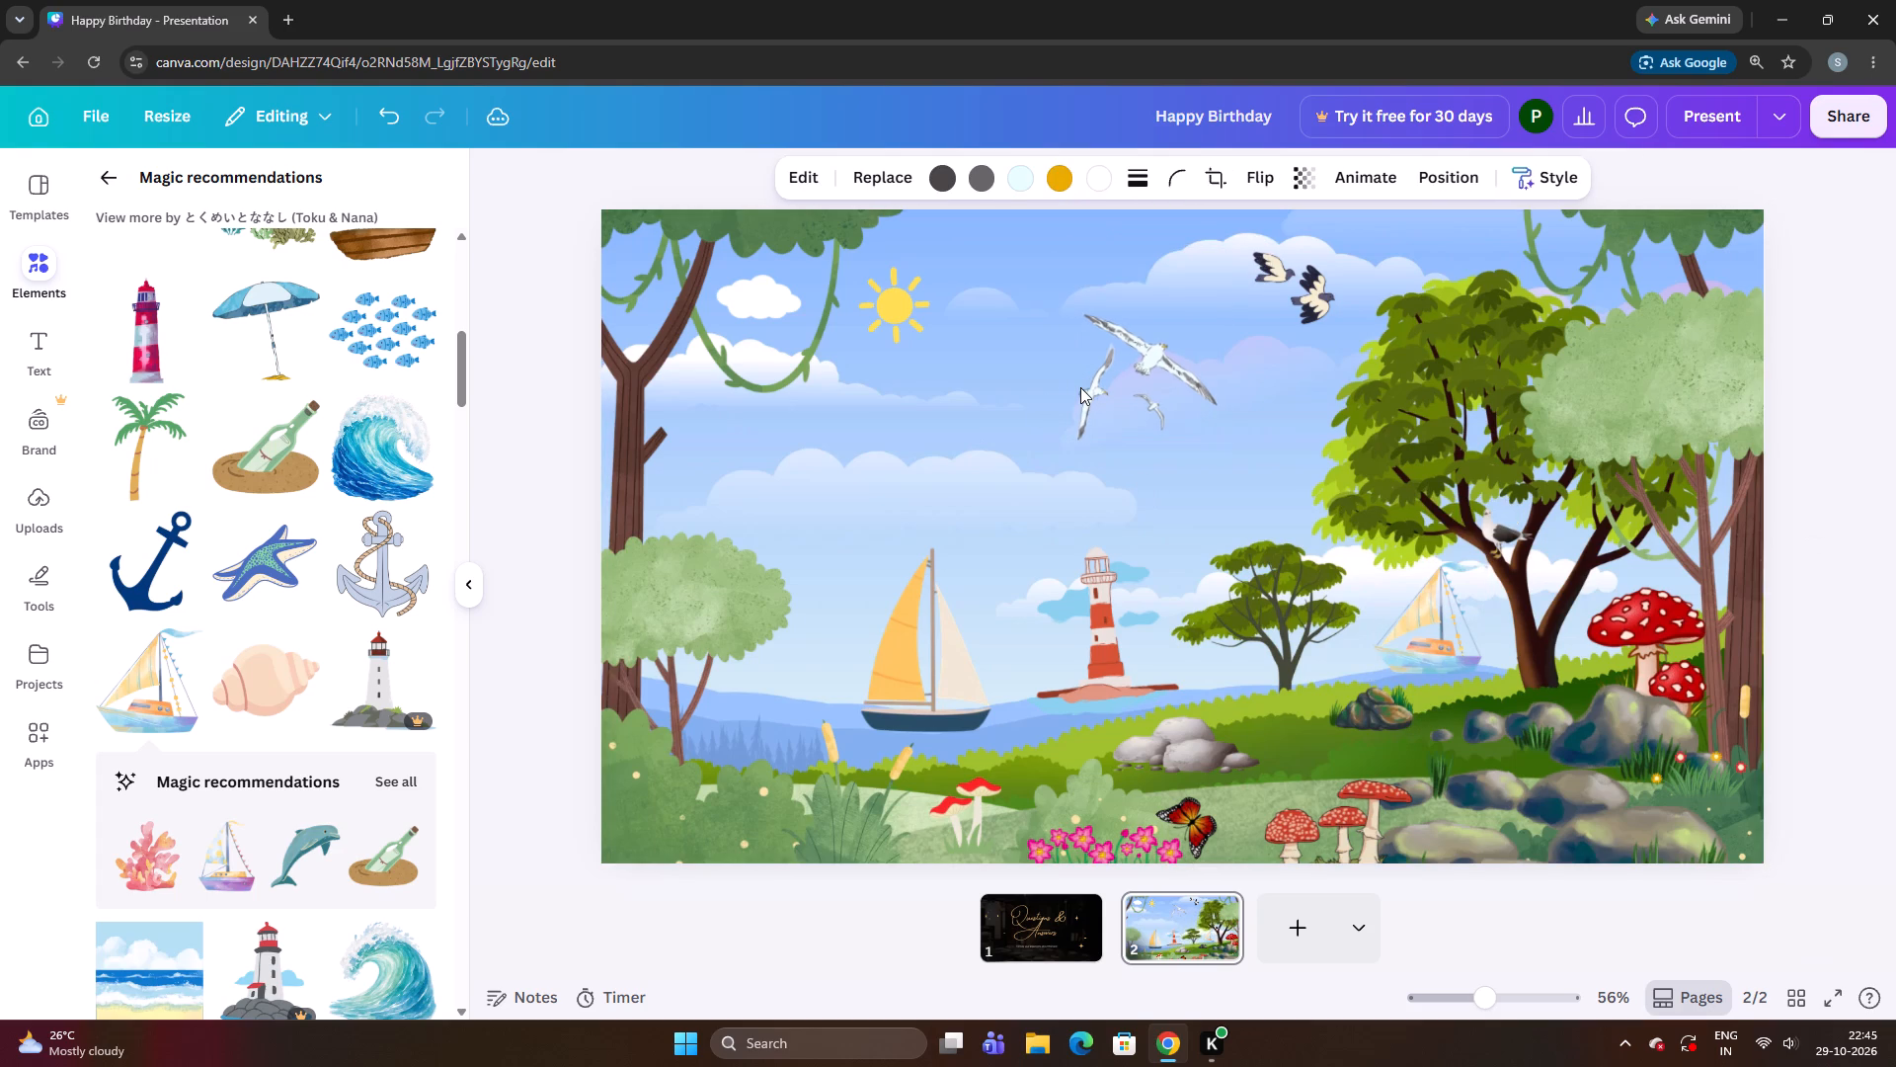
{"action": "key", "text": "Down"}
{"action": "key", "text": "Up"}
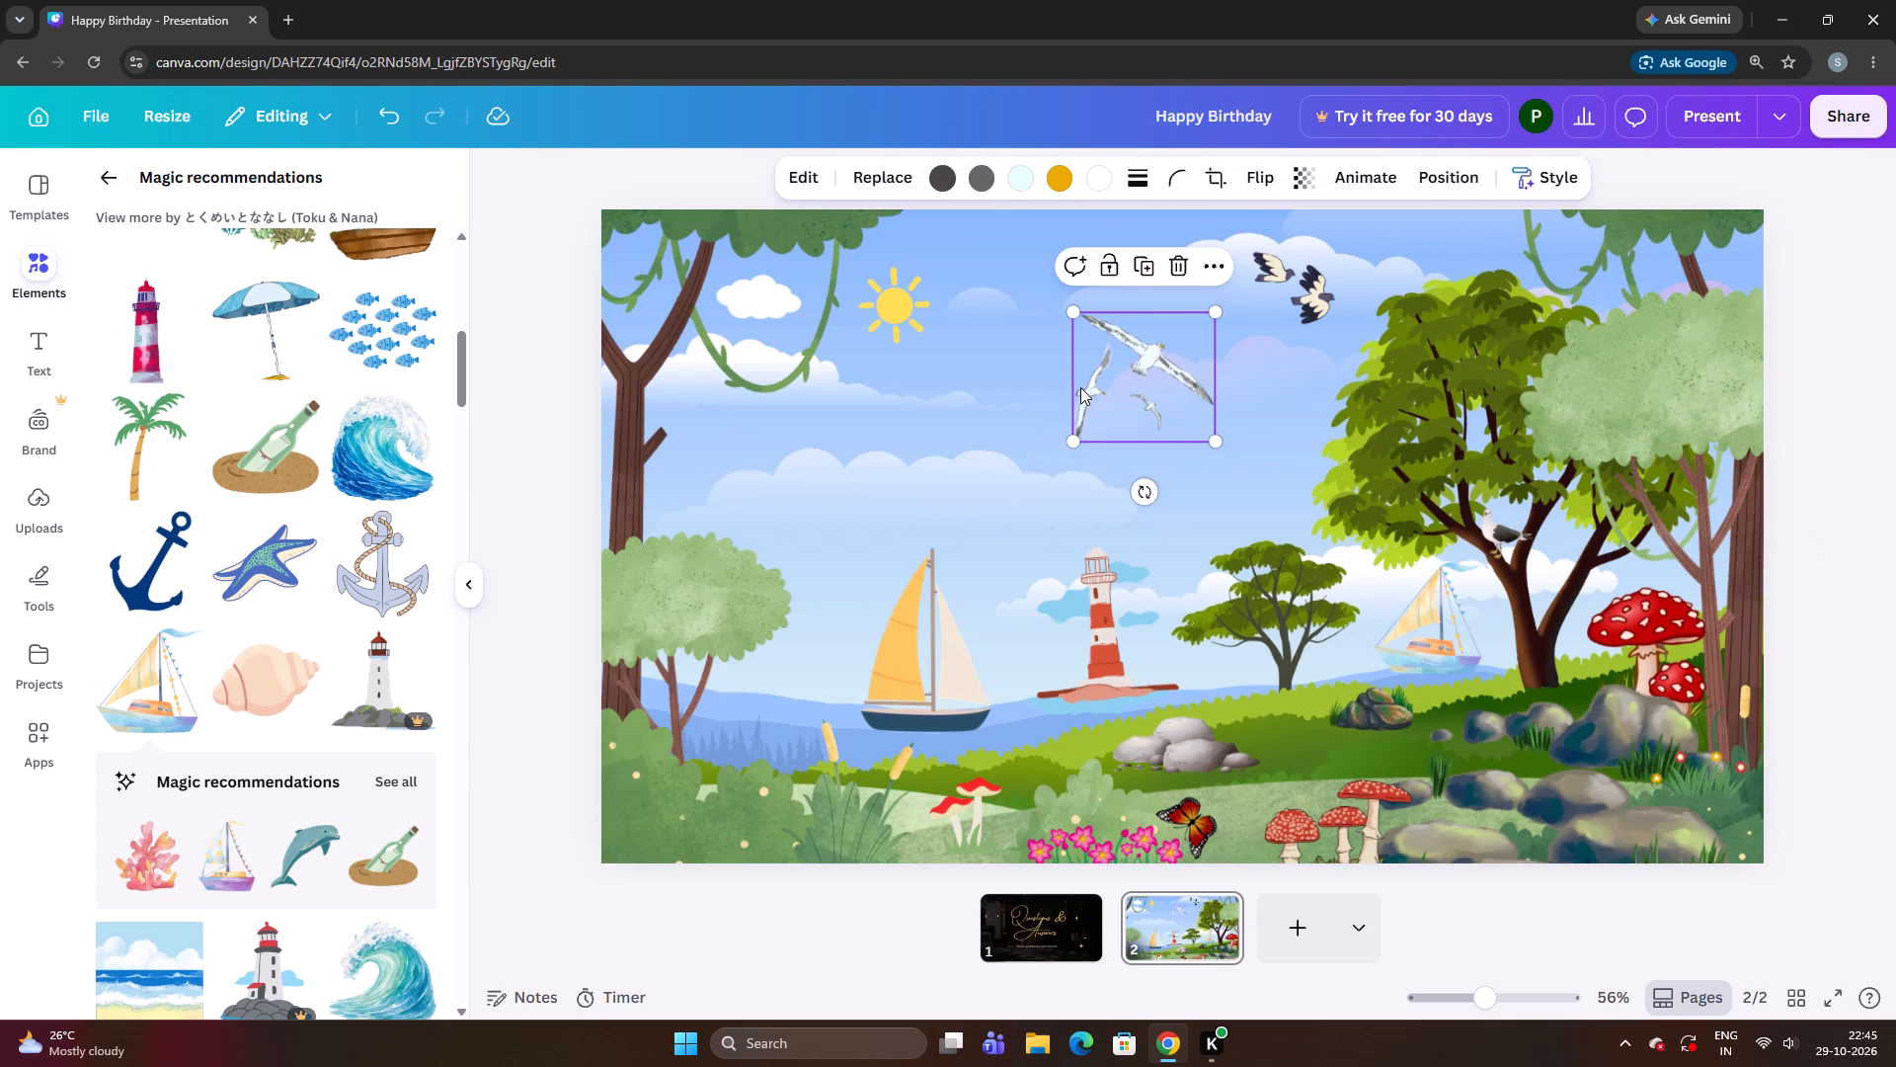
{"action": "key", "text": "Up"}
{"action": "key", "text": "Up"}
{"action": "key", "text": "Left"}
{"action": "key", "text": "Left"}
{"action": "key", "text": "Left"}
{"action": "key", "text": "Left"}
{"action": "key", "text": "Left"}
{"action": "key", "text": "Left"}
{"action": "key", "text": "Left"}
{"action": "key", "text": "Left"}
{"action": "key", "text": "Left"}
Nudge the group of white seagulls slightly higher and a little towards the sun.
{"action": "key", "text": "Up"}
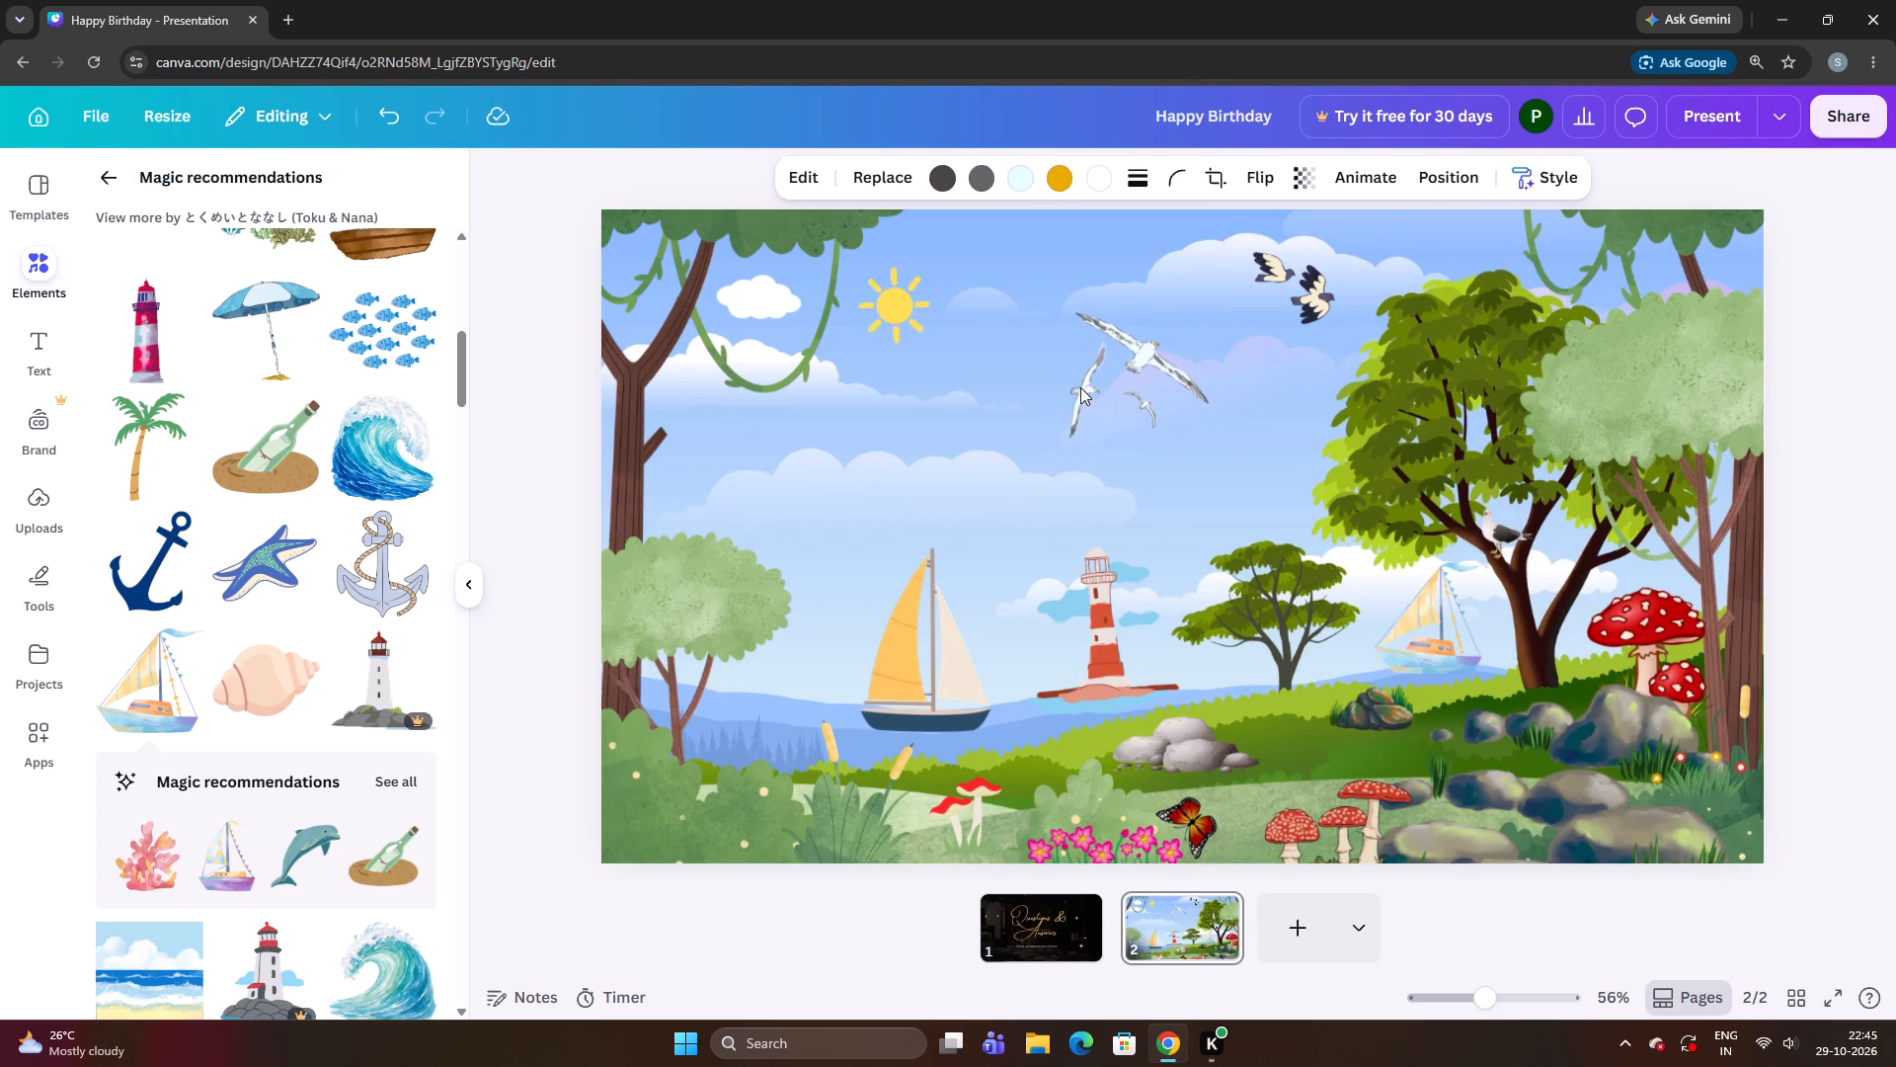
{"action": "key", "text": "Up"}
{"action": "key", "text": "Up"}
{"action": "key", "text": "Up"}
{"action": "key", "text": "Left"}
{"action": "key", "text": "Up"}
{"action": "key", "text": "Left"}
{"action": "key", "text": "Left"}
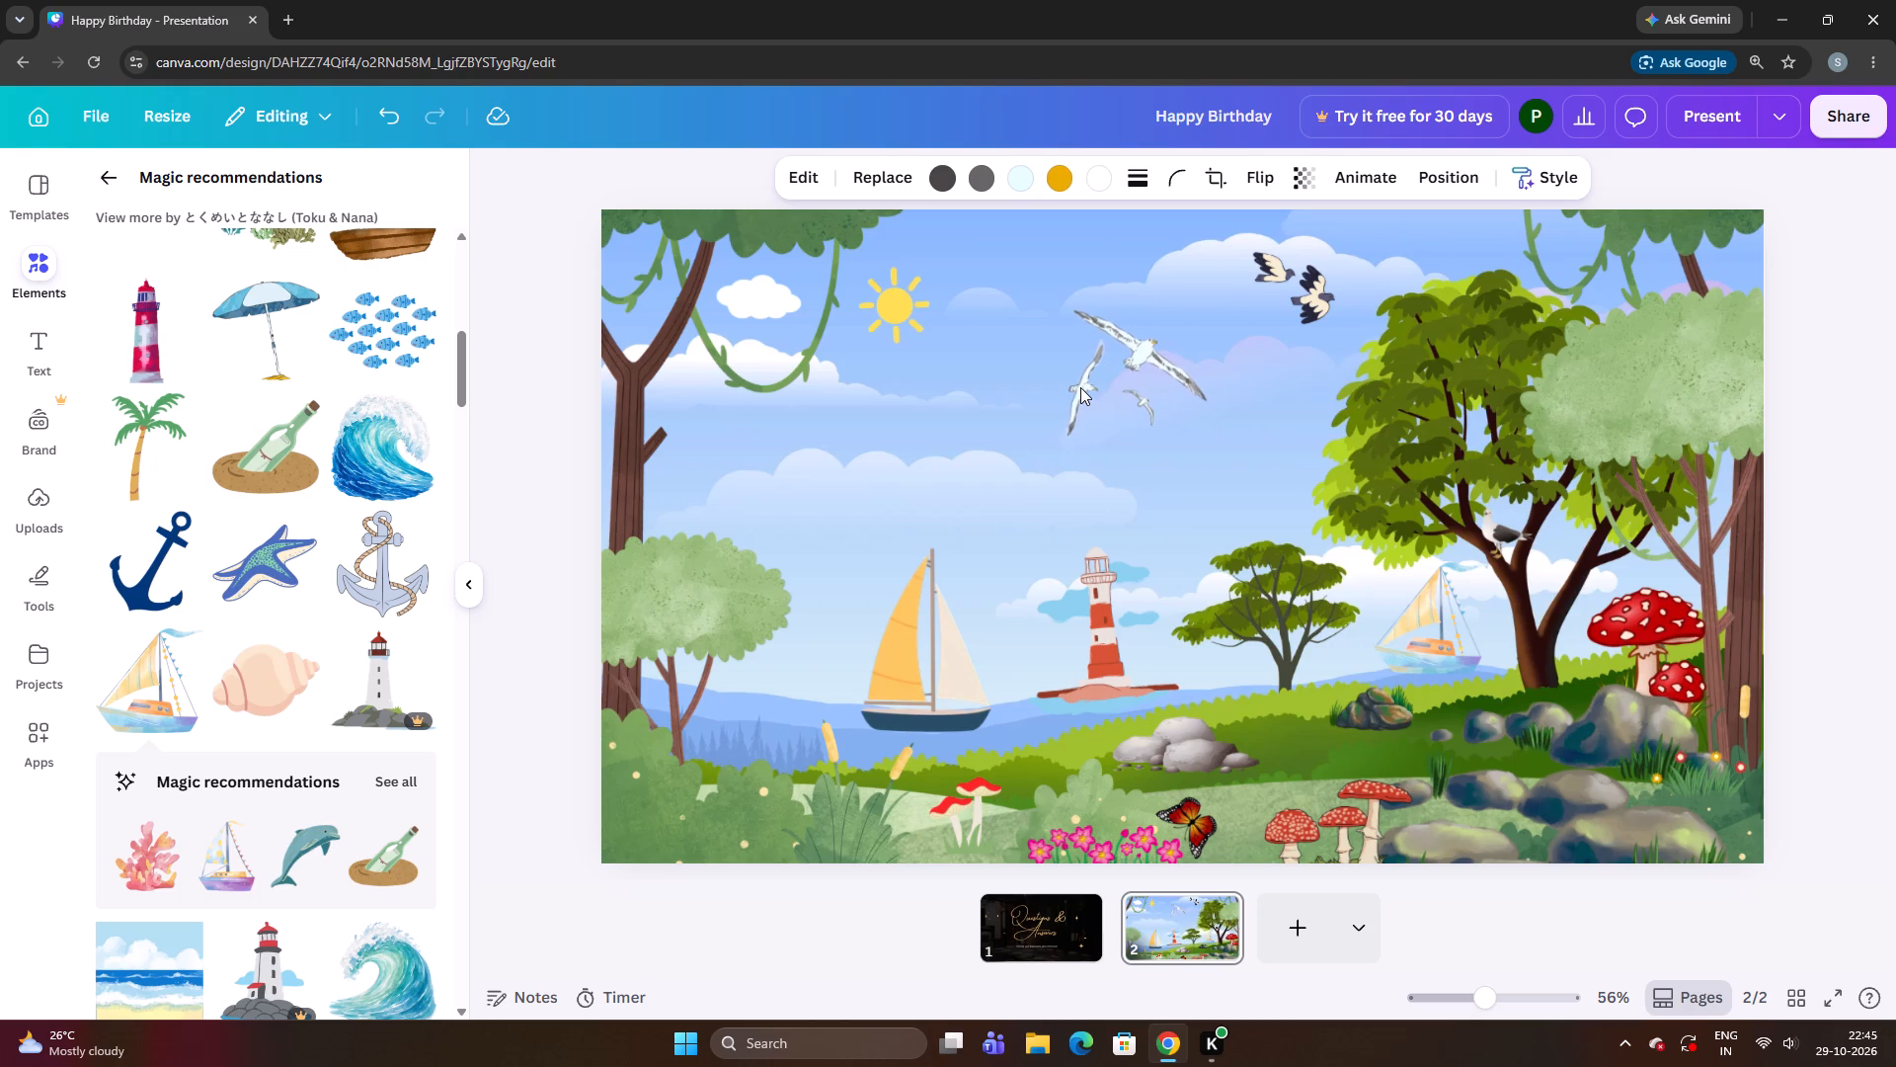
{"action": "key", "text": "Left"}
{"action": "key", "text": "Left"}
{"action": "key", "text": "Left"}
{"action": "key", "text": "Up"}
{"action": "key", "text": "Up"}
{"action": "key", "text": "Up"}
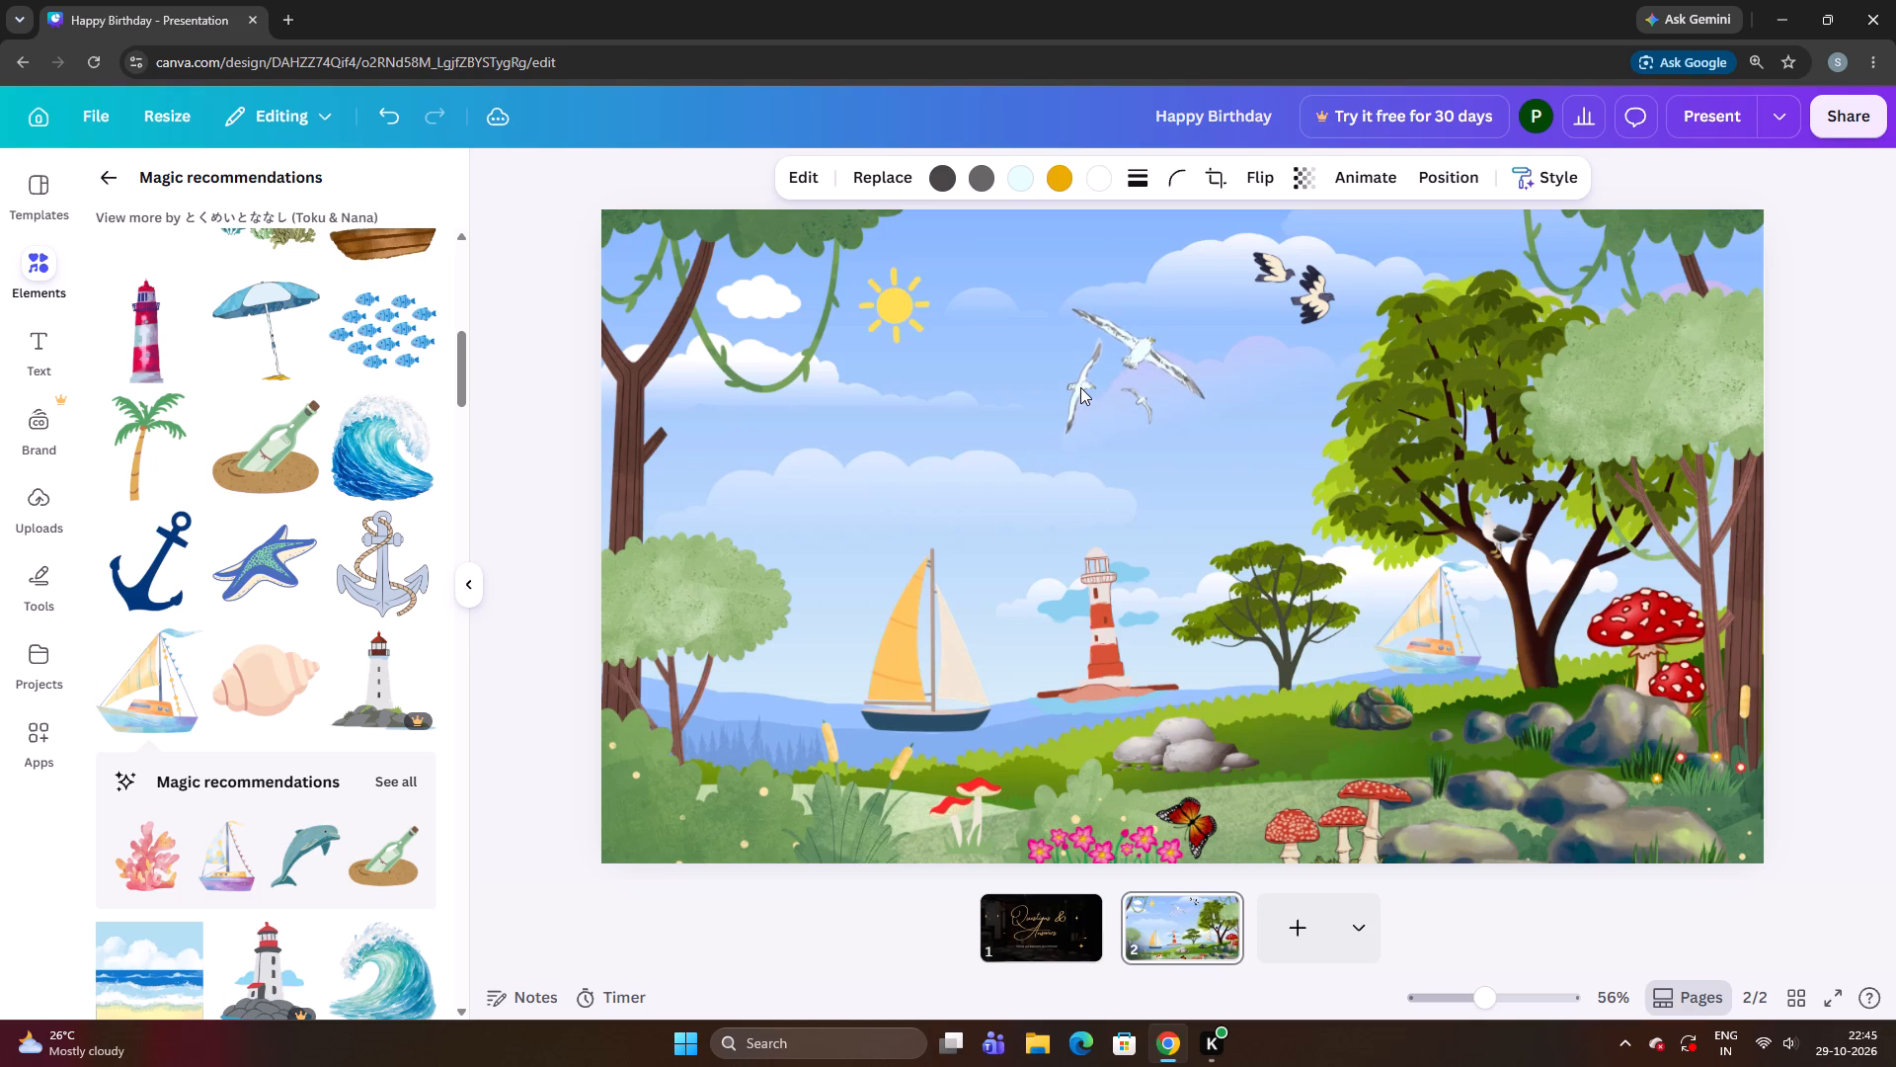
Fine-tune the white seagulls' height in small increments and ease them slightly closer to the sun.
{"action": "key", "text": "Left"}
{"action": "key", "text": "Up"}
{"action": "key", "text": "Down"}
{"action": "key", "text": "Down"}
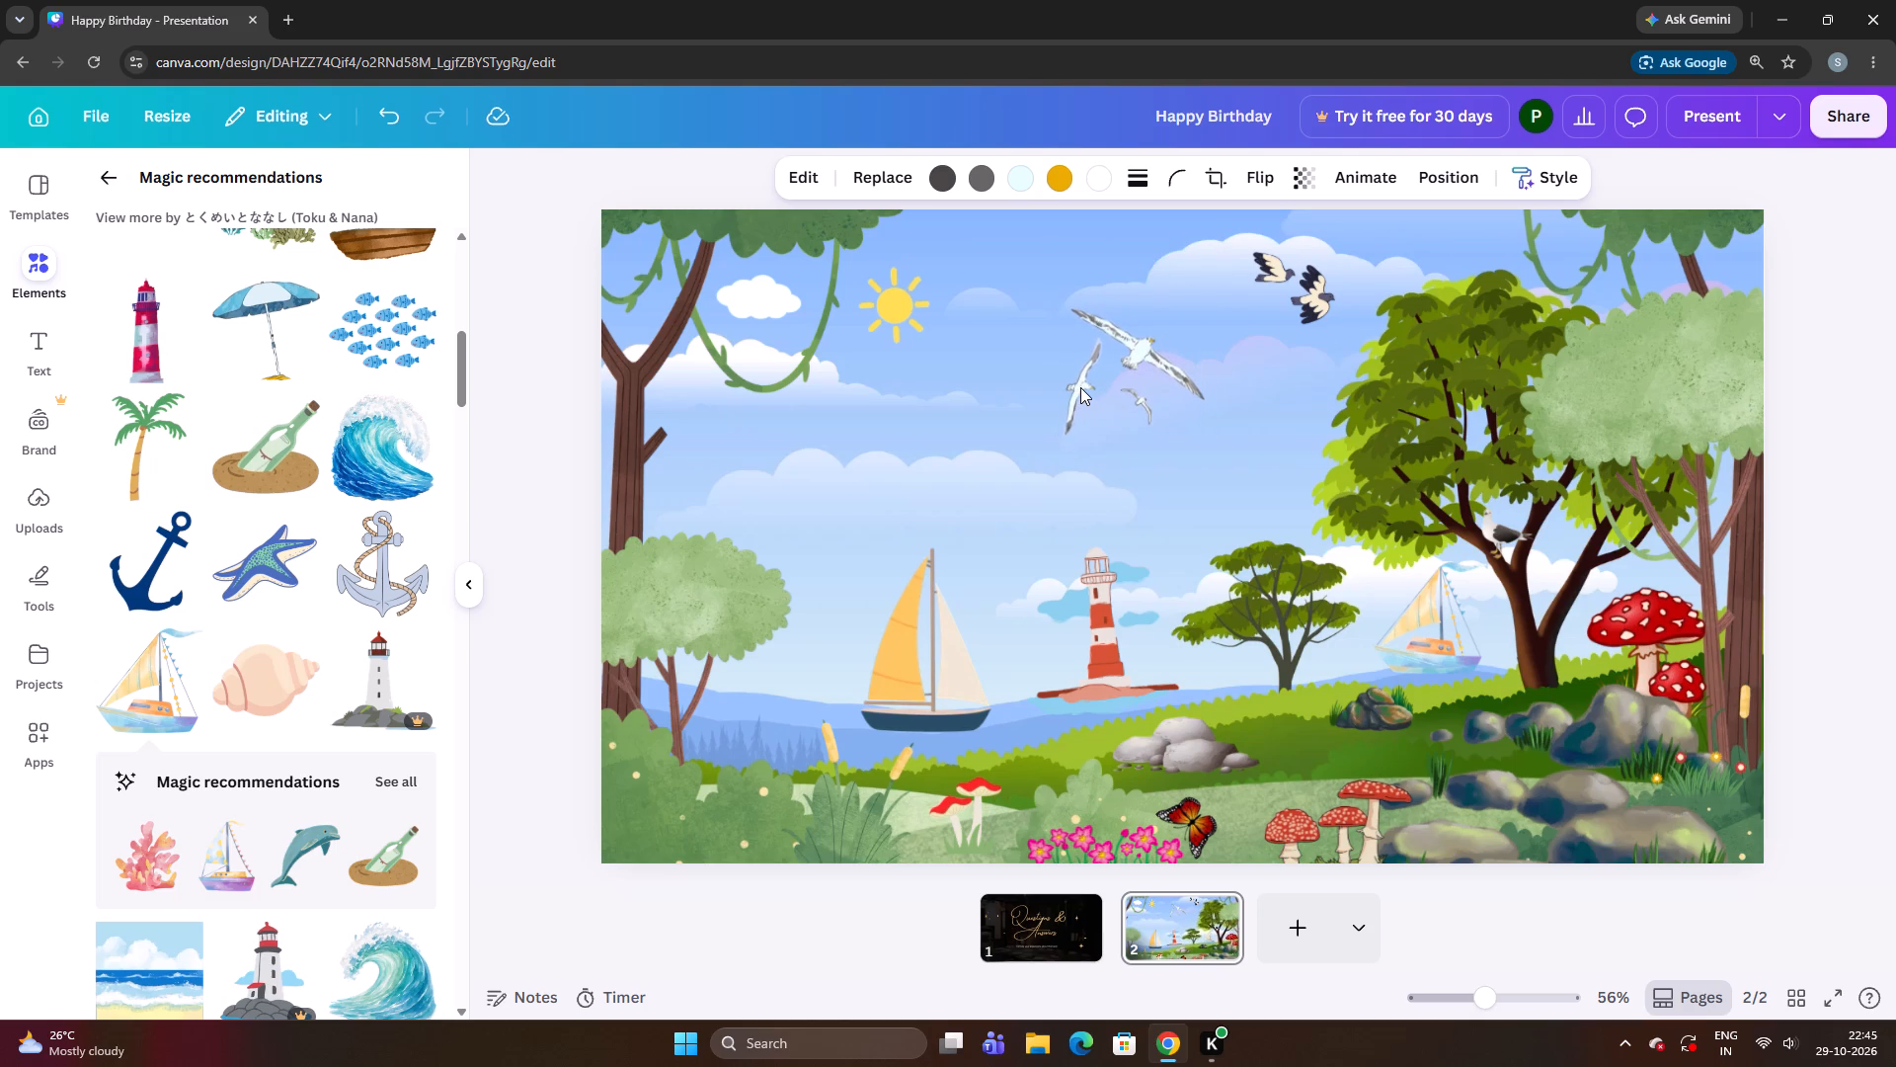
{"action": "key", "text": "Down"}
{"action": "key", "text": "Left"}
{"action": "key", "text": "Left"}
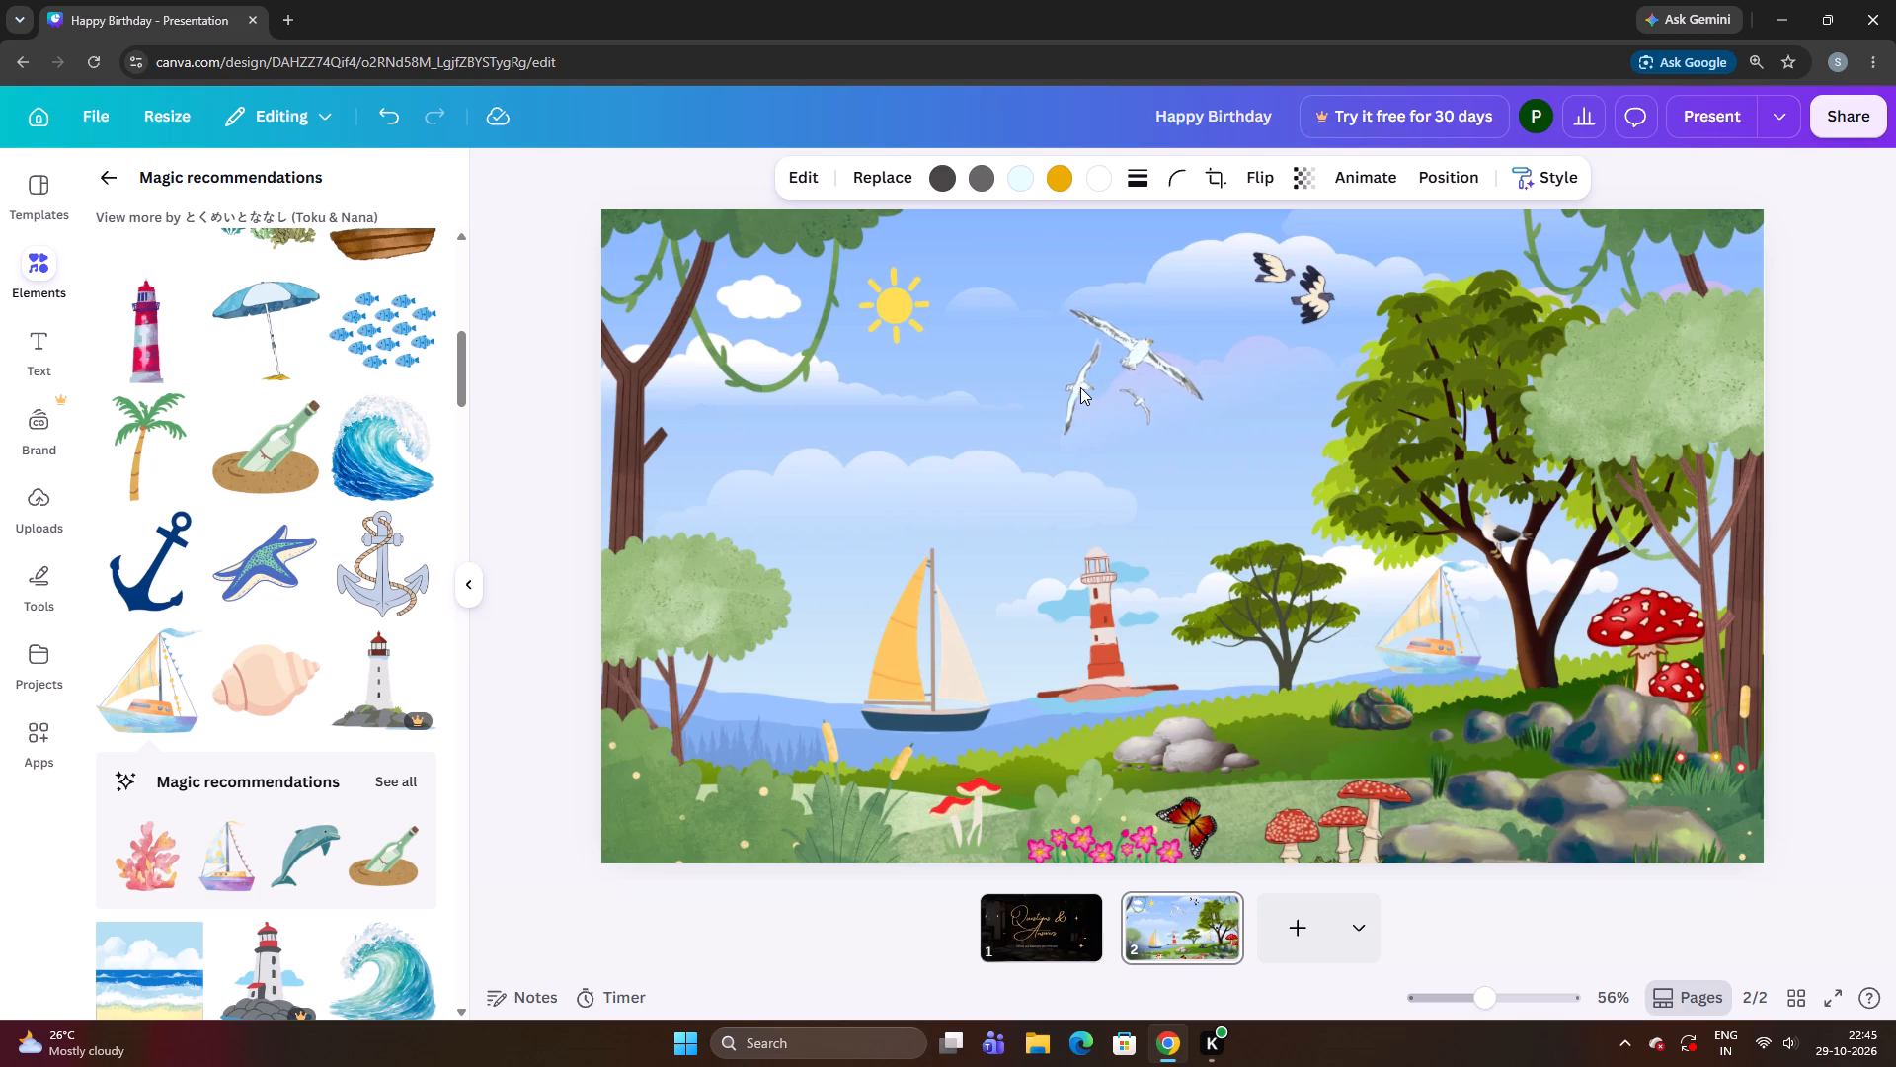
{"action": "key", "text": "Left"}
{"action": "key", "text": "Up"}
{"action": "key", "text": "Up"}
{"action": "key", "text": "Up"}
{"action": "key", "text": "Left"}
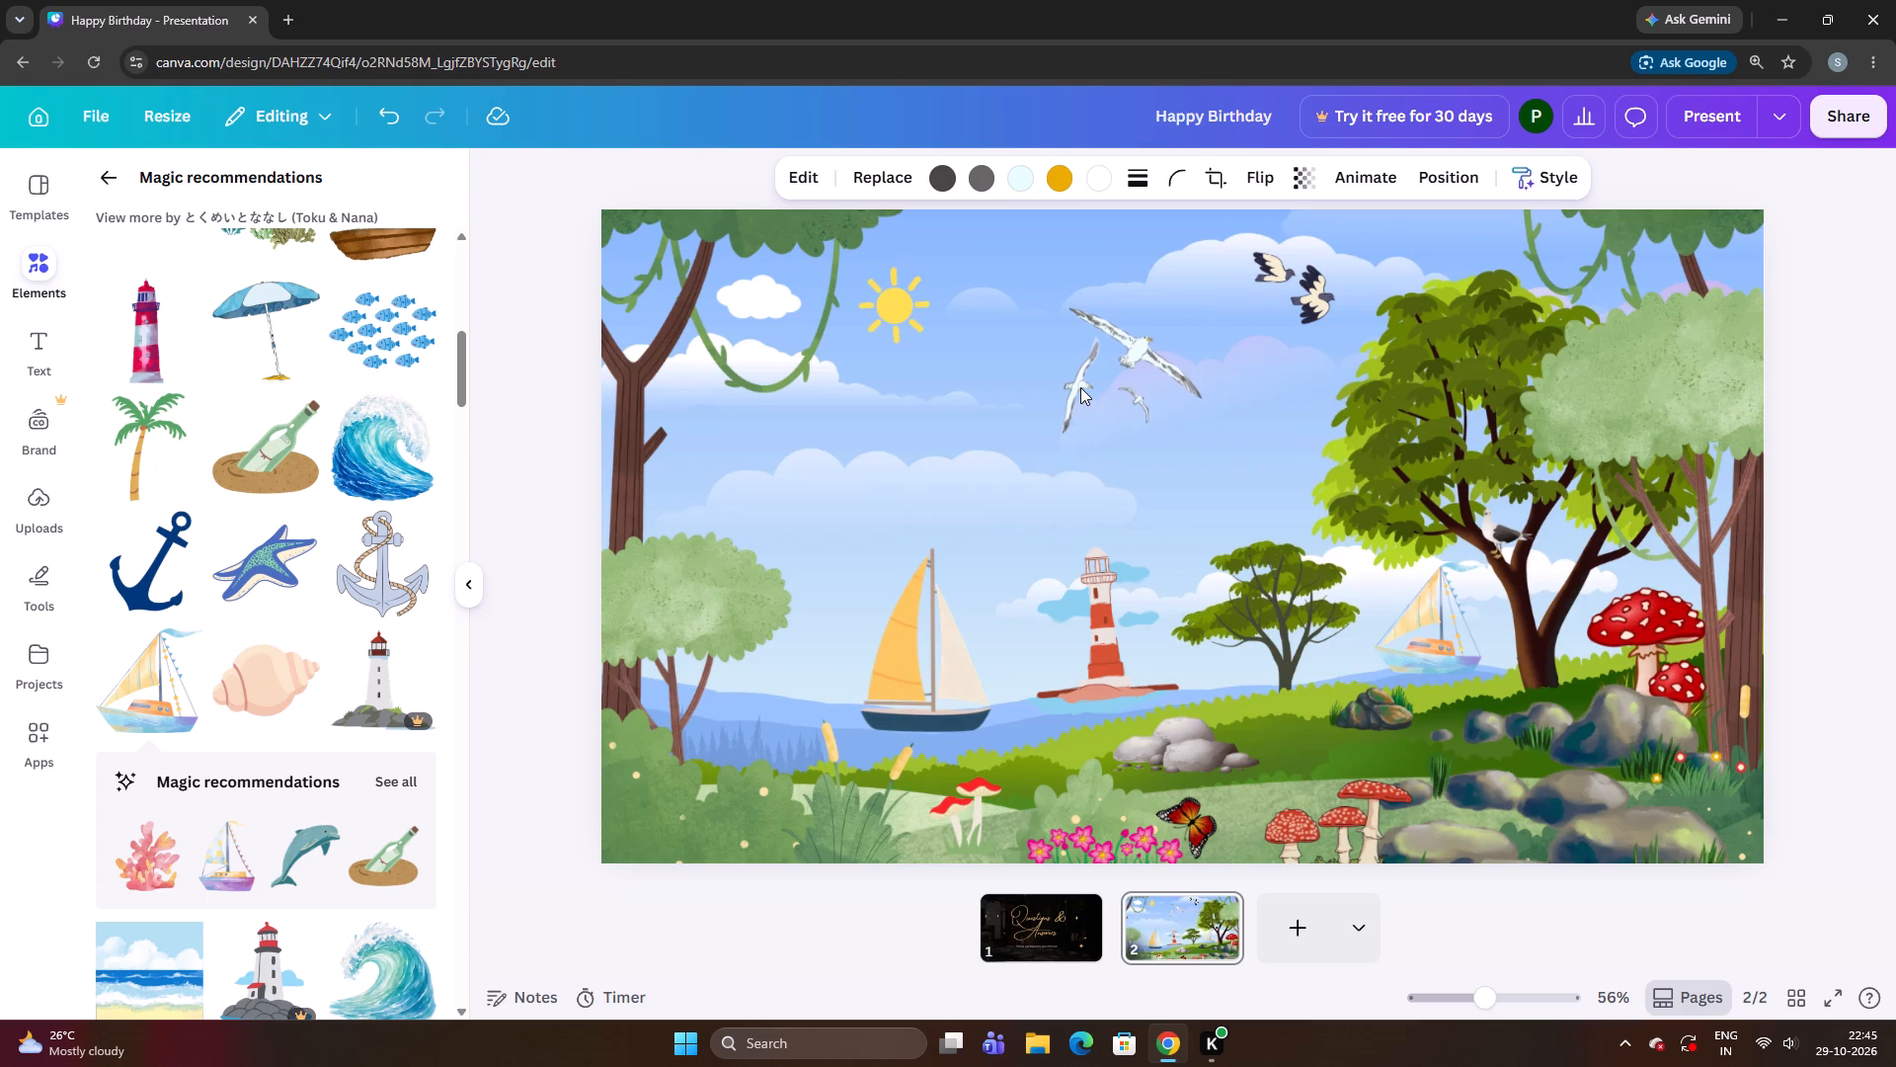
{"action": "key", "text": "Left"}
{"action": "key", "text": "Up"}
{"action": "key", "text": "Up"}
{"action": "key", "text": "Up"}
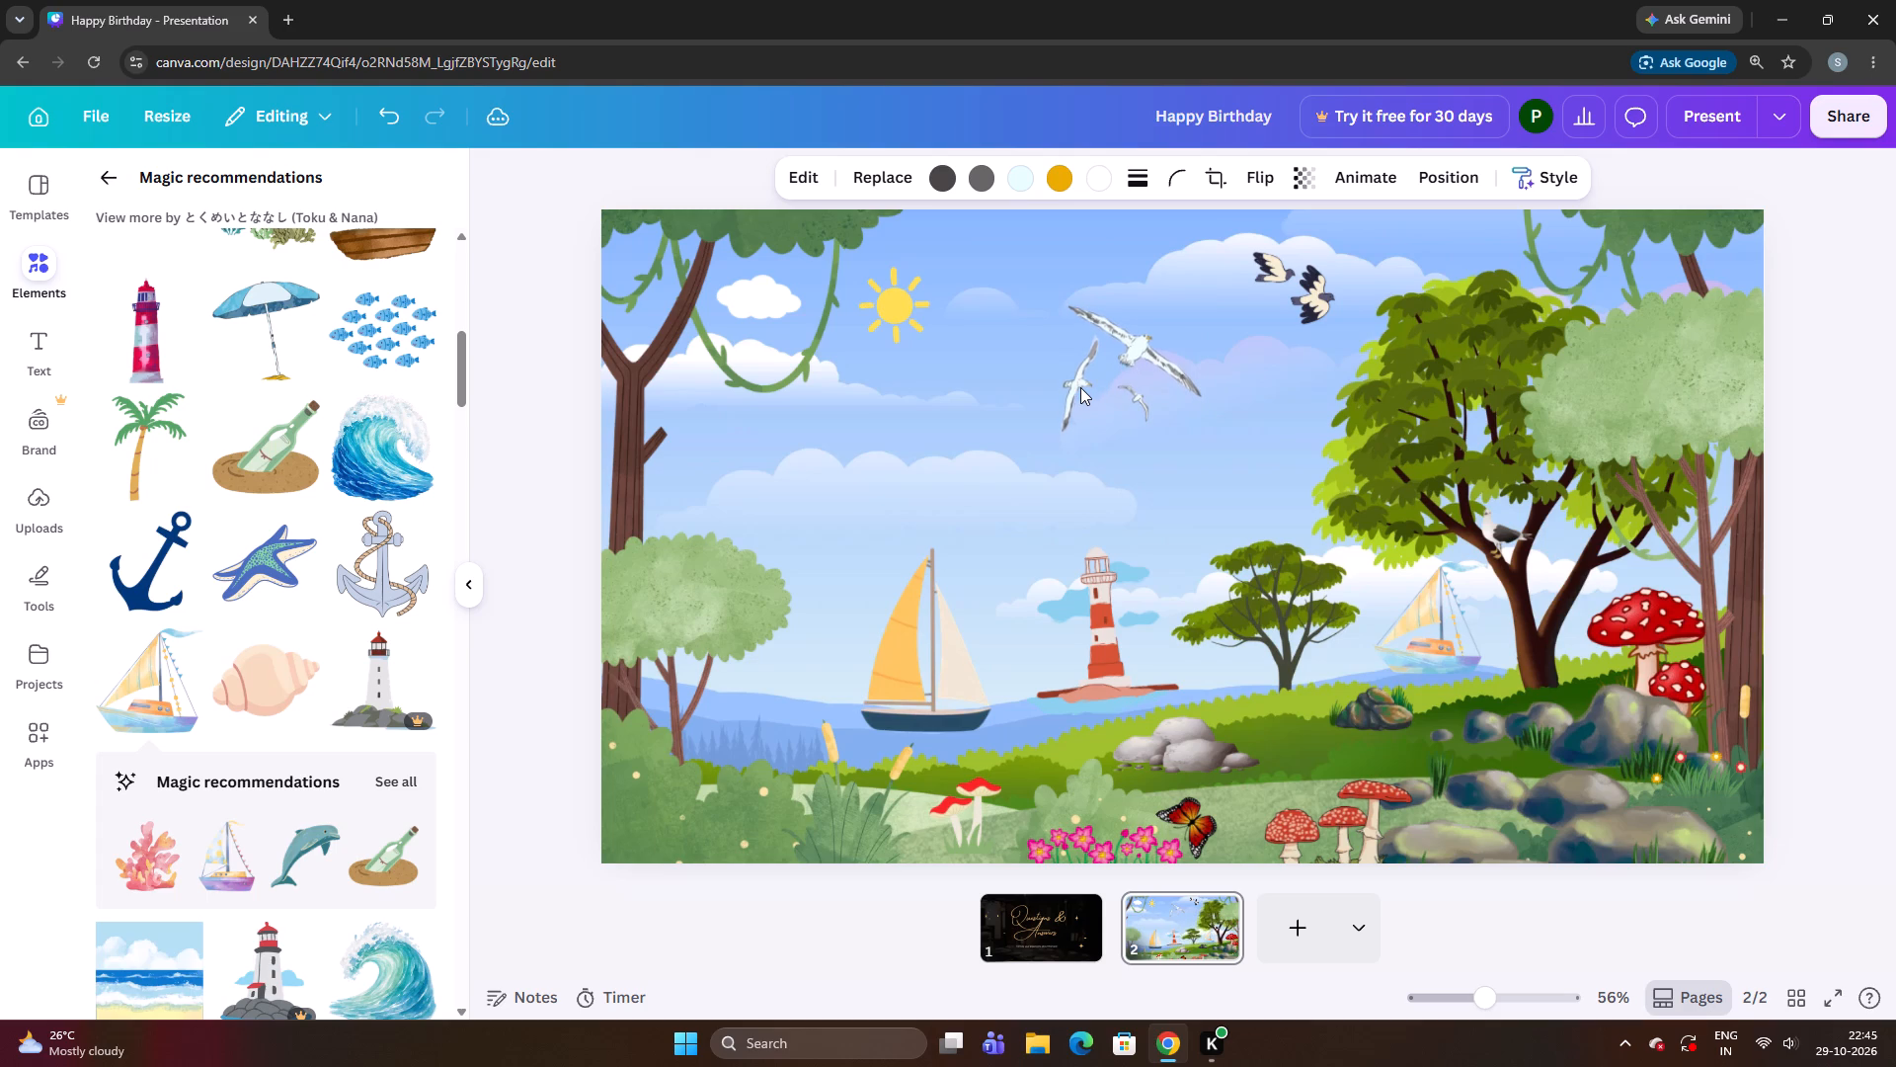
Shift the white seagulls further towards the sun and a touch higher in the sky.
{"action": "key", "text": "Left"}
{"action": "key", "text": "Left"}
{"action": "key", "text": "Left"}
{"action": "key", "text": "Up"}
{"action": "key", "text": "Left"}
{"action": "key", "text": "Left"}
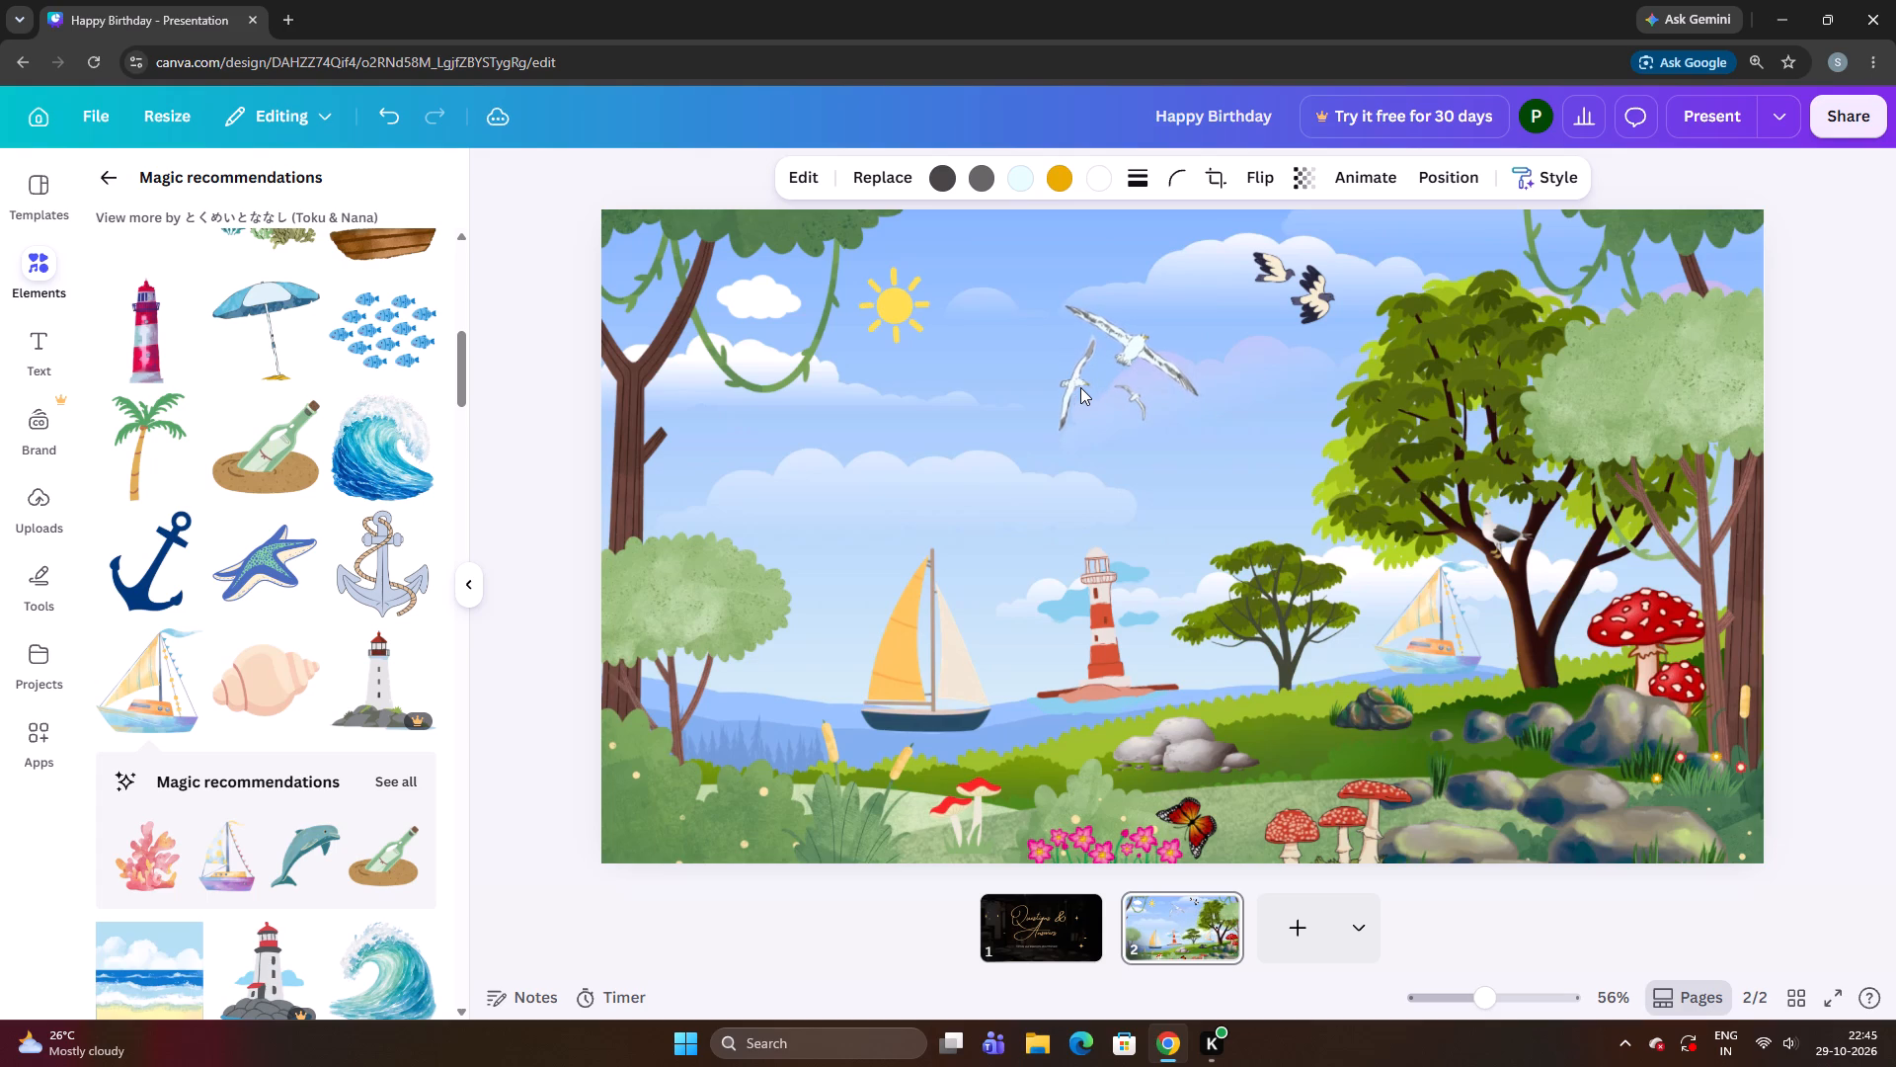
{"action": "key", "text": "Left"}
{"action": "key", "text": "Left"}
{"action": "key", "text": "Left"}
{"action": "key", "text": "Left"}
{"action": "key", "text": "Left"}
{"action": "key", "text": "Left"}
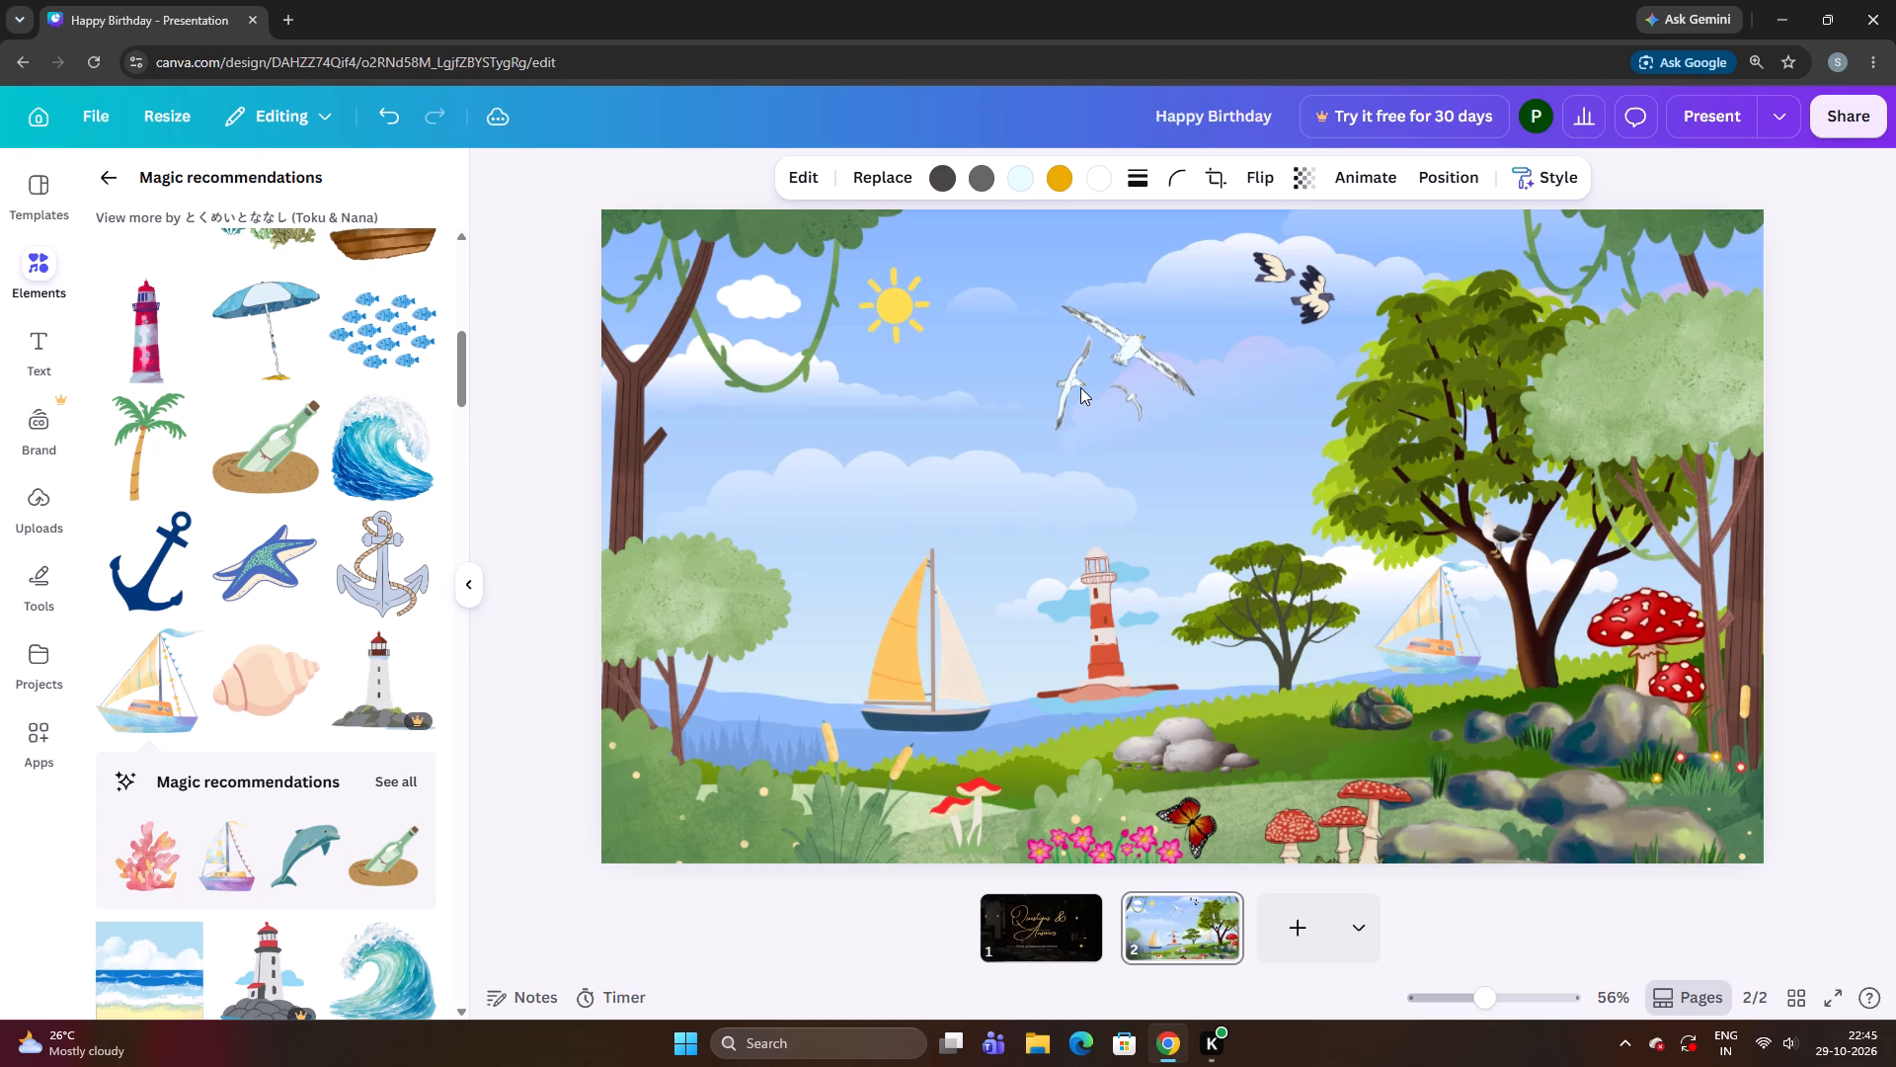
{"action": "key", "text": "Left"}
{"action": "key", "text": "Left"}
{"action": "key", "text": "Left"}
{"action": "key", "text": "Up"}
{"action": "key", "text": "Up"}
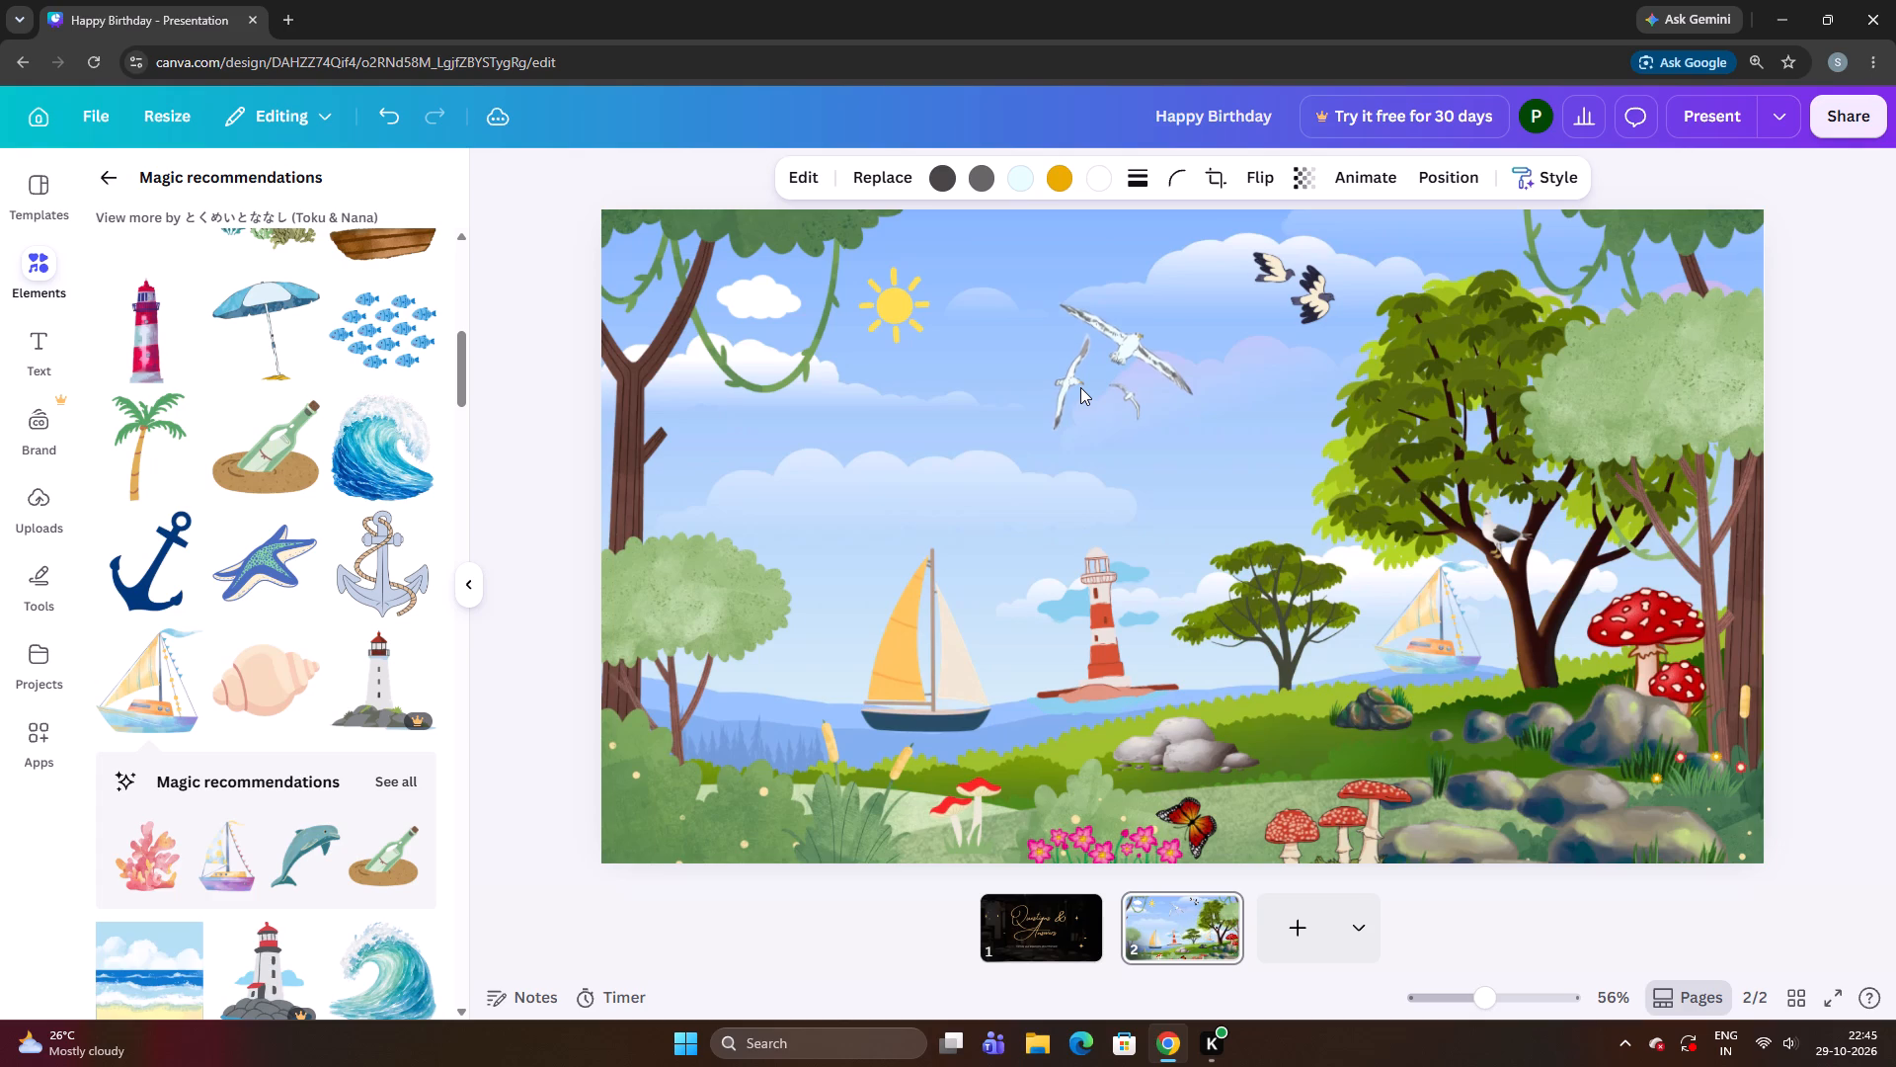
Lower the white seagulls slightly and nudge them a little more towards the sun.
{"action": "key", "text": "Left"}
{"action": "key", "text": "Down"}
{"action": "key", "text": "Down"}
{"action": "key", "text": "Down"}
{"action": "key", "text": "Down"}
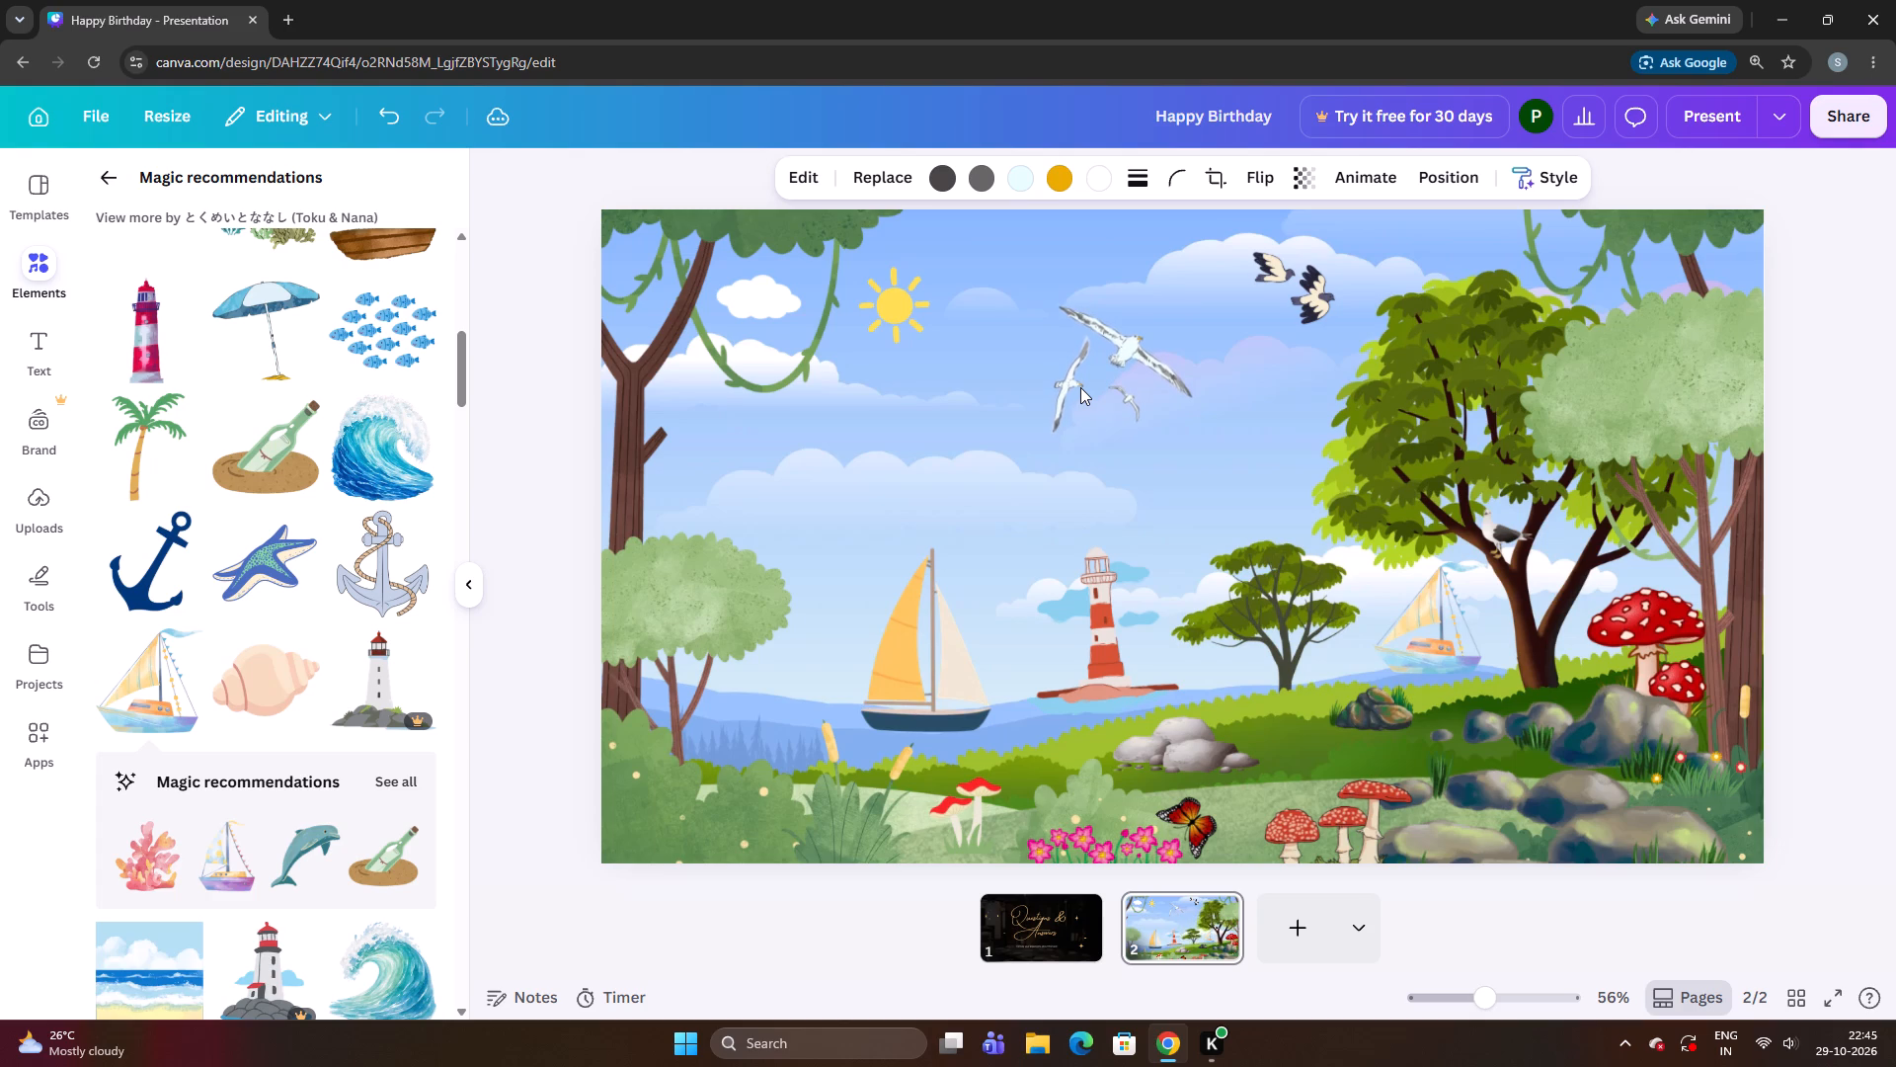
{"action": "key", "text": "Down"}
{"action": "key", "text": "Down"}
{"action": "key", "text": "Down"}
{"action": "key", "text": "Down"}
{"action": "key", "text": "Down"}
{"action": "key", "text": "Left"}
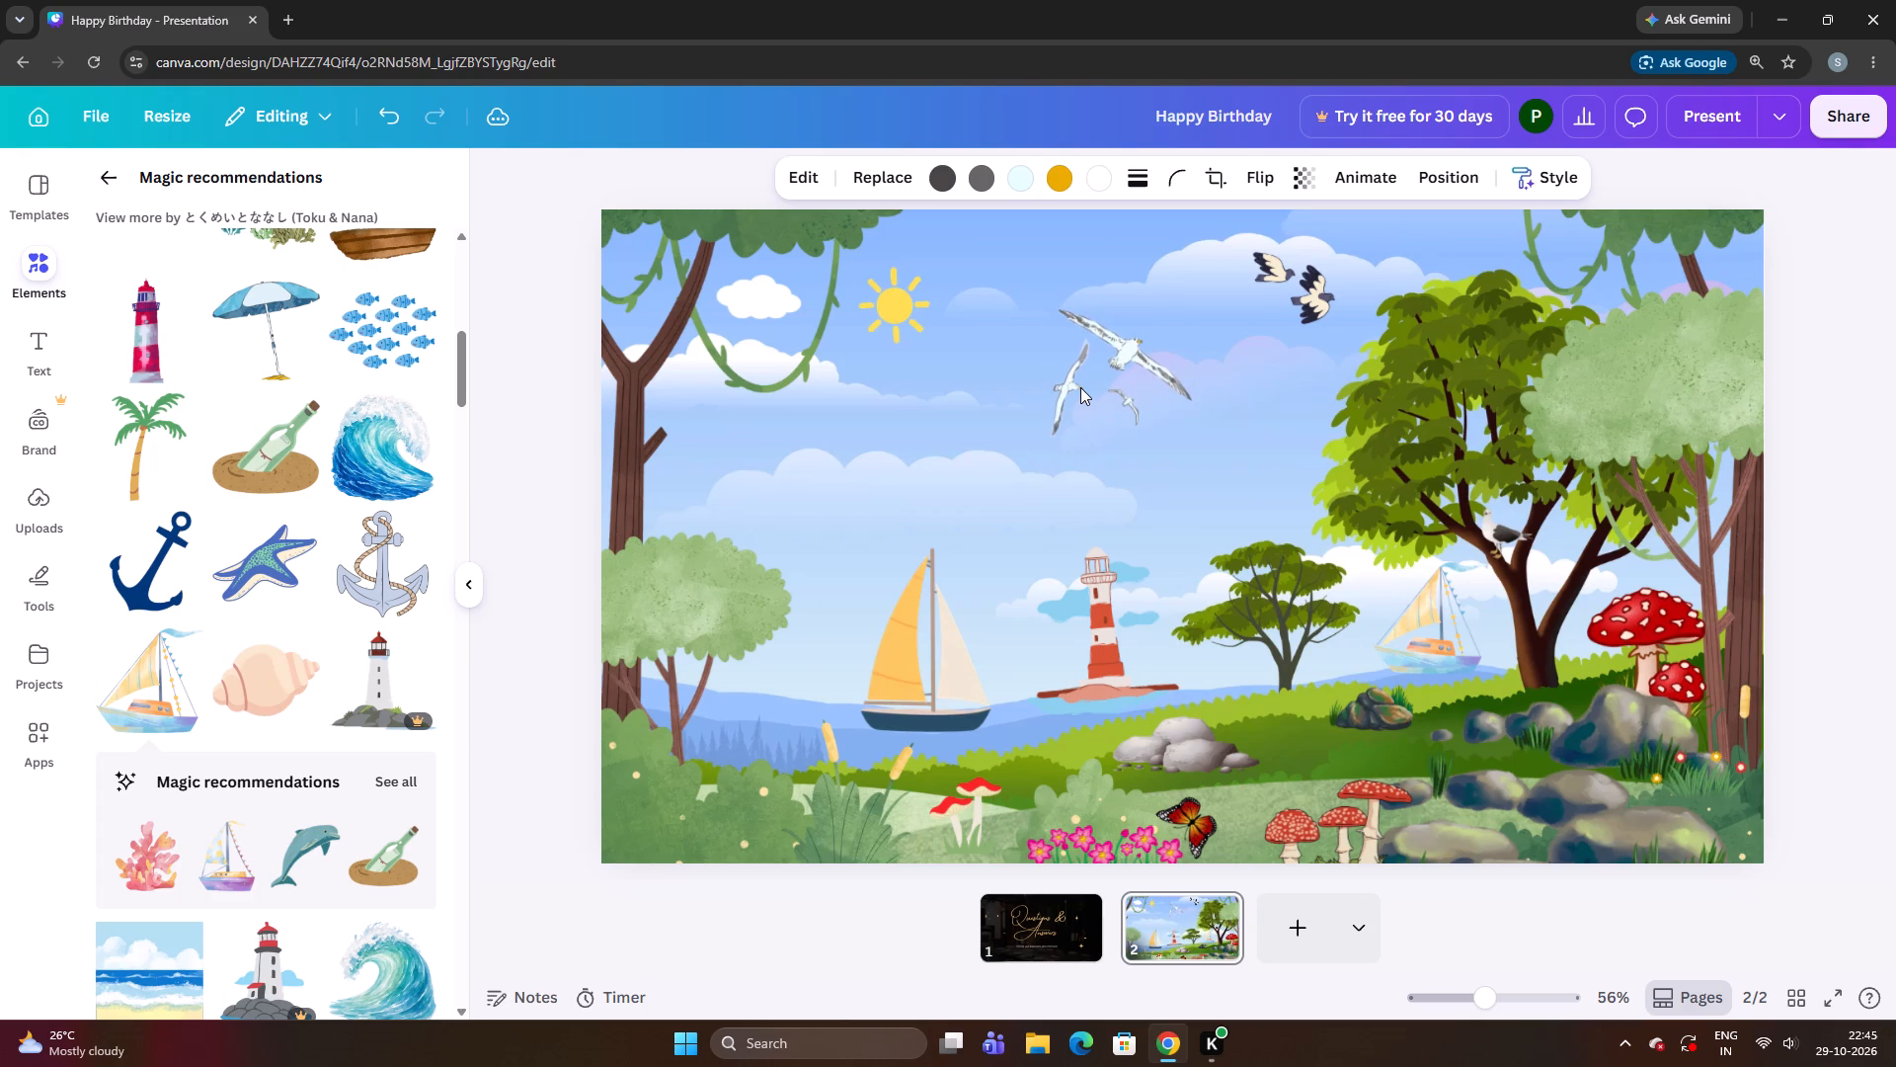
{"action": "key", "text": "Left"}
{"action": "key", "text": "Left"}
{"action": "key", "text": "Left"}
{"action": "key", "text": "Up"}
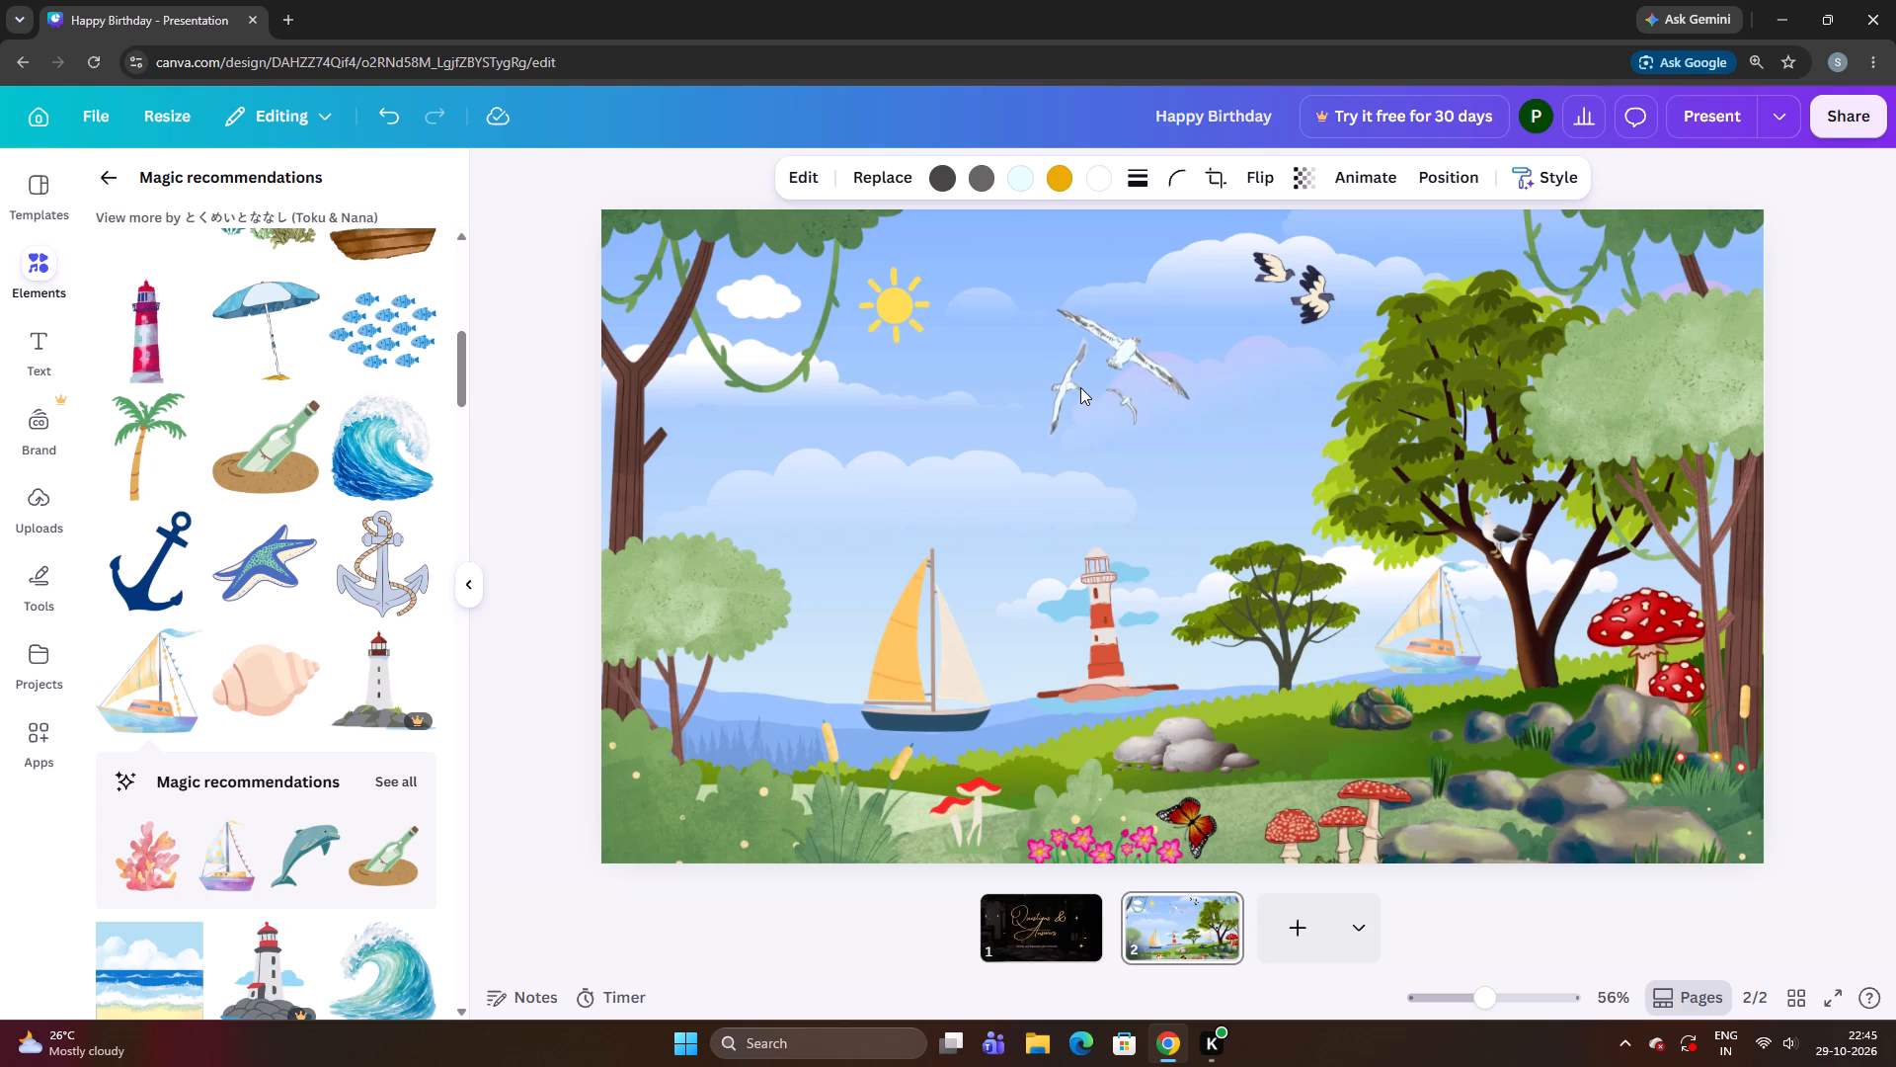
Shift the white seagulls towards the sun until their centre aligns with the near edge of the grey boulders by the lighthouse.
{"action": "key", "text": "Up"}
{"action": "key", "text": "Left"}
{"action": "key", "text": "Left"}
{"action": "key", "text": "Left"}
{"action": "key", "text": "Left"}
{"action": "key", "text": "Left"}
{"action": "key", "text": "Left"}
{"action": "key", "text": "Left"}
{"action": "key", "text": "Left"}
{"action": "key", "text": "Left"}
{"action": "key", "text": "Left"}
{"action": "key", "text": "Left"}
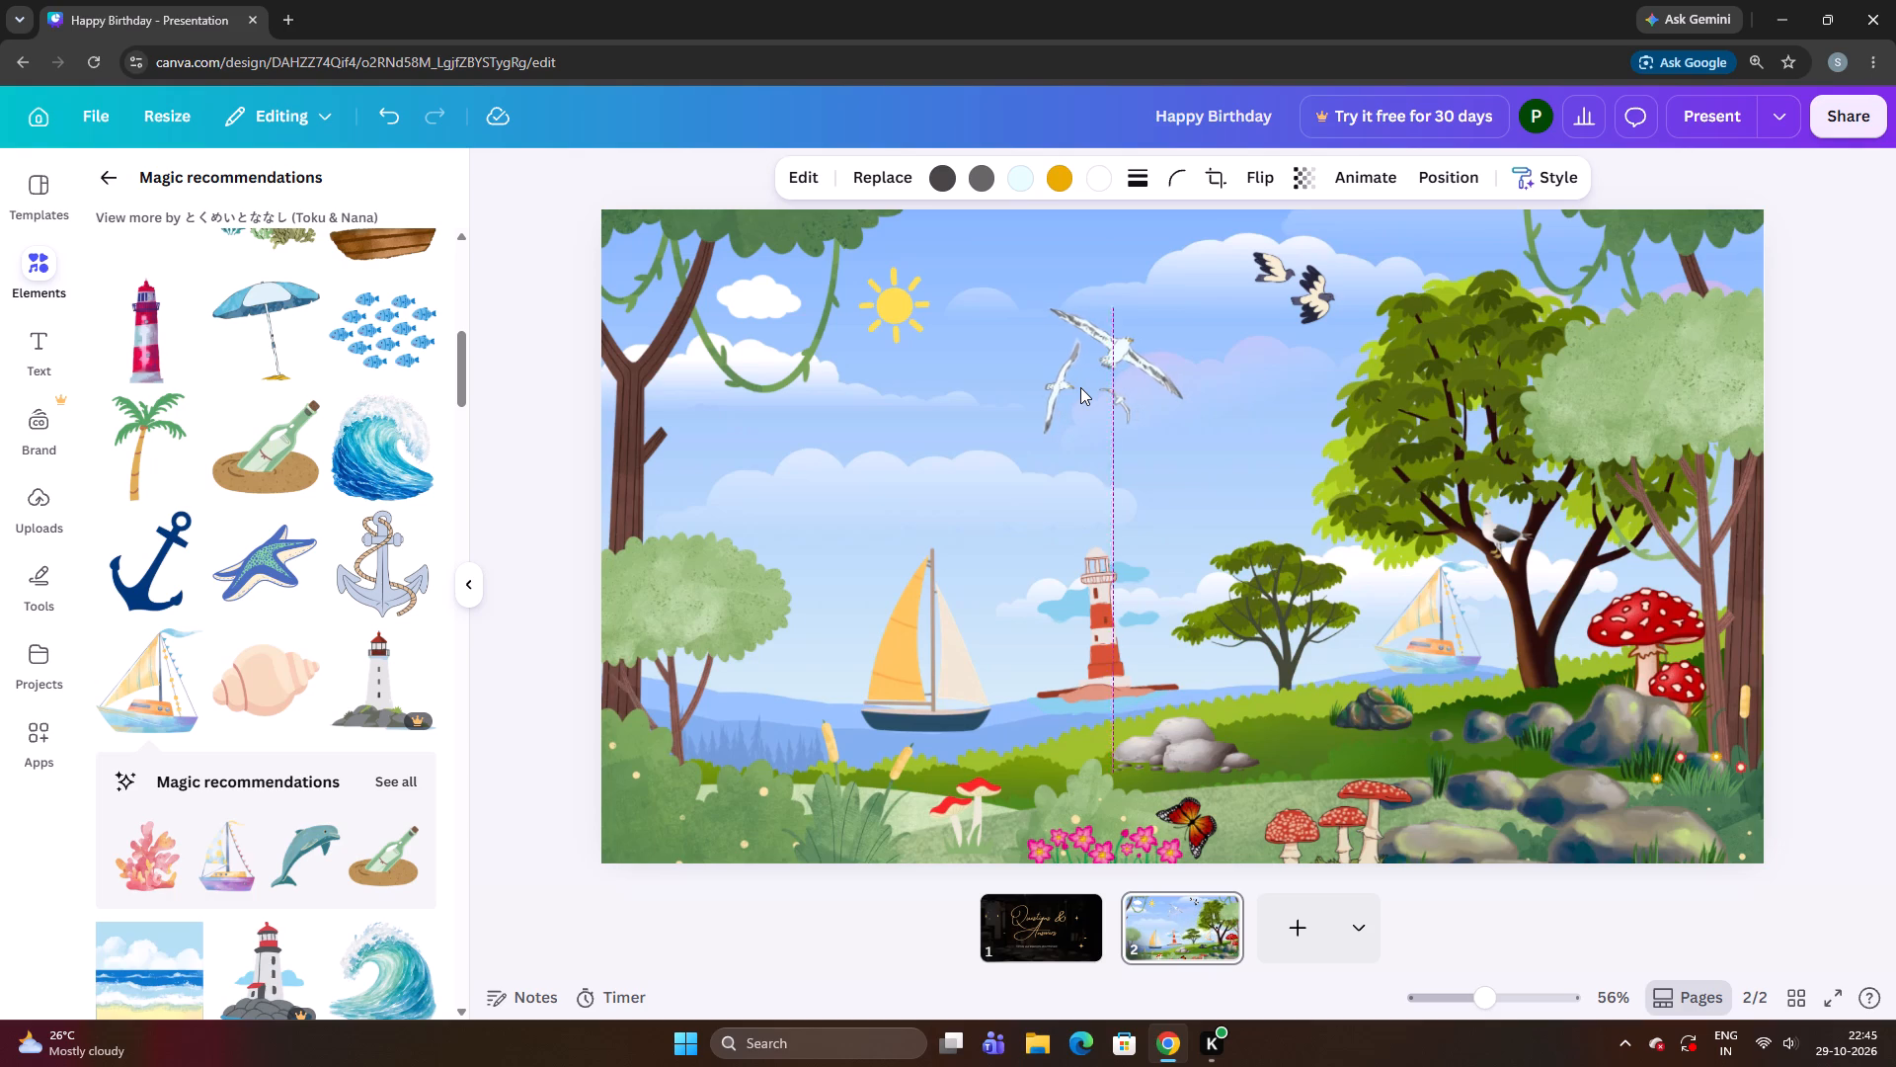
Raise the white seagulls noticeably in the sky, closer to the height of the sun.
{"action": "key", "text": "Up"}
{"action": "key", "text": "Up"}
{"action": "key", "text": "Up"}
{"action": "key", "text": "Up"}
{"action": "key", "text": "Up"}
{"action": "key", "text": "Up"}
{"action": "key", "text": "Up"}
{"action": "key", "text": "Up"}
{"action": "key", "text": "Up"}
{"action": "key", "text": "Up"}
{"action": "key", "text": "Up"}
{"action": "key", "text": "Up"}
{"action": "key", "text": "Up"}
{"action": "key", "text": "Up"}
{"action": "key", "text": "Up"}
{"action": "key", "text": "Up"}
{"action": "key", "text": "Up"}
{"action": "key", "text": "Up"}
{"action": "key", "text": "Up"}
{"action": "key", "text": "Up"}
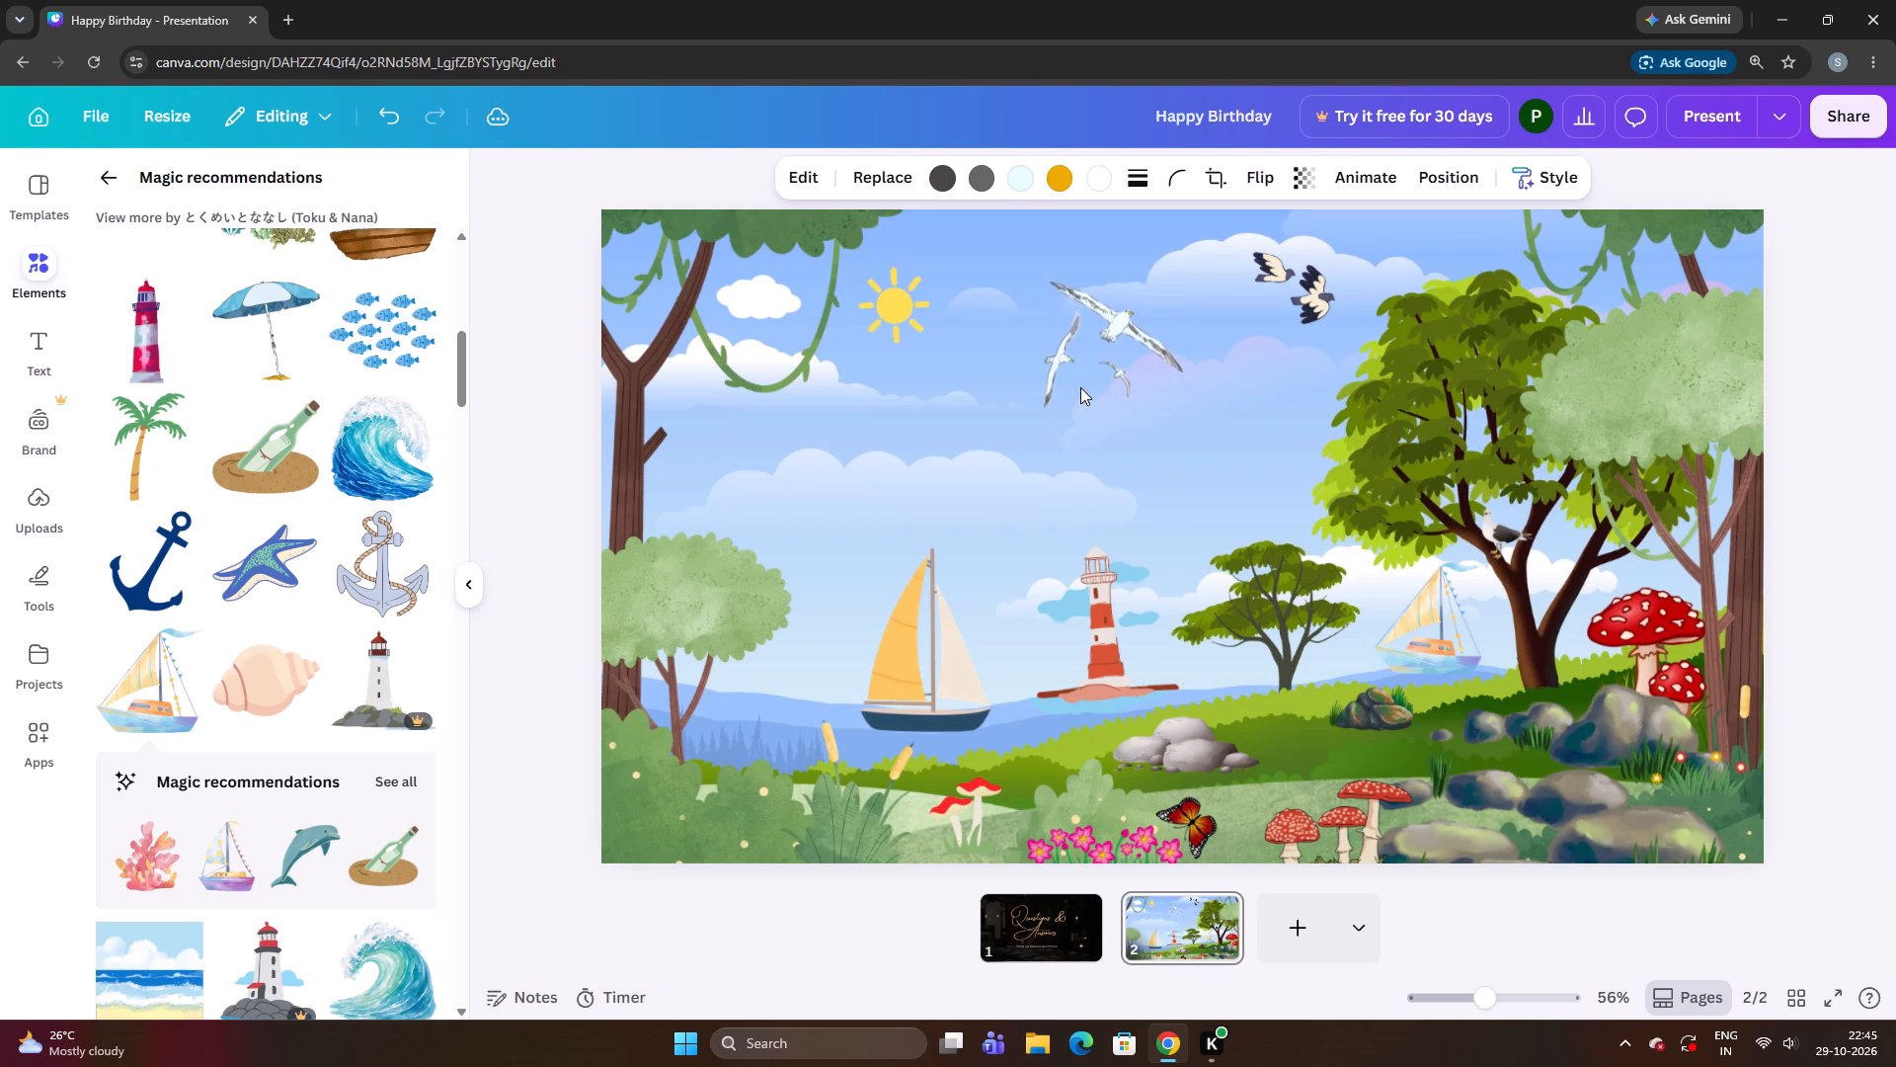
Move the white seagulls further towards the sun and settle them a touch lower above the lighthouse.
{"action": "key", "text": "Left"}
{"action": "key", "text": "Left"}
{"action": "key", "text": "Left"}
{"action": "key", "text": "Left"}
{"action": "key", "text": "Left"}
{"action": "key", "text": "Left"}
{"action": "key", "text": "Left"}
{"action": "key", "text": "Left"}
{"action": "key", "text": "Left"}
{"action": "key", "text": "Left"}
{"action": "key", "text": "Left"}
{"action": "key", "text": "Left"}
{"action": "key", "text": "Left"}
{"action": "key", "text": "Down"}
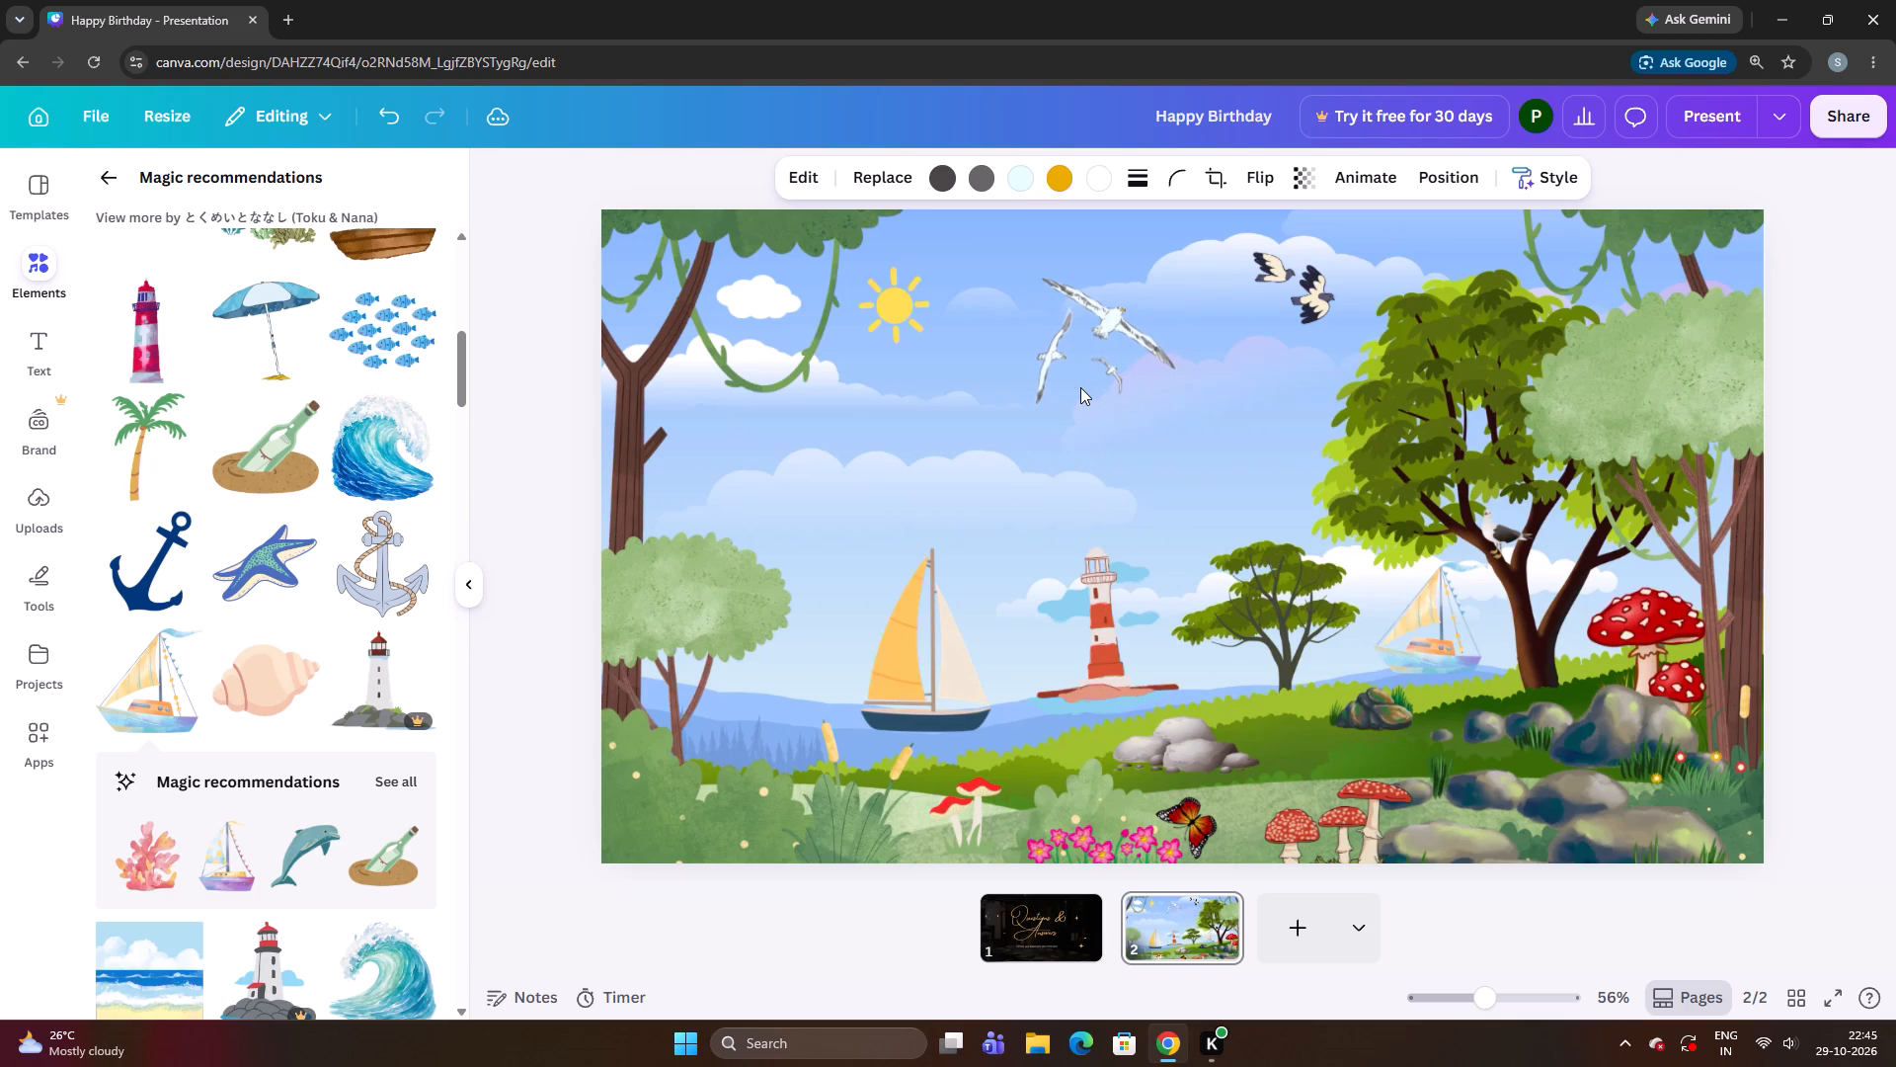
{"action": "key", "text": "Down"}
{"action": "key", "text": "Down"}
{"action": "key", "text": "Down"}
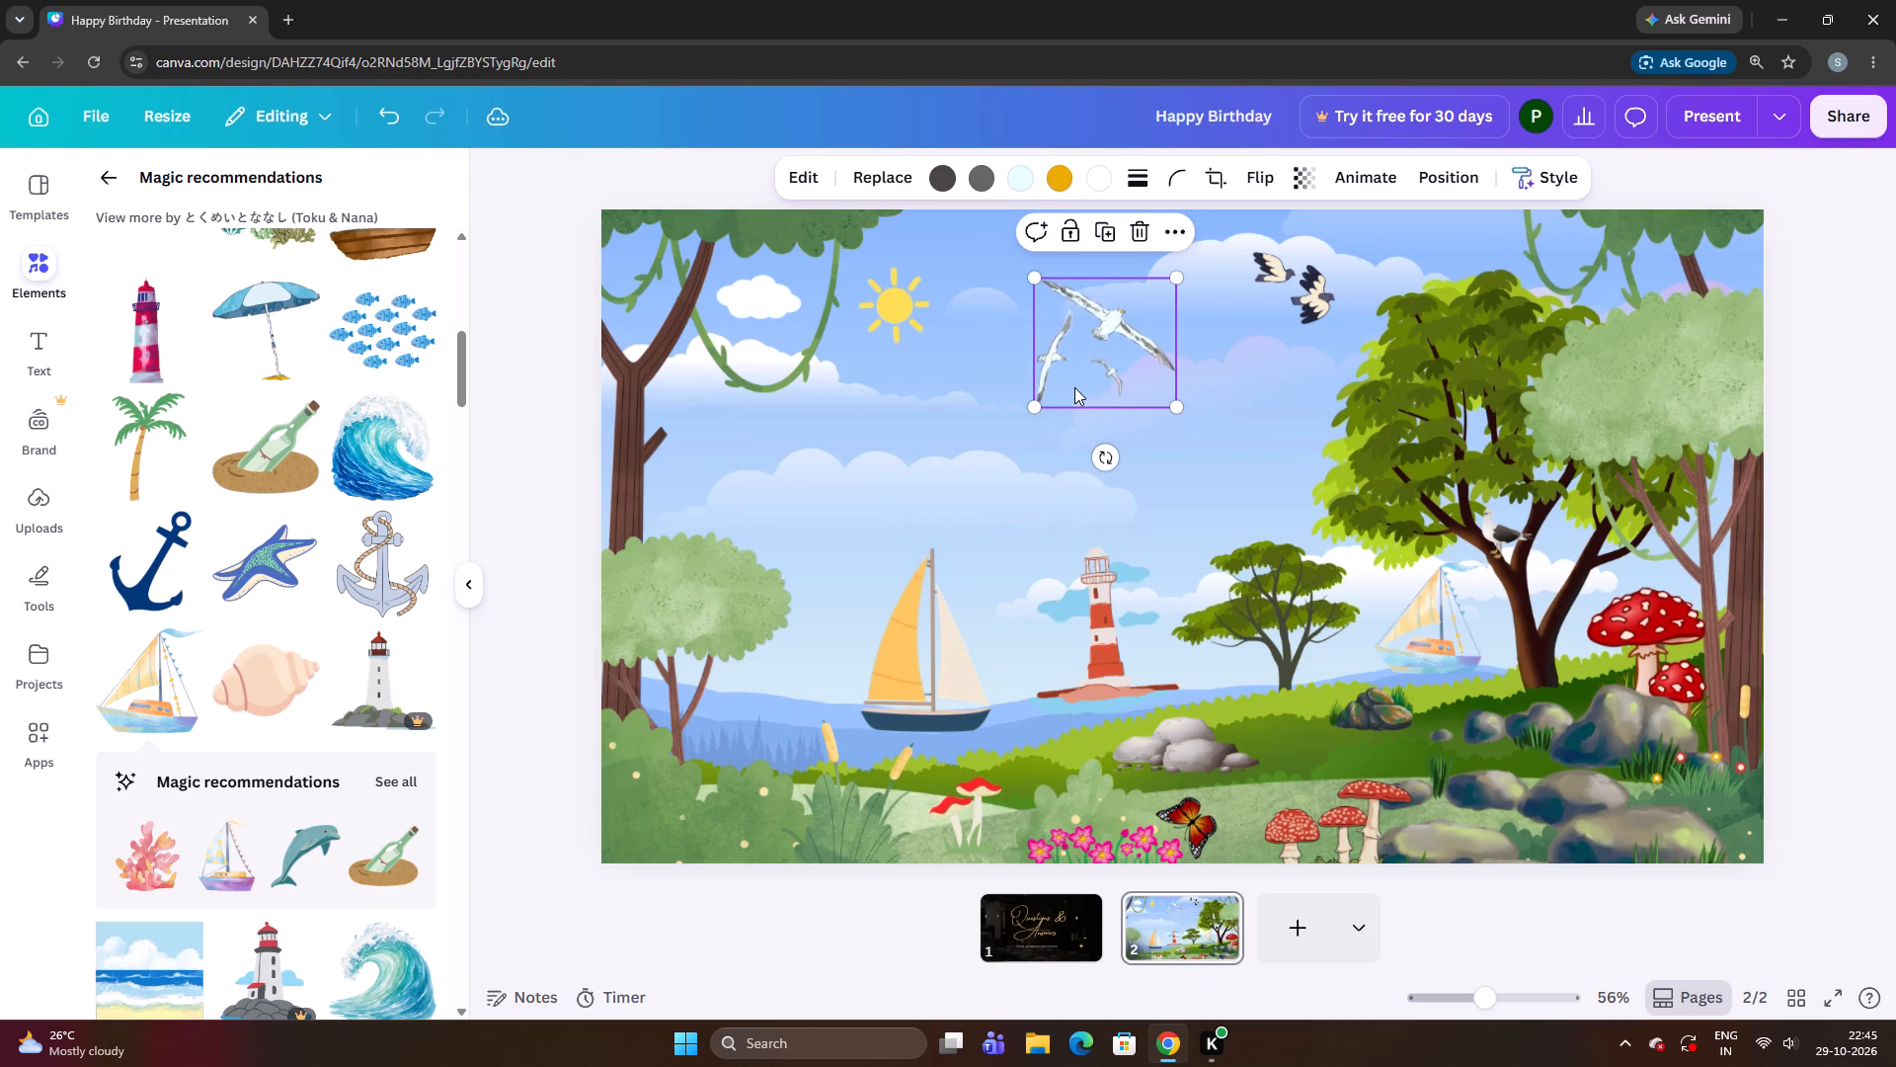
Add the pink watercolour coral from the Magic recommendations to page 2 and scale it down to about the size of the white seagulls.
{"action": "scroll", "coordinate": [134, 650], "scroll_direction": "down", "scroll_amount": 3}
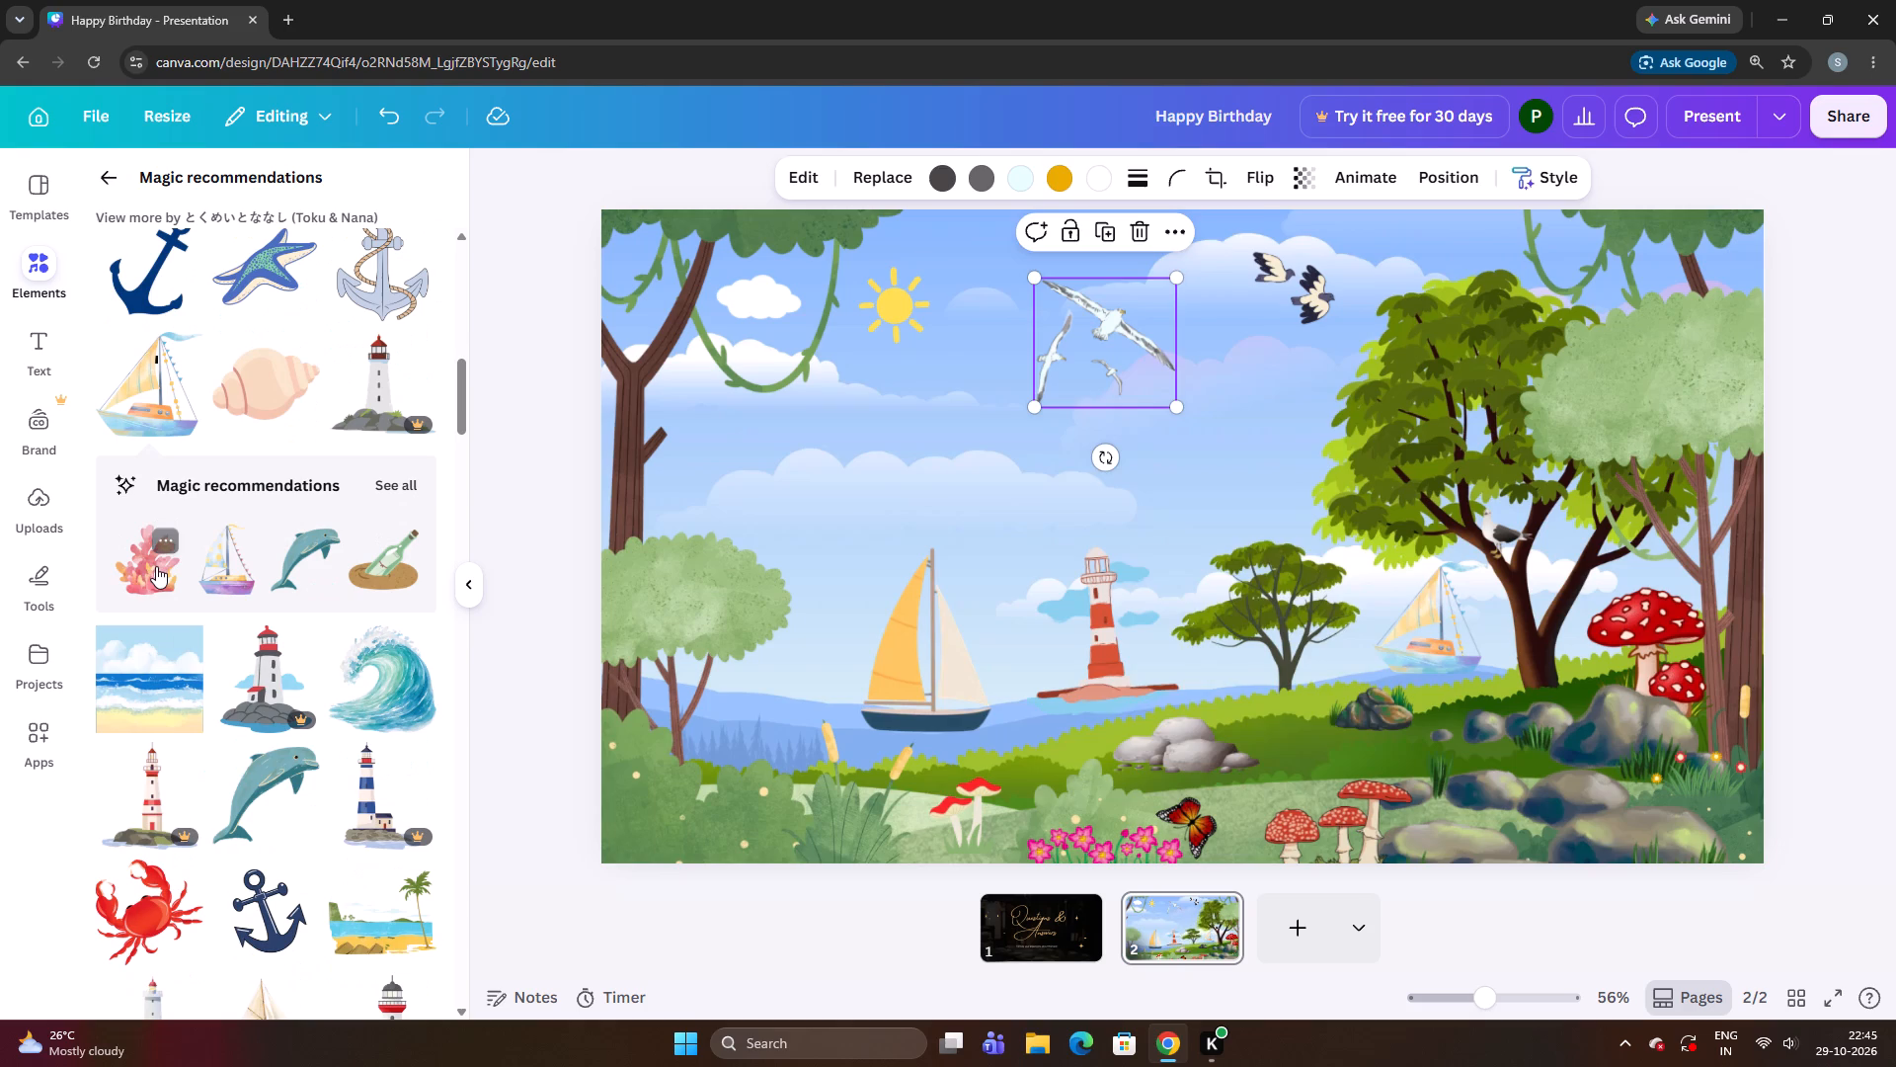
{"action": "left_click", "coordinate": [156, 566]}
{"action": "left_click_drag", "start_coordinate": [1174, 690], "coordinate": [995, 644]}
{"action": "left_click_drag", "start_coordinate": [1241, 750], "coordinate": [978, 531]}
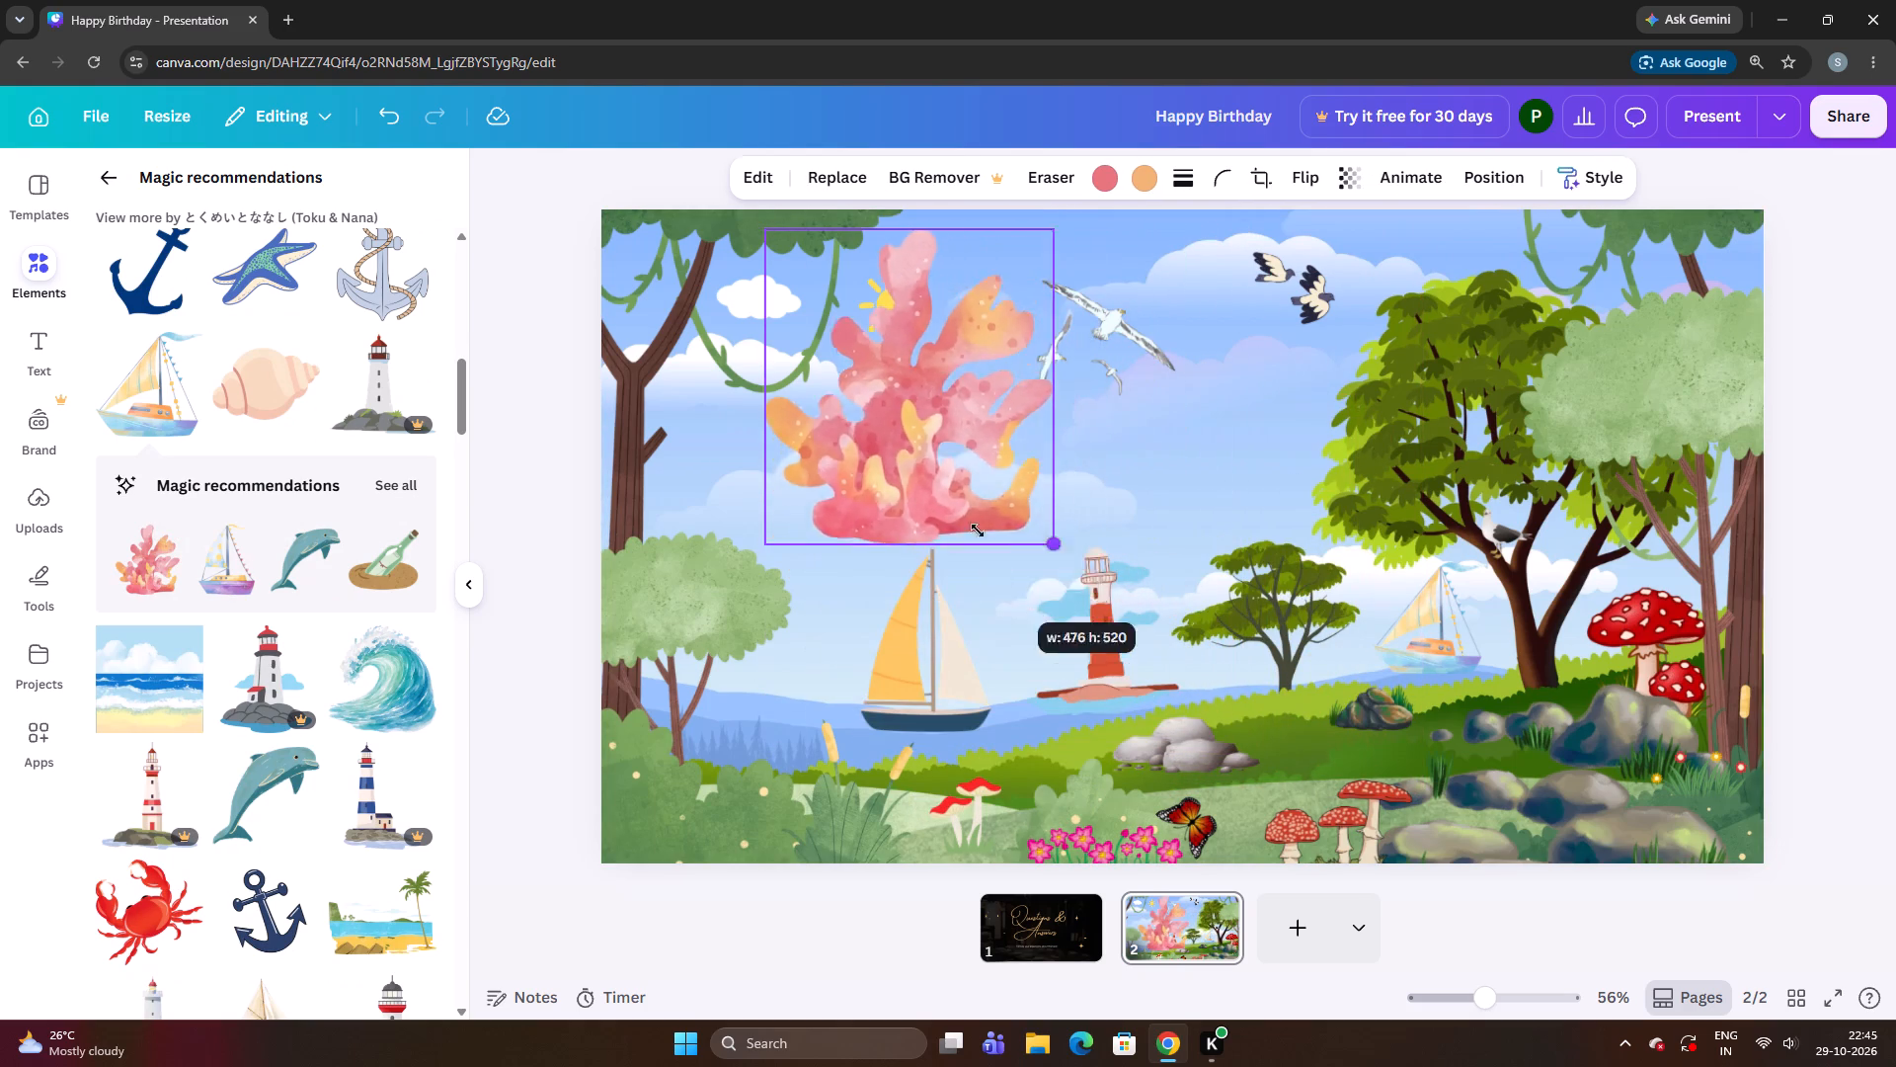
{"action": "left_click_drag", "start_coordinate": [978, 531], "coordinate": [885, 425]}
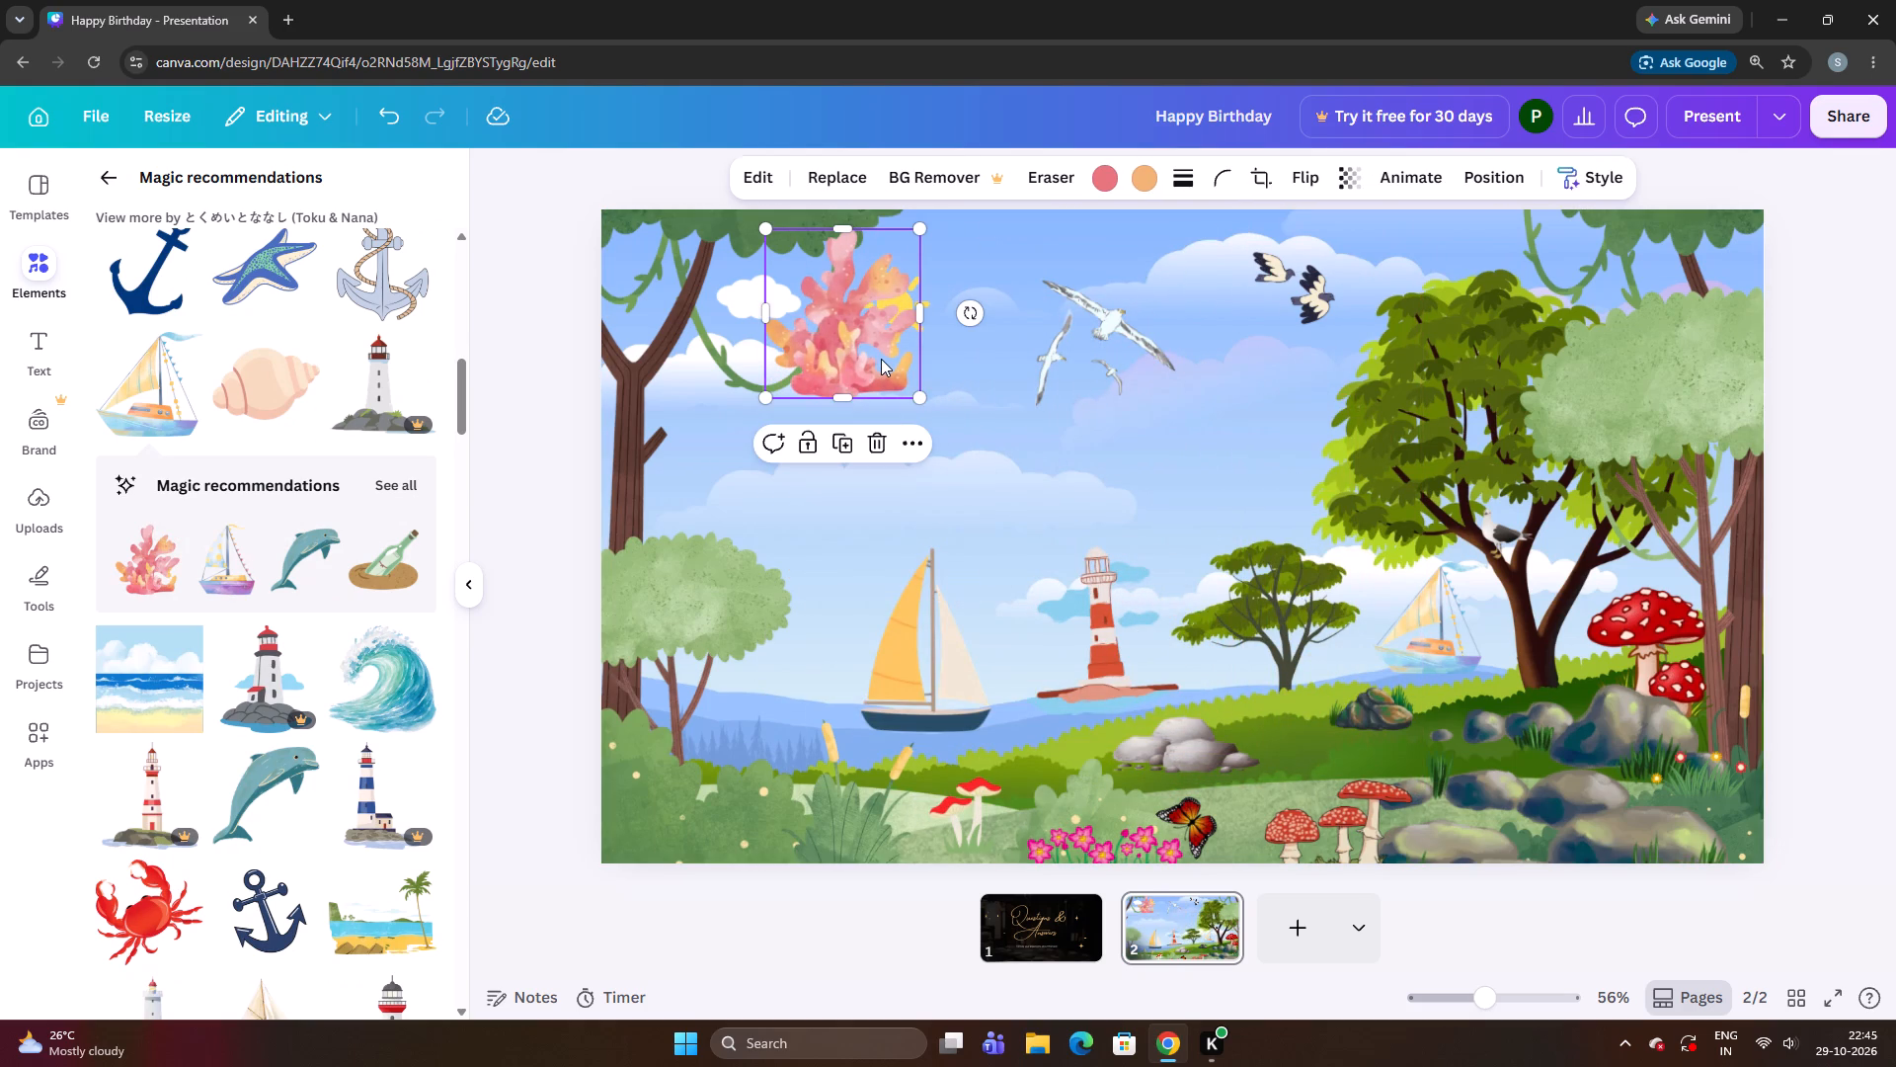
Move the pink coral down beside the lighthouse and shrink it to a small cluster.
{"action": "left_click_drag", "start_coordinate": [881, 359], "coordinate": [1168, 752]}
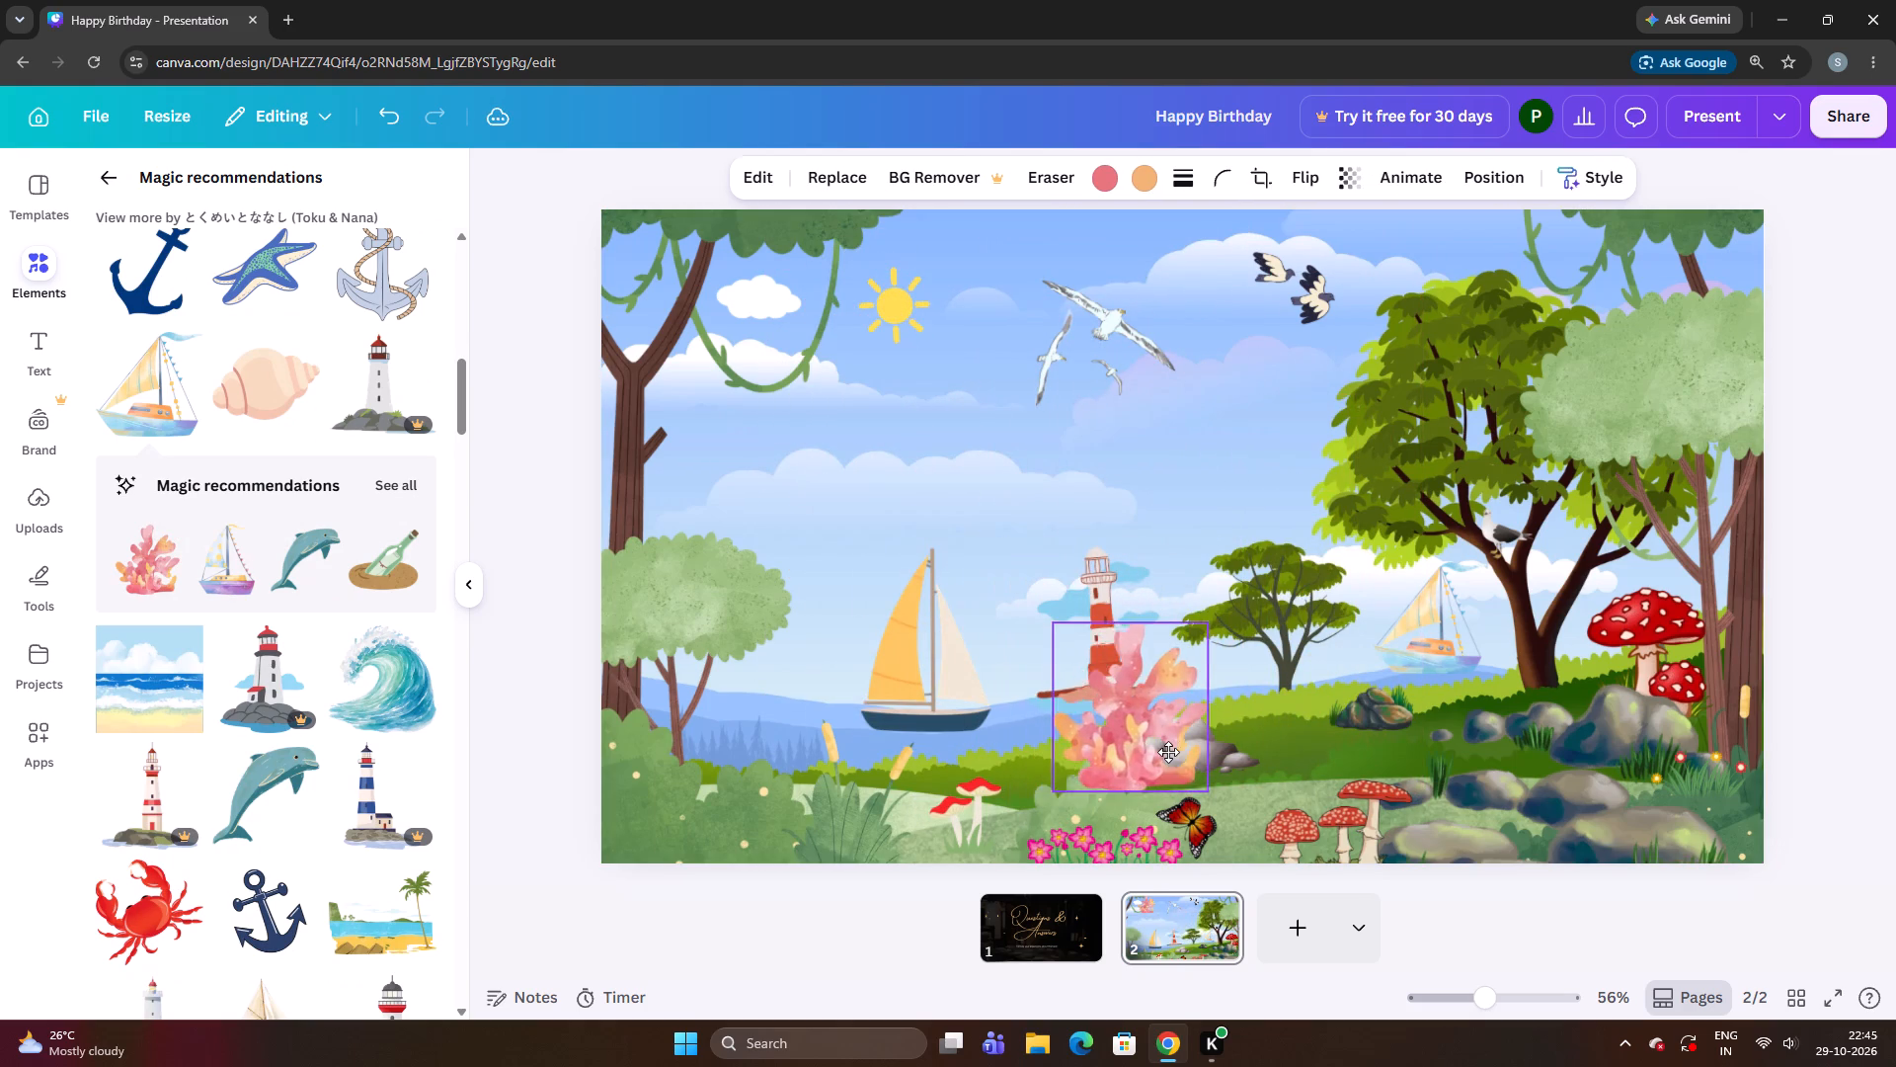
{"action": "left_click_drag", "start_coordinate": [1168, 752], "coordinate": [1123, 731]}
{"action": "left_click_drag", "start_coordinate": [1164, 768], "coordinate": [1052, 676]}
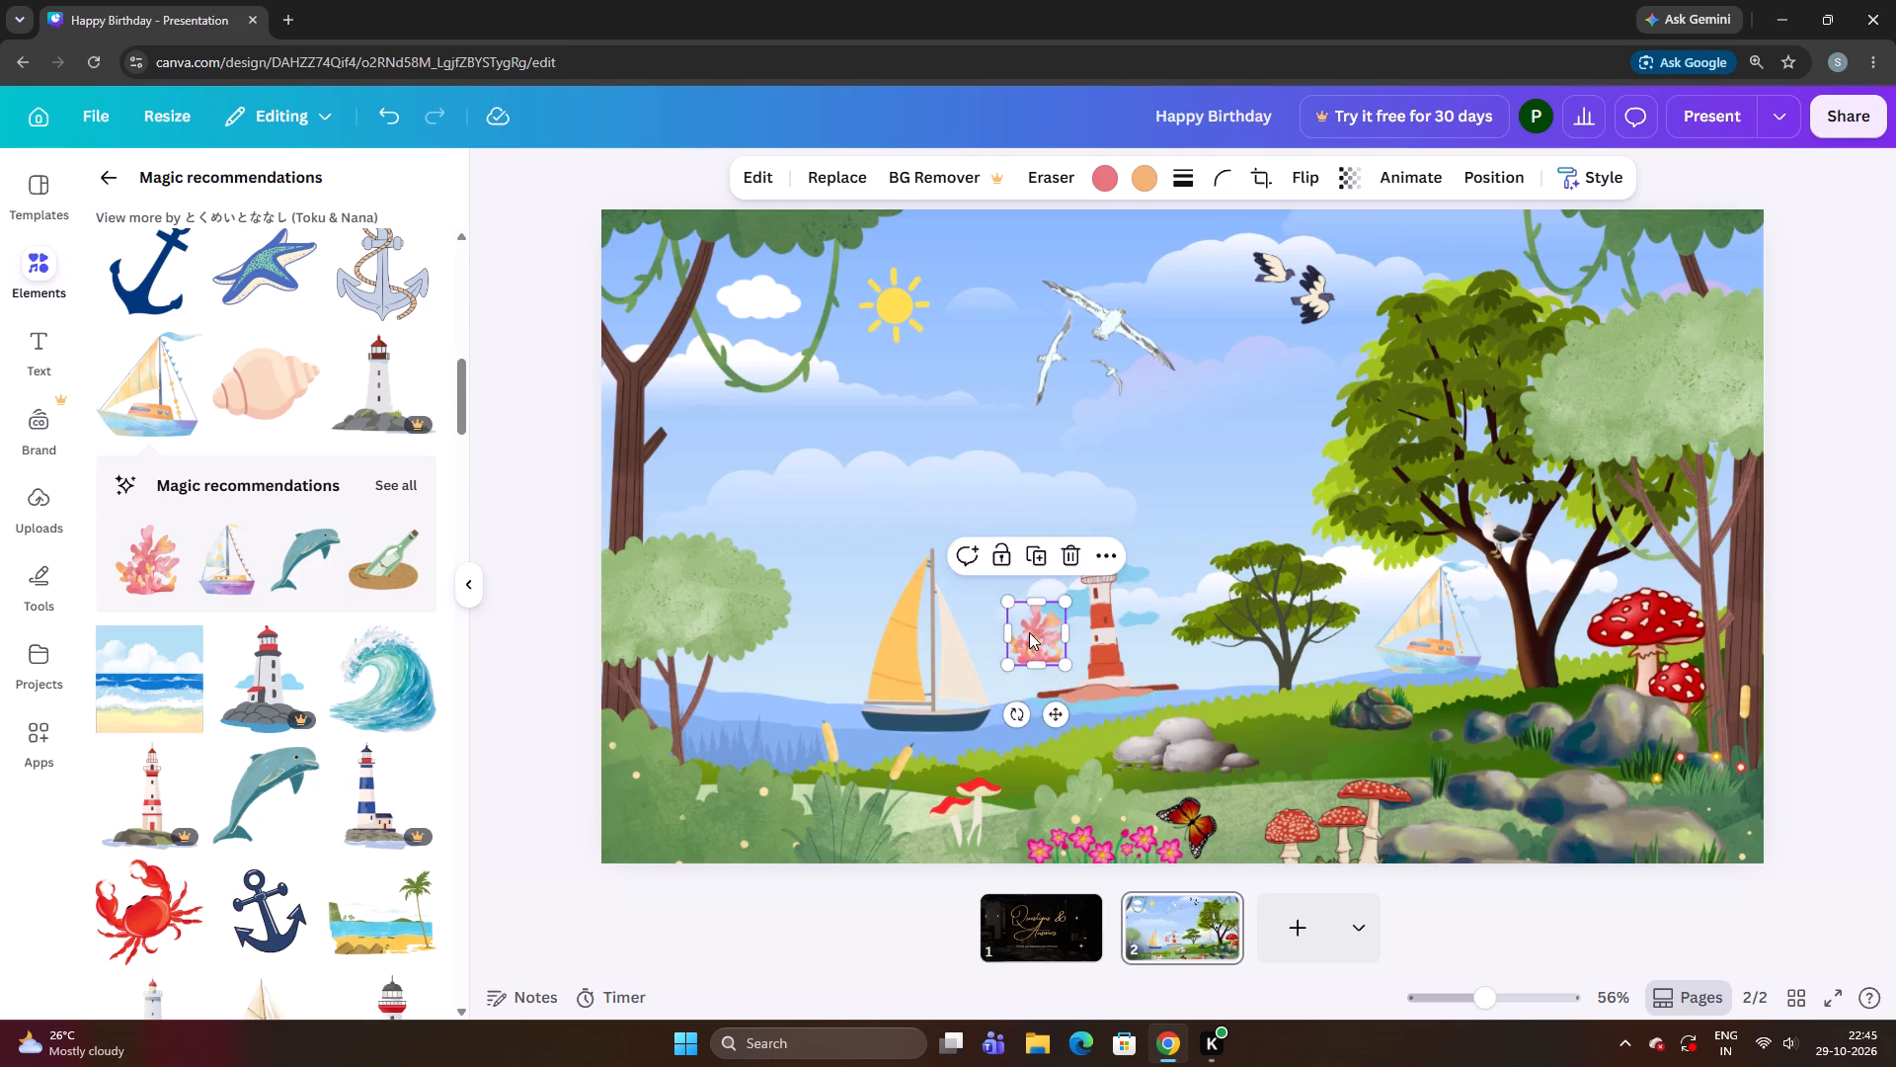
Place the small pink coral on the grass between the large tree's trunk and the red mushrooms.
{"action": "left_click_drag", "start_coordinate": [1028, 631], "coordinate": [1550, 731]}
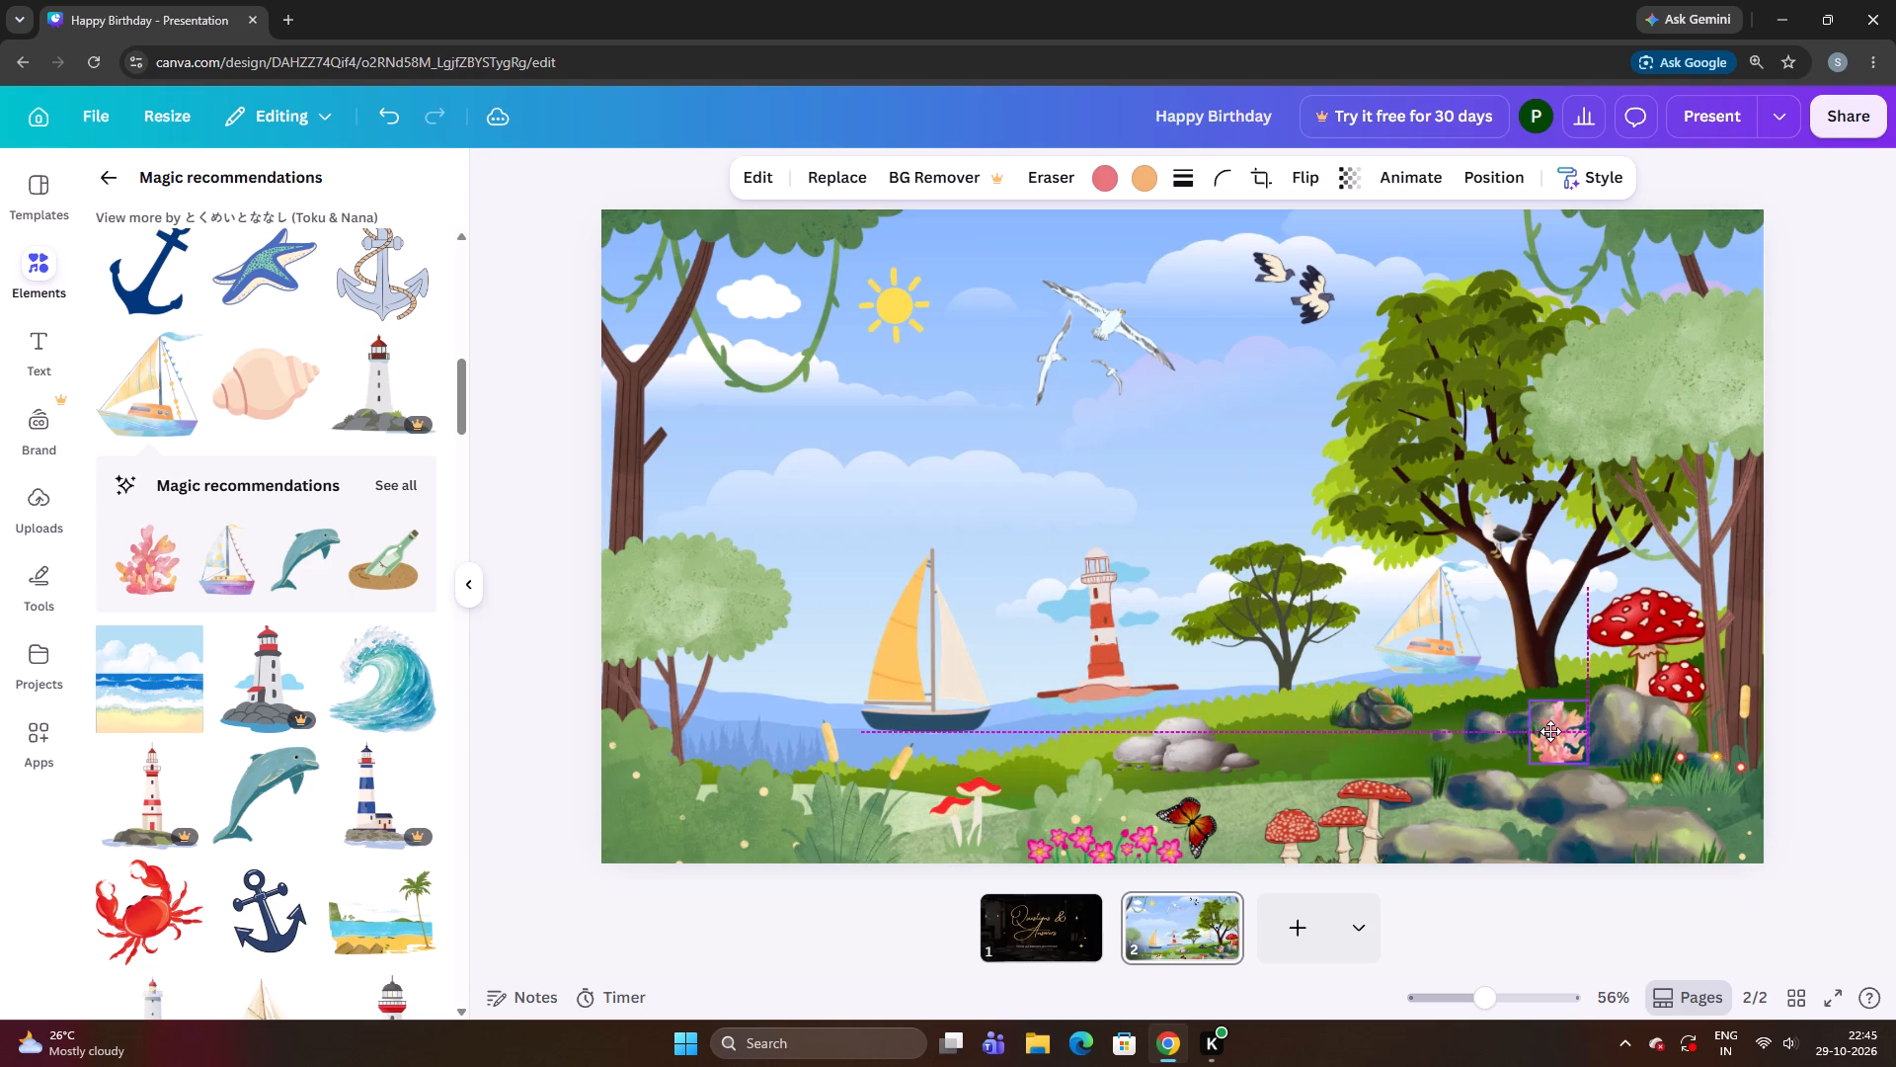
{"action": "left_click_drag", "start_coordinate": [1550, 731], "coordinate": [1576, 677]}
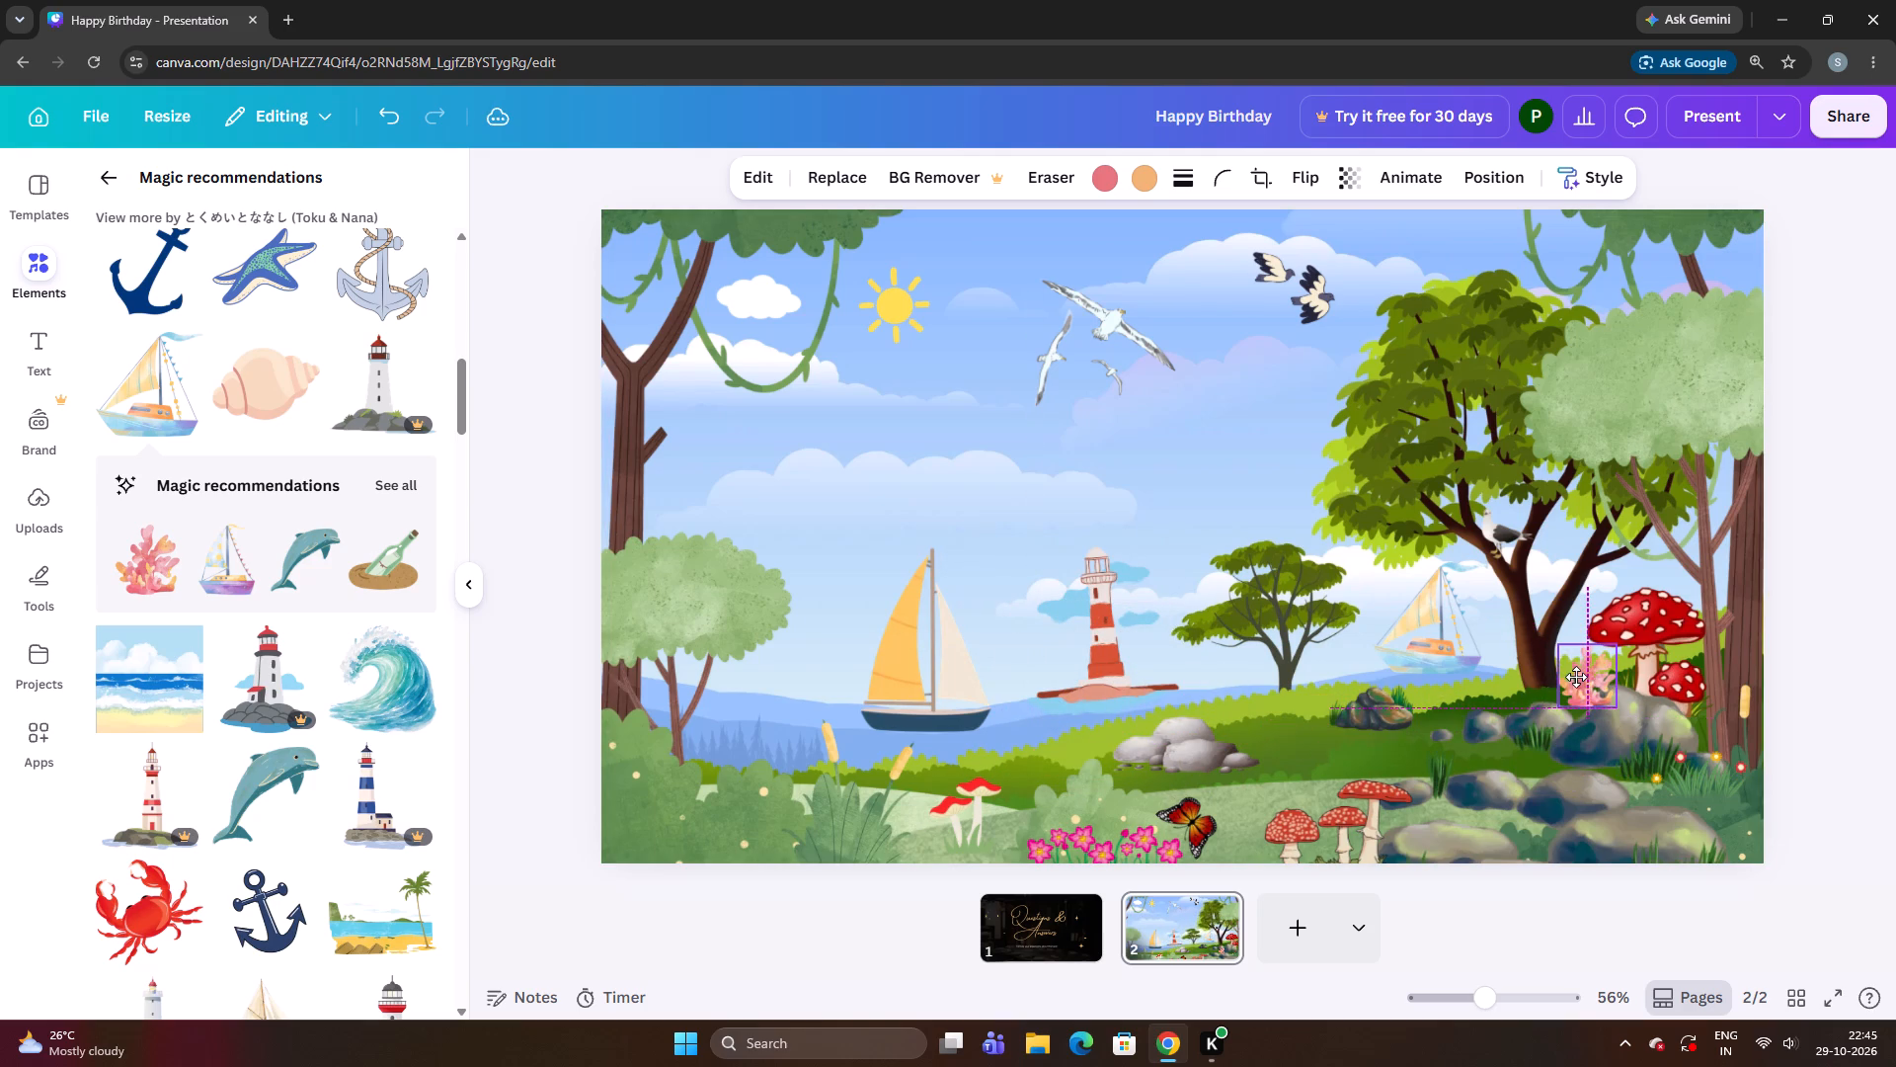
{"action": "left_click_drag", "start_coordinate": [1576, 677], "coordinate": [1568, 672]}
{"action": "left_click_drag", "start_coordinate": [1566, 683], "coordinate": [1566, 684]}
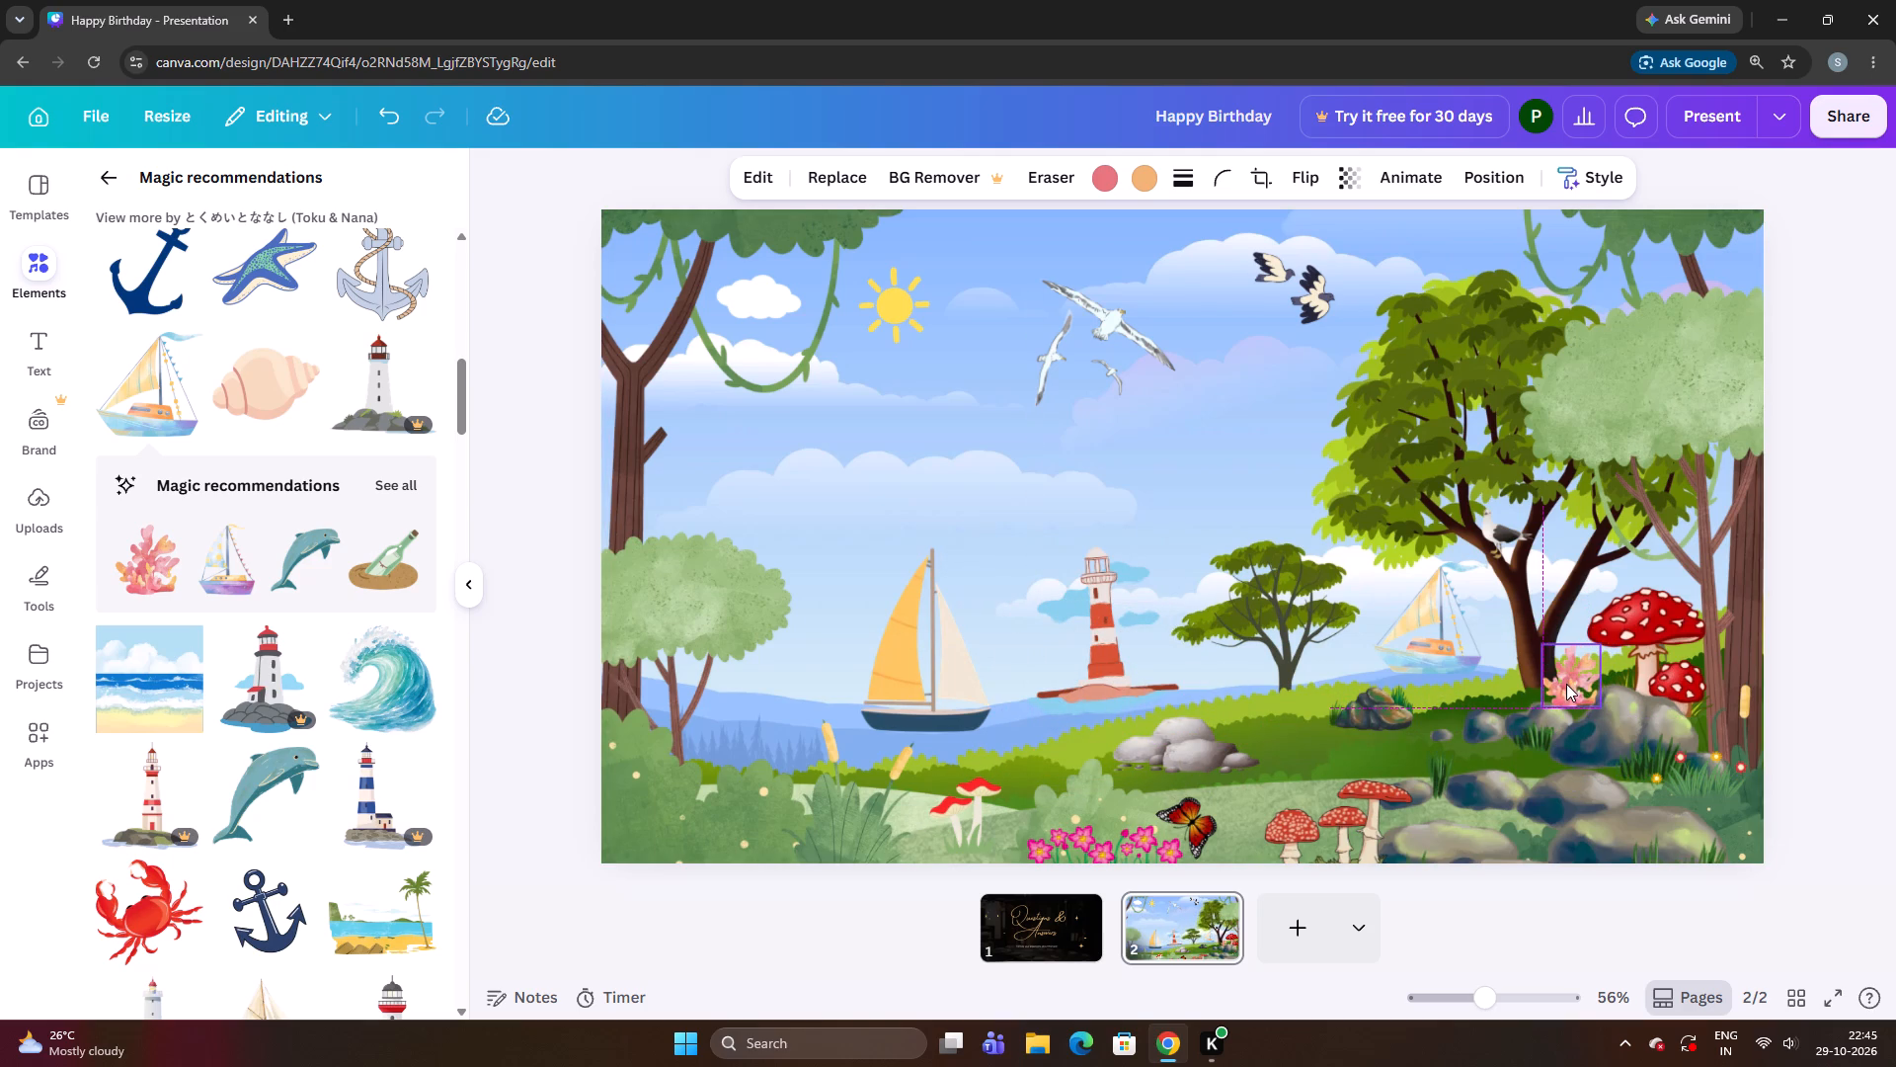
{"action": "left_click_drag", "start_coordinate": [1566, 684], "coordinate": [1550, 684]}
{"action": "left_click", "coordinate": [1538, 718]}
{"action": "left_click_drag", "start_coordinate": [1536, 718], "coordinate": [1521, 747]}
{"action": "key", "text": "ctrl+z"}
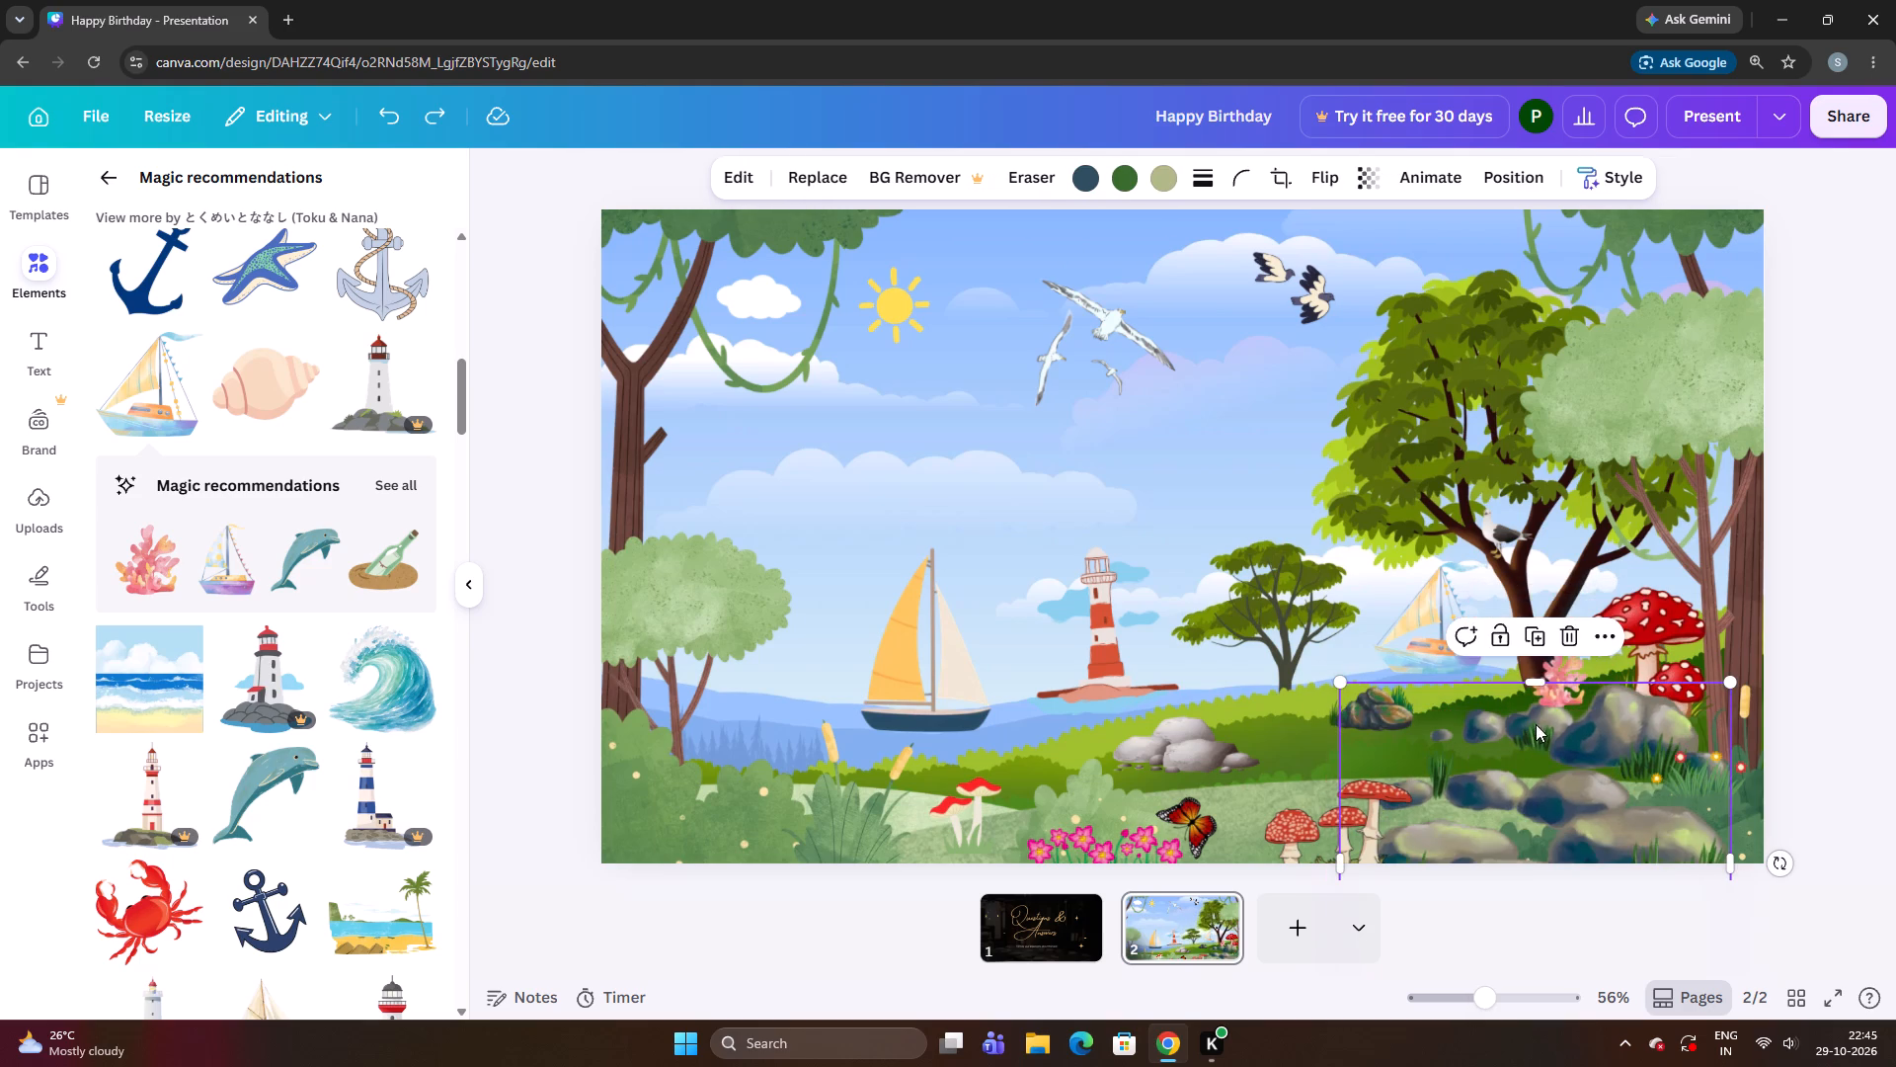
Reselect the pink coral, enlarge it slightly and move it between the large tree's trunk and the watercolour sailboat.
{"action": "left_click", "coordinate": [1556, 691]}
{"action": "left_click", "coordinate": [1556, 691]}
{"action": "left_click_drag", "start_coordinate": [1561, 671], "coordinate": [1549, 645]}
{"action": "left_click_drag", "start_coordinate": [1573, 678], "coordinate": [1574, 701]}
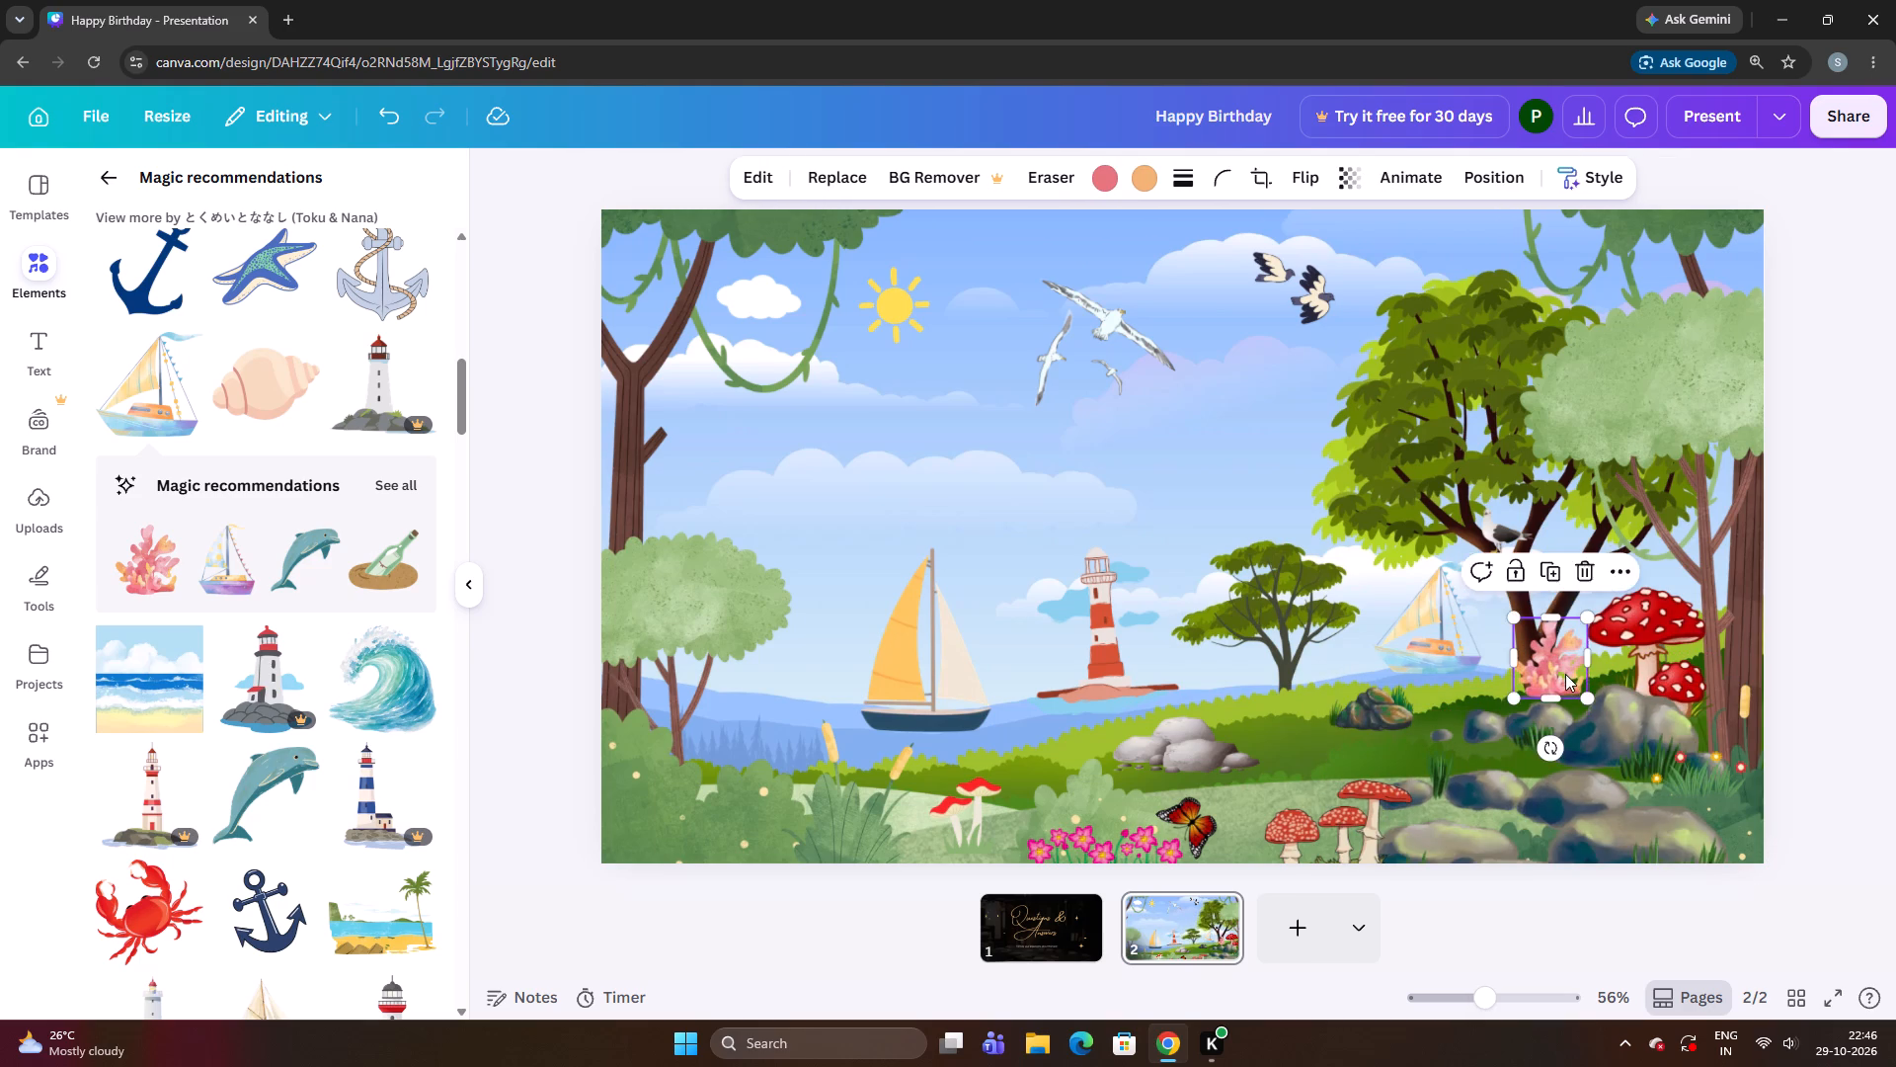
{"action": "left_click_drag", "start_coordinate": [1565, 674], "coordinate": [1517, 690]}
Send the pink coral backward two layers.
{"action": "right_click", "coordinate": [1517, 690]}
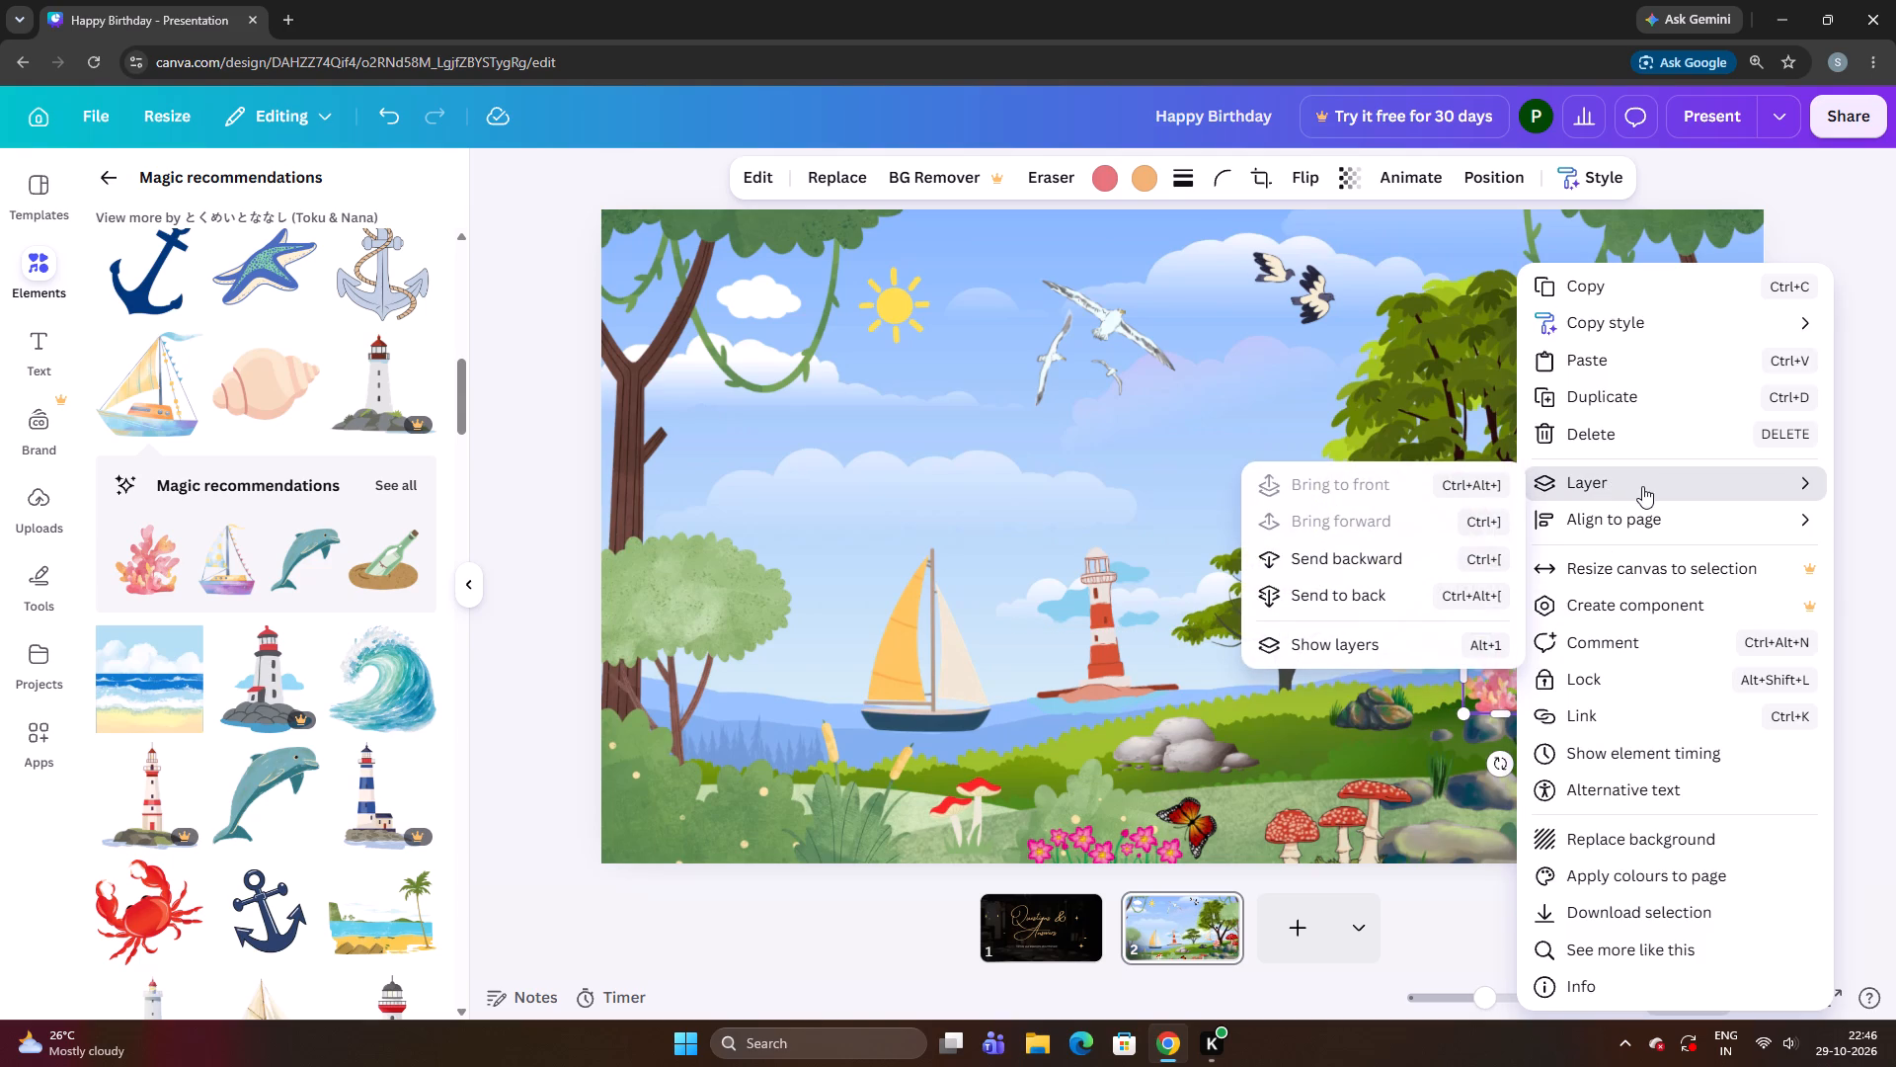
{"action": "left_click", "coordinate": [1782, 476]}
{"action": "left_click", "coordinate": [1416, 559]}
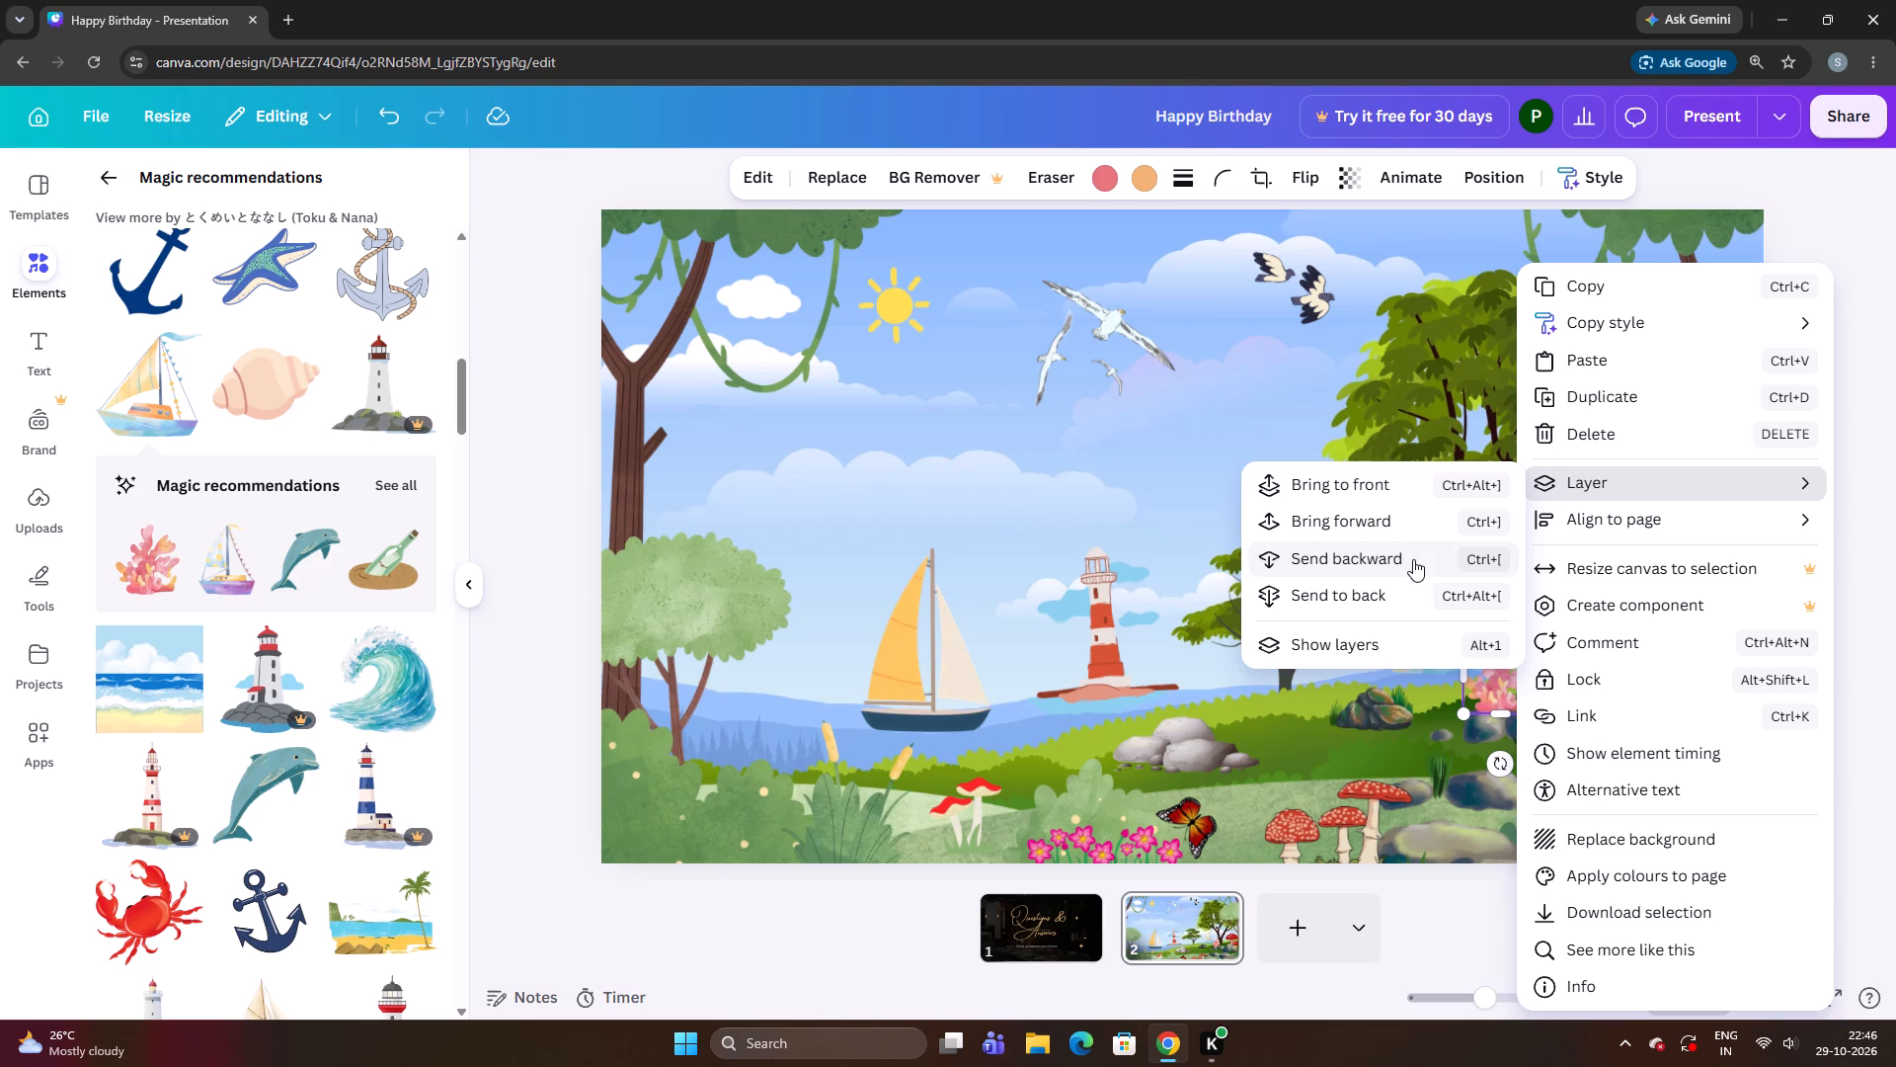
{"action": "left_click", "coordinate": [1413, 559]}
{"action": "left_click", "coordinate": [1306, 722]}
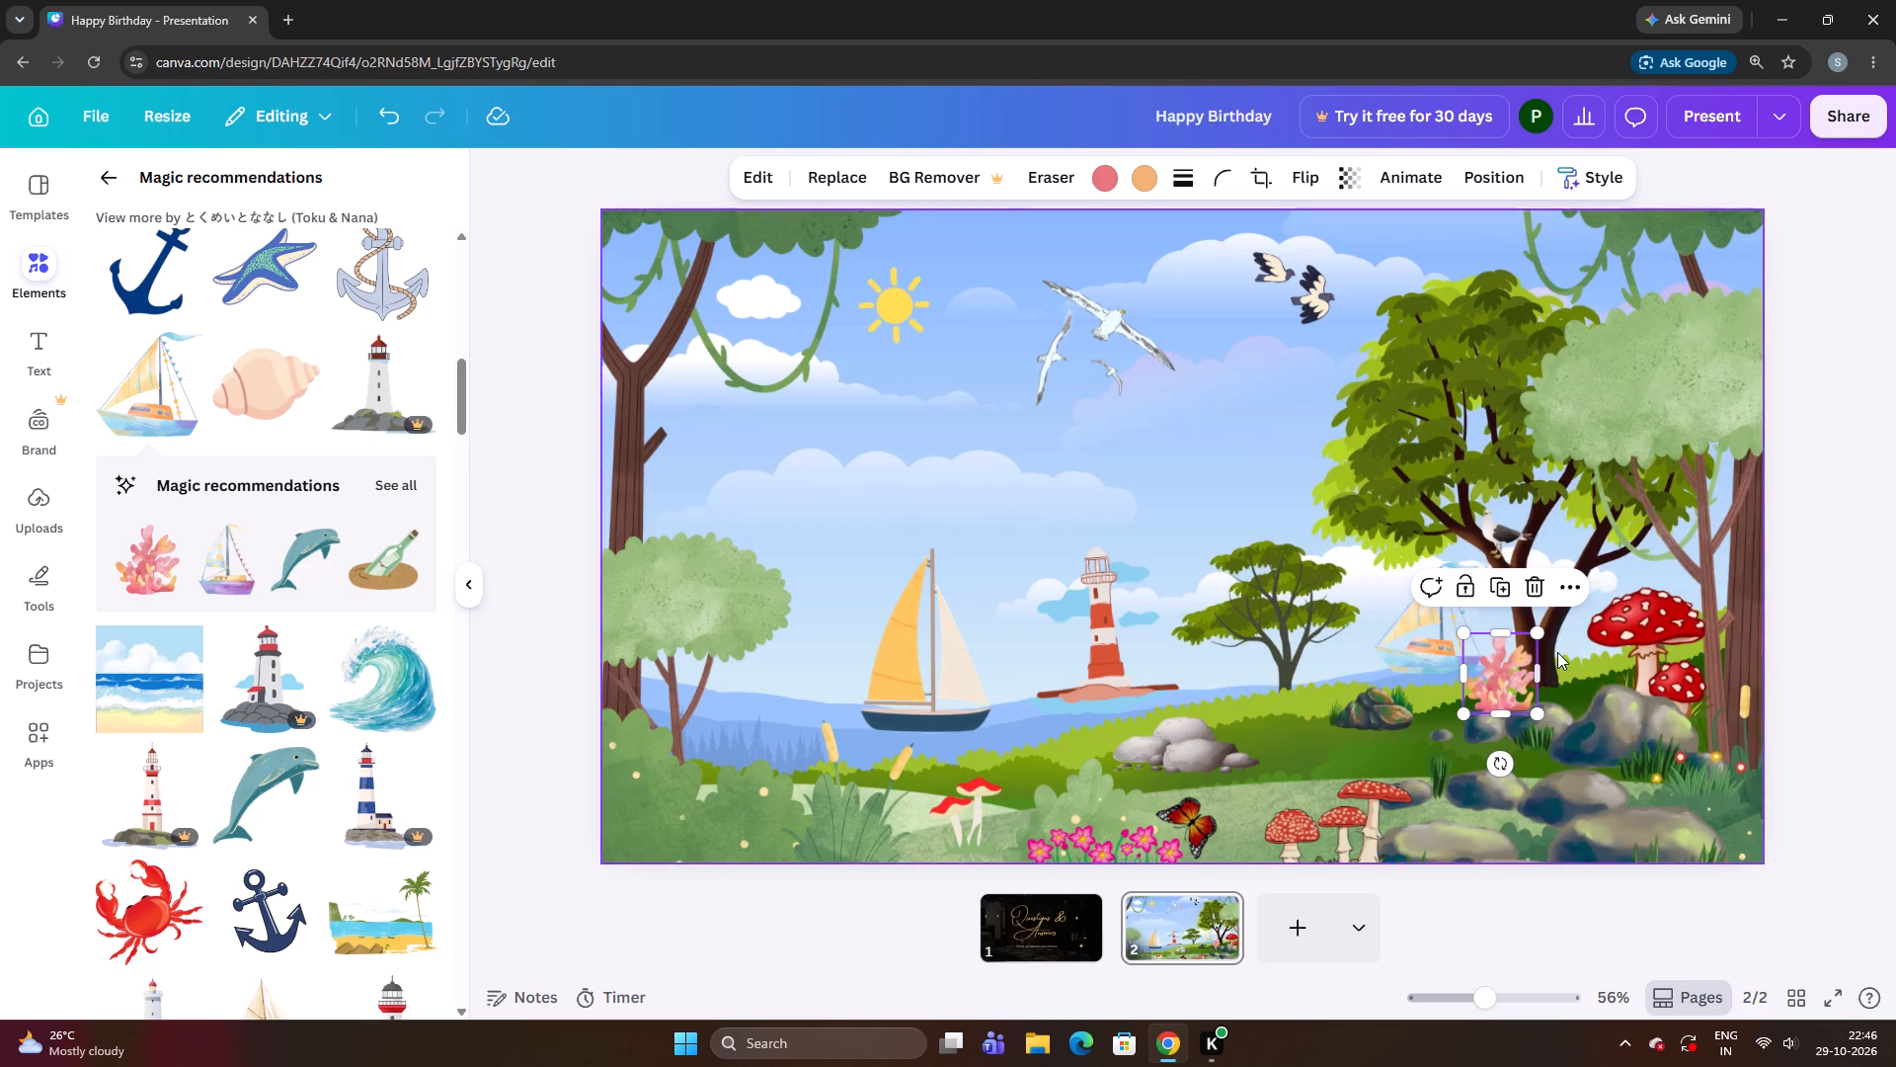
Adjust the pink coral's width to slightly wider and position it against the base of the large tree's trunk.
{"action": "left_click_drag", "start_coordinate": [1534, 672], "coordinate": [1515, 687]}
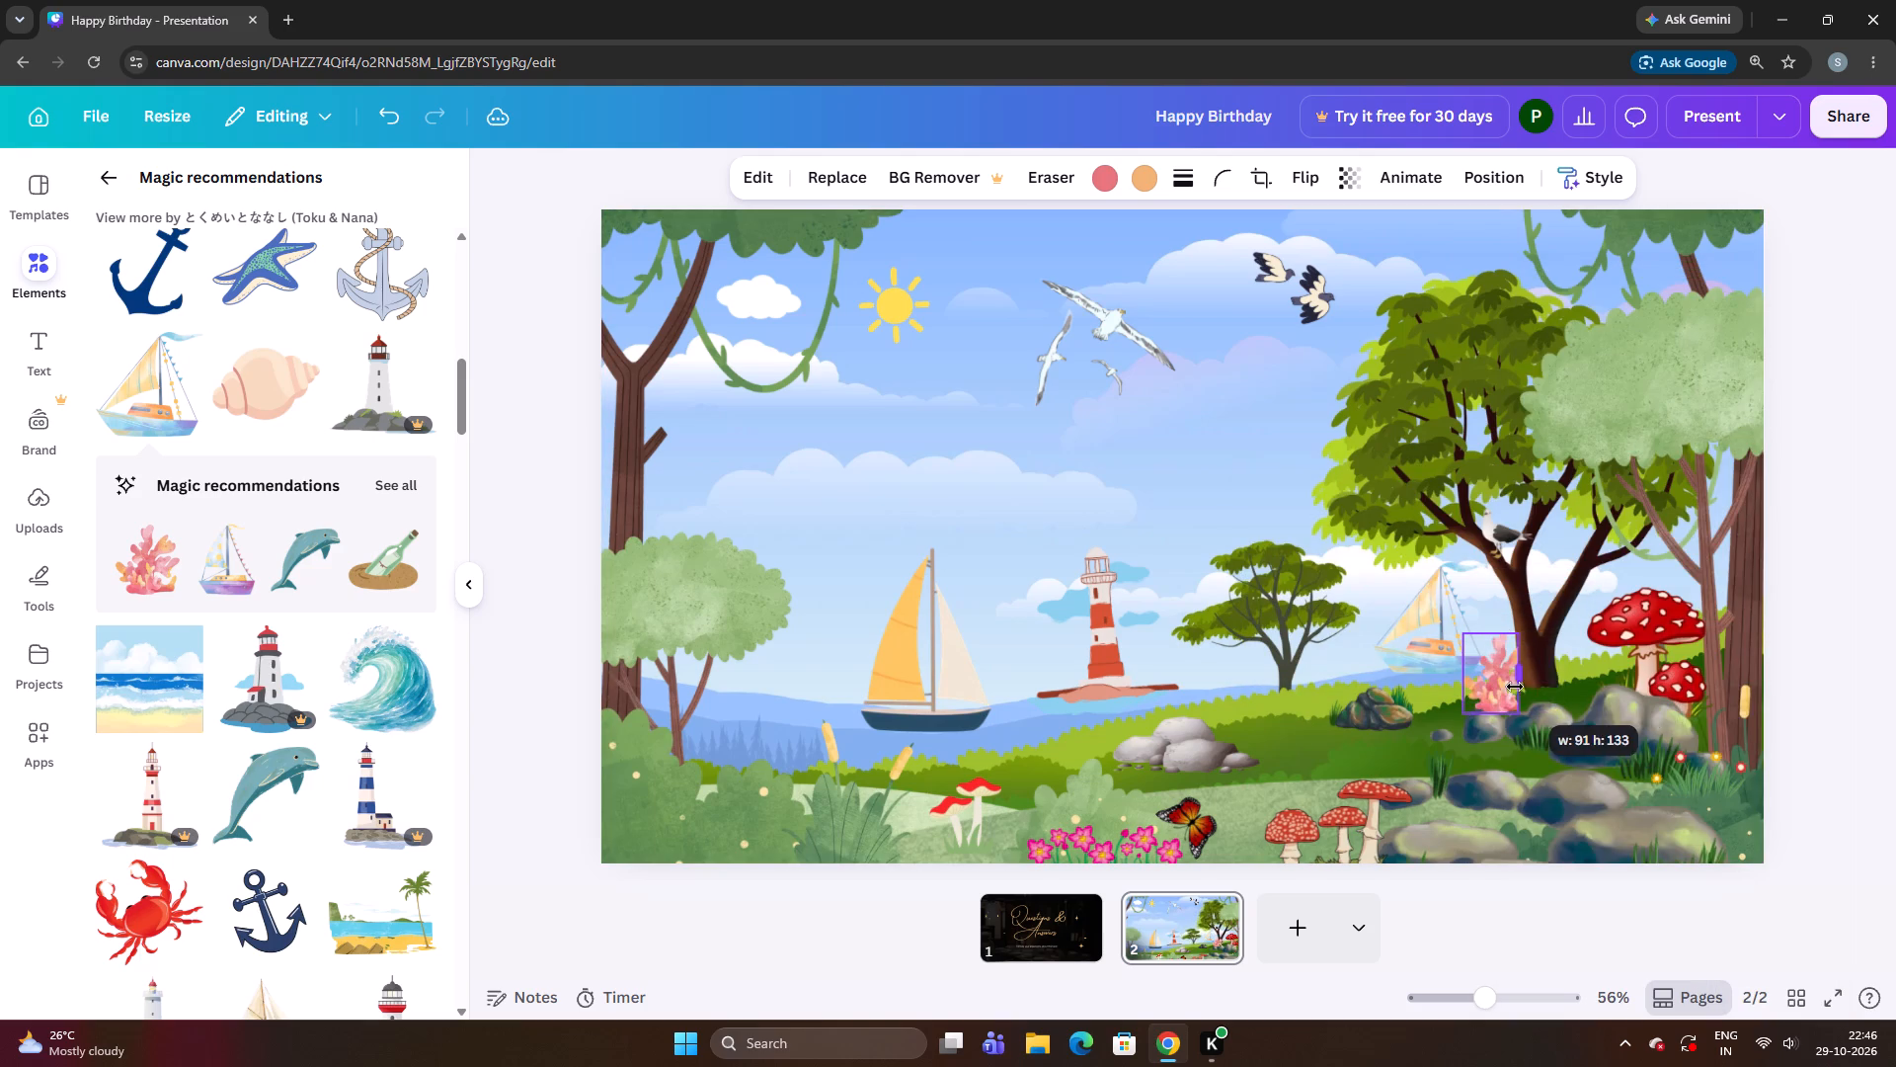
{"action": "left_click_drag", "start_coordinate": [1515, 687], "coordinate": [1544, 686]}
{"action": "left_click_drag", "start_coordinate": [1515, 680], "coordinate": [1496, 680]}
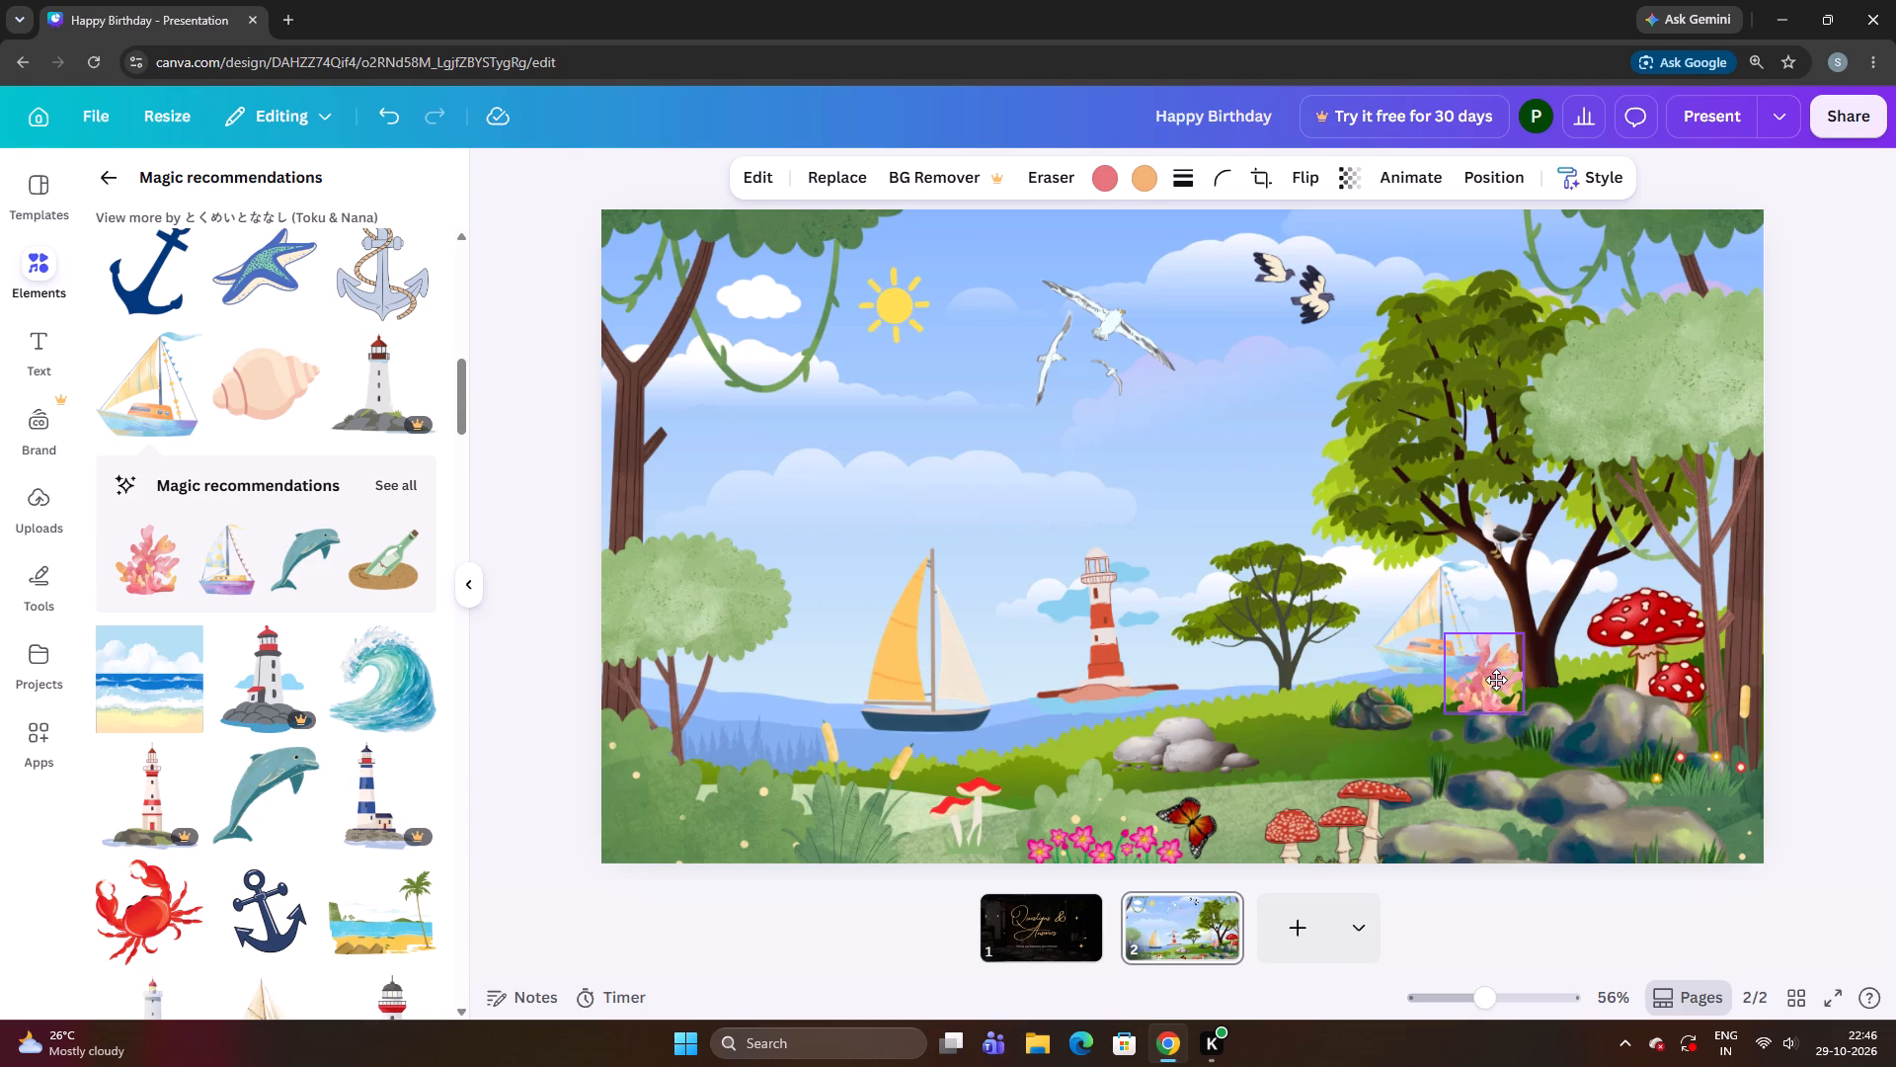
{"action": "left_click_drag", "start_coordinate": [1496, 680], "coordinate": [1532, 680]}
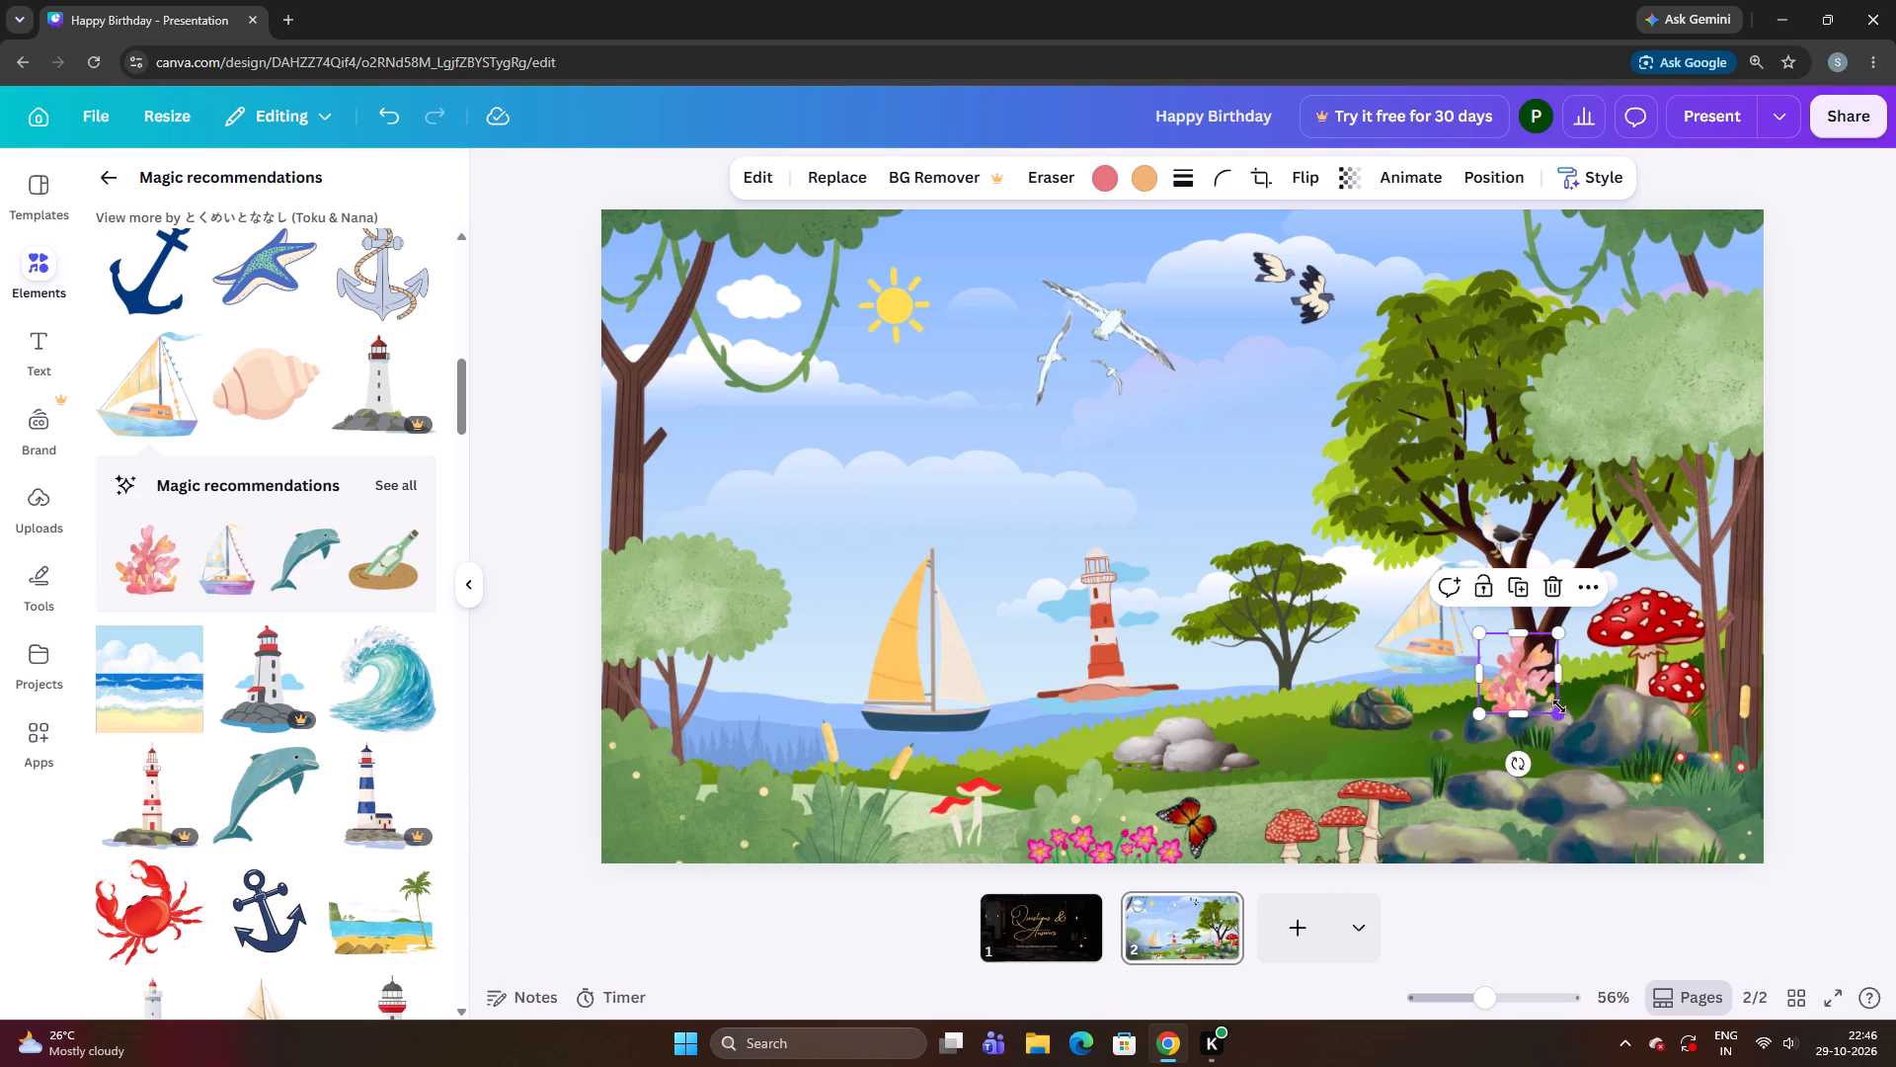
{"action": "left_click", "coordinate": [1521, 698]}
{"action": "left_click", "coordinate": [1522, 681]}
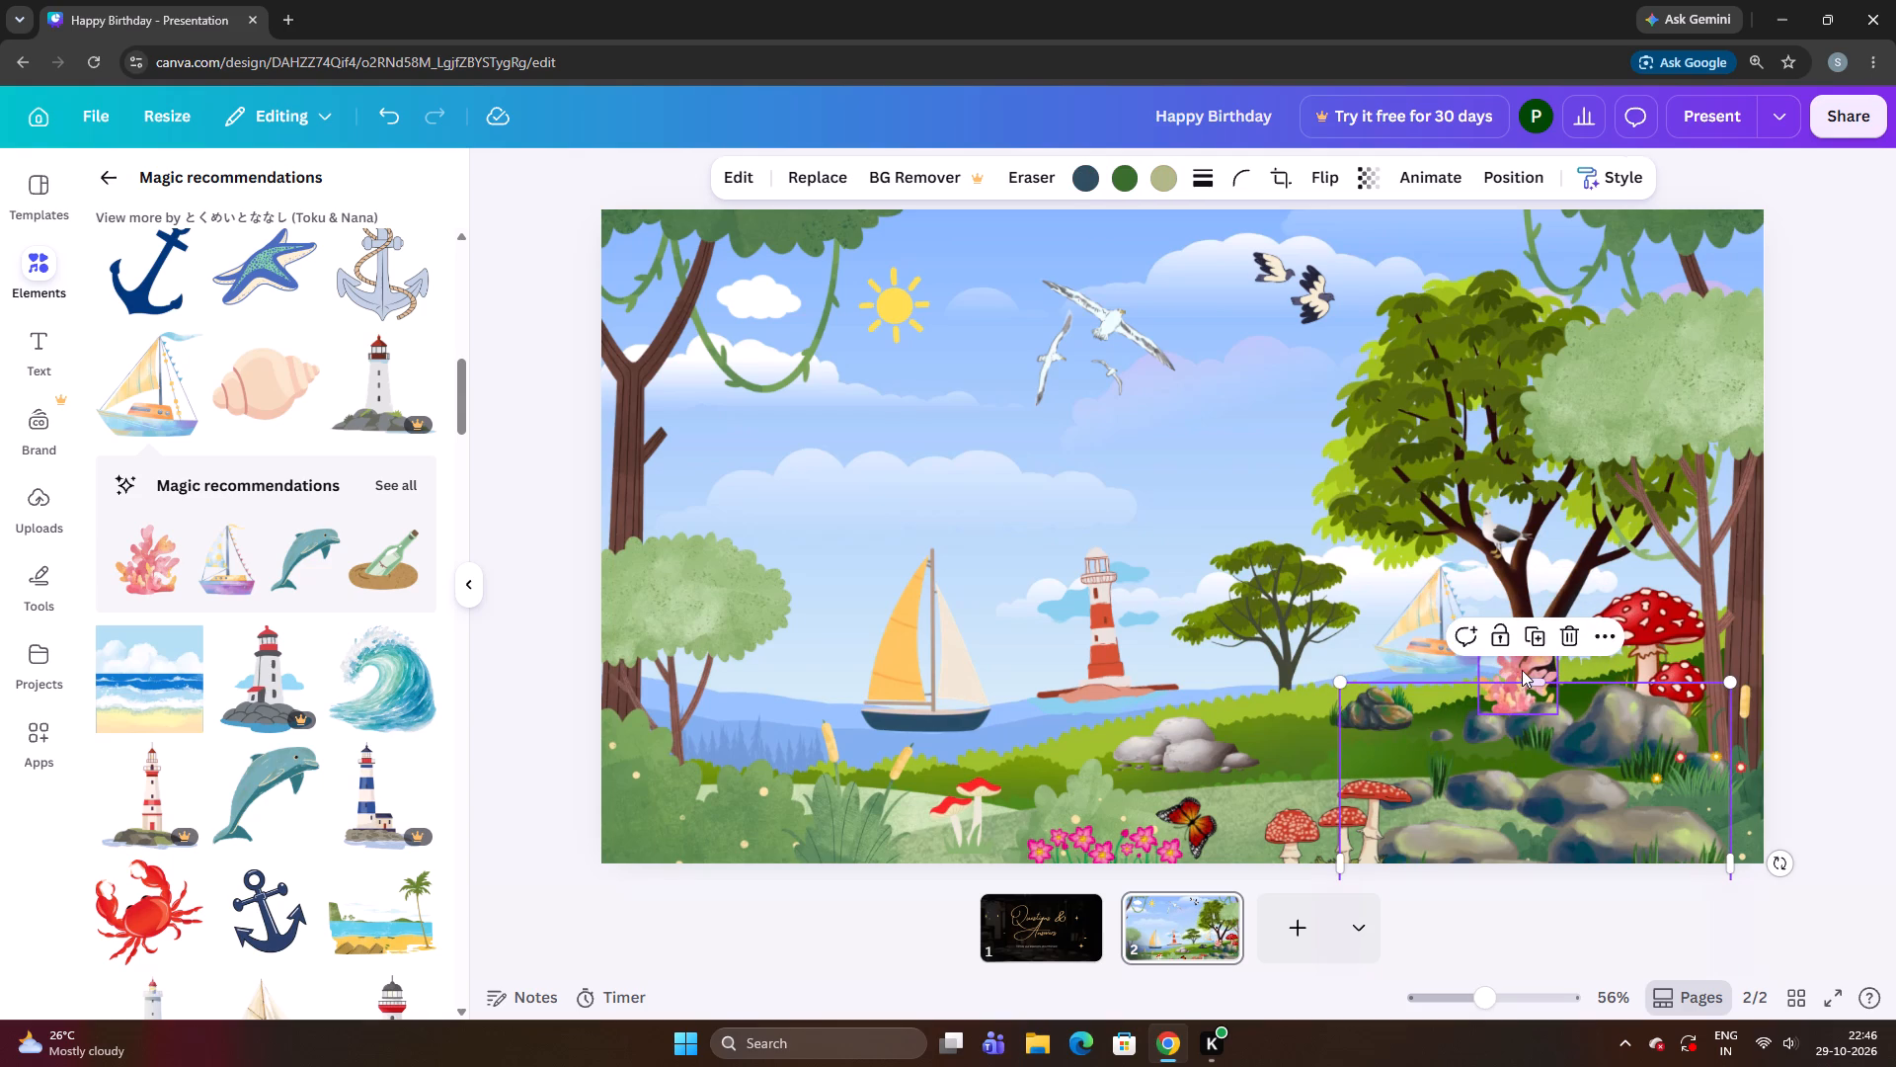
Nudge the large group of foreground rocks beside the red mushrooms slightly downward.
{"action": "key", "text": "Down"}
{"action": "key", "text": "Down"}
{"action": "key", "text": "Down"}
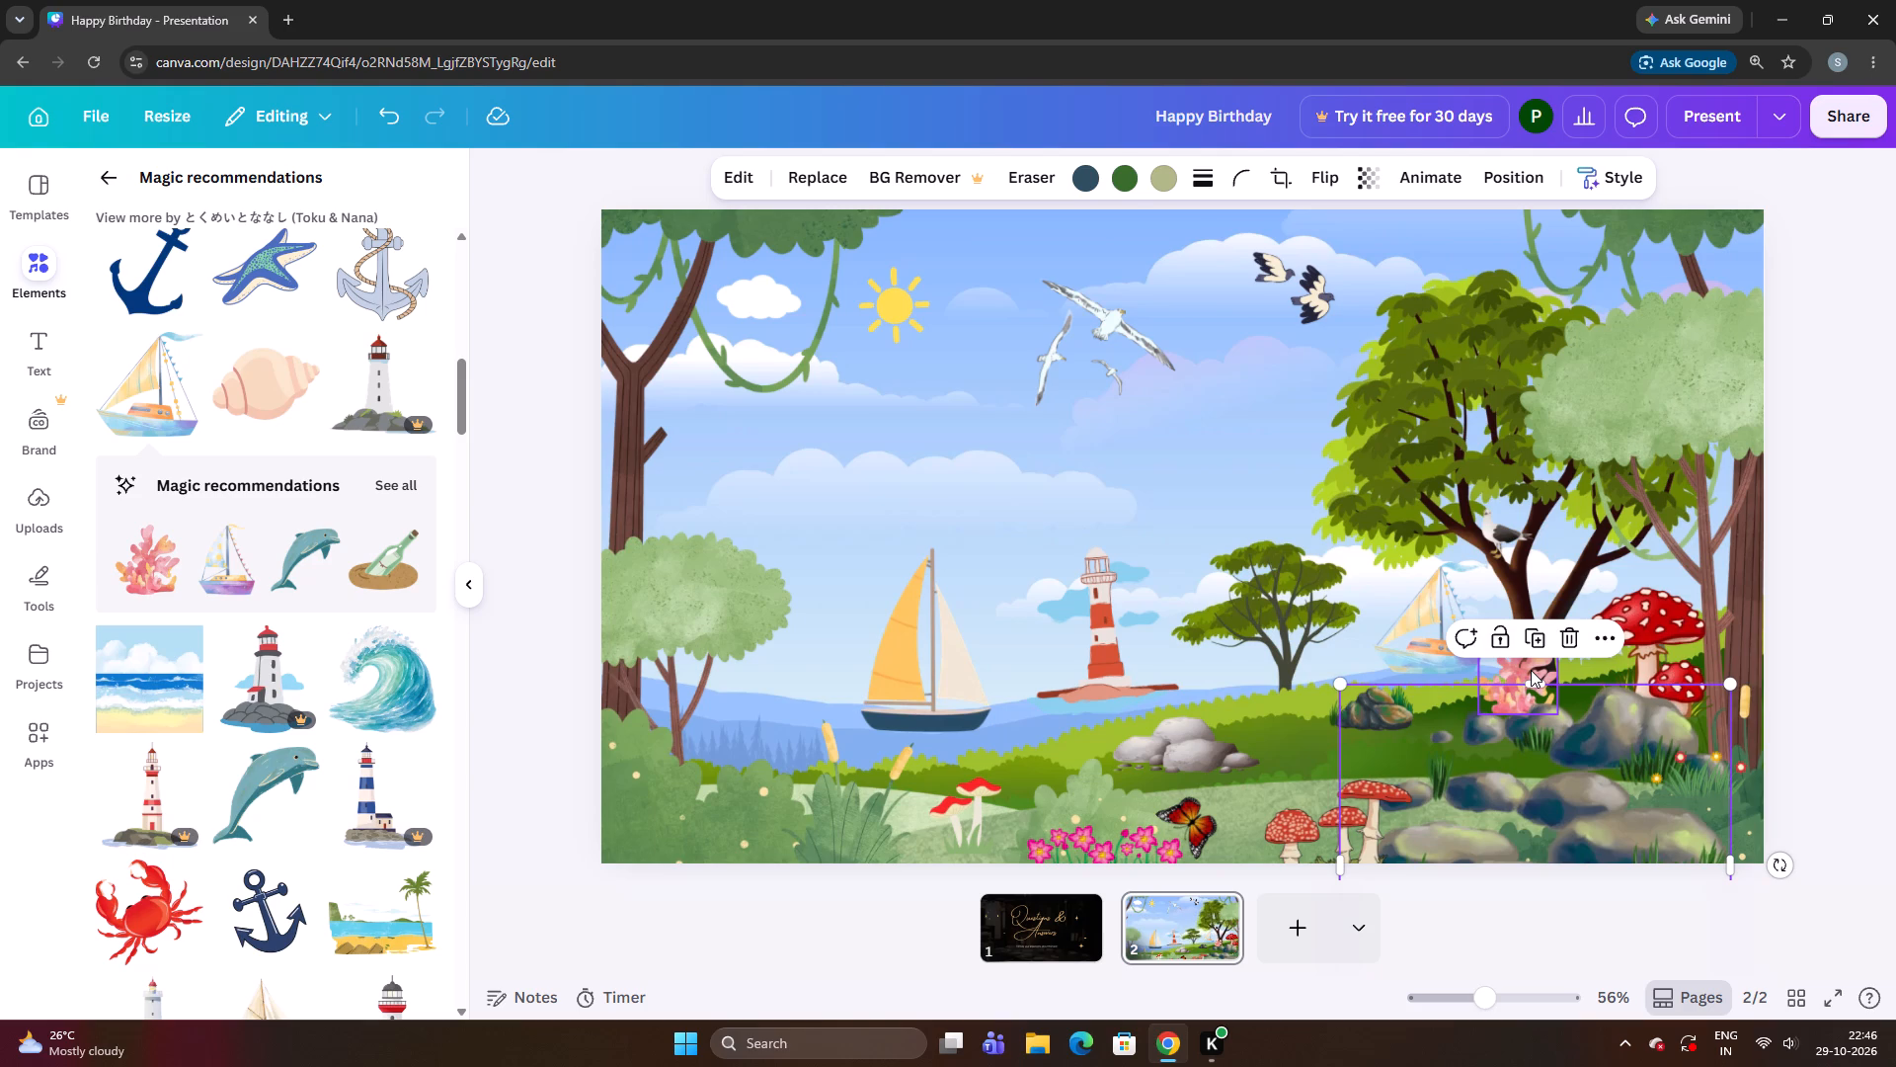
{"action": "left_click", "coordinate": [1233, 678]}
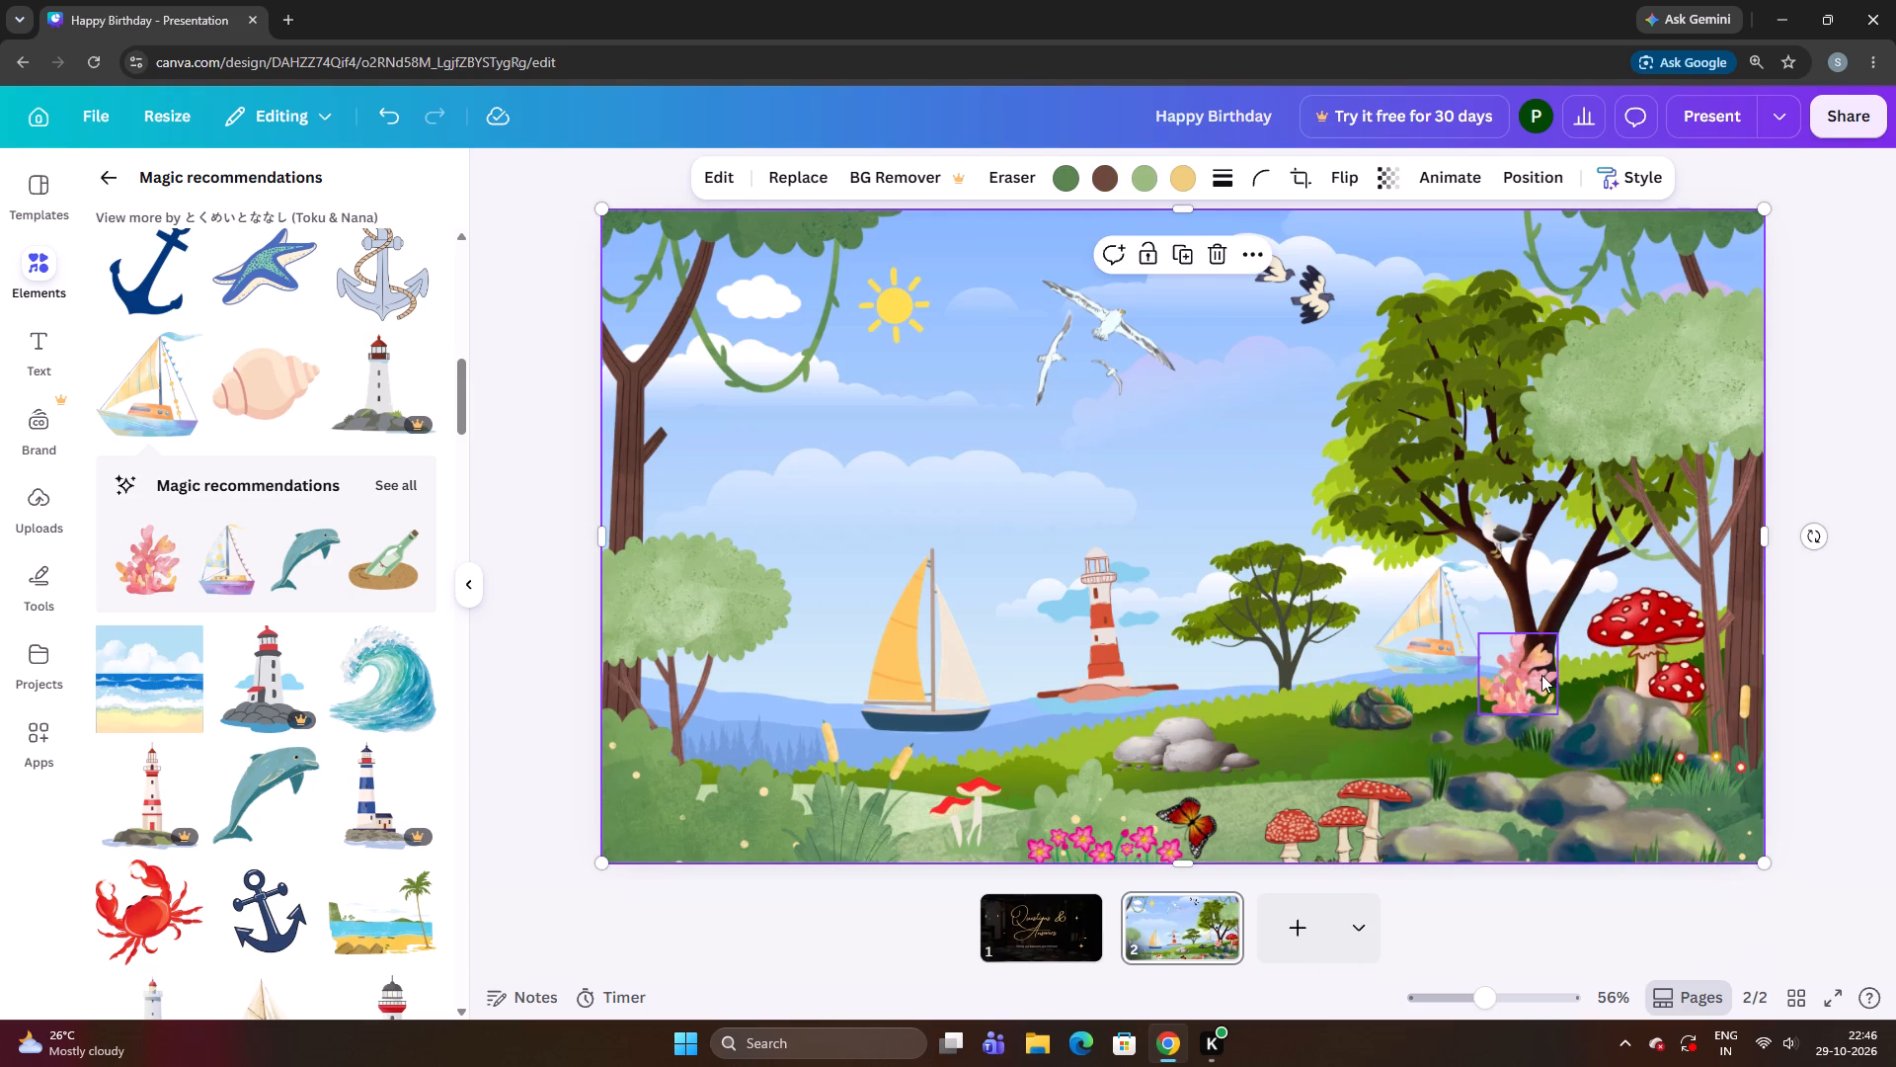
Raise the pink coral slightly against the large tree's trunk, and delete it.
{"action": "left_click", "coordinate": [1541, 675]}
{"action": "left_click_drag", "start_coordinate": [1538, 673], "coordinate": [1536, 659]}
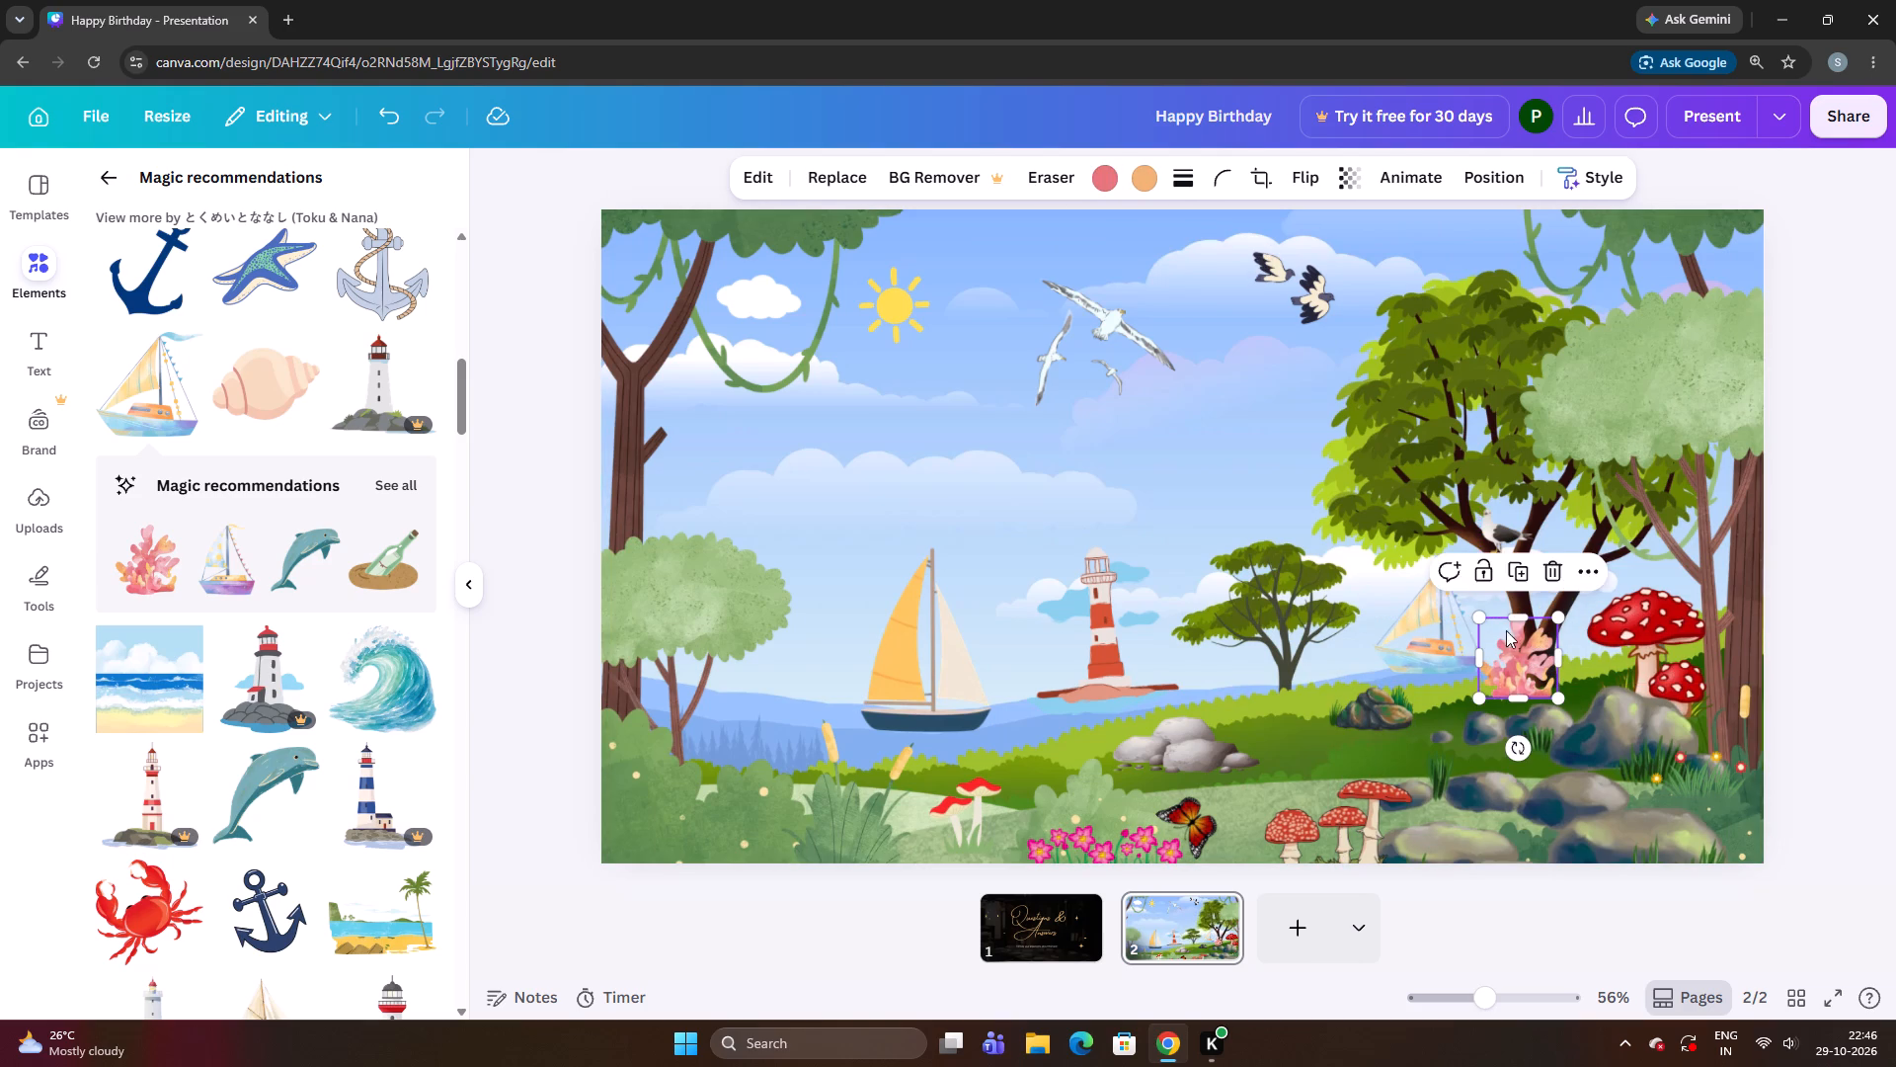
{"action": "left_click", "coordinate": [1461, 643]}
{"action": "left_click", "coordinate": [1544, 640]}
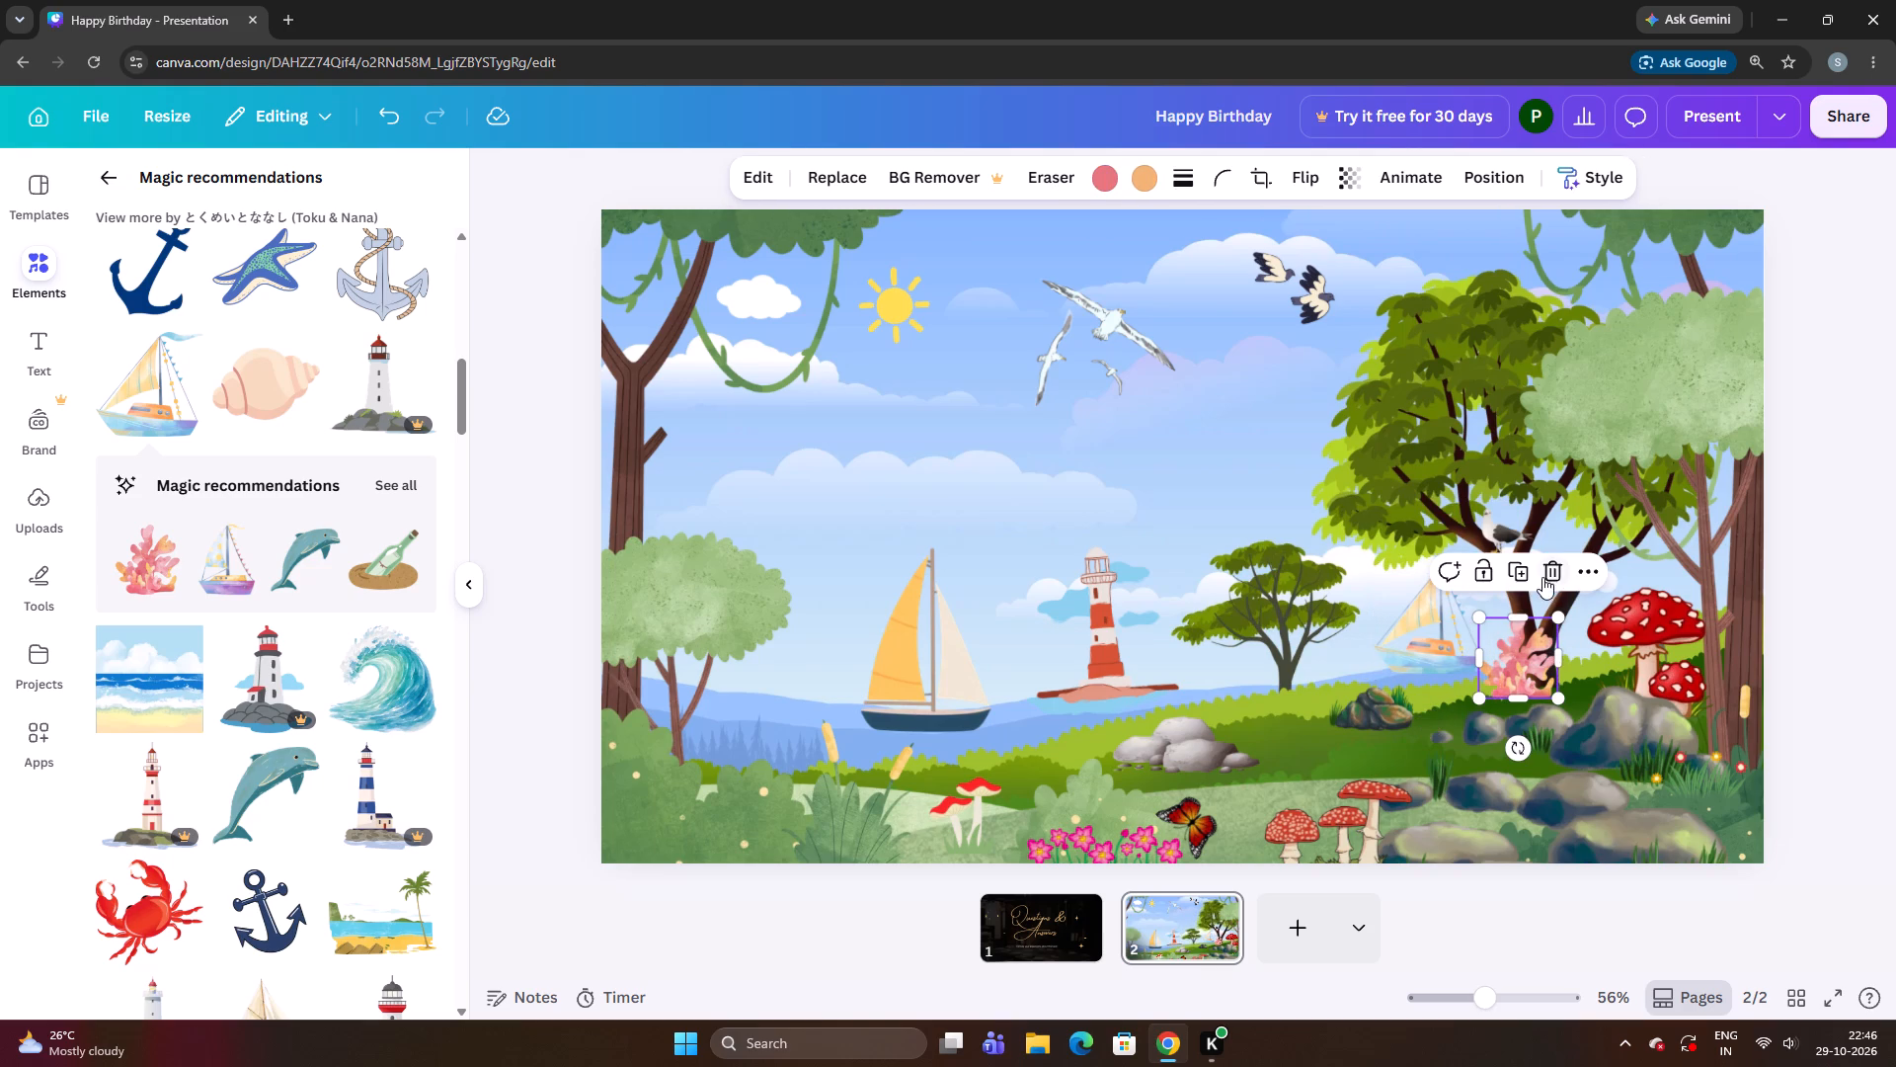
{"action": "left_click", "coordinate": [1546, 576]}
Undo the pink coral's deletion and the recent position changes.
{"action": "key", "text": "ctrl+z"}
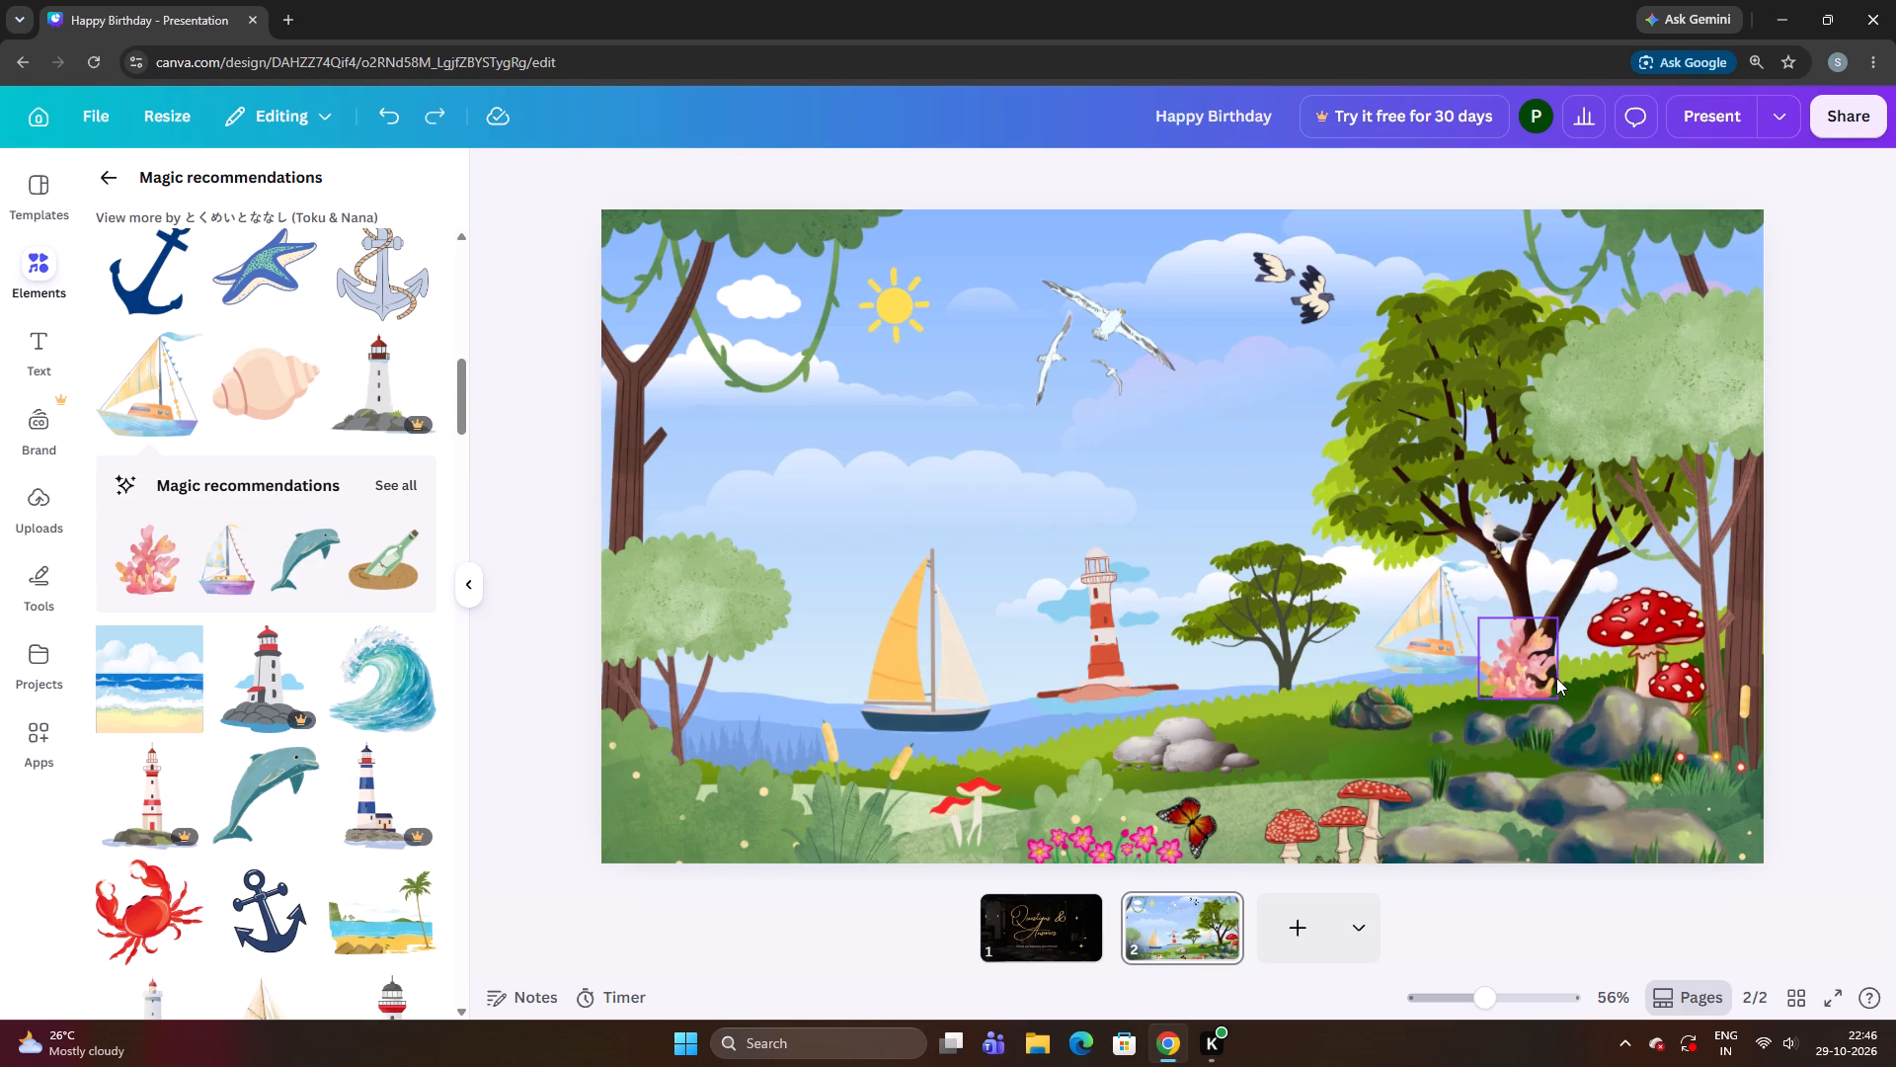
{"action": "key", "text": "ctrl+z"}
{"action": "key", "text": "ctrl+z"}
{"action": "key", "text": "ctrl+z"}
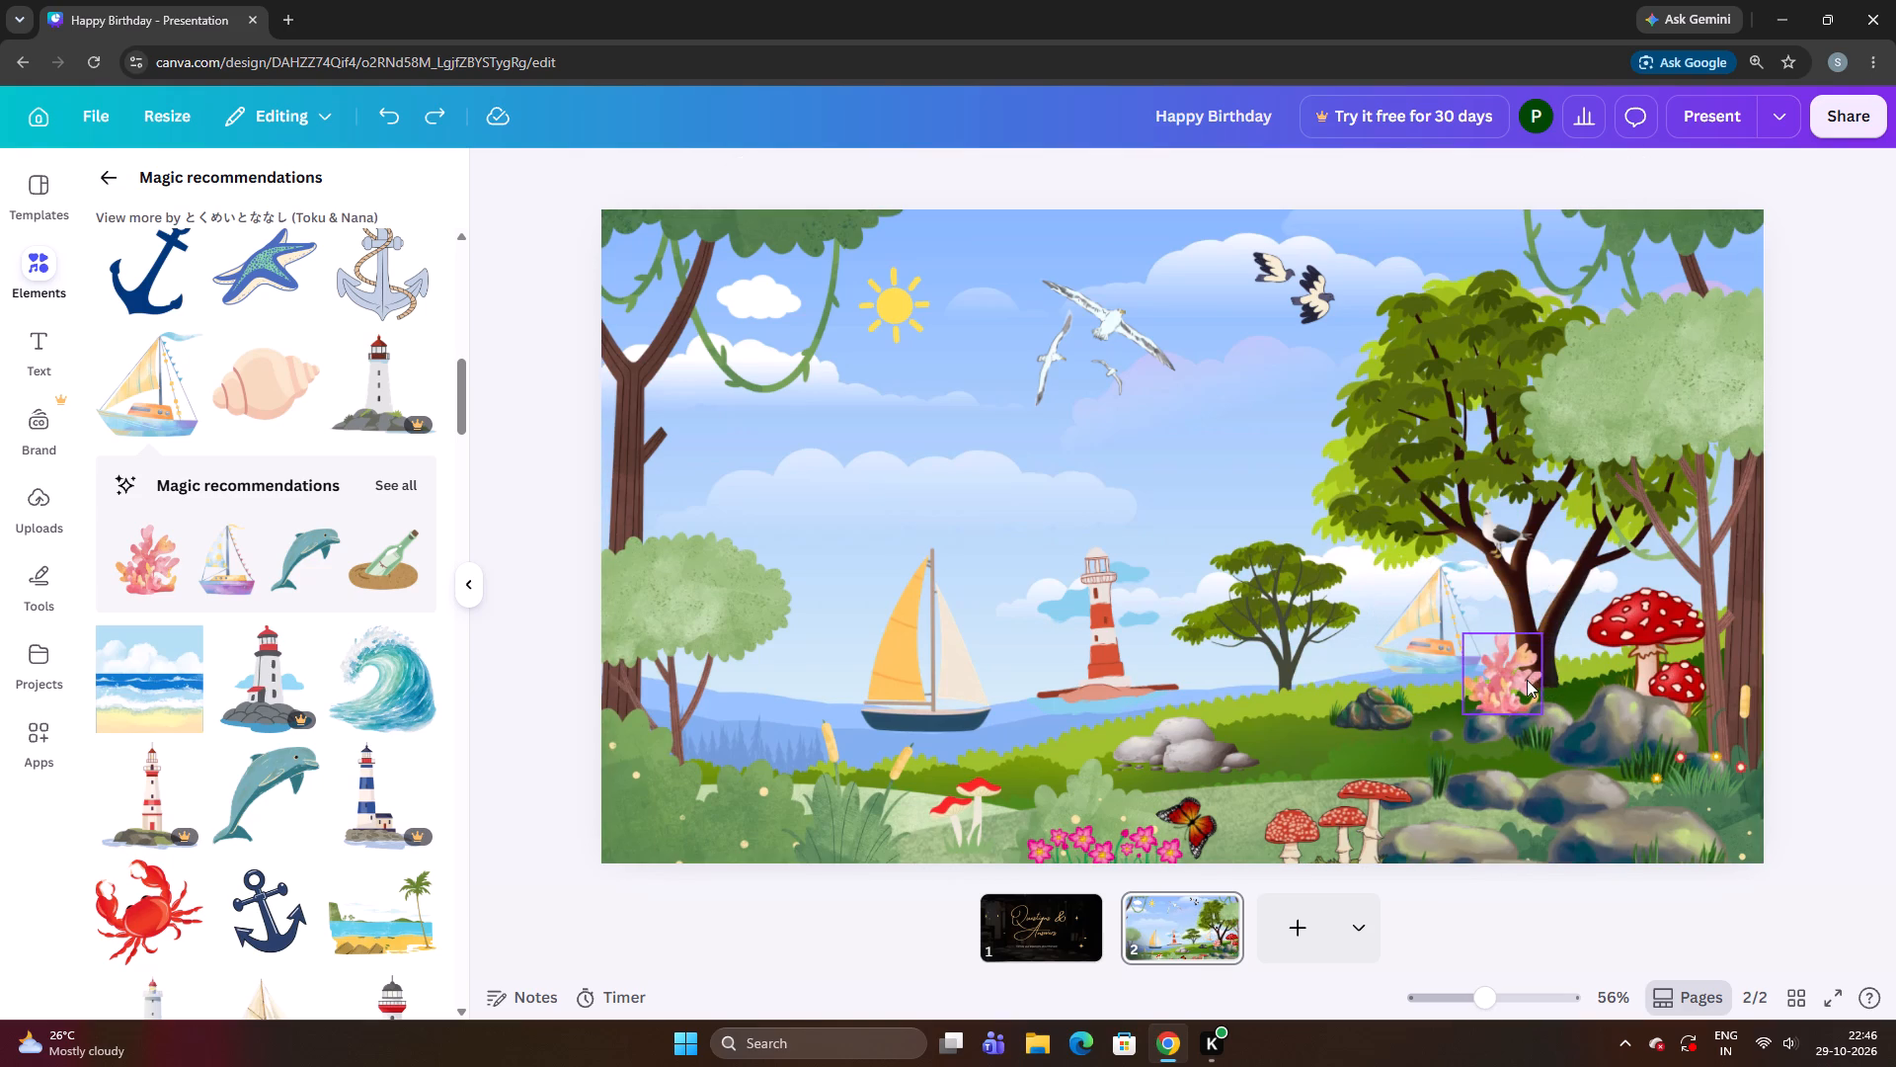
Move the pink coral slightly down behind the rocks at the base of the large tree's trunk.
{"action": "left_click_drag", "start_coordinate": [1527, 680], "coordinate": [1537, 695]}
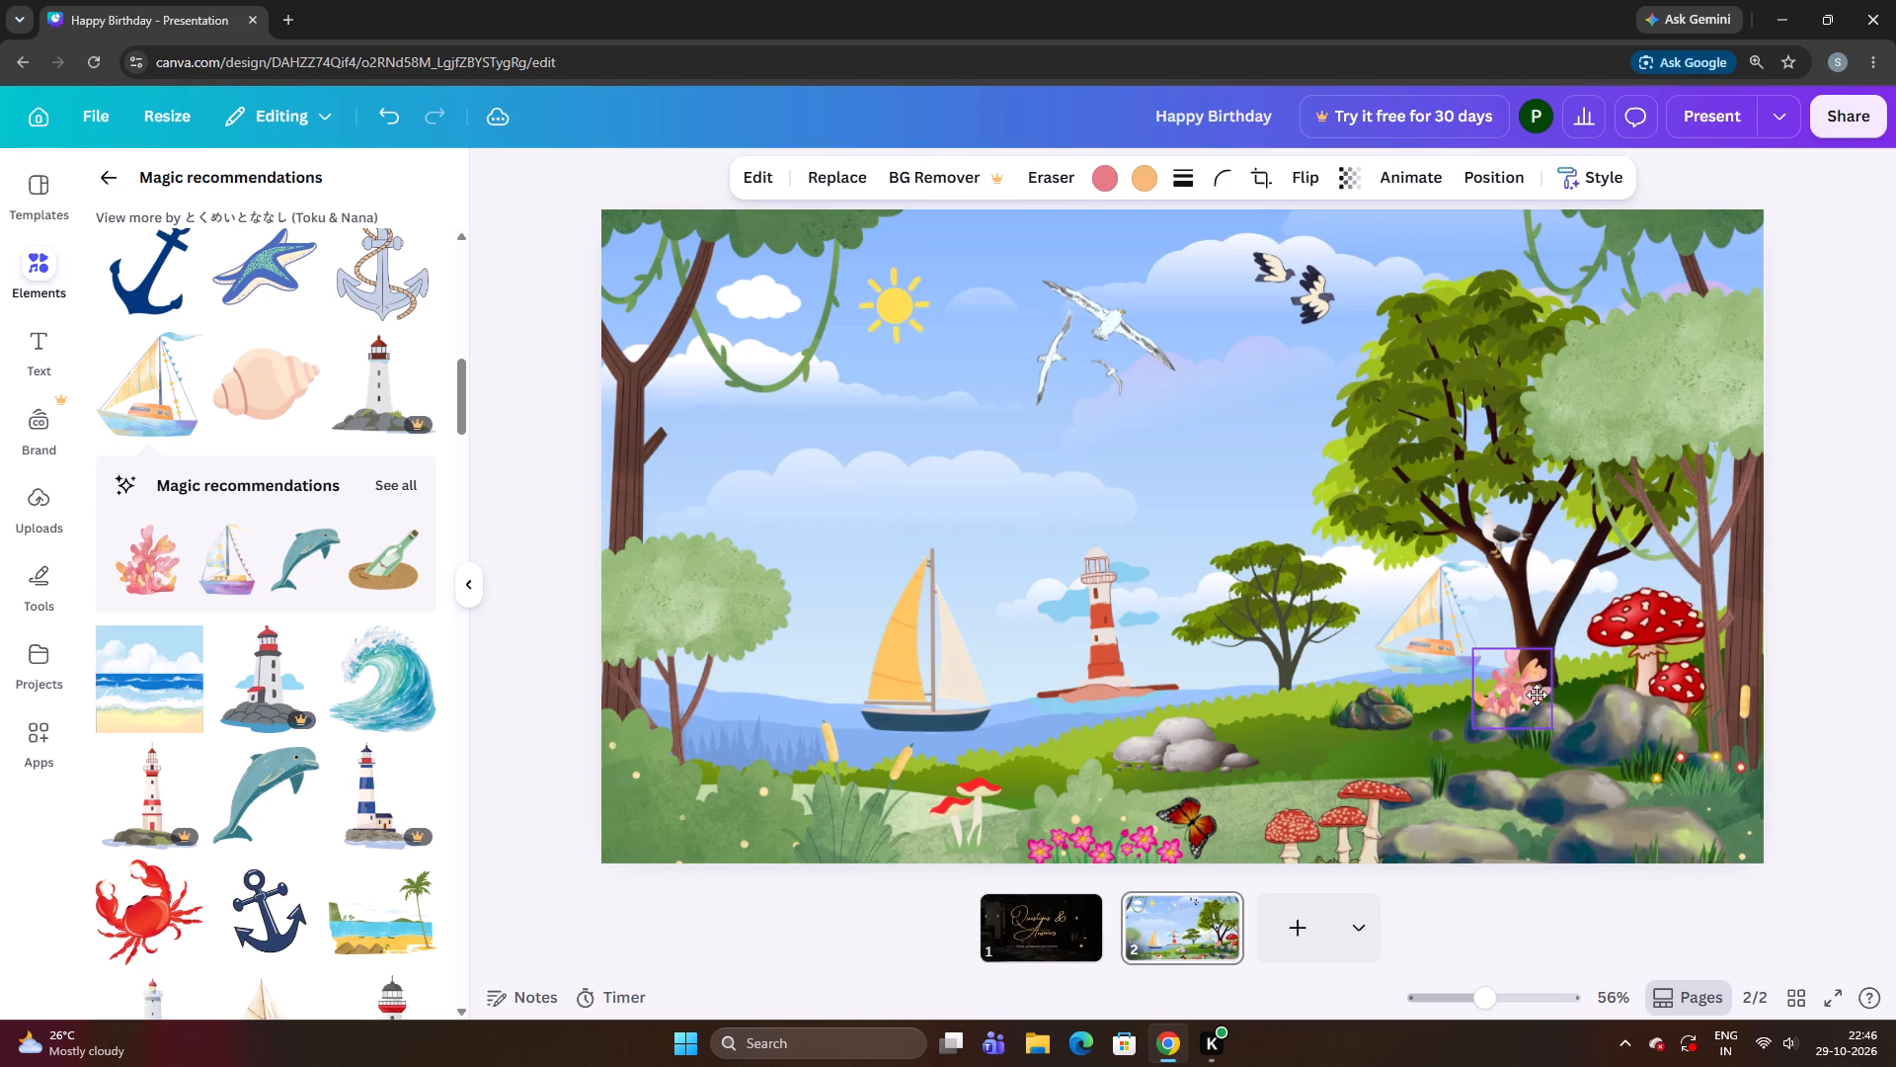
{"action": "left_click_drag", "start_coordinate": [1537, 695], "coordinate": [1533, 695]}
{"action": "left_click", "coordinate": [1407, 726]}
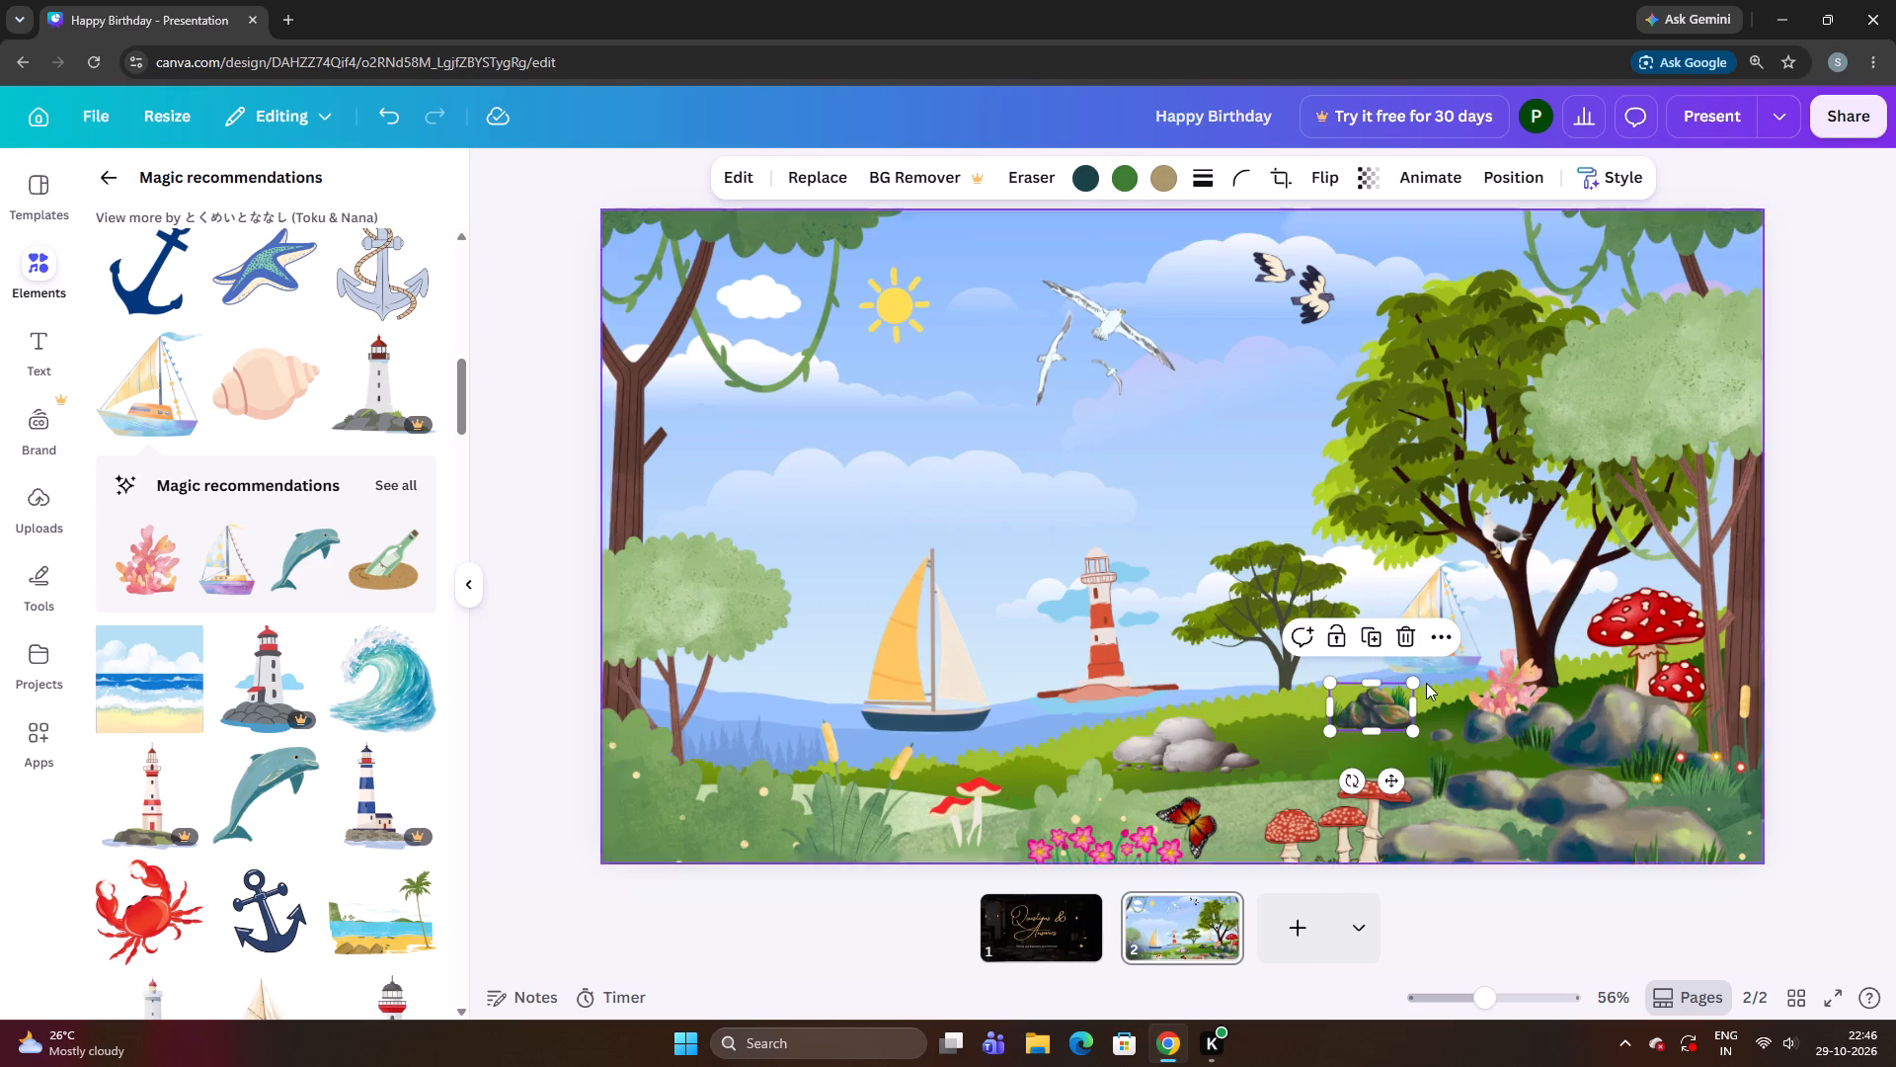
{"action": "left_click", "coordinate": [1296, 691]}
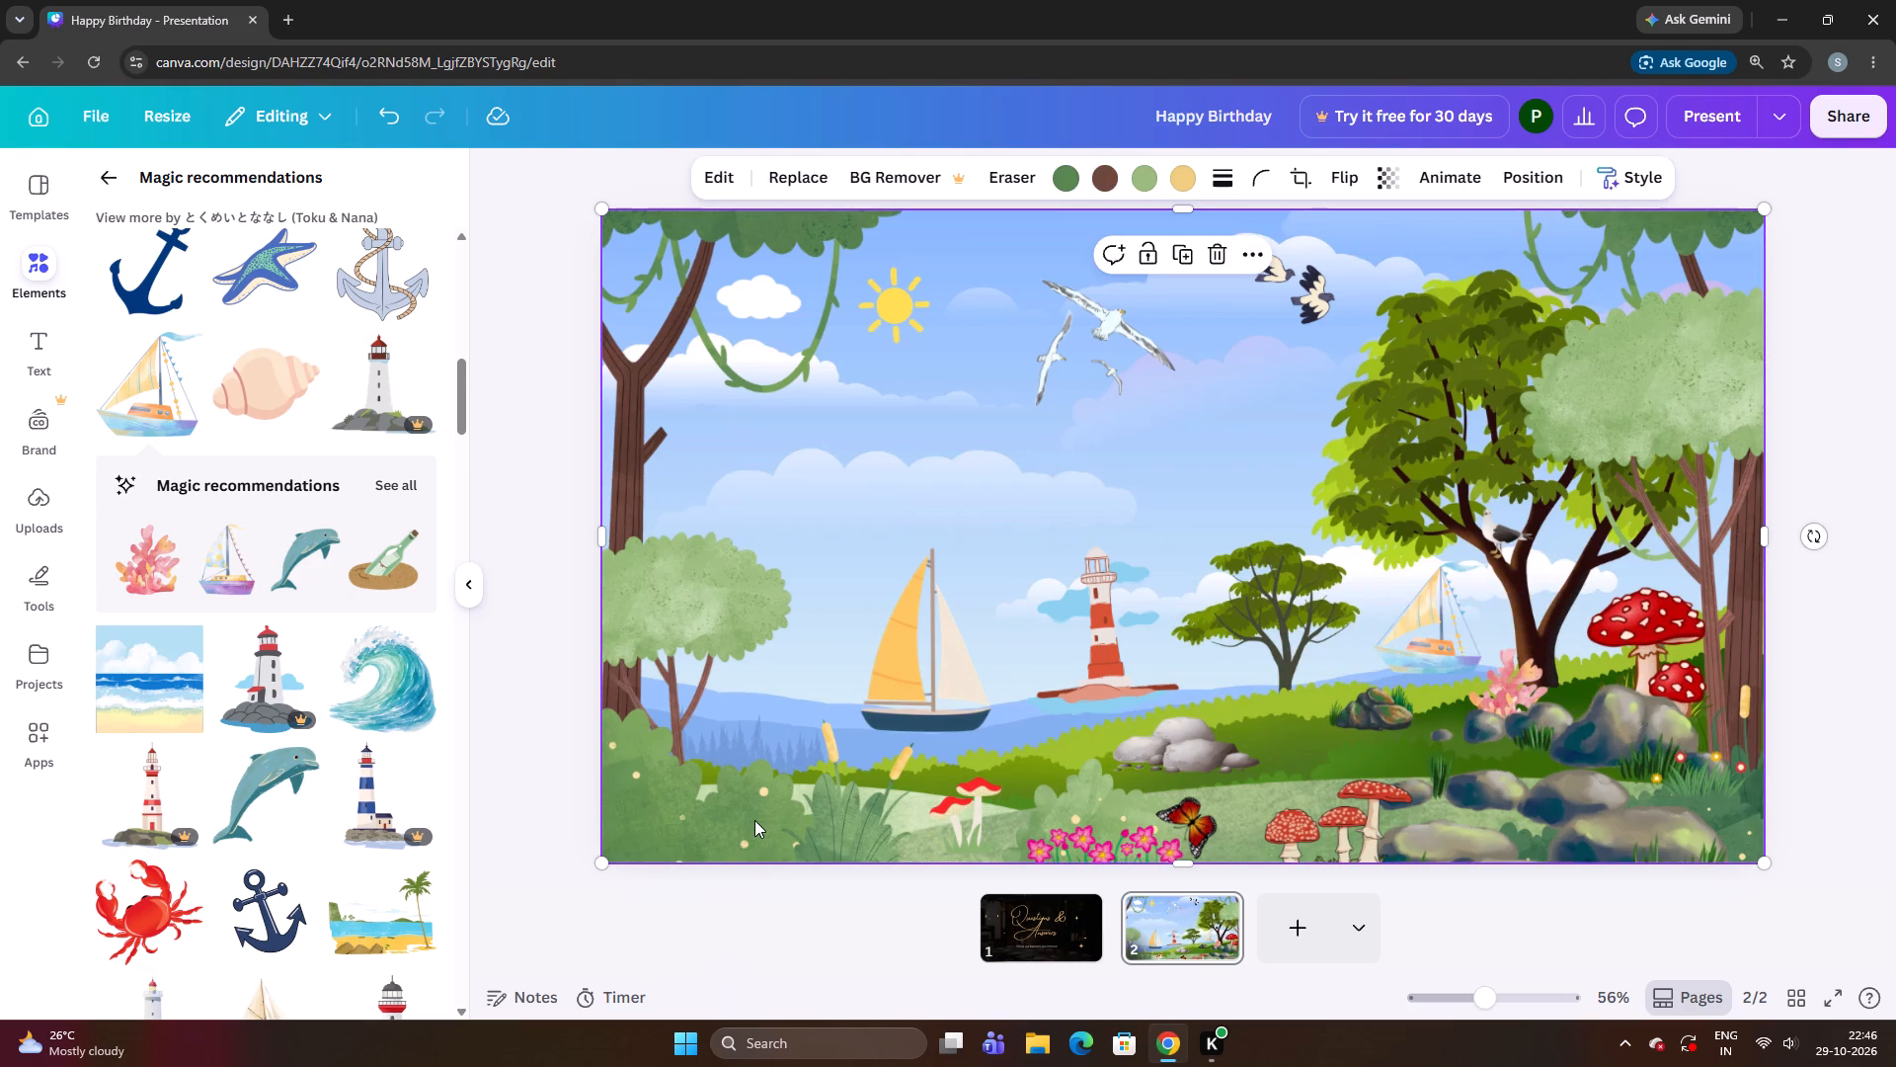
Look through the sea-themed magic recommendations for another element to add to the landscape.
{"action": "scroll", "coordinate": [276, 921], "scroll_direction": "down", "scroll_amount": 3}
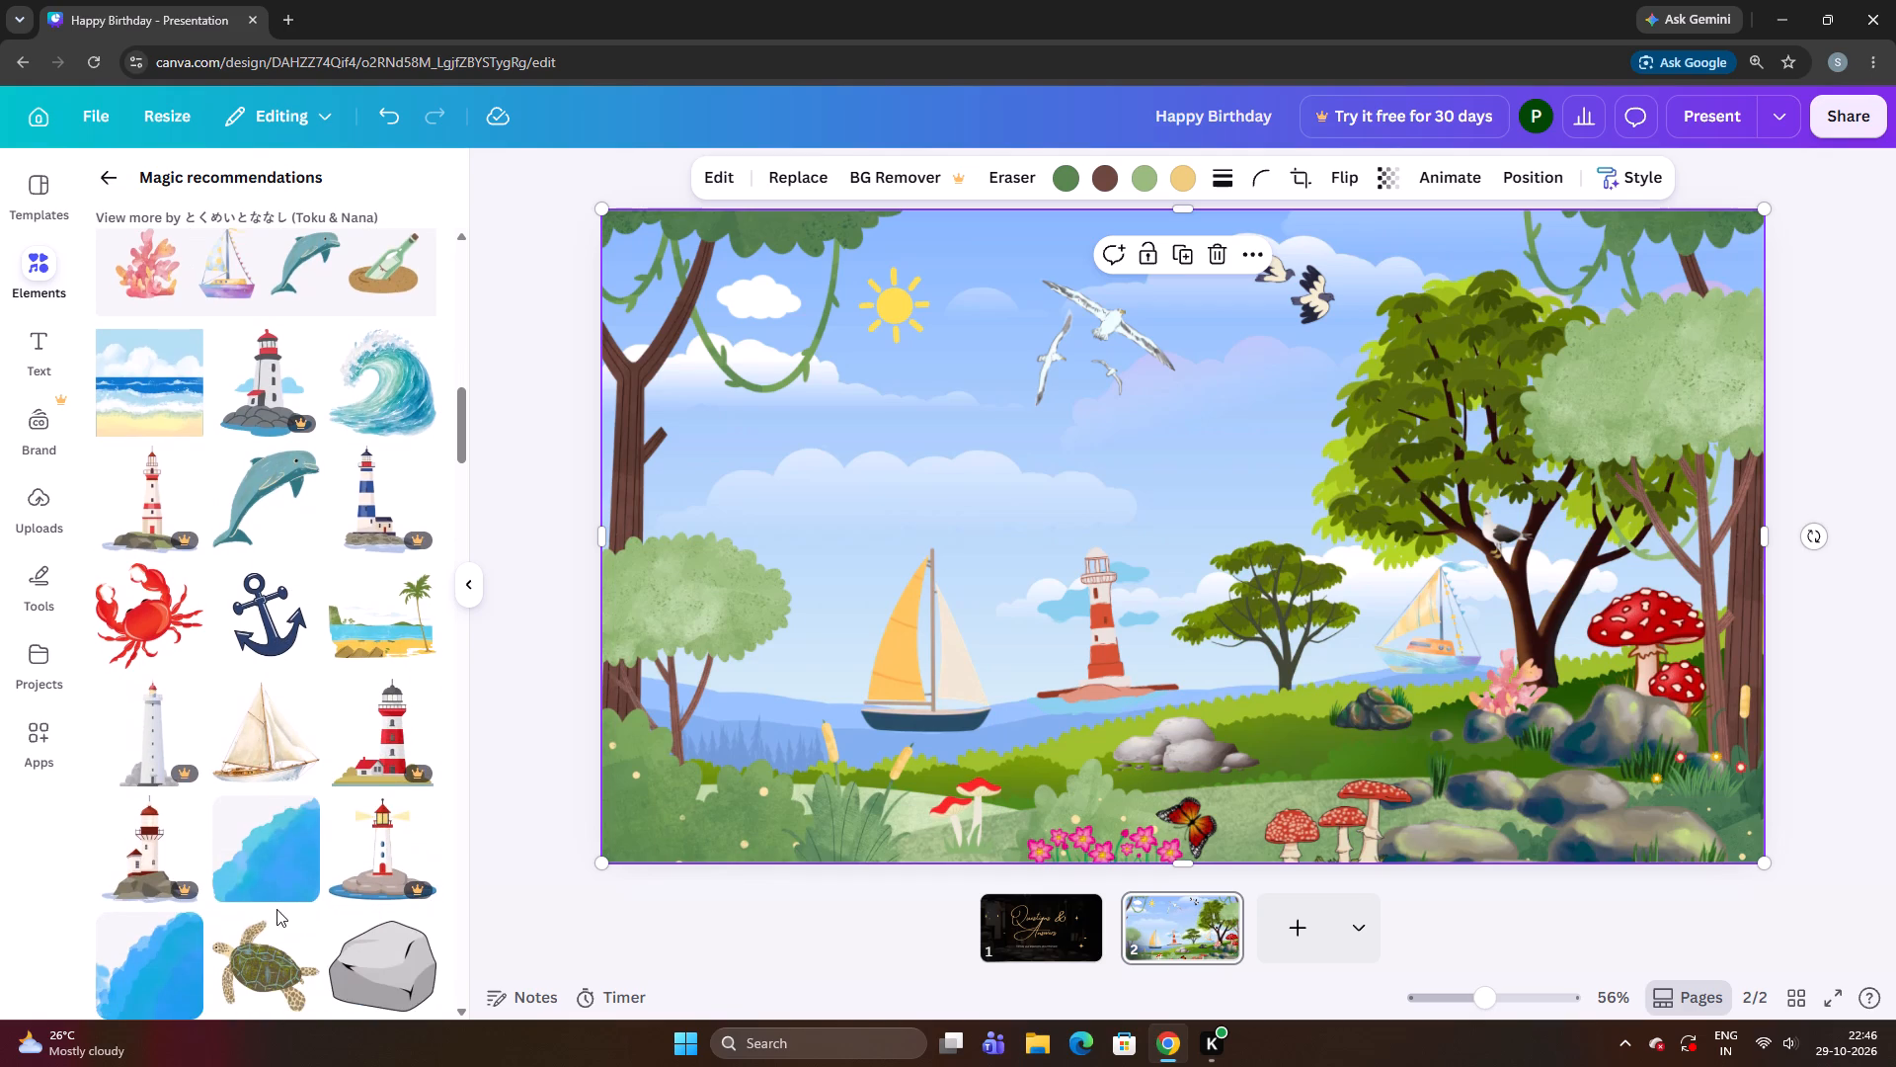
{"action": "scroll", "coordinate": [240, 775], "scroll_direction": "down", "scroll_amount": 5}
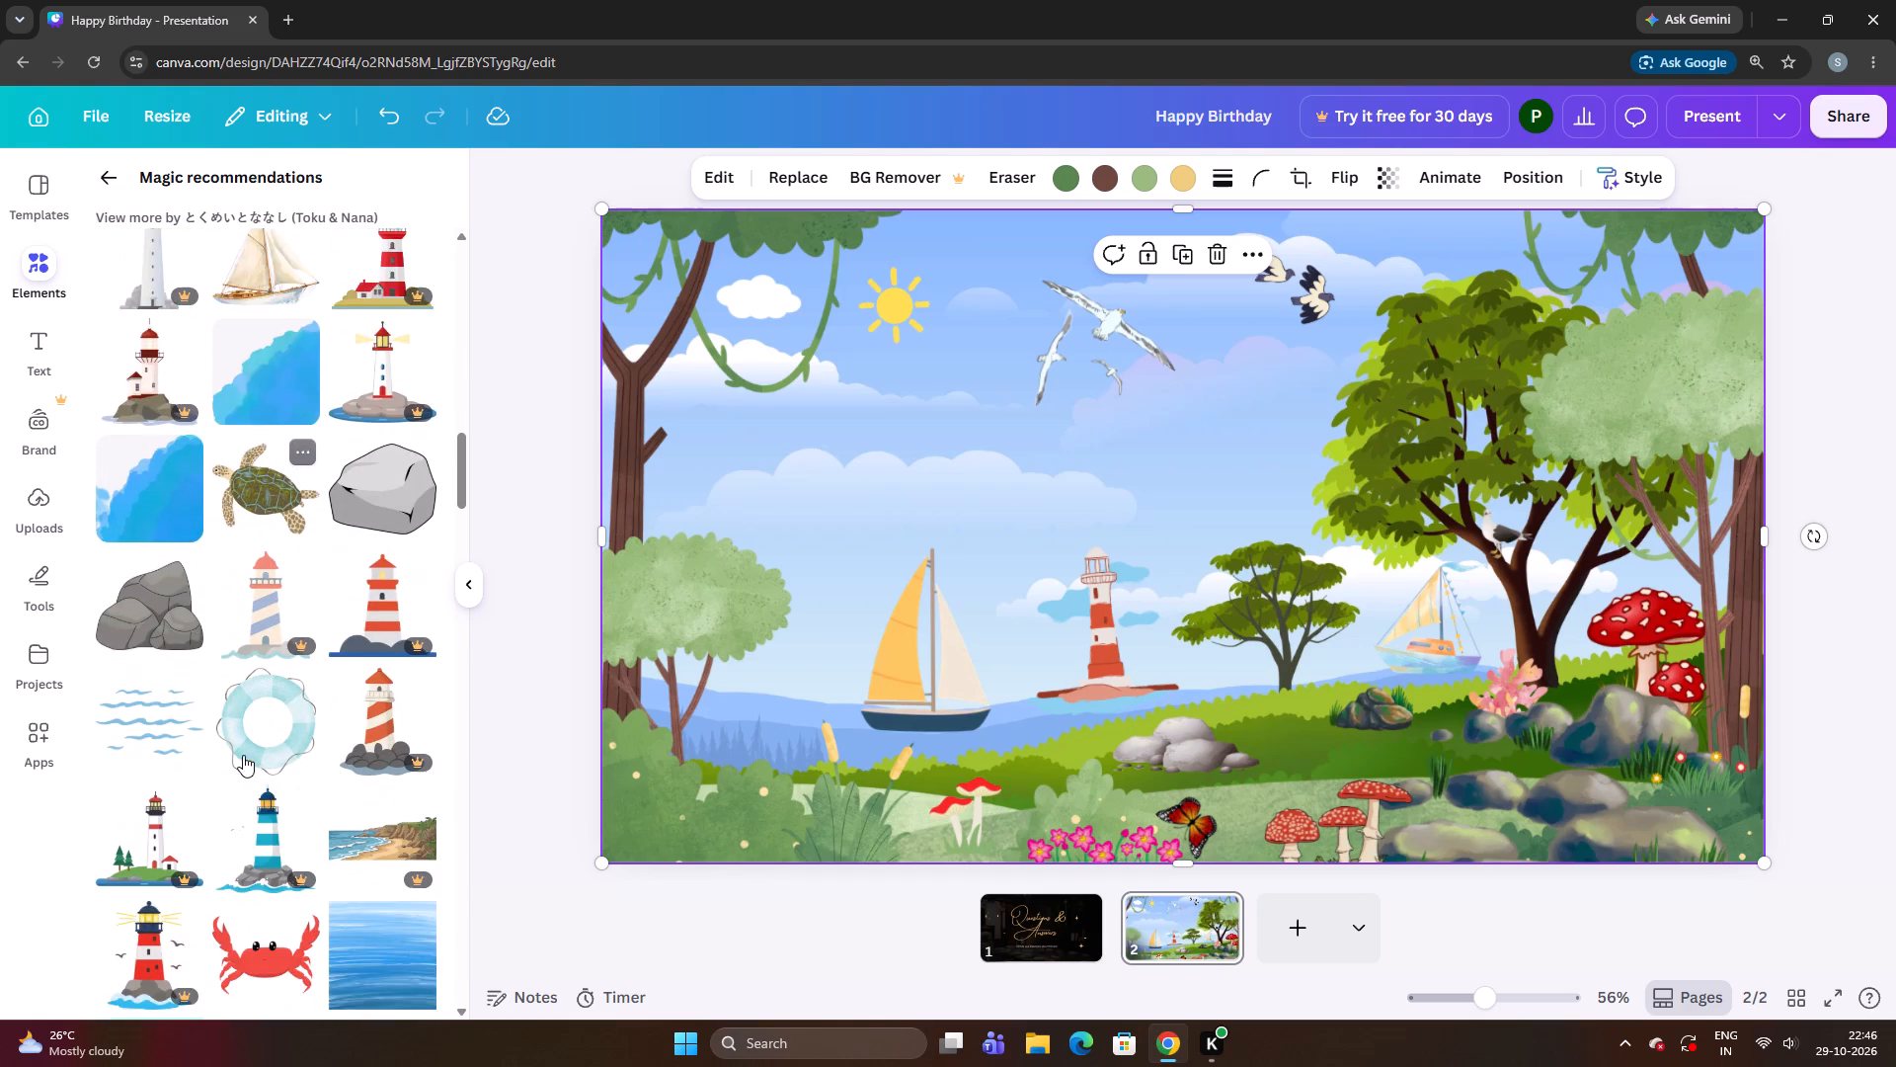
{"action": "scroll", "coordinate": [243, 755], "scroll_direction": "down", "scroll_amount": 9}
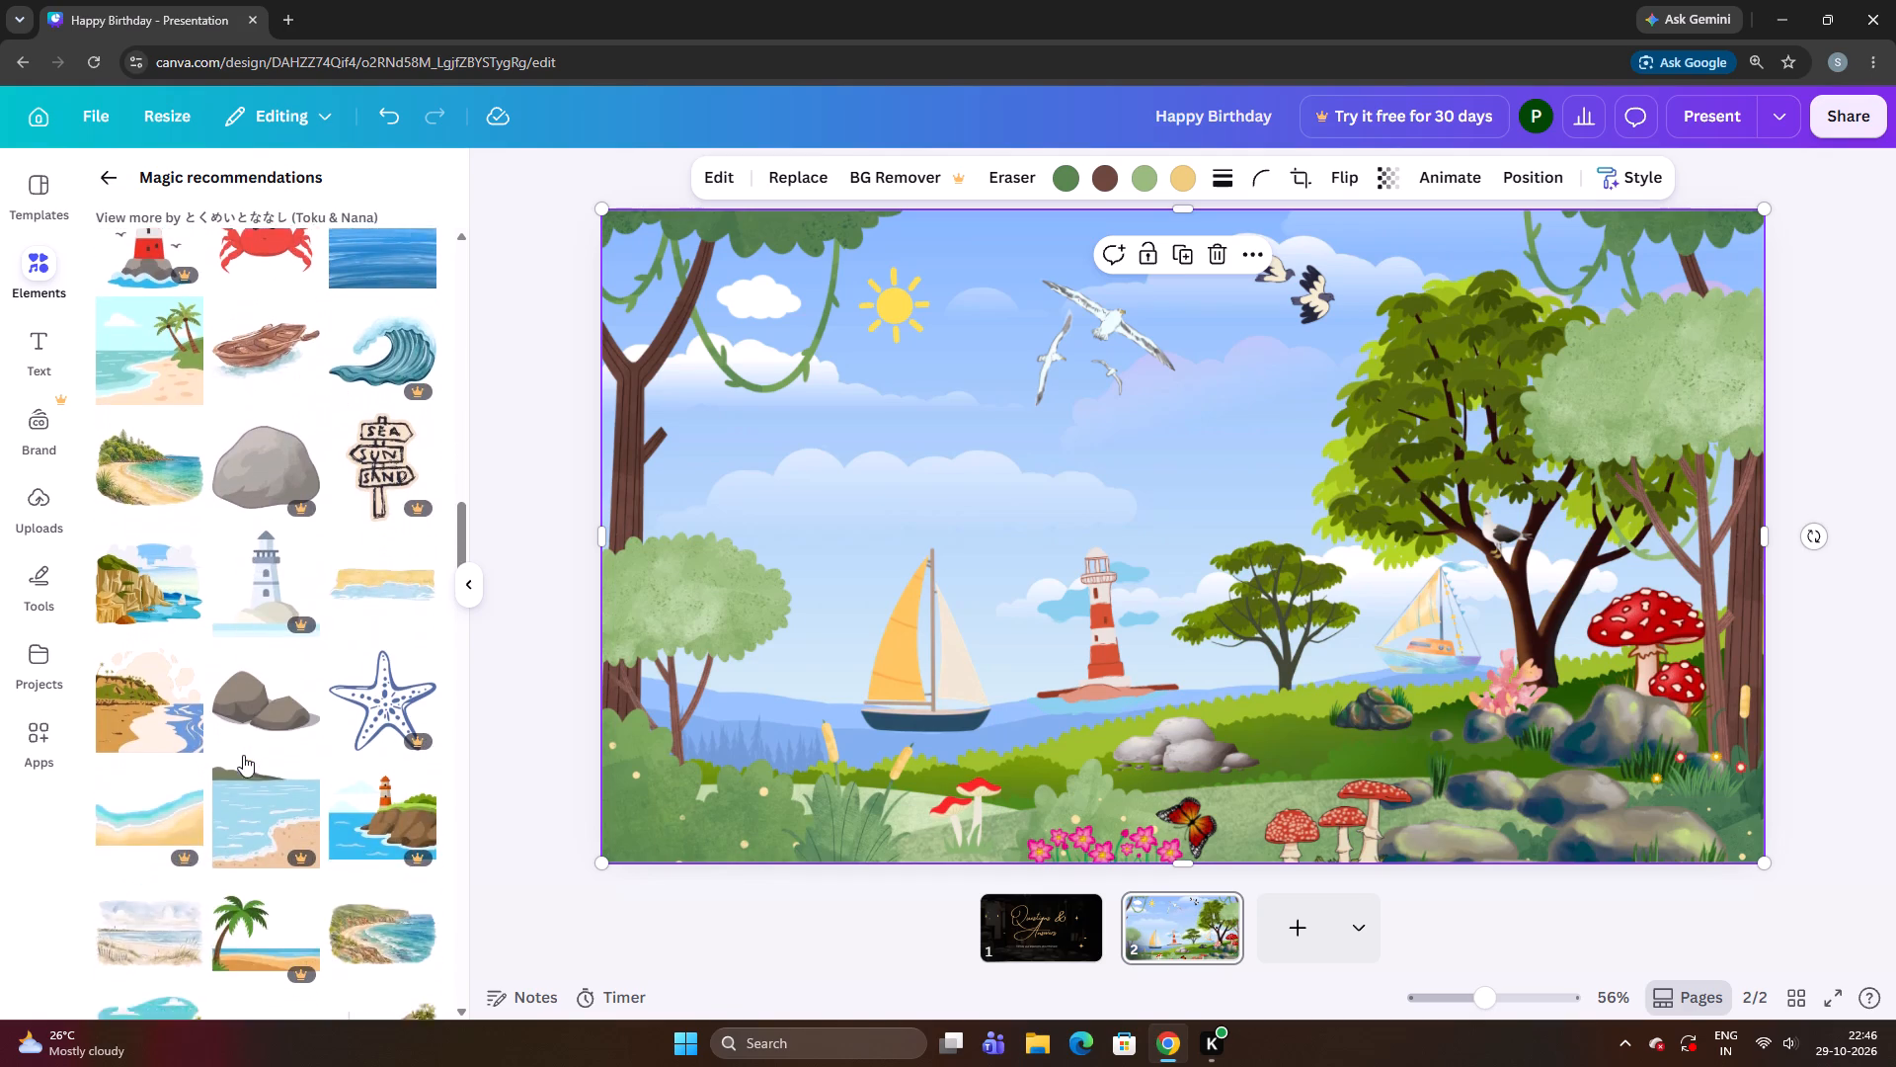
{"action": "scroll", "coordinate": [243, 755], "scroll_direction": "down", "scroll_amount": 2}
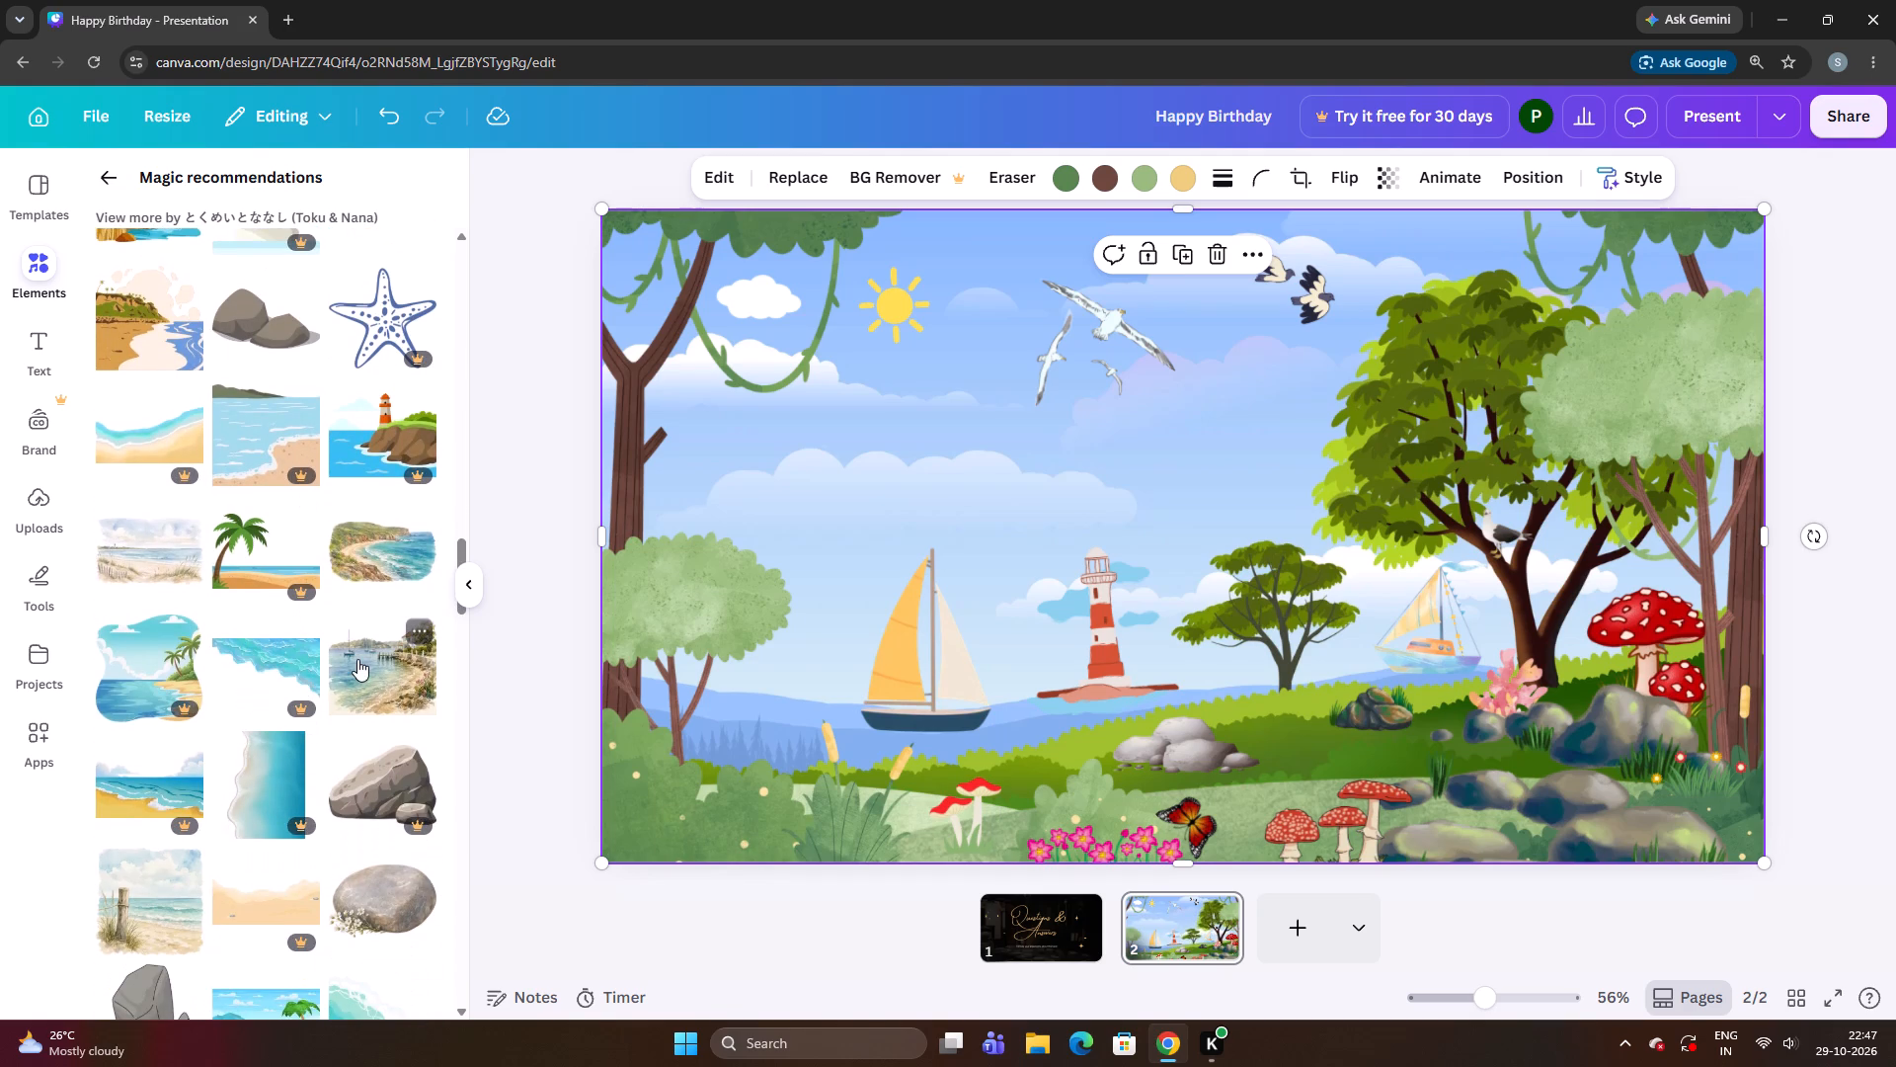
{"action": "scroll", "coordinate": [357, 659], "scroll_direction": "down", "scroll_amount": 4}
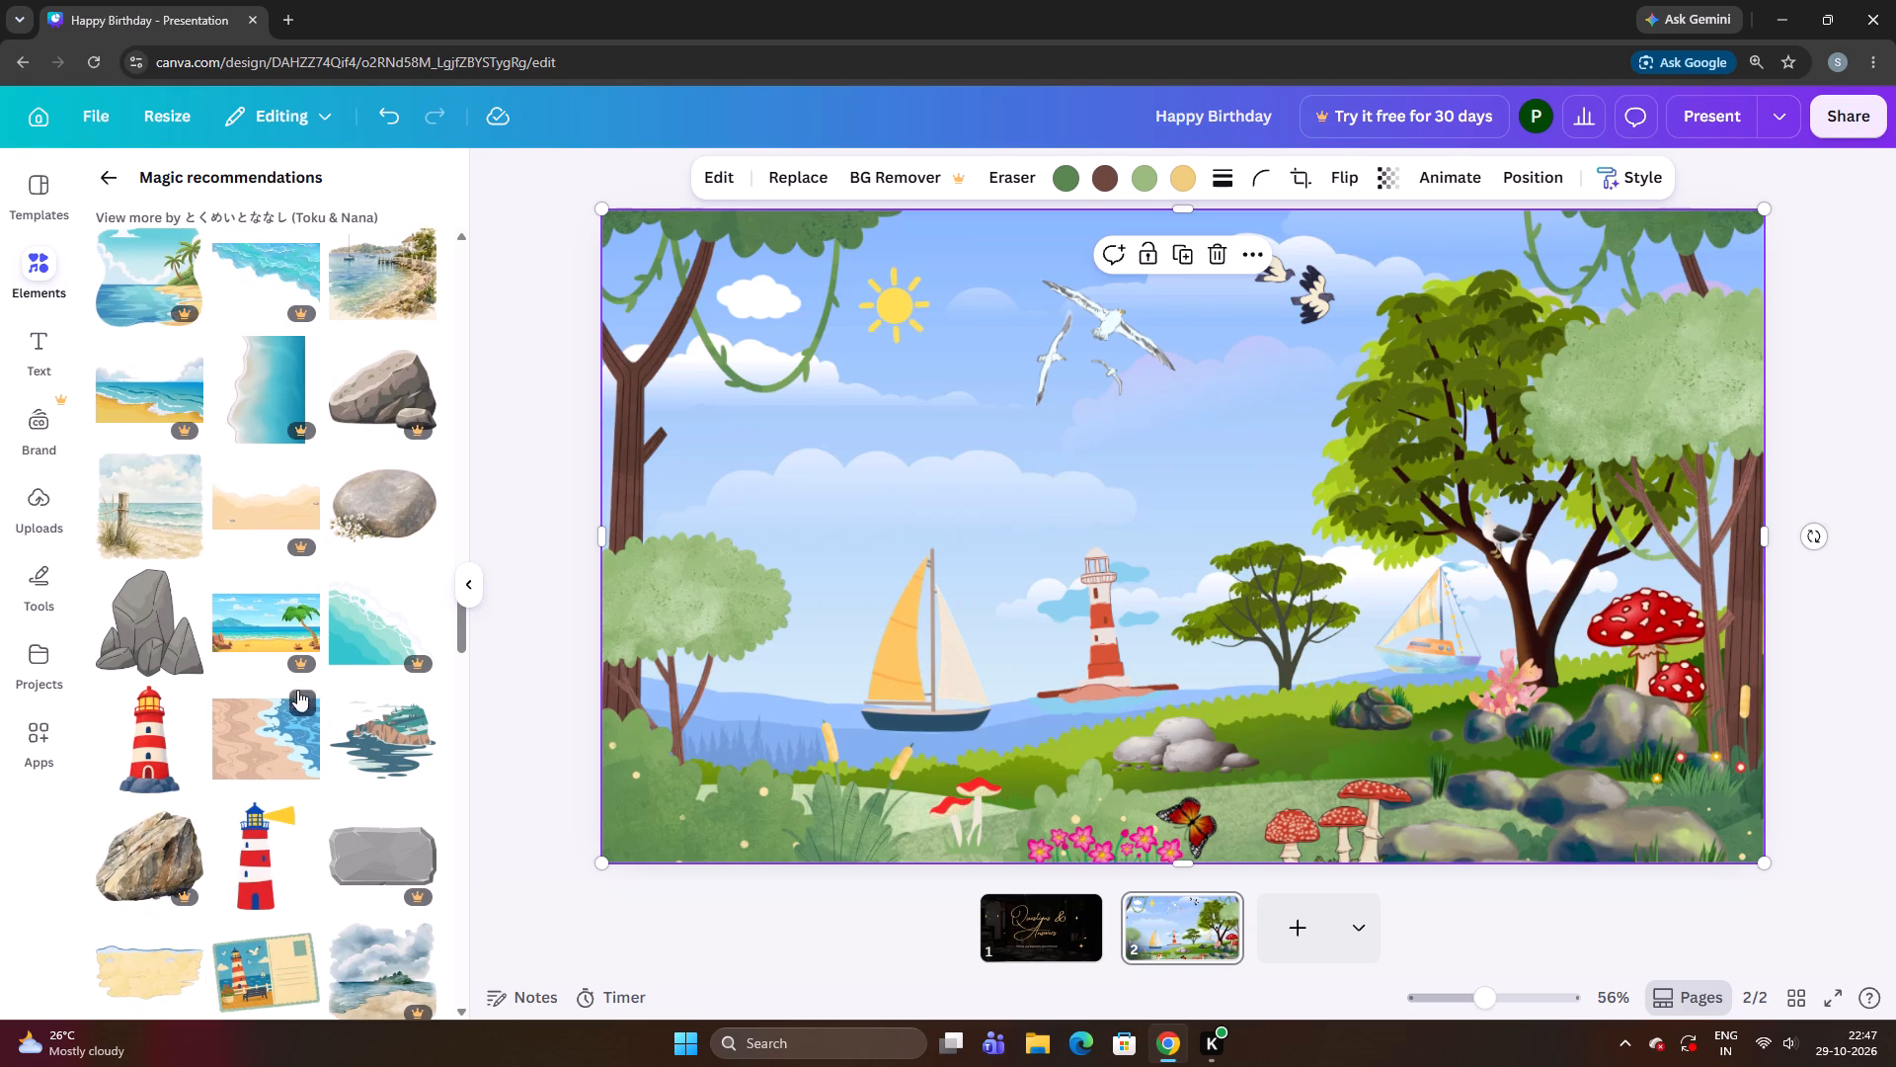
{"action": "scroll", "coordinate": [273, 708], "scroll_direction": "down", "scroll_amount": 4}
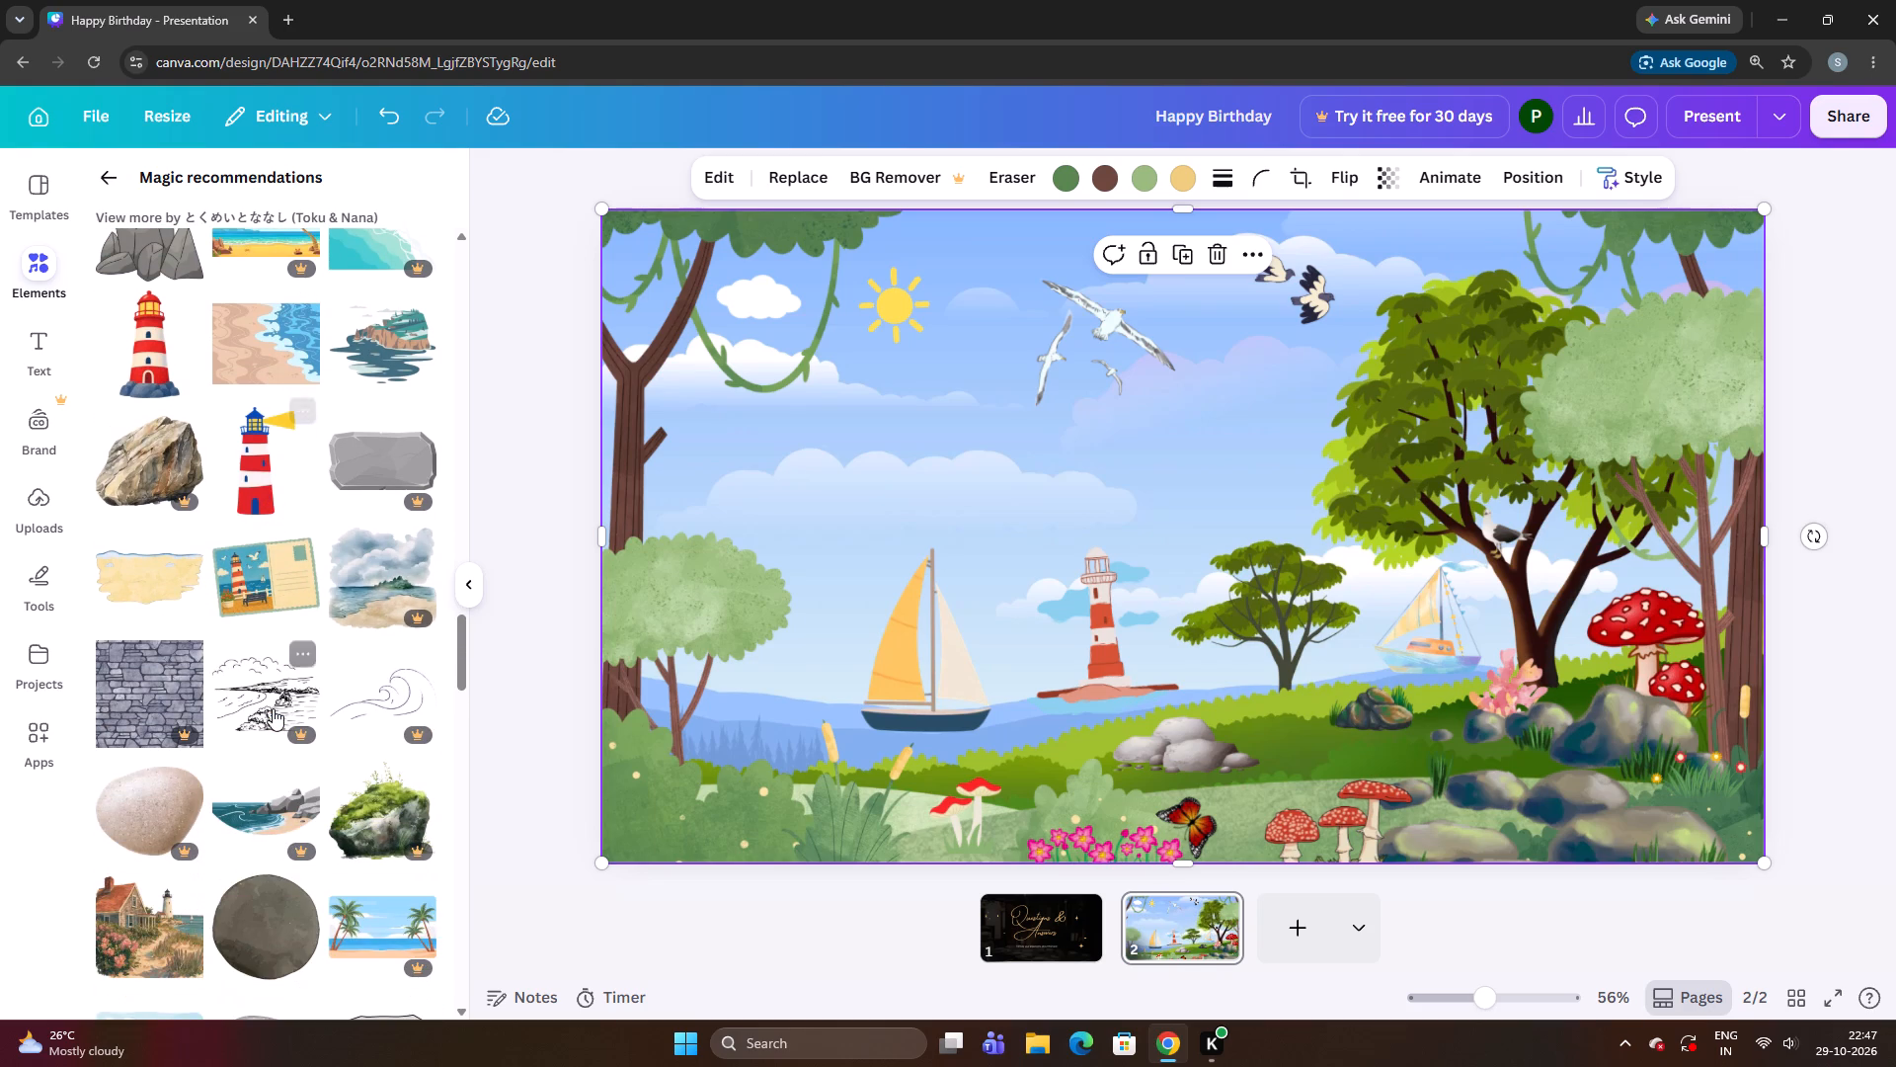
{"action": "scroll", "coordinate": [273, 708], "scroll_direction": "down", "scroll_amount": 2}
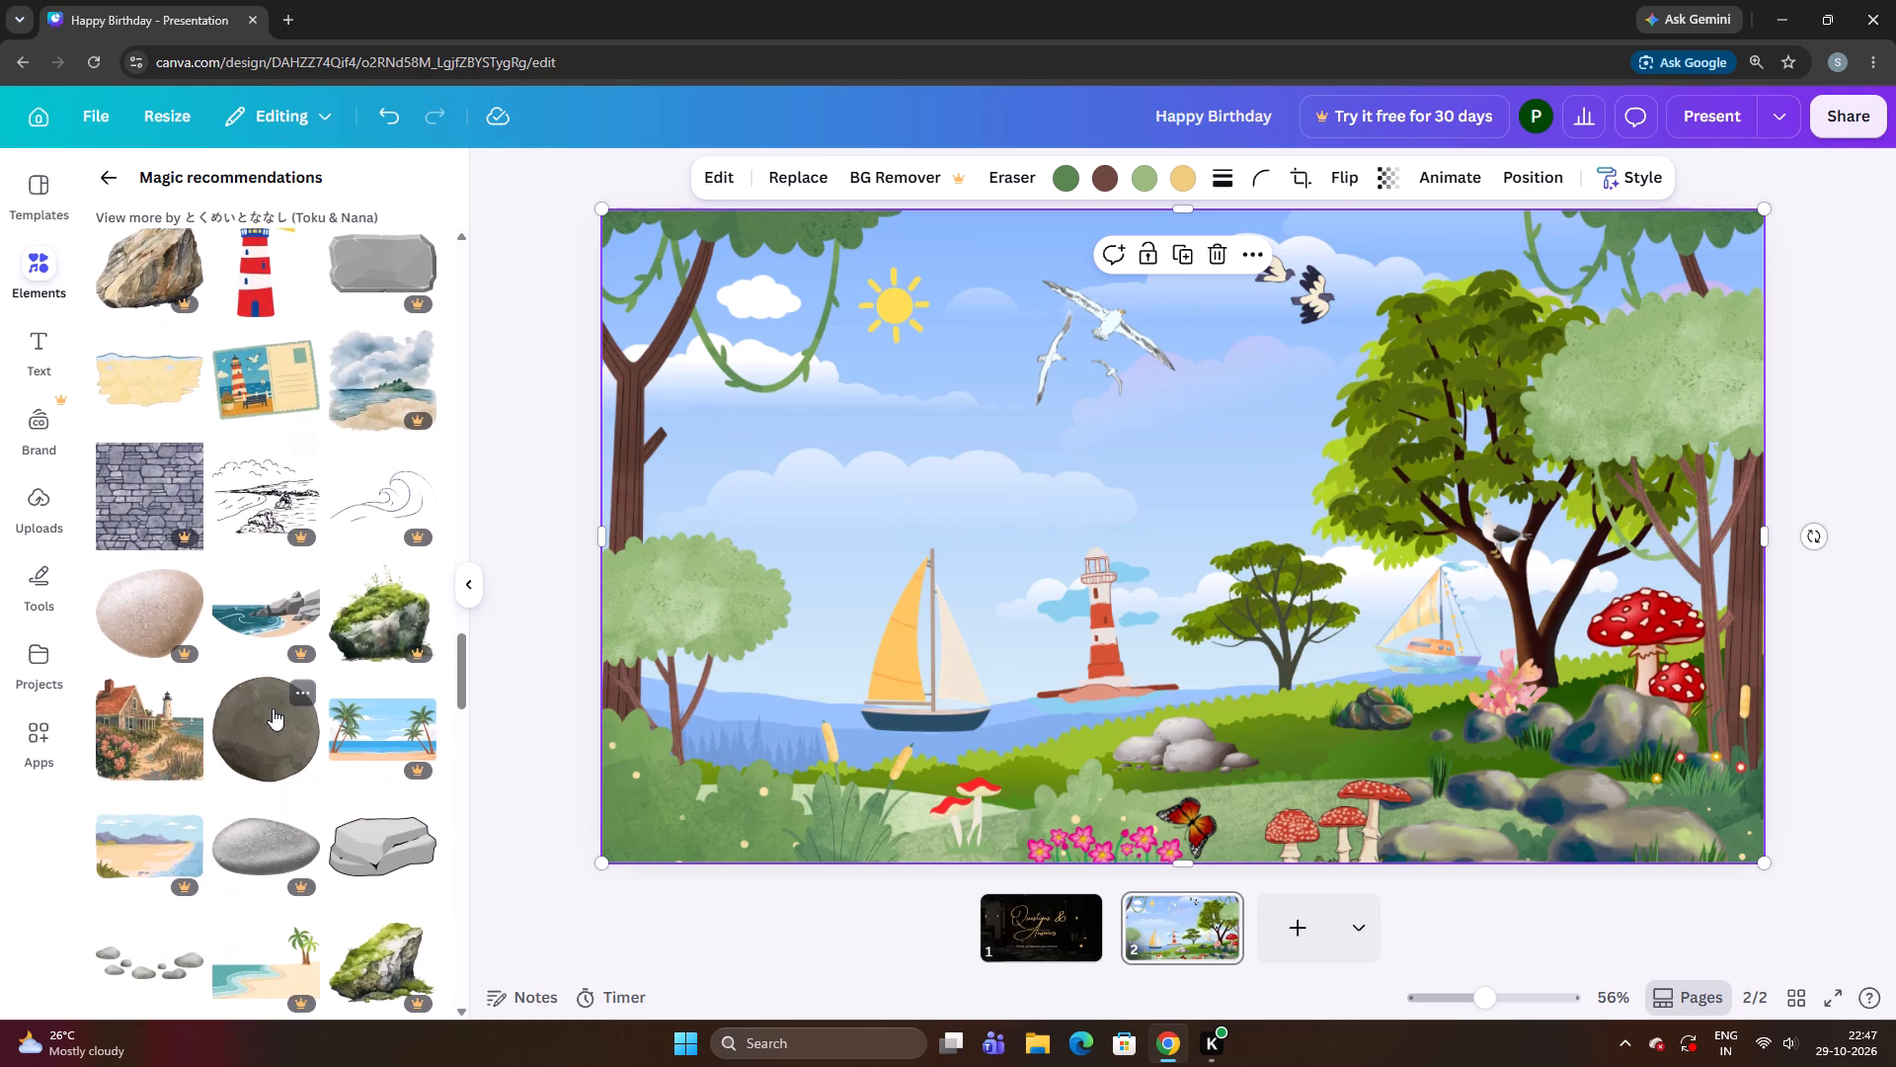
{"action": "scroll", "coordinate": [273, 708], "scroll_direction": "down", "scroll_amount": 1}
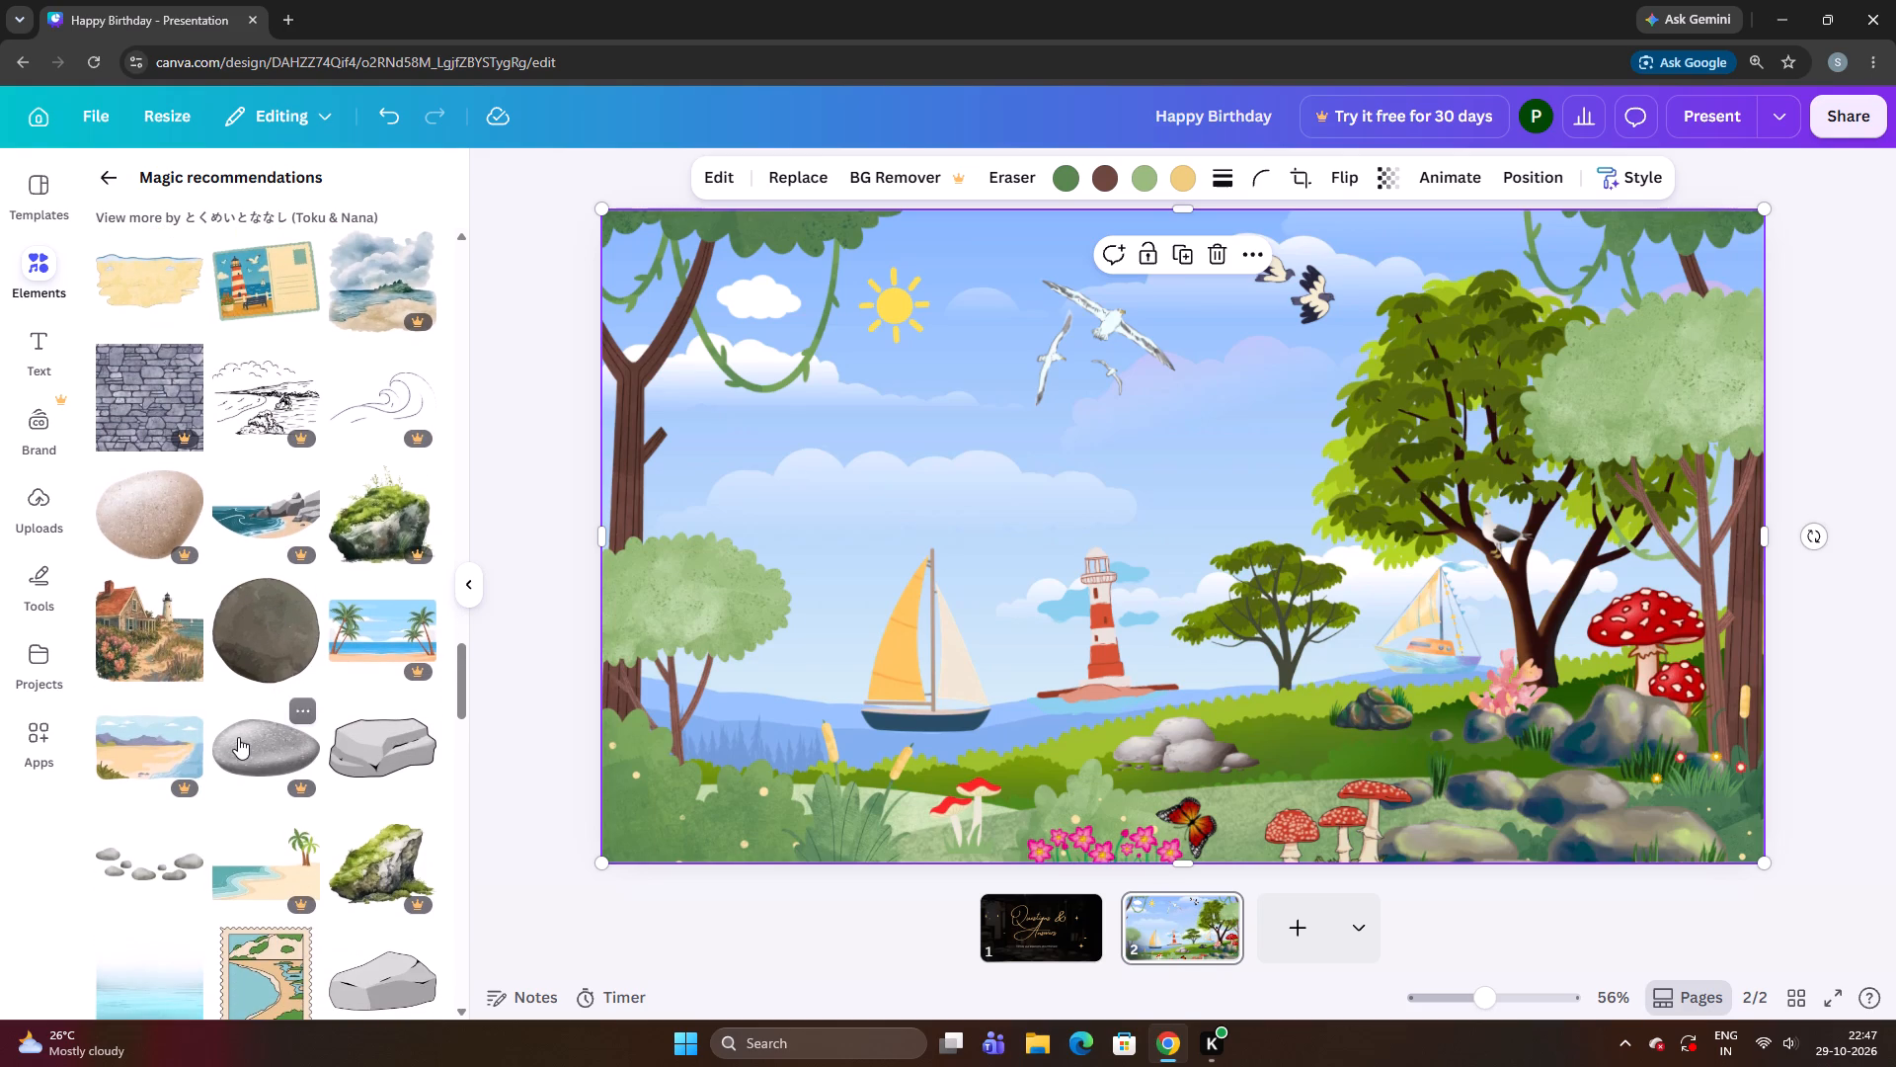
{"action": "scroll", "coordinate": [238, 737], "scroll_direction": "down", "scroll_amount": 7}
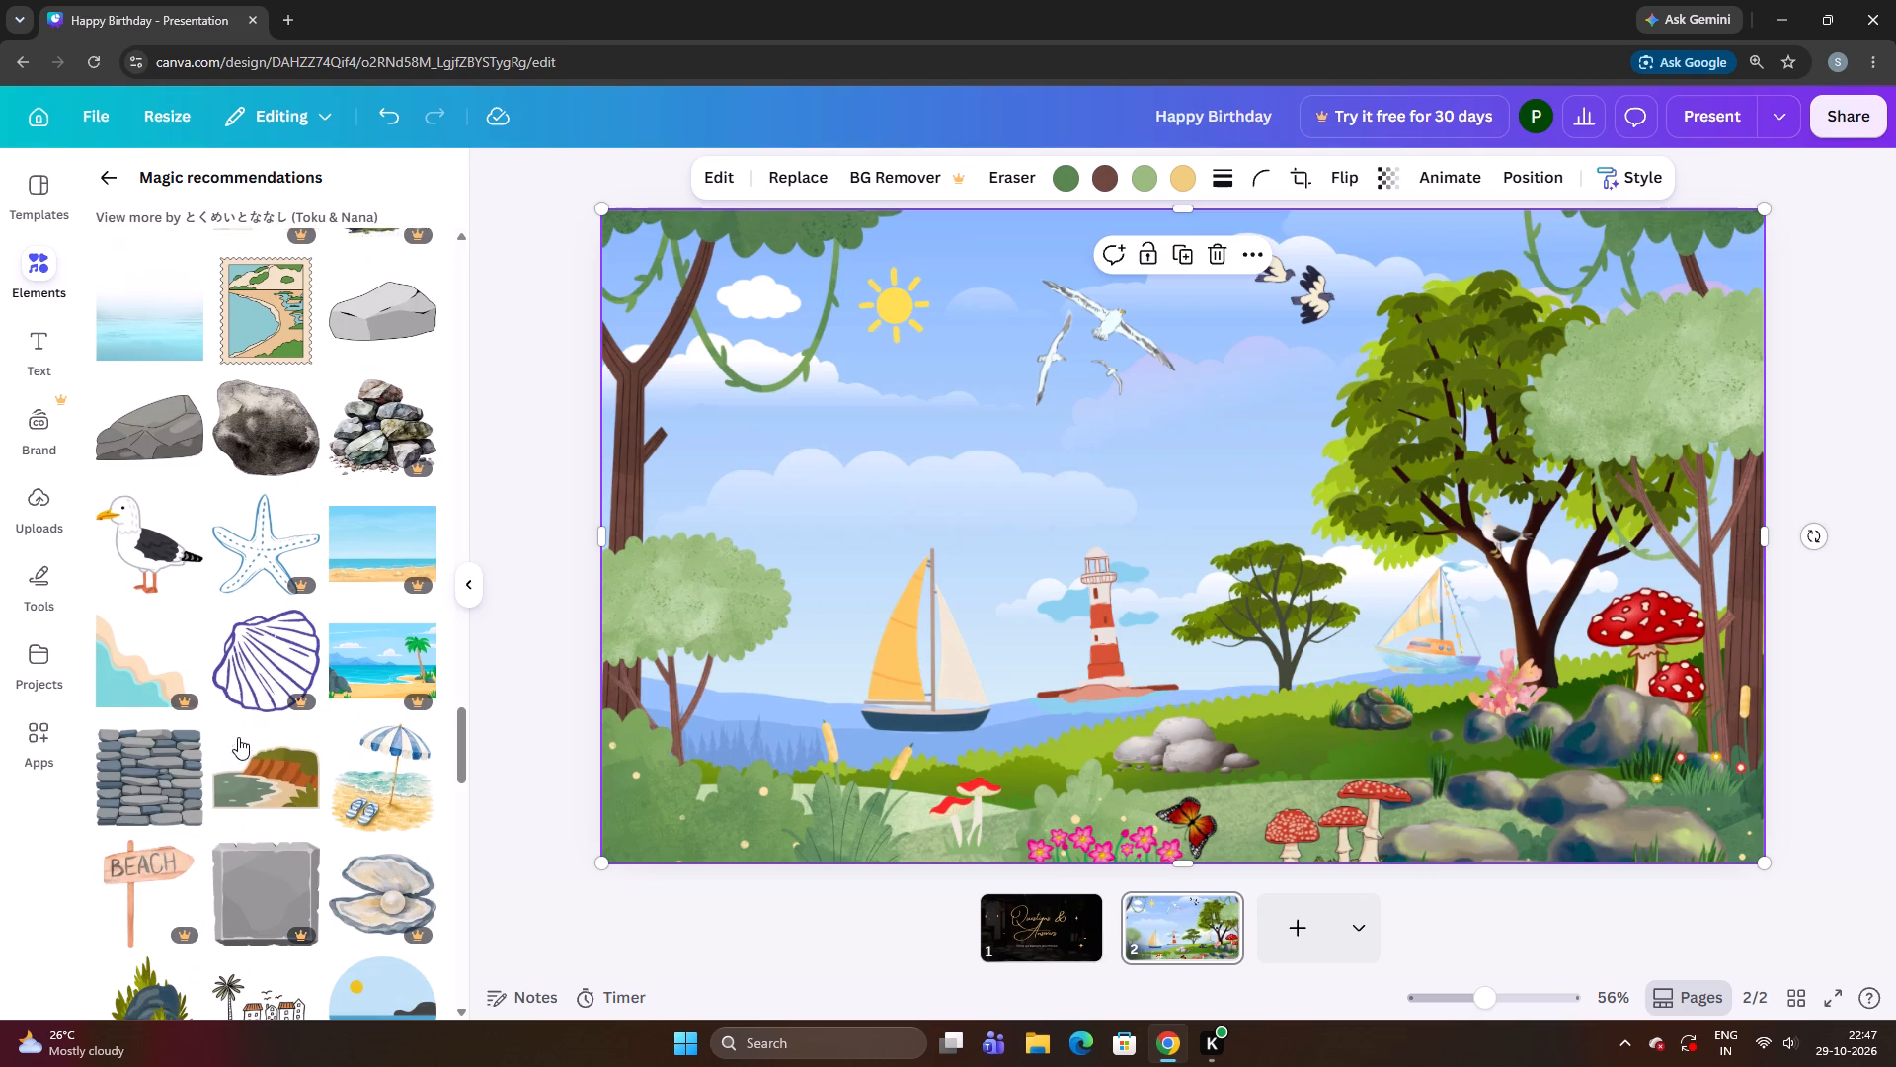
{"action": "scroll", "coordinate": [238, 737], "scroll_direction": "down", "scroll_amount": 5}
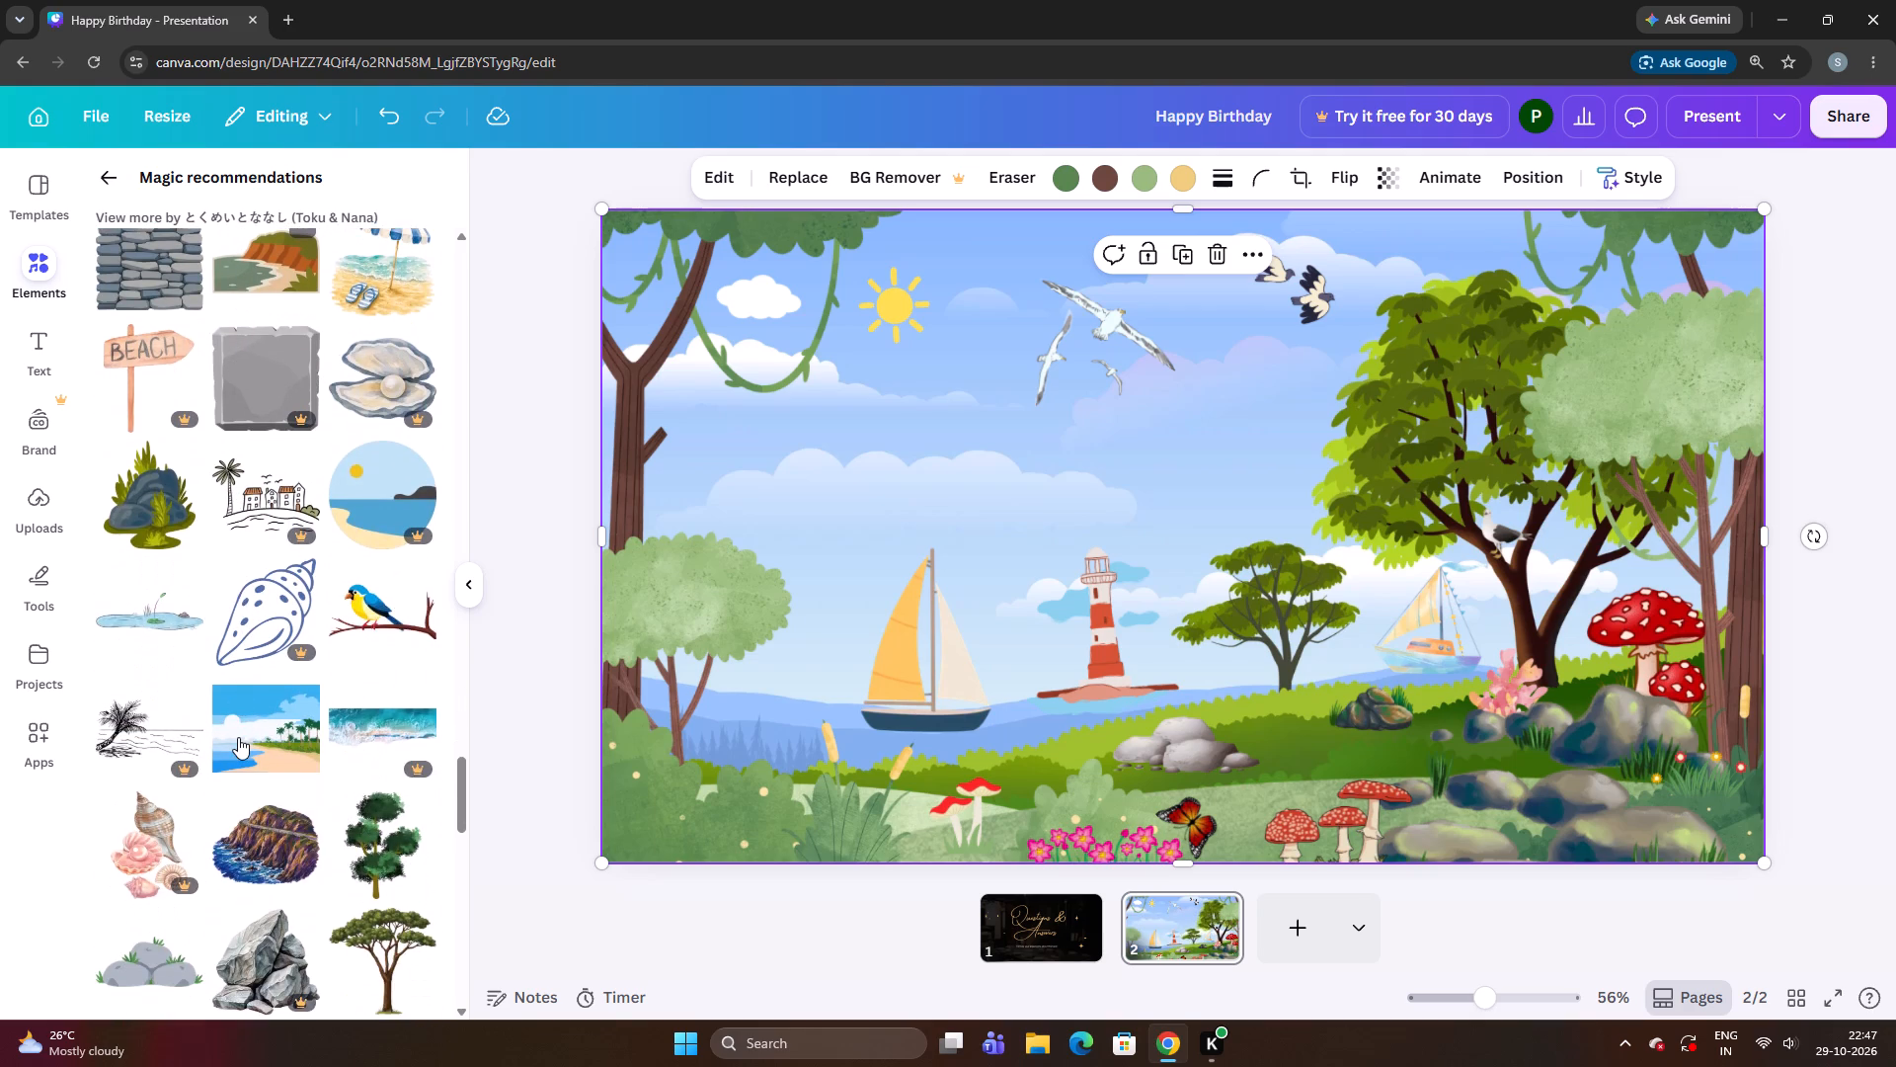
{"action": "scroll", "coordinate": [238, 737], "scroll_direction": "up", "scroll_amount": 2}
{"action": "scroll", "coordinate": [238, 737], "scroll_direction": "down", "scroll_amount": 2}
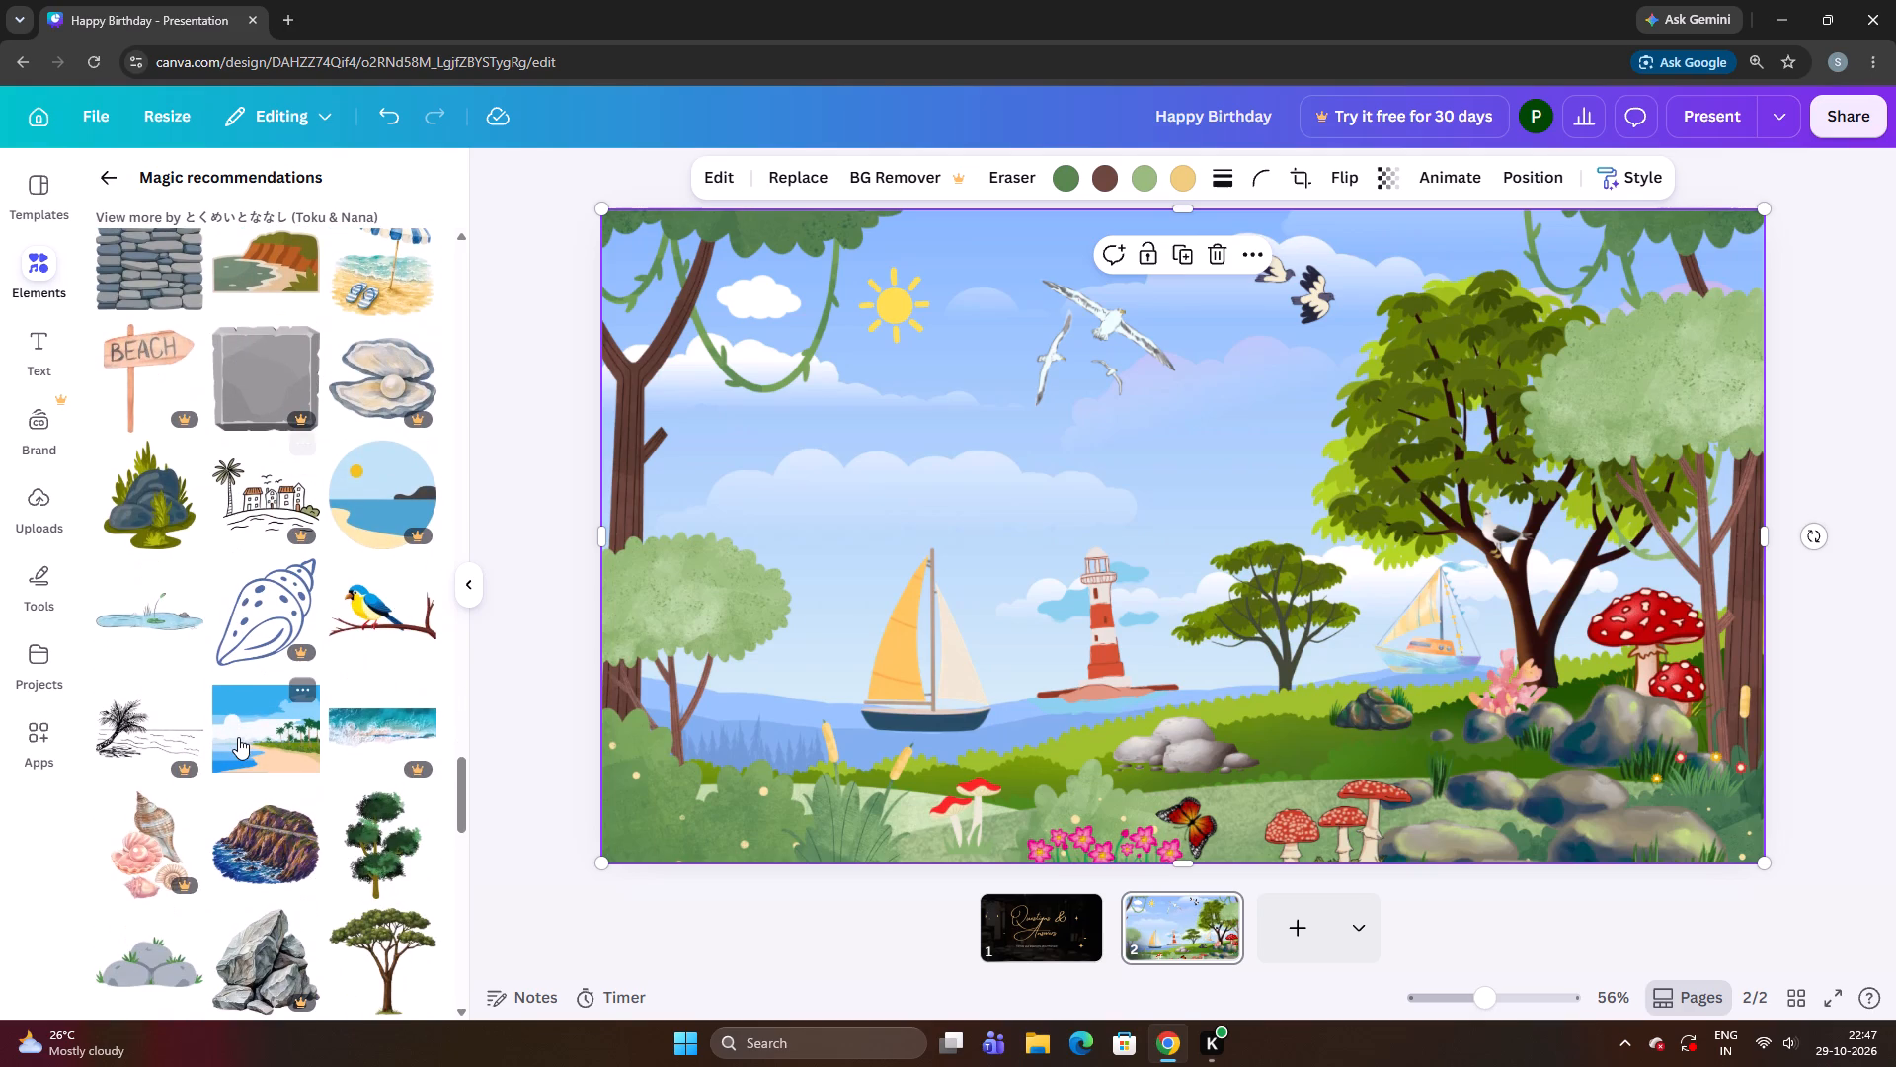
{"action": "scroll", "coordinate": [238, 737], "scroll_direction": "down", "scroll_amount": 1}
{"action": "scroll", "coordinate": [238, 737], "scroll_direction": "up", "scroll_amount": 1}
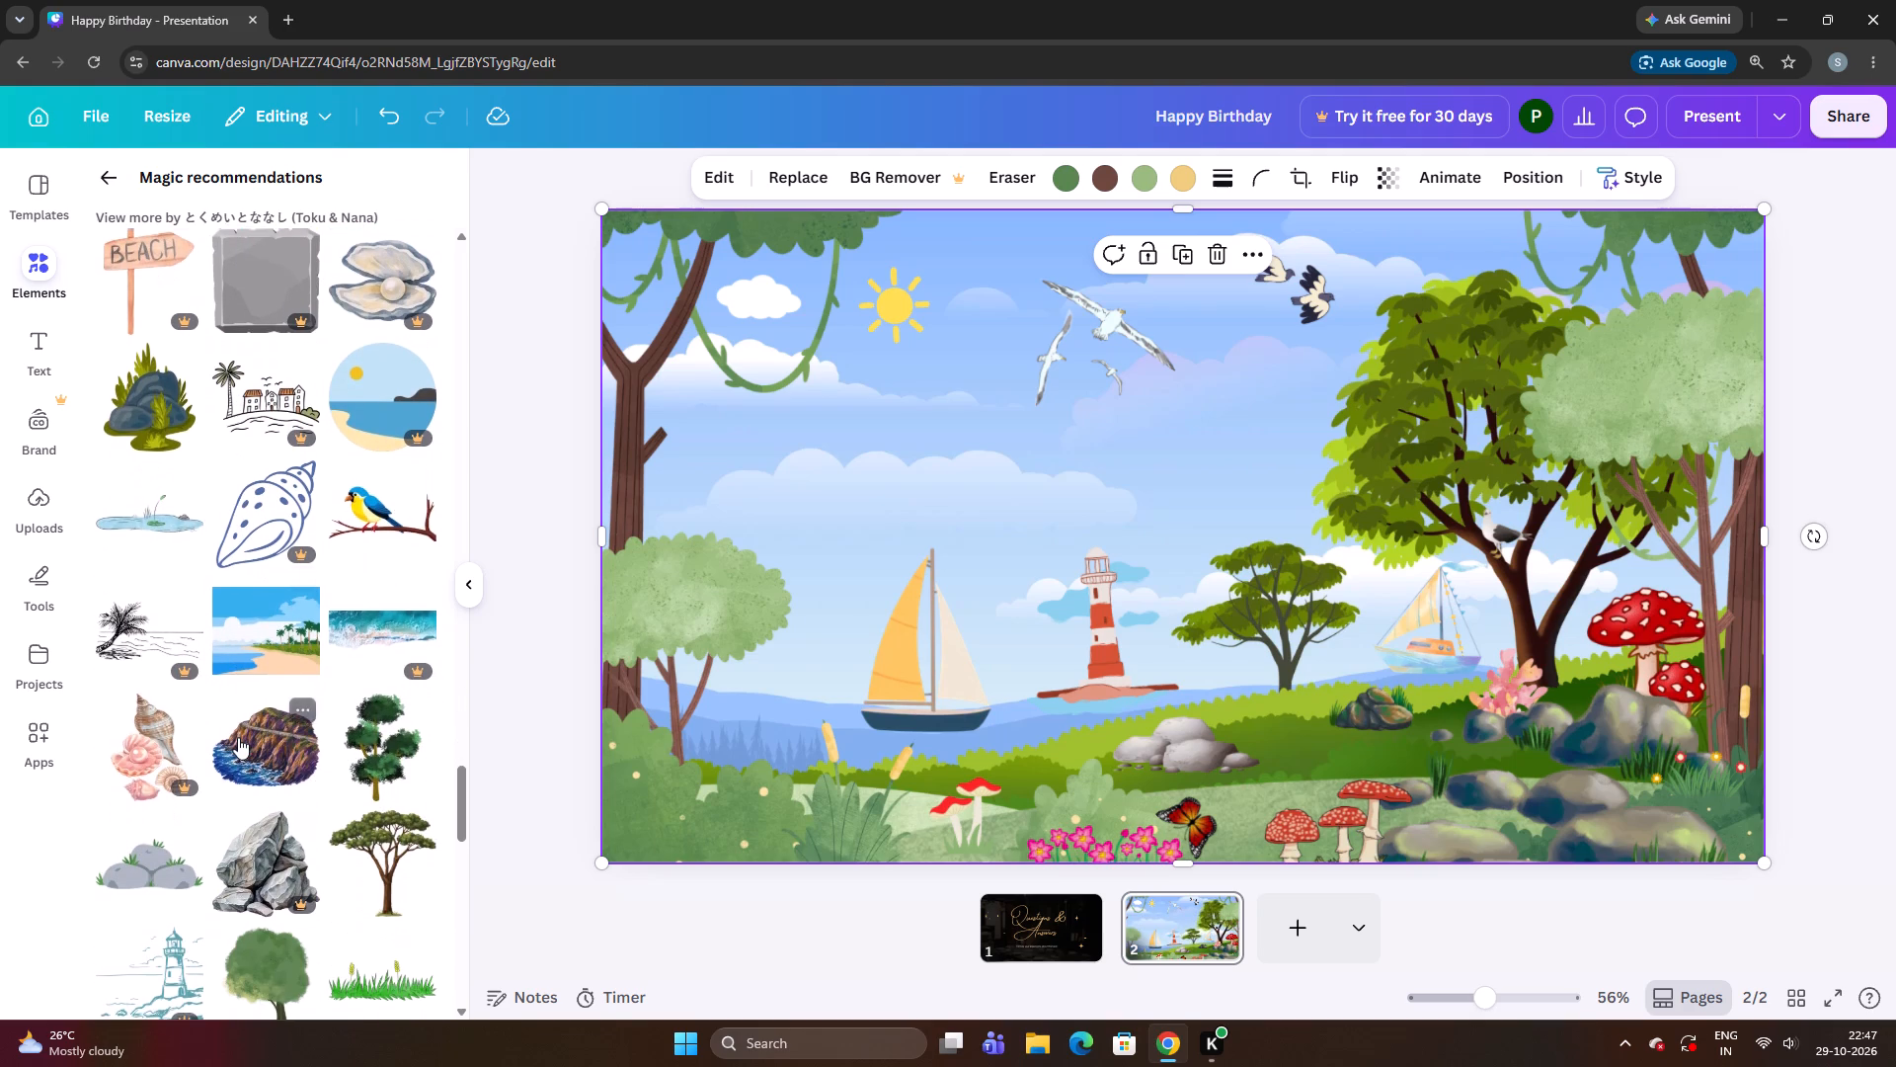
{"action": "scroll", "coordinate": [238, 737], "scroll_direction": "up", "scroll_amount": 1}
Browse all the nature elements recommended for you and add the flying white dove to the page.
{"action": "left_click", "coordinate": [121, 184]}
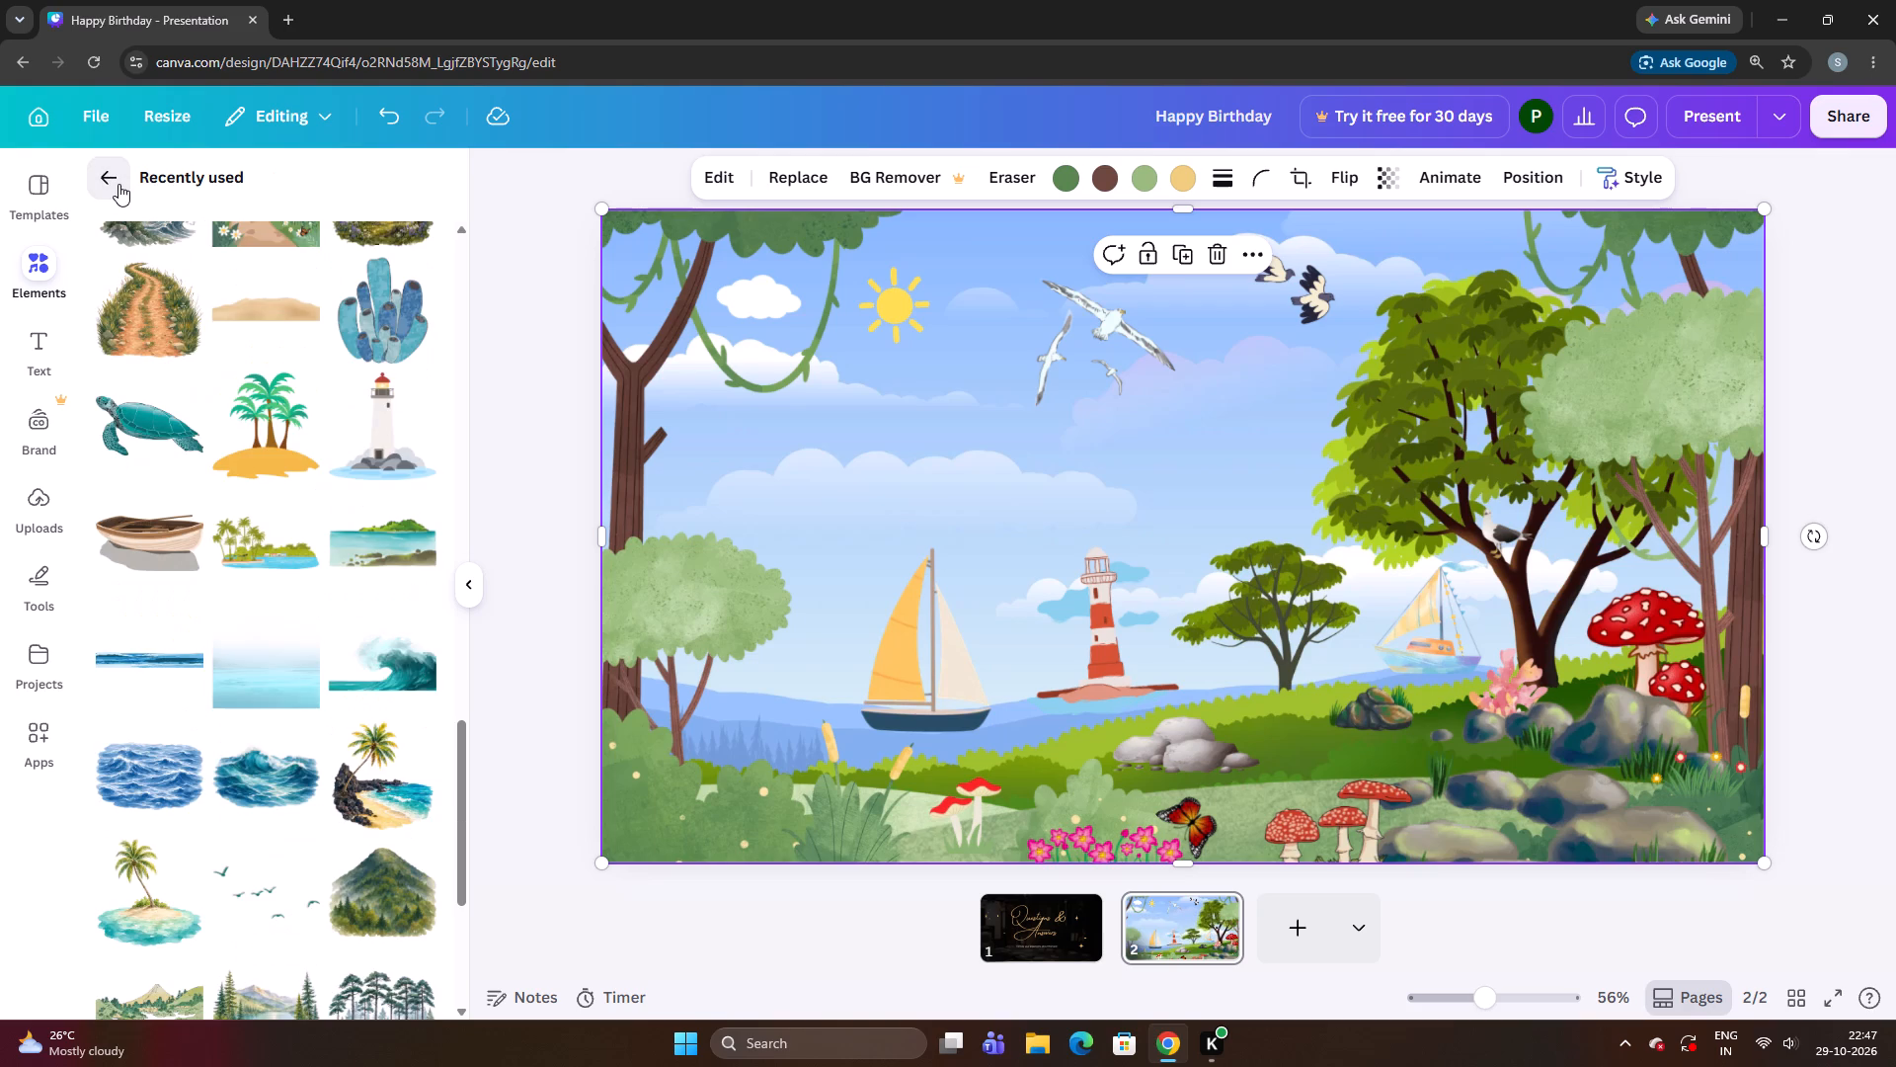
{"action": "left_click", "coordinate": [118, 184]}
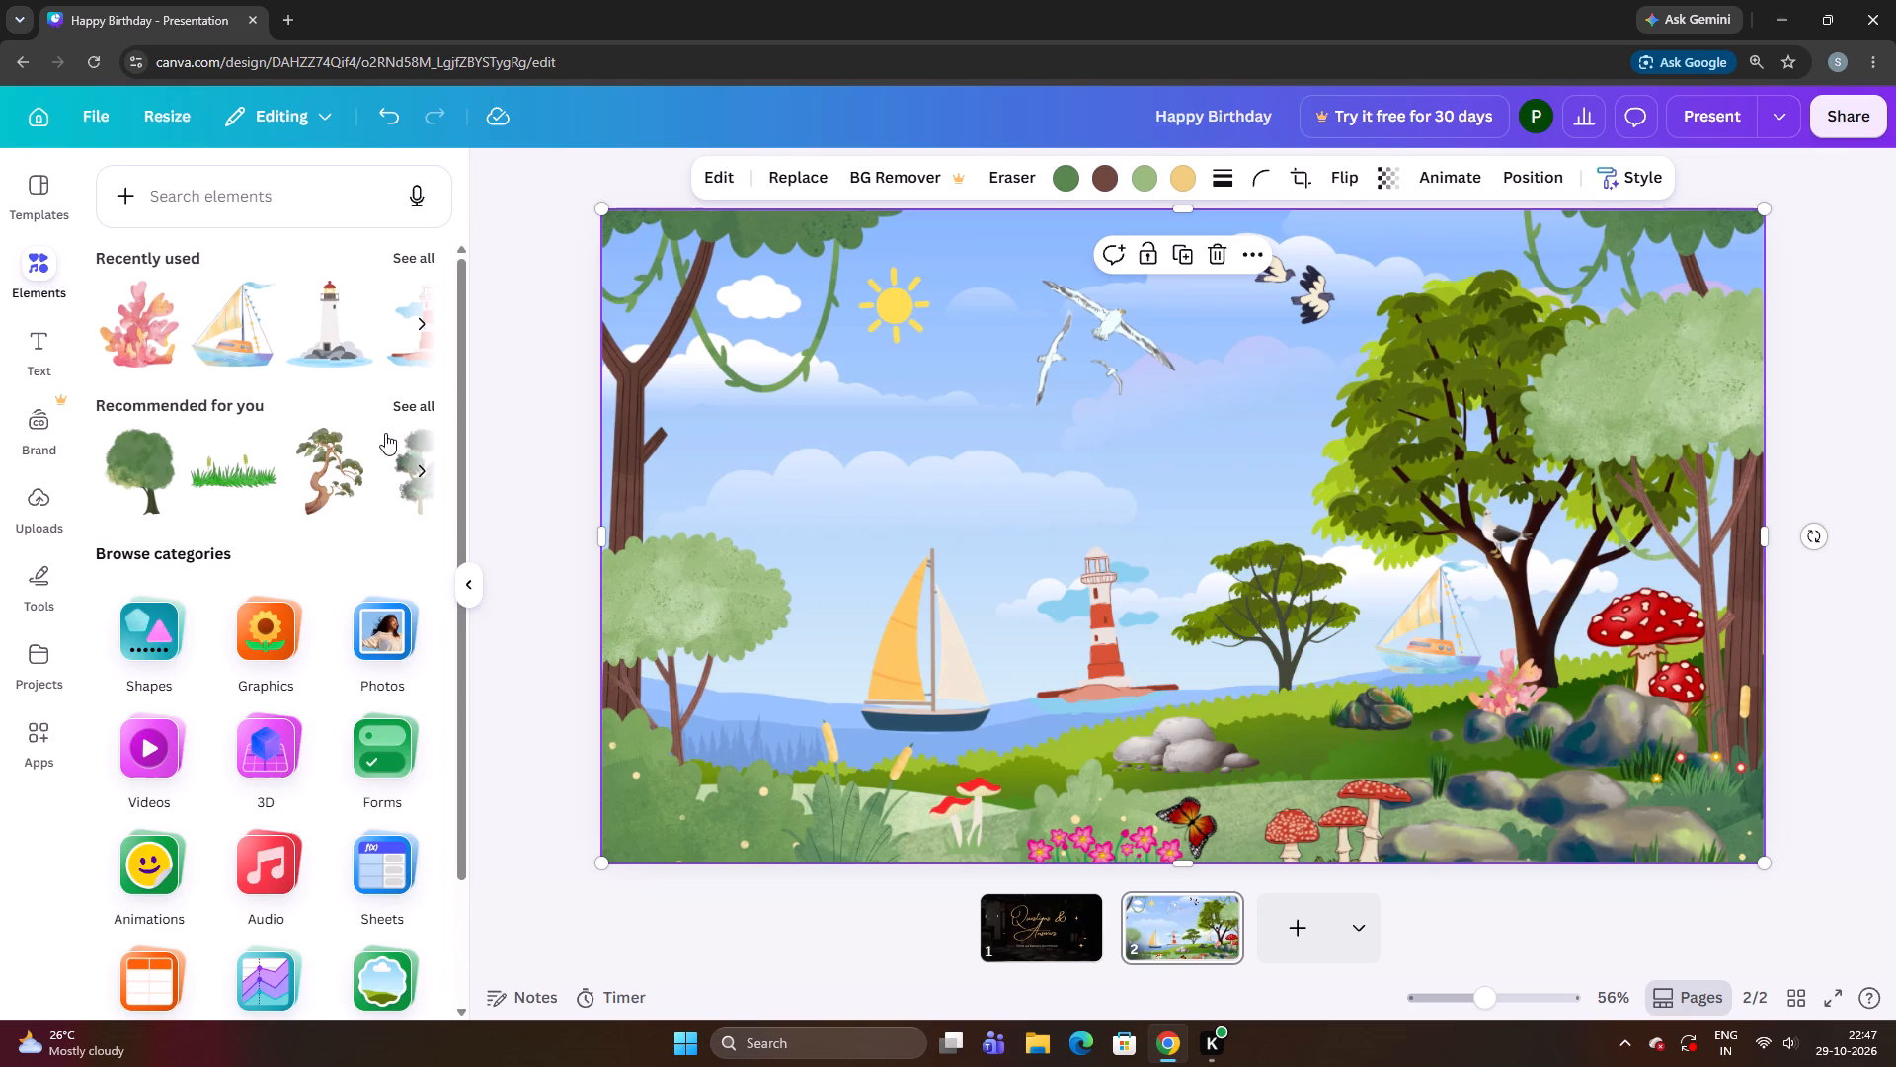
{"action": "left_click", "coordinate": [402, 401]}
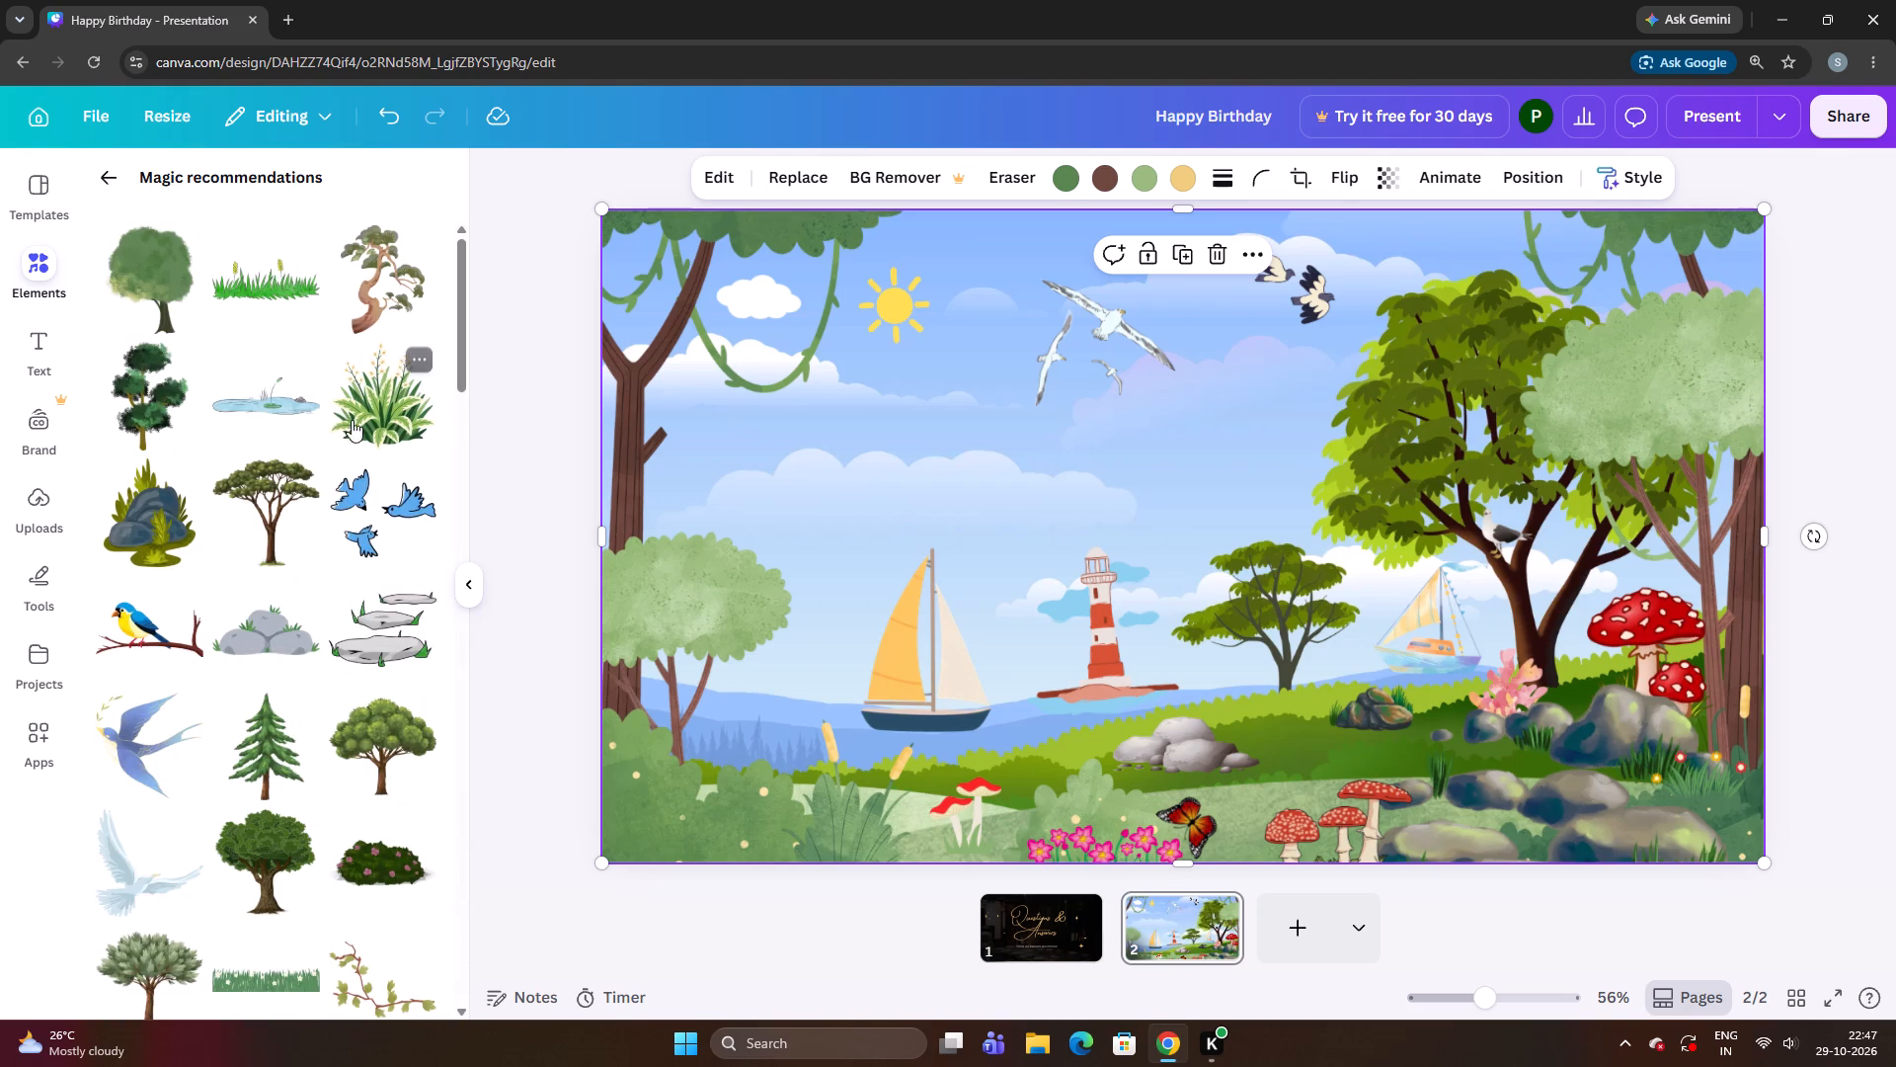
{"action": "scroll", "coordinate": [171, 746], "scroll_direction": "down", "scroll_amount": 2}
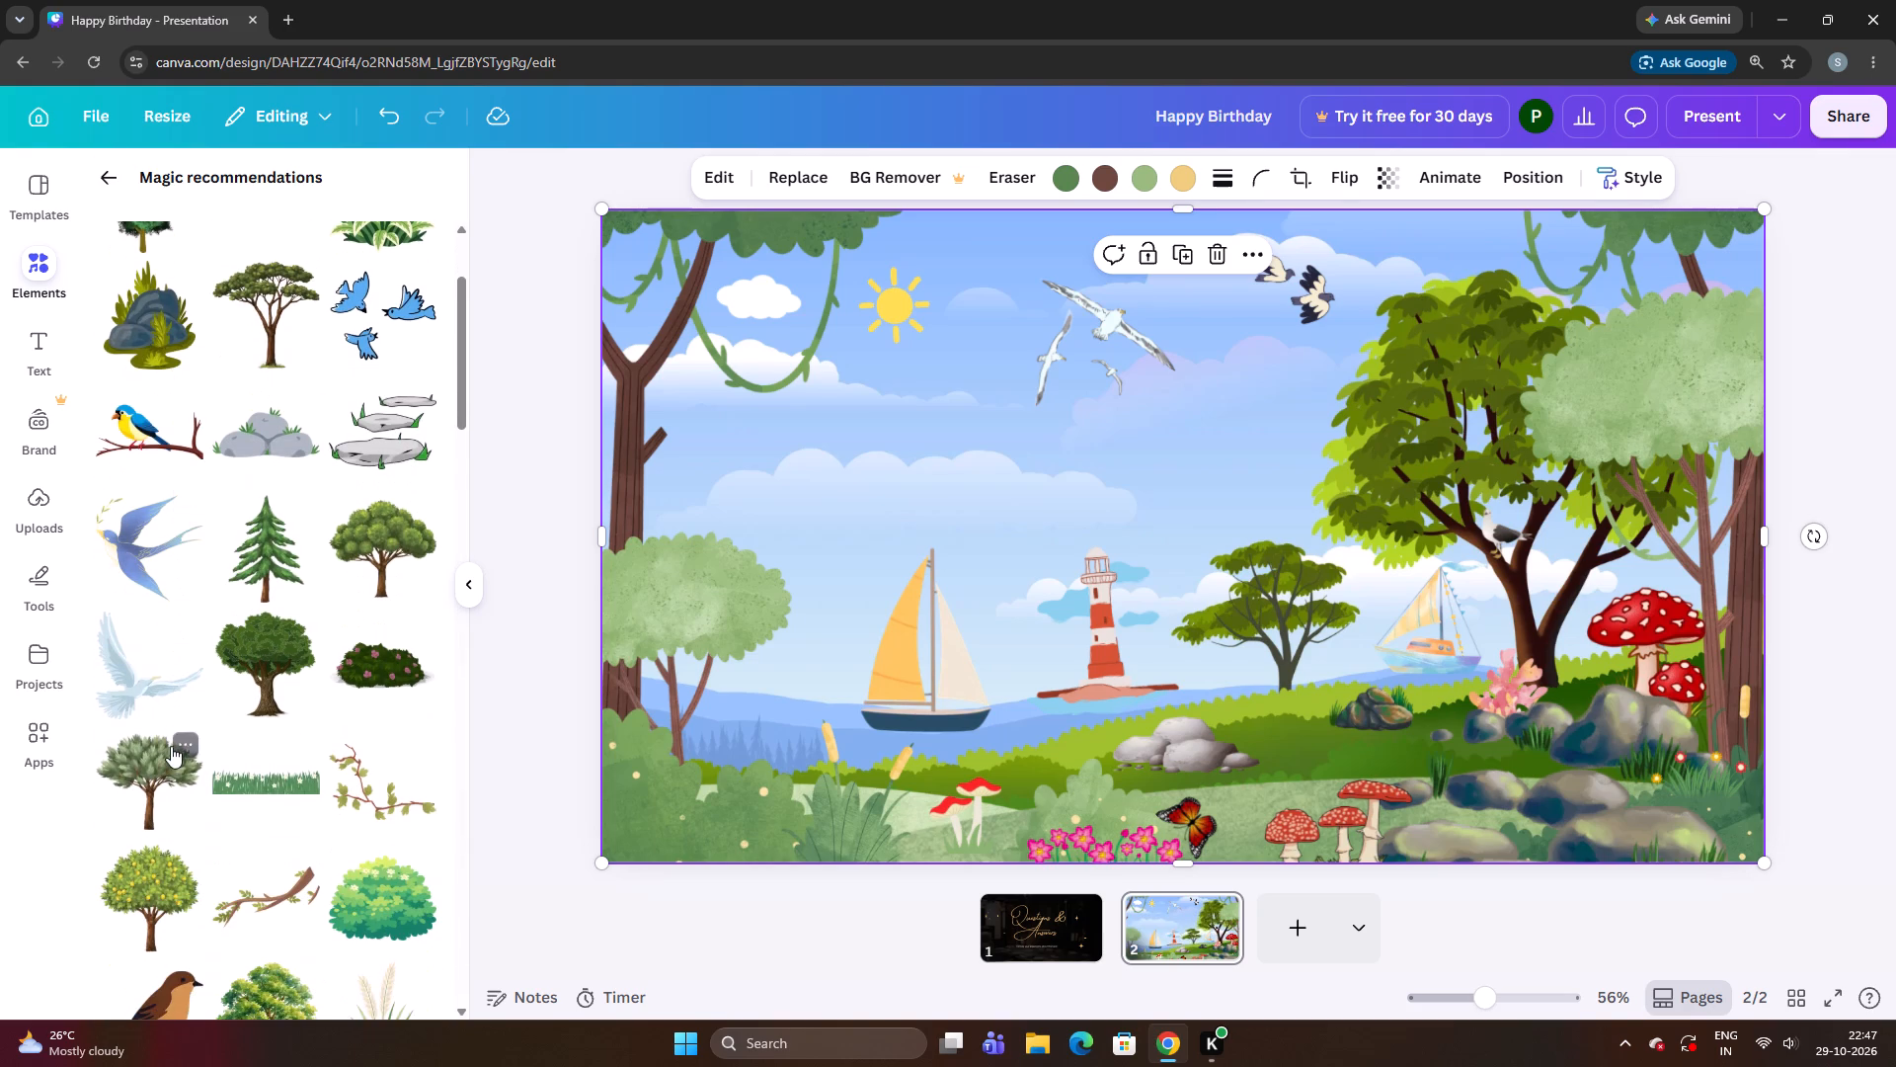
{"action": "scroll", "coordinate": [171, 746], "scroll_direction": "down", "scroll_amount": 3}
{"action": "scroll", "coordinate": [241, 656], "scroll_direction": "down", "scroll_amount": 3}
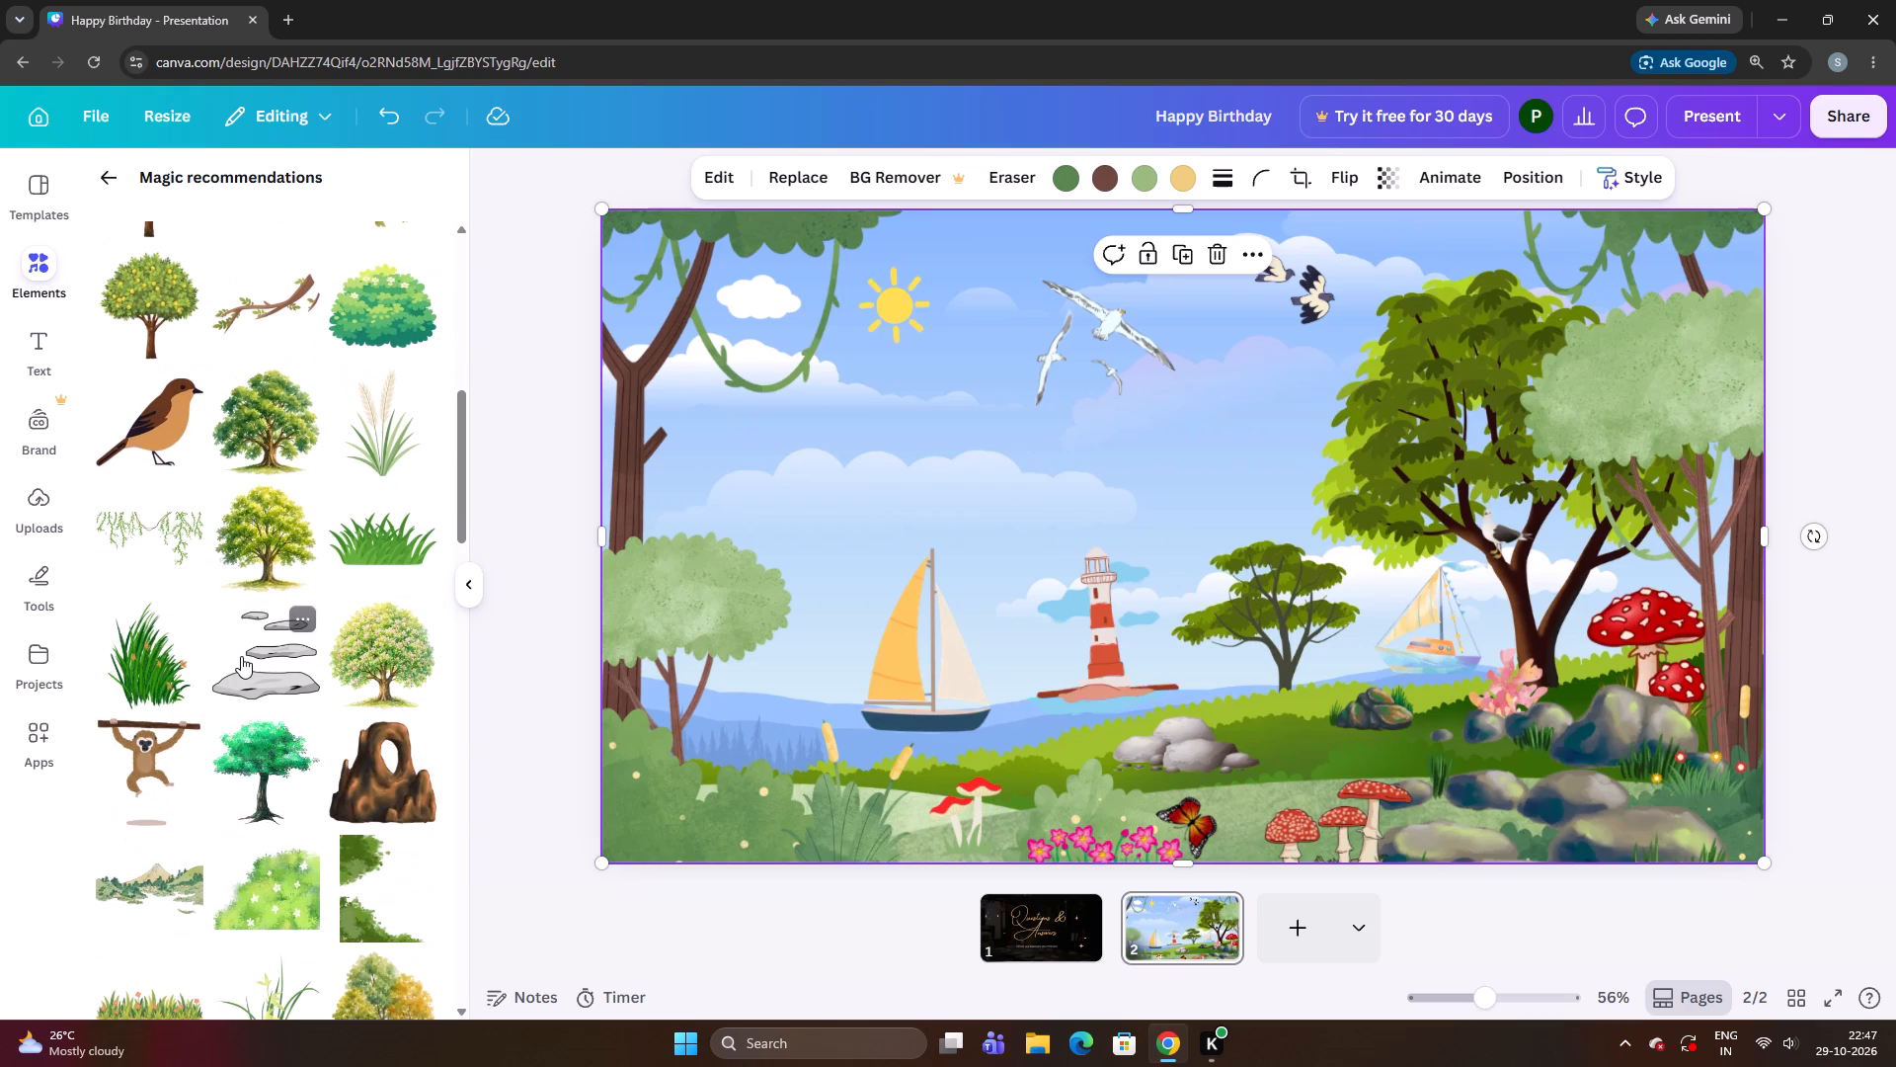
{"action": "scroll", "coordinate": [241, 656], "scroll_direction": "up", "scroll_amount": 3}
{"action": "scroll", "coordinate": [191, 338], "scroll_direction": "up", "scroll_amount": 1}
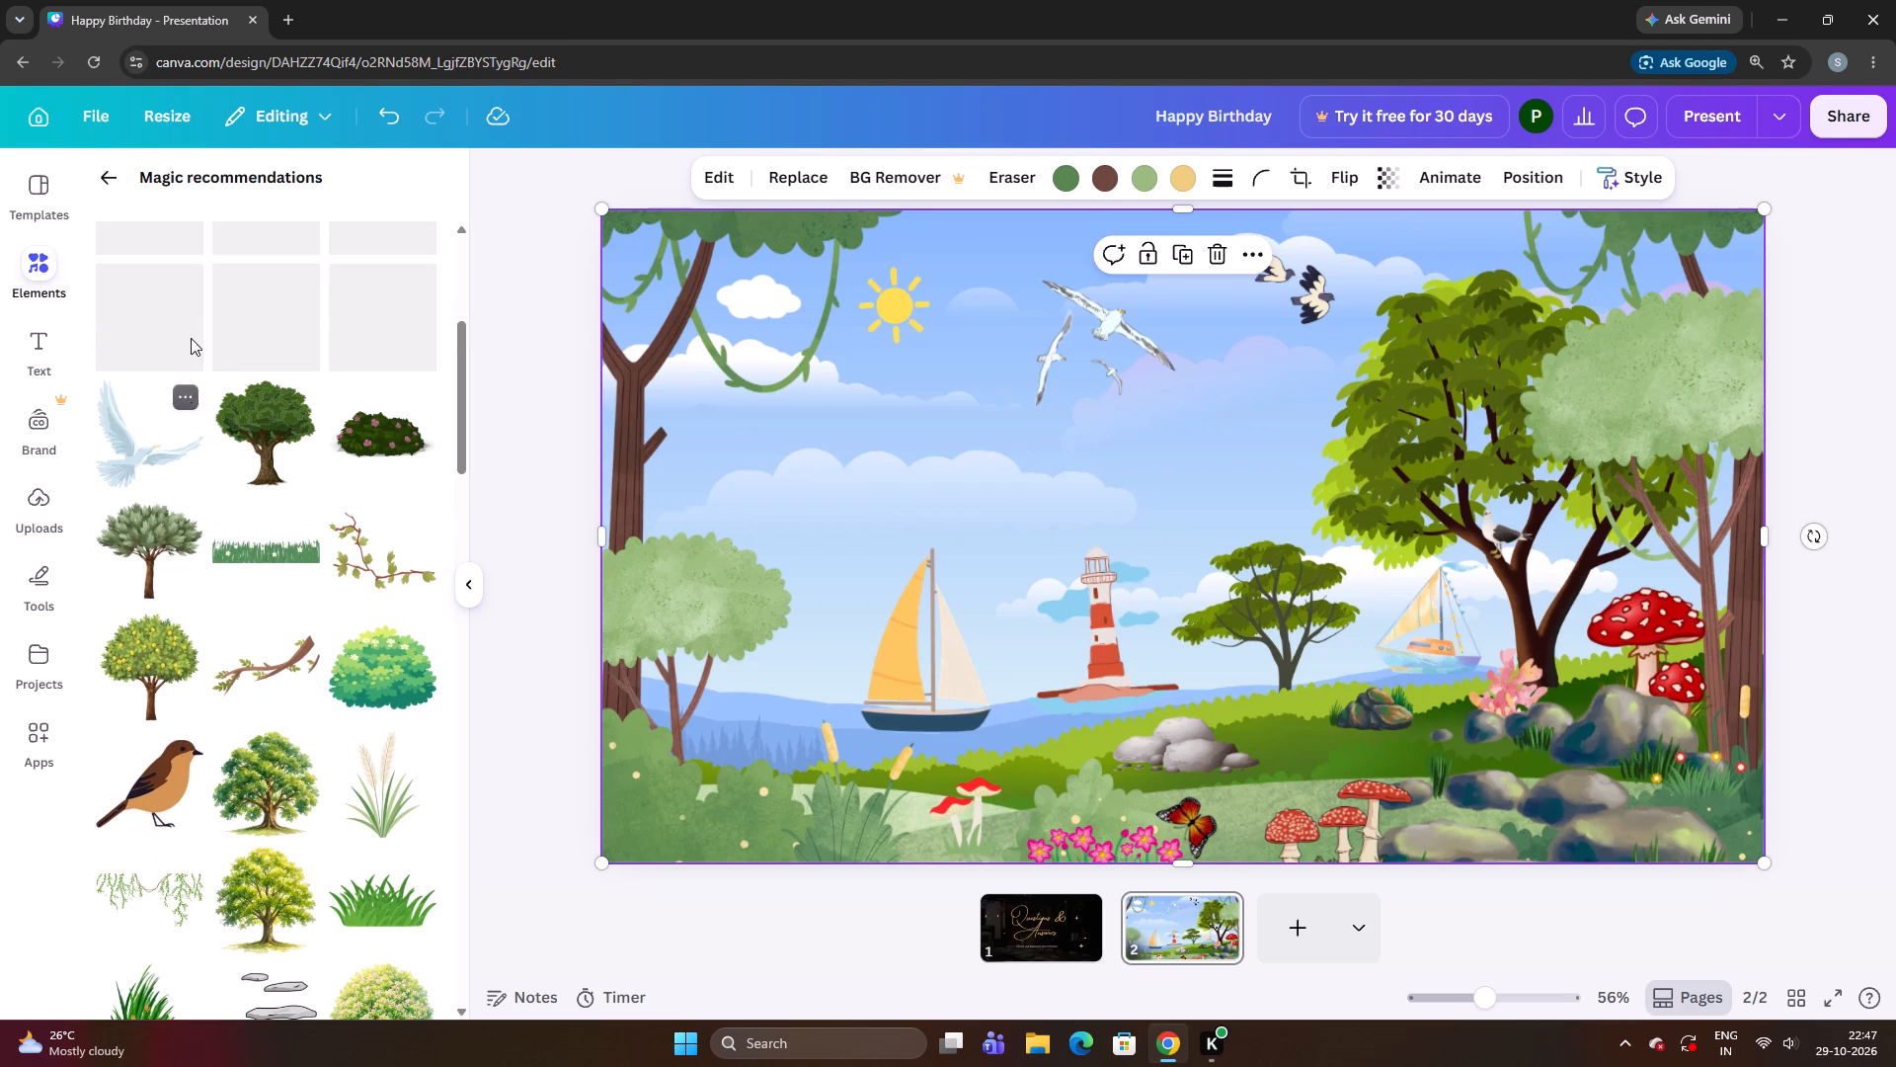
{"action": "left_click", "coordinate": [109, 491]}
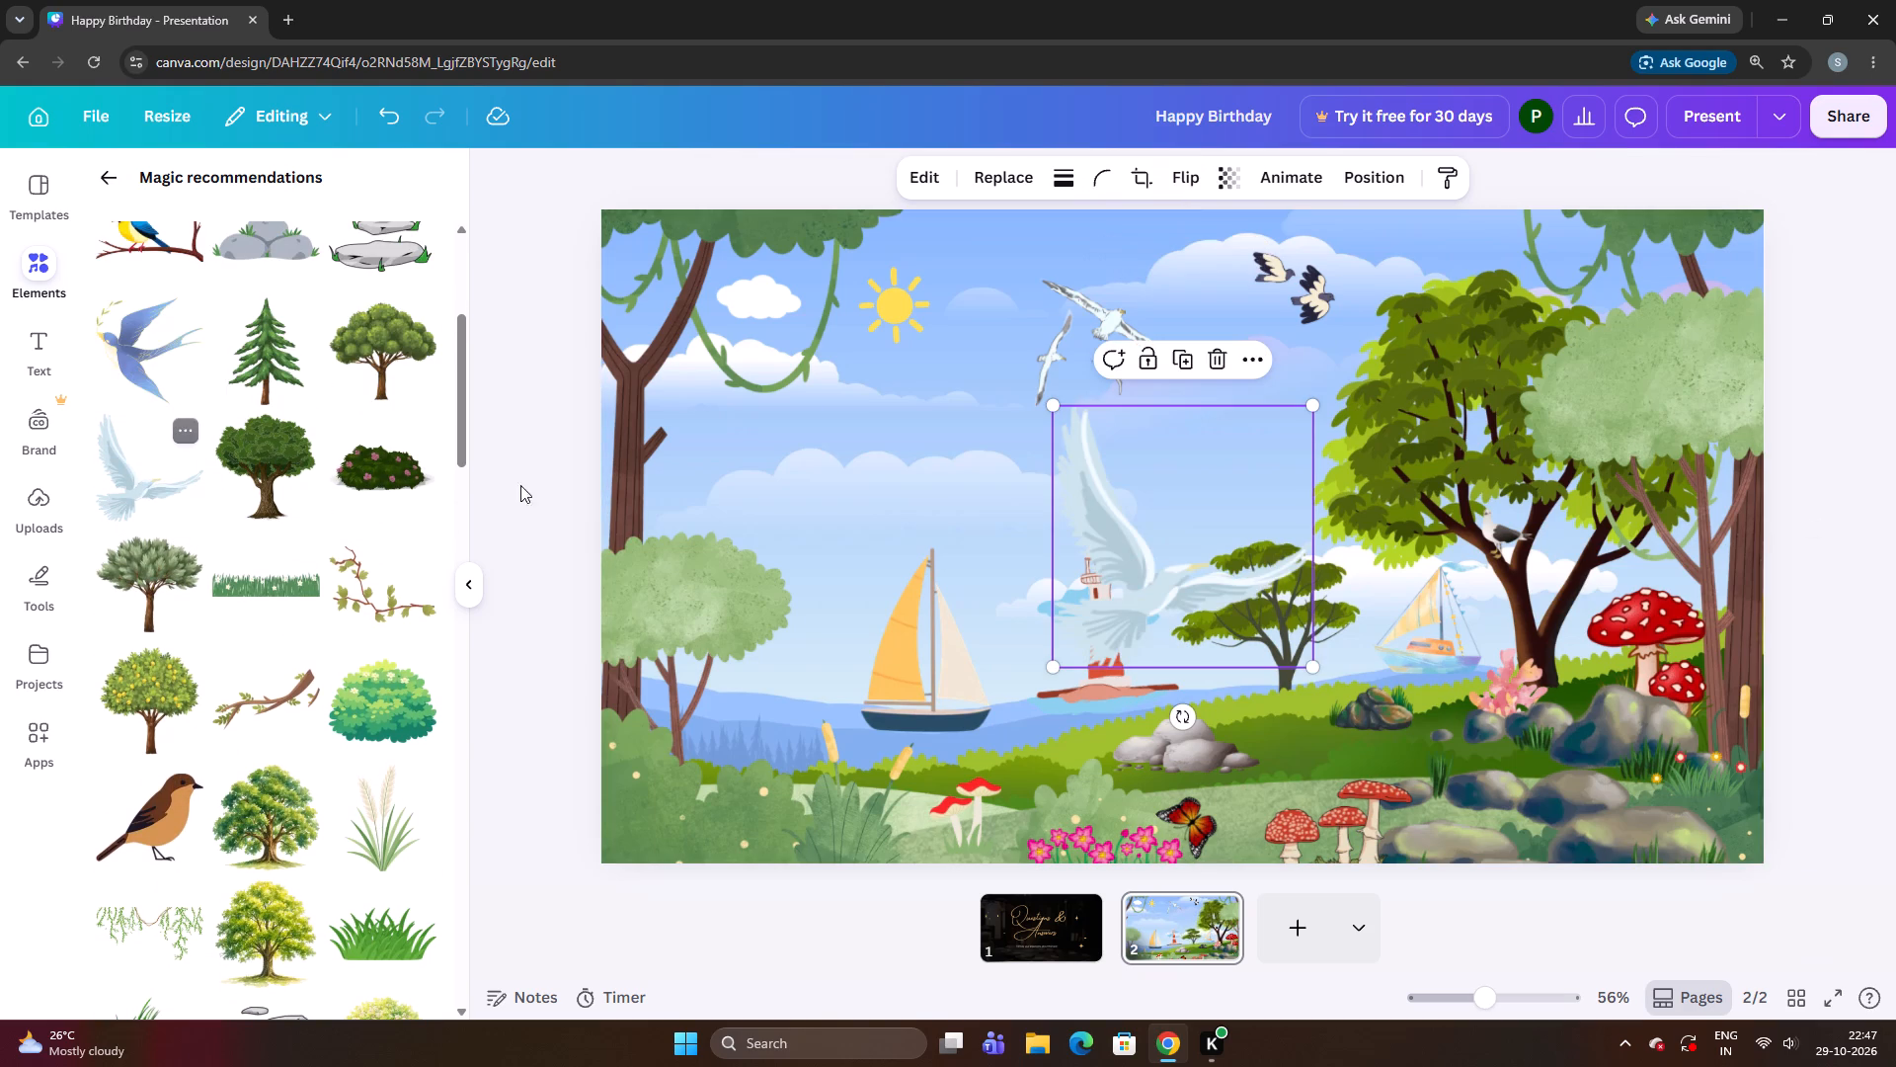
Shrink the white dove to a small size and place it in the sky below the small white cloud.
{"action": "left_click_drag", "start_coordinate": [1248, 512], "coordinate": [1112, 486]}
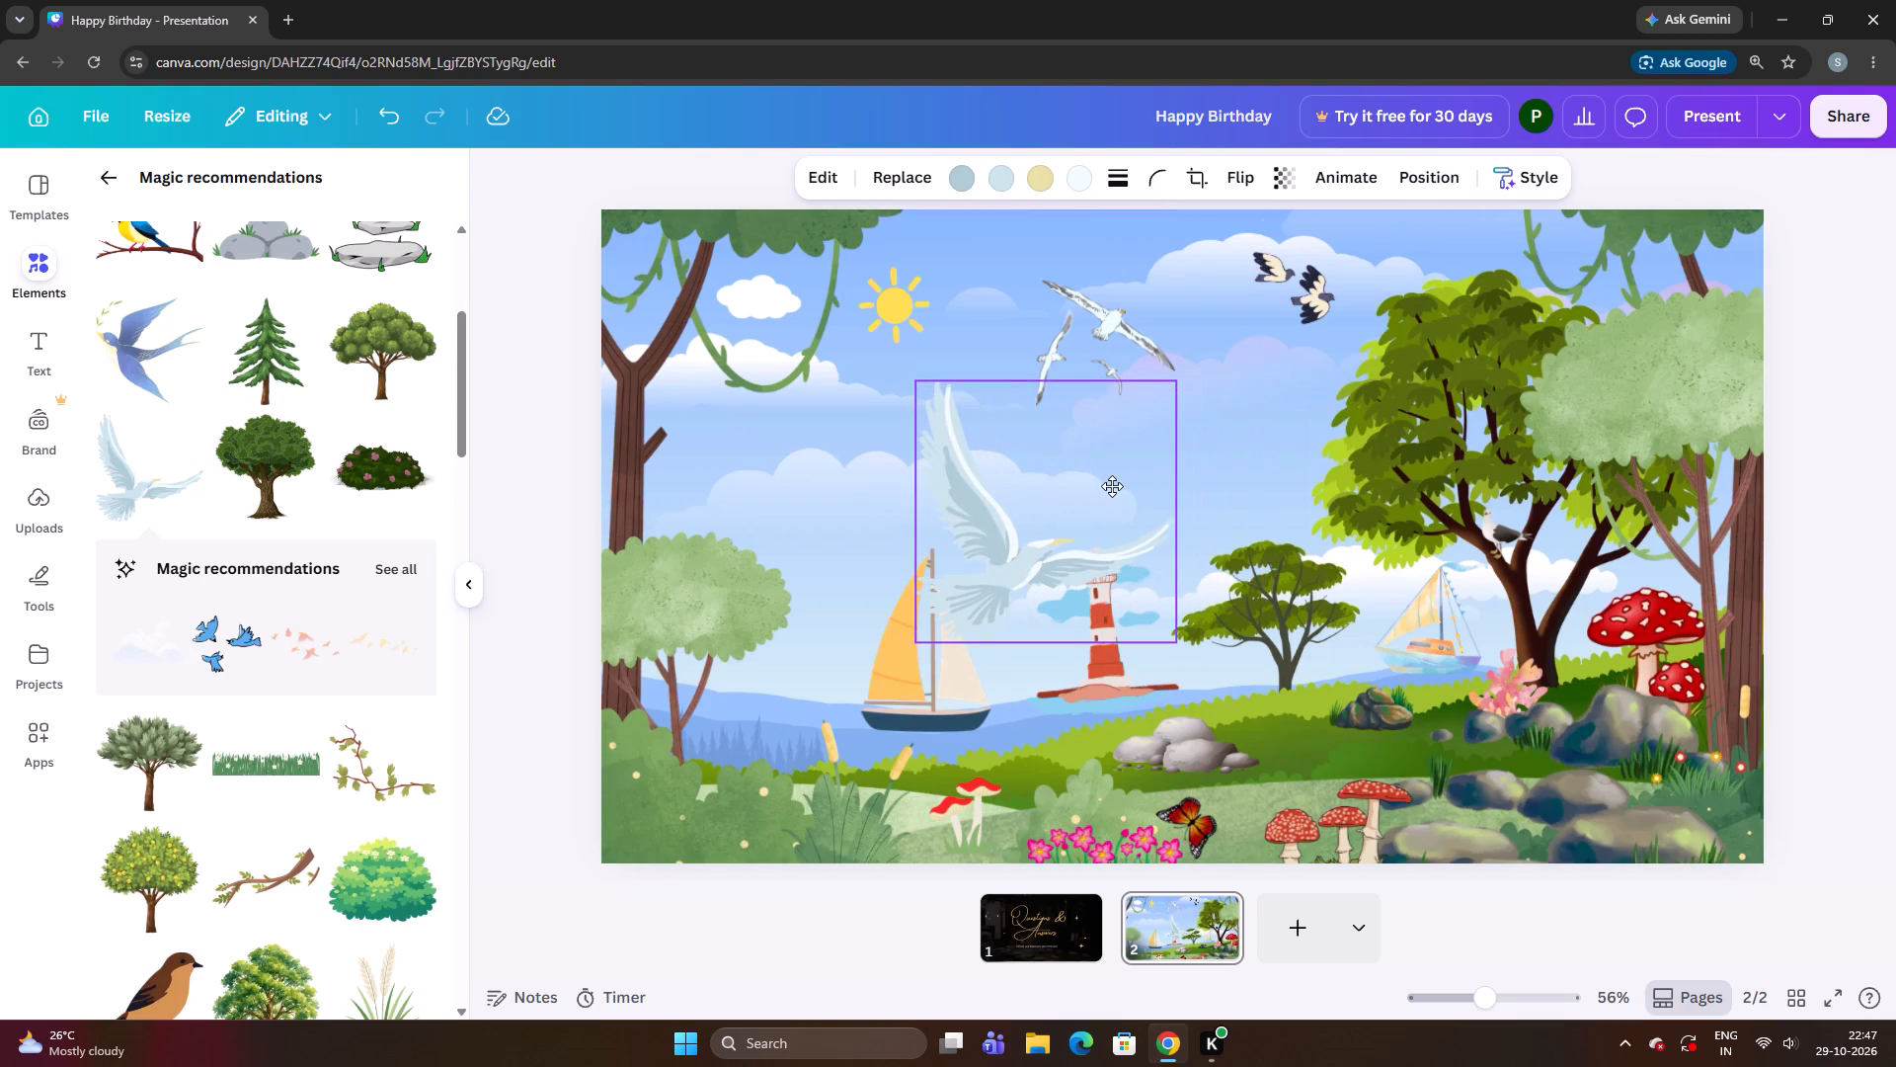
{"action": "left_click_drag", "start_coordinate": [1112, 486], "coordinate": [1066, 434]}
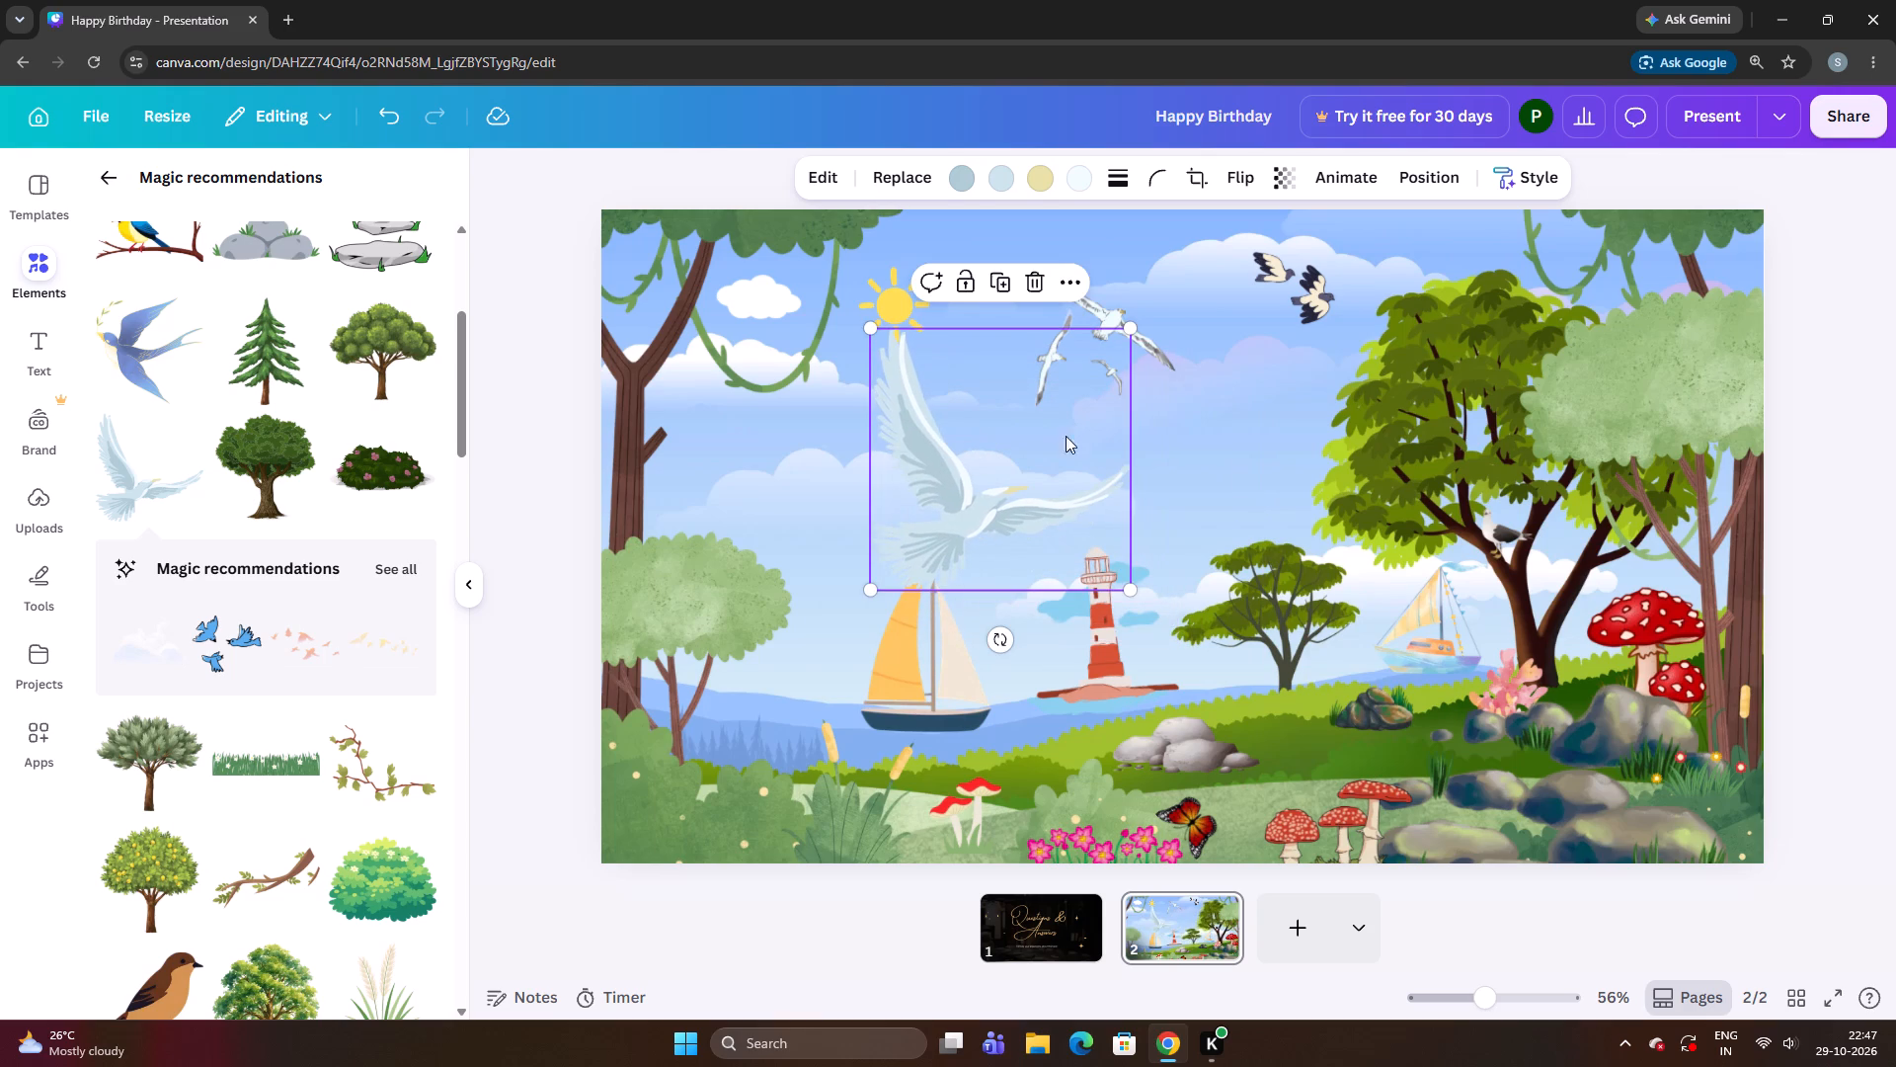
{"action": "left_click_drag", "start_coordinate": [1128, 591], "coordinate": [958, 460]}
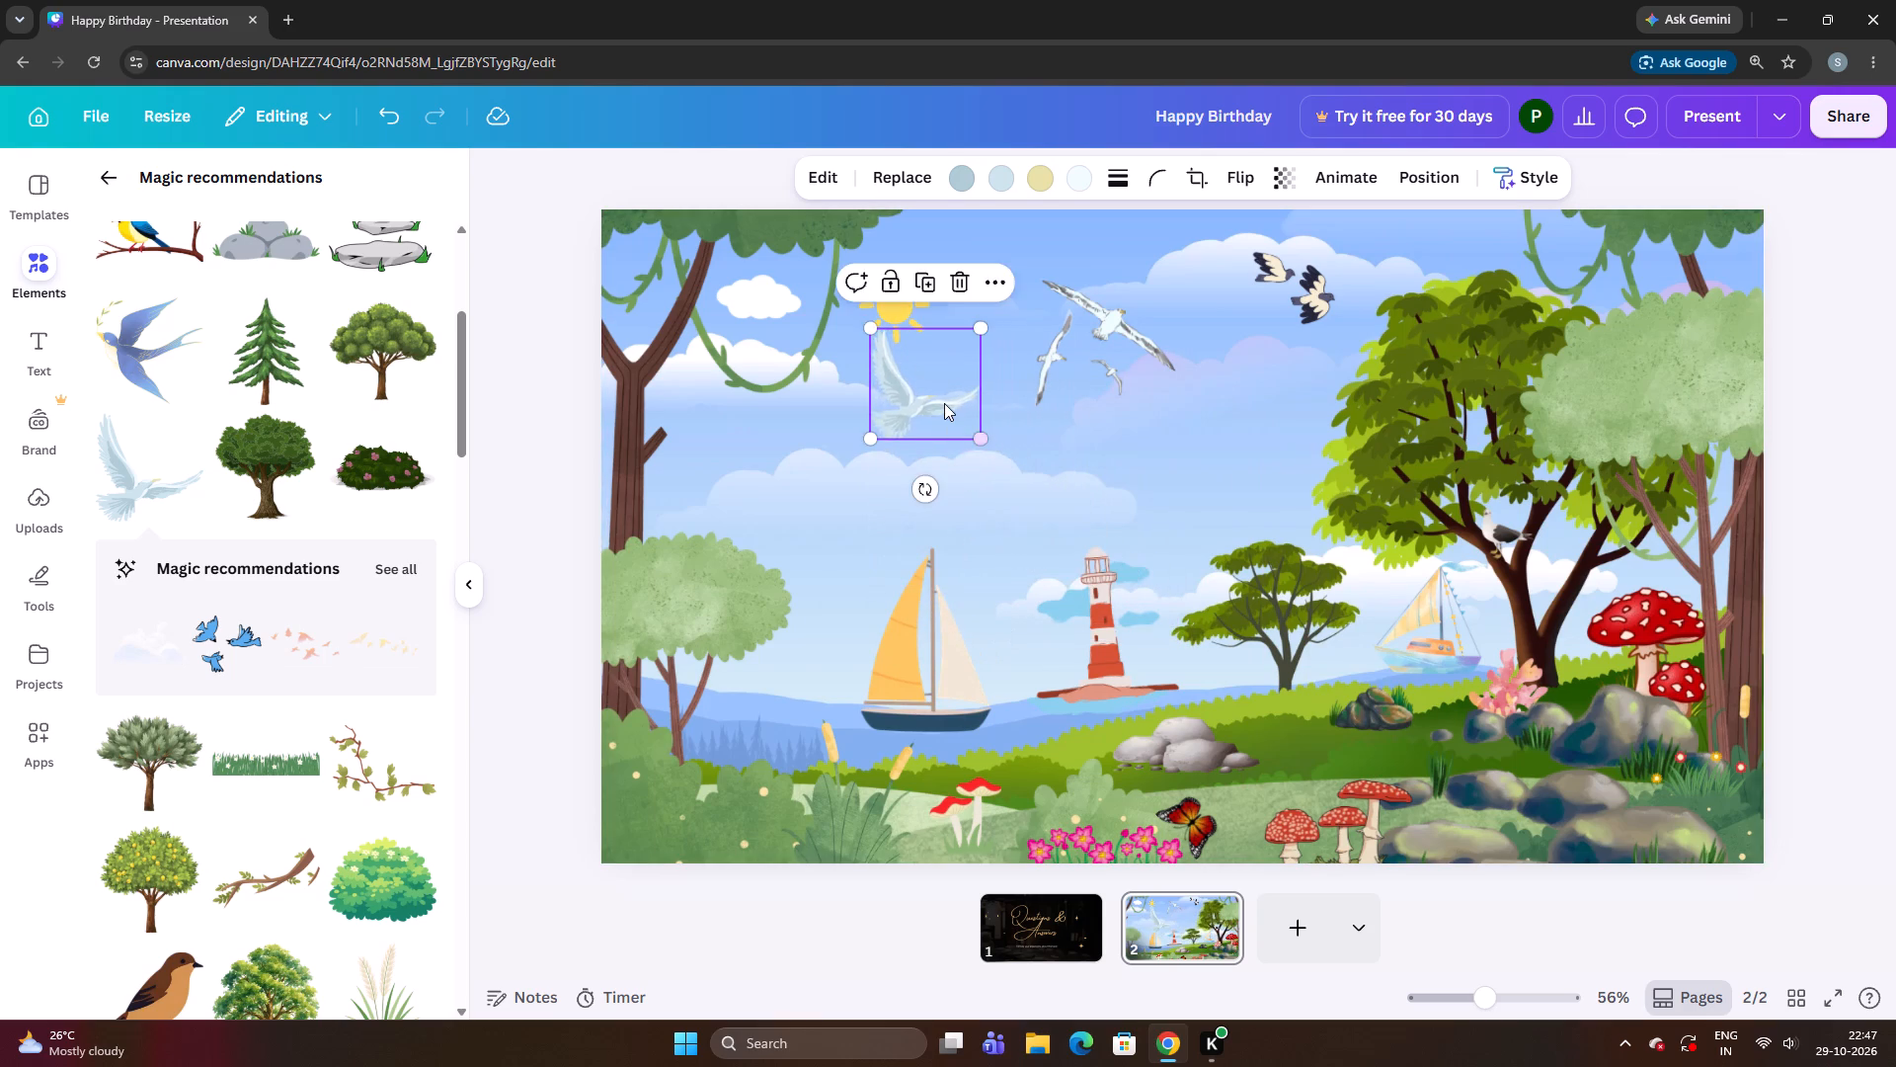
{"action": "left_click_drag", "start_coordinate": [944, 403], "coordinate": [885, 422]}
{"action": "left_click_drag", "start_coordinate": [885, 422], "coordinate": [879, 447]}
{"action": "left_click_drag", "start_coordinate": [912, 489], "coordinate": [886, 454]}
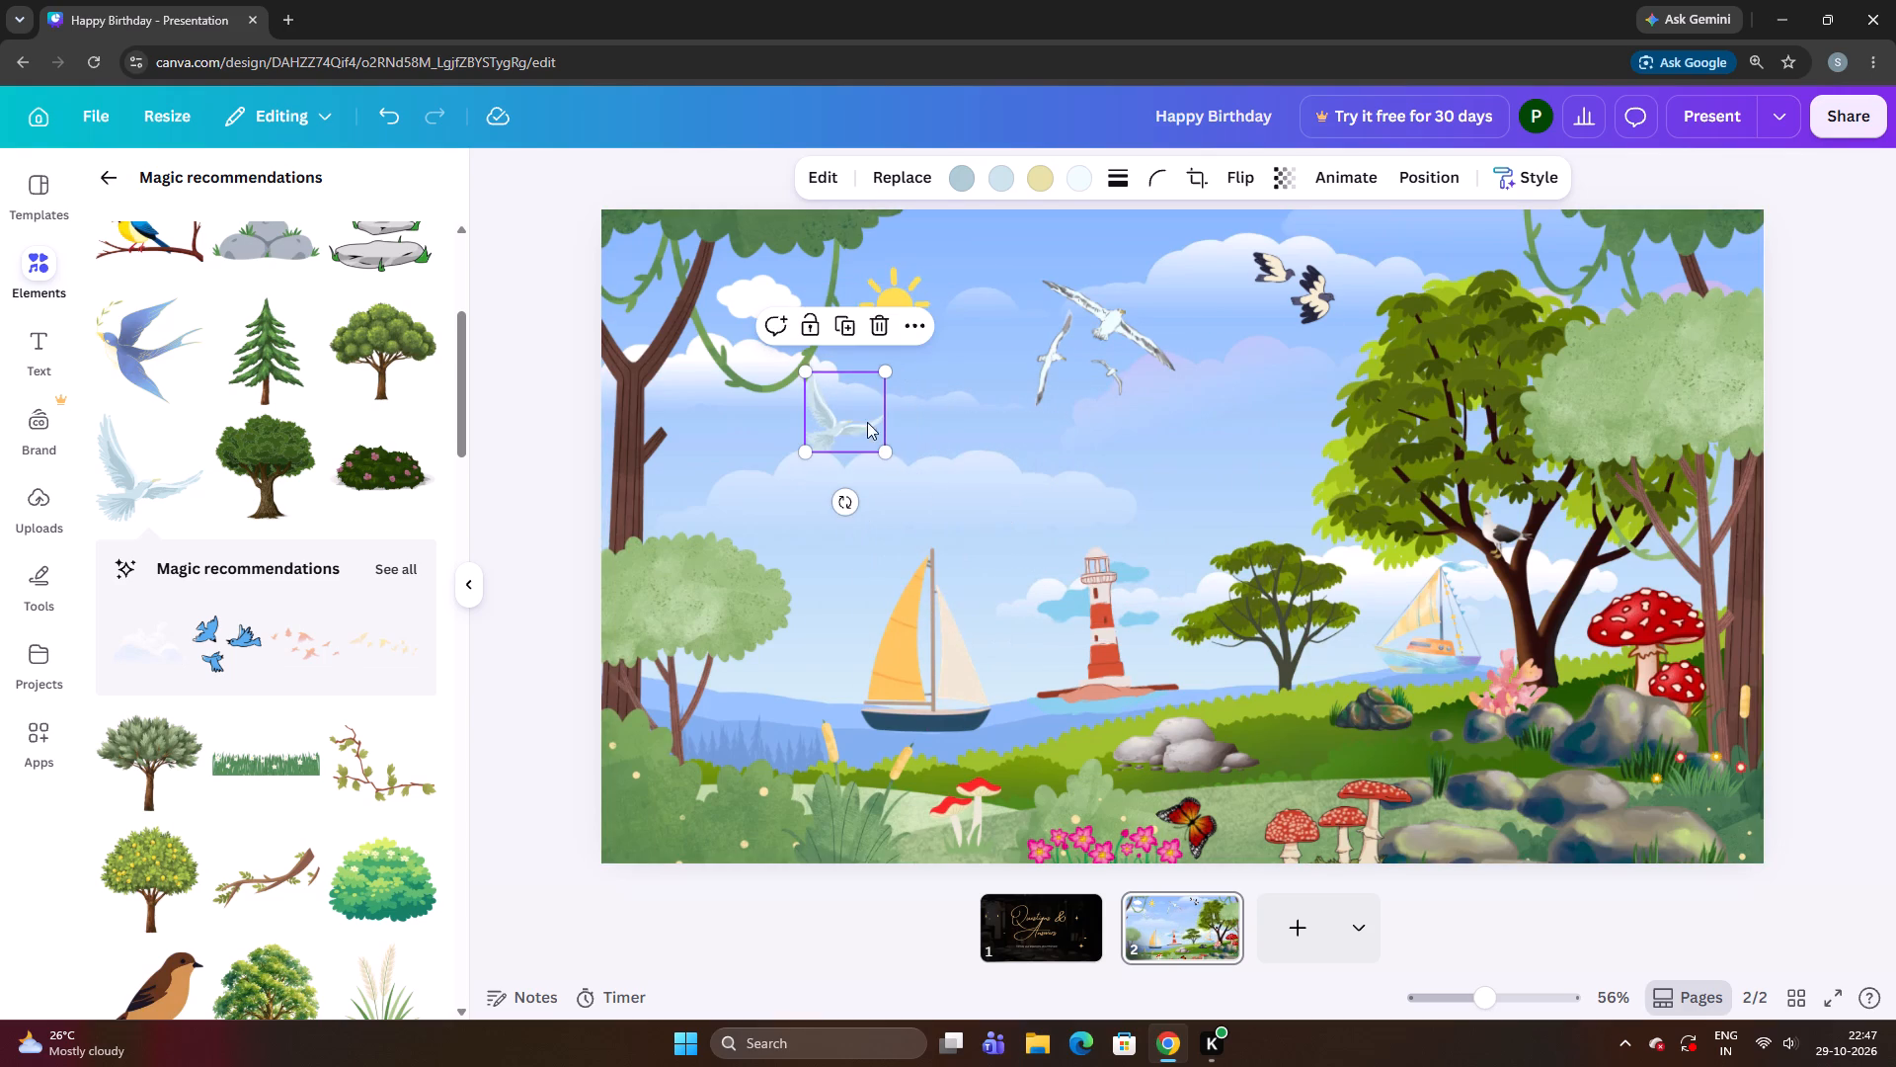
Move the white dove below the sun, above the orange-sailed boat, and enlarge it slightly.
{"action": "left_click_drag", "start_coordinate": [859, 417], "coordinate": [937, 423]}
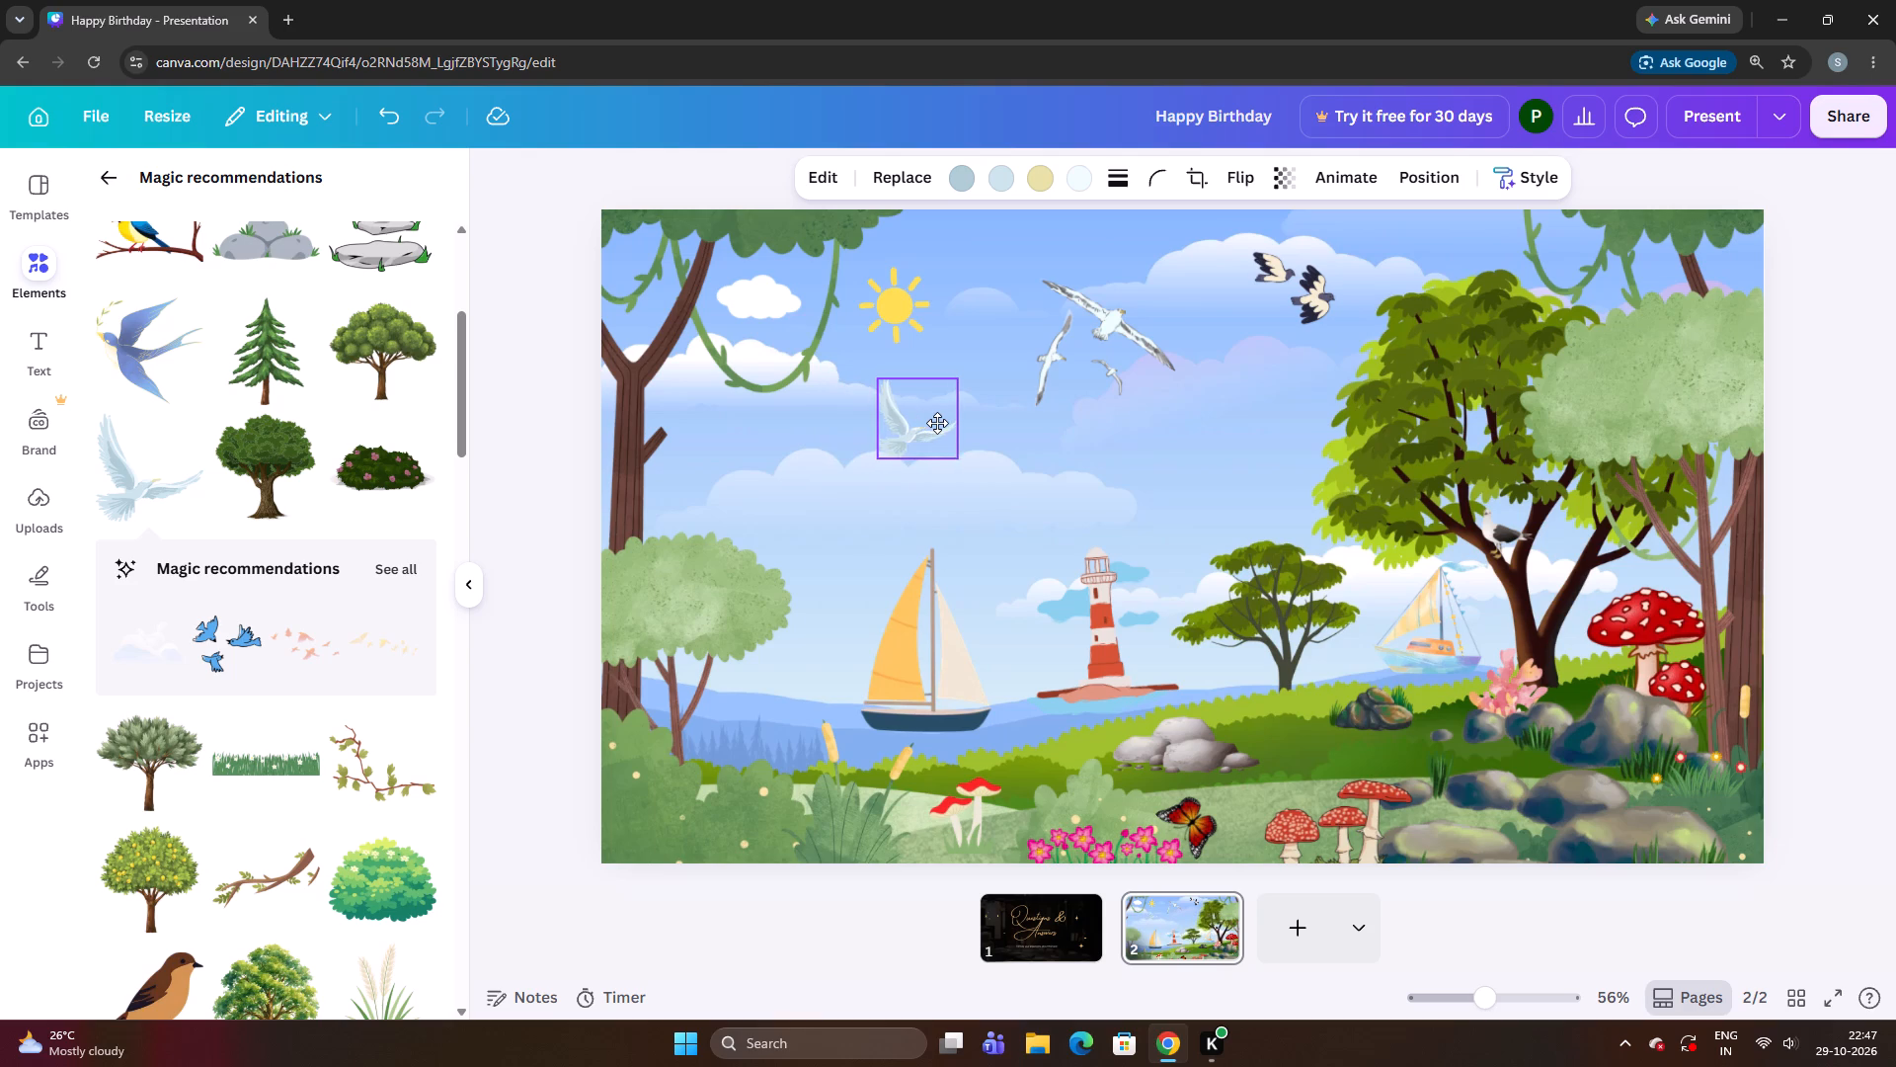
{"action": "left_click_drag", "start_coordinate": [937, 423], "coordinate": [948, 423]}
{"action": "left_click_drag", "start_coordinate": [948, 423], "coordinate": [933, 433]}
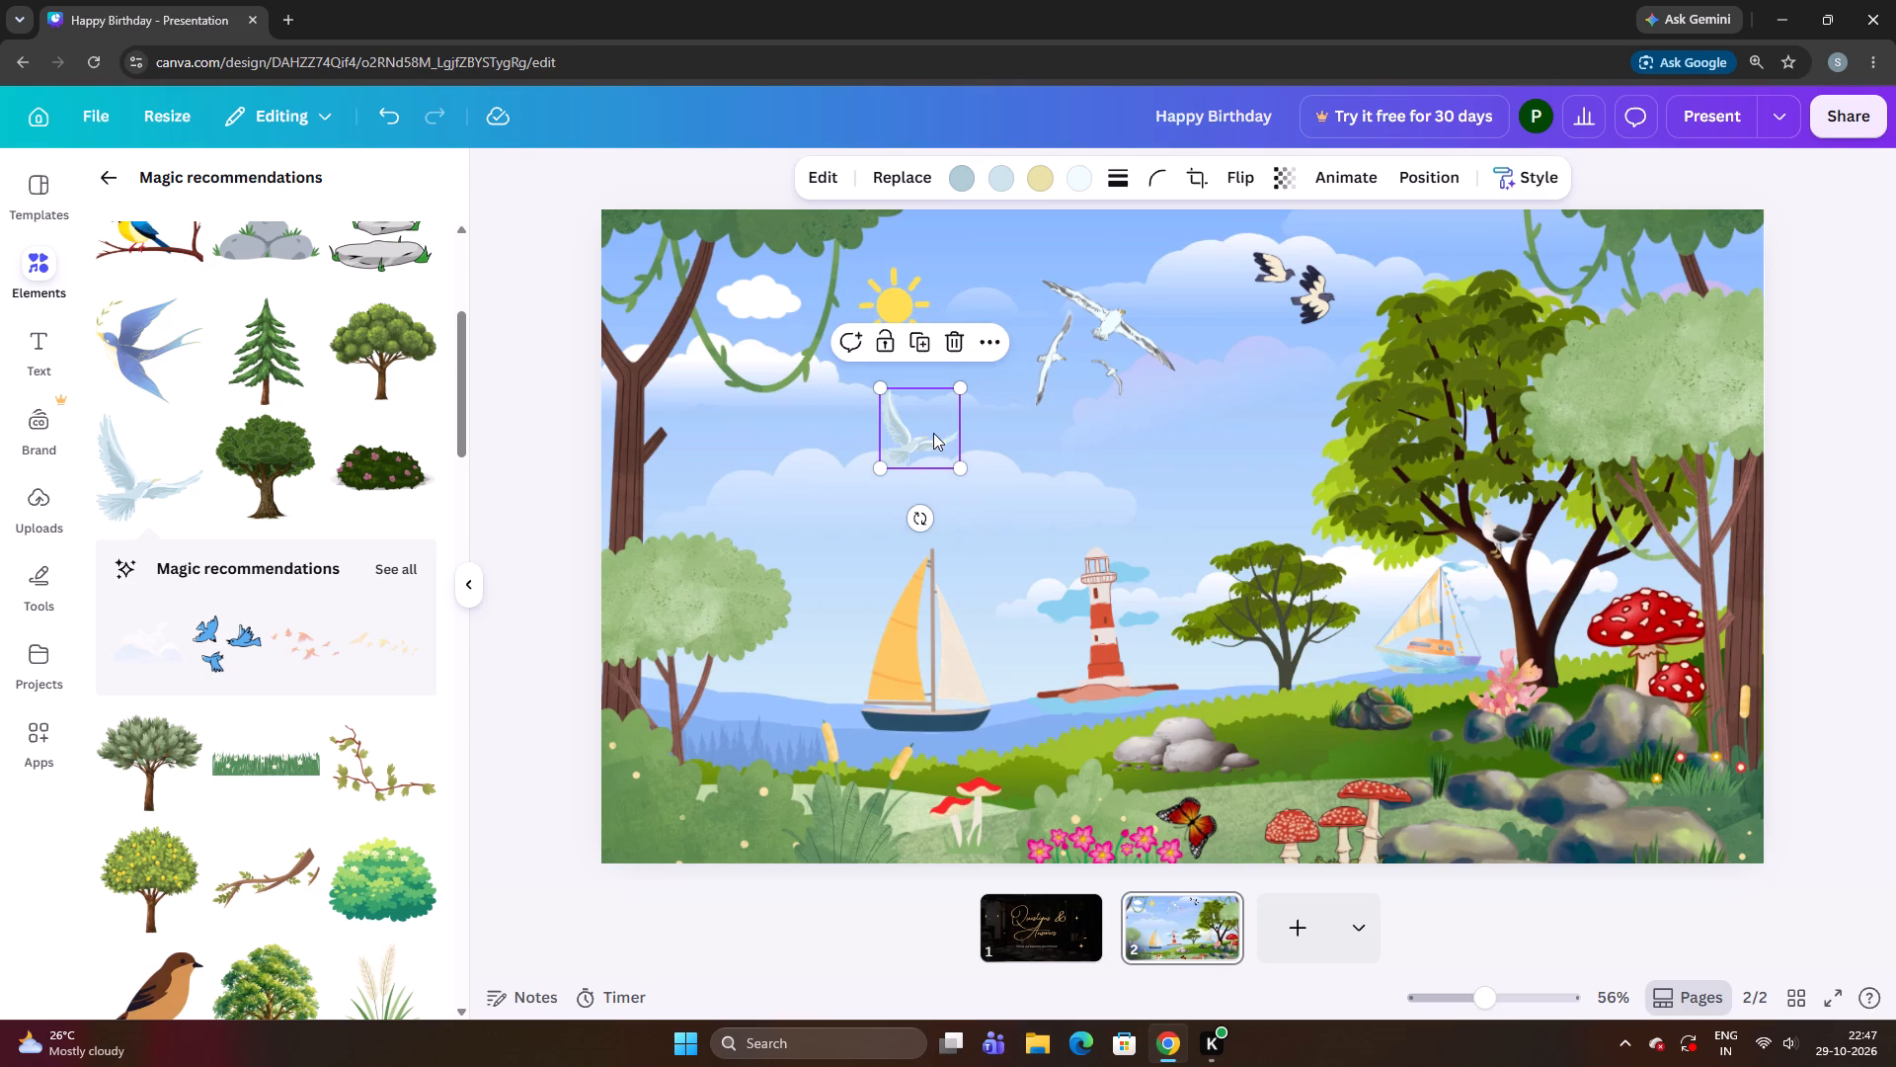
{"action": "left_click_drag", "start_coordinate": [965, 464], "coordinate": [1005, 500]}
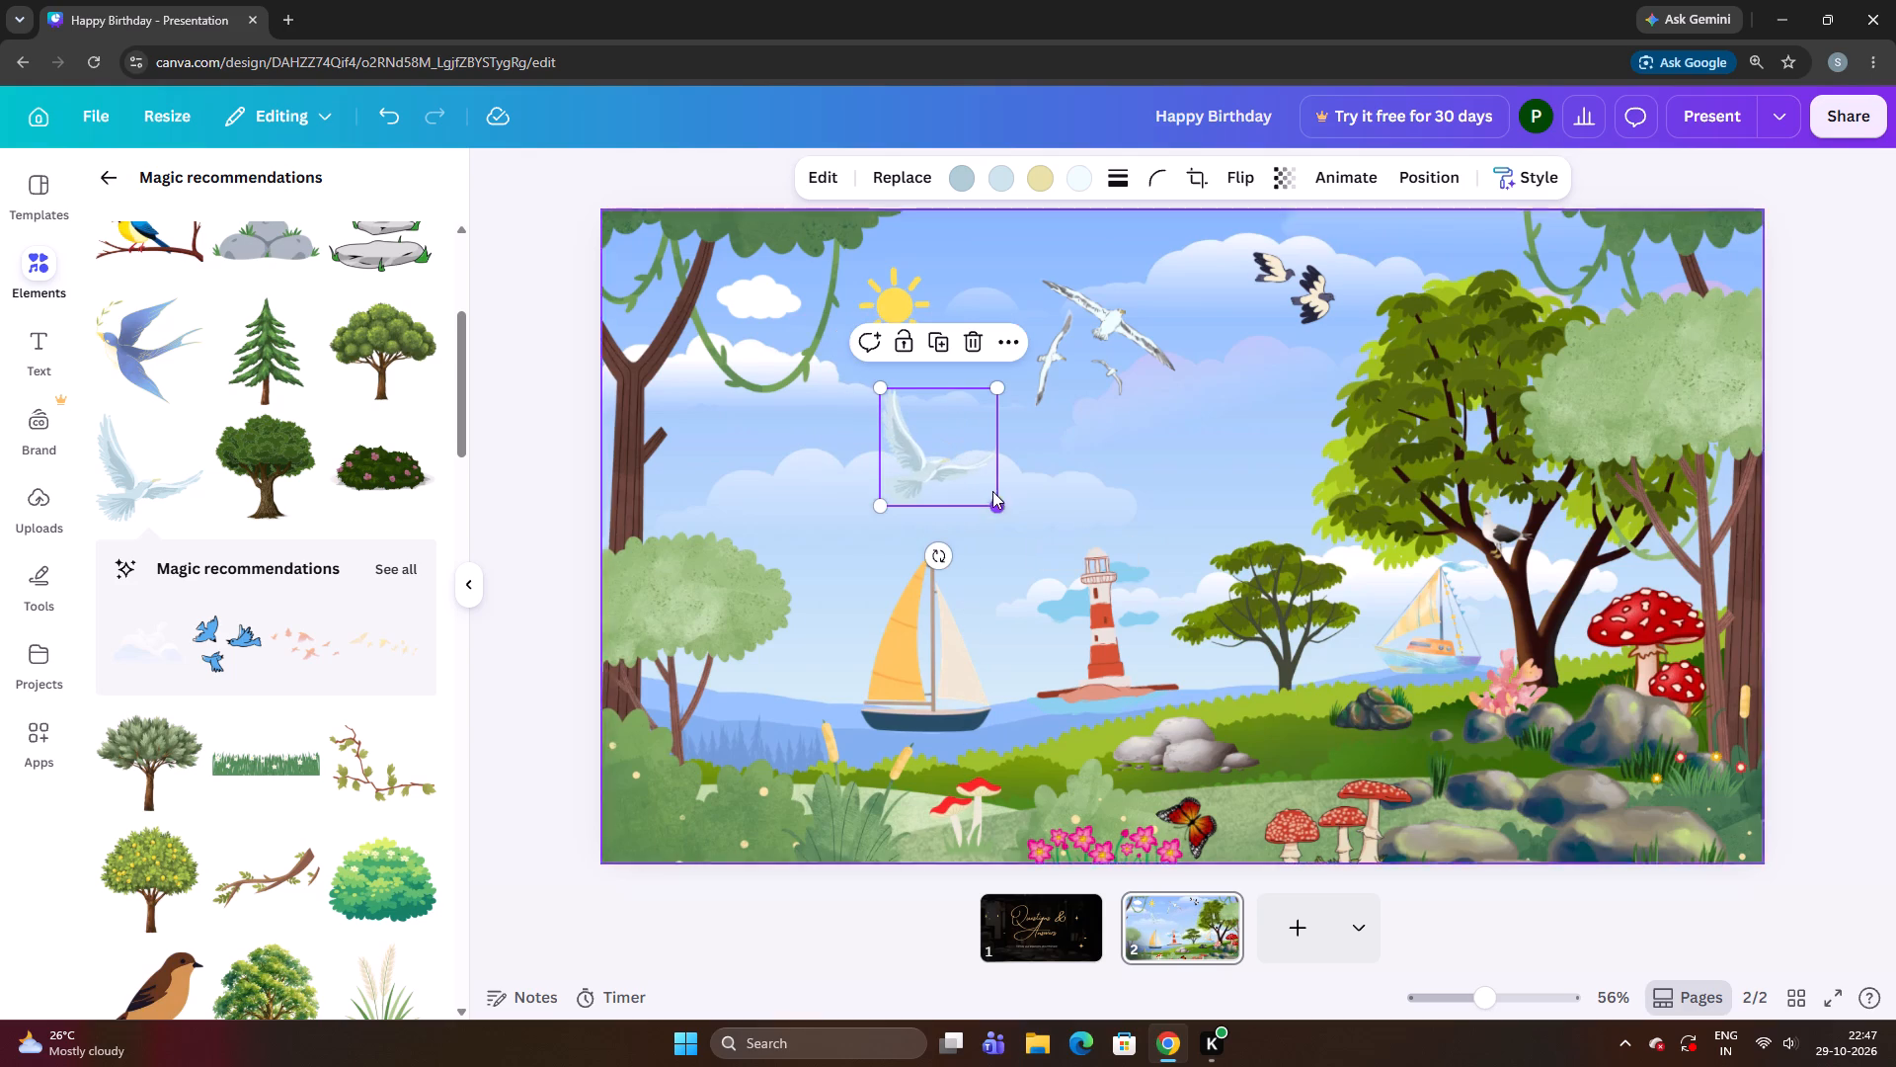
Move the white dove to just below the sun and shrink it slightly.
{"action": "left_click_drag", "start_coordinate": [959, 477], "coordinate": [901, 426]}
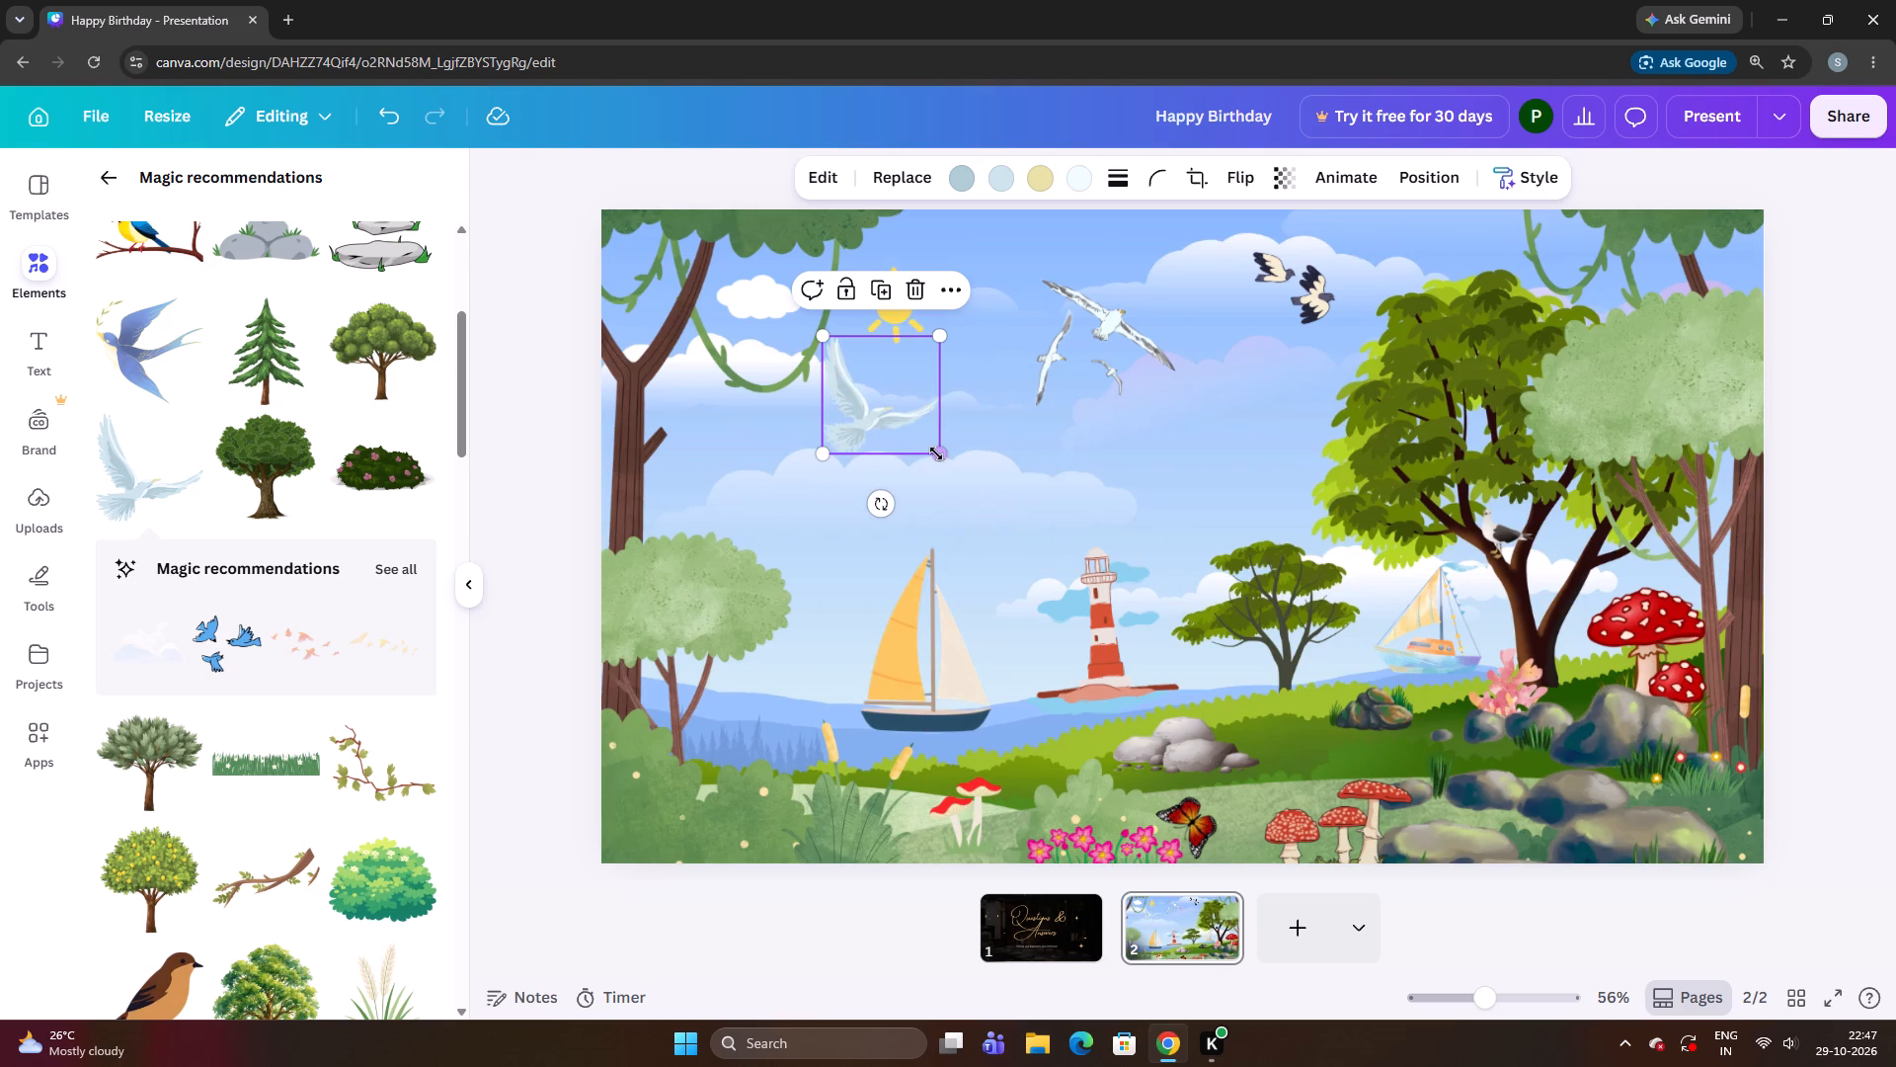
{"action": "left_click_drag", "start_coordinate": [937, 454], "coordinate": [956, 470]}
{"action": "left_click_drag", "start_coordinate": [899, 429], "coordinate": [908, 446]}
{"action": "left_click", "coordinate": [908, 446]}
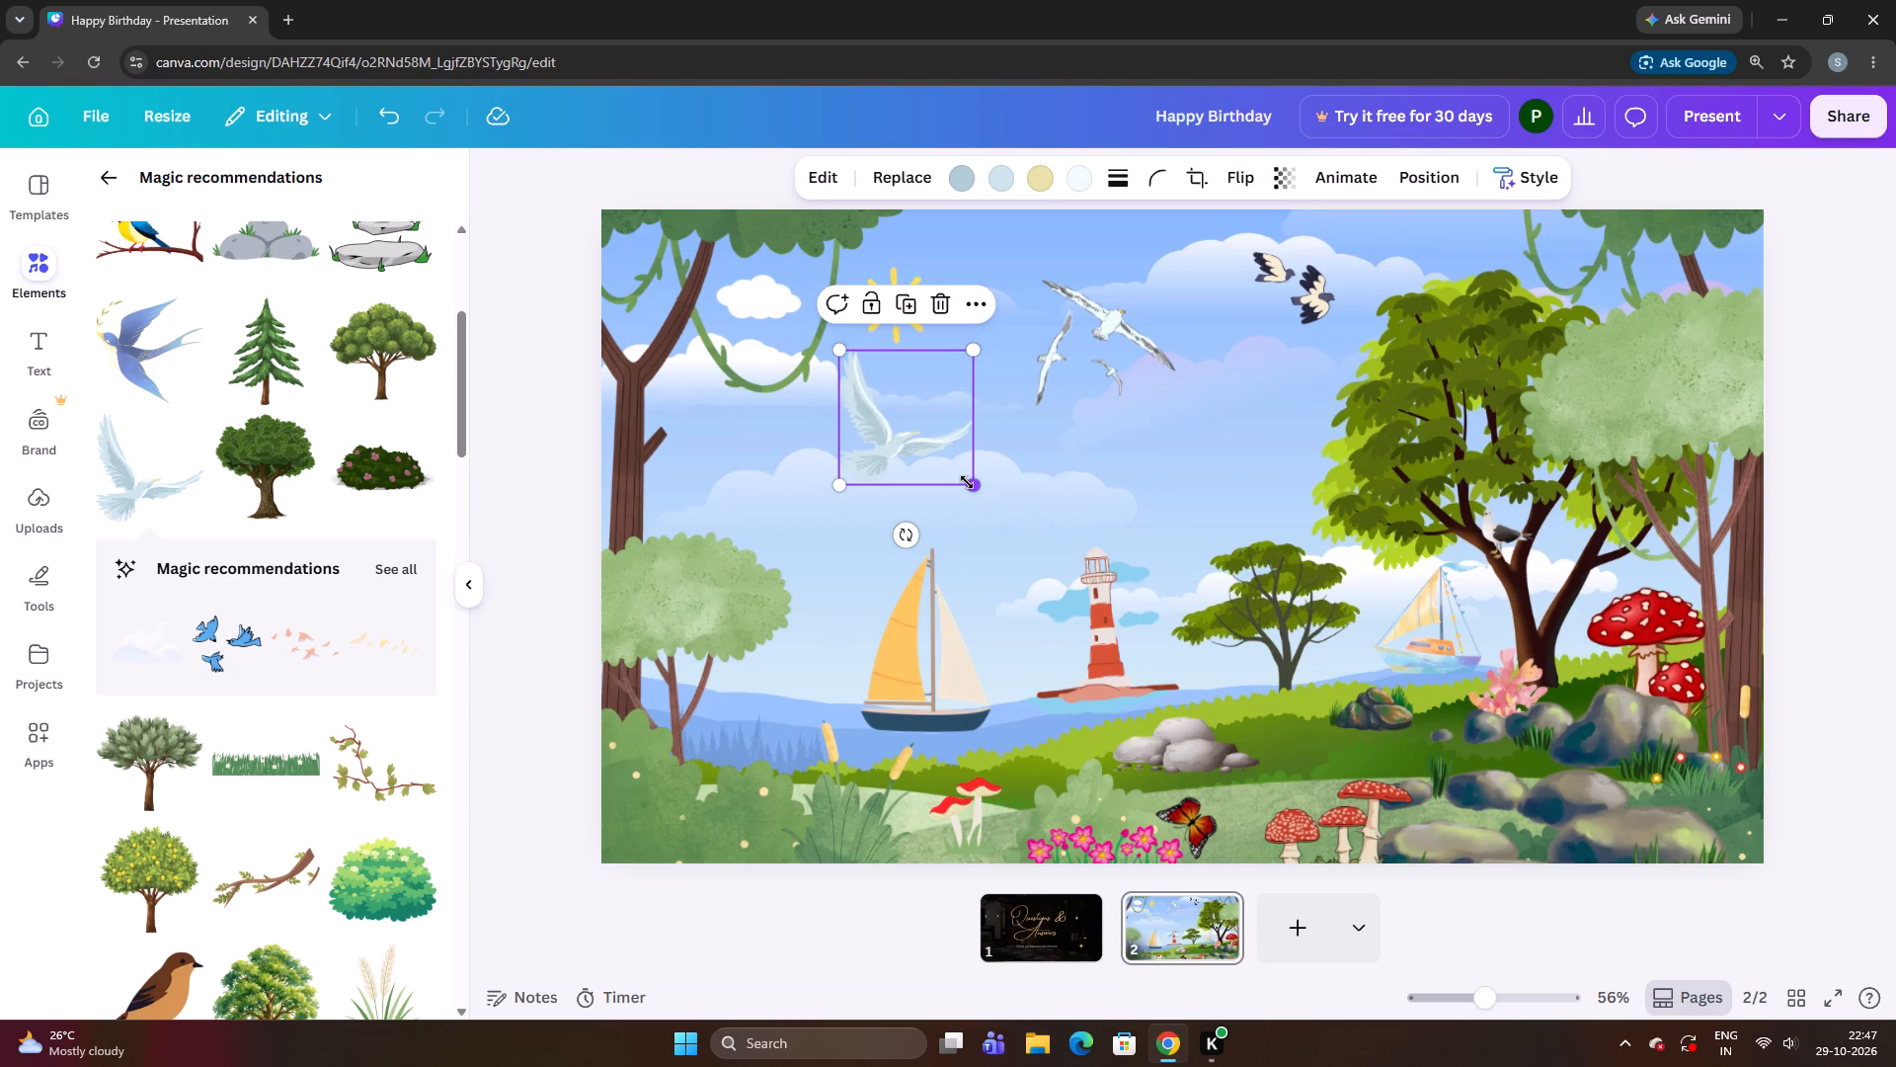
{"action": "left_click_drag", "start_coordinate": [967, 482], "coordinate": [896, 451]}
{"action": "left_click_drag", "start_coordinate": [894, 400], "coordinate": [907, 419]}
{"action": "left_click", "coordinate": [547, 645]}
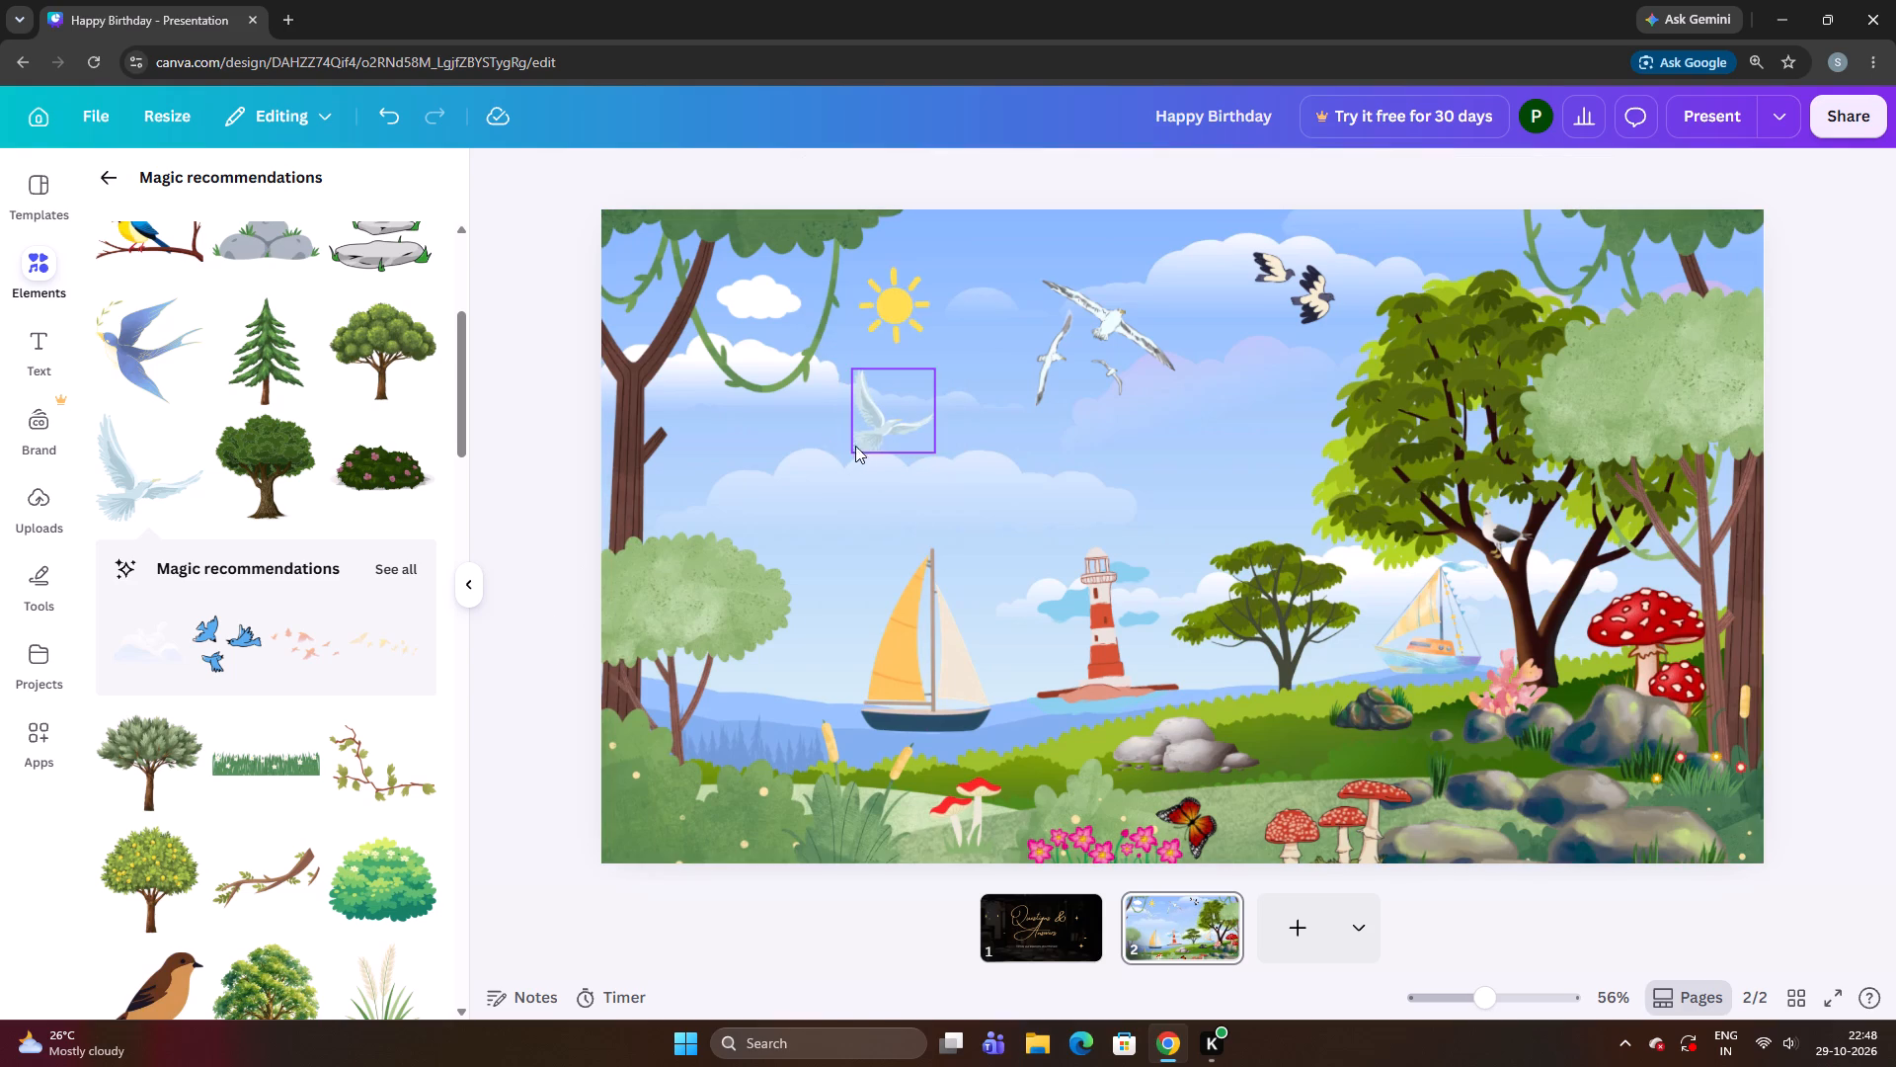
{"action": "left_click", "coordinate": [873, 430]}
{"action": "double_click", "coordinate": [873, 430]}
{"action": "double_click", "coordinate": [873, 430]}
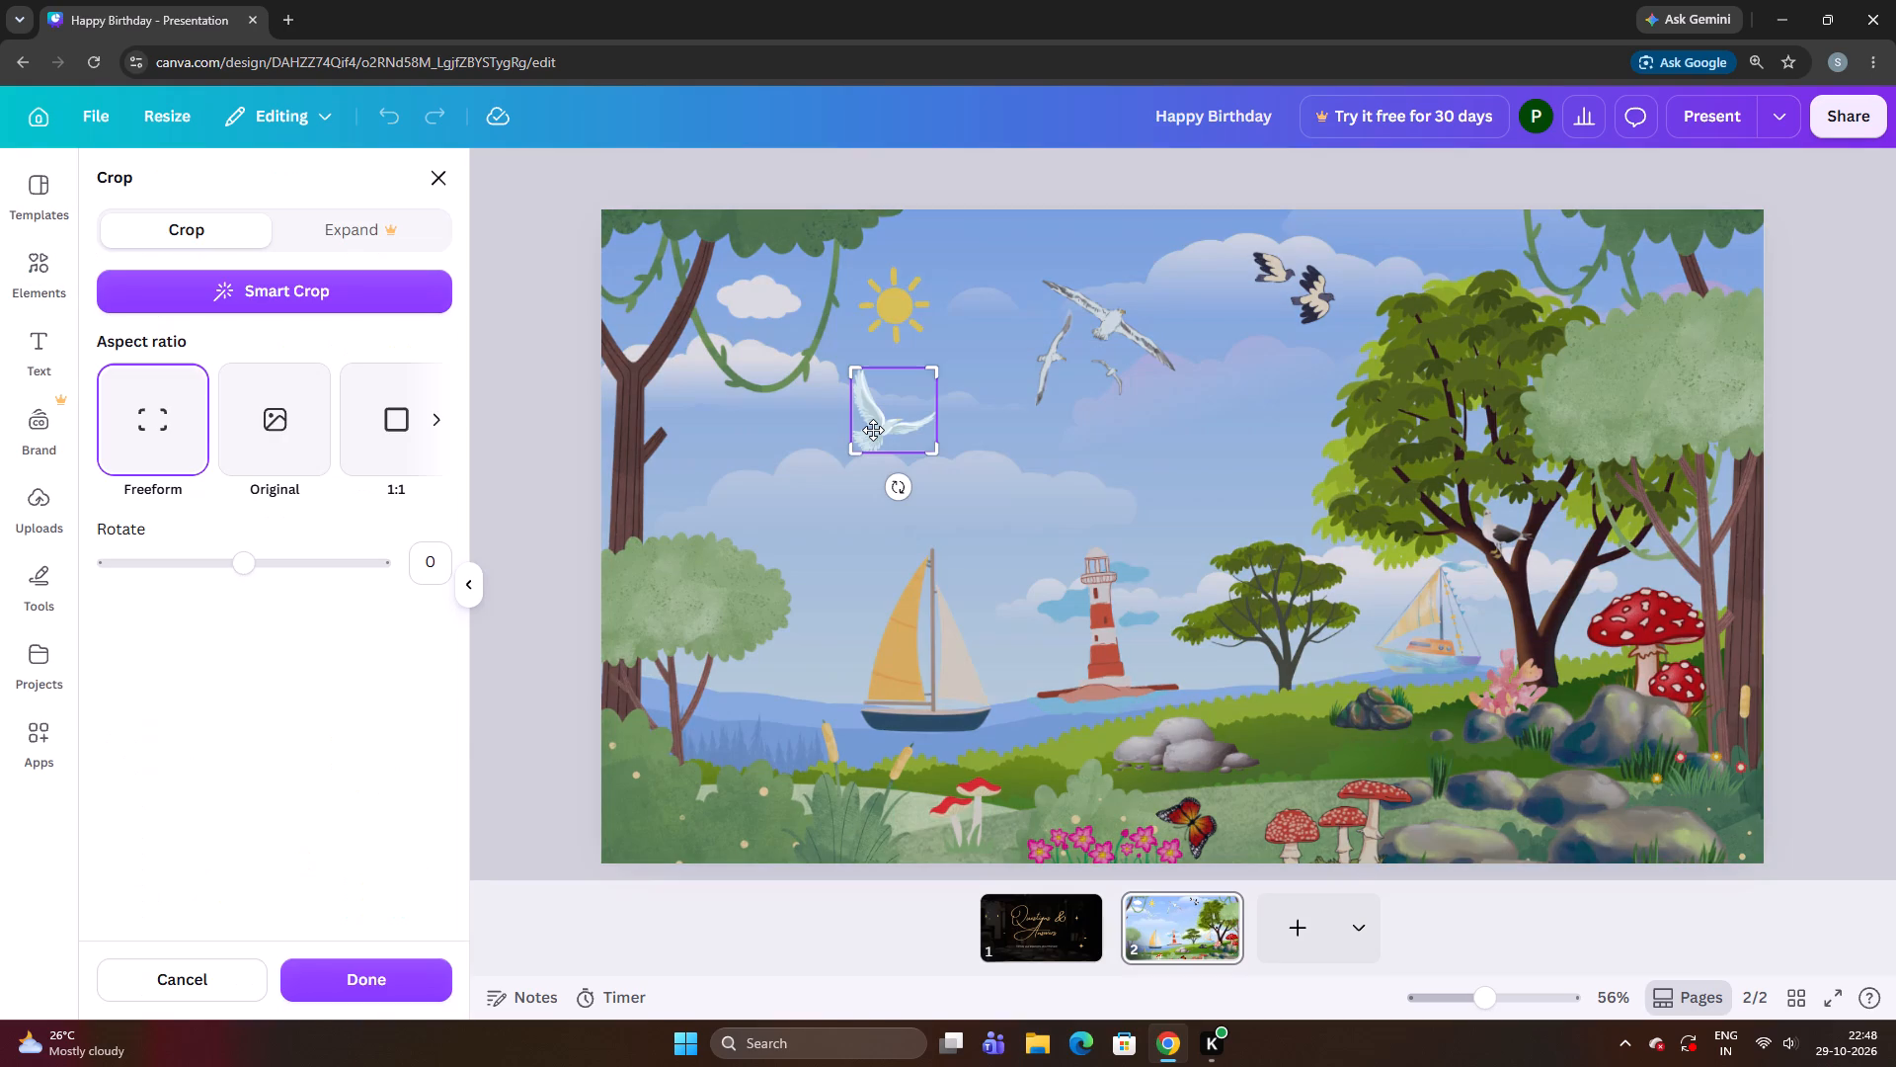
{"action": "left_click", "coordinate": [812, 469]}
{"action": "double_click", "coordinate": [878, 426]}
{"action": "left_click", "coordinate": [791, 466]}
Delete the white dove from the landscape.
{"action": "left_click_drag", "start_coordinate": [873, 425], "coordinate": [900, 427]}
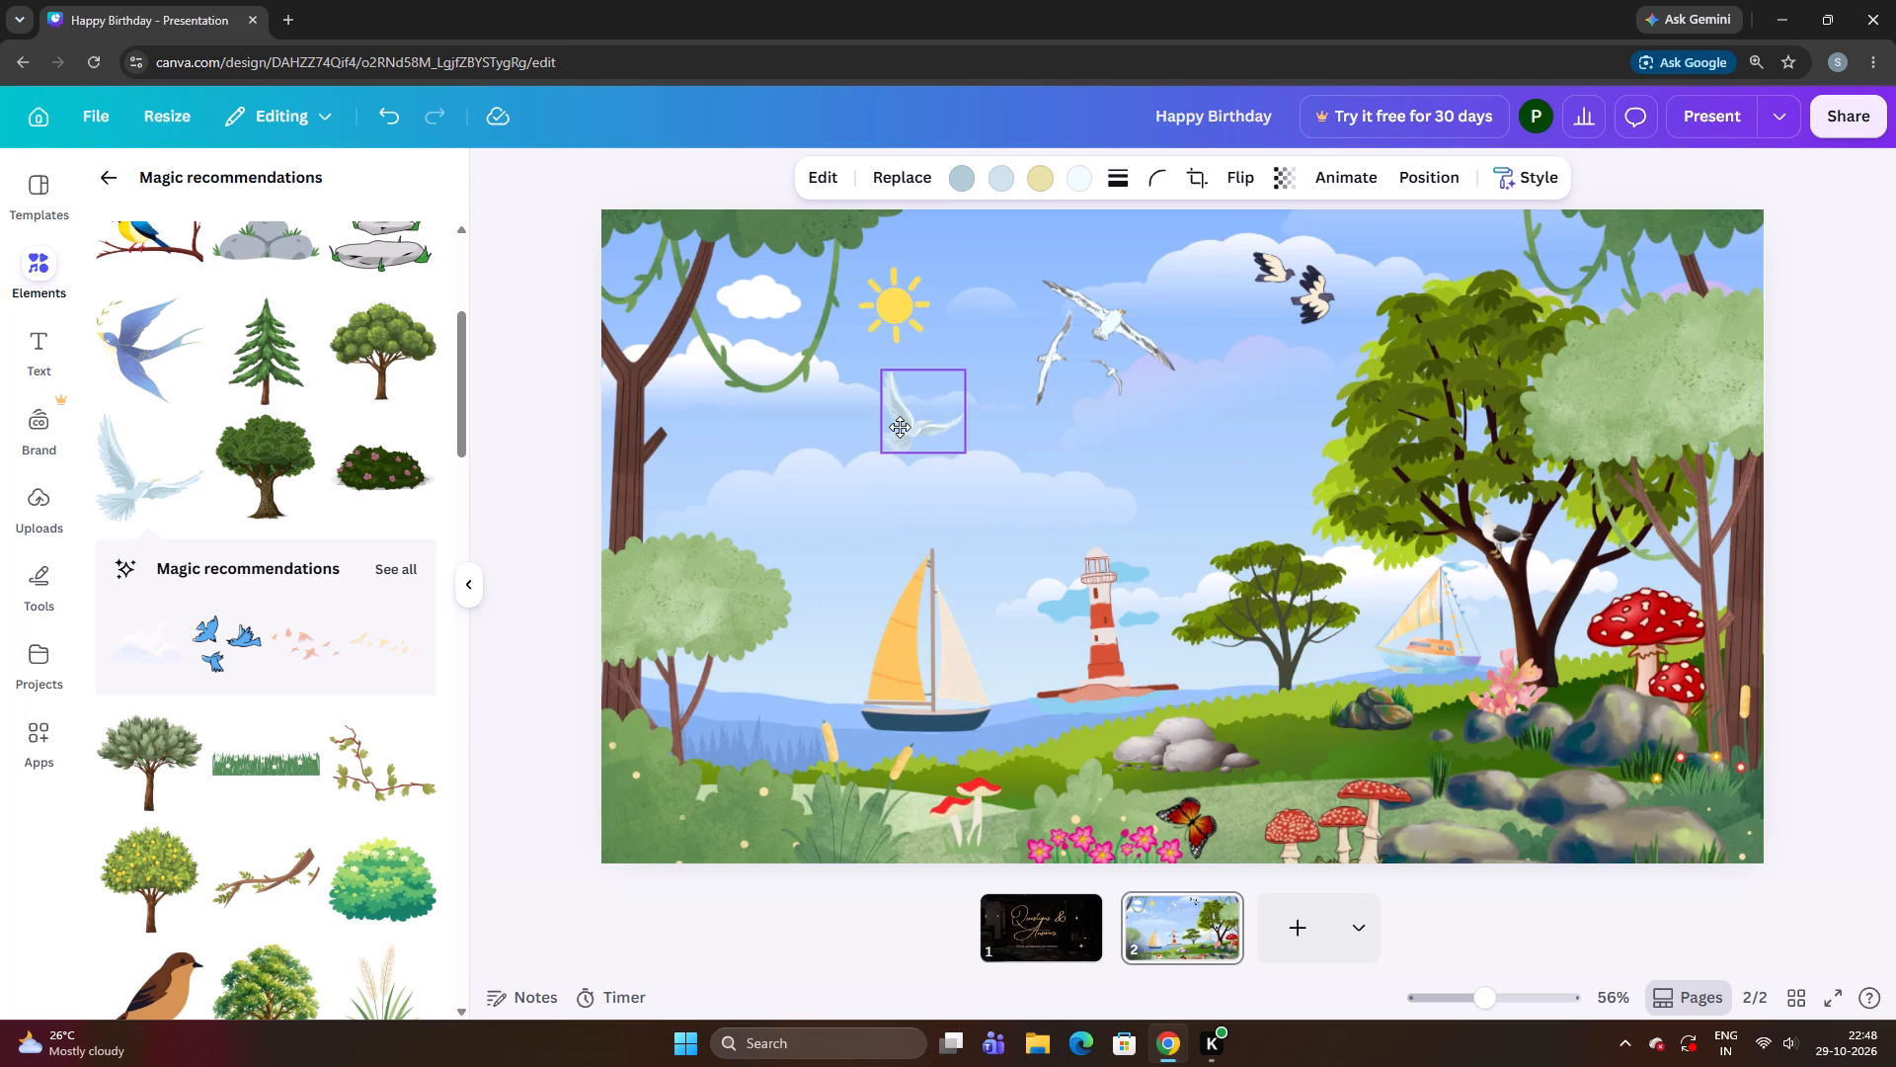
{"action": "left_click_drag", "start_coordinate": [900, 427], "coordinate": [870, 434]}
{"action": "left_click", "coordinate": [928, 347]}
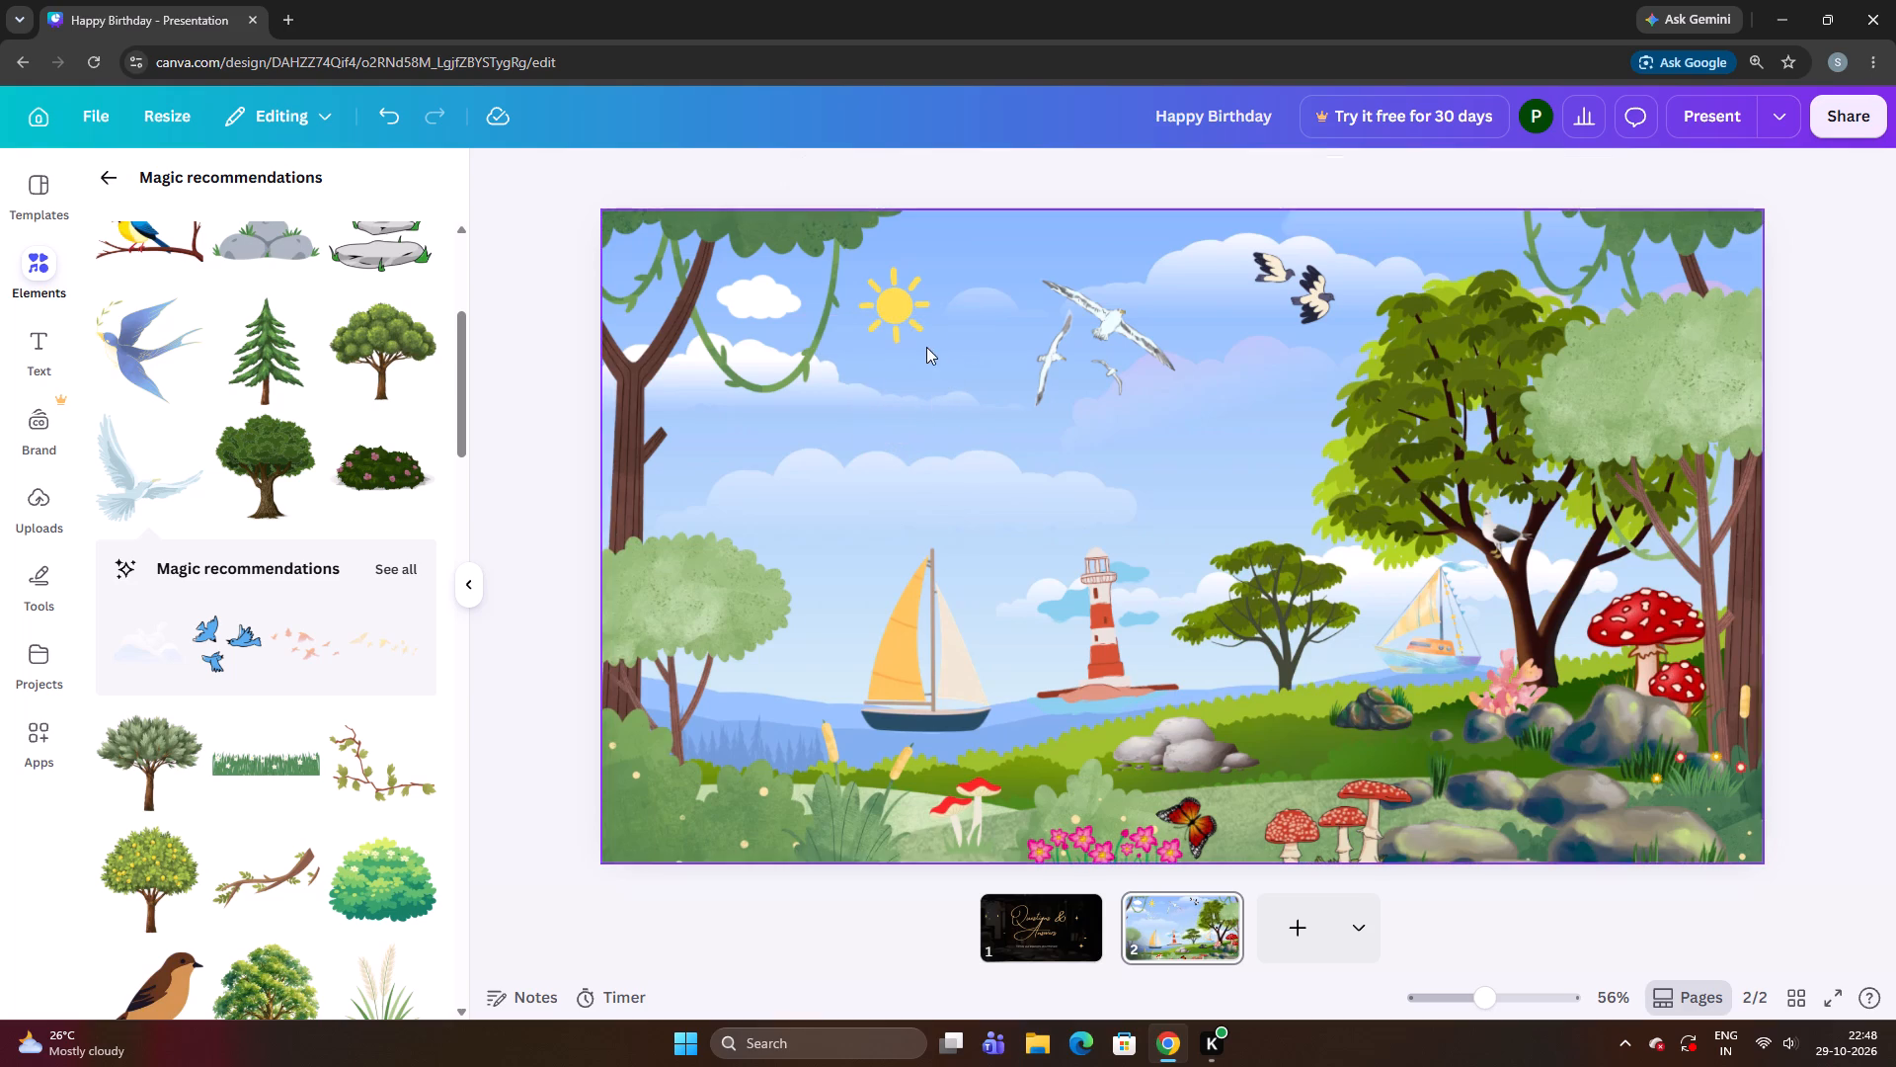
Add the pale yellow bird flock from the full set of magic recommendations and shrink it to a small group over the low clouds.
{"action": "left_click", "coordinate": [399, 550]}
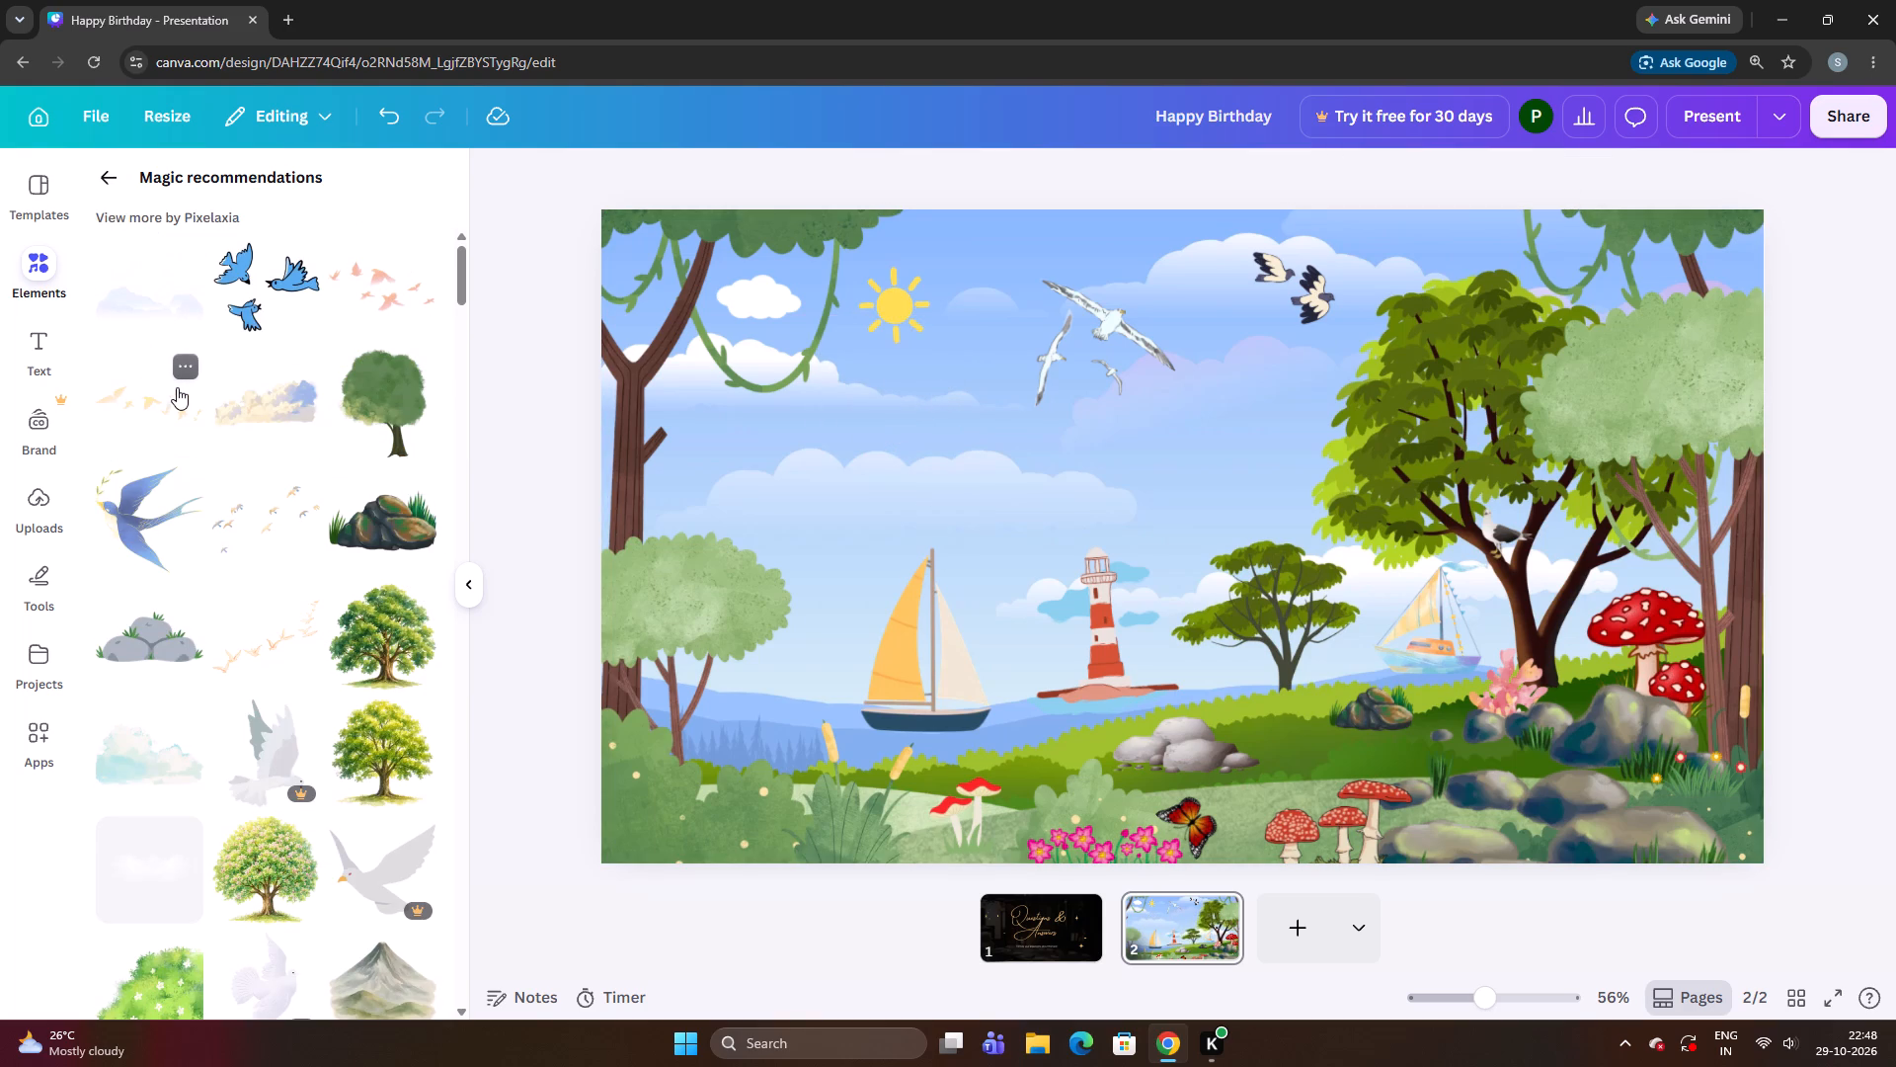
{"action": "left_click", "coordinate": [169, 404]}
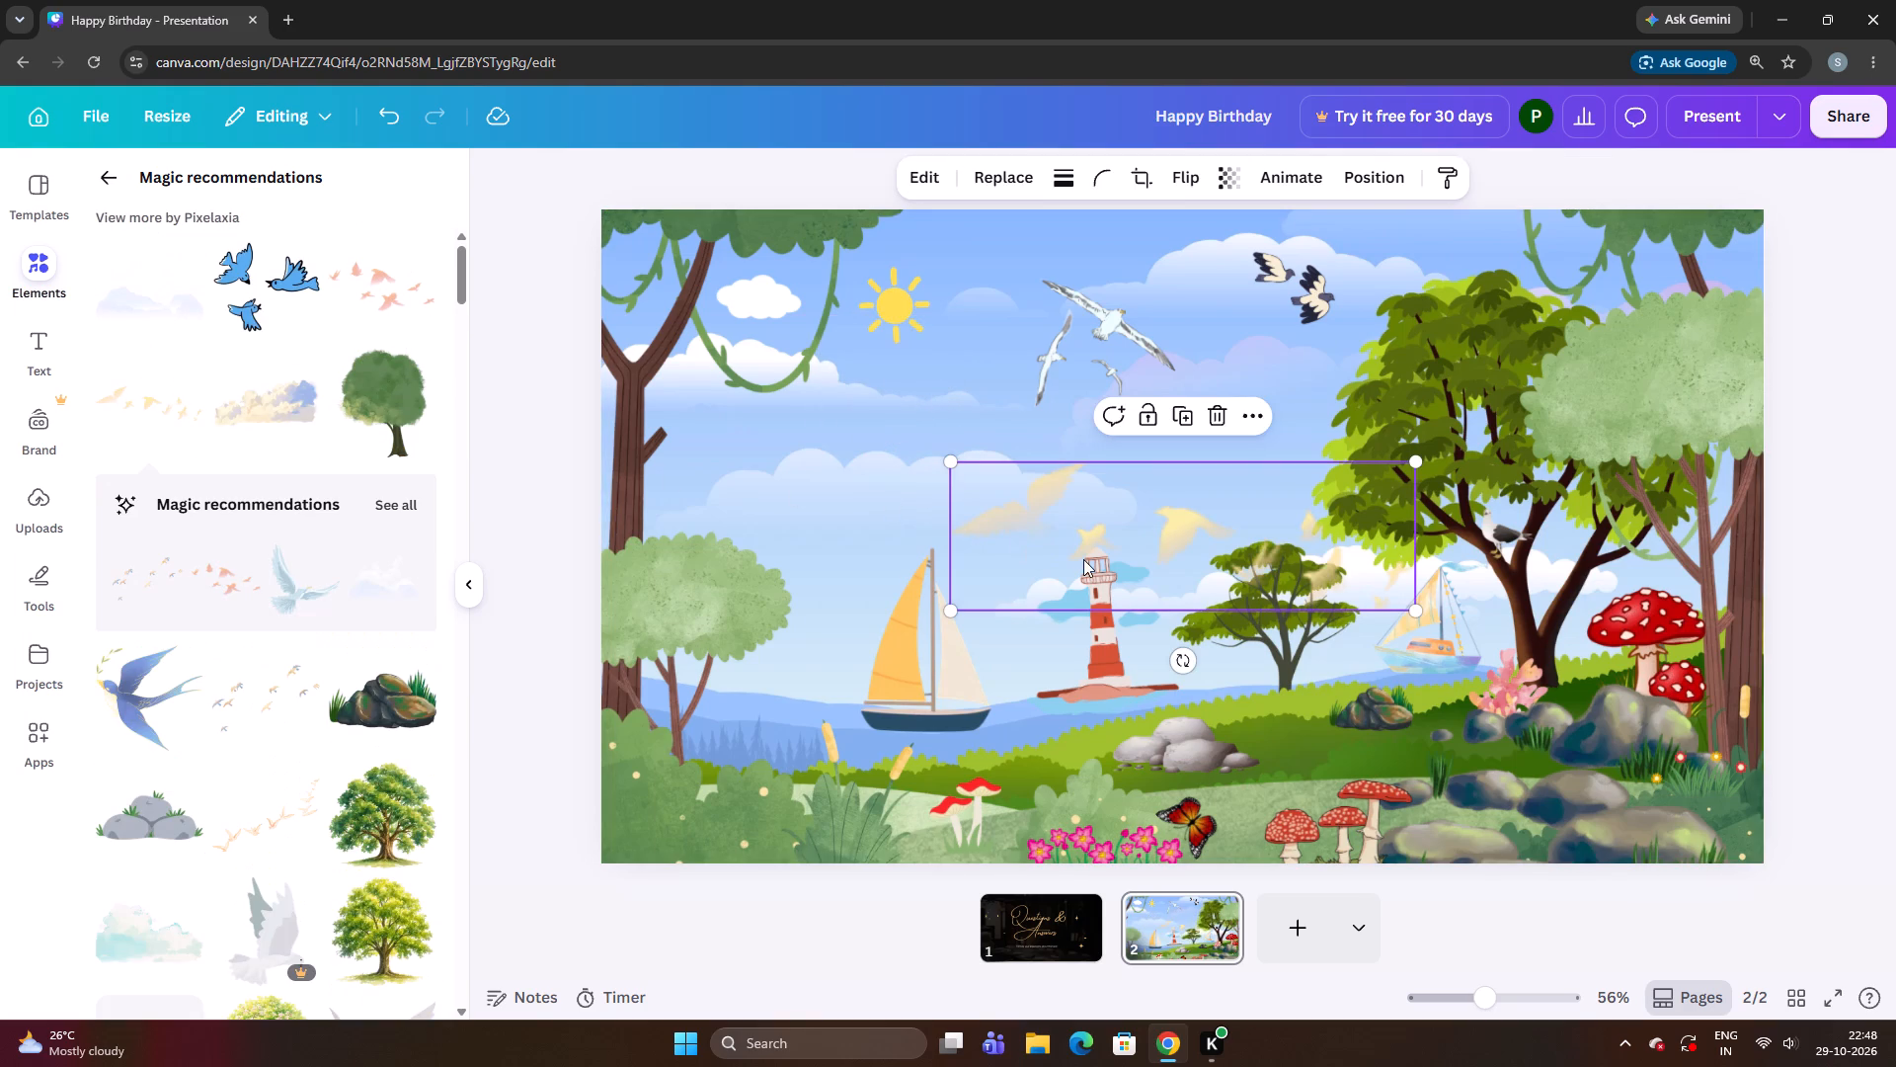
{"action": "left_click_drag", "start_coordinate": [1086, 559], "coordinate": [959, 526]}
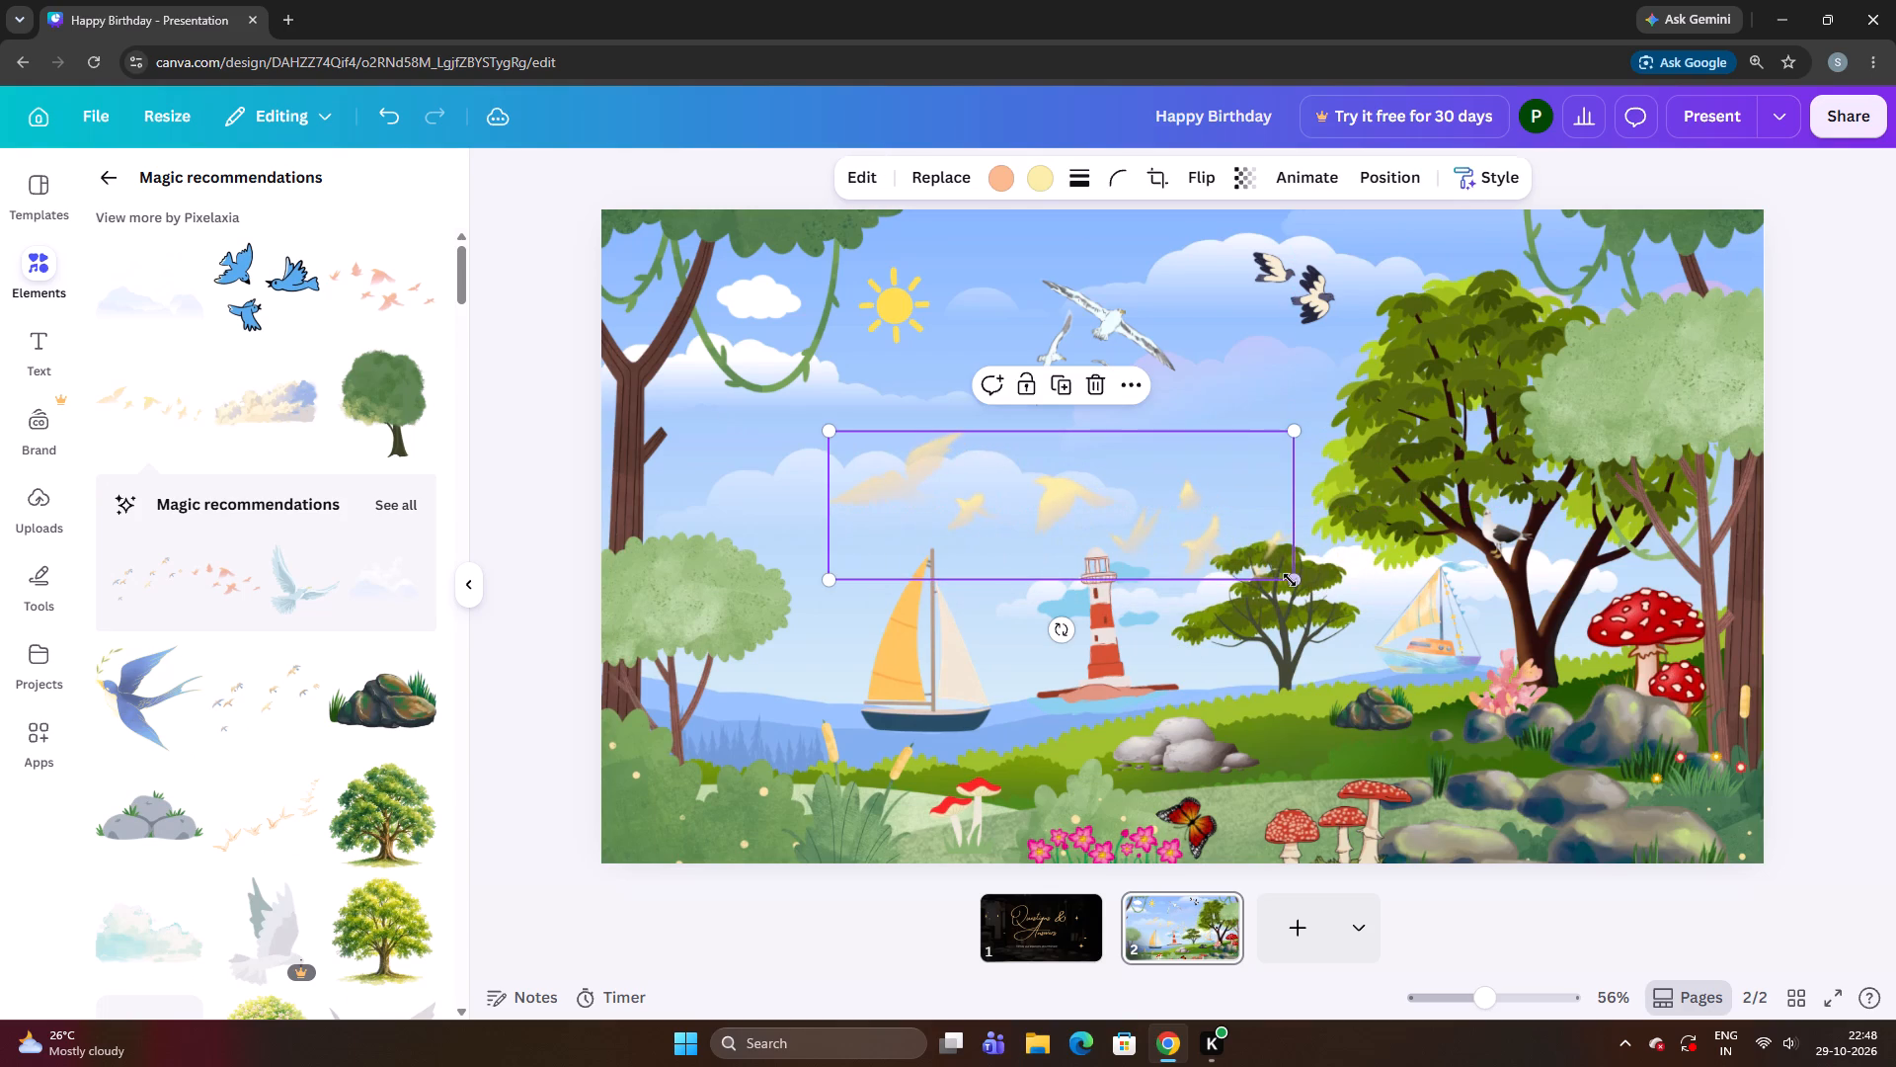
{"action": "left_click_drag", "start_coordinate": [1290, 580], "coordinate": [1083, 510]}
{"action": "left_click_drag", "start_coordinate": [987, 465], "coordinate": [972, 497]}
{"action": "left_click_drag", "start_coordinate": [1075, 545], "coordinate": [1023, 519]}
{"action": "left_click_drag", "start_coordinate": [967, 502], "coordinate": [969, 511]}
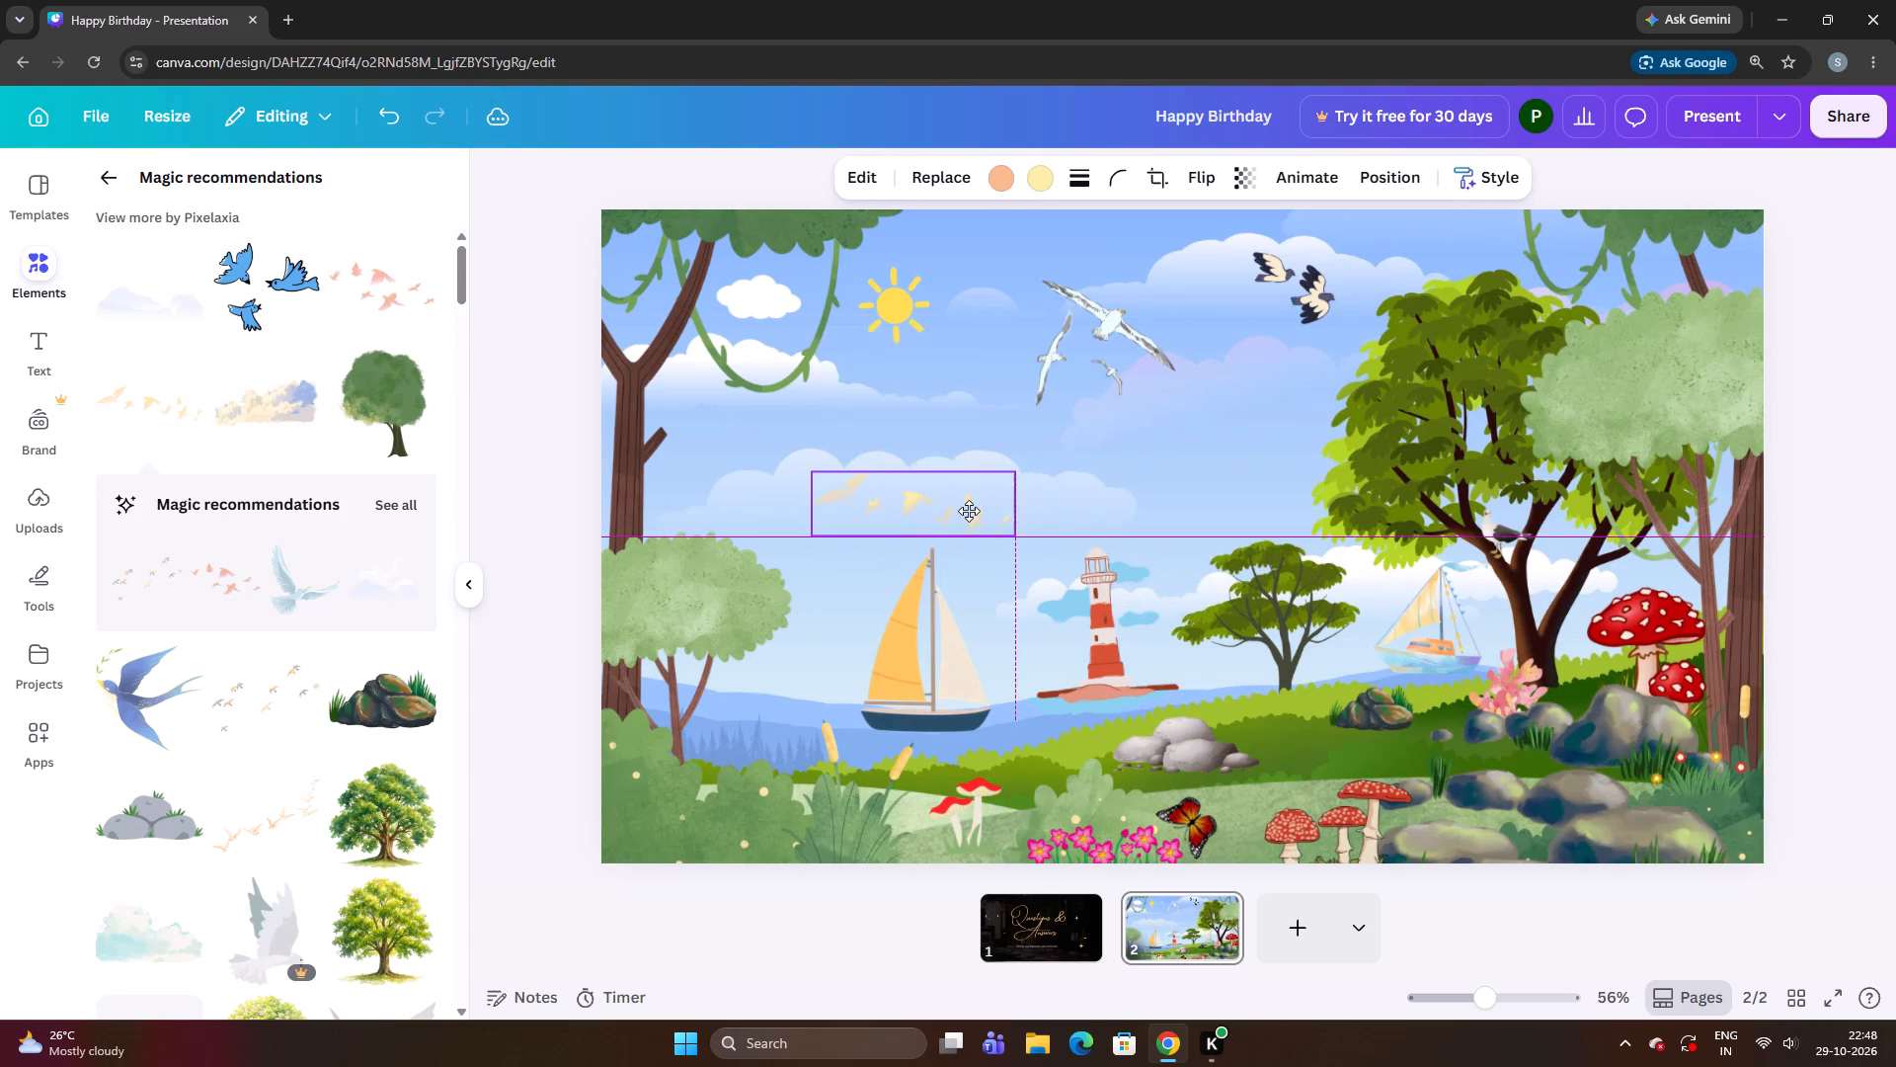
Place the yellow bird flock just above the mast of the orange-sailed boat.
{"action": "left_click_drag", "start_coordinate": [969, 511], "coordinate": [987, 521]}
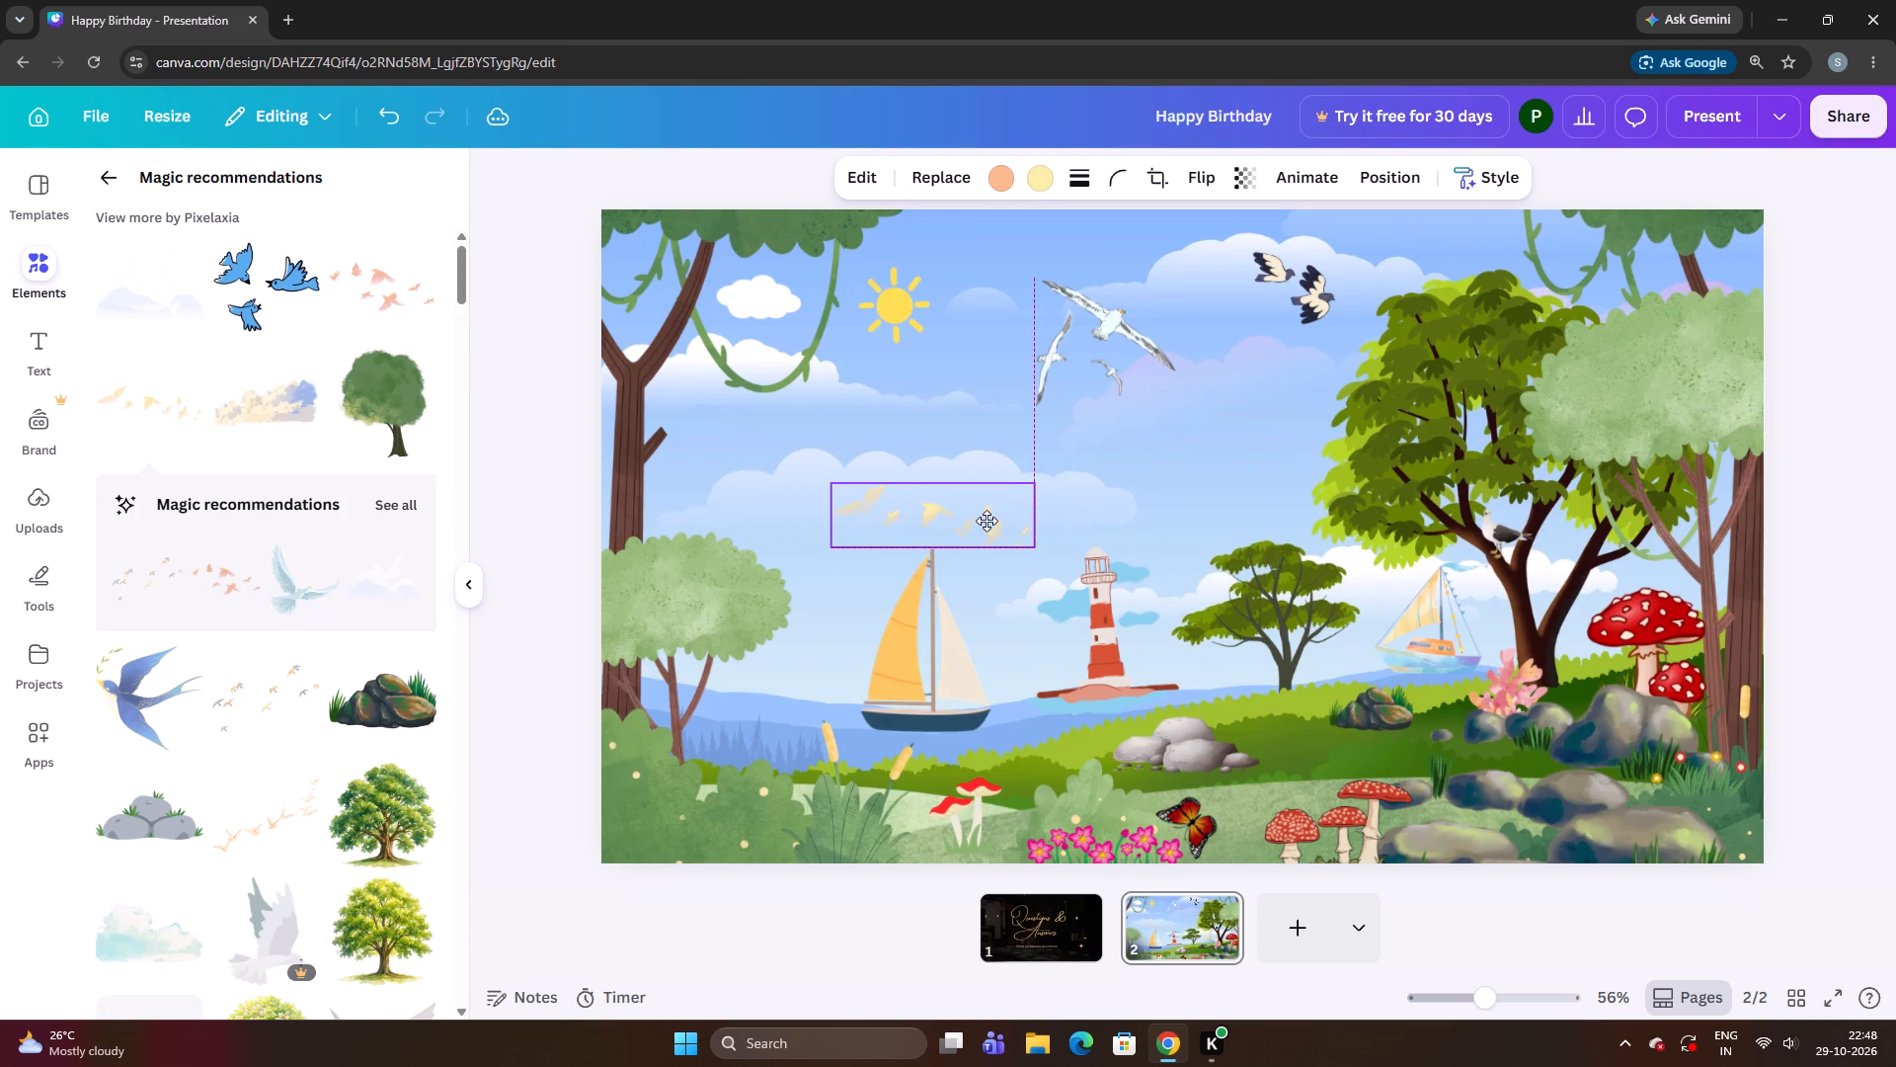
{"action": "left_click_drag", "start_coordinate": [987, 521], "coordinate": [992, 521]}
{"action": "left_click_drag", "start_coordinate": [992, 521], "coordinate": [997, 521]}
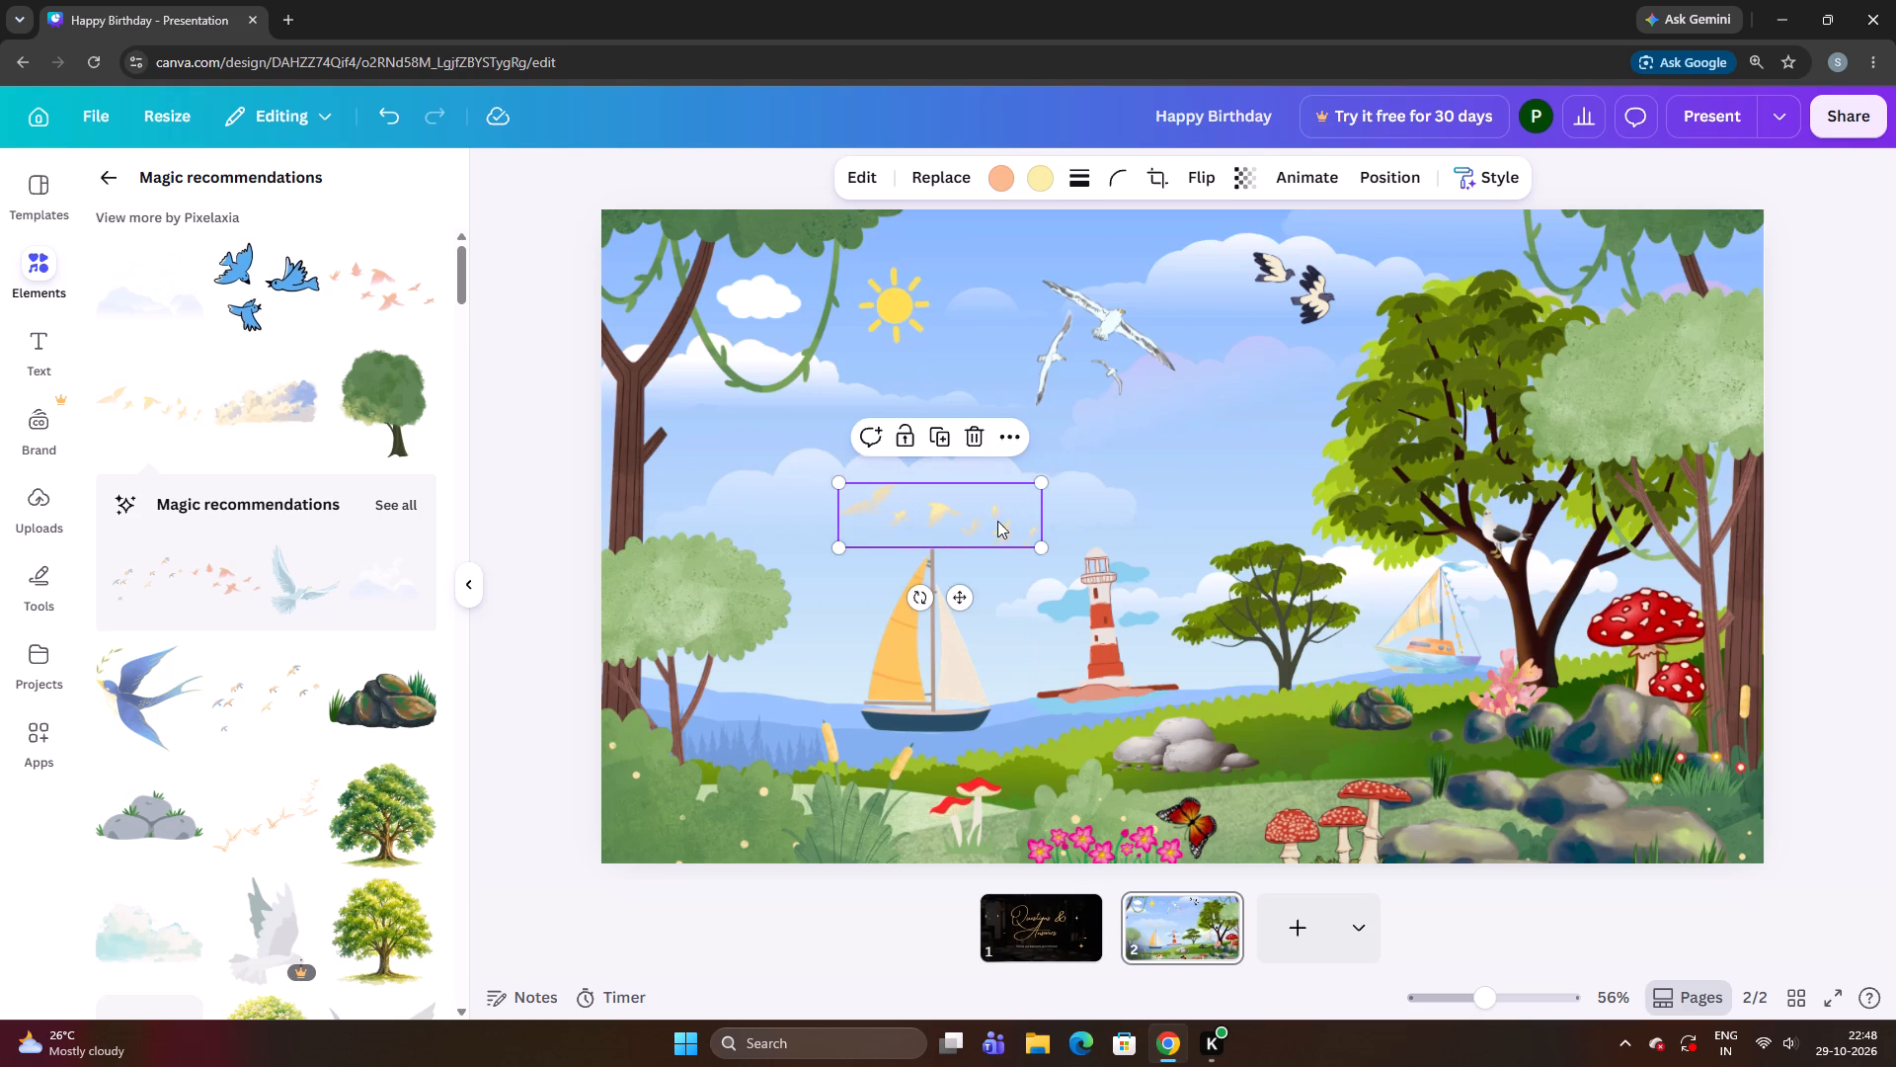
{"action": "left_click_drag", "start_coordinate": [997, 521], "coordinate": [1002, 521]}
{"action": "left_click", "coordinate": [1075, 453]}
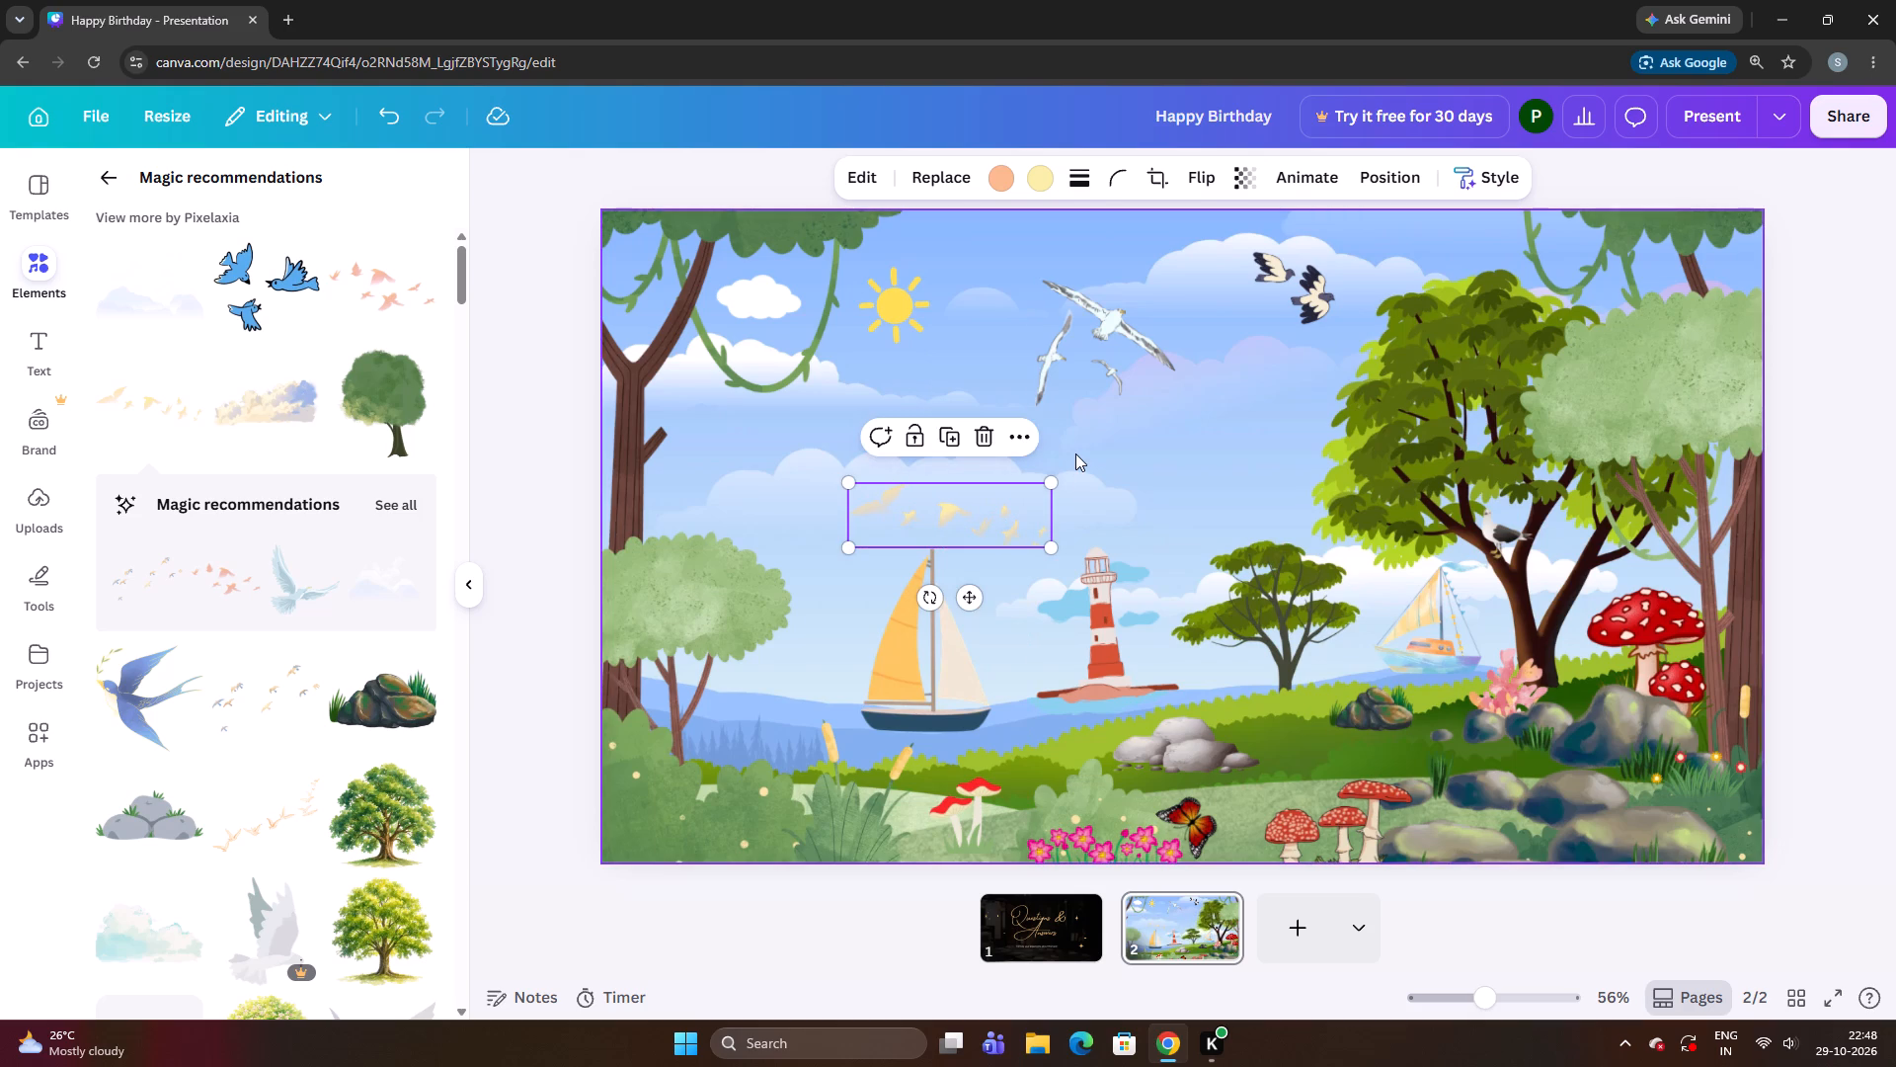
Nudge the yellow bird flock right and down, so it spans from the orange-sailed boat's mast tip towards the lighthouse top.
{"action": "left_click", "coordinate": [1004, 502]}
{"action": "key", "text": "Up"}
{"action": "key", "text": "Up"}
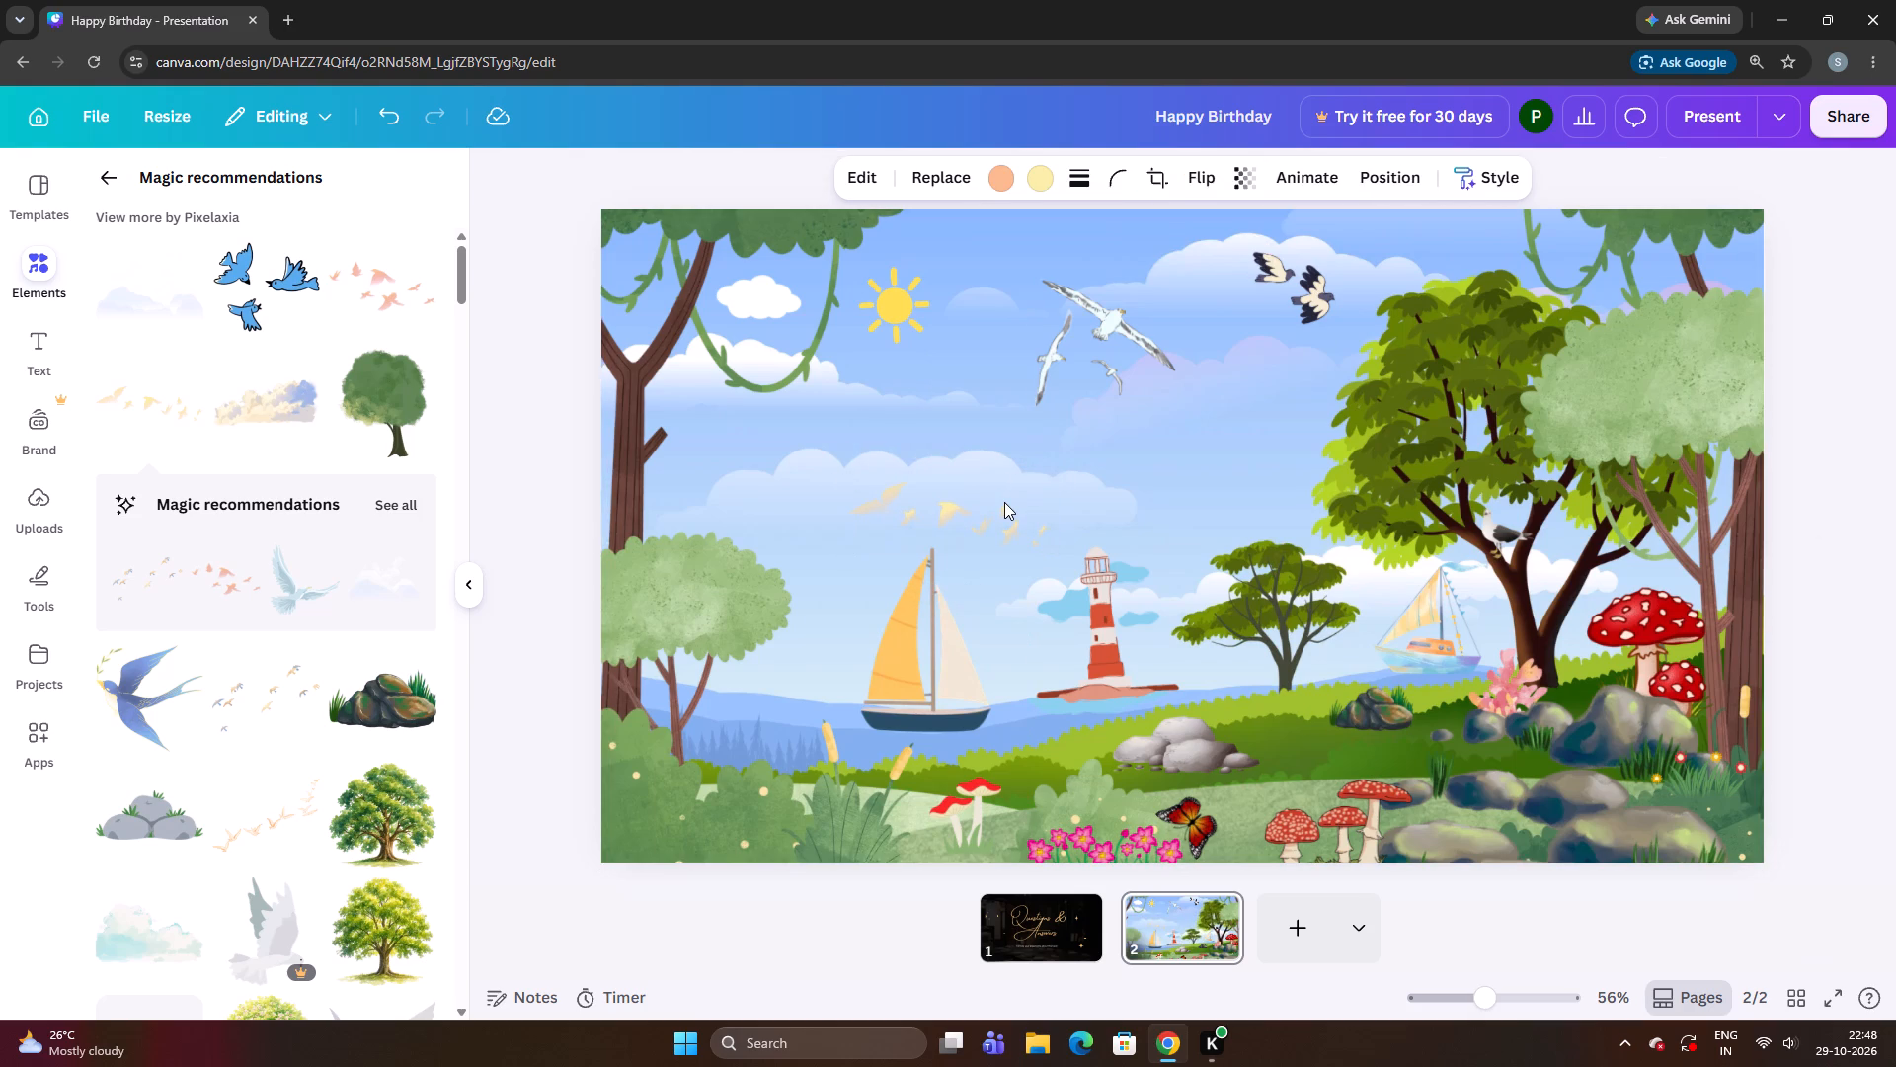
{"action": "key", "text": "Up"}
{"action": "key", "text": "Down"}
{"action": "key", "text": "Down"}
{"action": "key", "text": "Right"}
{"action": "key", "text": "Right"}
{"action": "key", "text": "Right"}
{"action": "key", "text": "Right"}
{"action": "key", "text": "Right"}
{"action": "key", "text": "Right"}
{"action": "key", "text": "Right"}
{"action": "key", "text": "Right"}
{"action": "key", "text": "Right"}
{"action": "key", "text": "Right"}
{"action": "key", "text": "Right"}
{"action": "key", "text": "Right"}
{"action": "key", "text": "Right"}
{"action": "key", "text": "Right"}
{"action": "key", "text": "Right"}
{"action": "key", "text": "Right"}
{"action": "key", "text": "Right"}
{"action": "key", "text": "Right"}
{"action": "key", "text": "Right"}
{"action": "key", "text": "Right"}
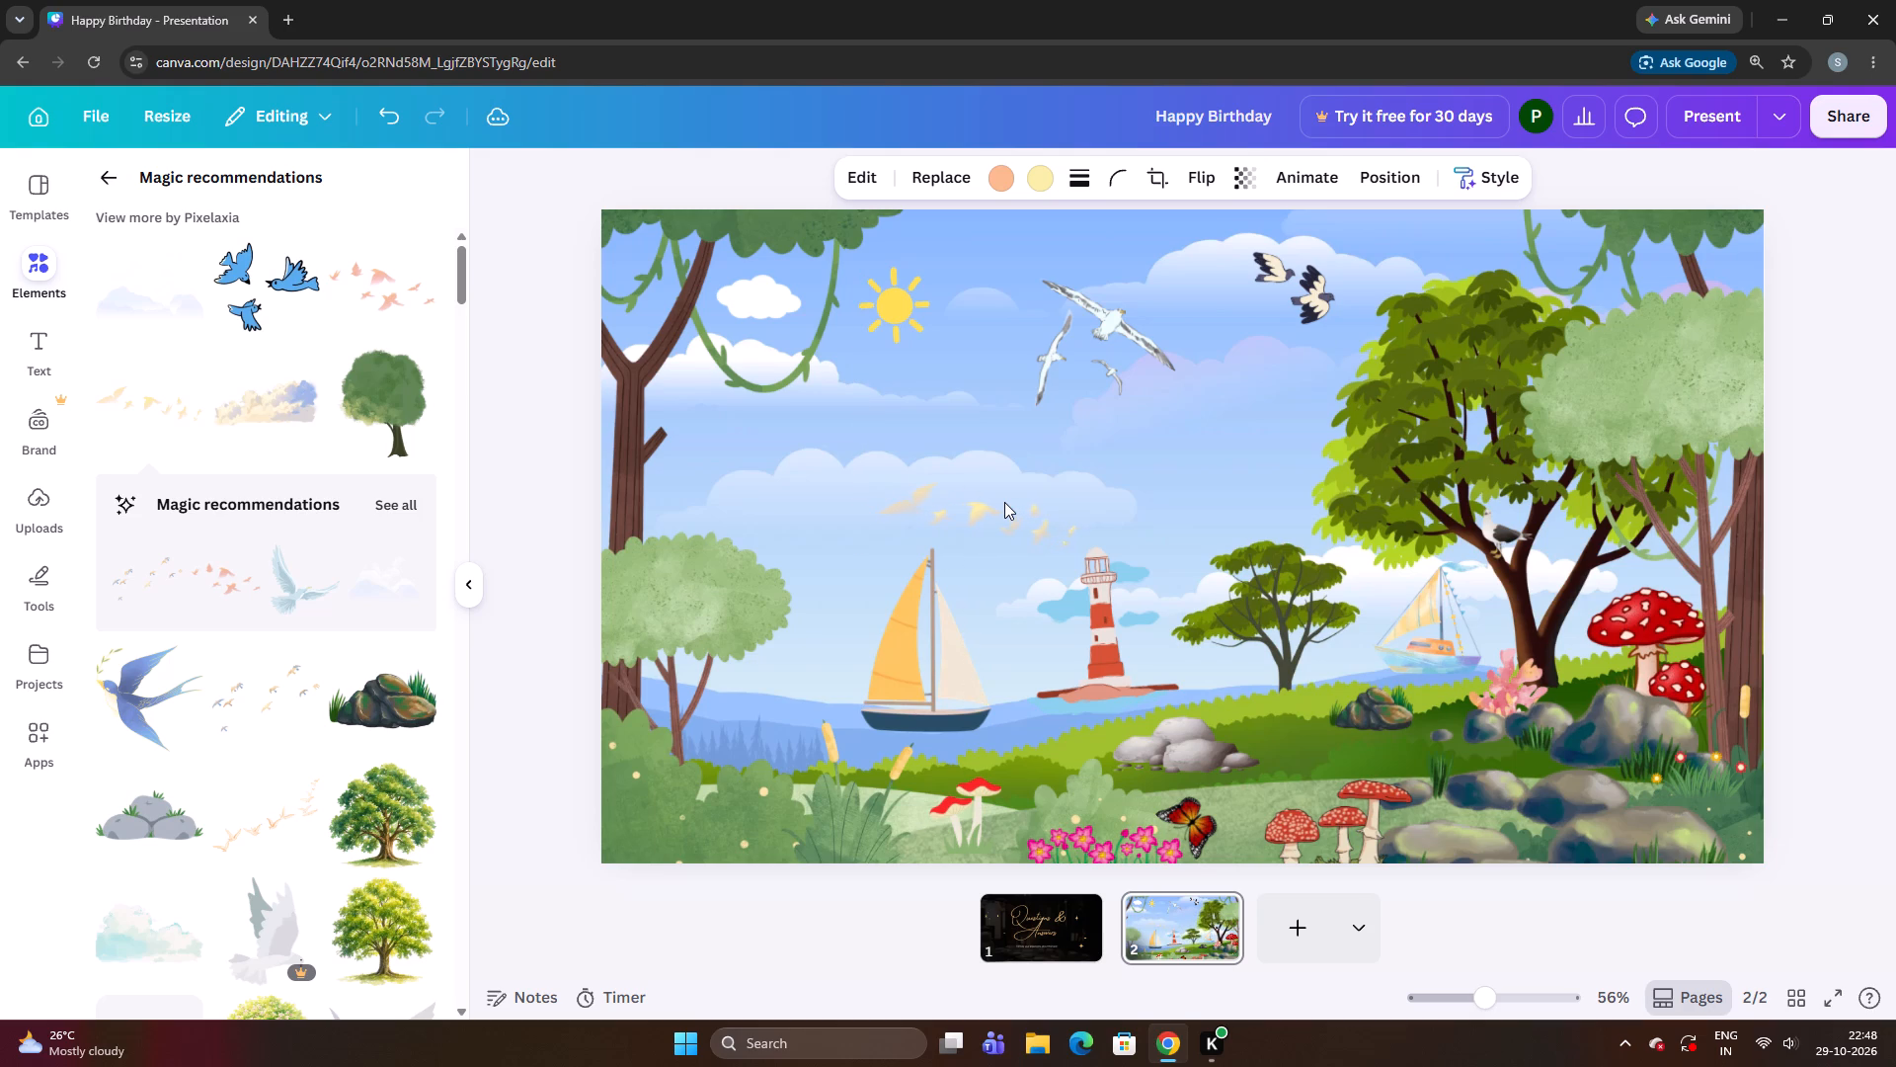
{"action": "key", "text": "Down"}
{"action": "key", "text": "Down"}
{"action": "key", "text": "Down"}
{"action": "key", "text": "Down"}
{"action": "key", "text": "Down"}
{"action": "key", "text": "Down"}
{"action": "key", "text": "Down"}
{"action": "key", "text": "Down"}
{"action": "key", "text": "Down"}
{"action": "key", "text": "Down"}
{"action": "key", "text": "Down"}
{"action": "key", "text": "Right"}
{"action": "key", "text": "Right"}
{"action": "key", "text": "Right"}
{"action": "key", "text": "Right"}
{"action": "key", "text": "Right"}
{"action": "key", "text": "Right"}
{"action": "key", "text": "Right"}
{"action": "key", "text": "Right"}
{"action": "key", "text": "Right"}
{"action": "key", "text": "Right"}
{"action": "key", "text": "Right"}
{"action": "key", "text": "Right"}
{"action": "key", "text": "Right"}
{"action": "key", "text": "Right"}
{"action": "key", "text": "Right"}
{"action": "key", "text": "Right"}
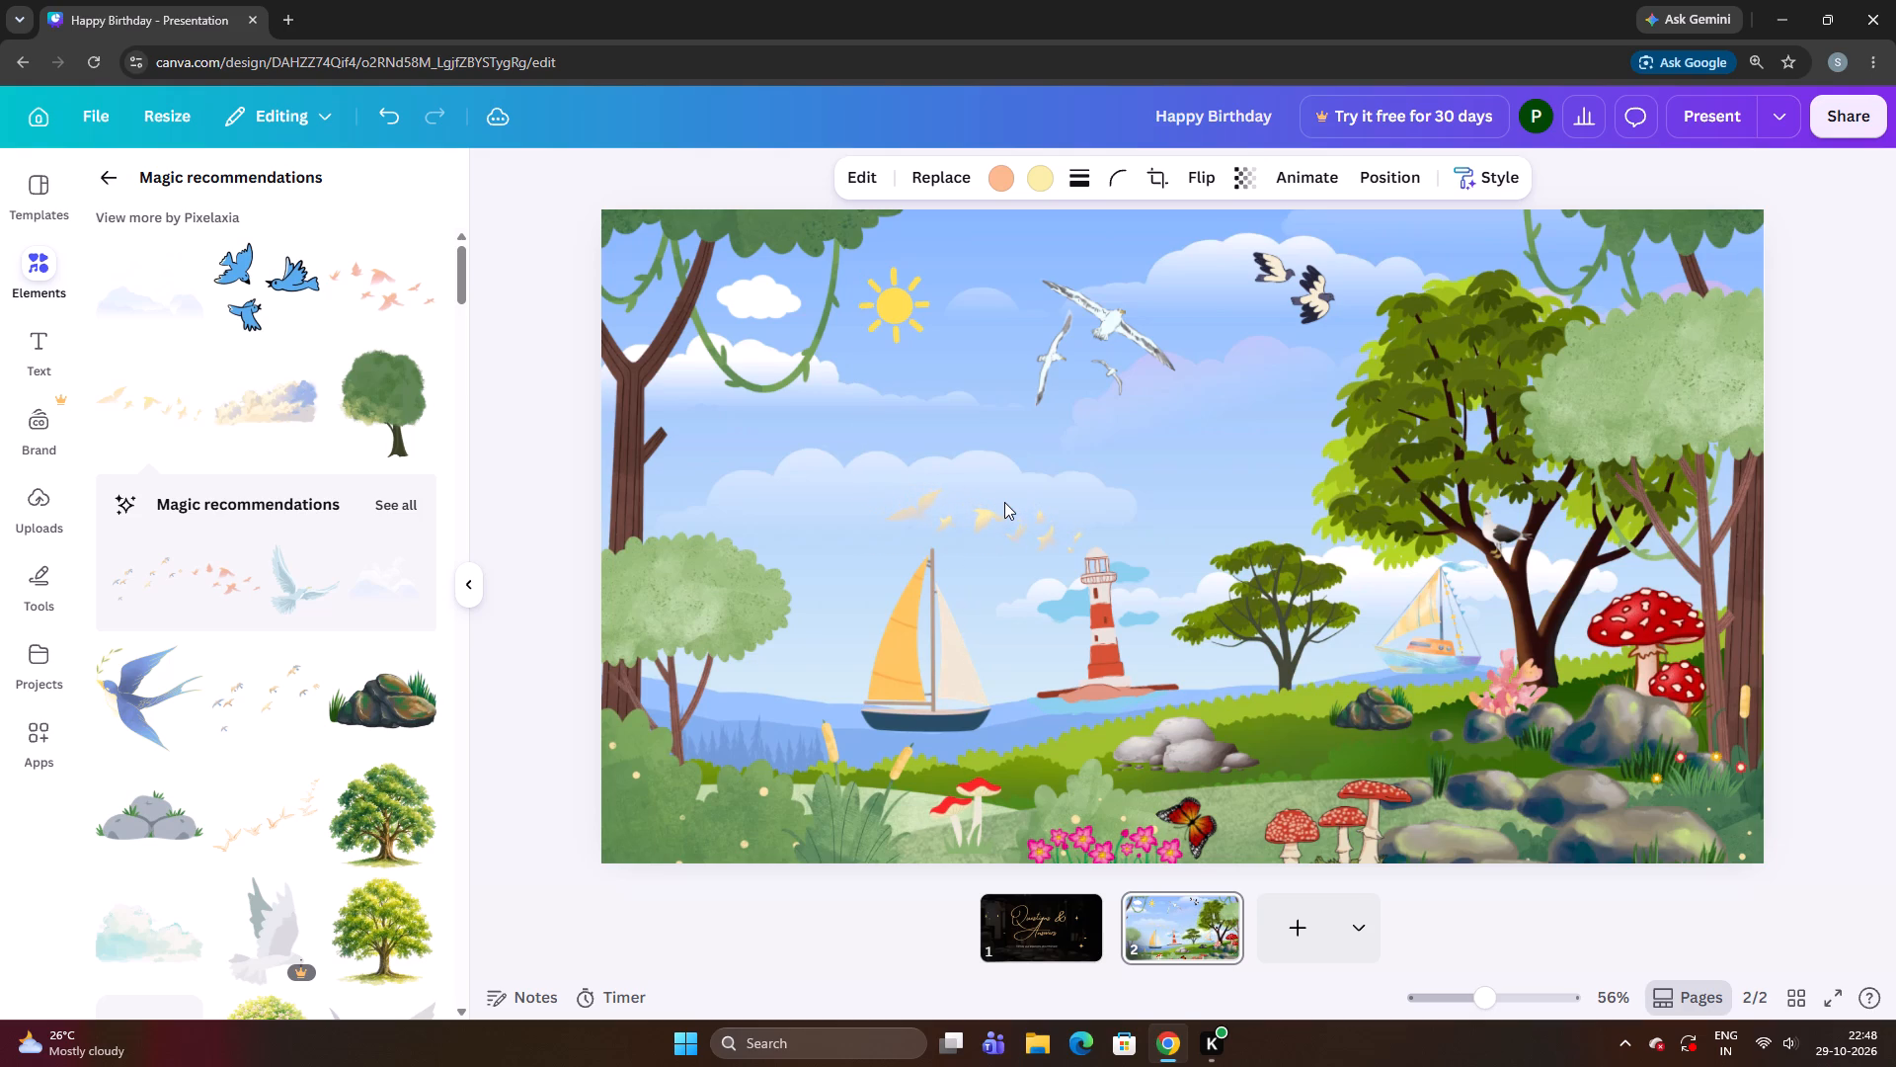
{"action": "key", "text": "Down"}
{"action": "key", "text": "Down"}
{"action": "key", "text": "Down"}
{"action": "key", "text": "Down"}
{"action": "key", "text": "Down"}
{"action": "key", "text": "Down"}
{"action": "key", "text": "Down"}
{"action": "key", "text": "Down"}
{"action": "key", "text": "Down"}
{"action": "key", "text": "Down"}
{"action": "key", "text": "Down"}
{"action": "key", "text": "Down"}
{"action": "key", "text": "Down"}
{"action": "key", "text": "Down"}
{"action": "key", "text": "Down"}
{"action": "key", "text": "Down"}
{"action": "key", "text": "Down"}
{"action": "key", "text": "Down"}
{"action": "key", "text": "Down"}
{"action": "key", "text": "Down"}
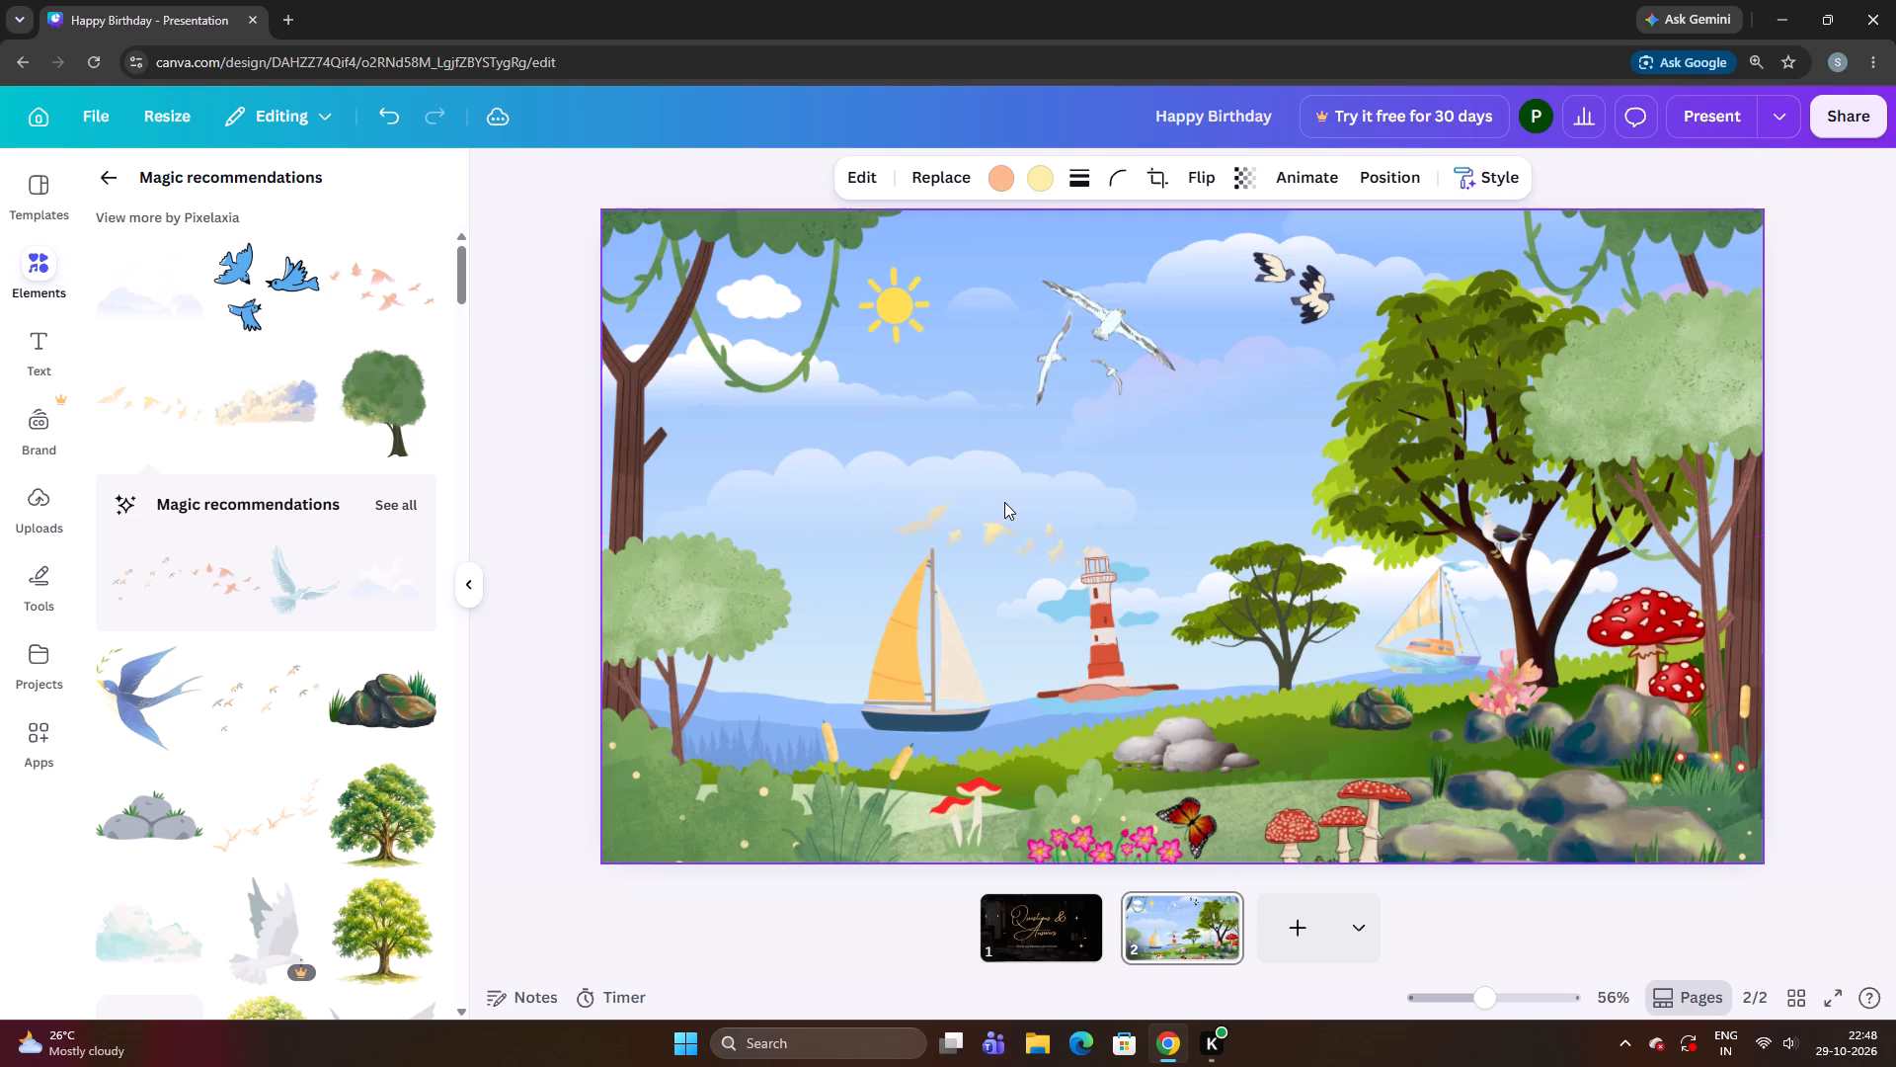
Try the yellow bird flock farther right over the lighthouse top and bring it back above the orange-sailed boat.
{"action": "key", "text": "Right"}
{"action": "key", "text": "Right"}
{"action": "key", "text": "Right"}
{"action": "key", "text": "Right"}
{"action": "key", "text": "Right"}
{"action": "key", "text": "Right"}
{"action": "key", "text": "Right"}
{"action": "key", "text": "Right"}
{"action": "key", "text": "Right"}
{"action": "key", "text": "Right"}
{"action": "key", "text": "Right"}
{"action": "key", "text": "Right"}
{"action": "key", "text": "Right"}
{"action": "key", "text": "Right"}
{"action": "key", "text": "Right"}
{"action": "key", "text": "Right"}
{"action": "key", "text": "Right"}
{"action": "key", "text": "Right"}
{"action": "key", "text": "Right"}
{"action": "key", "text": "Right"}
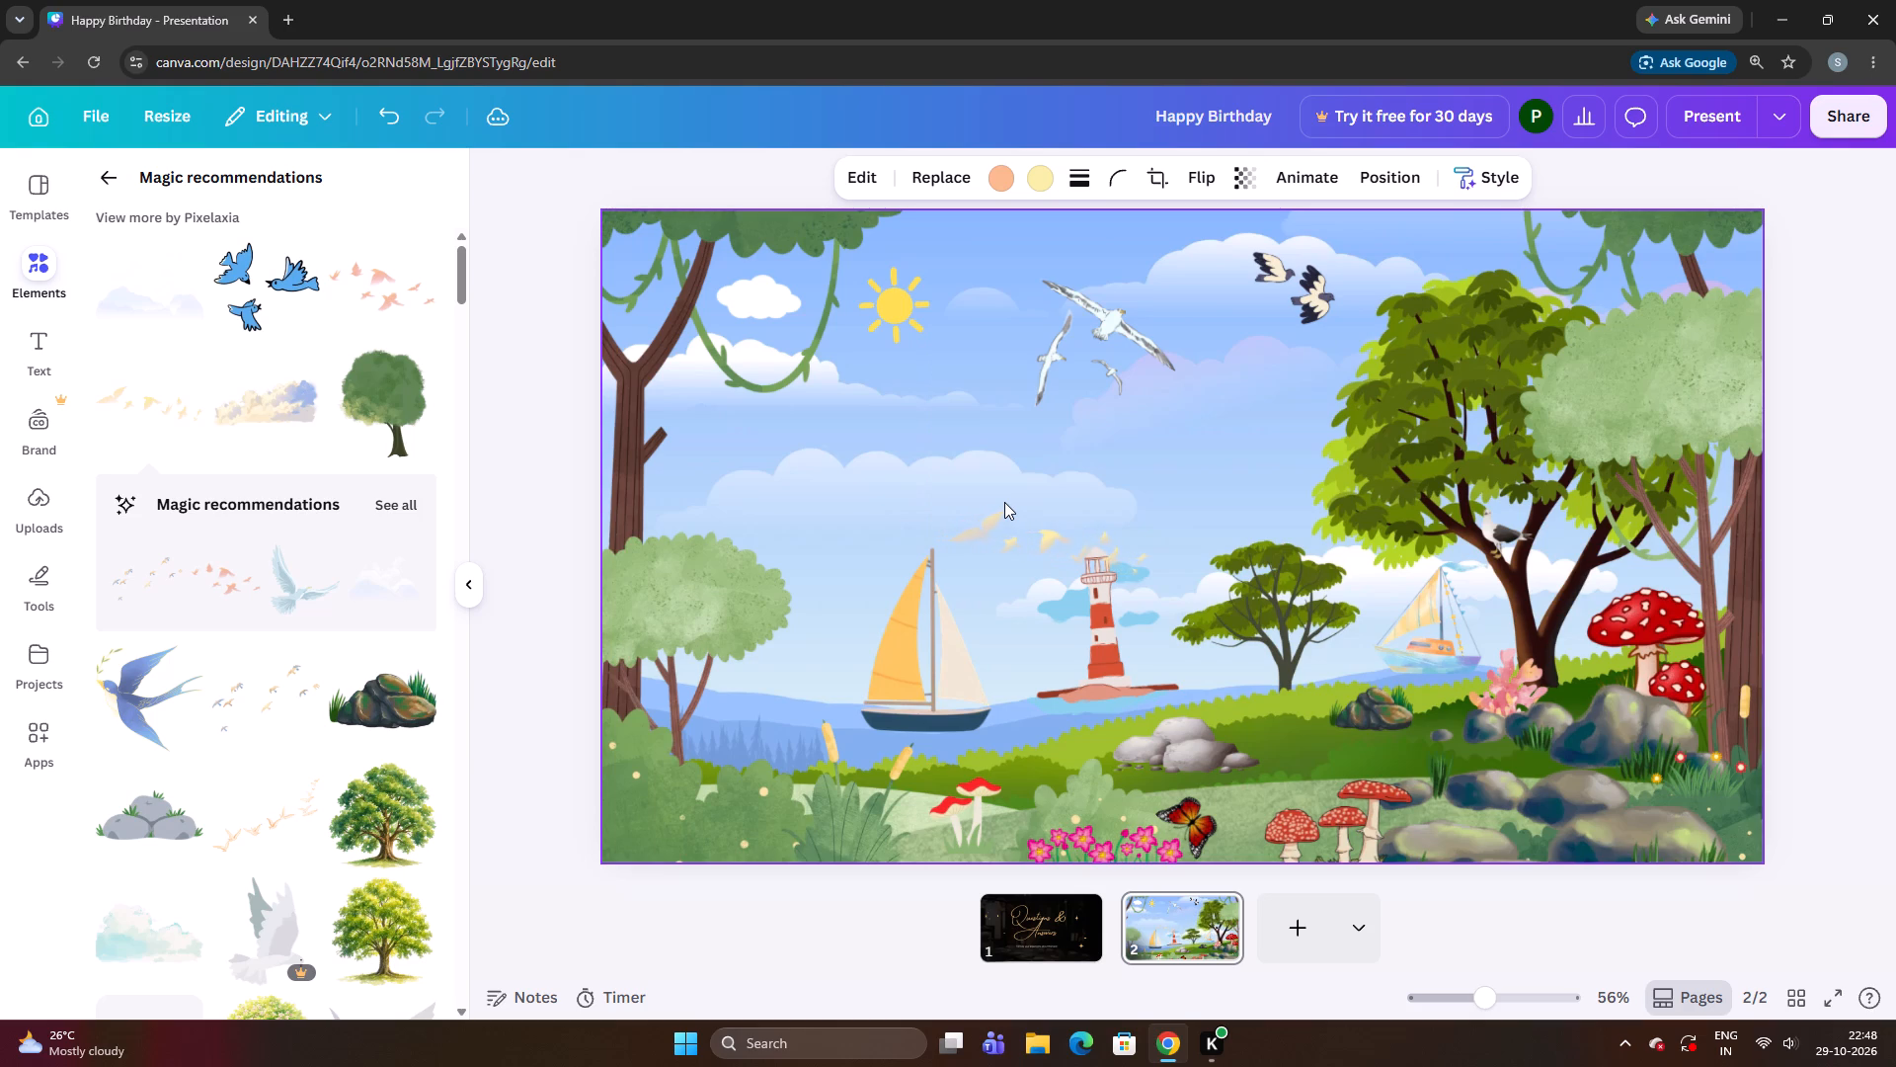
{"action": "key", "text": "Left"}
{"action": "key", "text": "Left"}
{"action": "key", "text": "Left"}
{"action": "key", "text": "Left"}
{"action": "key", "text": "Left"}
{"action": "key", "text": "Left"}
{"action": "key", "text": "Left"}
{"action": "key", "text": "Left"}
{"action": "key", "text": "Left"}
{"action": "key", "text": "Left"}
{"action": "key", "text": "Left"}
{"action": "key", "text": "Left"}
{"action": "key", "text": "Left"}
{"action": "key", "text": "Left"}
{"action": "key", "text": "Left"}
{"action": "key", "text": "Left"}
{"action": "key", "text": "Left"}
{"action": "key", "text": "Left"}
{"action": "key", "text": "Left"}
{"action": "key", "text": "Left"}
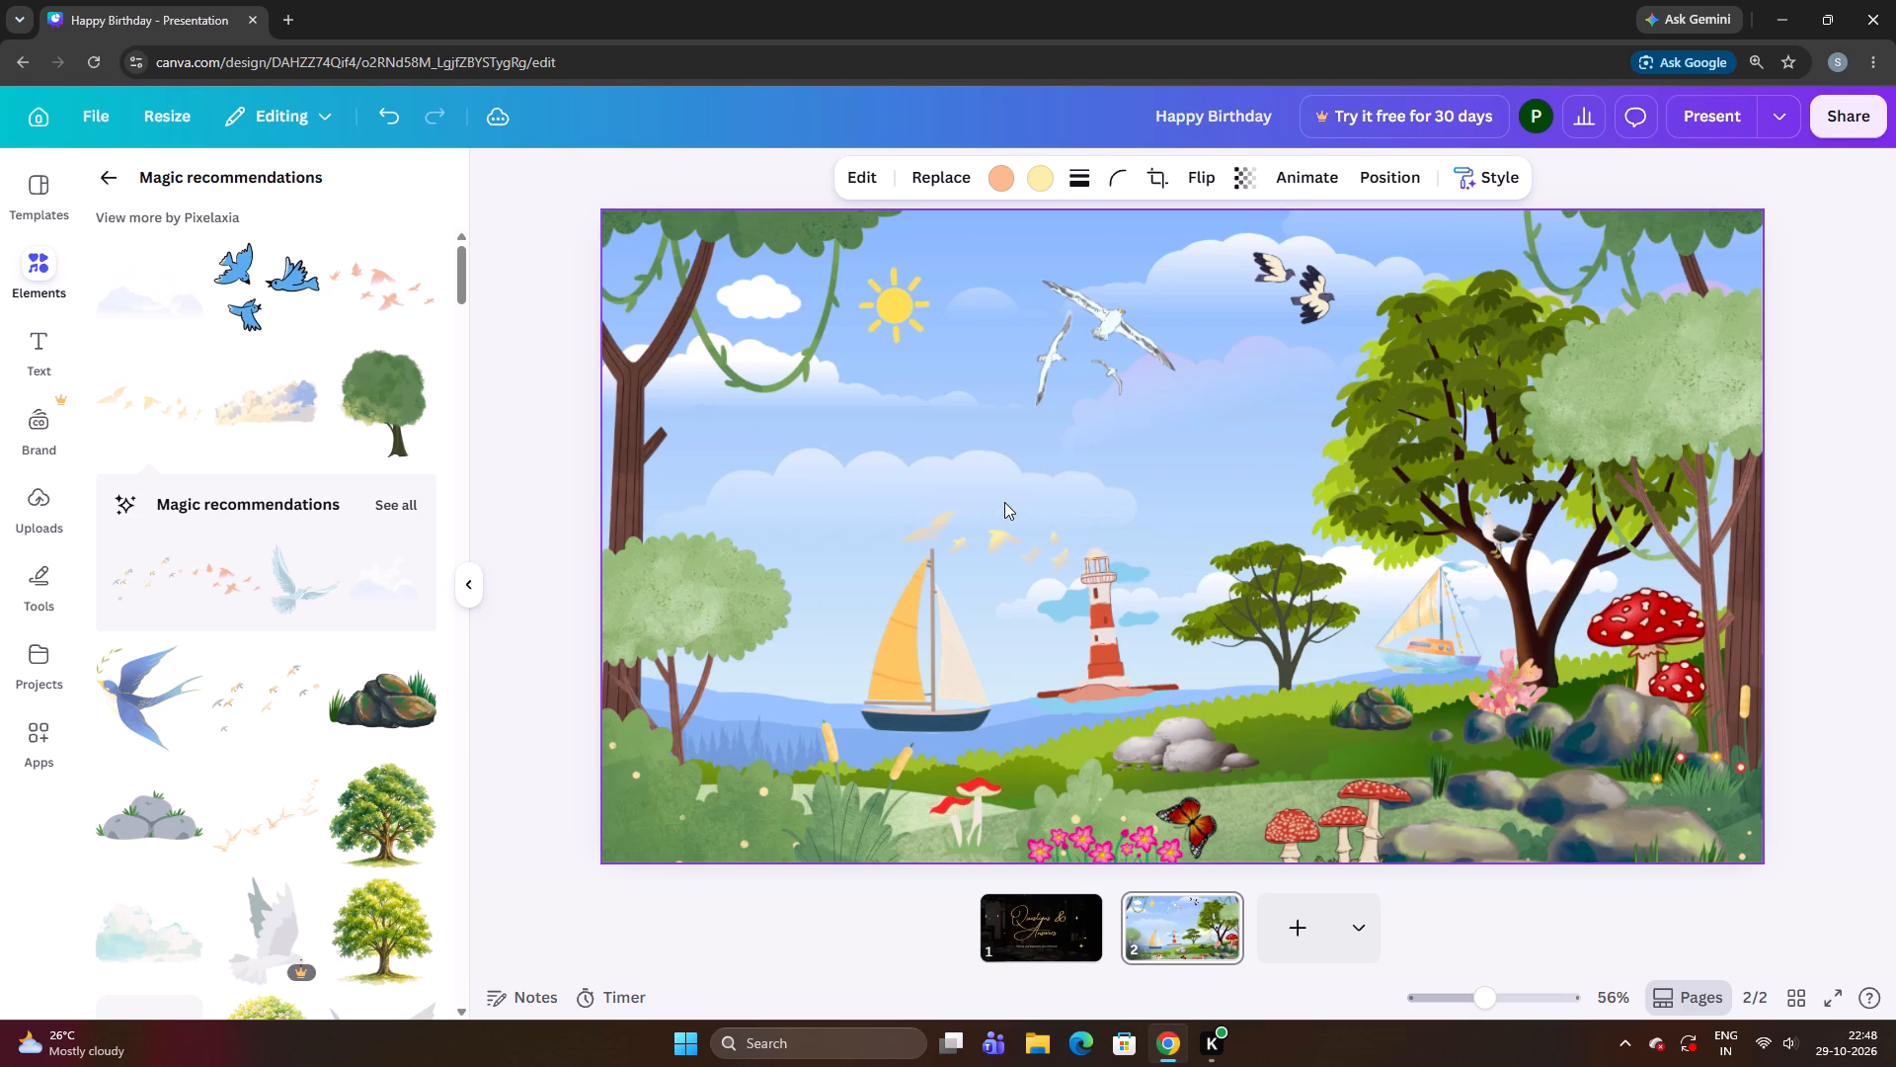
Raise the yellow bird flock slightly above the orange-sailed boat's mast tip and the lighthouse top.
{"action": "key", "text": "Up"}
{"action": "key", "text": "Up"}
{"action": "key", "text": "Up"}
{"action": "key", "text": "Up"}
{"action": "key", "text": "Up"}
{"action": "key", "text": "Up"}
{"action": "key", "text": "Up"}
{"action": "key", "text": "Up"}
{"action": "key", "text": "Up"}
{"action": "key", "text": "Up"}
{"action": "key", "text": "Up"}
{"action": "key", "text": "Up"}
{"action": "key", "text": "Up"}
{"action": "key", "text": "Up"}
{"action": "key", "text": "Up"}
{"action": "key", "text": "Up"}
{"action": "key", "text": "Up"}
{"action": "key", "text": "Up"}
{"action": "key", "text": "Up"}
{"action": "key", "text": "Up"}
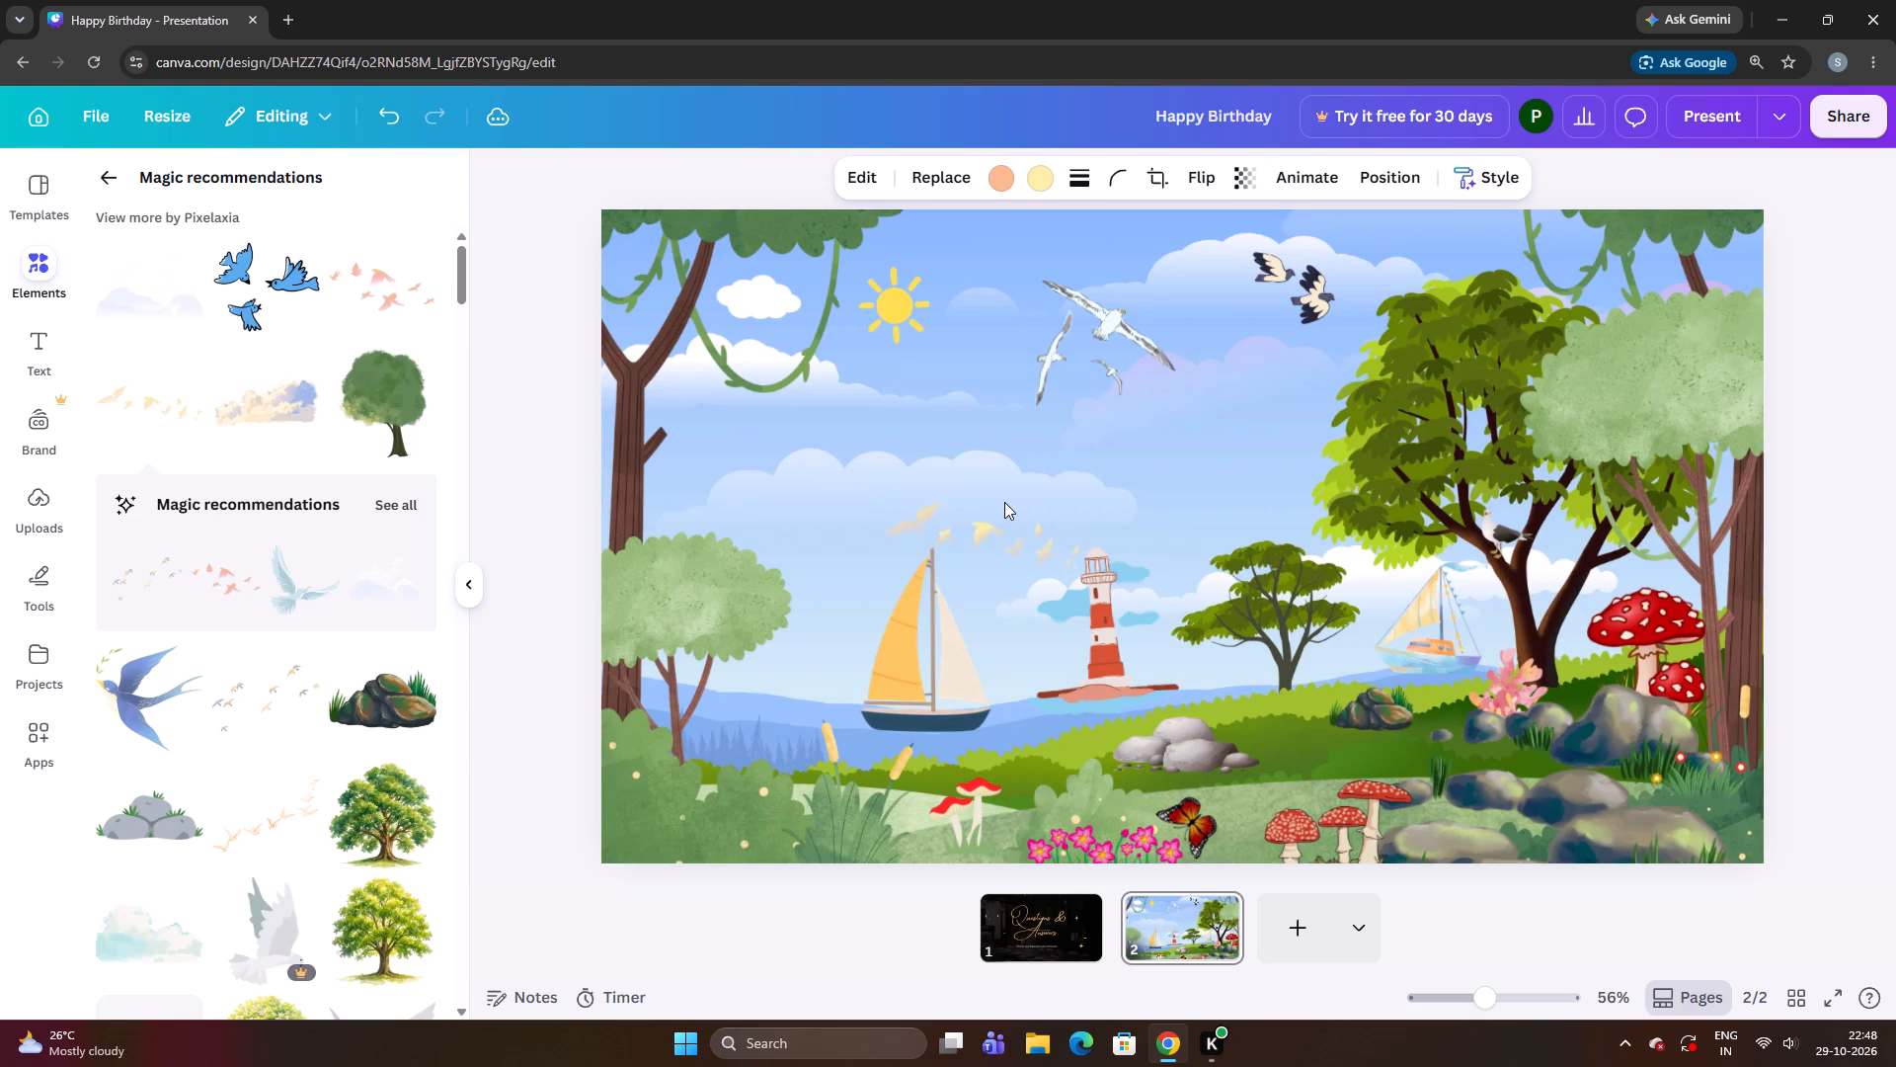
Shift the yellow bird flock left and slightly up, so its trailing birds sit clear of the lighthouse top.
{"action": "key", "text": "Left"}
{"action": "key", "text": "Left"}
{"action": "key", "text": "Left"}
{"action": "key", "text": "Left"}
{"action": "key", "text": "Left"}
{"action": "key", "text": "Left"}
{"action": "key", "text": "Left"}
{"action": "key", "text": "Left"}
{"action": "key", "text": "Left"}
{"action": "key", "text": "Left"}
{"action": "key", "text": "Left"}
{"action": "key", "text": "Left"}
{"action": "key", "text": "Left"}
{"action": "key", "text": "Left"}
{"action": "key", "text": "Left"}
{"action": "key", "text": "Left"}
{"action": "key", "text": "Up"}
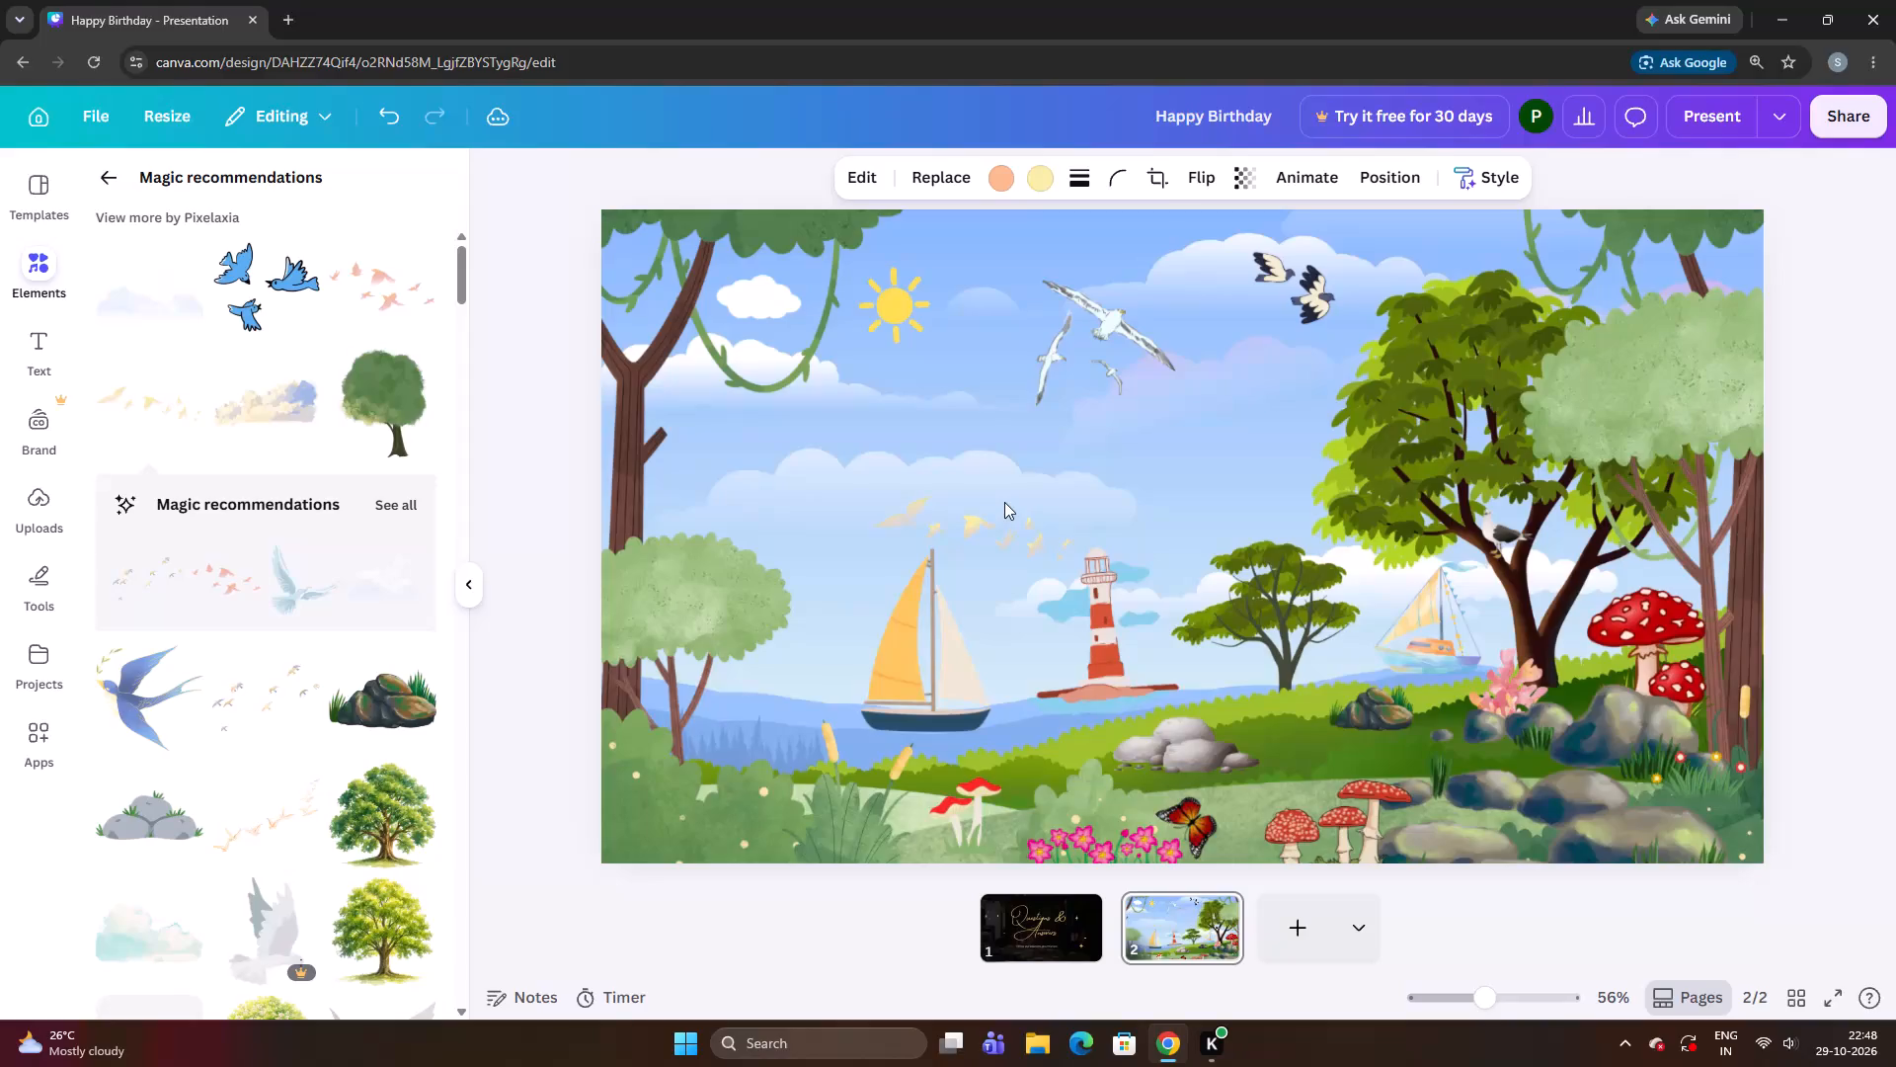
{"action": "key", "text": "Left"}
{"action": "key", "text": "Left"}
{"action": "key", "text": "Left"}
{"action": "key", "text": "Left"}
{"action": "key", "text": "Left"}
{"action": "key", "text": "Left"}
{"action": "key", "text": "Left"}
{"action": "key", "text": "Left"}
{"action": "key", "text": "Left"}
{"action": "key", "text": "Up"}
{"action": "key", "text": "Up"}
{"action": "key", "text": "Up"}
{"action": "key", "text": "Up"}
{"action": "key", "text": "Up"}
{"action": "key", "text": "Up"}
{"action": "key", "text": "Up"}
{"action": "key", "text": "Up"}
{"action": "key", "text": "Up"}
{"action": "key", "text": "Up"}
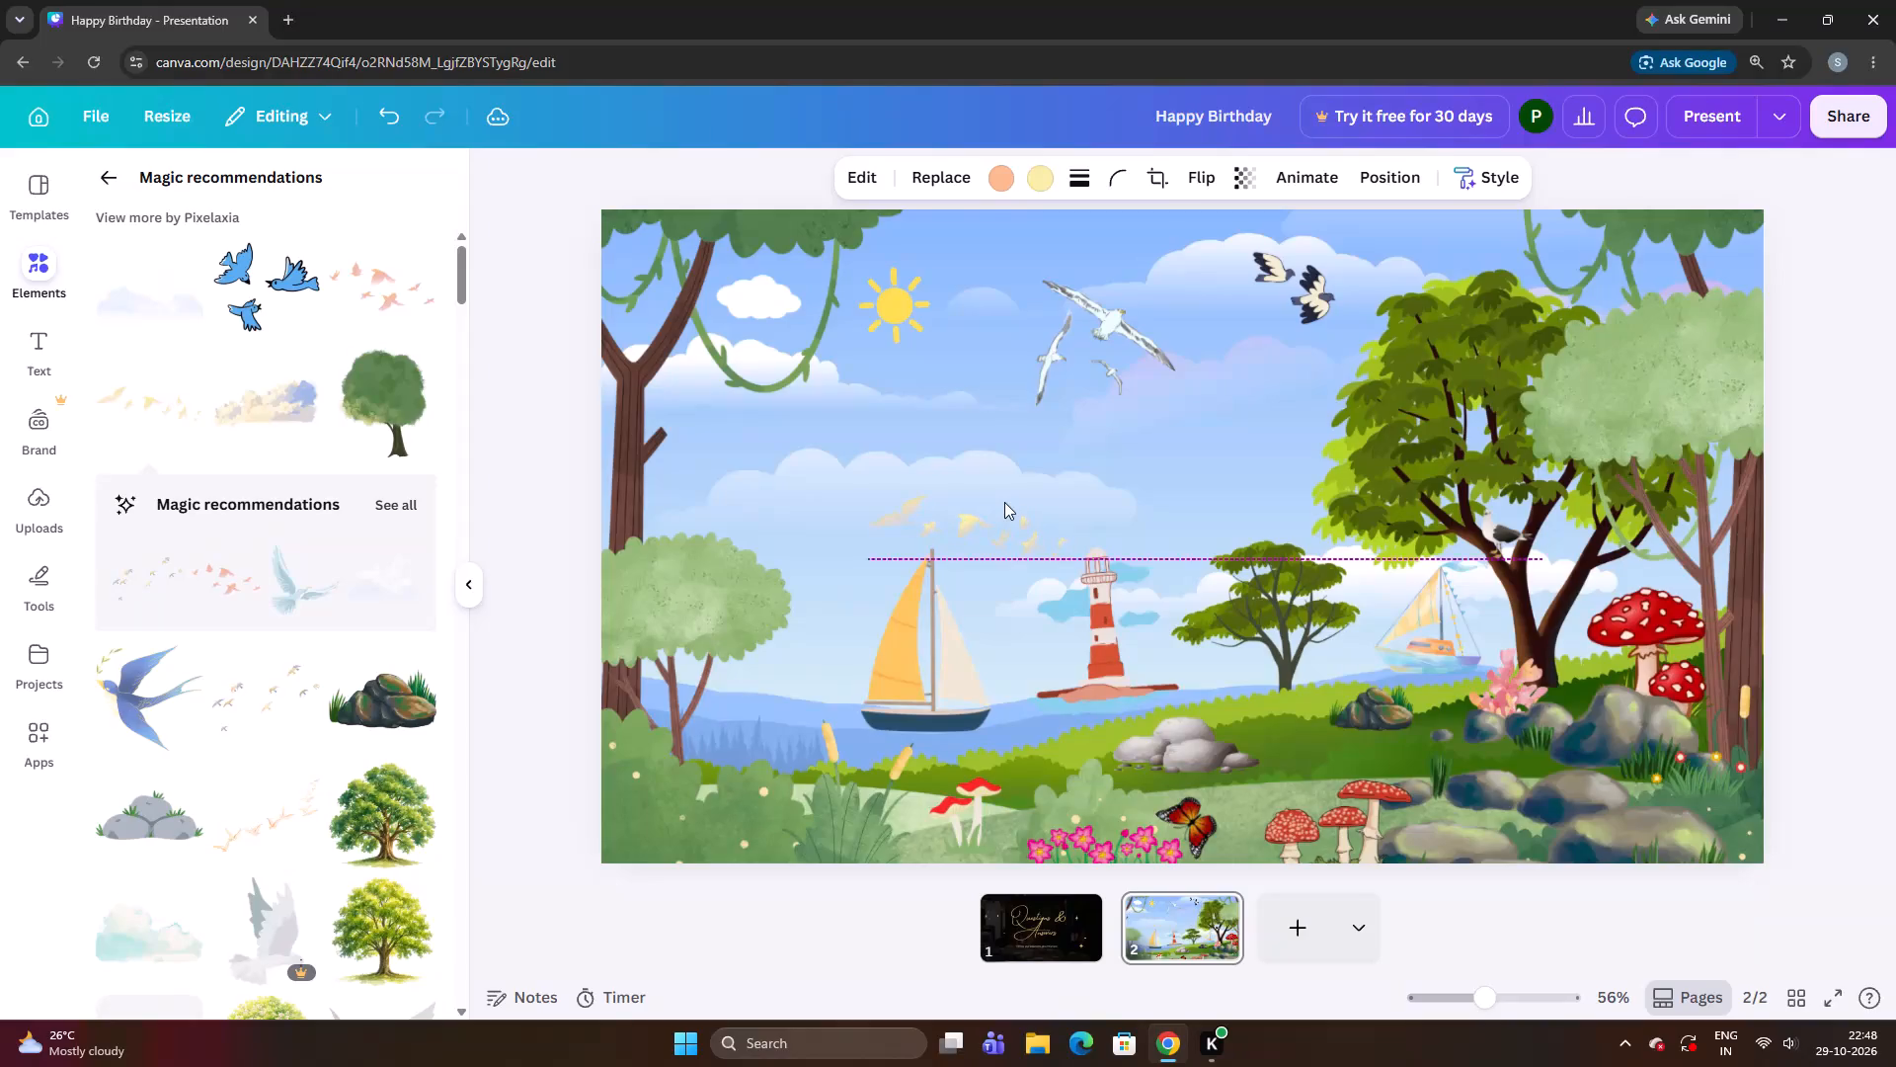
{"action": "key", "text": "Left"}
{"action": "key", "text": "Left"}
{"action": "key", "text": "Left"}
{"action": "key", "text": "Left"}
{"action": "key", "text": "Left"}
{"action": "key", "text": "Left"}
{"action": "key", "text": "Left"}
{"action": "key", "text": "Left"}
{"action": "key", "text": "Left"}
{"action": "key", "text": "Left"}
{"action": "key", "text": "Down"}
{"action": "key", "text": "Down"}
{"action": "key", "text": "Down"}
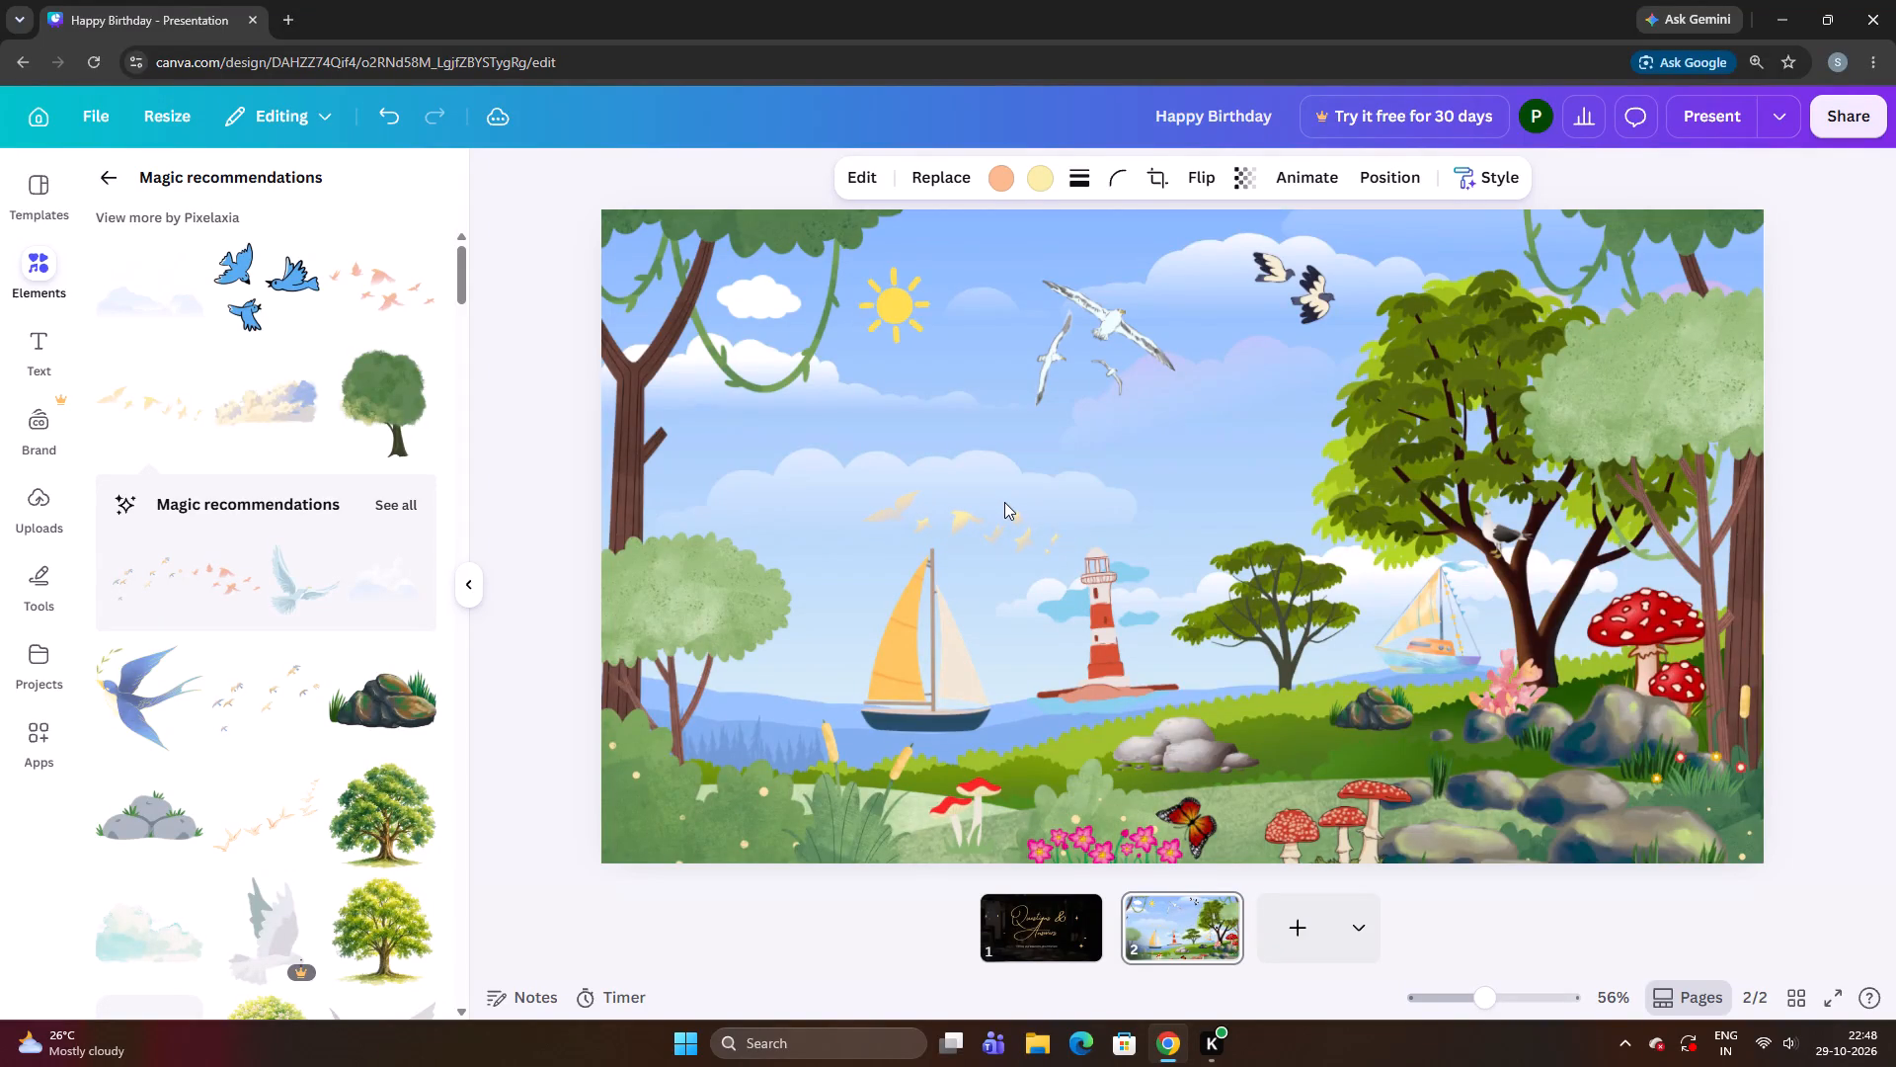
{"action": "key", "text": "Down"}
{"action": "key", "text": "Down"}
{"action": "key", "text": "Left"}
{"action": "key", "text": "Left"}
{"action": "key", "text": "Left"}
Fine-tune the yellow bird flock farther left in small nudges until it is centred just above the orange-sailed boat's mast.
{"action": "key", "text": "Up"}
{"action": "key", "text": "Left"}
{"action": "key", "text": "Left"}
{"action": "key", "text": "Left"}
{"action": "key", "text": "Up"}
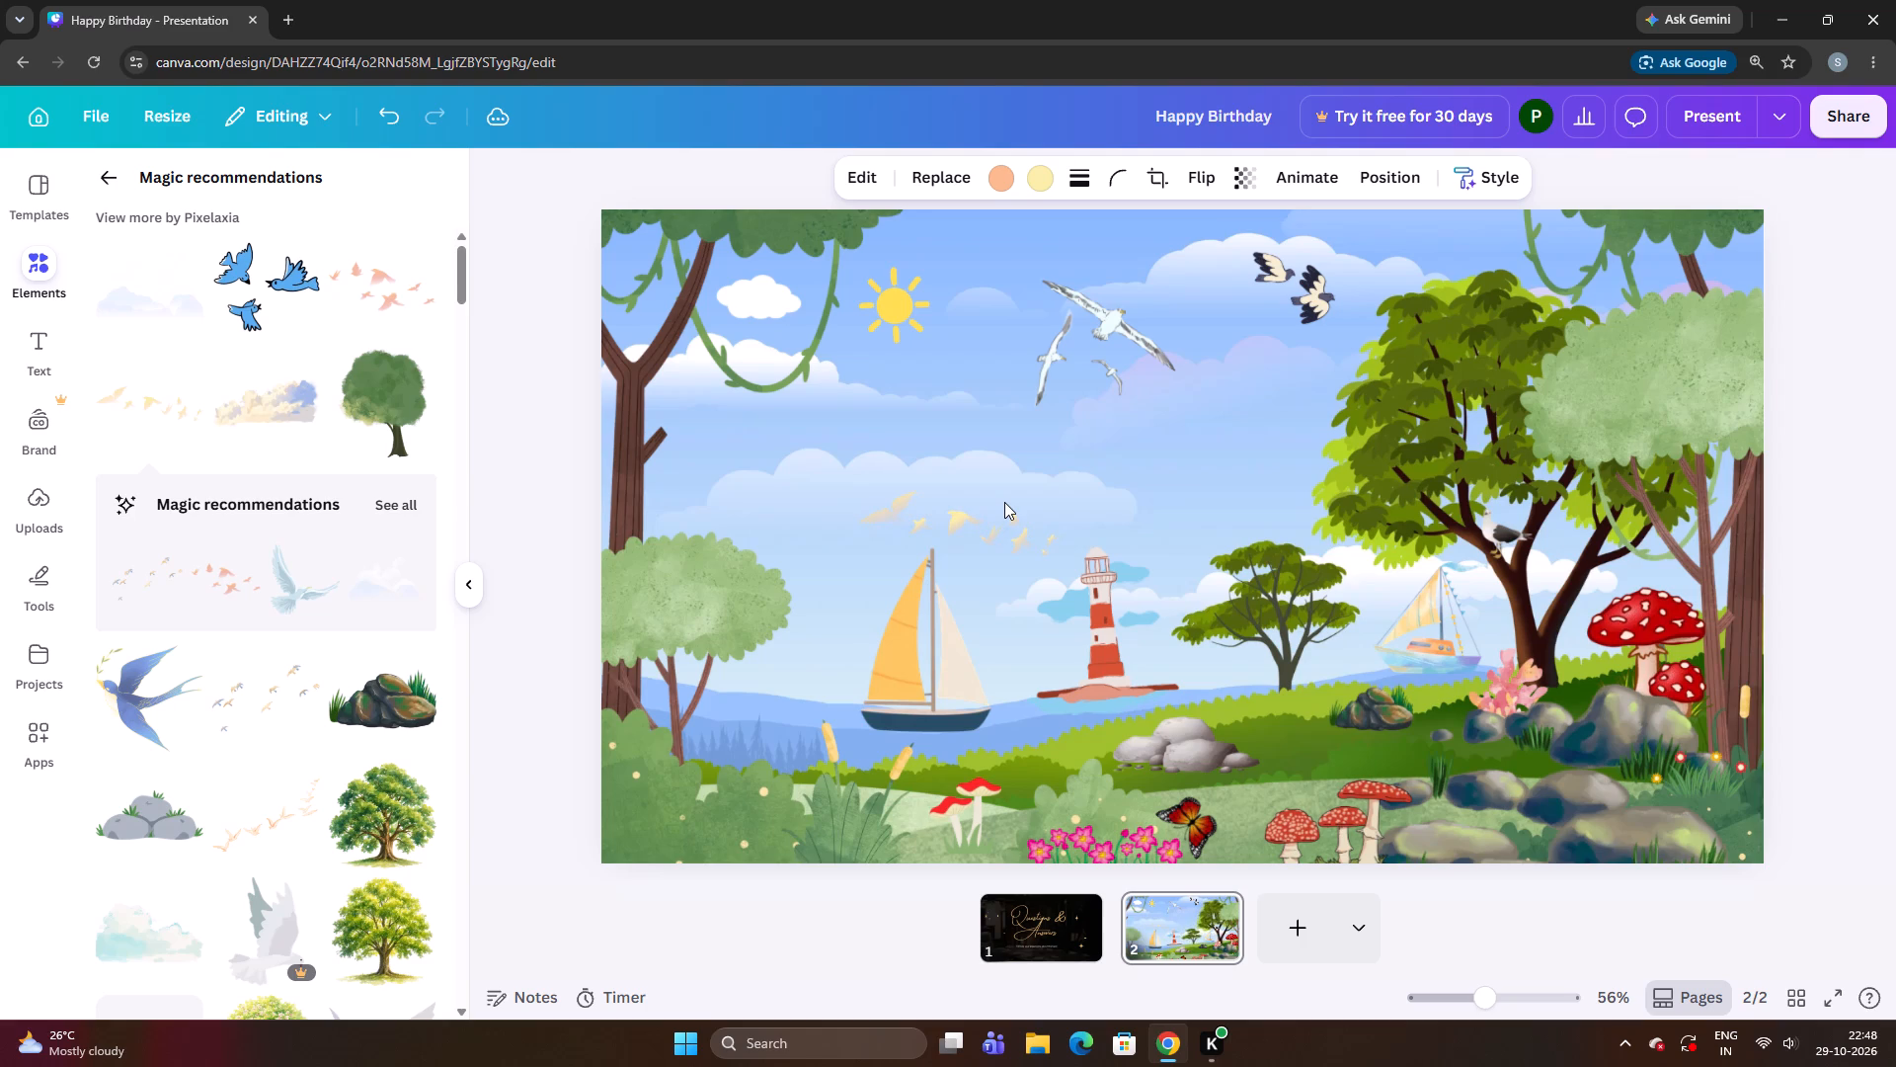
{"action": "key", "text": "Down"}
{"action": "key", "text": "Down"}
{"action": "key", "text": "Down"}
{"action": "key", "text": "Up"}
{"action": "key", "text": "Left"}
{"action": "key", "text": "Left"}
{"action": "key", "text": "Left"}
{"action": "key", "text": "Left"}
{"action": "key", "text": "Left"}
{"action": "key", "text": "Up"}
{"action": "key", "text": "Left"}
{"action": "key", "text": "Left"}
{"action": "key", "text": "Left"}
{"action": "key", "text": "Left"}
{"action": "key", "text": "Left"}
{"action": "key", "text": "Left"}
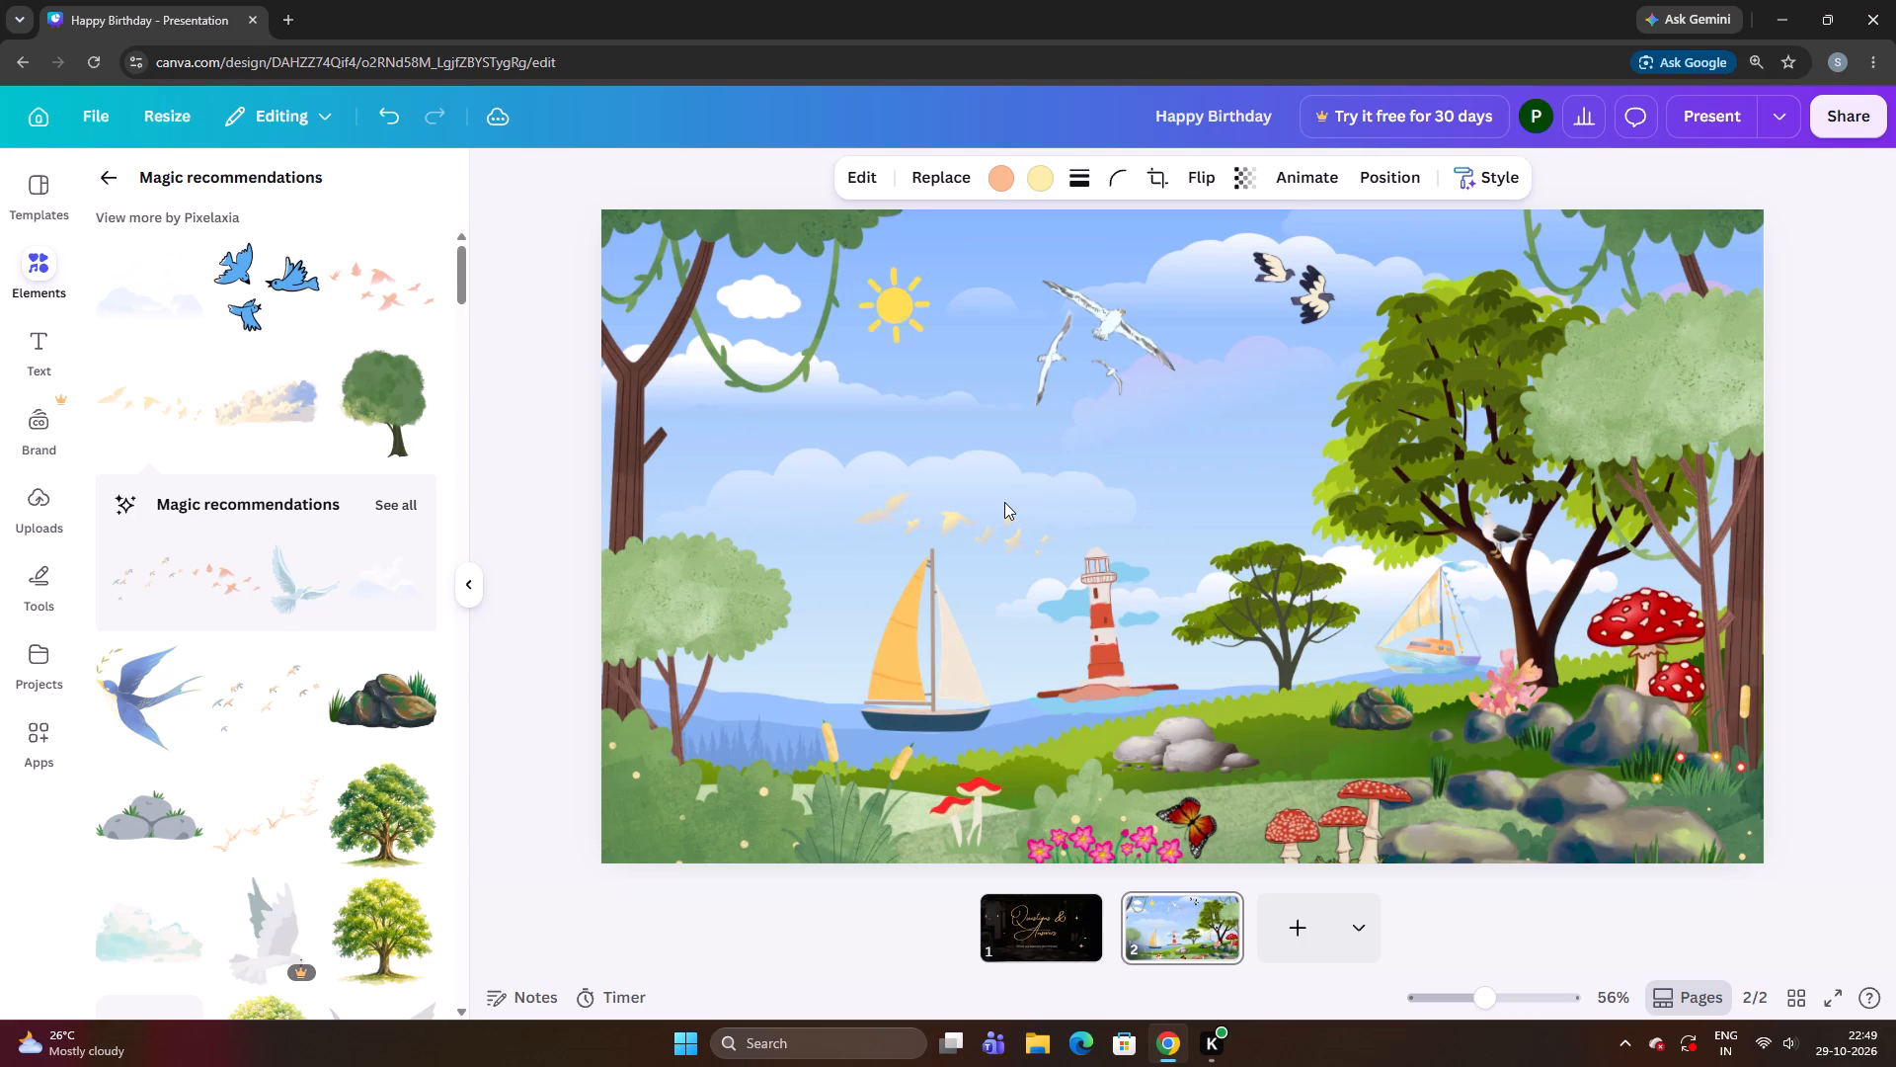
{"action": "key", "text": "Left"}
{"action": "key", "text": "Up"}
{"action": "key", "text": "Up"}
{"action": "key", "text": "Down"}
{"action": "key", "text": "Down"}
{"action": "key", "text": "Down"}
{"action": "key", "text": "Down"}
{"action": "key", "text": "Left"}
{"action": "key", "text": "Left"}
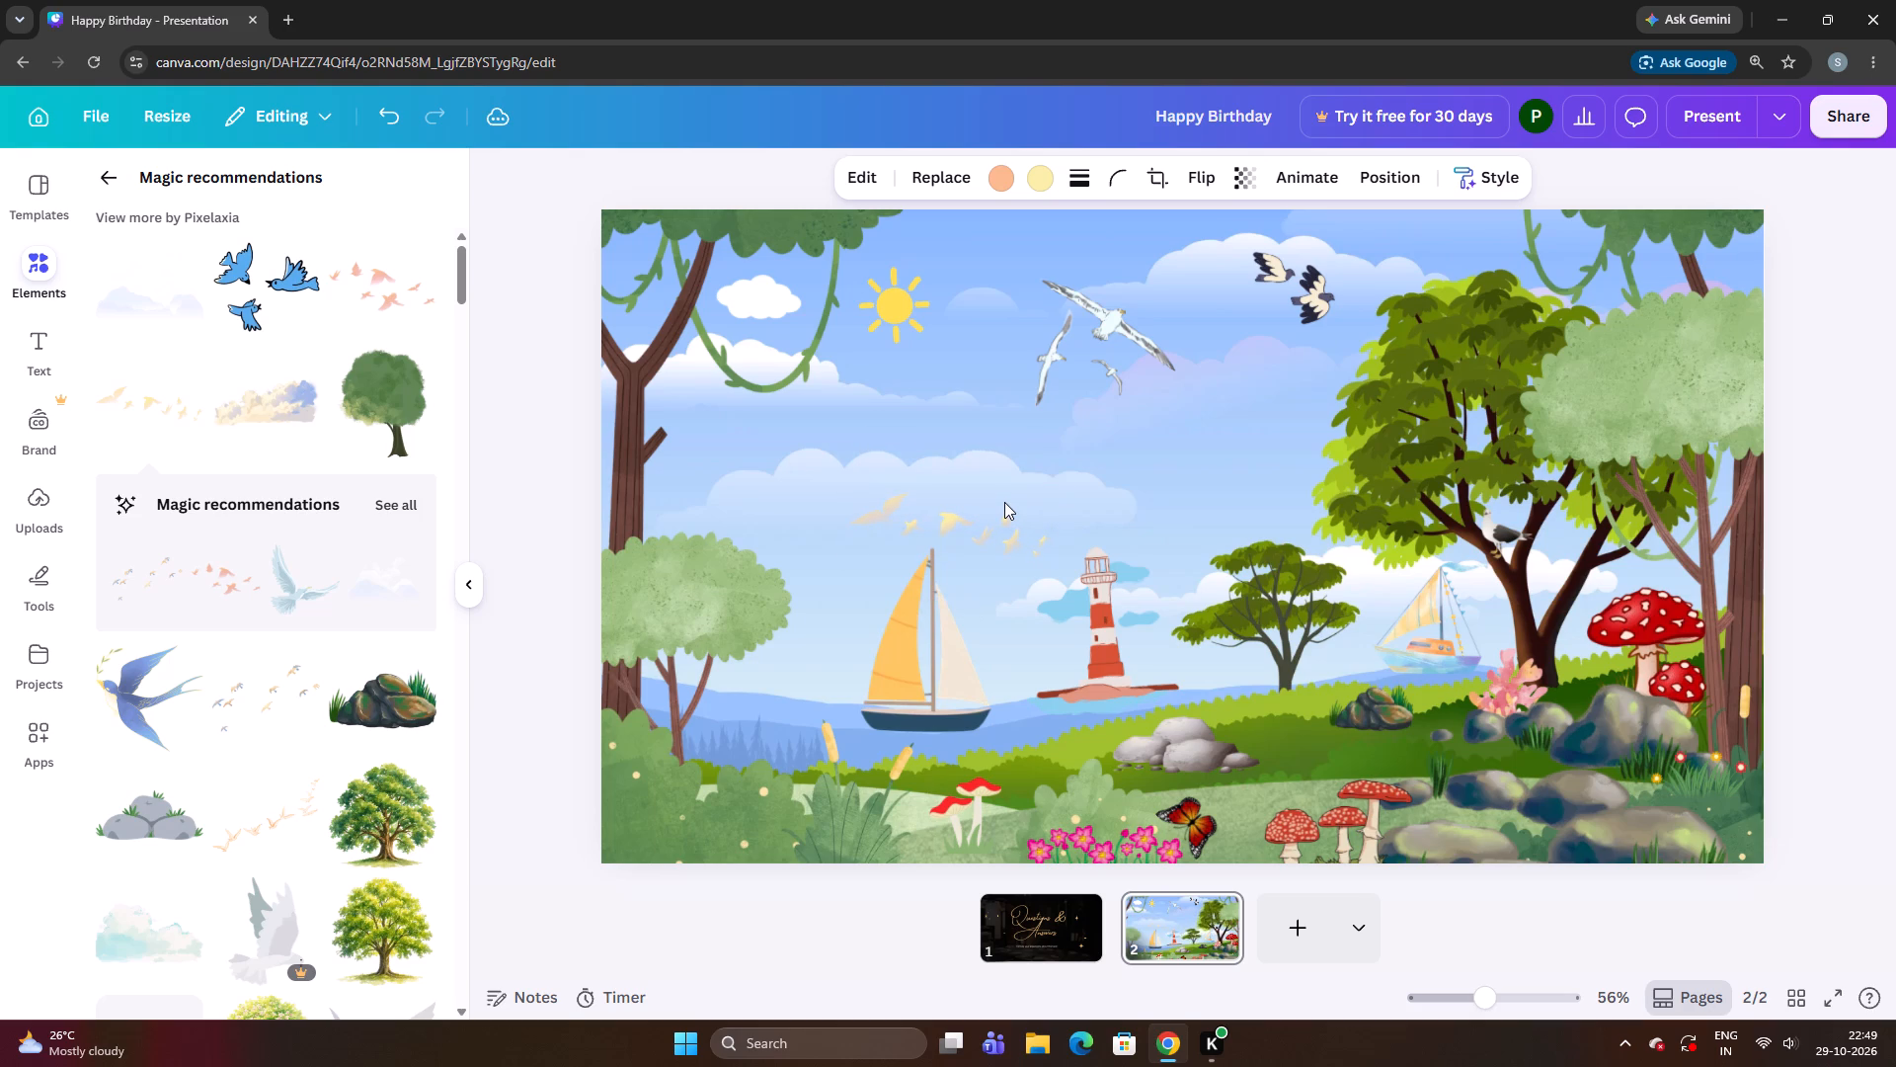
{"action": "key", "text": "Left"}
{"action": "key", "text": "Left"}
{"action": "key", "text": "Left"}
{"action": "key", "text": "Left"}
{"action": "key", "text": "Left"}
{"action": "key", "text": "Left"}
{"action": "key", "text": "Left"}
{"action": "key", "text": "Left"}
{"action": "key", "text": "Left"}
{"action": "key", "text": "Up"}
{"action": "key", "text": "Up"}
{"action": "key", "text": "Up"}
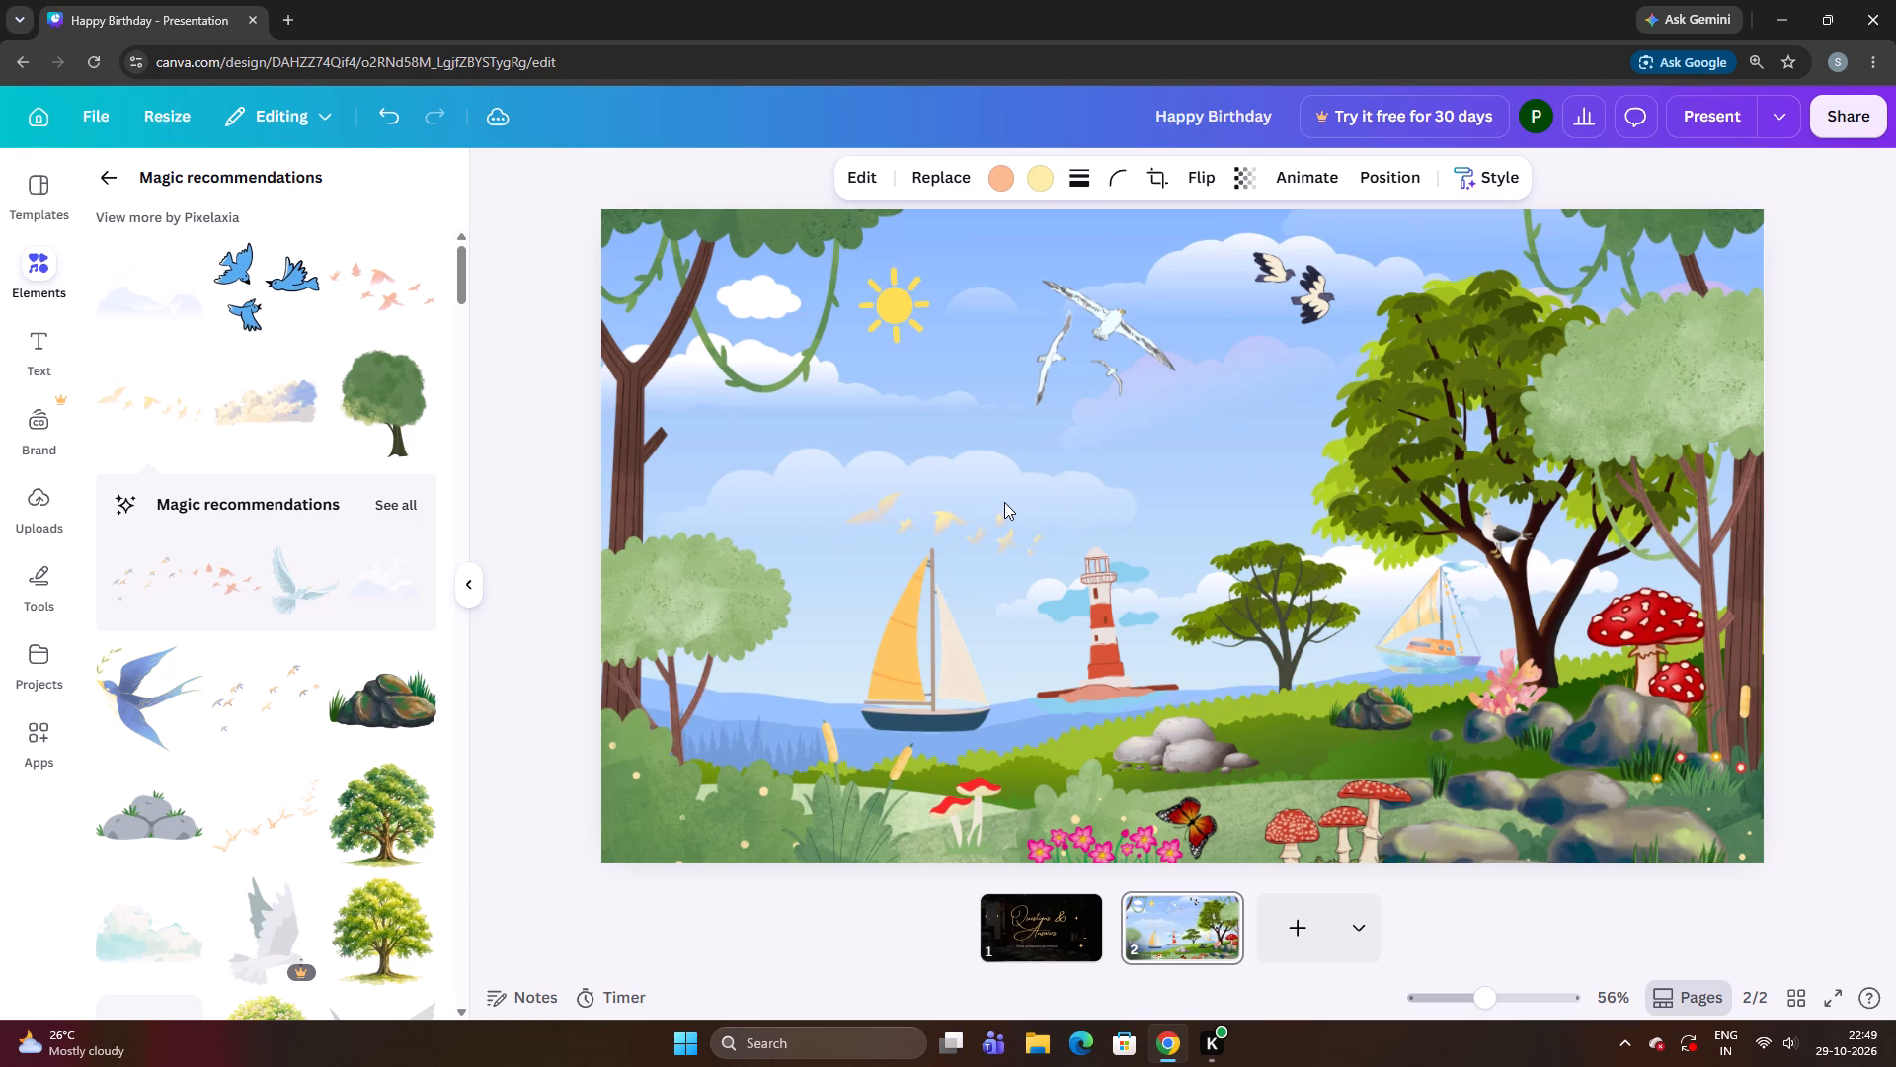
{"action": "key", "text": "Up"}
{"action": "key", "text": "Up"}
{"action": "key", "text": "Up"}
{"action": "key", "text": "Up"}
{"action": "key", "text": "Up"}
{"action": "key", "text": "Up"}
{"action": "key", "text": "Left"}
{"action": "key", "text": "Left"}
{"action": "key", "text": "Left"}
{"action": "key", "text": "Left"}
{"action": "key", "text": "Left"}
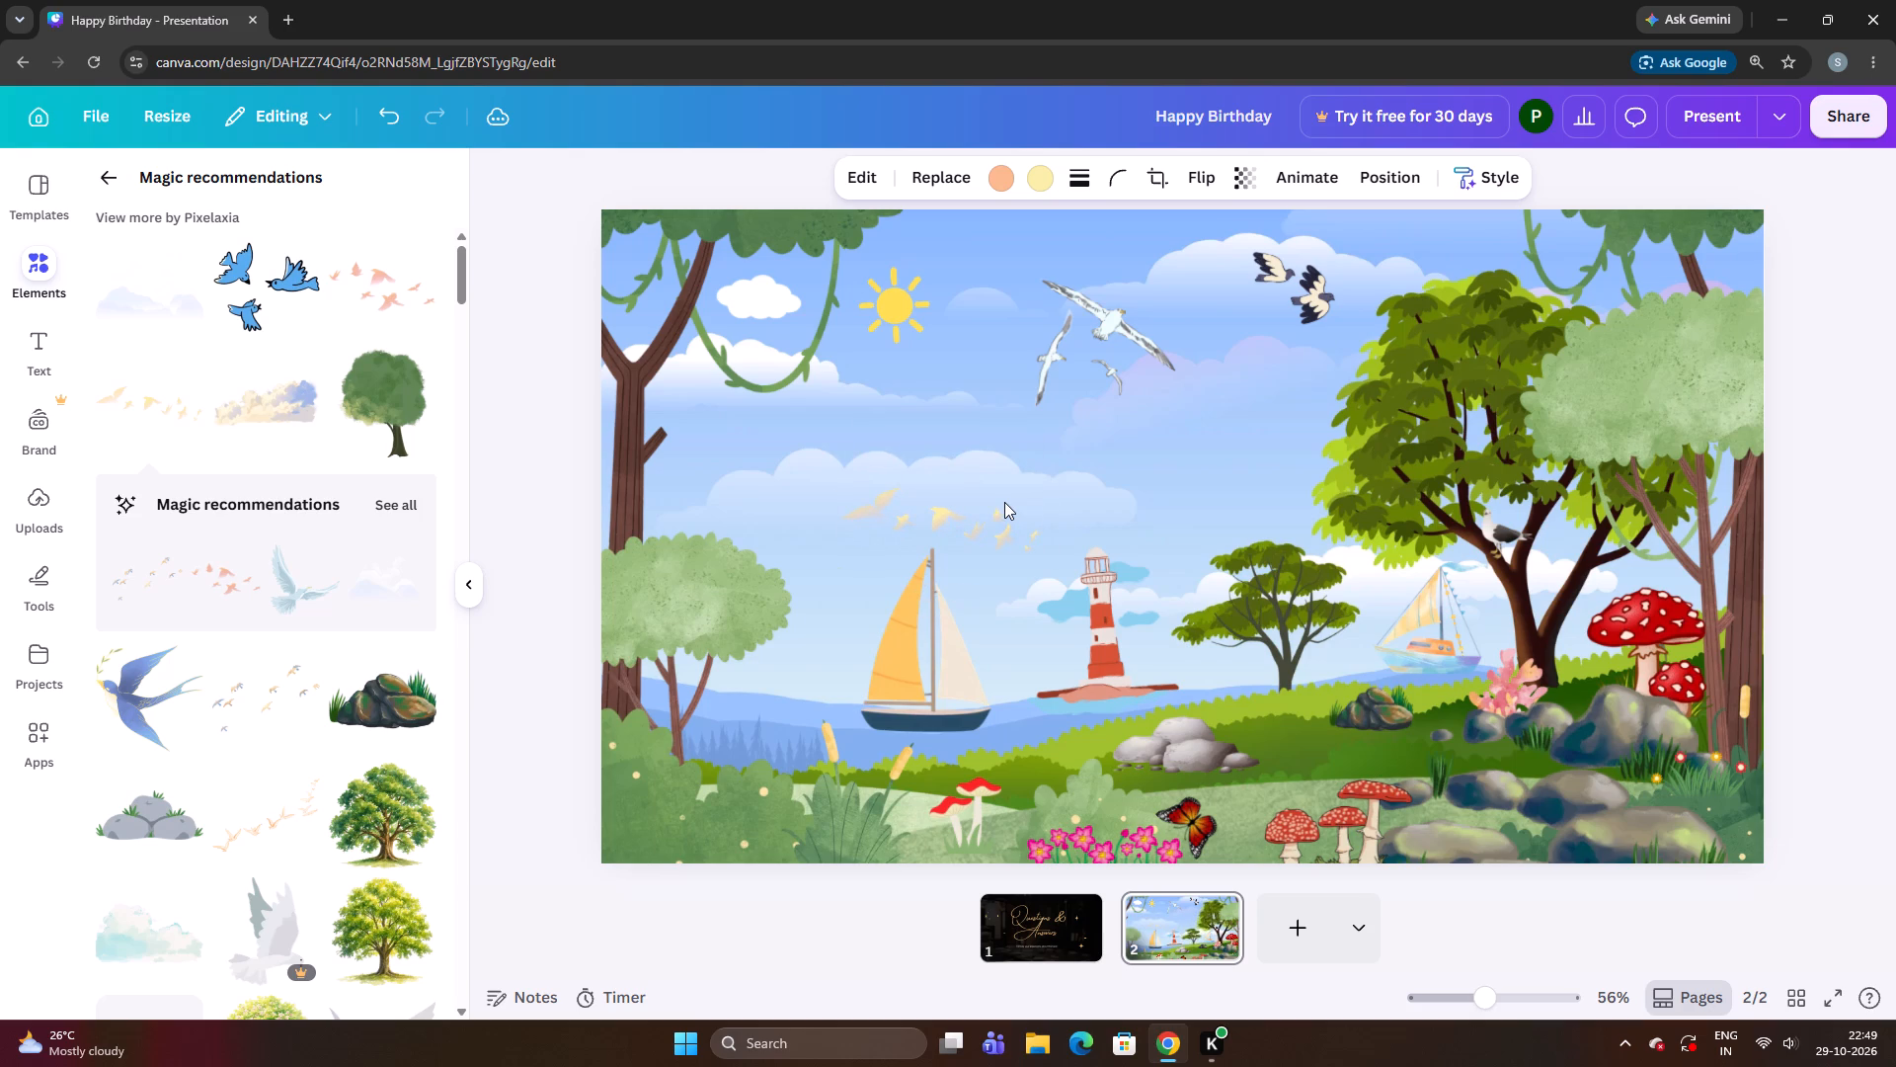
{"action": "key", "text": "Left"}
{"action": "key", "text": "Left"}
{"action": "key", "text": "Left"}
{"action": "key", "text": "Left"}
{"action": "key", "text": "Left"}
{"action": "key", "text": "Left"}
{"action": "key", "text": "Left"}
{"action": "key", "text": "Left"}
{"action": "key", "text": "Left"}
{"action": "key", "text": "Left"}
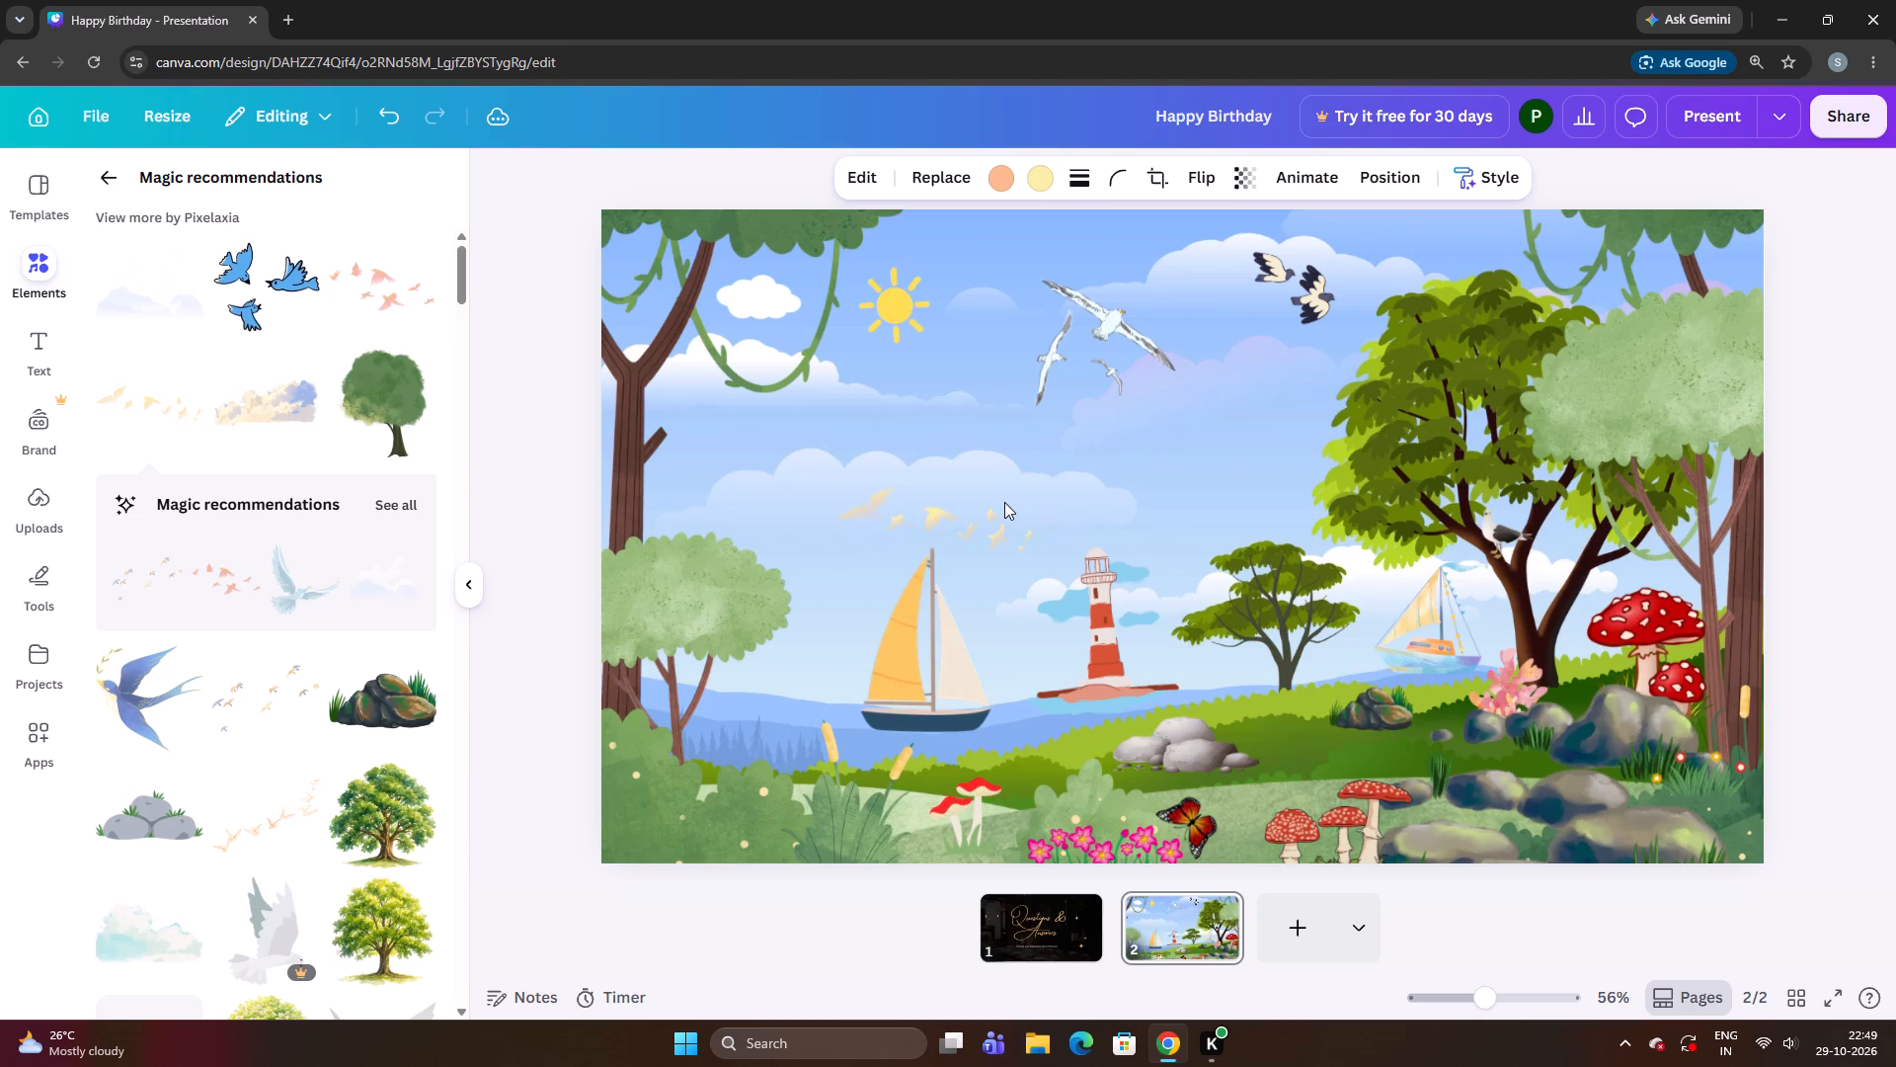
{"action": "key", "text": "Left"}
{"action": "key", "text": "Left"}
{"action": "key", "text": "Left"}
{"action": "key", "text": "Left"}
{"action": "key", "text": "Left"}
{"action": "key", "text": "Left"}
{"action": "key", "text": "Left"}
{"action": "key", "text": "Left"}
{"action": "key", "text": "Left"}
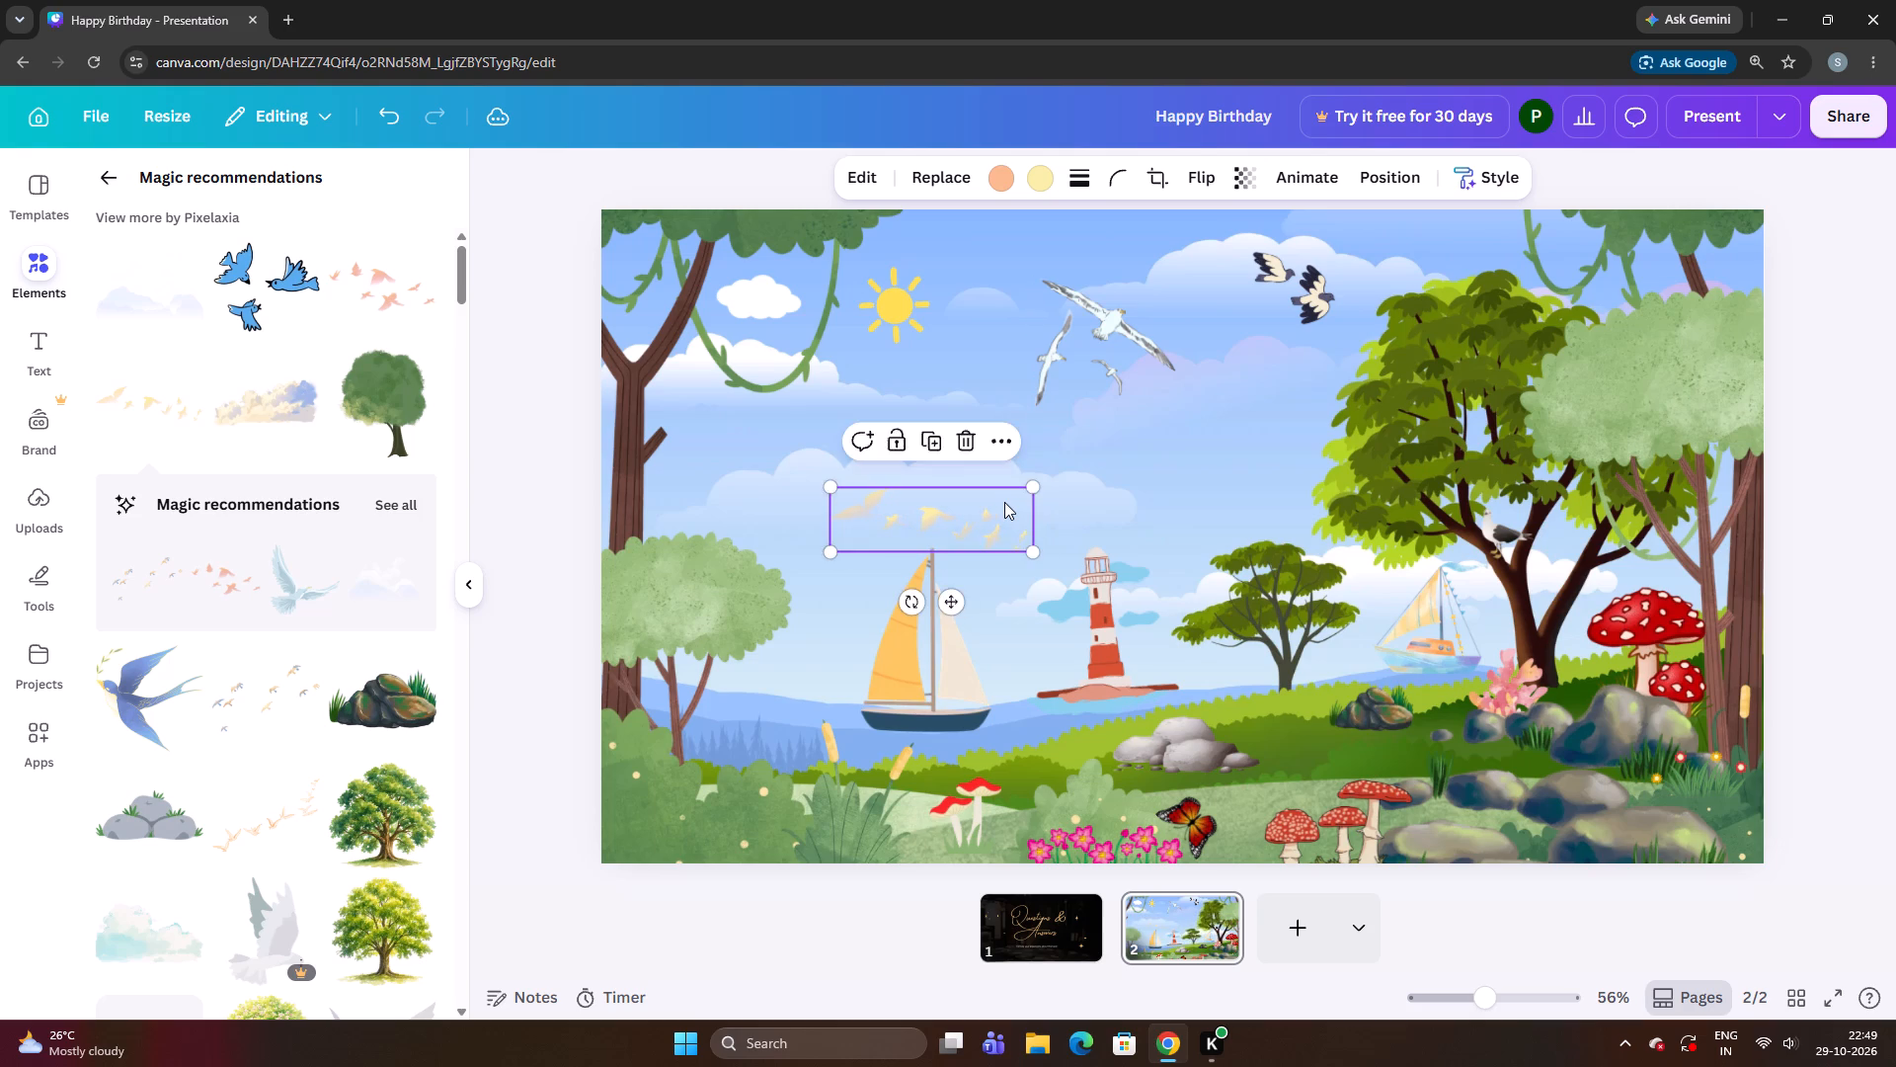
Nudge the yellow bird flock left above the orange-sailed boat until it is centred directly beneath the sun.
{"action": "key", "text": "Left"}
{"action": "key", "text": "Left"}
{"action": "key", "text": "Left"}
{"action": "key", "text": "Left"}
{"action": "key", "text": "Left"}
{"action": "key", "text": "Left"}
{"action": "key", "text": "Left"}
{"action": "key", "text": "Left"}
{"action": "key", "text": "Left"}
{"action": "key", "text": "Left"}
{"action": "key", "text": "Left"}
{"action": "key", "text": "Left"}
{"action": "key", "text": "Left"}
{"action": "key", "text": "Left"}
{"action": "key", "text": "Left"}
{"action": "key", "text": "Left"}
{"action": "key", "text": "Left"}
{"action": "key", "text": "Left"}
{"action": "key", "text": "Left"}
{"action": "key", "text": "Left"}
{"action": "key", "text": "Left"}
{"action": "key", "text": "Left"}
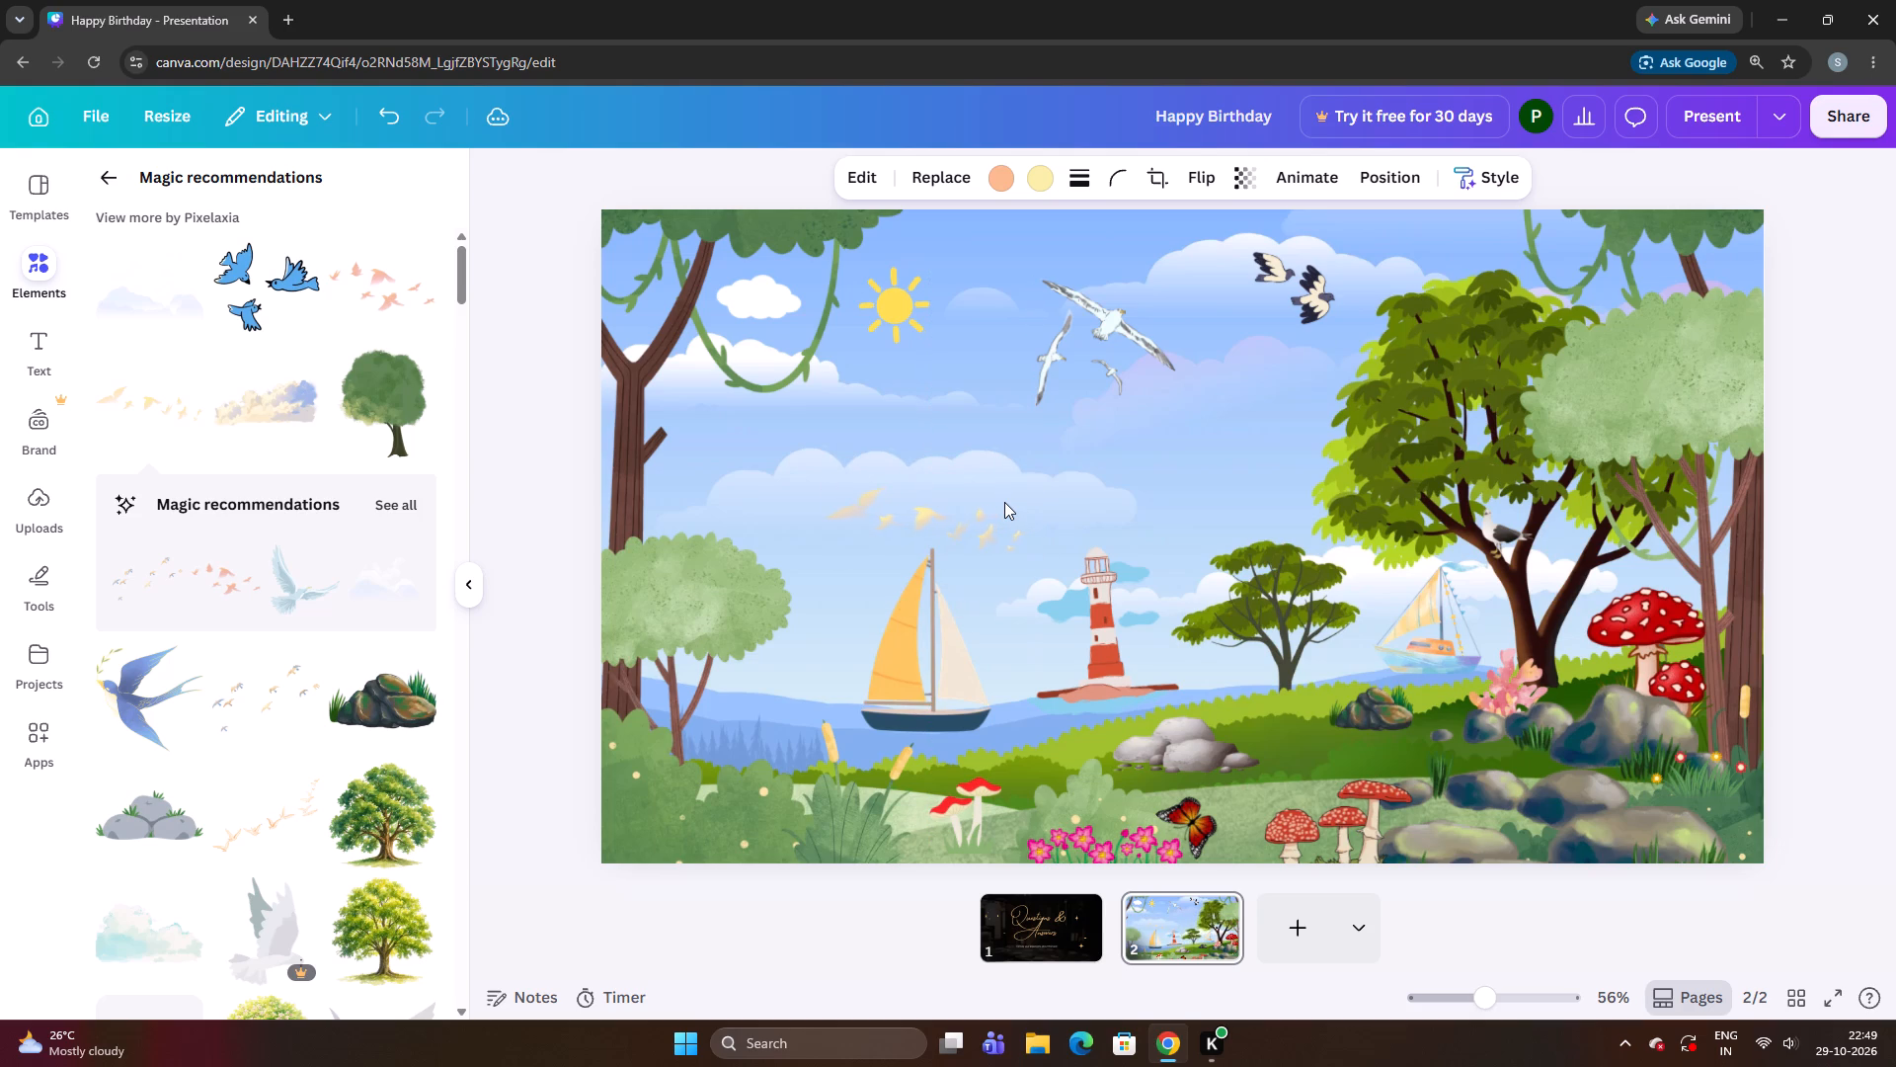
{"action": "key", "text": "Left"}
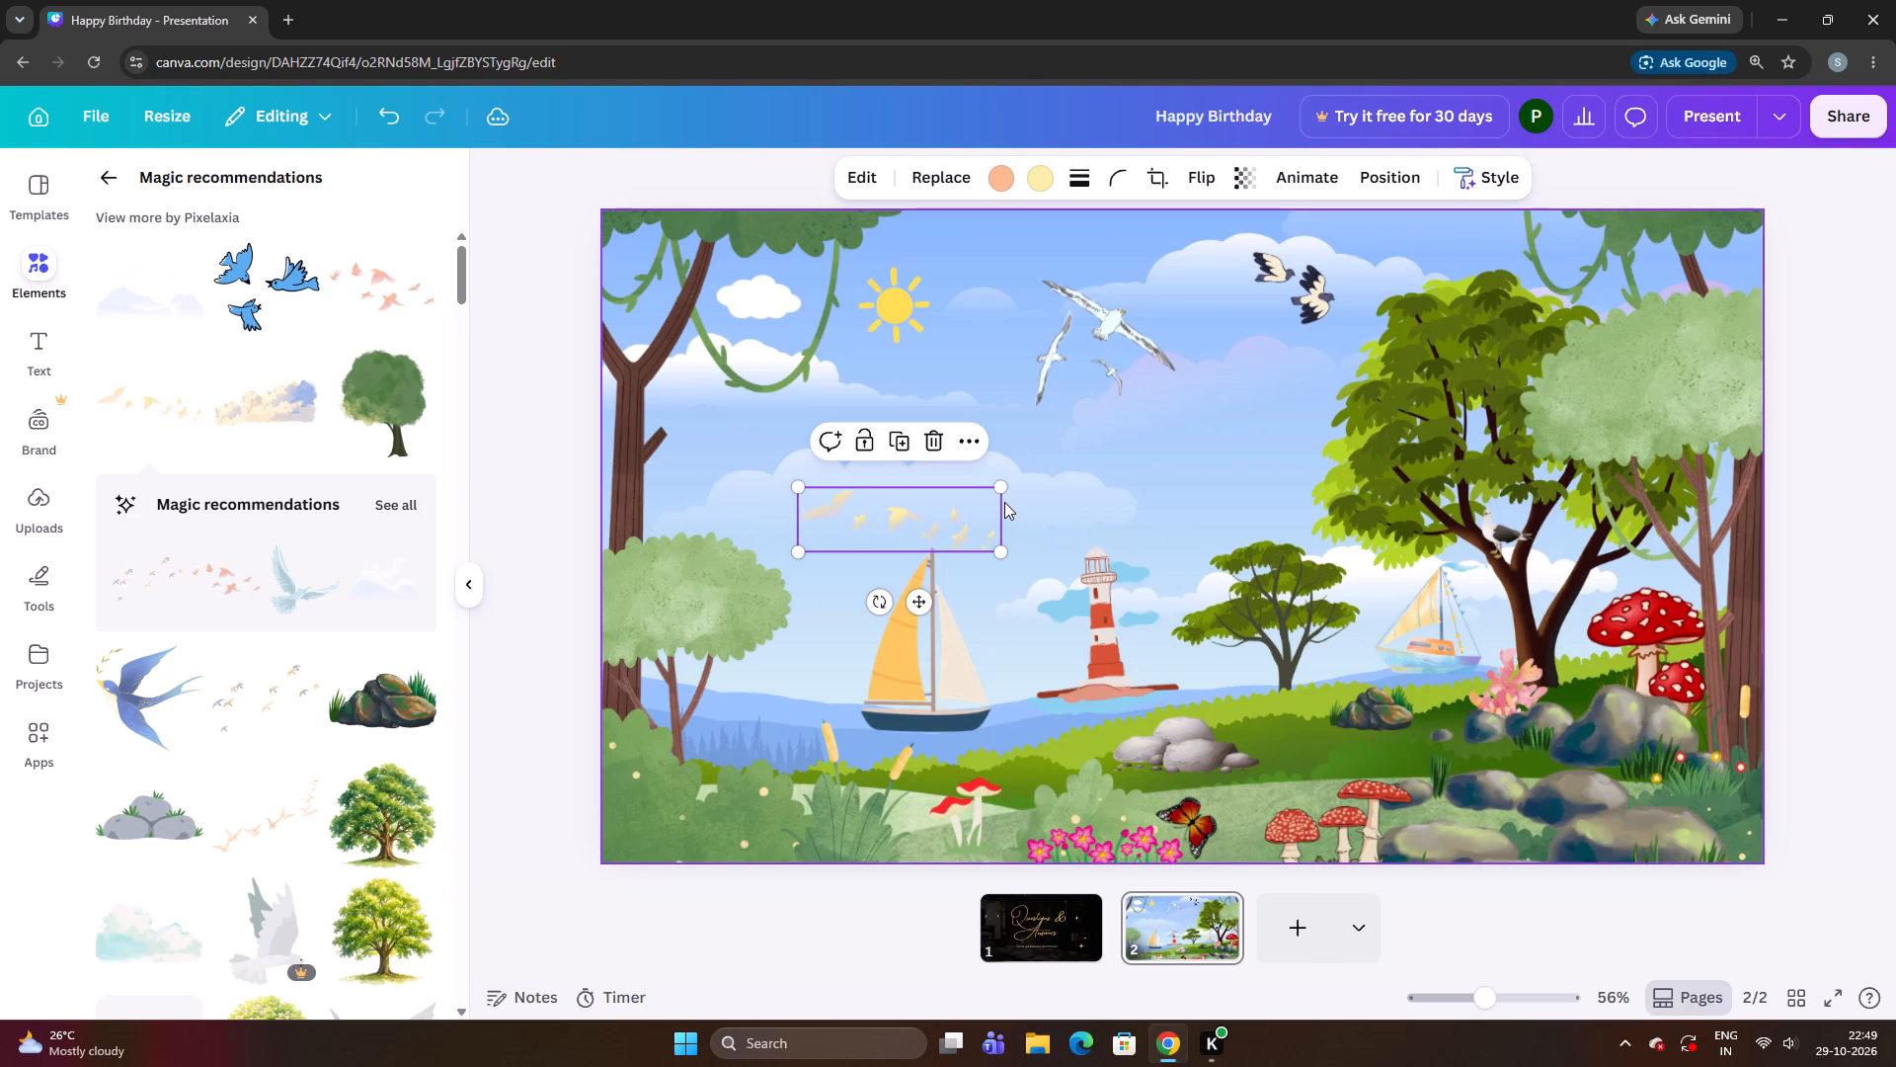
{"action": "key", "text": "Left"}
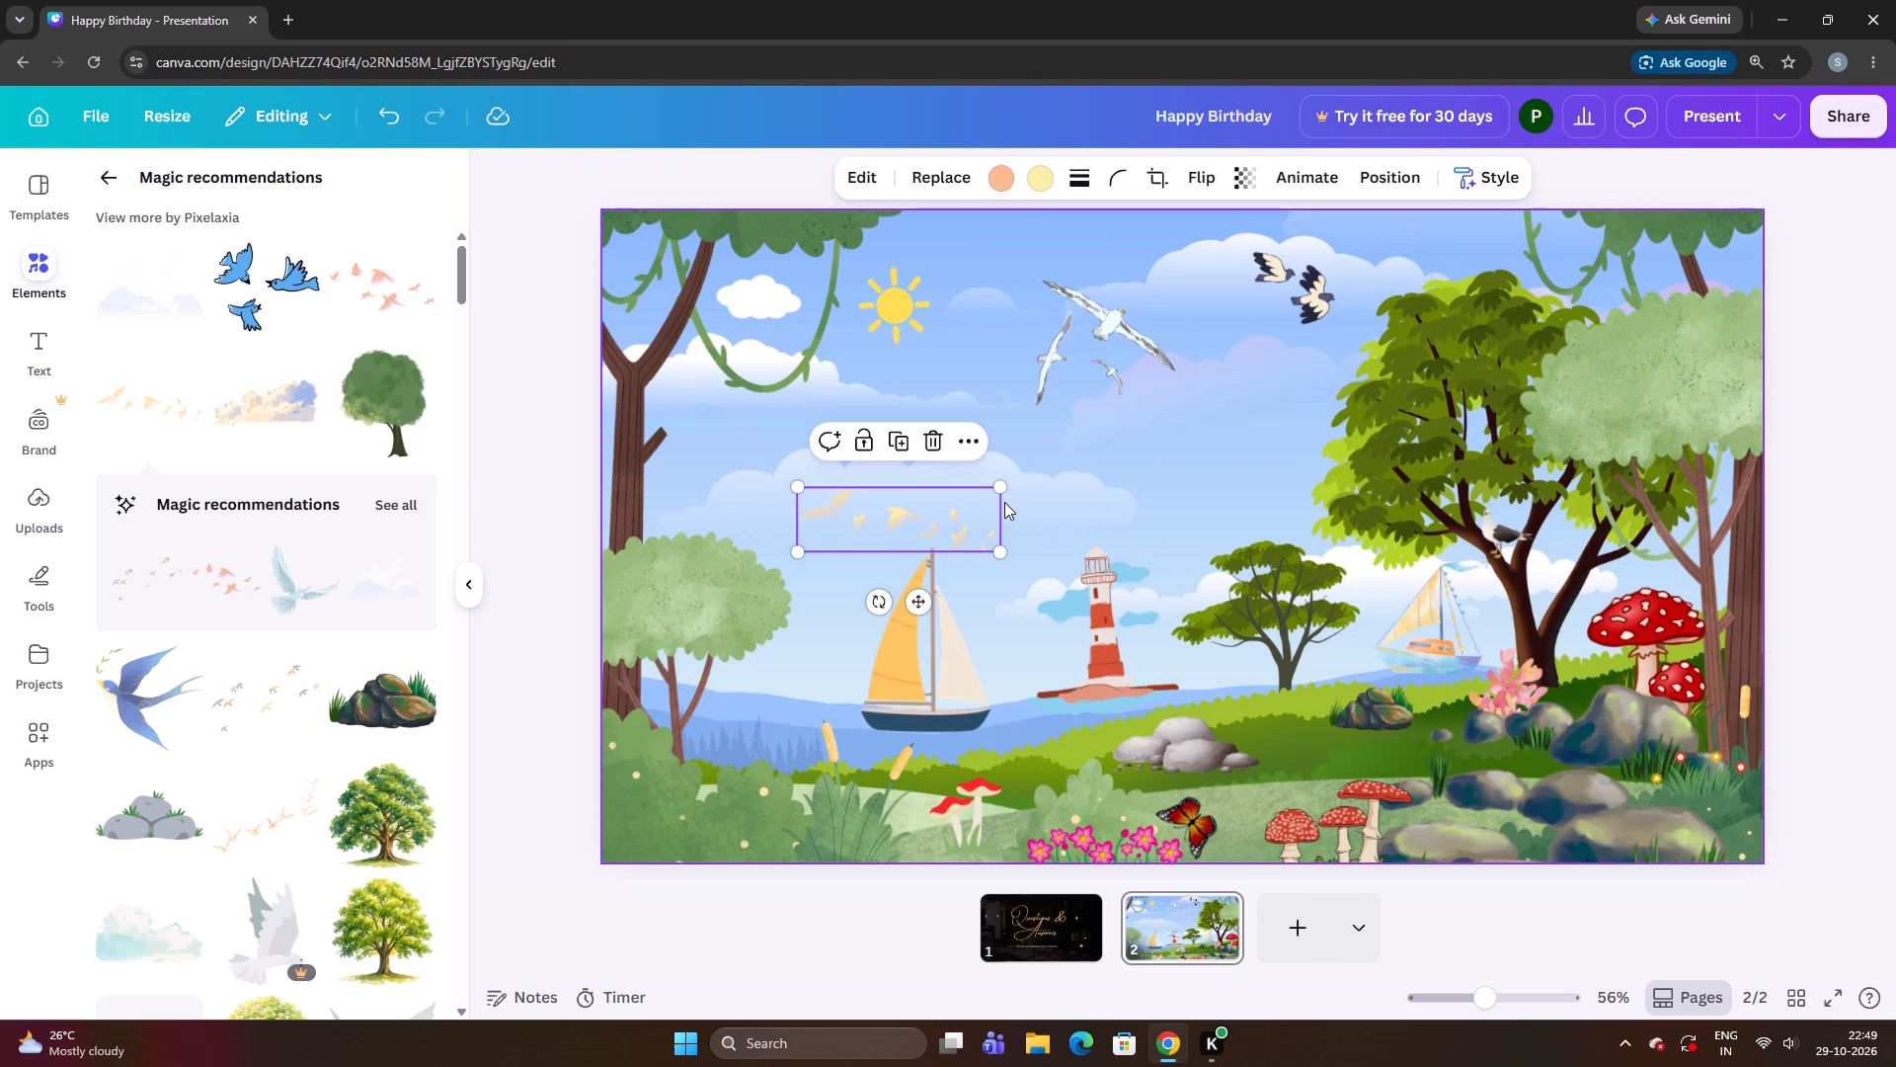
{"action": "key", "text": "Left"}
{"action": "key", "text": "Left"}
{"action": "key", "text": "Left"}
{"action": "key", "text": "Left"}
{"action": "key", "text": "Left"}
{"action": "key", "text": "Left"}
{"action": "key", "text": "Left"}
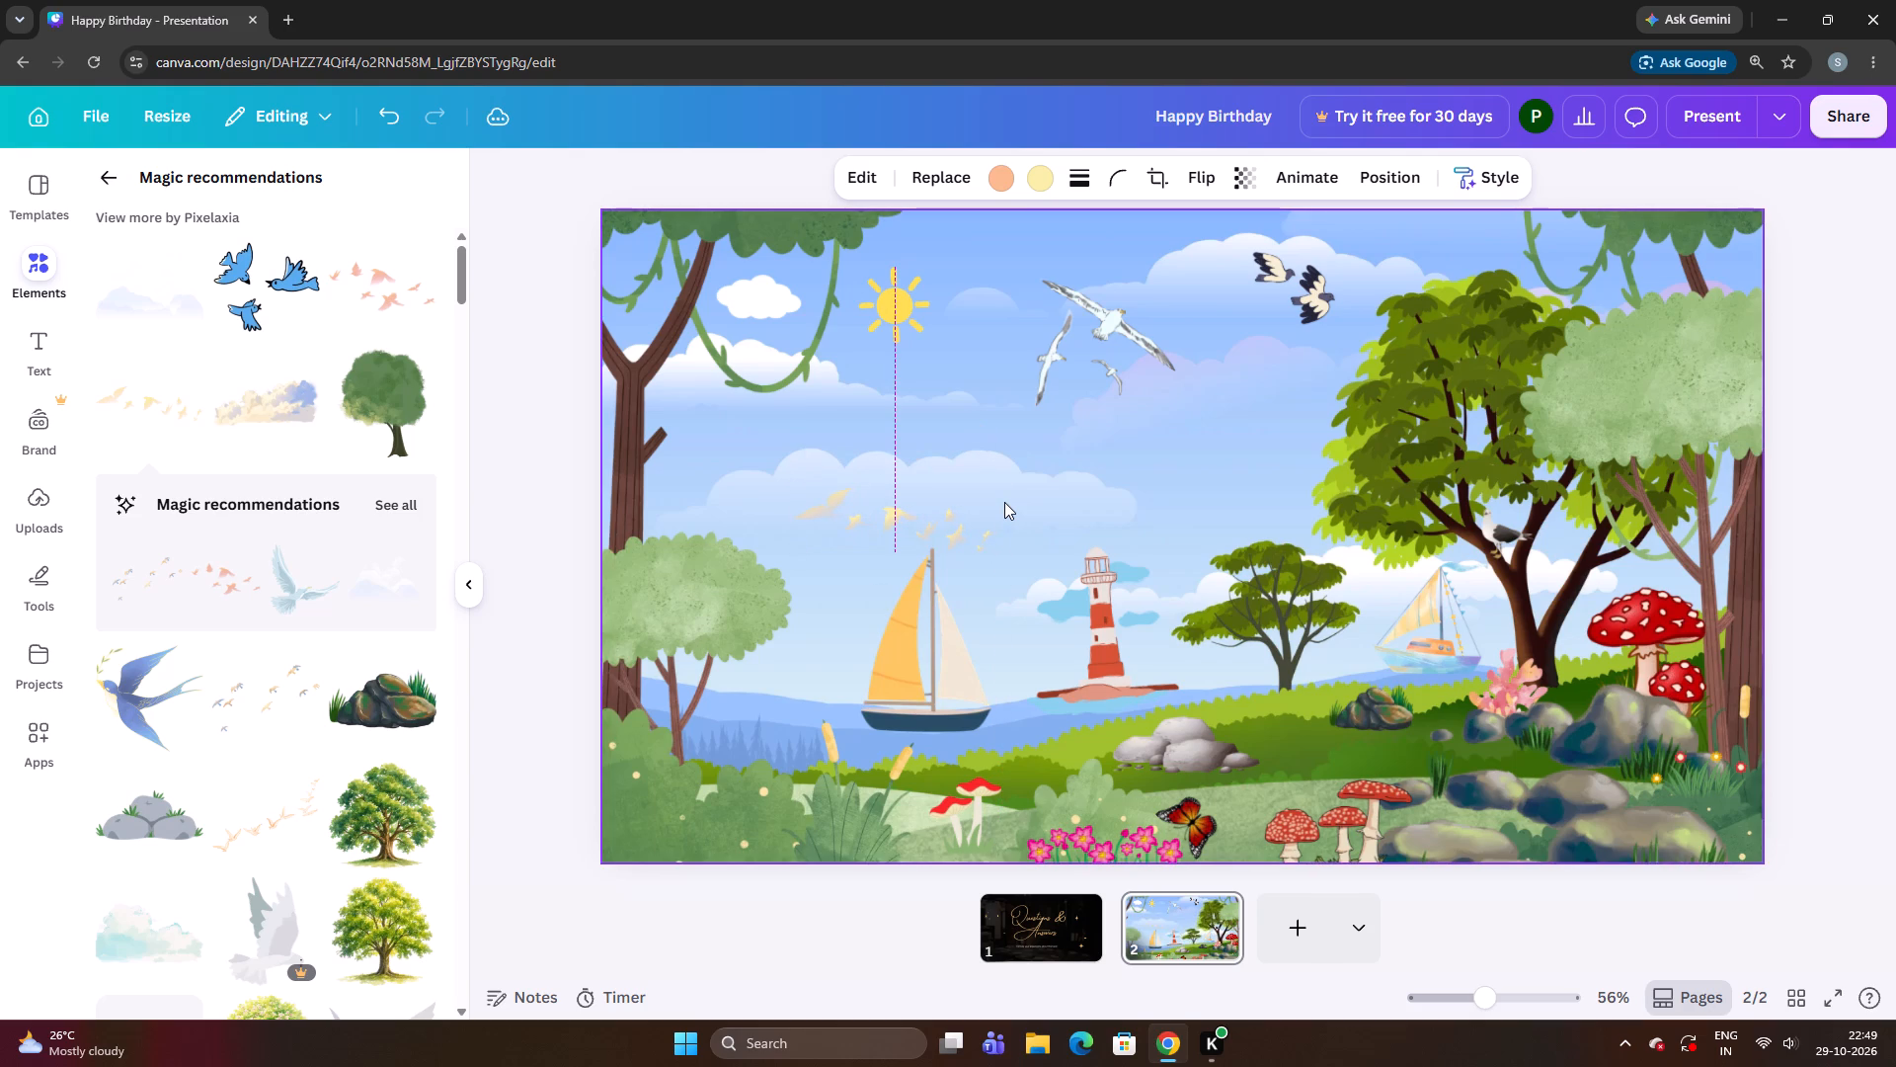
{"action": "key", "text": "Left"}
{"action": "key", "text": "Left"}
{"action": "key", "text": "Left"}
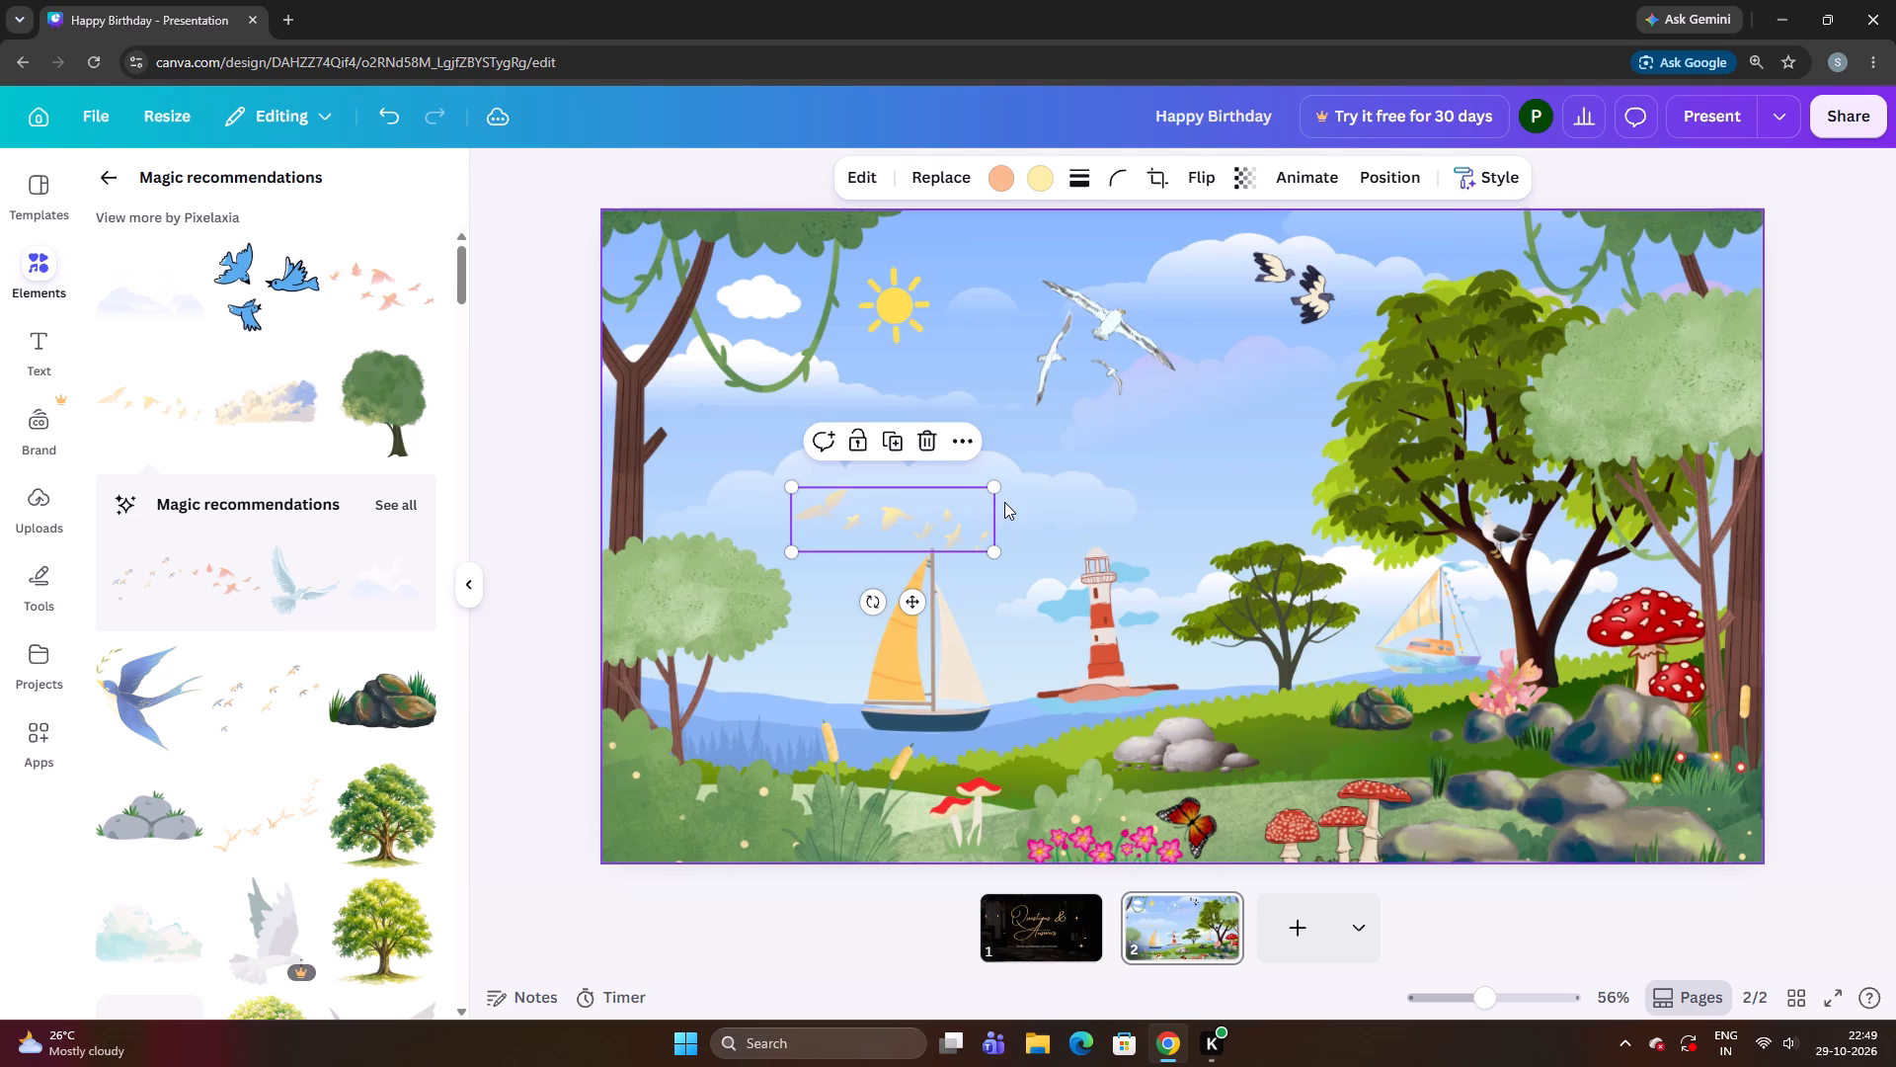
Nudge the yellow bird flock farther left until only its trailing birds extend past the orange-sailed boat's mast.
{"action": "key", "text": "Left"}
{"action": "key", "text": "Left"}
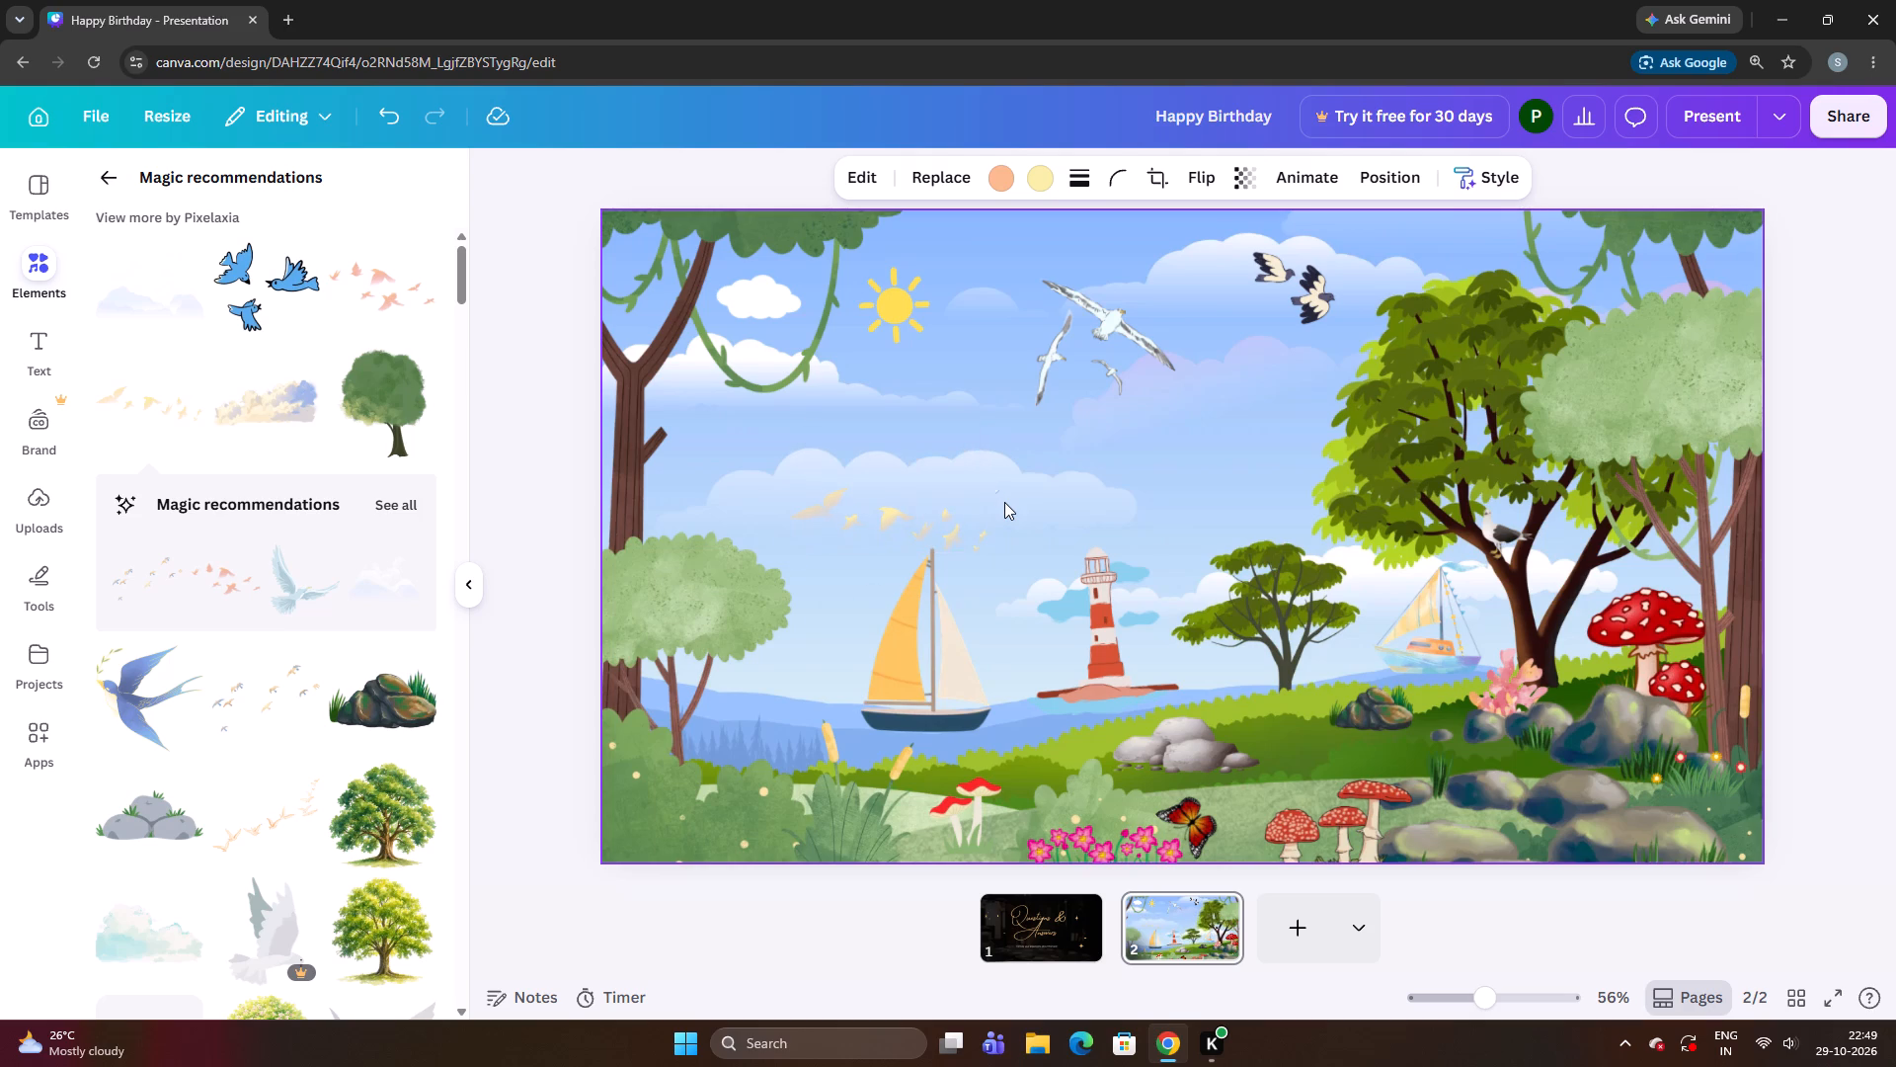
{"action": "key", "text": "Left"}
{"action": "key", "text": "Left"}
{"action": "key", "text": "Left"}
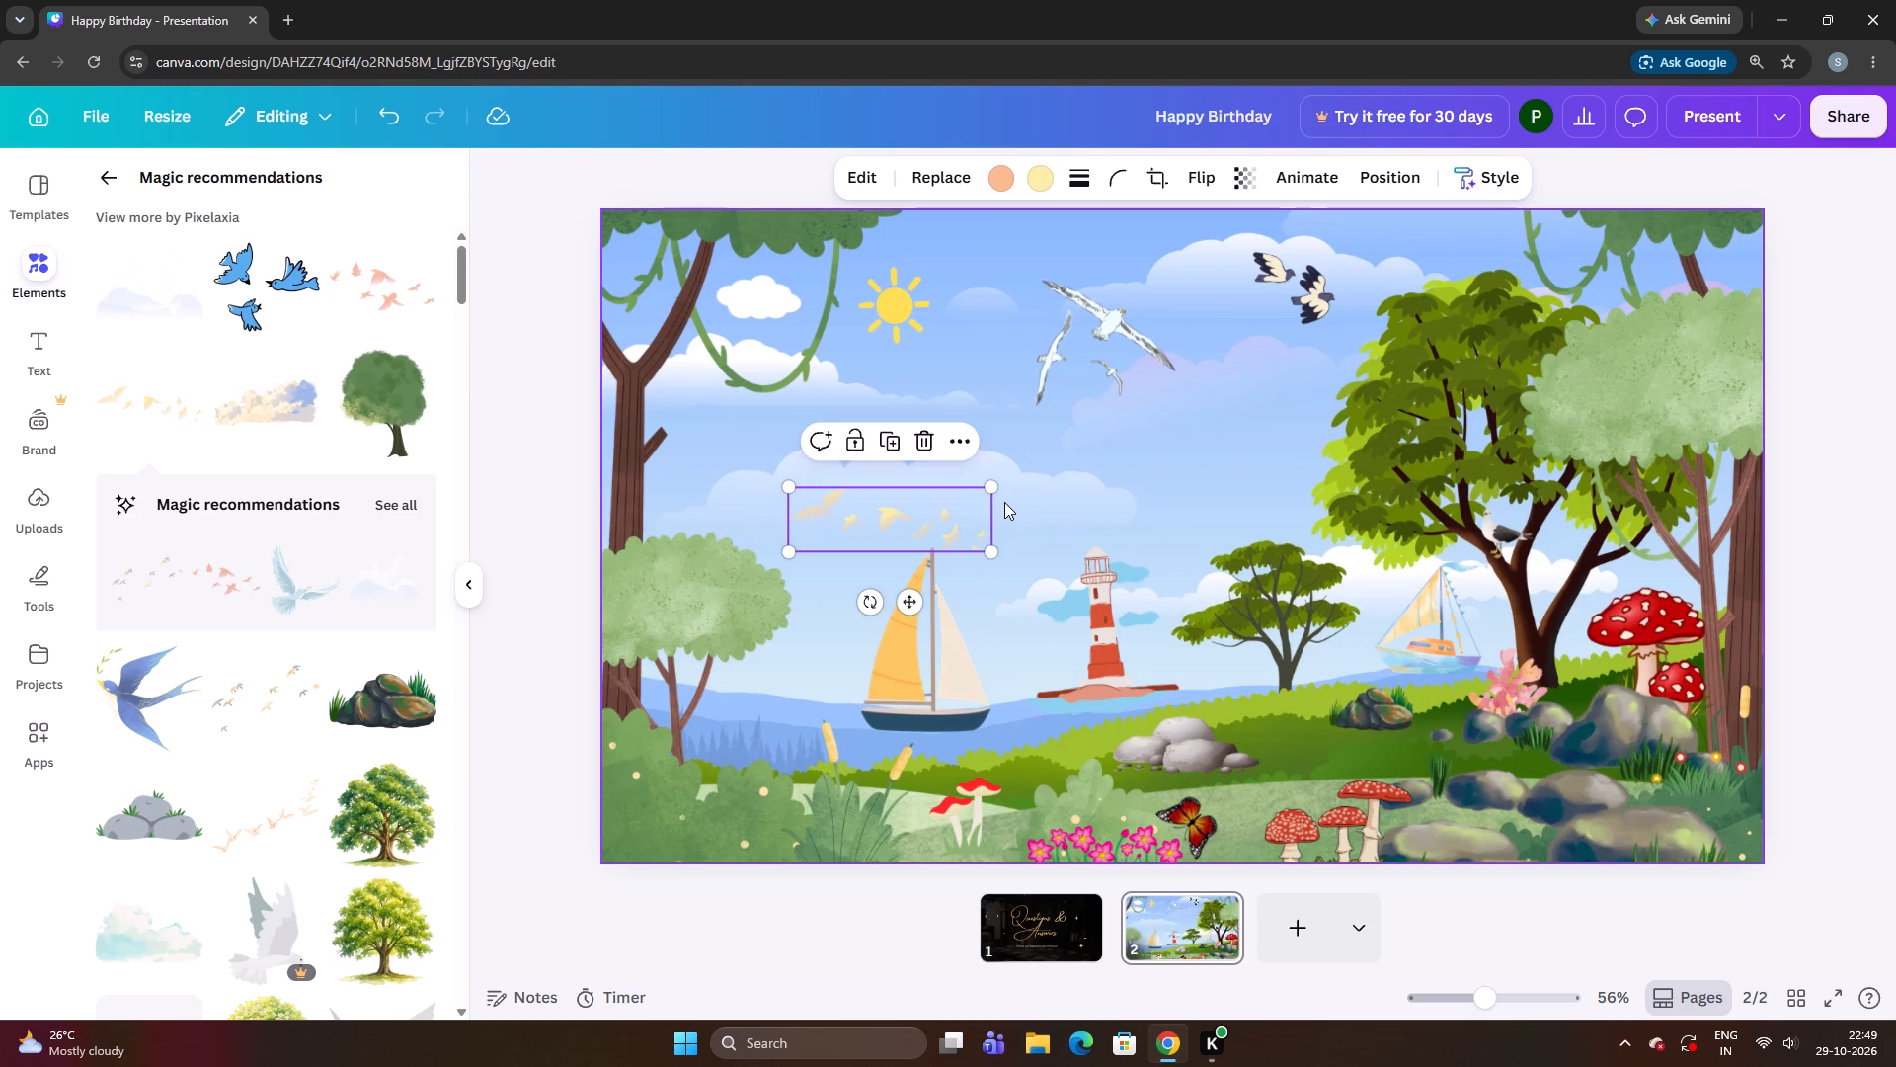
{"action": "key", "text": "Left"}
{"action": "key", "text": "Left"}
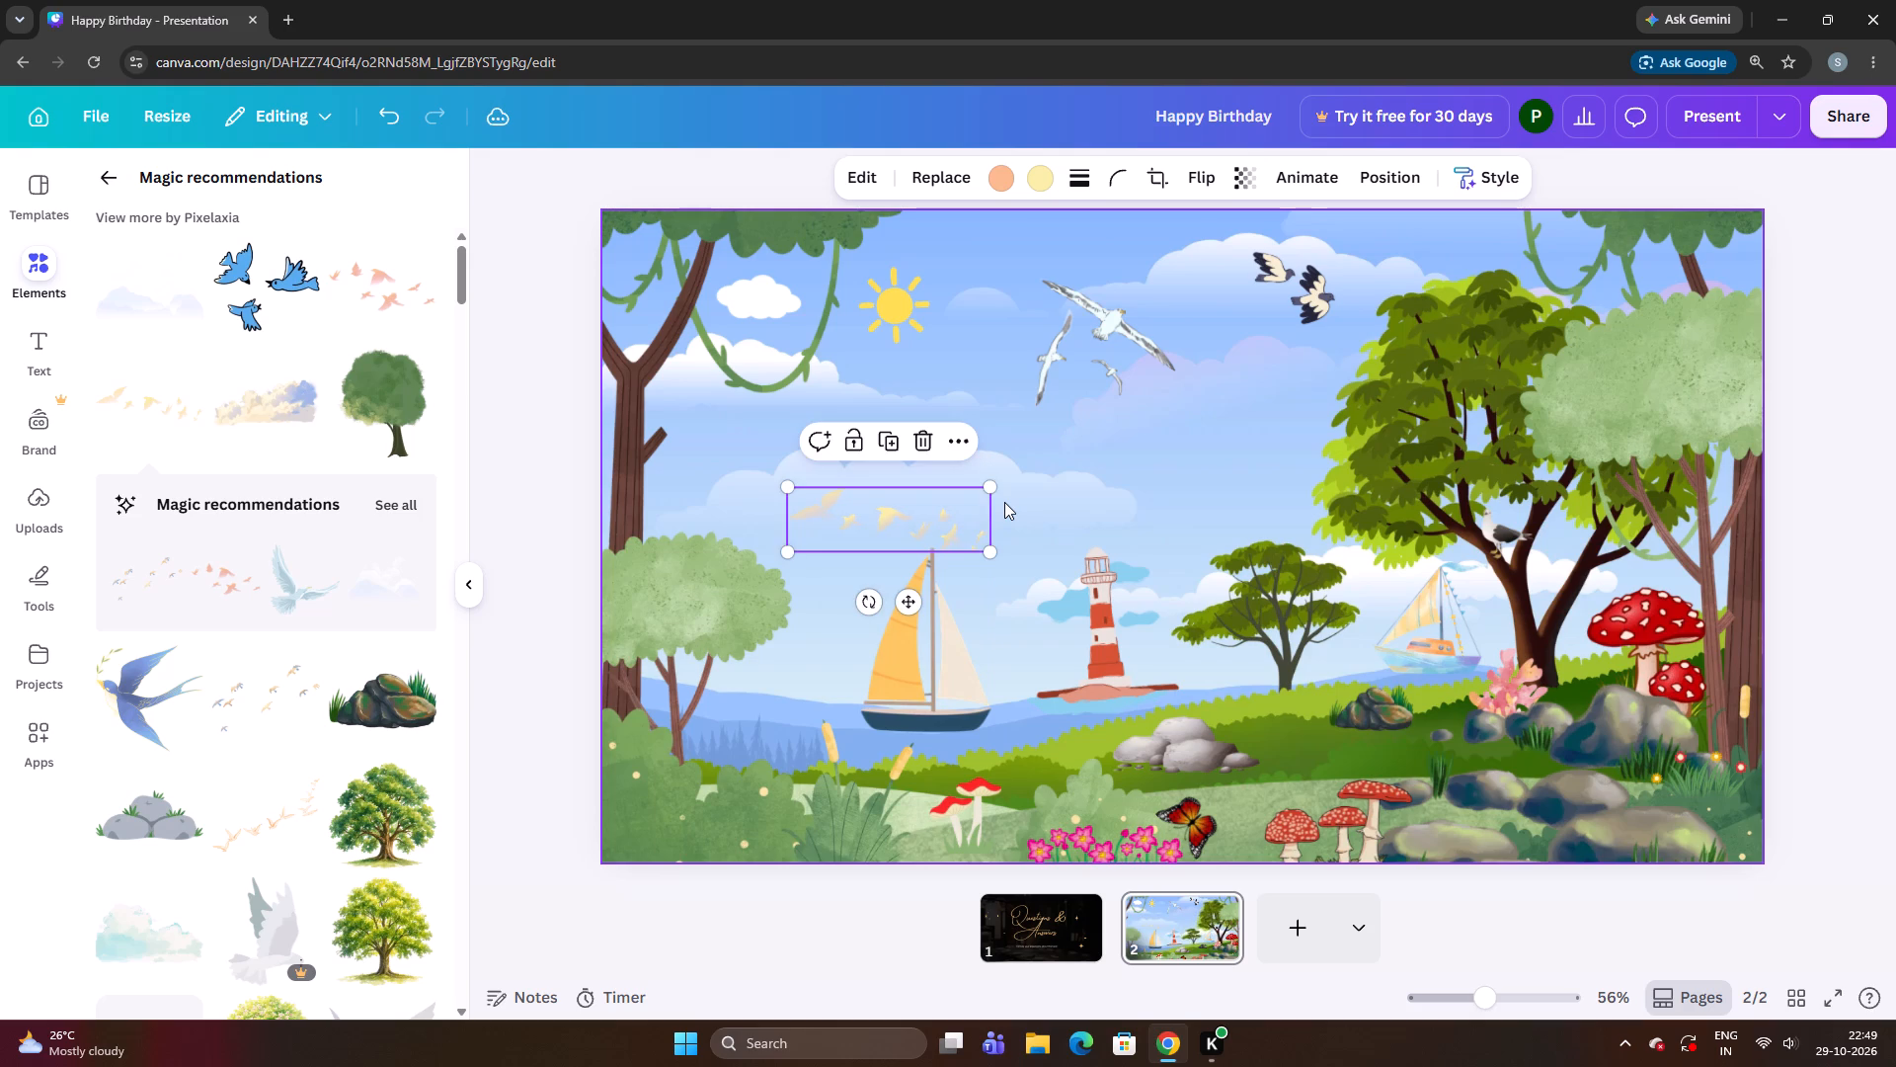
{"action": "key", "text": "Left"}
{"action": "key", "text": "Left"}
{"action": "key", "text": "Left"}
{"action": "key", "text": "Left"}
{"action": "key", "text": "Left"}
{"action": "key", "text": "Left"}
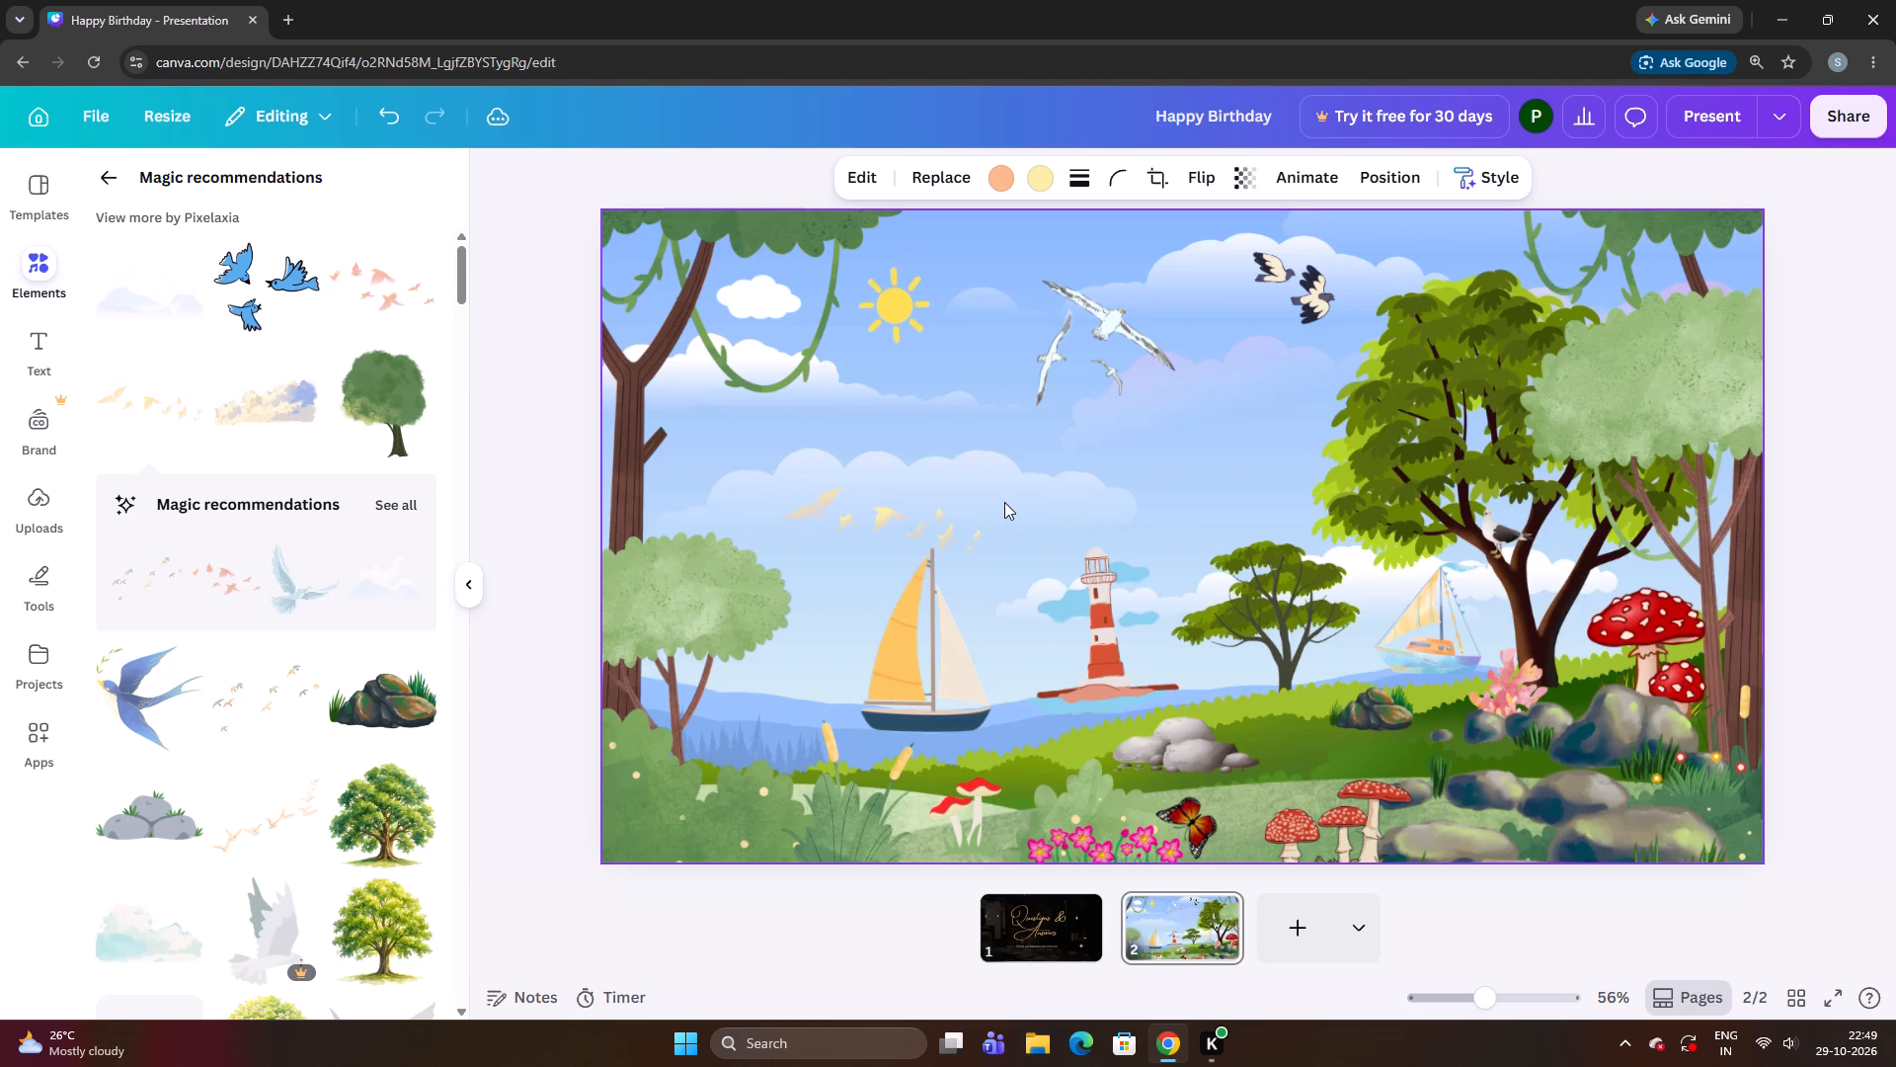
{"action": "key", "text": "Left"}
{"action": "key", "text": "Left"}
{"action": "key", "text": "Left"}
{"action": "key", "text": "Left"}
{"action": "key", "text": "Left"}
{"action": "key", "text": "Left"}
{"action": "key", "text": "Left"}
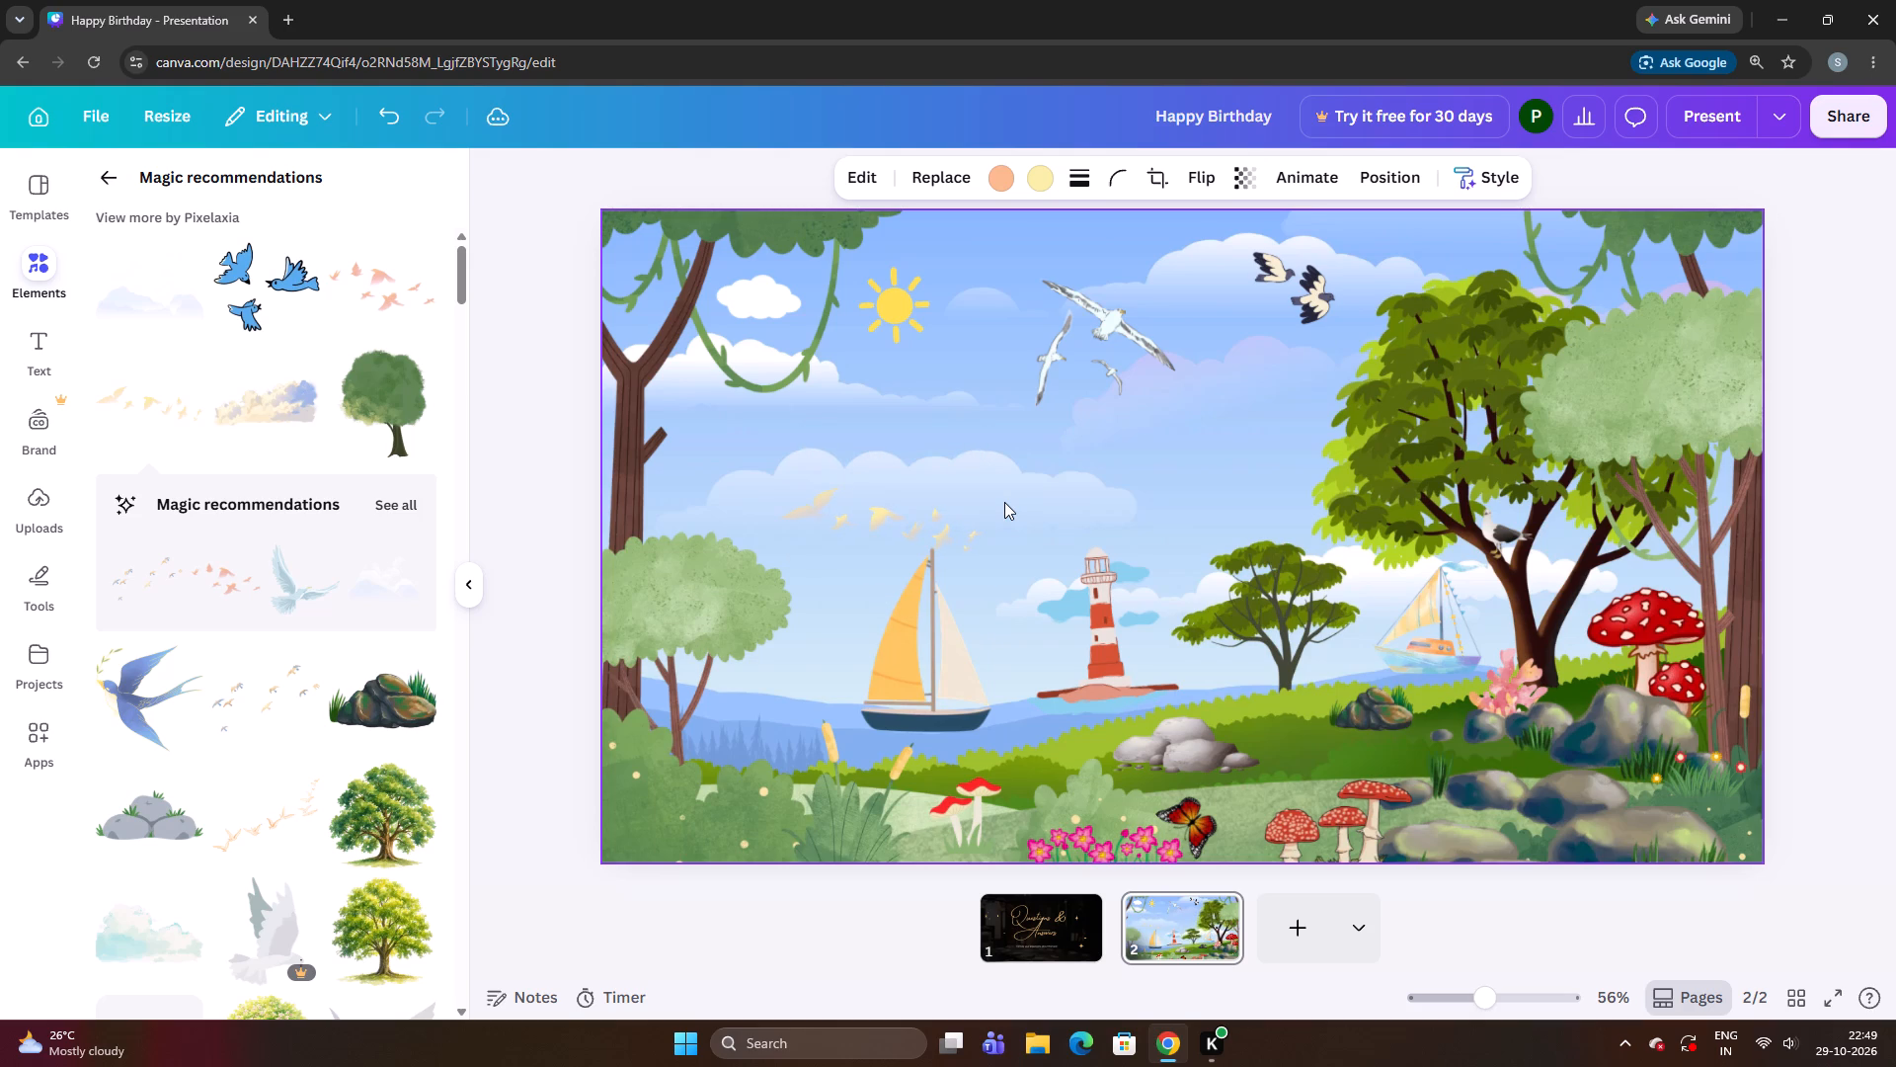
{"action": "key", "text": "Left"}
{"action": "key", "text": "Left"}
{"action": "key", "text": "Left"}
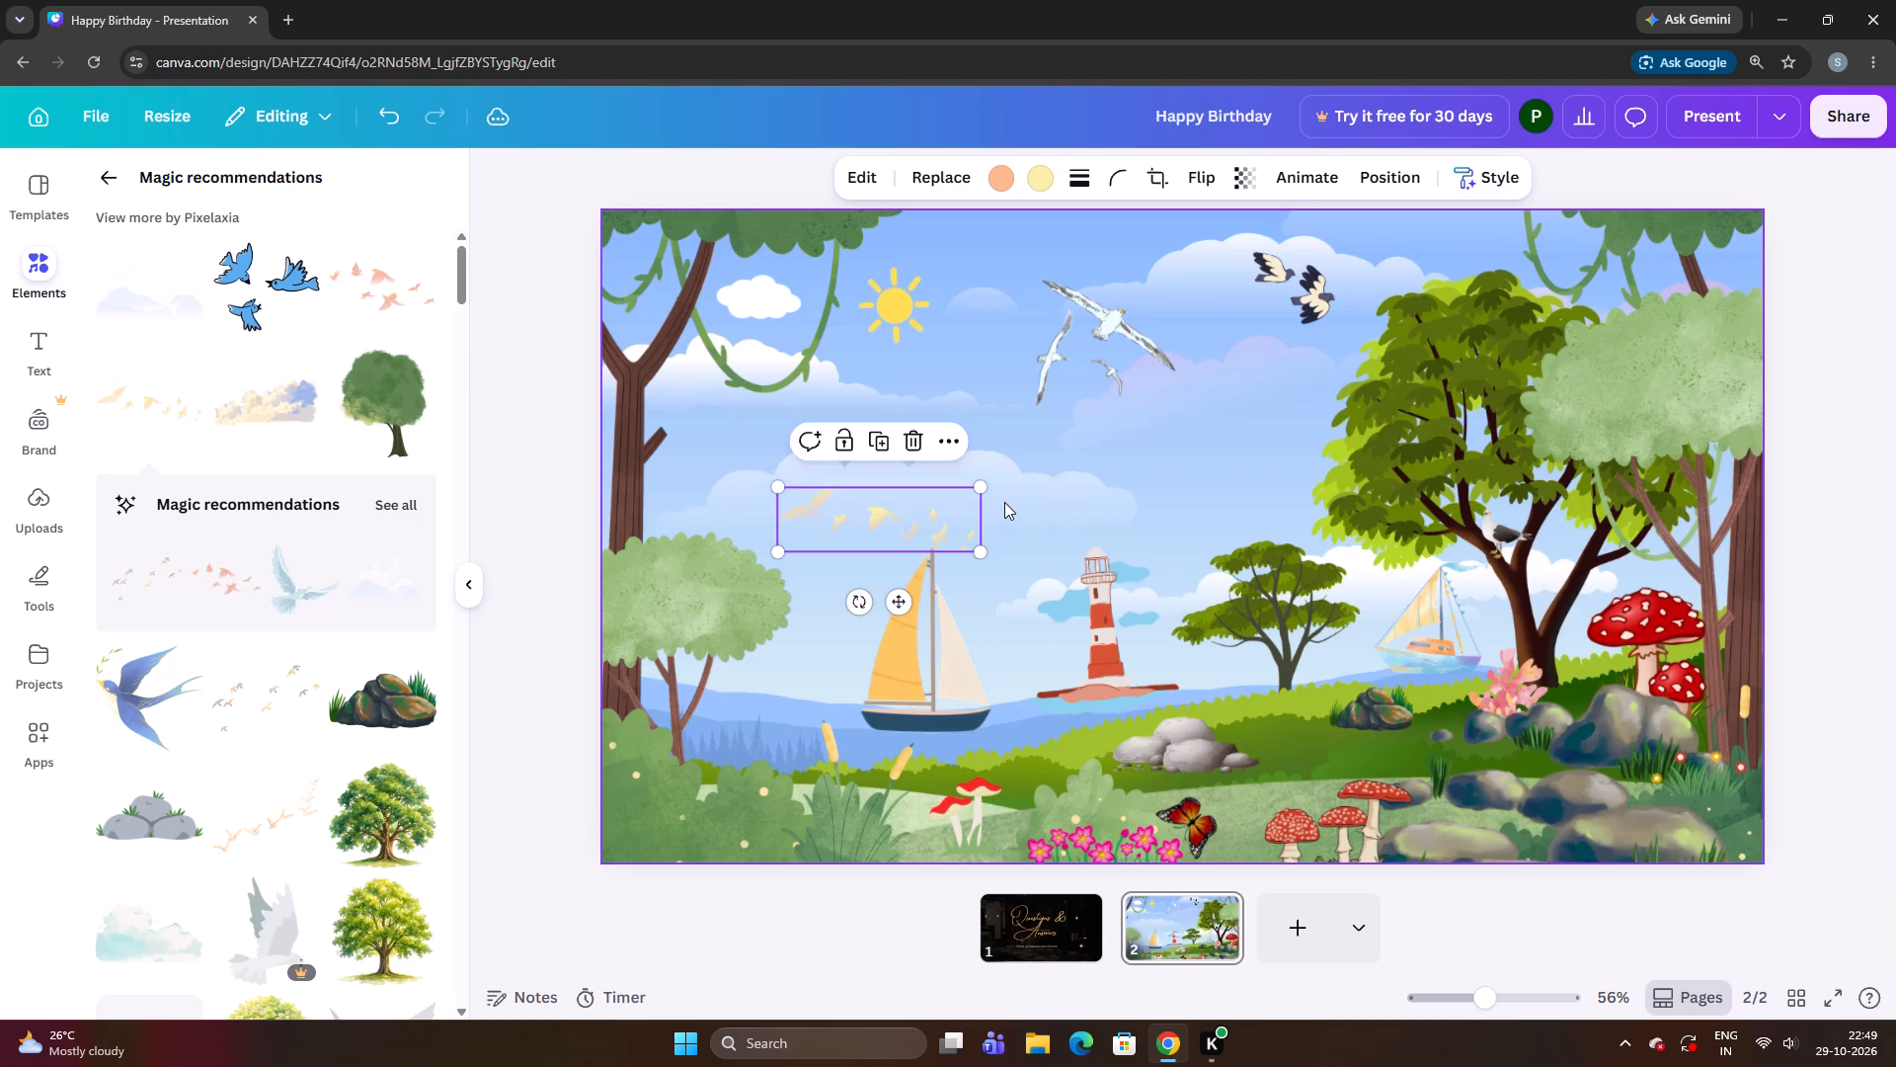
{"action": "key", "text": "Left"}
{"action": "key", "text": "Left"}
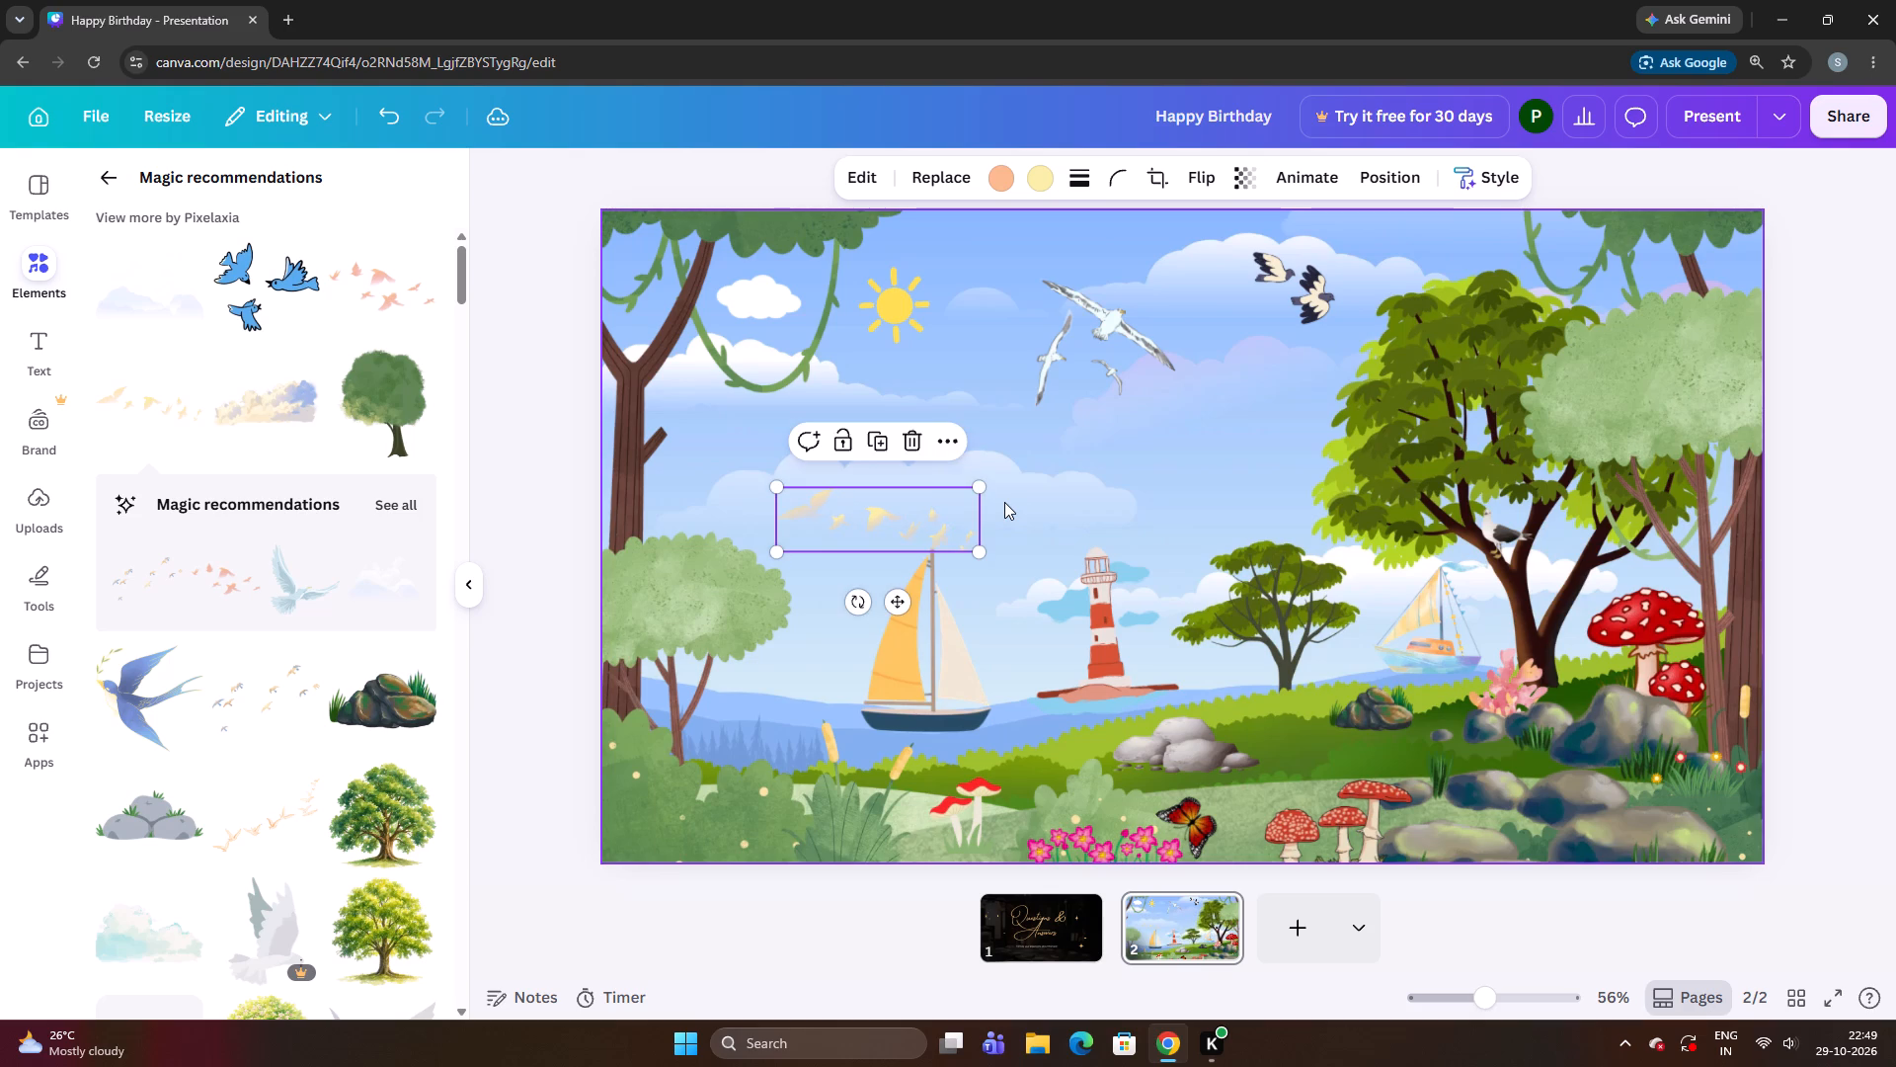
{"action": "key", "text": "Left"}
{"action": "key", "text": "Left"}
{"action": "key", "text": "Left"}
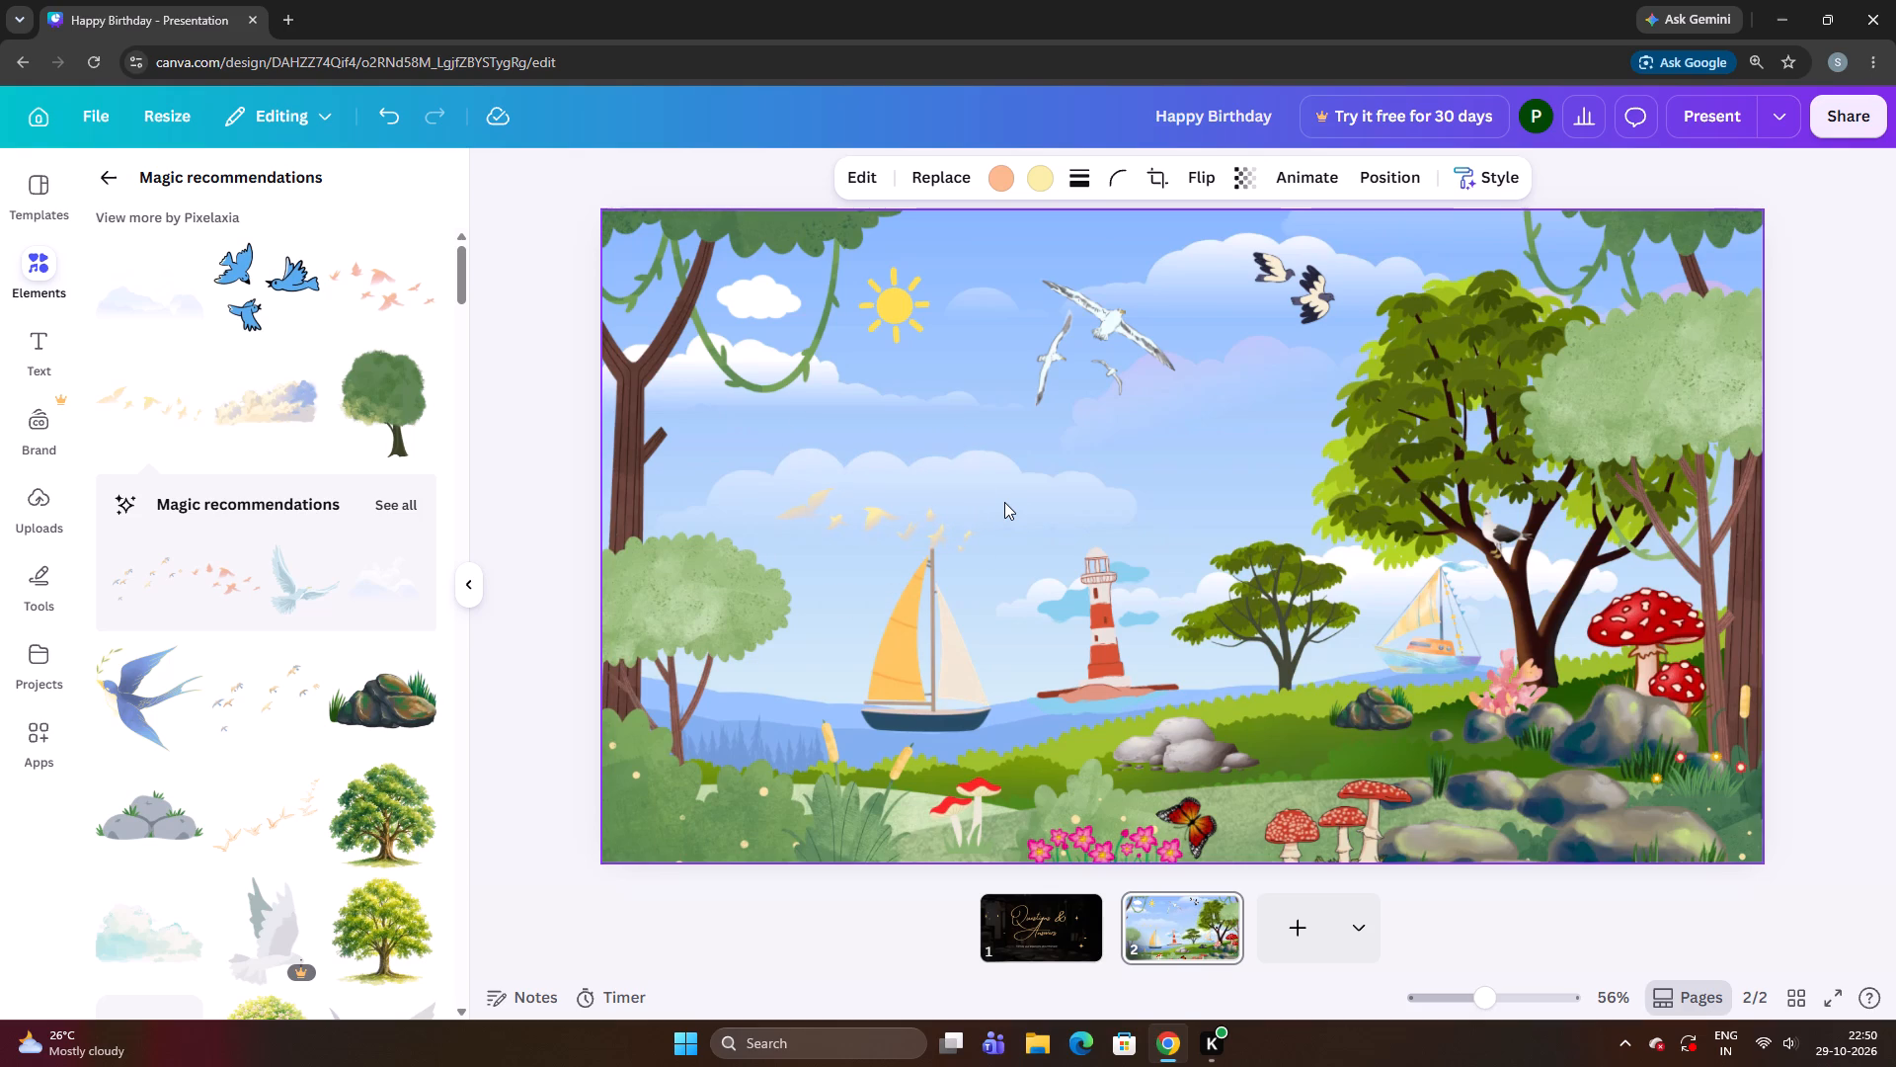
{"action": "key", "text": "Left"}
{"action": "key", "text": "Left"}
{"action": "key", "text": "Left"}
{"action": "key", "text": "Left"}
{"action": "key", "text": "Left"}
{"action": "key", "text": "Left"}
{"action": "key", "text": "Left"}
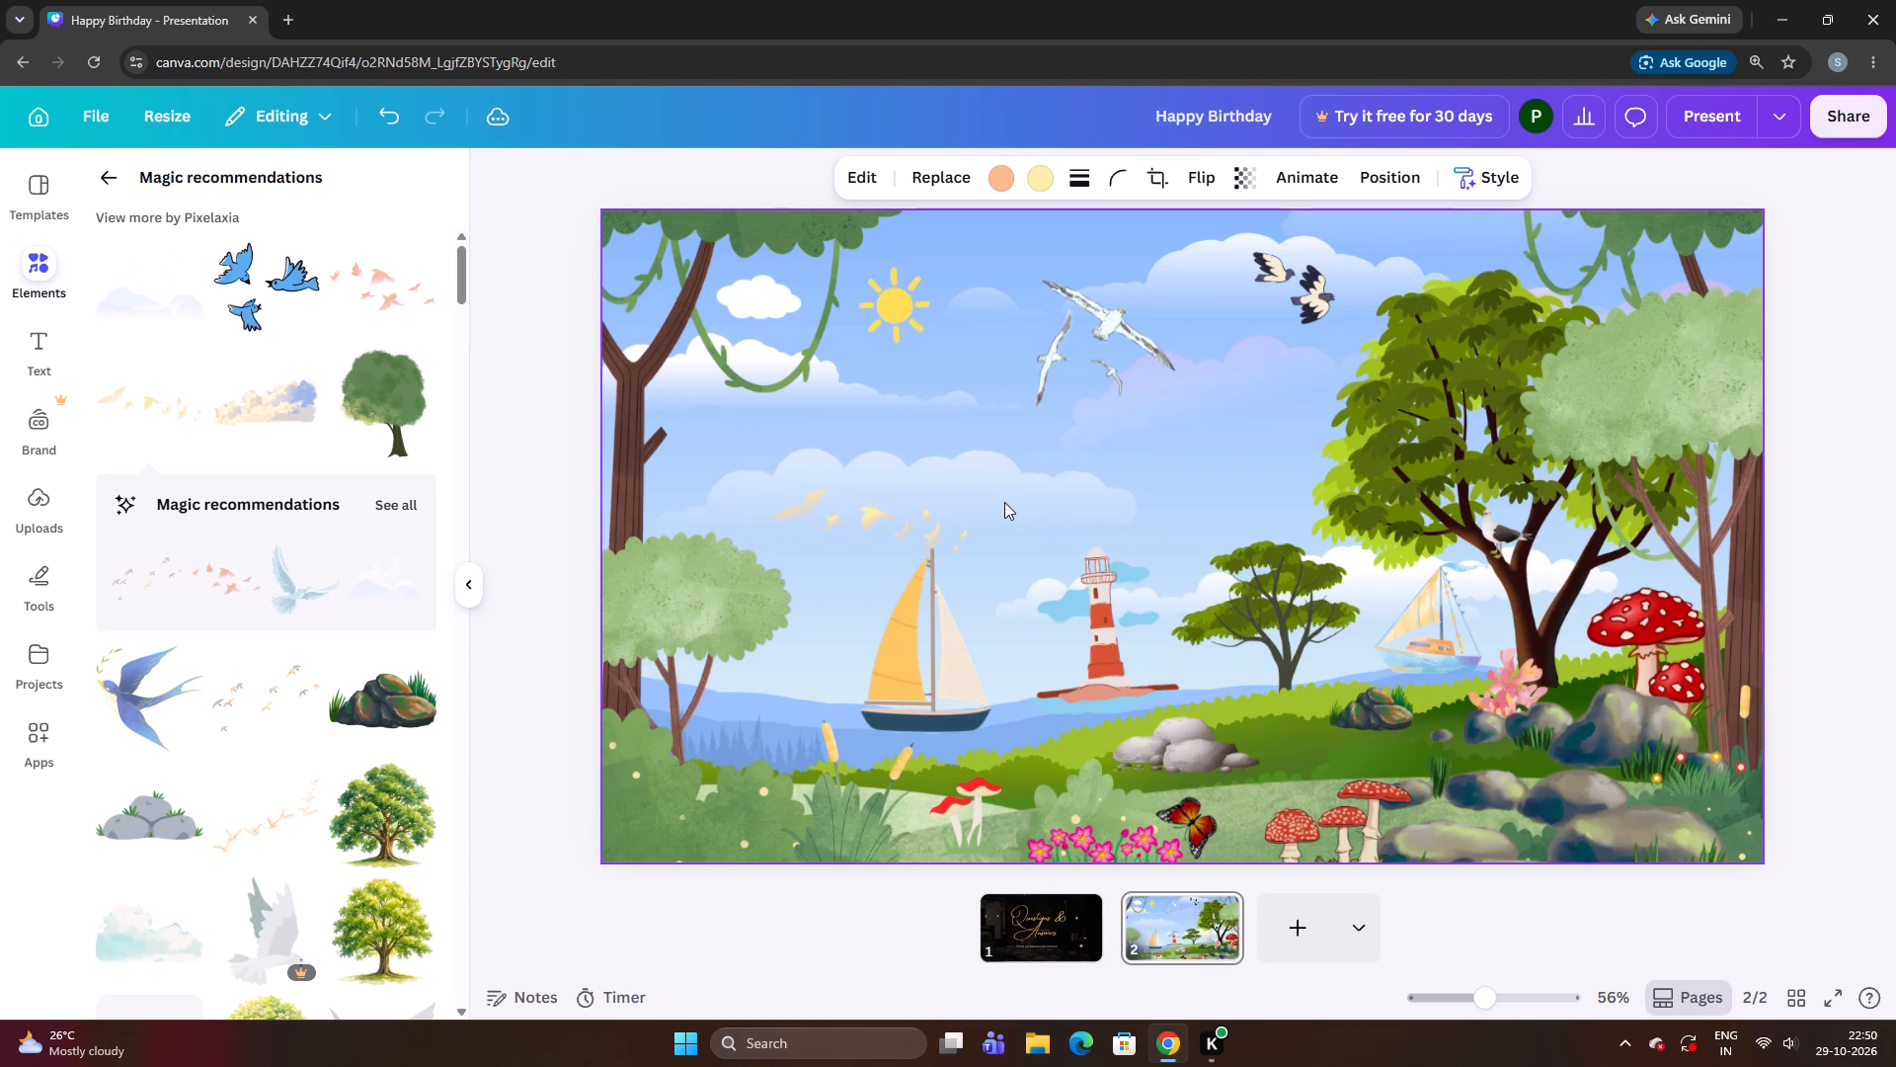
{"action": "key", "text": "Left"}
{"action": "key", "text": "Left"}
{"action": "key", "text": "Left"}
{"action": "key", "text": "Left"}
{"action": "key", "text": "Left"}
{"action": "key", "text": "Left"}
{"action": "key", "text": "Left"}
{"action": "key", "text": "Left"}
{"action": "key", "text": "Left"}
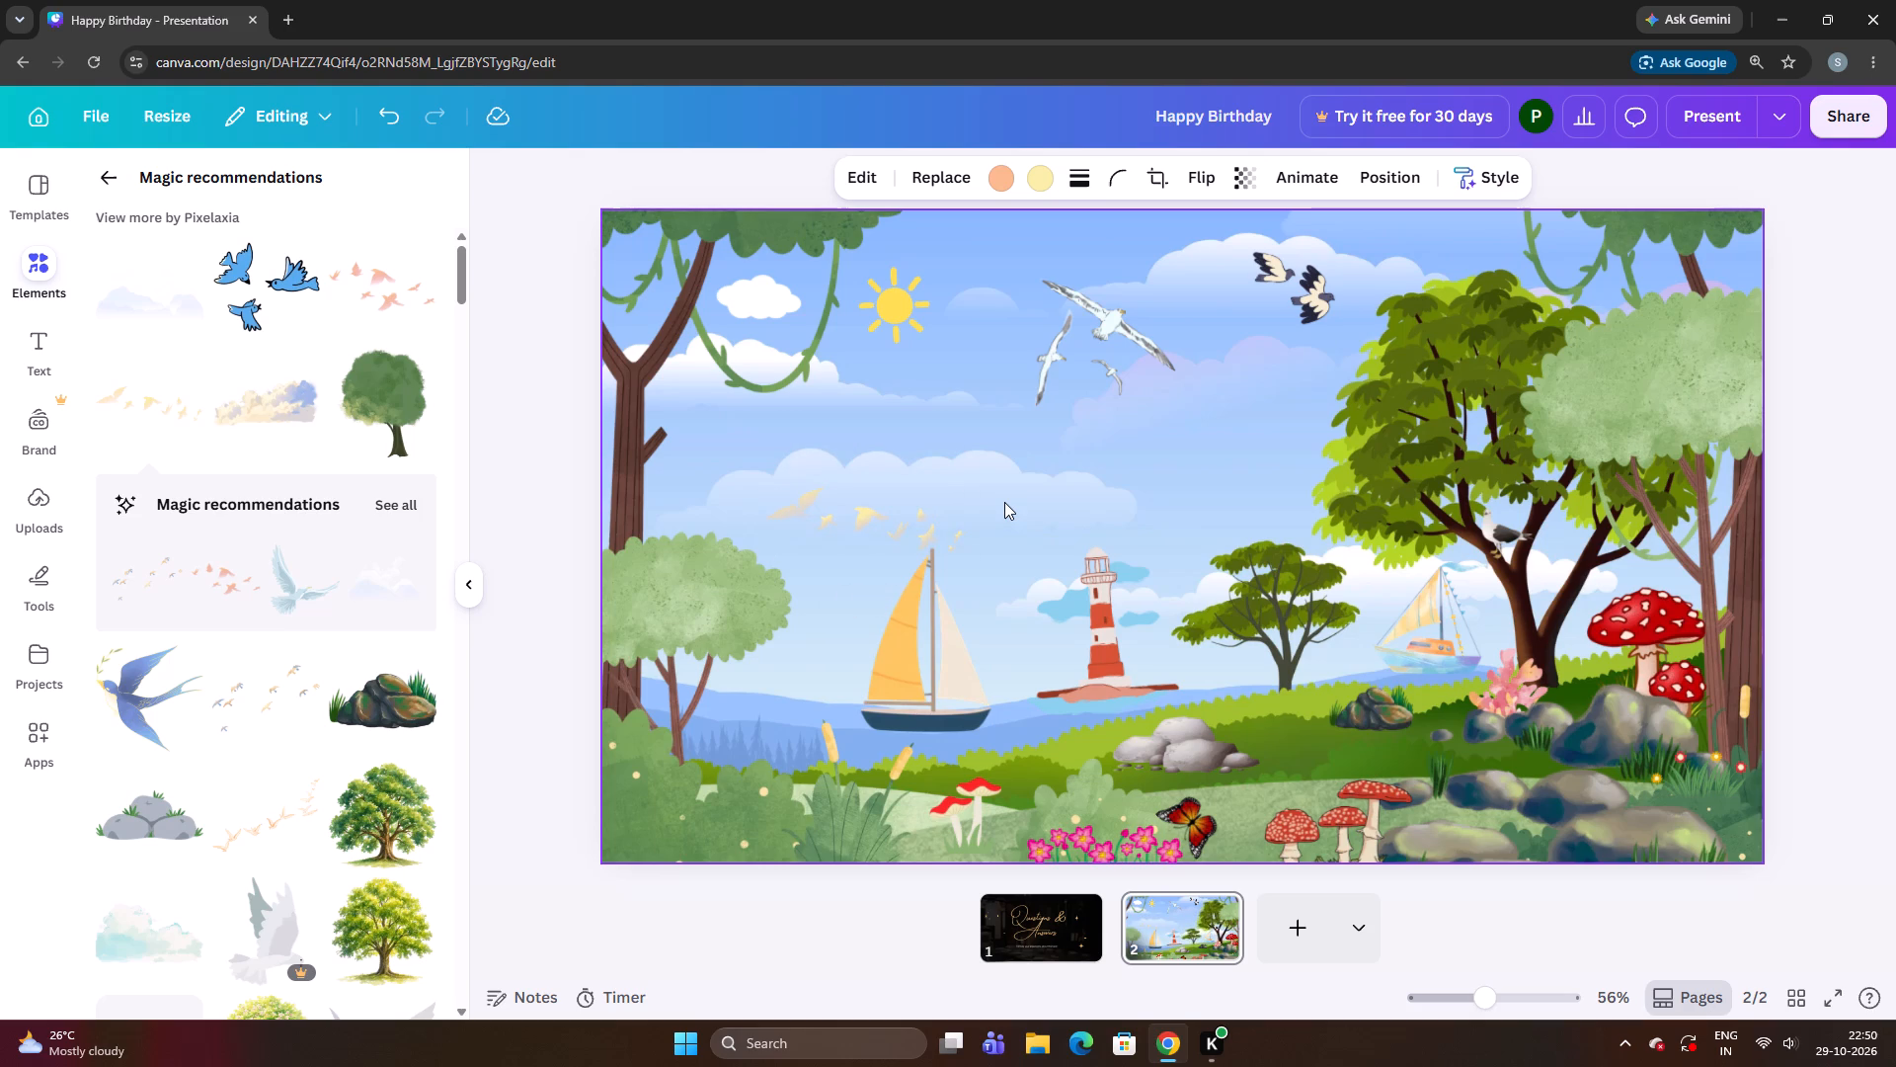
{"action": "key", "text": "Left"}
{"action": "key", "text": "Left"}
{"action": "key", "text": "Left"}
{"action": "key", "text": "Left"}
{"action": "key", "text": "Left"}
{"action": "key", "text": "Left"}
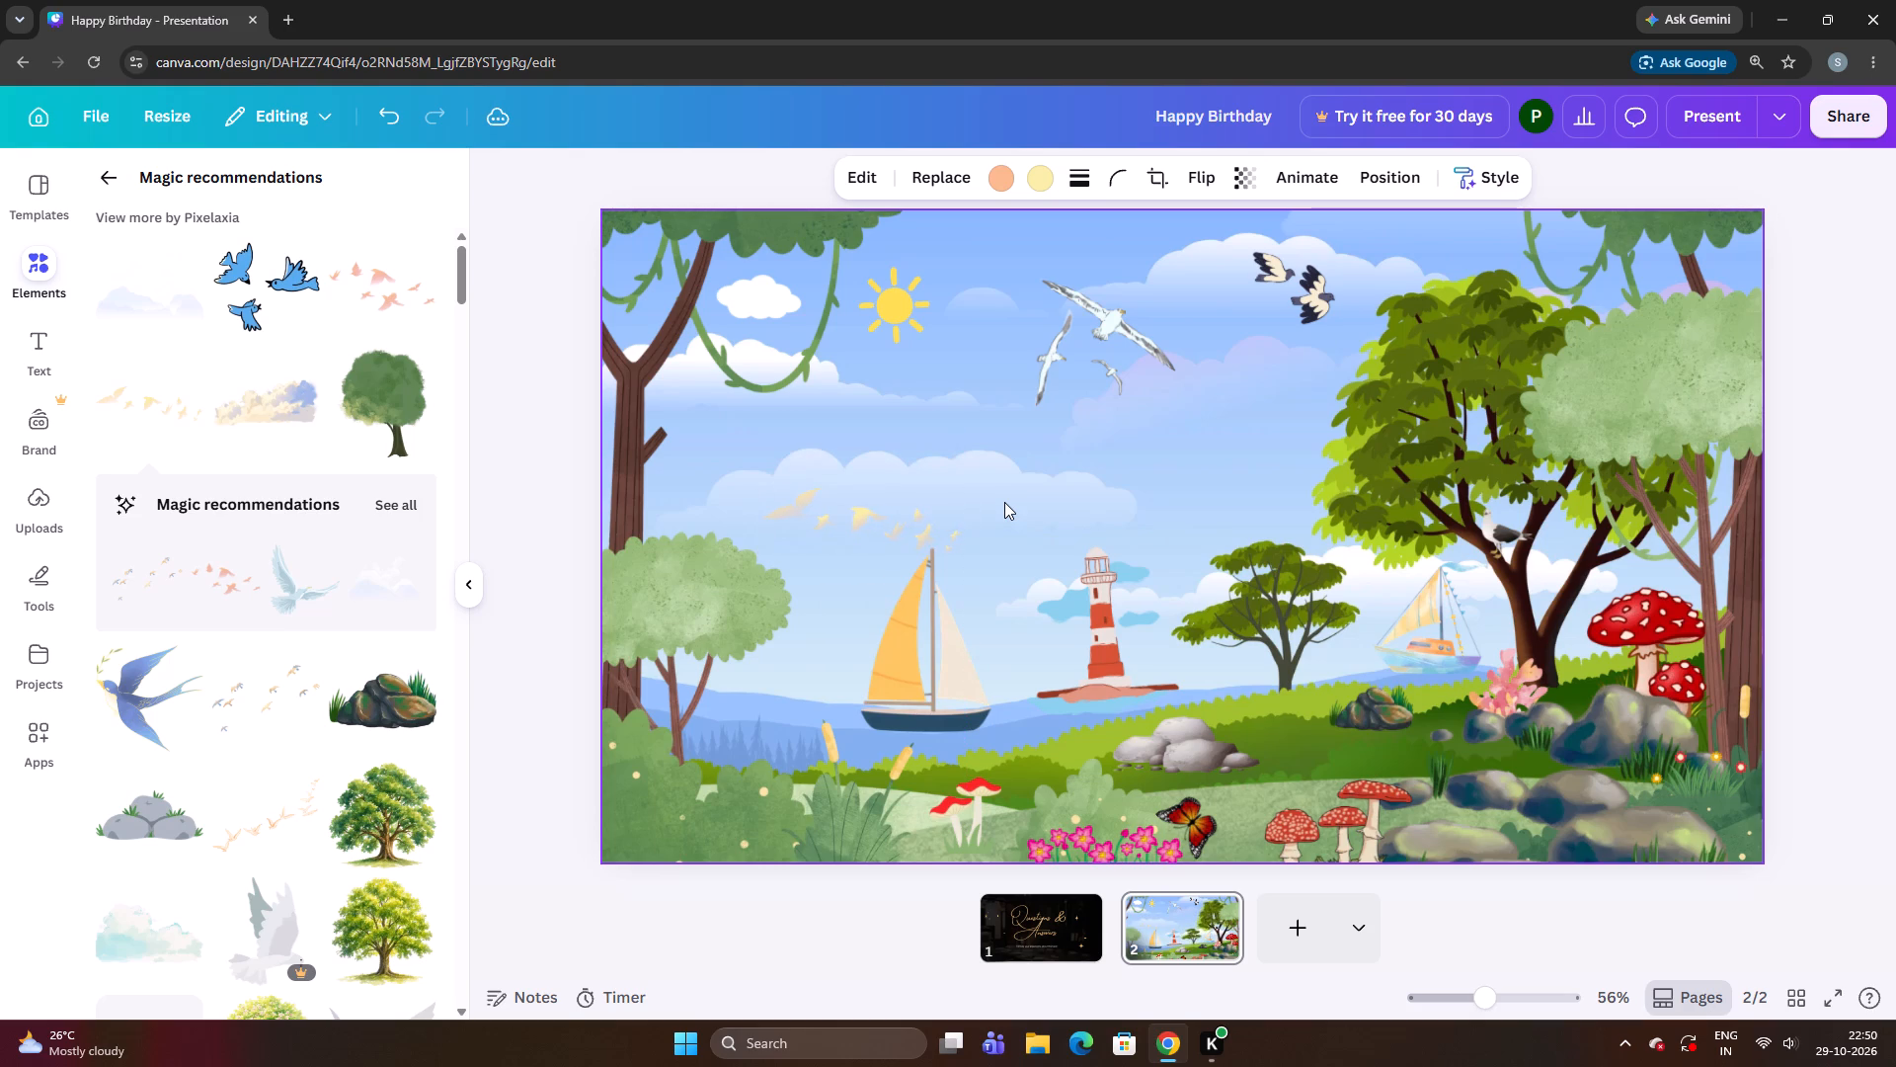
{"action": "key", "text": "Left"}
{"action": "key", "text": "Left"}
{"action": "key", "text": "Left"}
{"action": "key", "text": "Left"}
{"action": "key", "text": "Left"}
{"action": "key", "text": "Left"}
{"action": "key", "text": "Left"}
{"action": "key", "text": "Left"}
{"action": "key", "text": "Left"}
{"action": "key", "text": "Left"}
{"action": "key", "text": "Left"}
{"action": "key", "text": "Left"}
{"action": "key", "text": "Left"}
{"action": "key", "text": "Left"}
{"action": "key", "text": "Left"}
Raise the yellow bird flock onto the cloud bank, leaving a clear gap above the orange-sailed boat's mast tip.
{"action": "key", "text": "Up"}
{"action": "key", "text": "Up"}
{"action": "key", "text": "Up"}
{"action": "key", "text": "Up"}
{"action": "key", "text": "Up"}
{"action": "key", "text": "Up"}
{"action": "key", "text": "Up"}
{"action": "key", "text": "Up"}
{"action": "key", "text": "Up"}
{"action": "key", "text": "Up"}
{"action": "key", "text": "Up"}
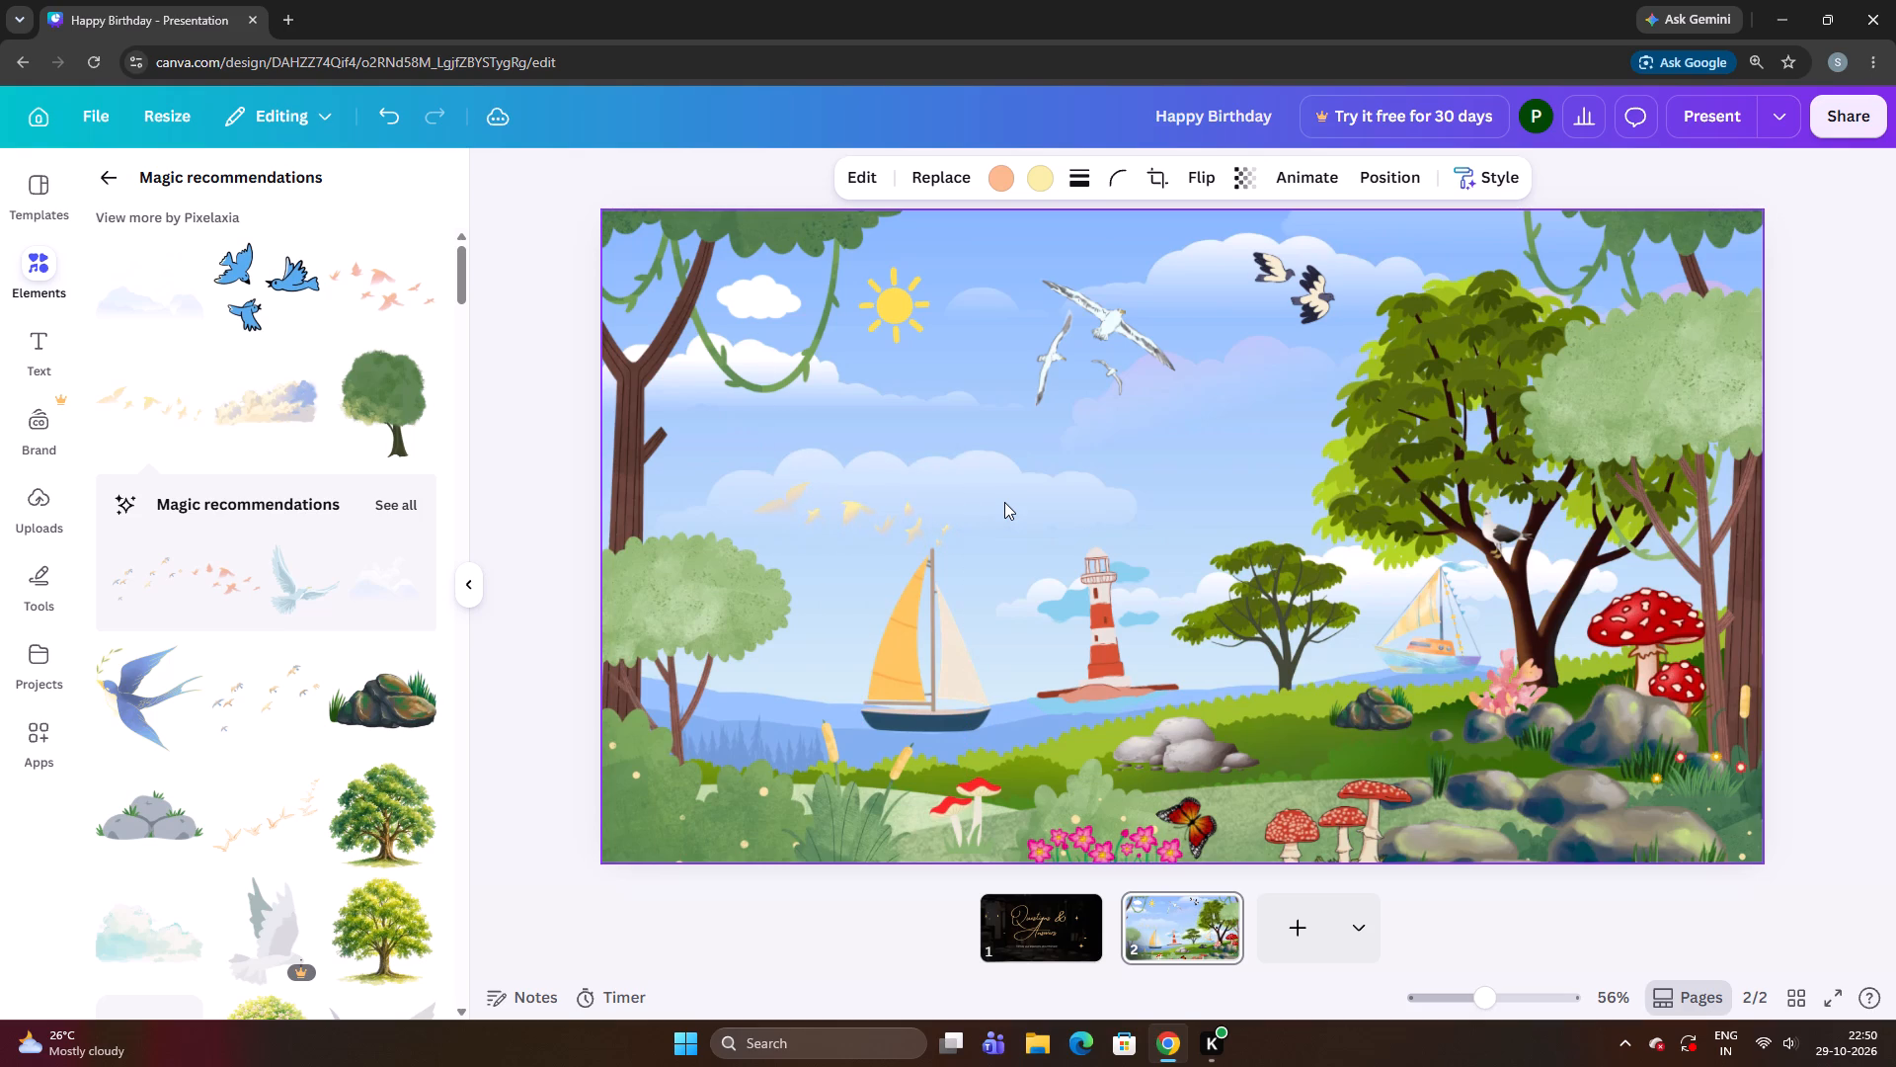
{"action": "key", "text": "Up"}
{"action": "key", "text": "Up"}
{"action": "key", "text": "Up"}
{"action": "key", "text": "Up"}
{"action": "key", "text": "Up"}
{"action": "key", "text": "Up"}
{"action": "key", "text": "Up"}
{"action": "key", "text": "Up"}
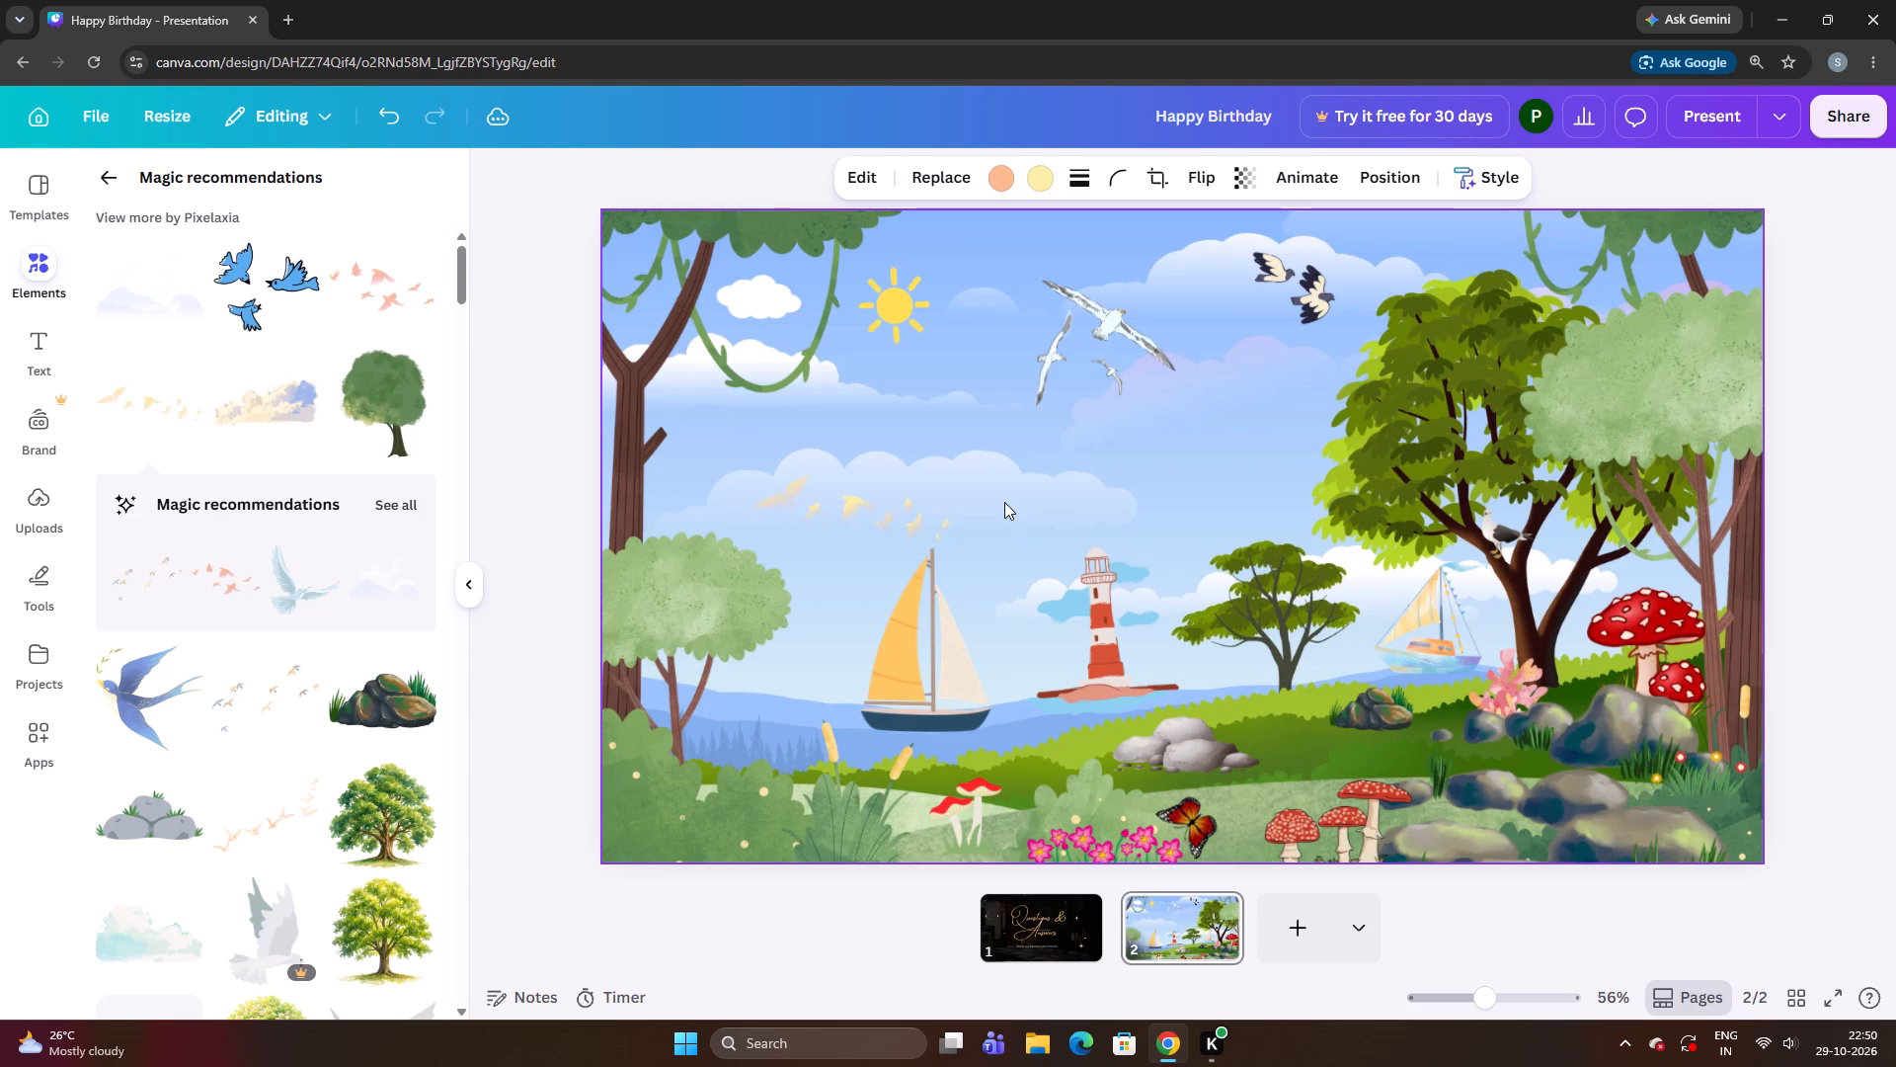
{"action": "key", "text": "Up"}
{"action": "key", "text": "Up"}
{"action": "key", "text": "Up"}
{"action": "key", "text": "Up"}
{"action": "key", "text": "Up"}
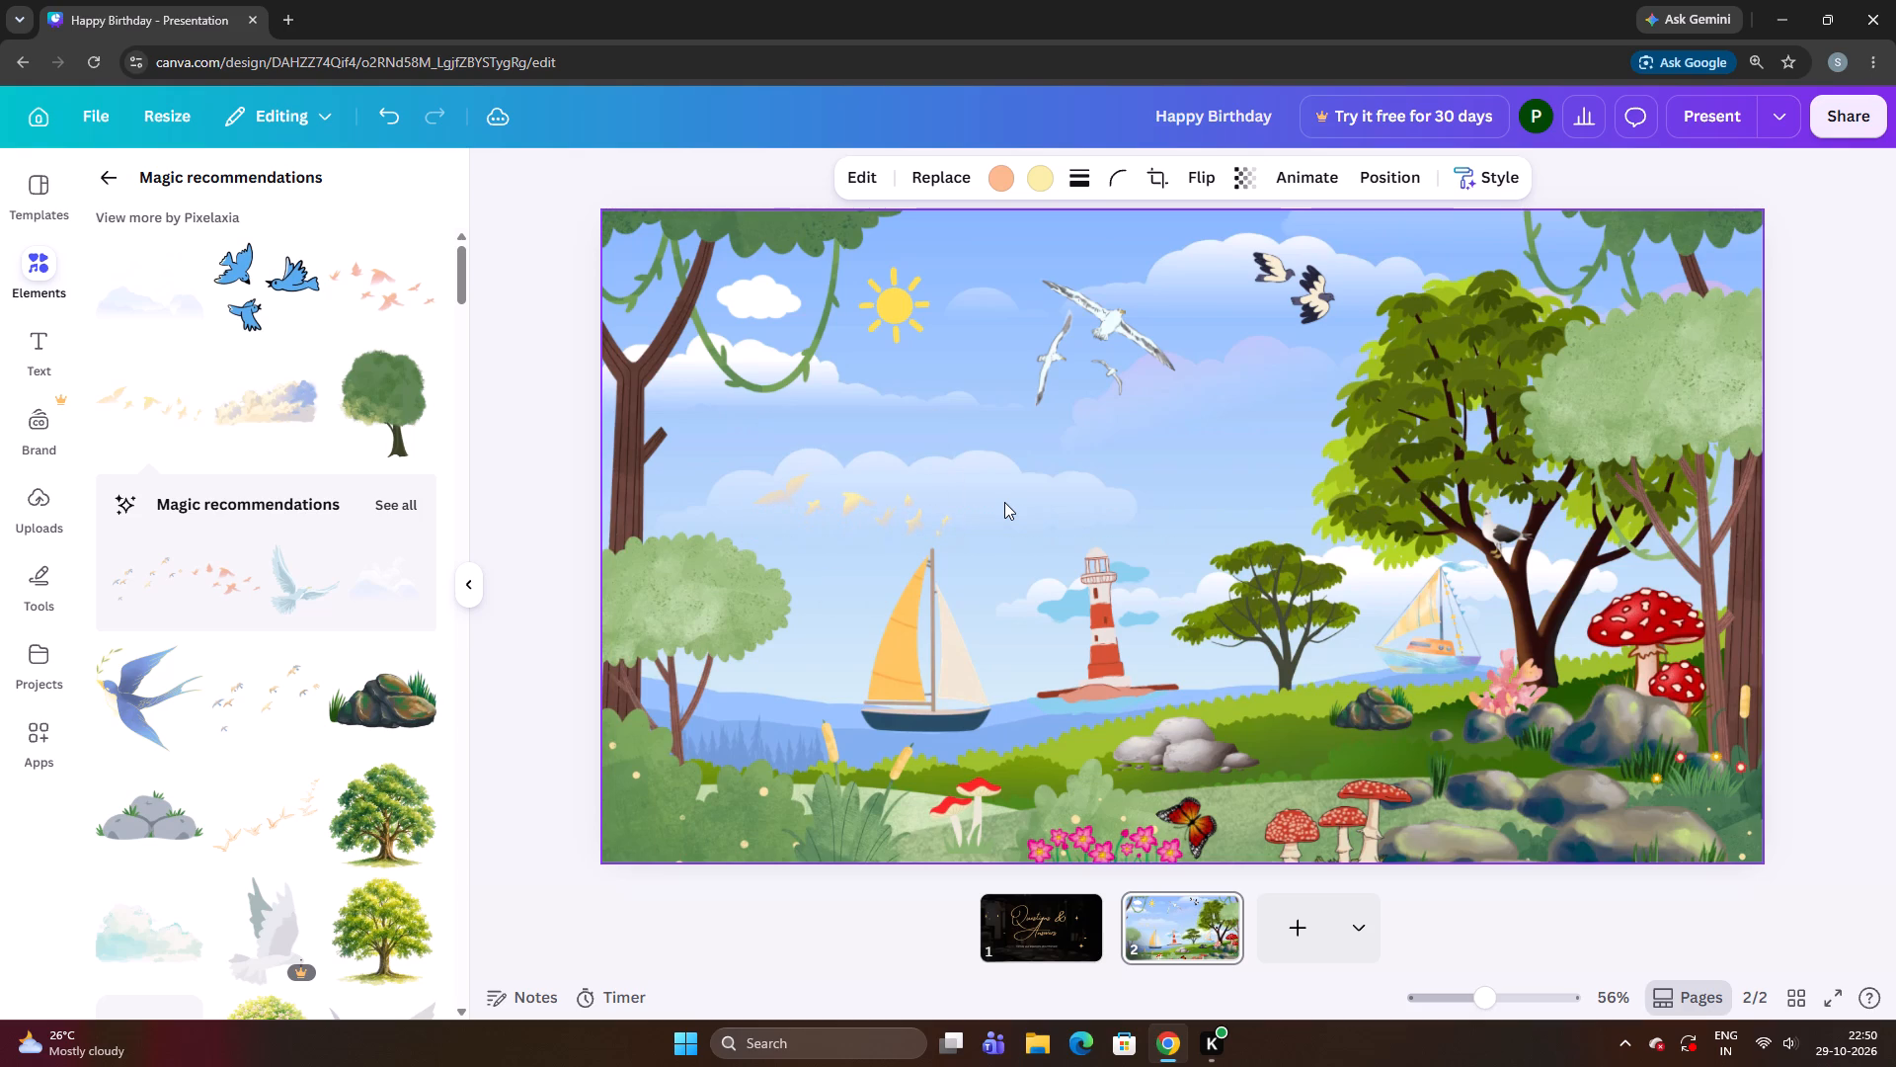
{"action": "key", "text": "Up"}
{"action": "key", "text": "Up"}
{"action": "key", "text": "Up"}
{"action": "key", "text": "Up"}
{"action": "key", "text": "Up"}
{"action": "key", "text": "Up"}
{"action": "key", "text": "Up"}
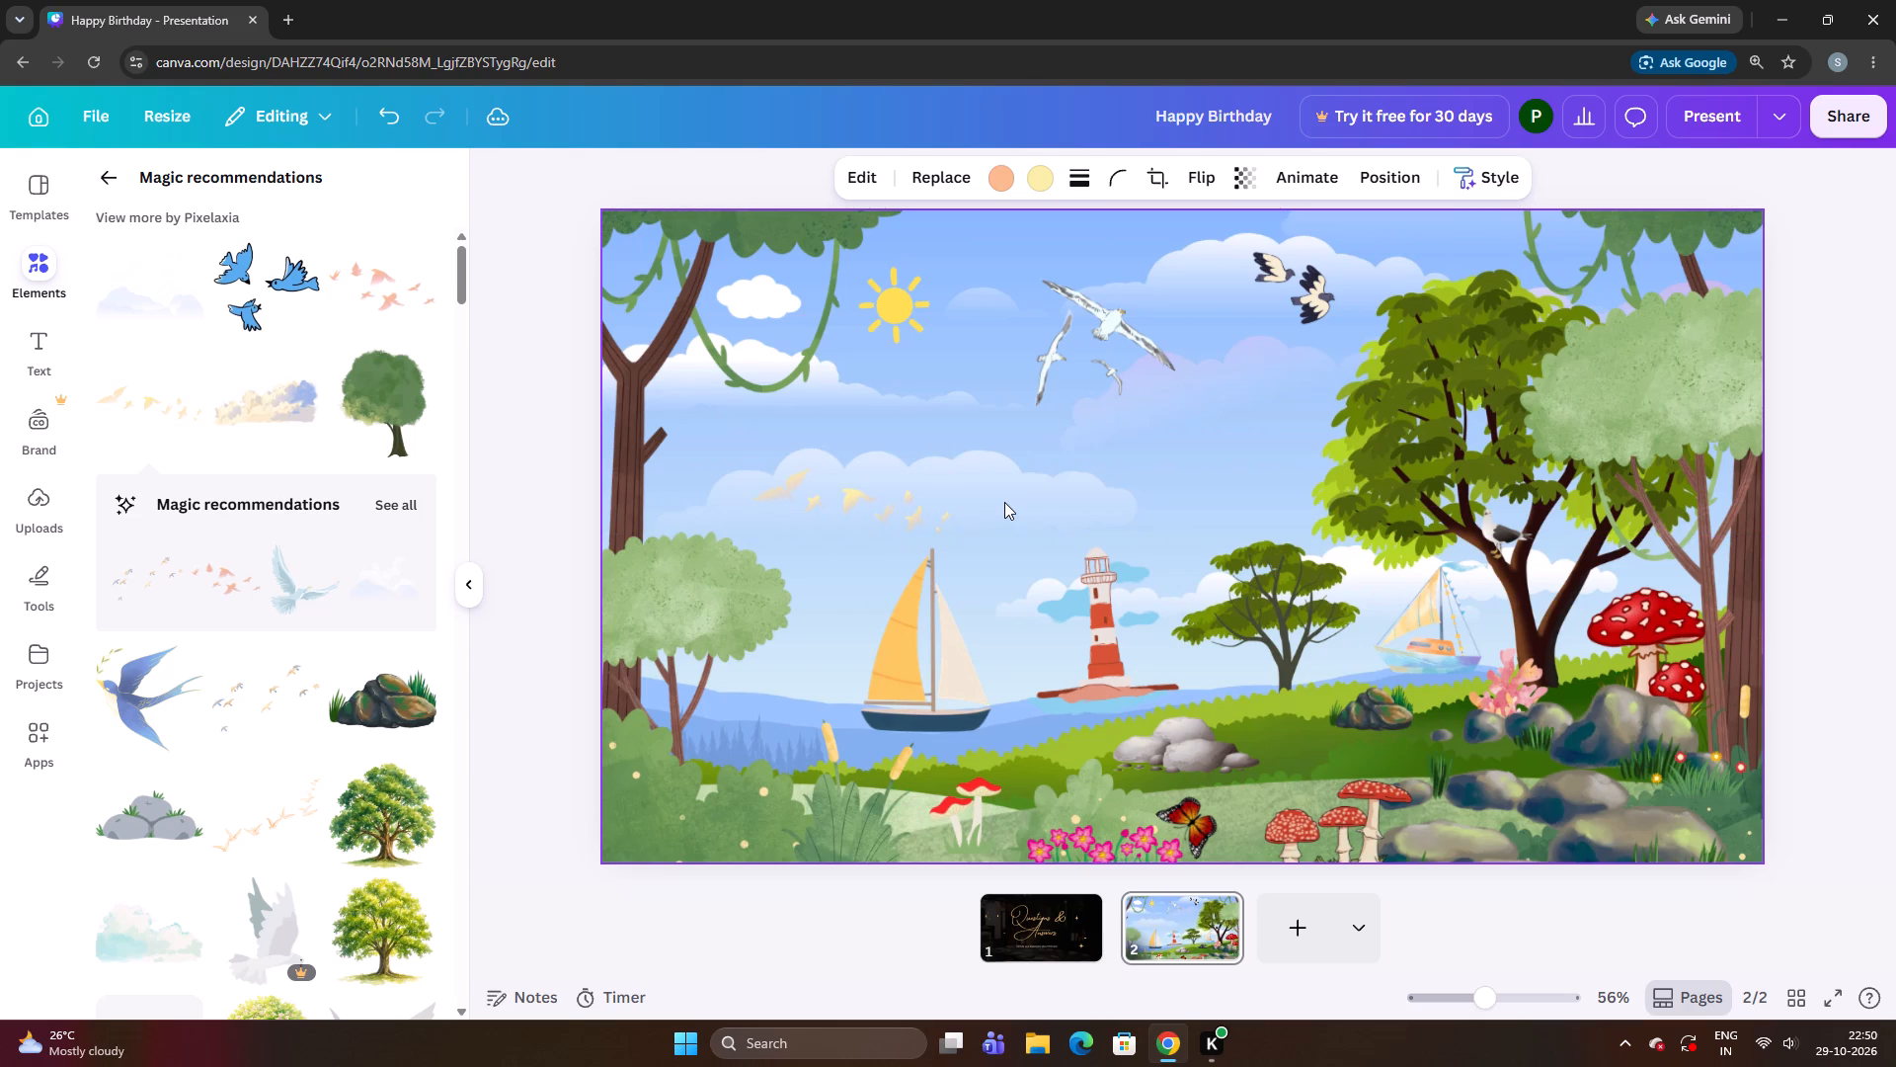
{"action": "key", "text": "Up"}
{"action": "key", "text": "Up"}
{"action": "key", "text": "Up"}
{"action": "key", "text": "Up"}
{"action": "key", "text": "Up"}
{"action": "key", "text": "Up"}
{"action": "key", "text": "Up"}
{"action": "key", "text": "Up"}
{"action": "key", "text": "Up"}
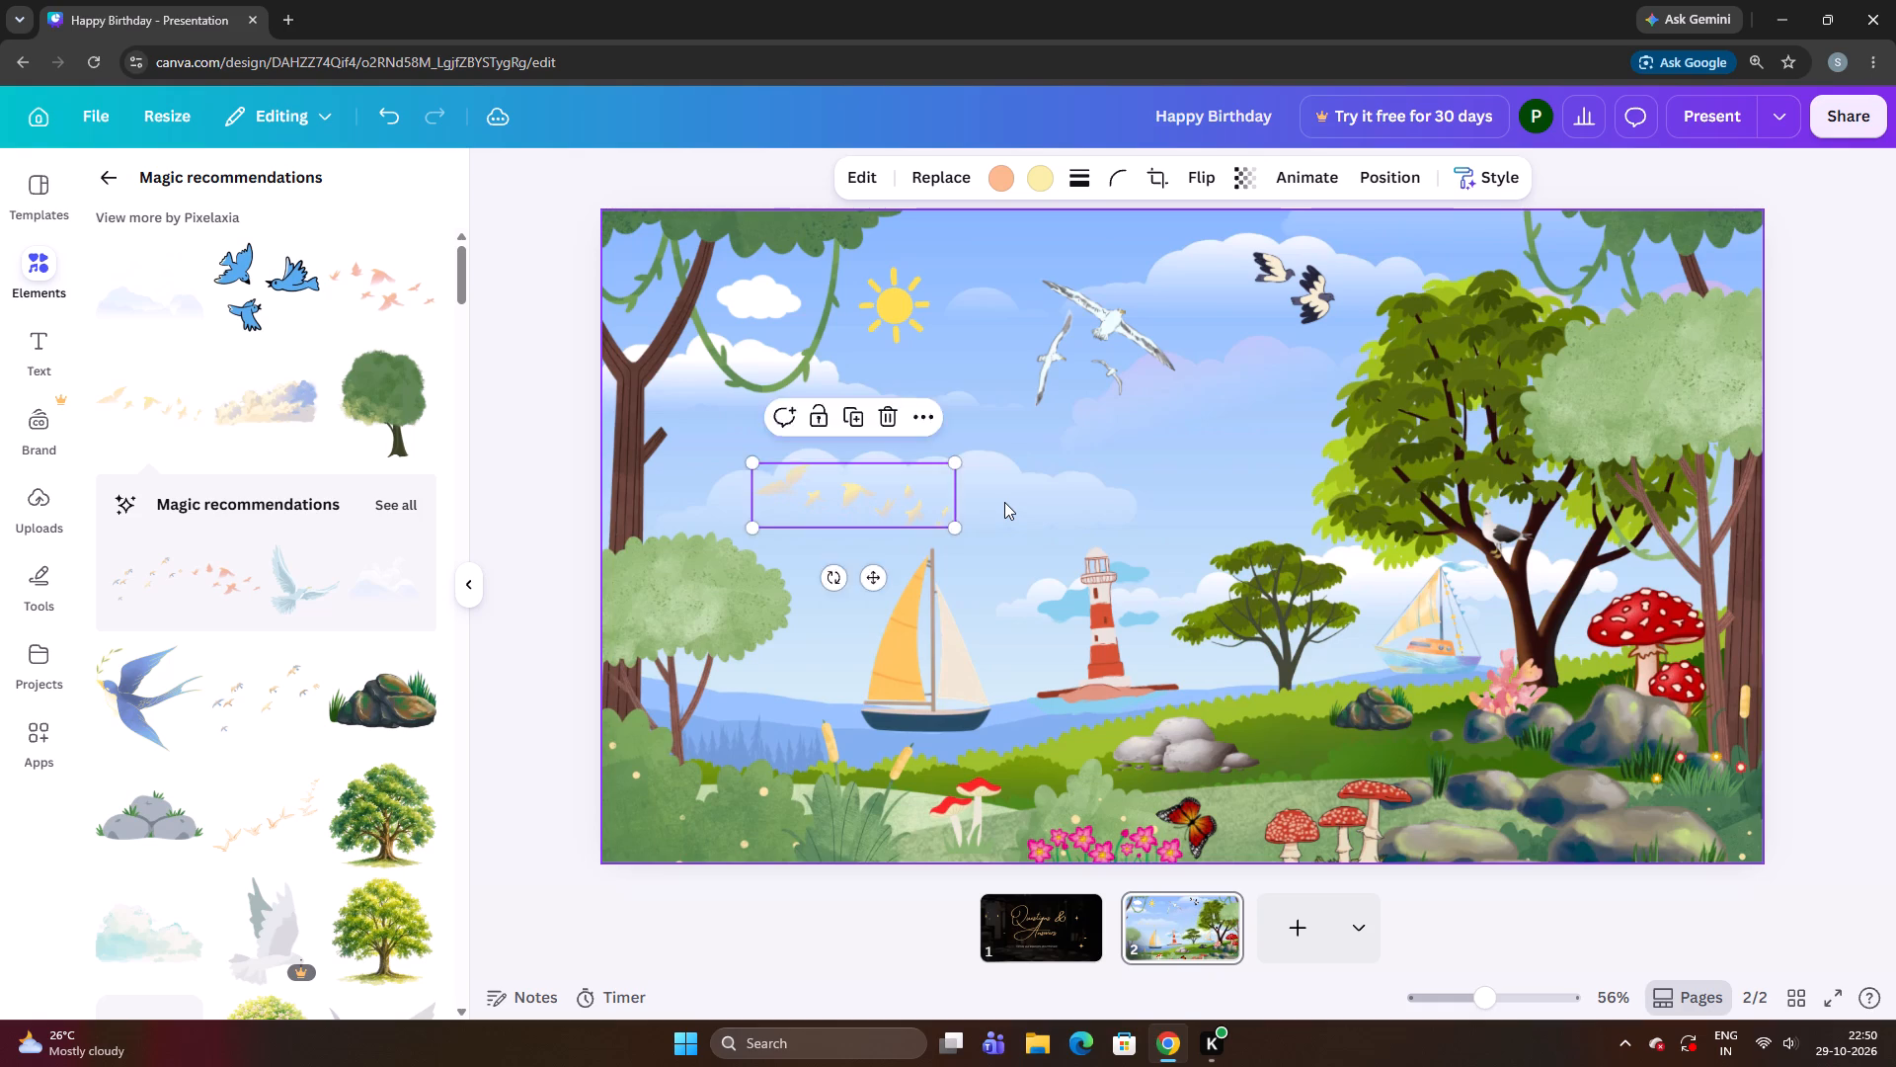
{"action": "key", "text": "Up"}
{"action": "key", "text": "Up"}
{"action": "key", "text": "Up"}
{"action": "key", "text": "Up"}
{"action": "key", "text": "Up"}
{"action": "key", "text": "Up"}
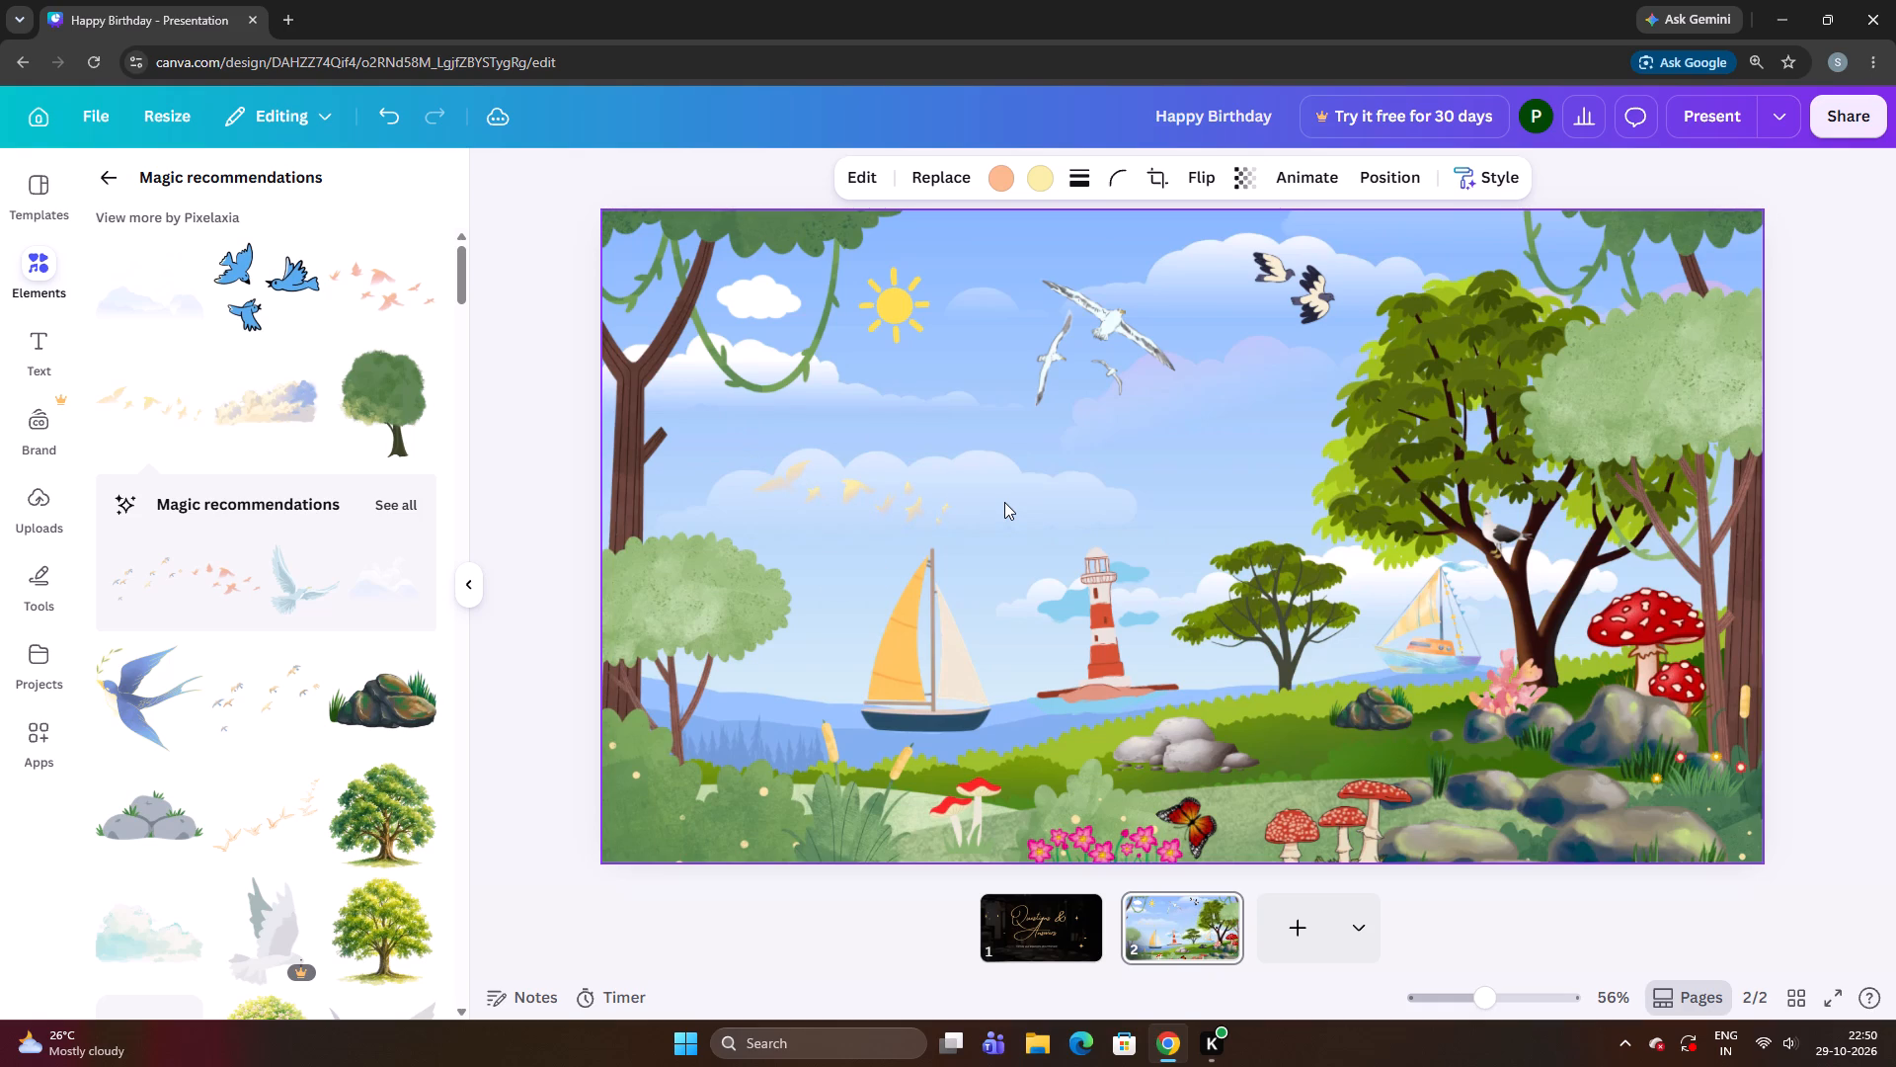
{"action": "key", "text": "Up"}
{"action": "key", "text": "Up"}
{"action": "key", "text": "Up"}
{"action": "key", "text": "Up"}
{"action": "key", "text": "Up"}
{"action": "key", "text": "Up"}
{"action": "key", "text": "Up"}
{"action": "key", "text": "Up"}
{"action": "key", "text": "Up"}
{"action": "key", "text": "Up"}
{"action": "key", "text": "Up"}
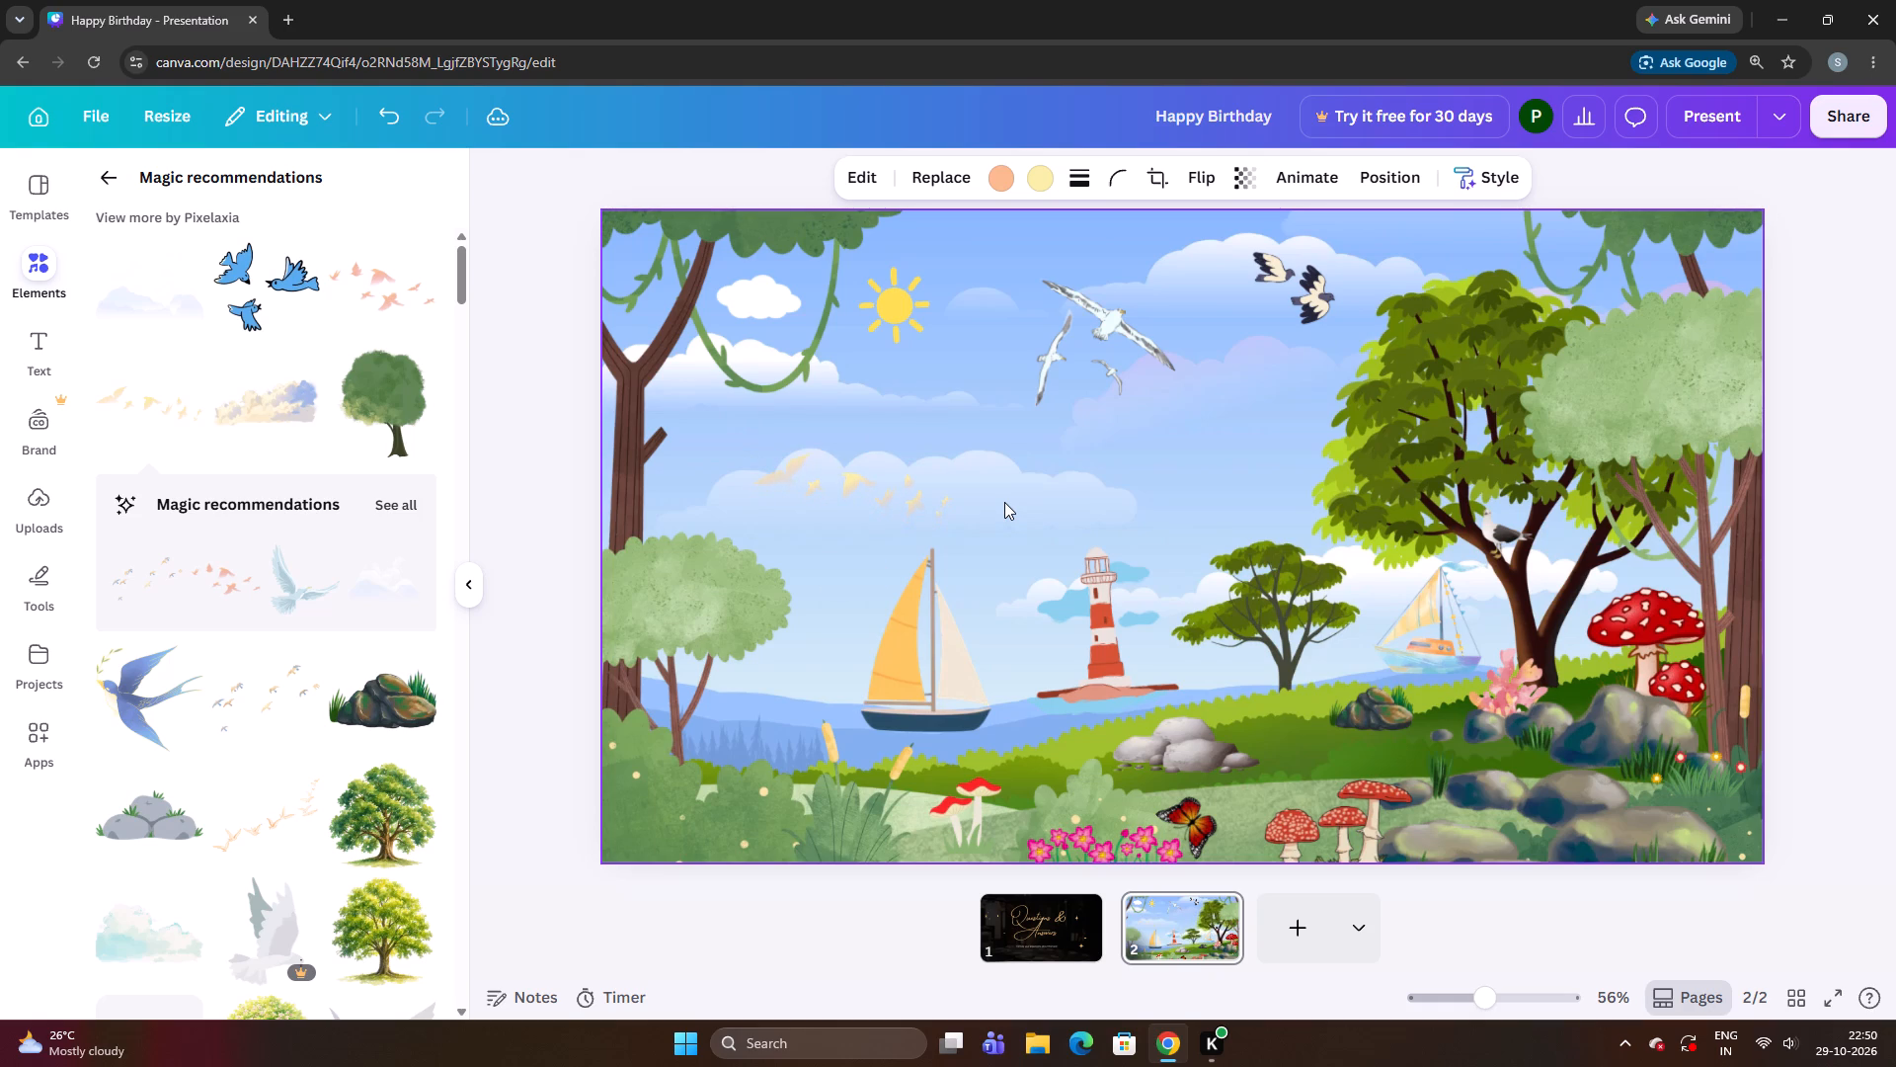
Nudge the yellow bird flock slightly higher on the cloud bank.
{"action": "key", "text": "Up"}
{"action": "key", "text": "Up"}
{"action": "key", "text": "Up"}
{"action": "key", "text": "Up"}
{"action": "key", "text": "Up"}
{"action": "key", "text": "Up"}
{"action": "key", "text": "Up"}
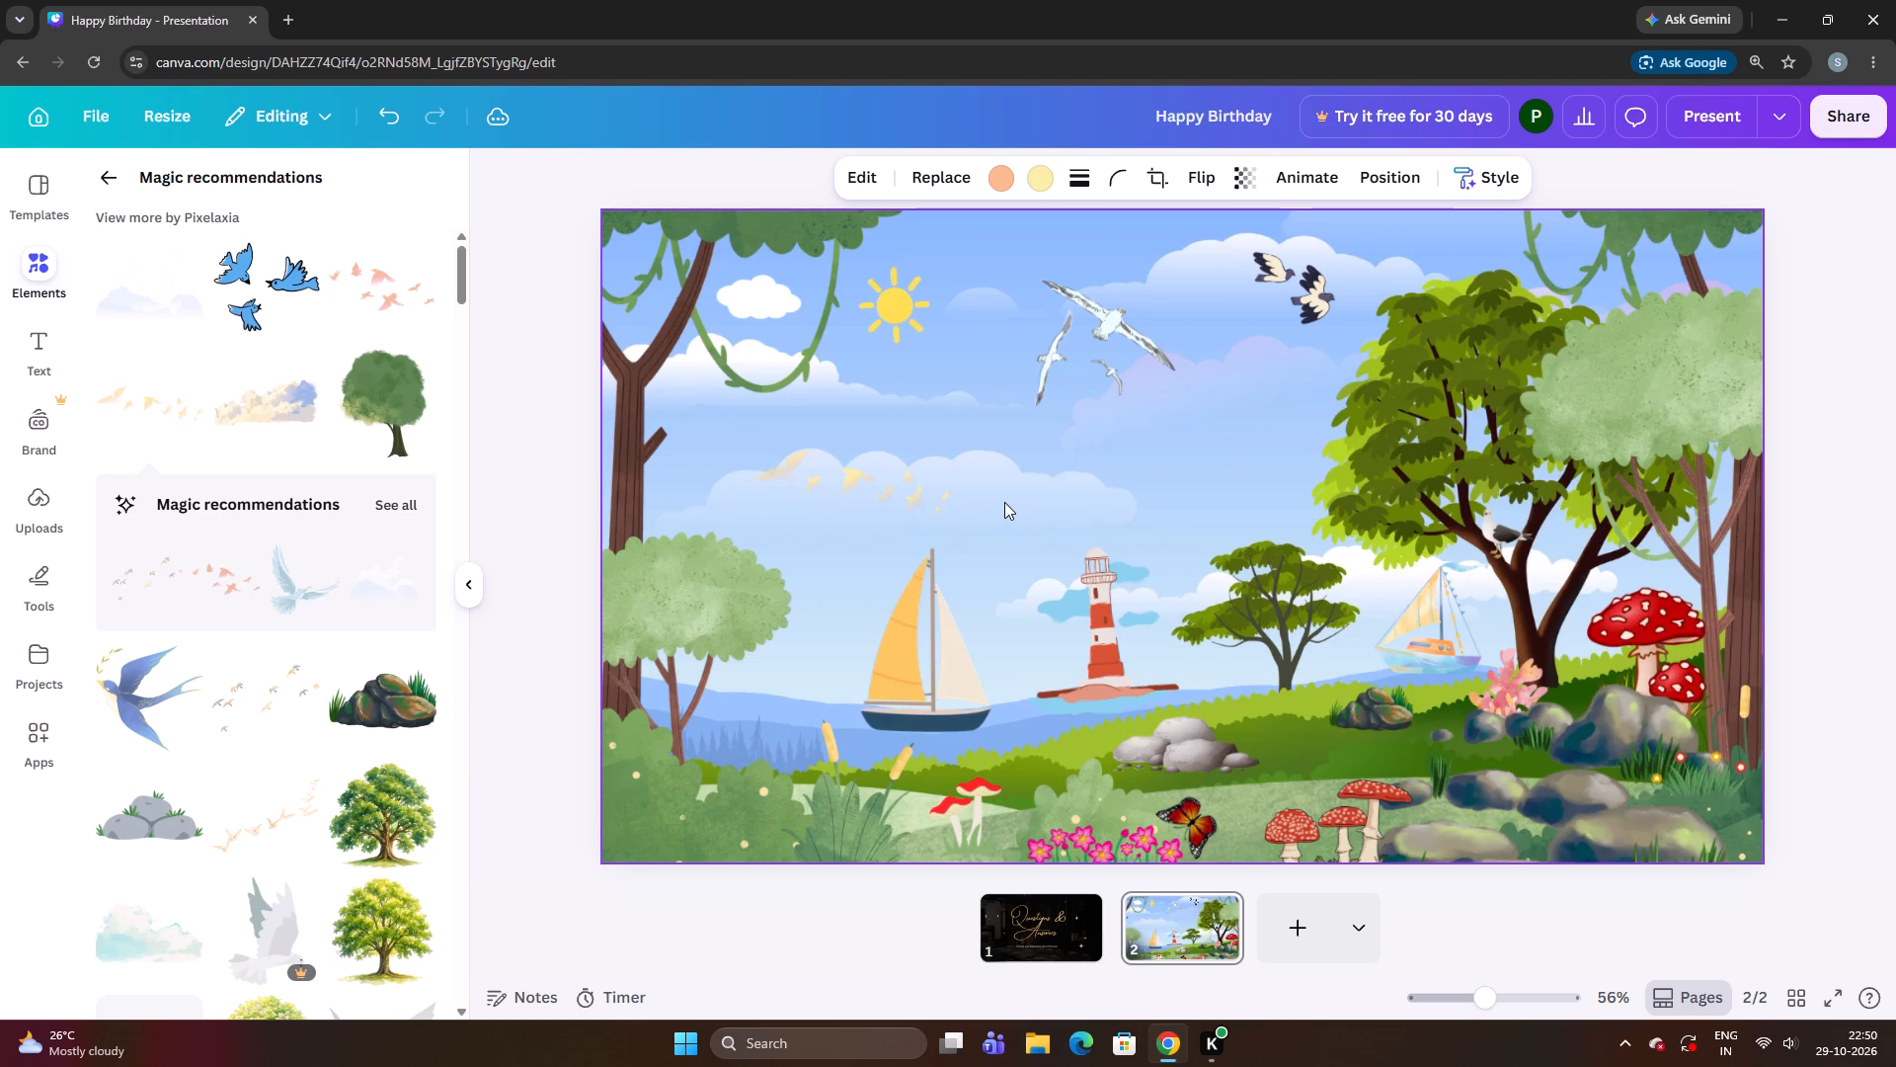
Shift the yellow bird flock right along the cloud bank until its middle birds sit above the boat's orange sail.
{"action": "key", "text": "Right"}
{"action": "key", "text": "Right"}
{"action": "key", "text": "Right"}
{"action": "key", "text": "Right"}
{"action": "key", "text": "Right"}
{"action": "key", "text": "Right"}
{"action": "key", "text": "Right"}
{"action": "key", "text": "Right"}
{"action": "key", "text": "Right"}
{"action": "key", "text": "Right"}
{"action": "key", "text": "Right"}
{"action": "key", "text": "Right"}
{"action": "key", "text": "Right"}
{"action": "key", "text": "Right"}
{"action": "key", "text": "Right"}
{"action": "key", "text": "Right"}
{"action": "key", "text": "Right"}
{"action": "key", "text": "Right"}
{"action": "key", "text": "Right"}
{"action": "key", "text": "Right"}
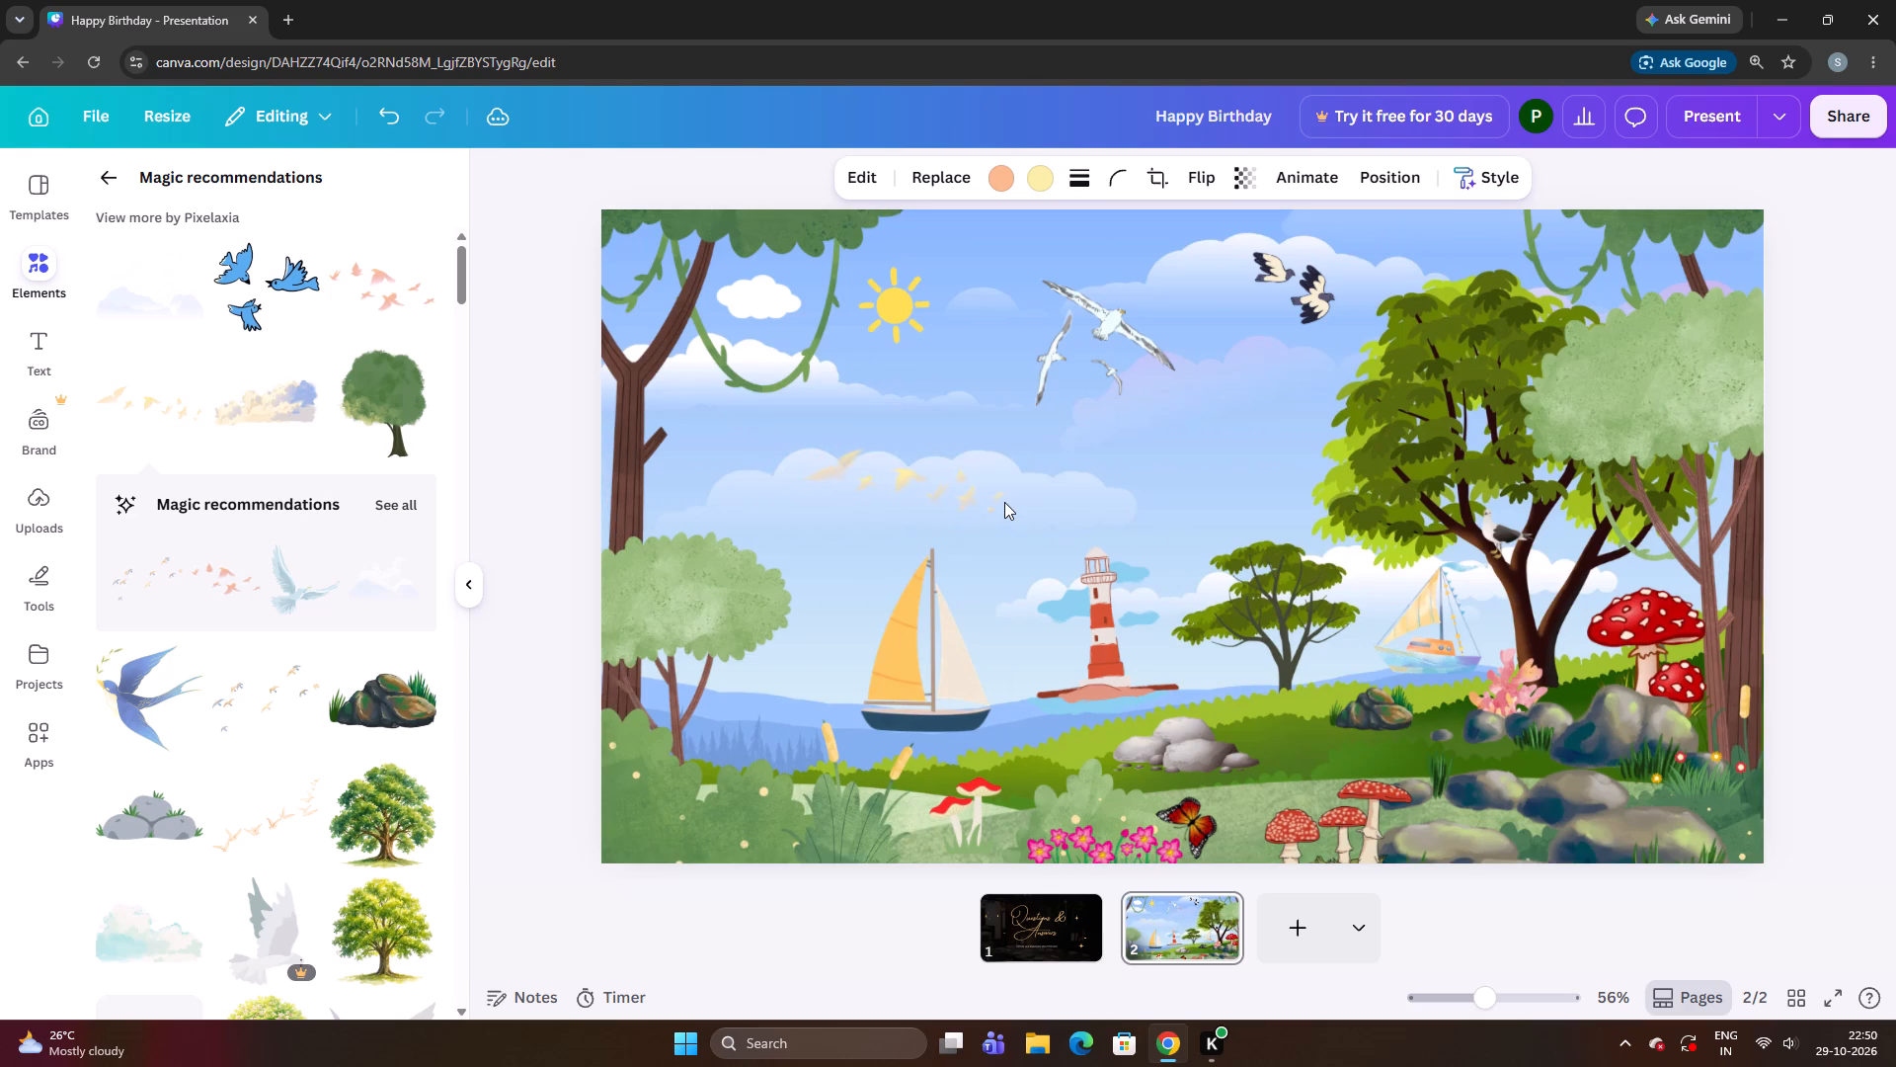
Nudge the yellow bird flock farther right in small steps until it is centred above the orange-sailed boat's mast.
{"action": "key", "text": "Right"}
{"action": "key", "text": "Right"}
{"action": "key", "text": "Right"}
{"action": "key", "text": "Right"}
{"action": "key", "text": "Right"}
{"action": "key", "text": "Right"}
{"action": "key", "text": "Right"}
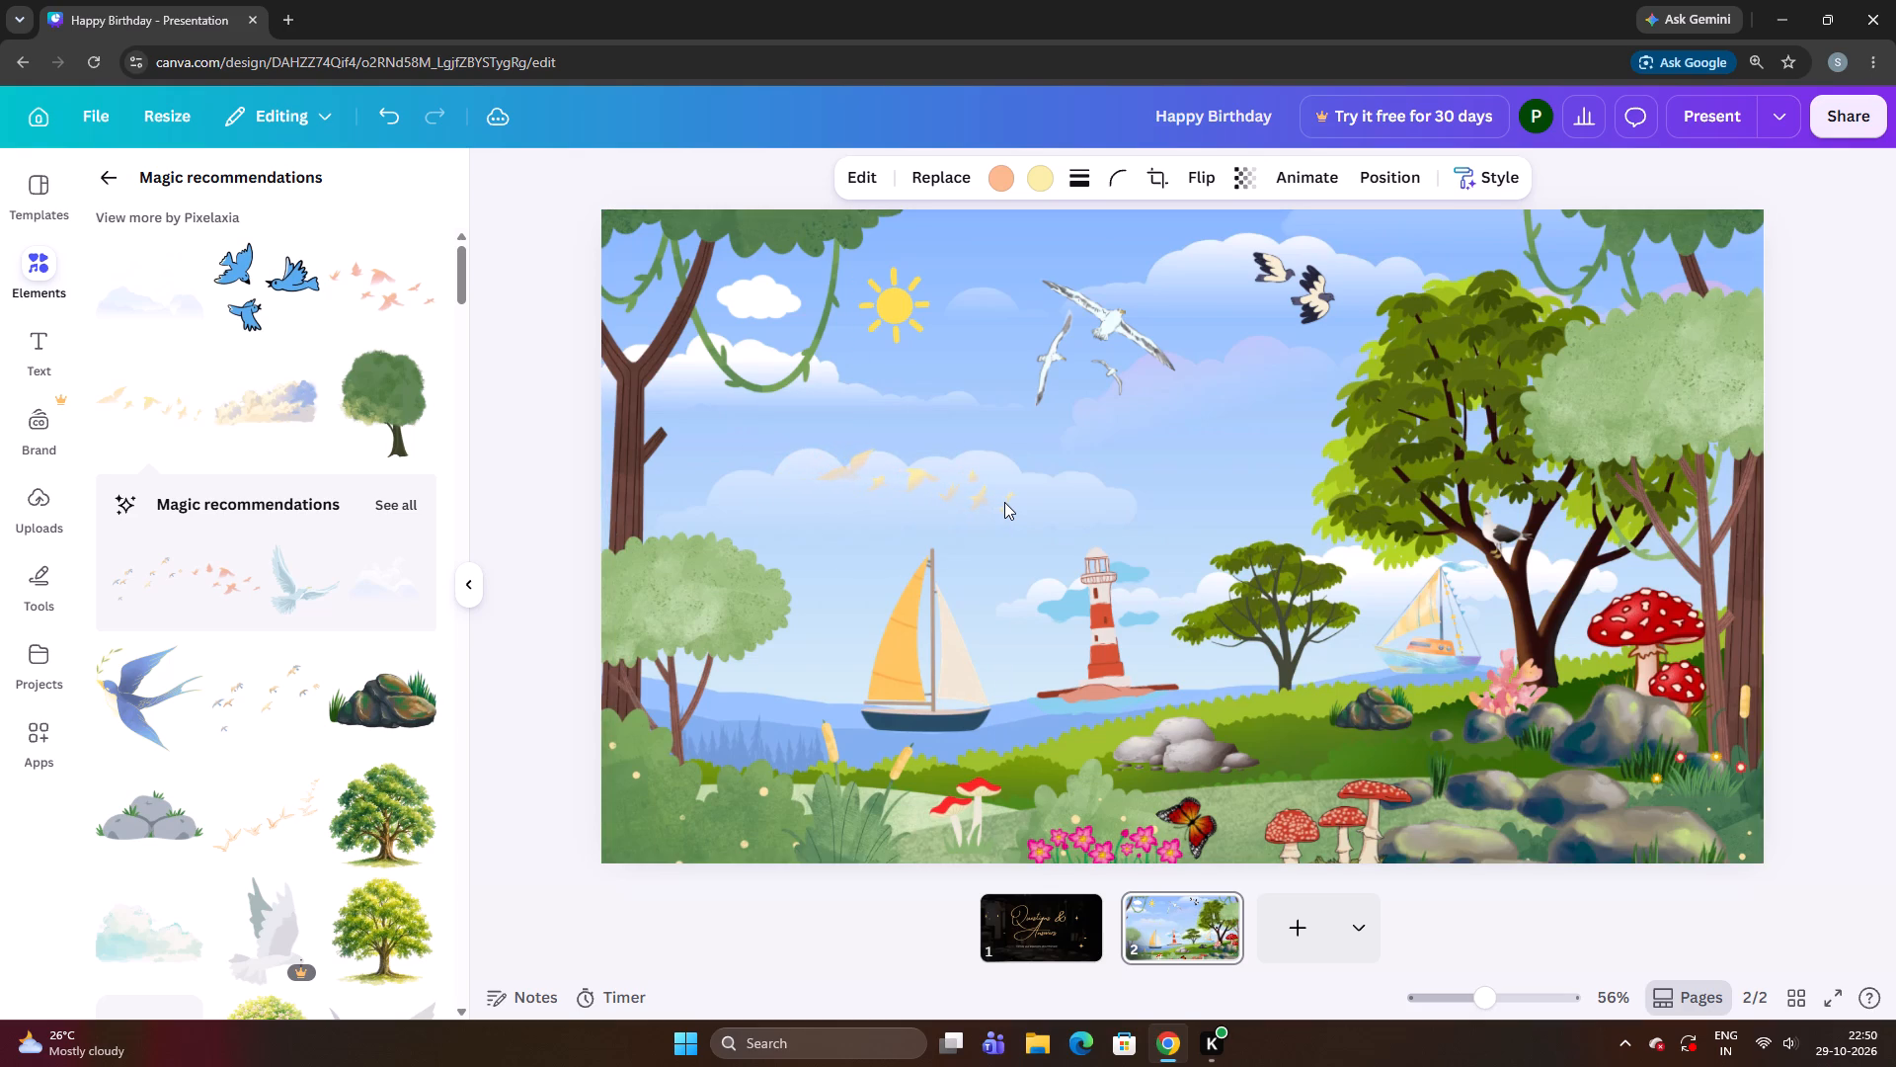
{"action": "key", "text": "Right"}
{"action": "key", "text": "Right"}
{"action": "key", "text": "Right"}
{"action": "key", "text": "Right"}
{"action": "key", "text": "Right"}
{"action": "key", "text": "Right"}
{"action": "key", "text": "Right"}
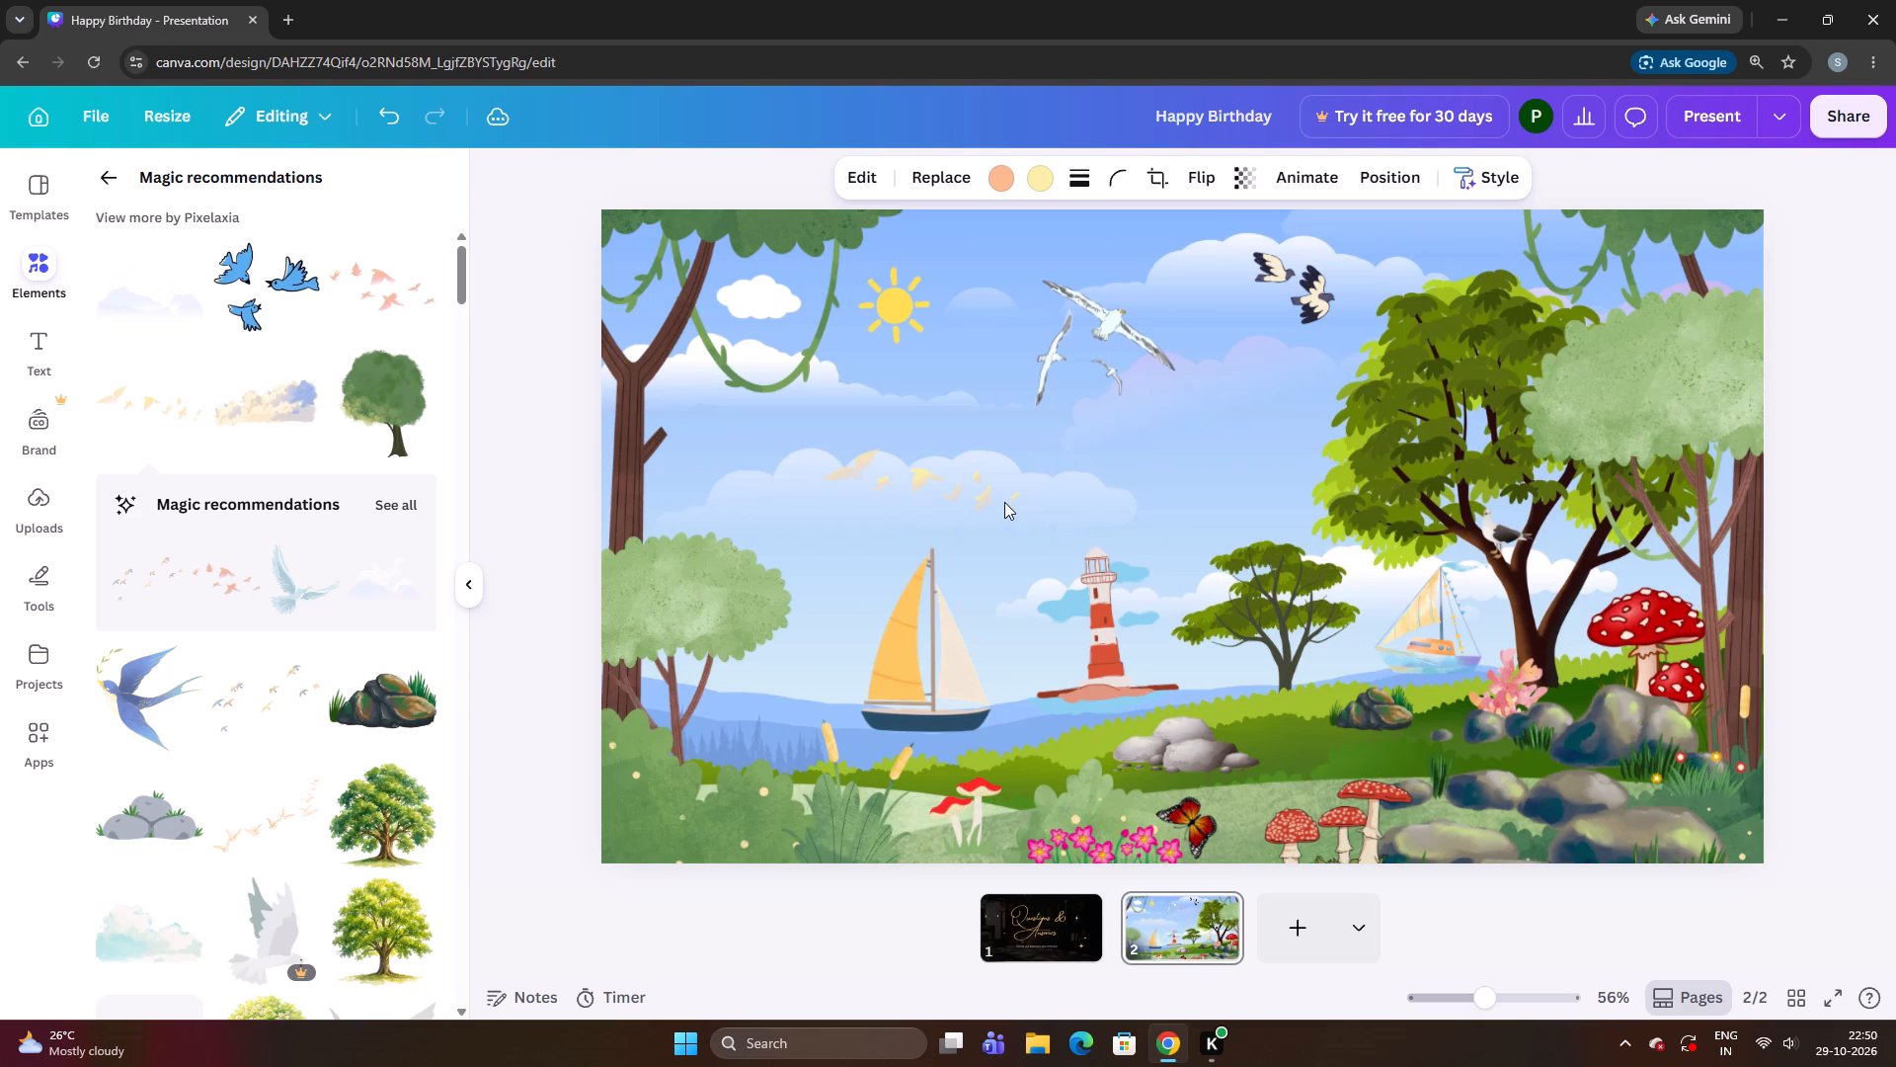
{"action": "key", "text": "Right"}
{"action": "key", "text": "Right"}
{"action": "key", "text": "Right"}
{"action": "key", "text": "Right"}
{"action": "key", "text": "Right"}
{"action": "key", "text": "Right"}
{"action": "key", "text": "Right"}
{"action": "key", "text": "Right"}
{"action": "key", "text": "Right"}
{"action": "key", "text": "Right"}
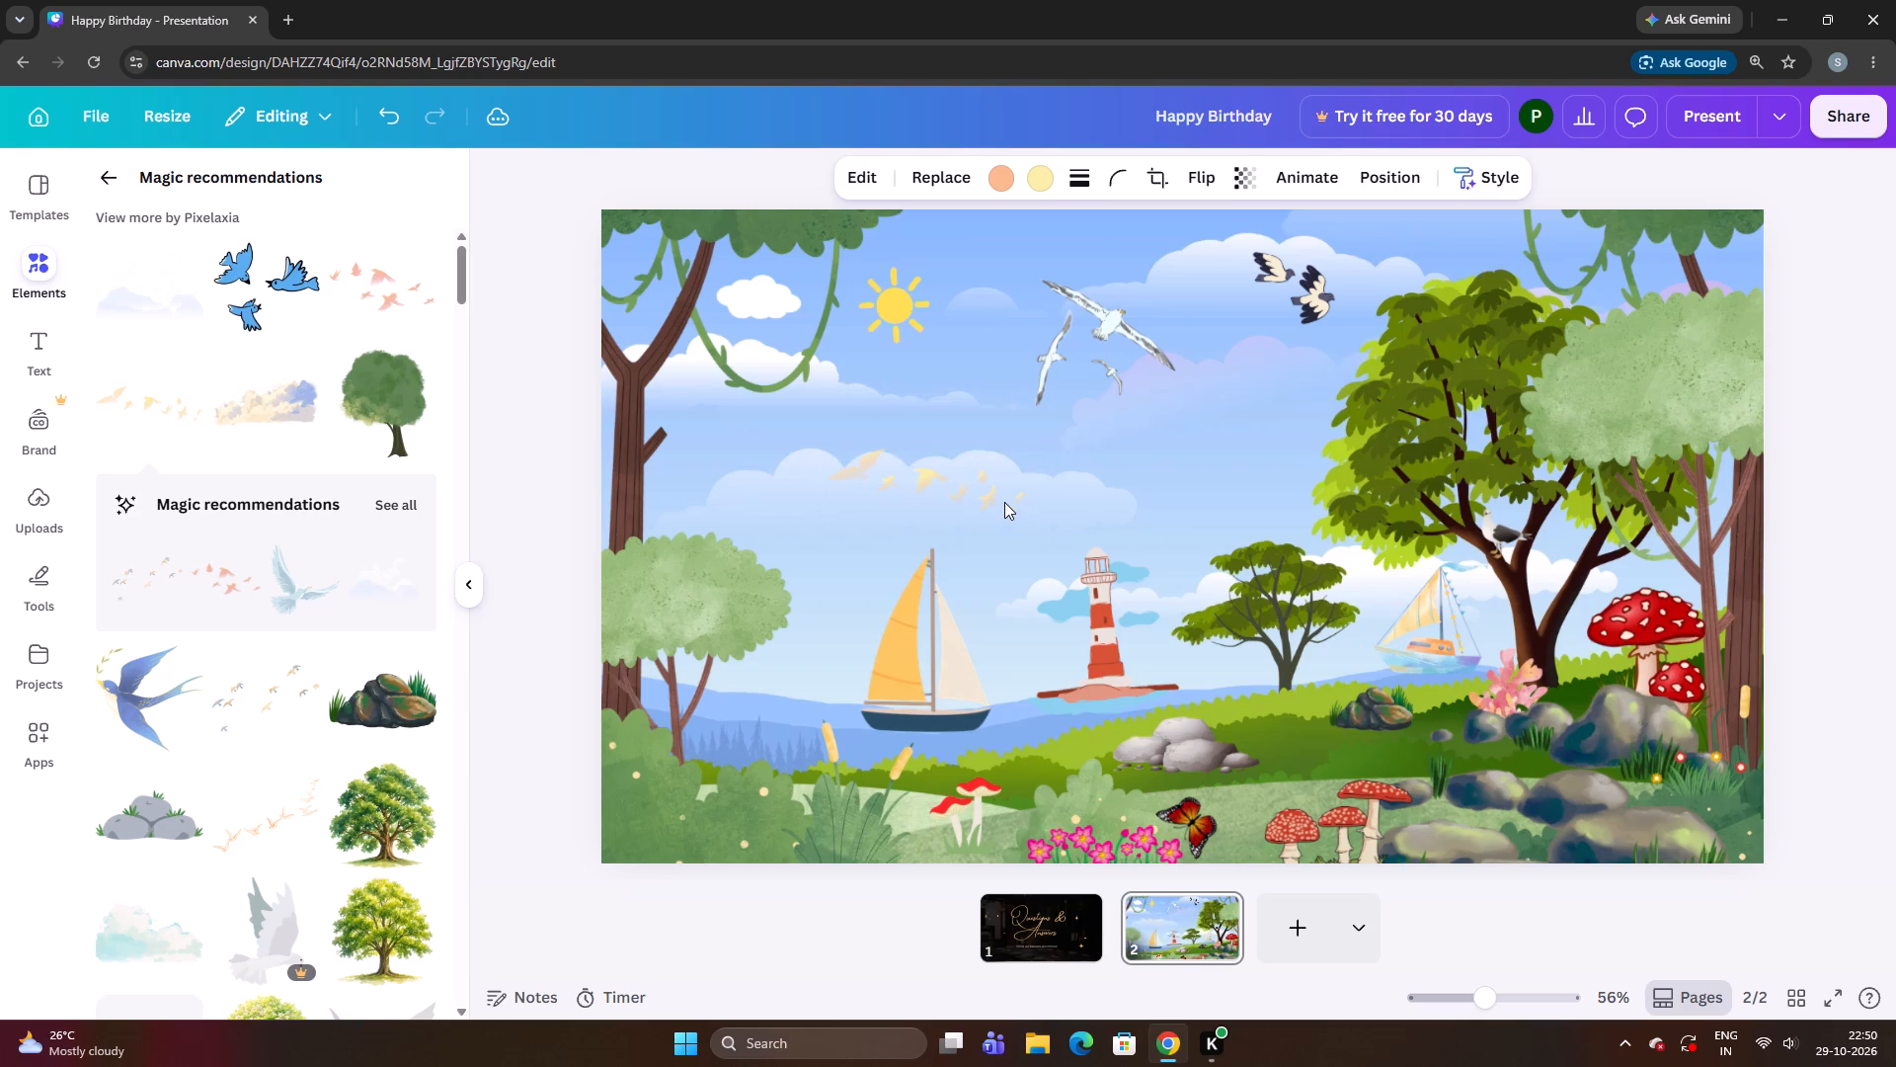
{"action": "key", "text": "Right"}
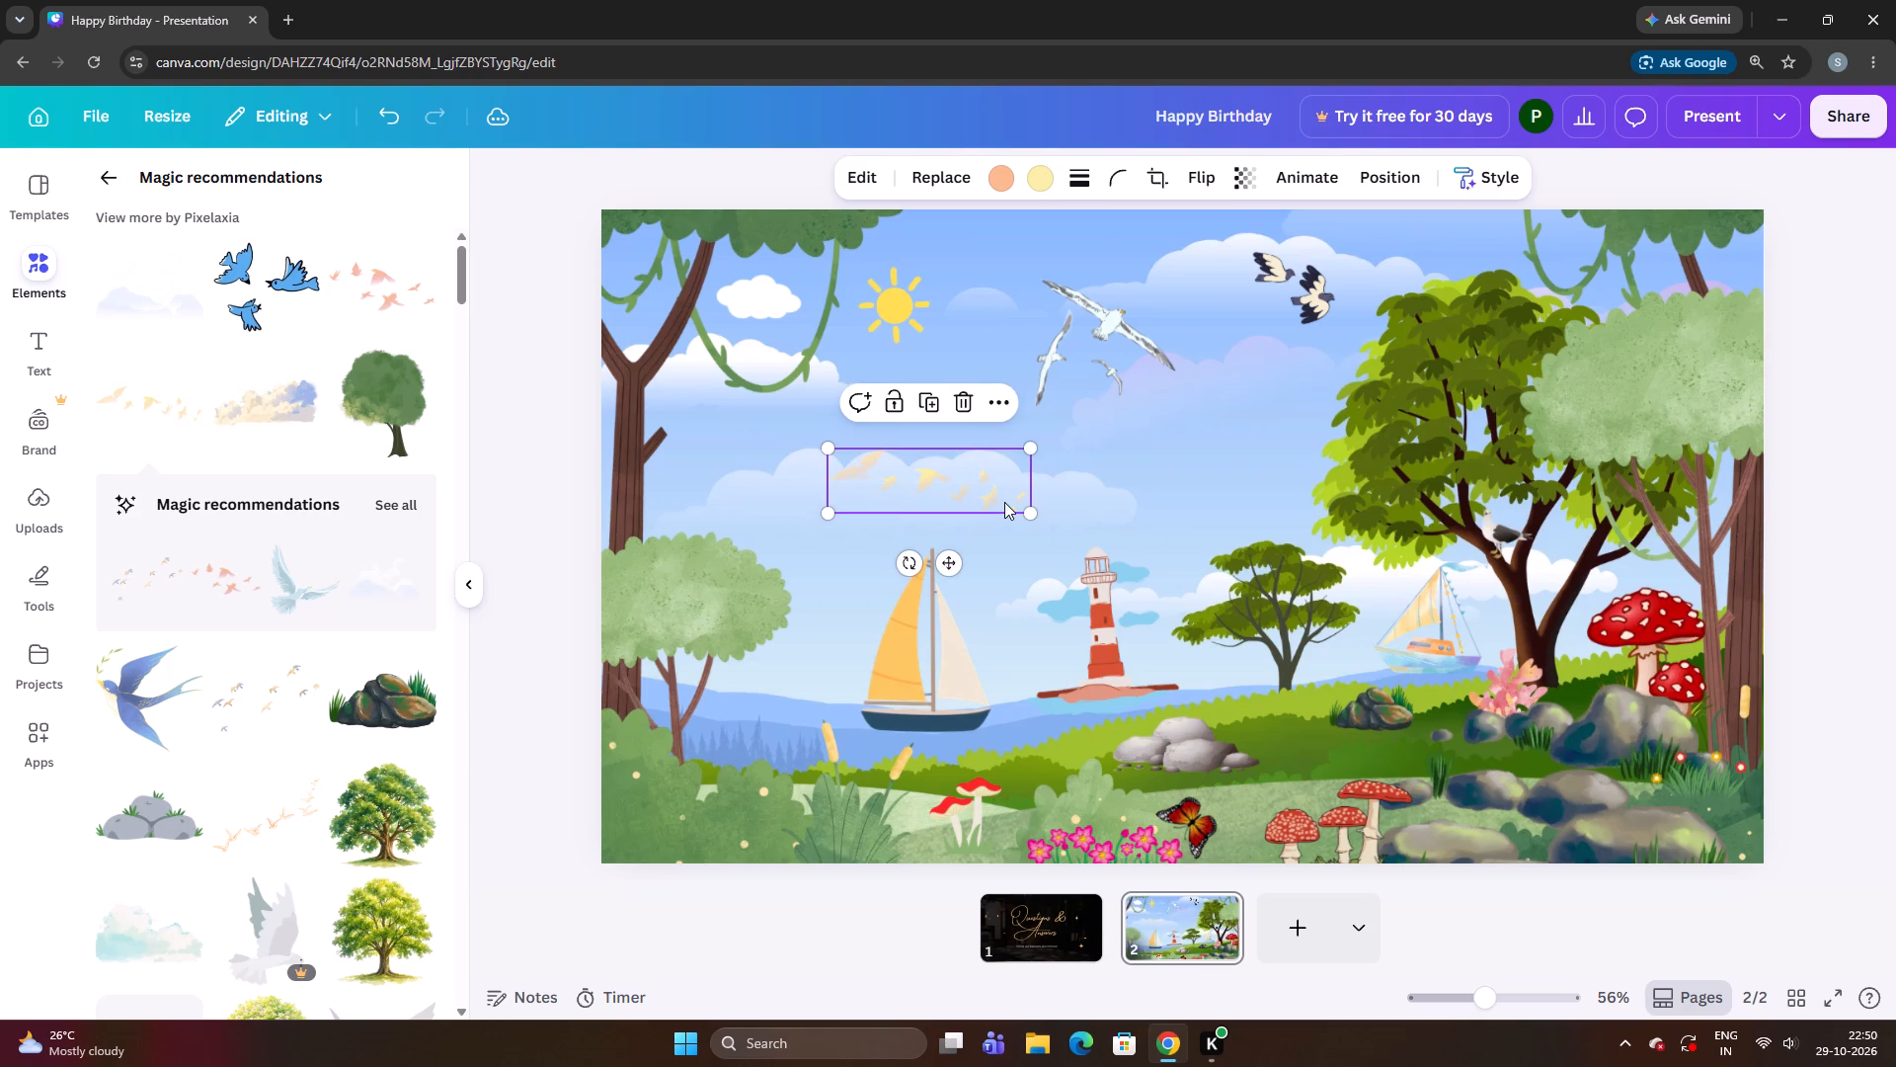
Enlarge the yellow bird flock slightly, keeping it on the cloud bank above the orange-sailed boat.
{"action": "key", "text": "ctrl+Down"}
{"action": "key", "text": "ctrl+Down"}
{"action": "key", "text": "ctrl+Down"}
{"action": "key", "text": "ctrl+Down"}
{"action": "key", "text": "ctrl+Down"}
{"action": "key", "text": "ctrl+Down"}
{"action": "key", "text": "ctrl+Down"}
{"action": "key", "text": "ctrl+Down"}
{"action": "key", "text": "ctrl+Down"}
{"action": "key", "text": "ctrl+Down"}
{"action": "key", "text": "ctrl+Down"}
{"action": "key", "text": "ctrl+Down"}
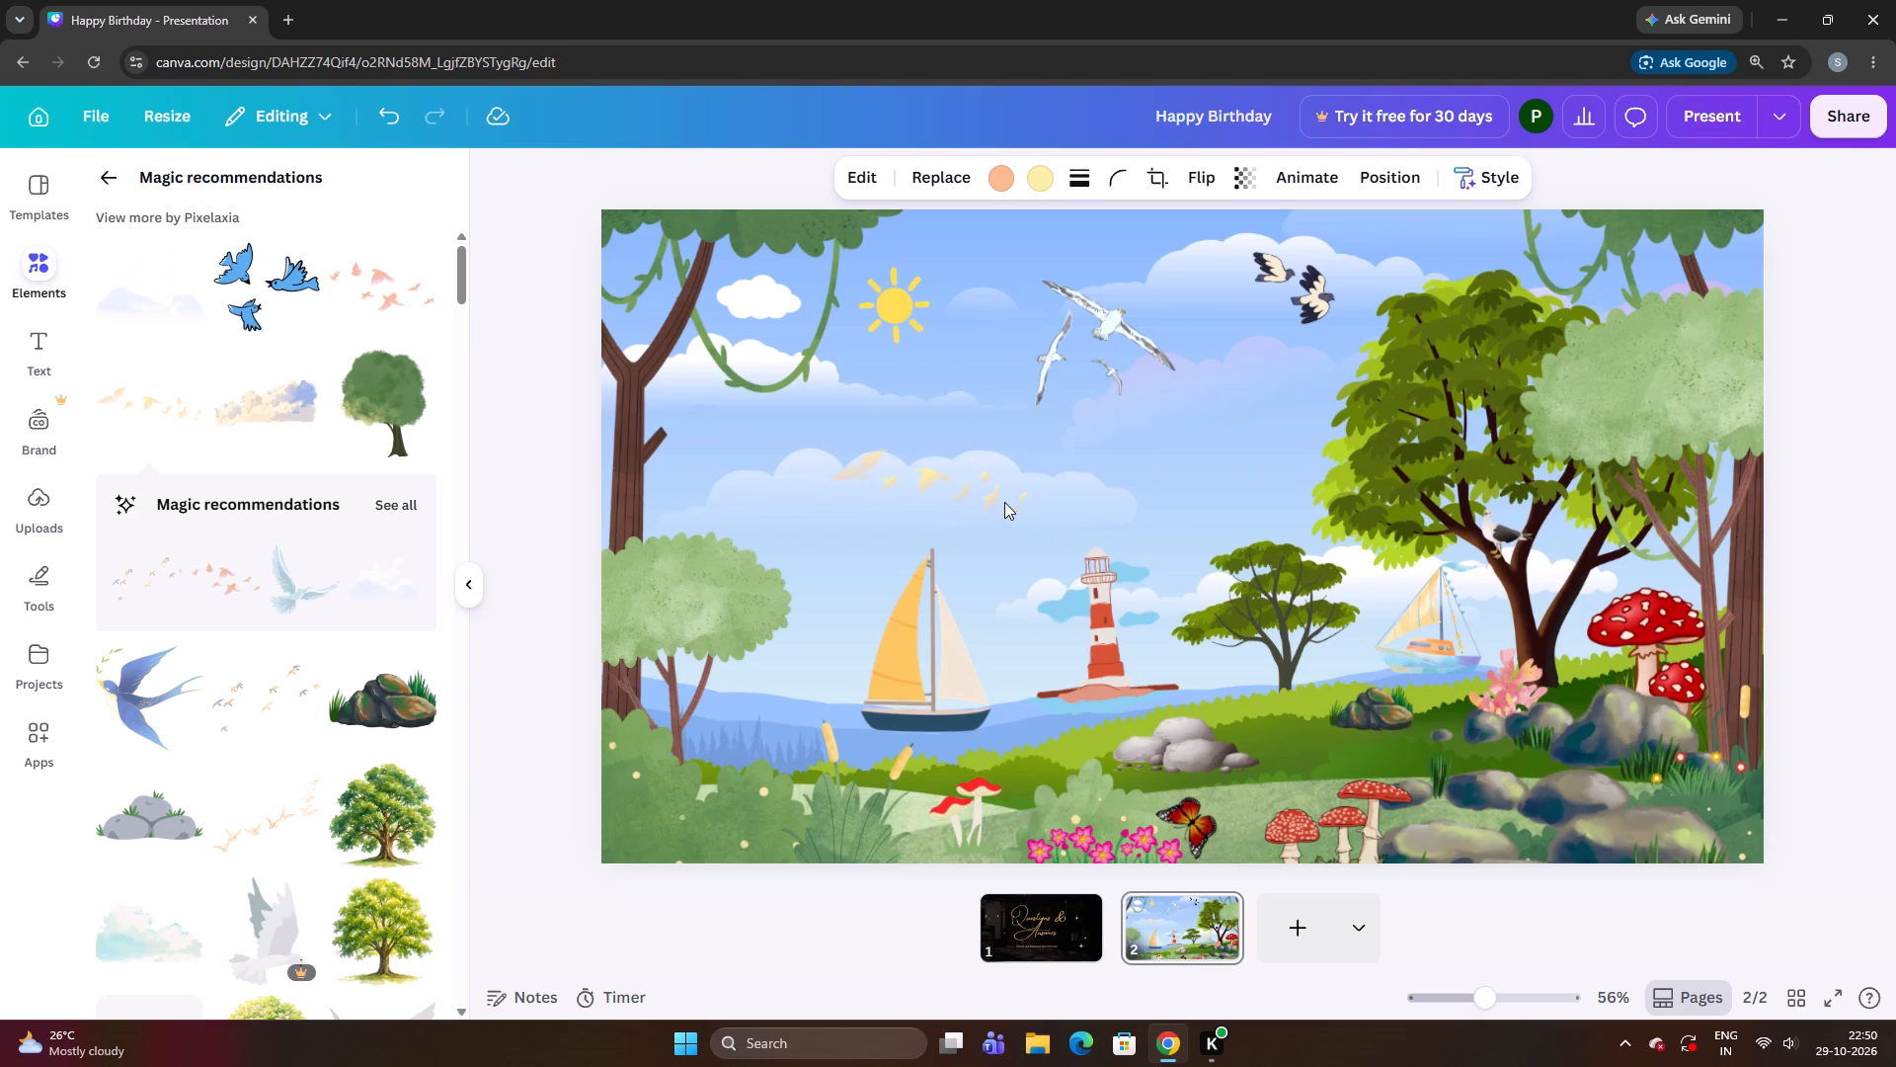
Nudge the yellow bird flock right so its trailing birds extend toward the lighthouse.
{"action": "key", "text": "Right"}
{"action": "key", "text": "Right"}
{"action": "key", "text": "Right"}
{"action": "key", "text": "Right"}
{"action": "key", "text": "Right"}
{"action": "key", "text": "Right"}
{"action": "key", "text": "Right"}
{"action": "key", "text": "Right"}
{"action": "key", "text": "Right"}
{"action": "key", "text": "Right"}
{"action": "key", "text": "Right"}
{"action": "key", "text": "Right"}
{"action": "key", "text": "Right"}
{"action": "key", "text": "Right"}
Lower the yellow bird flock to the base of the cloud bank, just above the orange-sailed boat's mast tip.
{"action": "key", "text": "Down"}
{"action": "key", "text": "Down"}
{"action": "key", "text": "Down"}
{"action": "key", "text": "Down"}
{"action": "key", "text": "Down"}
{"action": "key", "text": "Down"}
{"action": "key", "text": "Down"}
{"action": "key", "text": "Down"}
{"action": "key", "text": "Down"}
{"action": "key", "text": "Down"}
{"action": "key", "text": "Down"}
{"action": "key", "text": "Down"}
{"action": "key", "text": "Down"}
{"action": "key", "text": "Down"}
{"action": "key", "text": "Down"}
{"action": "key", "text": "Down"}
{"action": "key", "text": "Down"}
{"action": "key", "text": "Down"}
{"action": "key", "text": "Down"}
{"action": "key", "text": "Down"}
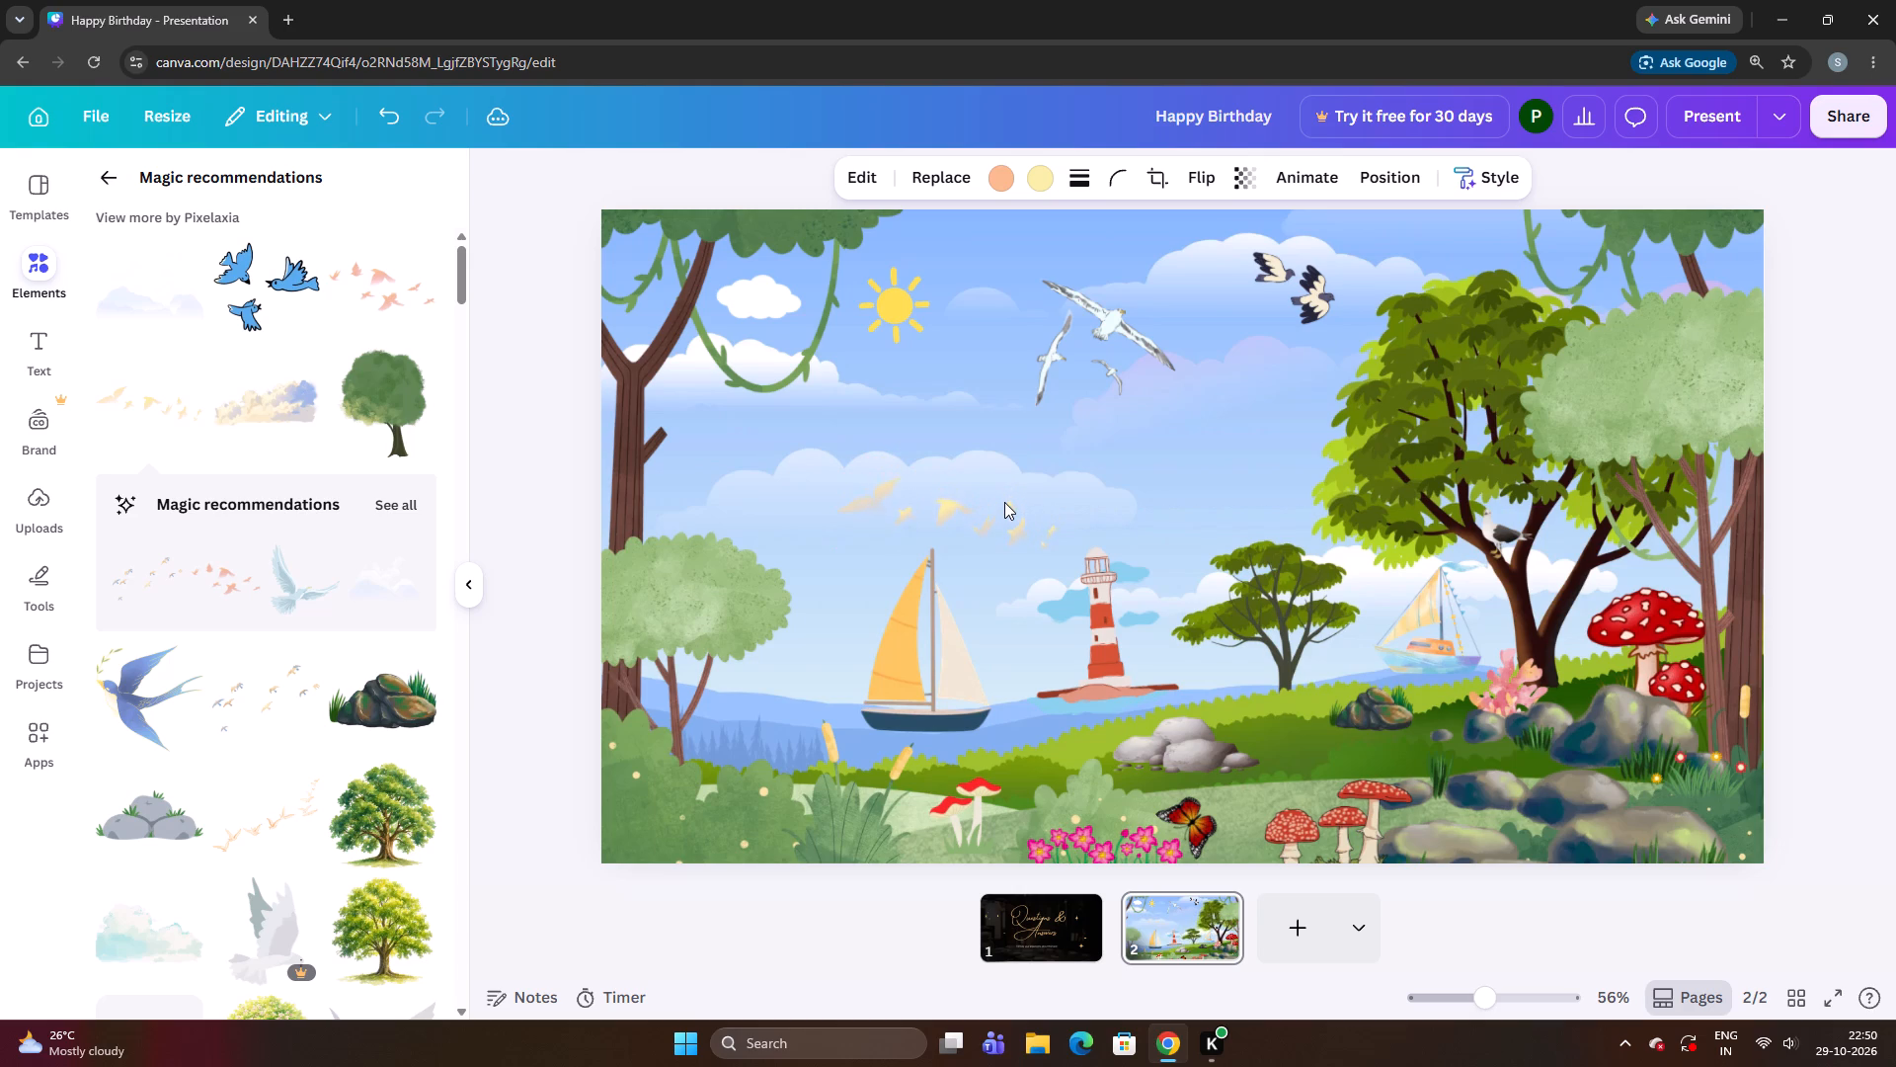
Enlarge the yellow bird flock further so it spans from above the orange sail to near the lighthouse top.
{"action": "key", "text": "ctrl+Right"}
{"action": "key", "text": "ctrl+Down"}
{"action": "key", "text": "ctrl+Down"}
{"action": "key", "text": "ctrl+Down"}
{"action": "key", "text": "ctrl+Down"}
{"action": "key", "text": "ctrl+Down"}
{"action": "key", "text": "ctrl+Down"}
{"action": "key", "text": "ctrl+Down"}
{"action": "key", "text": "ctrl+Down"}
{"action": "key", "text": "ctrl+Down"}
{"action": "key", "text": "ctrl+Down"}
{"action": "key", "text": "ctrl+Down"}
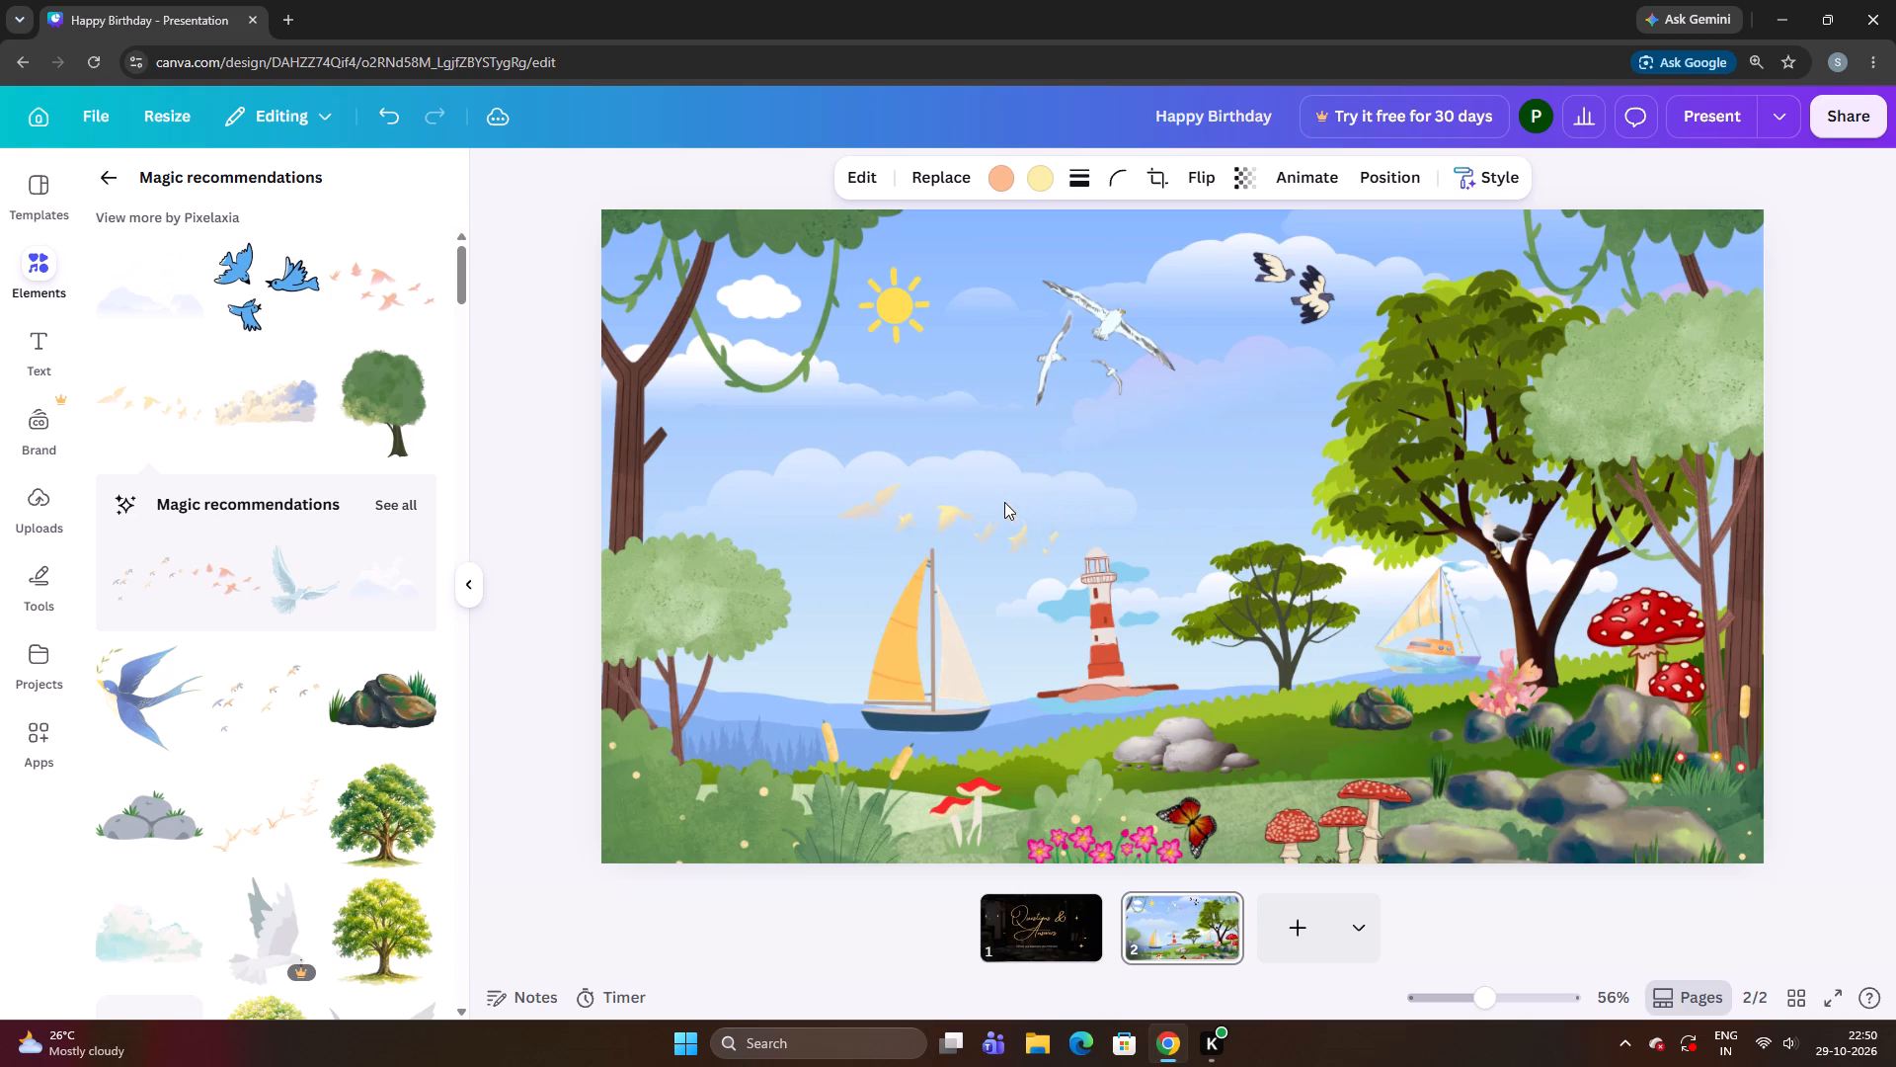
Nudge the enlarged yellow bird flock slightly up and left, bringing it closer to centre above the orange-sailed boat's mast.
{"action": "key", "text": "Up"}
{"action": "key", "text": "Up"}
{"action": "key", "text": "Up"}
{"action": "key", "text": "Up"}
{"action": "key", "text": "Up"}
{"action": "key", "text": "Up"}
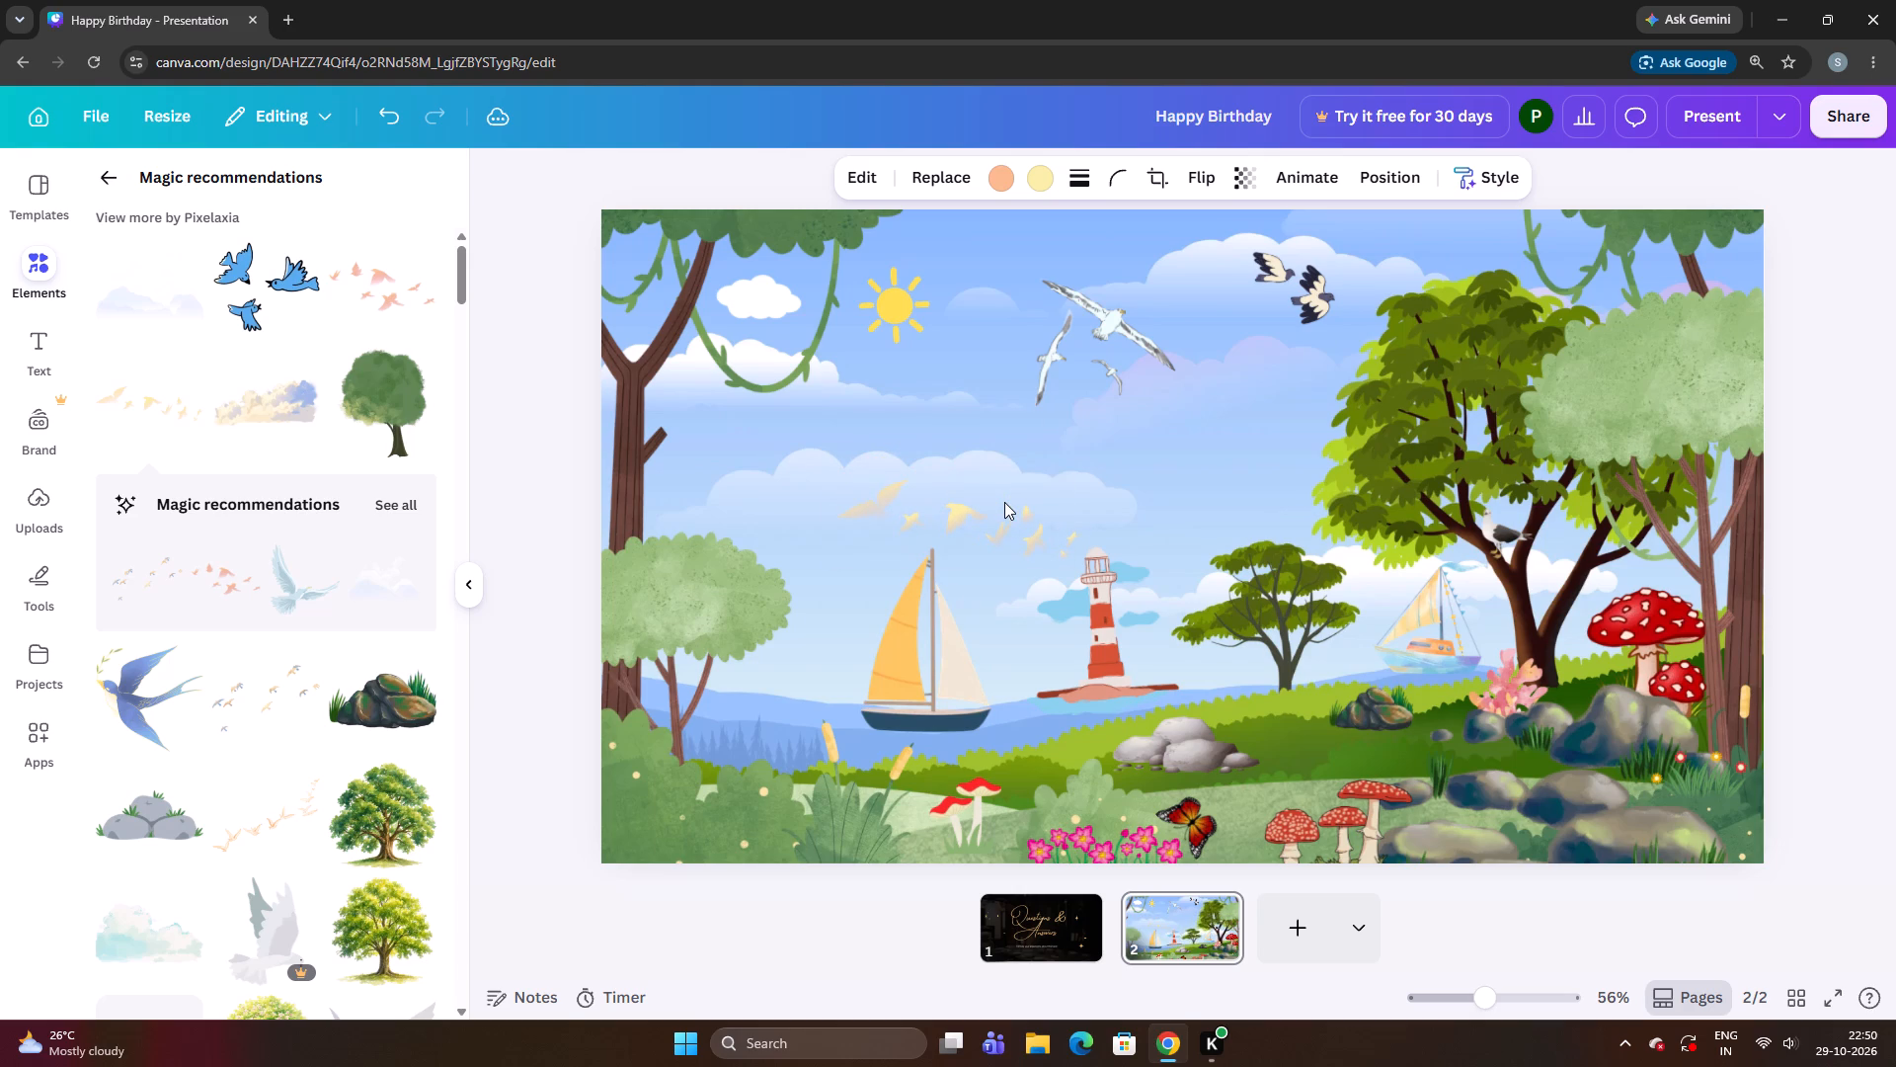
{"action": "key", "text": "Up"}
{"action": "key", "text": "Left"}
{"action": "key", "text": "Left"}
{"action": "key", "text": "Left"}
{"action": "key", "text": "Left"}
{"action": "key", "text": "Left"}
{"action": "key", "text": "Left"}
{"action": "key", "text": "Left"}
{"action": "key", "text": "Left"}
{"action": "key", "text": "Left"}
{"action": "key", "text": "Left"}
{"action": "key", "text": "Left"}
{"action": "key", "text": "Left"}
{"action": "key", "text": "Left"}
{"action": "key", "text": "Left"}
{"action": "key", "text": "Left"}
{"action": "key", "text": "Left"}
{"action": "key", "text": "Left"}
{"action": "key", "text": "Left"}
{"action": "key", "text": "Left"}
{"action": "key", "text": "Left"}
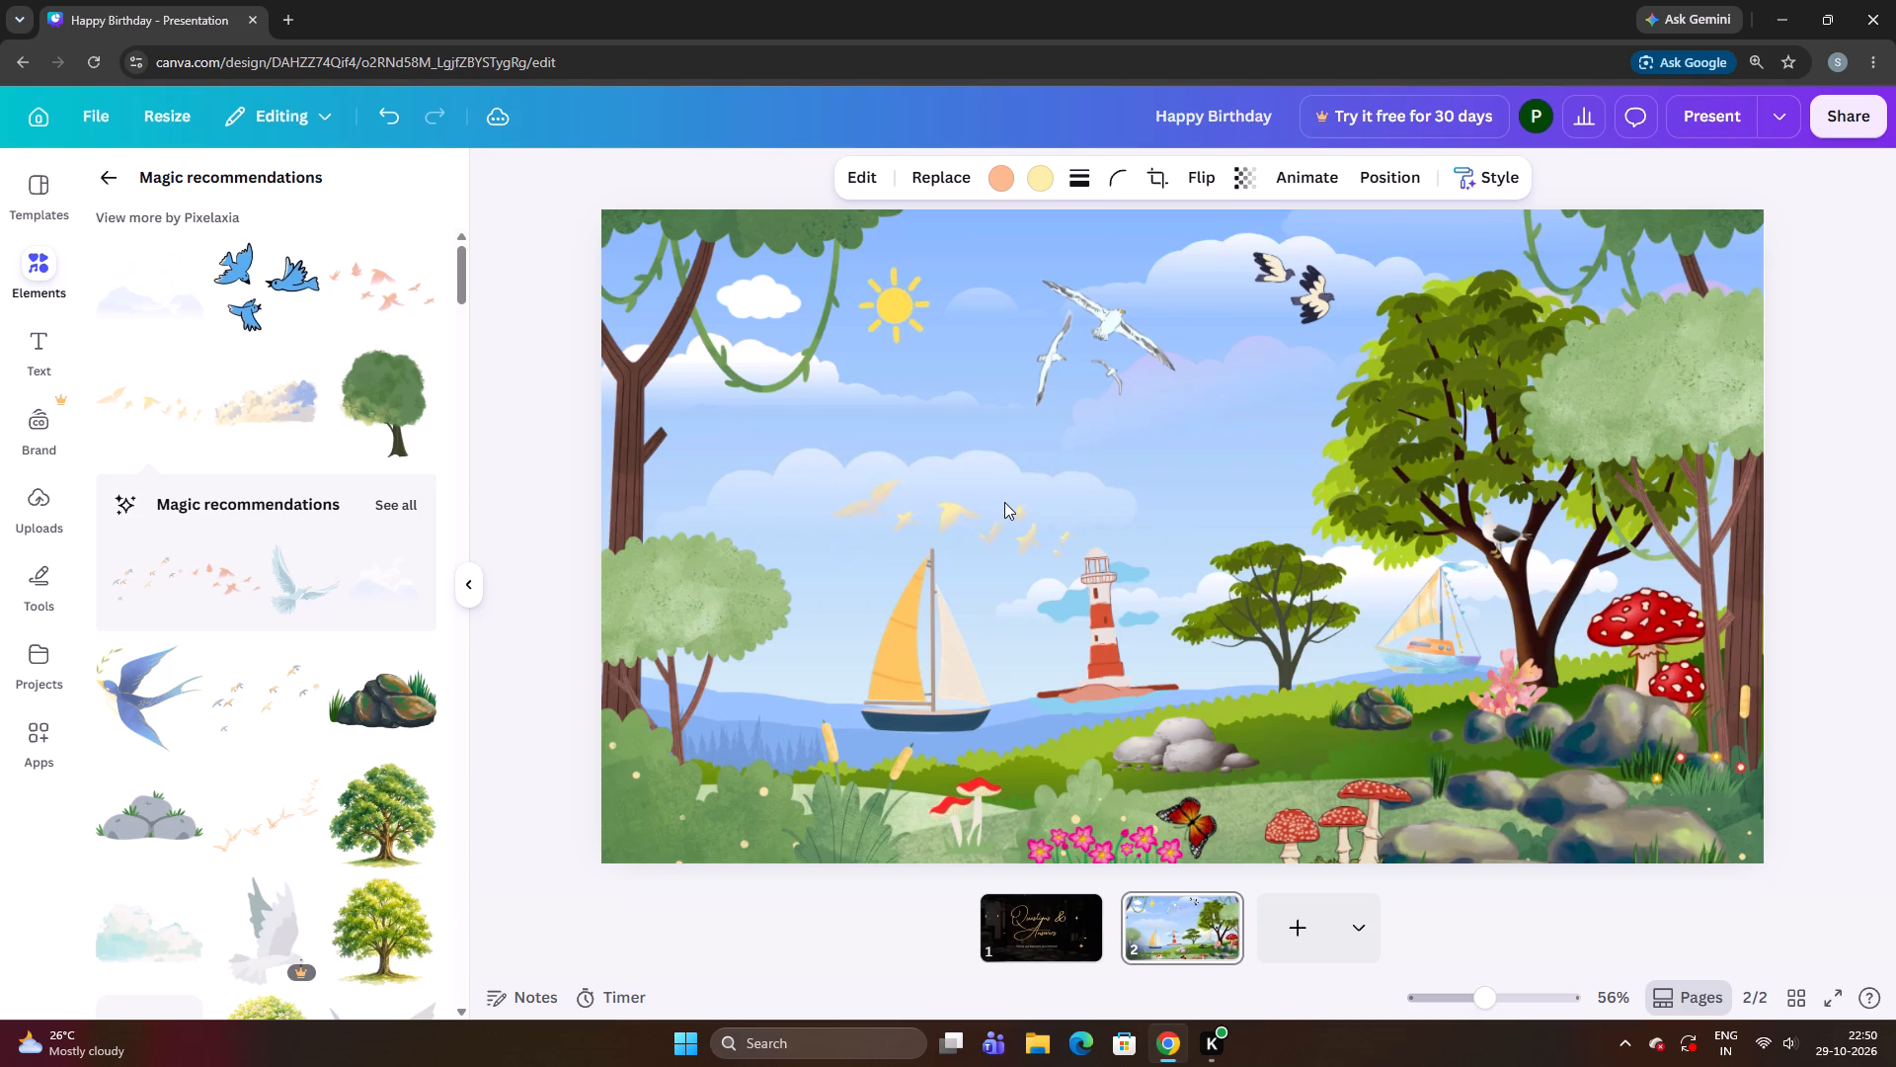
Raise the yellow bird flock slightly to sit just above the mast tip and fine-tune its size.
{"action": "key", "text": "Up"}
{"action": "key", "text": "Up"}
{"action": "key", "text": "Up"}
{"action": "key", "text": "Up"}
{"action": "key", "text": "Up"}
{"action": "key", "text": "Up"}
{"action": "key", "text": "Up"}
{"action": "key", "text": "Up"}
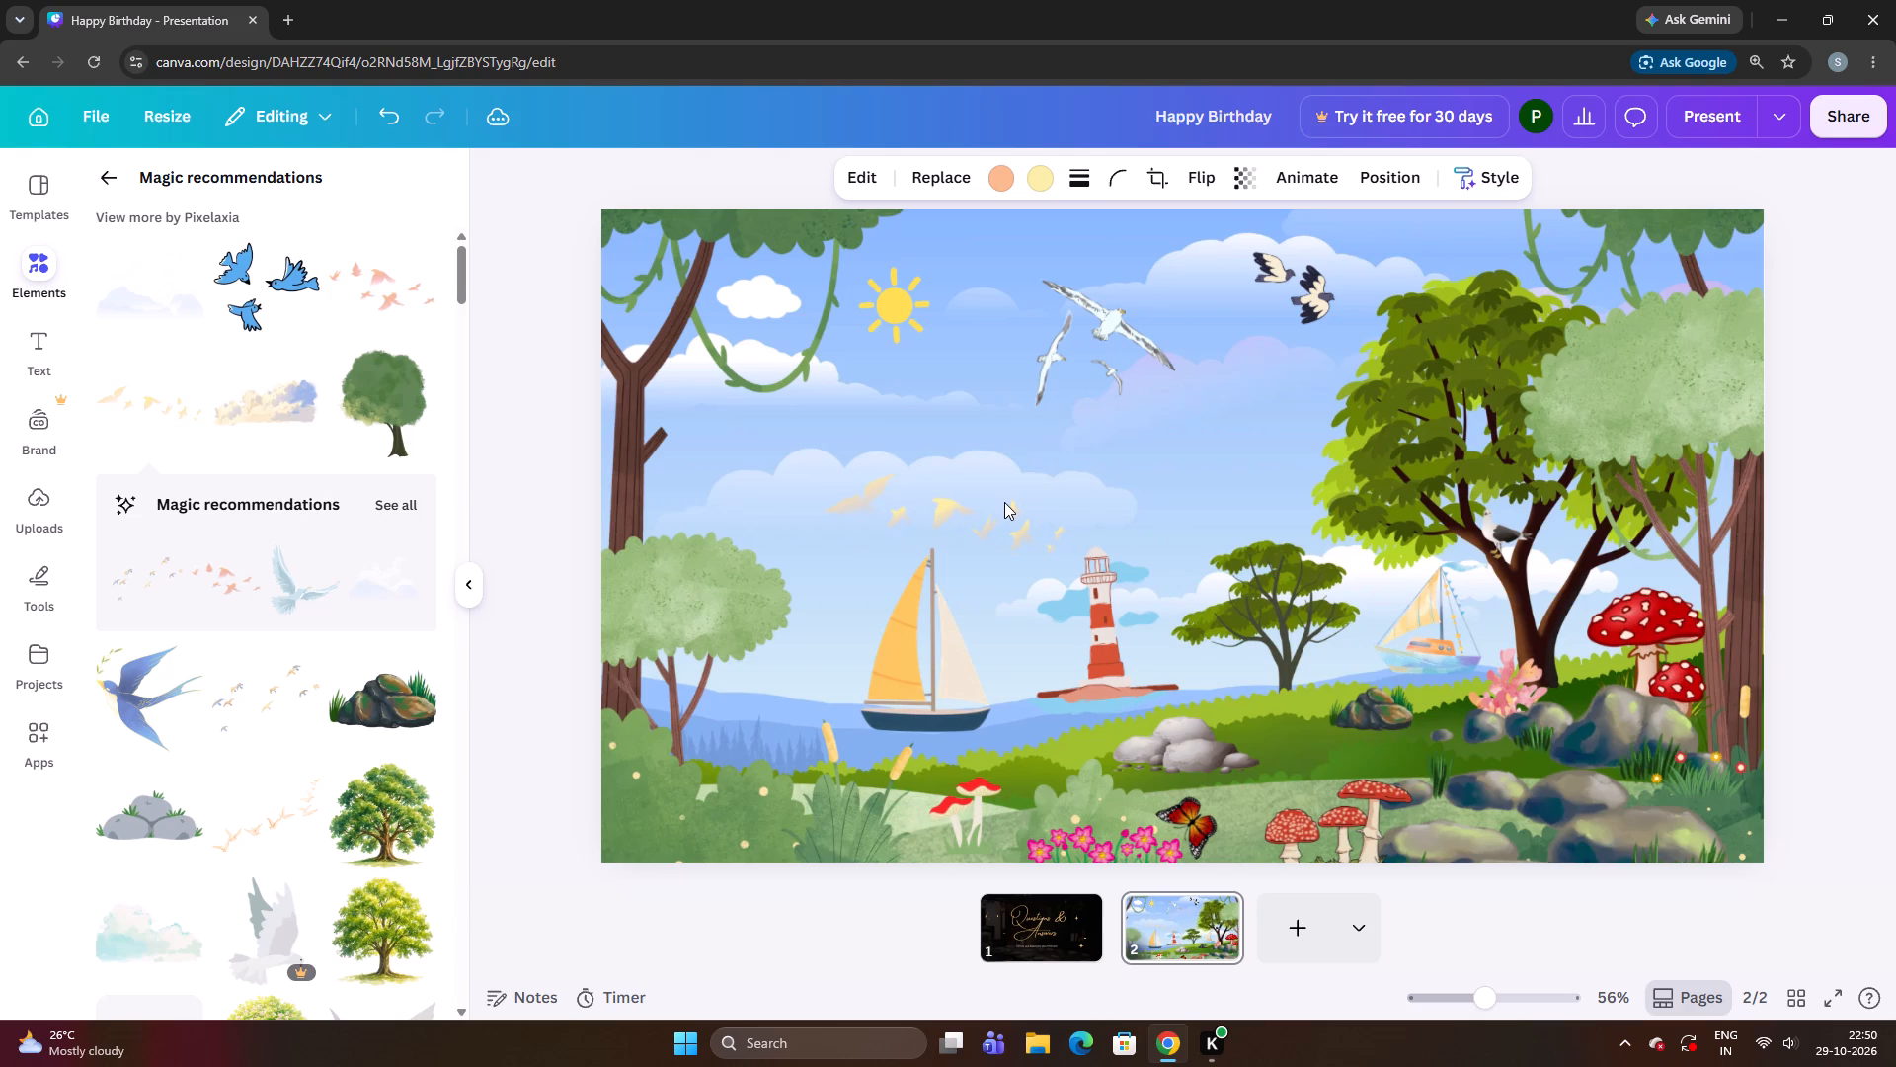
{"action": "key", "text": "ctrl+Up"}
{"action": "key", "text": "ctrl+Up"}
{"action": "key", "text": "ctrl+Up"}
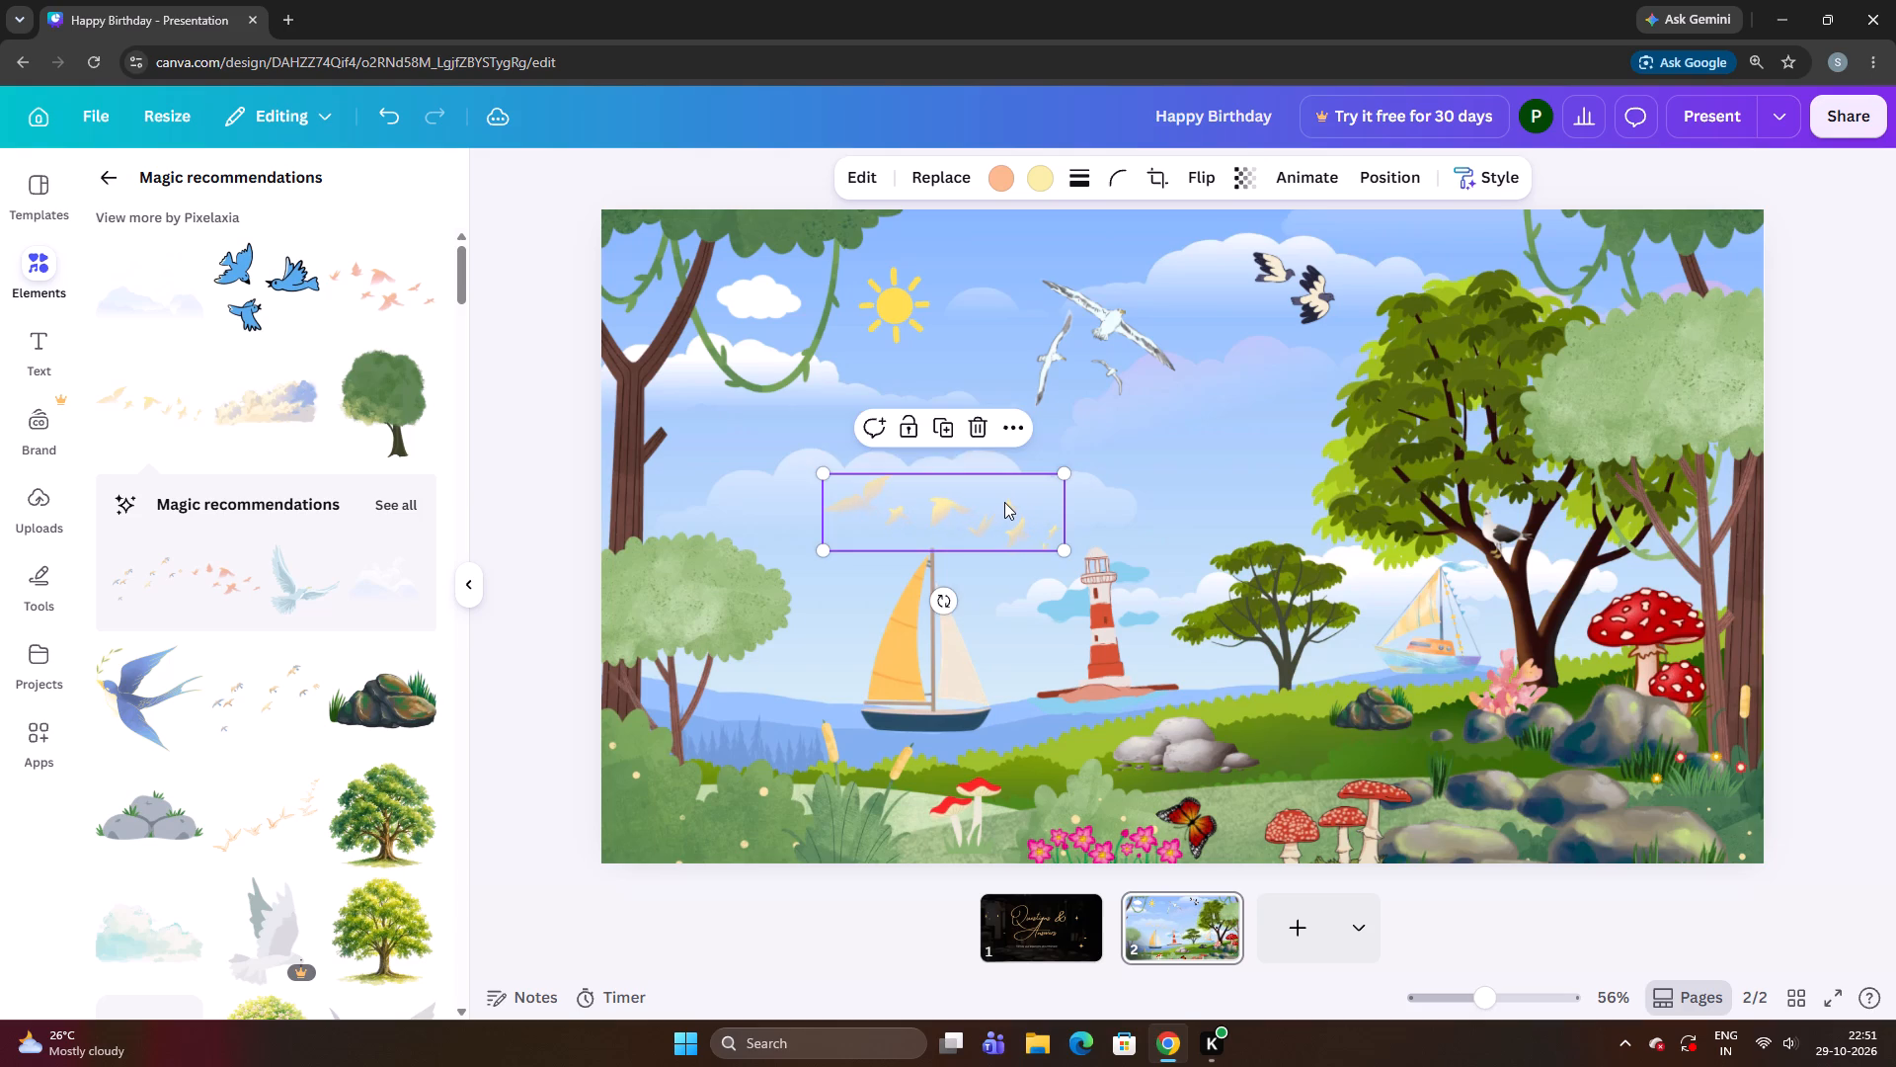
Shift the yellow bird flock left so it starts at the green tree's canopy edge and ends short of the lighthouse.
{"action": "key", "text": "Left"}
{"action": "key", "text": "Left"}
{"action": "key", "text": "Left"}
{"action": "key", "text": "Left"}
{"action": "key", "text": "Left"}
{"action": "key", "text": "Left"}
{"action": "key", "text": "Left"}
{"action": "key", "text": "Left"}
{"action": "key", "text": "Left"}
{"action": "key", "text": "Left"}
{"action": "key", "text": "Left"}
{"action": "key", "text": "Left"}
{"action": "key", "text": "Left"}
{"action": "key", "text": "Left"}
{"action": "key", "text": "Left"}
{"action": "key", "text": "Left"}
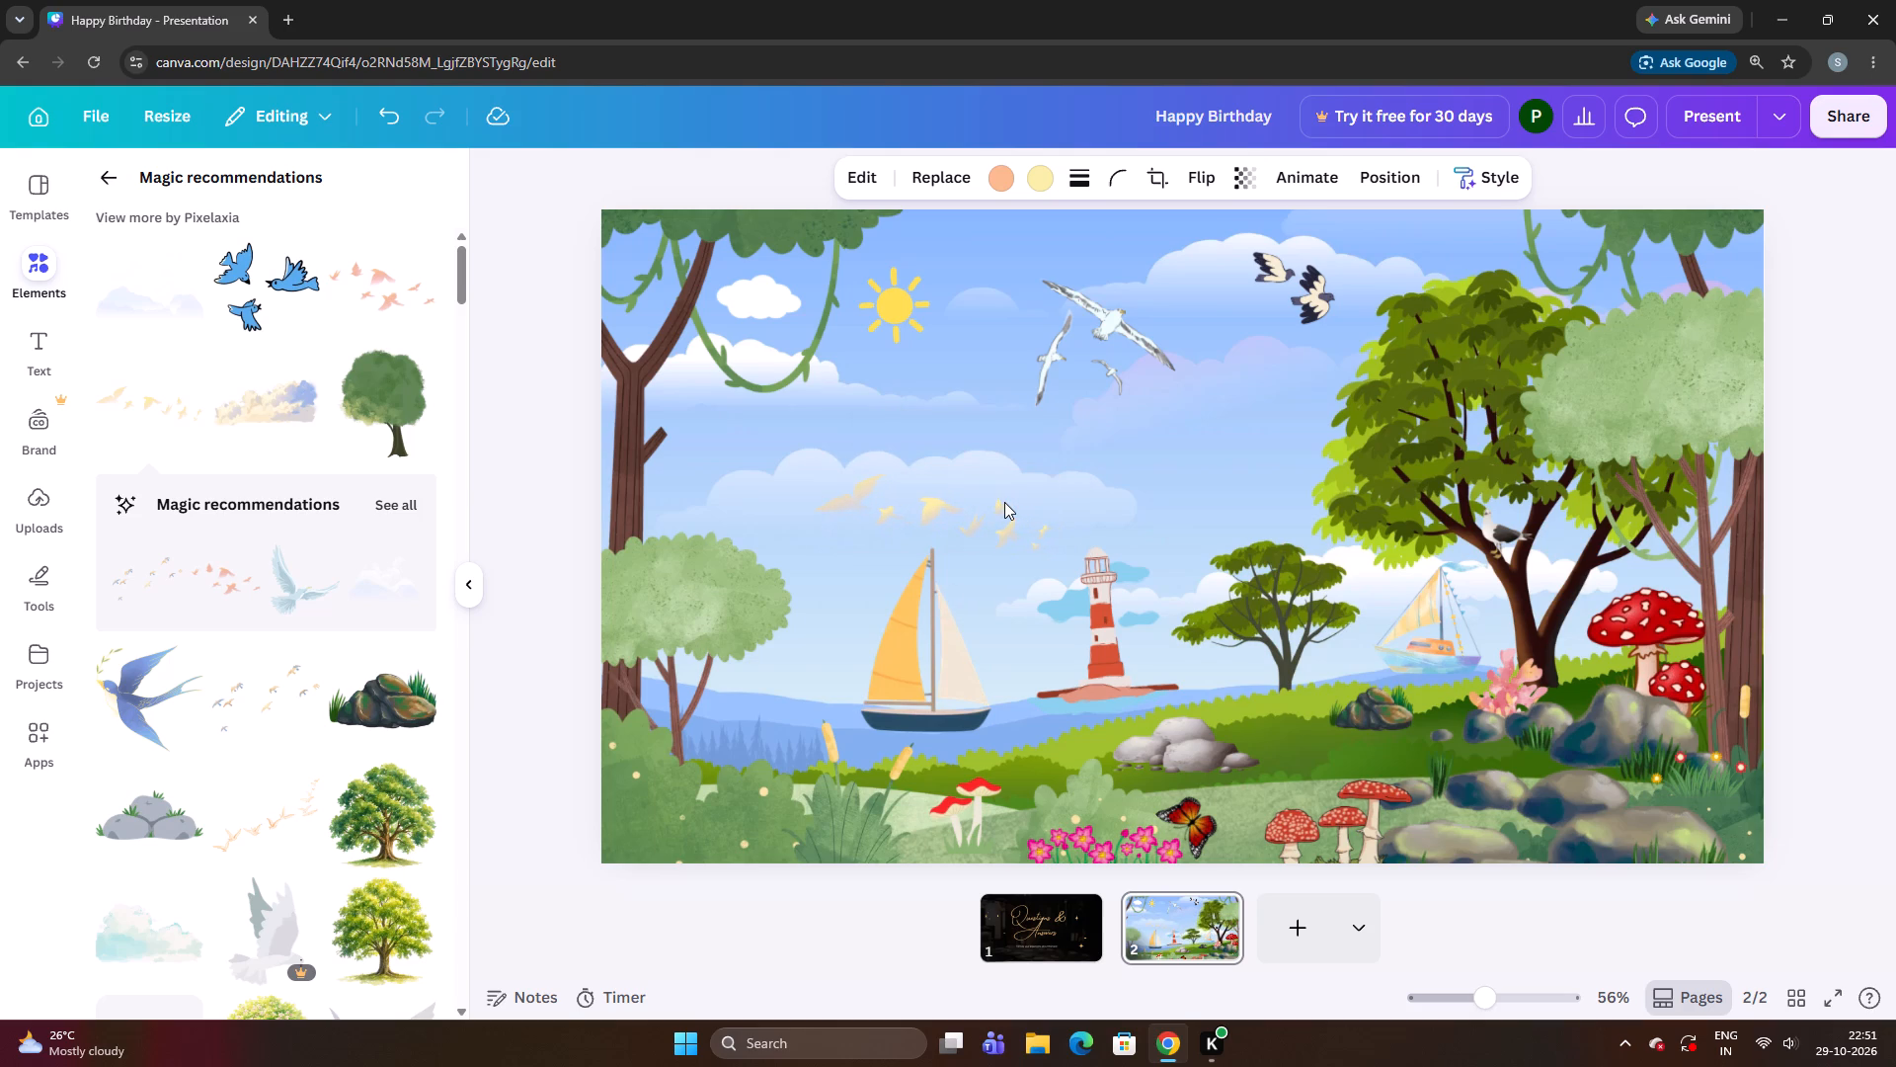
{"action": "key", "text": "Left"}
{"action": "key", "text": "Left"}
{"action": "key", "text": "Left"}
{"action": "key", "text": "Left"}
{"action": "key", "text": "Left"}
{"action": "key", "text": "Left"}
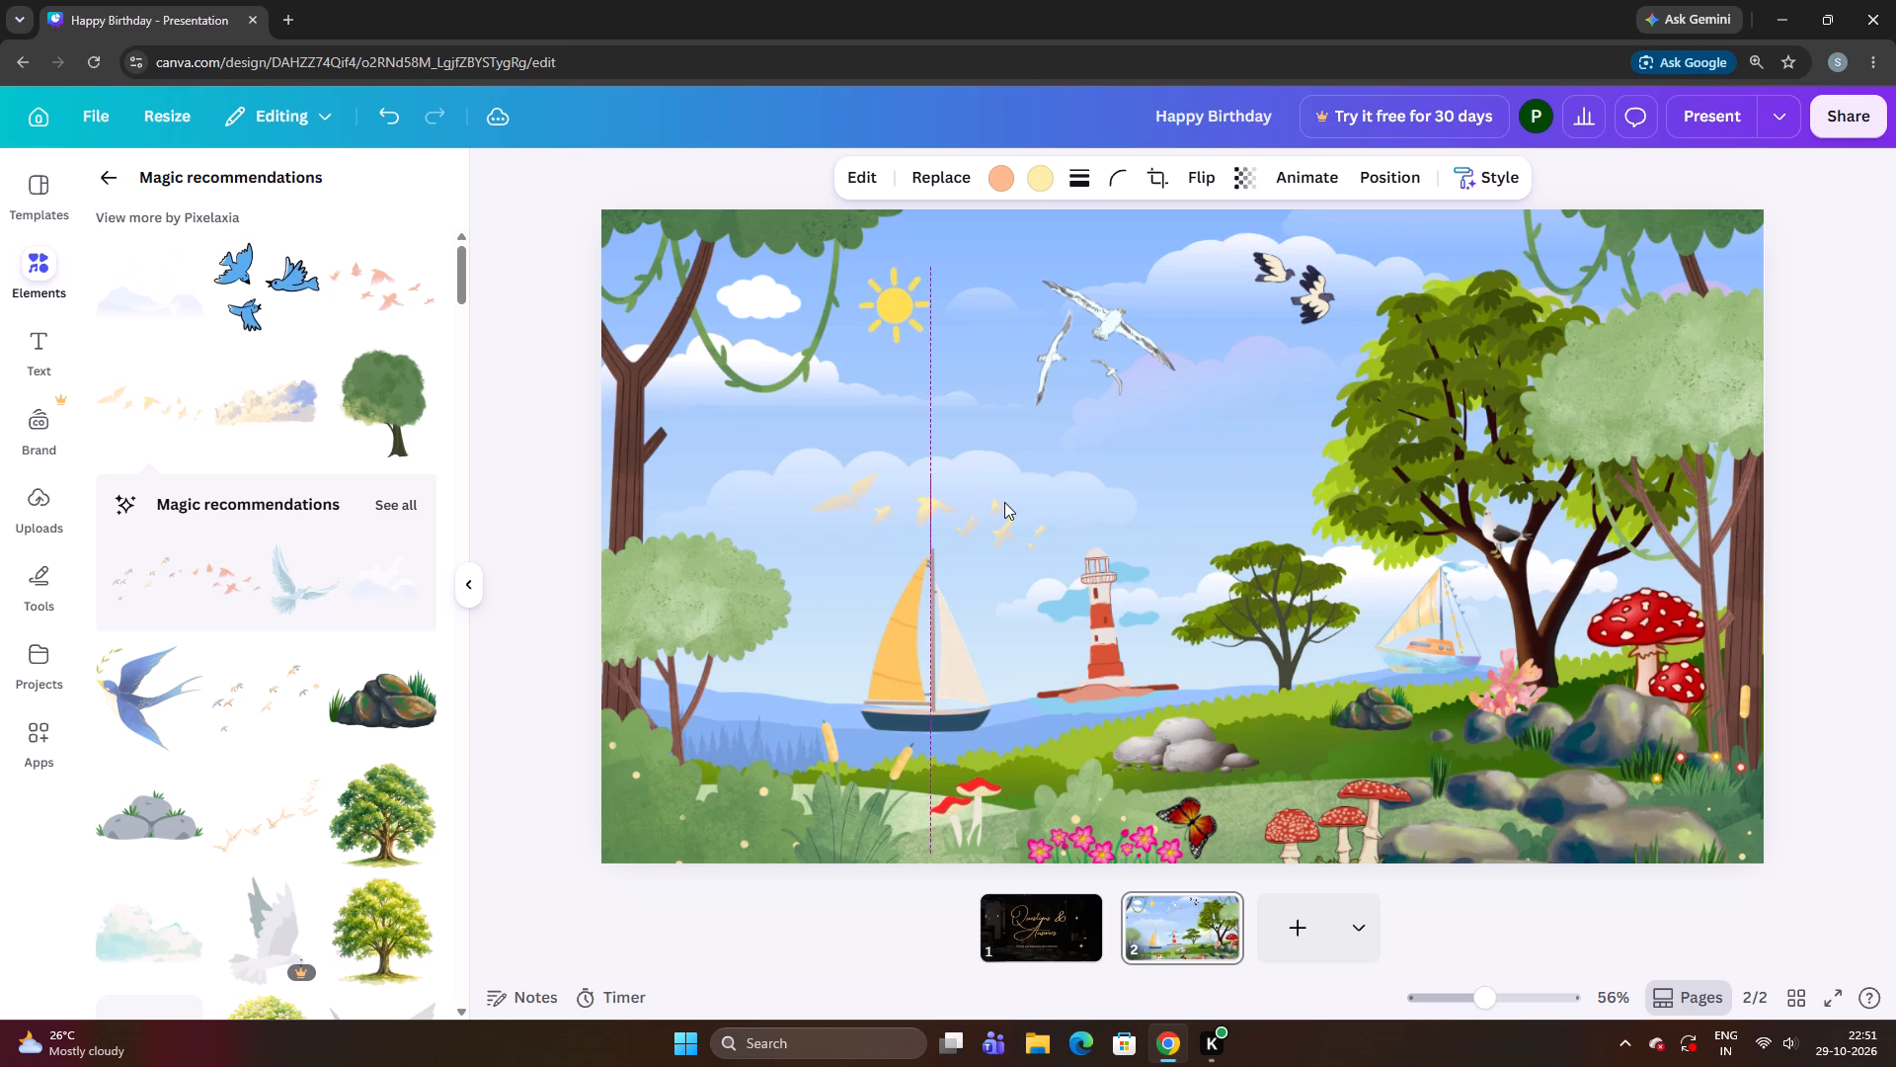
{"action": "key", "text": "Left"}
{"action": "key", "text": "Left"}
{"action": "key", "text": "Left"}
{"action": "key", "text": "Left"}
{"action": "key", "text": "Left"}
{"action": "key", "text": "Left"}
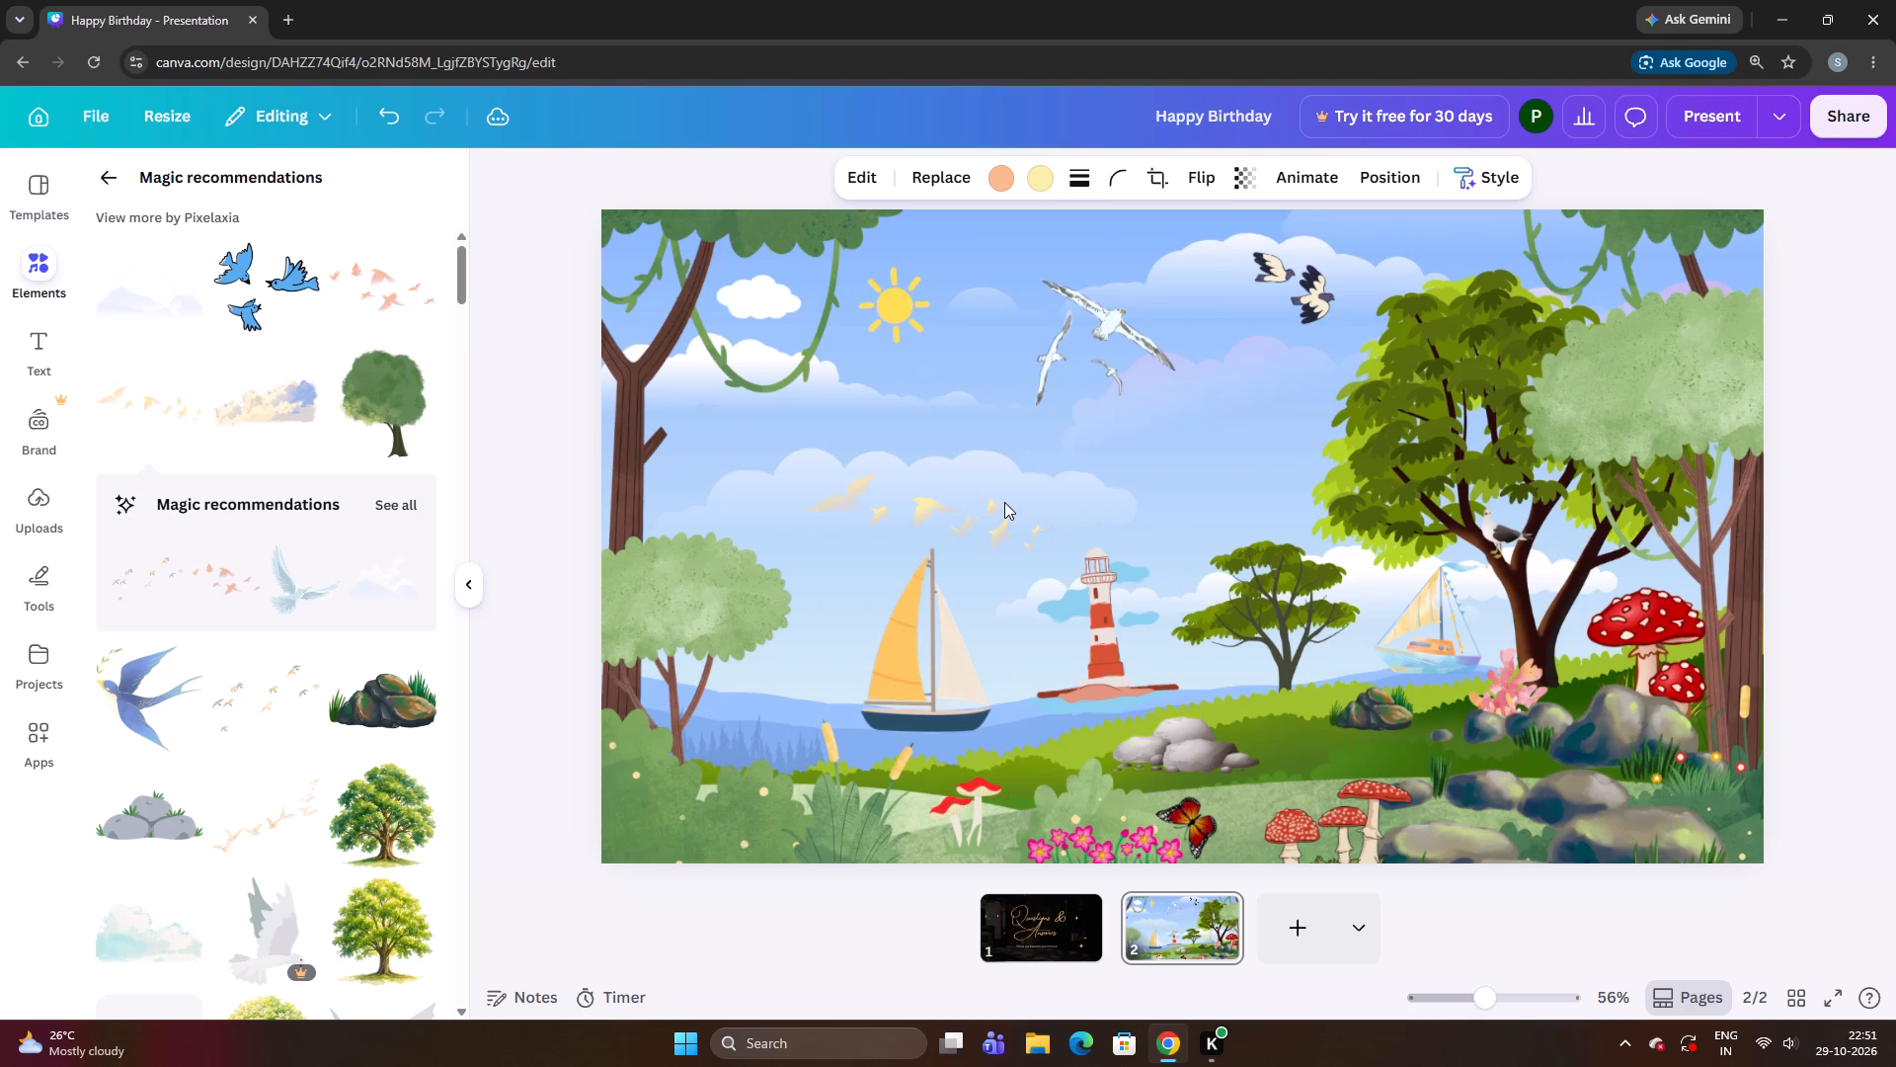
{"action": "key", "text": "Left"}
{"action": "key", "text": "Left"}
{"action": "key", "text": "Left"}
{"action": "key", "text": "Left"}
{"action": "key", "text": "Left"}
{"action": "key", "text": "Left"}
{"action": "key", "text": "Left"}
{"action": "key", "text": "Left"}
{"action": "key", "text": "Left"}
{"action": "key", "text": "Left"}
{"action": "key", "text": "Left"}
{"action": "key", "text": "Left"}
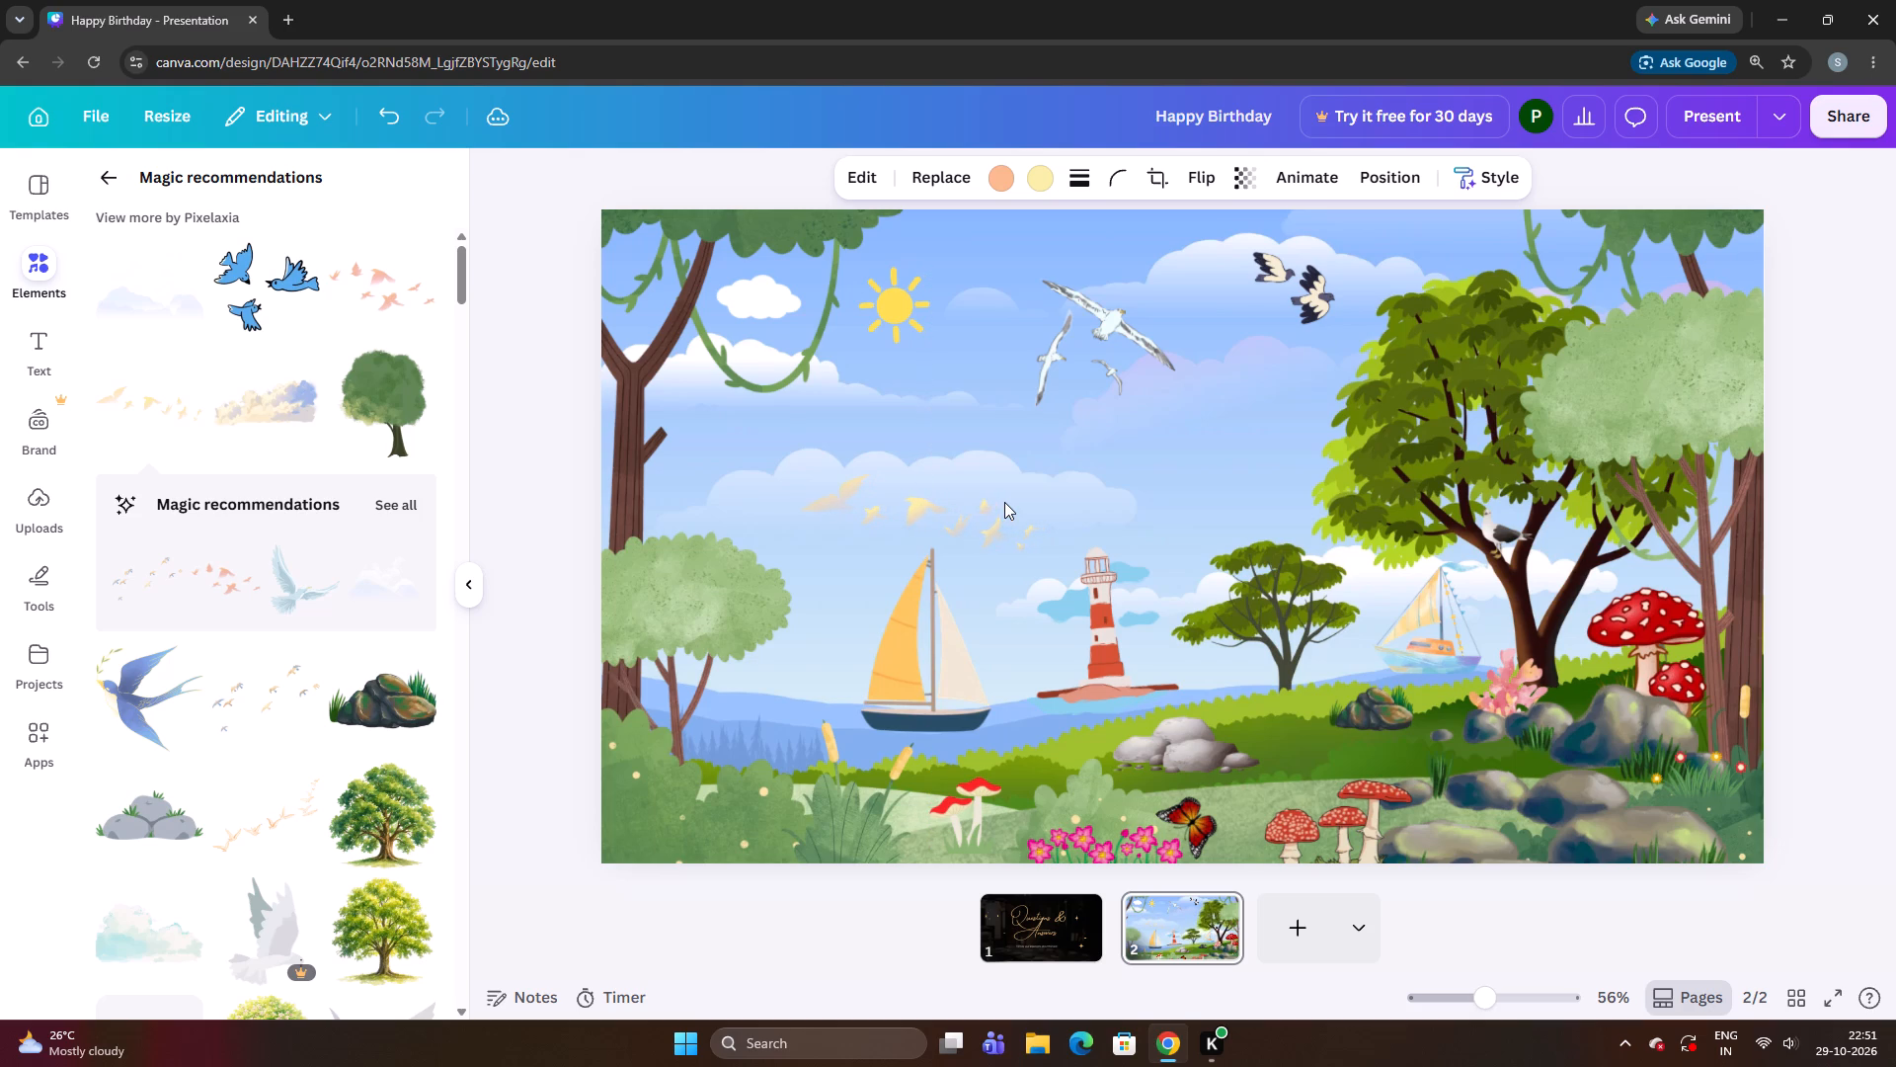
{"action": "key", "text": "Left"}
{"action": "key", "text": "Left"}
{"action": "key", "text": "Left"}
{"action": "key", "text": "Left"}
{"action": "key", "text": "Left"}
{"action": "key", "text": "Left"}
{"action": "key", "text": "Left"}
{"action": "key", "text": "Left"}
{"action": "key", "text": "Left"}
{"action": "key", "text": "Left"}
{"action": "key", "text": "Left"}
{"action": "key", "text": "Left"}
{"action": "key", "text": "Left"}
{"action": "key", "text": "Left"}
{"action": "key", "text": "Left"}
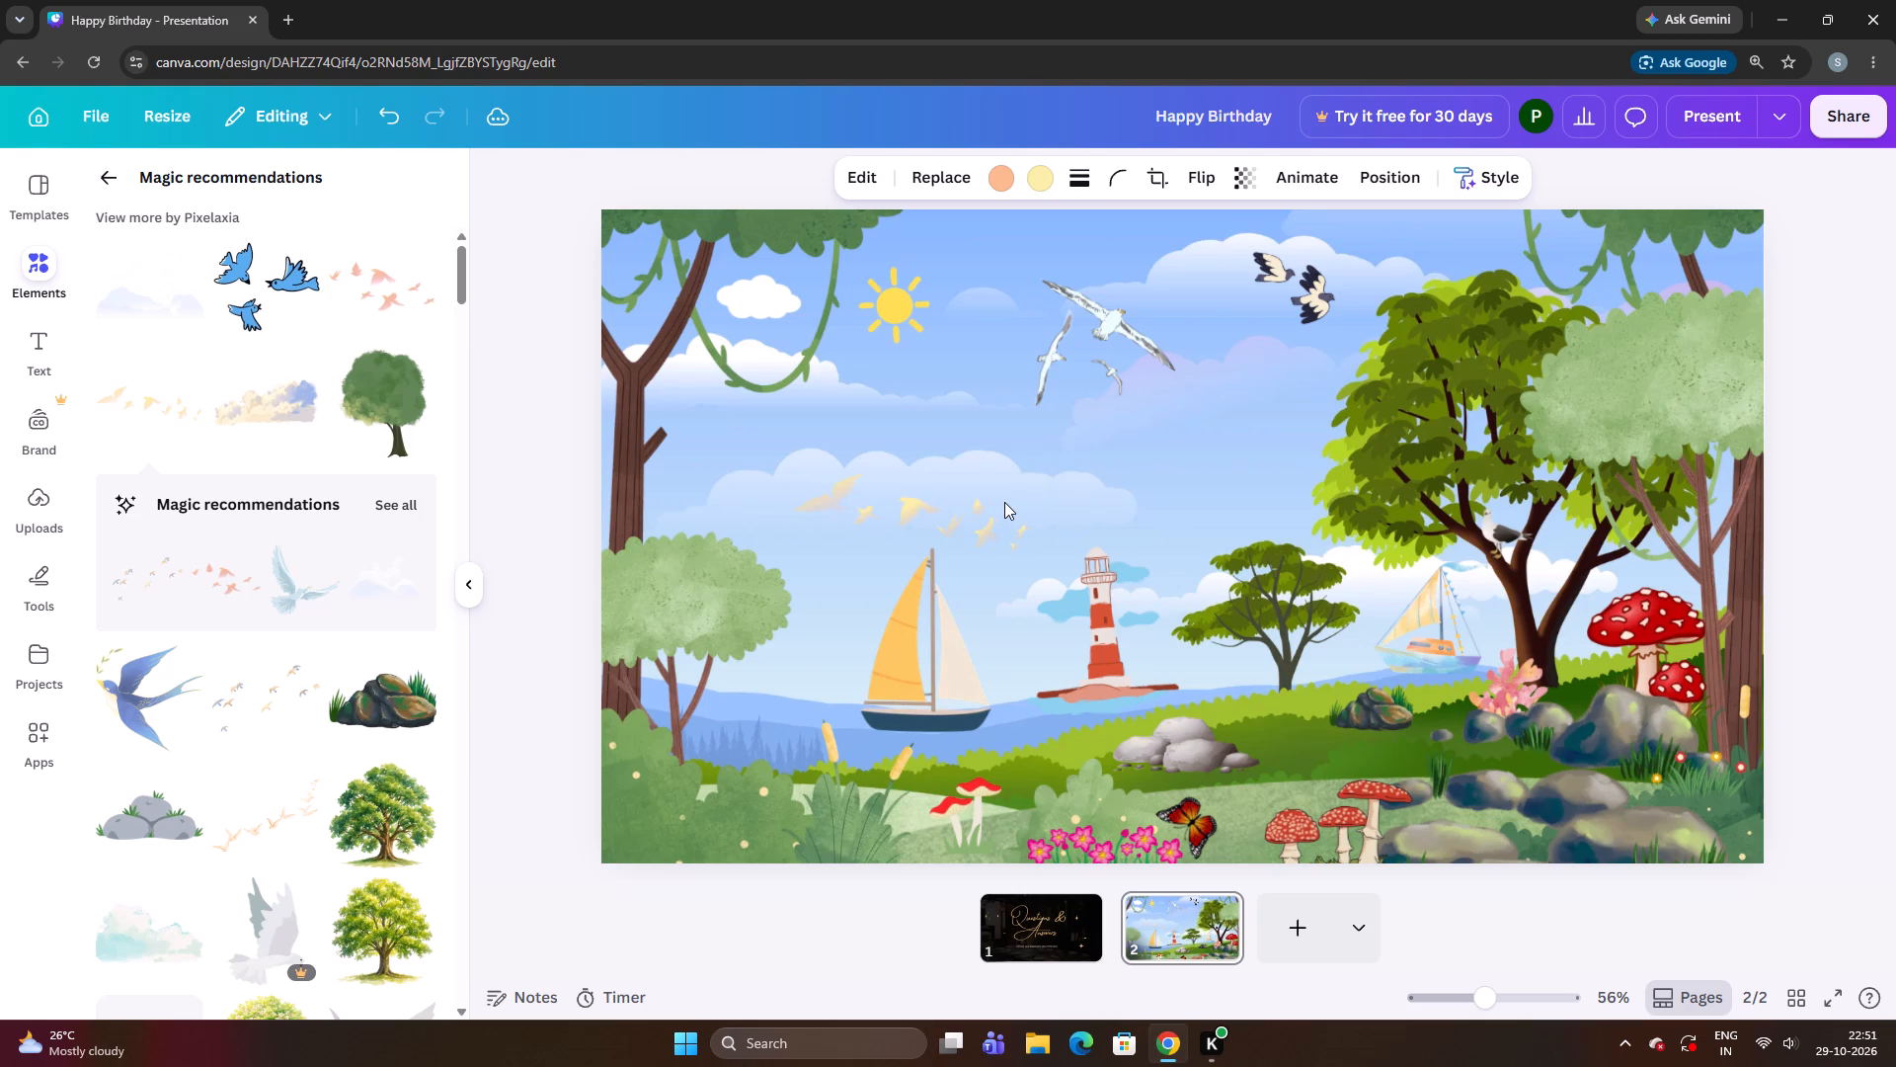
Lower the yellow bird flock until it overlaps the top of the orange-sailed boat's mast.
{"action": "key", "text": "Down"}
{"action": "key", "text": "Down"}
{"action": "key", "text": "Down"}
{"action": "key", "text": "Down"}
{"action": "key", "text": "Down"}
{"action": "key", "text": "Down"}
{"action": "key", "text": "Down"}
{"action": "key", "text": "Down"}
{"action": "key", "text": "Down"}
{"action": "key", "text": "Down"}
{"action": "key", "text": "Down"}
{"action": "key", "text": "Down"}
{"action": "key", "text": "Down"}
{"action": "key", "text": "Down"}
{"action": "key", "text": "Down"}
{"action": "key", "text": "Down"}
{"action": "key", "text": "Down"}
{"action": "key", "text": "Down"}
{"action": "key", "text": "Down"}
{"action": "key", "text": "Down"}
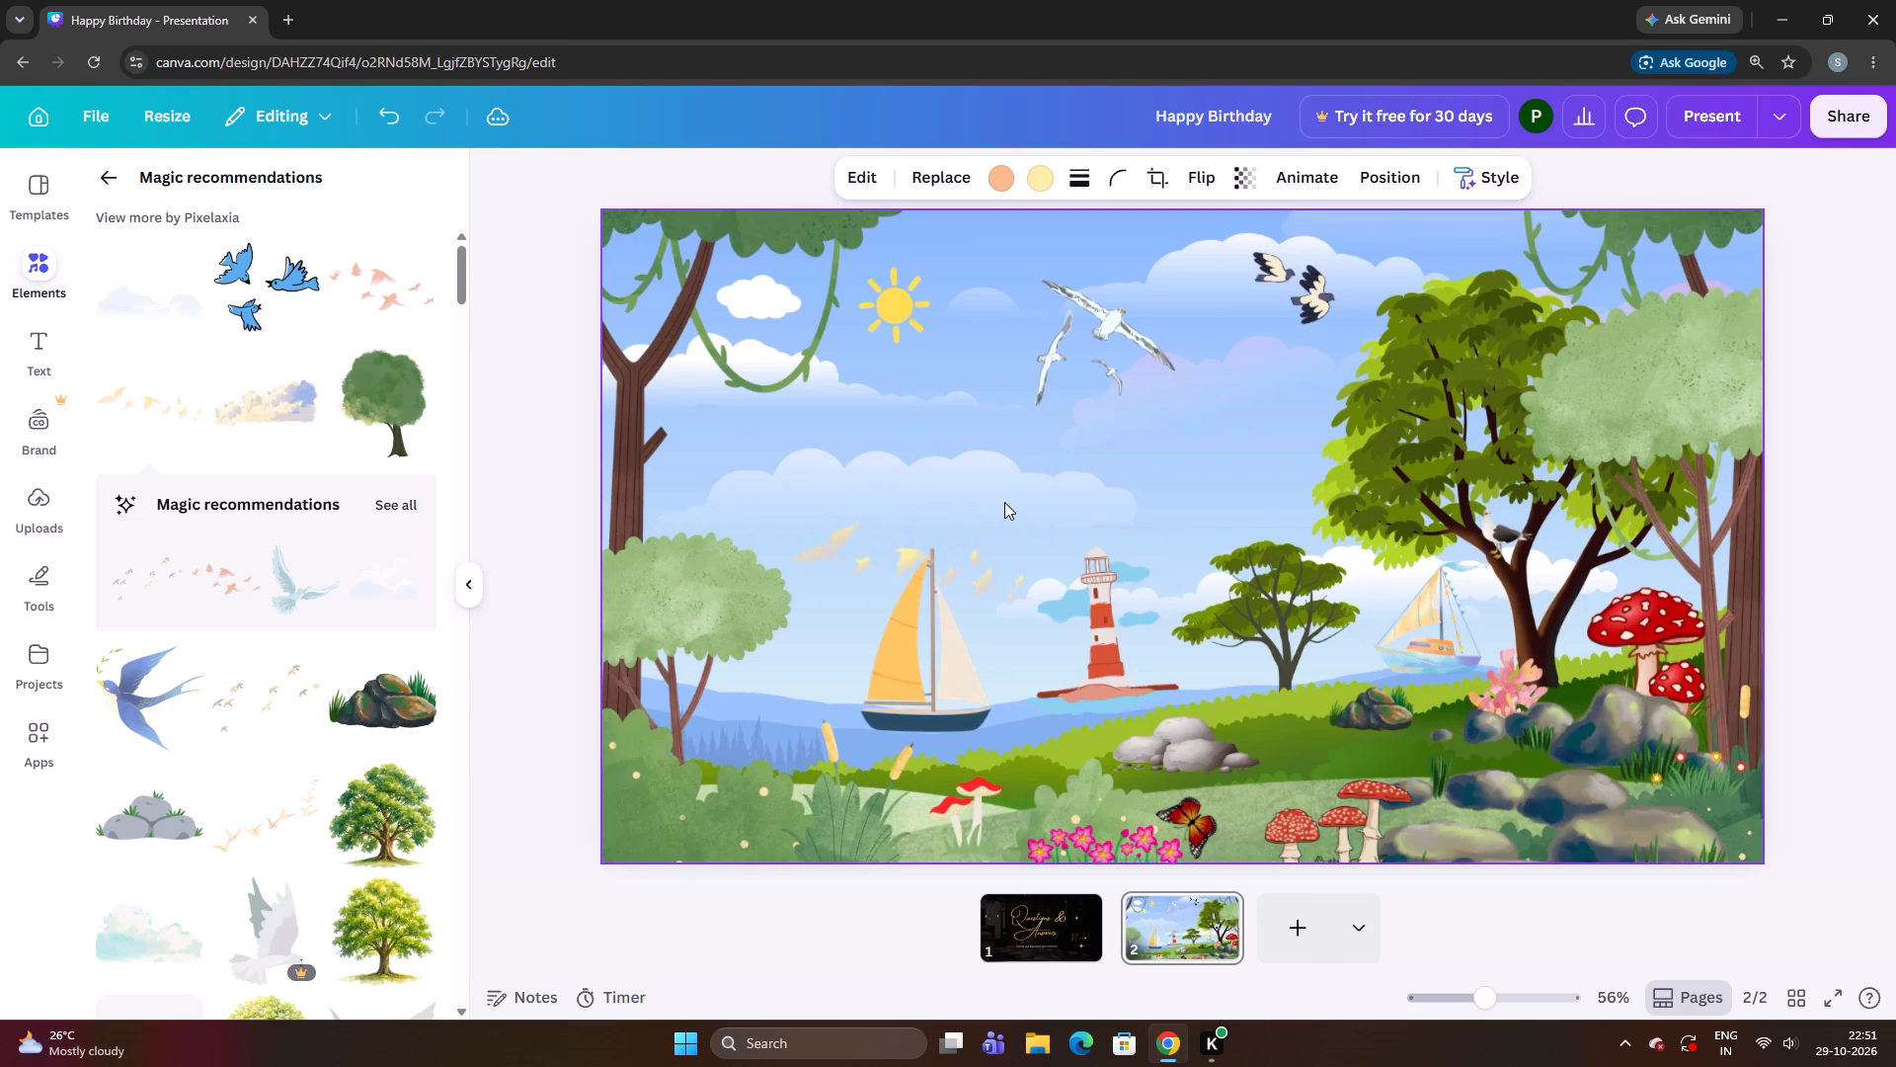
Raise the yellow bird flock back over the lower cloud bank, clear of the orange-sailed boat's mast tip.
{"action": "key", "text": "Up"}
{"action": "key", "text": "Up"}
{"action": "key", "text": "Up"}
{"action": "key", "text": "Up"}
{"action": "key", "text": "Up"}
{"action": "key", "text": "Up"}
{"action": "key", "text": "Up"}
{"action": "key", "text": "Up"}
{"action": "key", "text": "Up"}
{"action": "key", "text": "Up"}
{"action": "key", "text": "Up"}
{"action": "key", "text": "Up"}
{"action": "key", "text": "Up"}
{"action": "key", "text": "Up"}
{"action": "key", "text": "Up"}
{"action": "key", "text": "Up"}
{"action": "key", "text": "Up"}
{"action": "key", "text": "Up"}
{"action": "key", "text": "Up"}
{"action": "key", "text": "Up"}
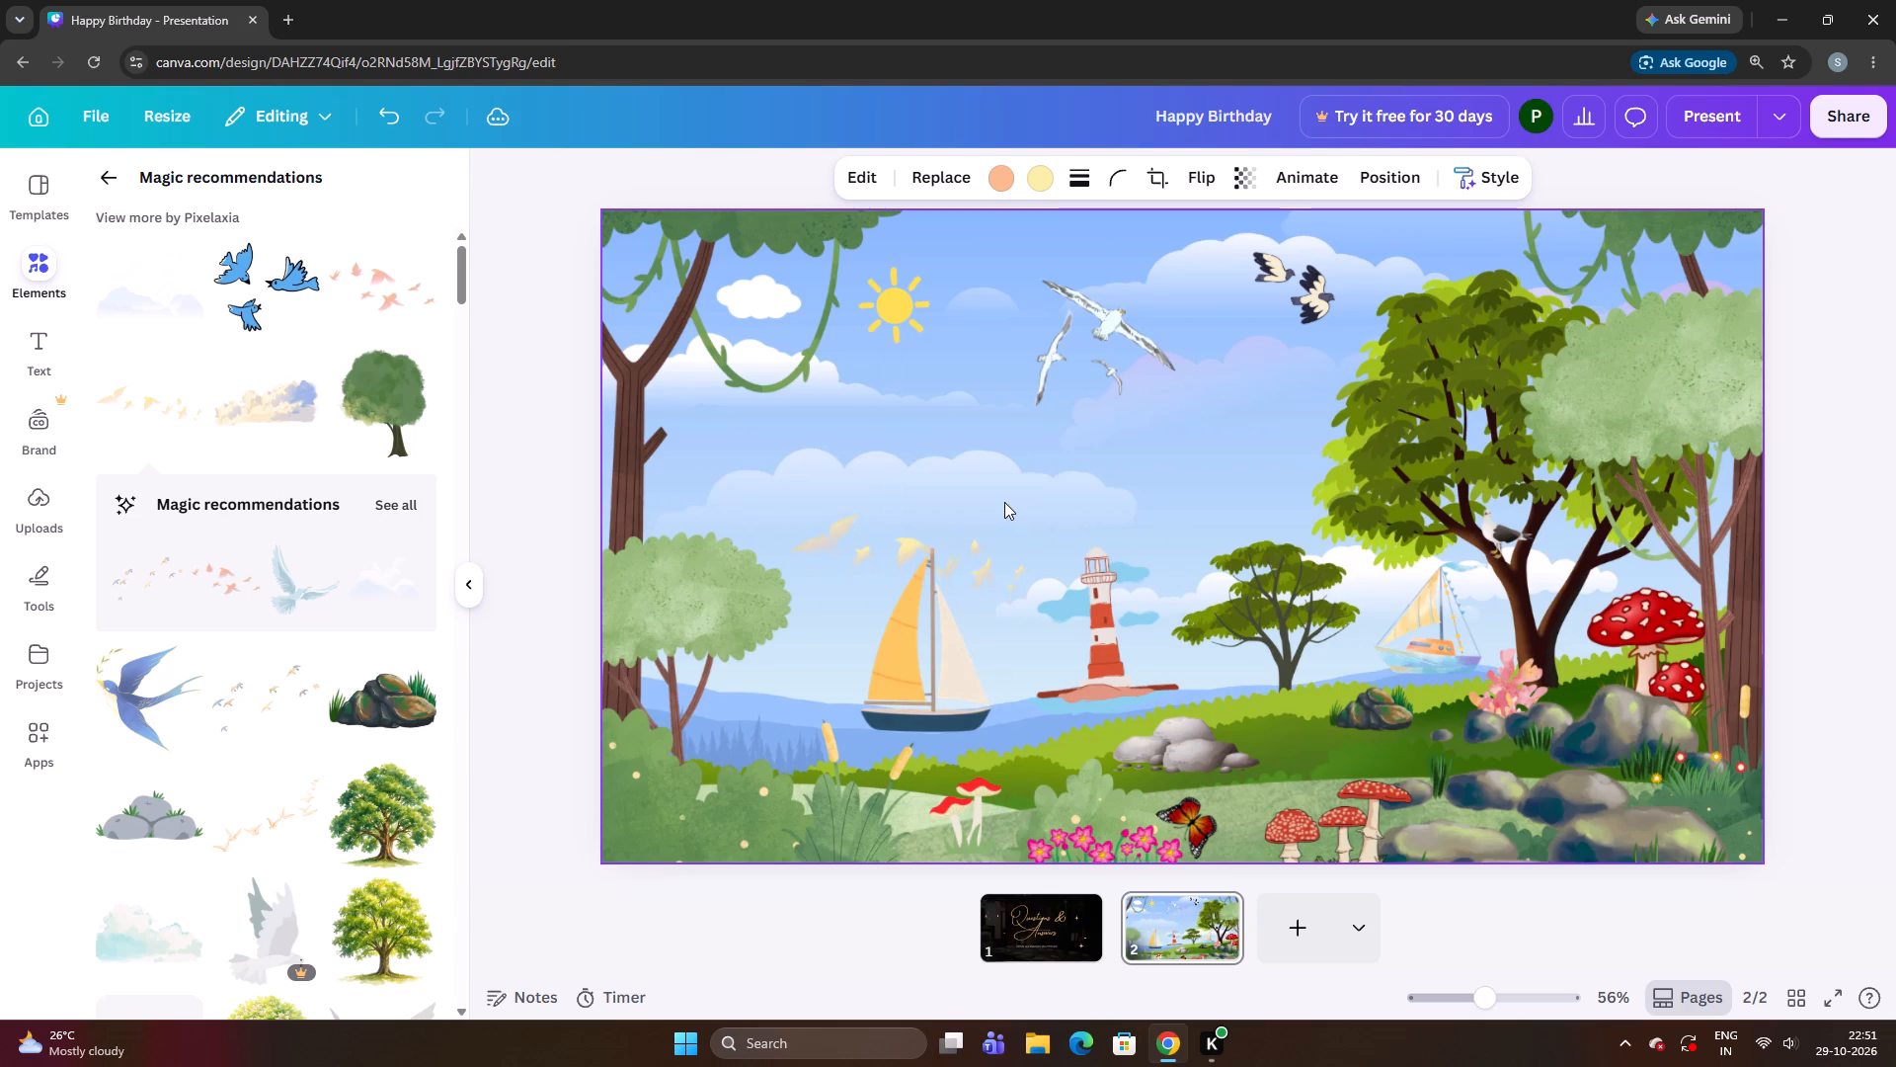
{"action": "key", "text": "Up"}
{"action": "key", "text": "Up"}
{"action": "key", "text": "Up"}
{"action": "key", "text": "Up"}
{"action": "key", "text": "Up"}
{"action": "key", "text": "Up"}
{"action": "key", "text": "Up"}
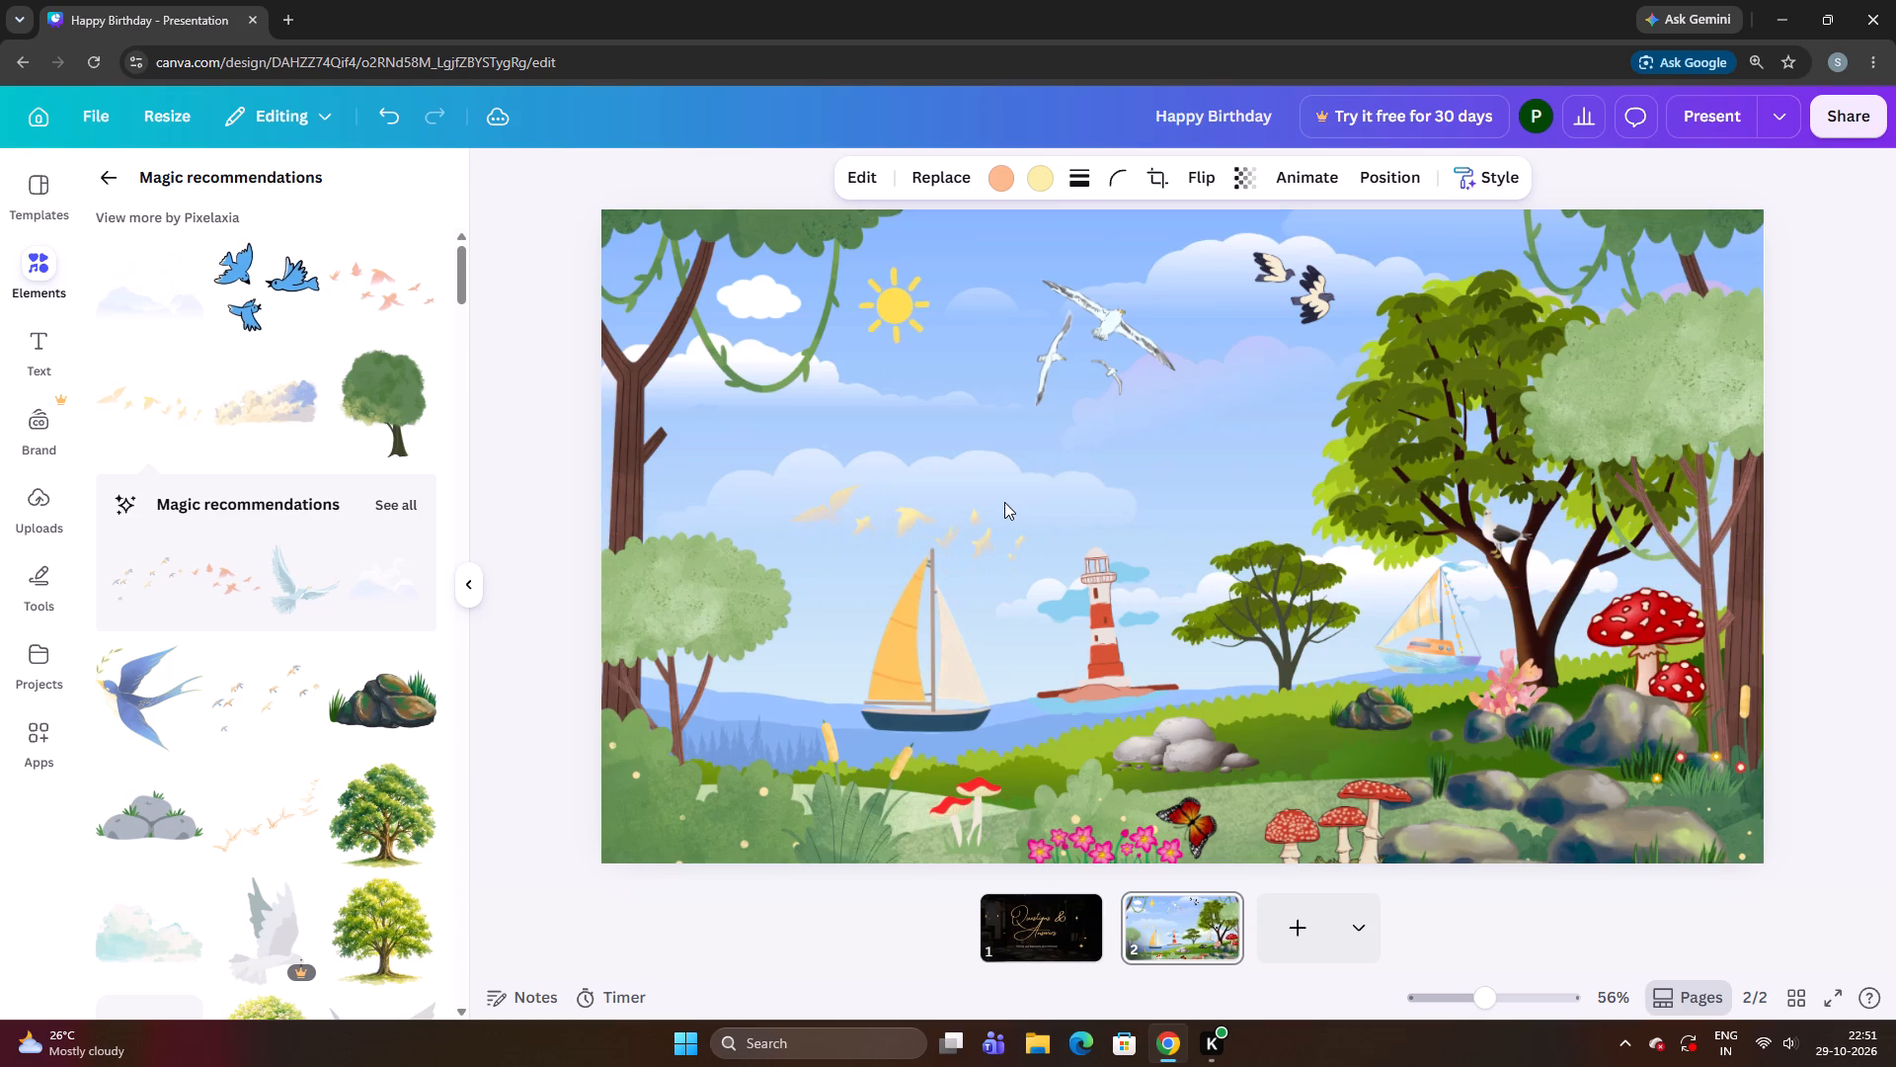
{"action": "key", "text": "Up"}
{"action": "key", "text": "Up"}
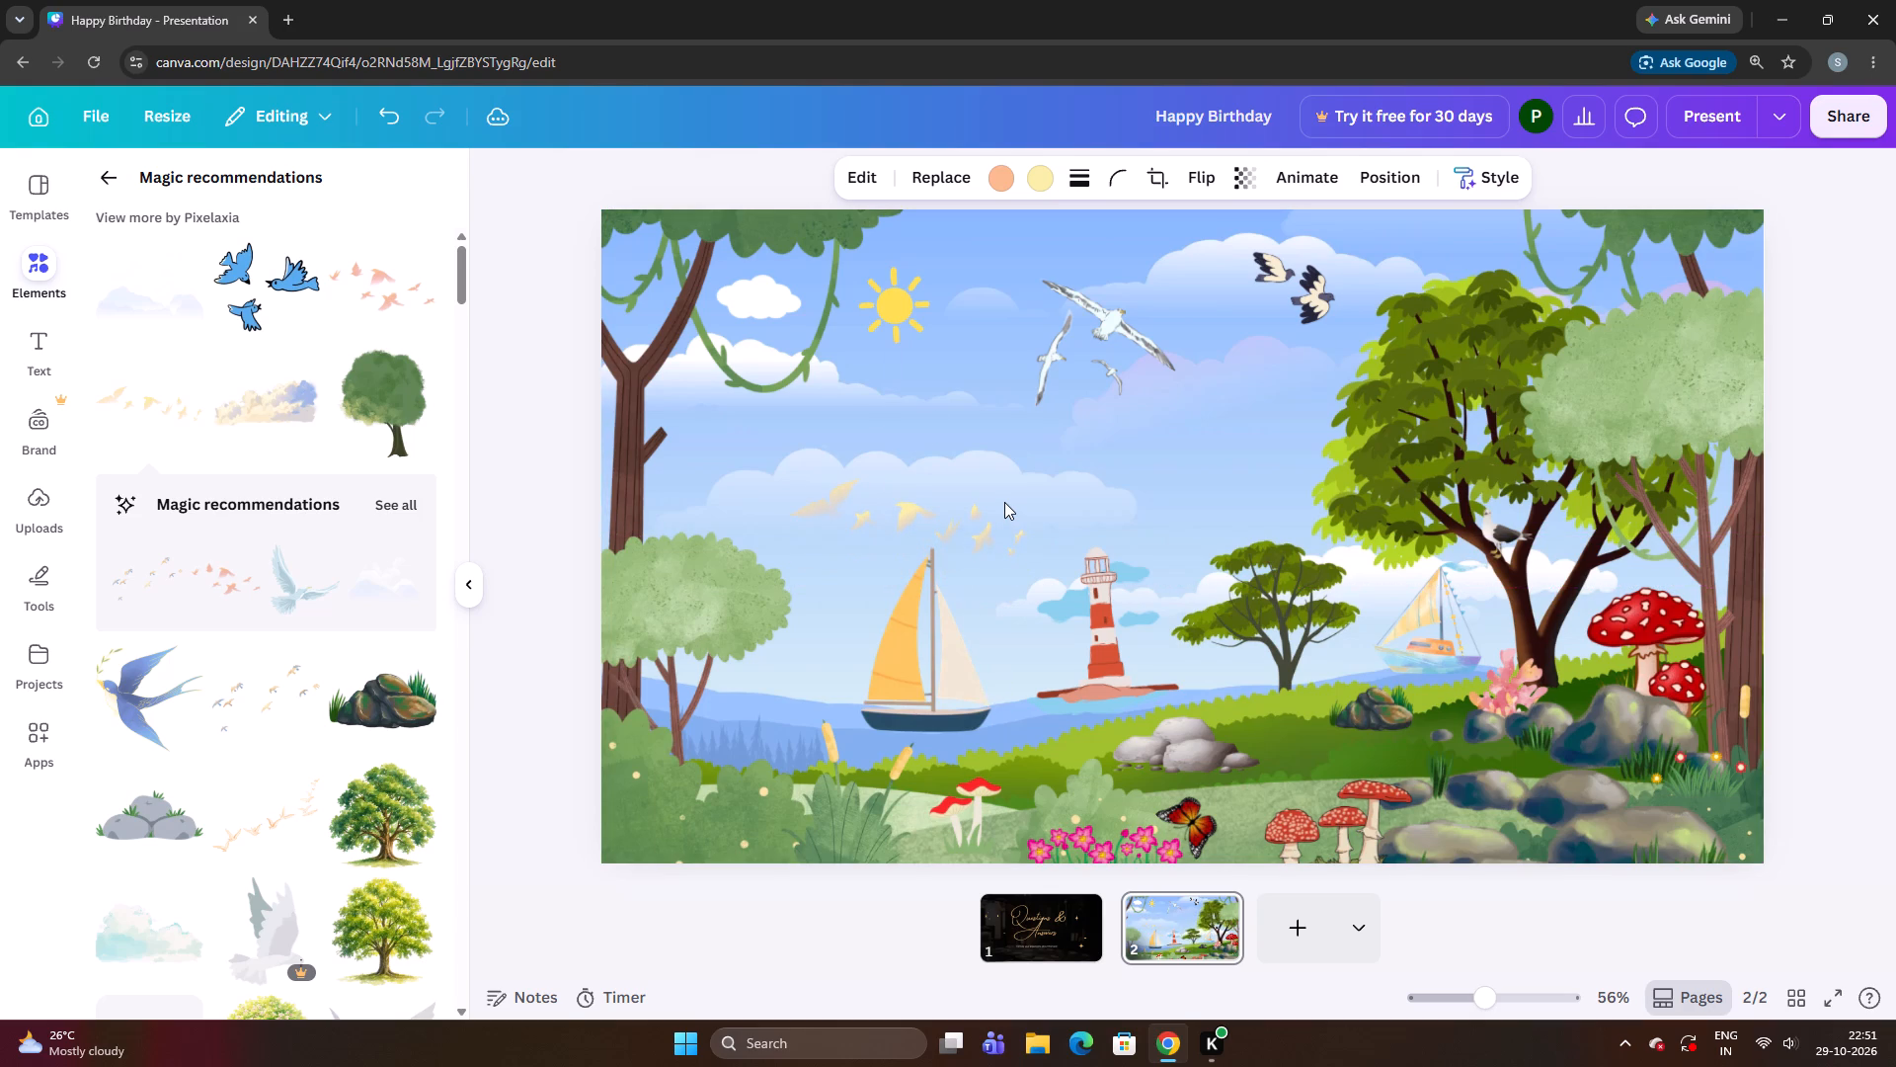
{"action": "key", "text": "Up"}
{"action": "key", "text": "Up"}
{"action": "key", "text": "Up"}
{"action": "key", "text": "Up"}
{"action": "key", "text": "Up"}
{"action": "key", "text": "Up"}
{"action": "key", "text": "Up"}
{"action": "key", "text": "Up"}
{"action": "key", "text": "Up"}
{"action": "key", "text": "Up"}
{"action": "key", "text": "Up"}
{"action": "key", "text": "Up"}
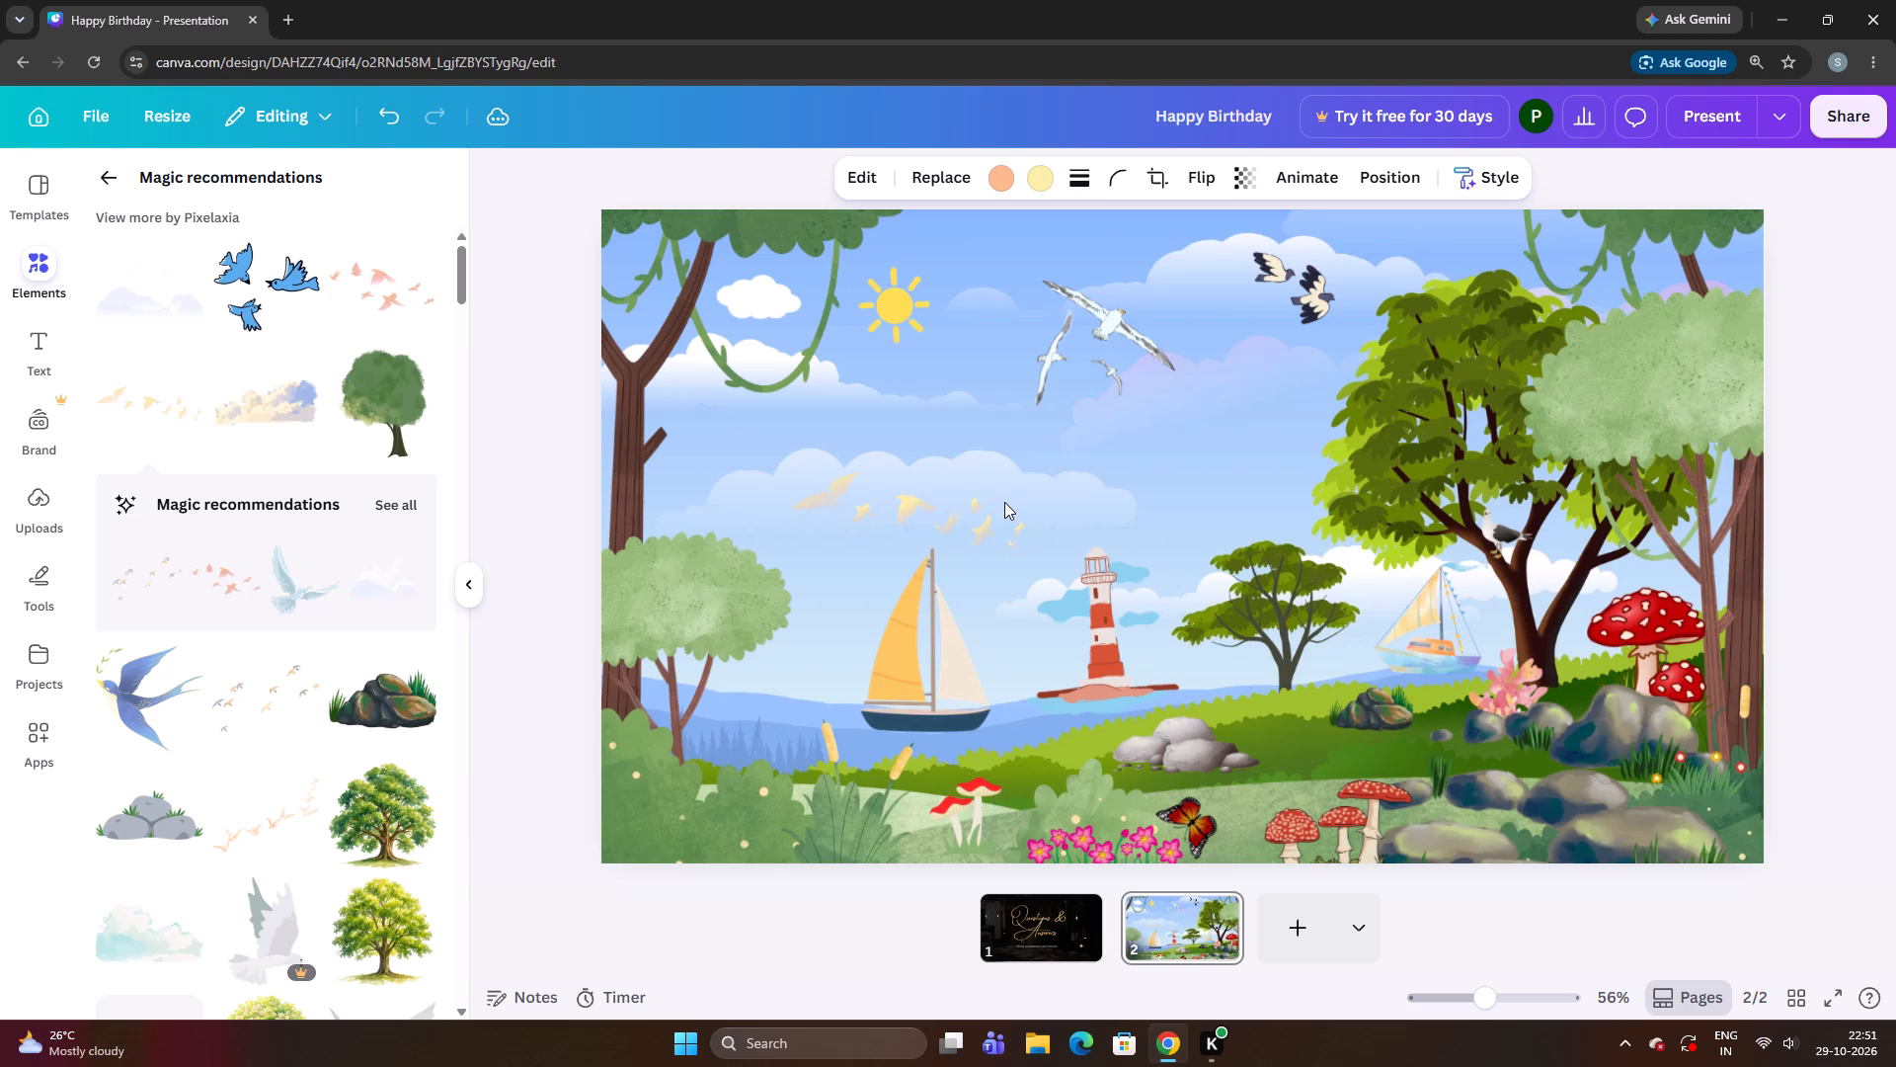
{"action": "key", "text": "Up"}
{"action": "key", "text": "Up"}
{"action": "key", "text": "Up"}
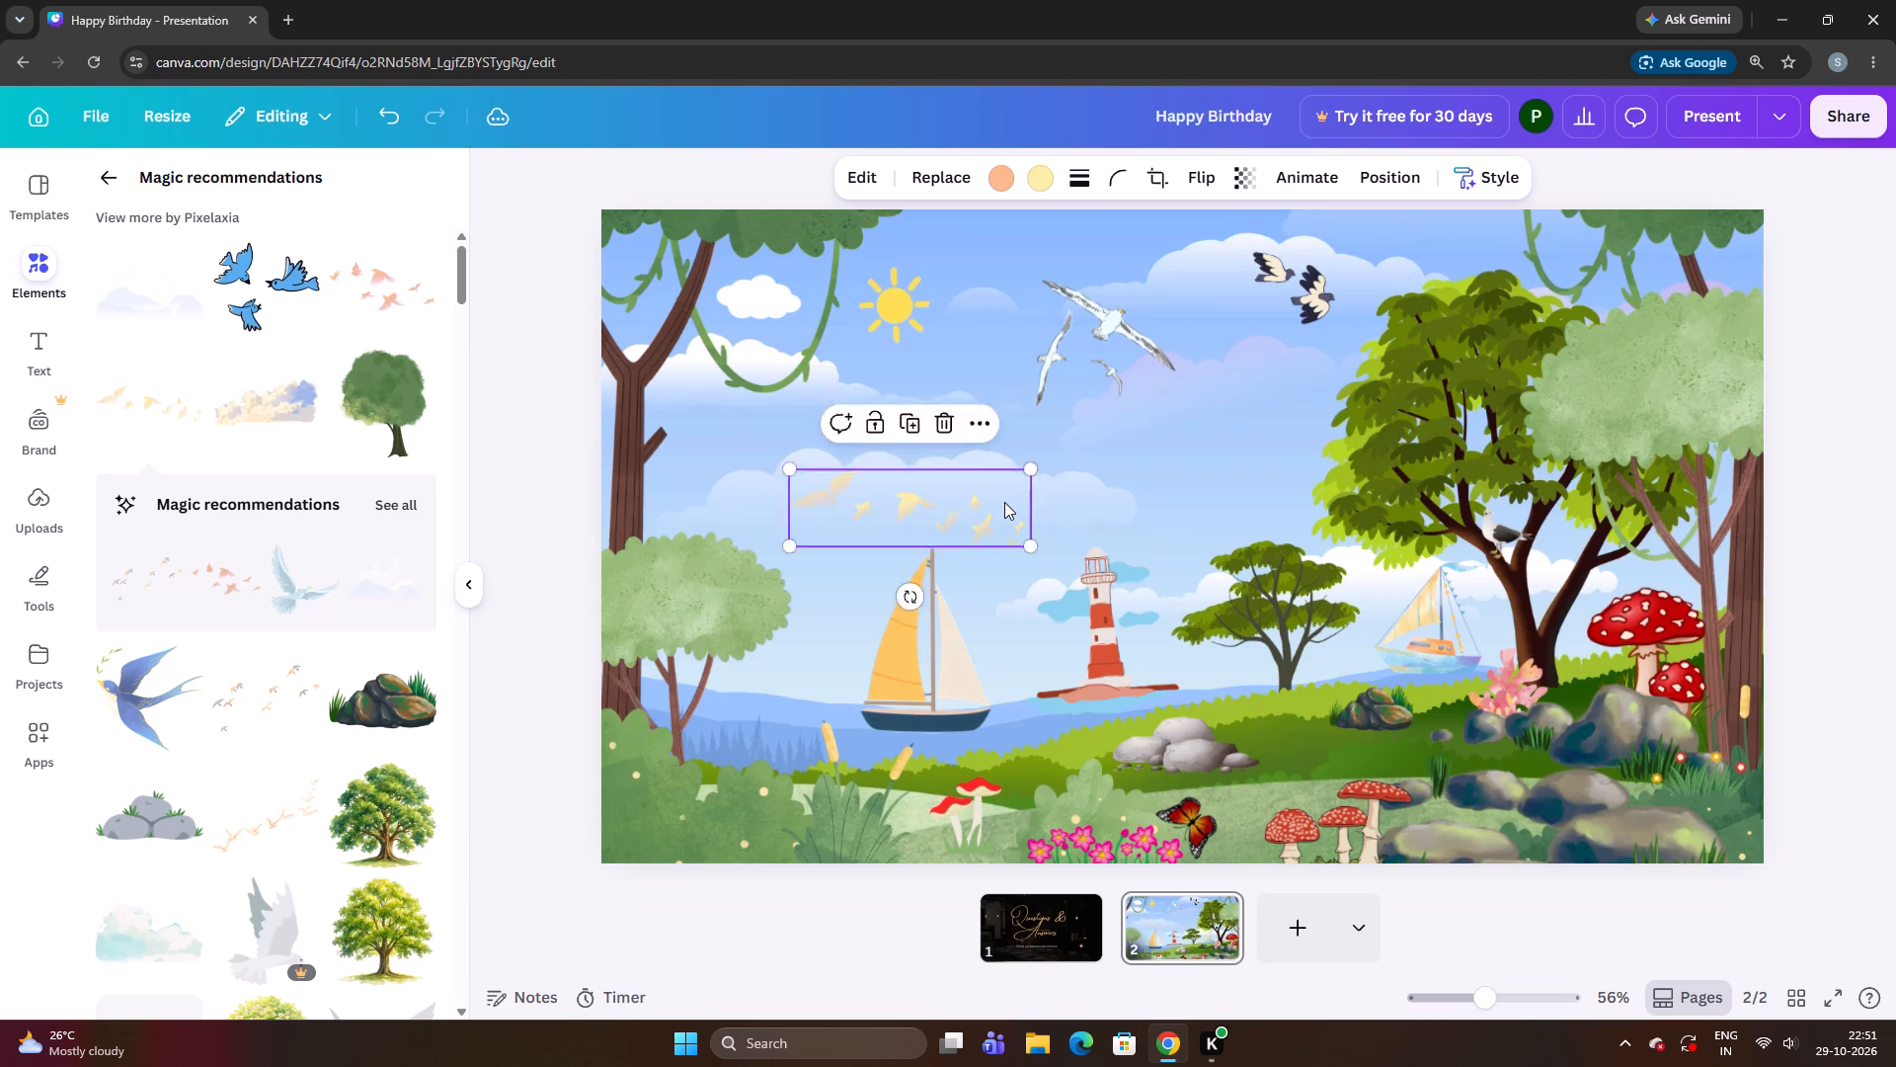
Lower the yellow bird flock in small nudges towards the base of the cloud bank, close above the orange-sailed boat's mast tip.
{"action": "key", "text": "Down"}
{"action": "key", "text": "Down"}
{"action": "key", "text": "Down"}
{"action": "key", "text": "Down"}
{"action": "key", "text": "Down"}
{"action": "key", "text": "Down"}
{"action": "key", "text": "Down"}
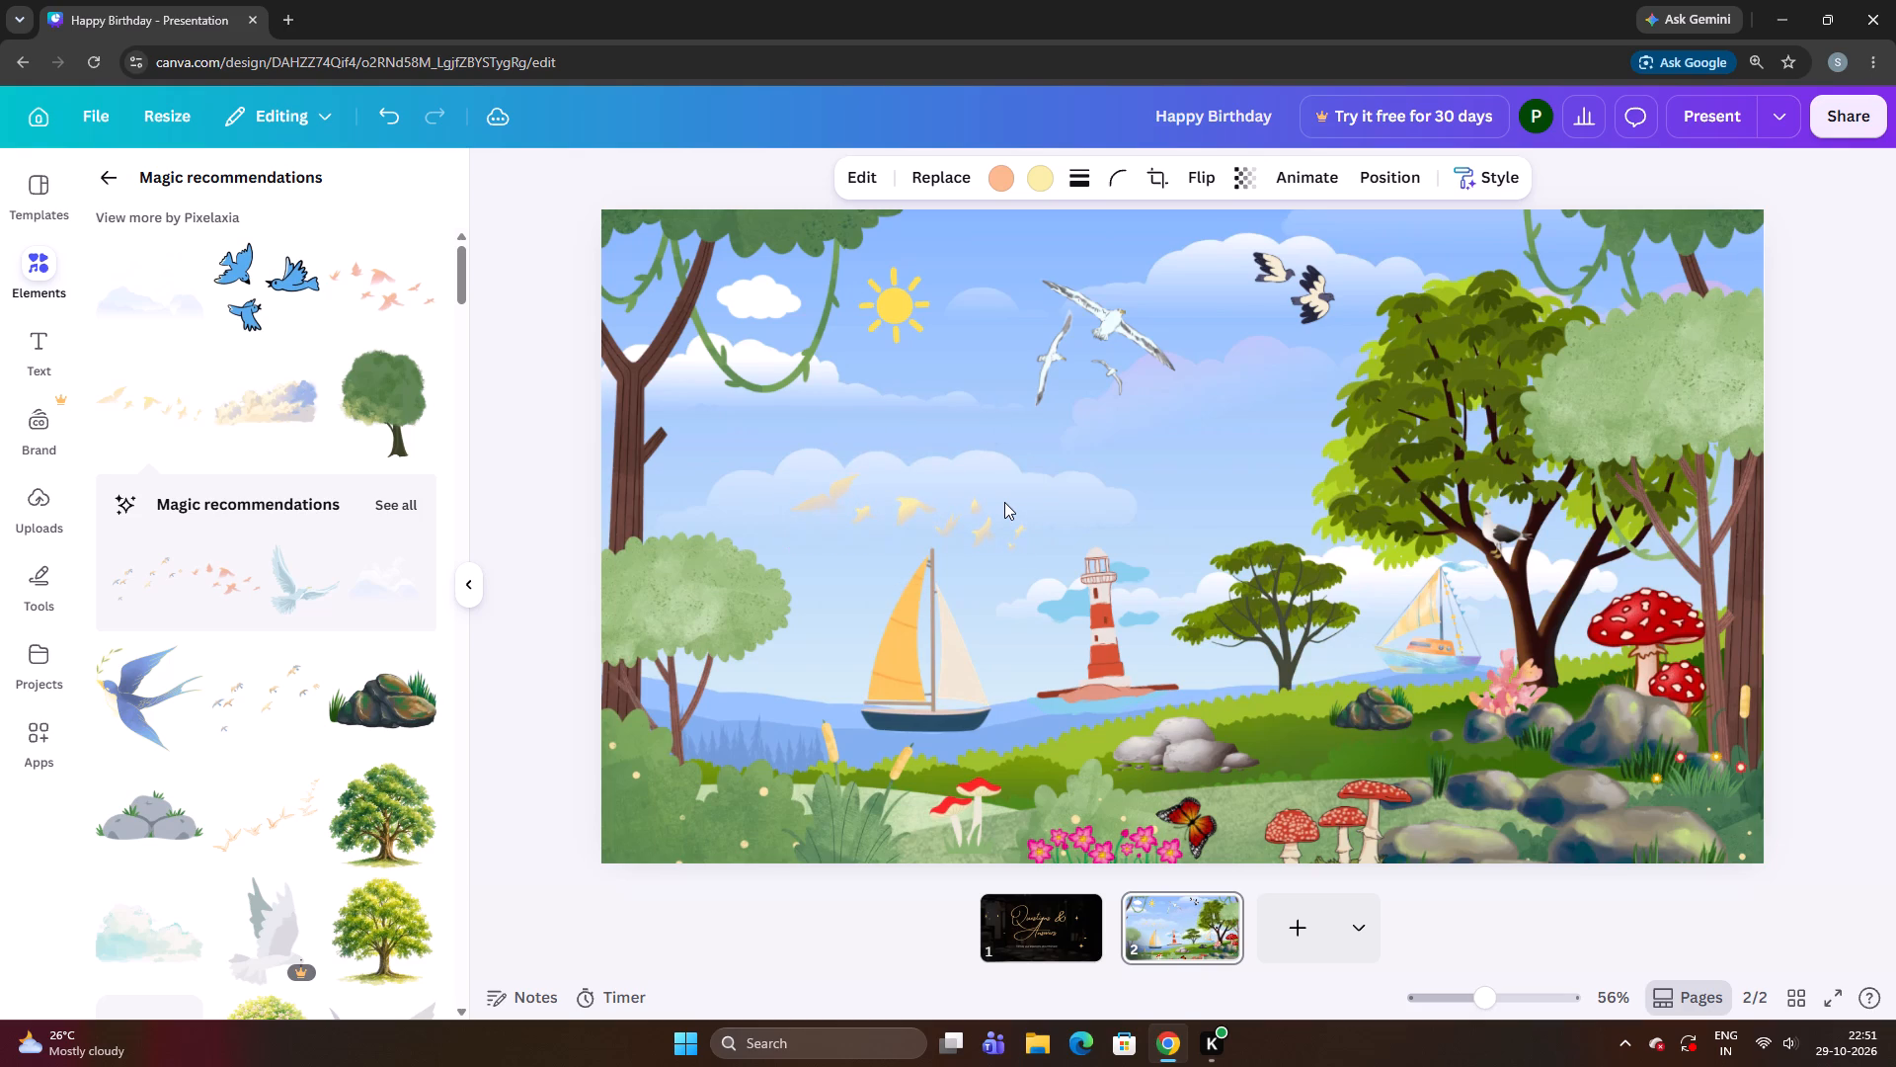
{"action": "key", "text": "Down"}
{"action": "key", "text": "Down"}
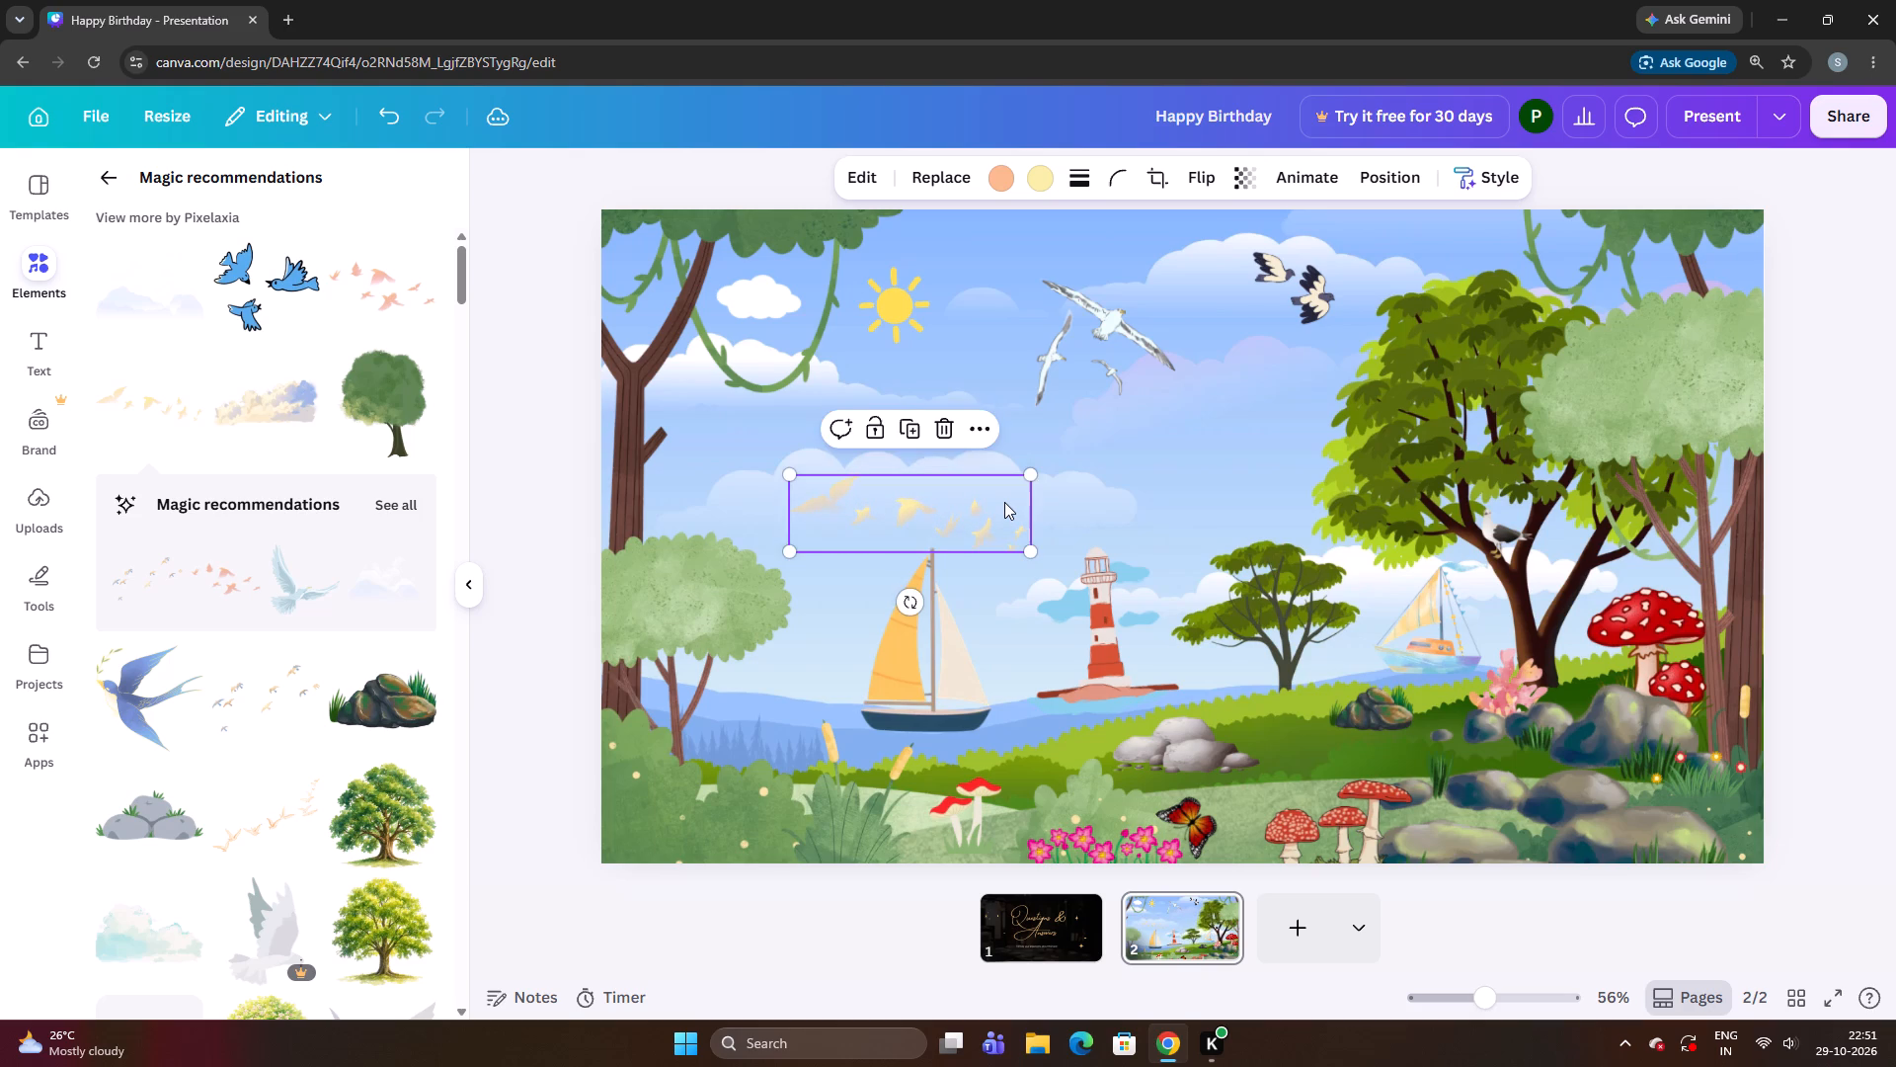
{"action": "key", "text": "Down"}
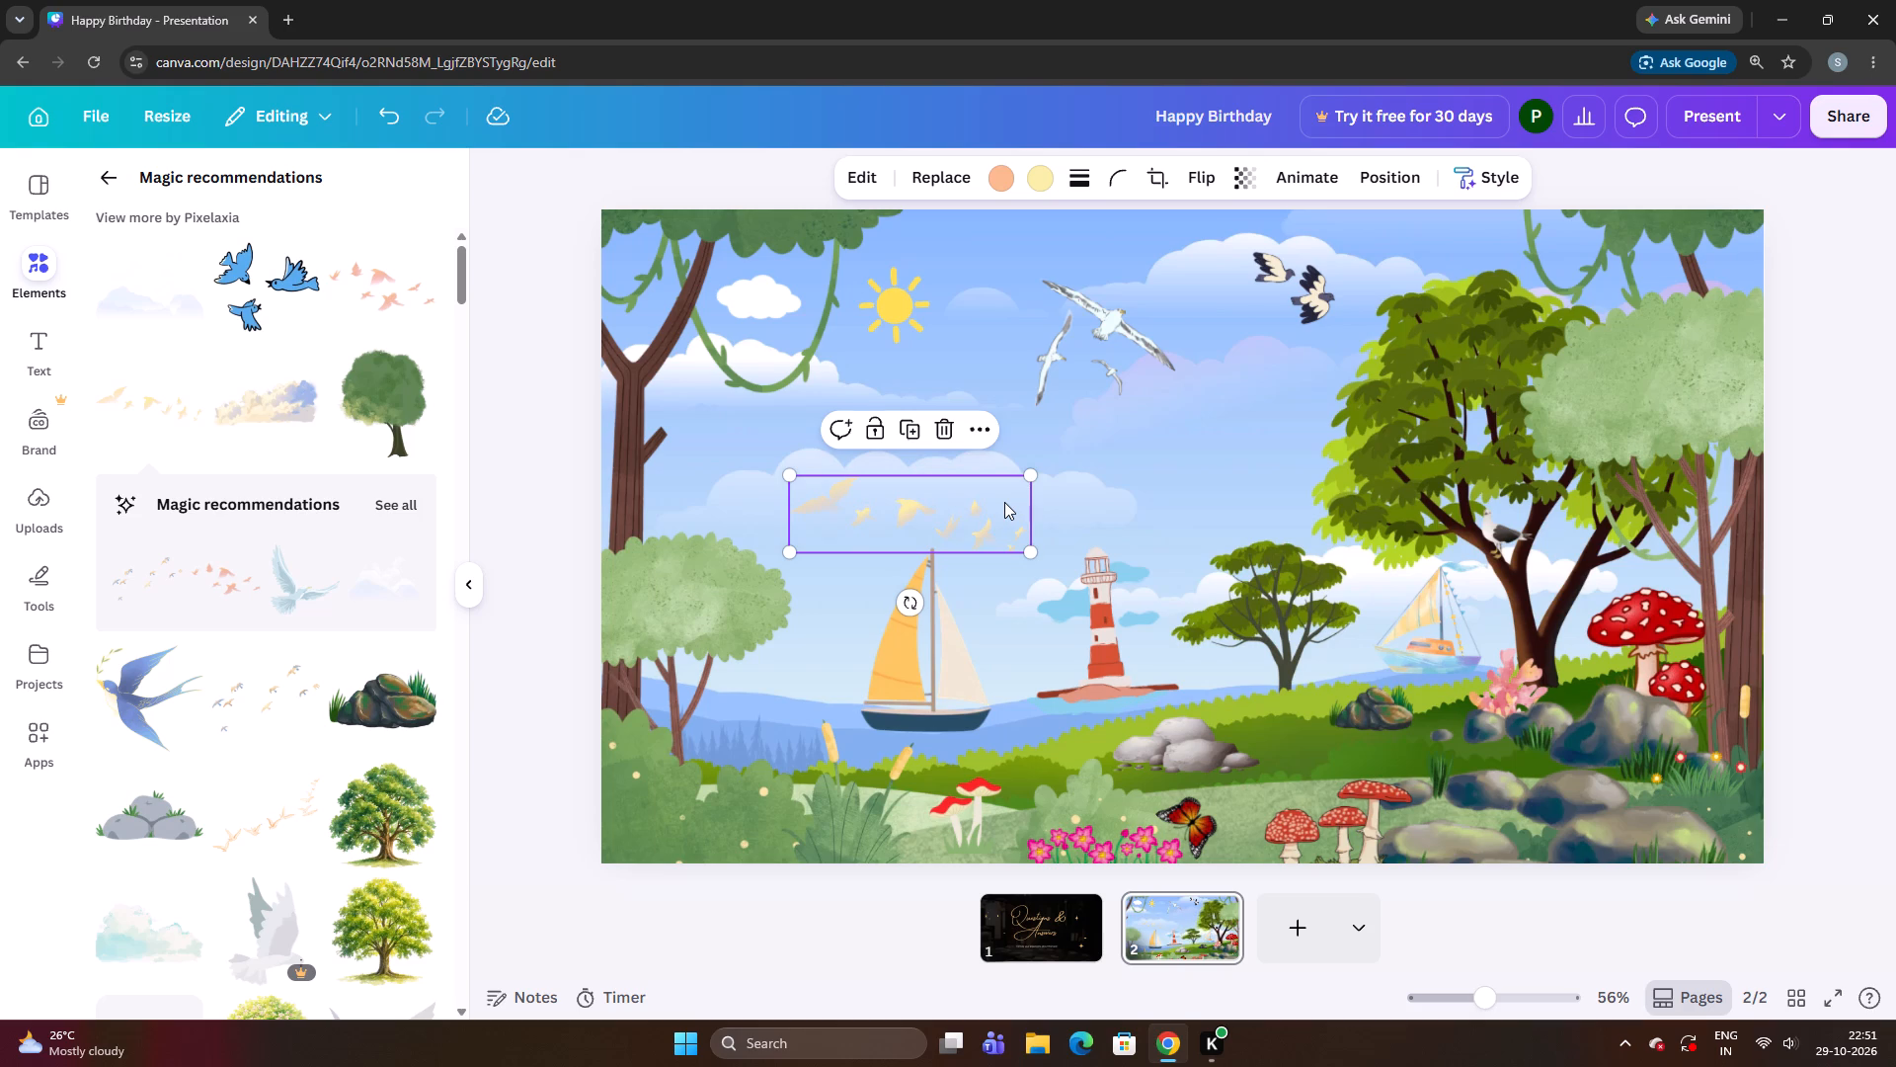
{"action": "key", "text": "Down"}
{"action": "key", "text": "Down"}
{"action": "key", "text": "Down"}
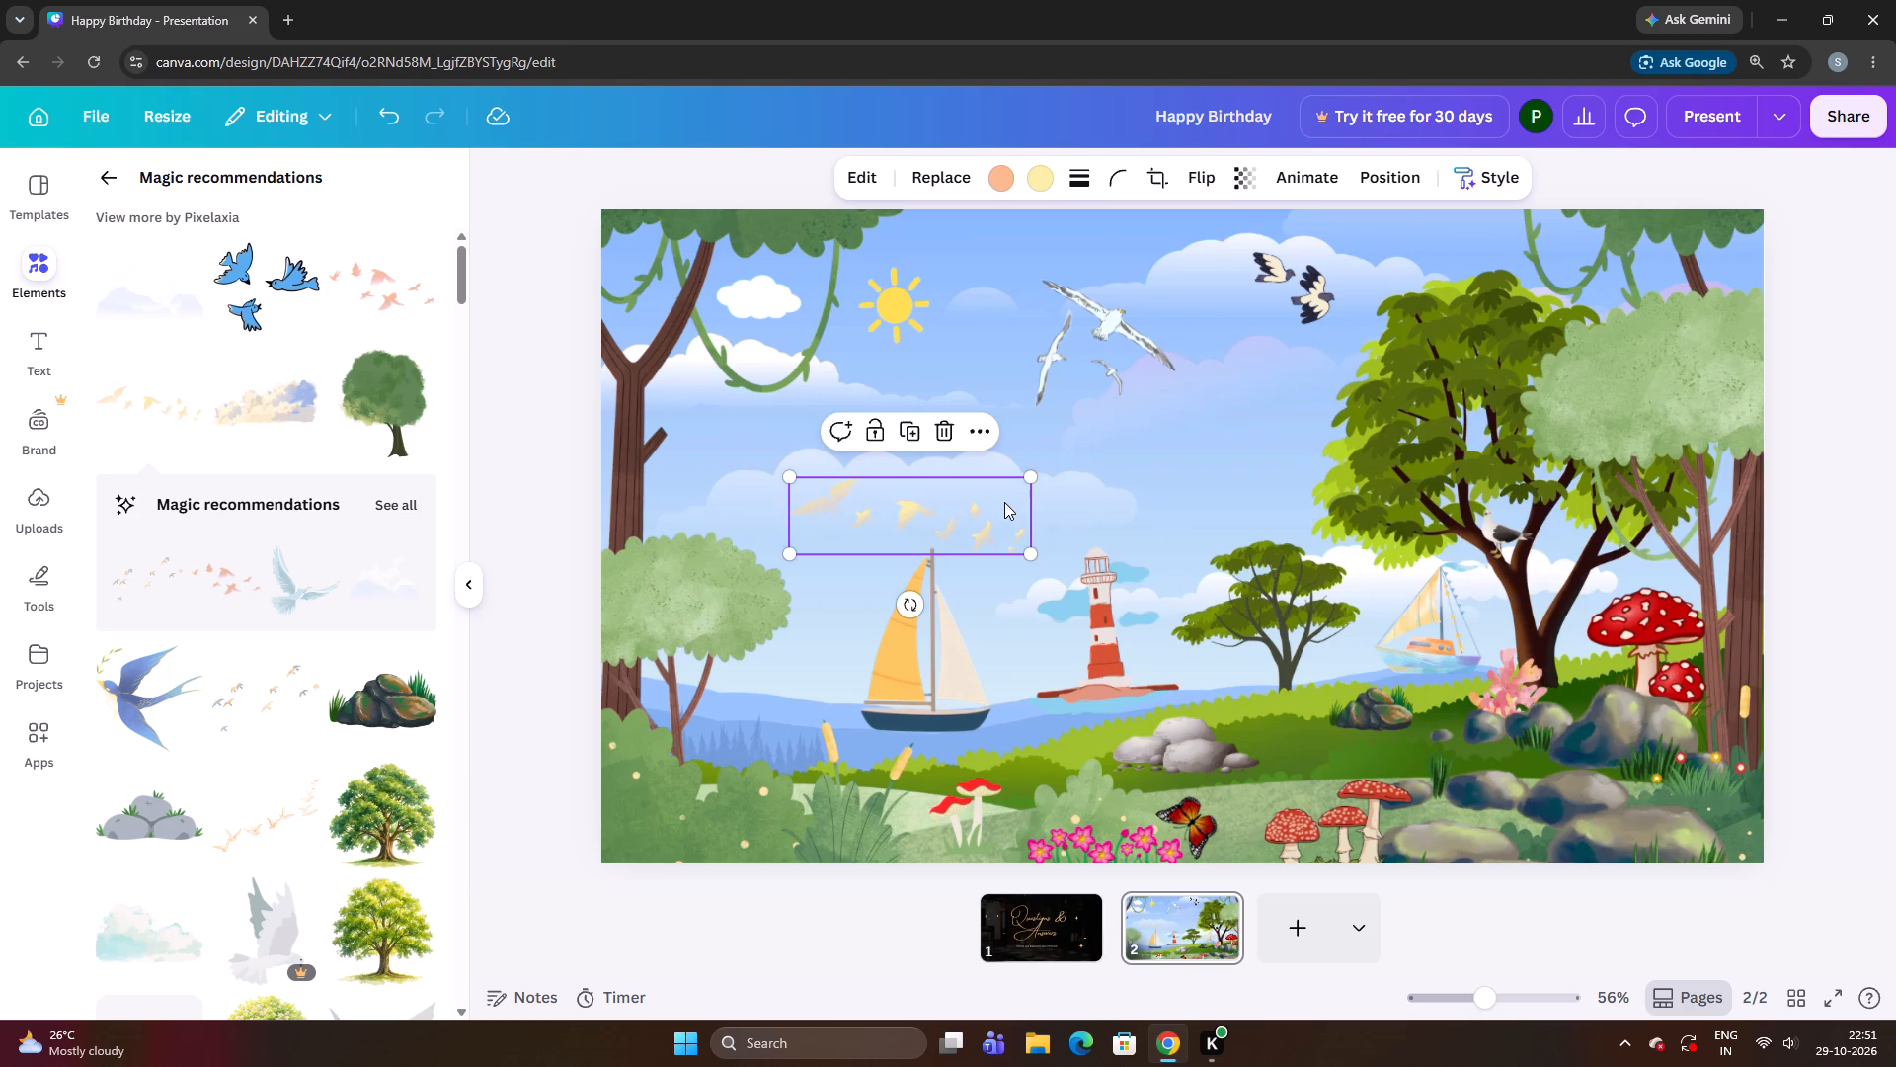
{"action": "key", "text": "Down"}
{"action": "key", "text": "Down"}
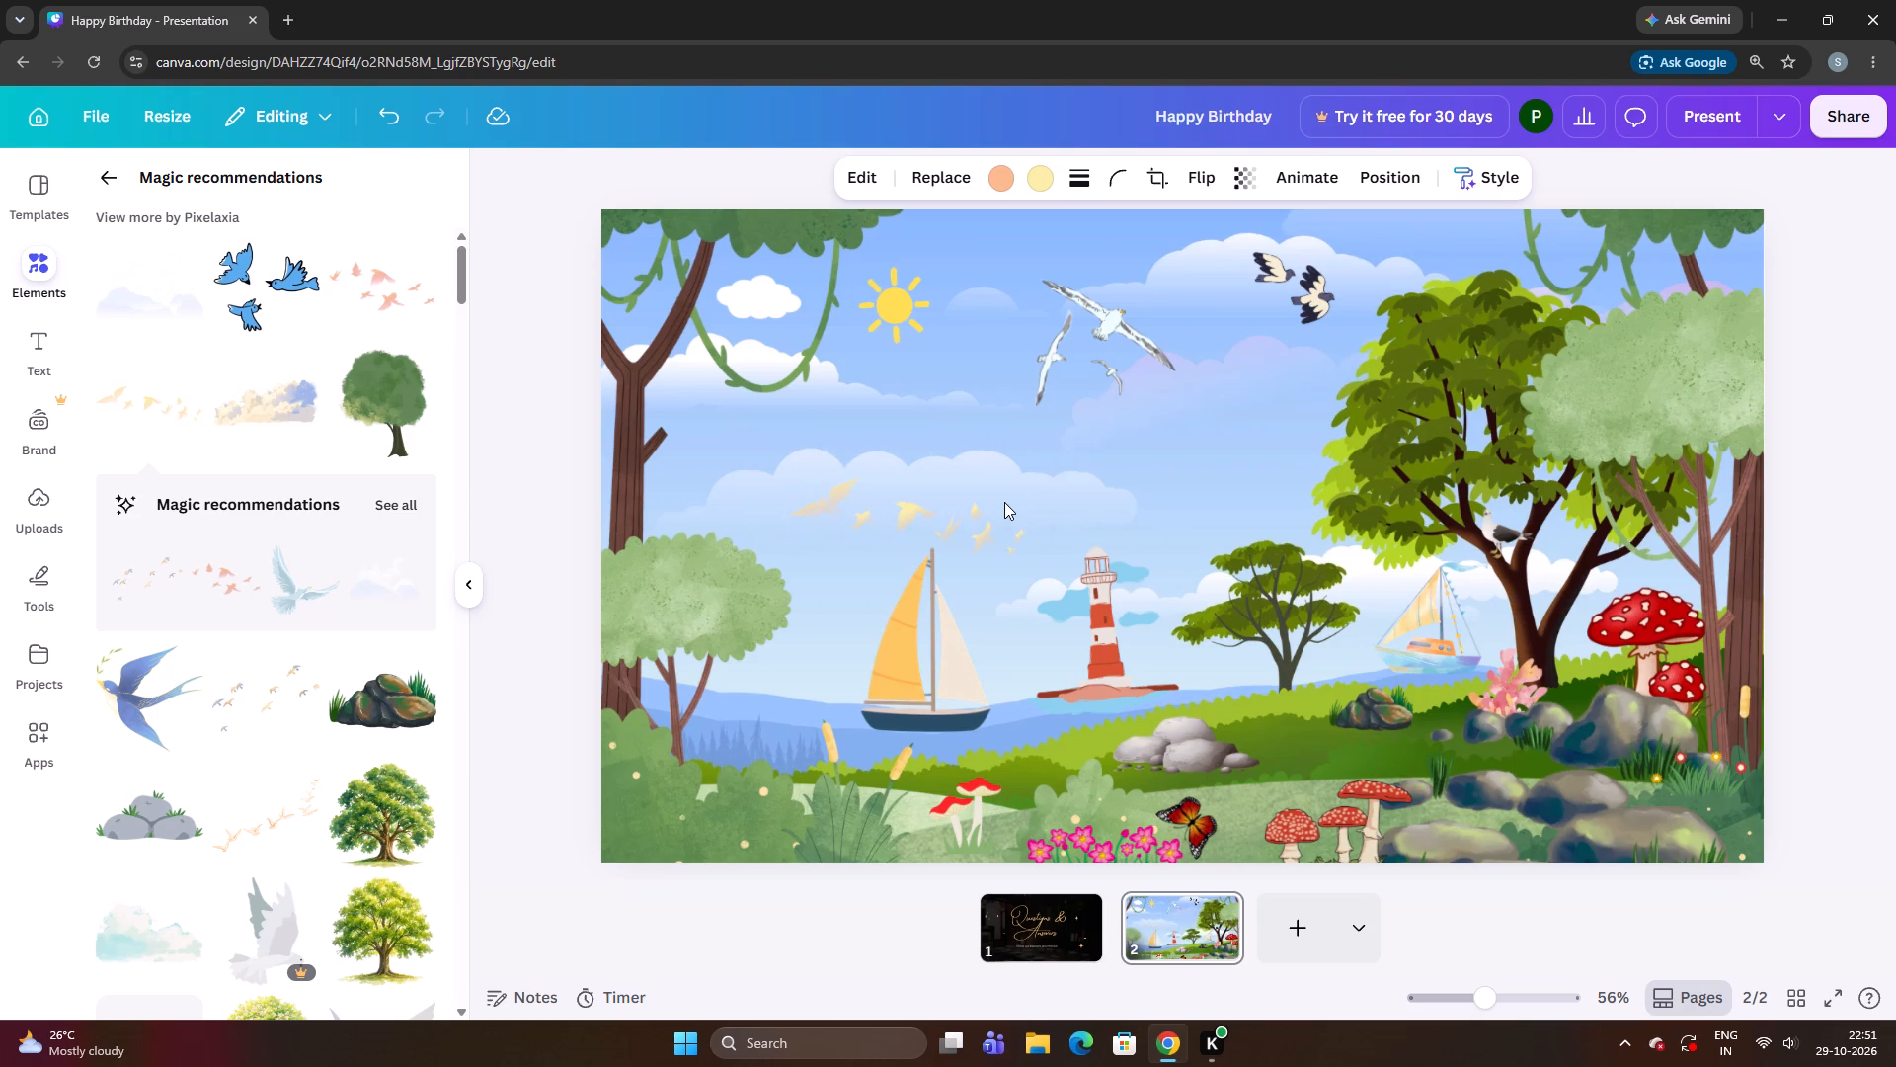
{"action": "key", "text": "Down"}
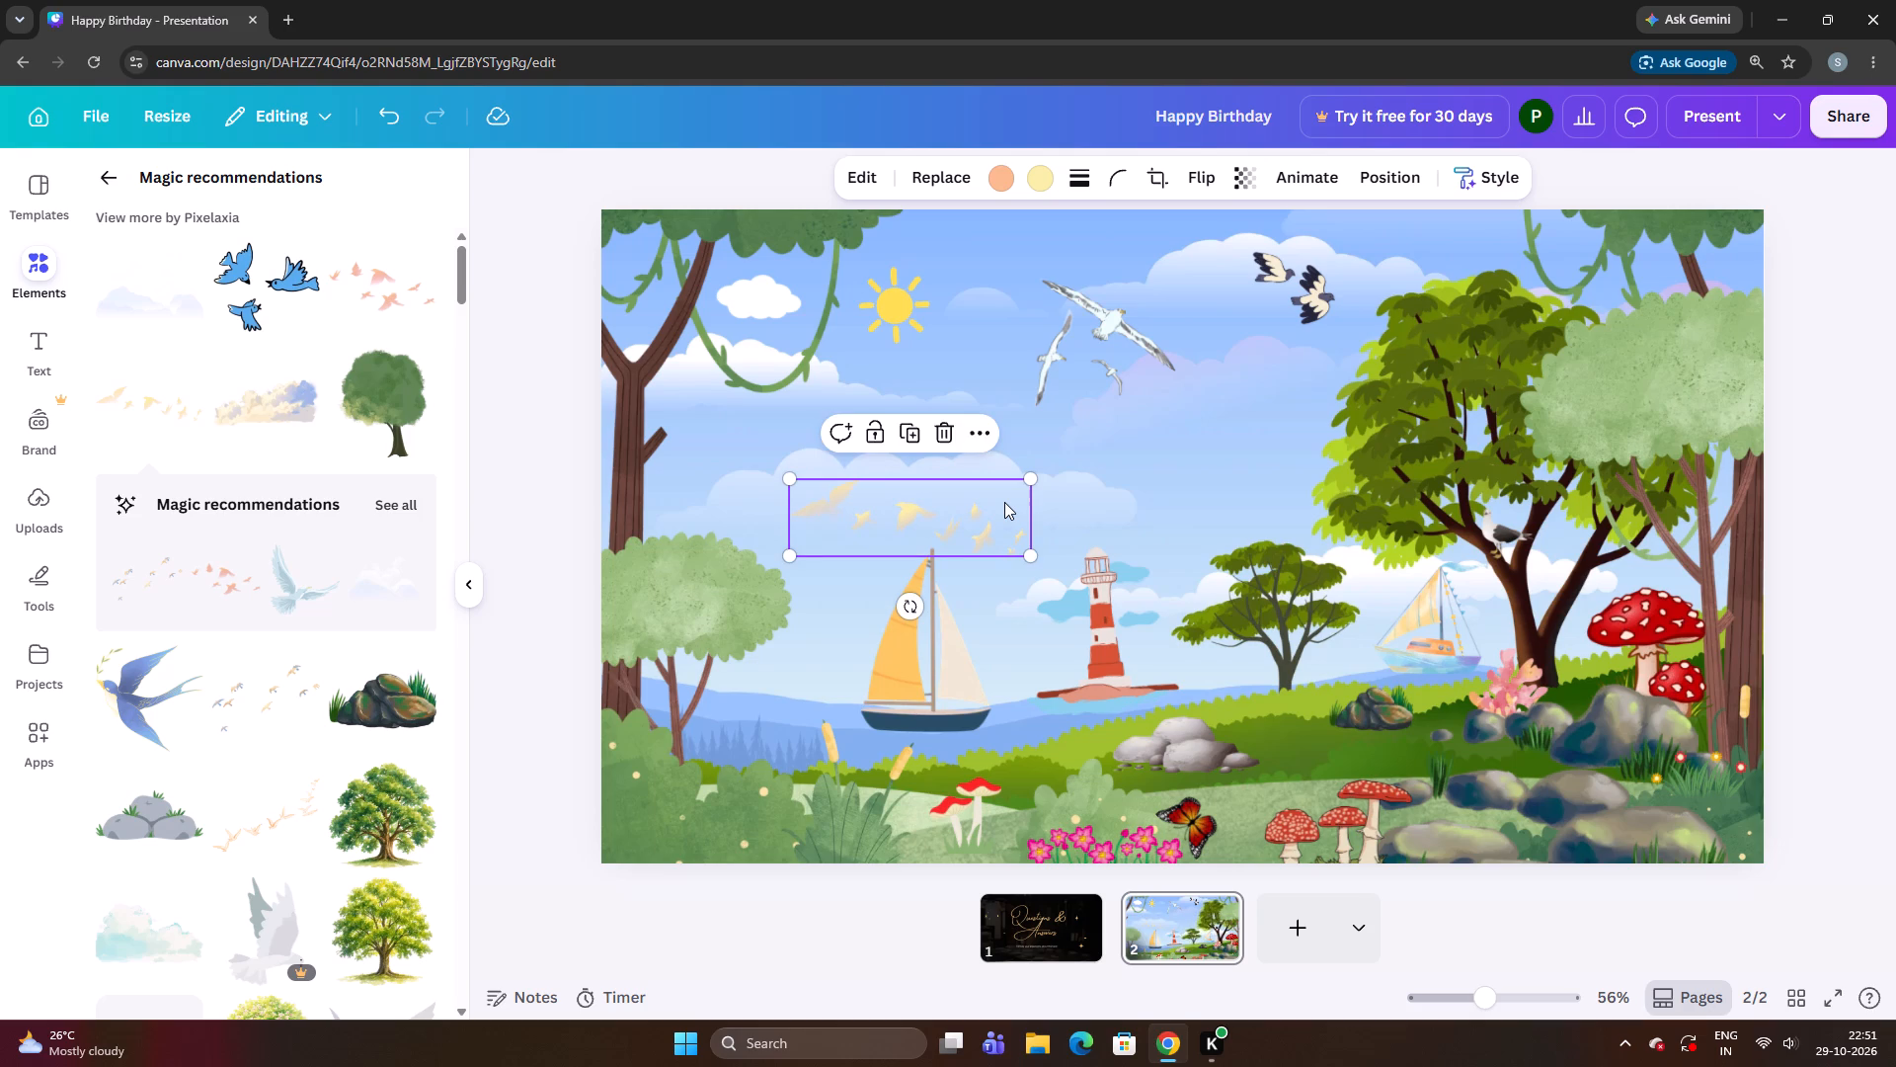
{"action": "key", "text": "Down"}
{"action": "key", "text": "Down"}
{"action": "key", "text": "Down"}
{"action": "key", "text": "Down"}
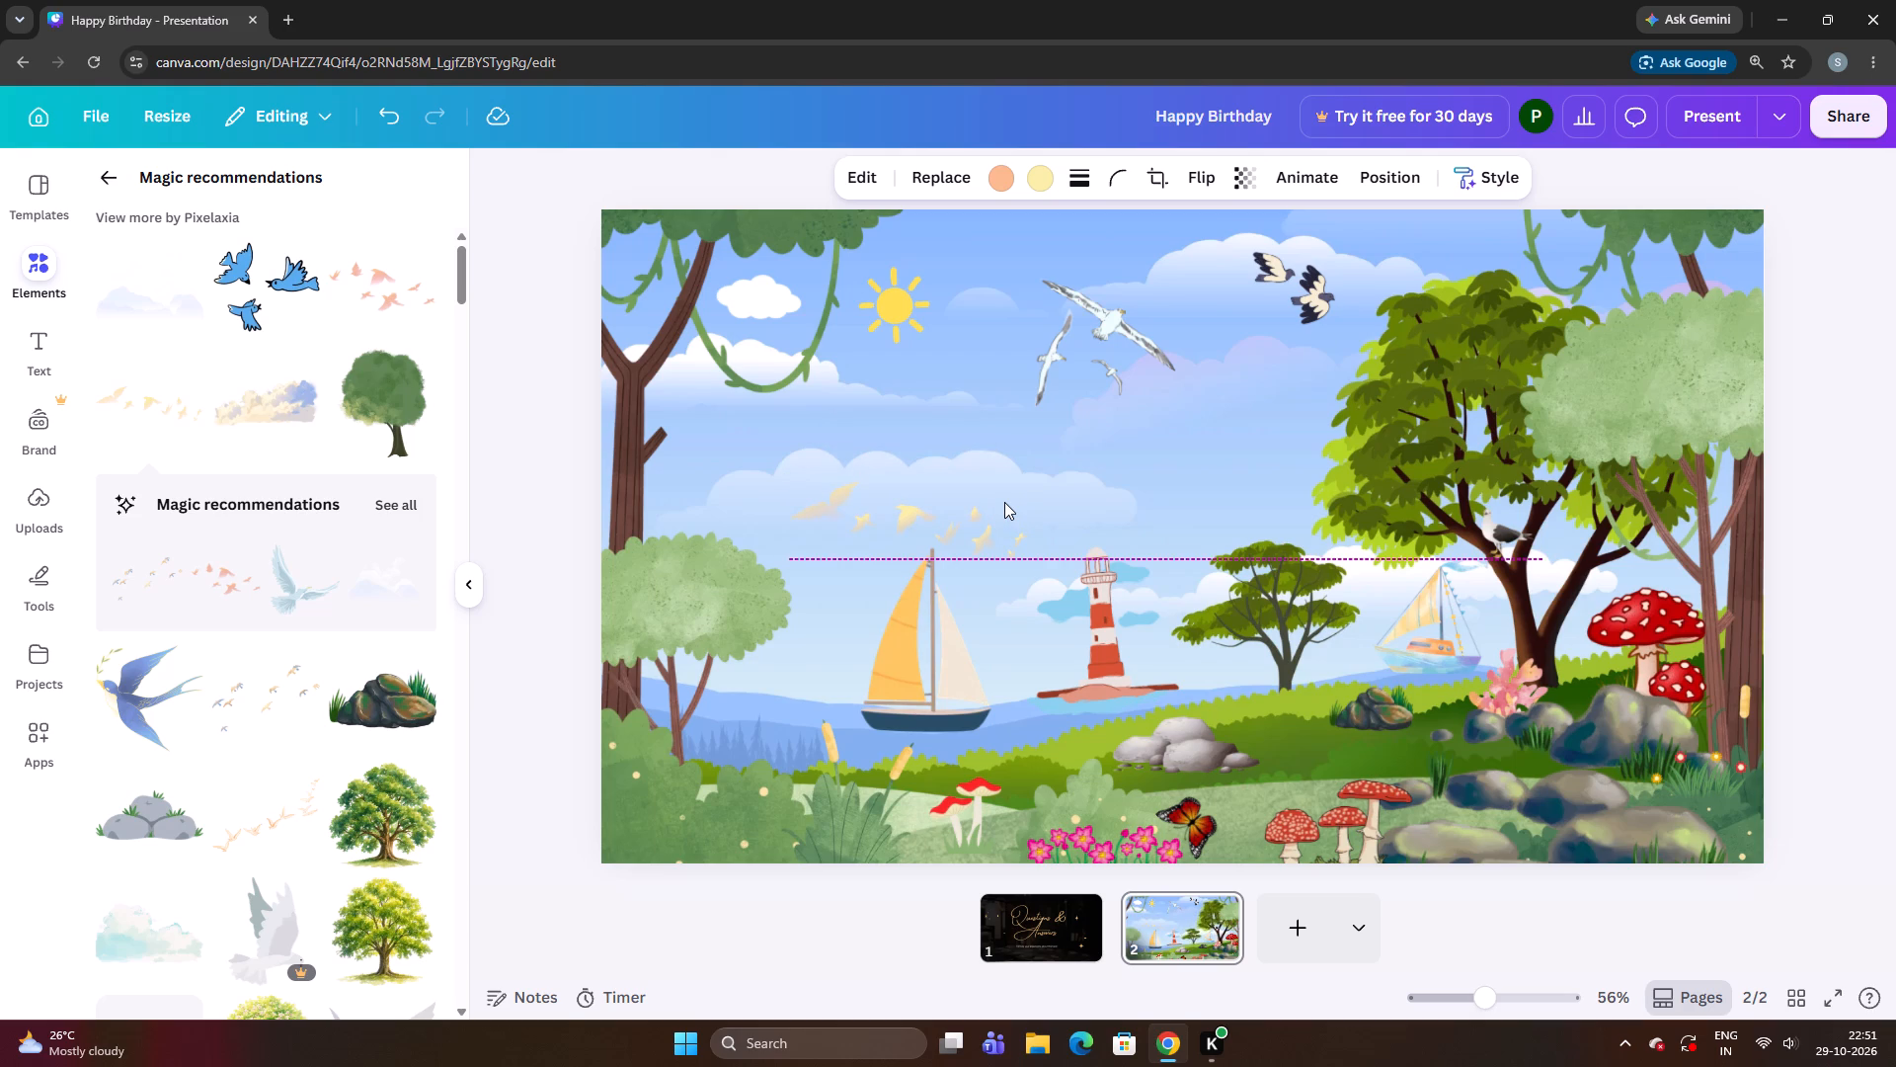
{"action": "key", "text": "Down"}
{"action": "key", "text": "Down"}
{"action": "key", "text": "Down"}
{"action": "key", "text": "Down"}
{"action": "key", "text": "Down"}
{"action": "key", "text": "Down"}
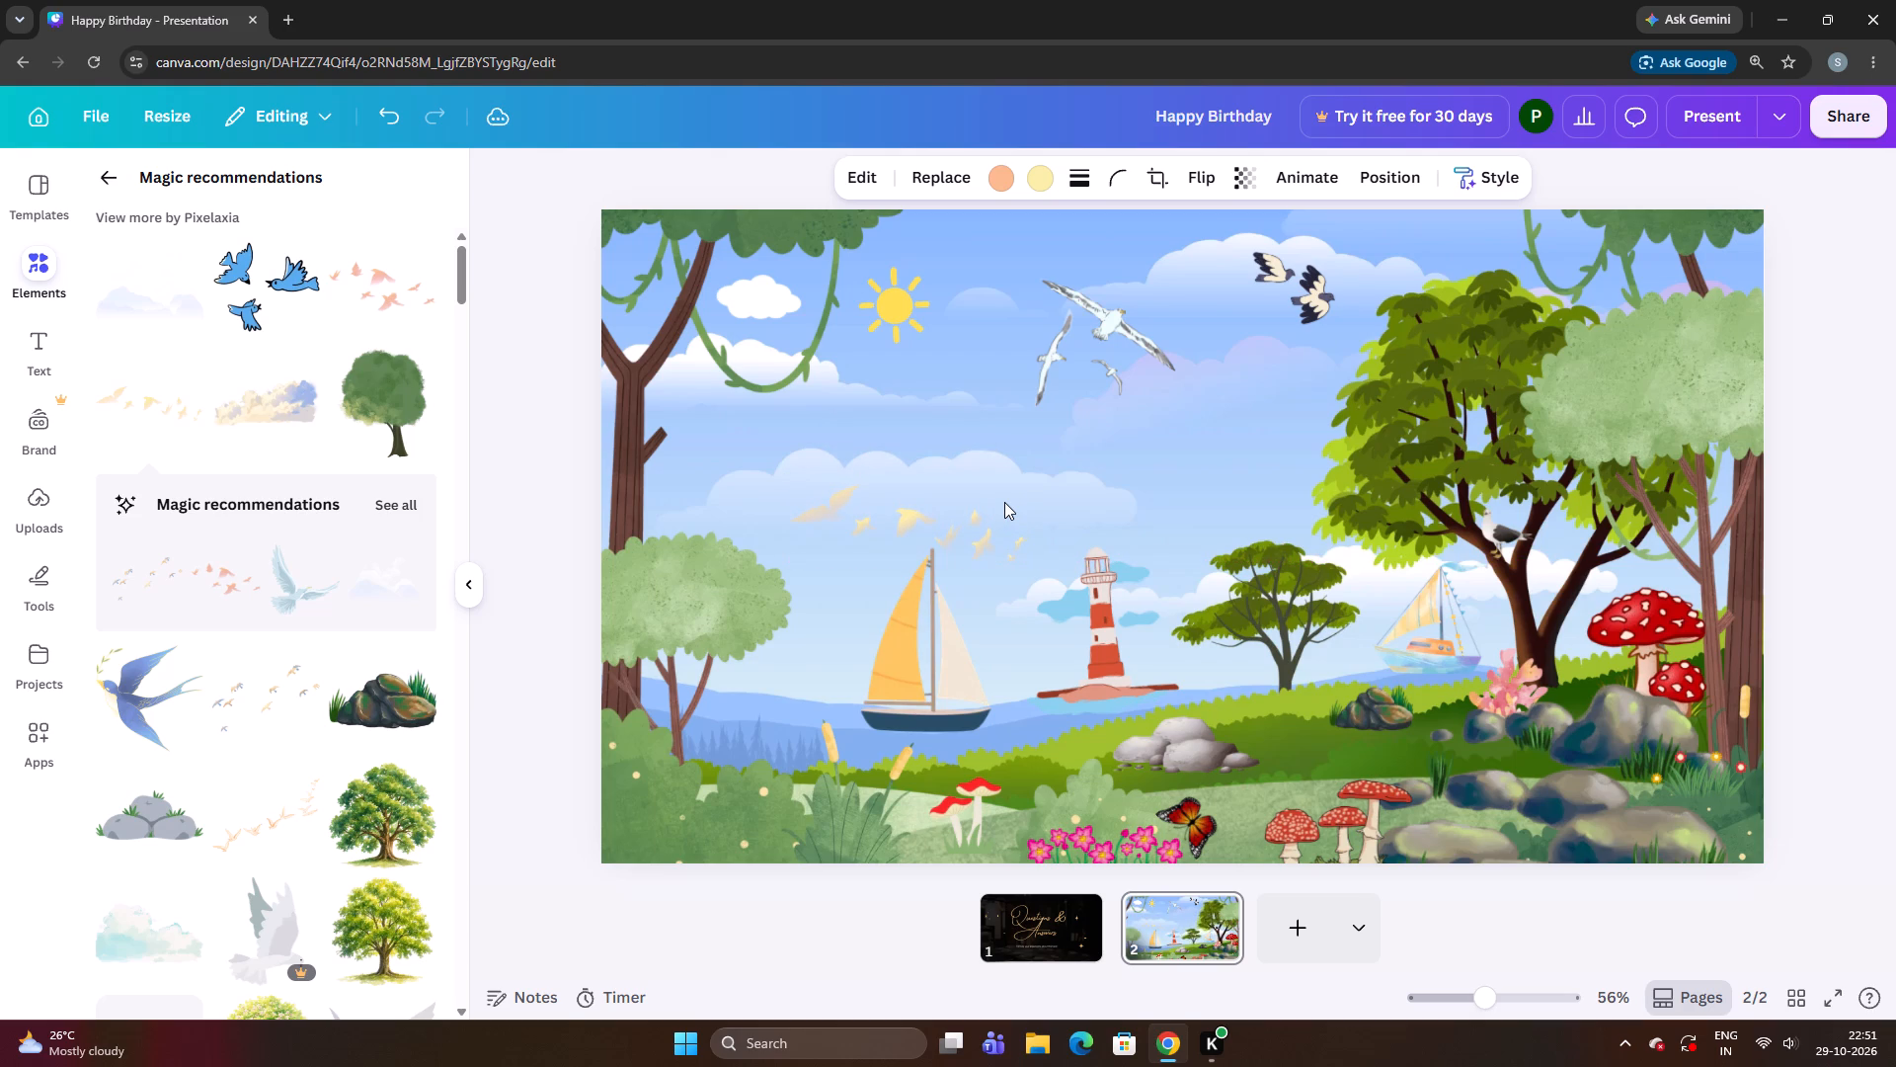
{"action": "key", "text": "Down"}
{"action": "key", "text": "Down"}
{"action": "key", "text": "Down"}
{"action": "key", "text": "Down"}
{"action": "key", "text": "Down"}
{"action": "key", "text": "Down"}
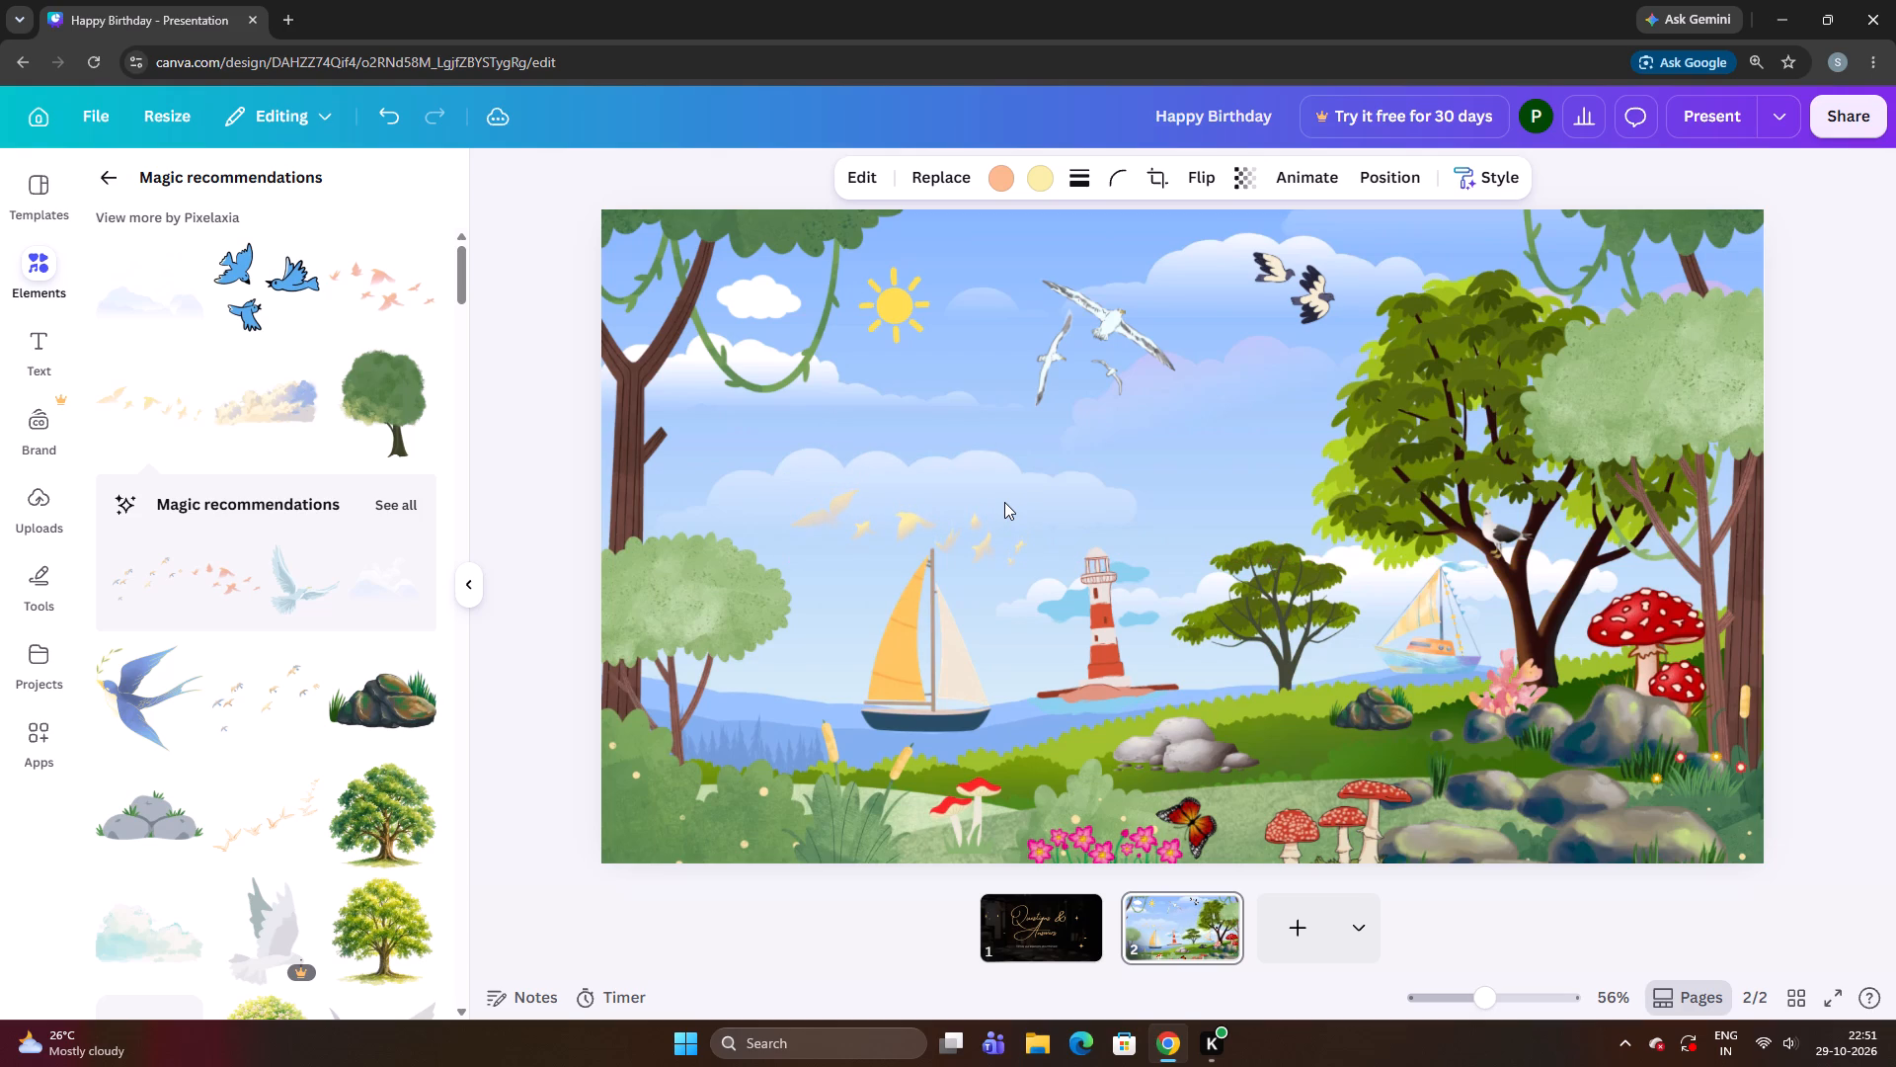
{"action": "key", "text": "Down"}
{"action": "key", "text": "Down"}
{"action": "key", "text": "Down"}
{"action": "key", "text": "Down"}
{"action": "key", "text": "Down"}
{"action": "key", "text": "Down"}
{"action": "key", "text": "Down"}
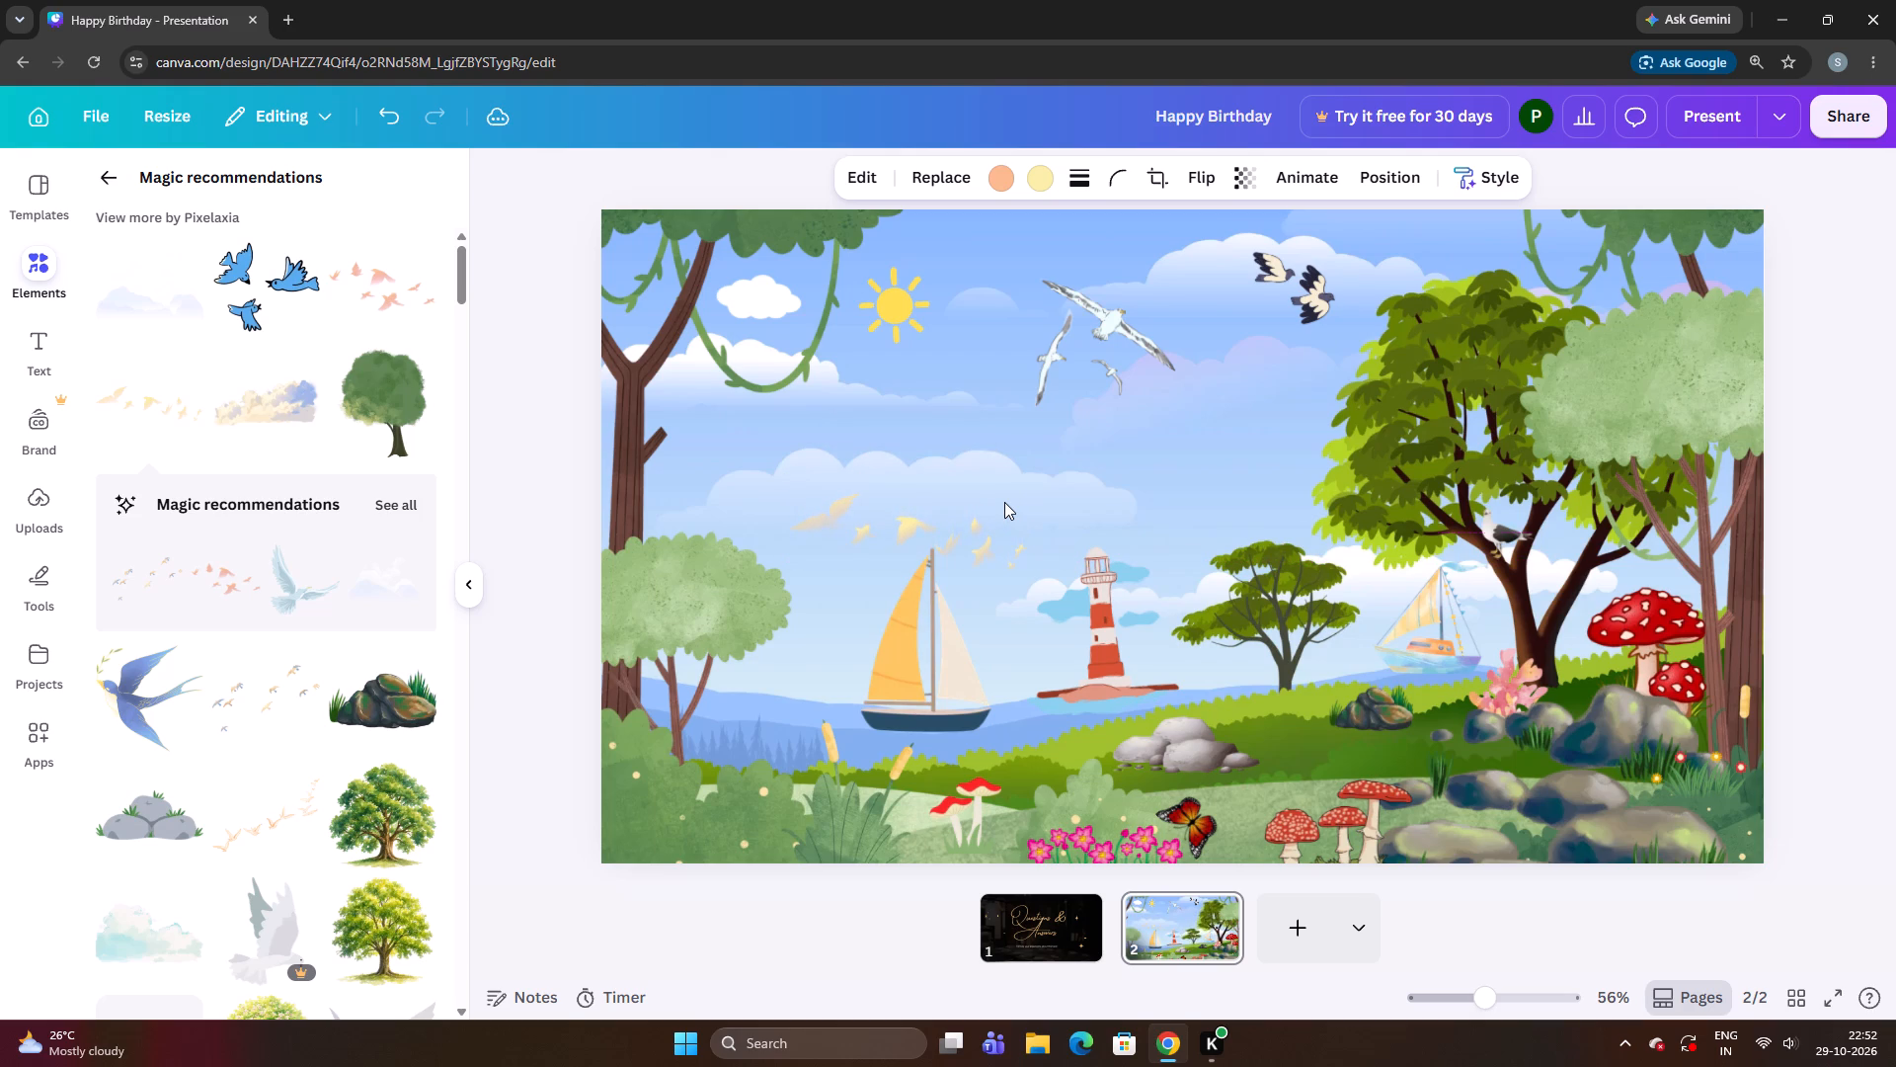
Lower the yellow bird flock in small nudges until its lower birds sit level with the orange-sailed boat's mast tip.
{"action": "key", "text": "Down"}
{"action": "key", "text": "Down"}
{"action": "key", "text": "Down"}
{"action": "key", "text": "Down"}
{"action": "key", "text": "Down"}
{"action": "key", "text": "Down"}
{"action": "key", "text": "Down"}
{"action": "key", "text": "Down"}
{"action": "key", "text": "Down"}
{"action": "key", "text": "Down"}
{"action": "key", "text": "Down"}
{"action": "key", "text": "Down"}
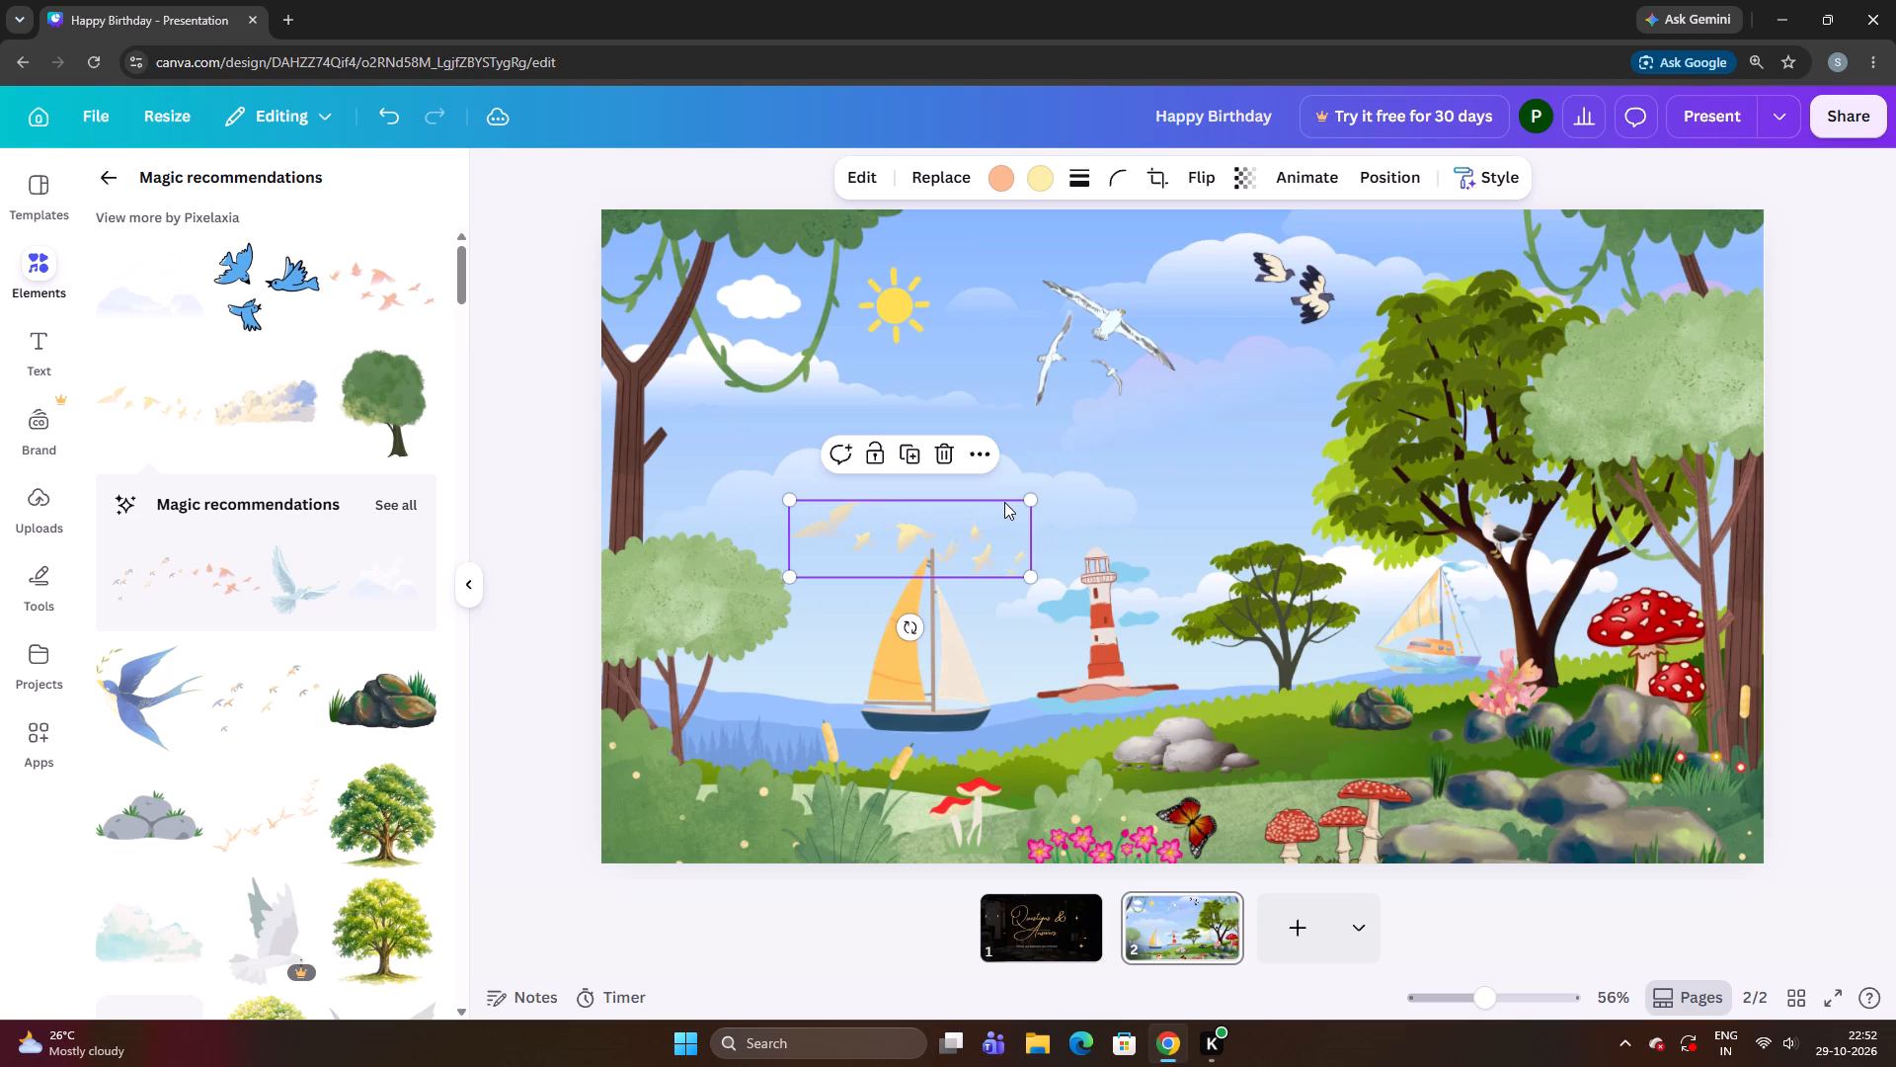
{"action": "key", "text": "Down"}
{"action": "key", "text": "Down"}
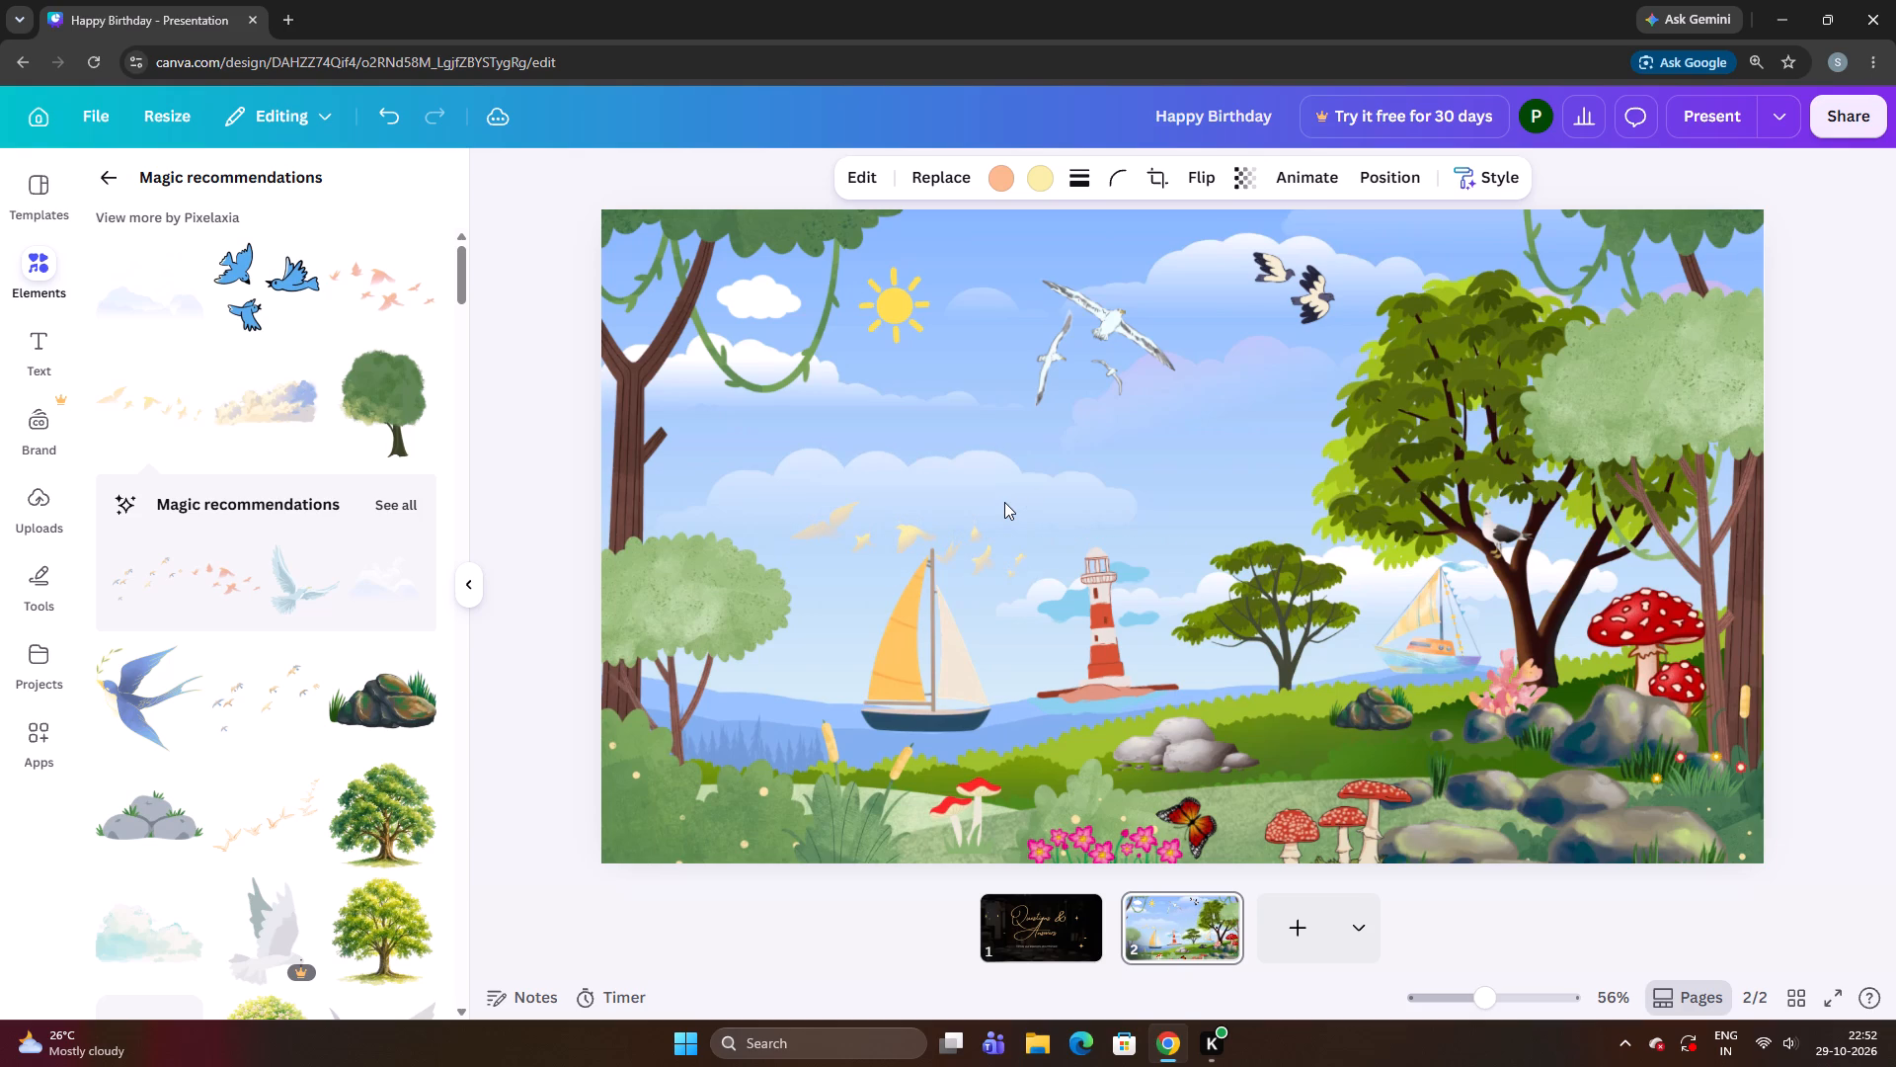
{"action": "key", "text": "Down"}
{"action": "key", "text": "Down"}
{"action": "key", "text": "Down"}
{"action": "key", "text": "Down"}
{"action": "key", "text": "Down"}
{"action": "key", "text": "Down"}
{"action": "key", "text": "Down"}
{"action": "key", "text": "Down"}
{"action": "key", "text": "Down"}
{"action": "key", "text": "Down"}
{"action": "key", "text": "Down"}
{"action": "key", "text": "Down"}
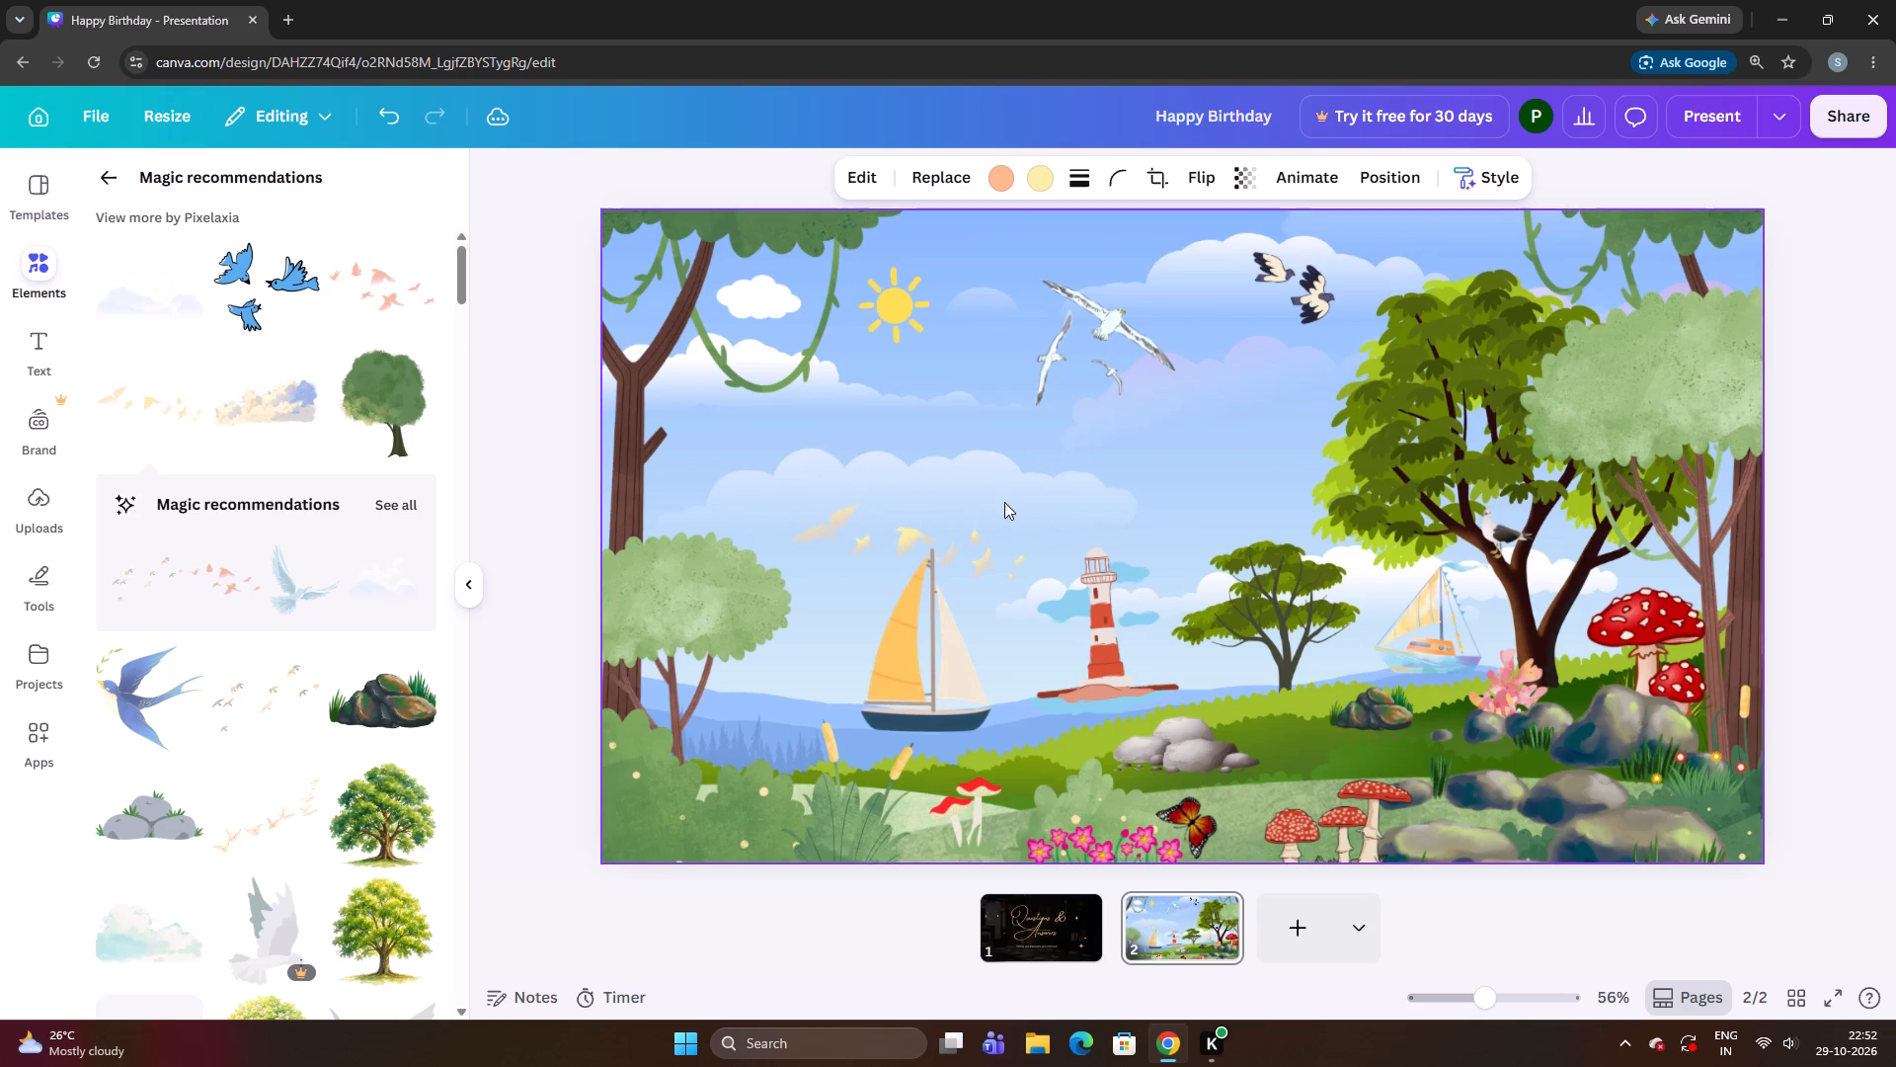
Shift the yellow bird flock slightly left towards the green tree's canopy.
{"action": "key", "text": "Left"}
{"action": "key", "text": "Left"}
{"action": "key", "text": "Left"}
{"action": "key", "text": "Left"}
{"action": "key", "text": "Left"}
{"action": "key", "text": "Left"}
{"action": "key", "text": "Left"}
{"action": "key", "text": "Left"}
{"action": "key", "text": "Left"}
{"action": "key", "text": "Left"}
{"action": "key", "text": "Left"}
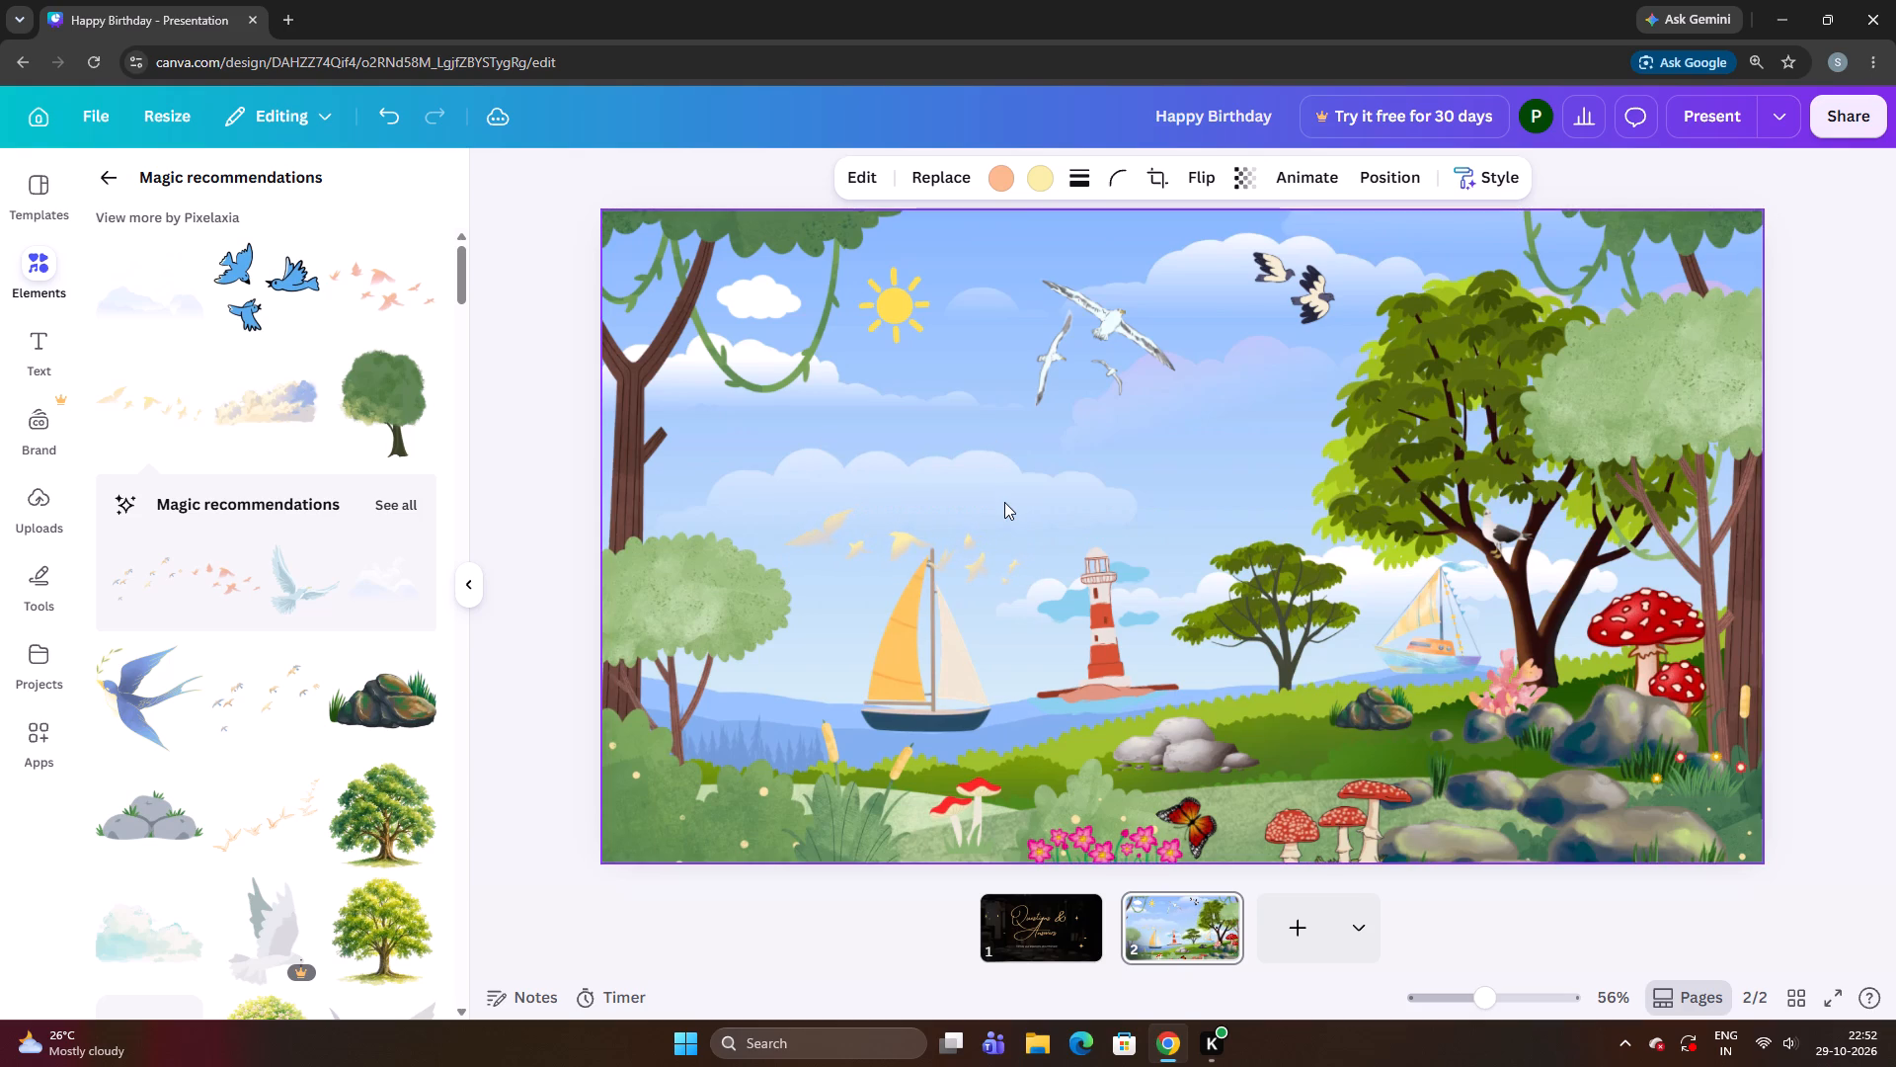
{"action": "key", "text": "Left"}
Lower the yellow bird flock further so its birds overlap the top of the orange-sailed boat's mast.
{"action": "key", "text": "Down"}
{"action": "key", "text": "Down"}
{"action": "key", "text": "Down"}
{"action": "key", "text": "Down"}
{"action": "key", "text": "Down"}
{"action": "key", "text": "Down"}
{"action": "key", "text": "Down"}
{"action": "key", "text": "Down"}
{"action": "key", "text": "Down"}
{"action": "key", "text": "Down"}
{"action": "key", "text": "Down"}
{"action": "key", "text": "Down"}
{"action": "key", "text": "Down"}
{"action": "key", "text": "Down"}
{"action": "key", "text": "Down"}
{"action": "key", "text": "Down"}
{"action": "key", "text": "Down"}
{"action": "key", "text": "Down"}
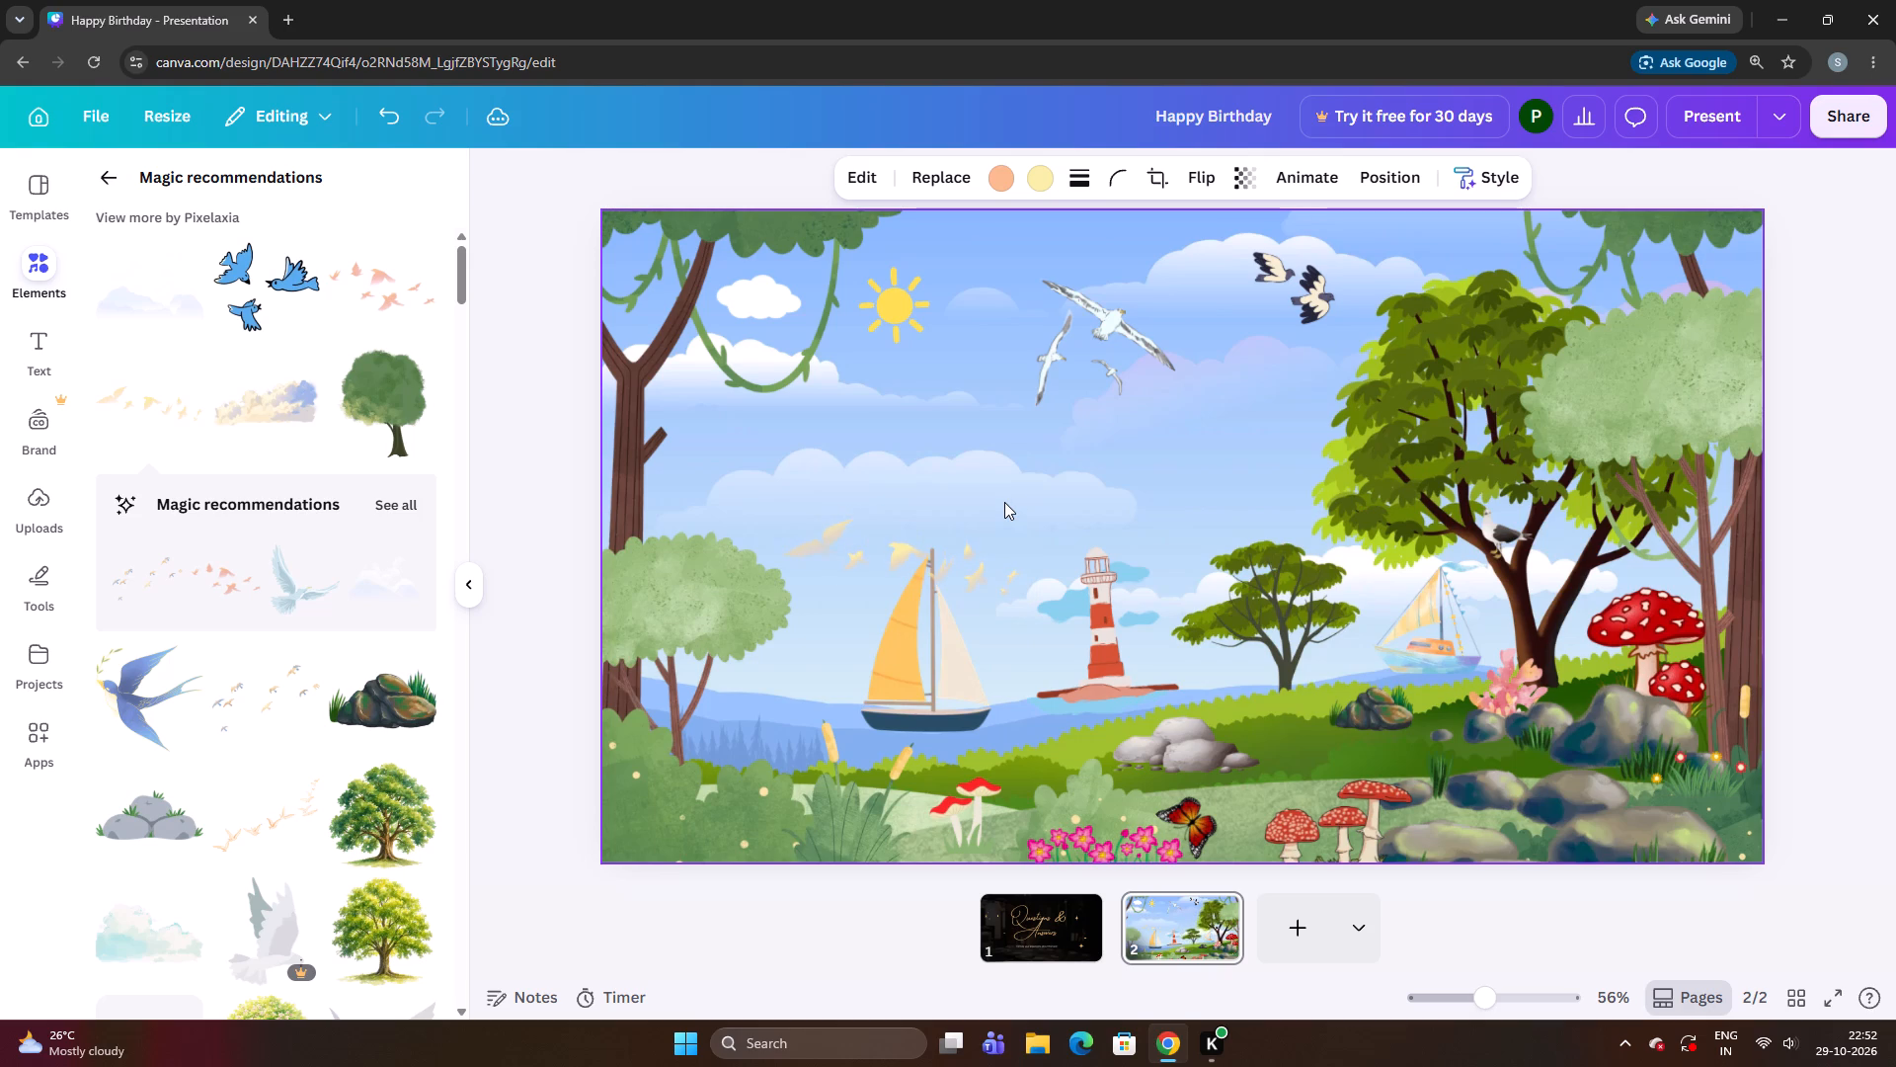
Raise the yellow bird flock to the base of the lower cloud bank, above the orange-sailed boat's mast tip.
{"action": "key", "text": "Up"}
{"action": "key", "text": "Up"}
{"action": "key", "text": "Up"}
{"action": "key", "text": "Up"}
{"action": "key", "text": "Up"}
{"action": "key", "text": "Up"}
{"action": "key", "text": "Up"}
{"action": "key", "text": "Up"}
{"action": "key", "text": "Up"}
{"action": "key", "text": "Up"}
{"action": "key", "text": "Up"}
{"action": "key", "text": "Up"}
{"action": "key", "text": "Up"}
{"action": "key", "text": "Up"}
{"action": "key", "text": "Up"}
{"action": "key", "text": "Up"}
{"action": "key", "text": "Up"}
{"action": "key", "text": "Up"}
{"action": "key", "text": "Up"}
{"action": "key", "text": "Up"}
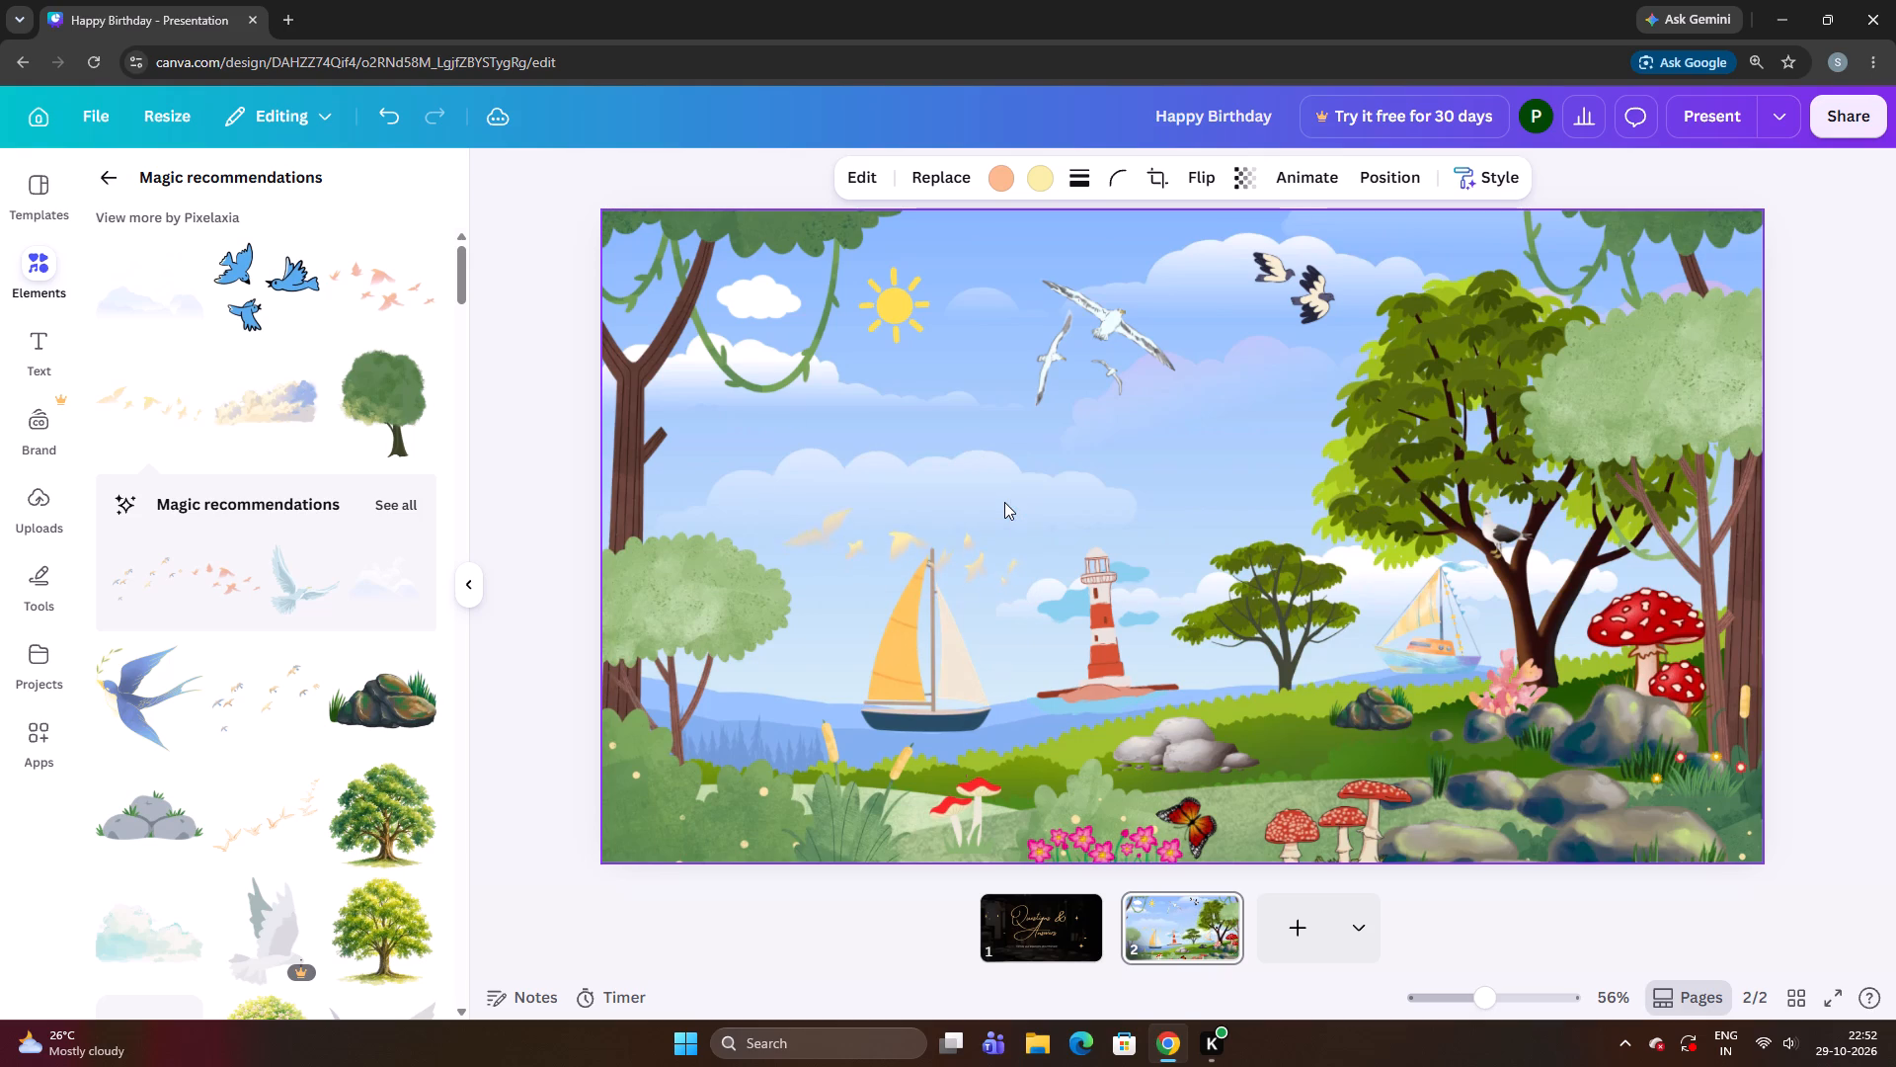
{"action": "key", "text": "Up"}
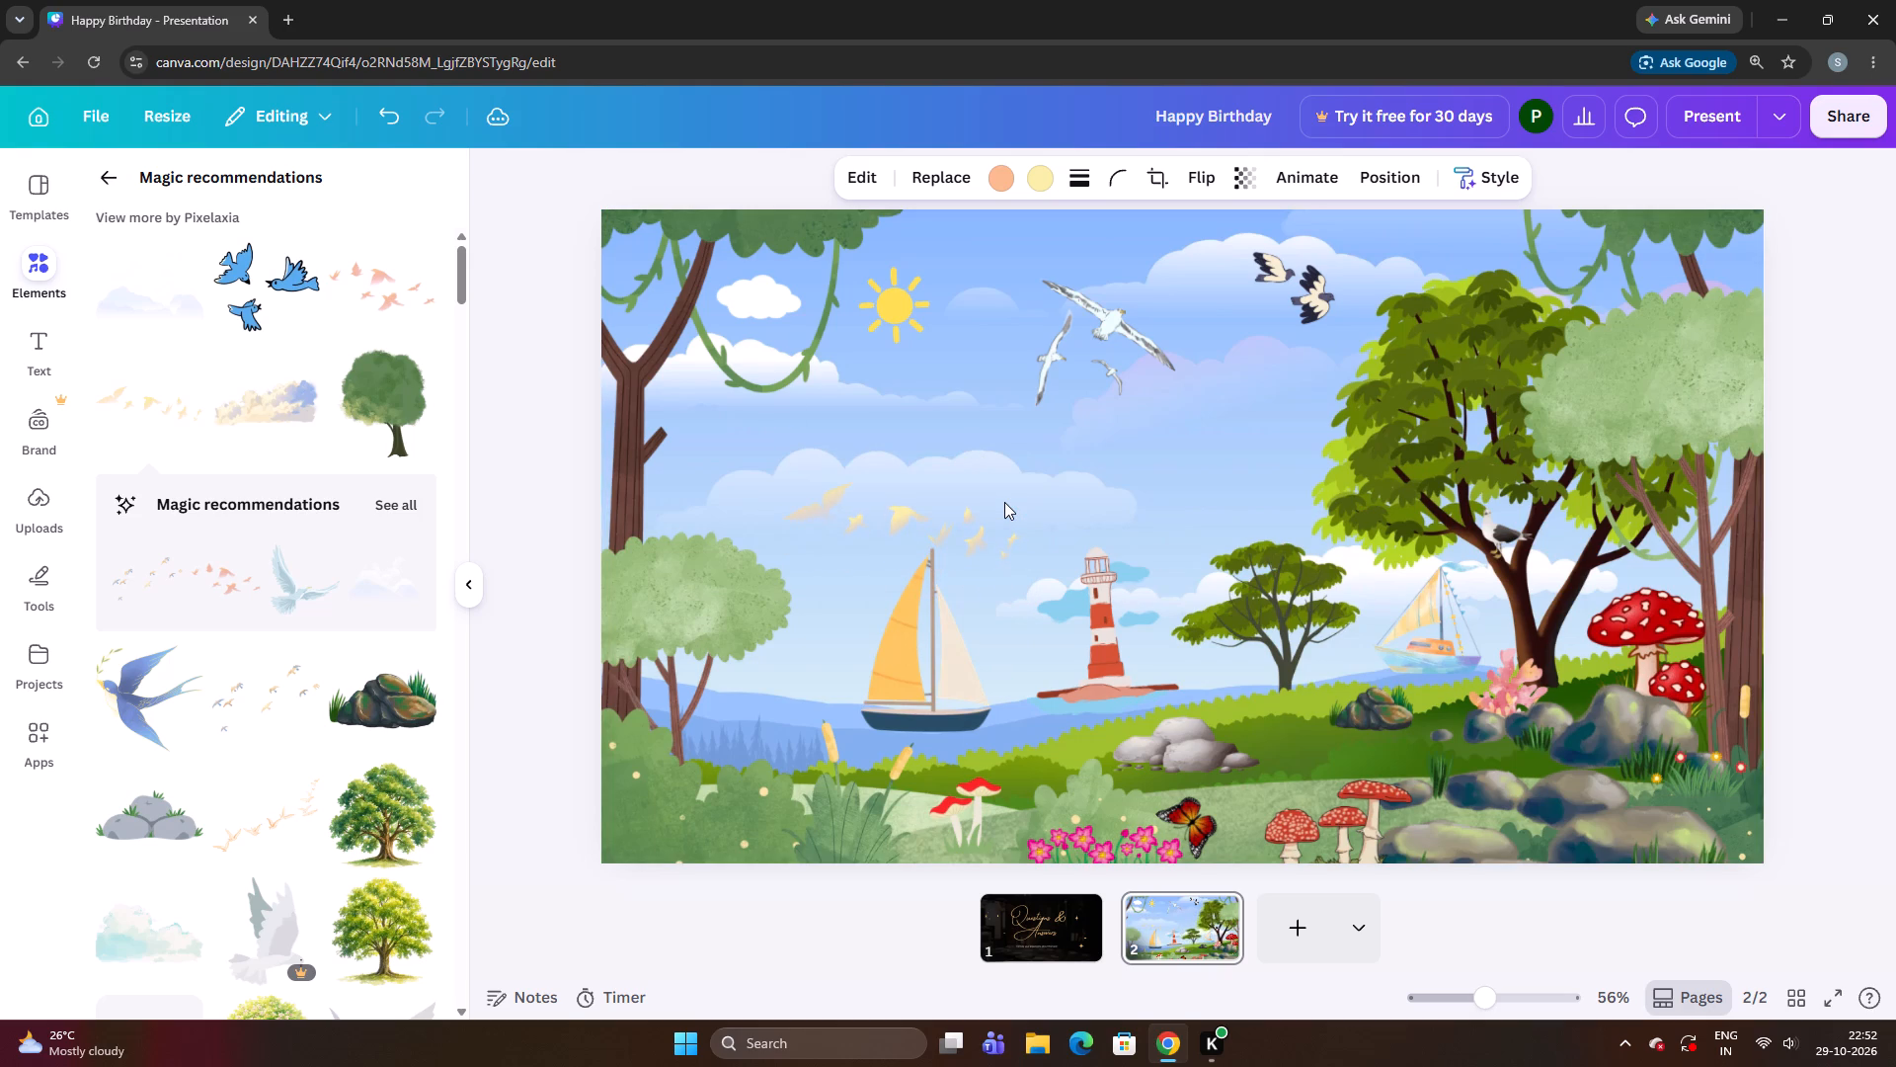
Shift the yellow bird flock slightly right, away from the green tree and towards the lighthouse.
{"action": "key", "text": "Right"}
{"action": "key", "text": "Right"}
{"action": "key", "text": "Right"}
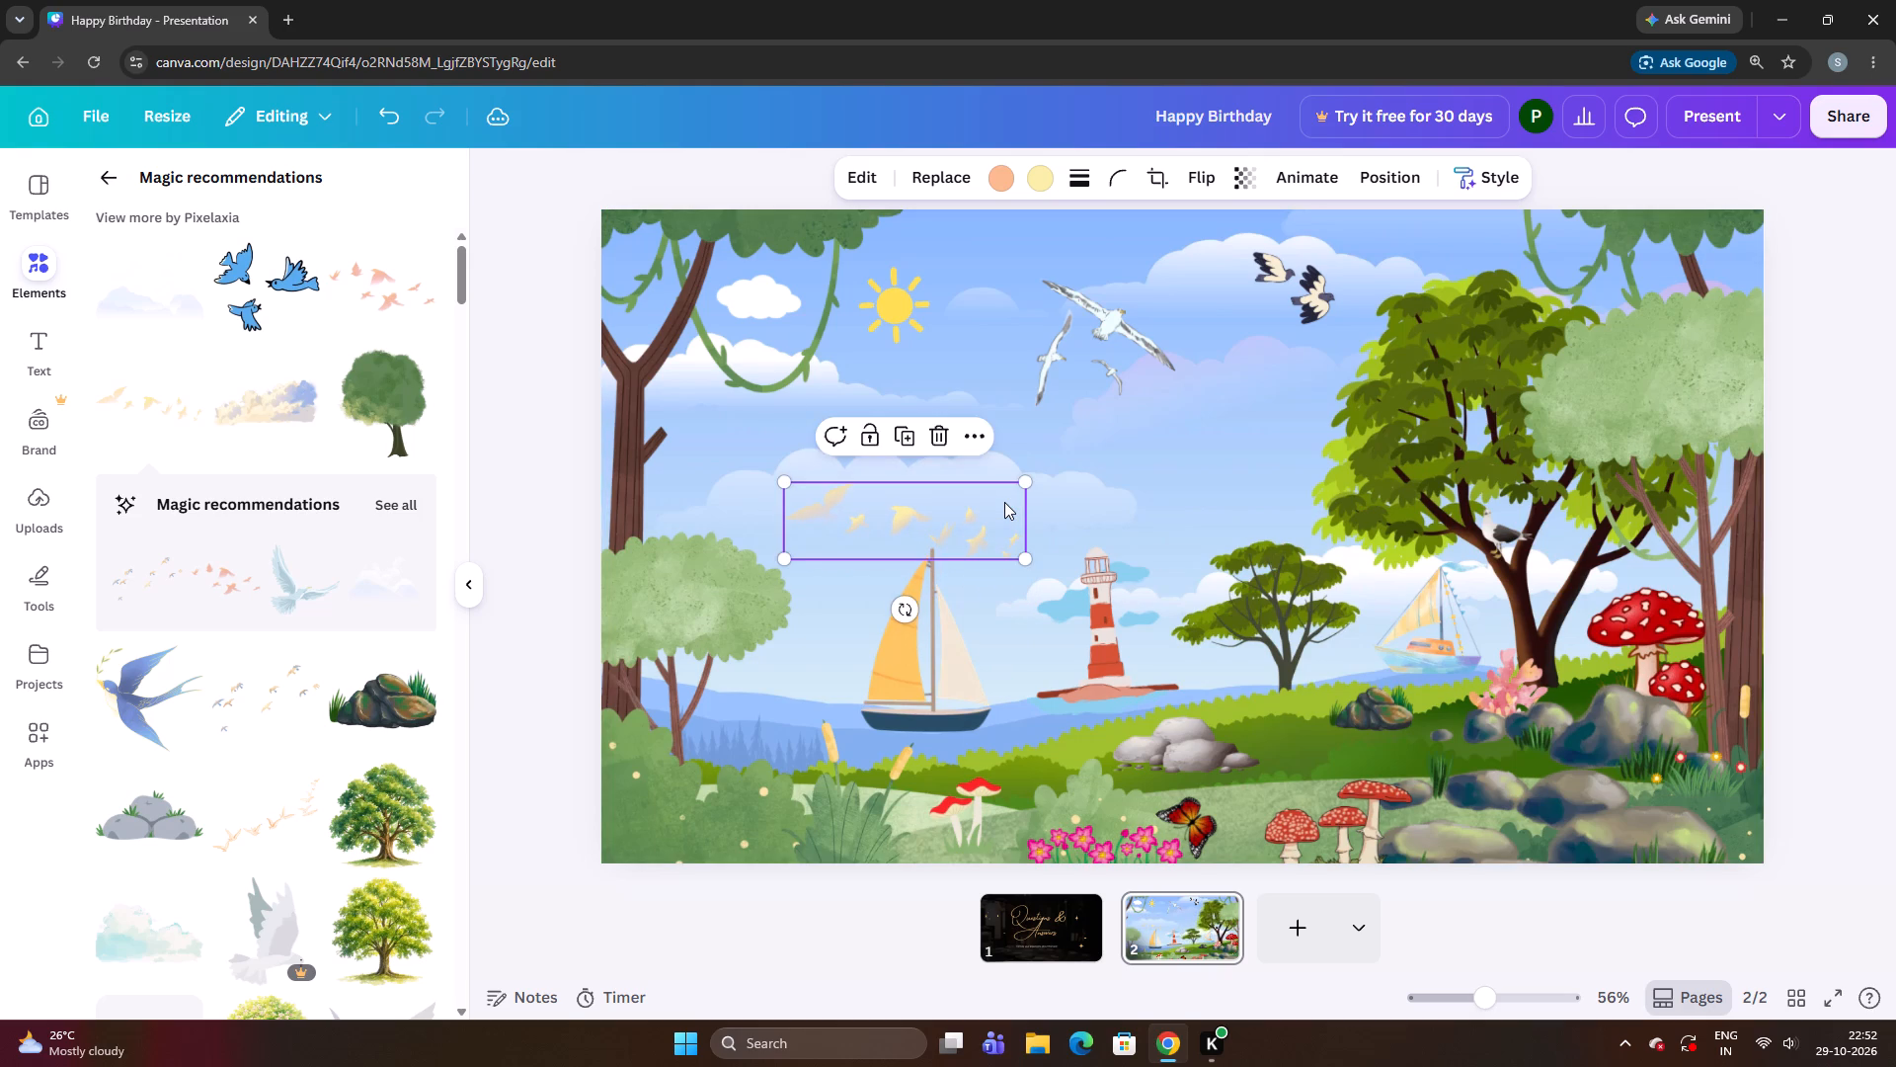
{"action": "key", "text": "Up"}
{"action": "key", "text": "Right"}
{"action": "key", "text": "Right"}
{"action": "key", "text": "Right"}
{"action": "key", "text": "Right"}
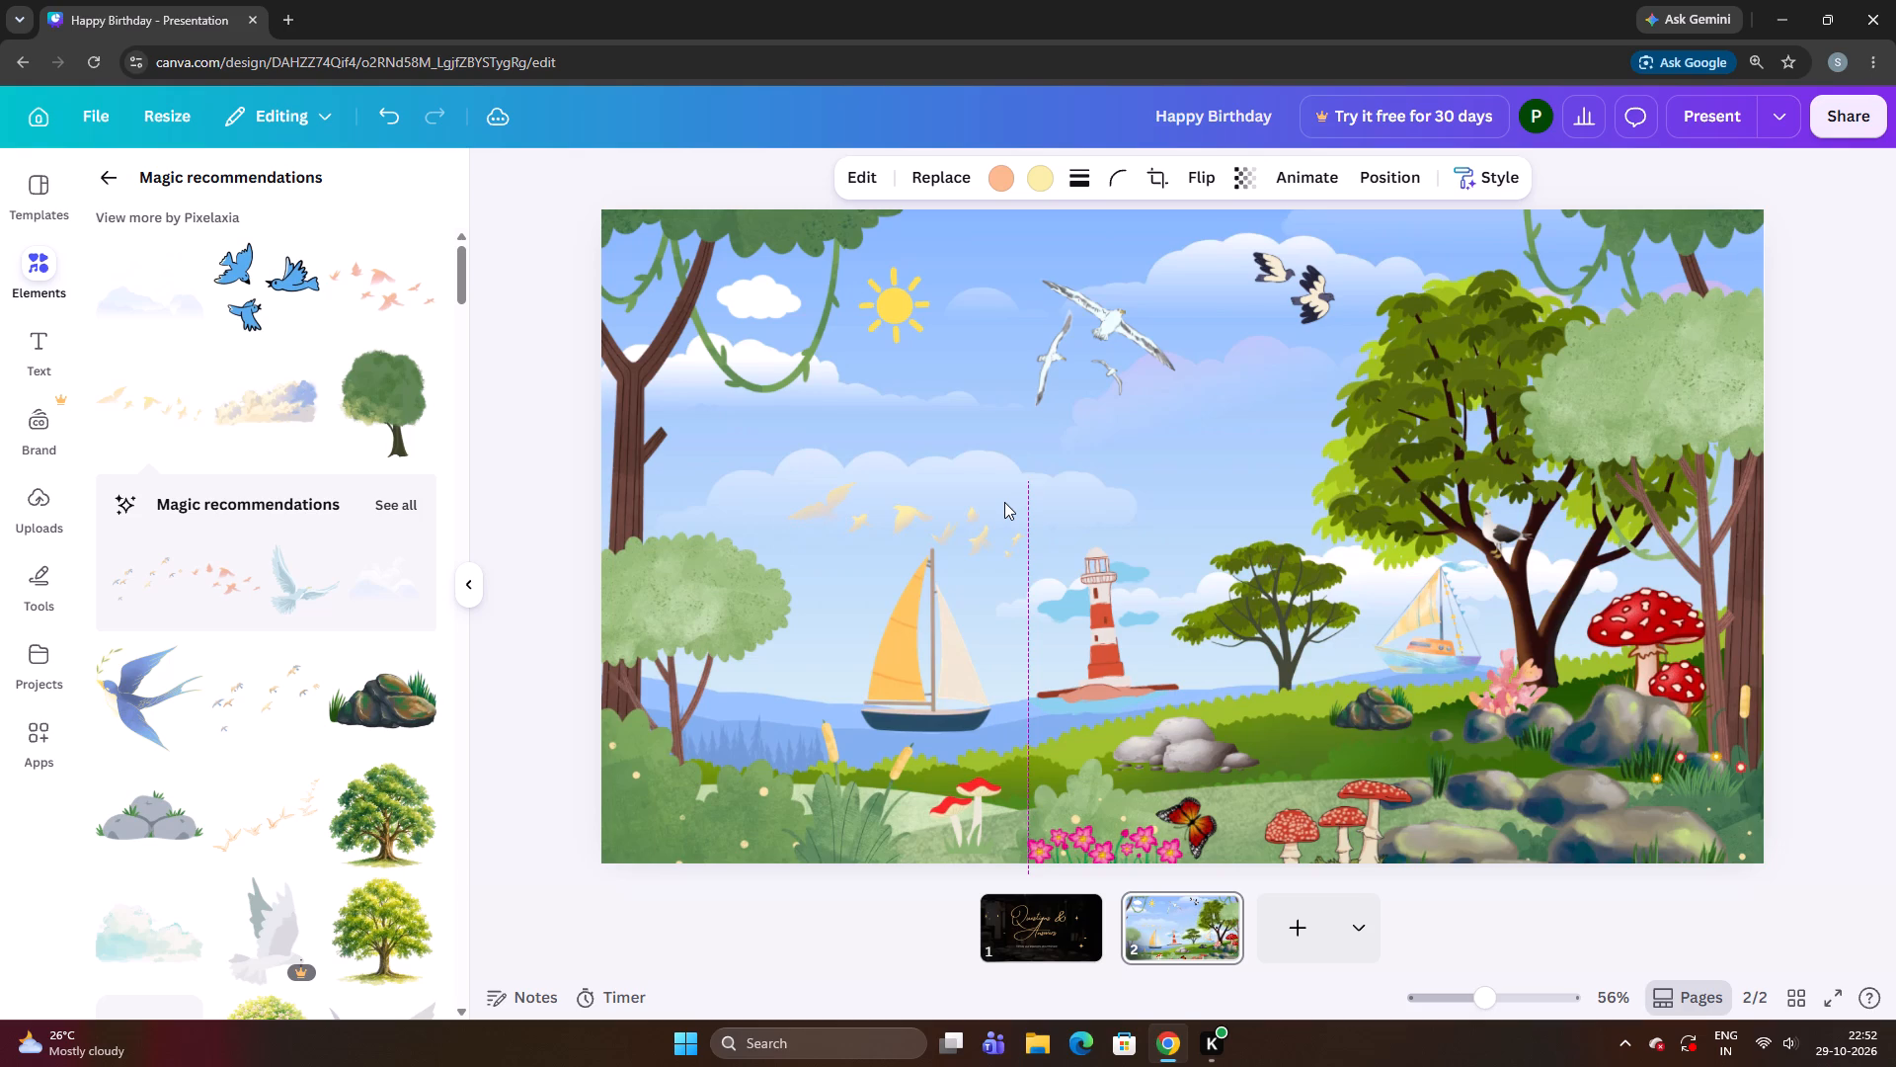
{"action": "key", "text": "Right"}
{"action": "key", "text": "Right"}
{"action": "key", "text": "Right"}
{"action": "key", "text": "Right"}
{"action": "key", "text": "Right"}
{"action": "key", "text": "Right"}
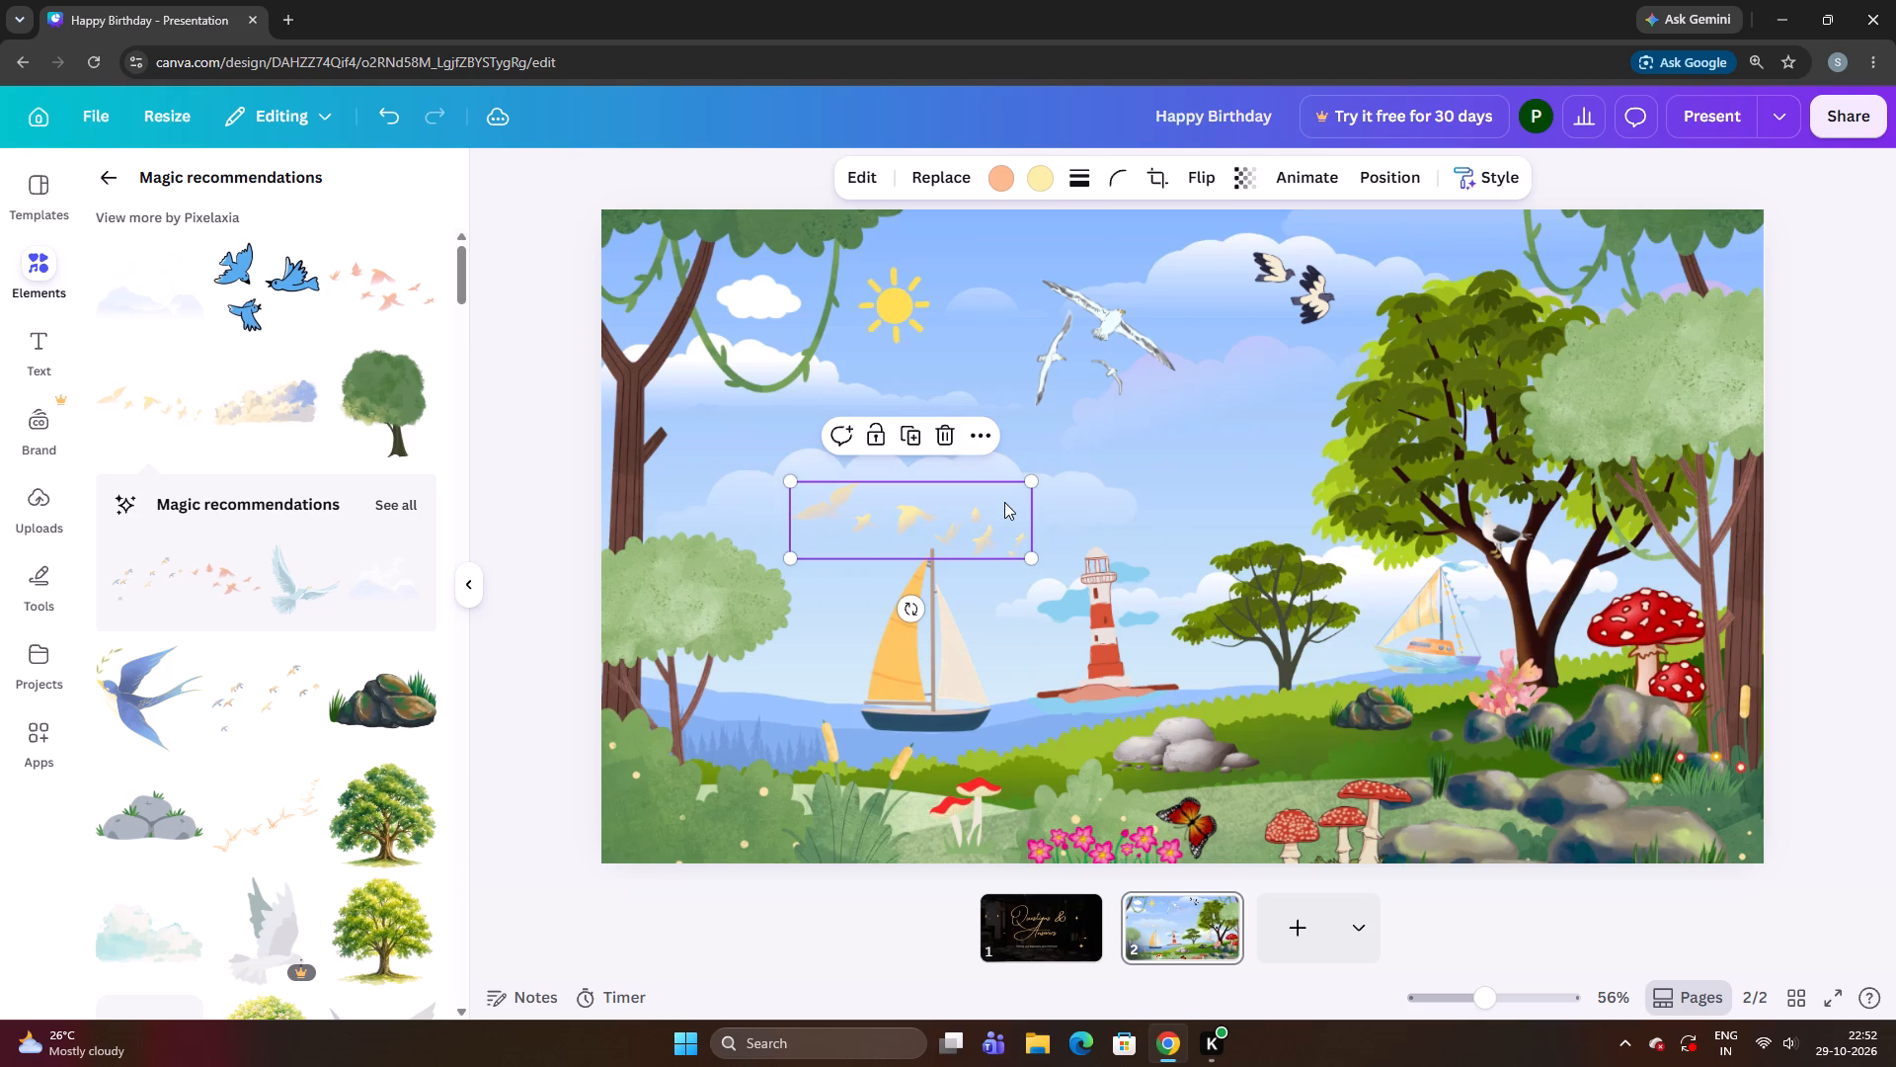
{"action": "key", "text": "Right"}
Raise the yellow bird flock in small nudges so most of its birds overlap the lower part of the cloud bank.
{"action": "key", "text": "Up"}
{"action": "key", "text": "Up"}
{"action": "key", "text": "Up"}
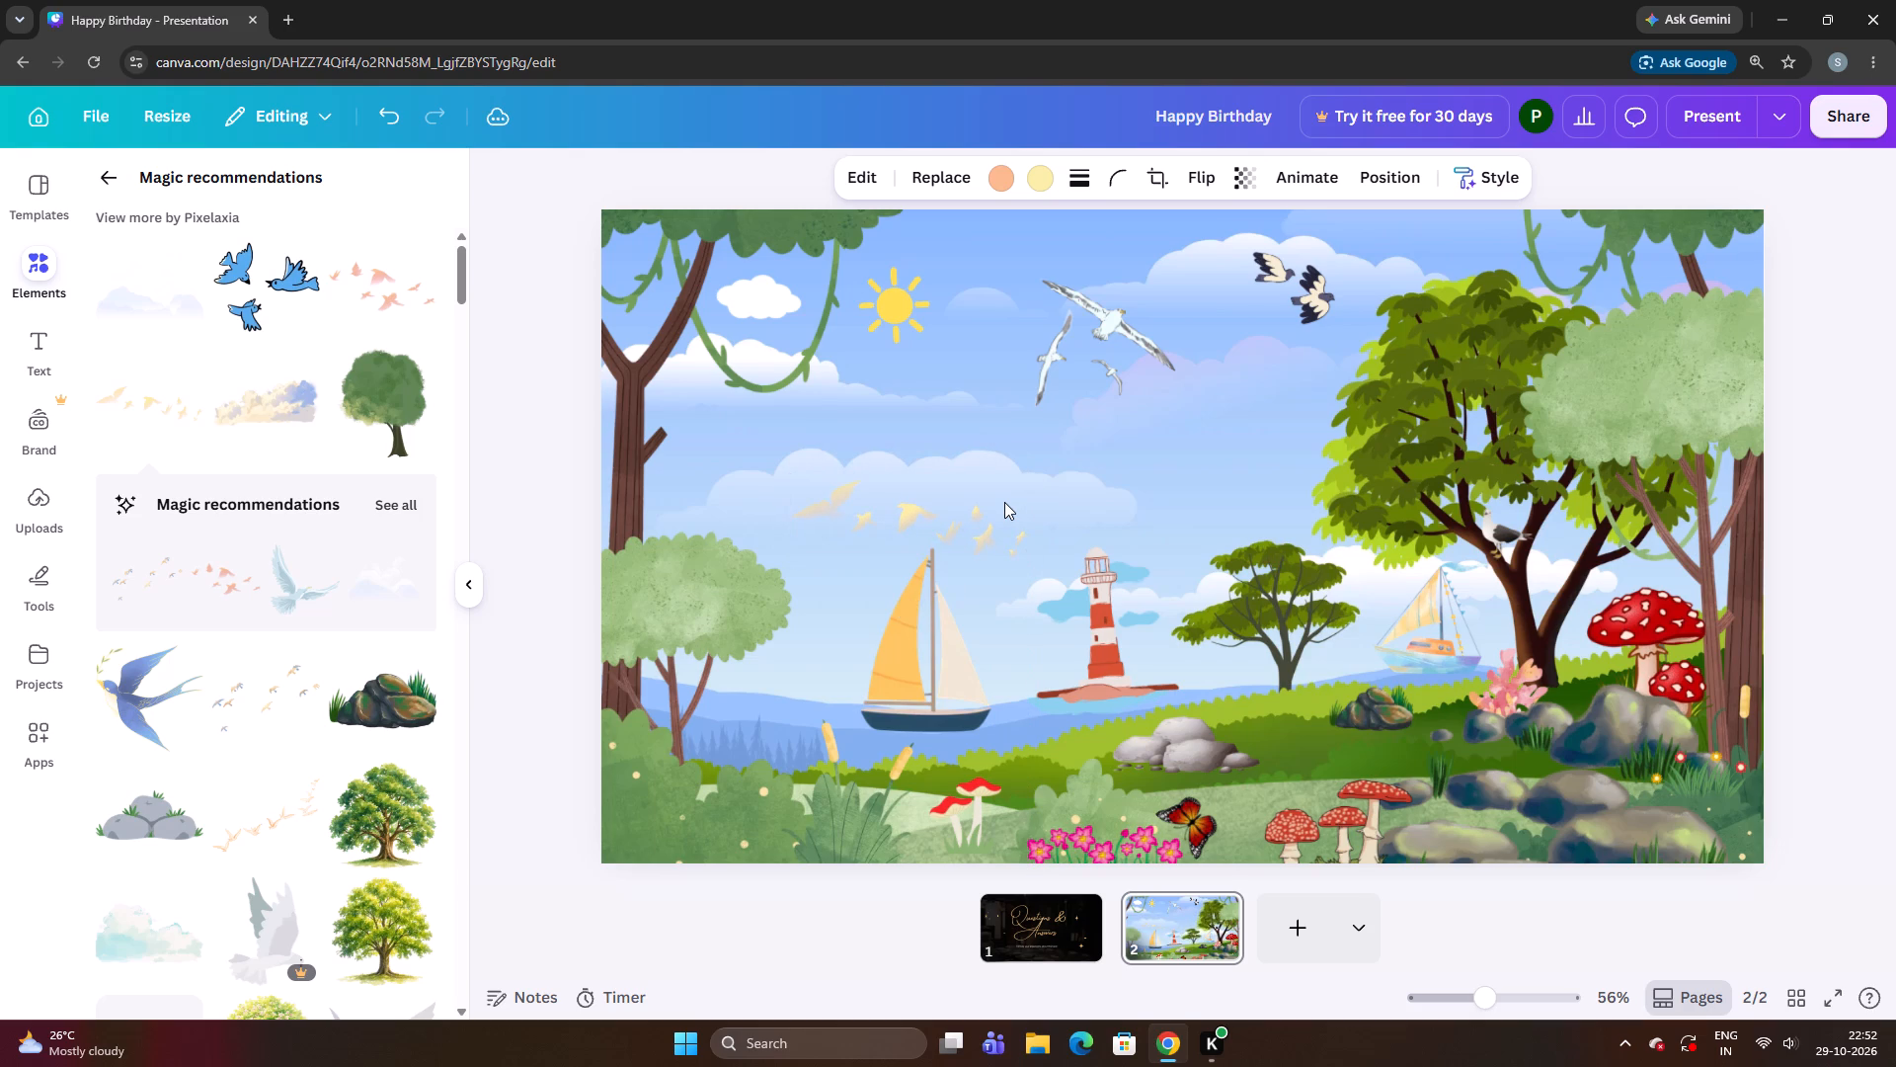
{"action": "key", "text": "Up"}
{"action": "key", "text": "Up"}
{"action": "key", "text": "Up"}
{"action": "key", "text": "Up"}
{"action": "key", "text": "Up"}
{"action": "key", "text": "Up"}
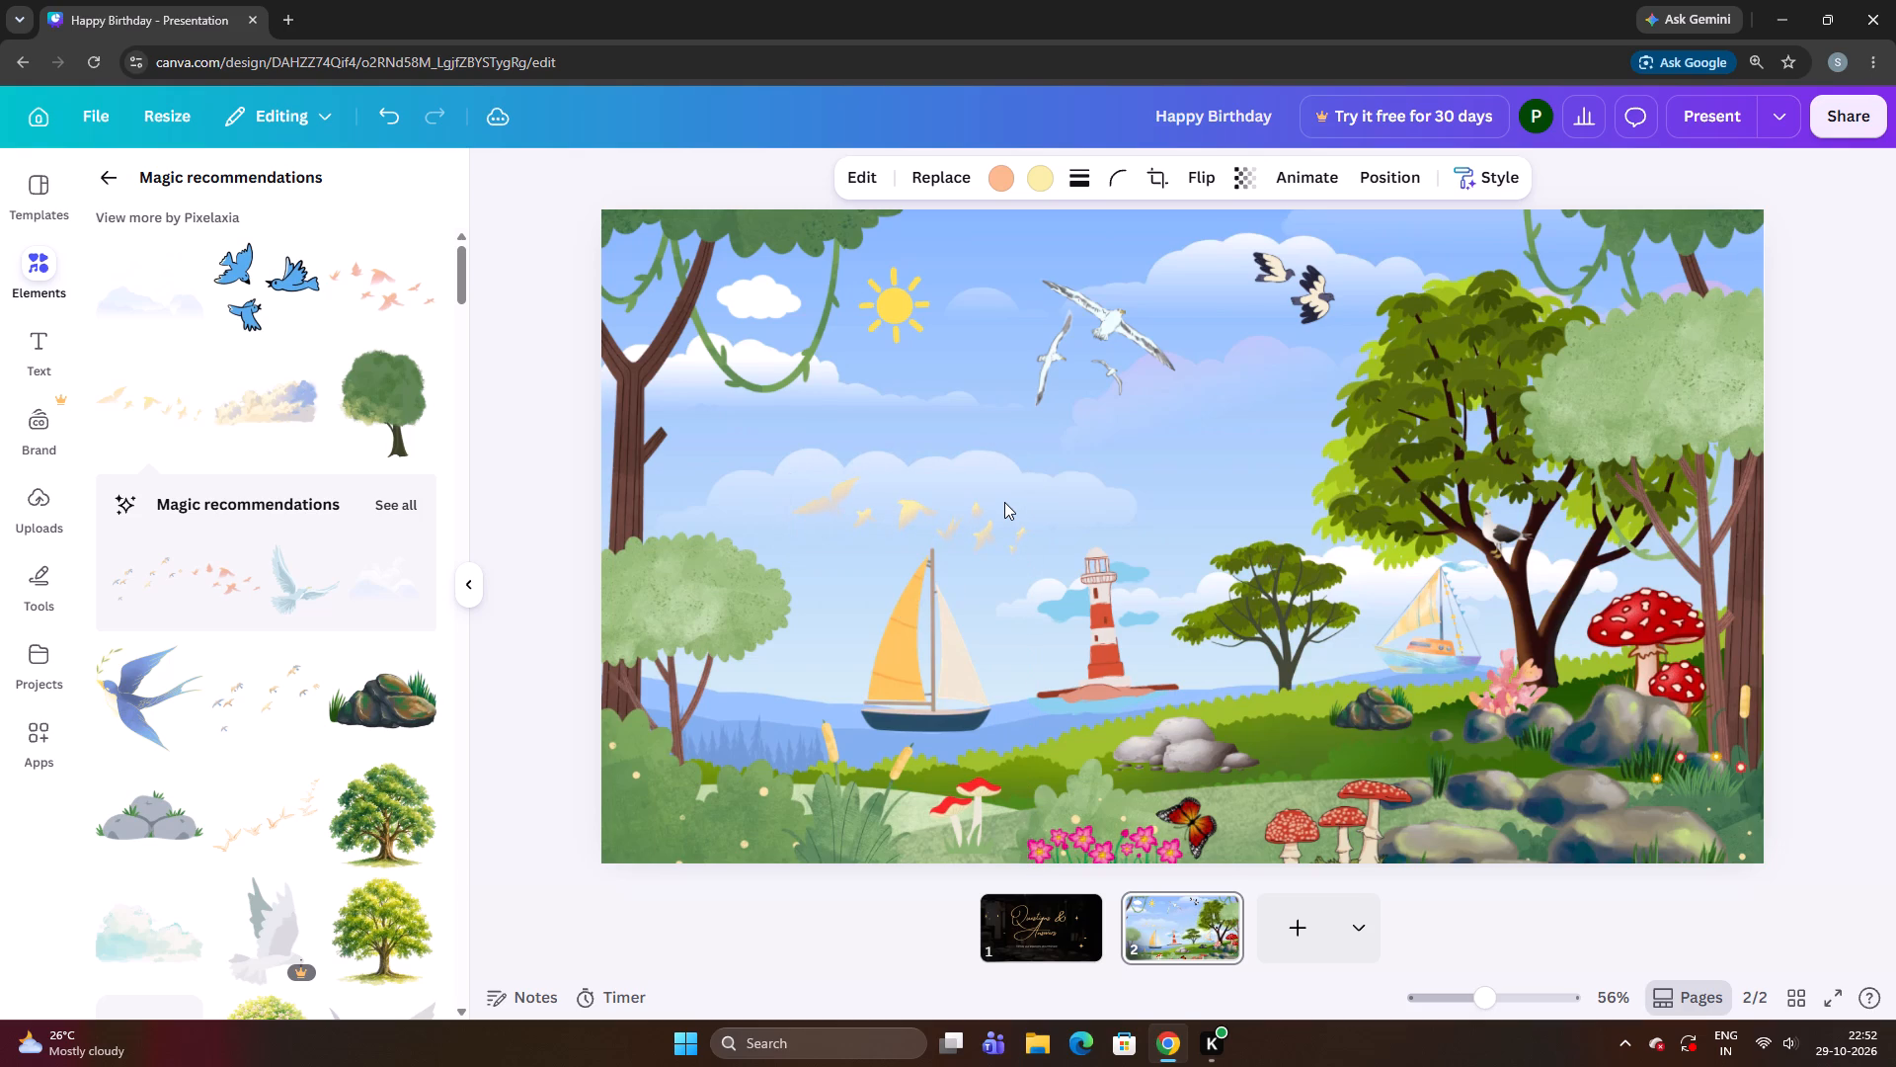
{"action": "key", "text": "Up"}
{"action": "key", "text": "Up"}
{"action": "key", "text": "Up"}
{"action": "key", "text": "Up"}
{"action": "key", "text": "Up"}
{"action": "key", "text": "Up"}
{"action": "key", "text": "Up"}
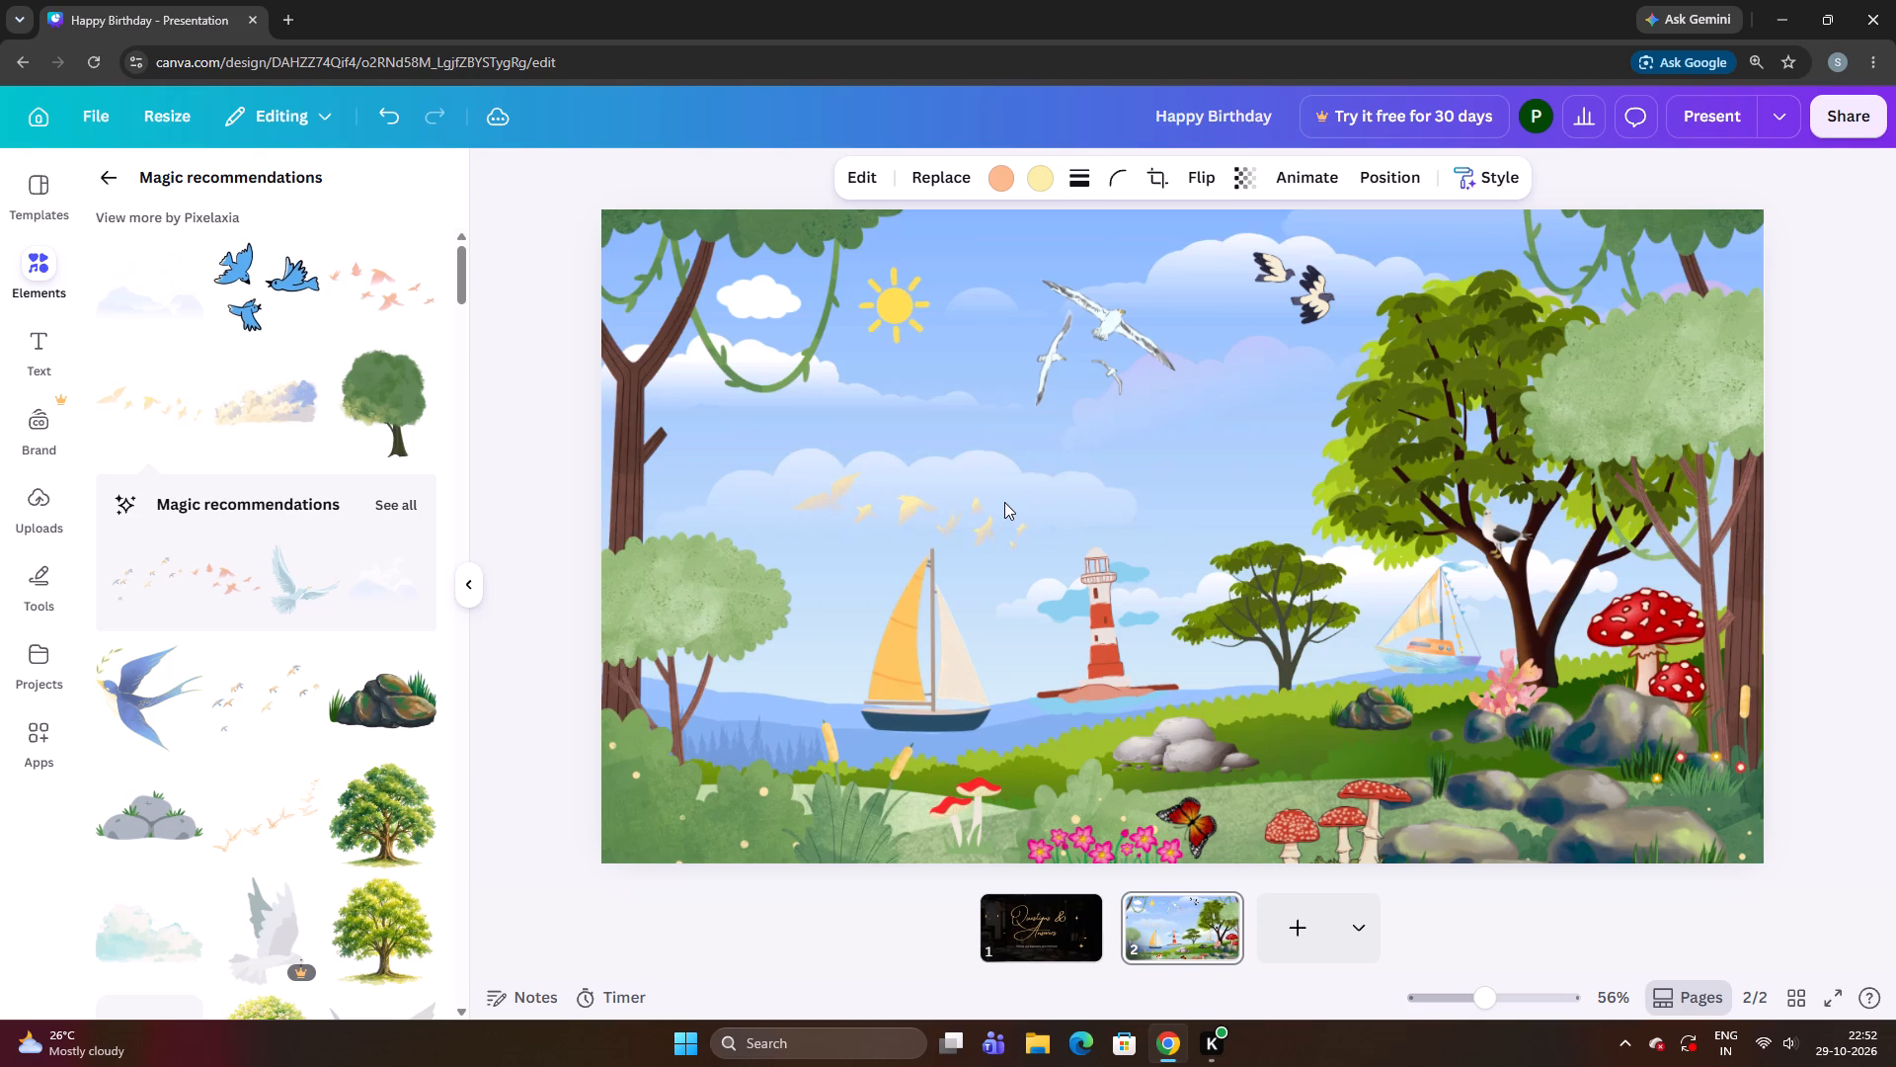
Raise the yellow bird flock further into the lower cloud bank, with the leading bird near the cloud's upper edge.
{"action": "key", "text": "Up"}
{"action": "key", "text": "Up"}
{"action": "key", "text": "Up"}
{"action": "key", "text": "Up"}
{"action": "key", "text": "Up"}
{"action": "key", "text": "Up"}
{"action": "key", "text": "Up"}
{"action": "key", "text": "Up"}
{"action": "key", "text": "Up"}
{"action": "key", "text": "Up"}
{"action": "key", "text": "Up"}
{"action": "key", "text": "Up"}
{"action": "key", "text": "Up"}
{"action": "key", "text": "Up"}
{"action": "key", "text": "Up"}
{"action": "key", "text": "Up"}
{"action": "key", "text": "Up"}
{"action": "key", "text": "Up"}
{"action": "key", "text": "Up"}
{"action": "key", "text": "Up"}
{"action": "key", "text": "Up"}
{"action": "key", "text": "Up"}
{"action": "key", "text": "Up"}
{"action": "key", "text": "Up"}
{"action": "key", "text": "Up"}
{"action": "key", "text": "Up"}
{"action": "key", "text": "Up"}
{"action": "key", "text": "Up"}
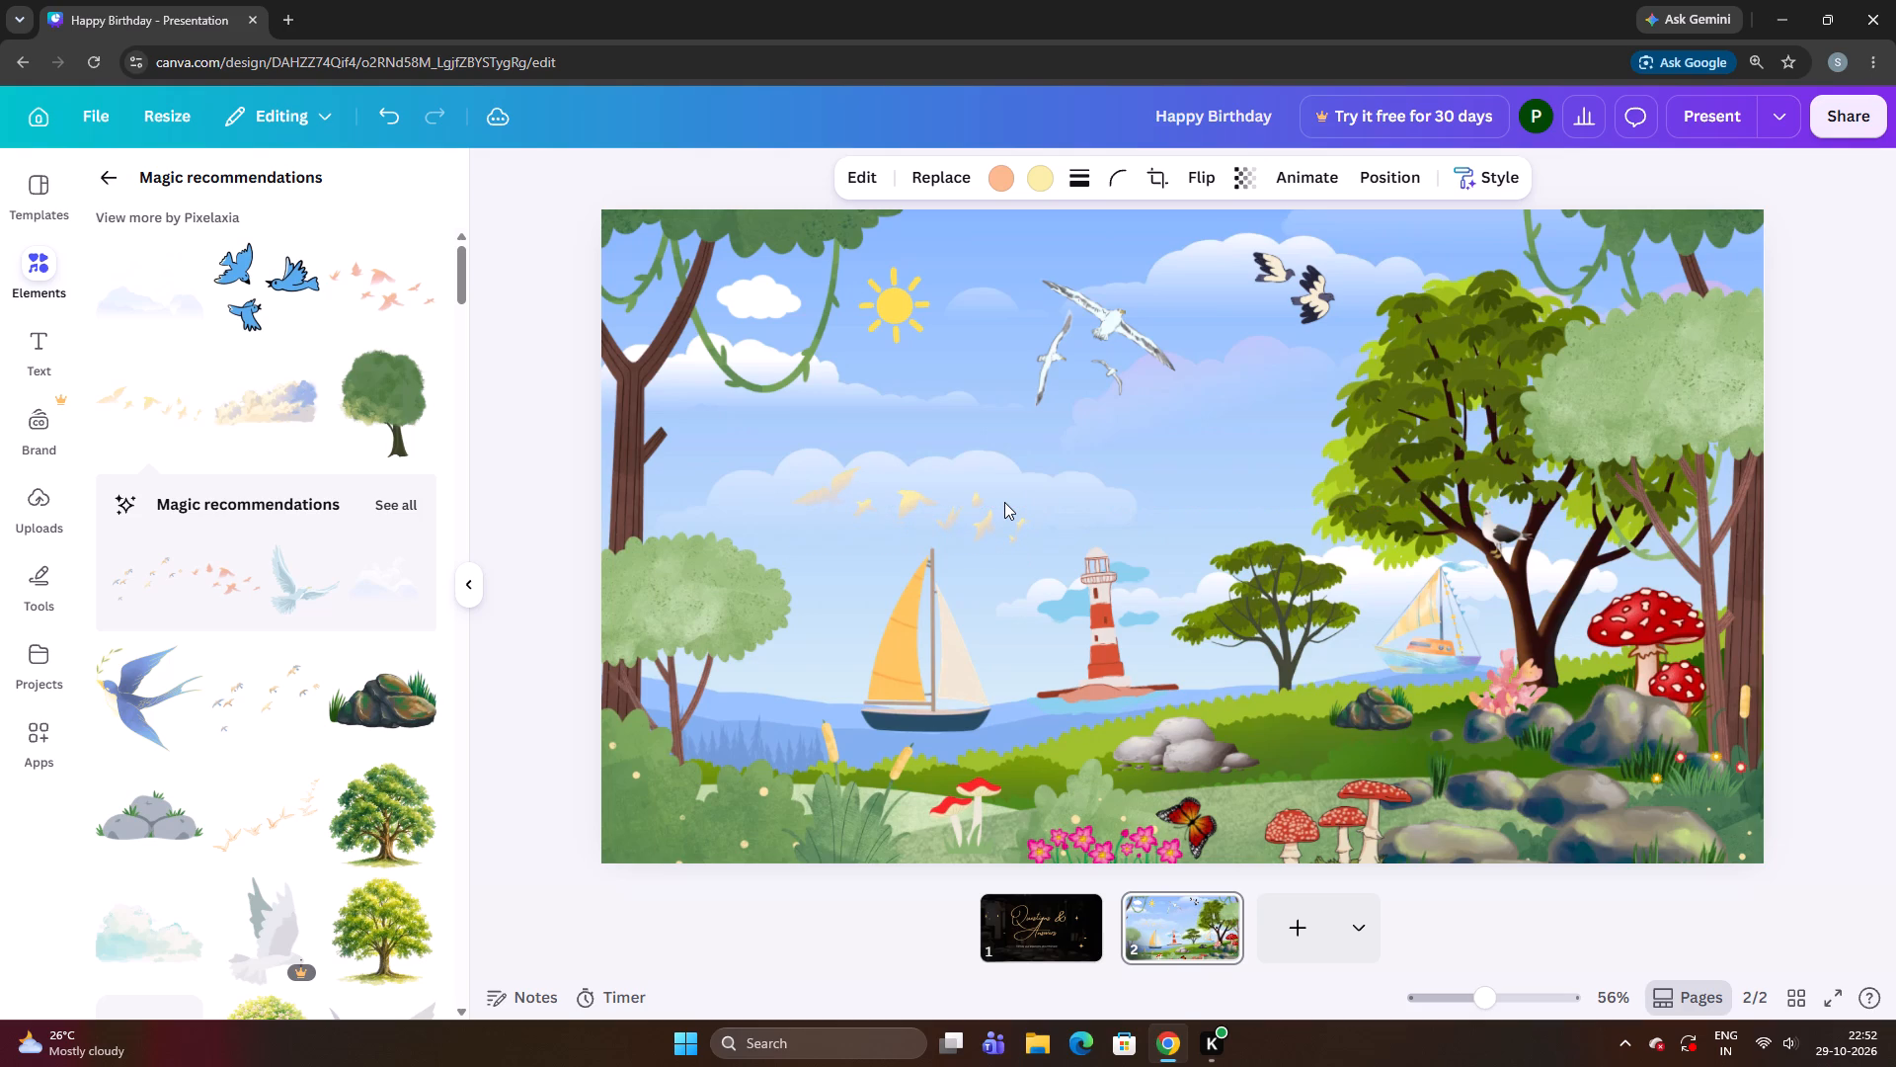
{"action": "key", "text": "Up"}
{"action": "key", "text": "Up"}
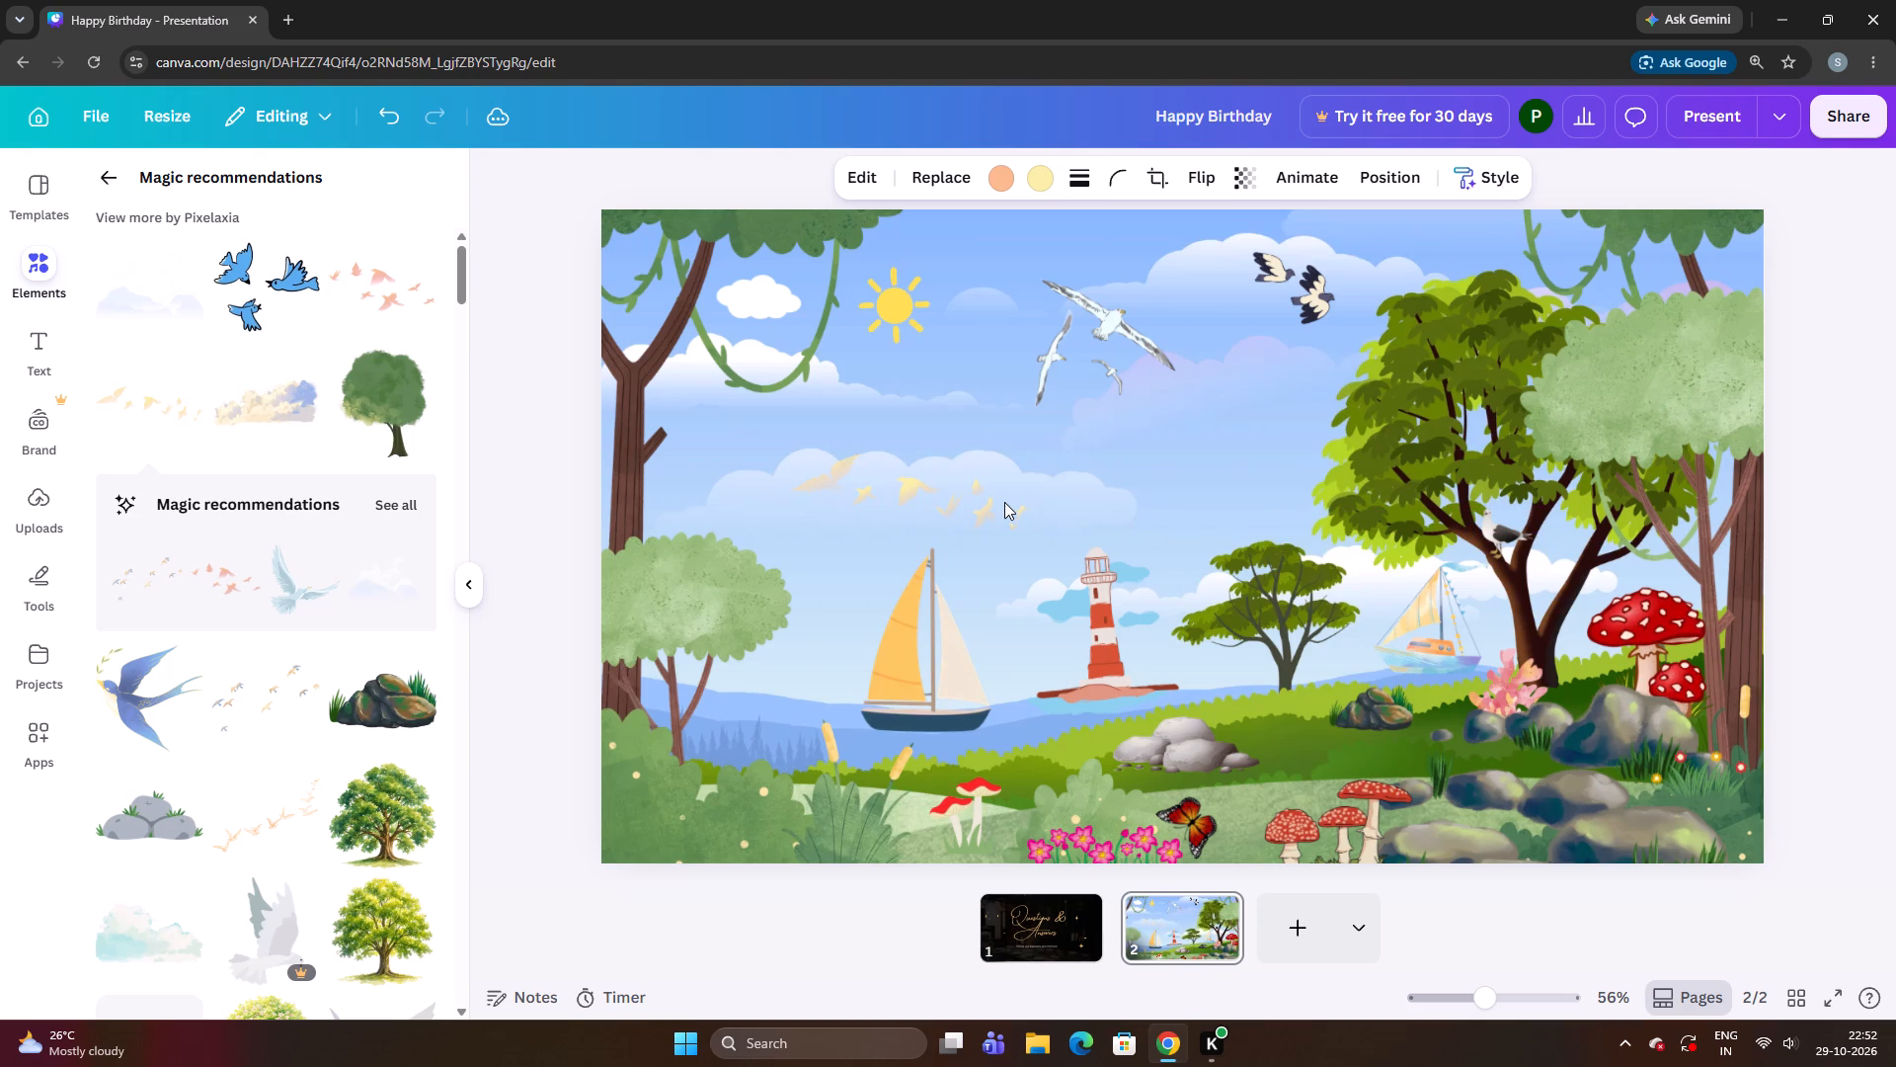
{"action": "key", "text": "Up"}
{"action": "key", "text": "Up"}
{"action": "key", "text": "Up"}
{"action": "key", "text": "Up"}
{"action": "key", "text": "Up"}
{"action": "key", "text": "Up"}
{"action": "key", "text": "Up"}
{"action": "key", "text": "Up"}
{"action": "key", "text": "Up"}
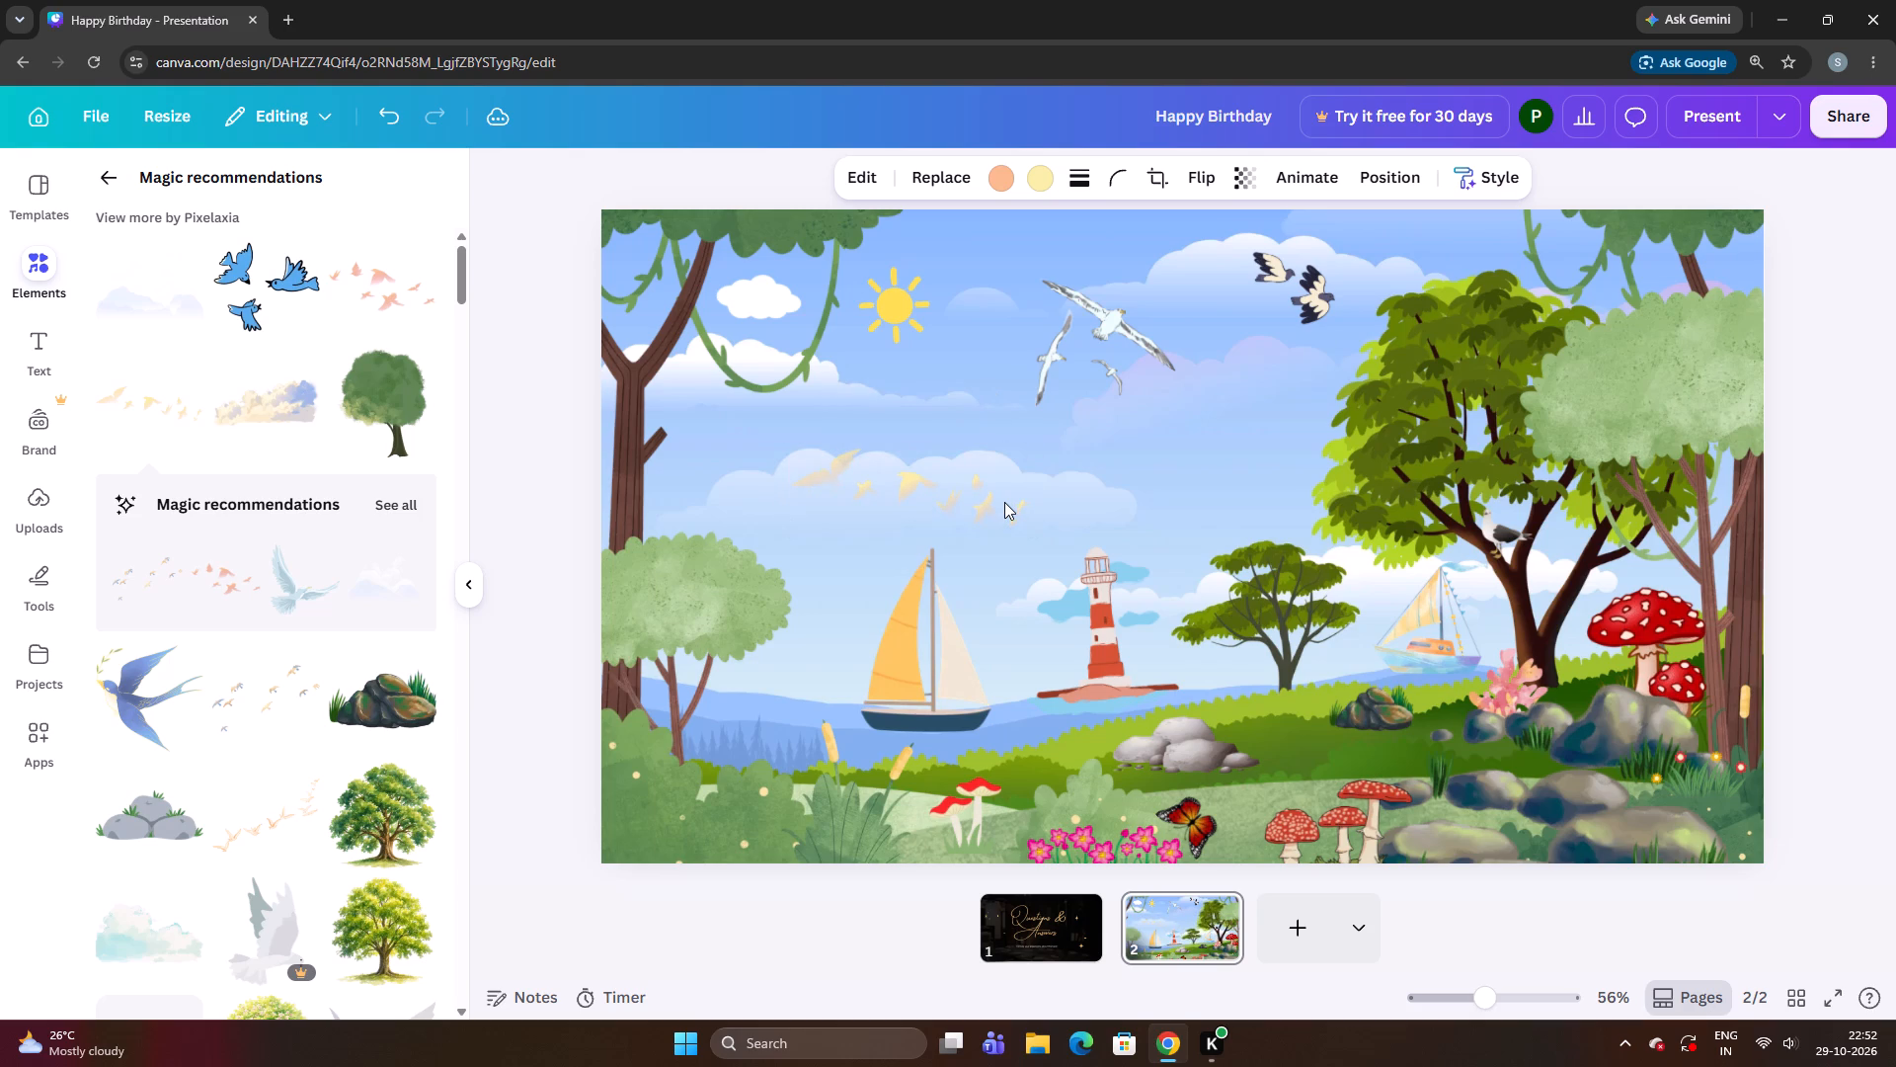
{"action": "key", "text": "Up"}
{"action": "key", "text": "Up"}
{"action": "key", "text": "Up"}
{"action": "key", "text": "Up"}
{"action": "key", "text": "Up"}
{"action": "key", "text": "Up"}
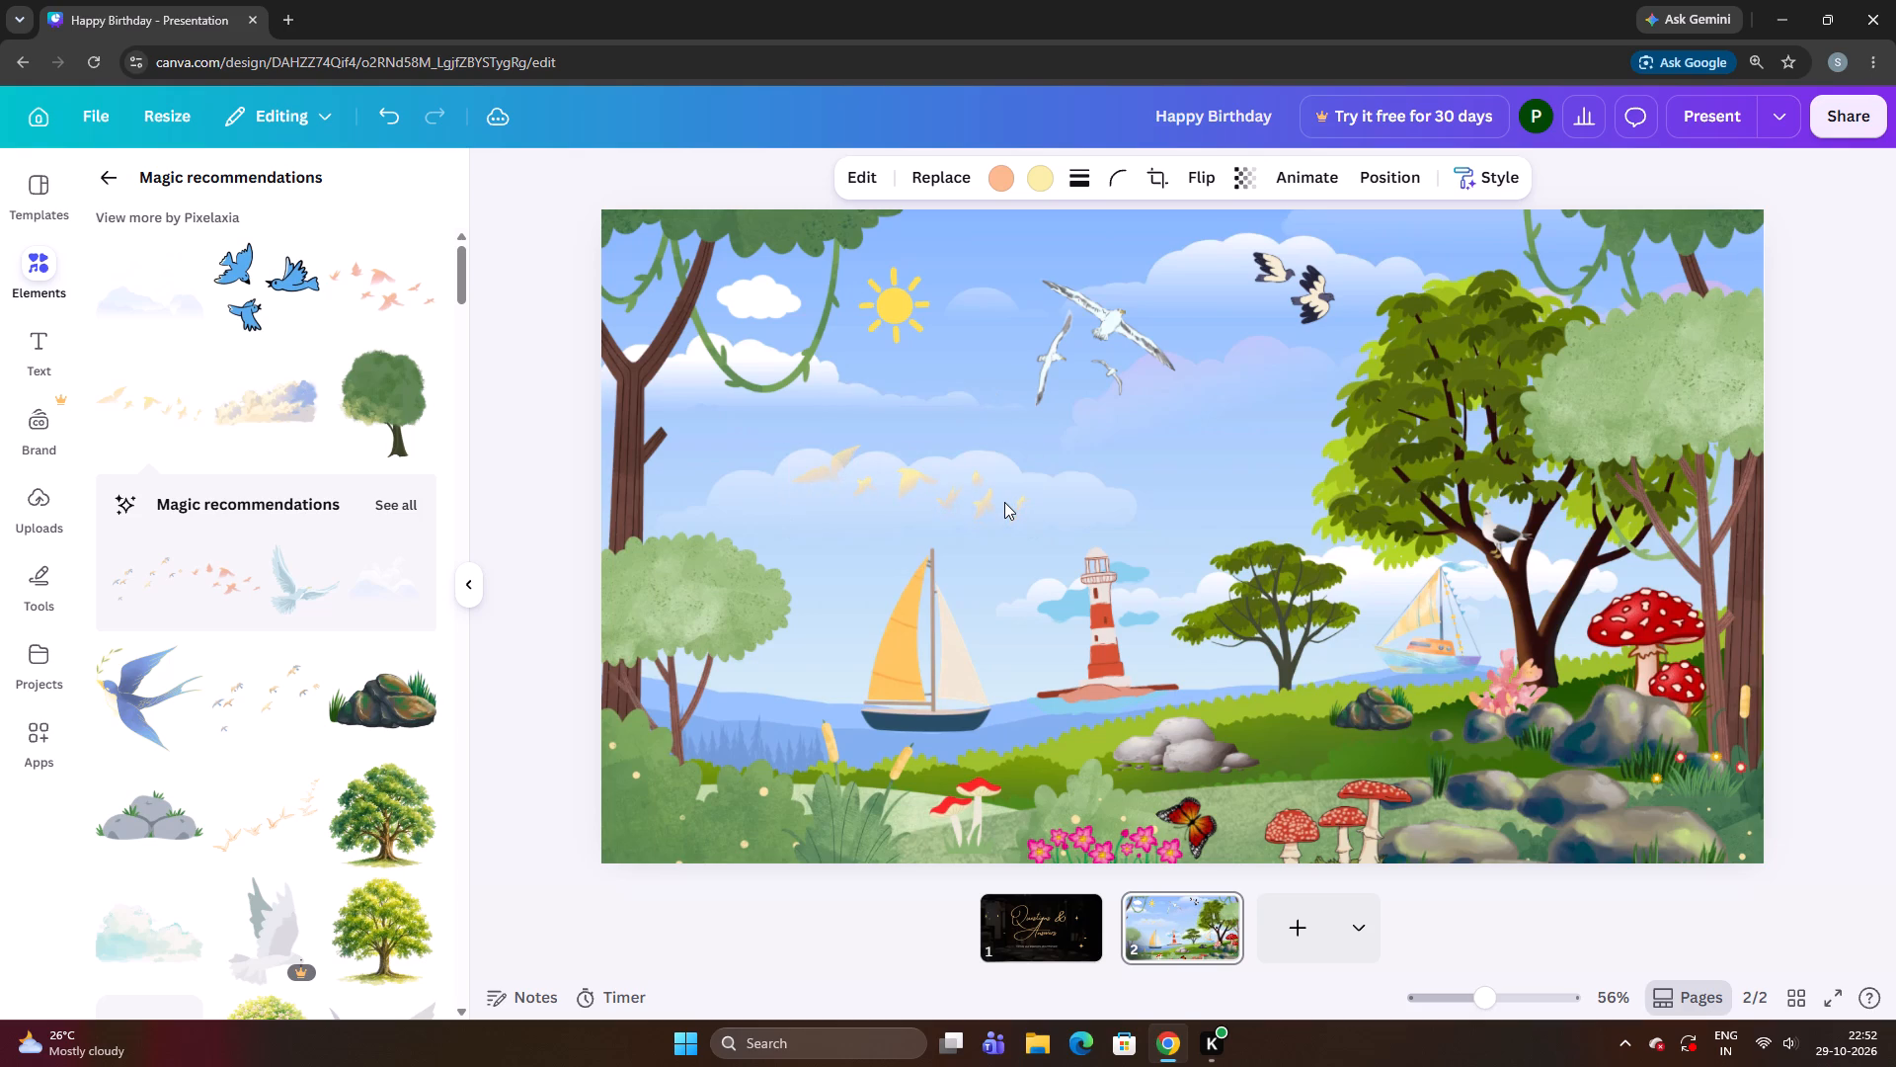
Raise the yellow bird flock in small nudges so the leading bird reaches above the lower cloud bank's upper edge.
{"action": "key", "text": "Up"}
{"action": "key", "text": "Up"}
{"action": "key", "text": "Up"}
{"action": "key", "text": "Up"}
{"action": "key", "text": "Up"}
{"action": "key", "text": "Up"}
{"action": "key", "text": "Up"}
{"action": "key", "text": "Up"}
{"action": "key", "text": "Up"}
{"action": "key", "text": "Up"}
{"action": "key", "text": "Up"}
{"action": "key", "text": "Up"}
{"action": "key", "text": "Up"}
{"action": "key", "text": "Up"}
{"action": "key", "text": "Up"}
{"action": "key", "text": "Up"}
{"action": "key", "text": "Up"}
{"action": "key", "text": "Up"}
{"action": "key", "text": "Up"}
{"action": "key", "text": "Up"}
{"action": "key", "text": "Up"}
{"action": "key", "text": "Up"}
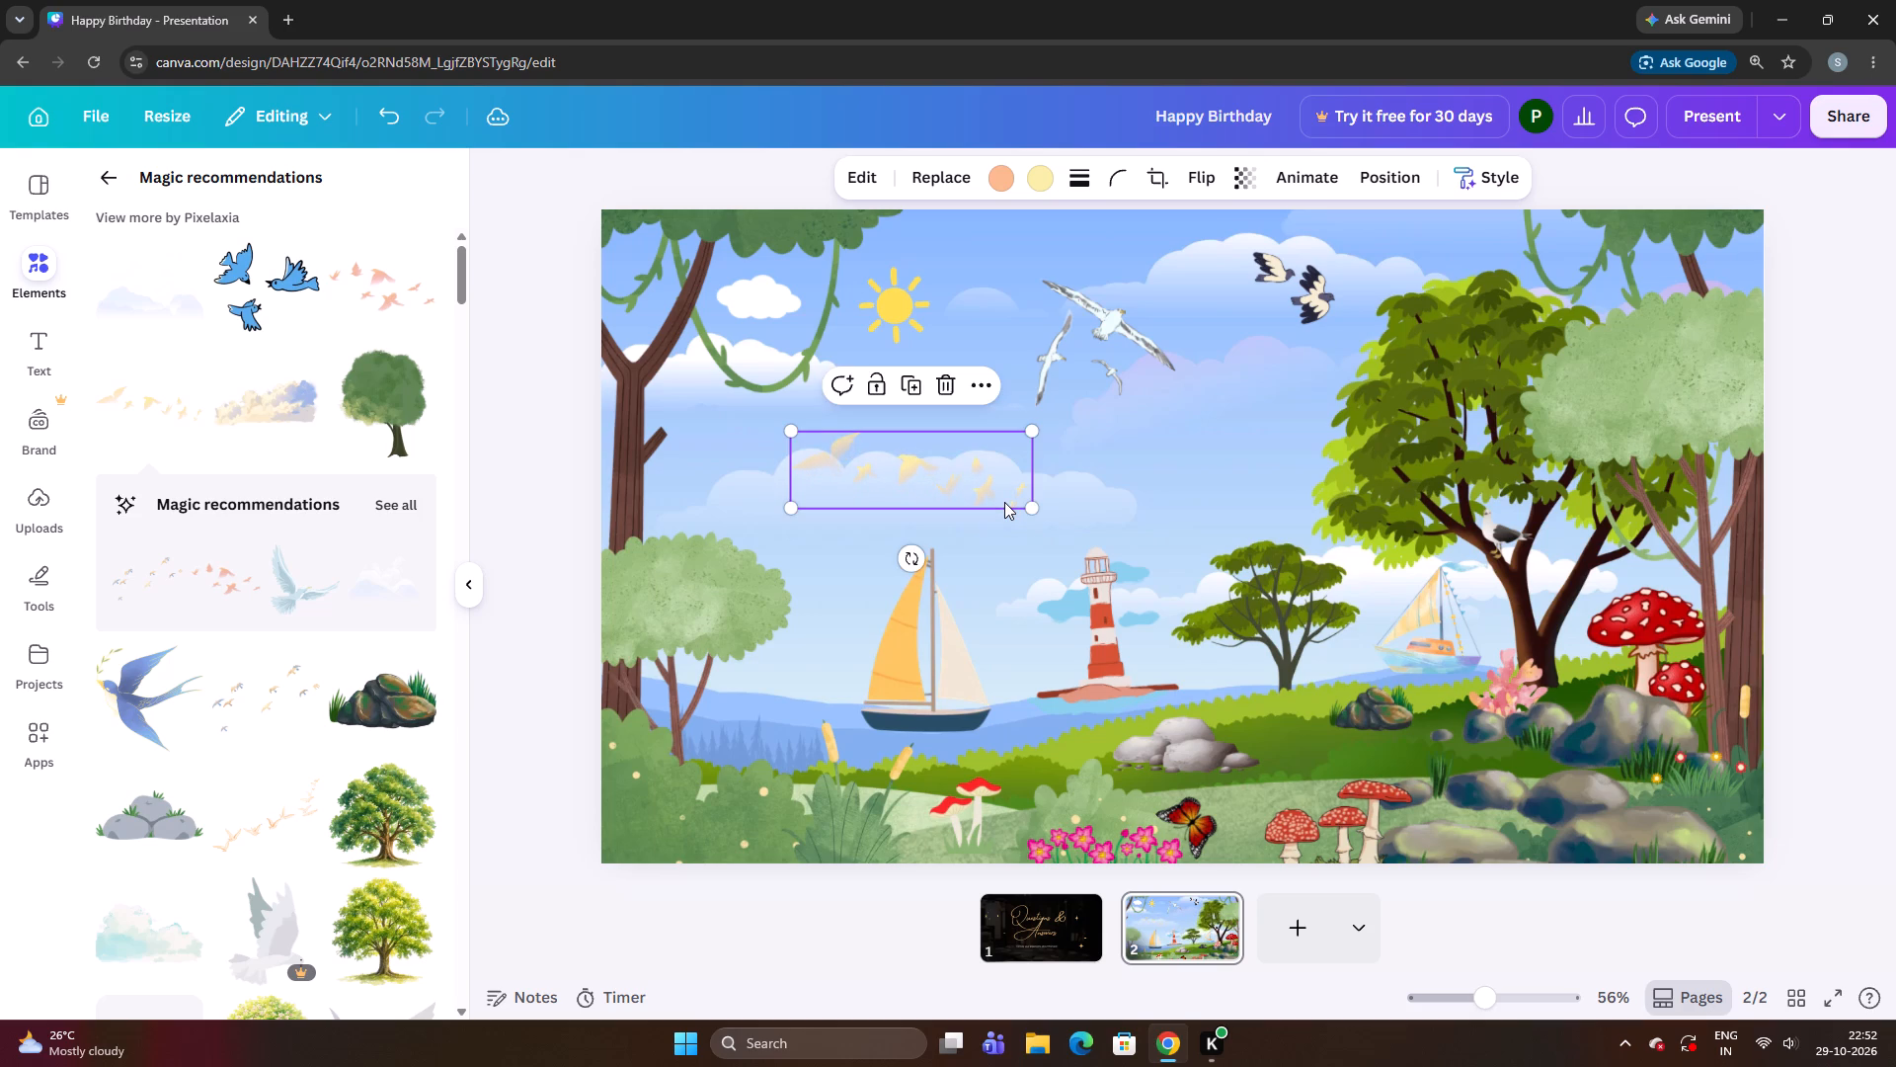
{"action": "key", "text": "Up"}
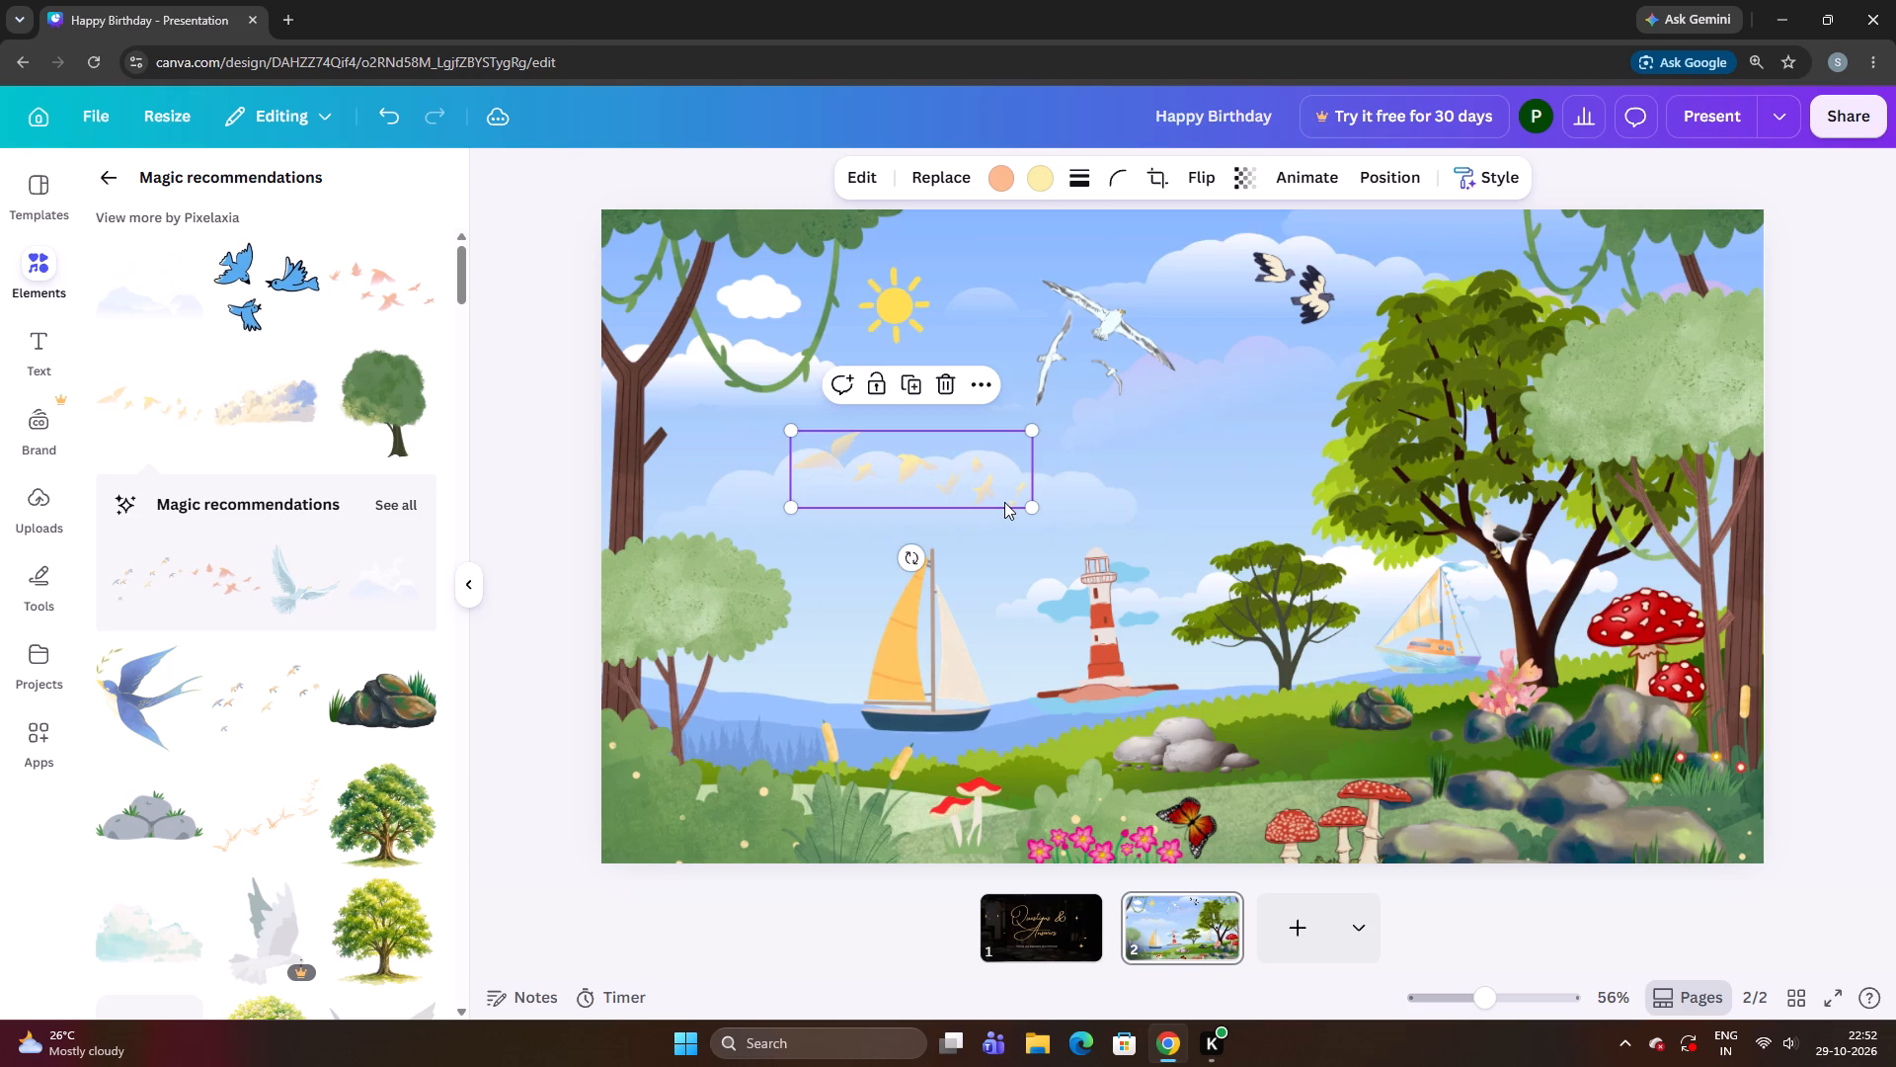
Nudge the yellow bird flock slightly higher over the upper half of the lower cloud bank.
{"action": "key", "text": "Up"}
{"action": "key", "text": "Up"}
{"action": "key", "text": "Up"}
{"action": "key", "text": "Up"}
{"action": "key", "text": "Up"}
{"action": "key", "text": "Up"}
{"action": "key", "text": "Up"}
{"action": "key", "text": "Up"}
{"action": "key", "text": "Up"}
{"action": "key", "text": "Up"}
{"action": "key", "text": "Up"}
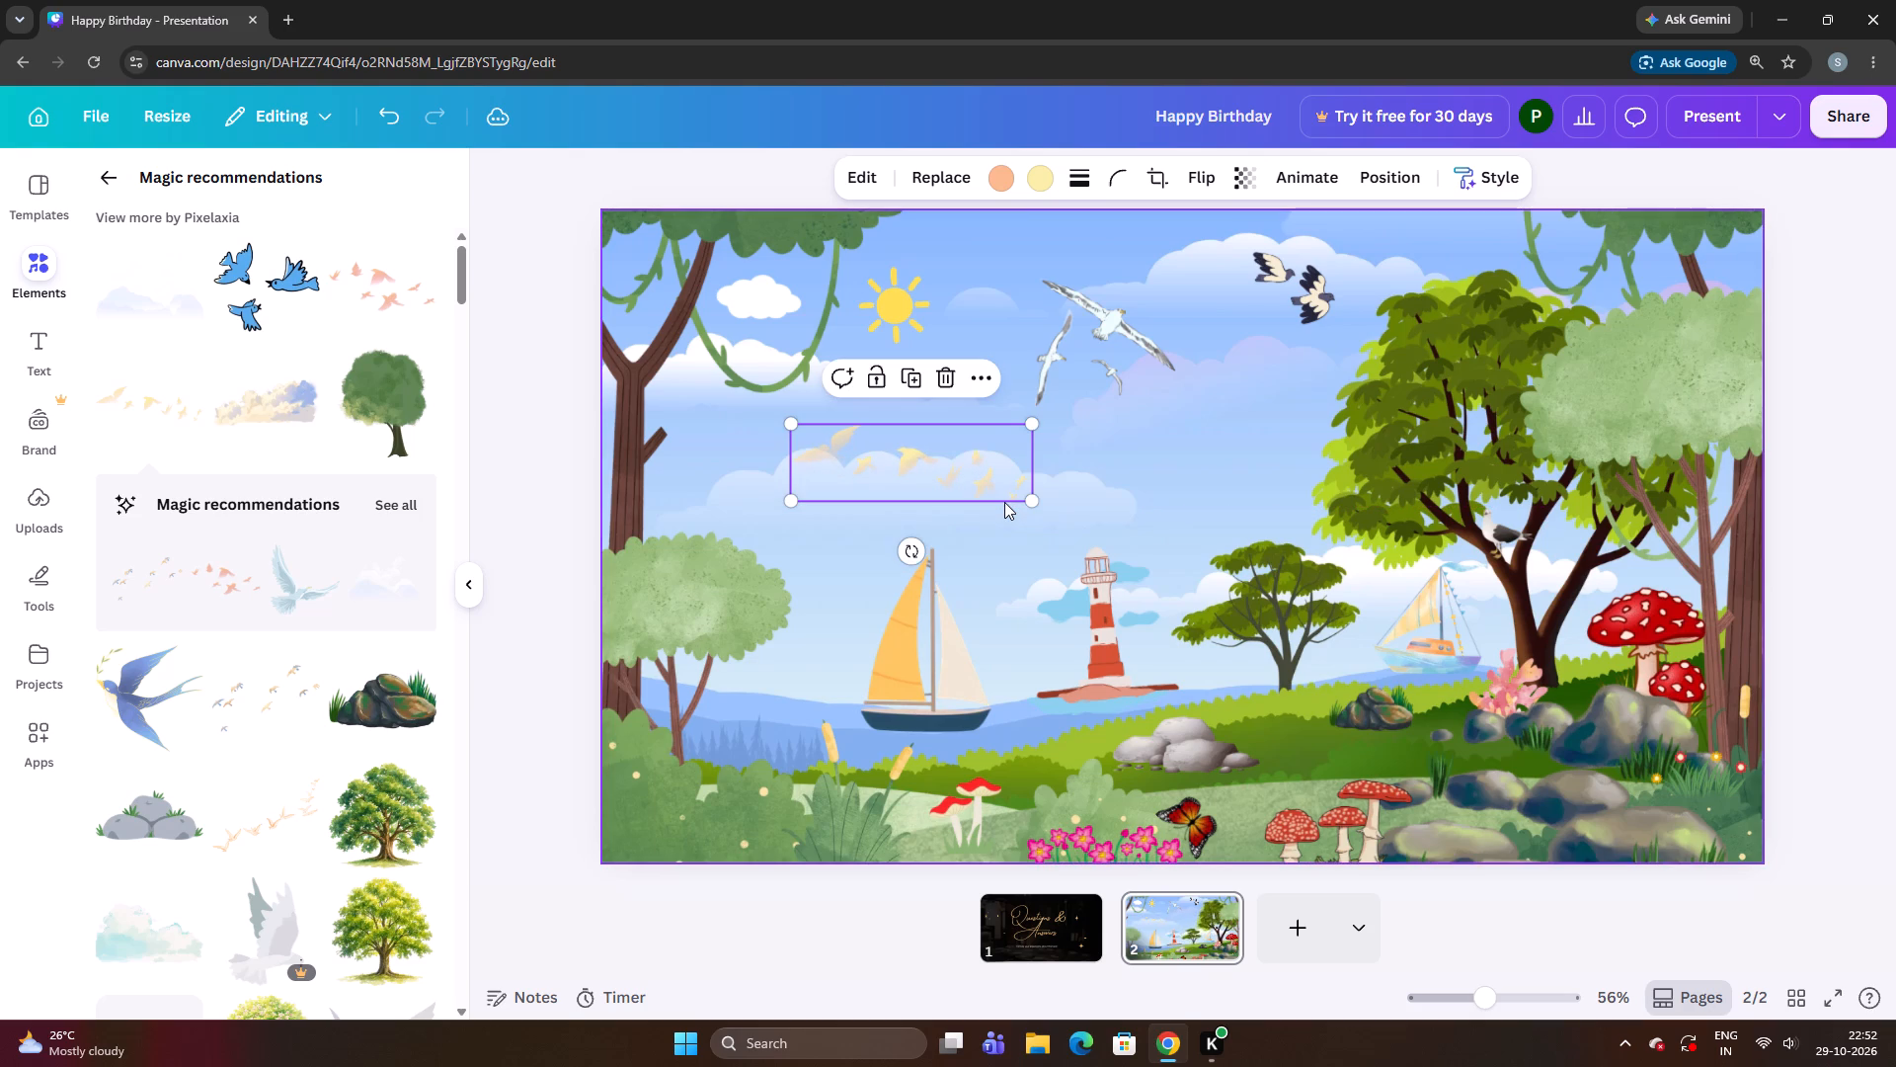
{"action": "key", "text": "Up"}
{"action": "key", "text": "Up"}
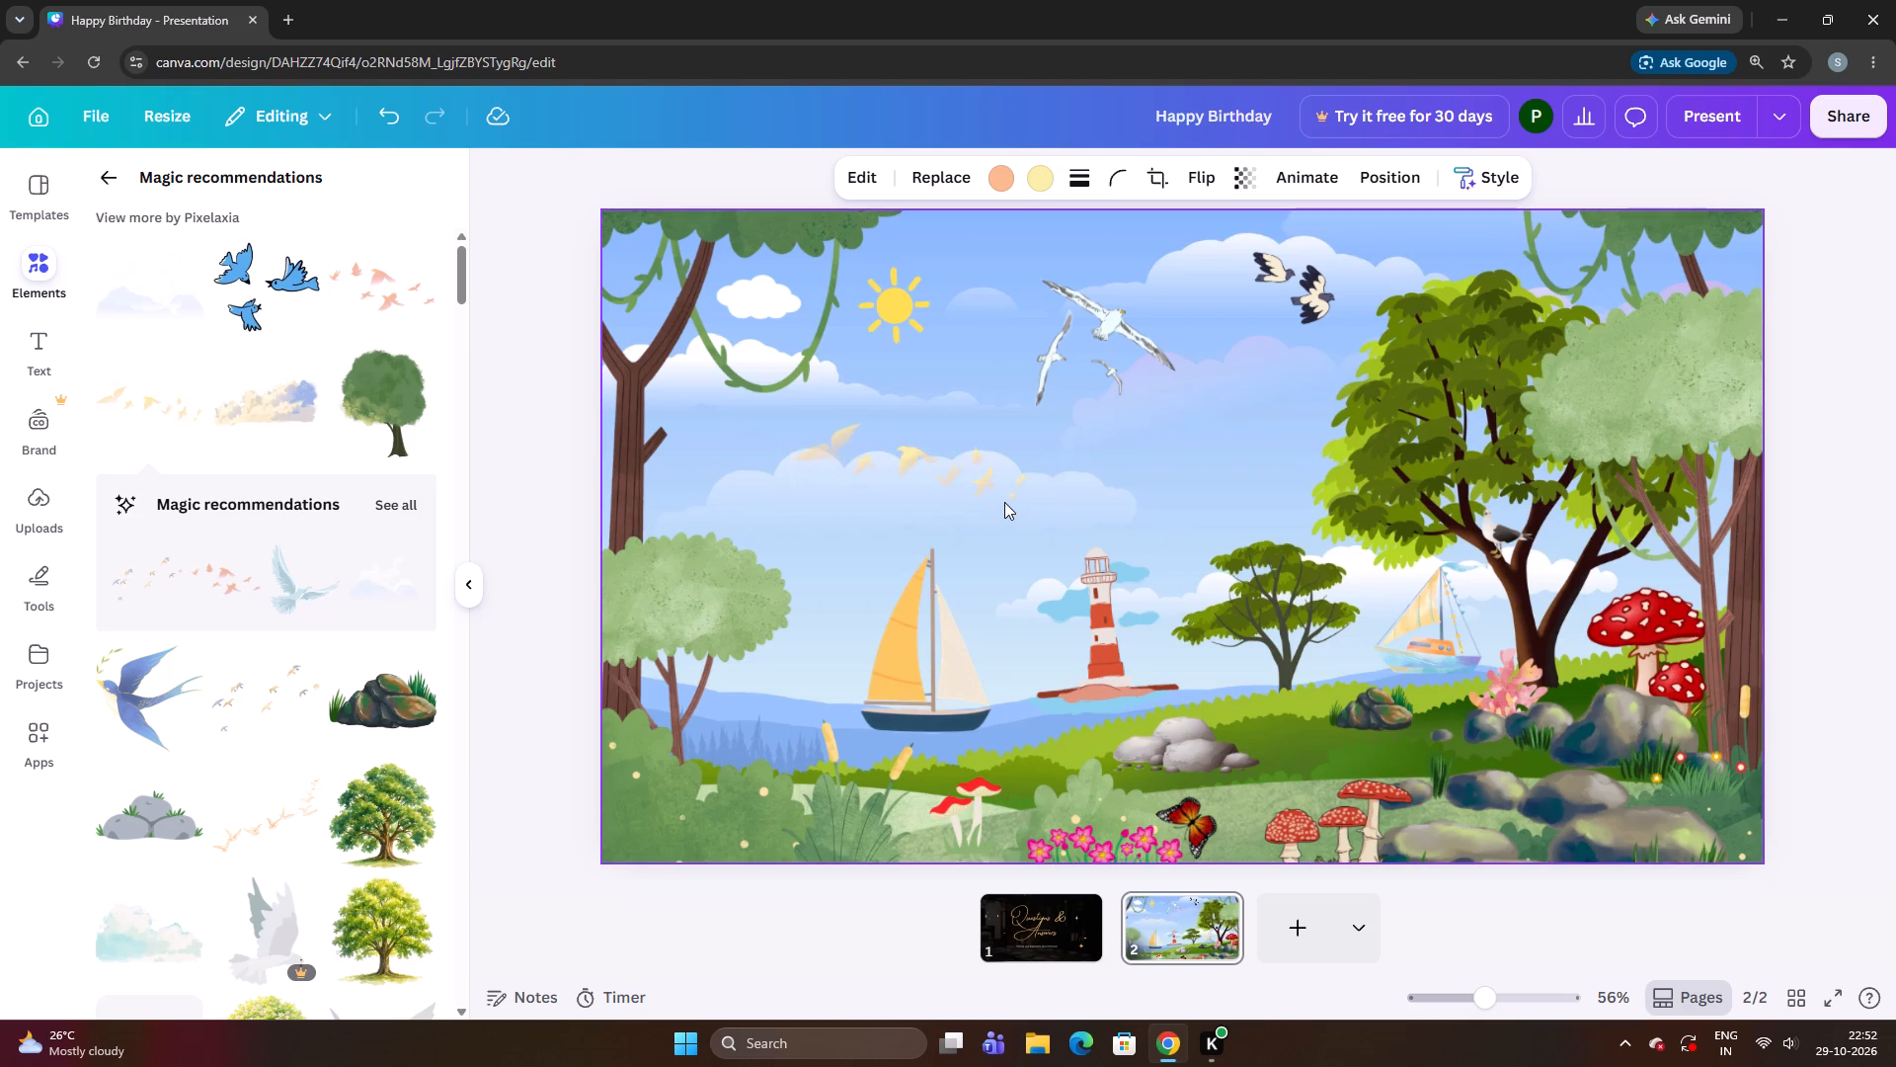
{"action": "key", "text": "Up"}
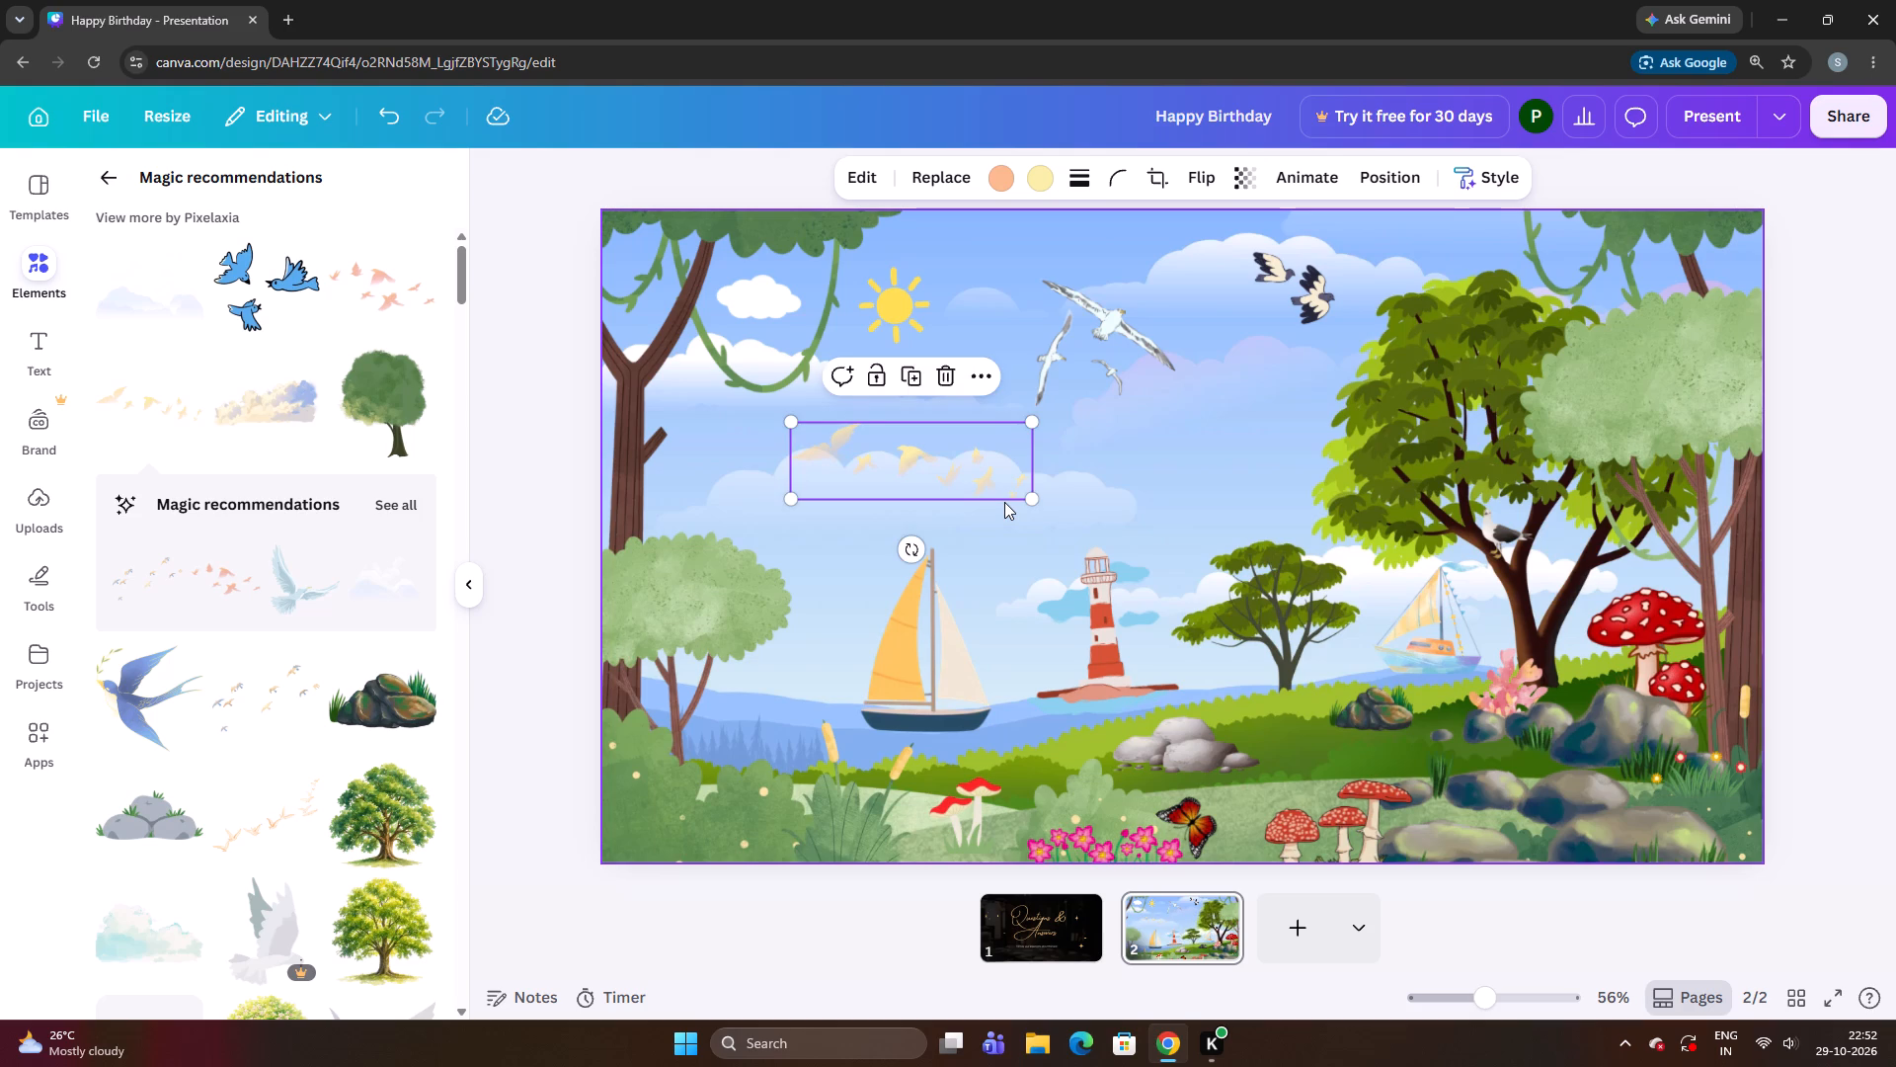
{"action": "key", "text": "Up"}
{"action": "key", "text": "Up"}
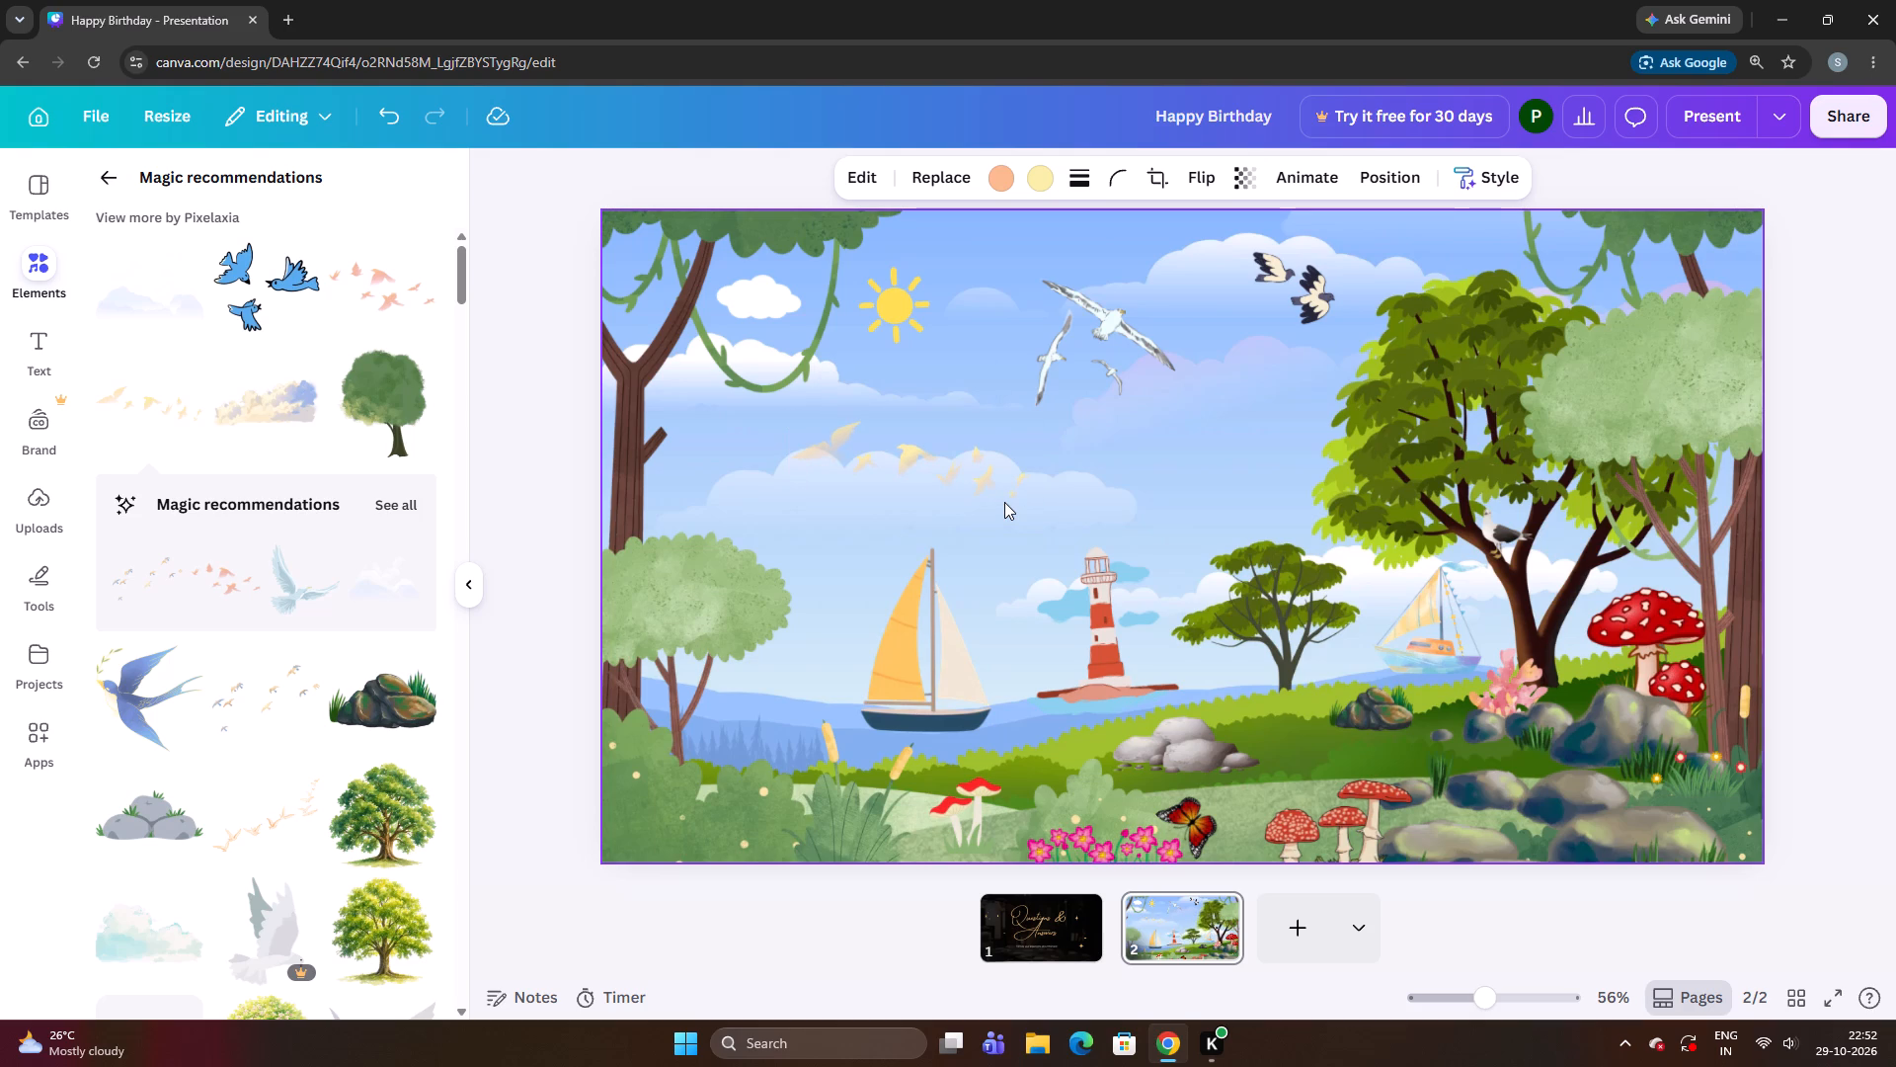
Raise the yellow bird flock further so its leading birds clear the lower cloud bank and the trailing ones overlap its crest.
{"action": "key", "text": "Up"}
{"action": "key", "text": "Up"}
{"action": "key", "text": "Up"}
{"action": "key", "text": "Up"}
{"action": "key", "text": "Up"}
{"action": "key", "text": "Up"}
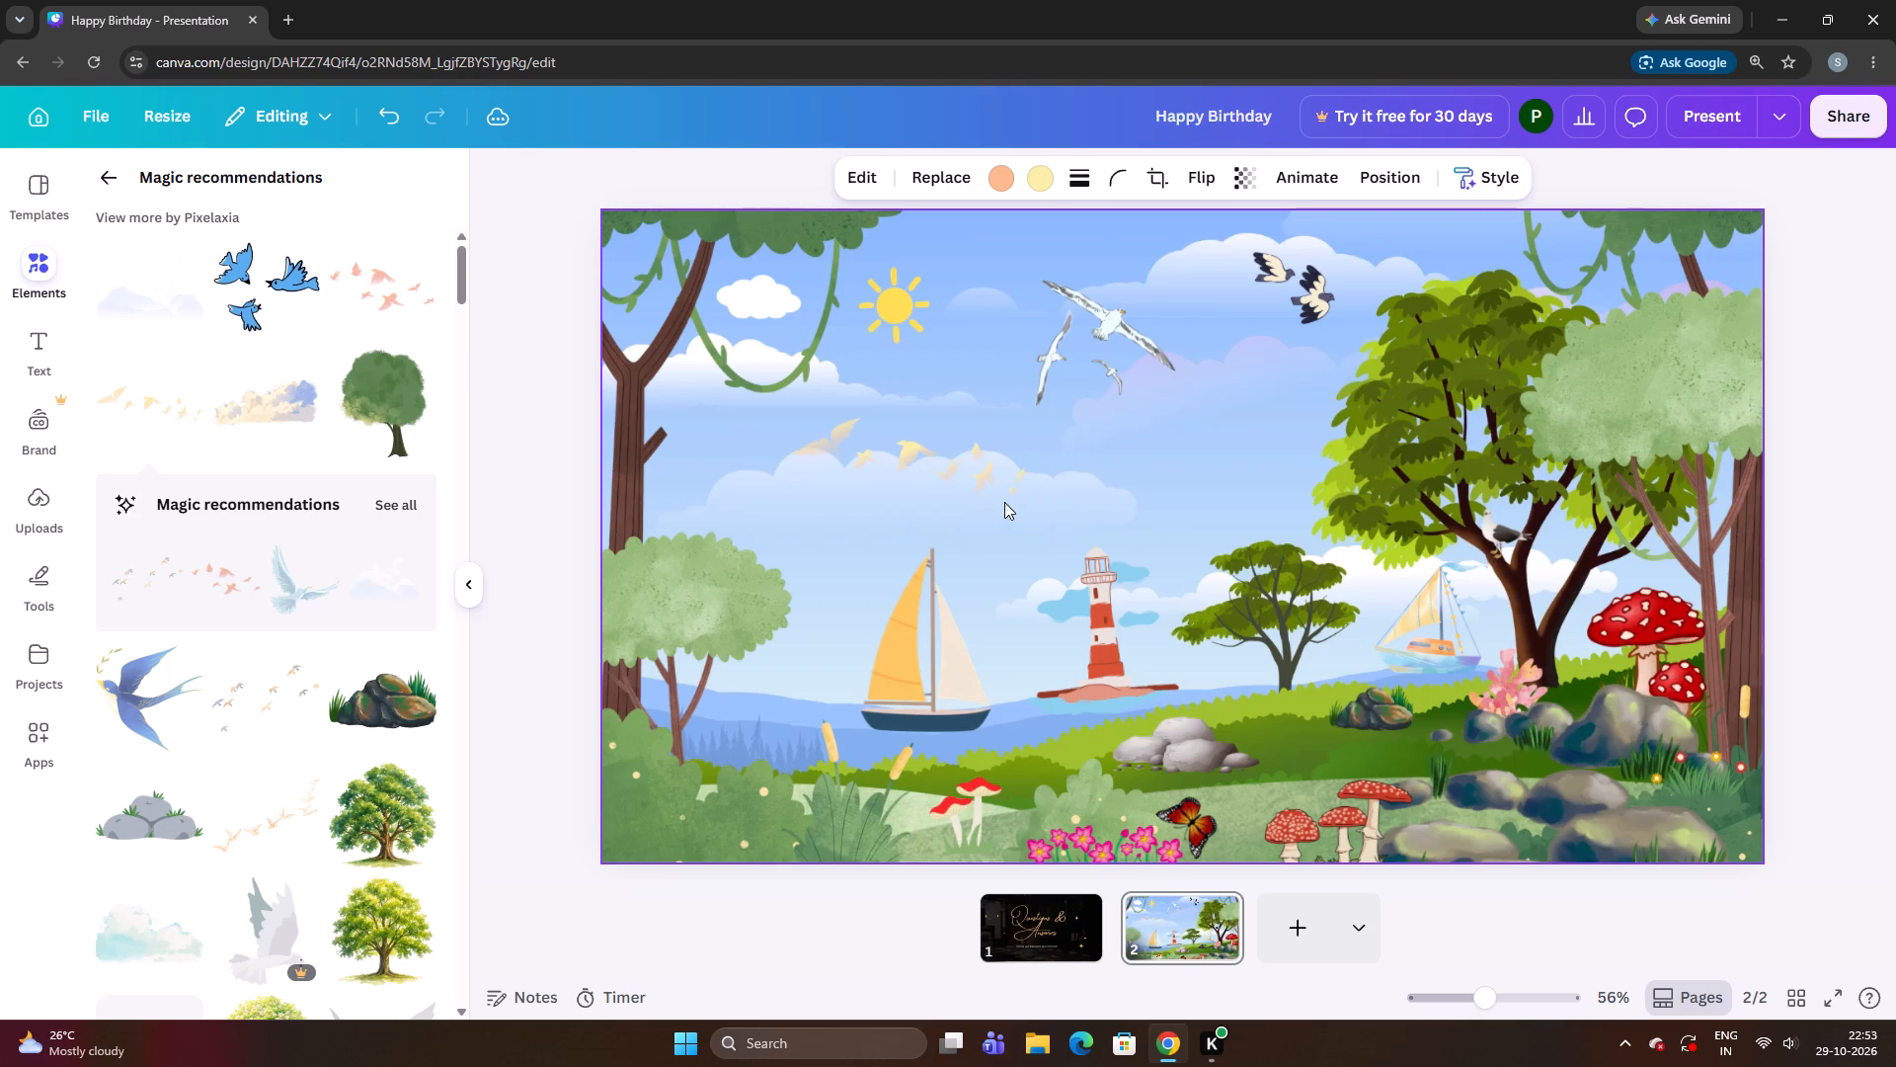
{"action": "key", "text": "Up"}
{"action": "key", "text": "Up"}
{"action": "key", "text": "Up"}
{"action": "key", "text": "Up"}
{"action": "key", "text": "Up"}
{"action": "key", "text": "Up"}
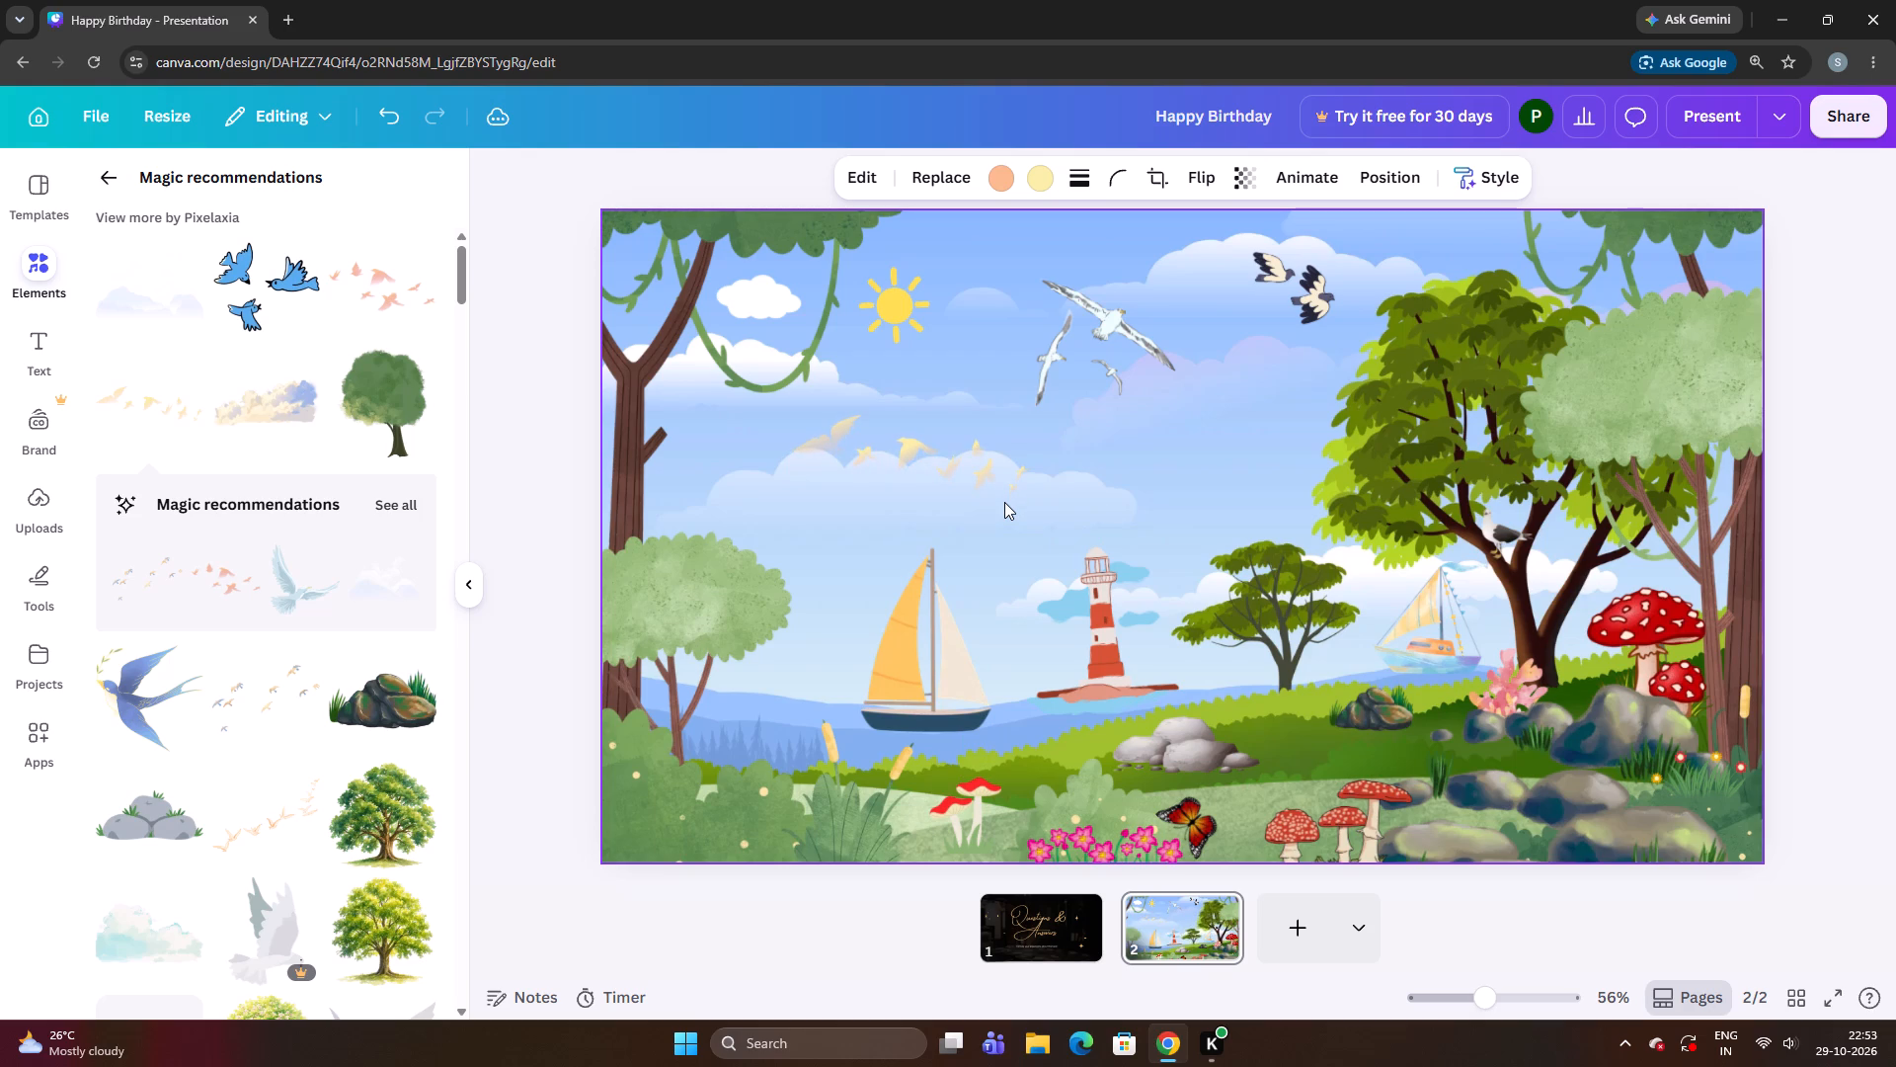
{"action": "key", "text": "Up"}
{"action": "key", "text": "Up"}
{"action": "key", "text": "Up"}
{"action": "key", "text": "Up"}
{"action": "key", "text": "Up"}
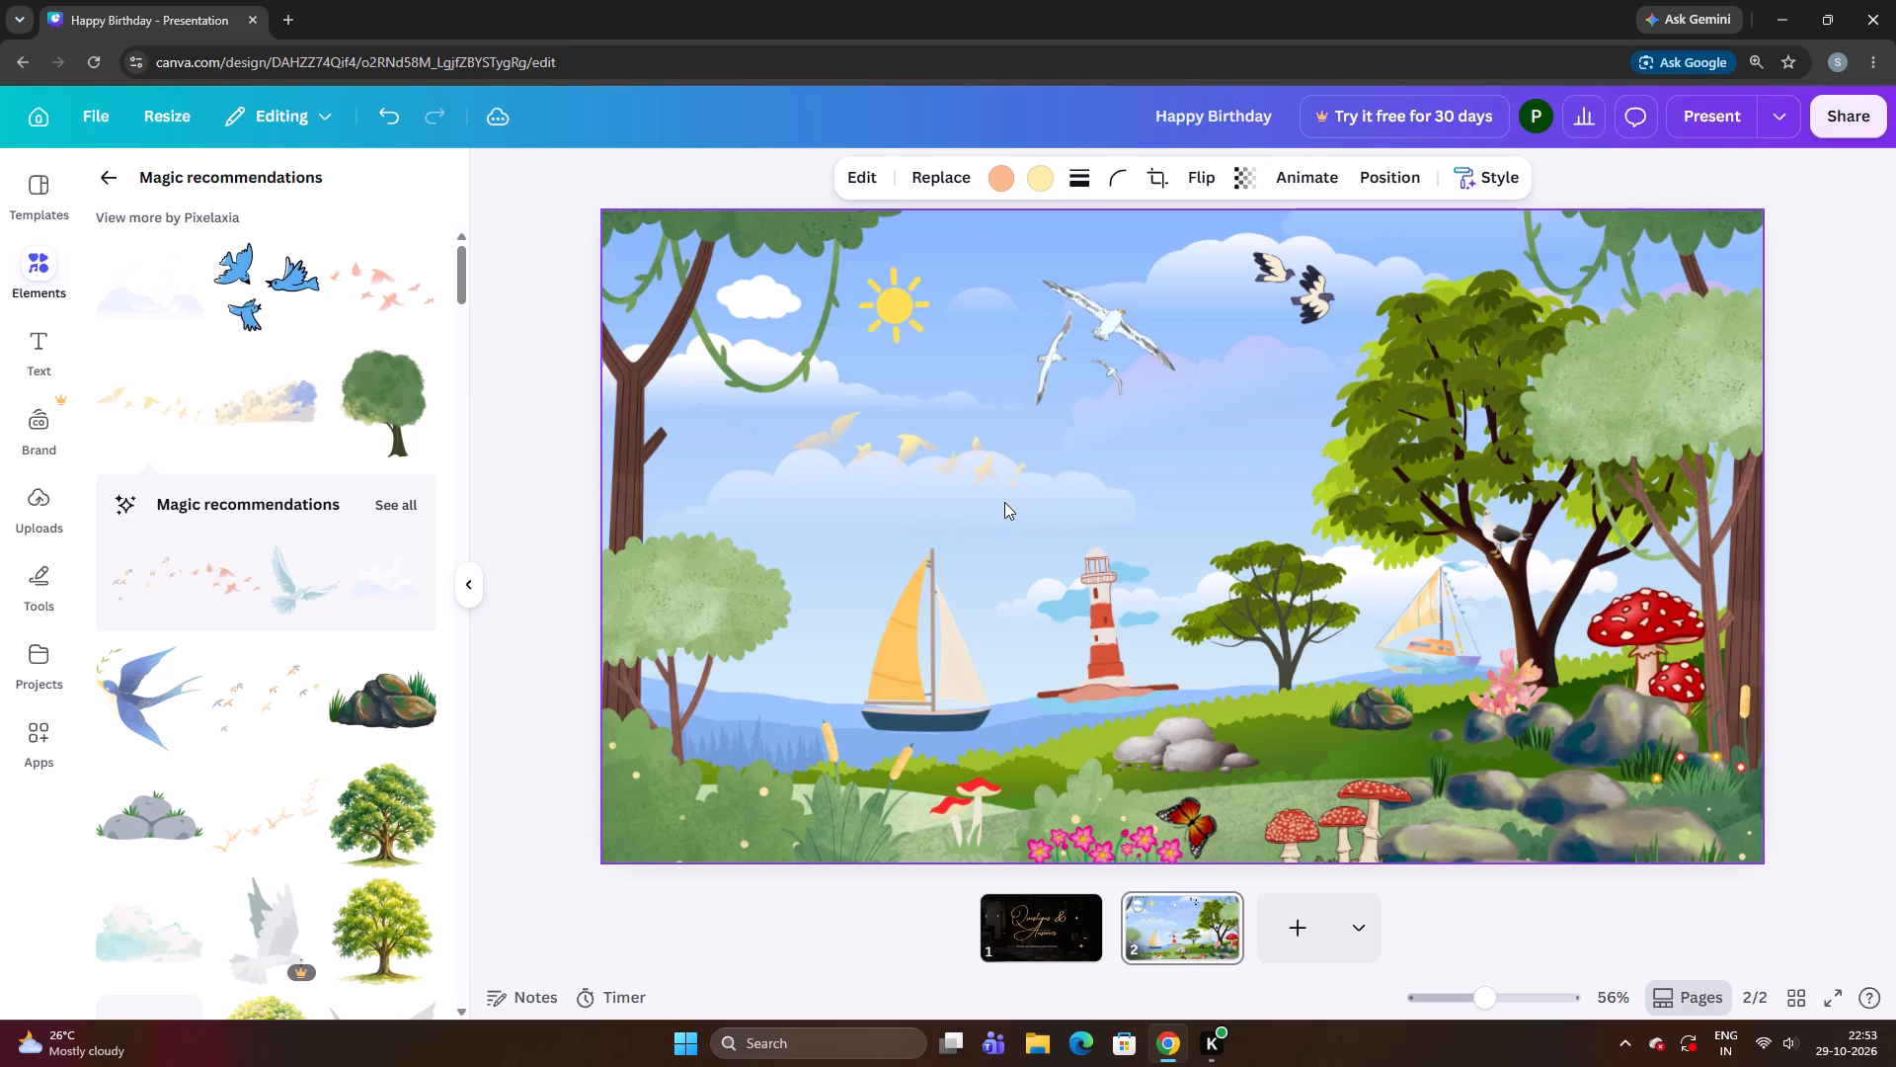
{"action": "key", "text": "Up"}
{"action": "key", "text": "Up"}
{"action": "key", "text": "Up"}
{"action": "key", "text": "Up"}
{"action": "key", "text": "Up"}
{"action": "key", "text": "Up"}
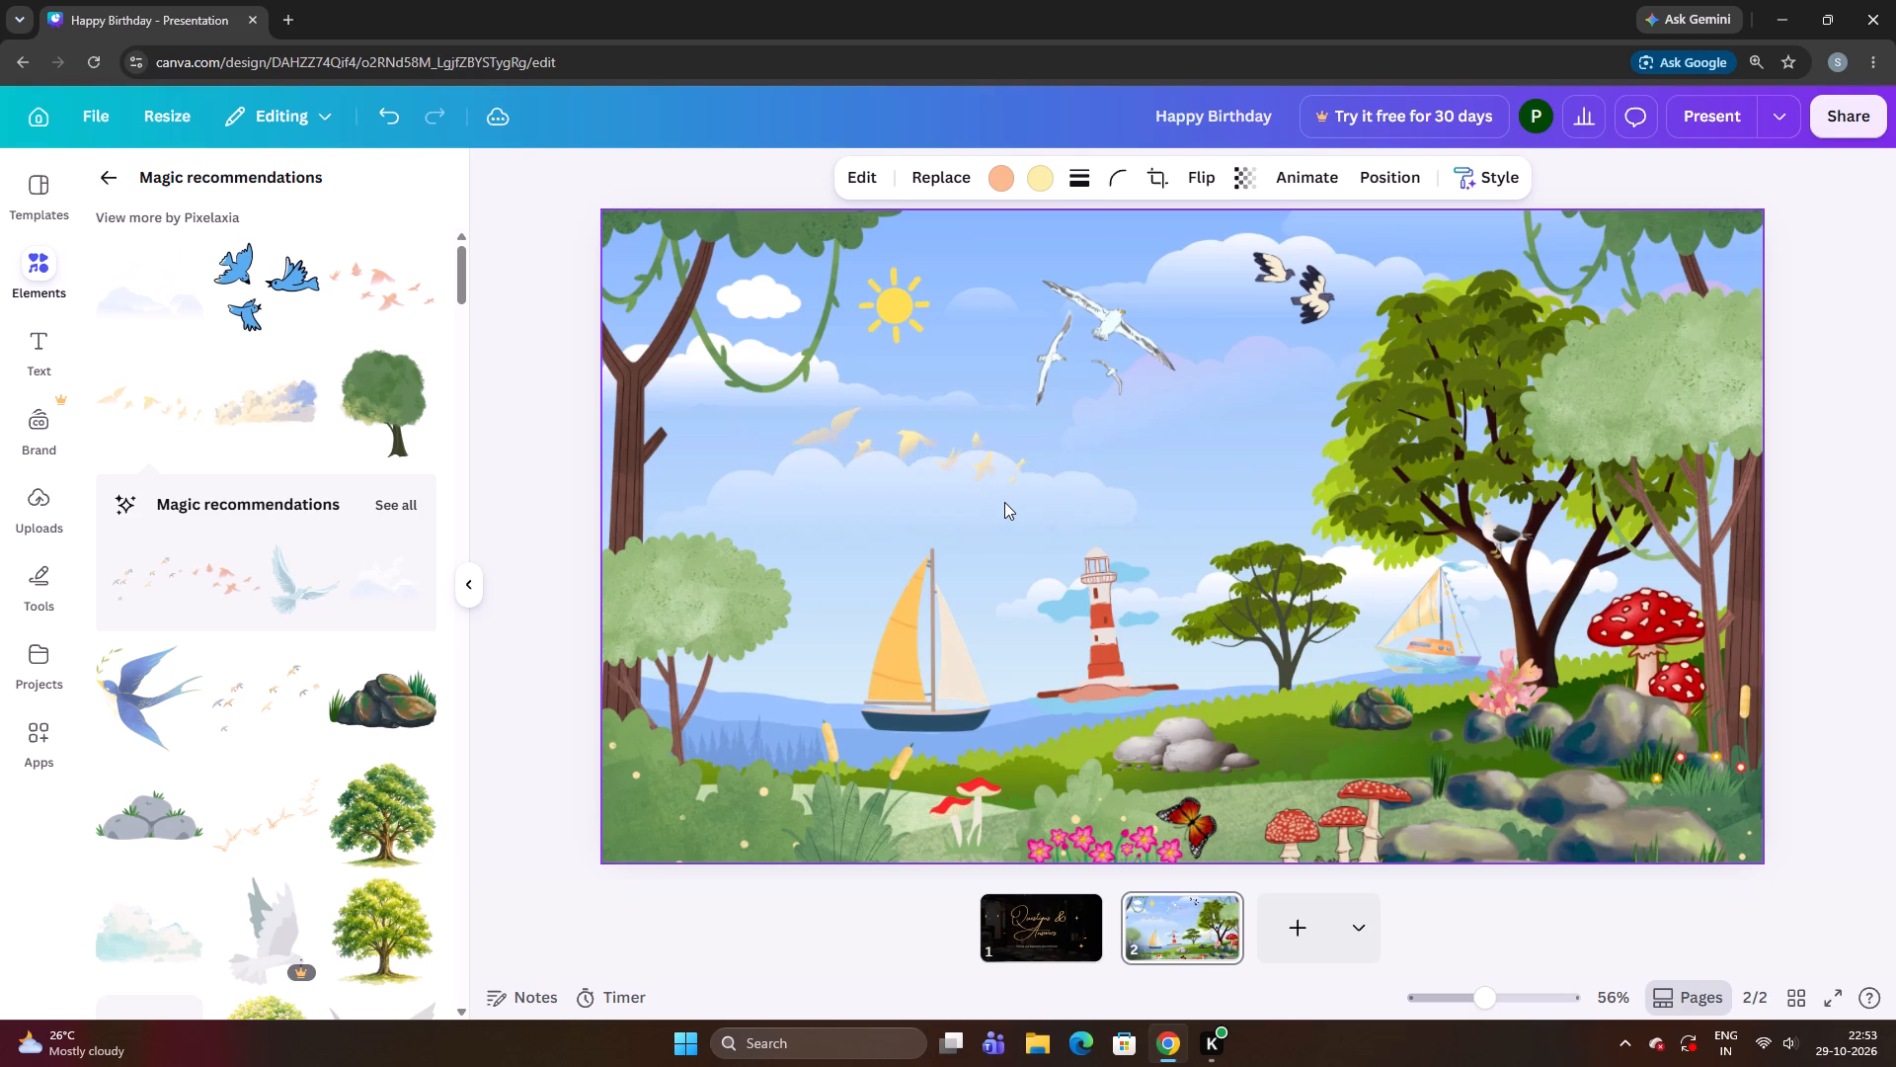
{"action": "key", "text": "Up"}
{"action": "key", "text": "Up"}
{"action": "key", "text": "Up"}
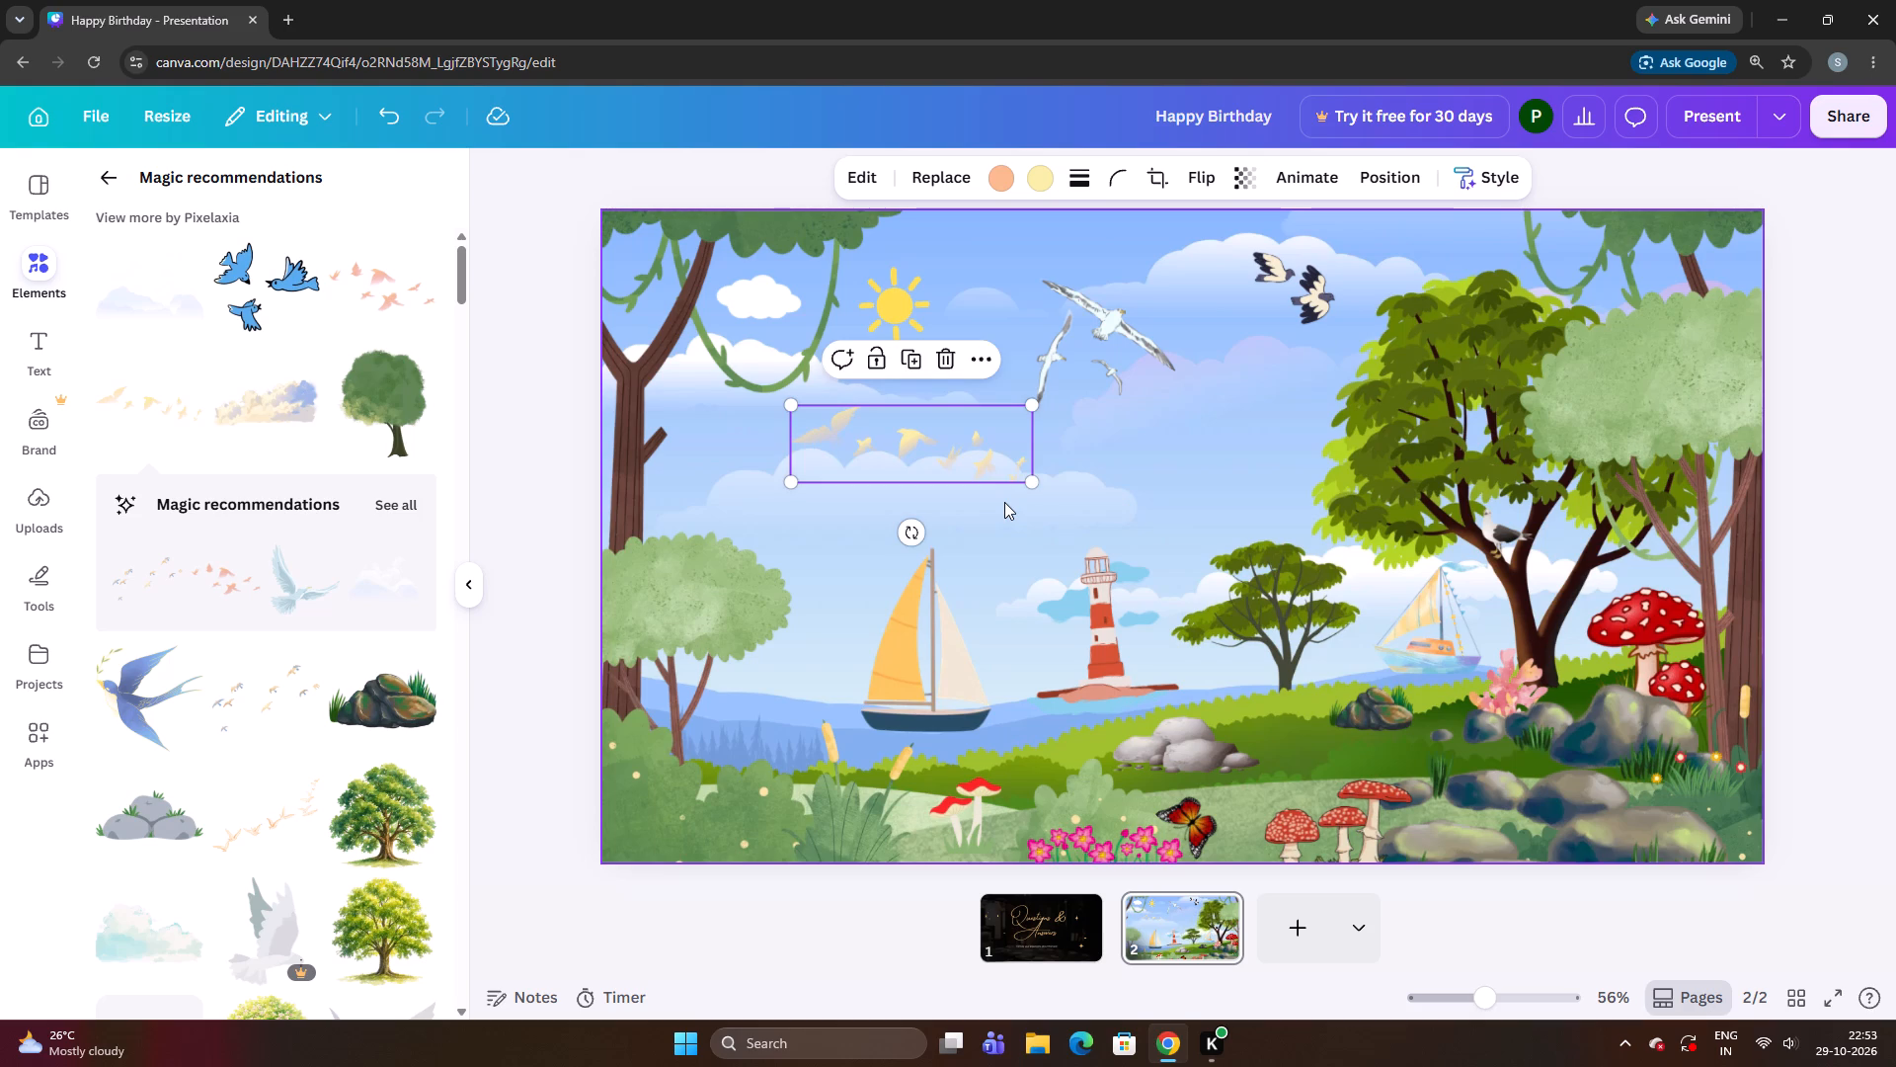
Lower the yellow bird flock back down across the lower cloud bank, towards the orange-sailed boat's mast tip.
{"action": "key", "text": "ctrl+Down"}
{"action": "key", "text": "ctrl+Down"}
{"action": "key", "text": "ctrl+Down"}
{"action": "key", "text": "ctrl+Down"}
{"action": "key", "text": "ctrl+Down"}
{"action": "key", "text": "ctrl+Down"}
{"action": "key", "text": "ctrl+Down"}
{"action": "key", "text": "ctrl+Down"}
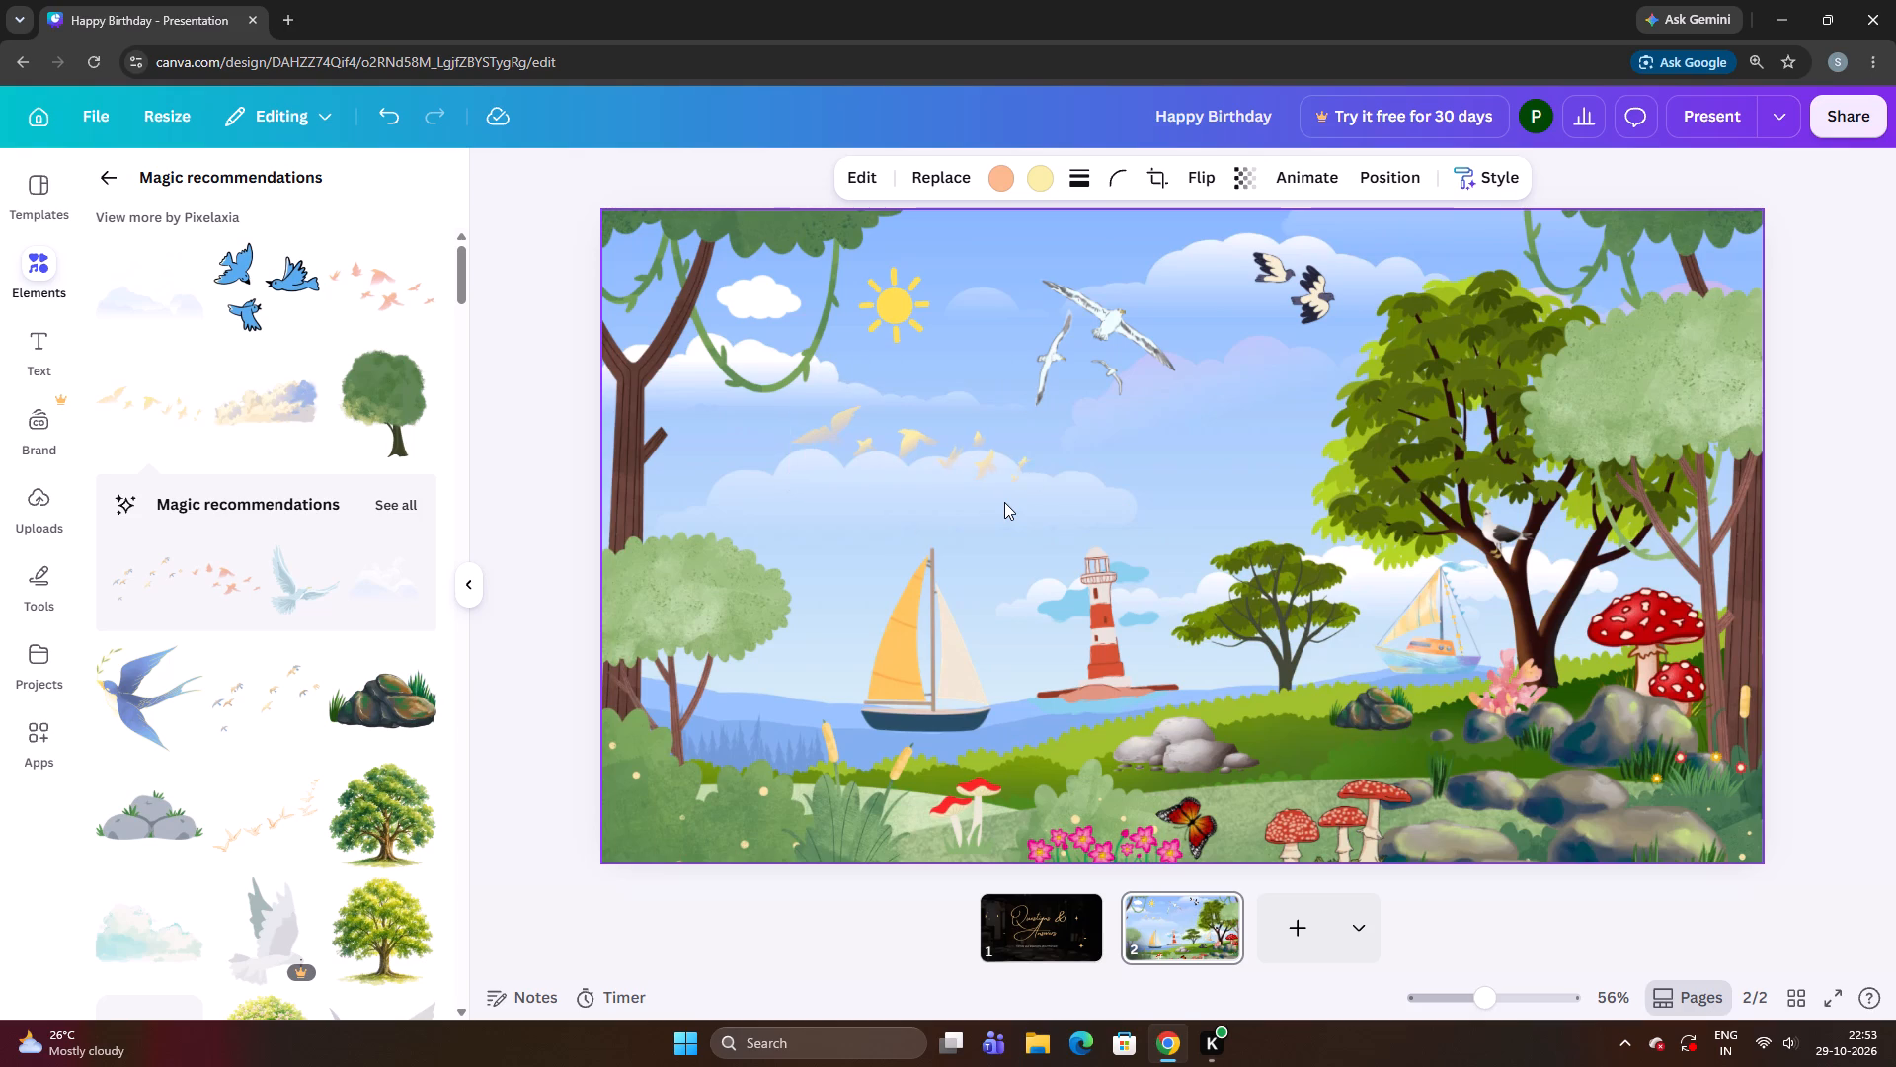
{"action": "key", "text": "Down"}
{"action": "key", "text": "Down"}
{"action": "key", "text": "Down"}
{"action": "key", "text": "Down"}
{"action": "key", "text": "Down"}
{"action": "key", "text": "Down"}
{"action": "key", "text": "Down"}
{"action": "key", "text": "Down"}
{"action": "key", "text": "Down"}
{"action": "key", "text": "Down"}
{"action": "key", "text": "Down"}
{"action": "key", "text": "Down"}
{"action": "key", "text": "Down"}
{"action": "key", "text": "Down"}
{"action": "key", "text": "Down"}
{"action": "key", "text": "Down"}
{"action": "key", "text": "Down"}
{"action": "key", "text": "Down"}
{"action": "key", "text": "Down"}
{"action": "key", "text": "Down"}
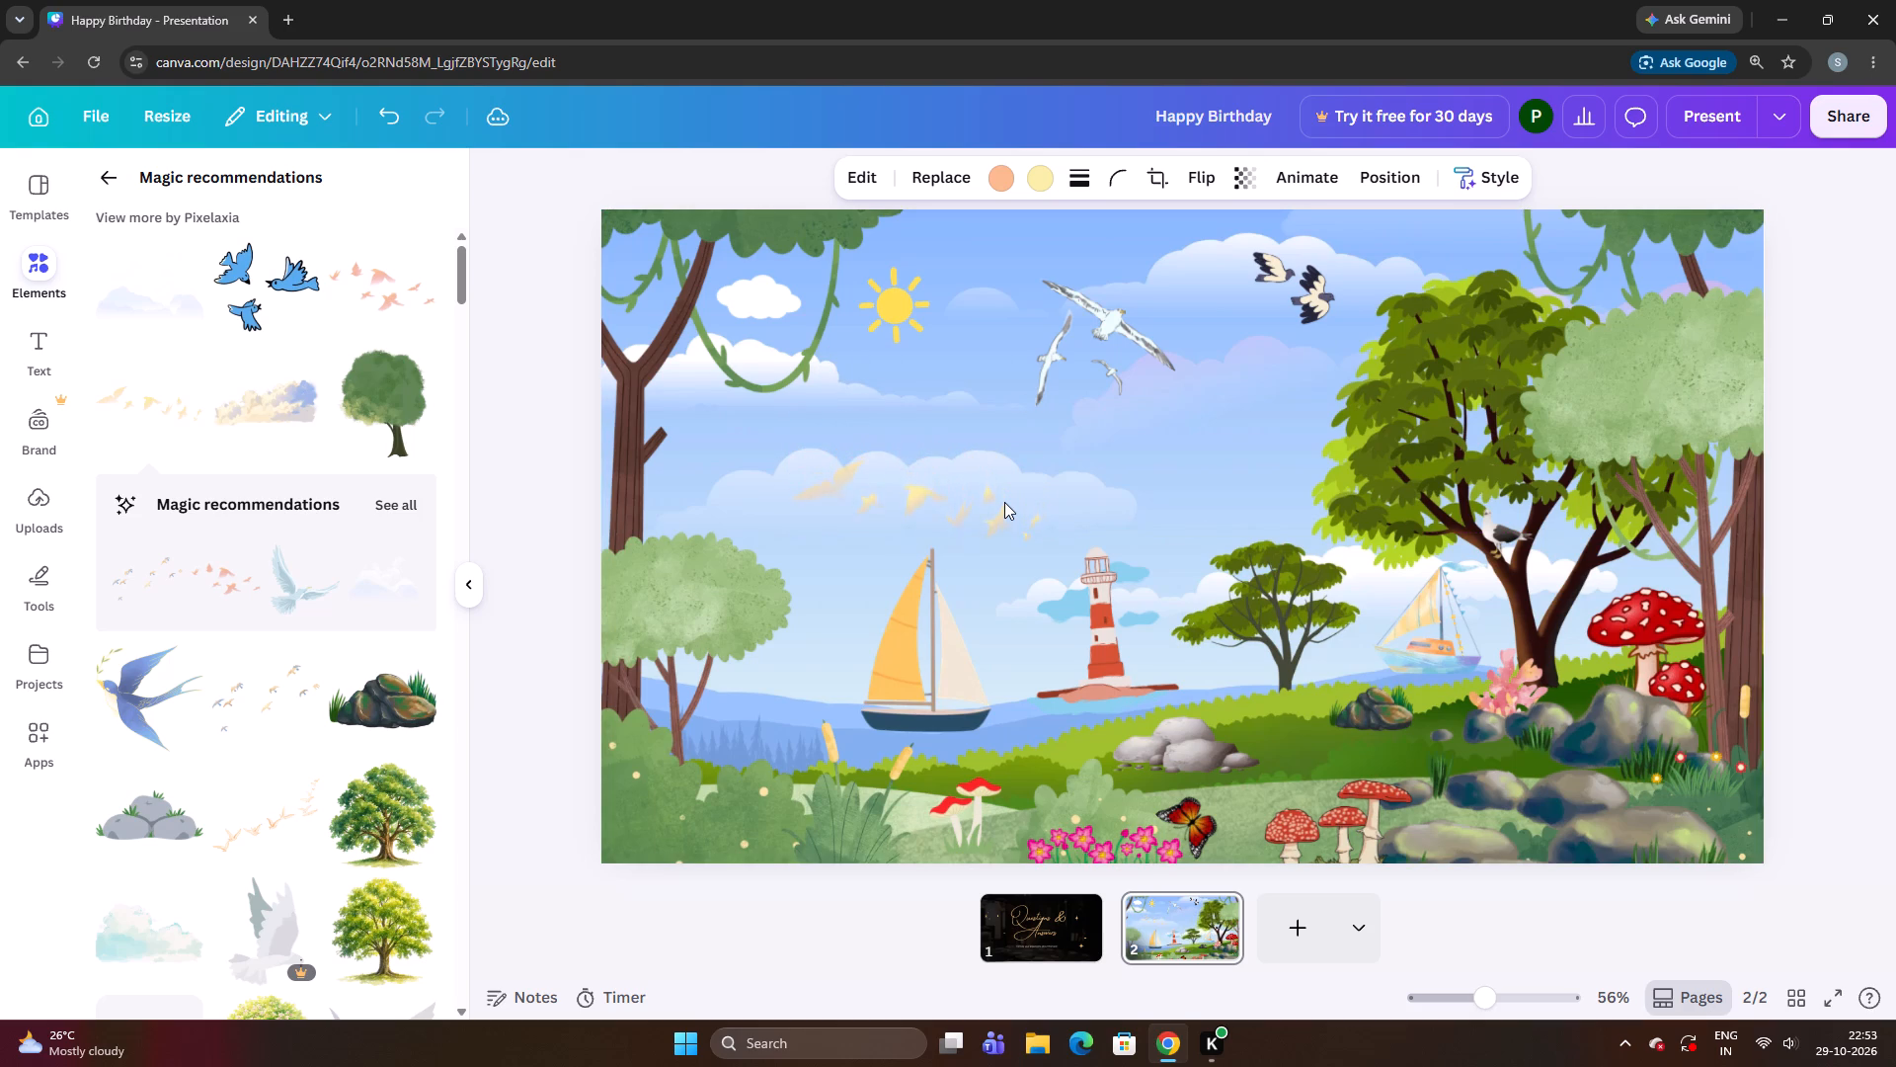
Nudge the yellow bird flock slightly left, away from the lighthouse.
{"action": "key", "text": "Left"}
{"action": "key", "text": "Left"}
{"action": "key", "text": "Left"}
{"action": "key", "text": "Left"}
{"action": "key", "text": "Left"}
{"action": "key", "text": "Left"}
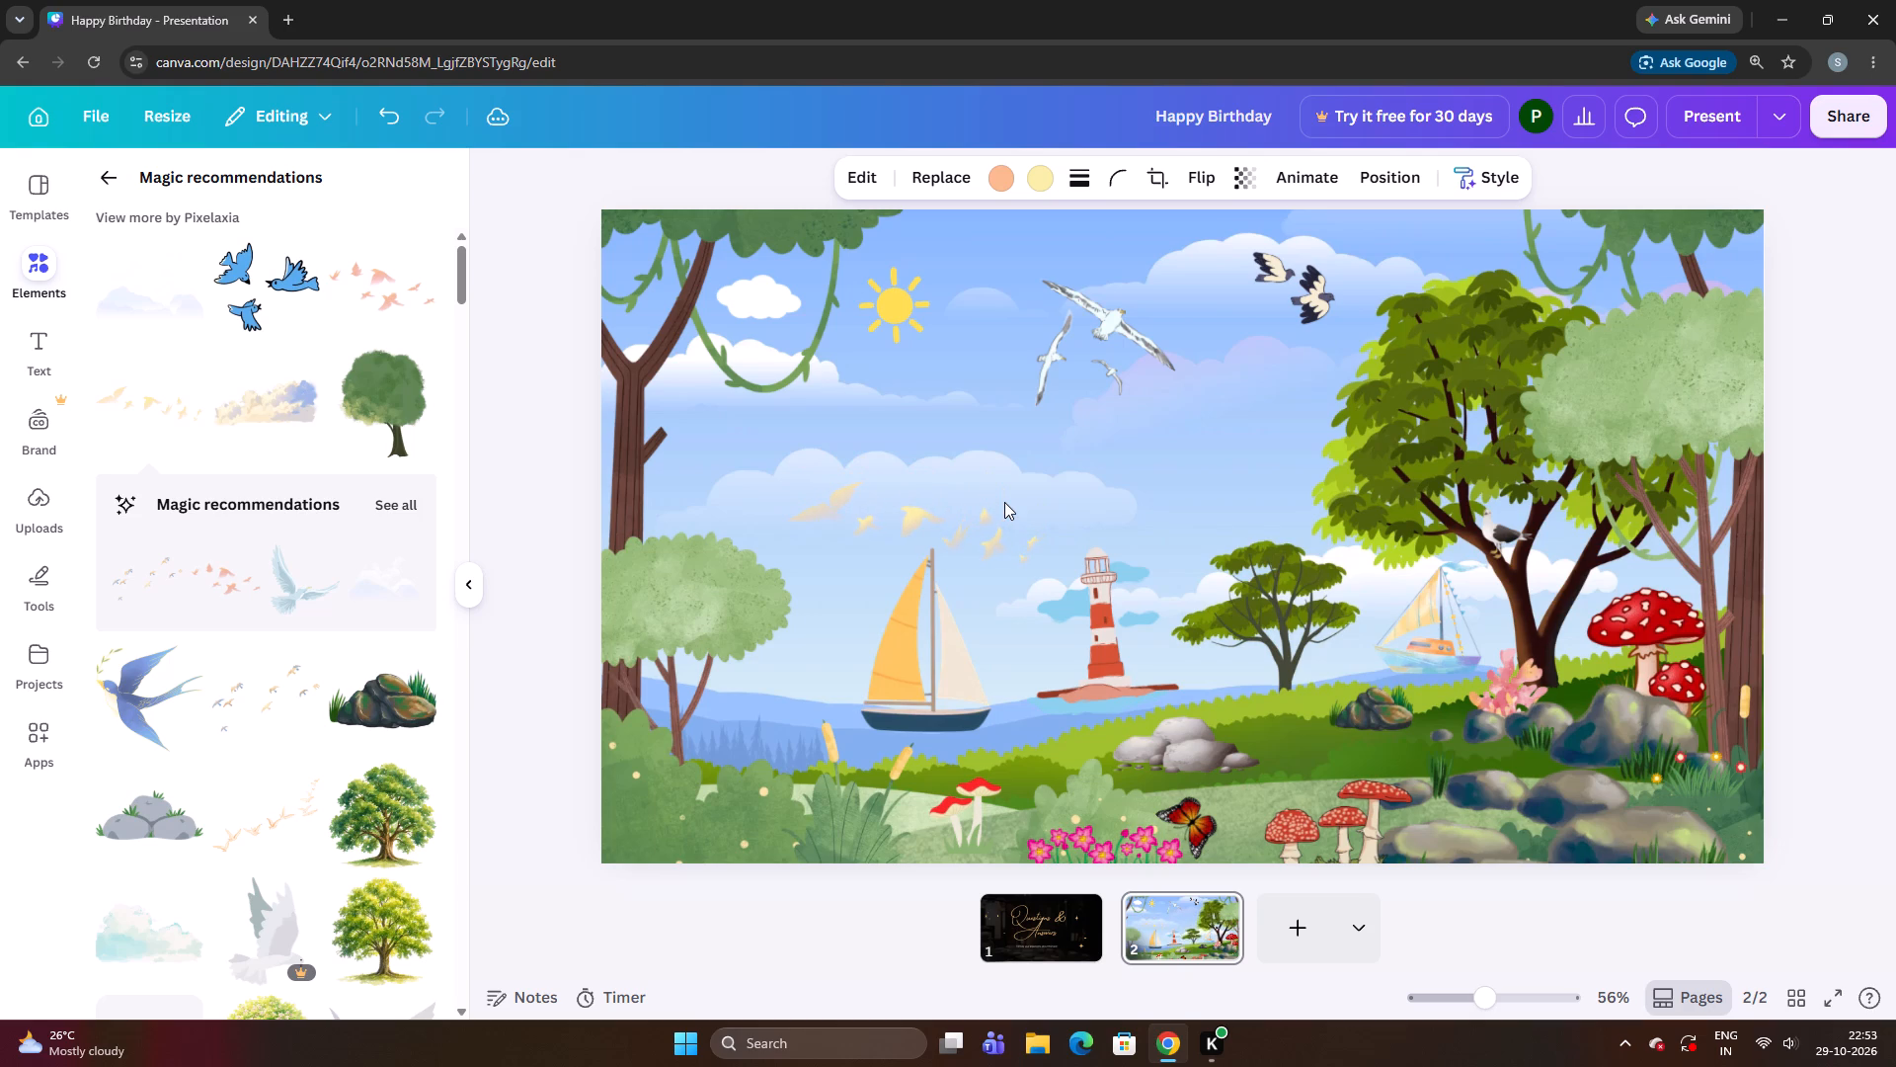
Raise the yellow bird flock slightly so its leading birds overlap the lower part of the cloud bank above the boat's mast.
{"action": "key", "text": "Up"}
{"action": "key", "text": "Up"}
{"action": "key", "text": "Up"}
{"action": "key", "text": "Up"}
{"action": "key", "text": "Up"}
{"action": "key", "text": "Up"}
{"action": "key", "text": "Up"}
{"action": "key", "text": "Up"}
{"action": "key", "text": "Up"}
{"action": "key", "text": "Up"}
{"action": "key", "text": "Up"}
{"action": "key", "text": "Up"}
{"action": "key", "text": "Up"}
{"action": "key", "text": "Up"}
{"action": "key", "text": "Up"}
{"action": "key", "text": "Up"}
{"action": "key", "text": "Up"}
{"action": "key", "text": "Up"}
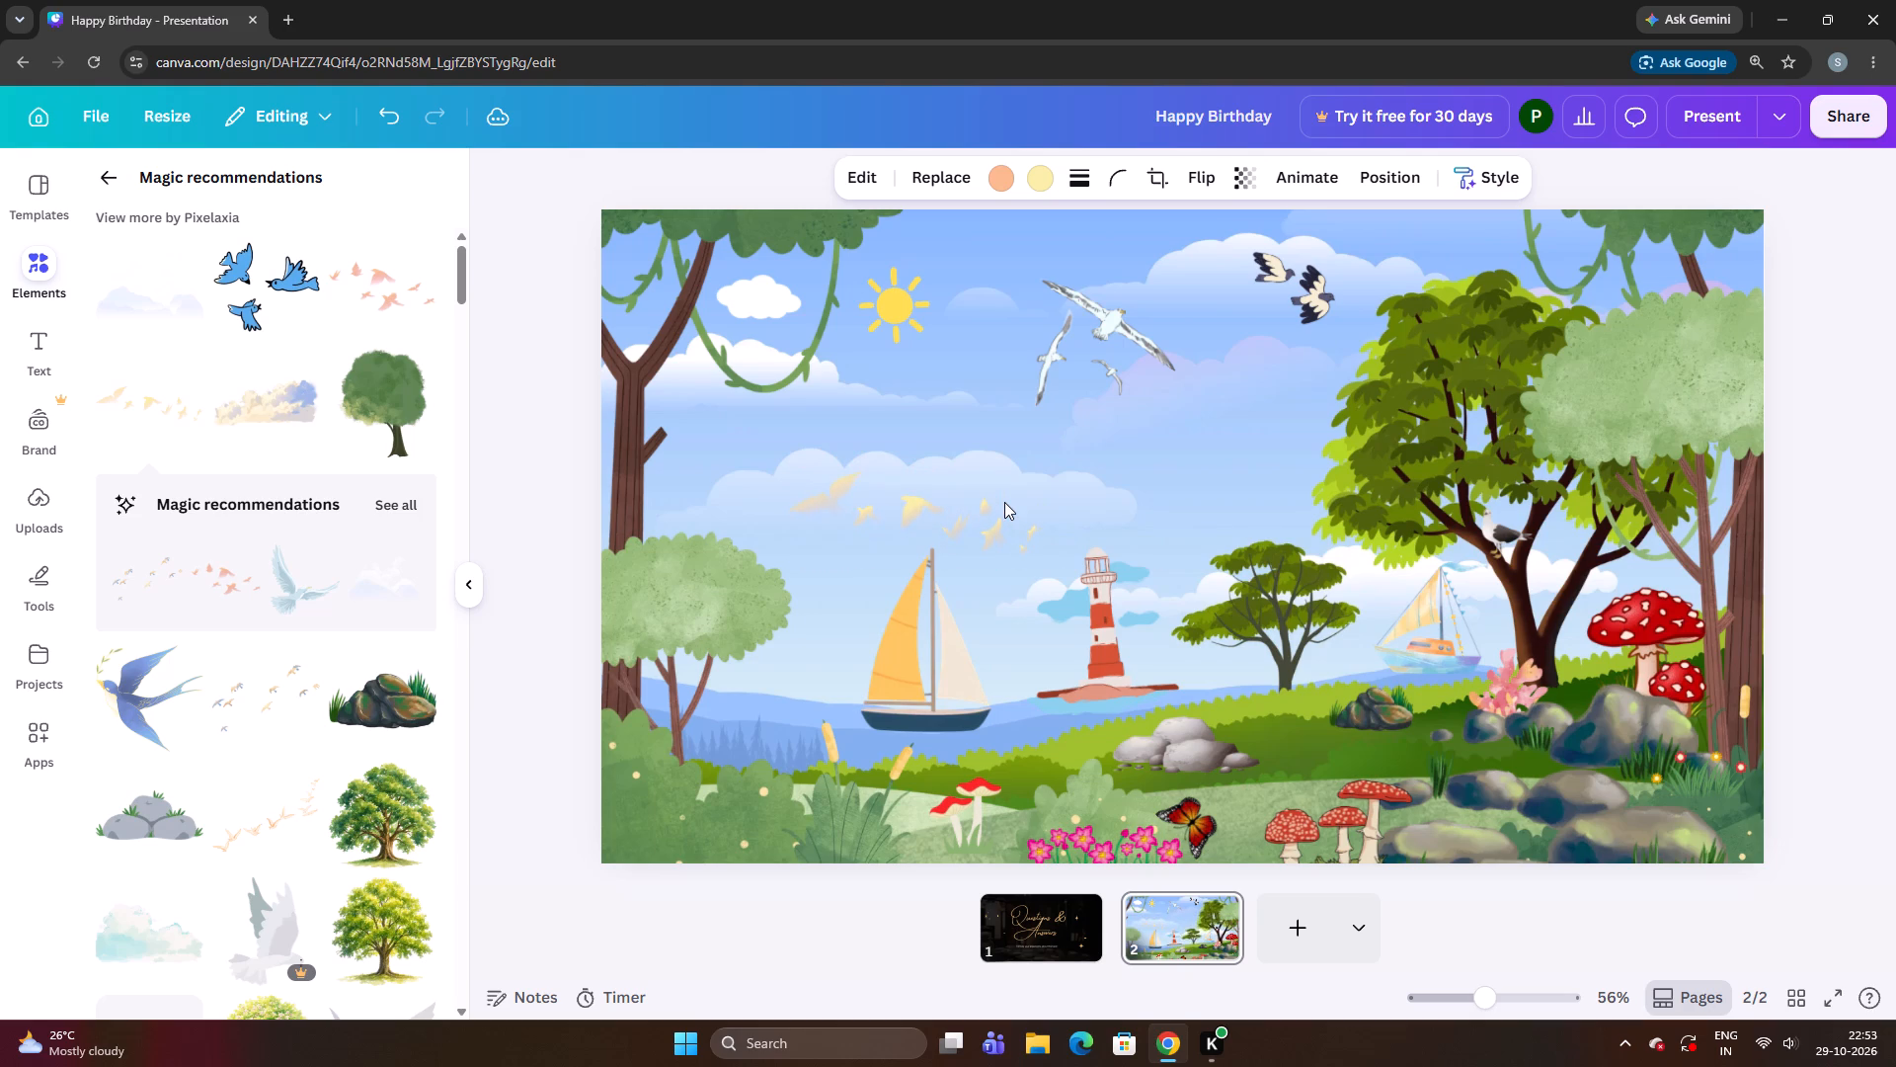
Nudge the yellow bird flock slightly right, towards the lighthouse.
{"action": "key", "text": "Right"}
{"action": "key", "text": "Right"}
{"action": "key", "text": "Right"}
{"action": "key", "text": "Right"}
Nudge the yellow bird flock a little higher into the lower part of the cloud bank.
{"action": "key", "text": "ctrl+Up"}
{"action": "key", "text": "ctrl+Up"}
{"action": "key", "text": "ctrl+Up"}
{"action": "key", "text": "ctrl+Up"}
{"action": "key", "text": "ctrl+Up"}
{"action": "key", "text": "Up"}
{"action": "key", "text": "Up"}
{"action": "key", "text": "Up"}
{"action": "key", "text": "Up"}
{"action": "key", "text": "Up"}
{"action": "key", "text": "Up"}
{"action": "key", "text": "Up"}
{"action": "key", "text": "Up"}
{"action": "key", "text": "Up"}
{"action": "key", "text": "Up"}
{"action": "key", "text": "Up"}
{"action": "key", "text": "Up"}
{"action": "key", "text": "Up"}
{"action": "key", "text": "Up"}
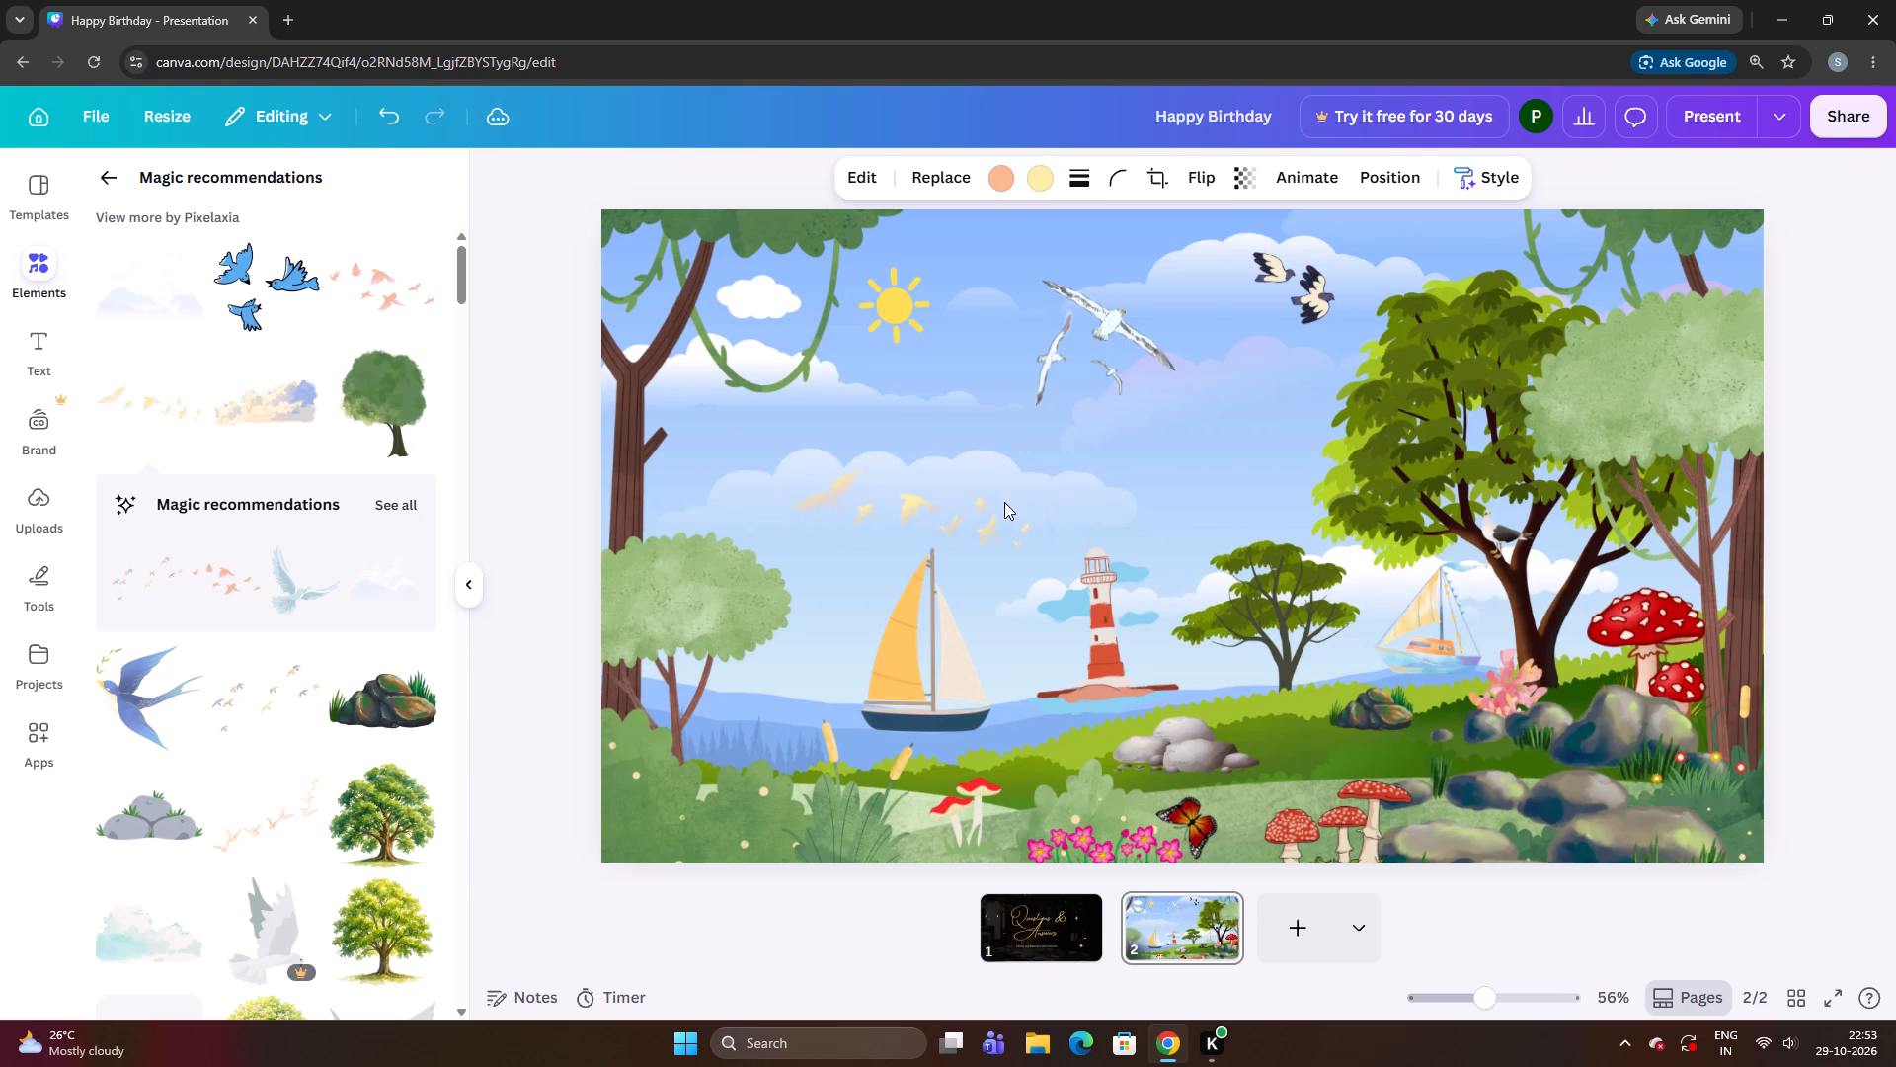
Fine-tune the yellow bird flock's height with small downward nudges, keeping it over the lower part of the cloud bank.
{"action": "key", "text": "Down"}
{"action": "key", "text": "Down"}
{"action": "key", "text": "Down"}
{"action": "key", "text": "Down"}
{"action": "key", "text": "Down"}
{"action": "key", "text": "Down"}
{"action": "key", "text": "Down"}
{"action": "key", "text": "Down"}
Fine-tune the yellow bird flock's height with small downward and upward nudges over the lower part of the cloud bank.
{"action": "key", "text": "Down"}
{"action": "key", "text": "Down"}
{"action": "key", "text": "Down"}
{"action": "key", "text": "Down"}
{"action": "key", "text": "Down"}
{"action": "key", "text": "Down"}
{"action": "key", "text": "Down"}
{"action": "key", "text": "Down"}
{"action": "key", "text": "Down"}
{"action": "key", "text": "Down"}
{"action": "key", "text": "Down"}
{"action": "key", "text": "Down"}
{"action": "key", "text": "Down"}
{"action": "key", "text": "Down"}
{"action": "key", "text": "Down"}
{"action": "key", "text": "Down"}
{"action": "key", "text": "Down"}
{"action": "key", "text": "Down"}
{"action": "key", "text": "Up"}
{"action": "key", "text": "Up"}
{"action": "key", "text": "Up"}
{"action": "key", "text": "Up"}
{"action": "key", "text": "Up"}
{"action": "key", "text": "Up"}
{"action": "key", "text": "Up"}
{"action": "key", "text": "Up"}
{"action": "key", "text": "Up"}
{"action": "key", "text": "Up"}
{"action": "key", "text": "Up"}
{"action": "key", "text": "Up"}
{"action": "key", "text": "Up"}
{"action": "key", "text": "Up"}
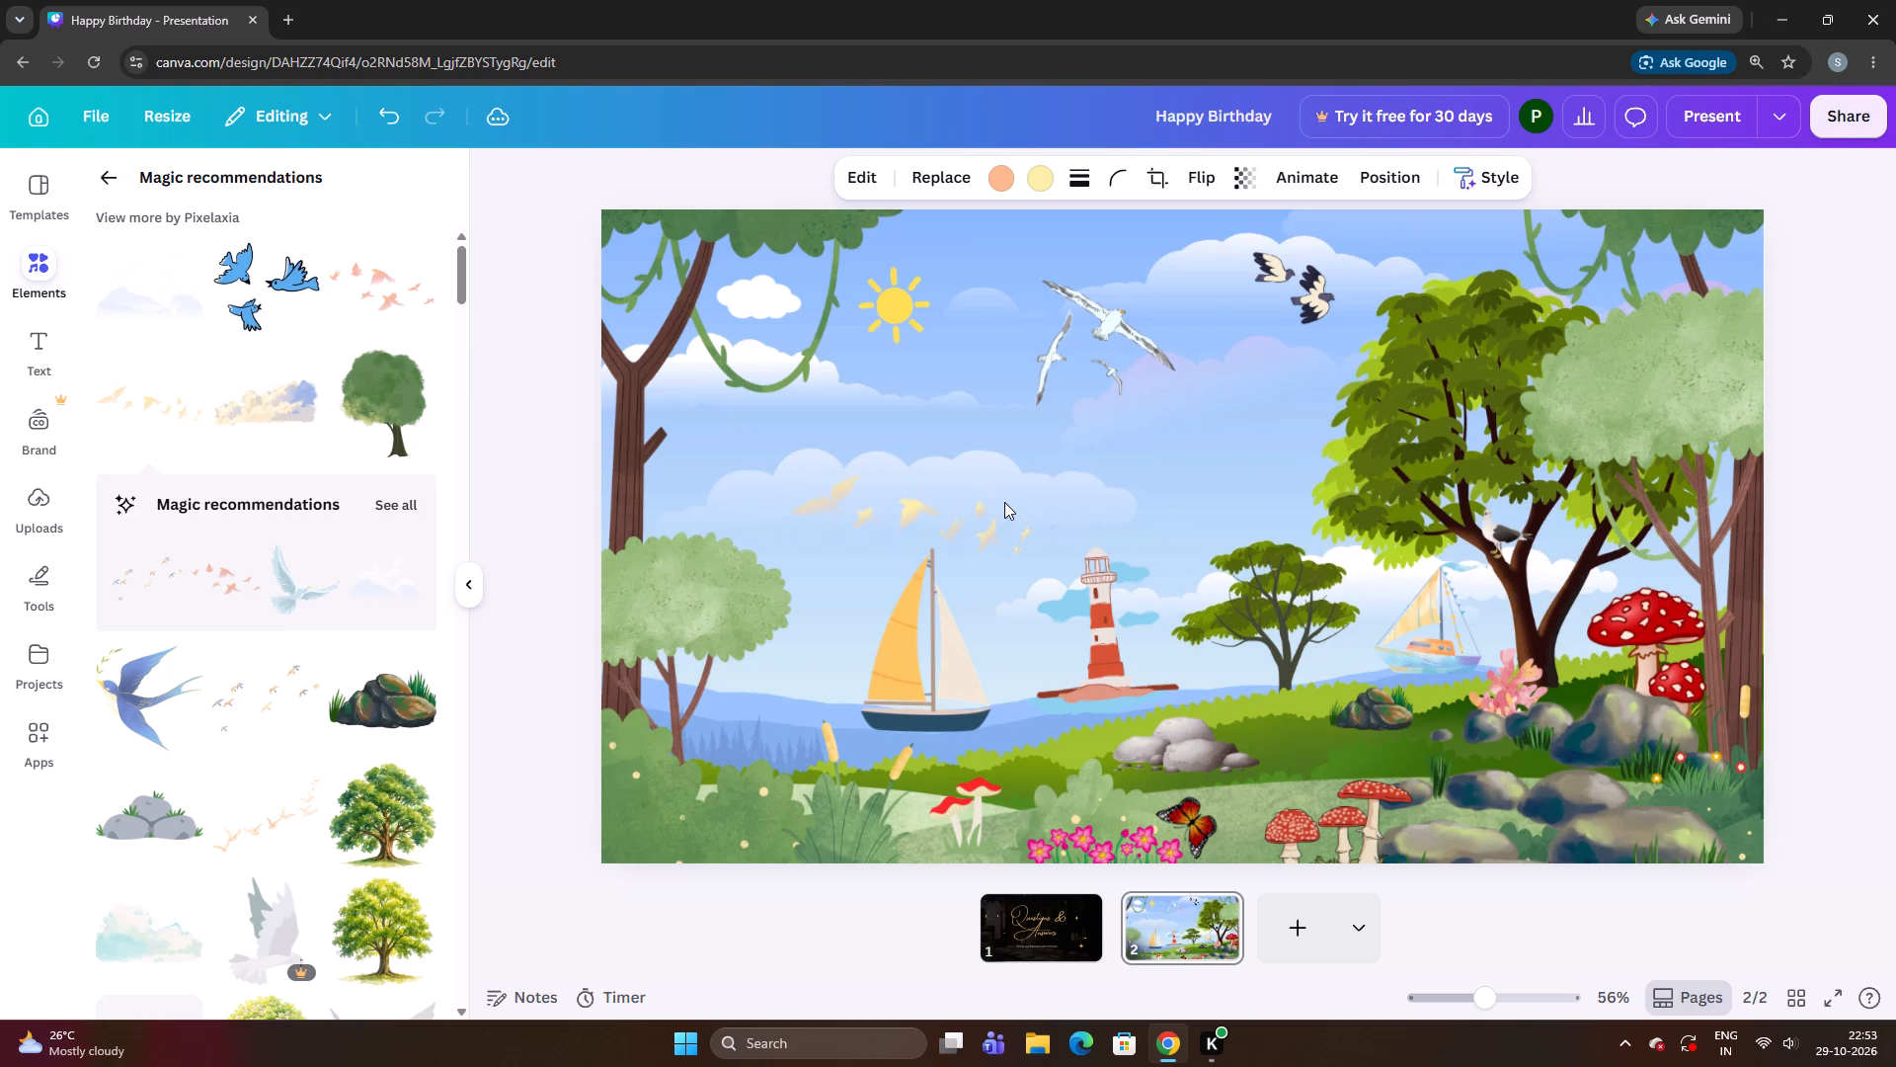
Nudge the yellow bird flock slightly upward within the lower part of the cloud bank.
{"action": "key", "text": "ctrl+Up"}
{"action": "key", "text": "ctrl+Up"}
{"action": "key", "text": "ctrl+Up"}
{"action": "key", "text": "ctrl+Up"}
{"action": "key", "text": "ctrl+Up"}
{"action": "key", "text": "ctrl+Up"}
{"action": "key", "text": "ctrl+Up"}
{"action": "key", "text": "ctrl+Up"}
{"action": "key", "text": "ctrl+Up"}
{"action": "key", "text": "ctrl+Up"}
{"action": "key", "text": "ctrl+Up"}
{"action": "key", "text": "ctrl+Up"}
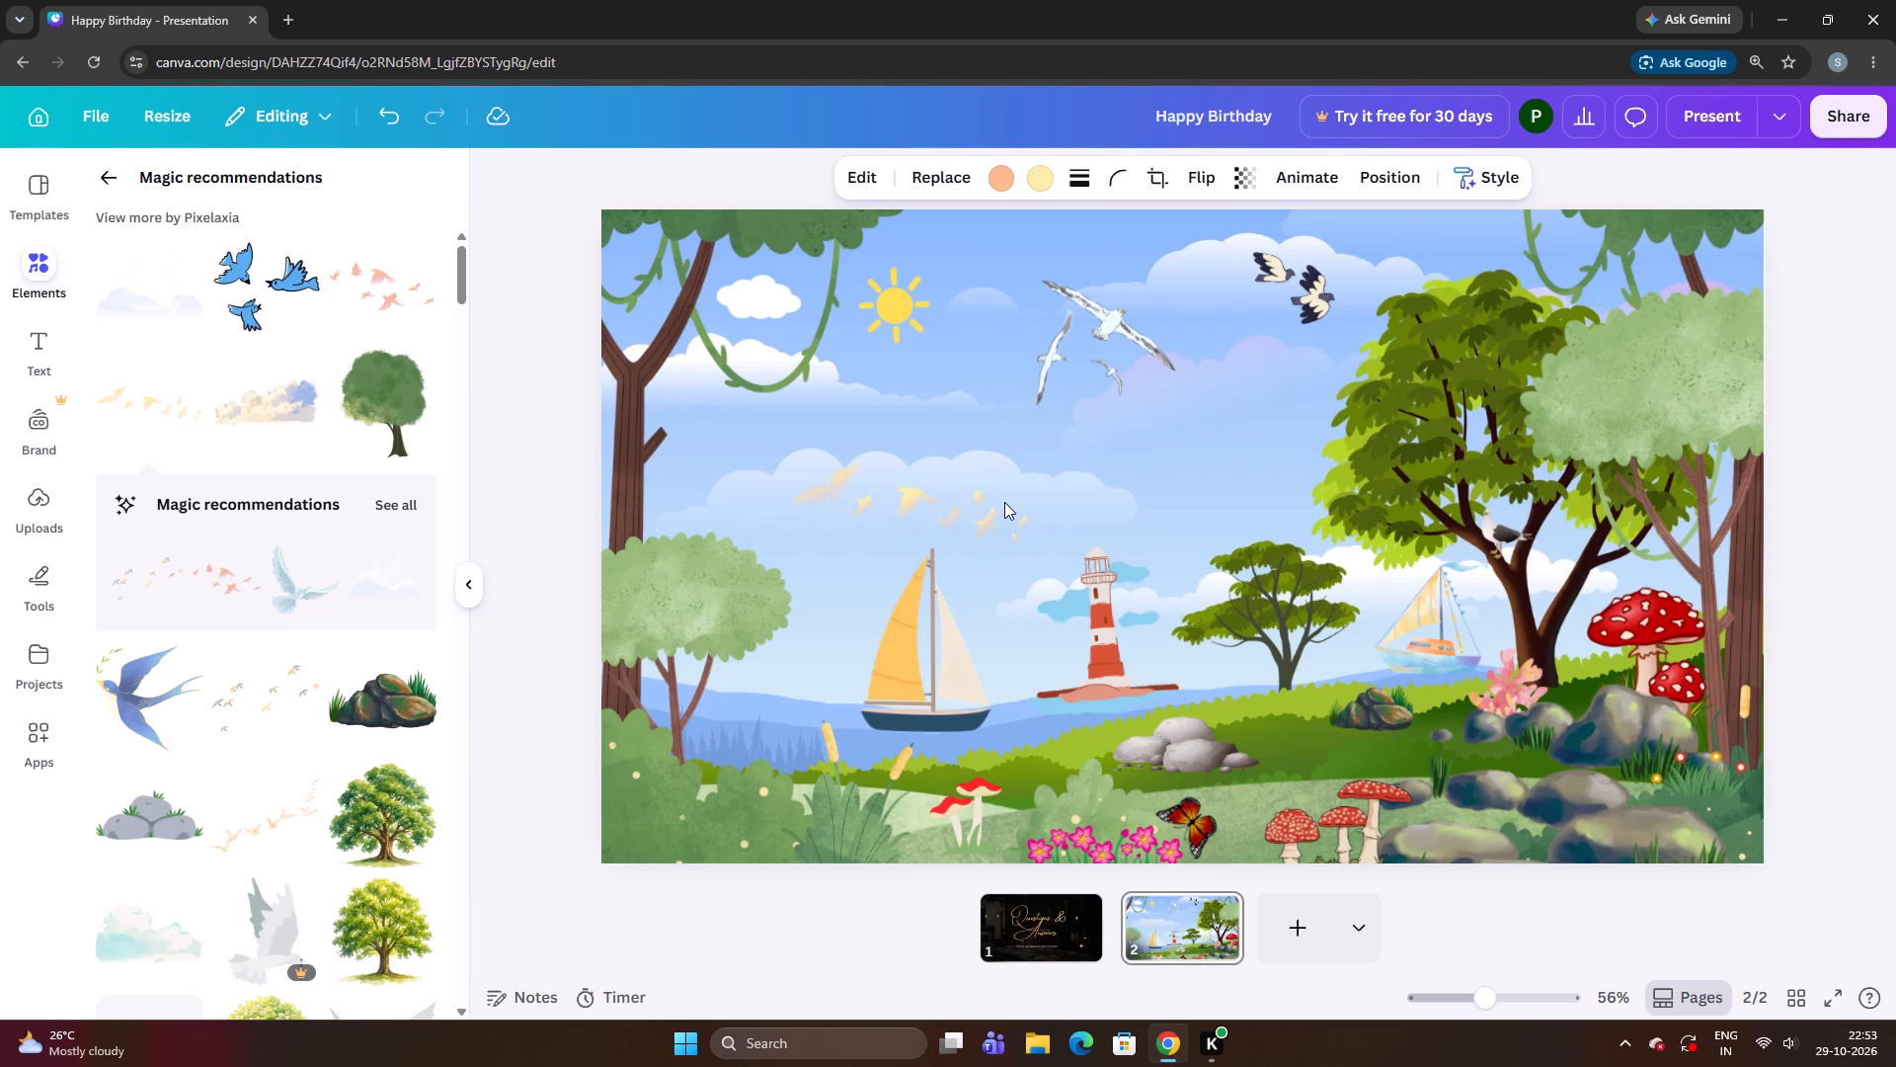
Nudge the yellow bird flock down and back up to settle its height above the boat's mast.
{"action": "key", "text": "Down"}
{"action": "key", "text": "Down"}
{"action": "key", "text": "Down"}
{"action": "key", "text": "Down"}
{"action": "key", "text": "Down"}
{"action": "key", "text": "Down"}
{"action": "key", "text": "Down"}
{"action": "key", "text": "Down"}
{"action": "key", "text": "Down"}
{"action": "key", "text": "Down"}
{"action": "key", "text": "Down"}
{"action": "key", "text": "Down"}
{"action": "key", "text": "Down"}
{"action": "key", "text": "Down"}
{"action": "key", "text": "Down"}
{"action": "key", "text": "Down"}
{"action": "key", "text": "Down"}
{"action": "key", "text": "Down"}
{"action": "key", "text": "Down"}
{"action": "key", "text": "Down"}
{"action": "key", "text": "ctrl+Up"}
{"action": "key", "text": "ctrl+Up"}
{"action": "key", "text": "ctrl+Up"}
{"action": "key", "text": "ctrl+Up"}
{"action": "key", "text": "ctrl+Up"}
{"action": "key", "text": "ctrl+Up"}
{"action": "key", "text": "ctrl+Up"}
{"action": "key", "text": "ctrl+Up"}
{"action": "key", "text": "ctrl+Up"}
{"action": "key", "text": "ctrl+Up"}
{"action": "key", "text": "ctrl+Up"}
{"action": "key", "text": "ctrl+Up"}
{"action": "key", "text": "ctrl+Up"}
{"action": "key", "text": "ctrl+Up"}
{"action": "key", "text": "ctrl+Up"}
{"action": "key", "text": "ctrl+Up"}
{"action": "key", "text": "ctrl+Up"}
{"action": "key", "text": "ctrl+Up"}
{"action": "key", "text": "ctrl+Up"}
{"action": "key", "text": "ctrl+Up"}
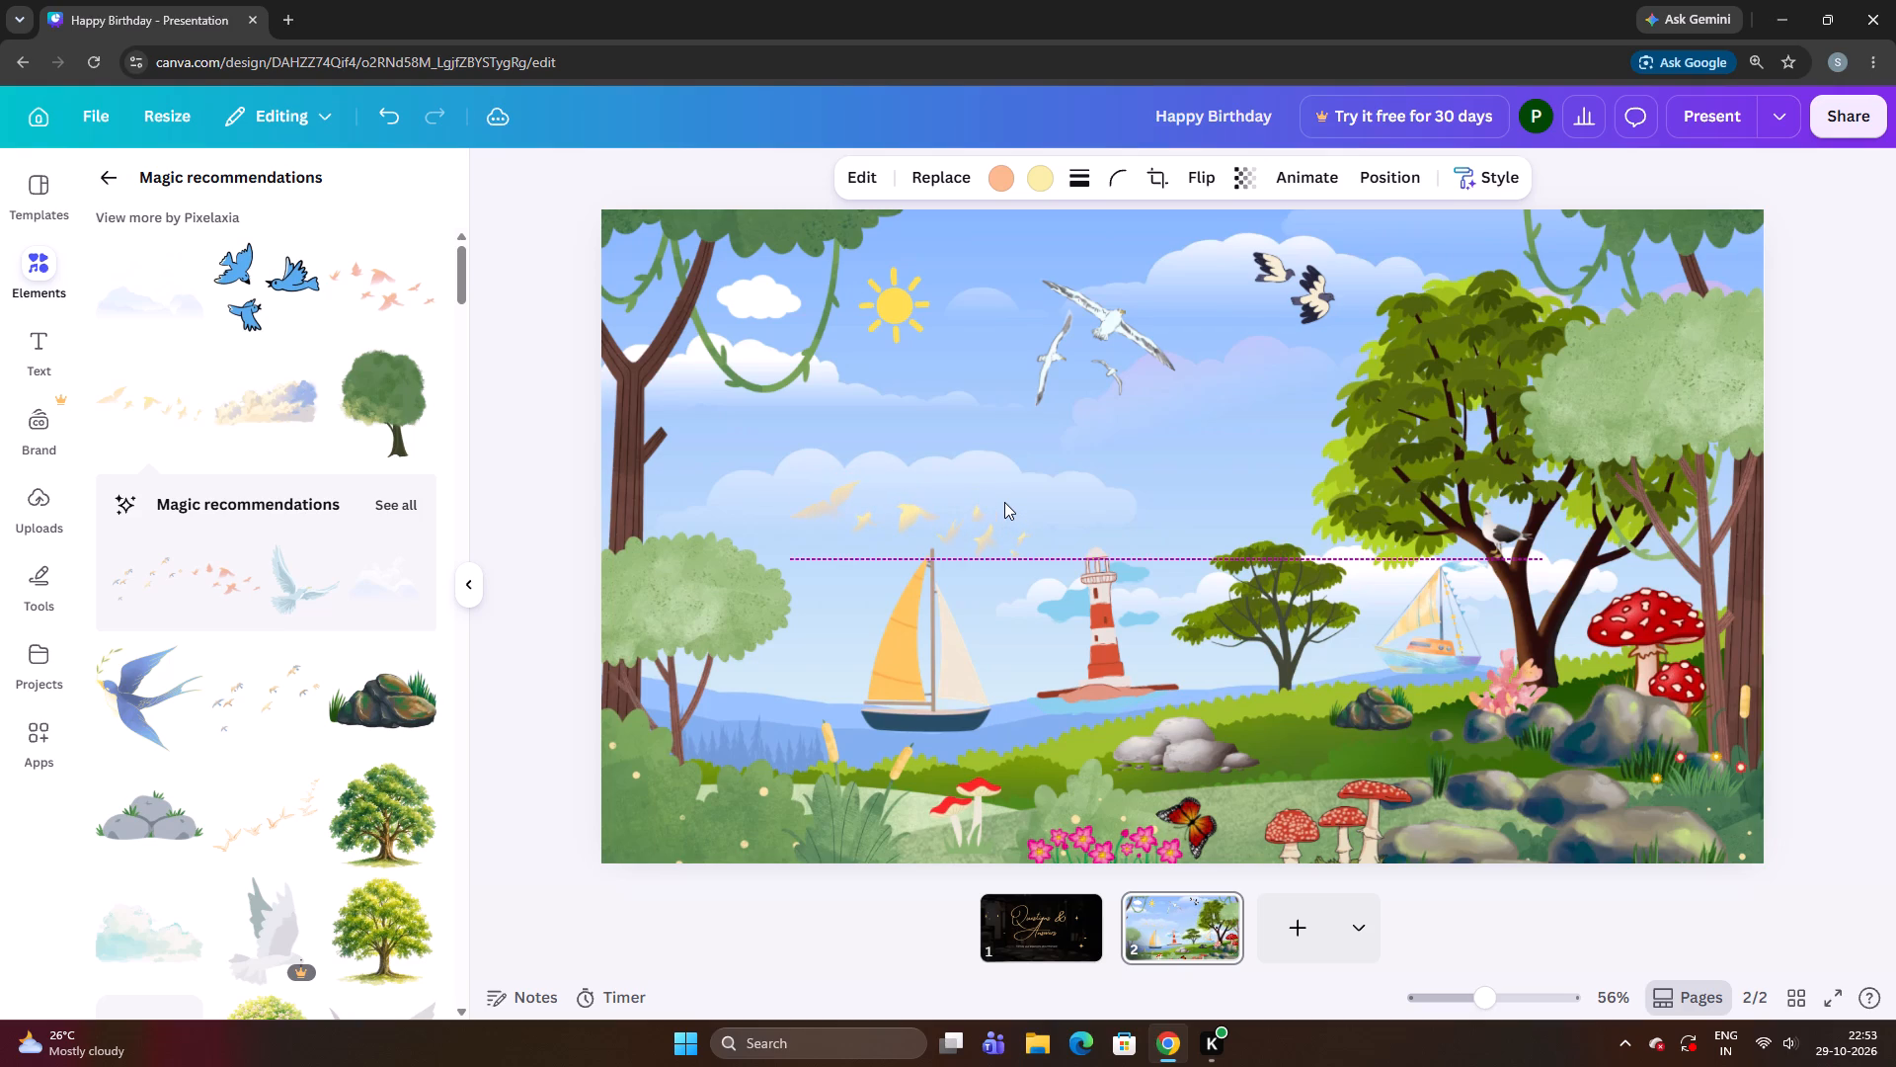
Nudge the yellow bird flock slightly right, towards the lighthouse.
{"action": "key", "text": "Right"}
{"action": "key", "text": "Right"}
{"action": "key", "text": "Right"}
{"action": "key", "text": "Right"}
{"action": "key", "text": "Right"}
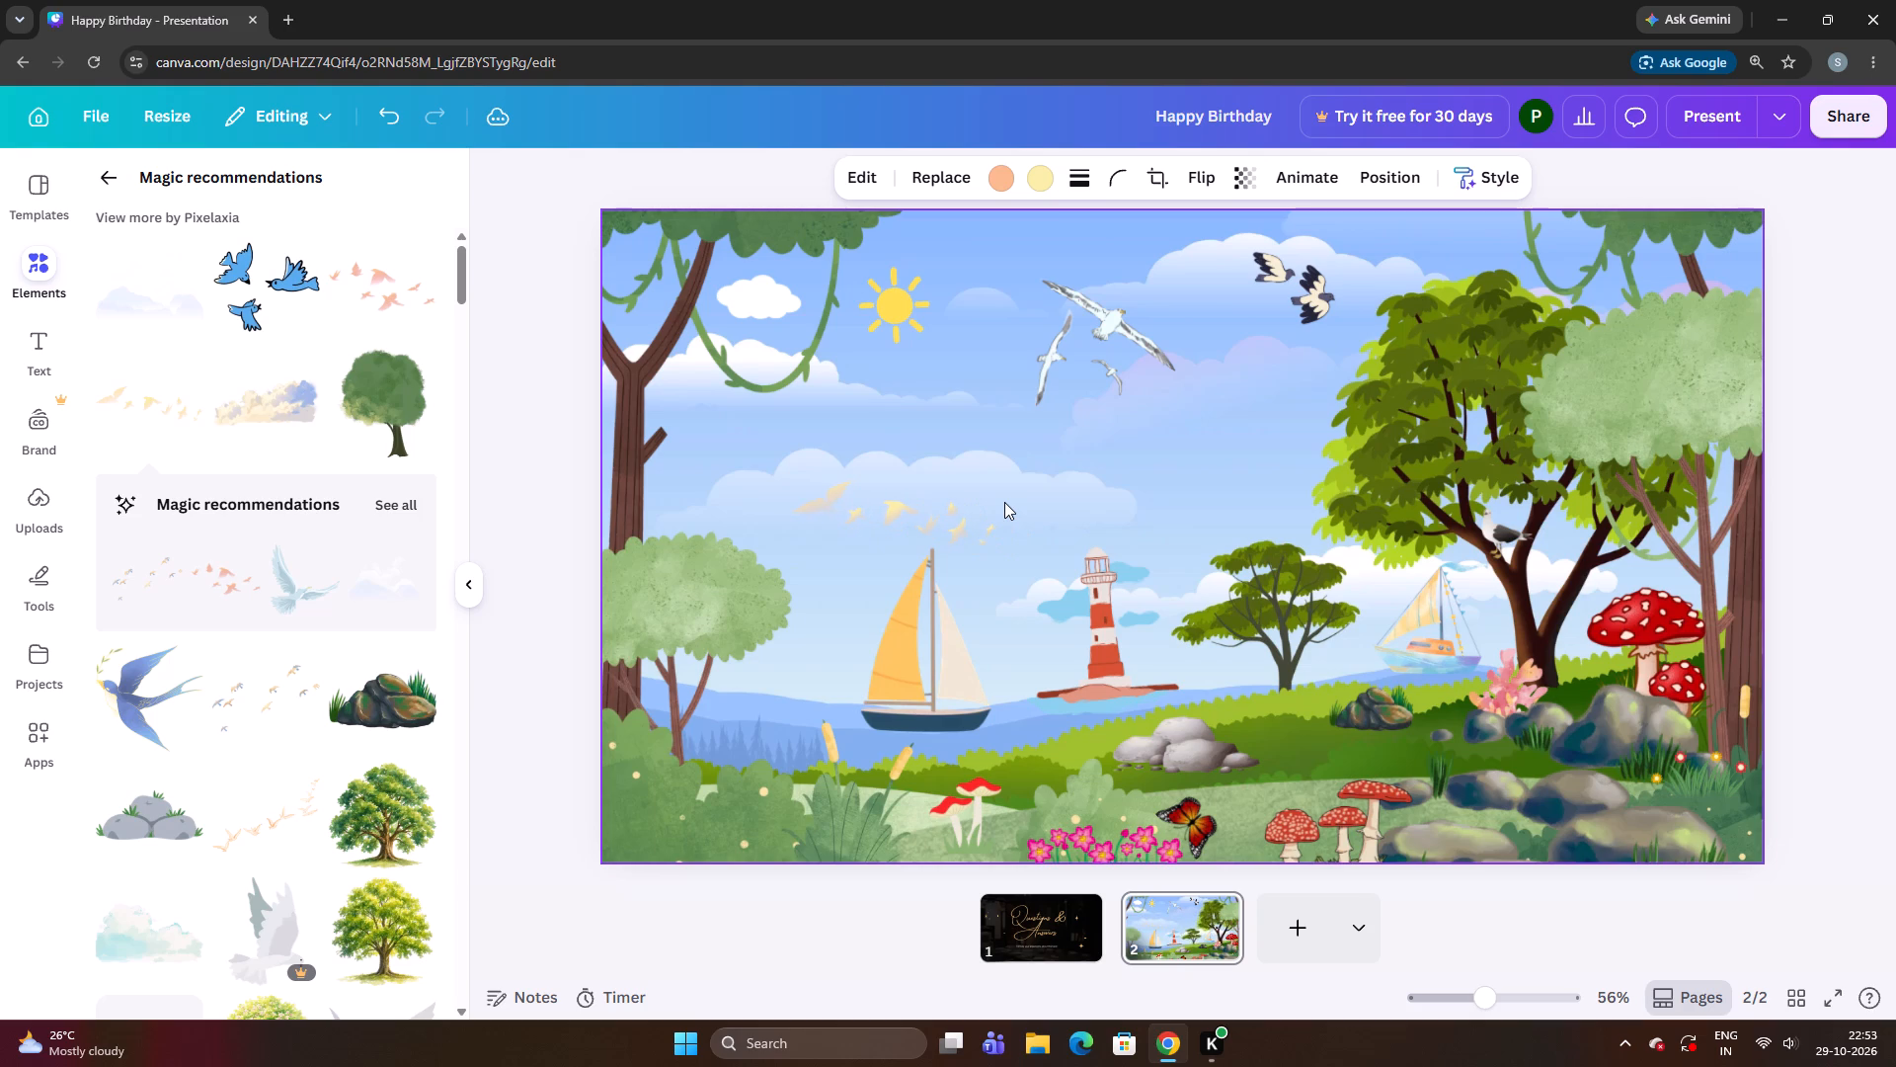
Add the red, blue and orange butterfly trio from the full set of recommendations for the yellow bird flock.
{"action": "left_click", "coordinate": [402, 513]}
{"action": "scroll", "coordinate": [246, 648], "scroll_direction": "down", "scroll_amount": 2}
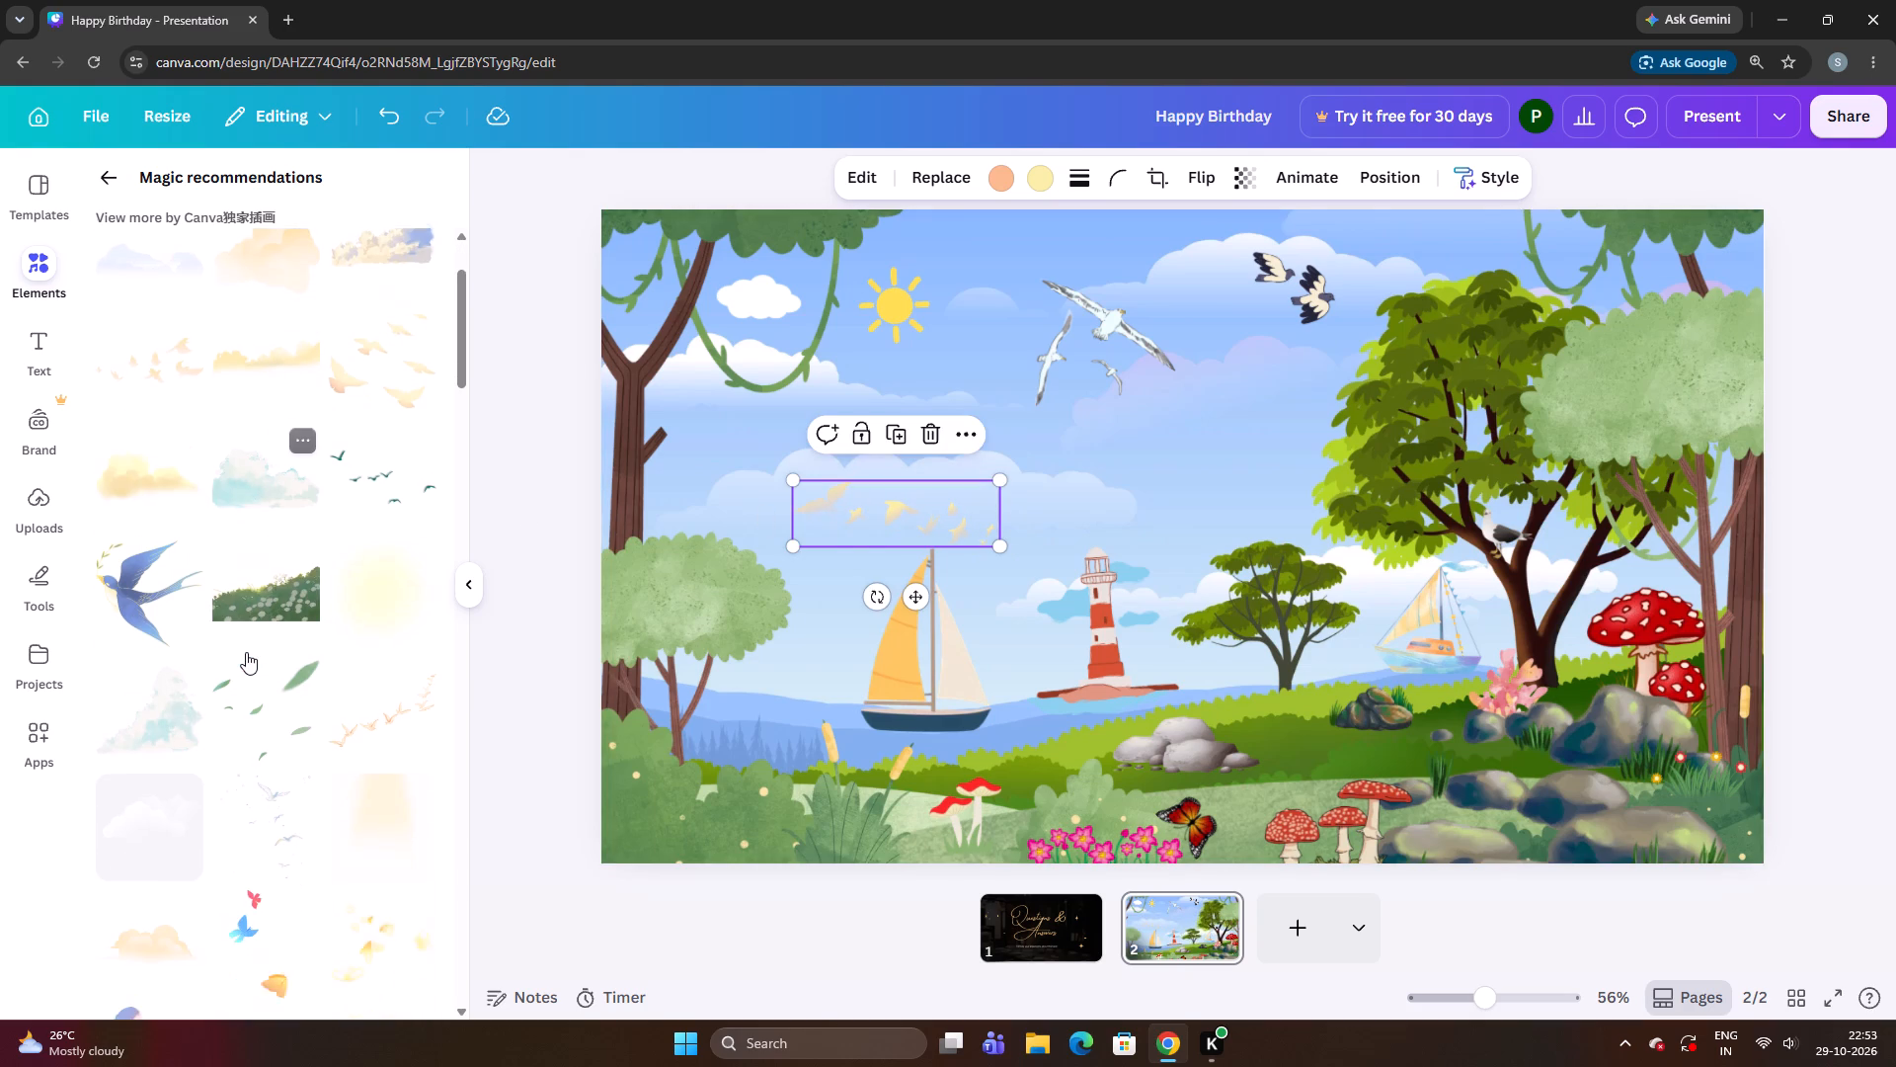
{"action": "scroll", "coordinate": [265, 713], "scroll_direction": "down", "scroll_amount": 2}
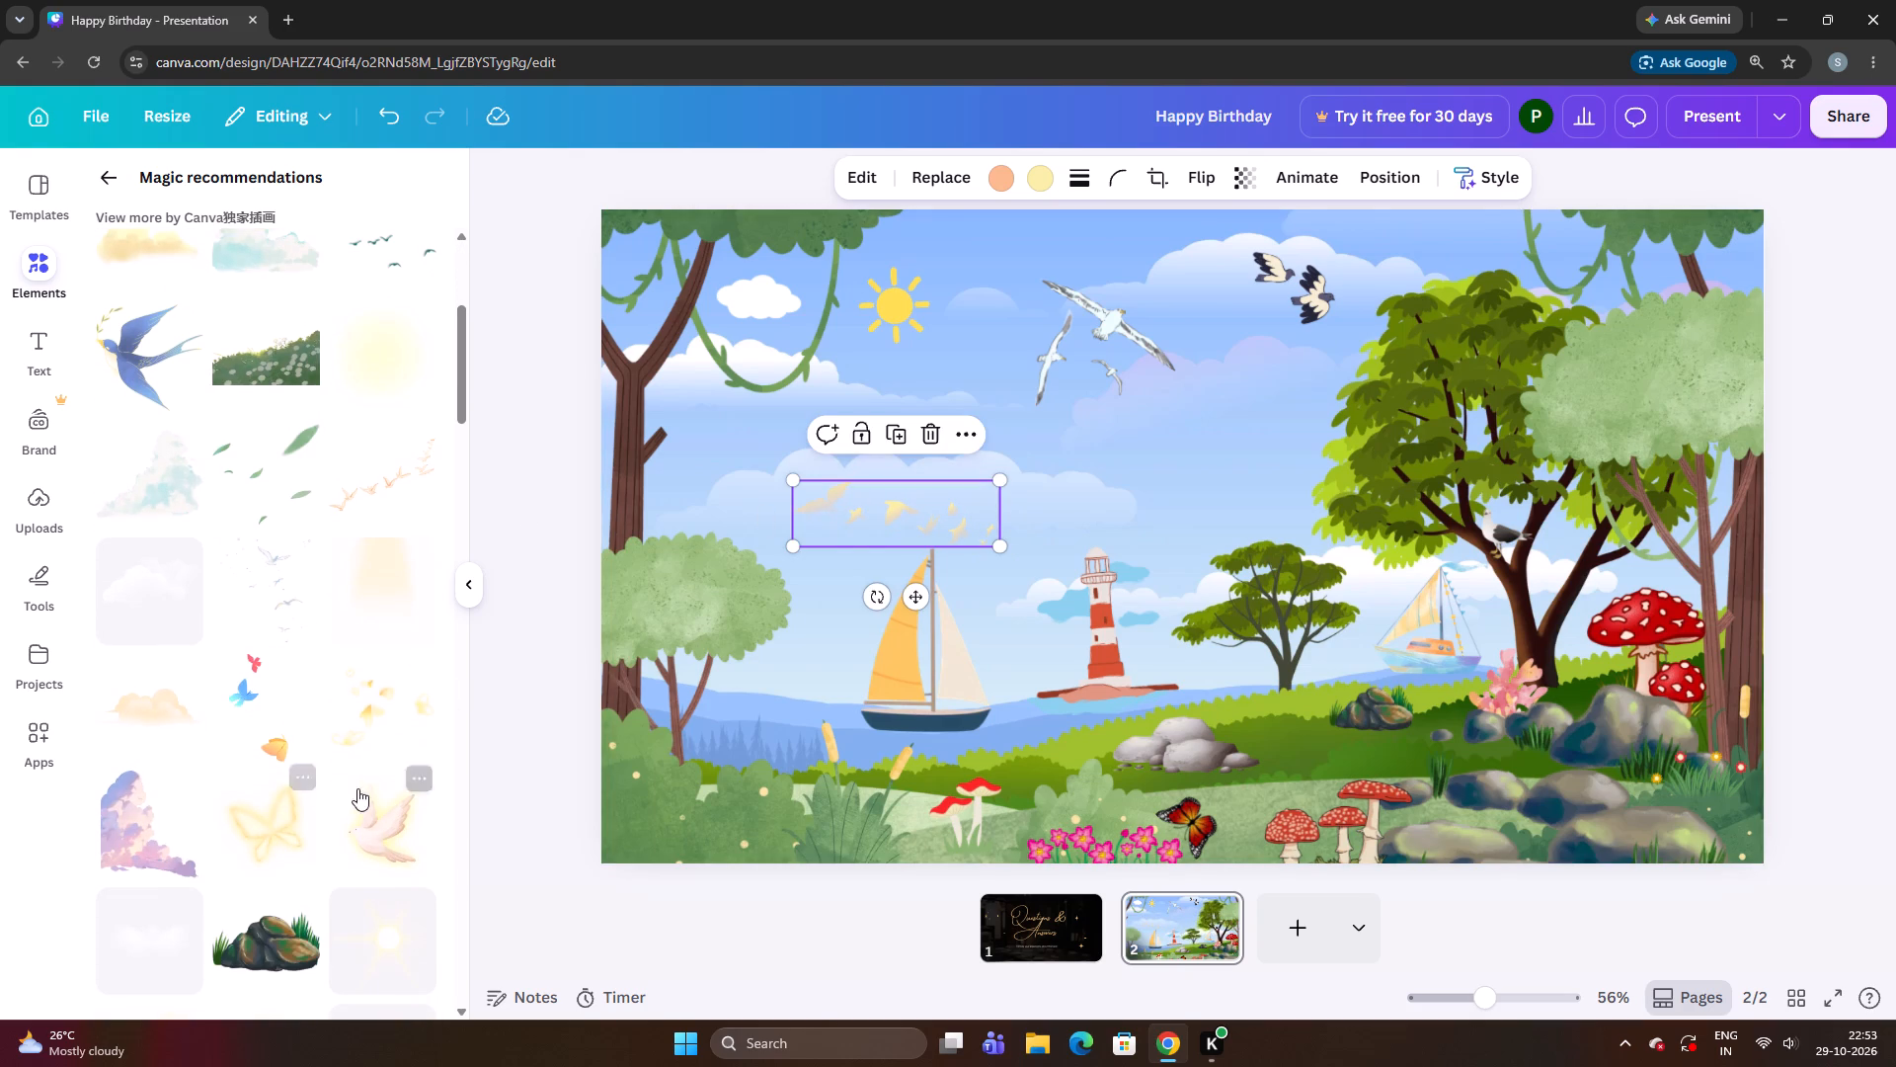
{"action": "left_click", "coordinate": [250, 688]}
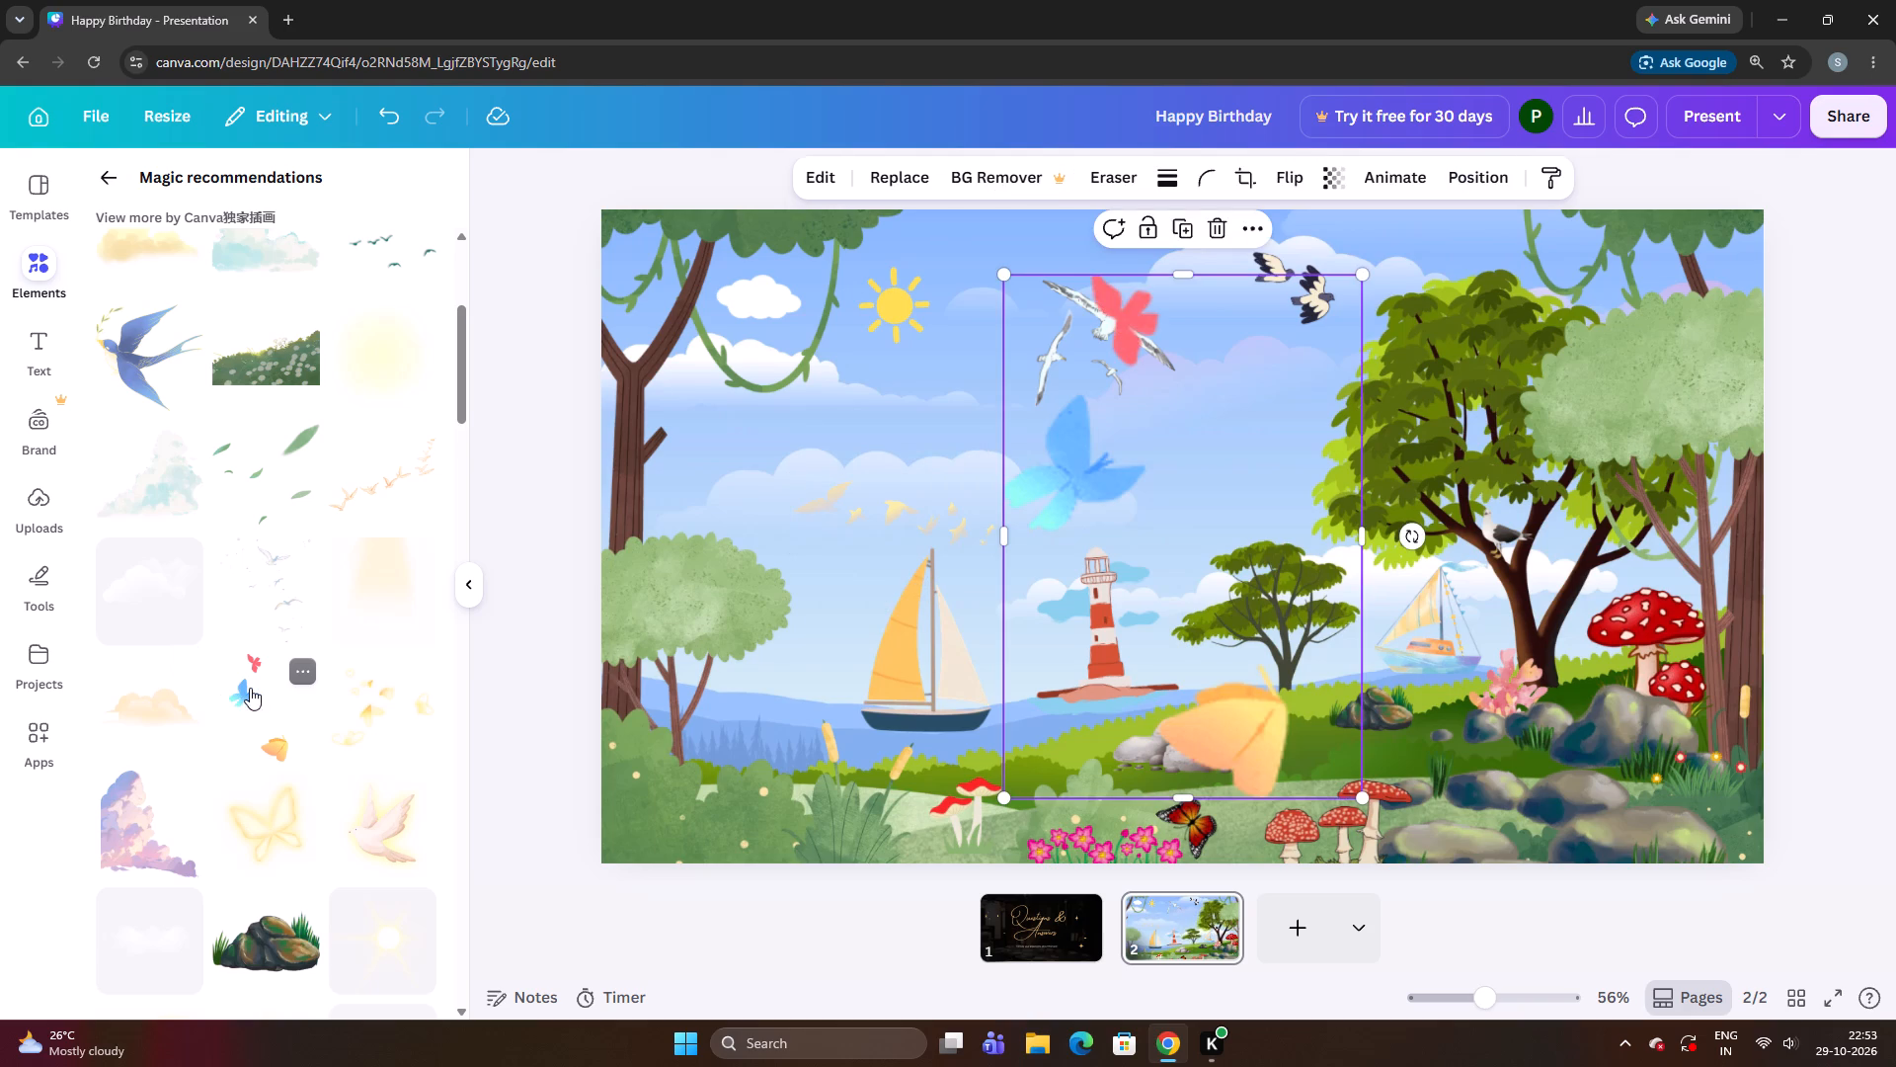
Shrink the butterfly trio to a small size and place it over the crown of the large dark green tree.
{"action": "left_click_drag", "start_coordinate": [1179, 675], "coordinate": [1074, 643]}
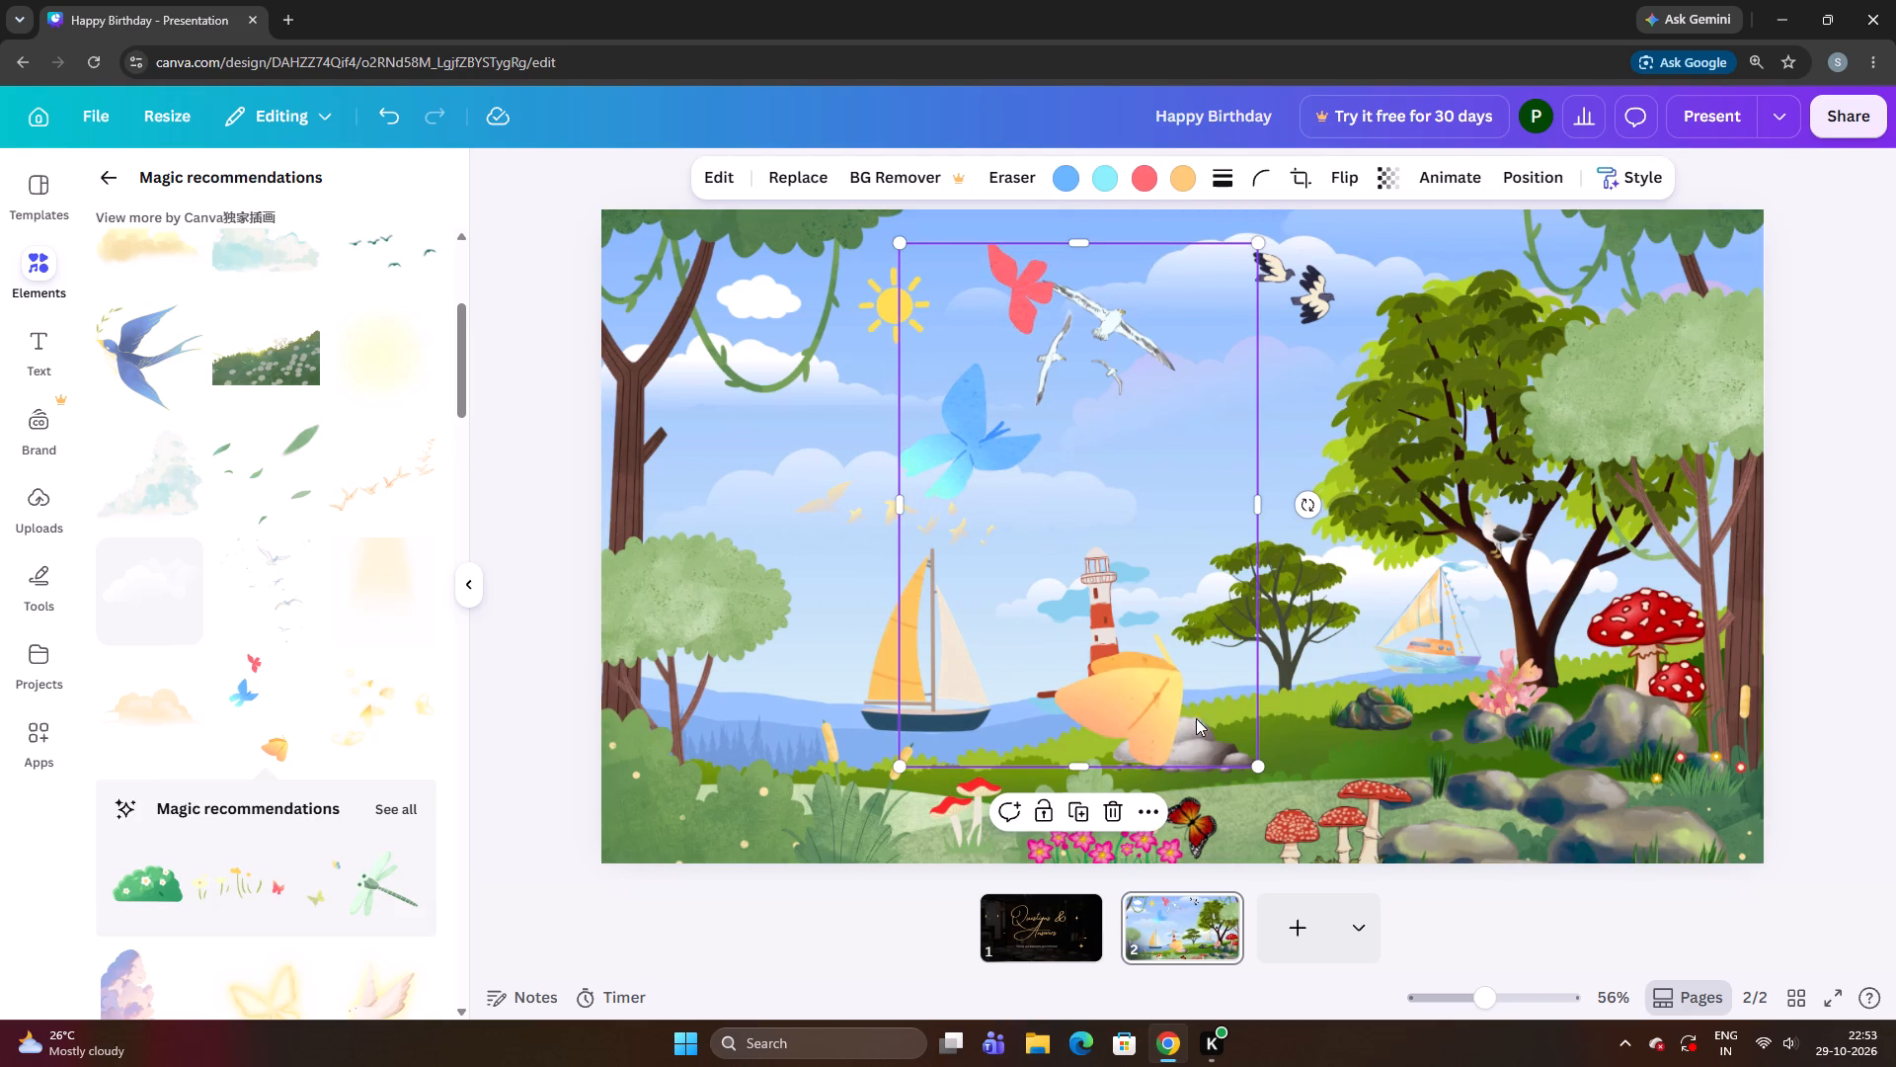
{"action": "left_click_drag", "start_coordinate": [1250, 769], "coordinate": [996, 460]}
{"action": "left_click_drag", "start_coordinate": [977, 400], "coordinate": [1509, 469]}
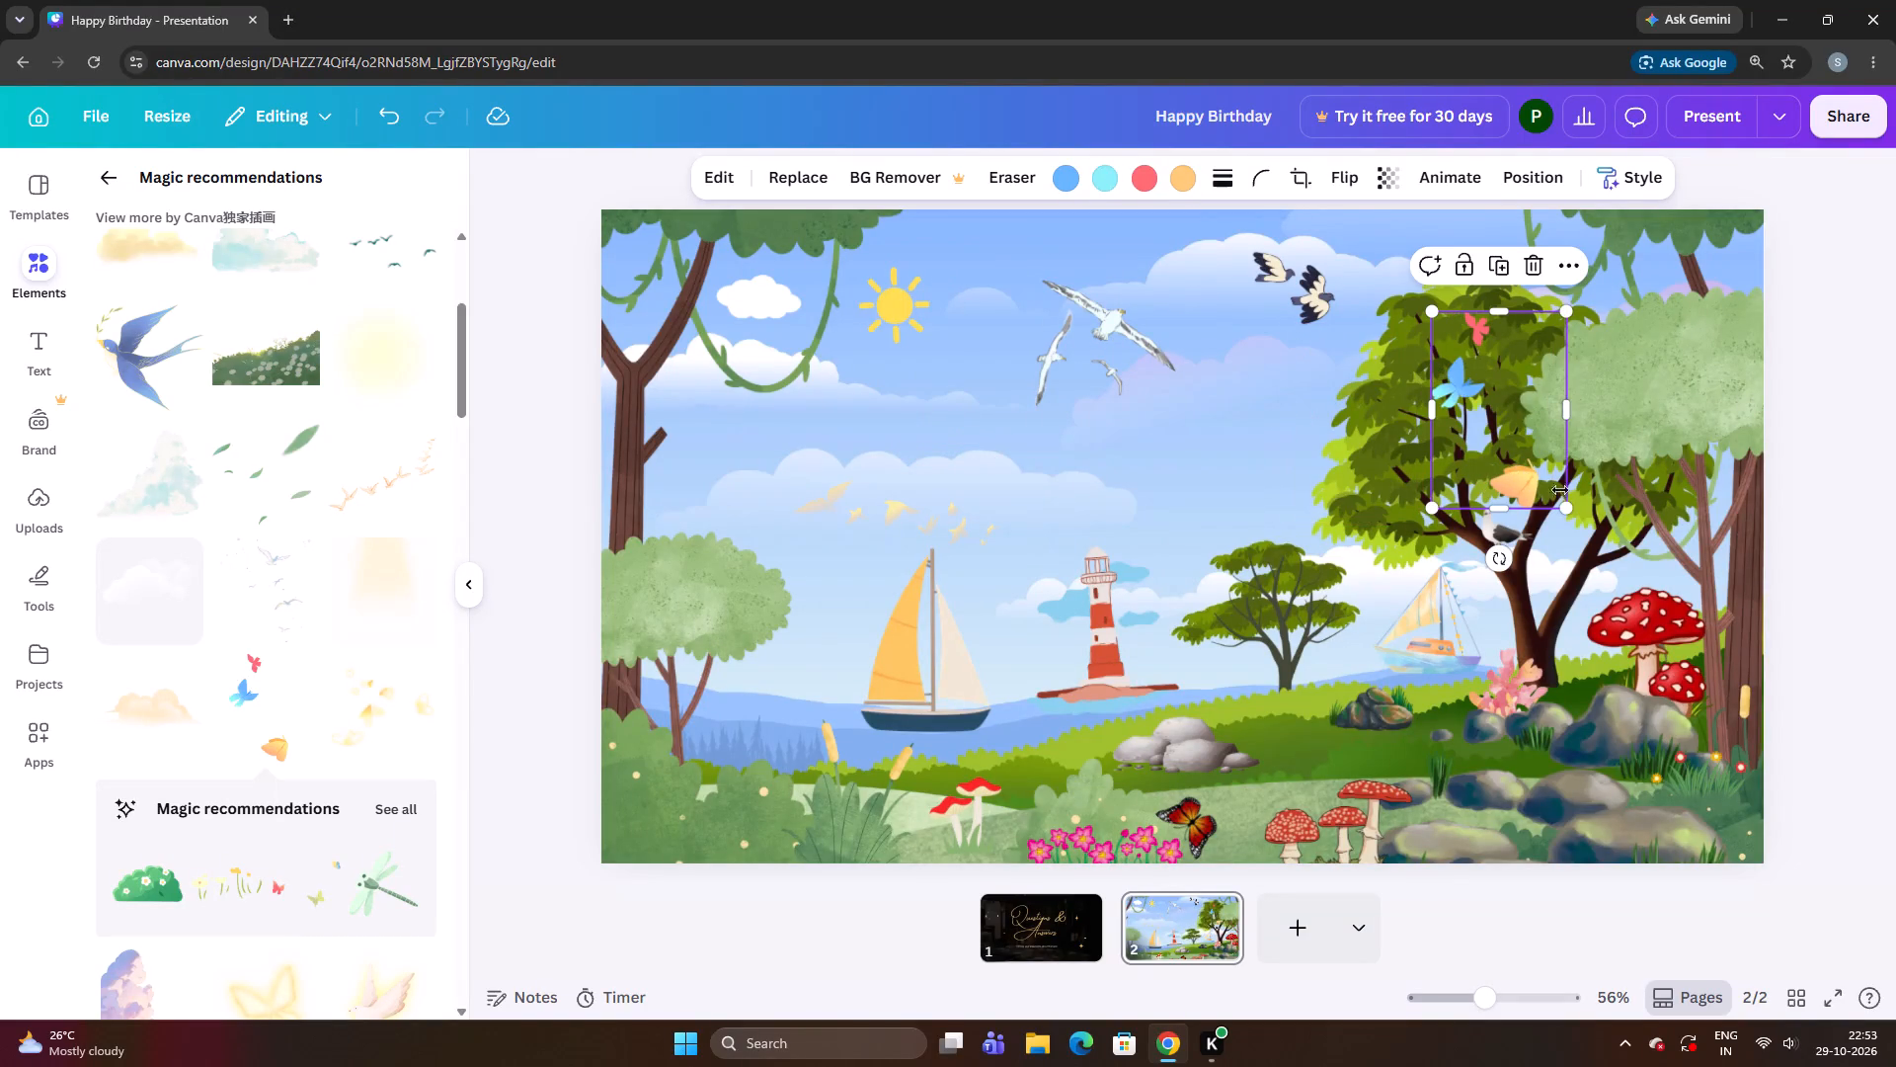
{"action": "left_click_drag", "start_coordinate": [1569, 506], "coordinate": [1509, 441]}
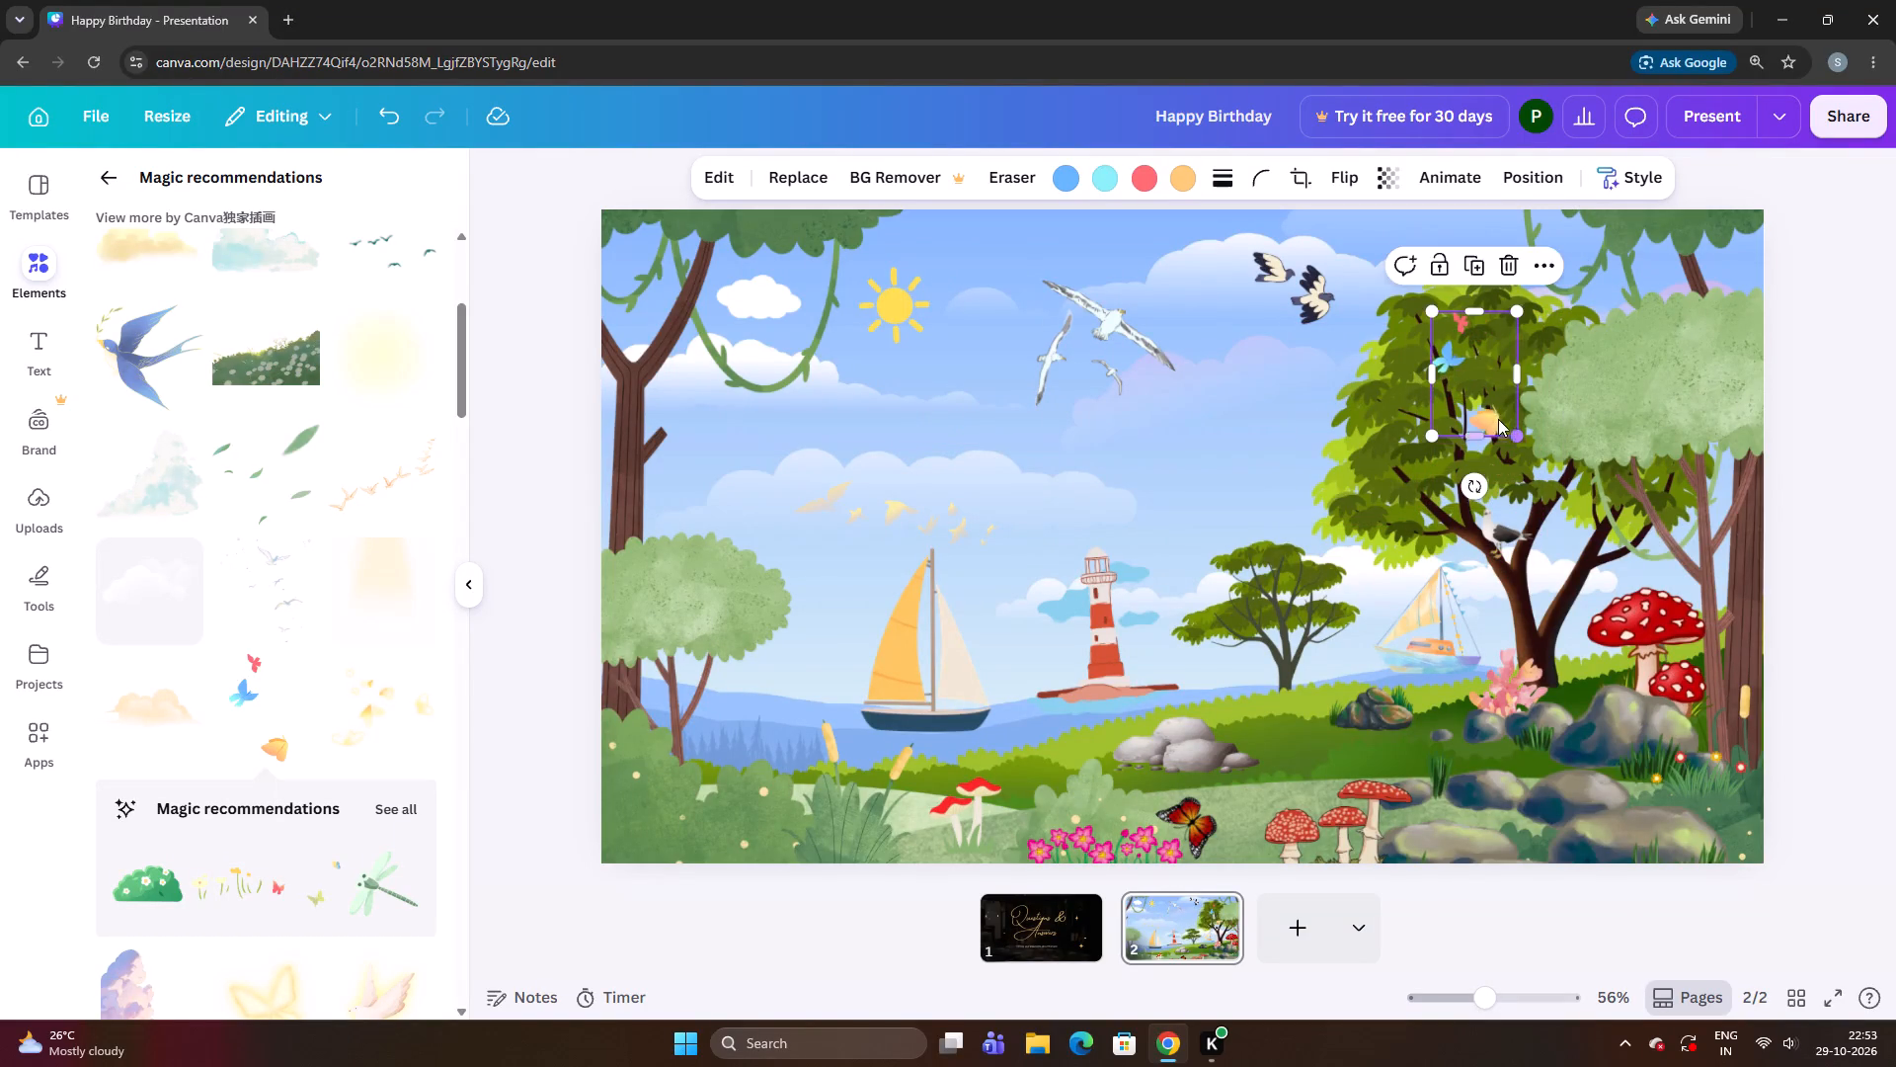
Shift the butterfly trio slightly left and lower it gradually within the crown of the large dark green tree.
{"action": "left_click_drag", "start_coordinate": [1494, 408], "coordinate": [1464, 407]}
{"action": "key", "text": "Down"}
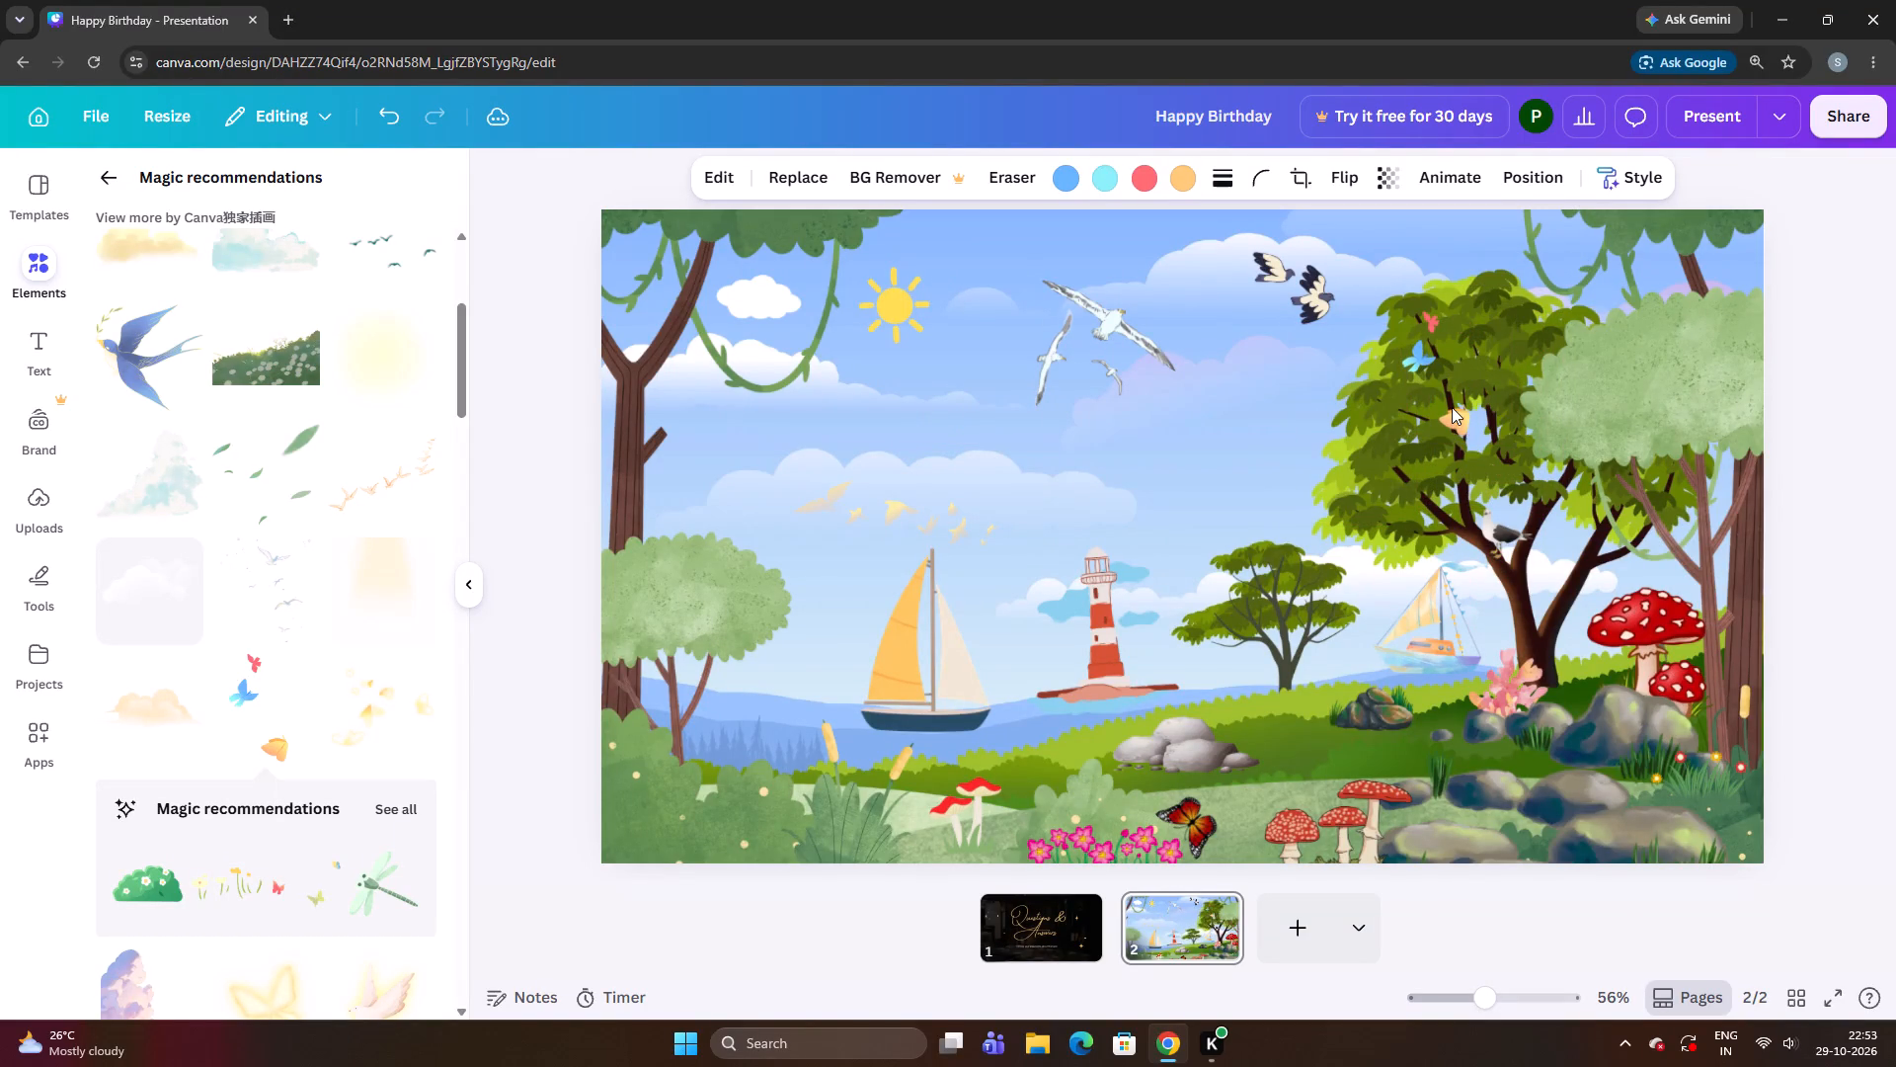
{"action": "key", "text": "Down"}
{"action": "key", "text": "Down"}
{"action": "key", "text": "Left"}
{"action": "key", "text": "Left"}
{"action": "key", "text": "Down"}
{"action": "key", "text": "Down"}
{"action": "key", "text": "Down"}
{"action": "key", "text": "Down"}
{"action": "key", "text": "Down"}
{"action": "key", "text": "Down"}
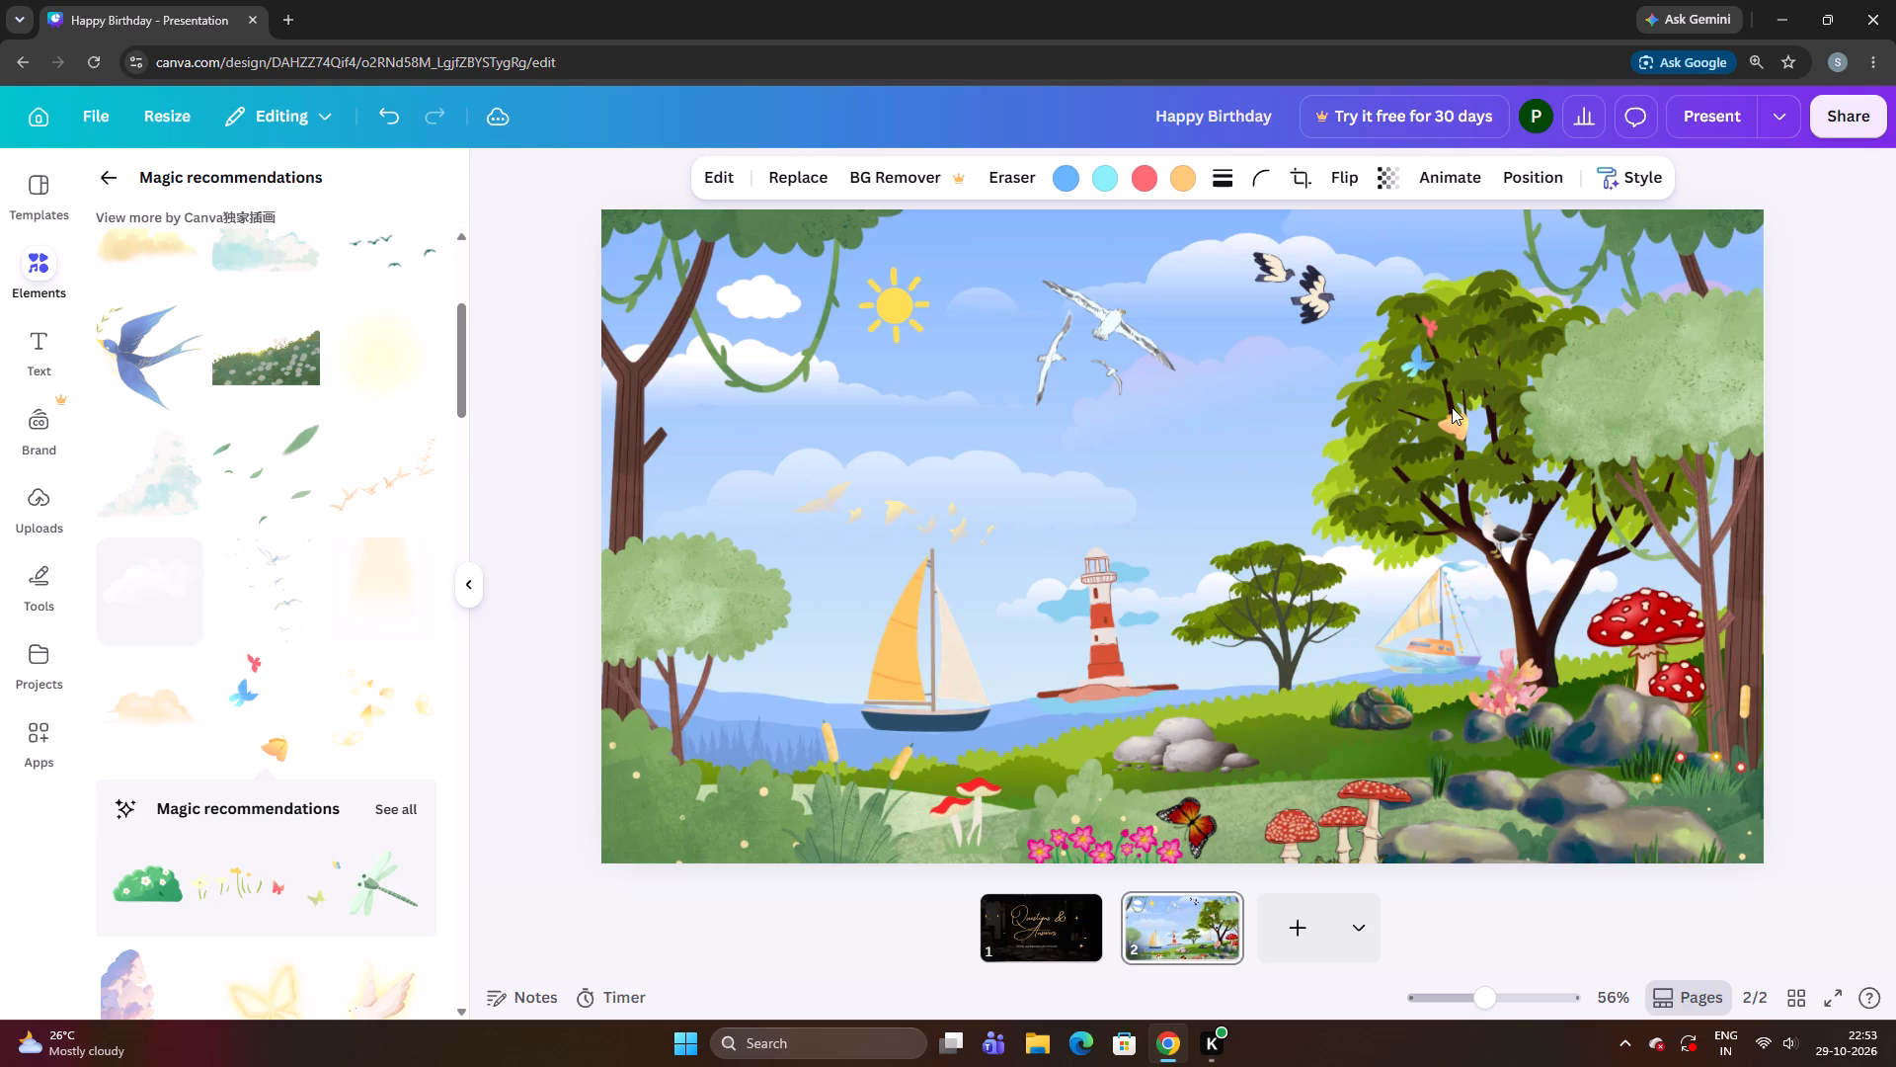
{"action": "key", "text": "Down"}
{"action": "key", "text": "Down"}
{"action": "key", "text": "Down"}
{"action": "key", "text": "Down"}
{"action": "key", "text": "Down"}
{"action": "key", "text": "Down"}
{"action": "key", "text": "Down"}
{"action": "key", "text": "Down"}
{"action": "key", "text": "Down"}
{"action": "key", "text": "Down"}
{"action": "key", "text": "Down"}
{"action": "key", "text": "Down"}
{"action": "key", "text": "Down"}
{"action": "key", "text": "Down"}
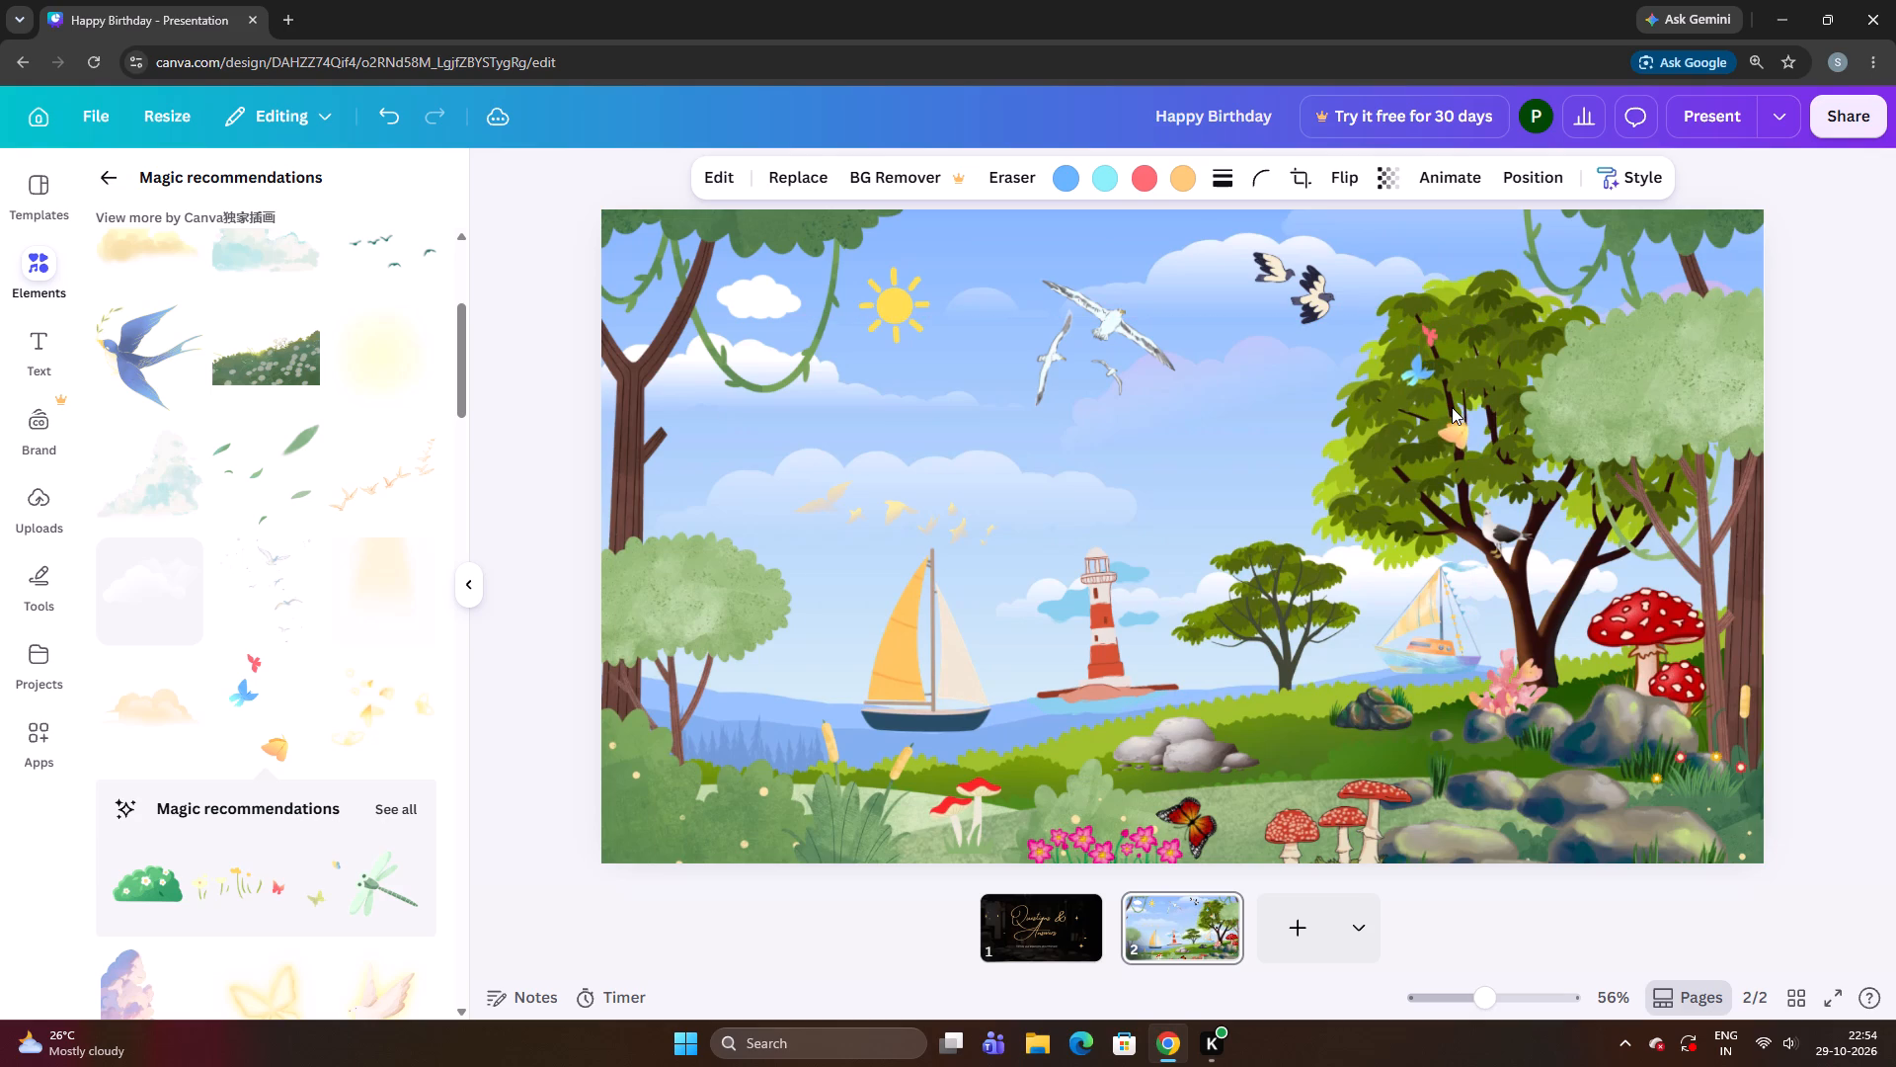
{"action": "key", "text": "Down"}
{"action": "key", "text": "Down"}
{"action": "key", "text": "Down"}
{"action": "key", "text": "Down"}
{"action": "key", "text": "Down"}
{"action": "key", "text": "Down"}
{"action": "key", "text": "Down"}
{"action": "key", "text": "Down"}
{"action": "key", "text": "Down"}
{"action": "key", "text": "Down"}
{"action": "key", "text": "Down"}
{"action": "key", "text": "Down"}
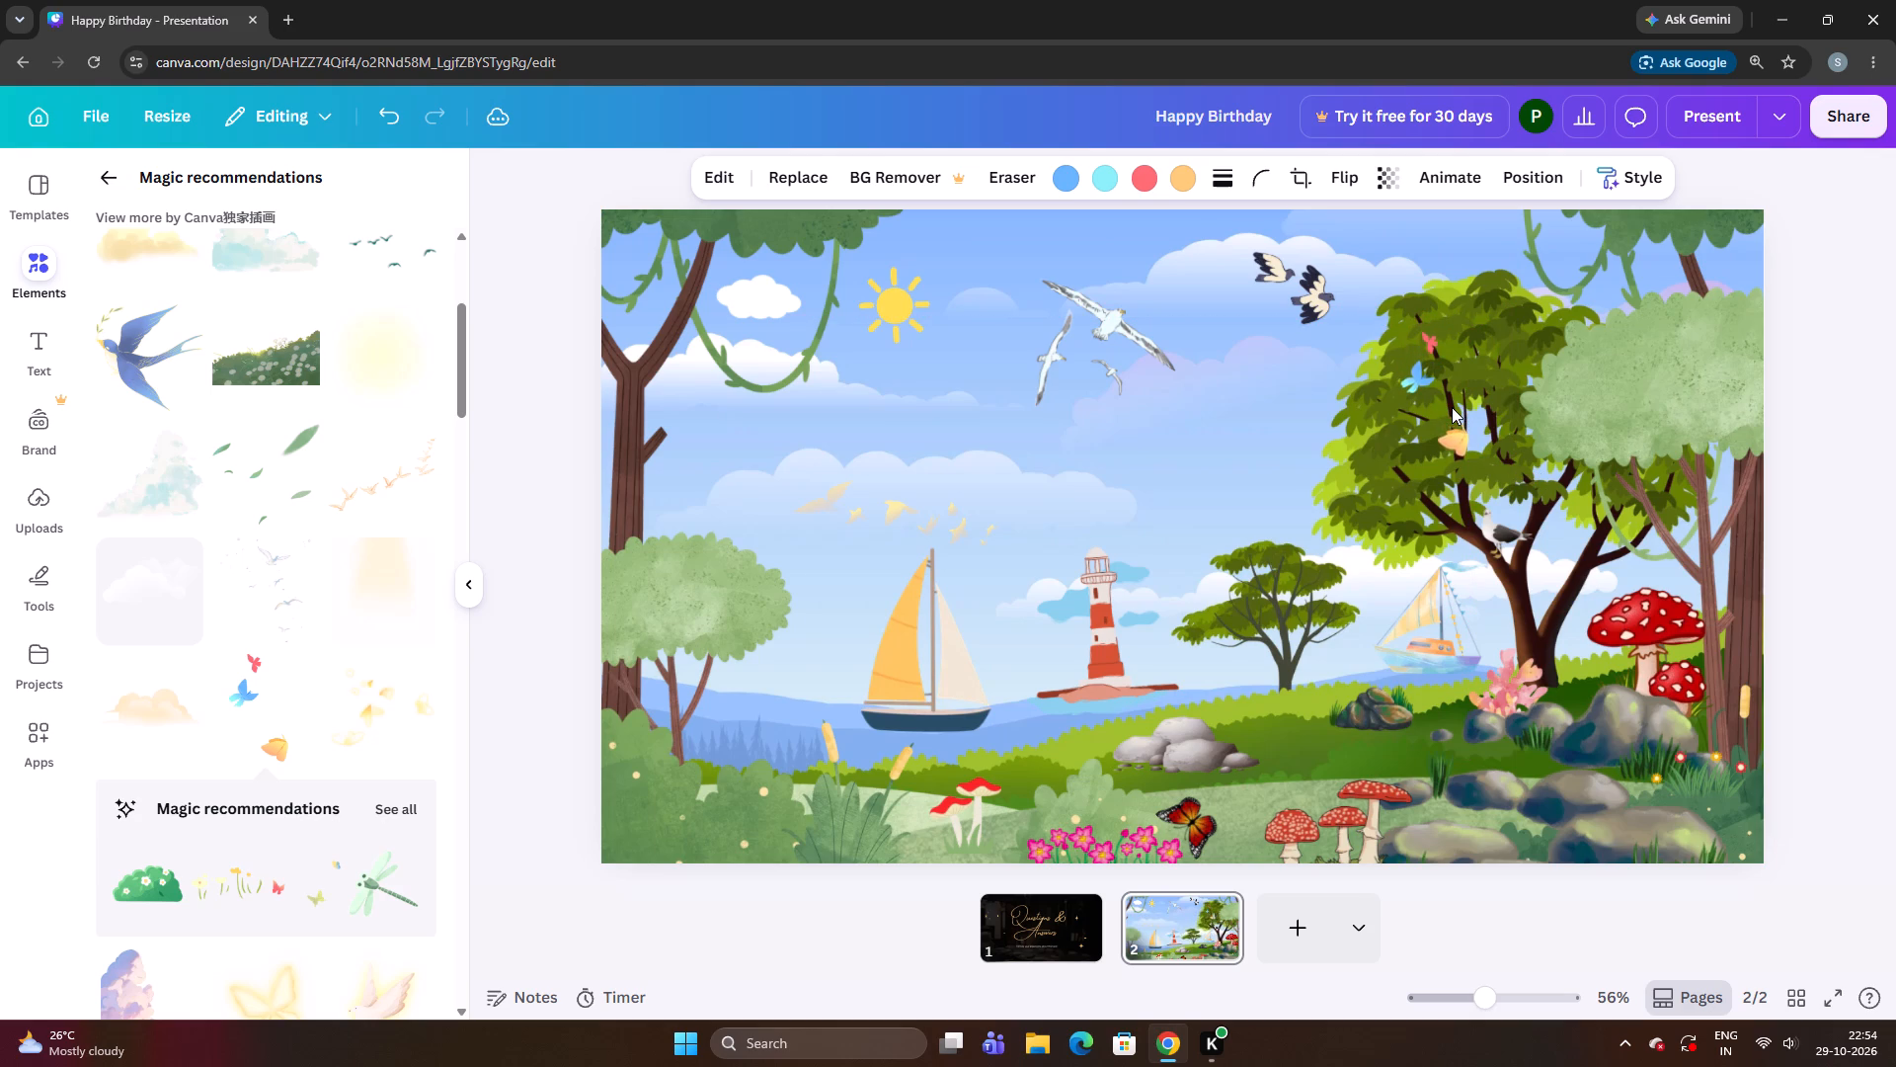
{"action": "key", "text": "Down"}
{"action": "key", "text": "Down"}
{"action": "key", "text": "Down"}
{"action": "key", "text": "Down"}
{"action": "key", "text": "Left"}
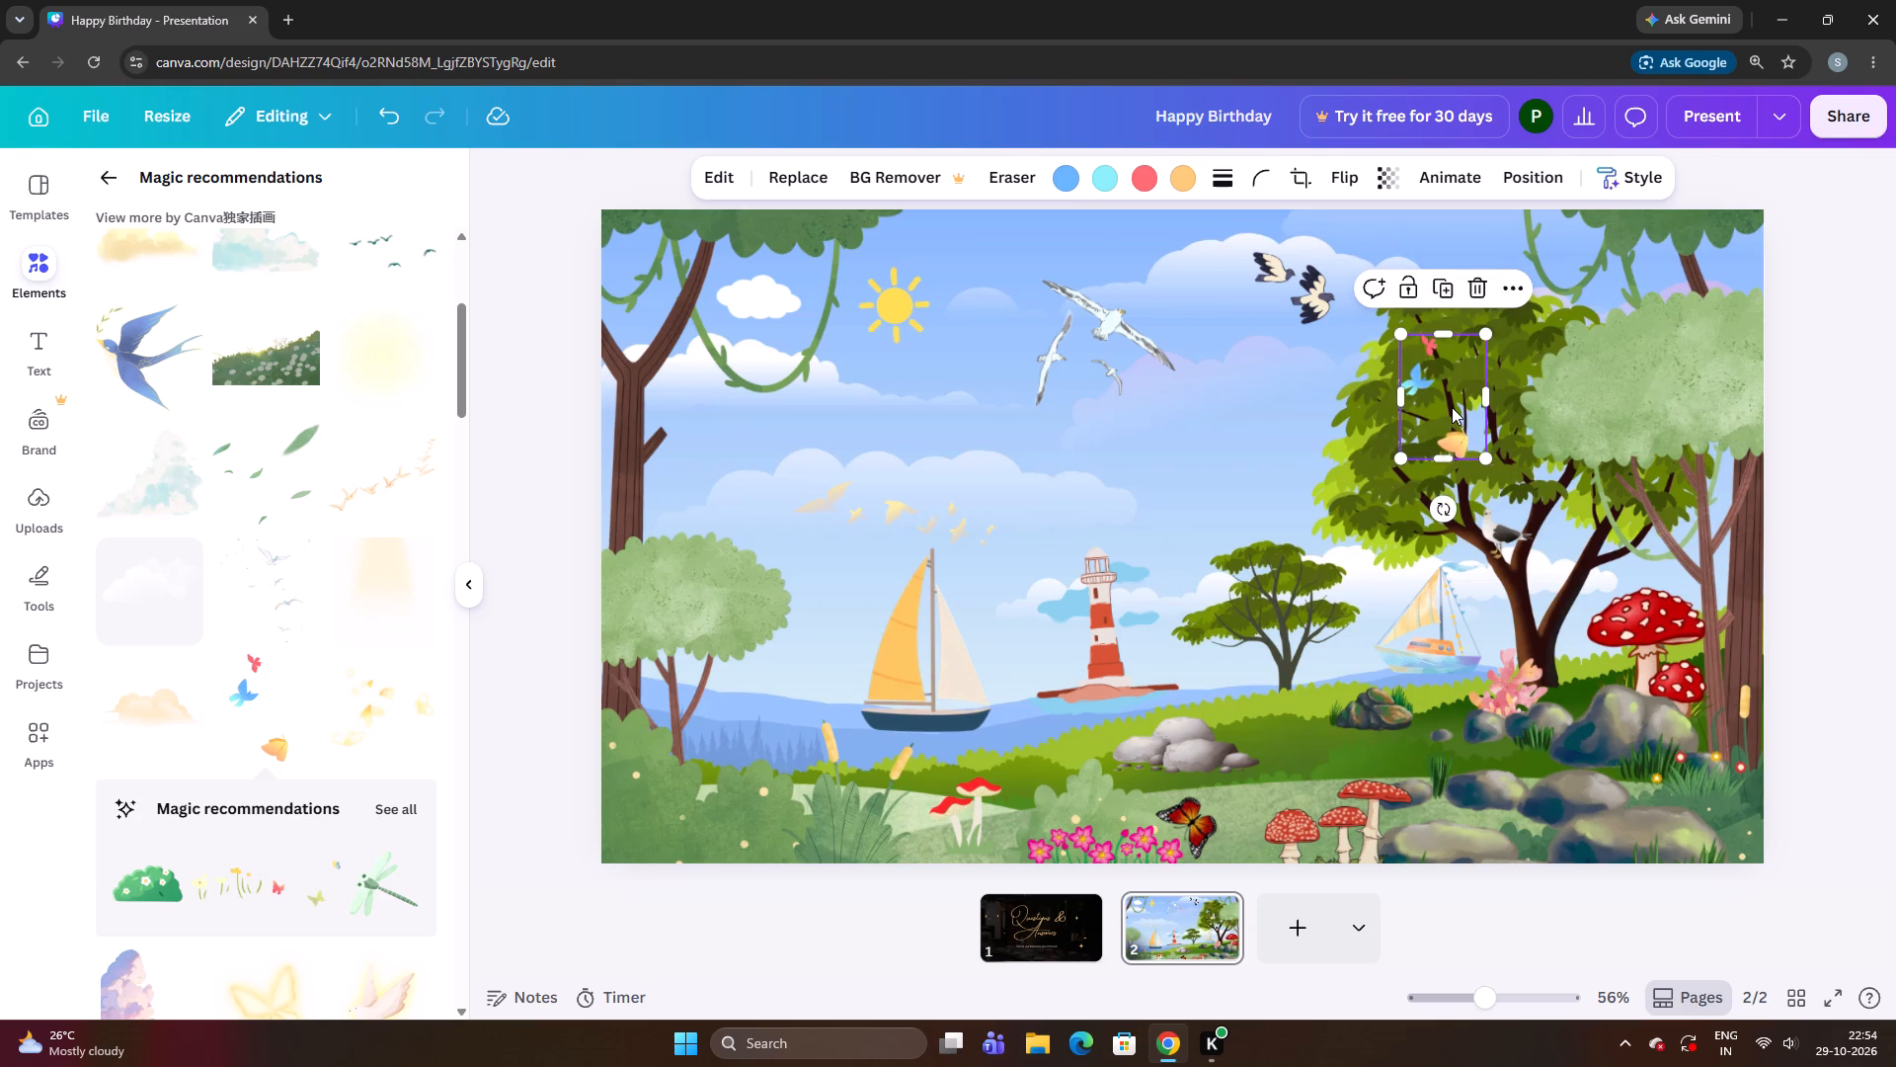
Lower the butterfly trio slightly and shift it left within the crown of the large dark green tree.
{"action": "key", "text": "Down"}
{"action": "key", "text": "Down"}
{"action": "key", "text": "Down"}
{"action": "key", "text": "Down"}
{"action": "key", "text": "Down"}
{"action": "key", "text": "Down"}
{"action": "key", "text": "Down"}
{"action": "key", "text": "Down"}
{"action": "key", "text": "Down"}
{"action": "key", "text": "Left"}
{"action": "key", "text": "Left"}
{"action": "key", "text": "Left"}
{"action": "key", "text": "Left"}
{"action": "key", "text": "Left"}
{"action": "key", "text": "Left"}
{"action": "key", "text": "Left"}
{"action": "key", "text": "Left"}
{"action": "key", "text": "Left"}
{"action": "key", "text": "Left"}
{"action": "key", "text": "Left"}
{"action": "key", "text": "Left"}
{"action": "key", "text": "Left"}
{"action": "key", "text": "Left"}
{"action": "key", "text": "Left"}
{"action": "key", "text": "Left"}
{"action": "key", "text": "Left"}
{"action": "key", "text": "Left"}
{"action": "key", "text": "Left"}
{"action": "key", "text": "Left"}
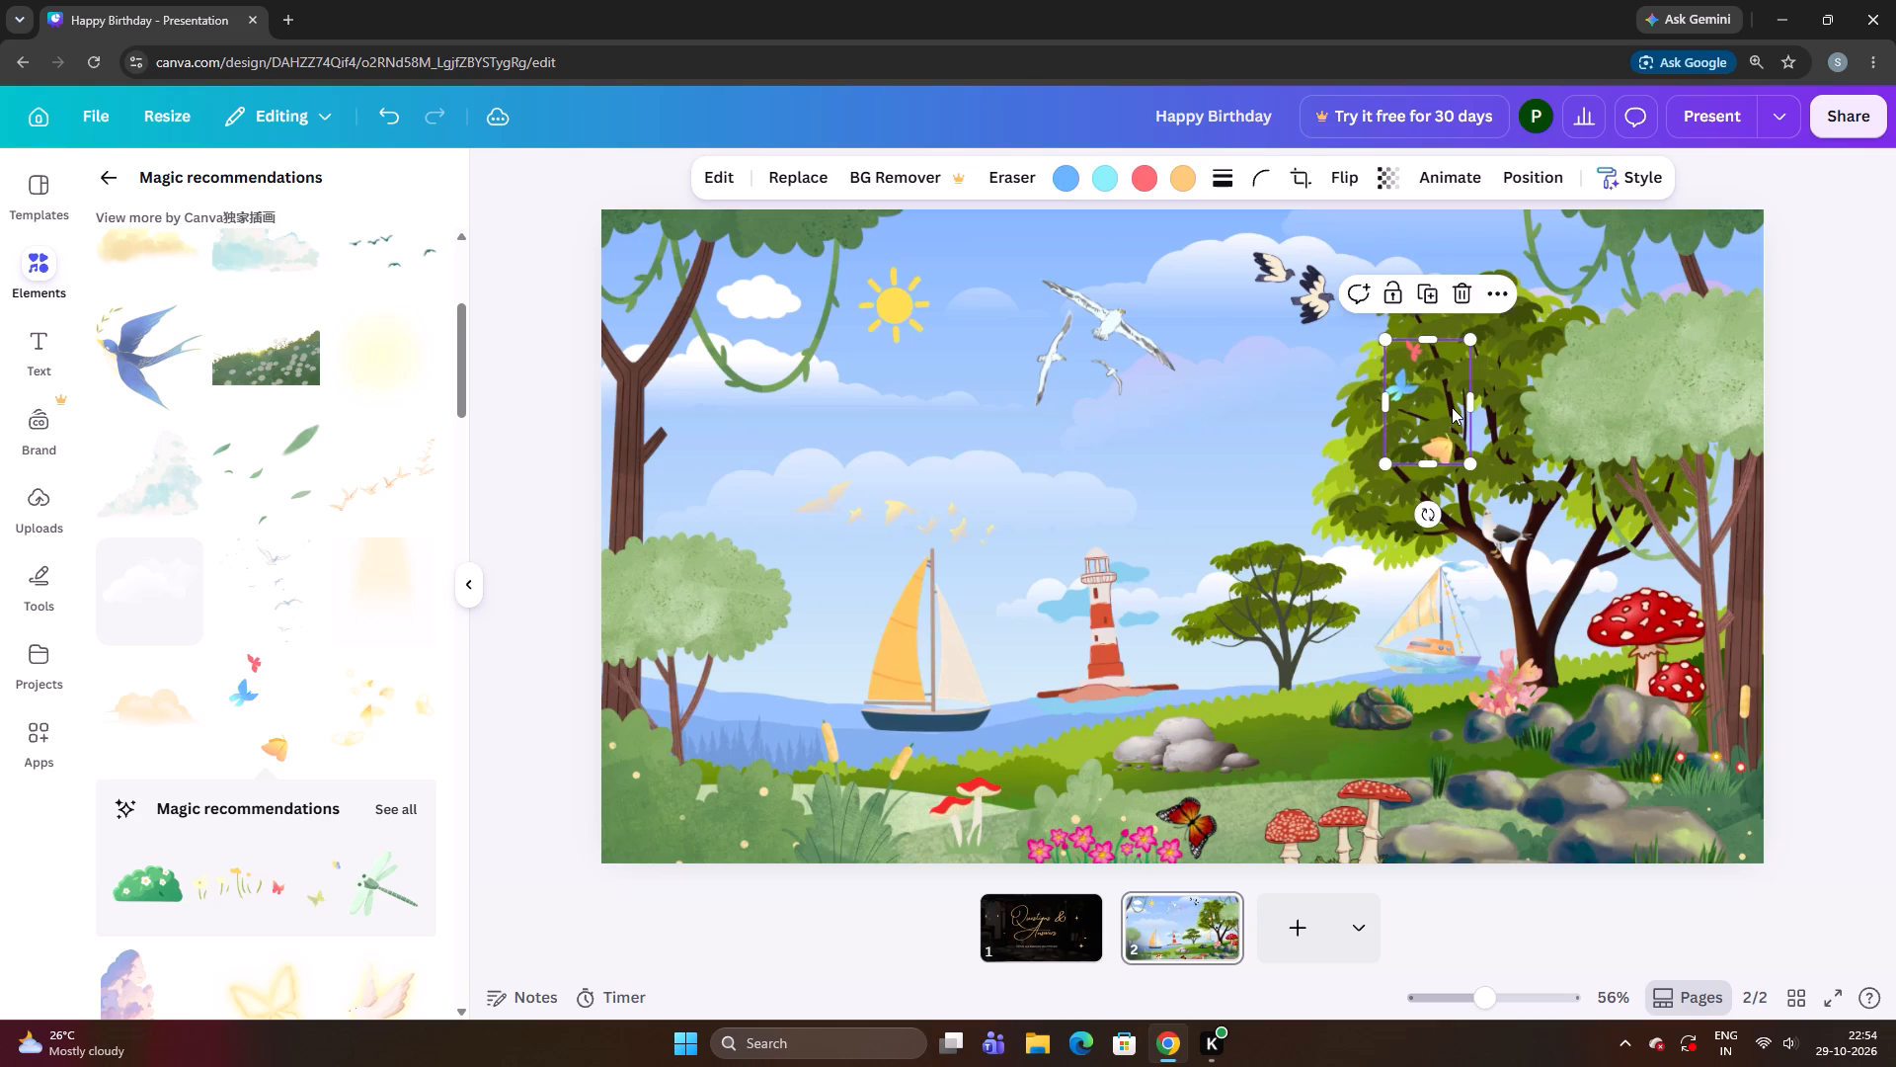
{"action": "key", "text": "Down"}
{"action": "key", "text": "Down"}
{"action": "key", "text": "Down"}
{"action": "key", "text": "Down"}
{"action": "key", "text": "Down"}
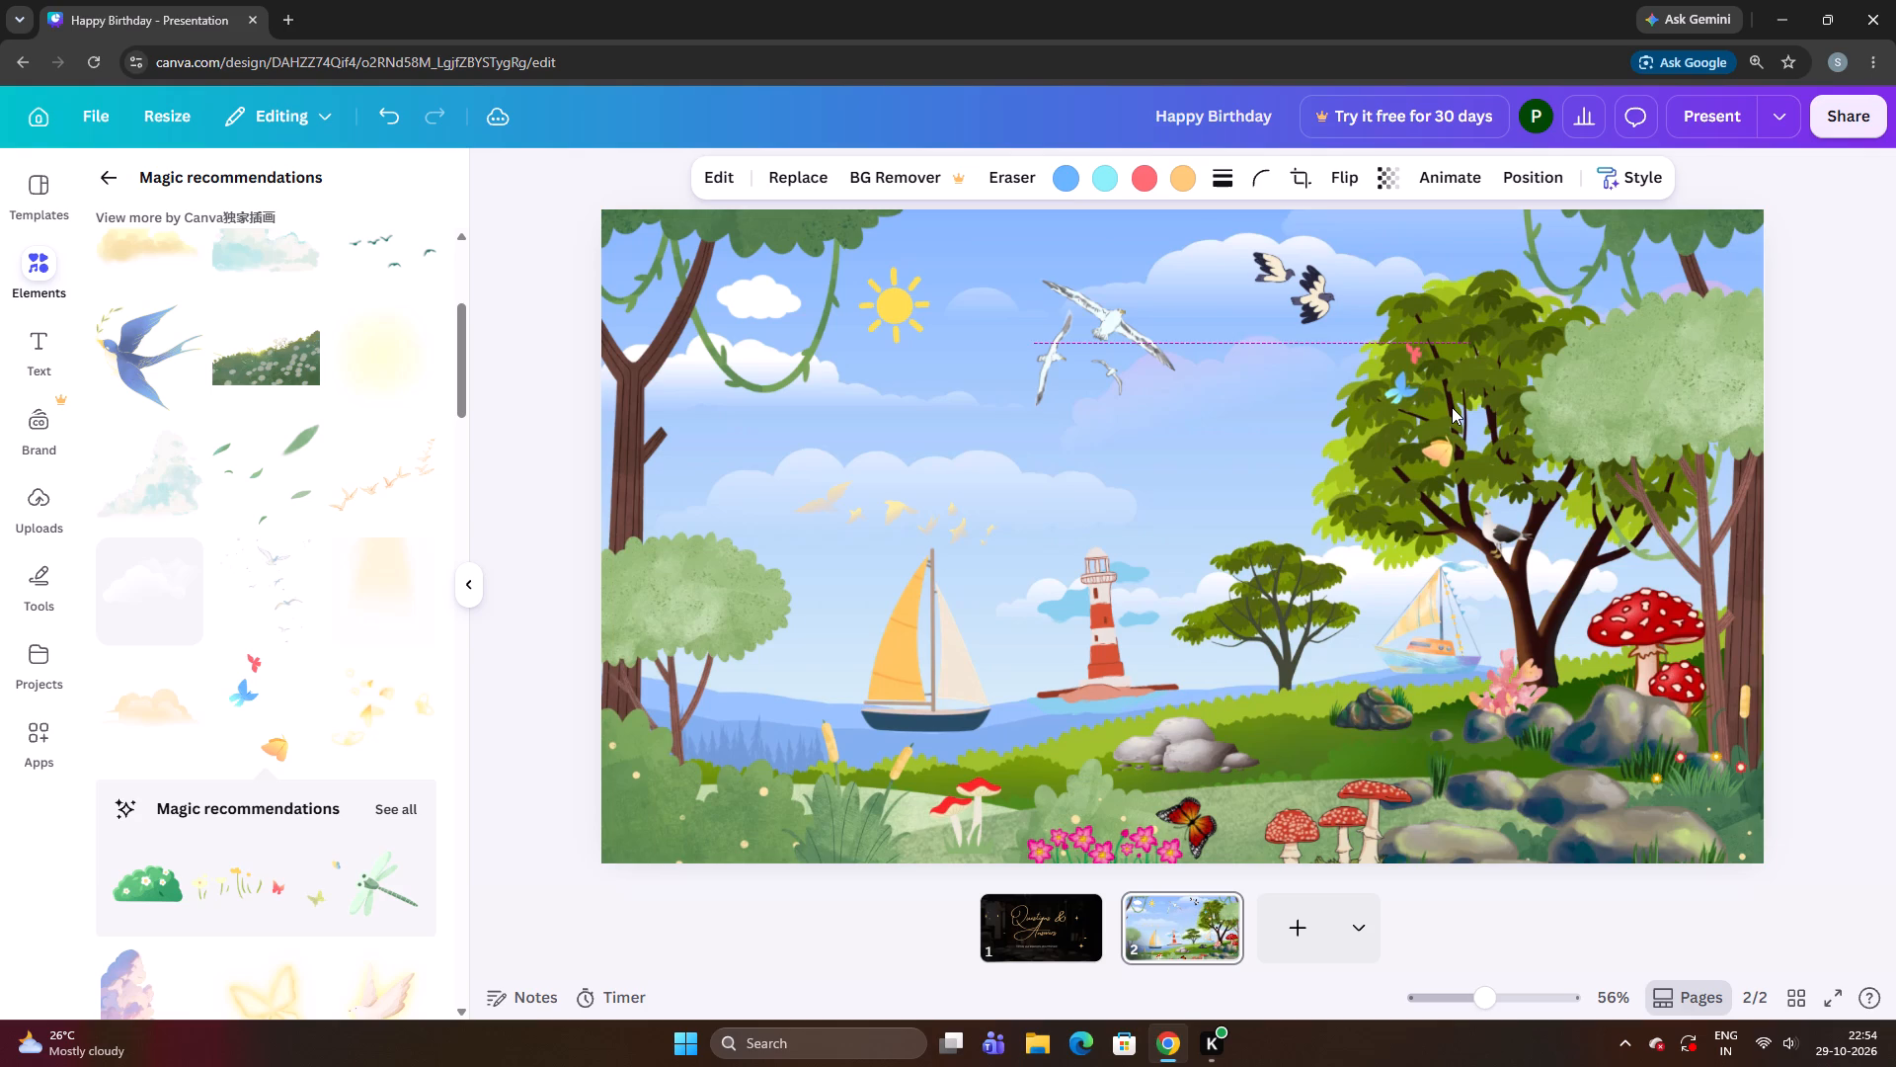
{"action": "key", "text": "Down"}
Move the butterfly trio a little further towards the left edge of the tree's crown, adjusting its height slightly.
{"action": "key", "text": "Left"}
{"action": "key", "text": "Left"}
{"action": "key", "text": "Left"}
{"action": "key", "text": "Left"}
{"action": "key", "text": "Left"}
{"action": "key", "text": "Left"}
{"action": "key", "text": "Left"}
{"action": "key", "text": "Left"}
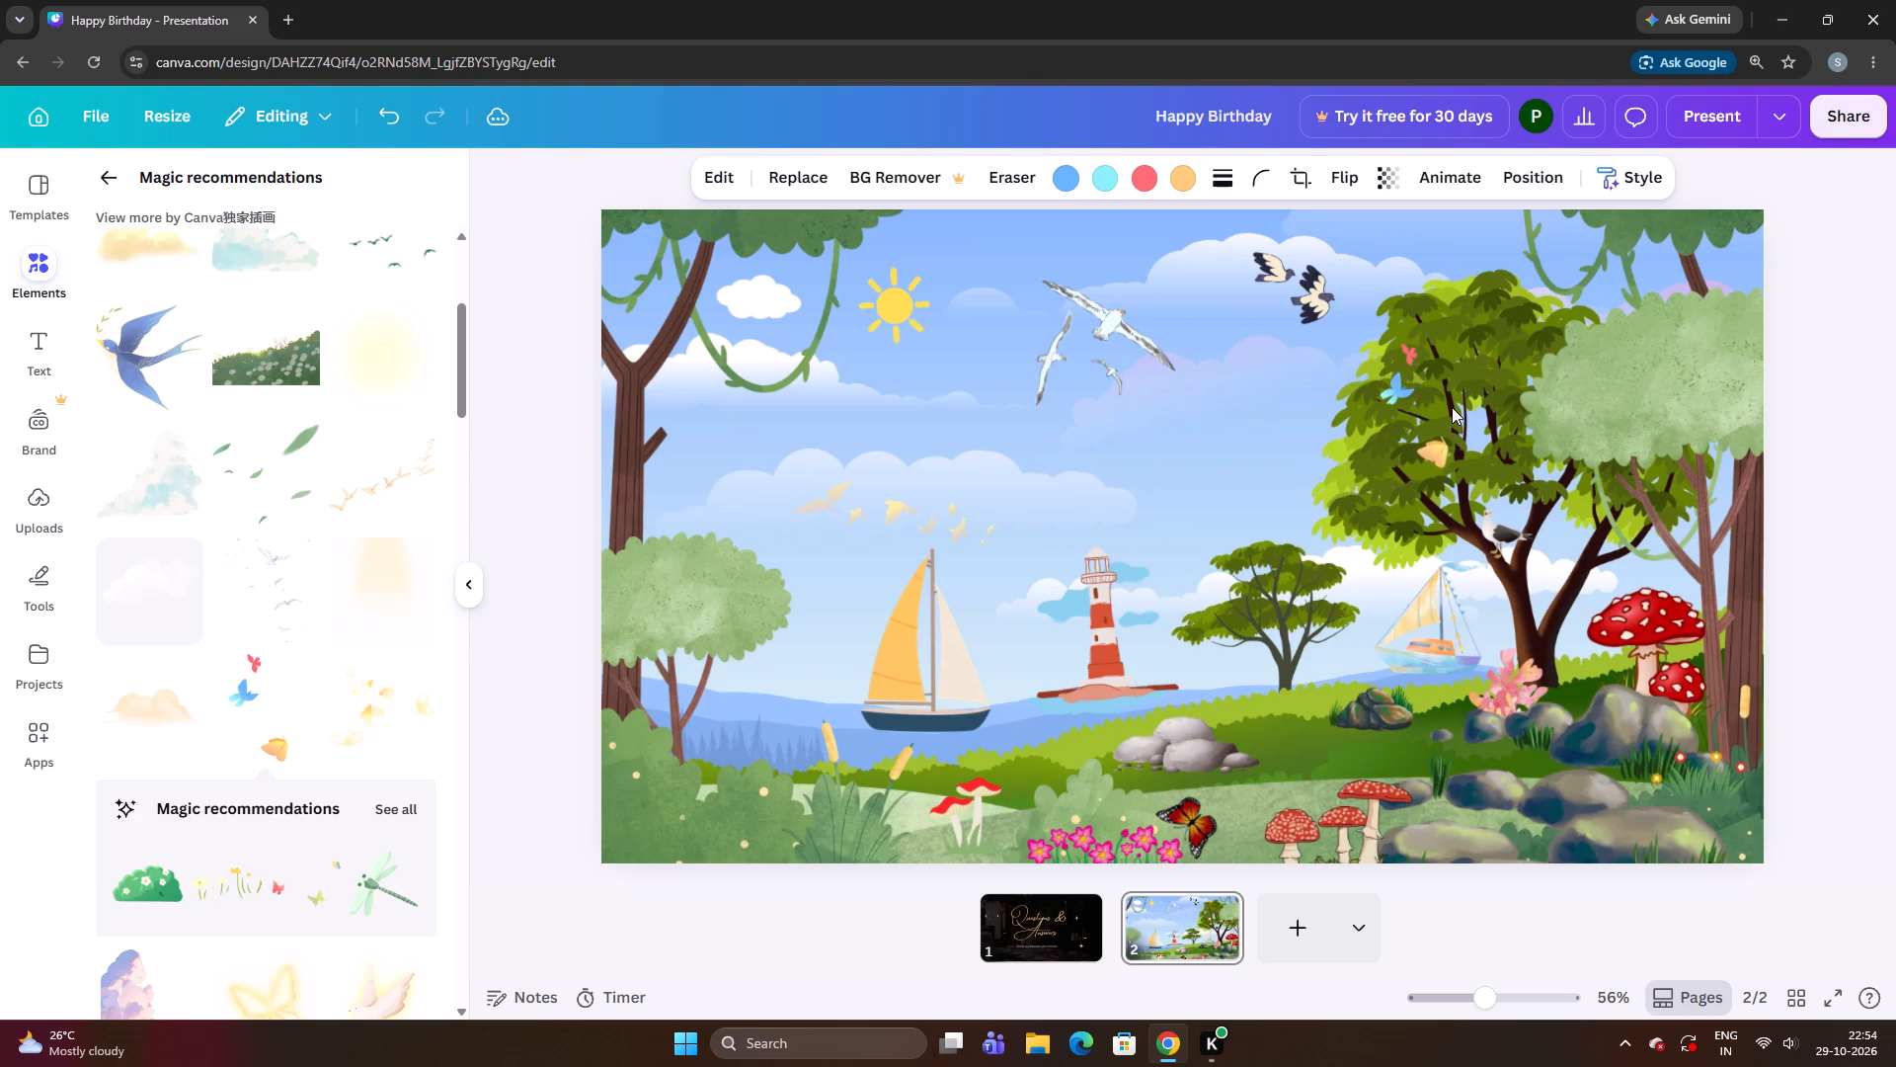
{"action": "key", "text": "Down"}
{"action": "key", "text": "Down"}
{"action": "key", "text": "Down"}
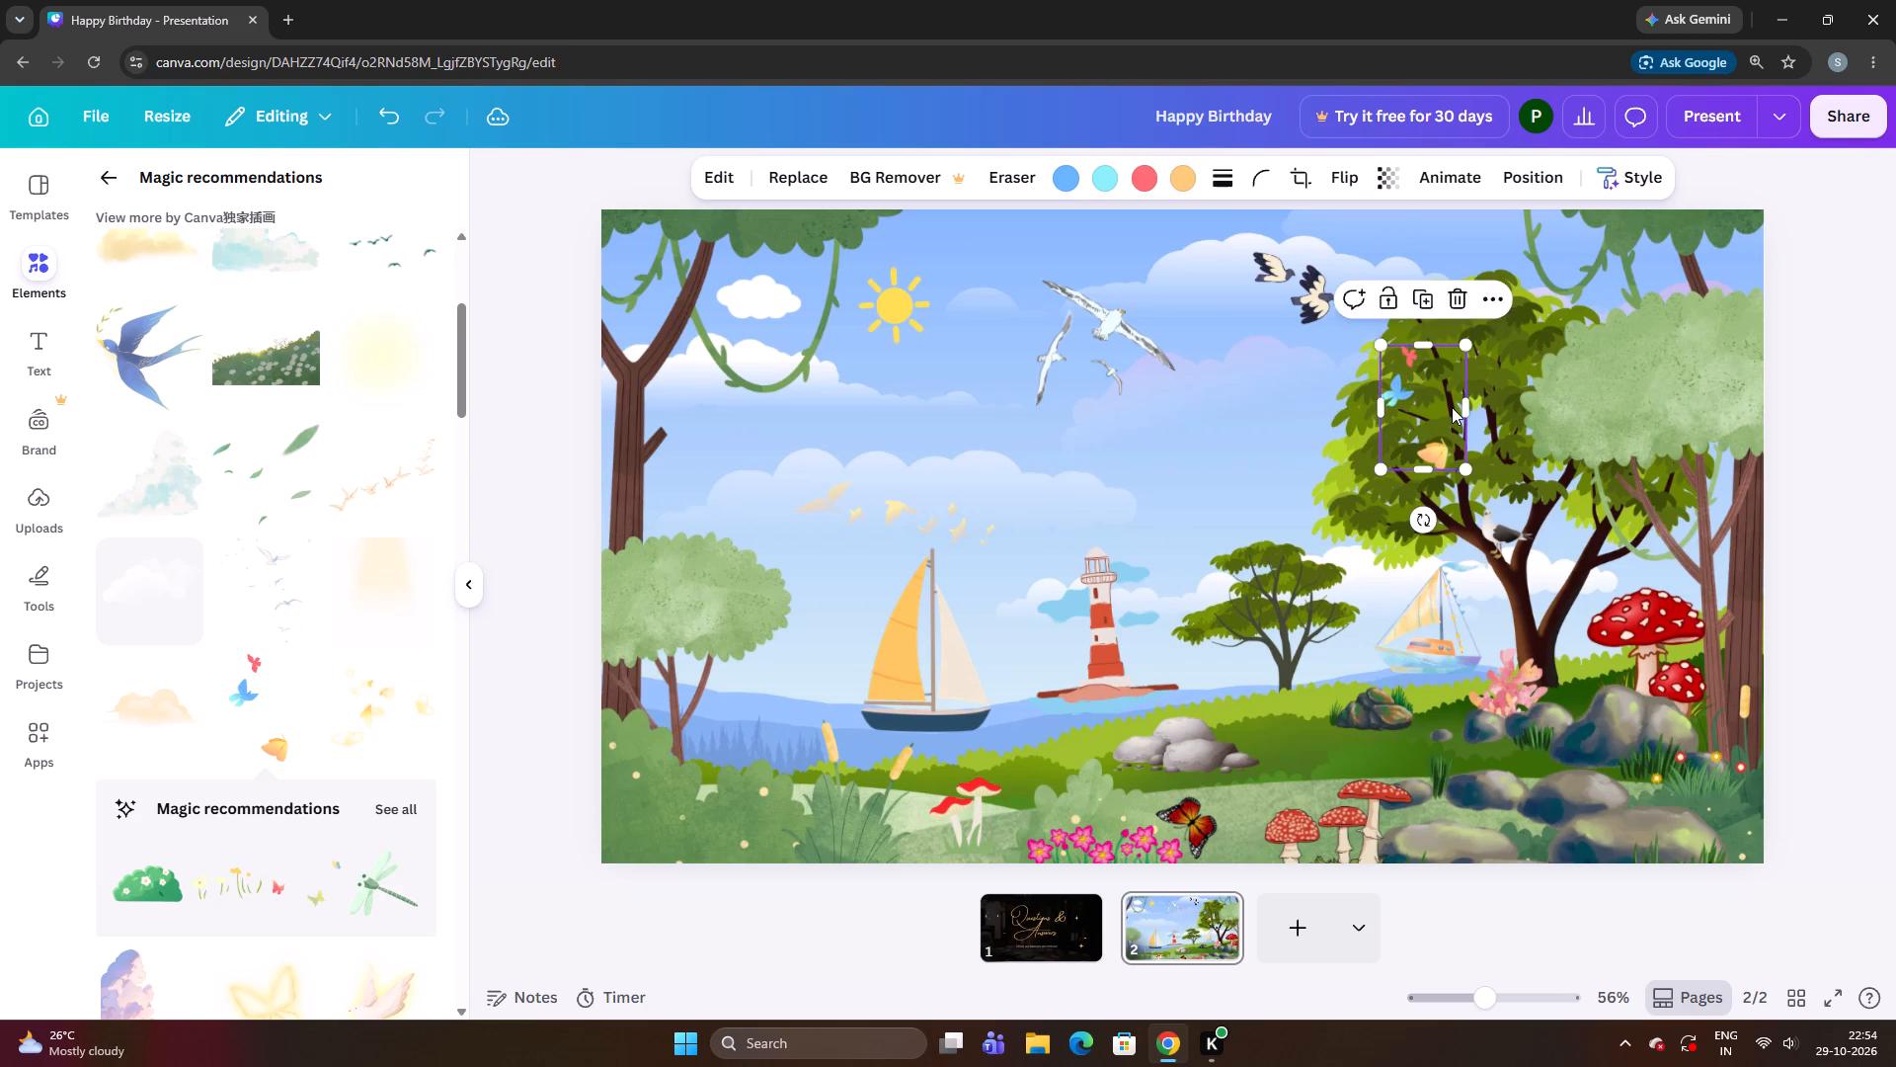
{"action": "key", "text": "Up"}
{"action": "key", "text": "Up"}
{"action": "key", "text": "Up"}
{"action": "key", "text": "Up"}
{"action": "key", "text": "Left"}
{"action": "key", "text": "Left"}
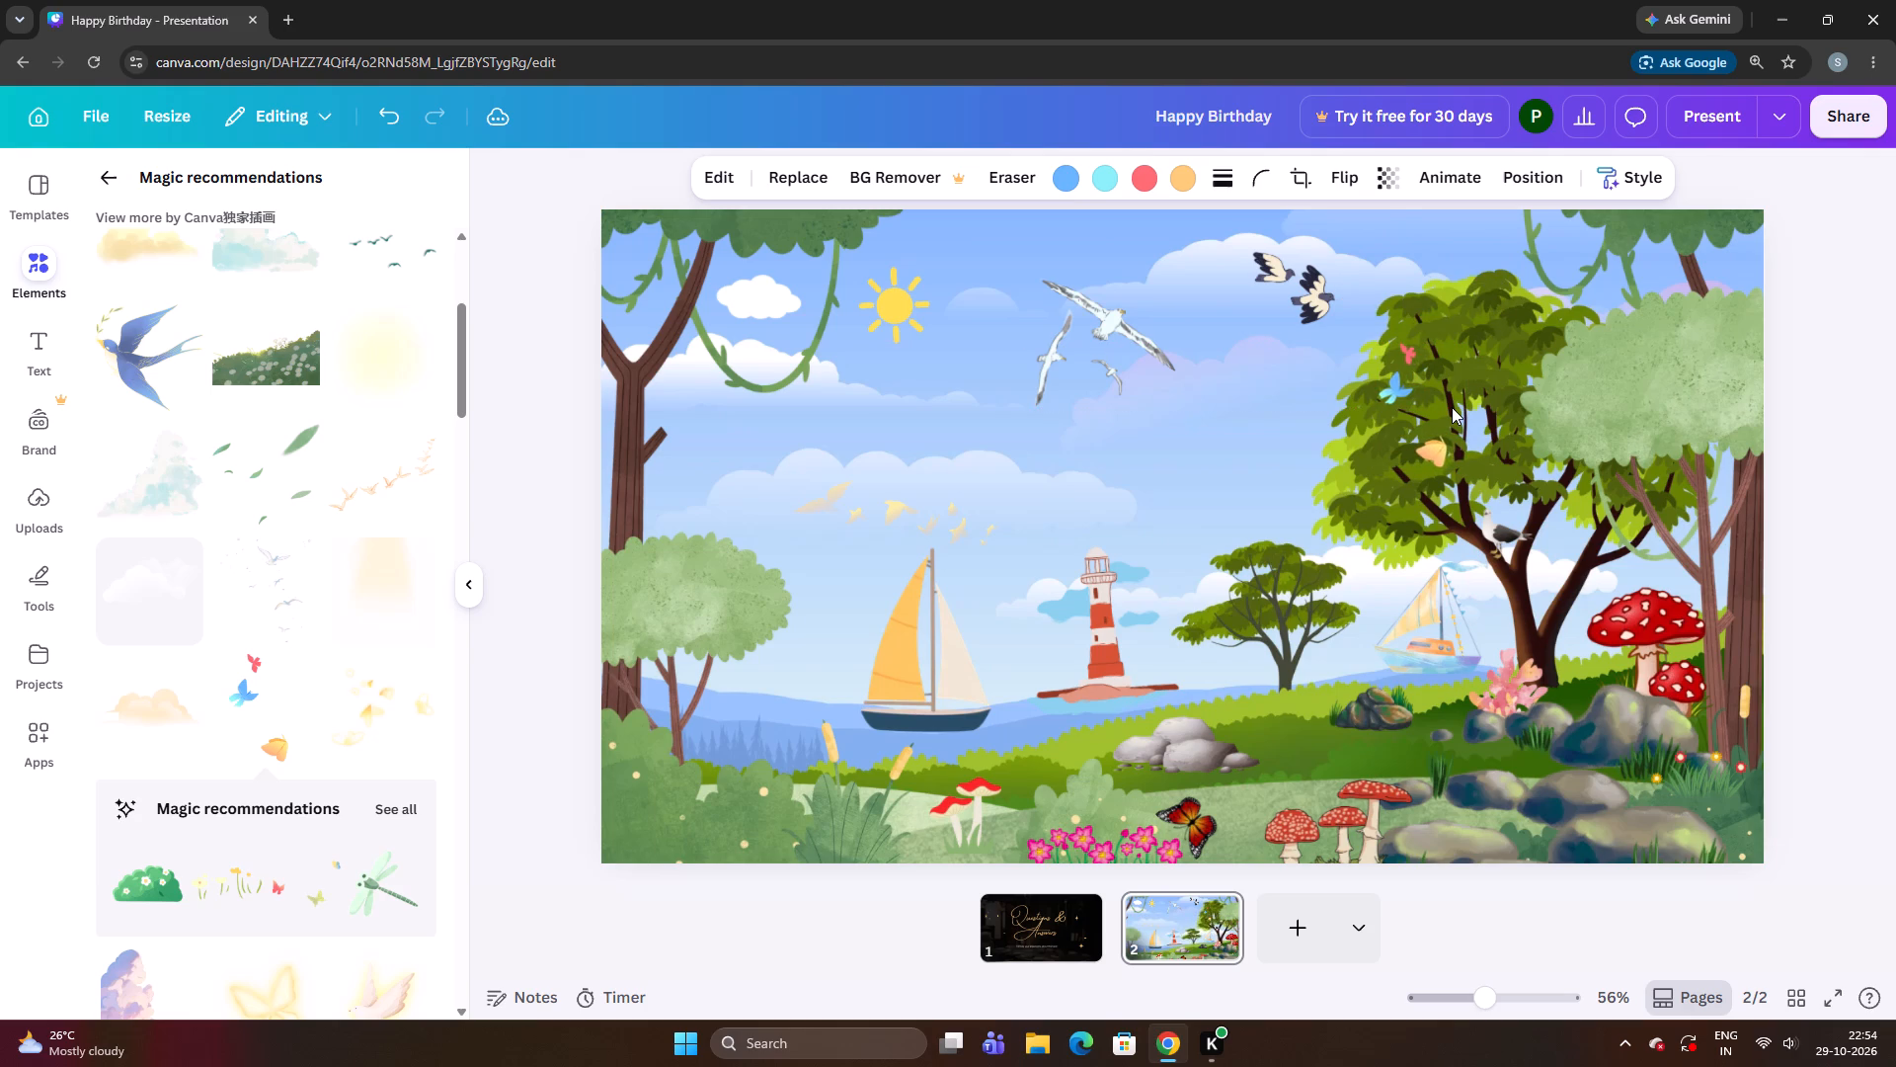
{"action": "key", "text": "Left"}
{"action": "key", "text": "Left"}
{"action": "key", "text": "Left"}
{"action": "key", "text": "Left"}
{"action": "key", "text": "Left"}
Fine-tune the butterfly trio's position with tiny shifts, leaving it slightly lower in the tree's crown, and deselect it.
{"action": "key", "text": "Down"}
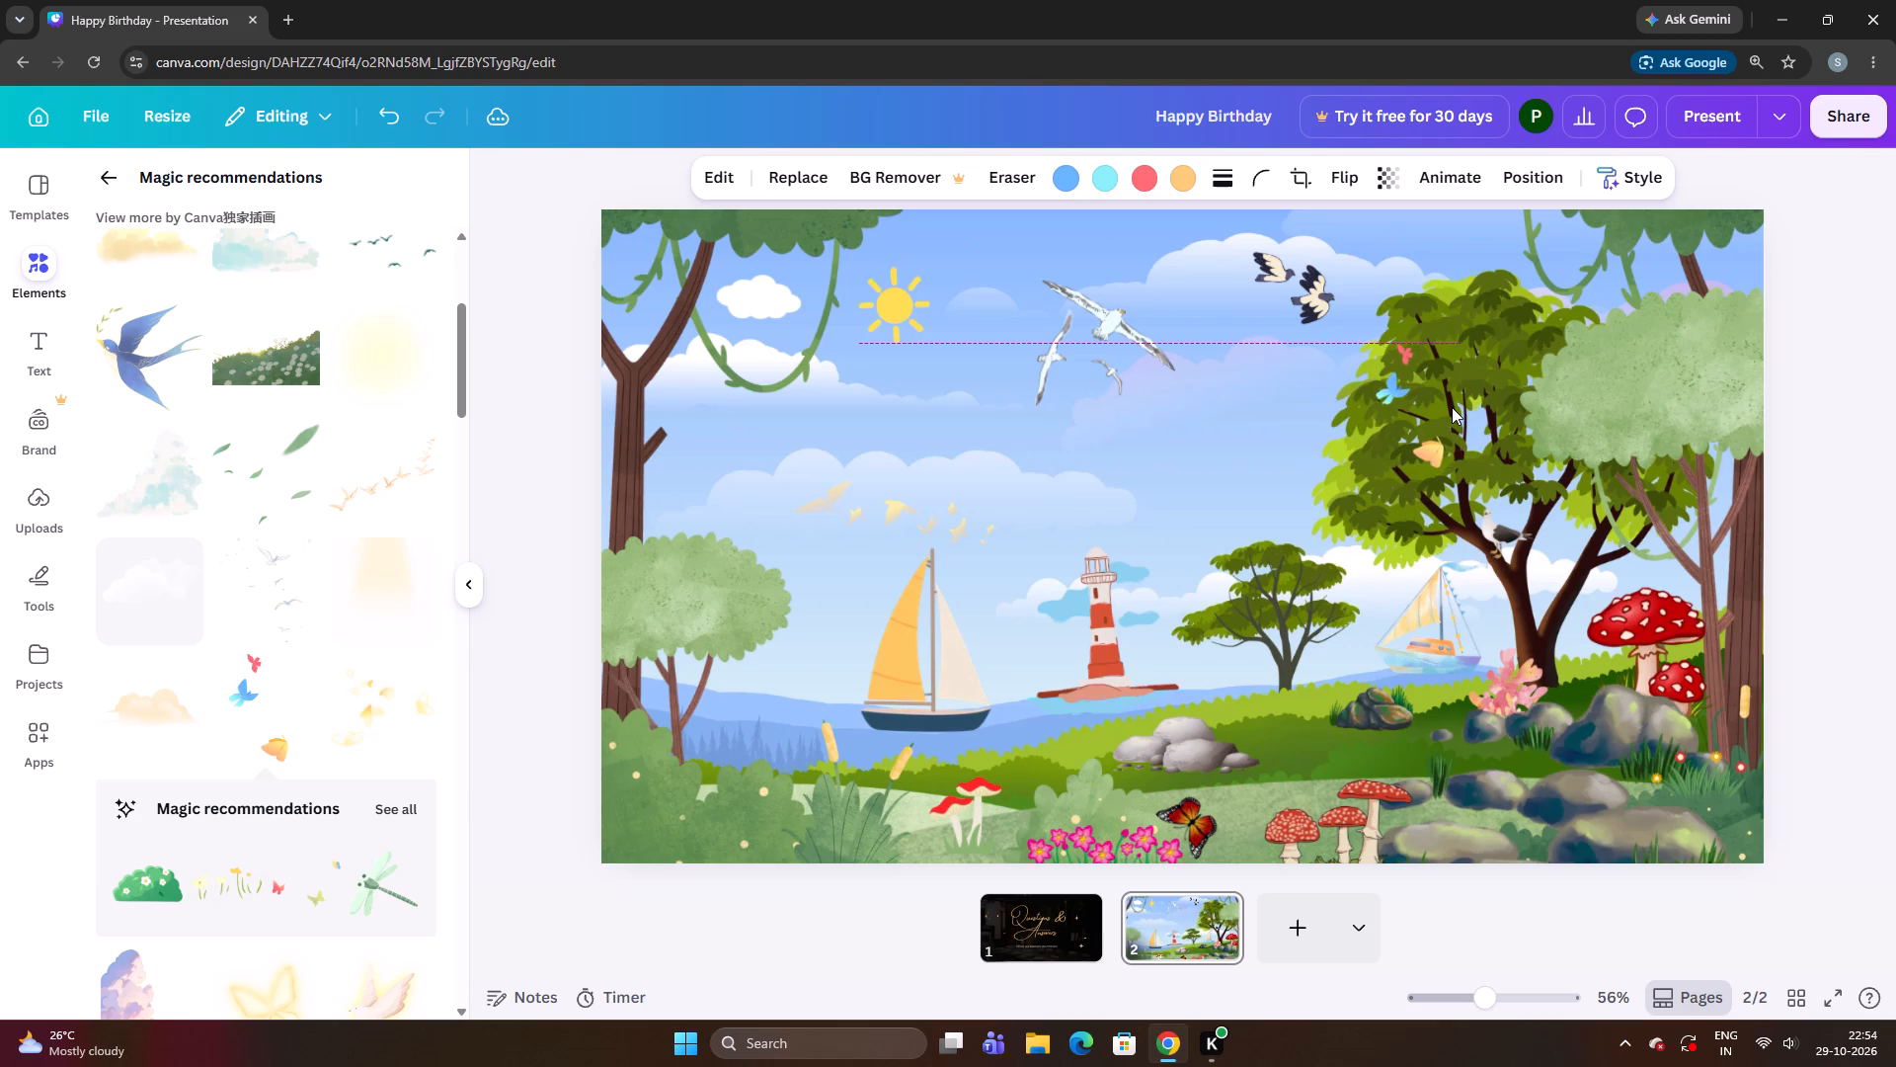
{"action": "key", "text": "Down"}
{"action": "key", "text": "Down"}
{"action": "key", "text": "Down"}
{"action": "key", "text": "Right"}
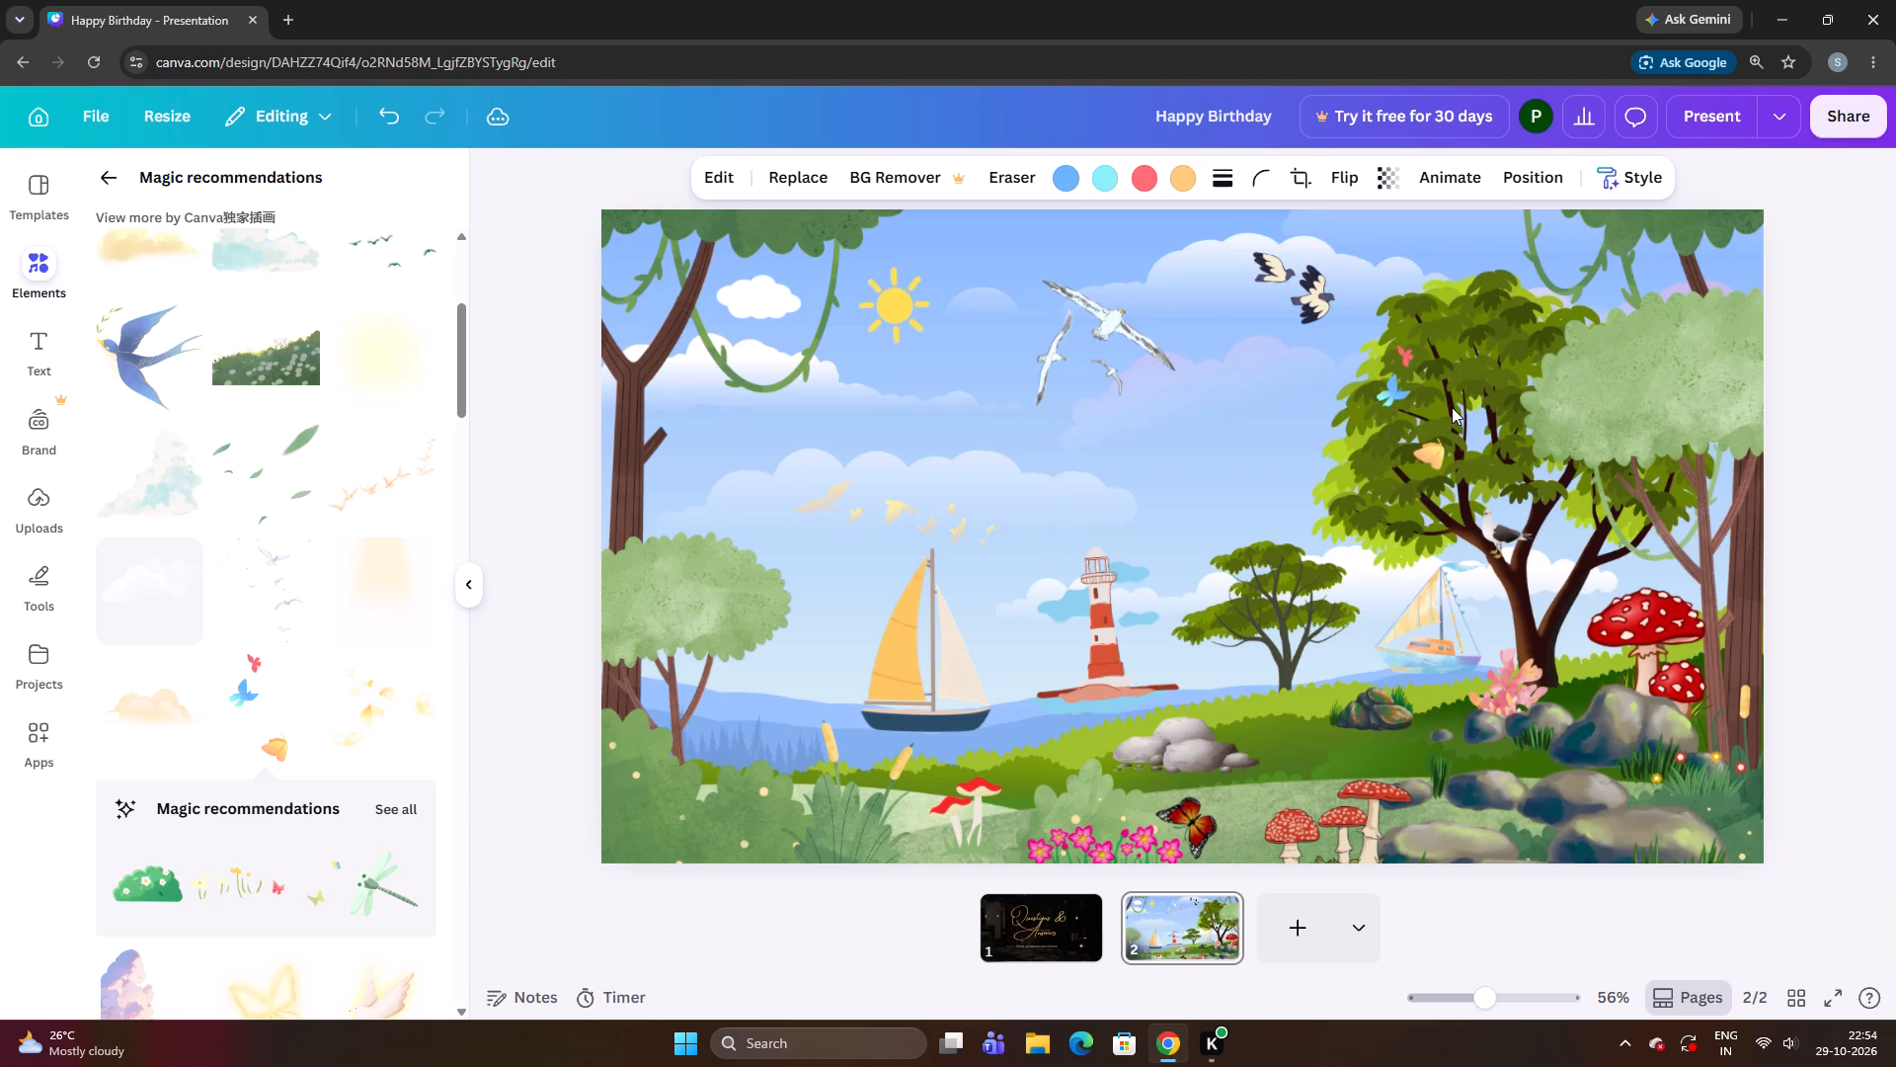
{"action": "key", "text": "Left"}
{"action": "key", "text": "Down"}
{"action": "key", "text": "Up"}
{"action": "key", "text": "Left"}
{"action": "key", "text": "Down"}
{"action": "key", "text": "Down"}
{"action": "key", "text": "Up"}
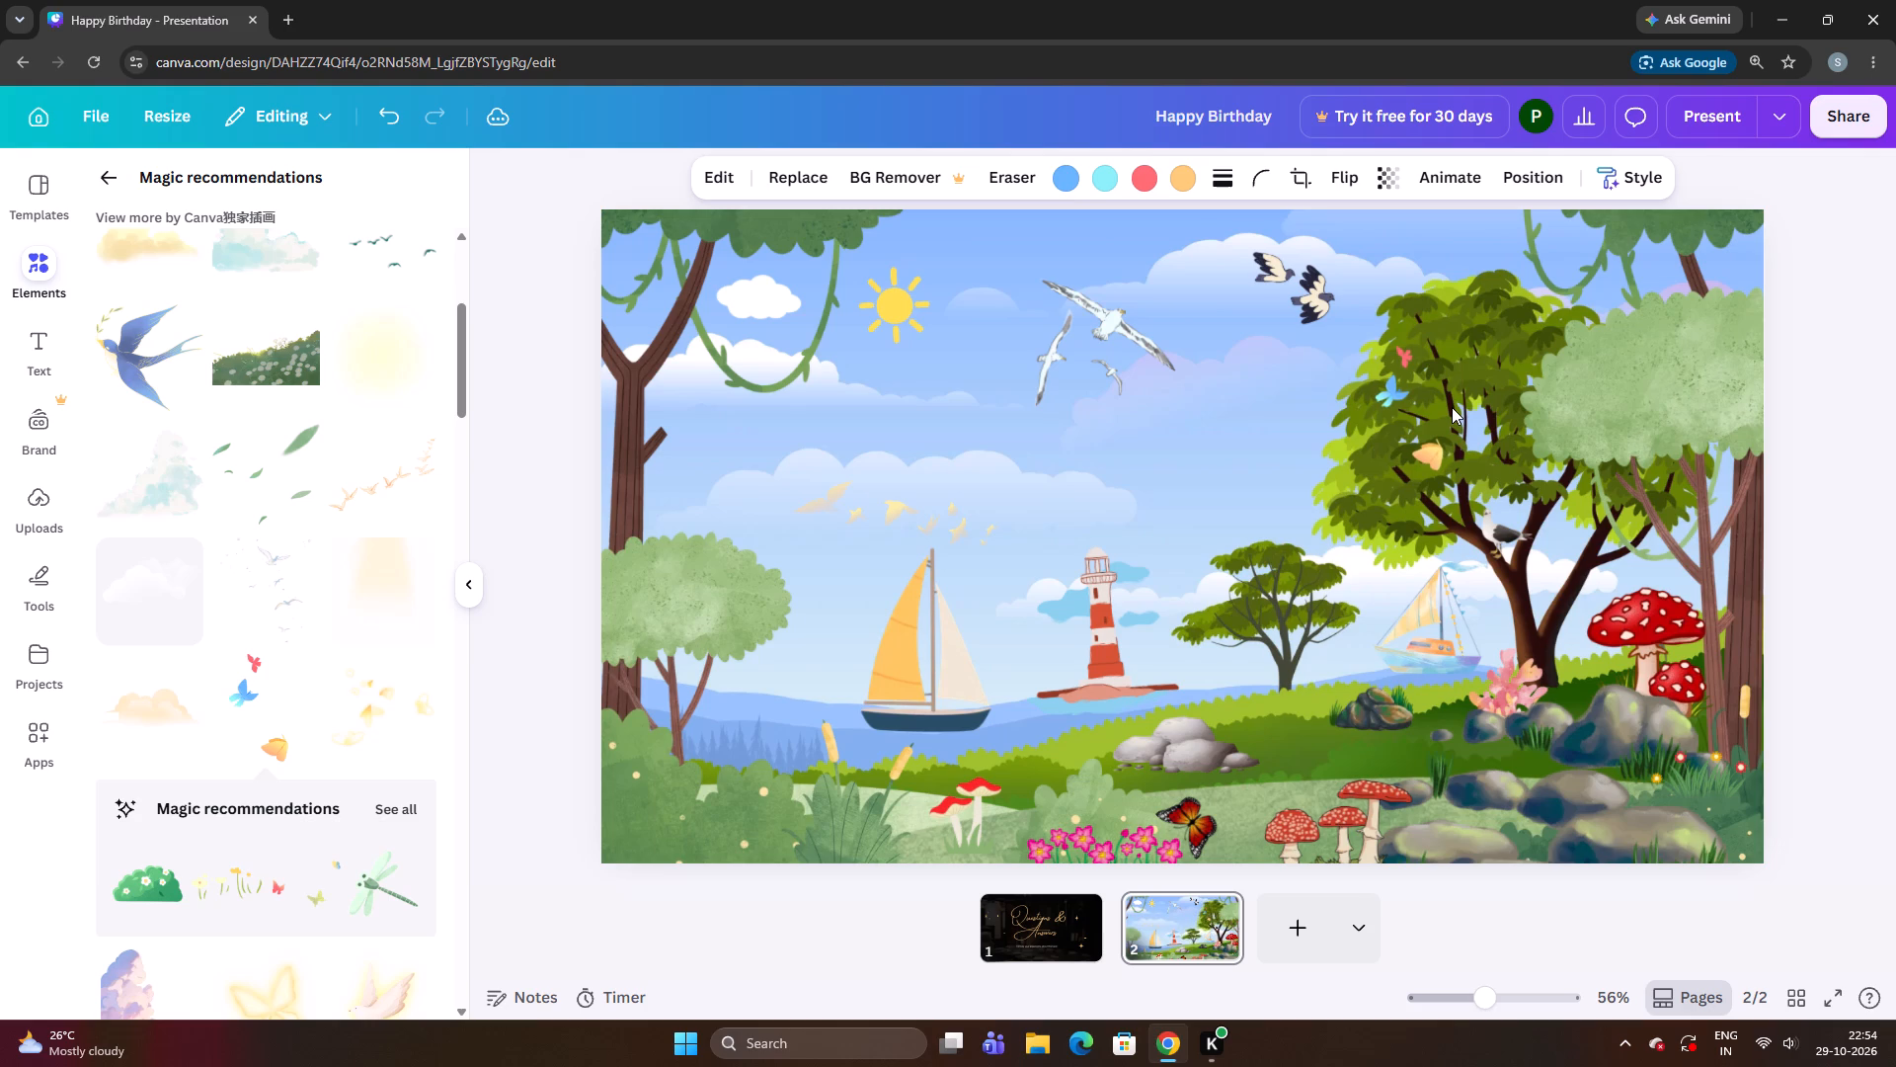
{"action": "key", "text": "Left"}
{"action": "key", "text": "Up"}
{"action": "key", "text": "Up"}
{"action": "key", "text": "Up"}
{"action": "key", "text": "Up"}
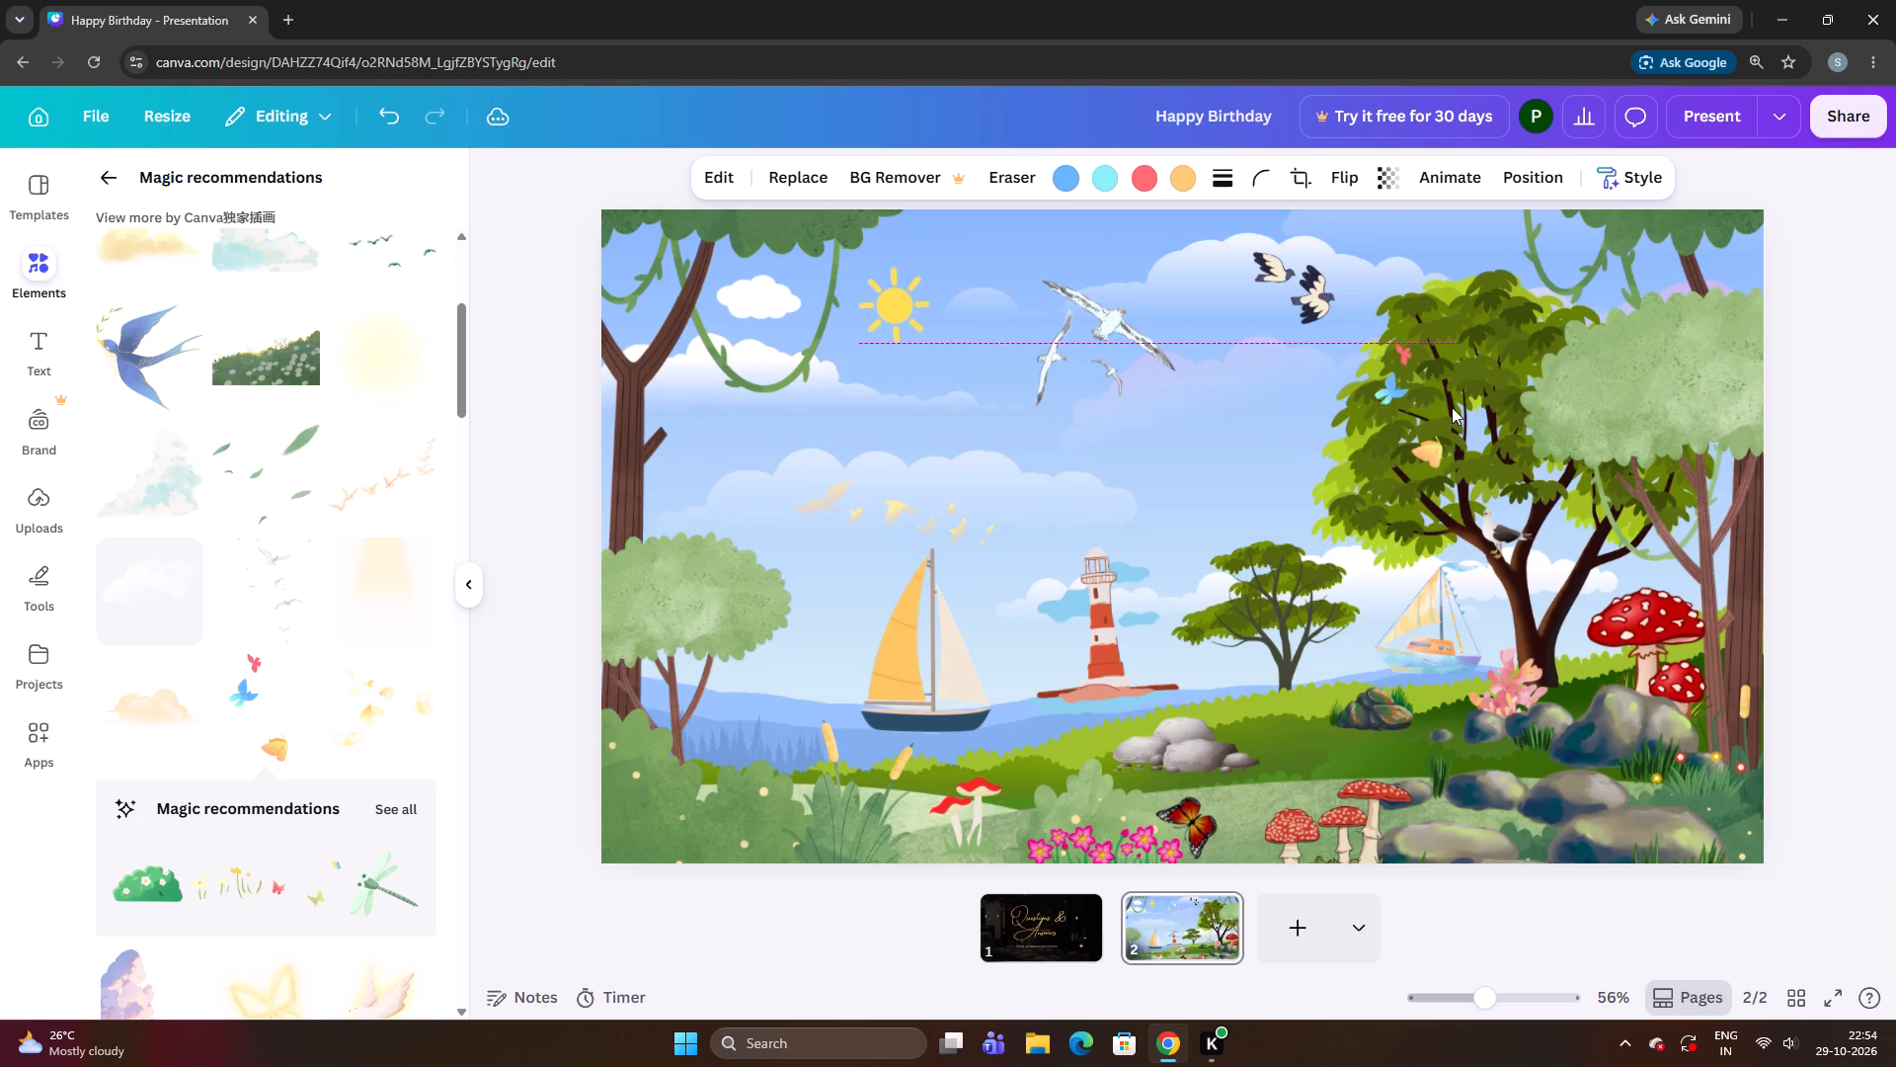
{"action": "key", "text": "Up"}
{"action": "key", "text": "Down"}
{"action": "key", "text": "Right"}
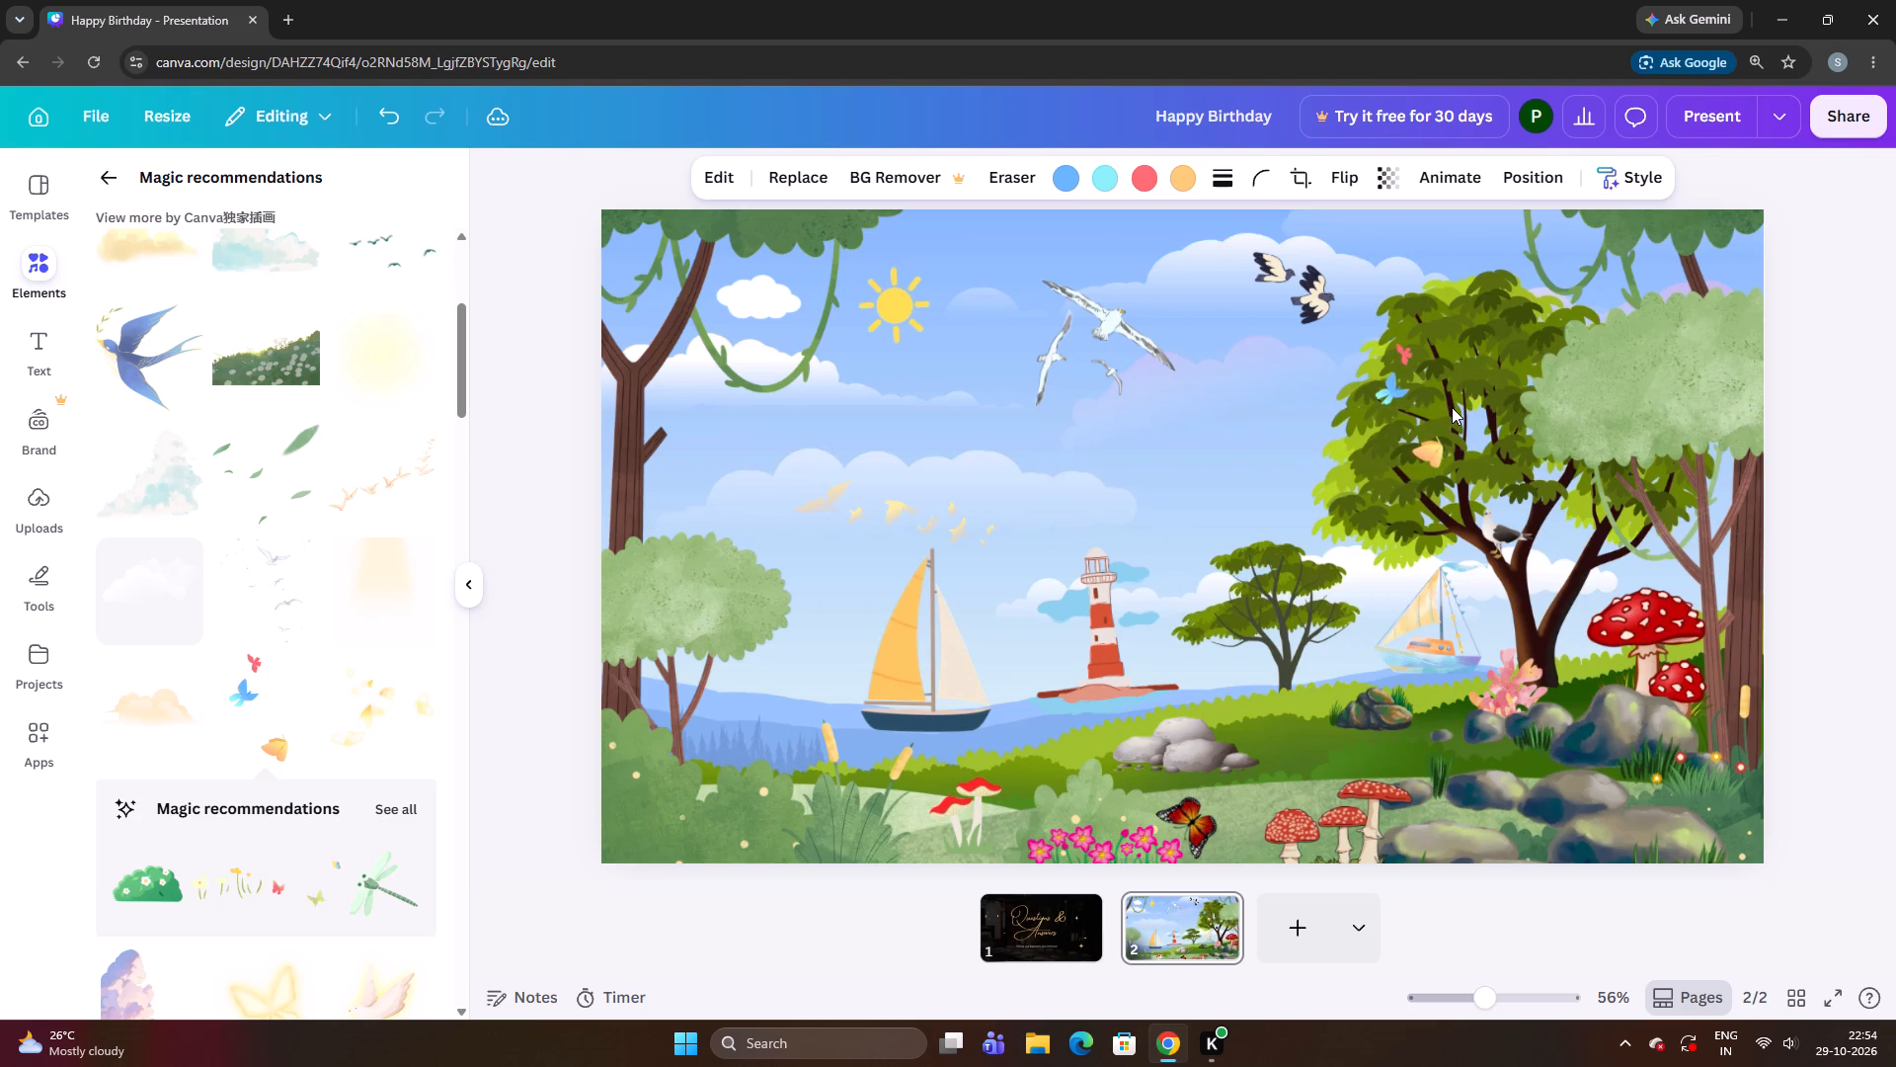
{"action": "key", "text": "Right"}
{"action": "key", "text": "Down"}
{"action": "key", "text": "Down"}
{"action": "key", "text": "Left"}
{"action": "key", "text": "Left"}
{"action": "key", "text": "Left"}
{"action": "key", "text": "Down"}
{"action": "key", "text": "Down"}
{"action": "key", "text": "Down"}
{"action": "key", "text": "Down"}
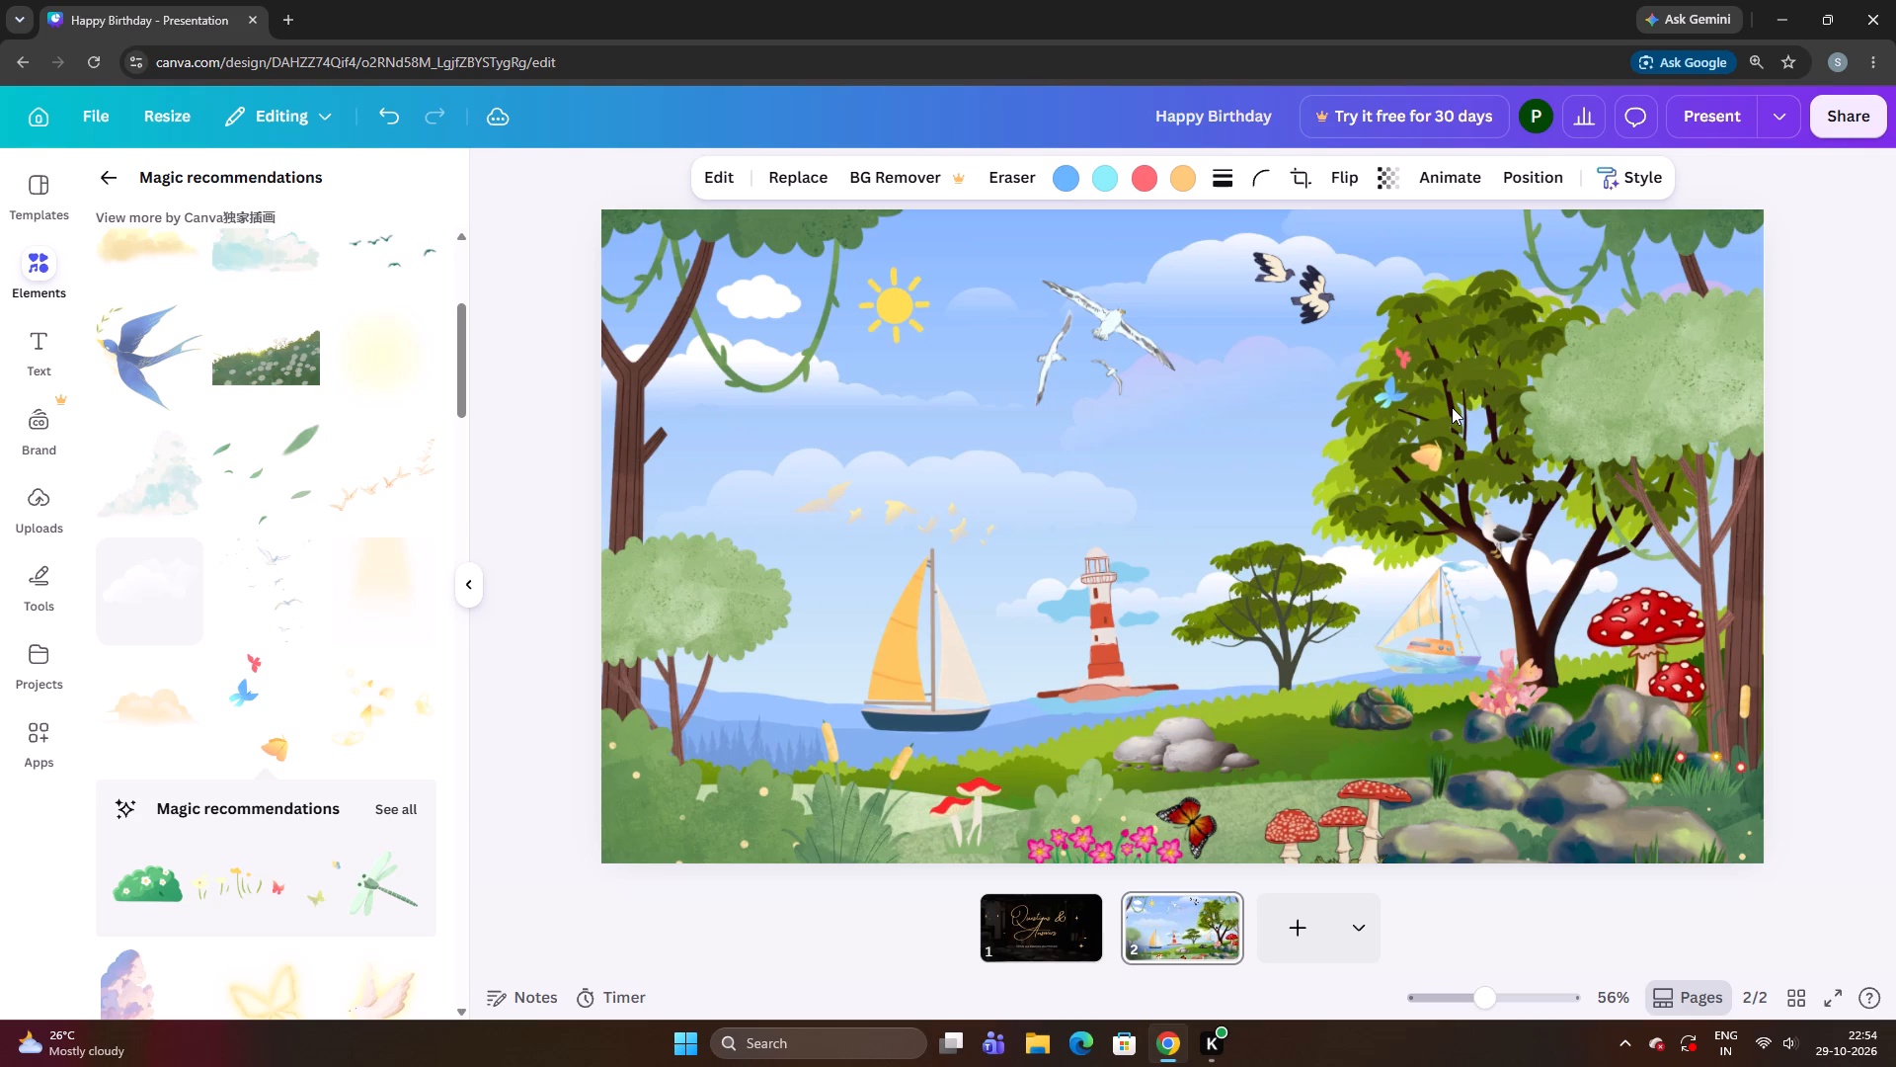
{"action": "key", "text": "Down"}
{"action": "key", "text": "Down"}
{"action": "key", "text": "Down"}
{"action": "key", "text": "Up"}
{"action": "key", "text": "Up"}
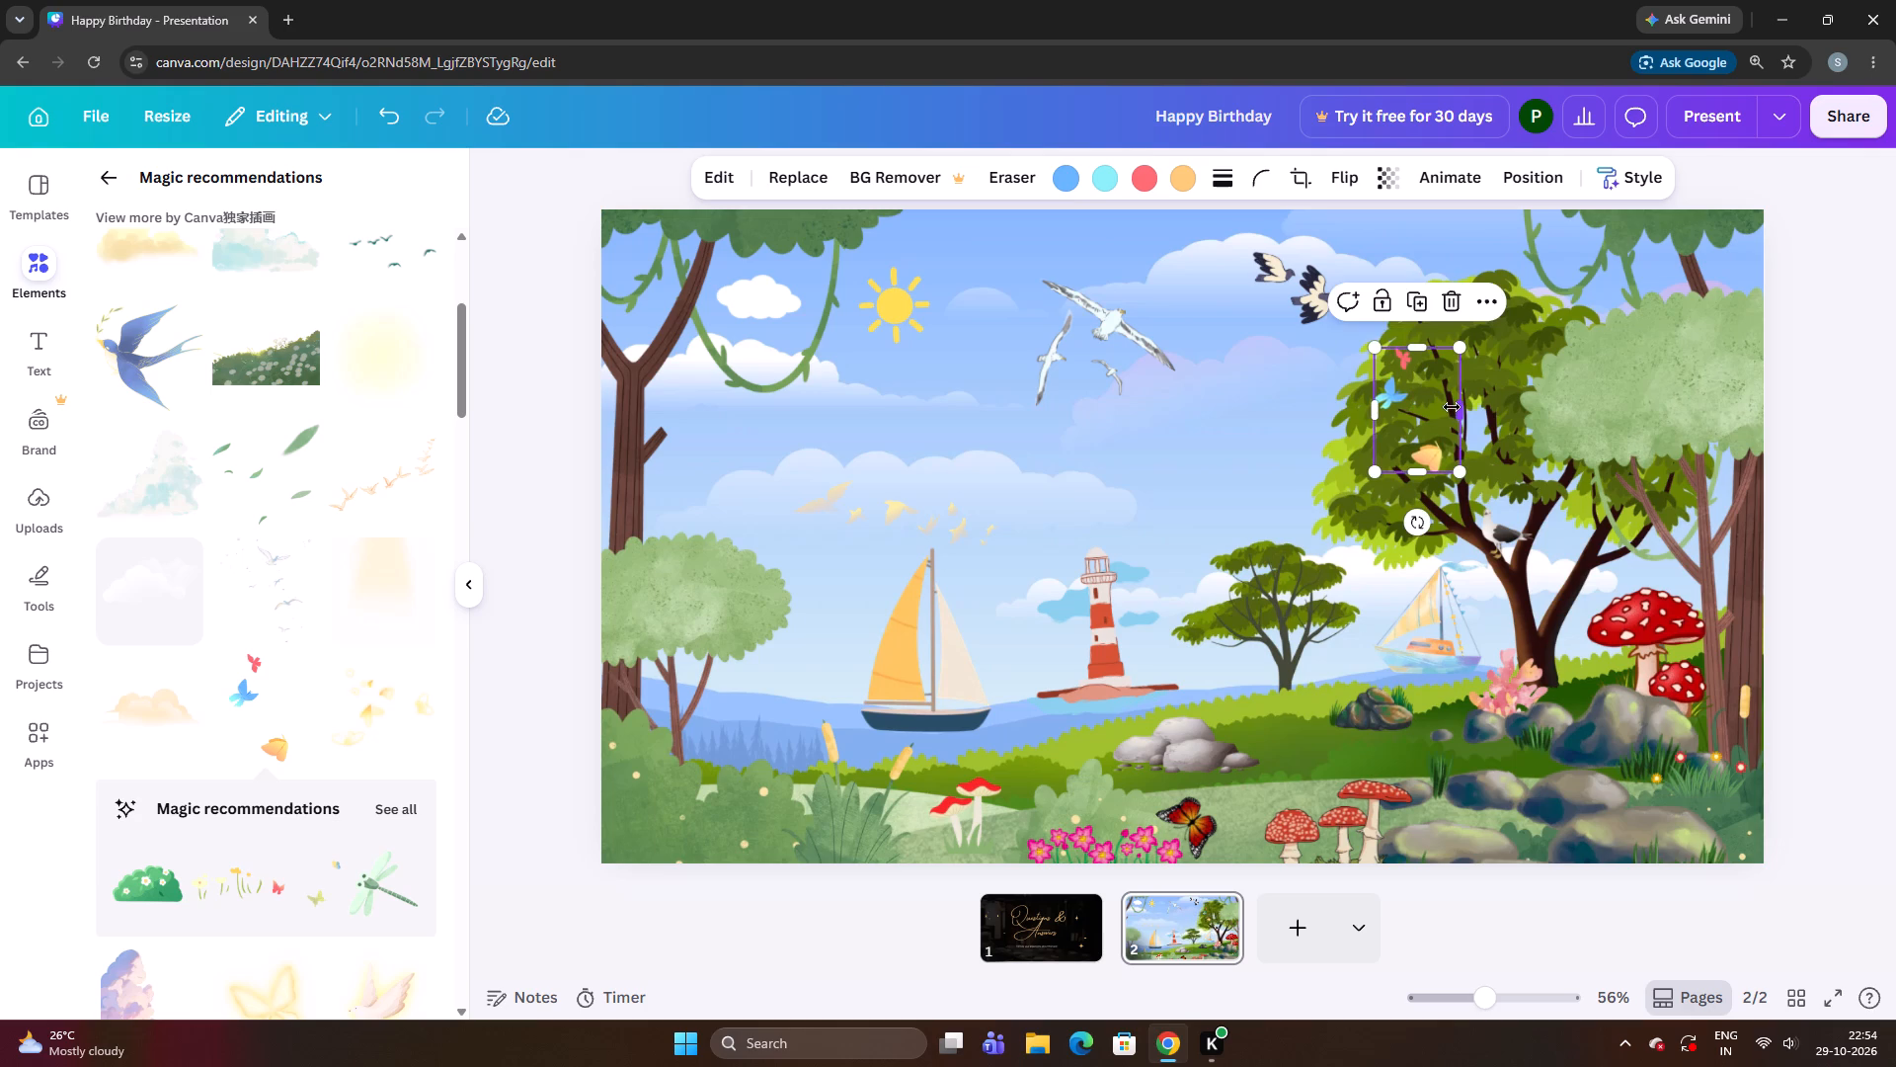
{"action": "left_click", "coordinate": [1279, 411]}
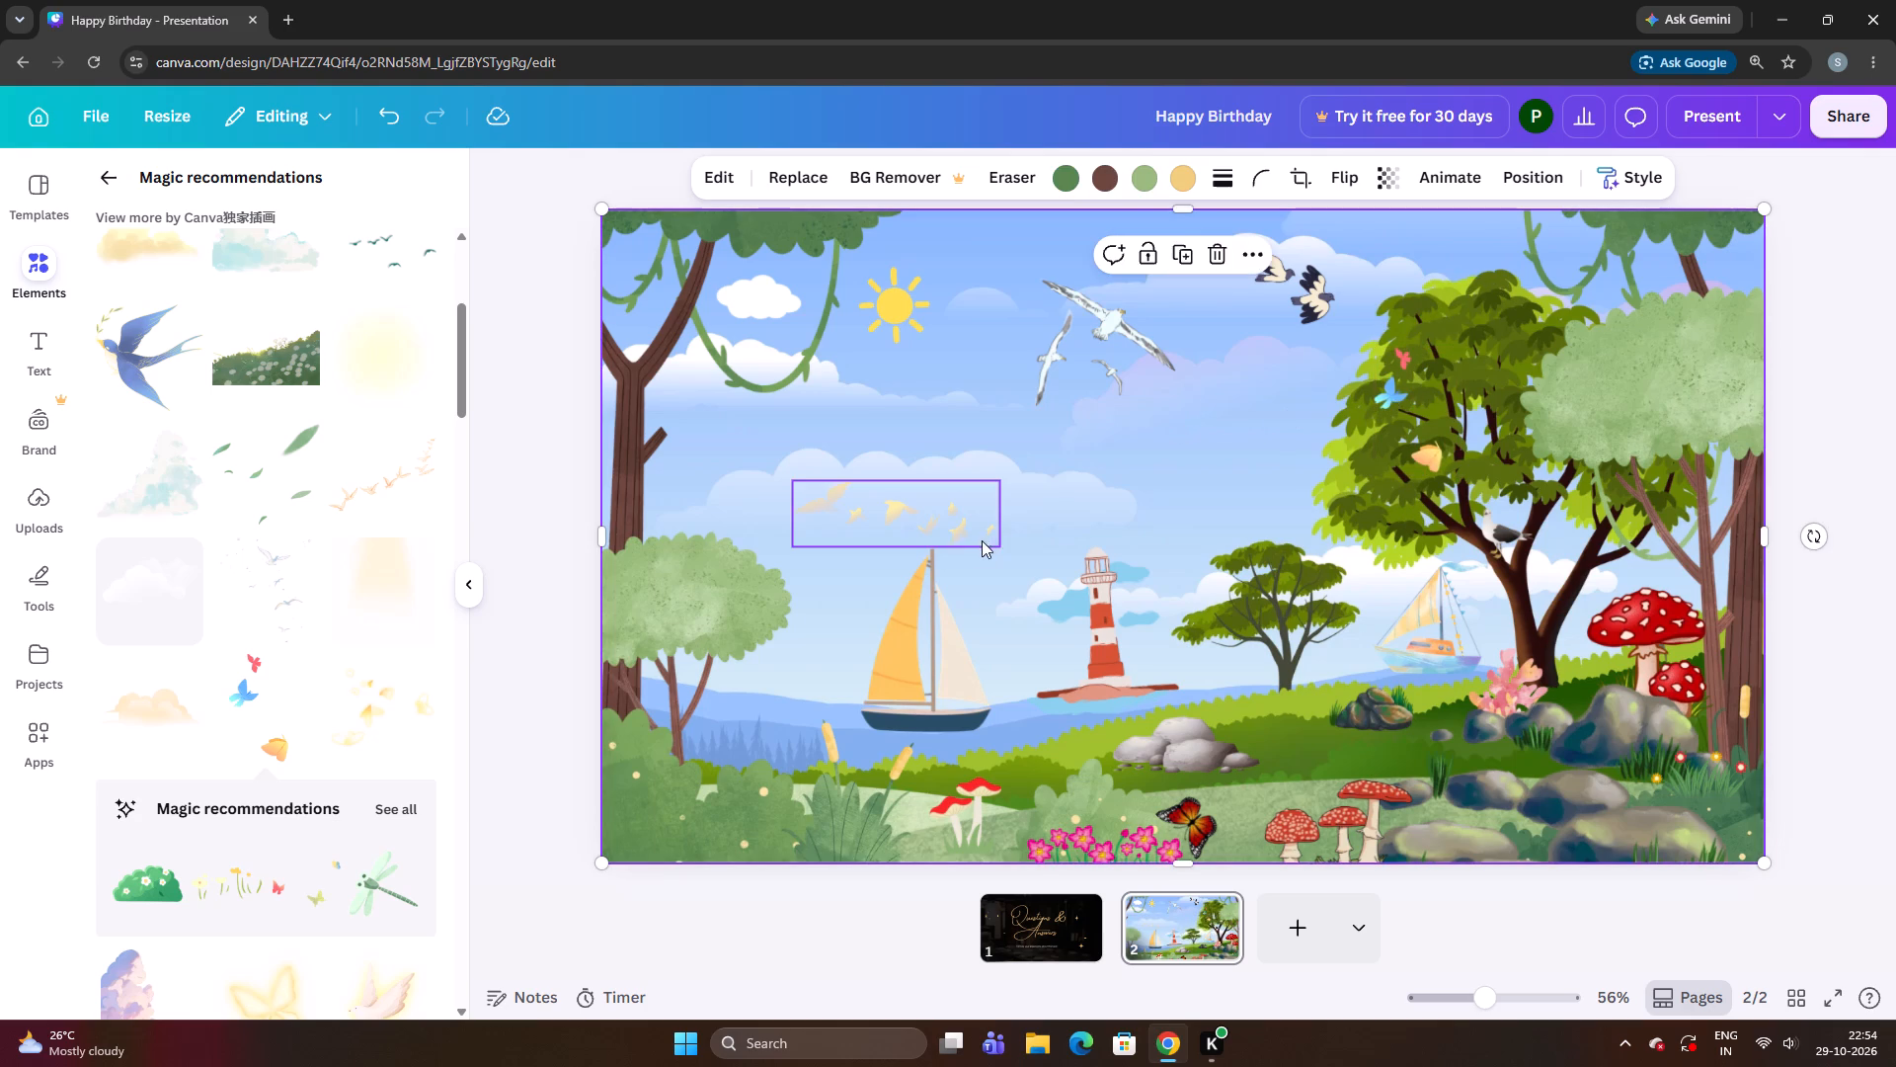
Enlarge the yellow bird flock above the large yellow-sailed boat slightly.
{"action": "left_click", "coordinate": [924, 466]}
{"action": "left_click", "coordinate": [919, 514]}
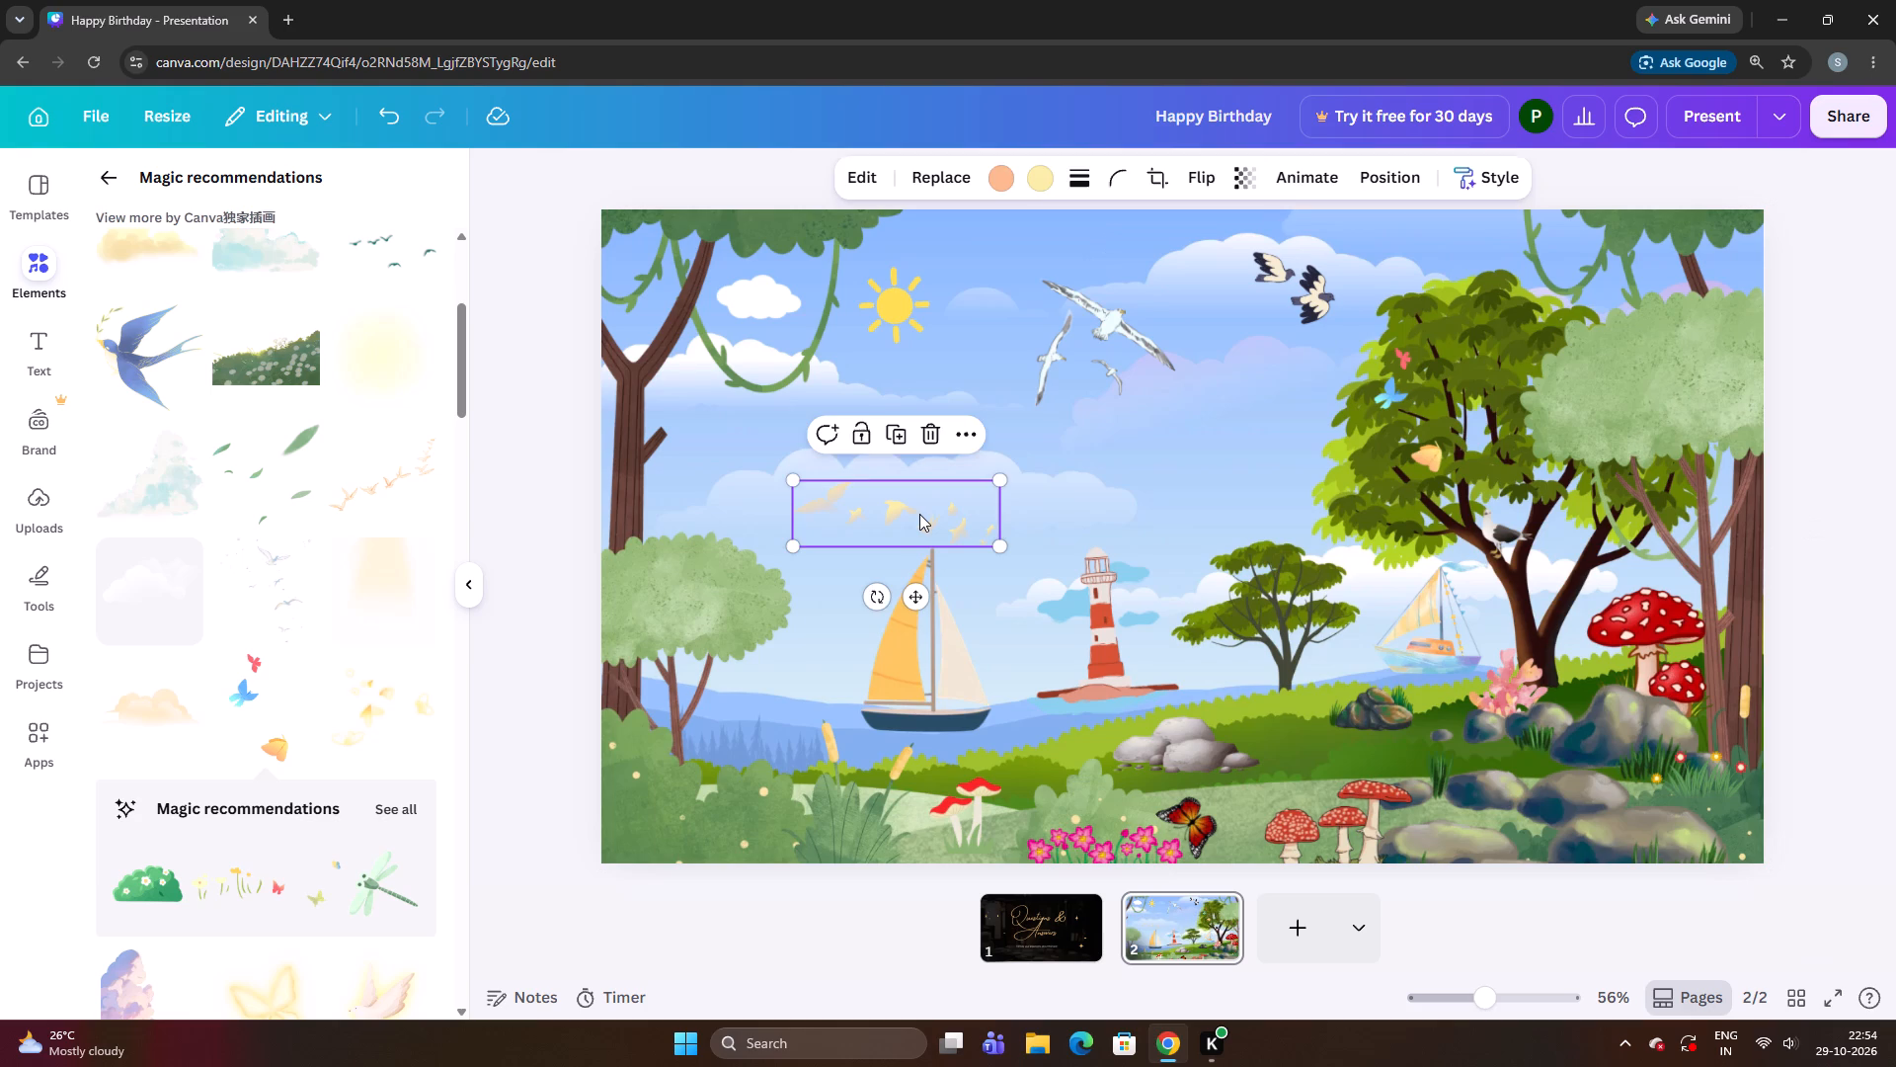
{"action": "key", "text": "ctrl+Down"}
{"action": "key", "text": "ctrl+Down"}
{"action": "key", "text": "ctrl+Down"}
{"action": "key", "text": "ctrl+Down"}
{"action": "key", "text": "ctrl+Down"}
{"action": "key", "text": "ctrl+Down"}
{"action": "key", "text": "ctrl+Down"}
{"action": "key", "text": "ctrl+Down"}
{"action": "key", "text": "ctrl+Down"}
{"action": "key", "text": "ctrl+Down"}
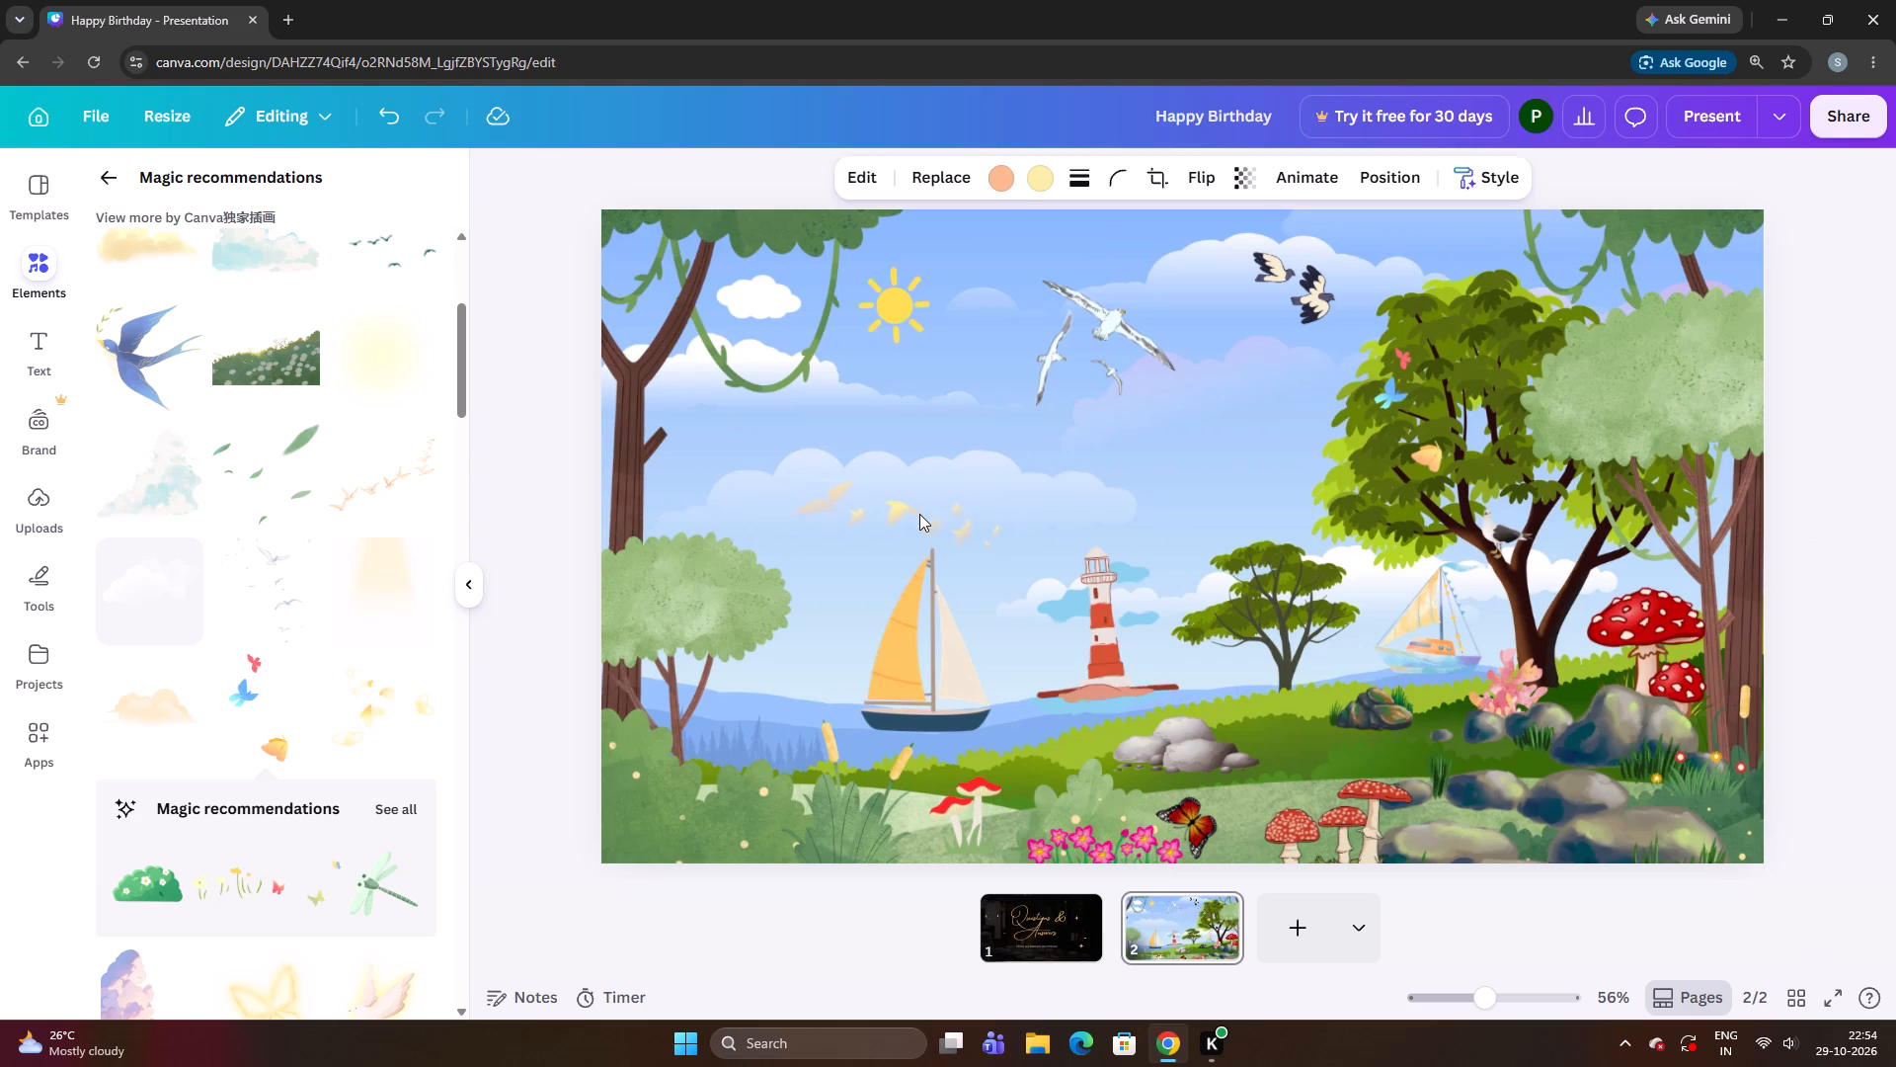
Nudge the enlarged yellow bird flock slightly upward over the cloud, fine-tune it sideways, and deselect it.
{"action": "key", "text": "Up"}
{"action": "key", "text": "Up"}
{"action": "key", "text": "Up"}
{"action": "key", "text": "Up"}
{"action": "key", "text": "Up"}
{"action": "key", "text": "Left"}
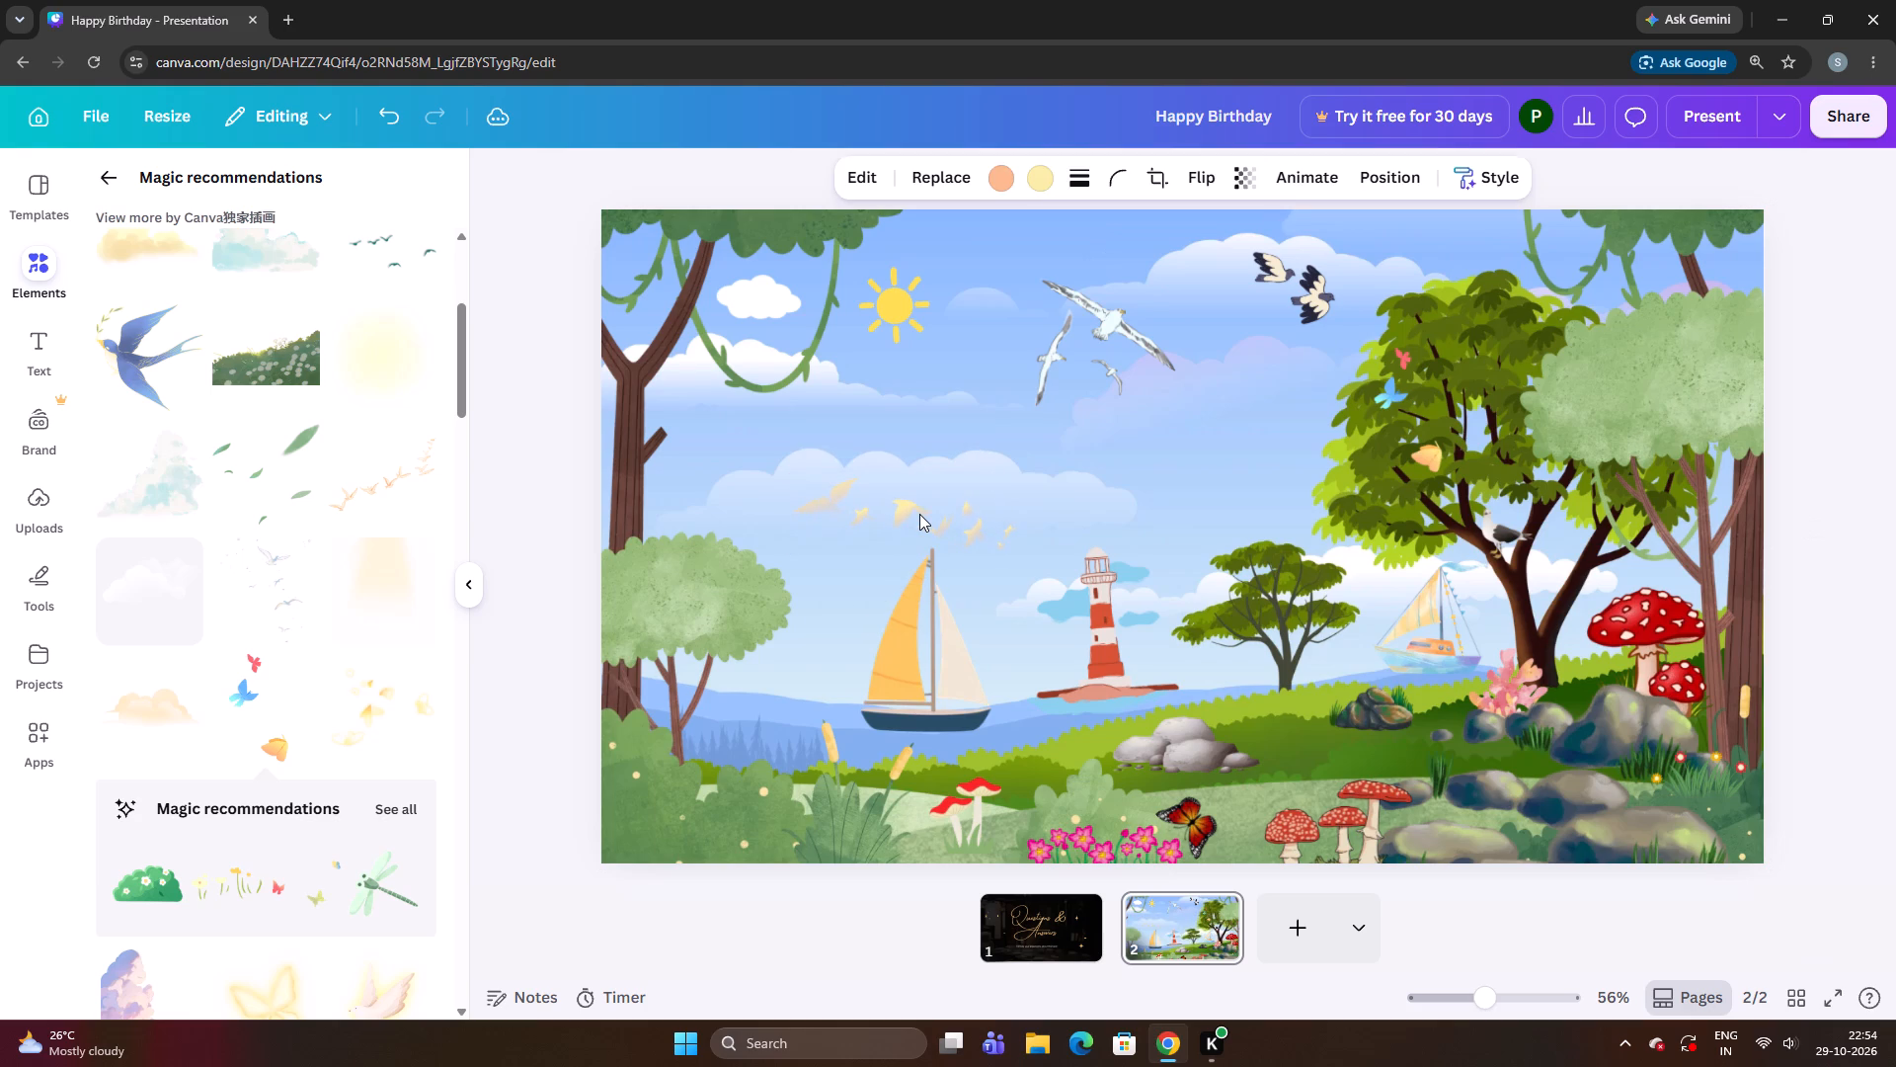
{"action": "key", "text": "Left"}
{"action": "key", "text": "Left"}
{"action": "key", "text": "Left"}
{"action": "key", "text": "Left"}
{"action": "key", "text": "Left"}
{"action": "key", "text": "Left"}
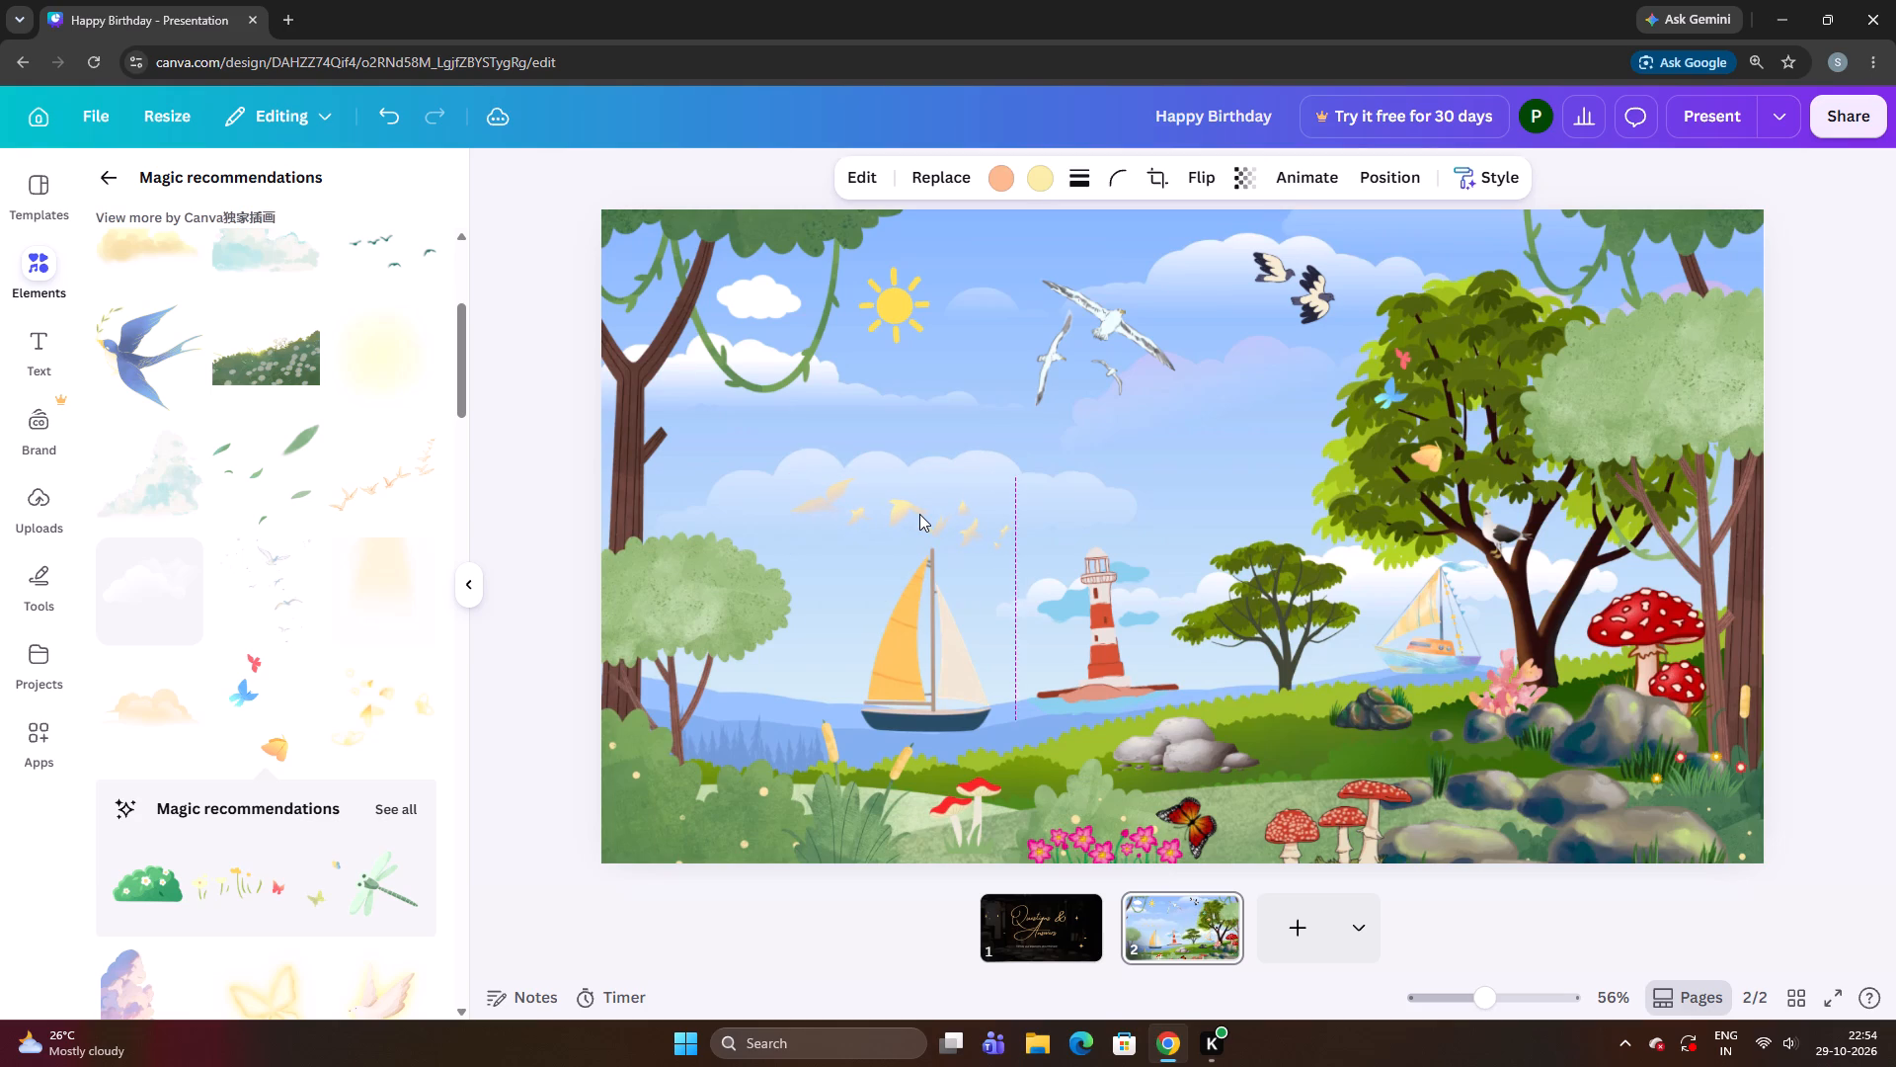
{"action": "key", "text": "Left"}
{"action": "key", "text": "Up"}
{"action": "key", "text": "Up"}
{"action": "key", "text": "Up"}
{"action": "key", "text": "Down"}
{"action": "key", "text": "Right"}
{"action": "key", "text": "Right"}
{"action": "key", "text": "Right"}
{"action": "key", "text": "Right"}
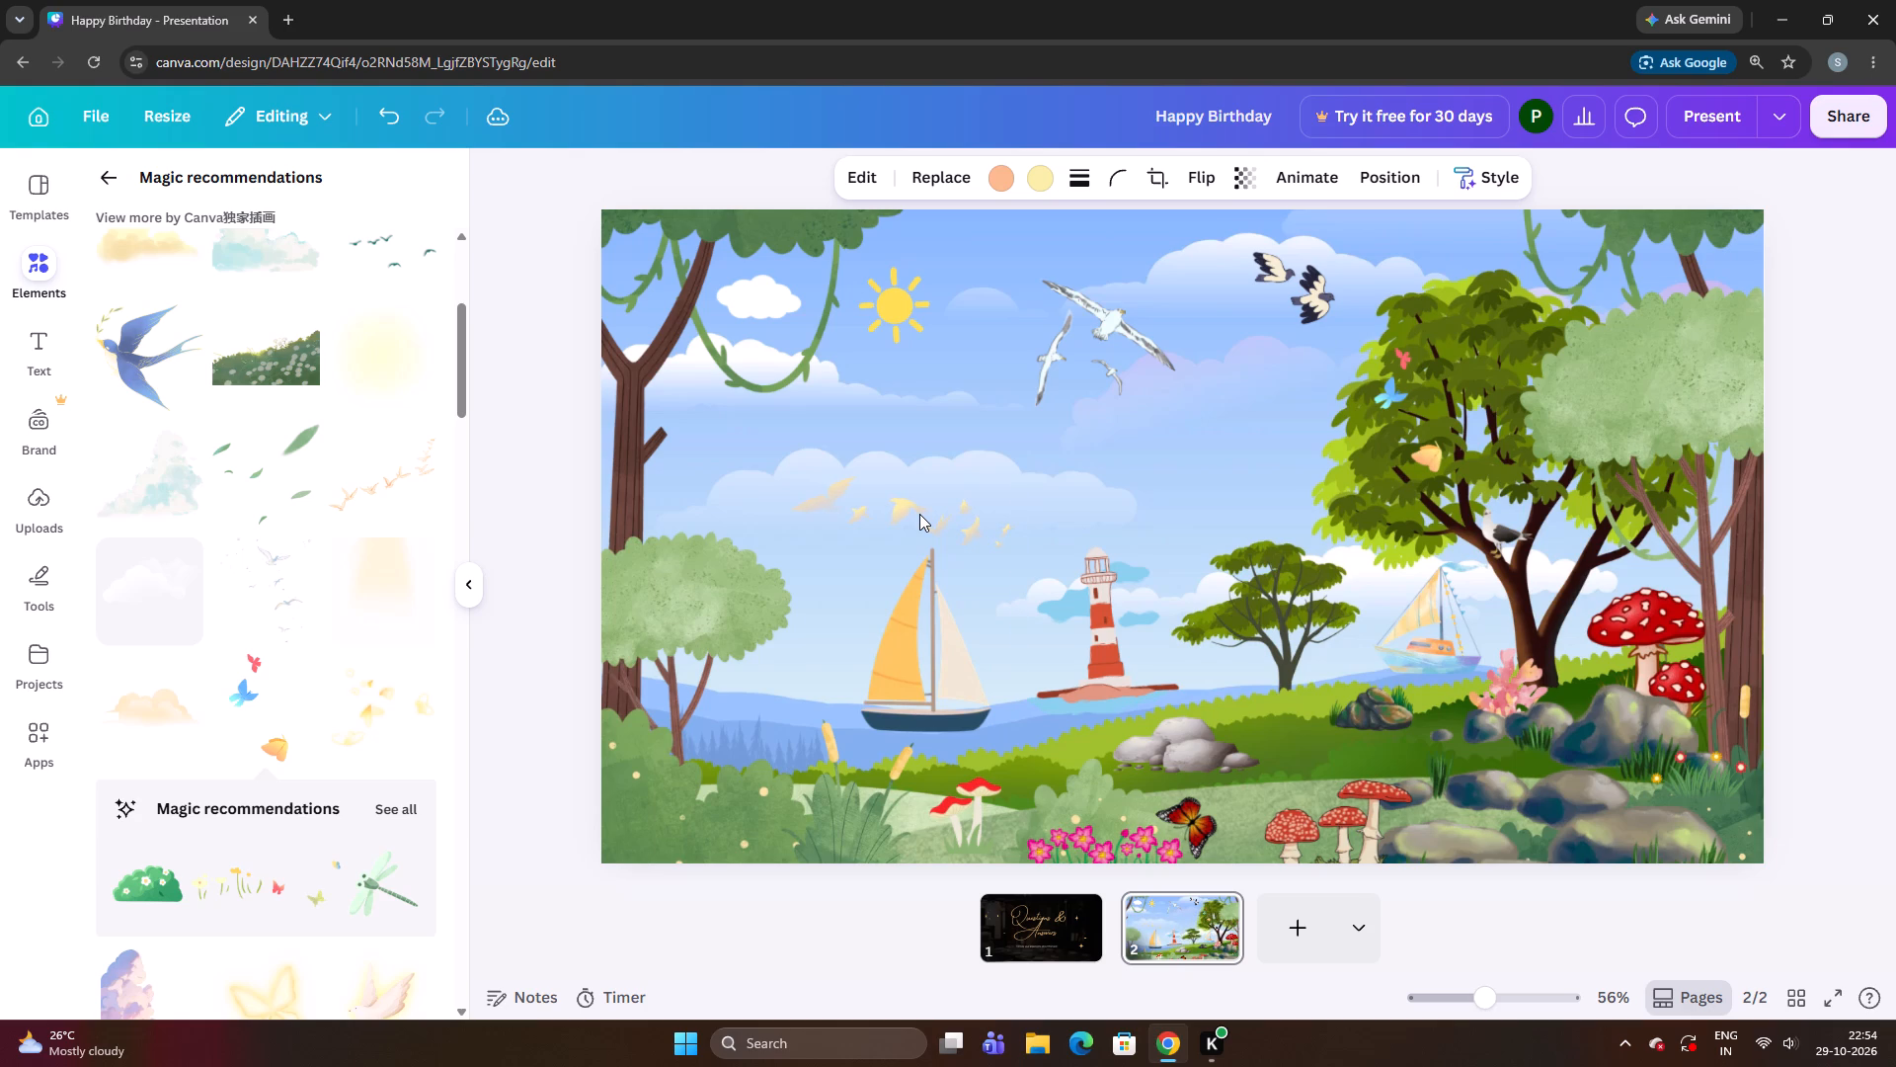
{"action": "key", "text": "Right"}
{"action": "key", "text": "Up"}
{"action": "key", "text": "Up"}
{"action": "key", "text": "Up"}
{"action": "key", "text": "Up"}
{"action": "key", "text": "Up"}
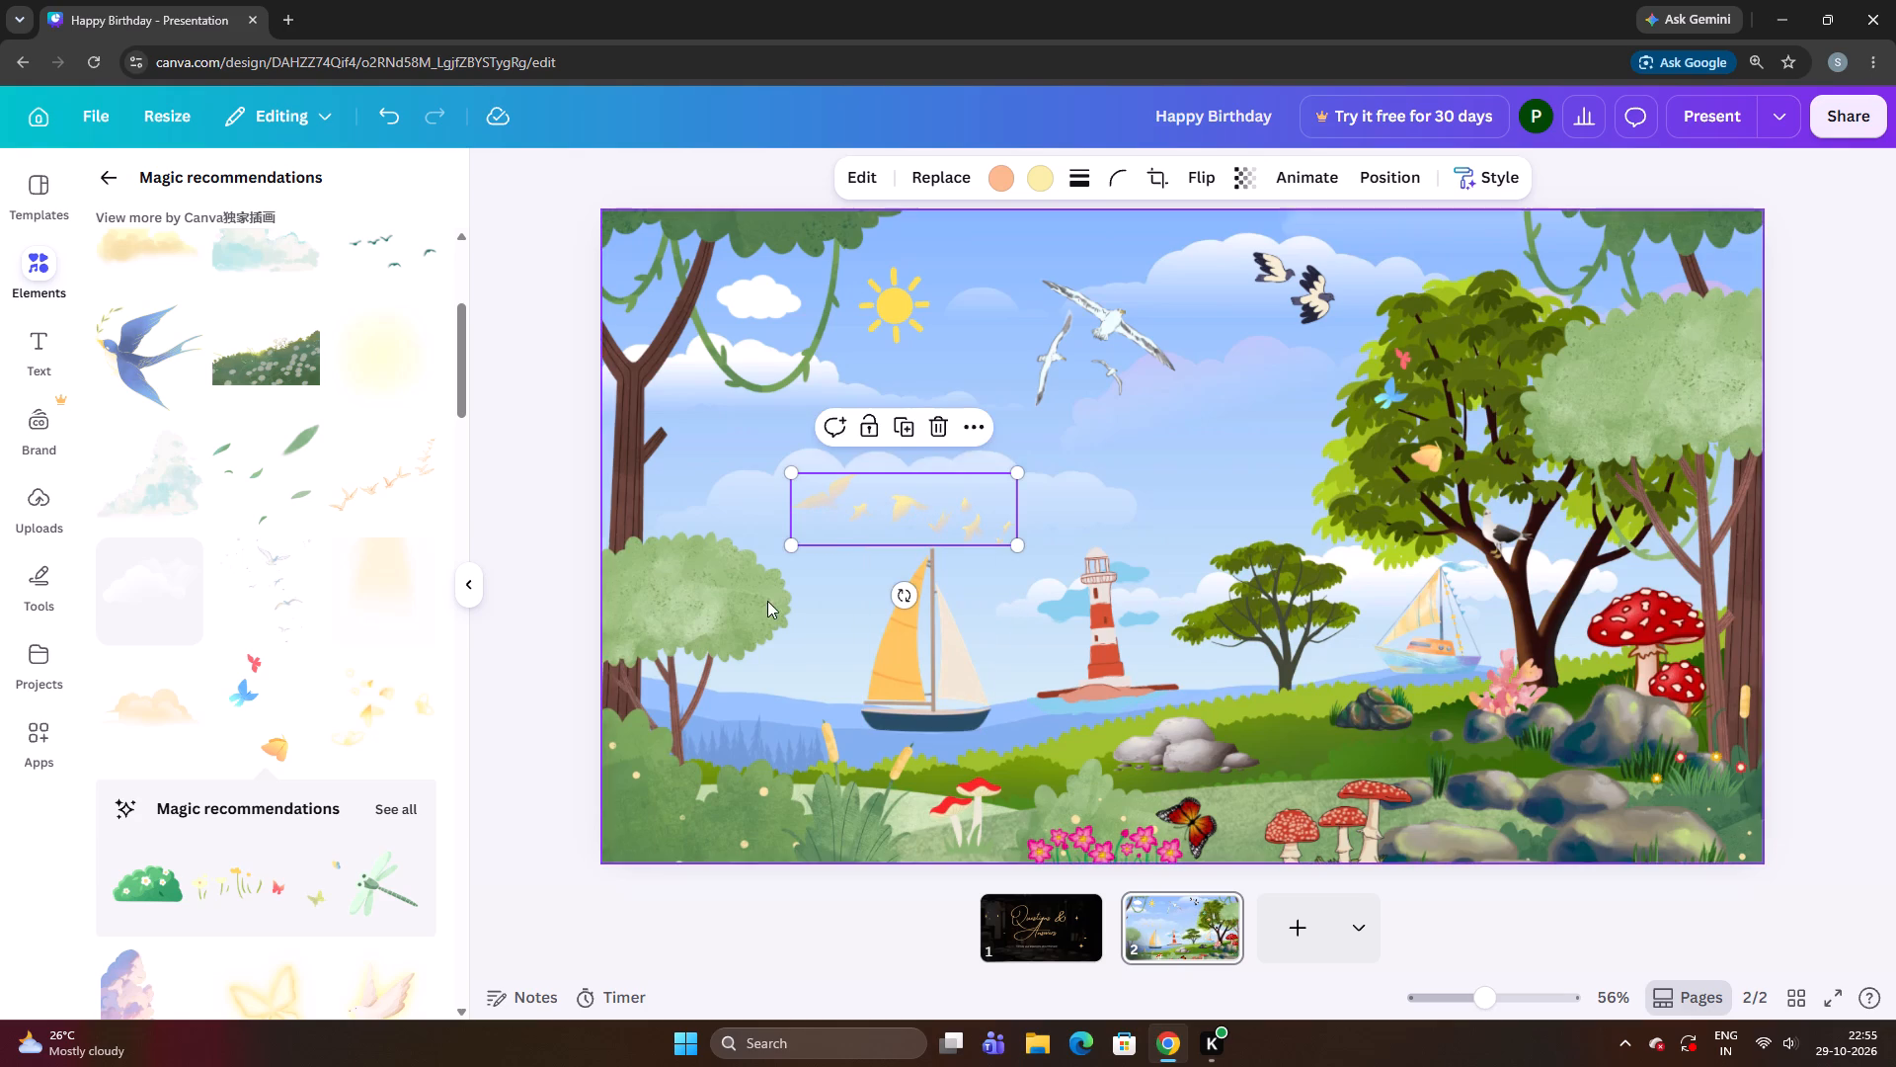
{"action": "left_click", "coordinate": [528, 663]}
Add the row of white and yellow flowers from the recommendations for the butterfly trio.
{"action": "scroll", "coordinate": [319, 694], "scroll_direction": "down", "scroll_amount": 2}
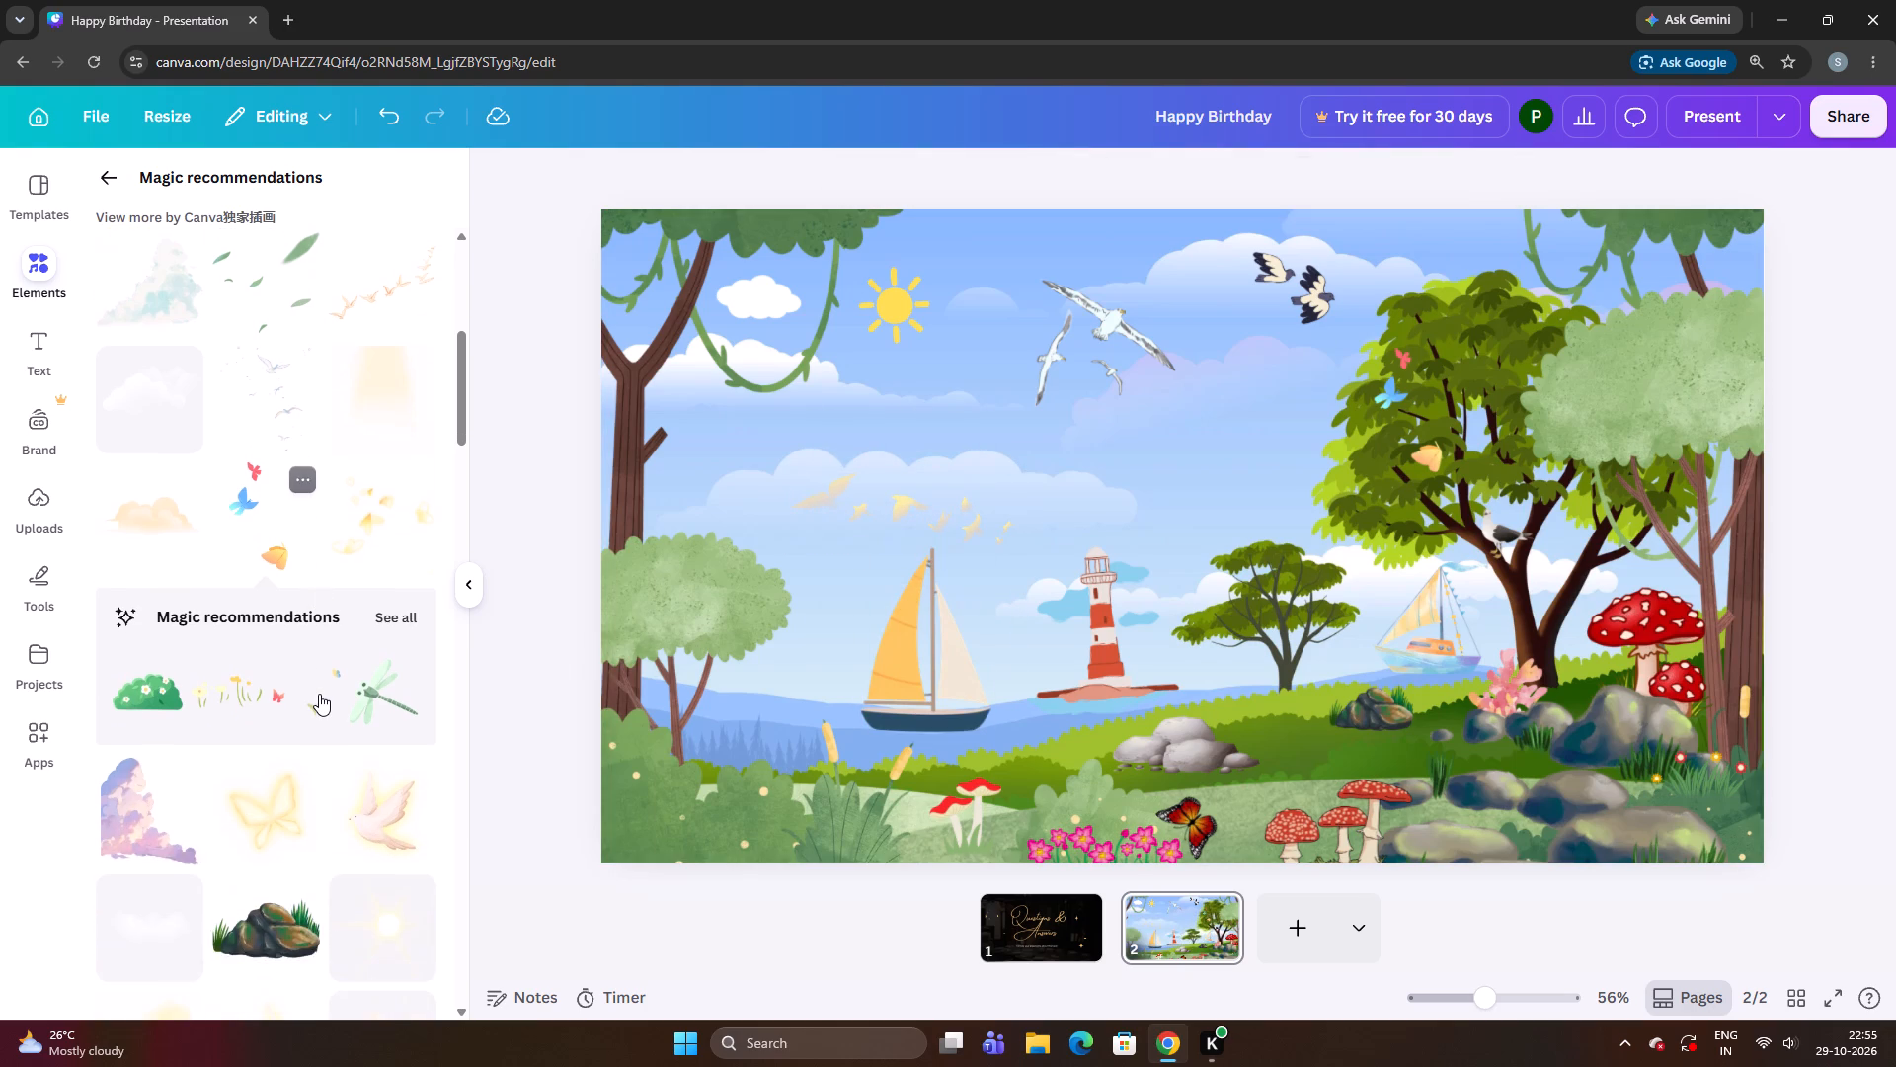
{"action": "scroll", "coordinate": [319, 694], "scroll_direction": "down", "scroll_amount": 2}
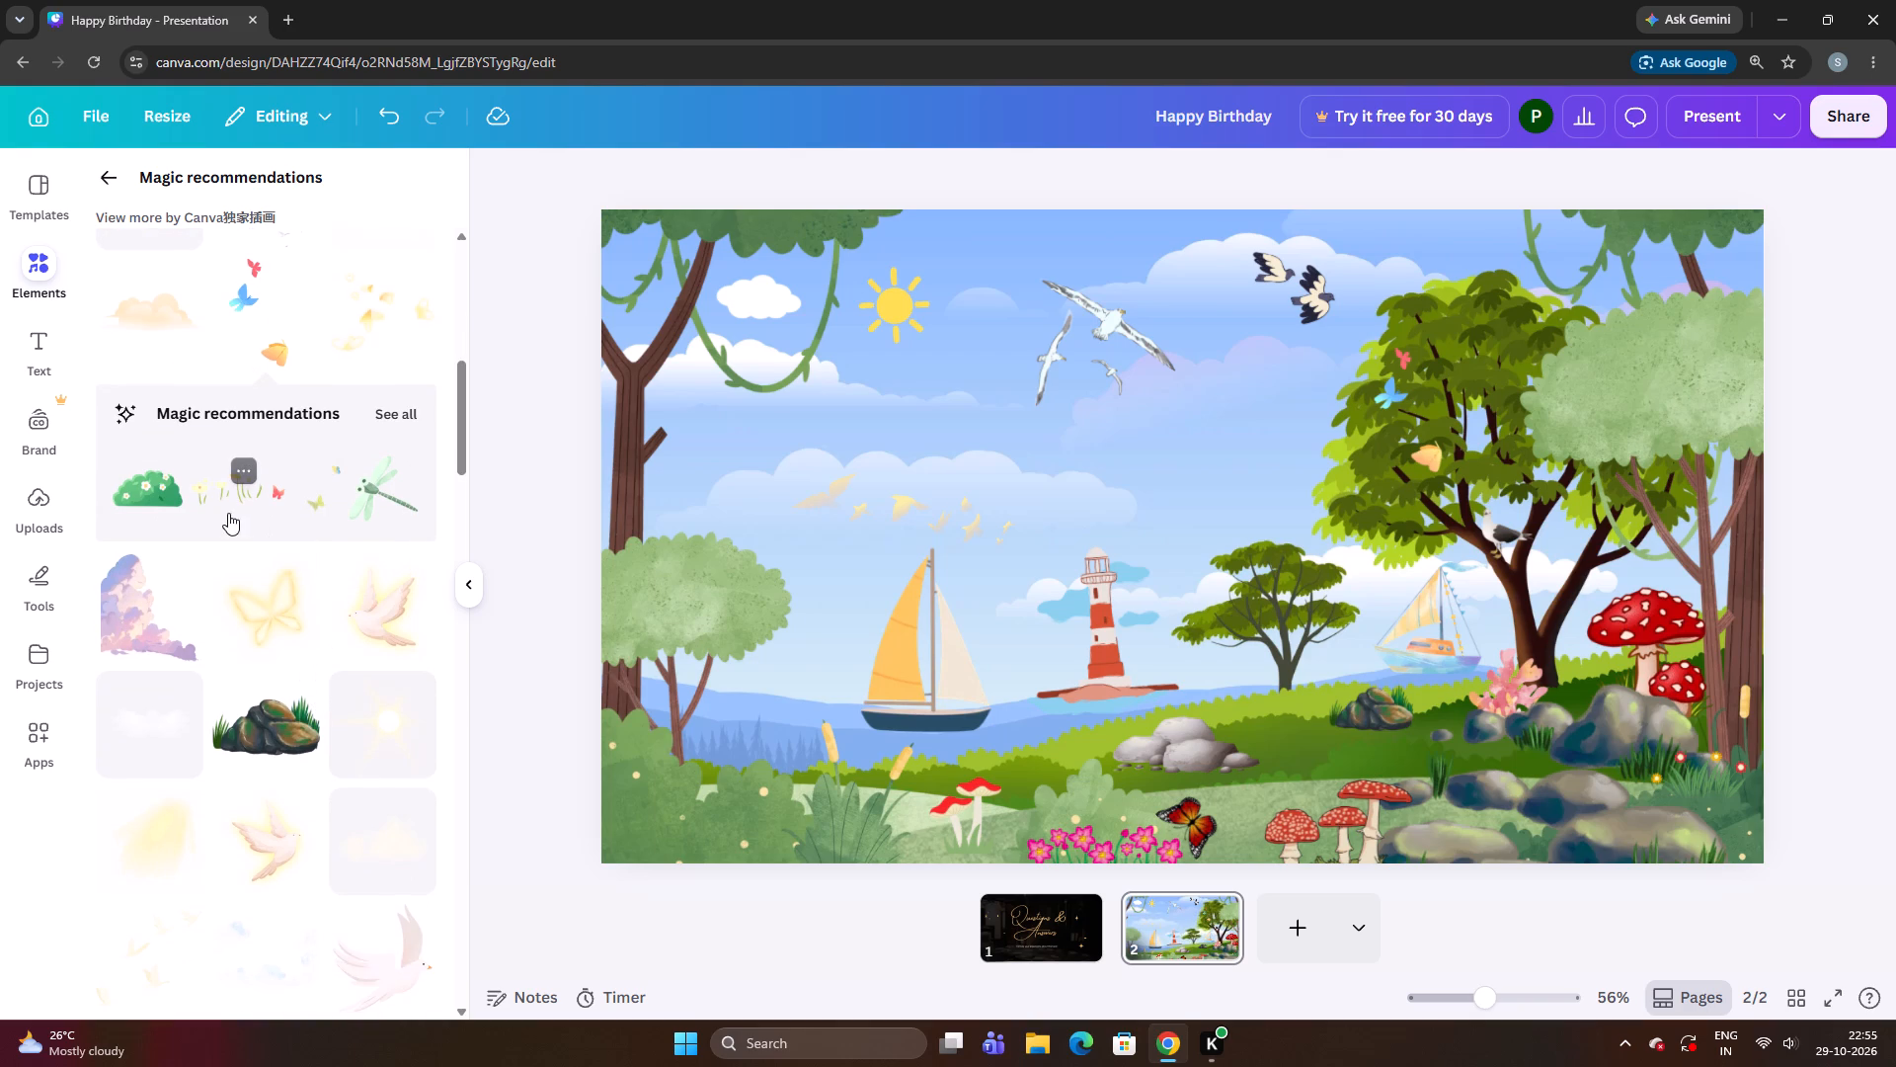
{"action": "left_click", "coordinate": [225, 488]}
Shrink the flower row in stages to a small size while bringing it down to the boat and lighthouse area.
{"action": "left_click_drag", "start_coordinate": [1391, 615], "coordinate": [1207, 586]}
{"action": "left_click_drag", "start_coordinate": [1519, 750], "coordinate": [1156, 533]}
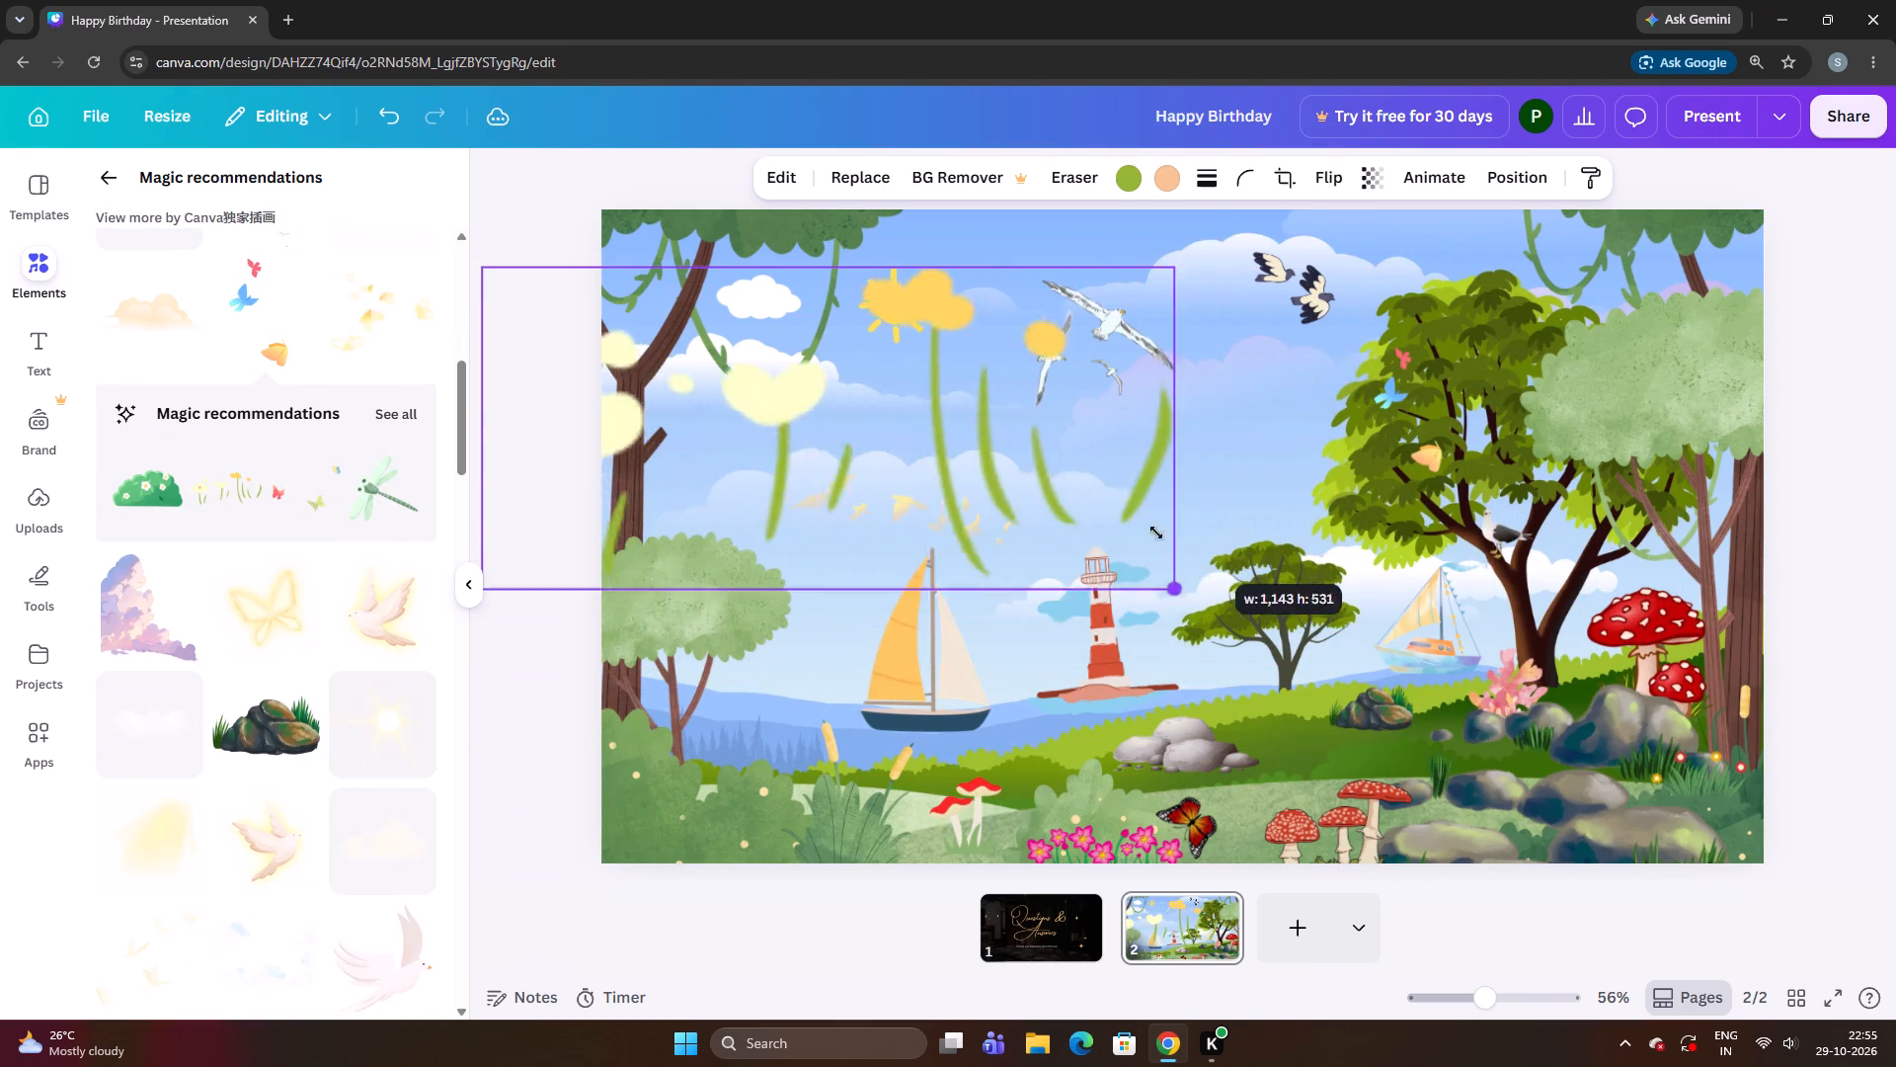
{"action": "left_click_drag", "start_coordinate": [1156, 533], "coordinate": [991, 504]}
{"action": "left_click_drag", "start_coordinate": [824, 454], "coordinate": [1076, 518]}
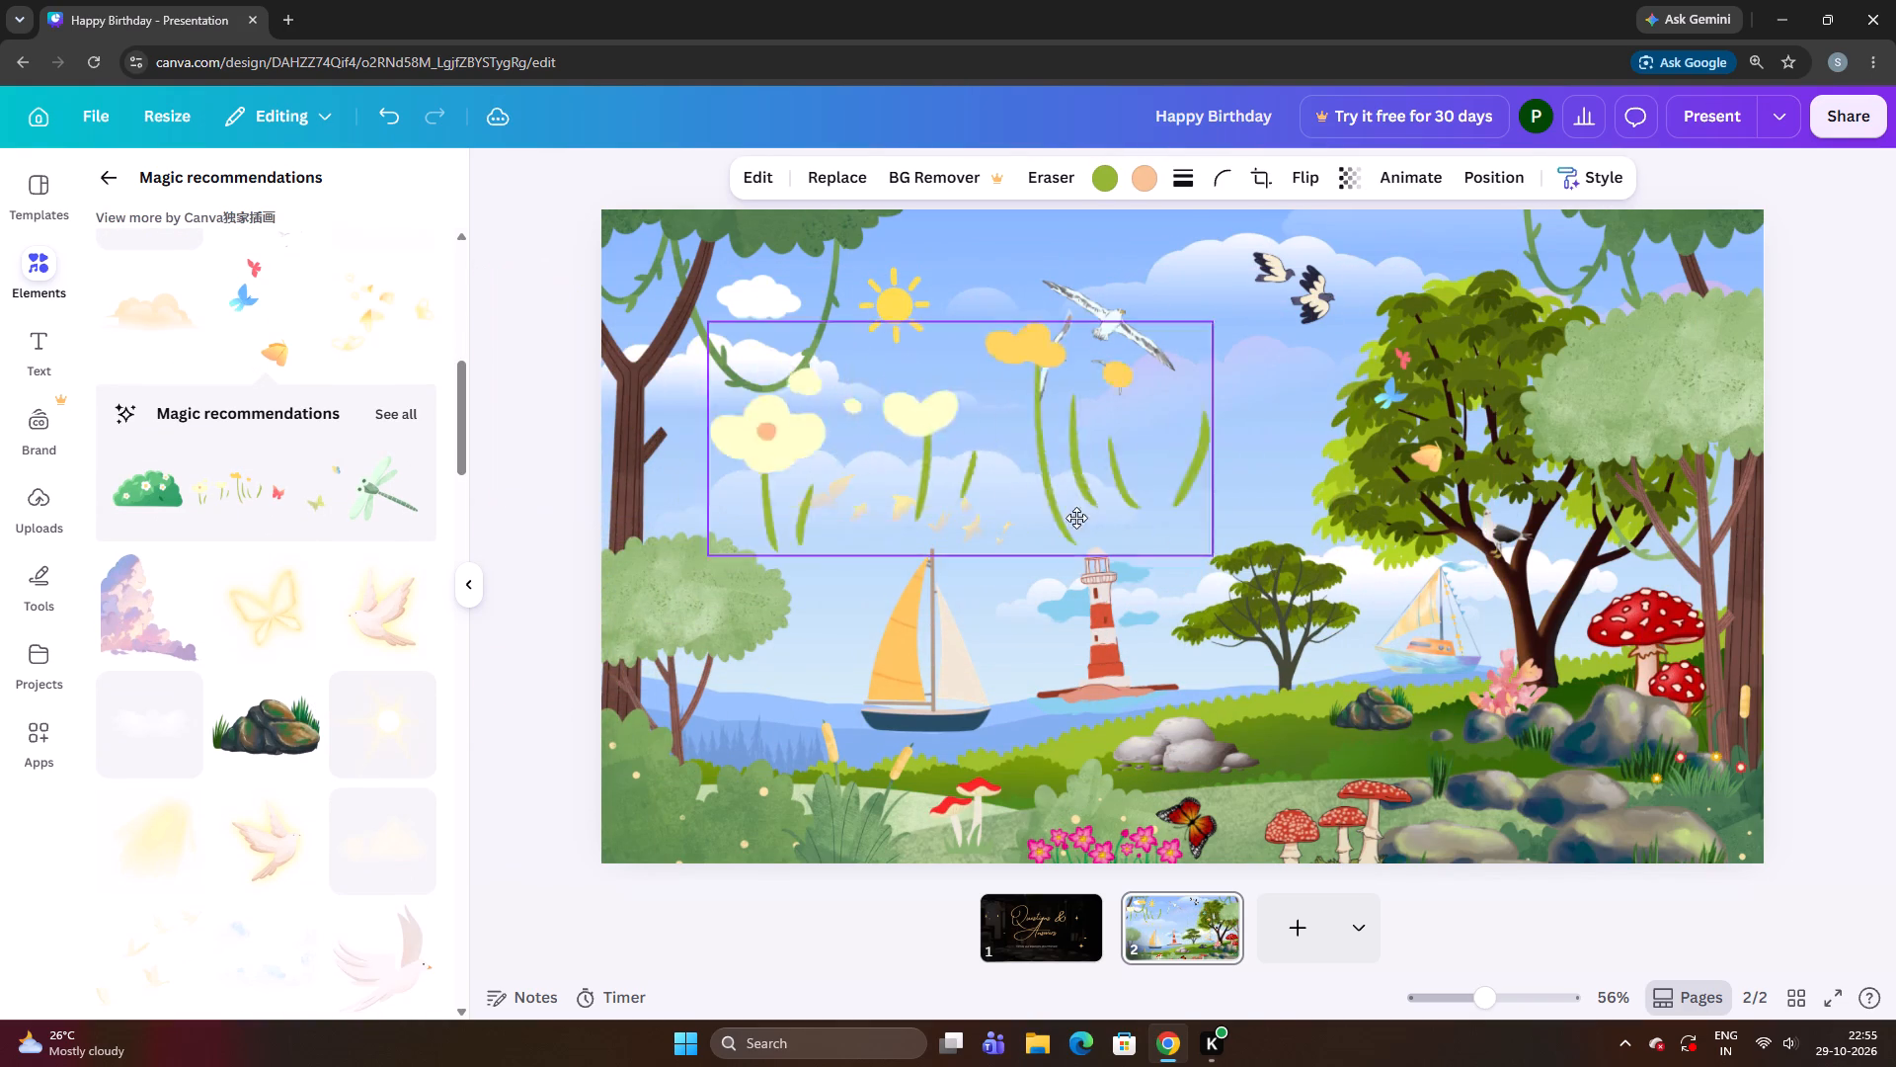
{"action": "left_click_drag", "start_coordinate": [1076, 518], "coordinate": [1224, 757]}
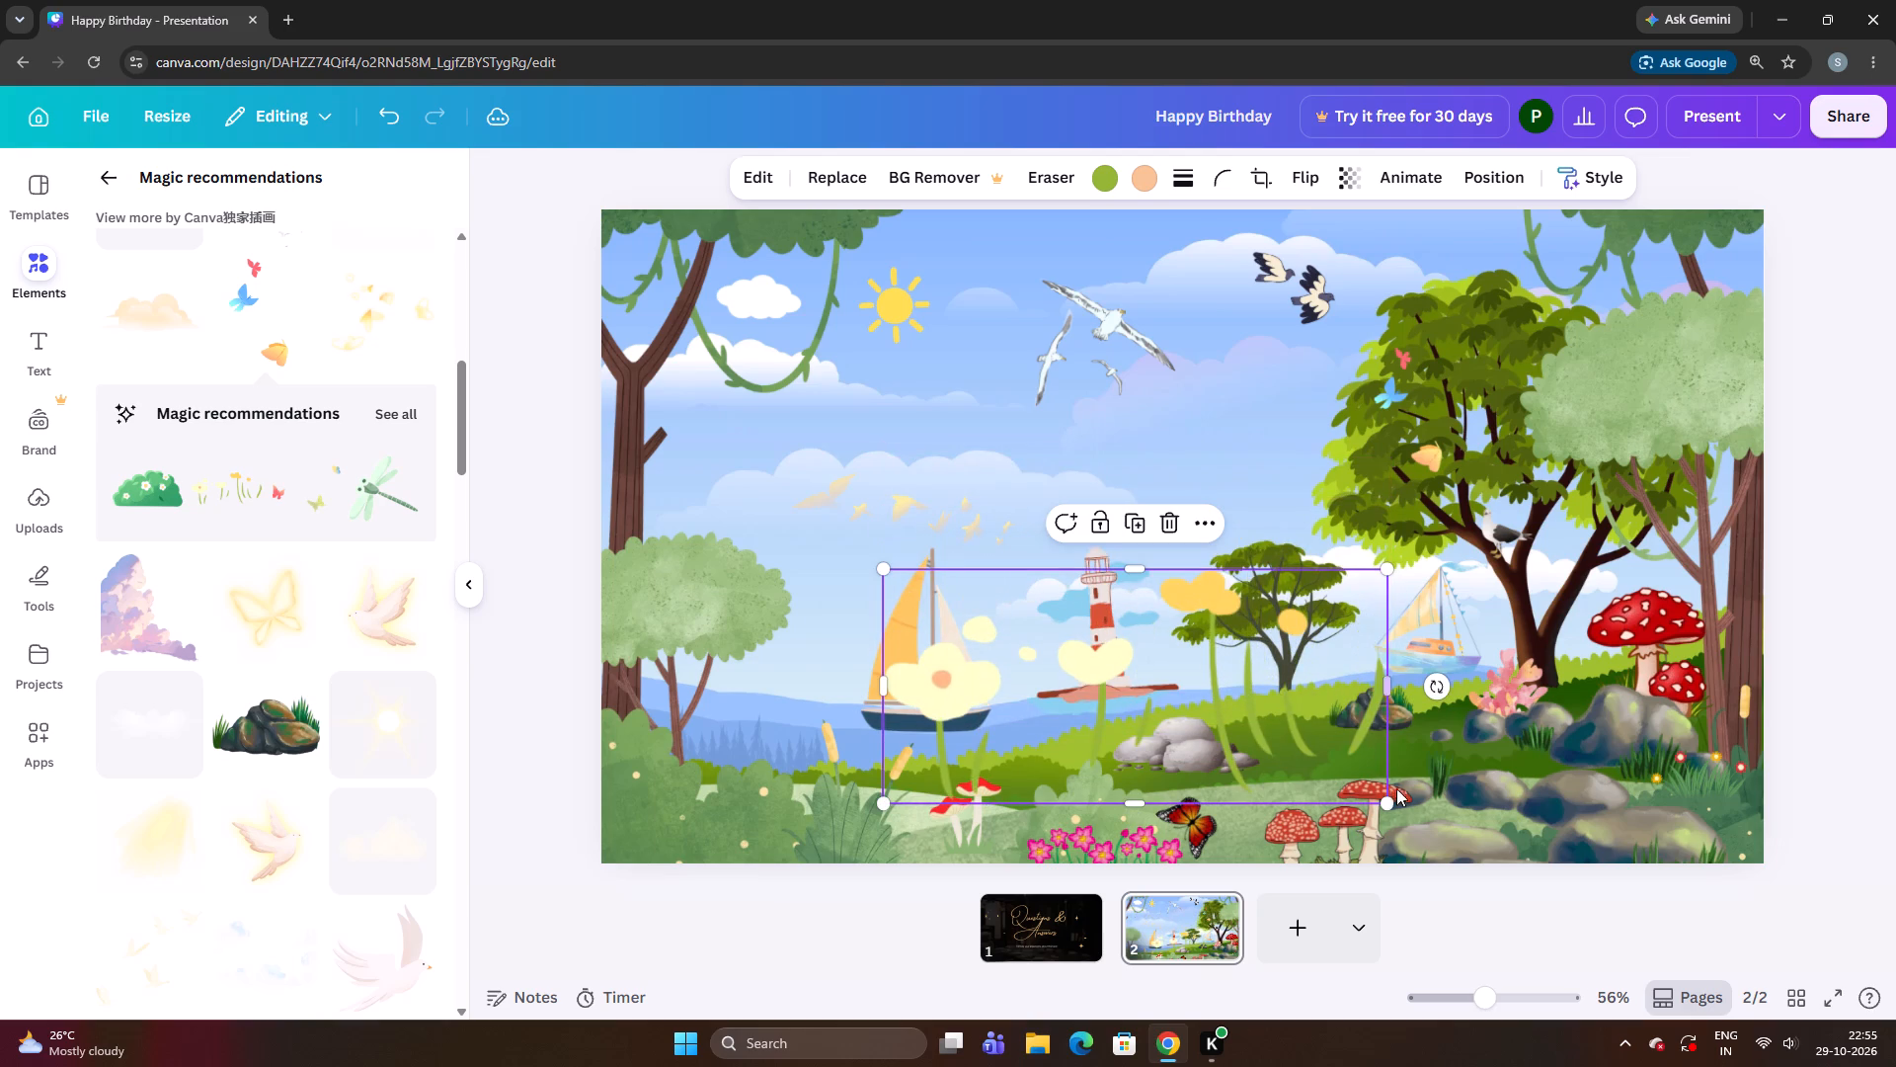
{"action": "left_click_drag", "start_coordinate": [1389, 800], "coordinate": [1234, 698]}
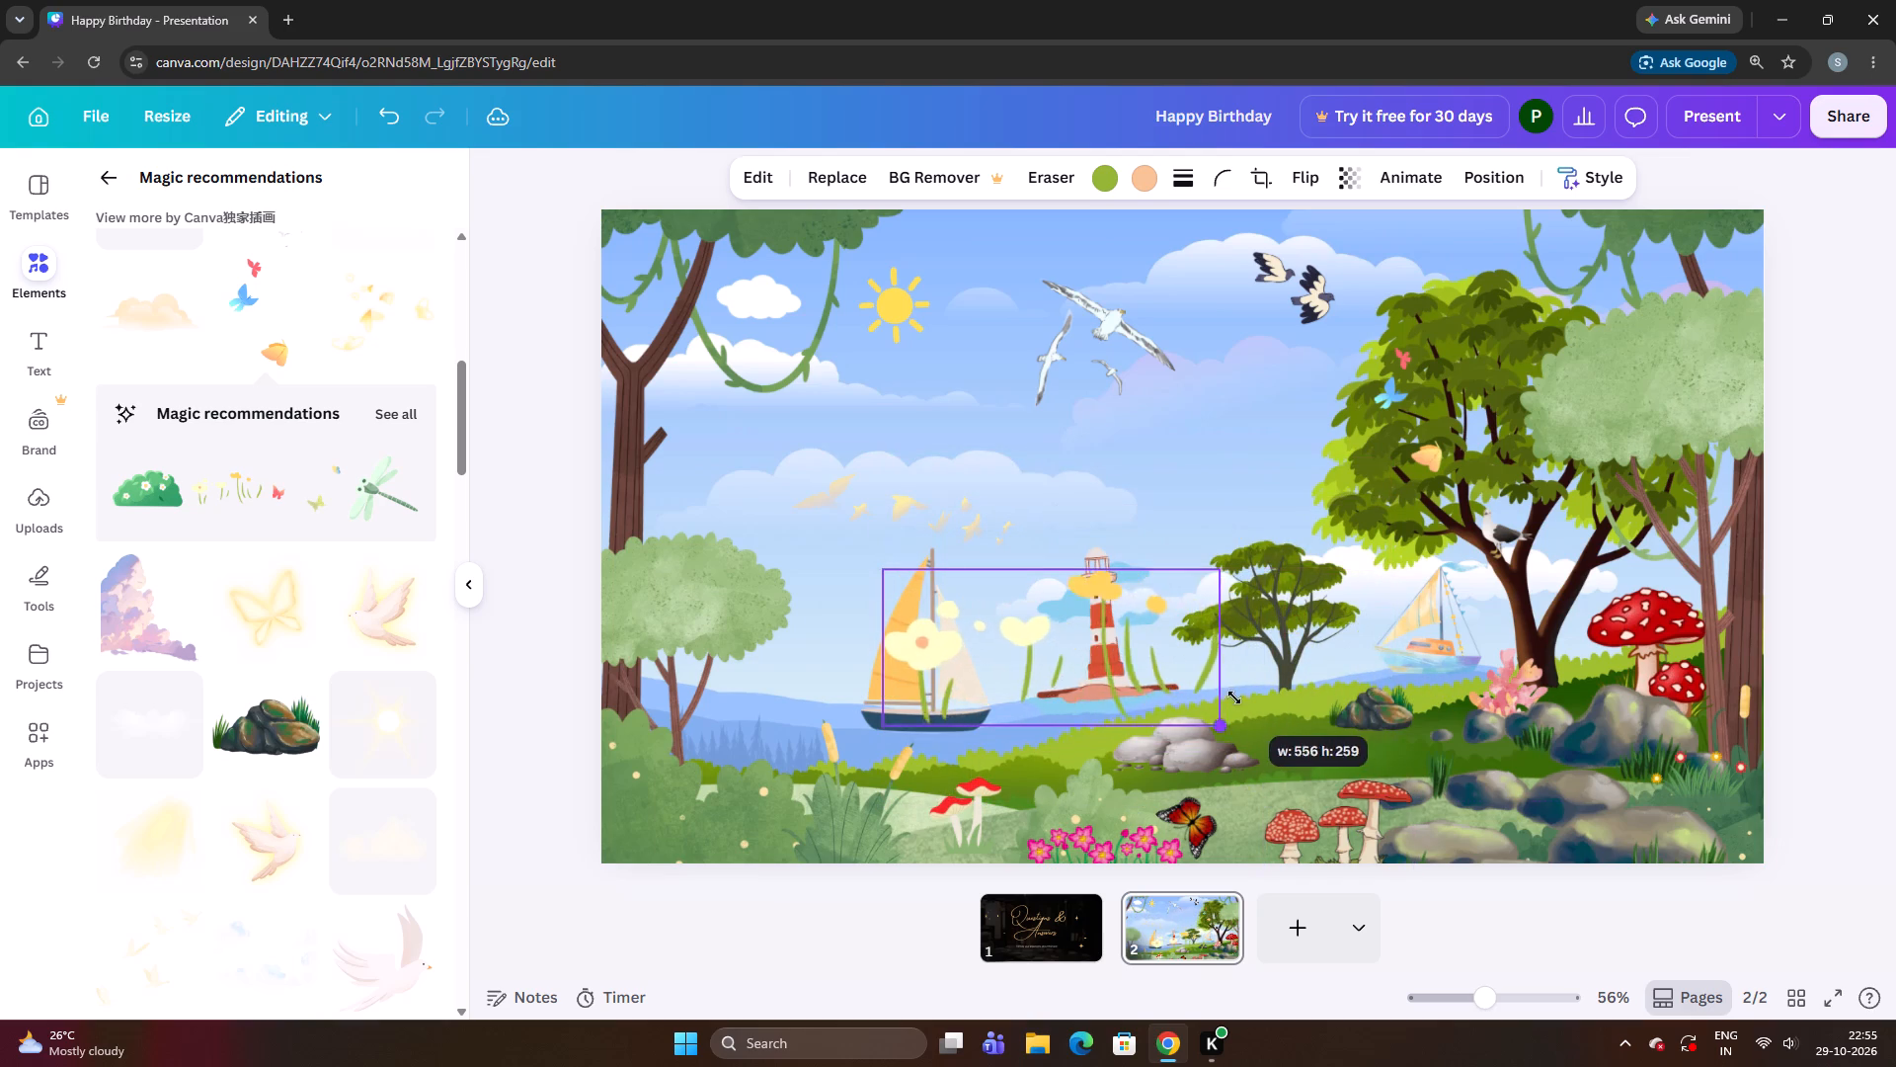
{"action": "left_click_drag", "start_coordinate": [1234, 698], "coordinate": [1073, 675]}
Move the white and yellow flower row below the pink blossoms beside the rocks, shrink it further, and deselect it.
{"action": "left_click_drag", "start_coordinate": [999, 615], "coordinate": [1347, 699]}
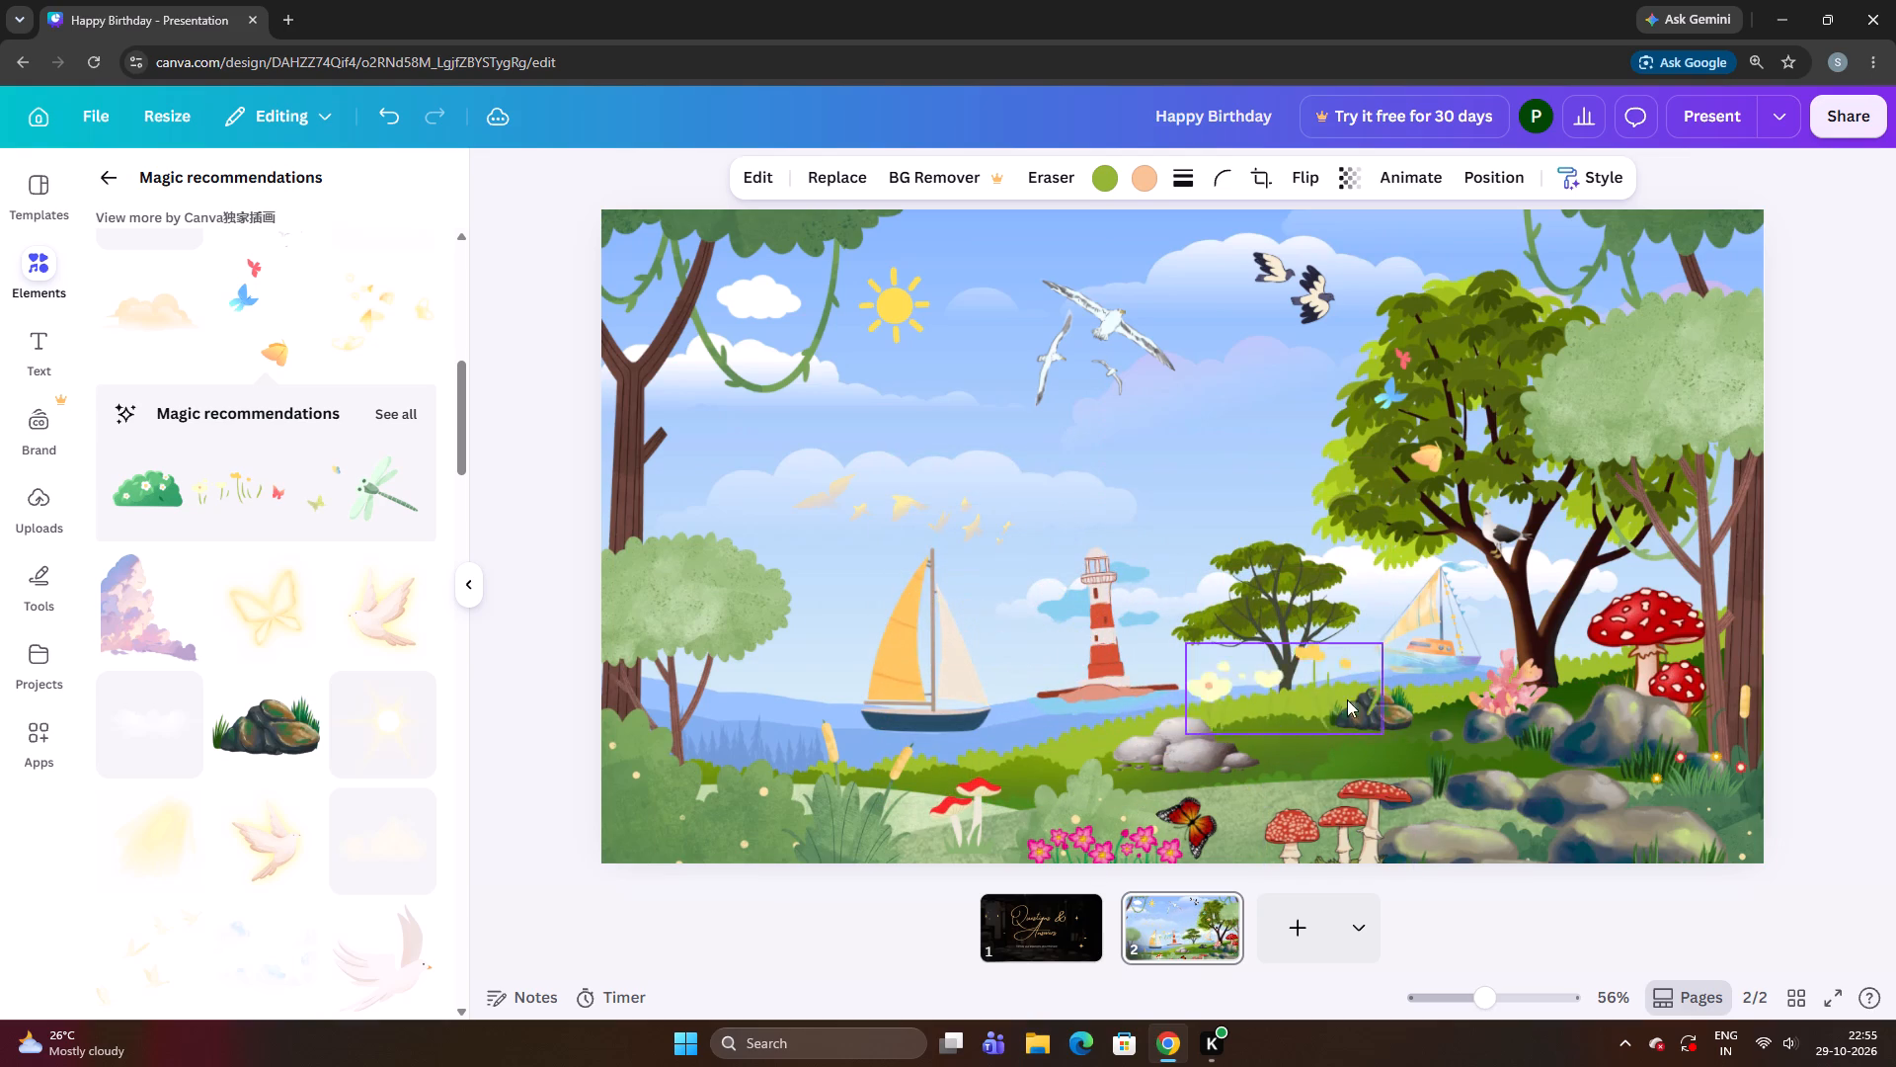
{"action": "left_click_drag", "start_coordinate": [1347, 699], "coordinate": [1450, 725]}
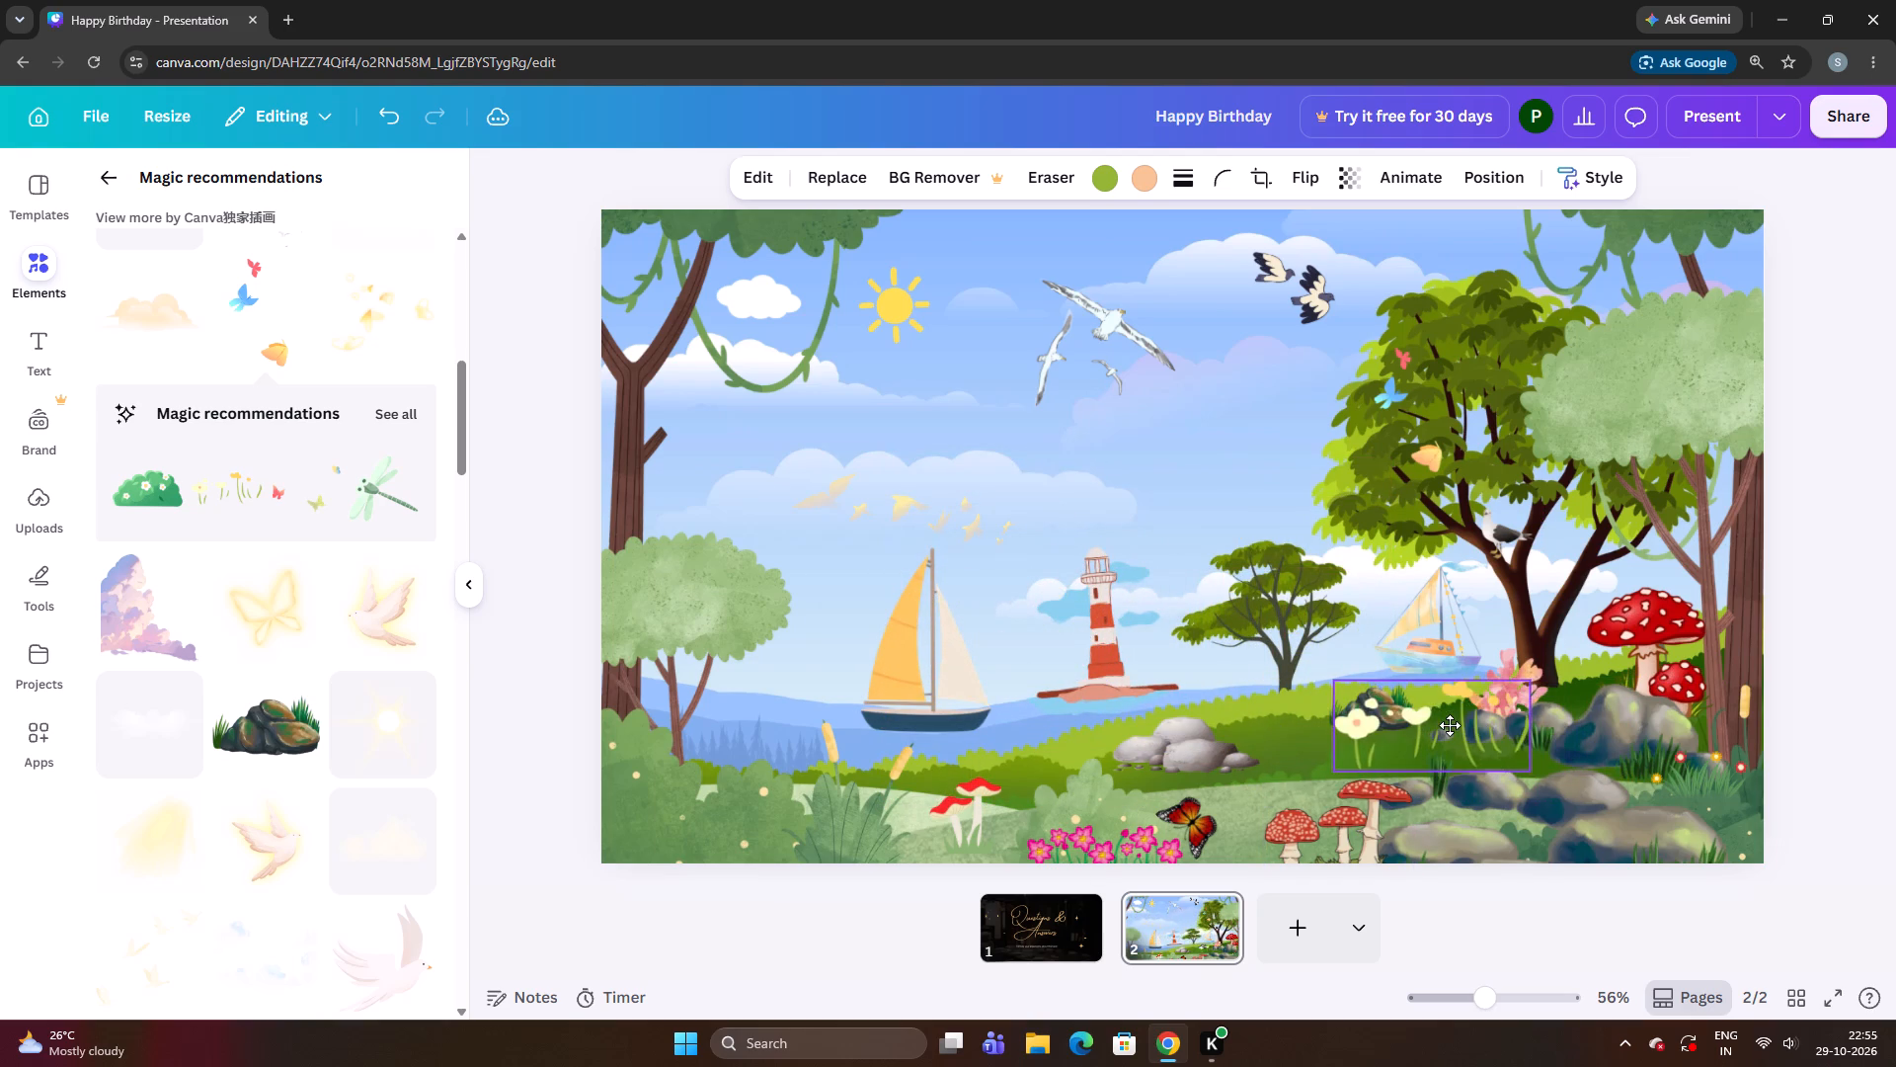
{"action": "left_click_drag", "start_coordinate": [1450, 725], "coordinate": [1483, 747]}
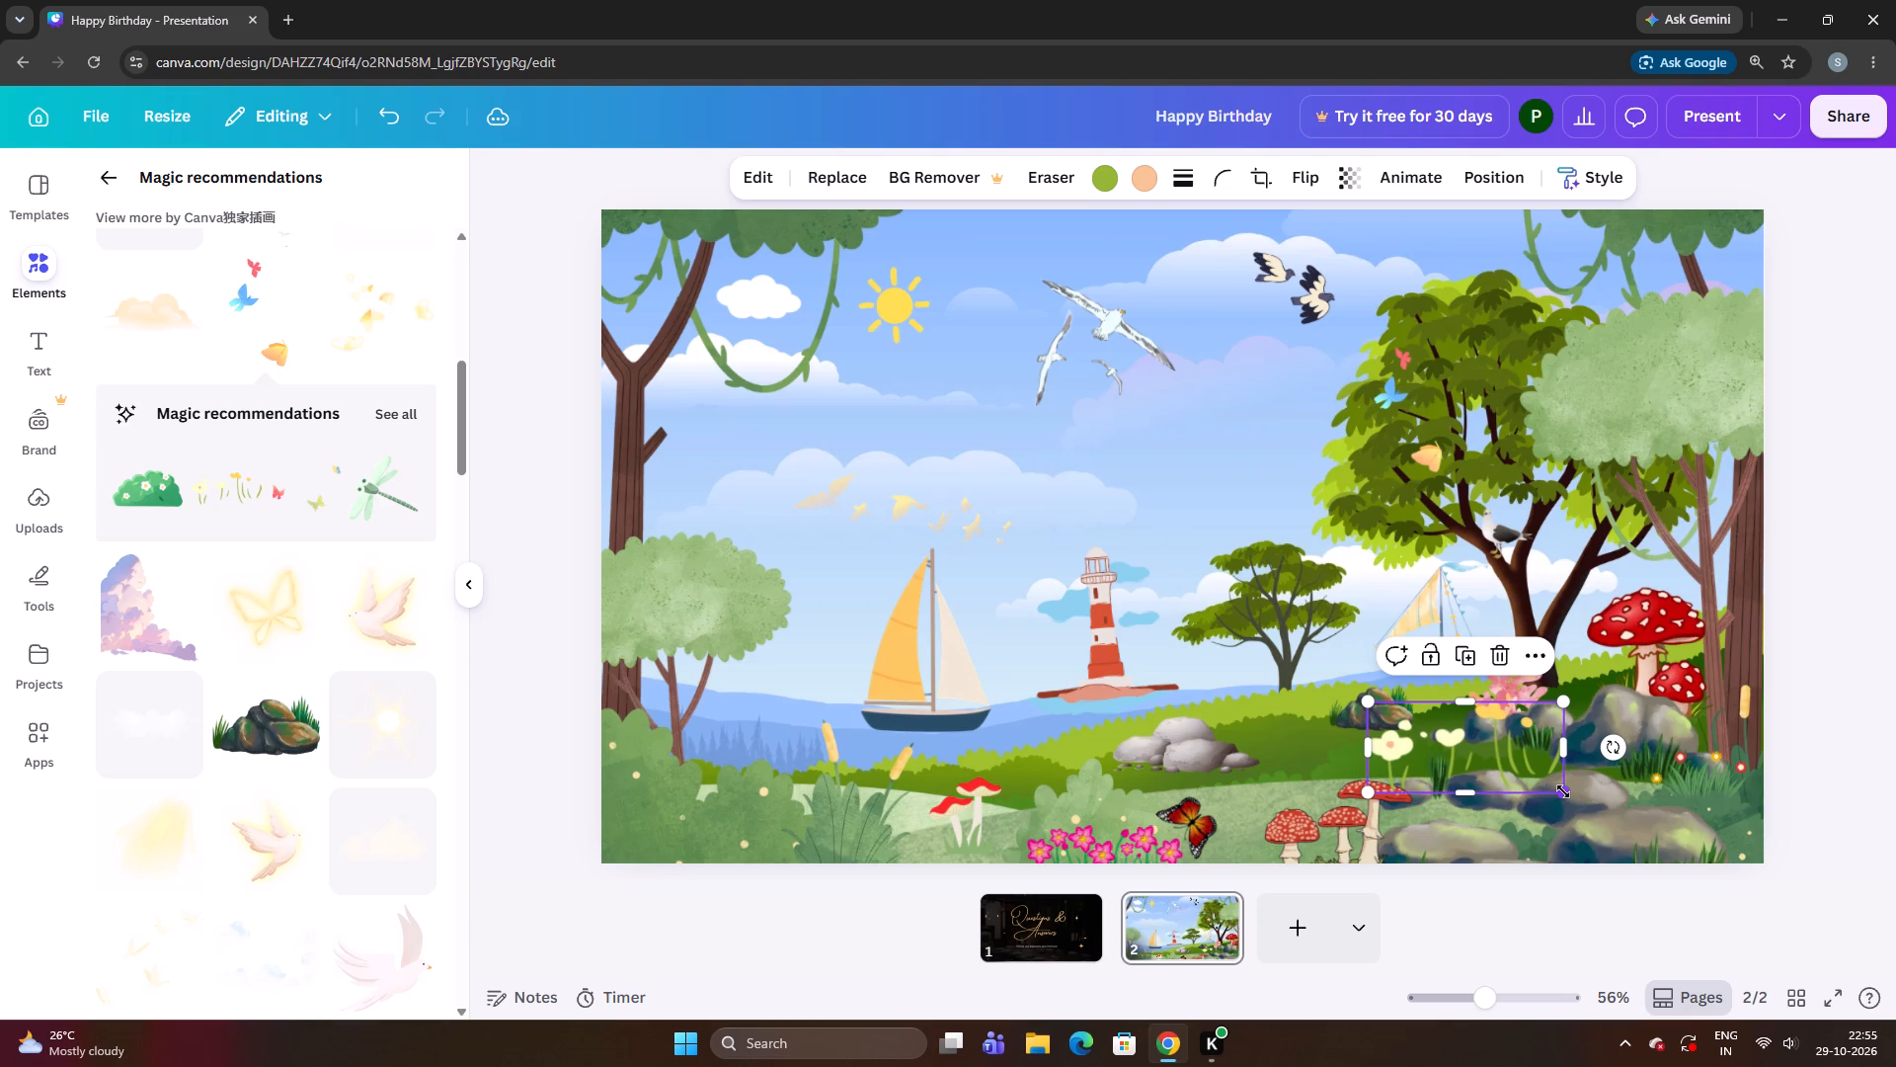
{"action": "left_click_drag", "start_coordinate": [1563, 791], "coordinate": [1475, 741]}
{"action": "left_click_drag", "start_coordinate": [1430, 716], "coordinate": [1512, 739]}
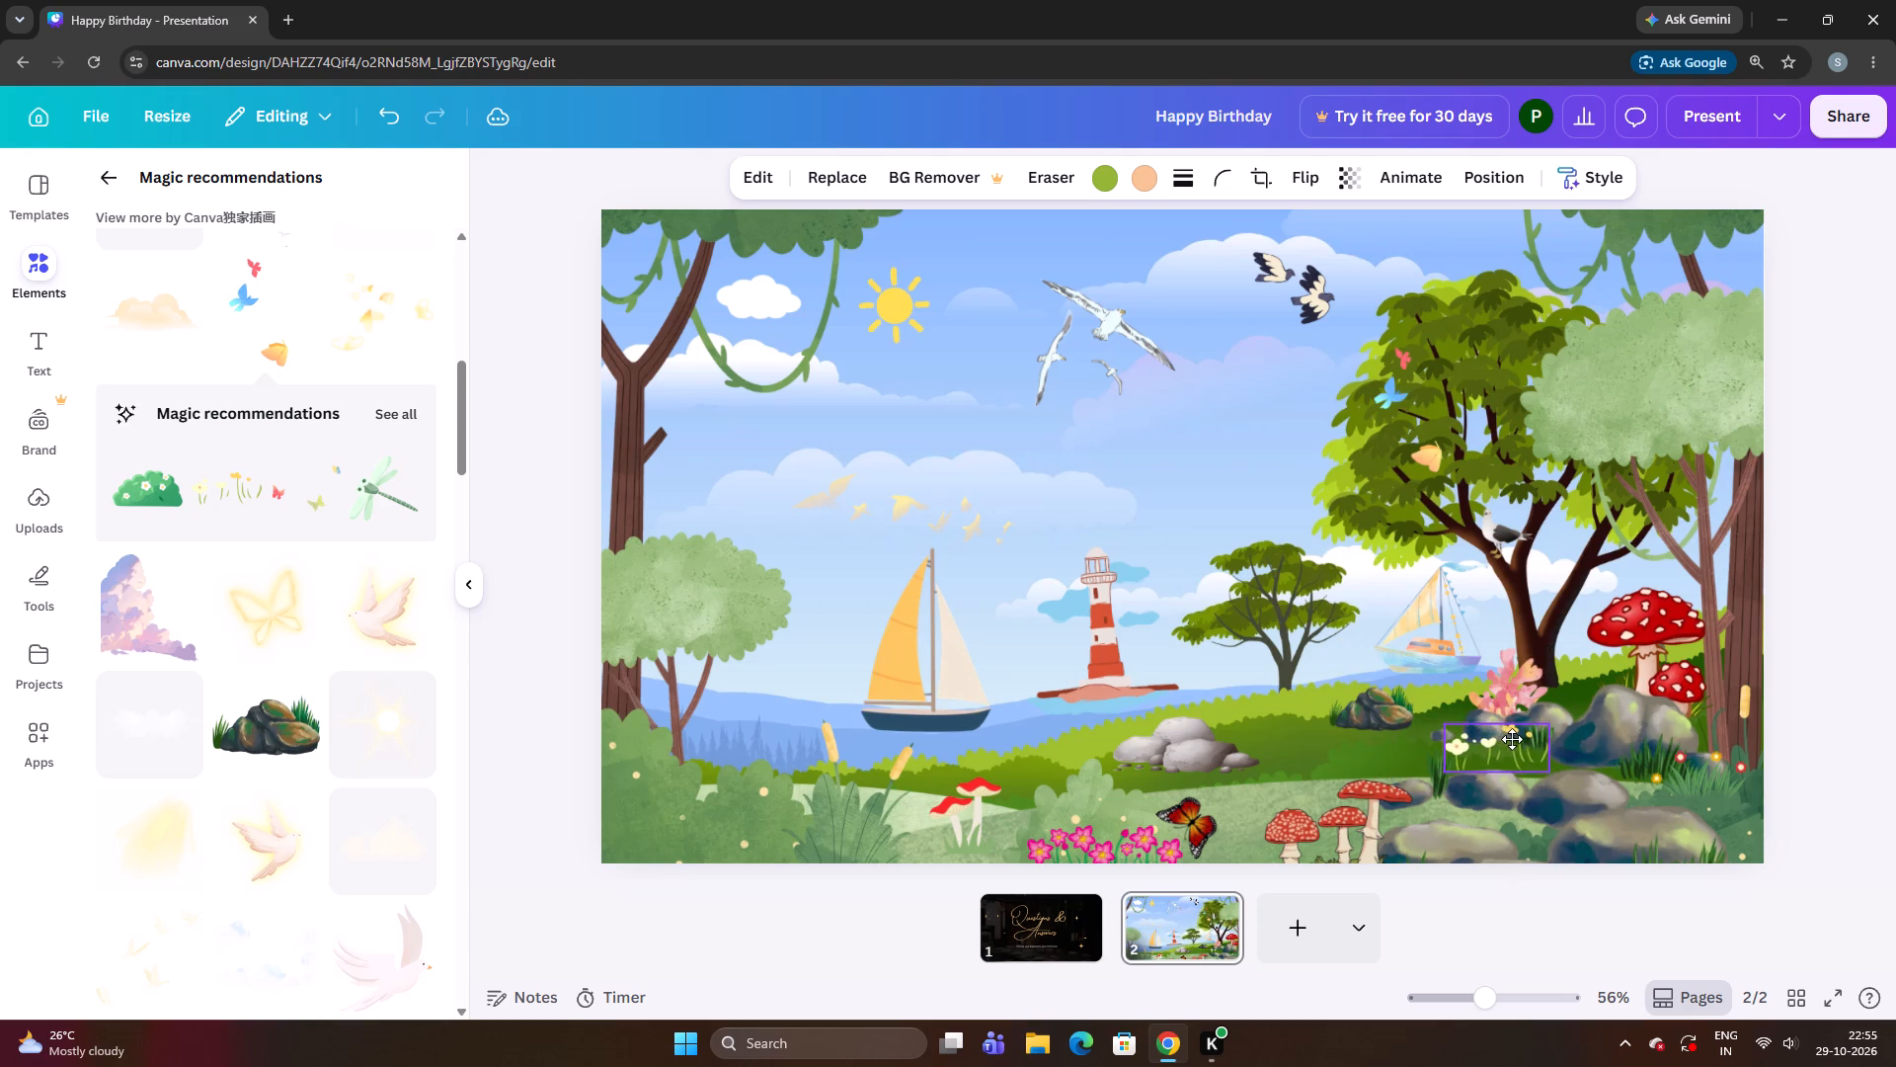
{"action": "left_click_drag", "start_coordinate": [1512, 739], "coordinate": [1513, 740]}
{"action": "left_click", "coordinate": [1387, 735]}
Nudge the small flower row slightly left and fine-tune its height on the grass beside the rocks.
{"action": "left_click", "coordinate": [1467, 744]}
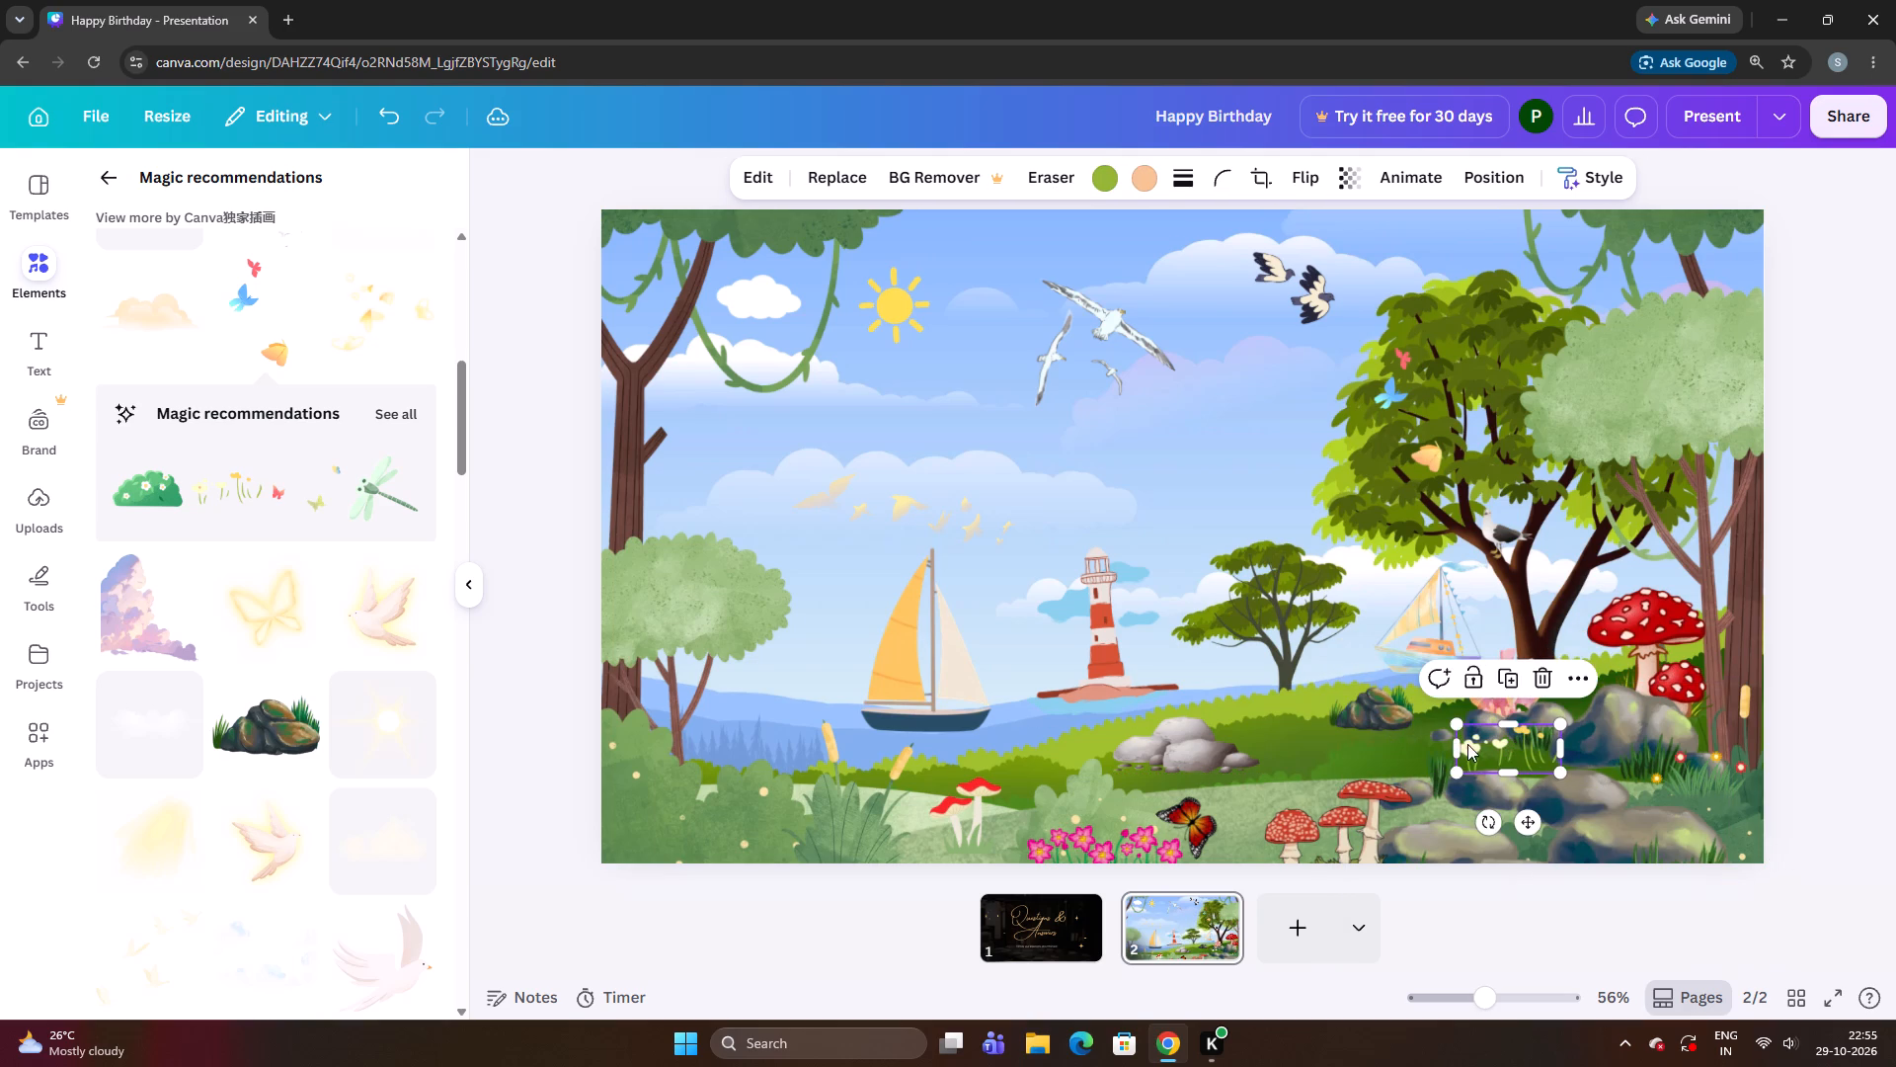
{"action": "key", "text": "Left"}
{"action": "key", "text": "Left"}
{"action": "key", "text": "Left"}
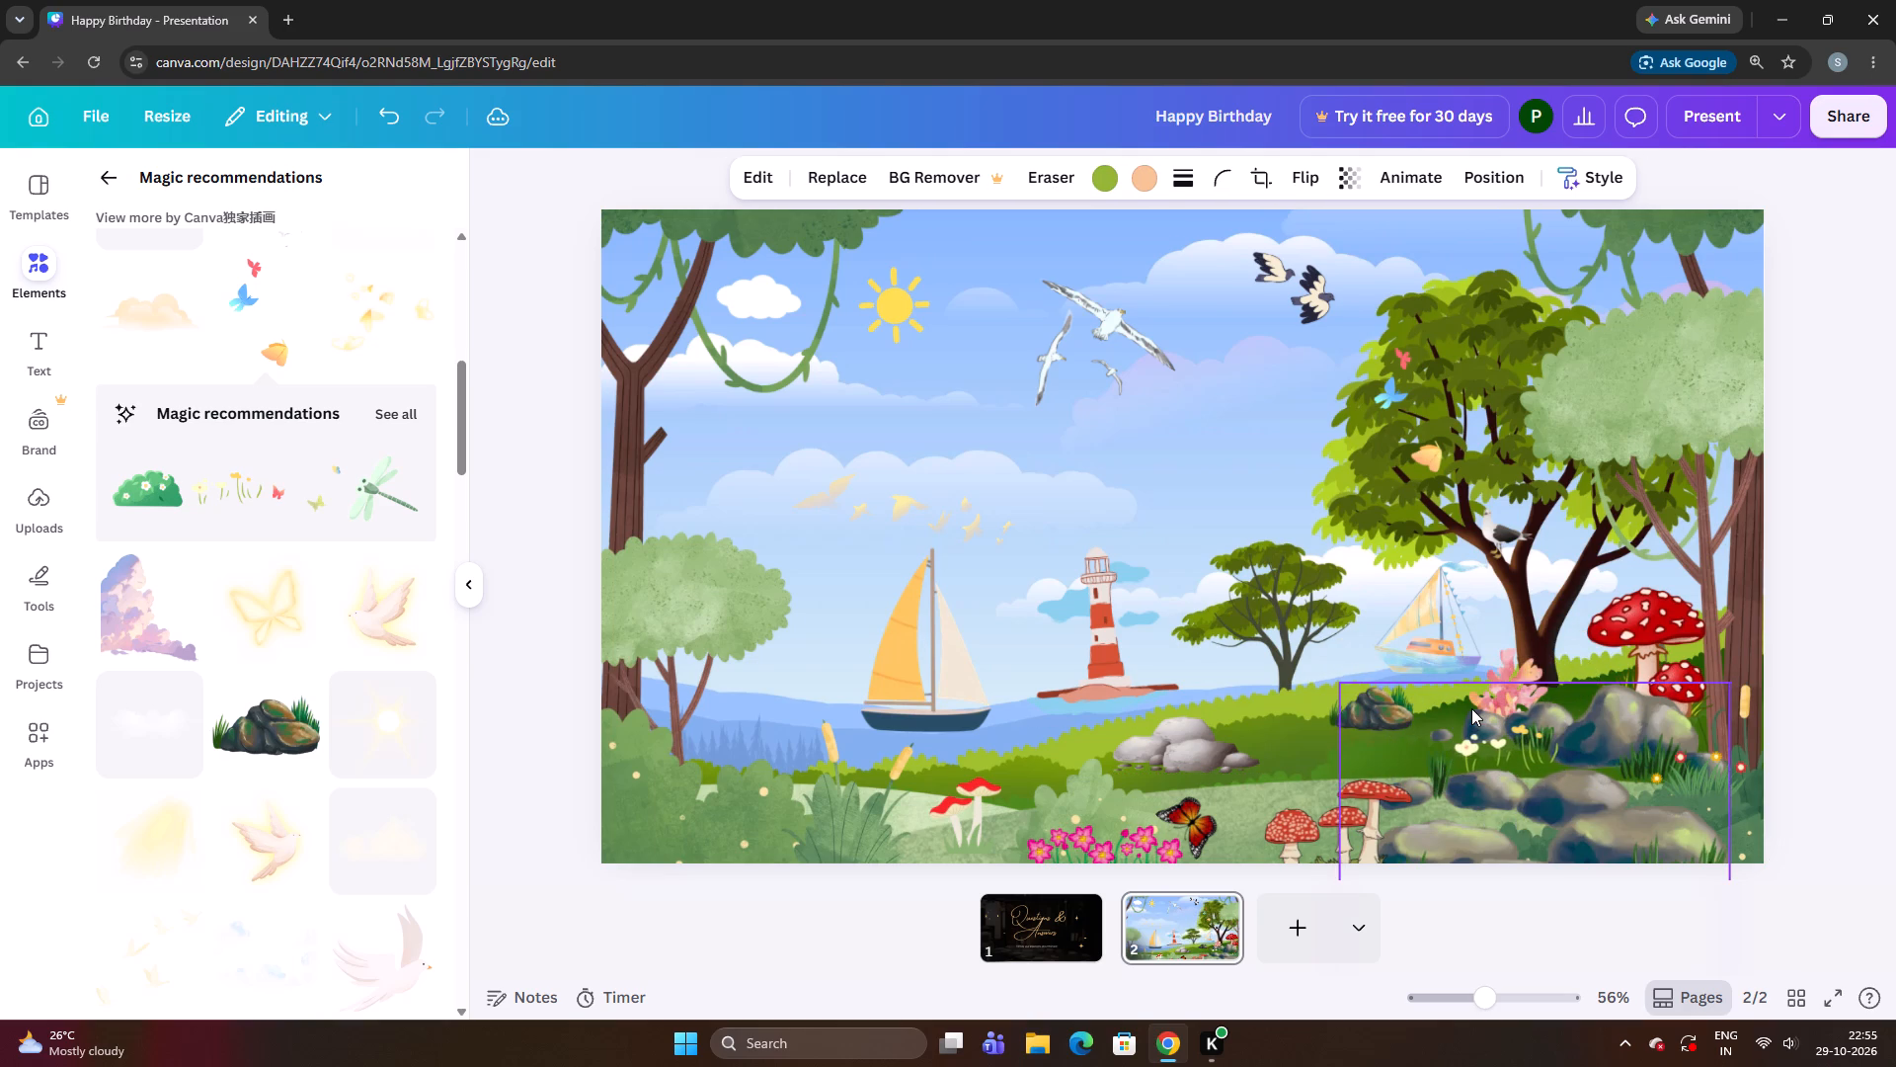
{"action": "key", "text": "Left"}
{"action": "key", "text": "Left"}
{"action": "key", "text": "Up"}
{"action": "key", "text": "Up"}
{"action": "key", "text": "Up"}
{"action": "key", "text": "Down"}
{"action": "key", "text": "Down"}
{"action": "key", "text": "Down"}
{"action": "key", "text": "Down"}
{"action": "key", "text": "Down"}
{"action": "key", "text": "Down"}
{"action": "key", "text": "Down"}
{"action": "key", "text": "Down"}
{"action": "key", "text": "Up"}
{"action": "key", "text": "Up"}
{"action": "key", "text": "Up"}
{"action": "key", "text": "Up"}
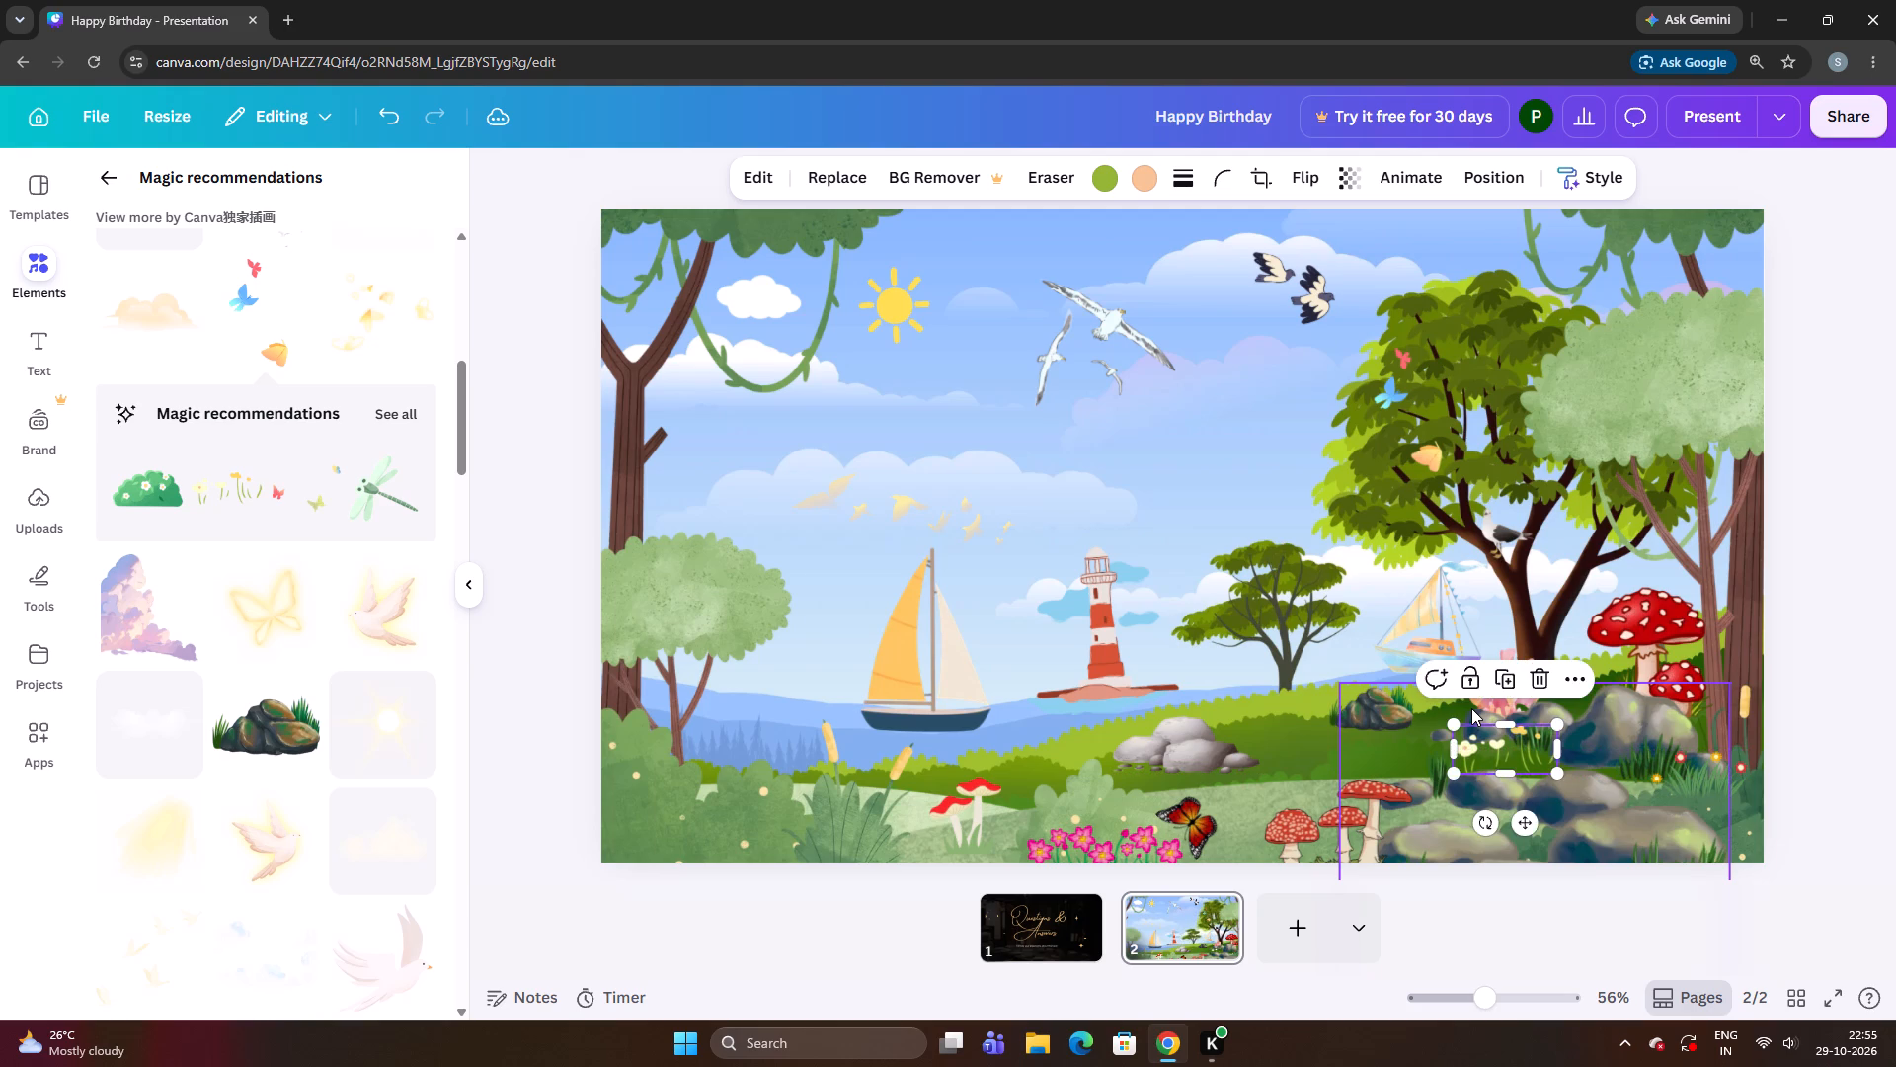
Fine-tune the flower row a little further left with small vertical adjustments below the pink blossoms, and deselect it.
{"action": "key", "text": "Left"}
{"action": "key", "text": "Left"}
{"action": "key", "text": "Up"}
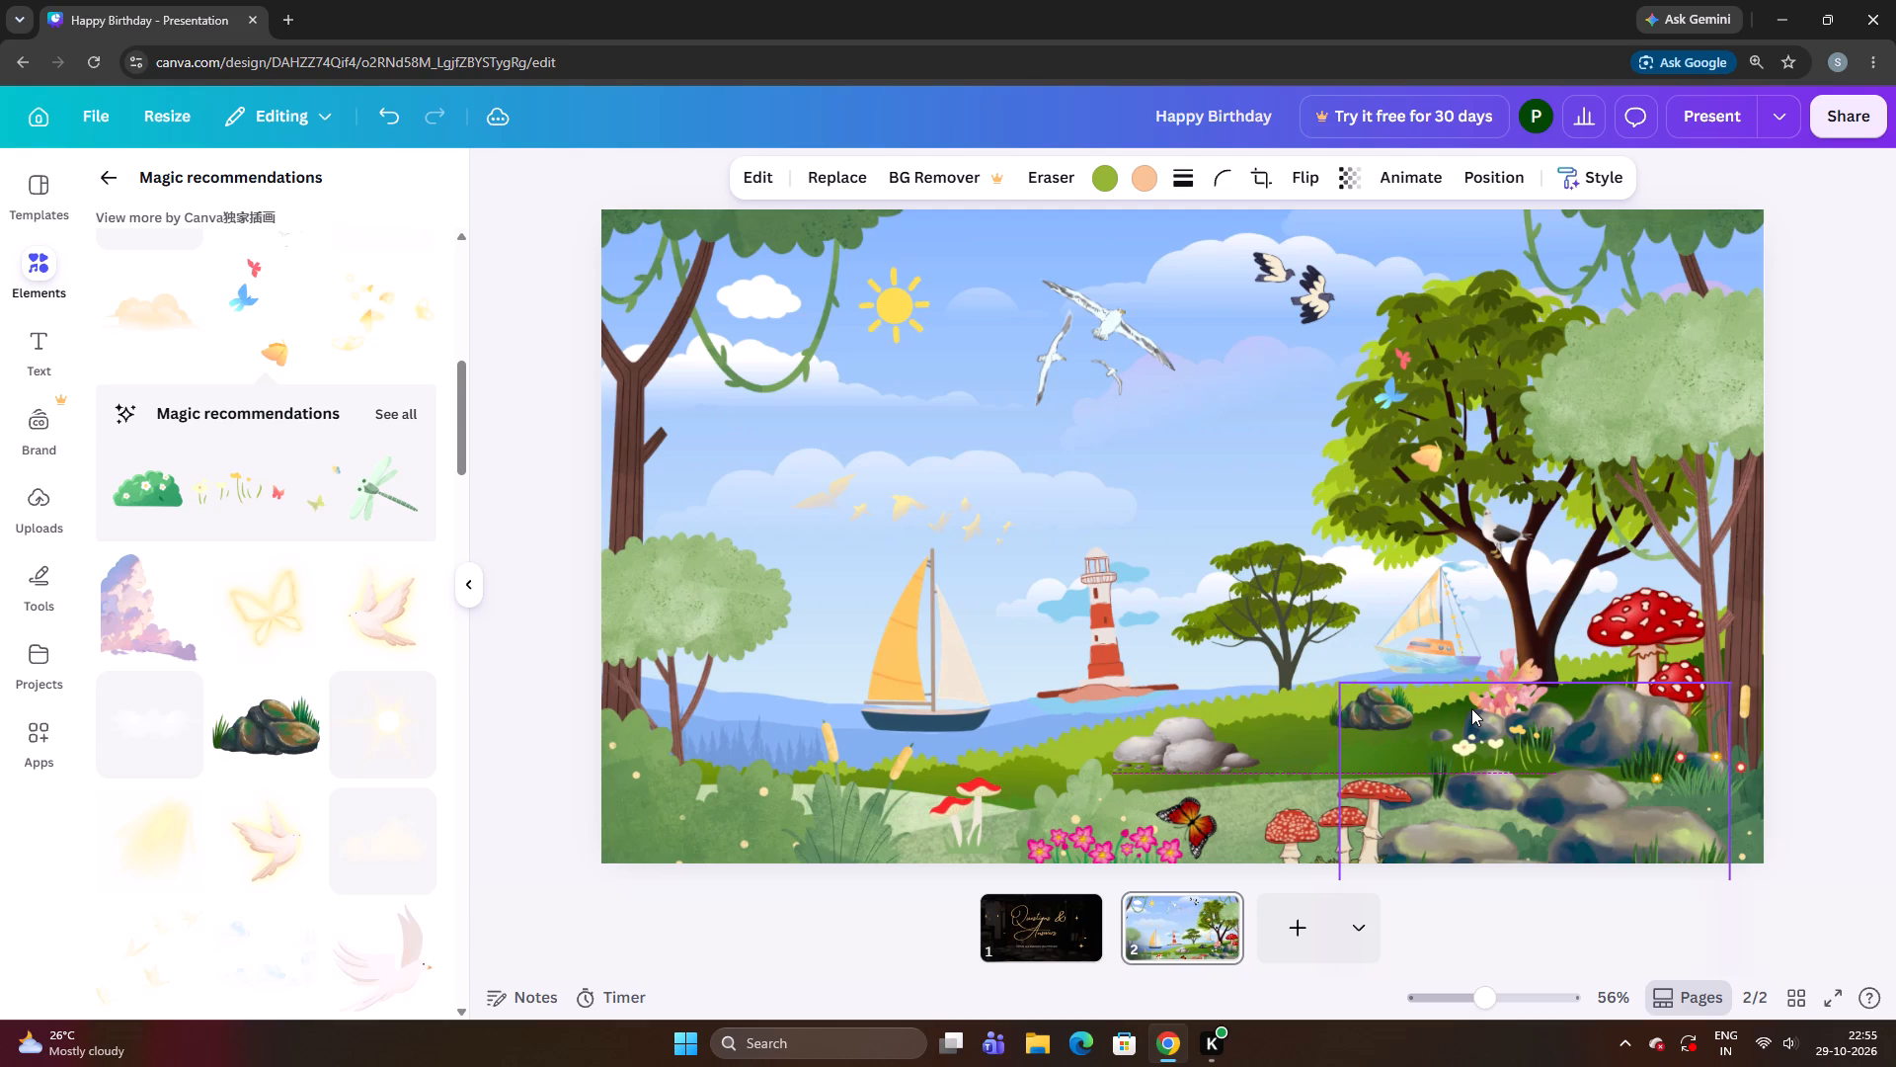
{"action": "key", "text": "Up"}
{"action": "key", "text": "Down"}
{"action": "key", "text": "Down"}
{"action": "key", "text": "Up"}
{"action": "key", "text": "Down"}
{"action": "key", "text": "Up"}
{"action": "key", "text": "Right"}
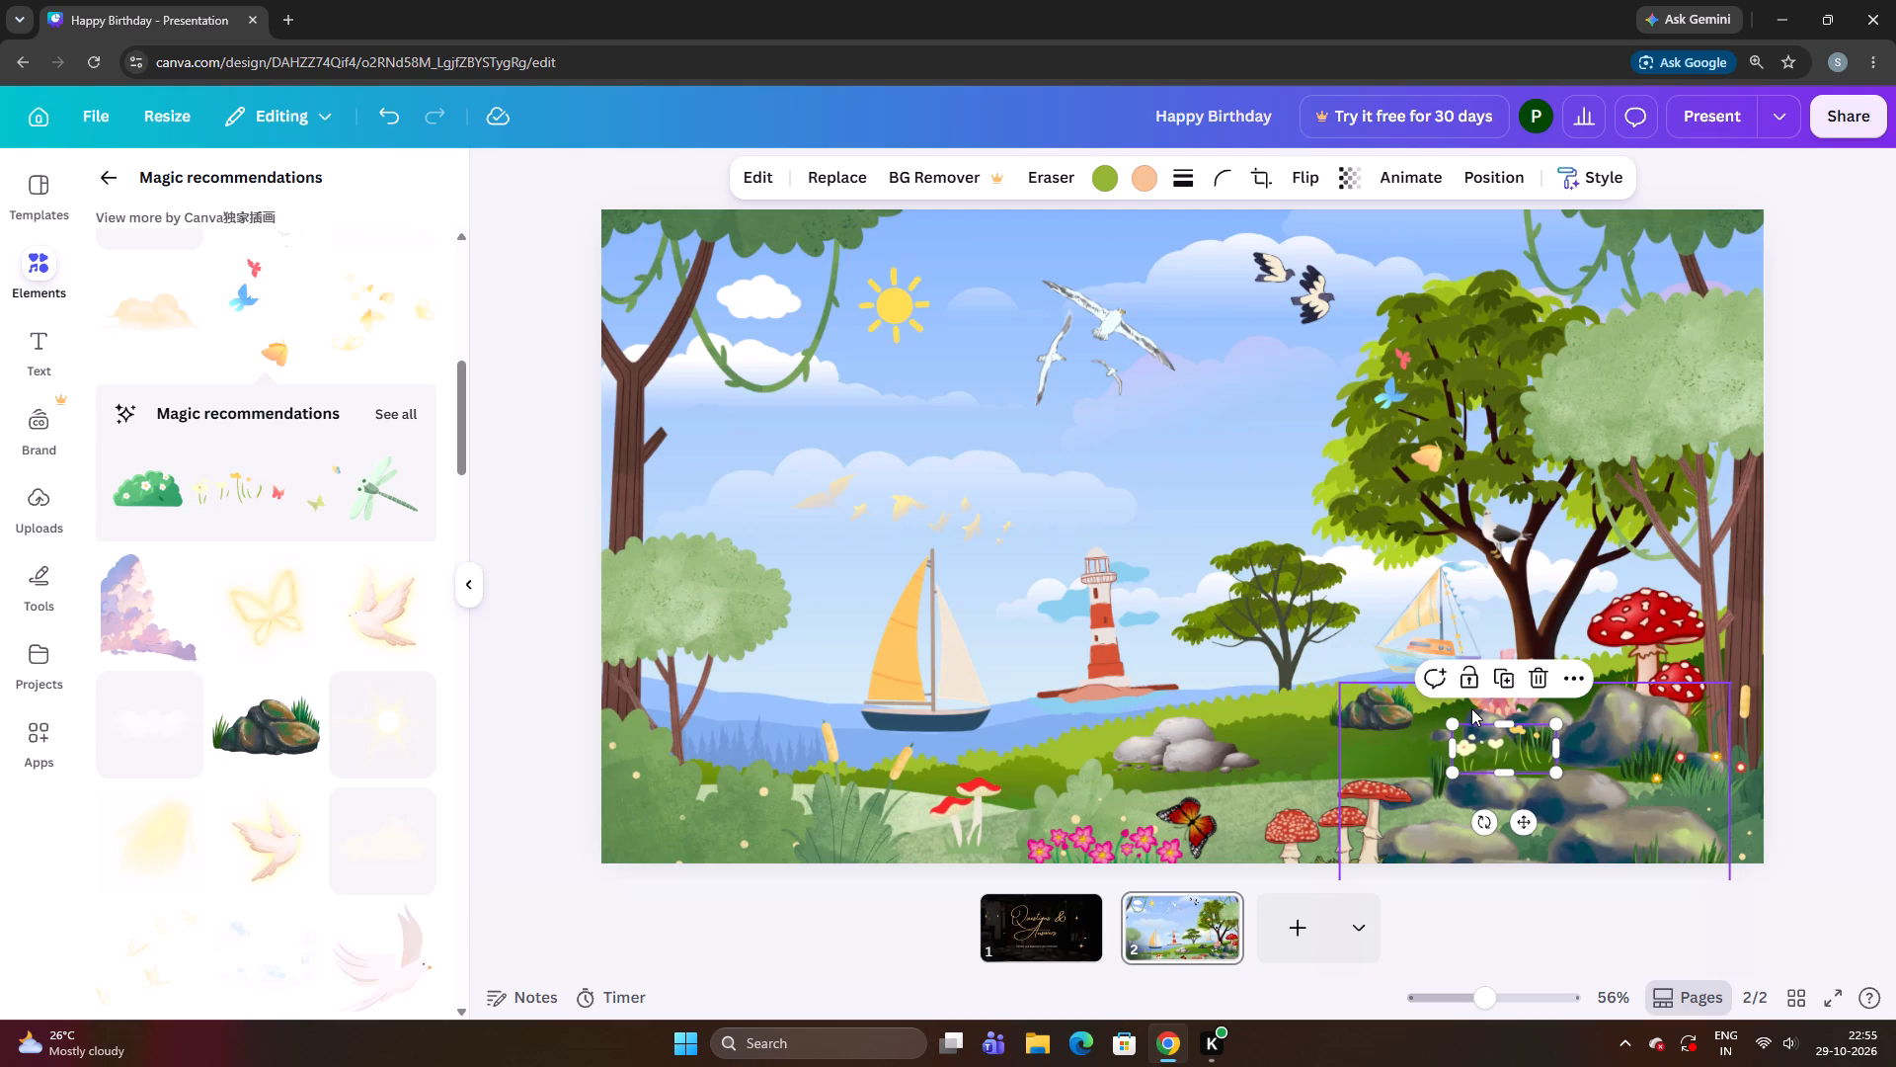
{"action": "key", "text": "Right"}
{"action": "key", "text": "Down"}
{"action": "key", "text": "Up"}
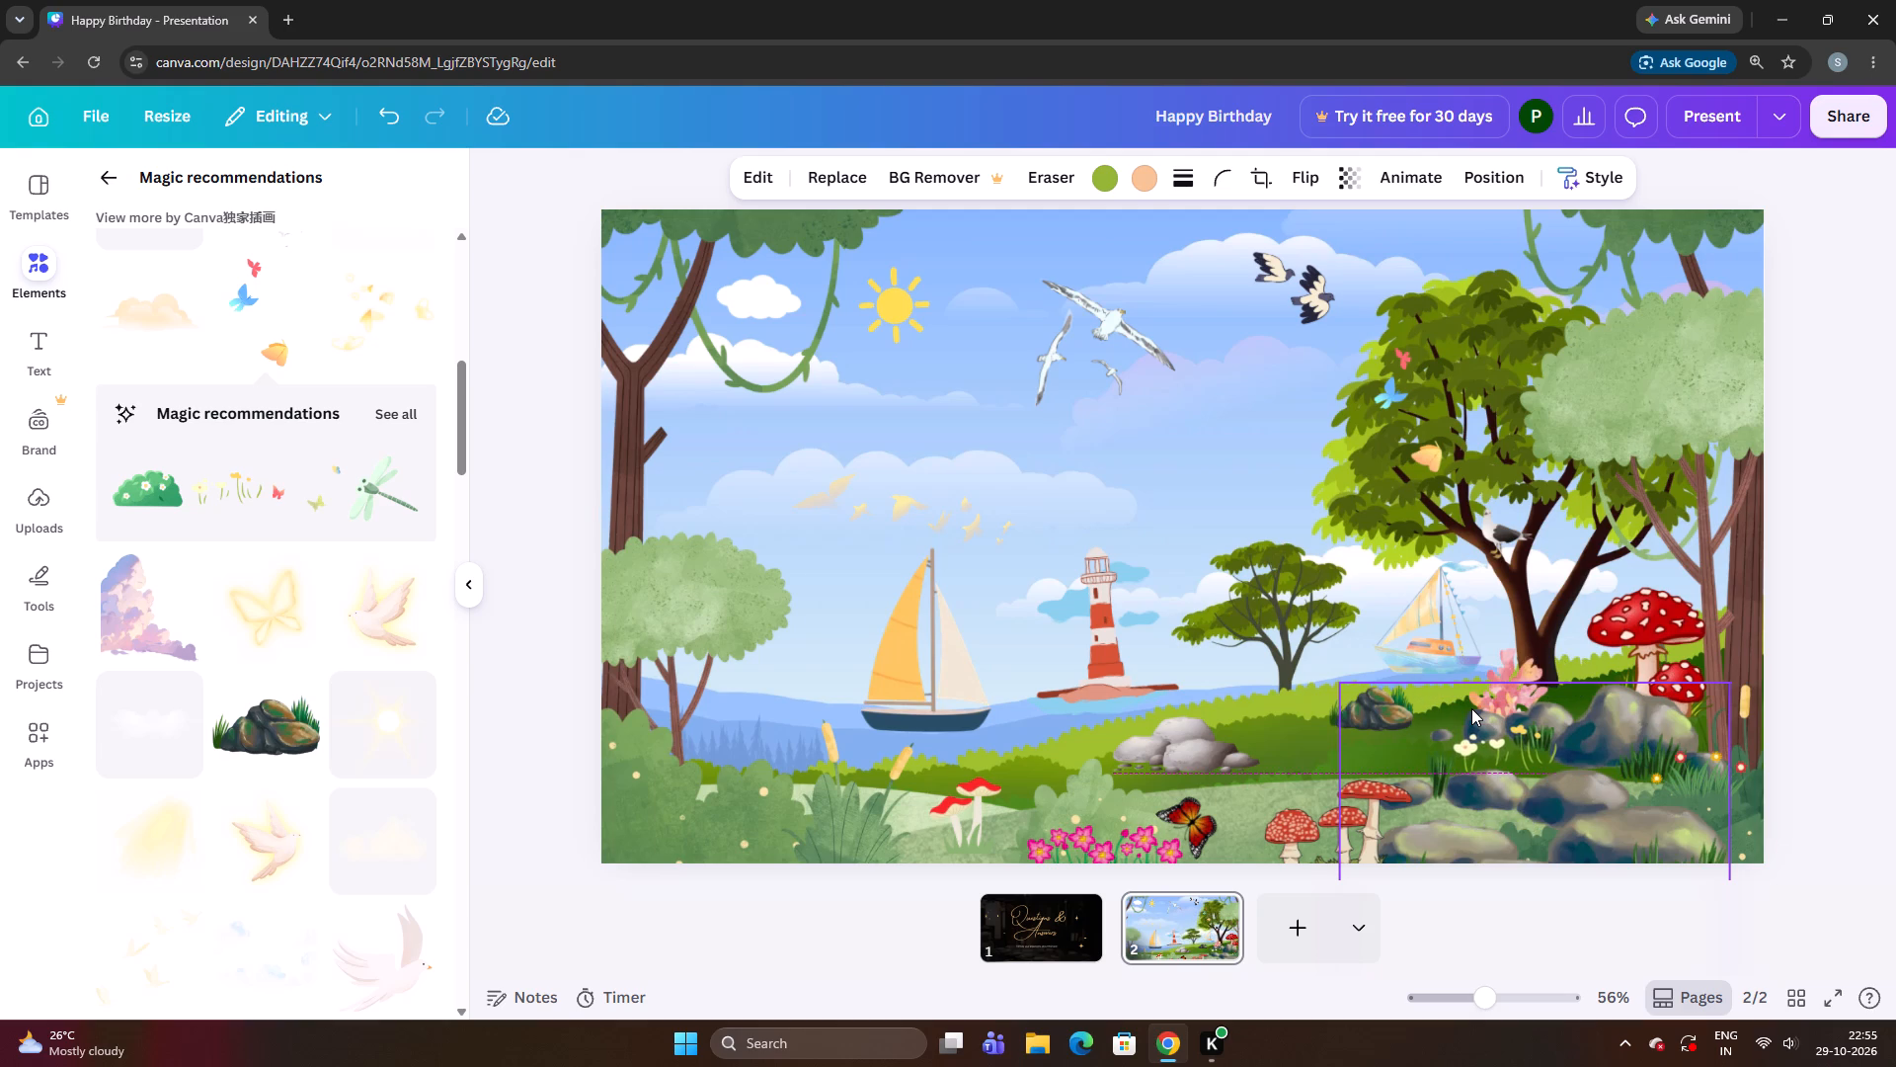
{"action": "key", "text": "Left"}
{"action": "key", "text": "Left"}
{"action": "key", "text": "Up"}
{"action": "key", "text": "Left"}
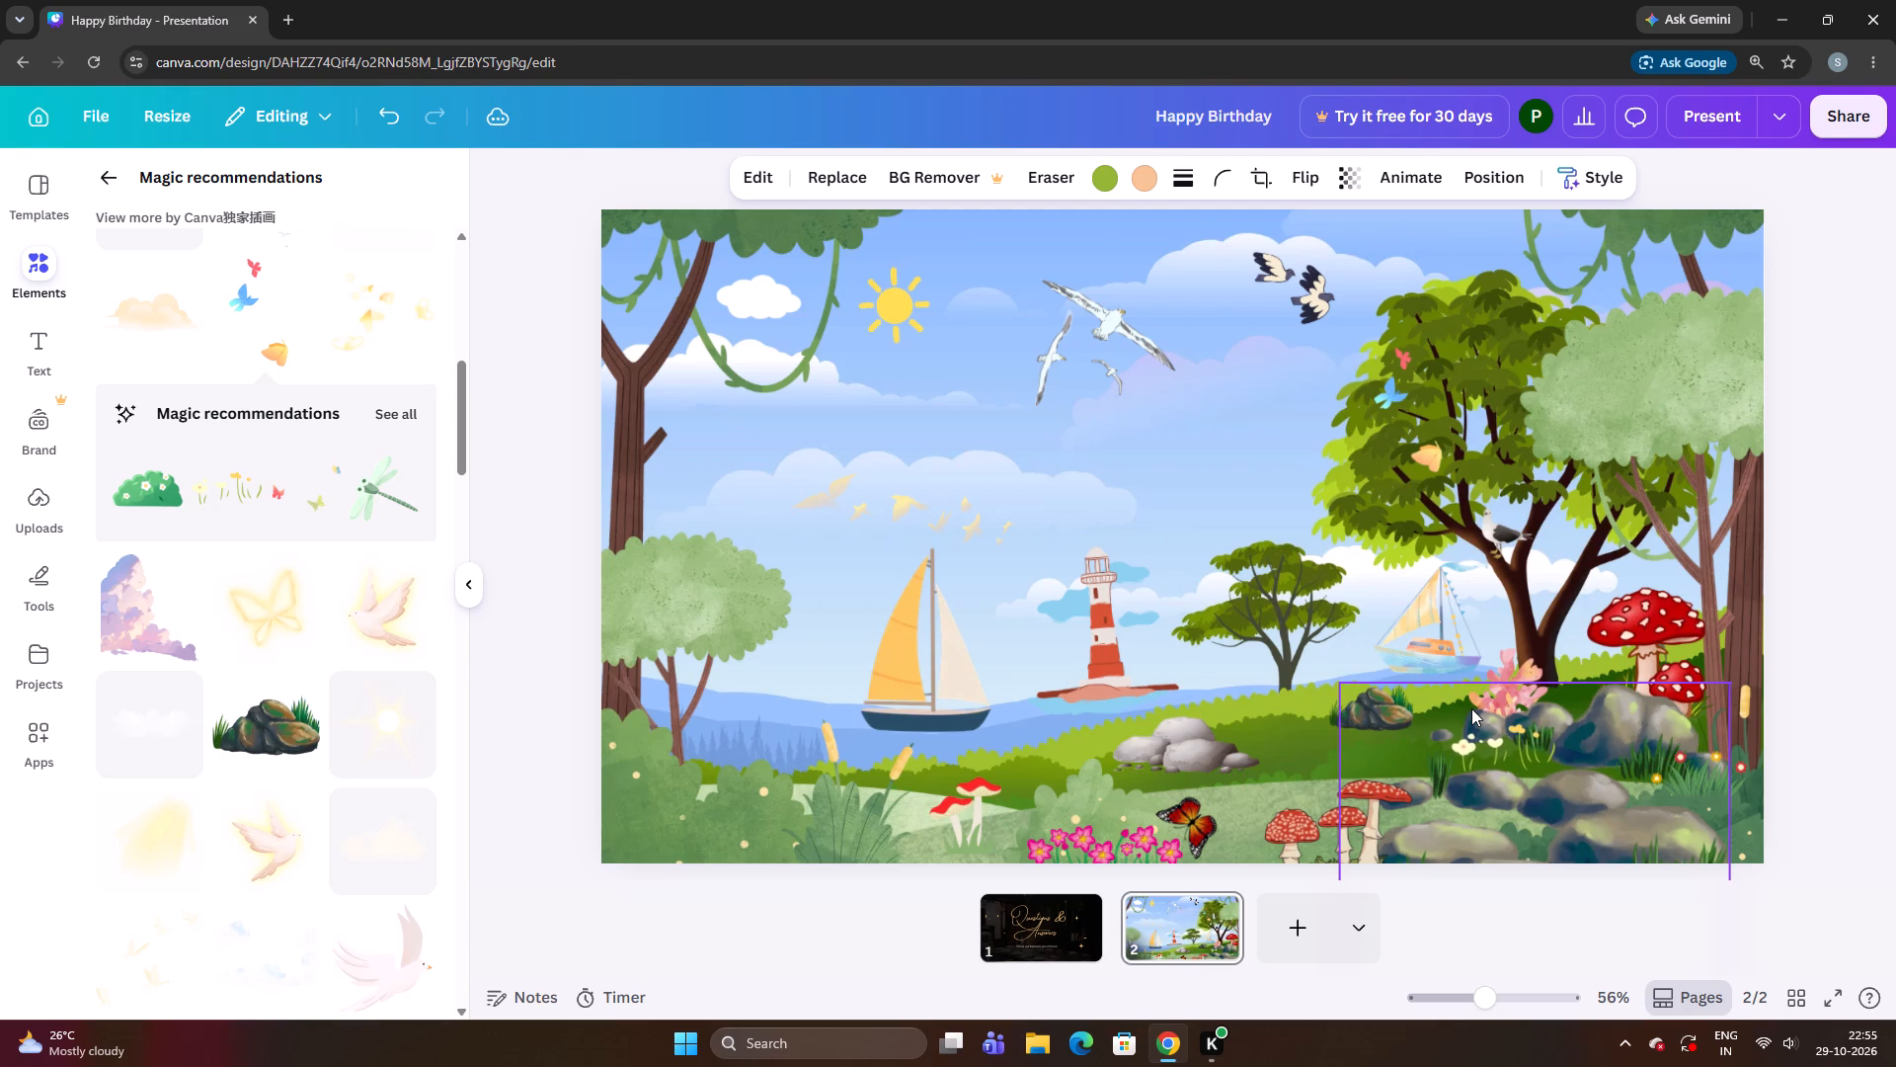
{"action": "key", "text": "Left"}
{"action": "key", "text": "Left"}
{"action": "key", "text": "Up"}
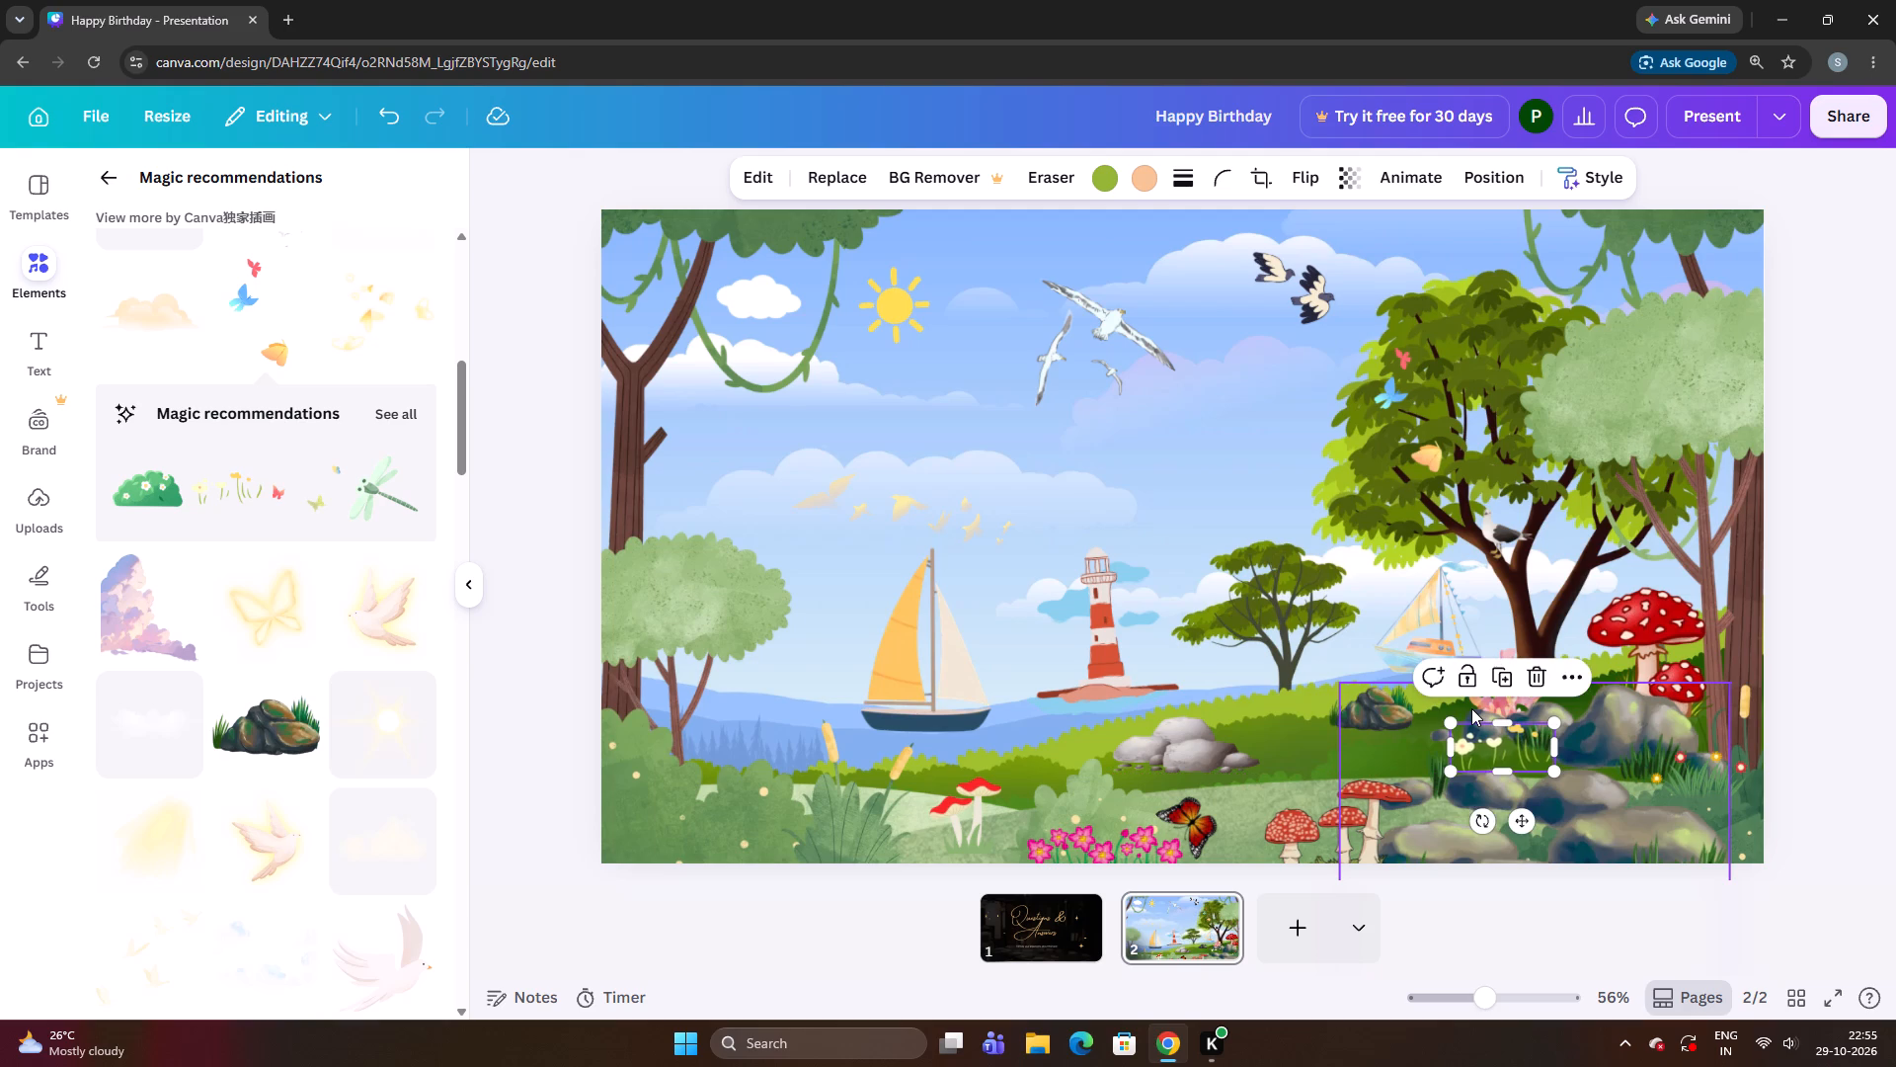
{"action": "key", "text": "Up"}
{"action": "key", "text": "Up"}
{"action": "key", "text": "Down"}
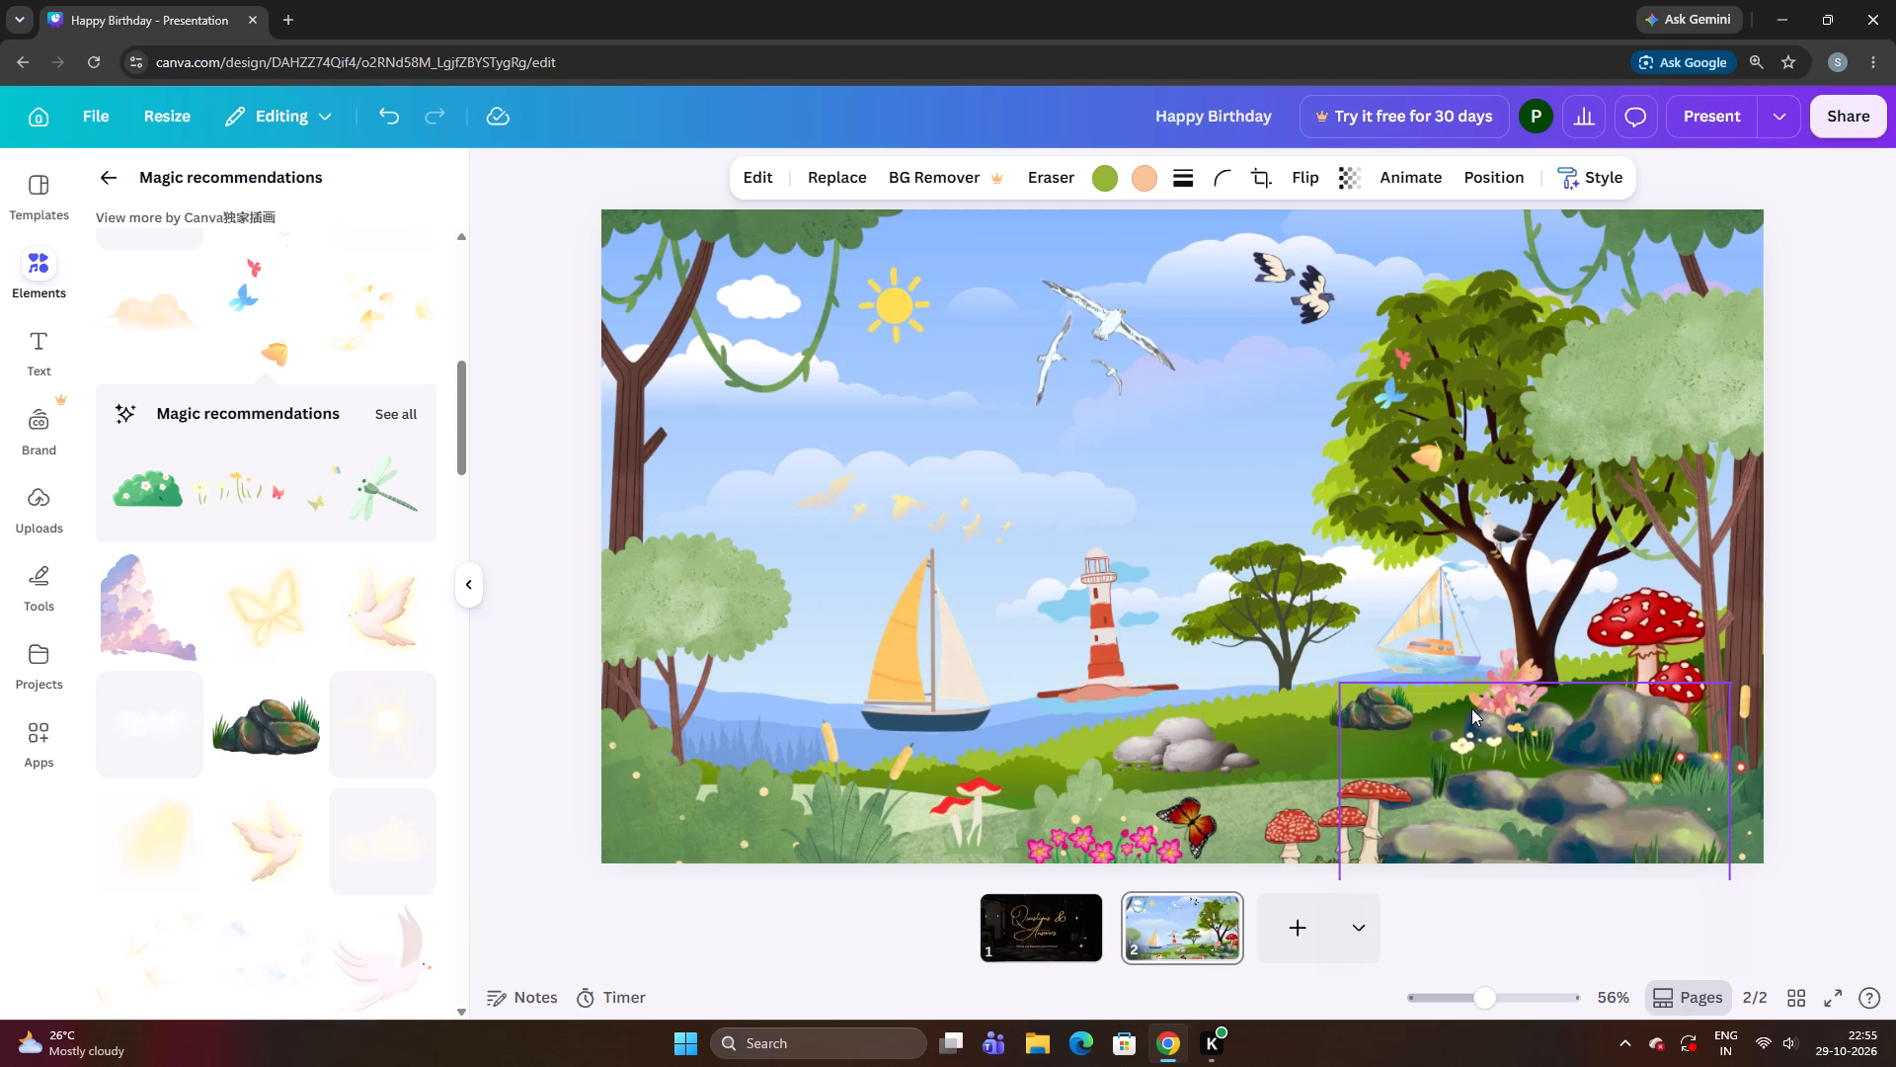
{"action": "key", "text": "Down"}
{"action": "key", "text": "Down"}
{"action": "key", "text": "Down"}
{"action": "key", "text": "Down"}
{"action": "key", "text": "Up"}
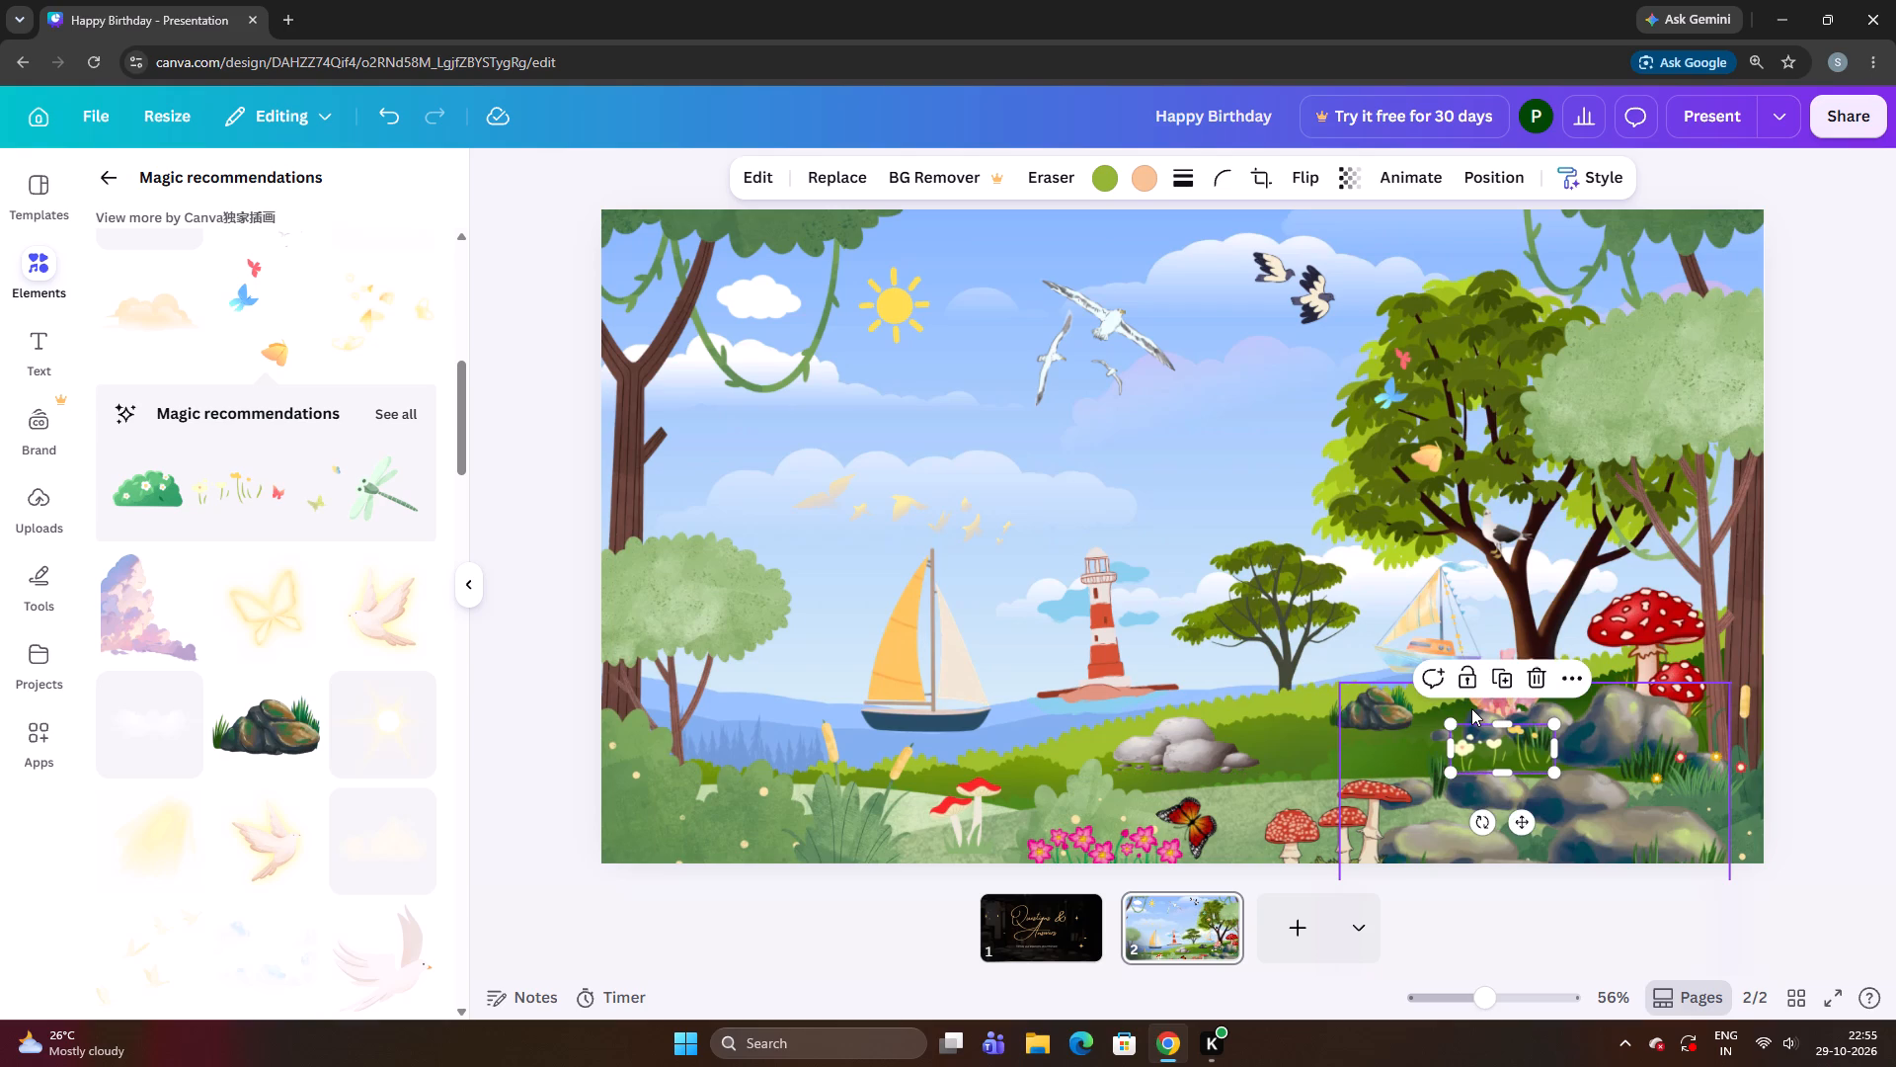
{"action": "key", "text": "Down"}
{"action": "key", "text": "Up"}
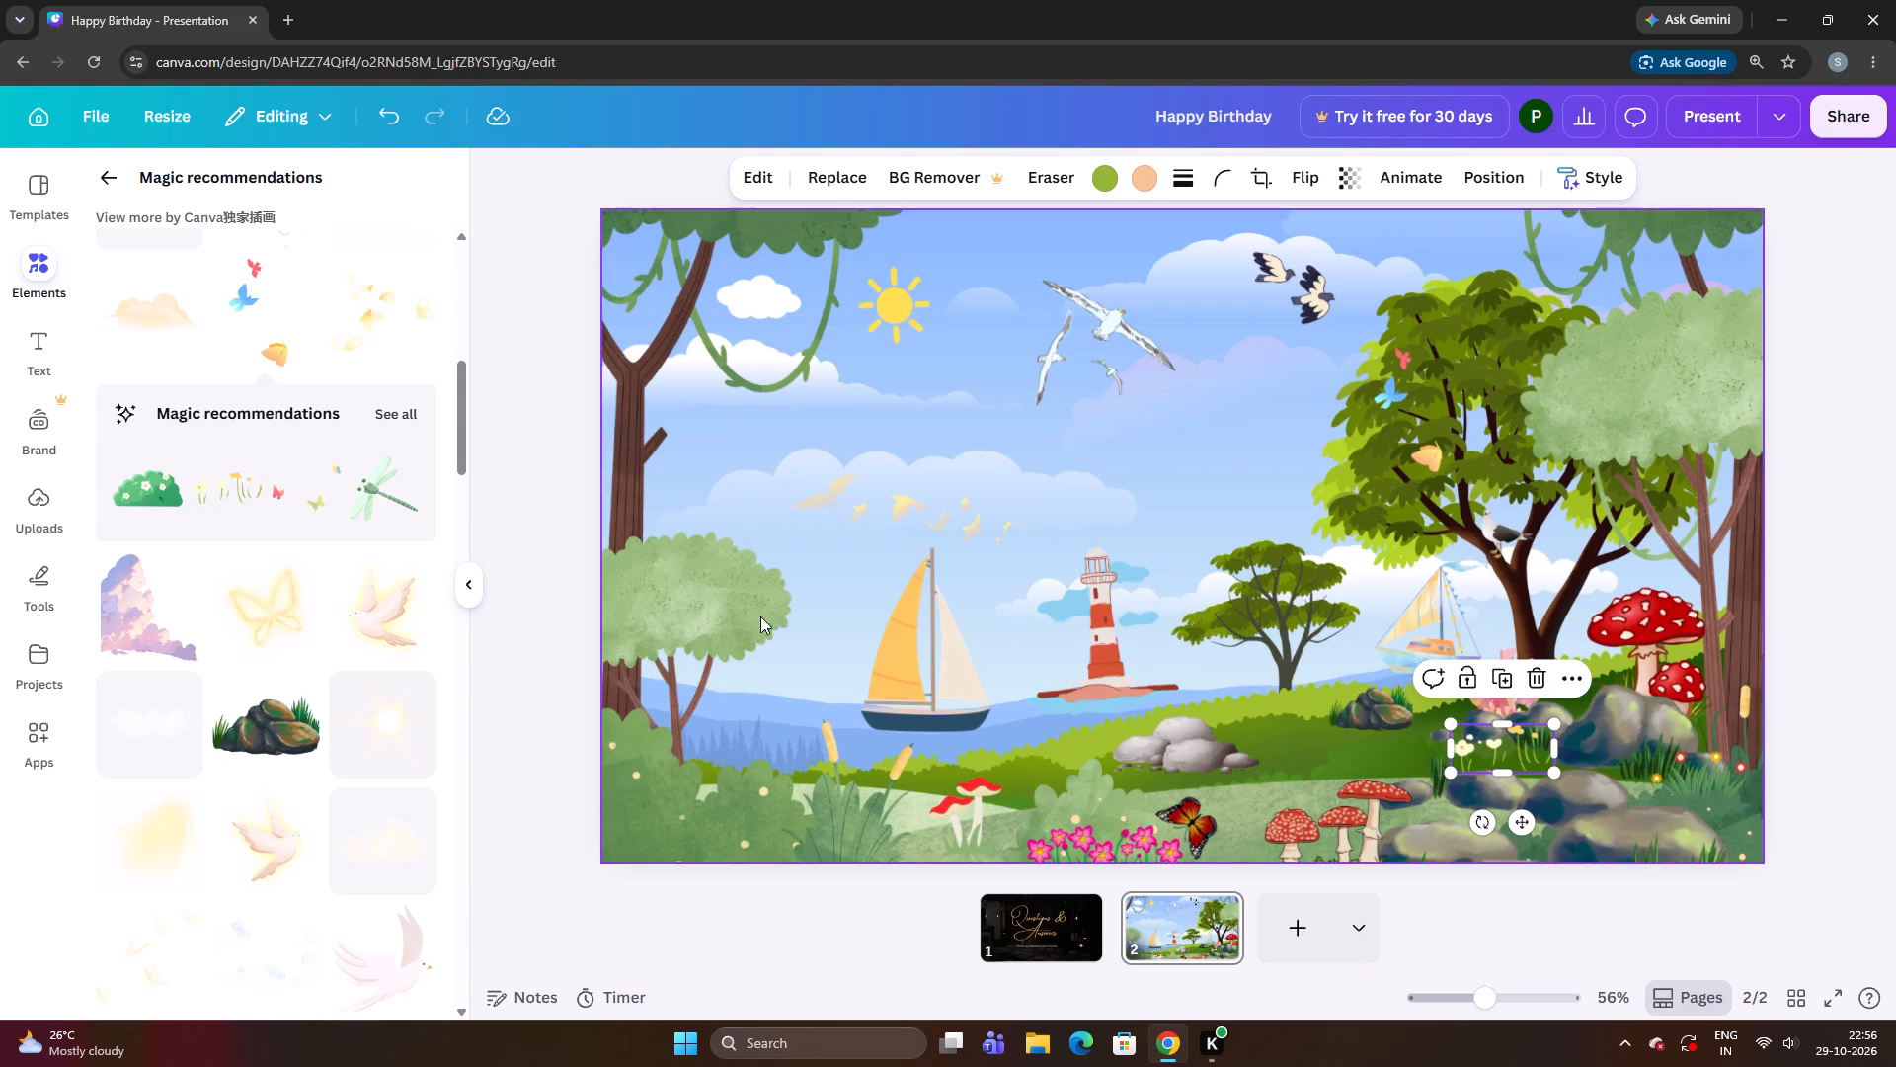
{"action": "left_click", "coordinate": [532, 669]}
Show all the Magic recommendations and add the row of broad green leaves with yellow buds.
{"action": "left_click", "coordinate": [408, 403]}
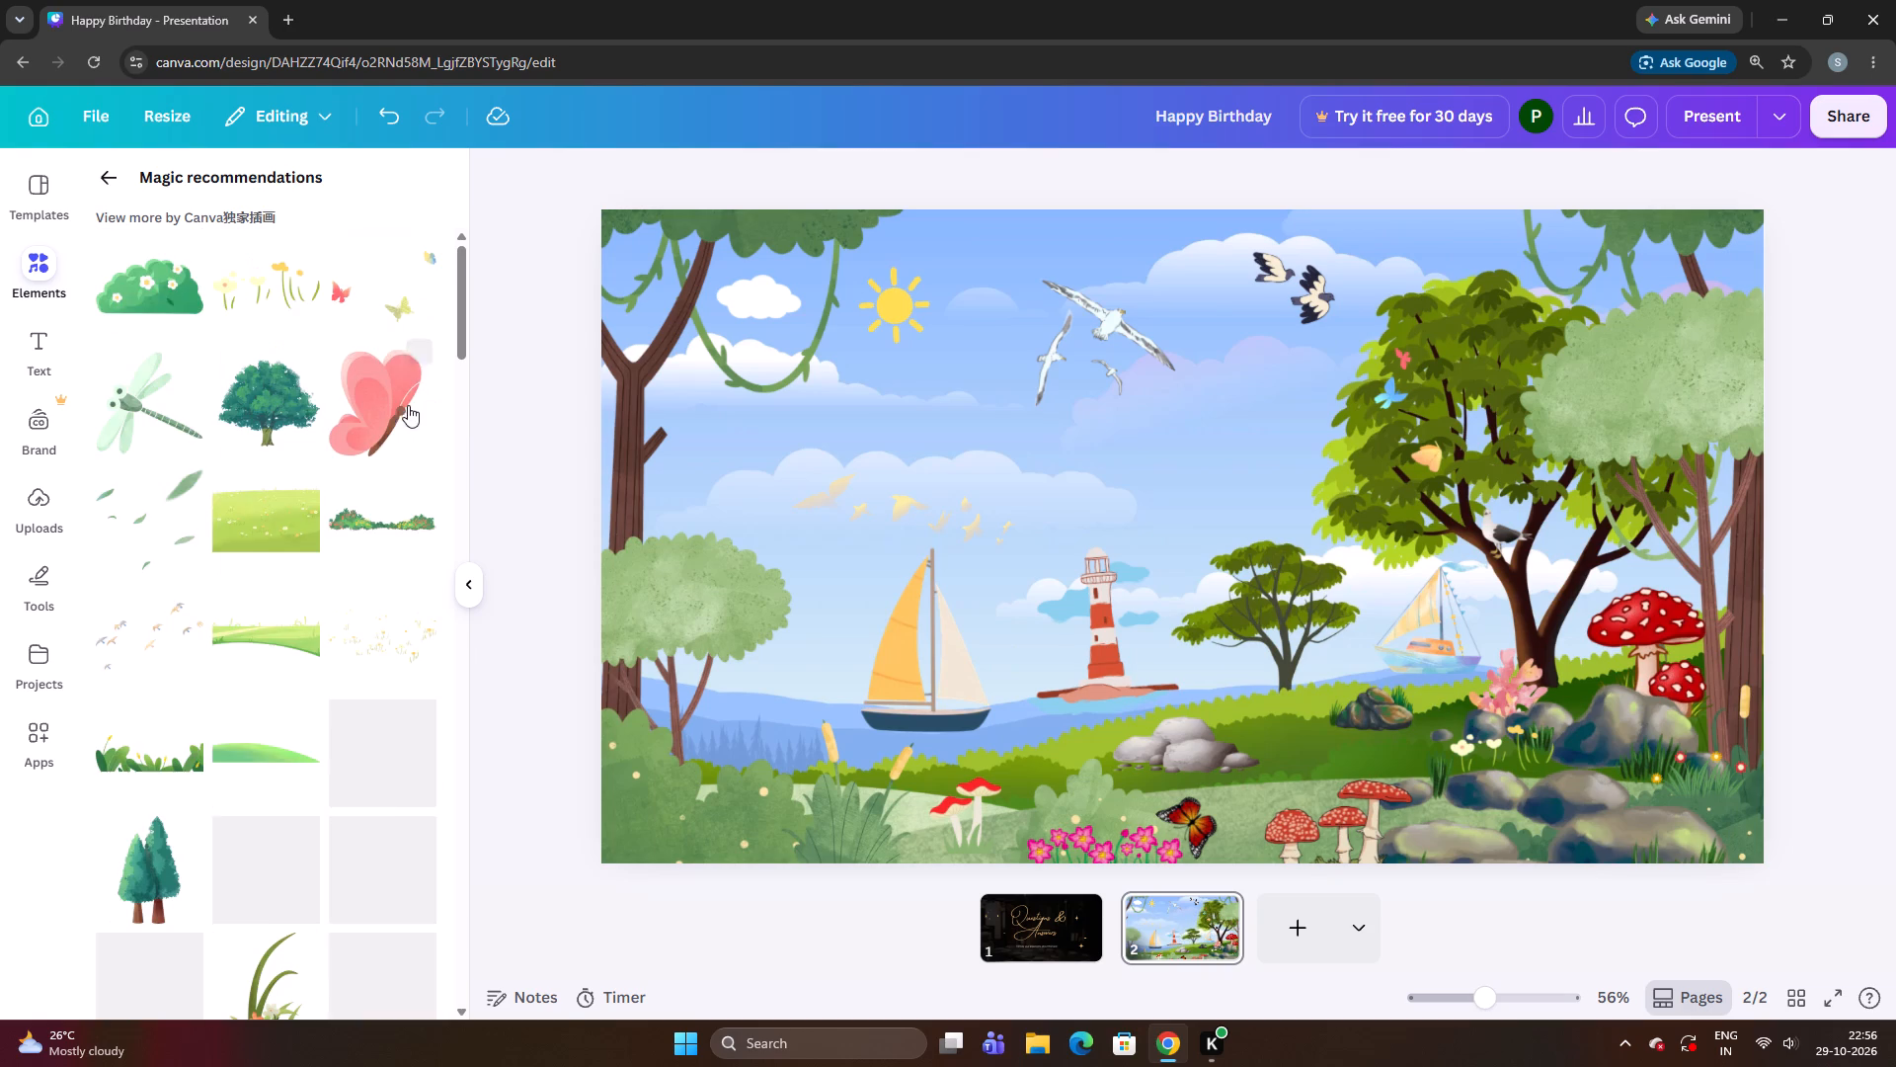
{"action": "left_click", "coordinate": [160, 753]}
Shift the leafy plant row toward the page's left edge and shrink it to roughly a quarter of the page width.
{"action": "left_click_drag", "start_coordinate": [1307, 553], "coordinate": [1234, 546]}
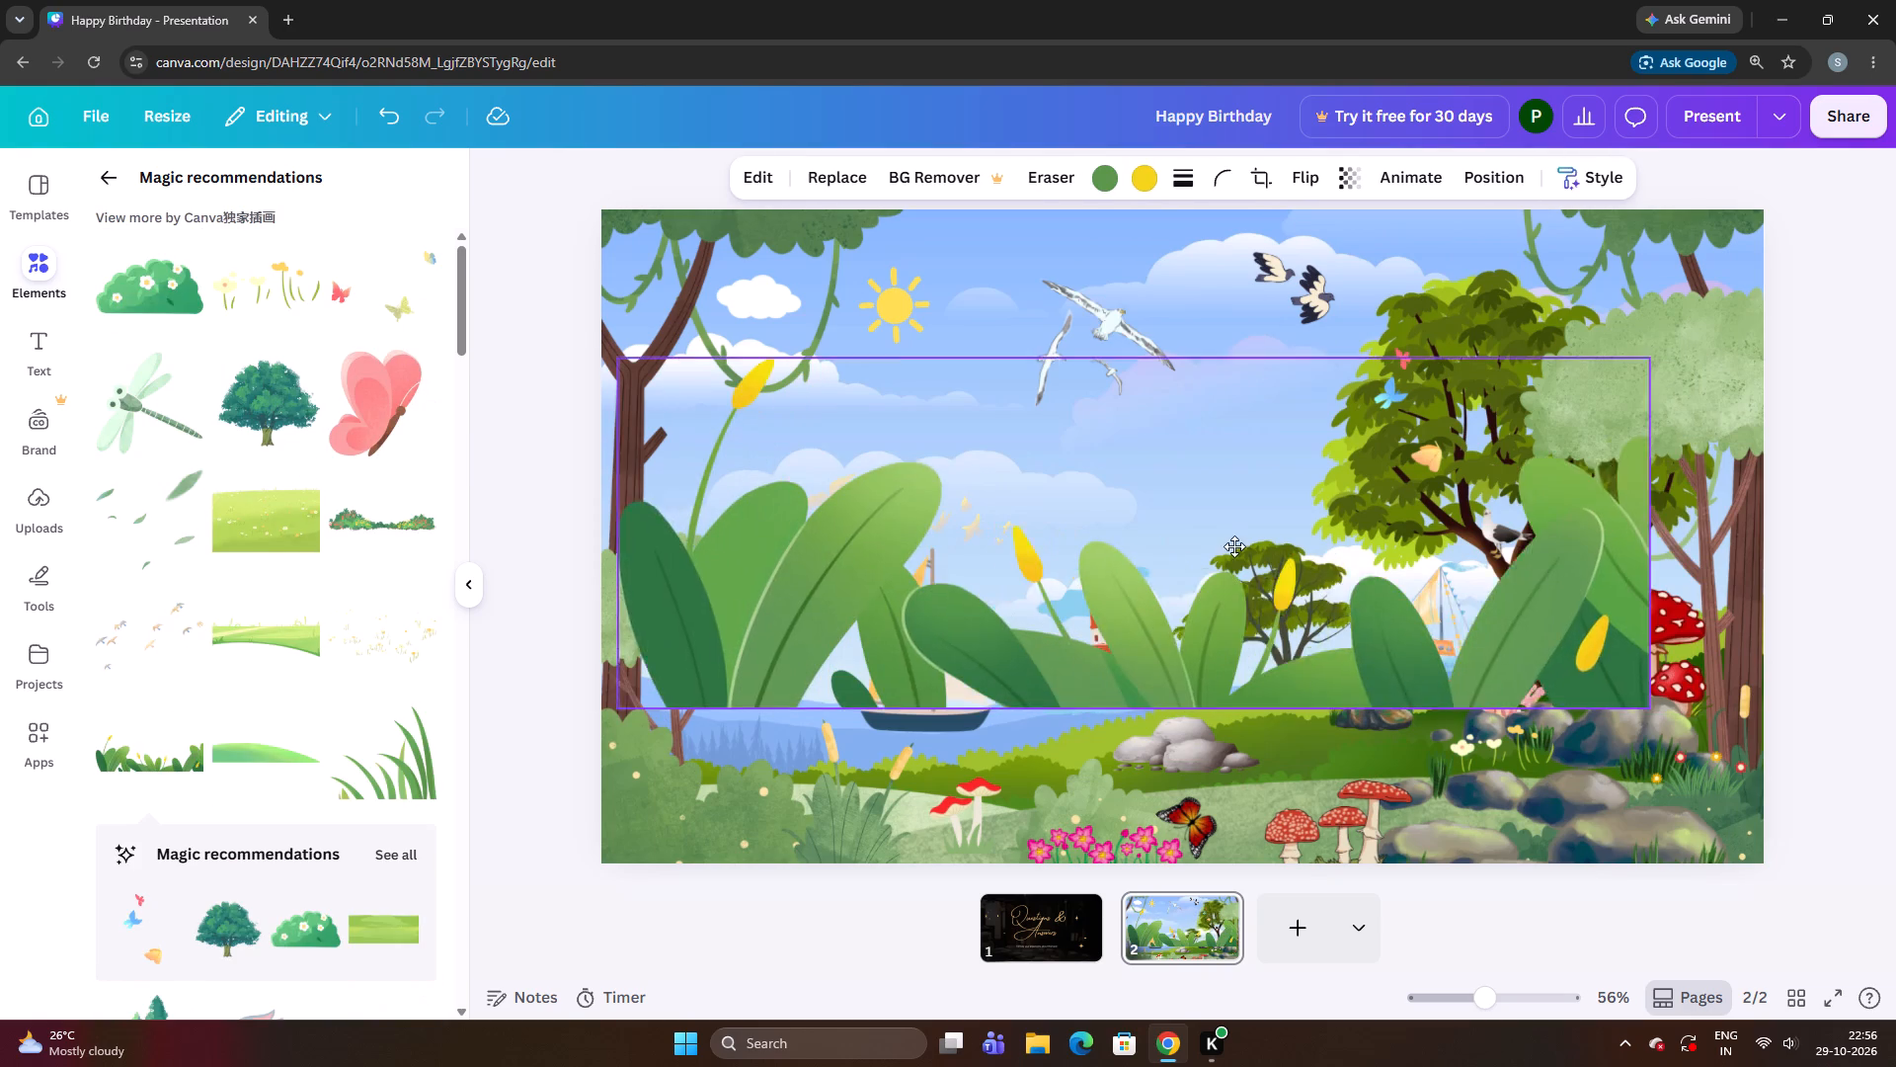
{"action": "left_click_drag", "start_coordinate": [1234, 546], "coordinate": [1228, 546]}
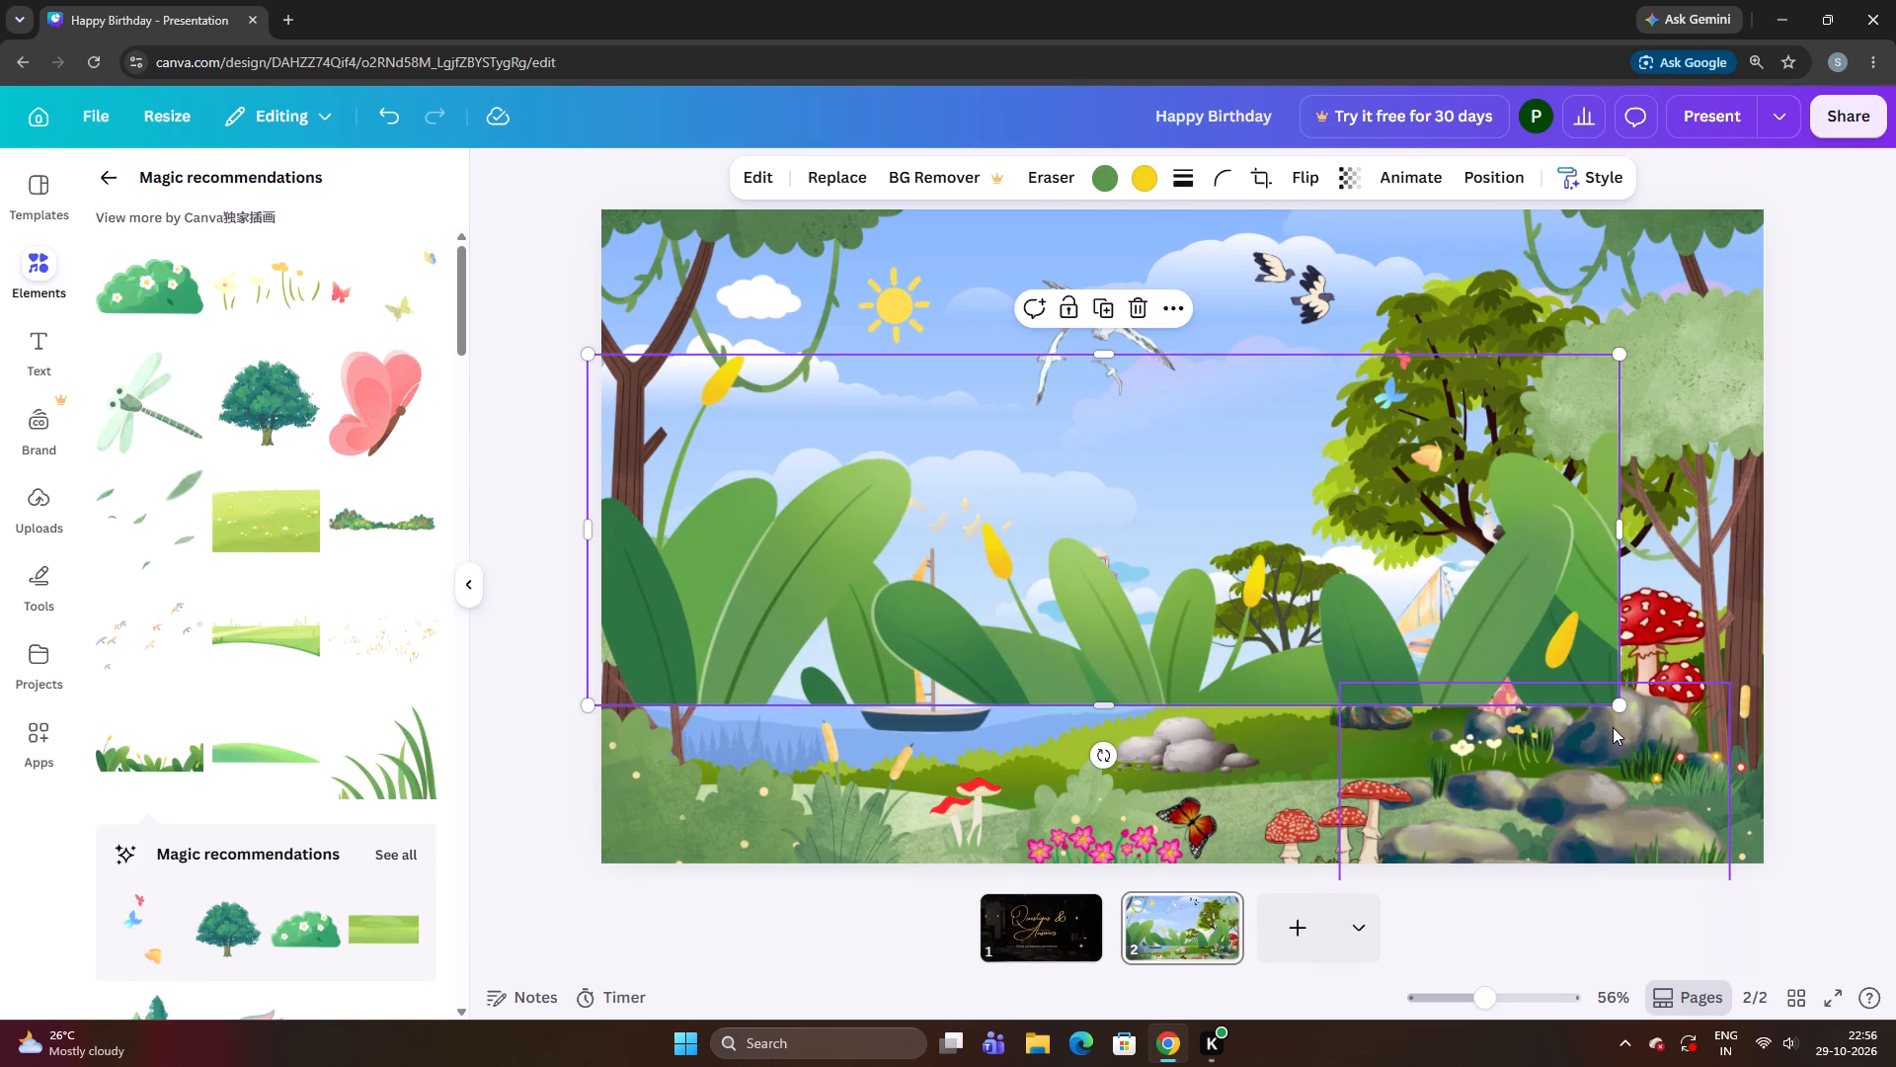
{"action": "left_click_drag", "start_coordinate": [1617, 706], "coordinate": [987, 595]}
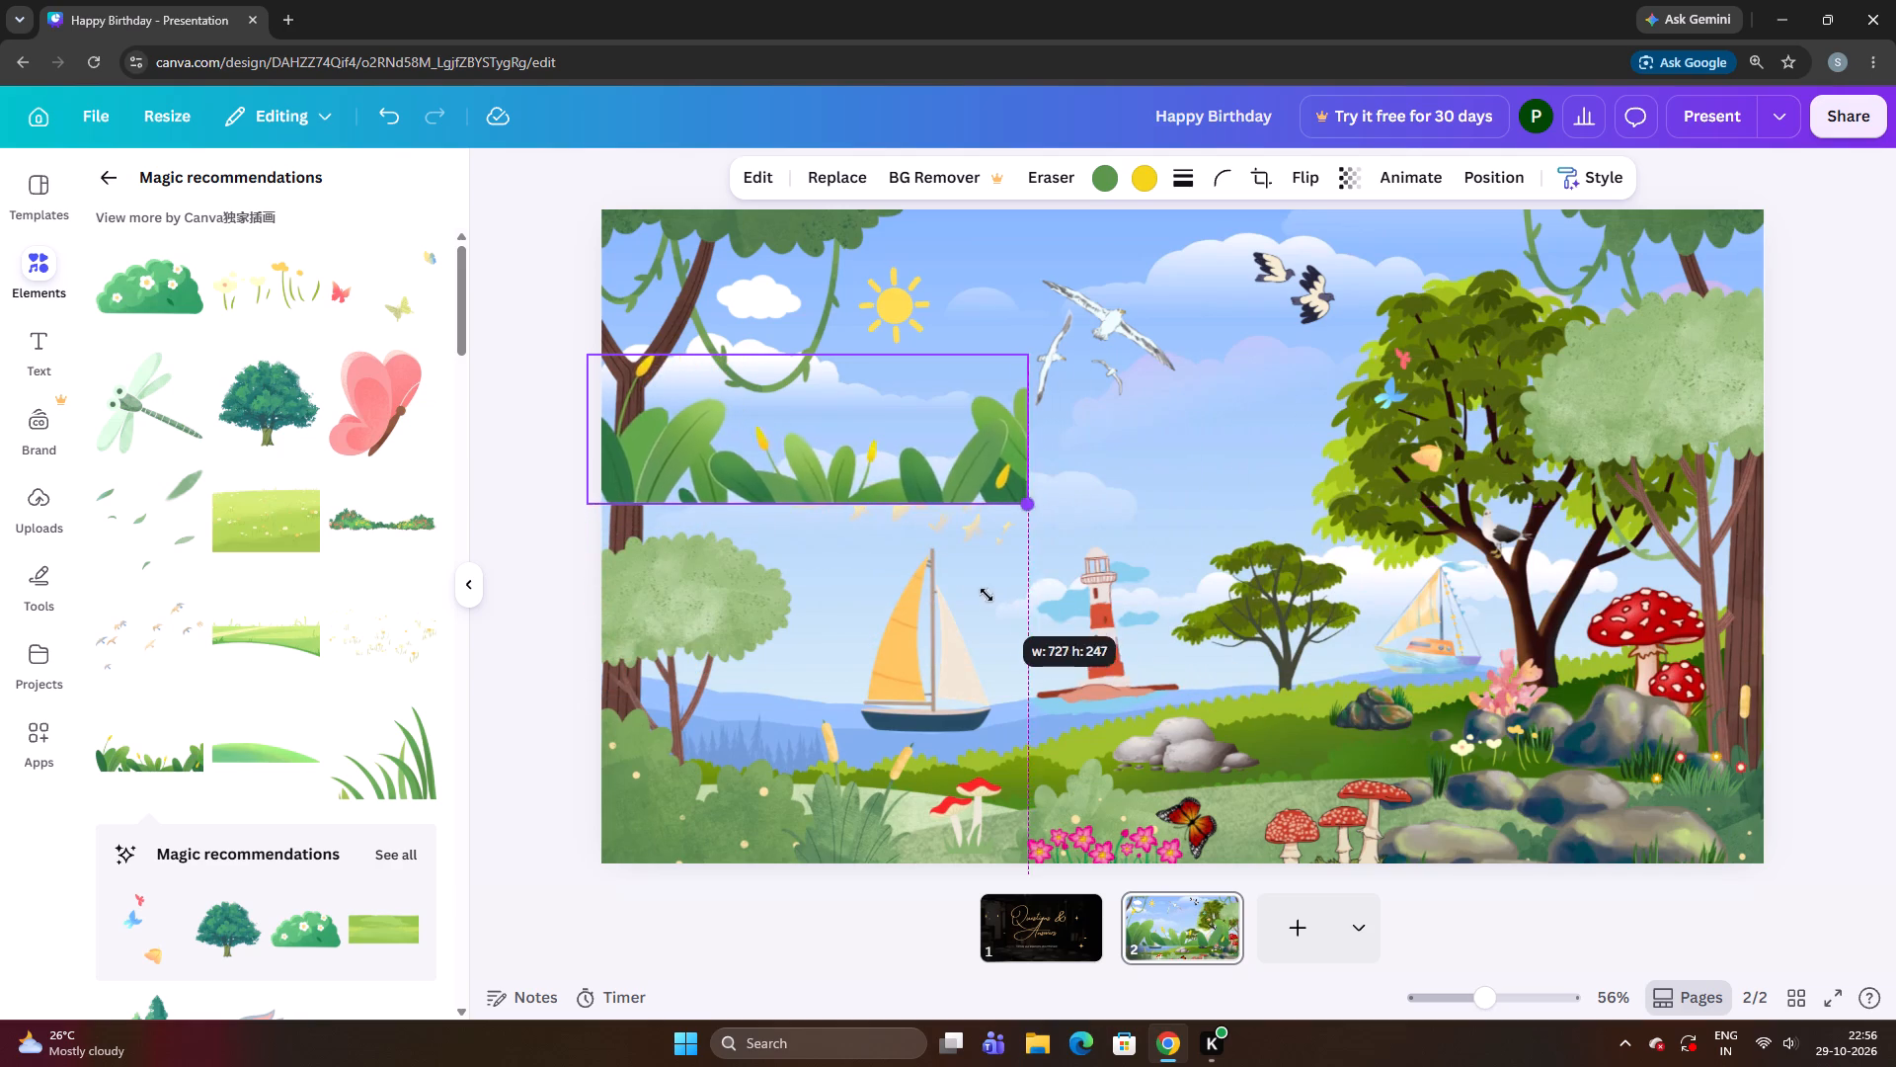
{"action": "left_click_drag", "start_coordinate": [987, 595], "coordinate": [823, 580]}
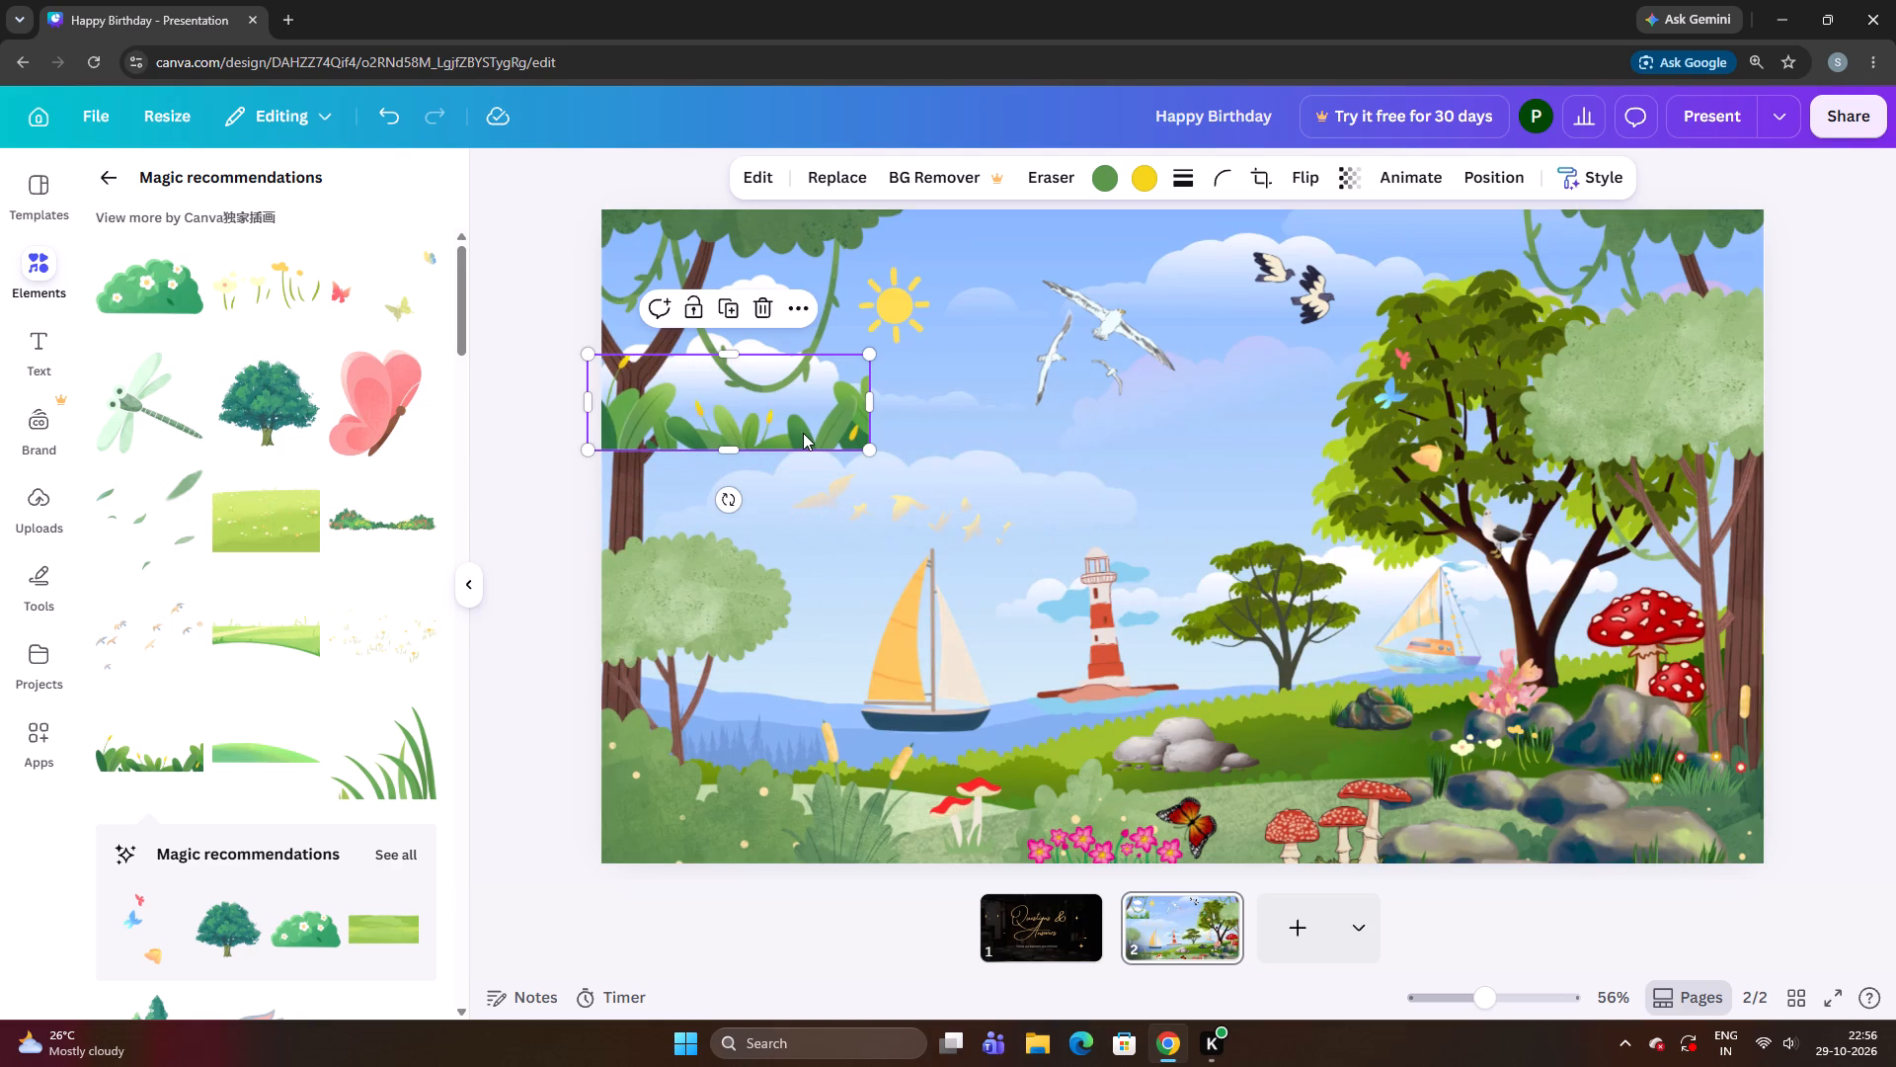
Place the leafy plant row in the landscape's bottom-right corner in front of the rocks, overlapping the page edge, and deselect it.
{"action": "left_click_drag", "start_coordinate": [803, 433], "coordinate": [1777, 835]}
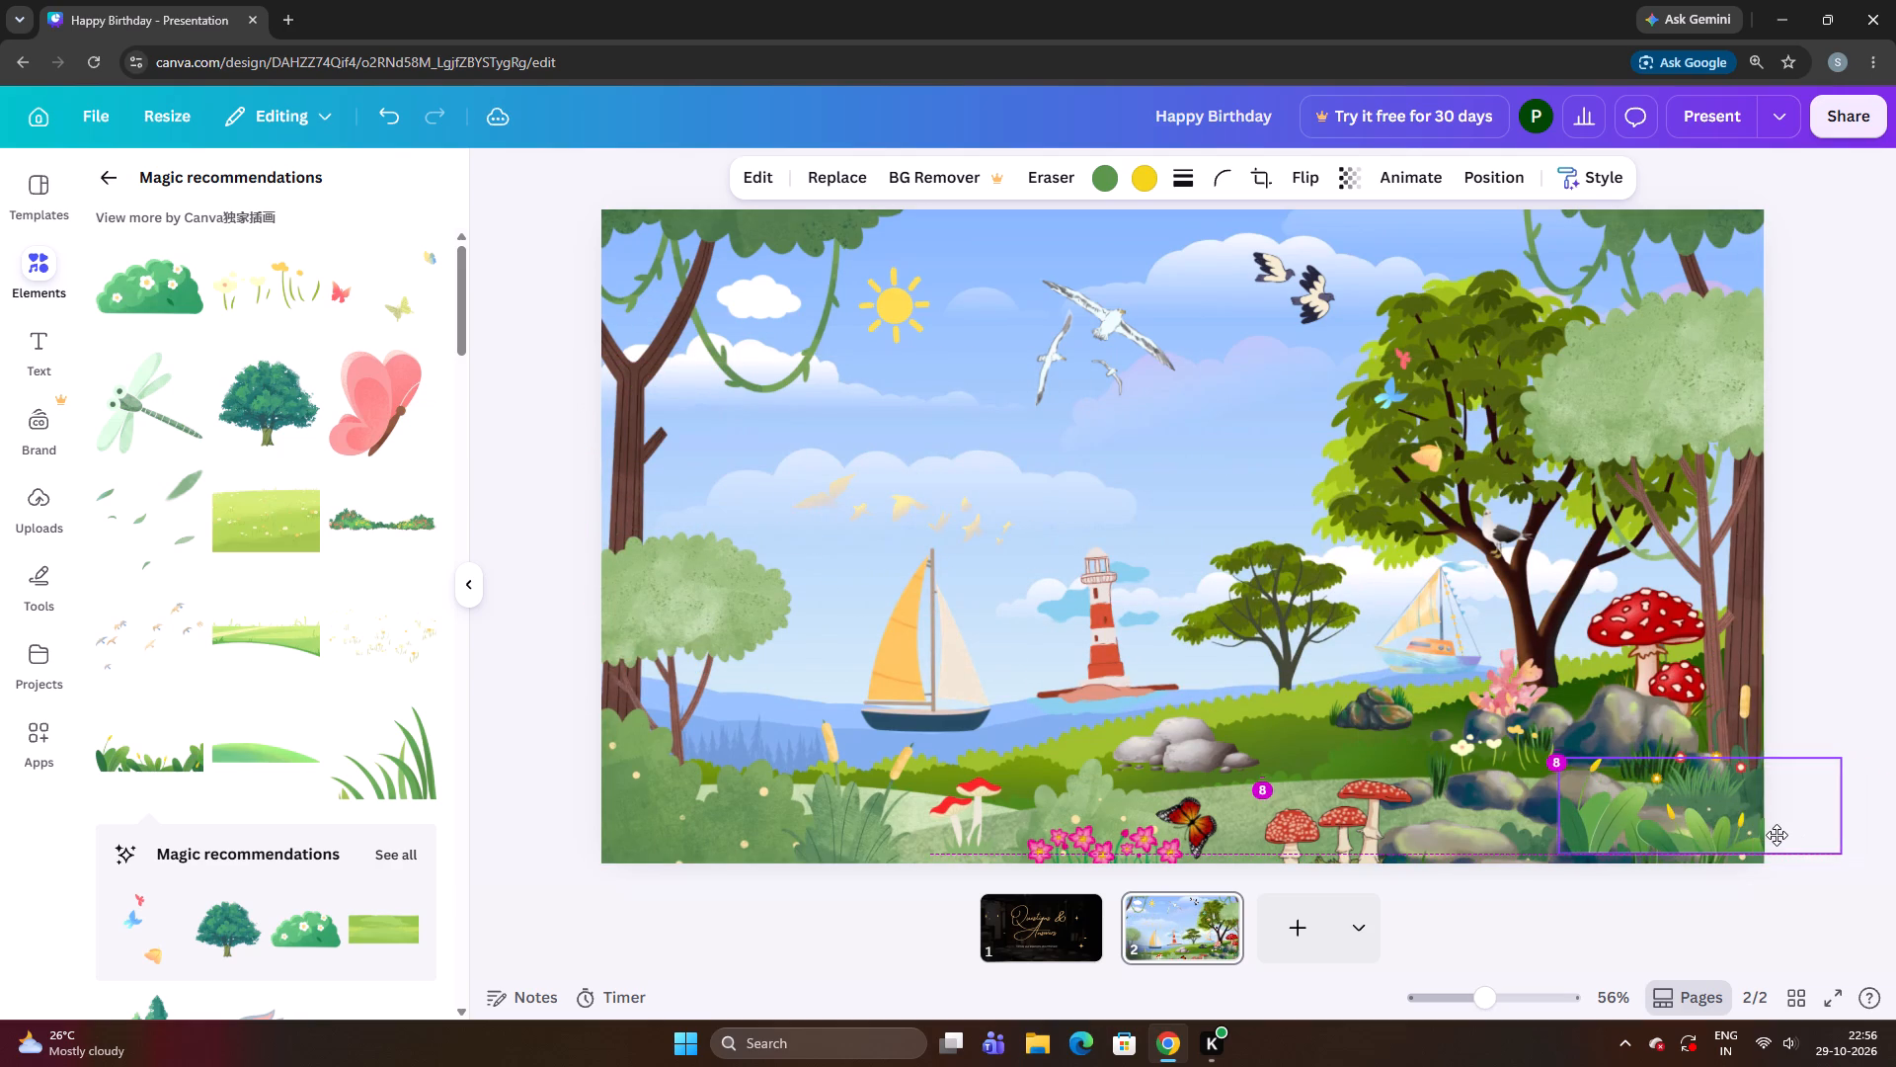
{"action": "left_click_drag", "start_coordinate": [1777, 835], "coordinate": [1742, 845]}
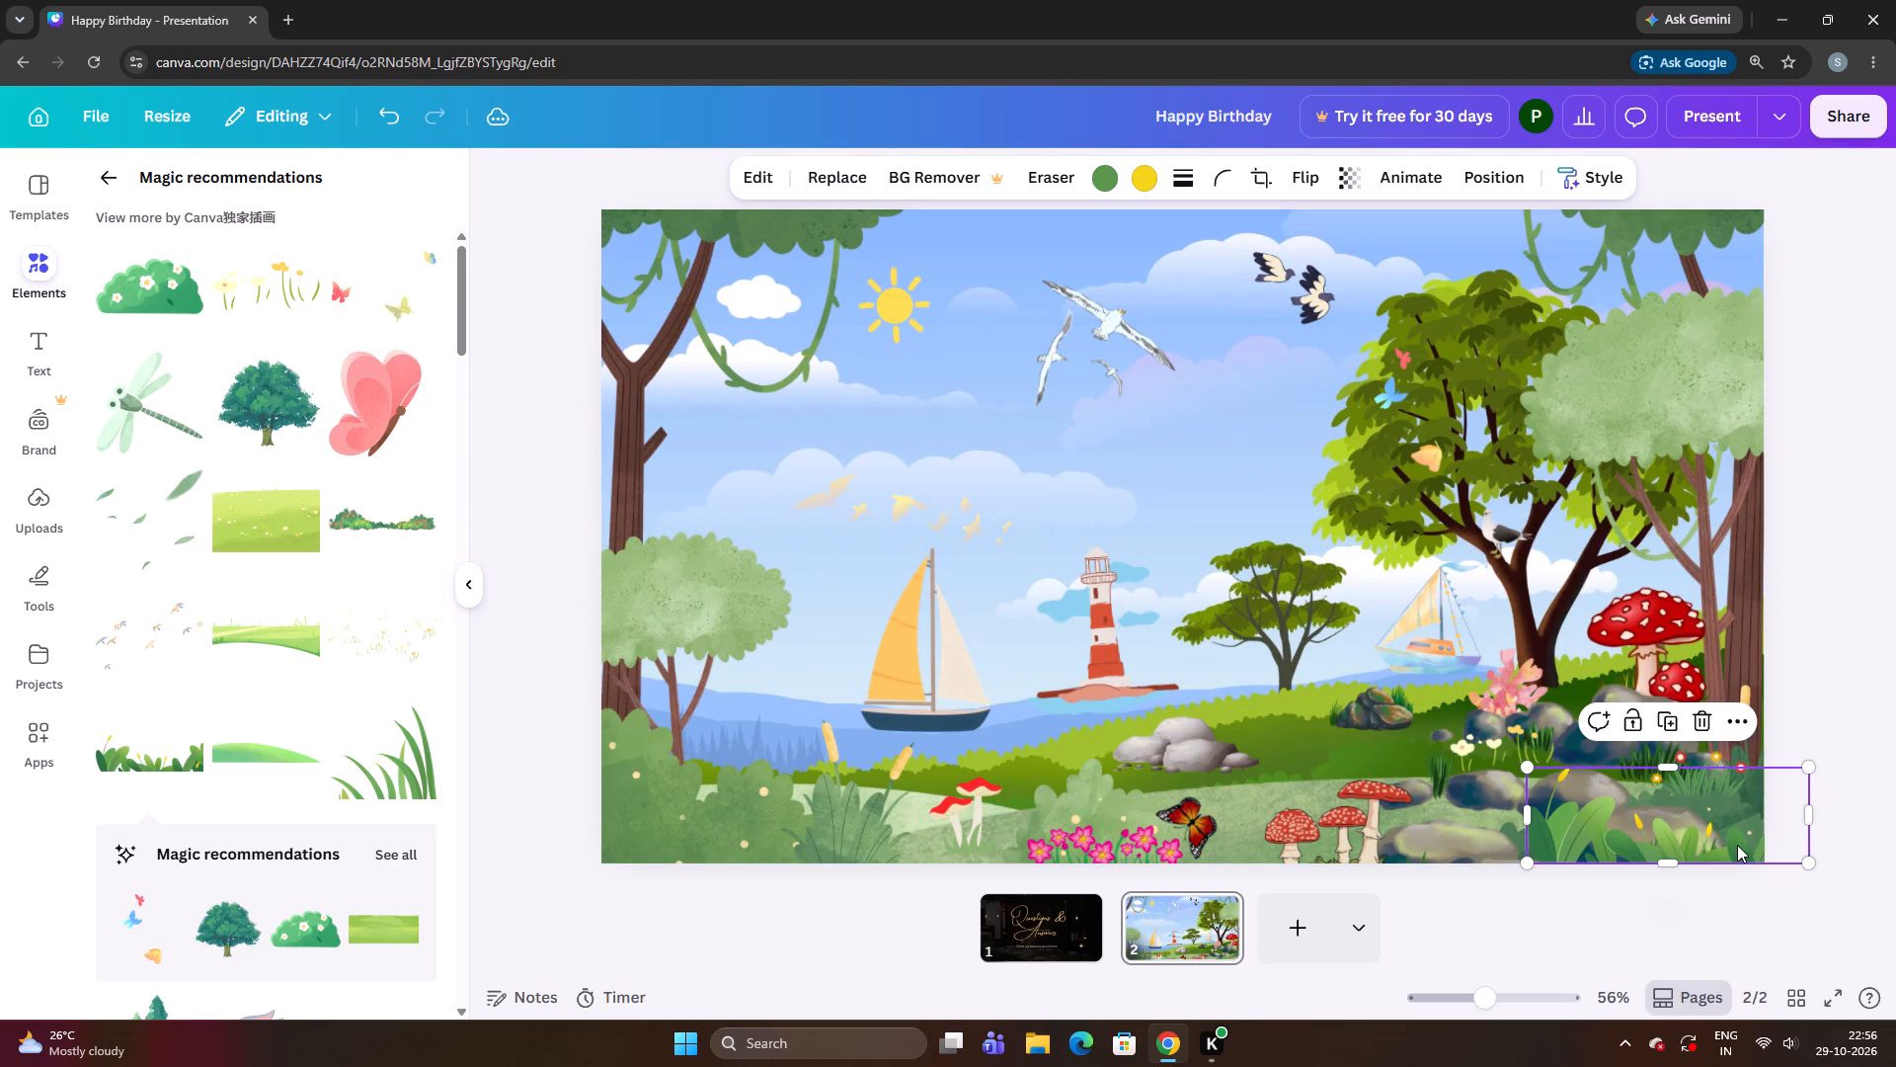
{"action": "left_click_drag", "start_coordinate": [1737, 845], "coordinate": [1727, 836]}
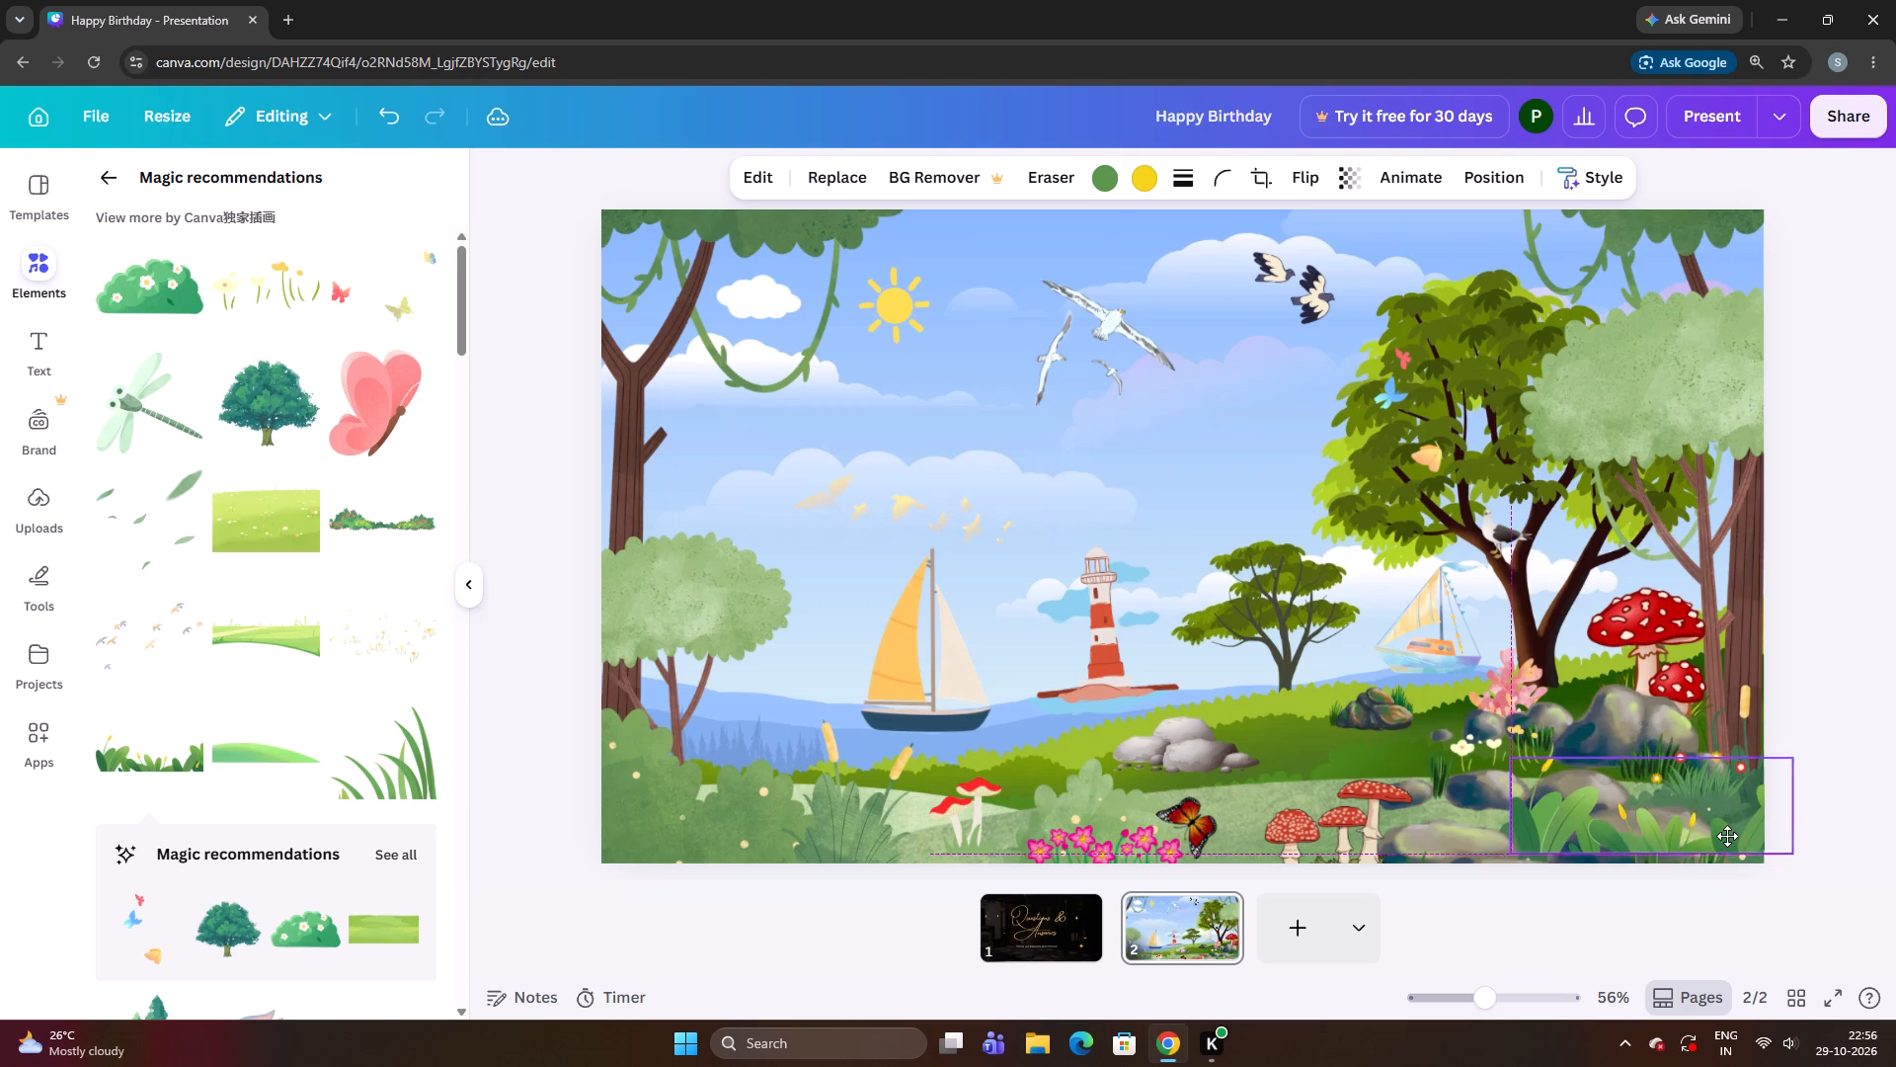
{"action": "left_click_drag", "start_coordinate": [1727, 836], "coordinate": [1726, 844]}
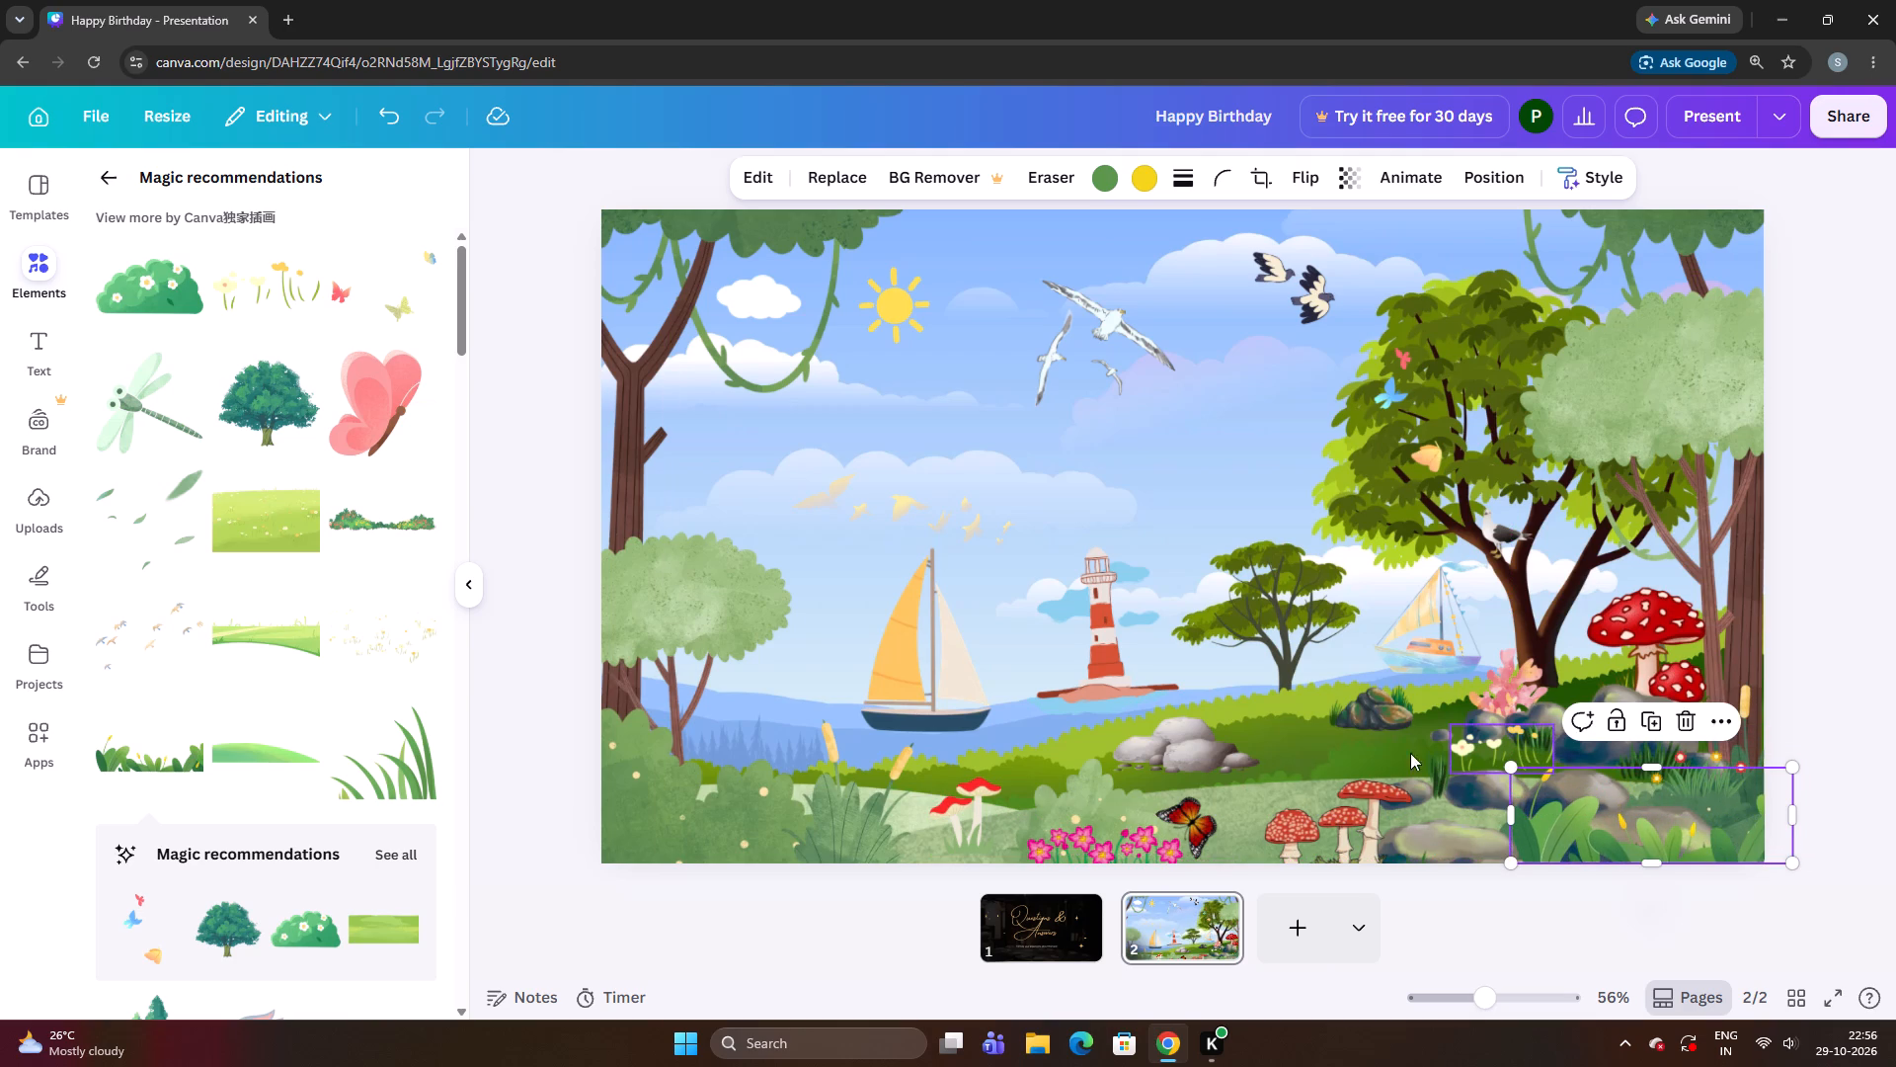
{"action": "left_click", "coordinate": [1305, 738]}
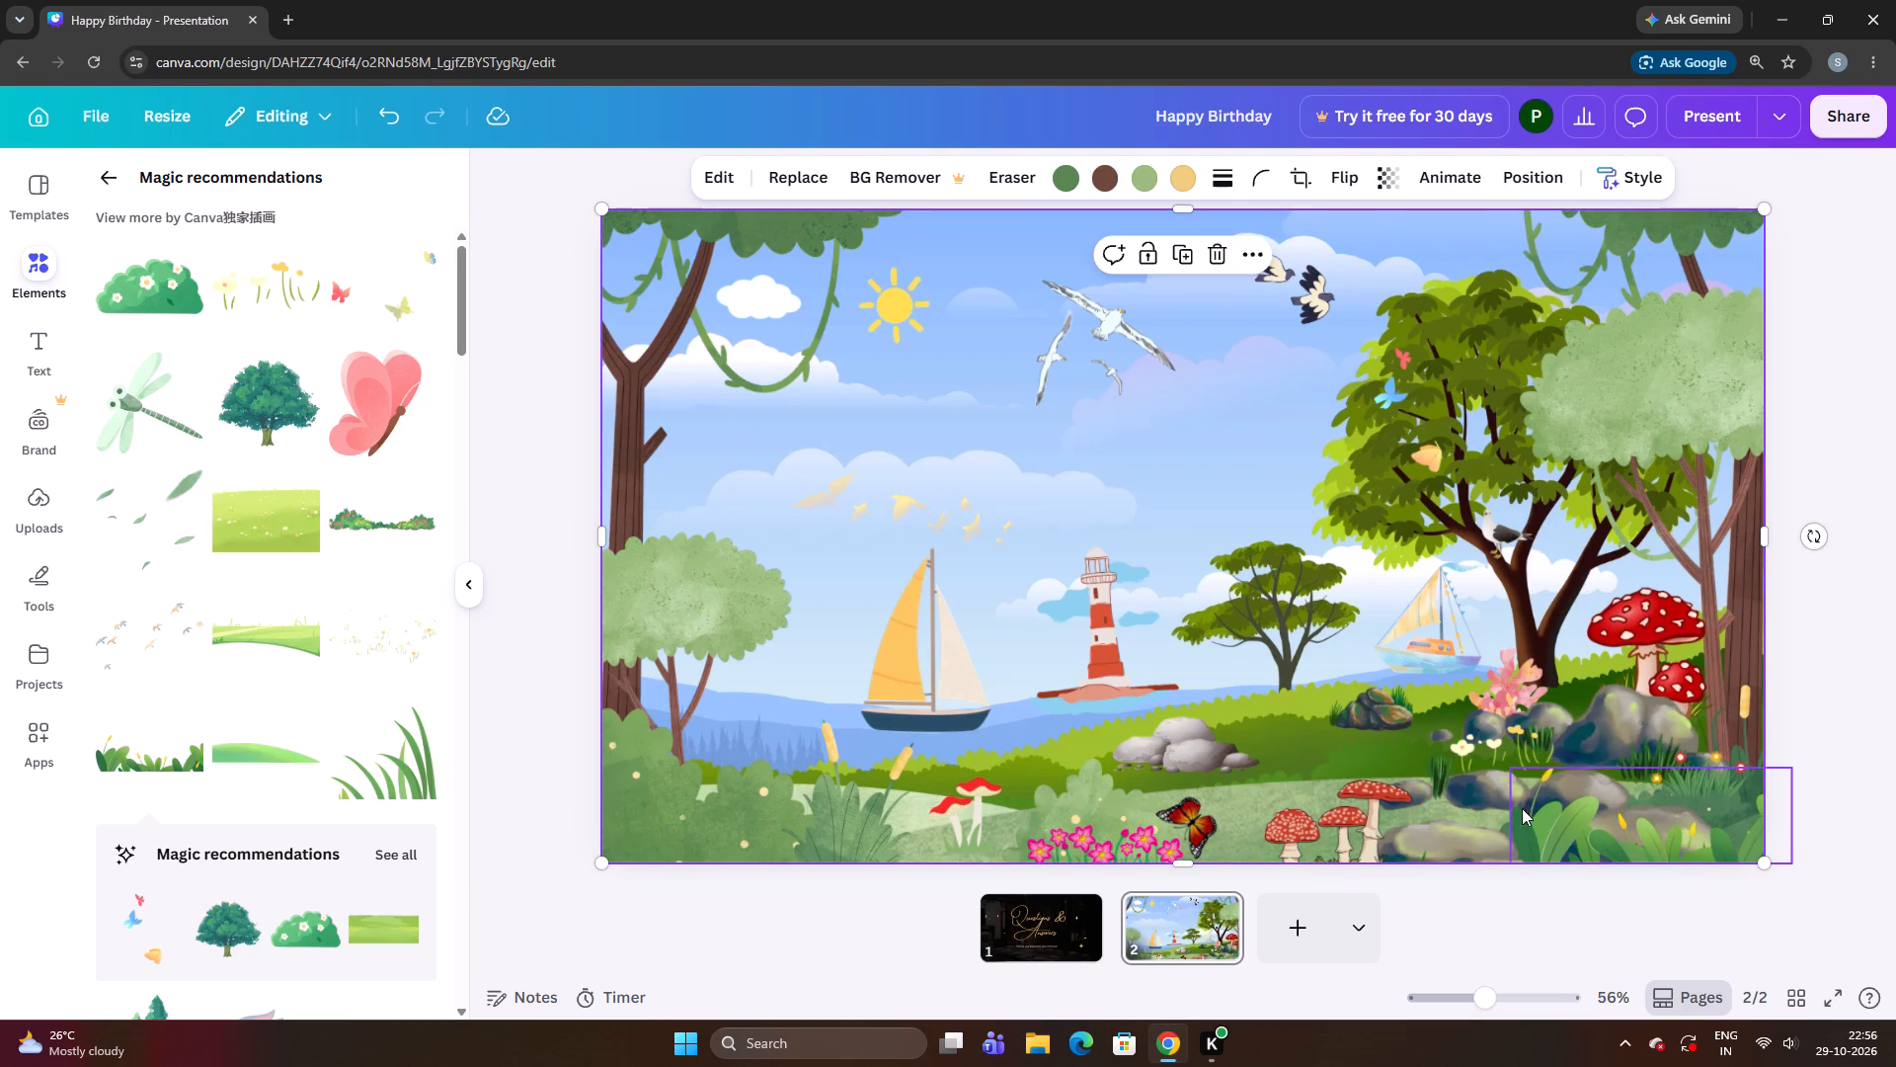
Select the leafy plant row in the landscape's bottom-right corner and nudge it slightly right and a little lower.
{"action": "left_click", "coordinate": [1596, 799]}
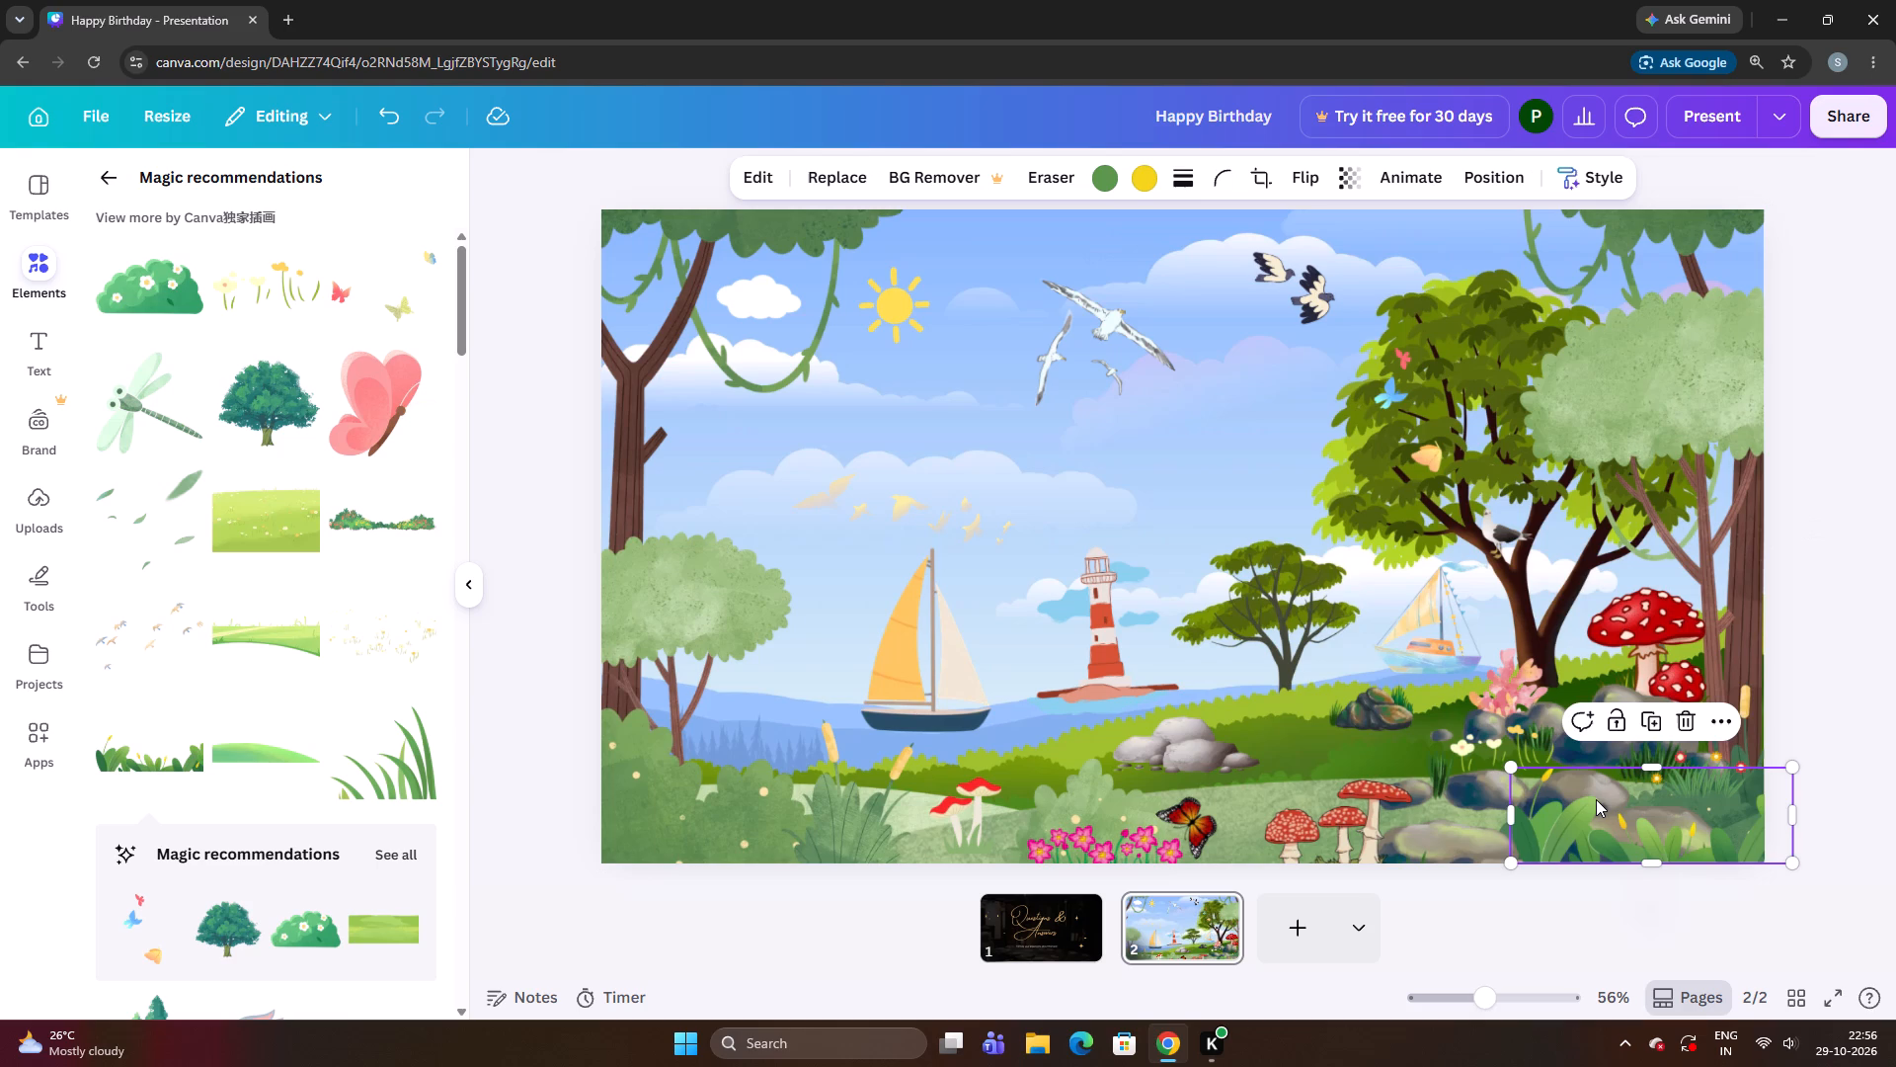
{"action": "key", "text": "Right"}
{"action": "key", "text": "Right"}
{"action": "key", "text": "Right"}
{"action": "key", "text": "Right"}
{"action": "key", "text": "Right"}
{"action": "key", "text": "Right"}
{"action": "key", "text": "Right"}
{"action": "key", "text": "Right"}
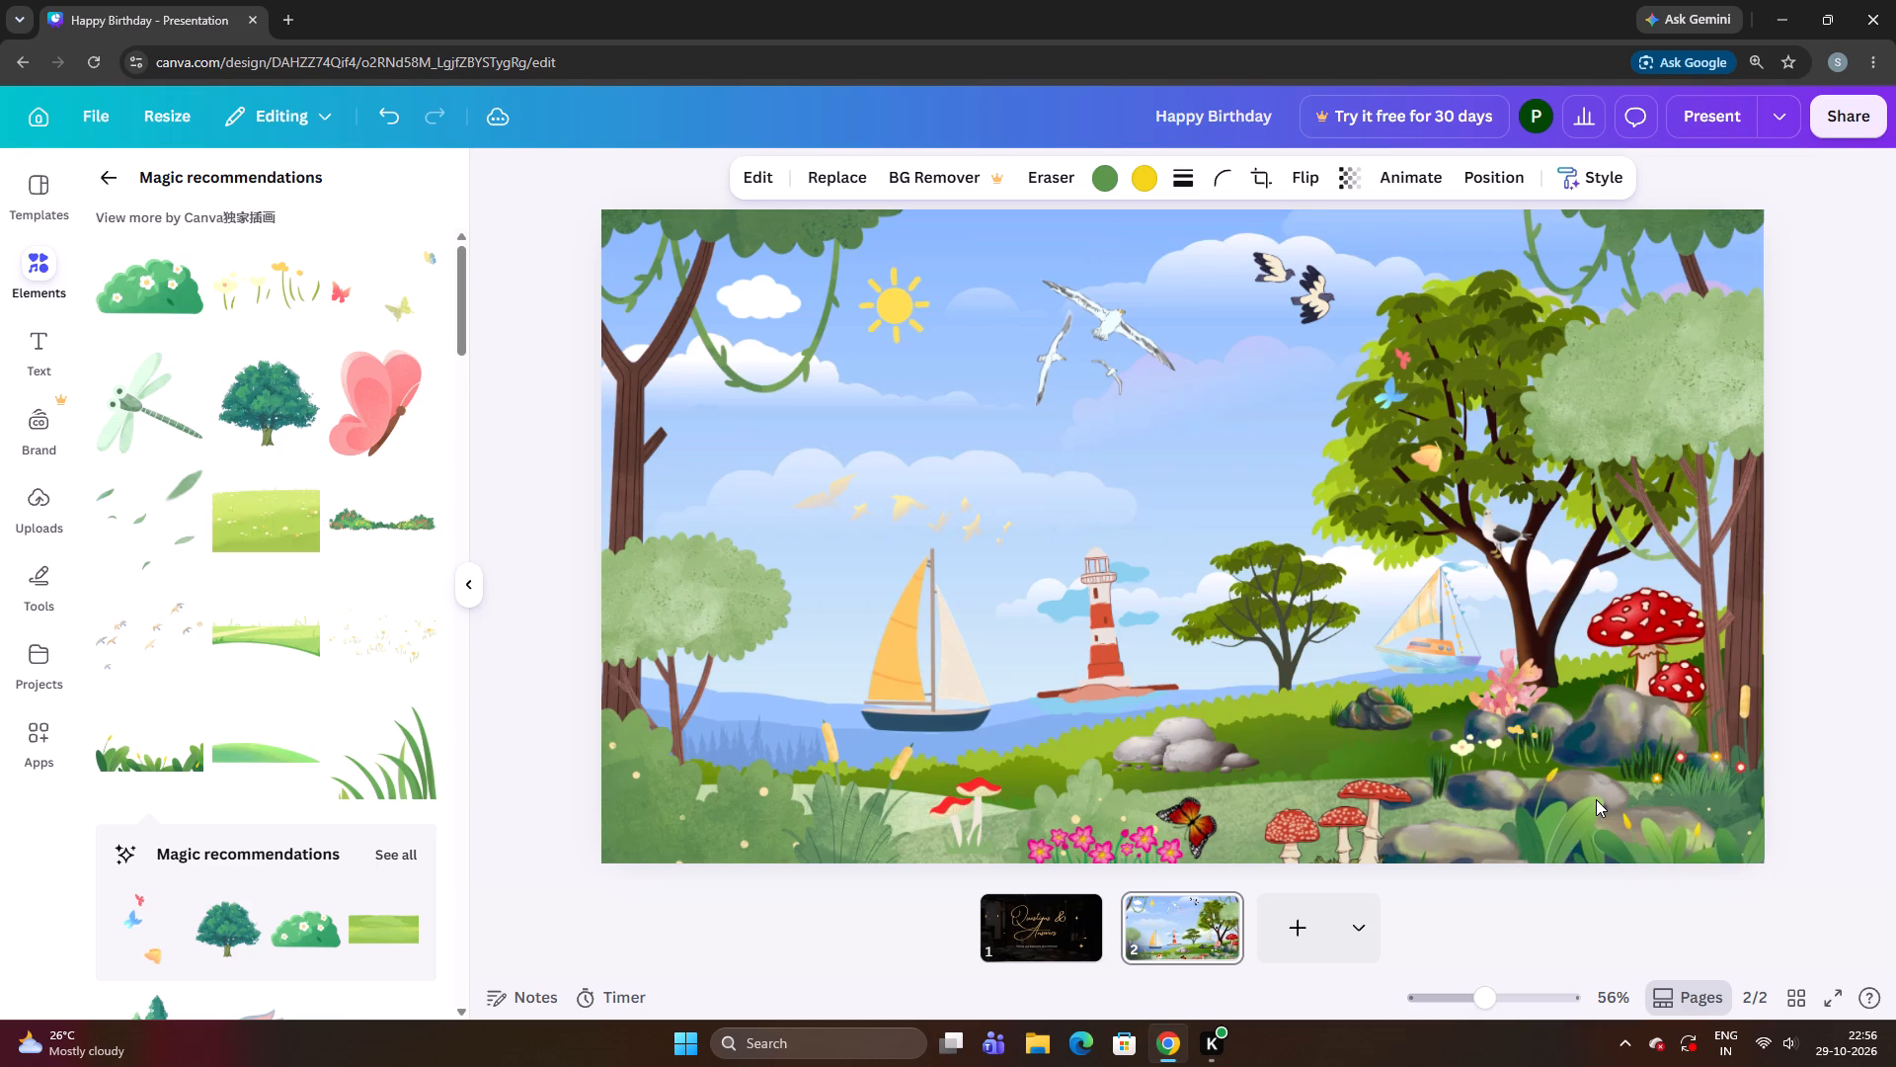
{"action": "key", "text": "Right"}
{"action": "key", "text": "Right"}
{"action": "key", "text": "Right"}
{"action": "key", "text": "Up"}
{"action": "key", "text": "Up"}
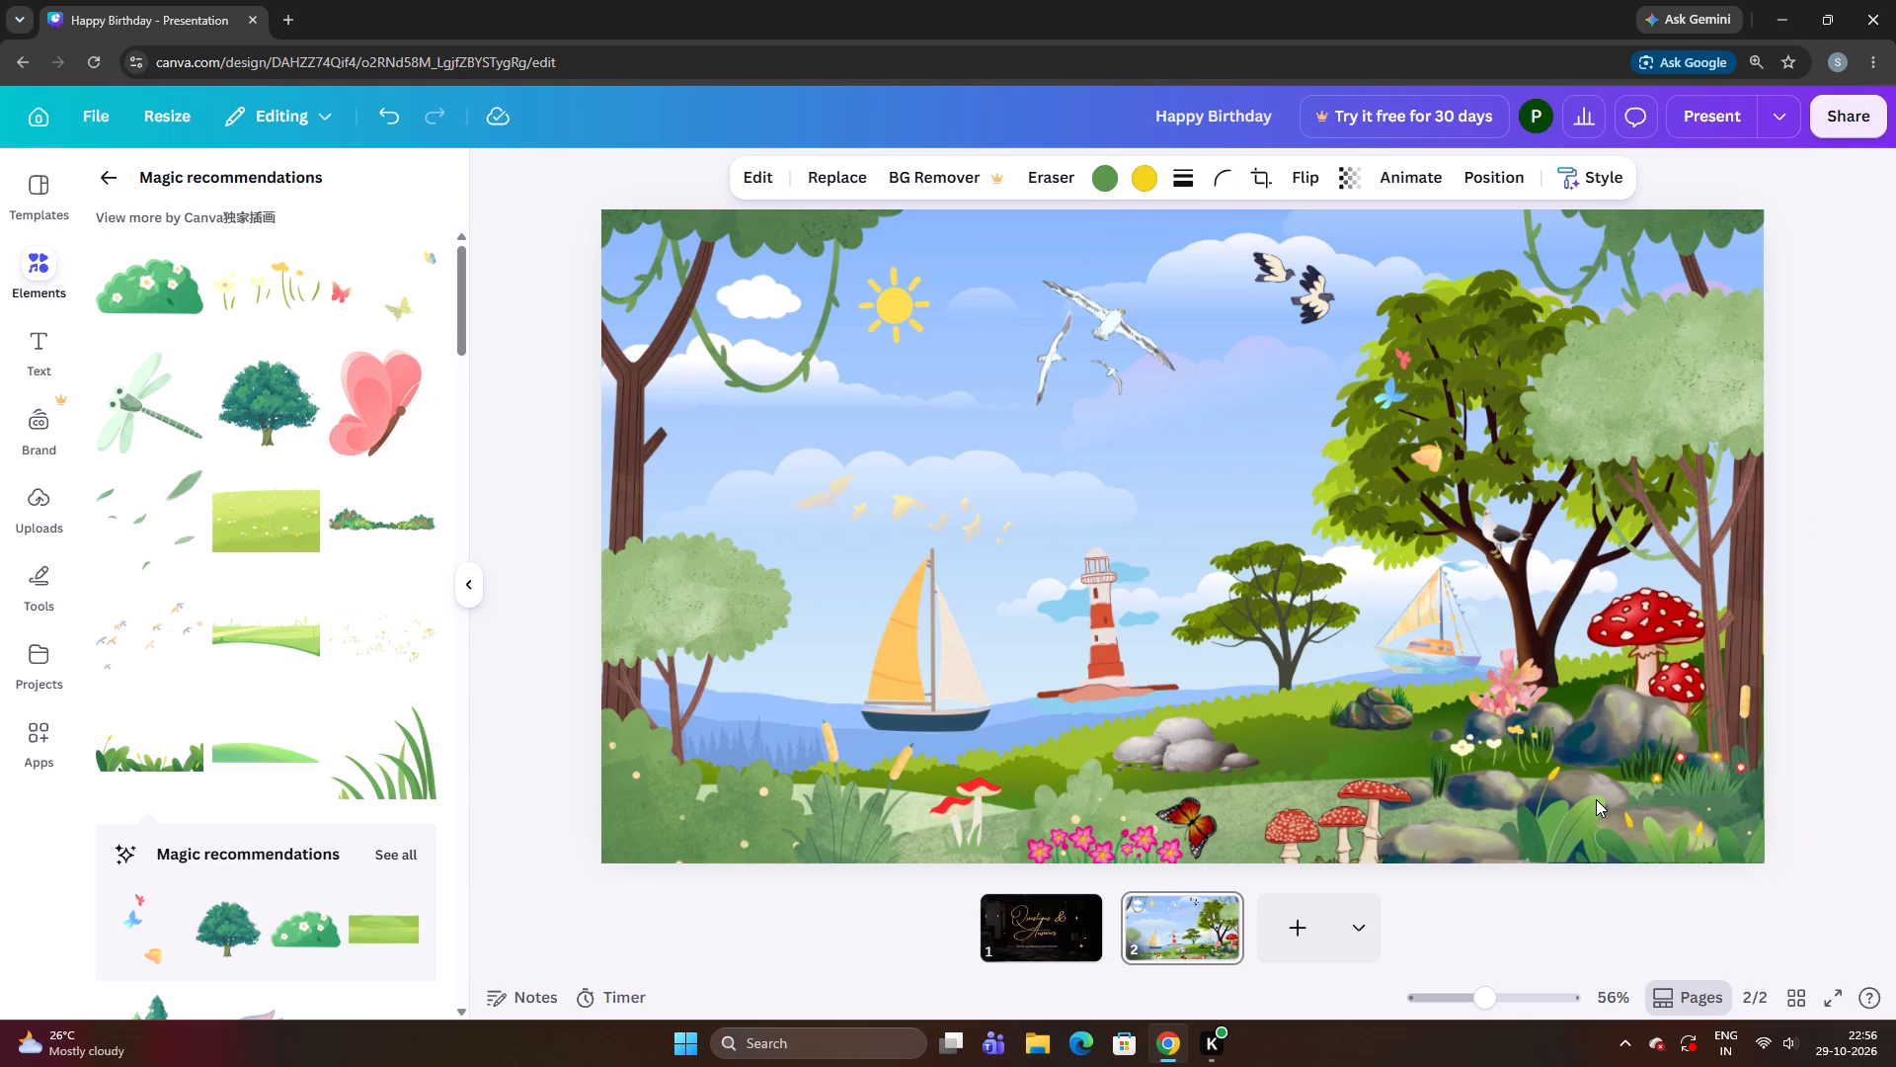
{"action": "key", "text": "Up"}
{"action": "key", "text": "Up"}
{"action": "key", "text": "Up"}
{"action": "key", "text": "Up"}
{"action": "key", "text": "Down"}
{"action": "key", "text": "Down"}
{"action": "key", "text": "Down"}
{"action": "key", "text": "Down"}
{"action": "key", "text": "Down"}
{"action": "key", "text": "Down"}
{"action": "key", "text": "Down"}
{"action": "key", "text": "Down"}
{"action": "key", "text": "Down"}
{"action": "key", "text": "Down"}
{"action": "key", "text": "Down"}
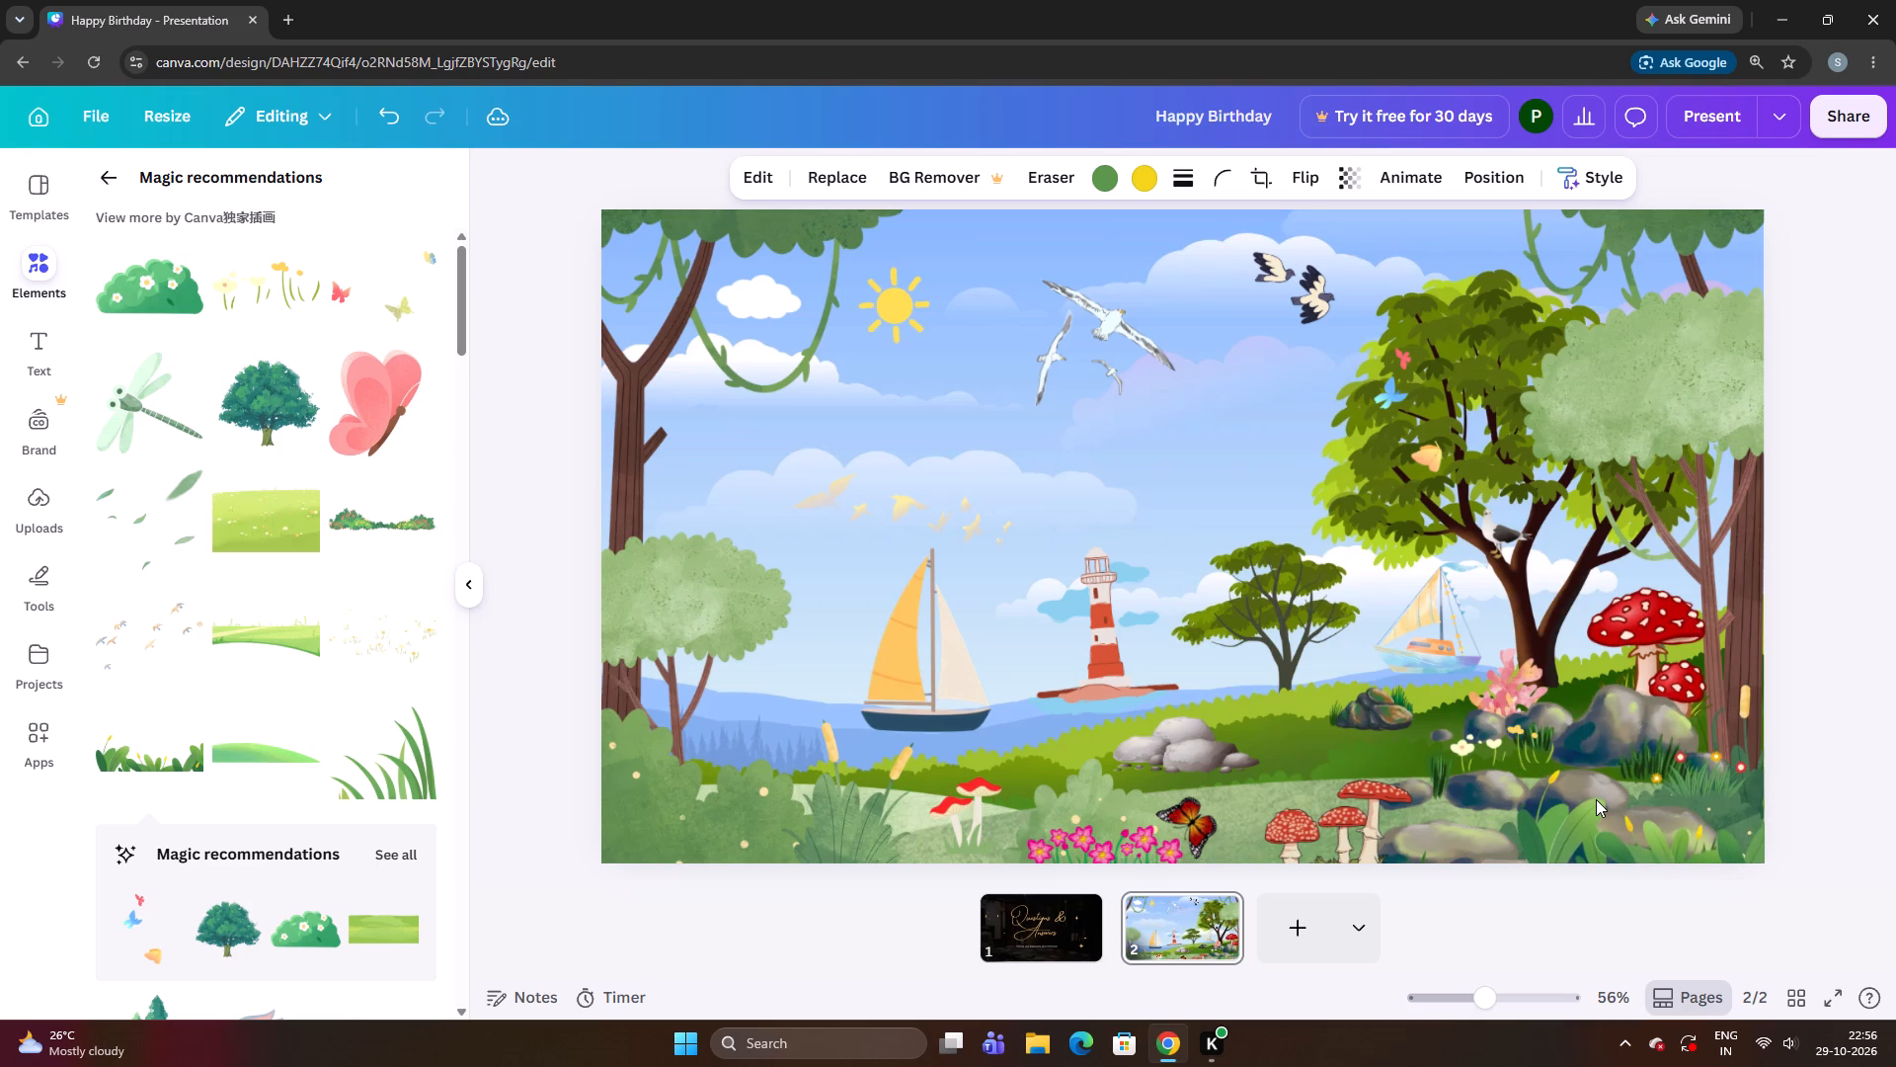
{"action": "key", "text": "Down"}
{"action": "key", "text": "Right"}
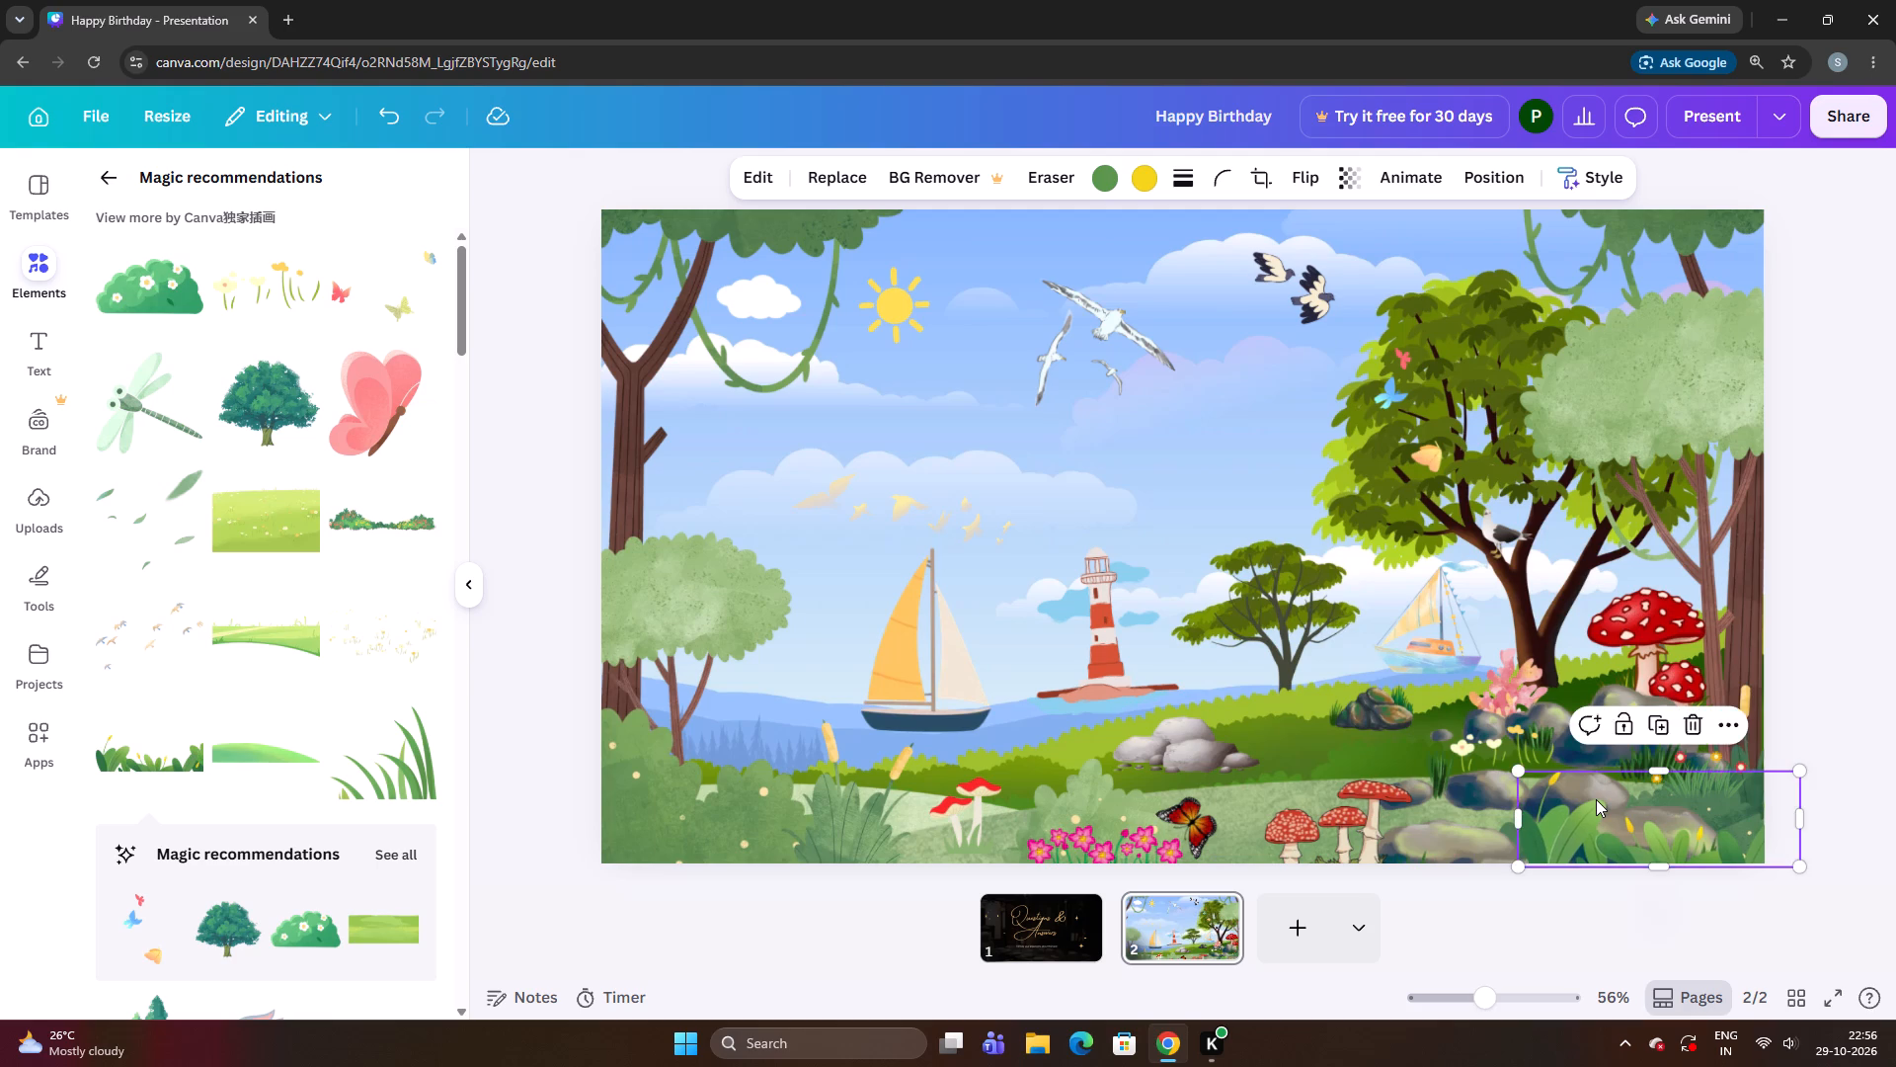
{"action": "key", "text": "Down"}
Shift the leafy plant row left along the front of the rocks toward the red mushrooms, raising it slightly.
{"action": "key", "text": "Left"}
{"action": "key", "text": "Left"}
{"action": "key", "text": "Left"}
{"action": "key", "text": "Left"}
{"action": "key", "text": "Left"}
{"action": "key", "text": "Left"}
{"action": "key", "text": "Left"}
{"action": "key", "text": "Left"}
{"action": "key", "text": "Left"}
{"action": "key", "text": "Left"}
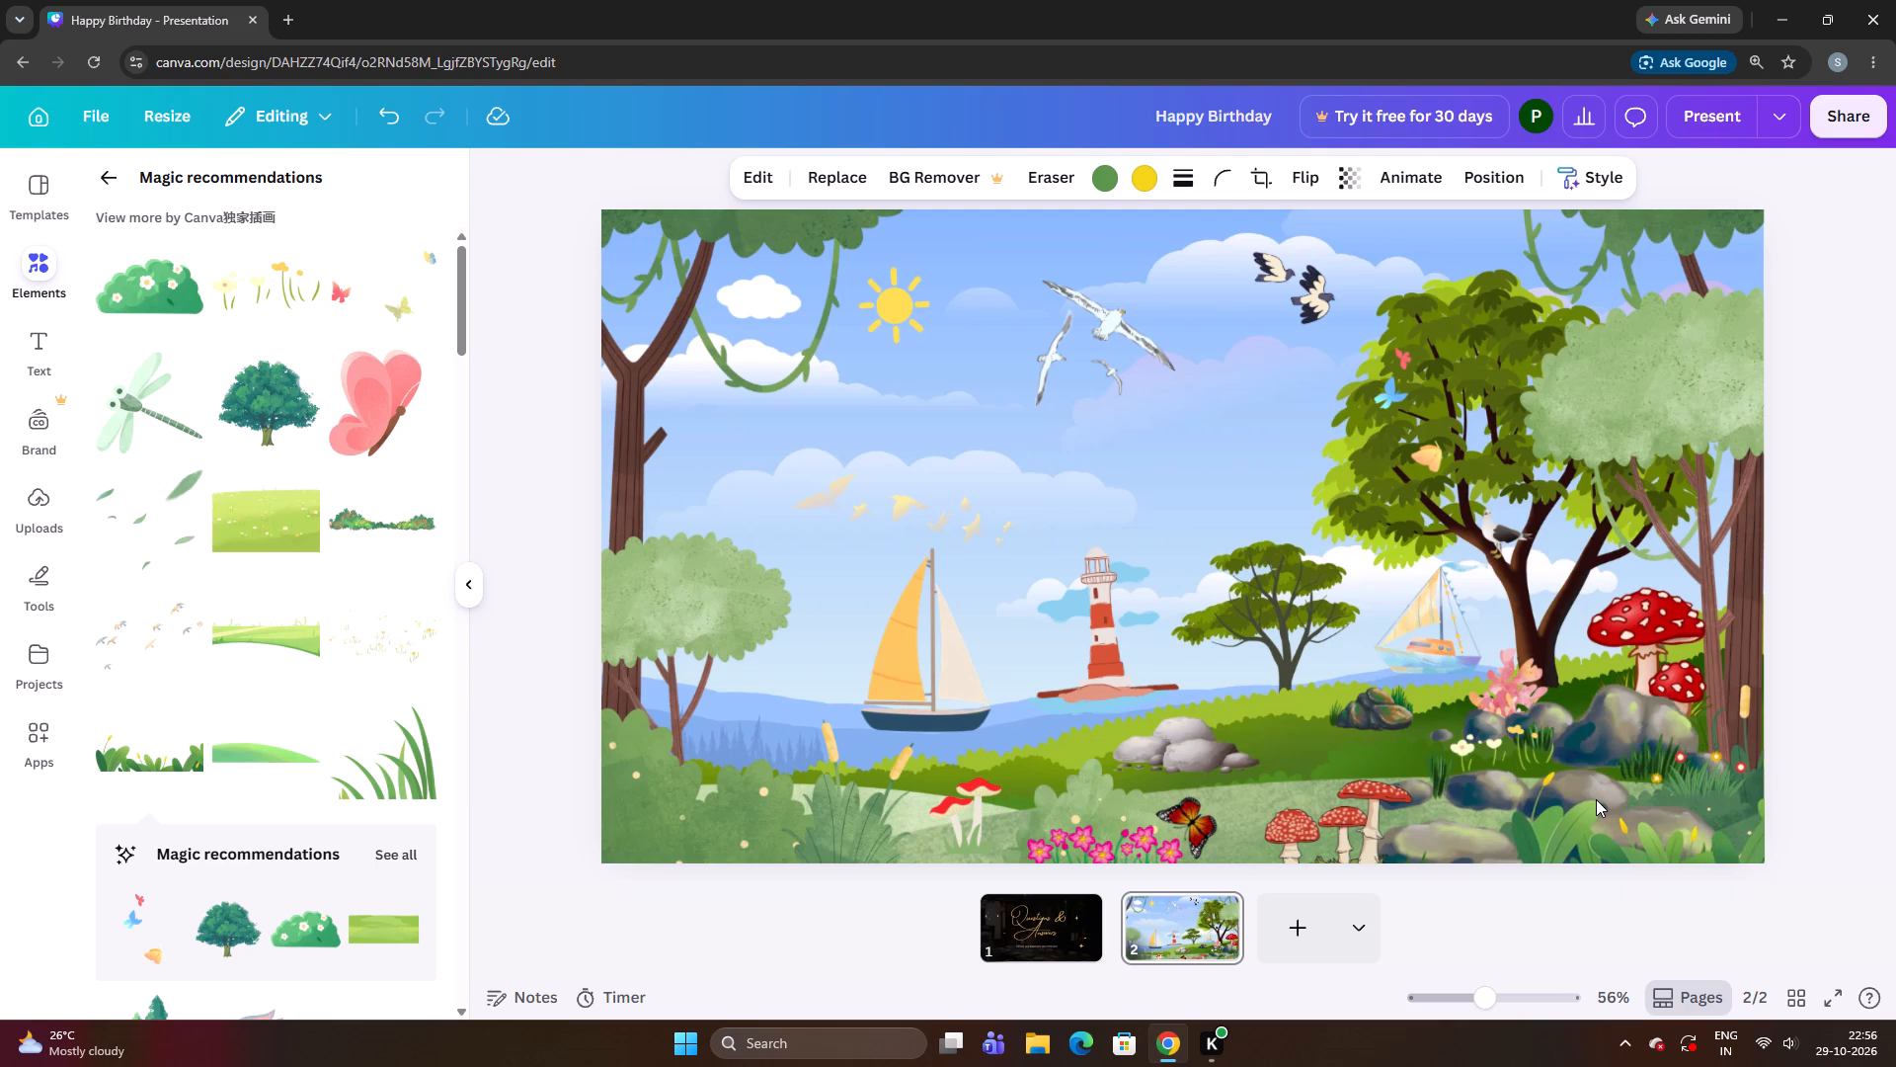
{"action": "key", "text": "Down"}
{"action": "key", "text": "Up"}
{"action": "key", "text": "Up"}
{"action": "key", "text": "Up"}
{"action": "key", "text": "Up"}
{"action": "key", "text": "Up"}
{"action": "key", "text": "Up"}
{"action": "key", "text": "Up"}
{"action": "key", "text": "Up"}
{"action": "key", "text": "Up"}
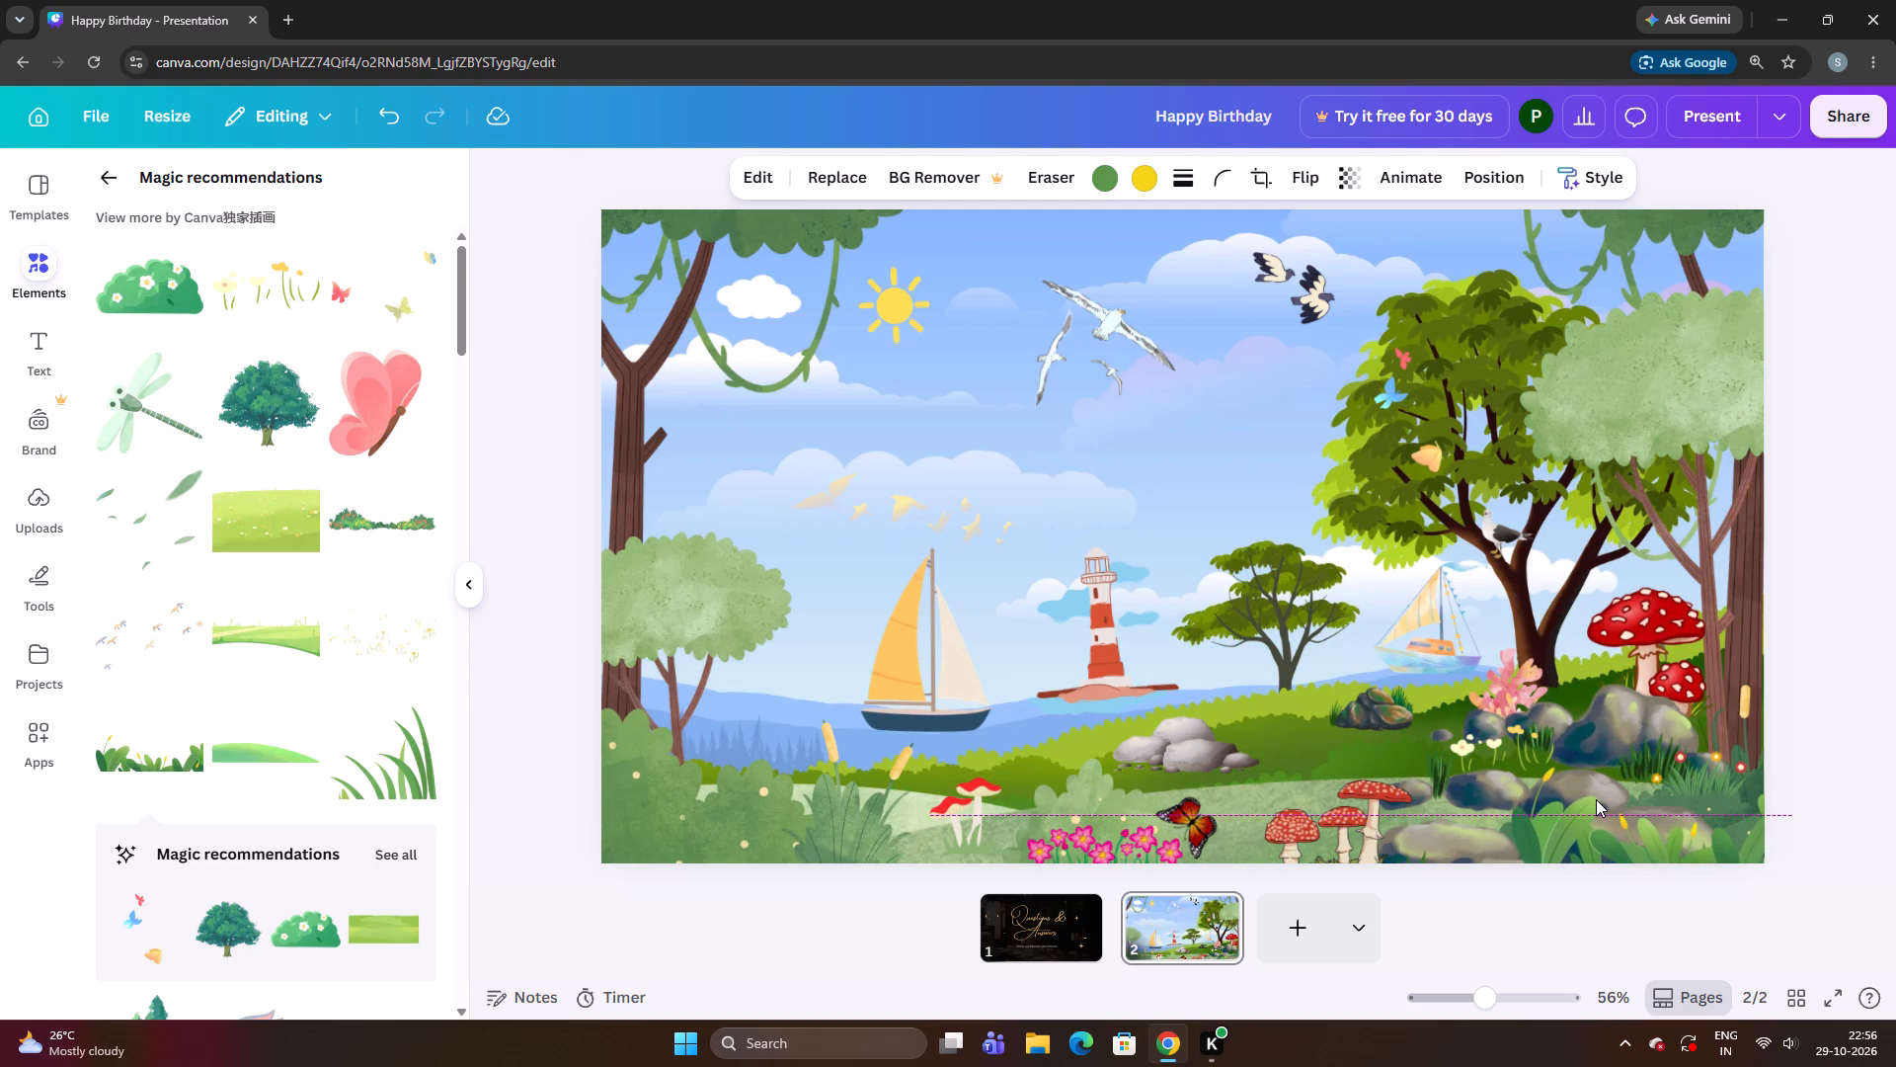
{"action": "key", "text": "Left"}
{"action": "key", "text": "Left"}
{"action": "key", "text": "Left"}
{"action": "key", "text": "Left"}
{"action": "key", "text": "Left"}
{"action": "key", "text": "Left"}
{"action": "key", "text": "Left"}
{"action": "key", "text": "Left"}
{"action": "key", "text": "Left"}
{"action": "key", "text": "Left"}
{"action": "key", "text": "Left"}
{"action": "key", "text": "Left"}
{"action": "key", "text": "Left"}
{"action": "key", "text": "Left"}
{"action": "key", "text": "Left"}
{"action": "key", "text": "Left"}
{"action": "key", "text": "Left"}
{"action": "key", "text": "Left"}
{"action": "key", "text": "Left"}
{"action": "key", "text": "Left"}
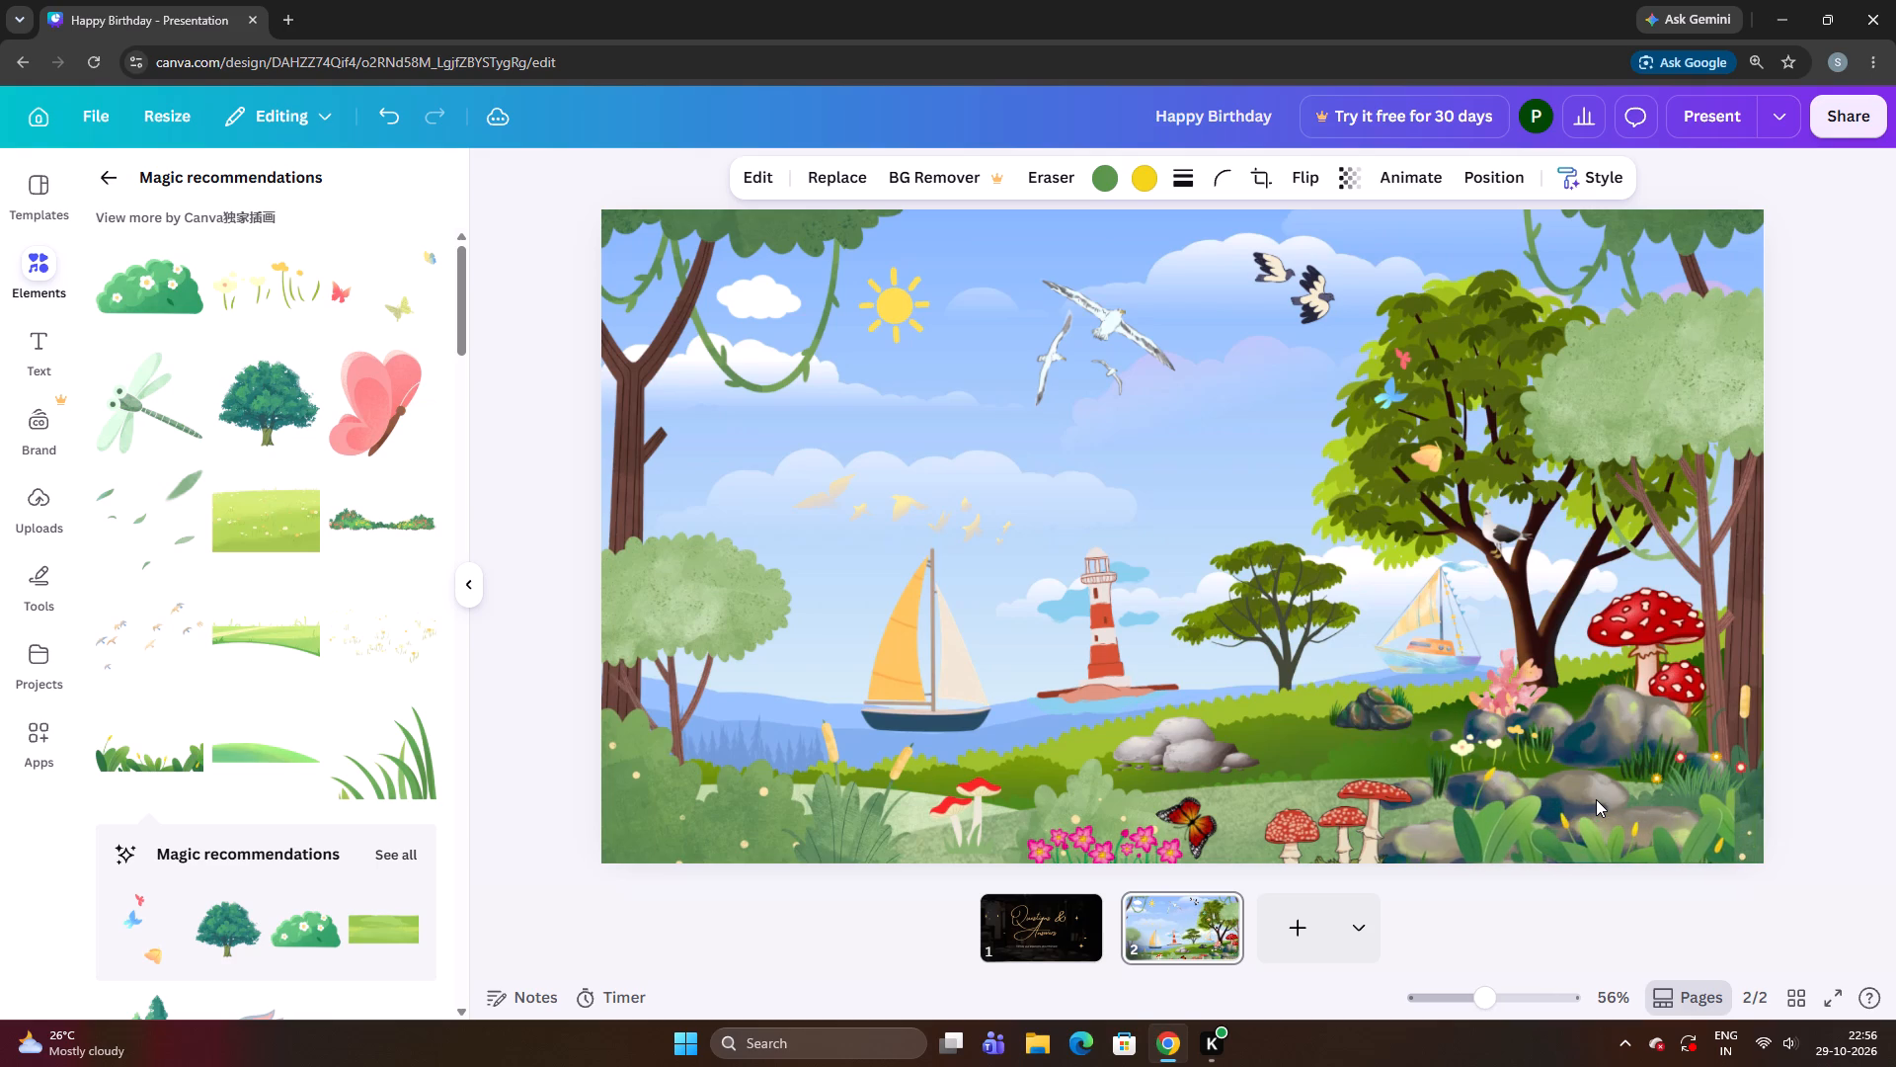
{"action": "key", "text": "Down"}
{"action": "key", "text": "Down"}
Move the leafy plant row back right, away from the red mushrooms, along the page's bottom edge.
{"action": "key", "text": "Right"}
{"action": "key", "text": "Right"}
{"action": "key", "text": "Right"}
{"action": "key", "text": "Right"}
{"action": "key", "text": "Right"}
{"action": "key", "text": "Right"}
{"action": "key", "text": "Right"}
{"action": "key", "text": "Right"}
{"action": "key", "text": "Right"}
{"action": "key", "text": "Right"}
{"action": "key", "text": "Right"}
{"action": "key", "text": "Right"}
{"action": "key", "text": "Right"}
{"action": "key", "text": "Right"}
{"action": "key", "text": "Right"}
{"action": "key", "text": "Right"}
{"action": "key", "text": "Right"}
{"action": "key", "text": "Right"}
{"action": "key", "text": "Right"}
{"action": "key", "text": "Right"}
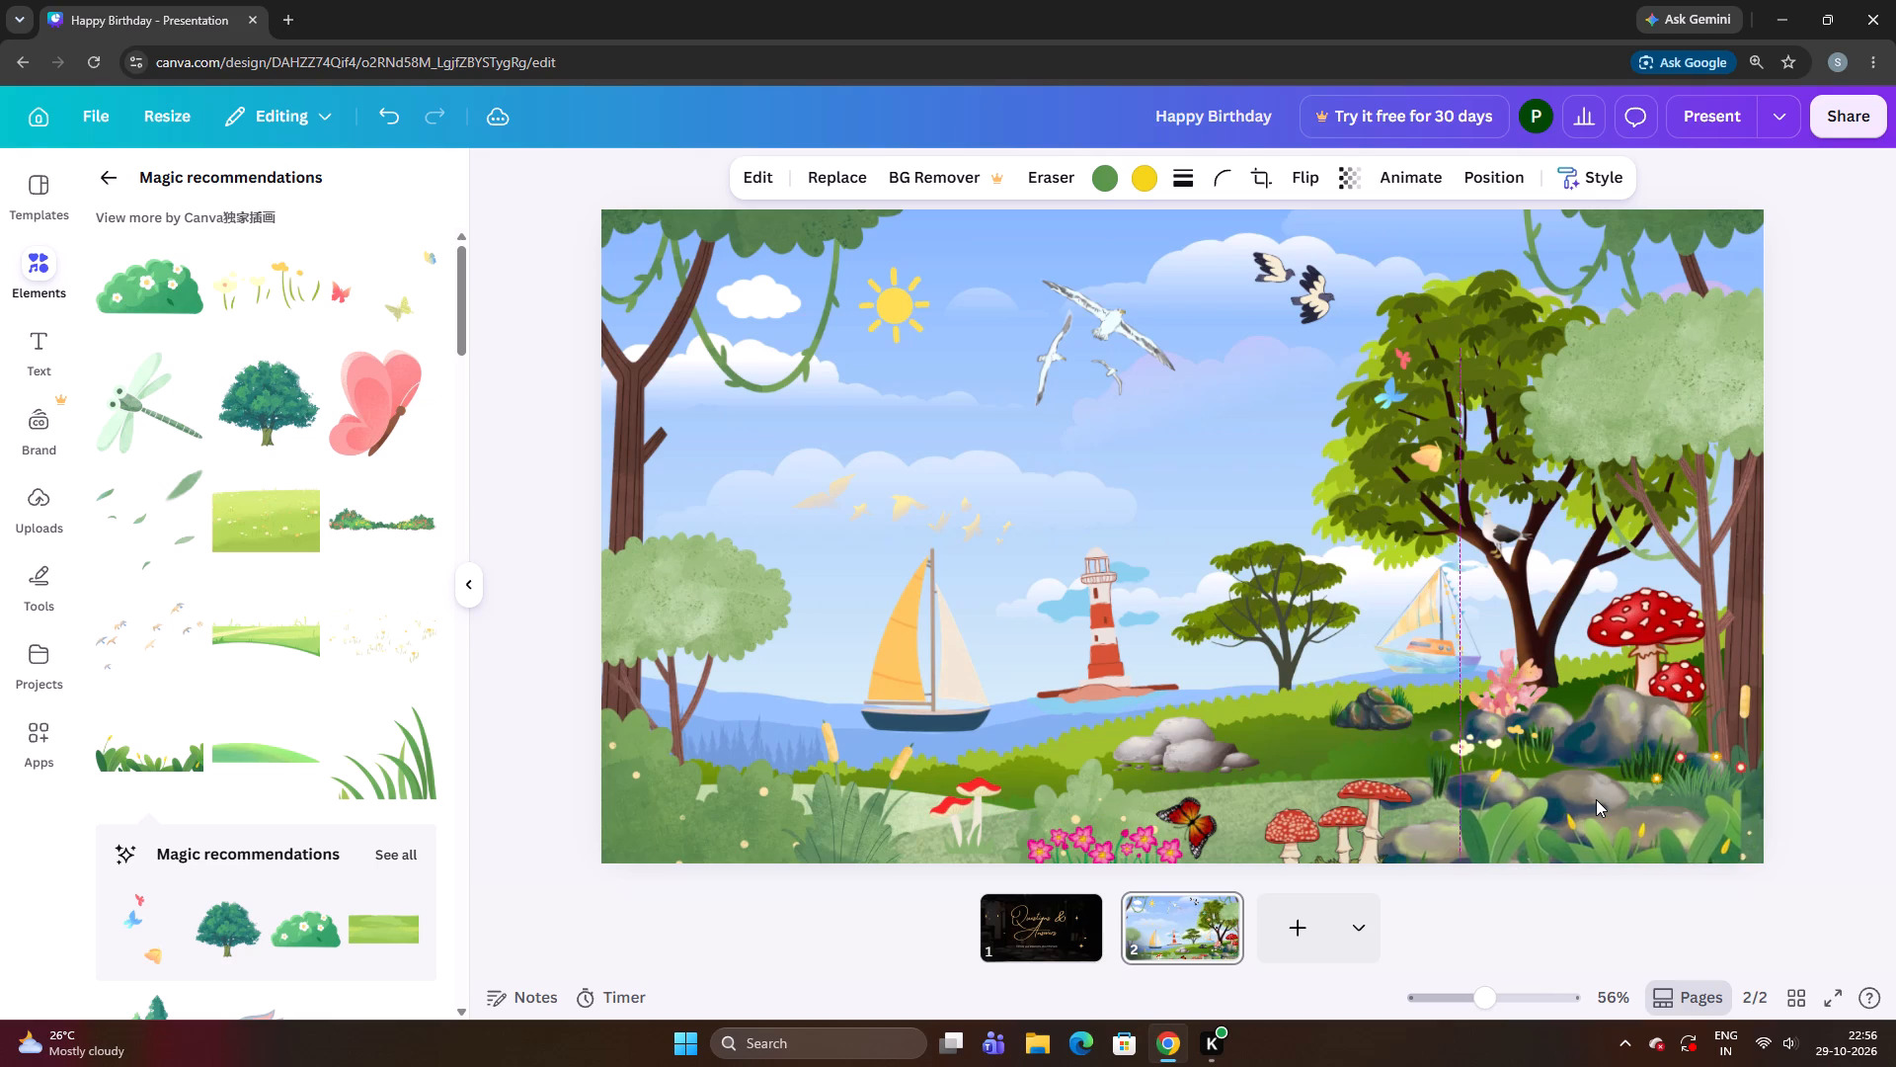
{"action": "key", "text": "Right"}
{"action": "key", "text": "Right"}
{"action": "key", "text": "Right"}
{"action": "key", "text": "Right"}
{"action": "key", "text": "Right"}
{"action": "key", "text": "Right"}
{"action": "key", "text": "Right"}
{"action": "key", "text": "Right"}
{"action": "key", "text": "Right"}
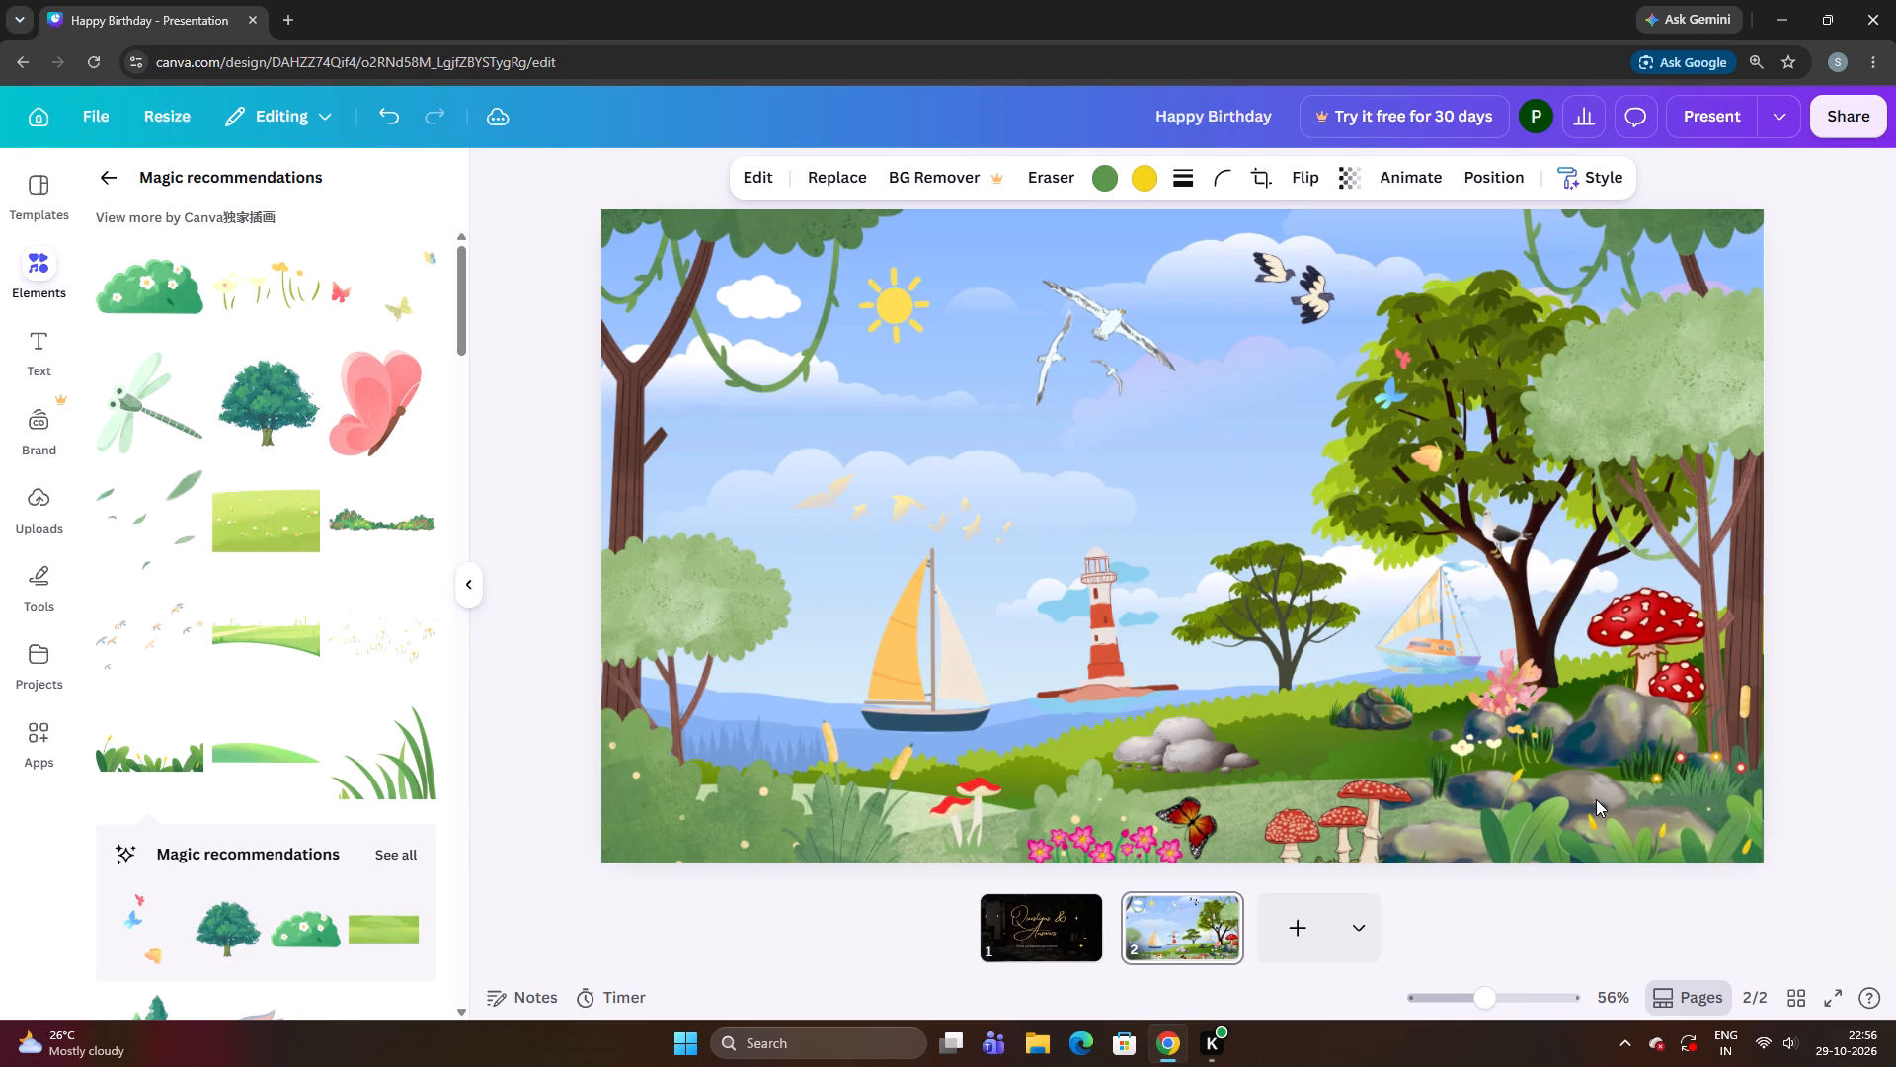
{"action": "key", "text": "Right"}
{"action": "key", "text": "Right"}
{"action": "key", "text": "Right"}
{"action": "key", "text": "Right"}
{"action": "key", "text": "Right"}
{"action": "key", "text": "Right"}
{"action": "key", "text": "Right"}
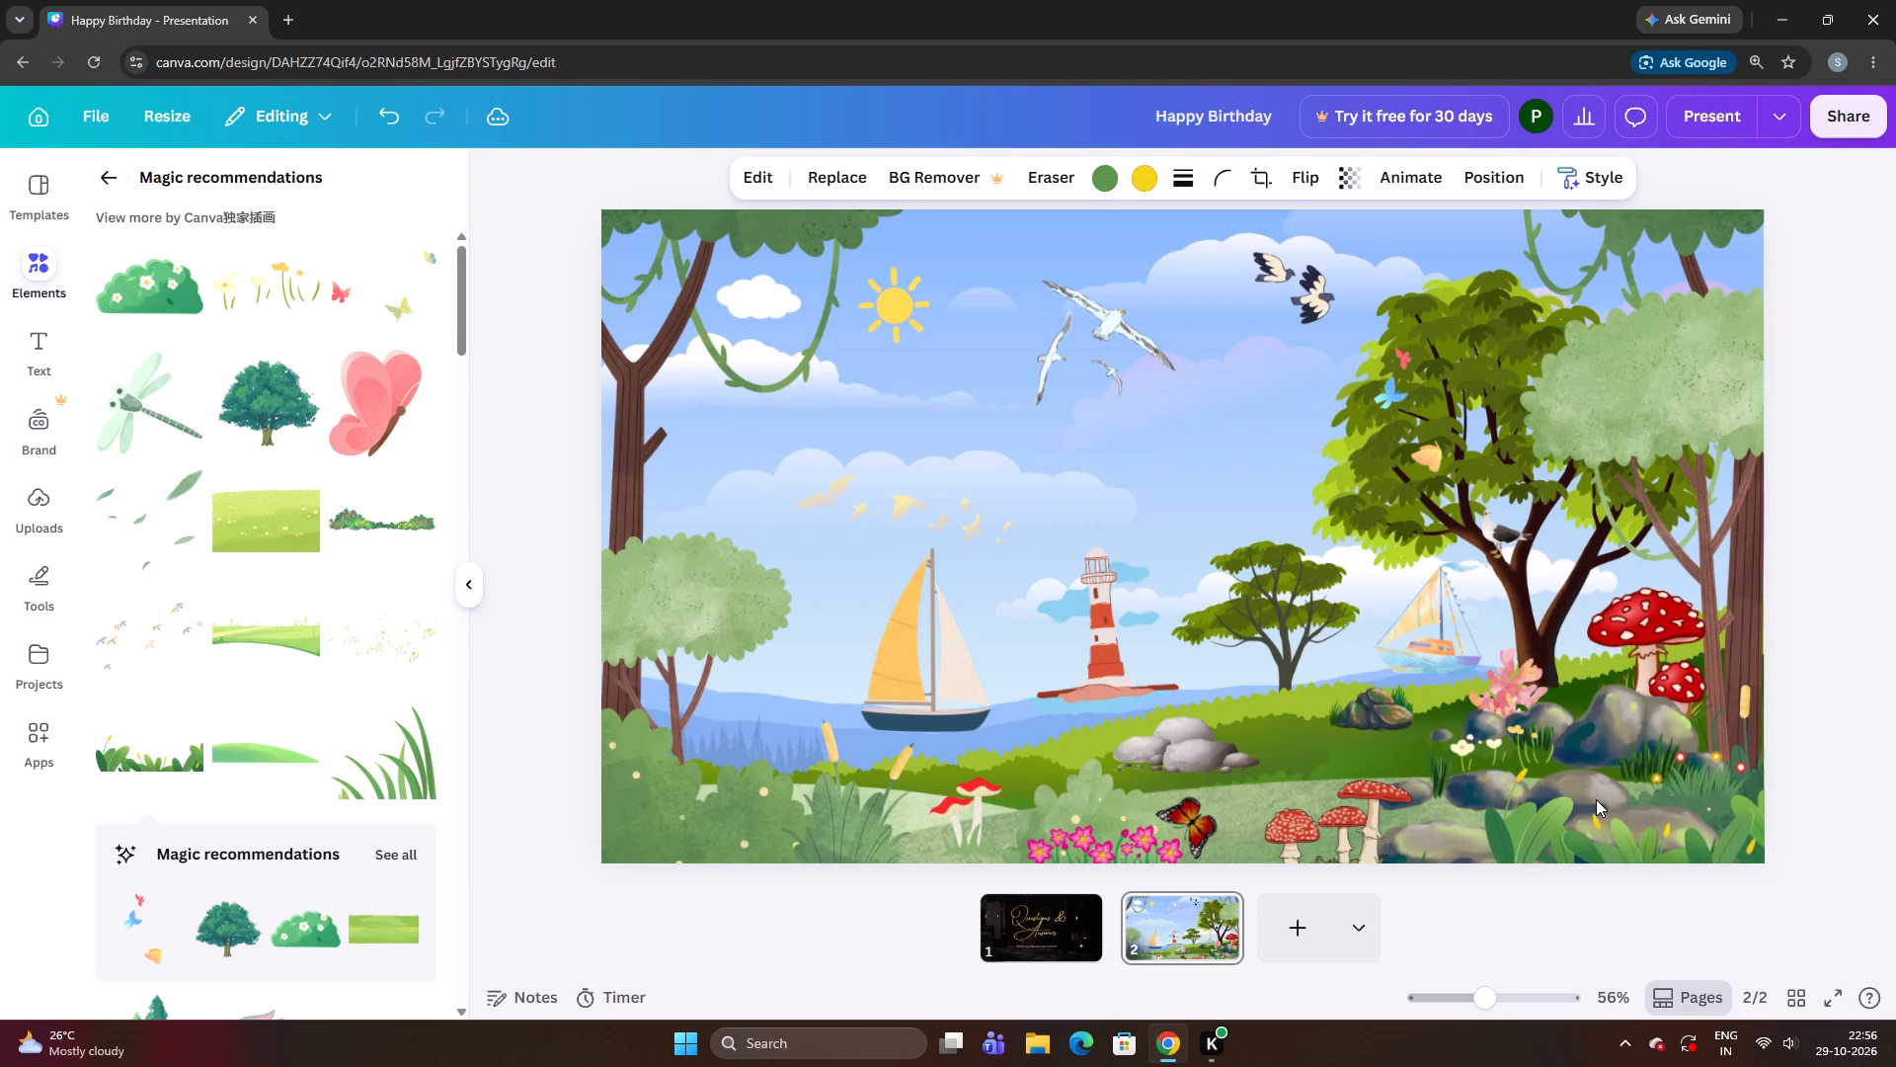
Nudge the leafy plant row further right and slightly lower, so its large leaf clump sits in front of the lower rocks.
{"action": "key", "text": "Down"}
{"action": "key", "text": "Right"}
{"action": "key", "text": "Up"}
{"action": "key", "text": "Right"}
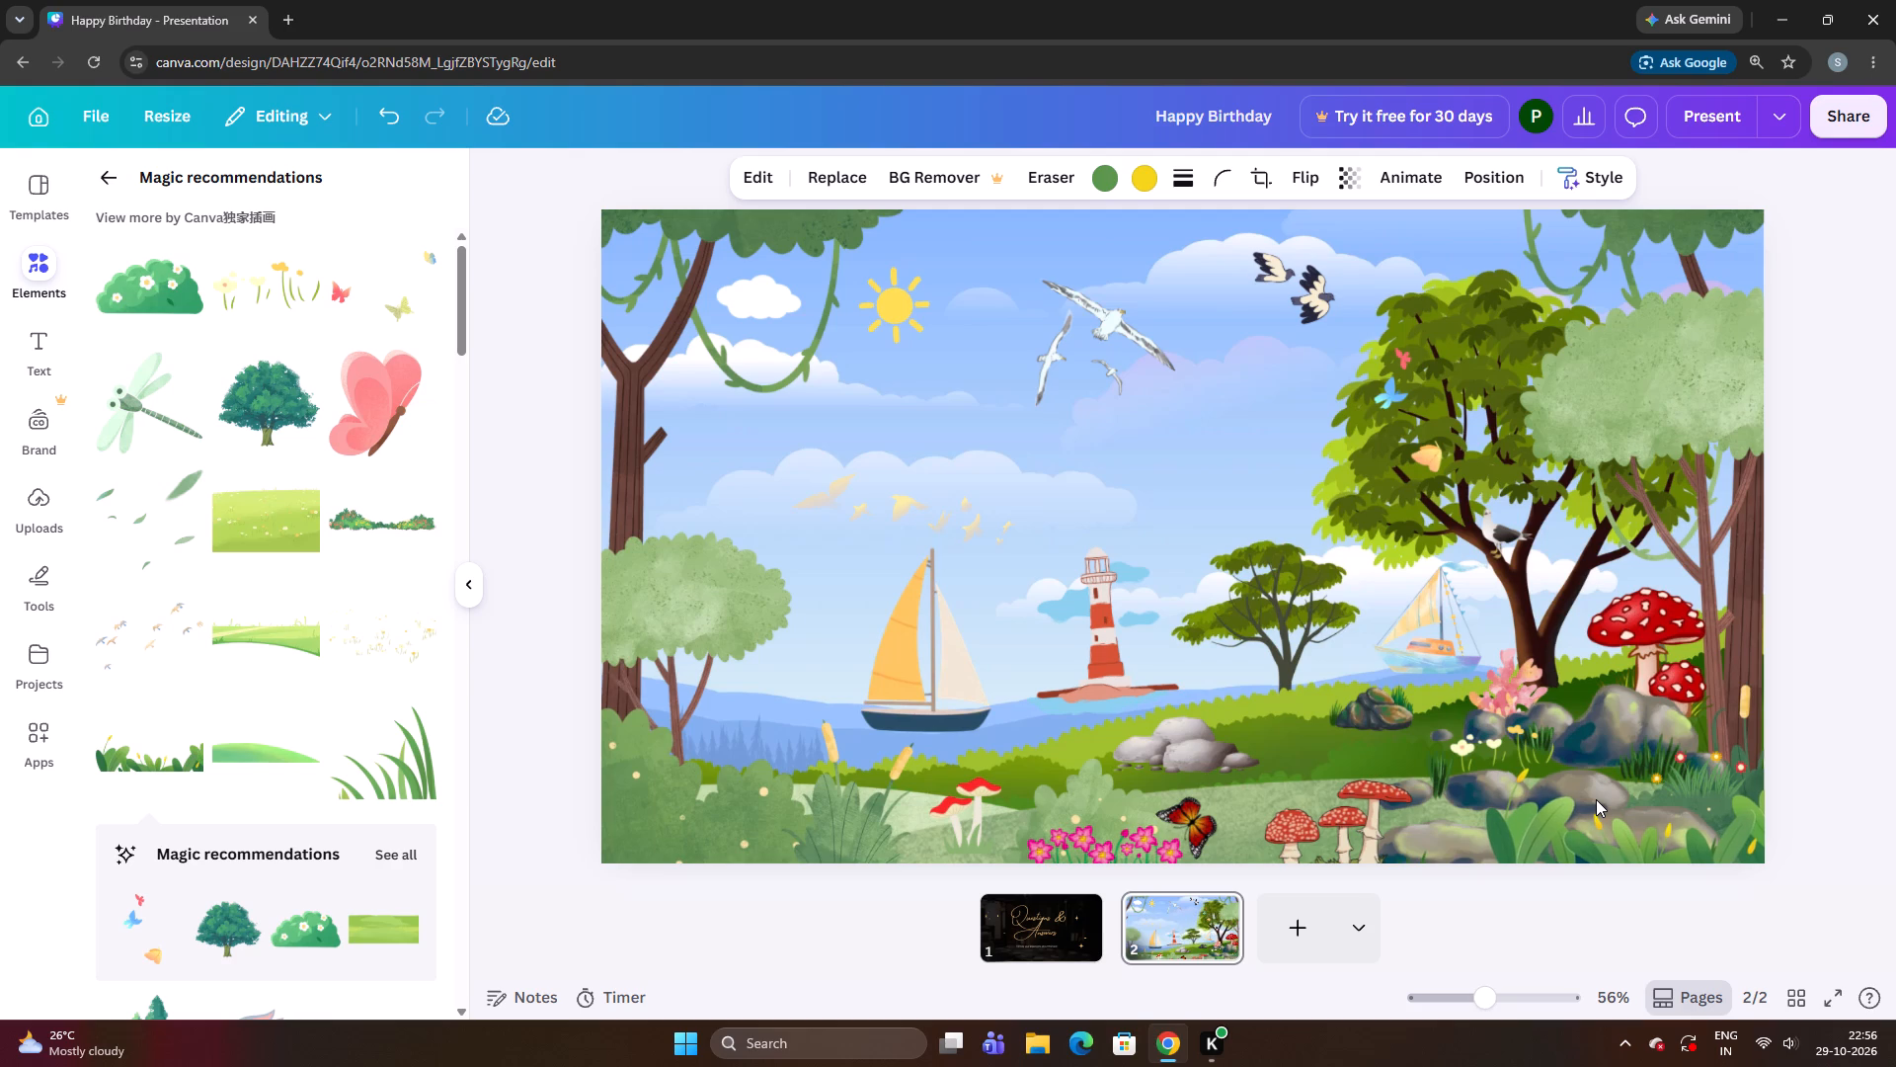
{"action": "key", "text": "Down"}
{"action": "key", "text": "Down"}
{"action": "key", "text": "Right"}
{"action": "key", "text": "Right"}
{"action": "key", "text": "Right"}
{"action": "key", "text": "Right"}
{"action": "key", "text": "Right"}
{"action": "key", "text": "Right"}
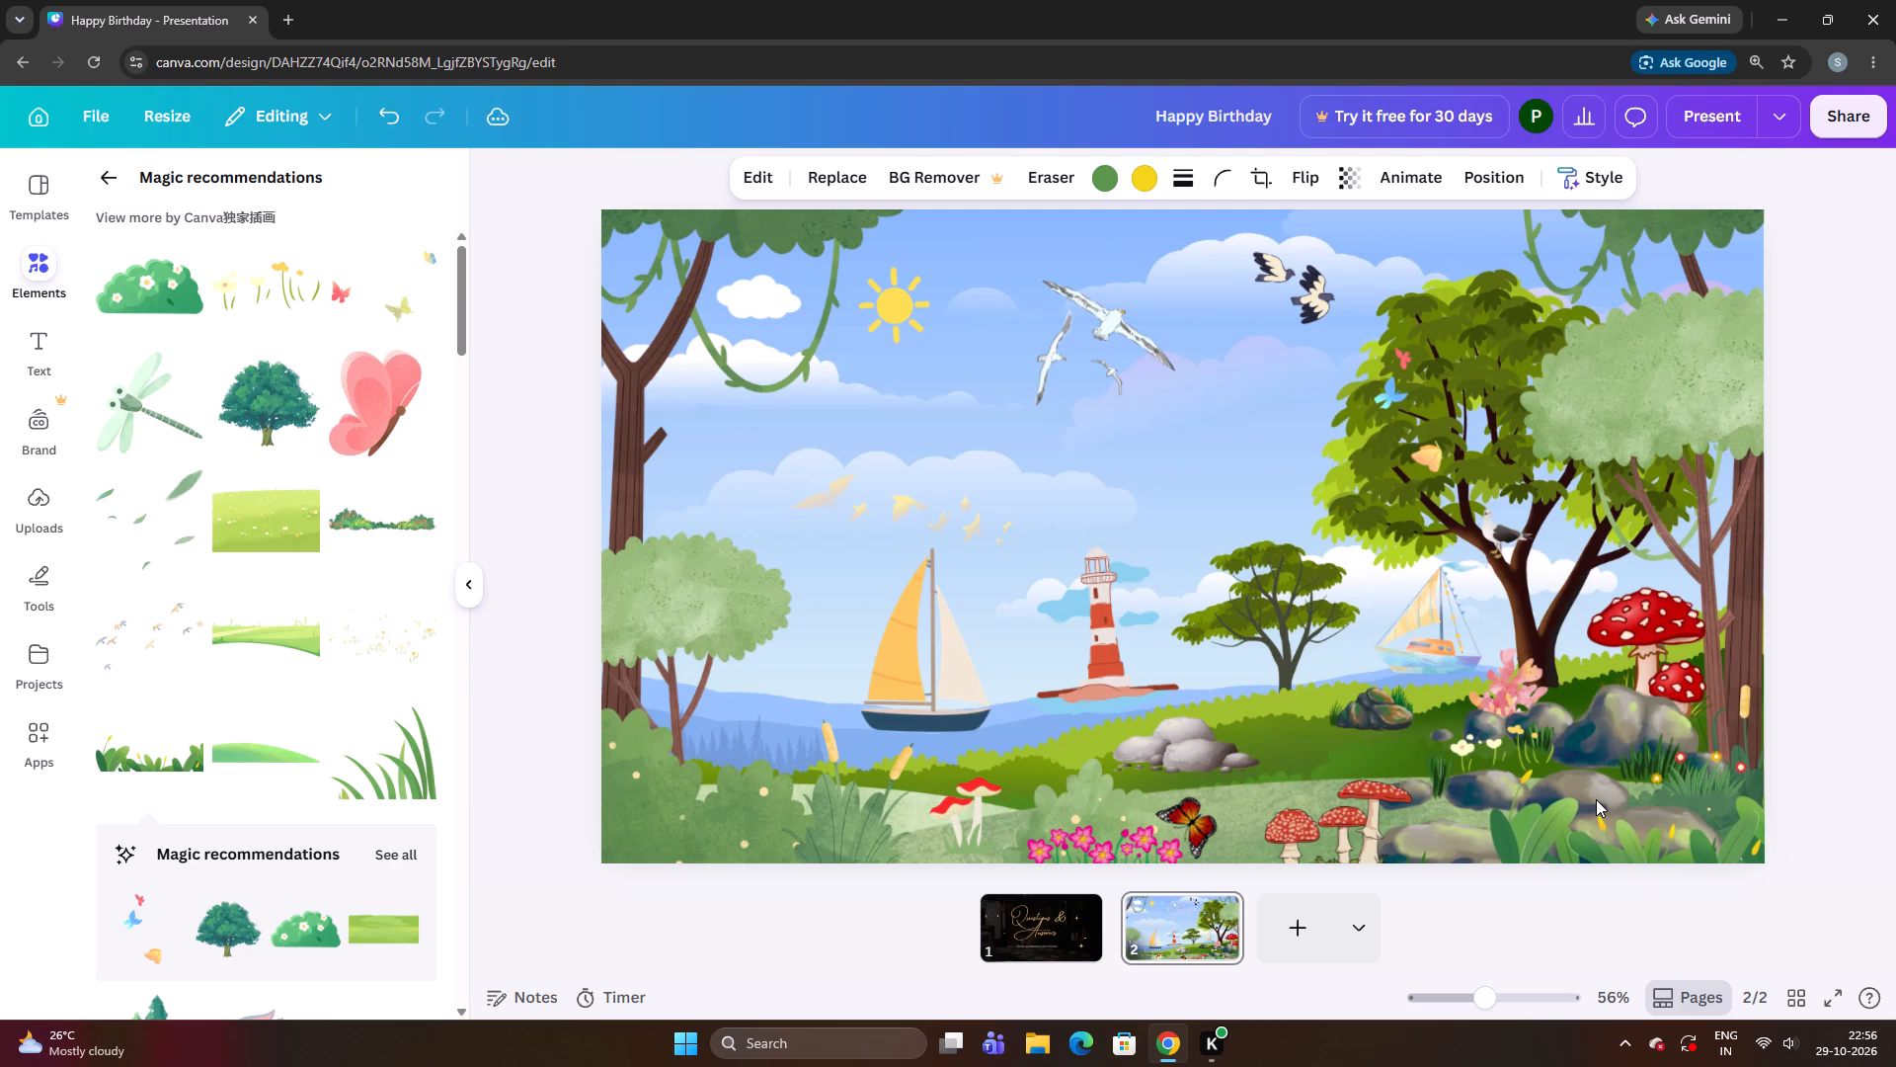
{"action": "key", "text": "Right"}
{"action": "key", "text": "Right"}
{"action": "key", "text": "Right"}
{"action": "key", "text": "Right"}
{"action": "key", "text": "Right"}
{"action": "key", "text": "Right"}
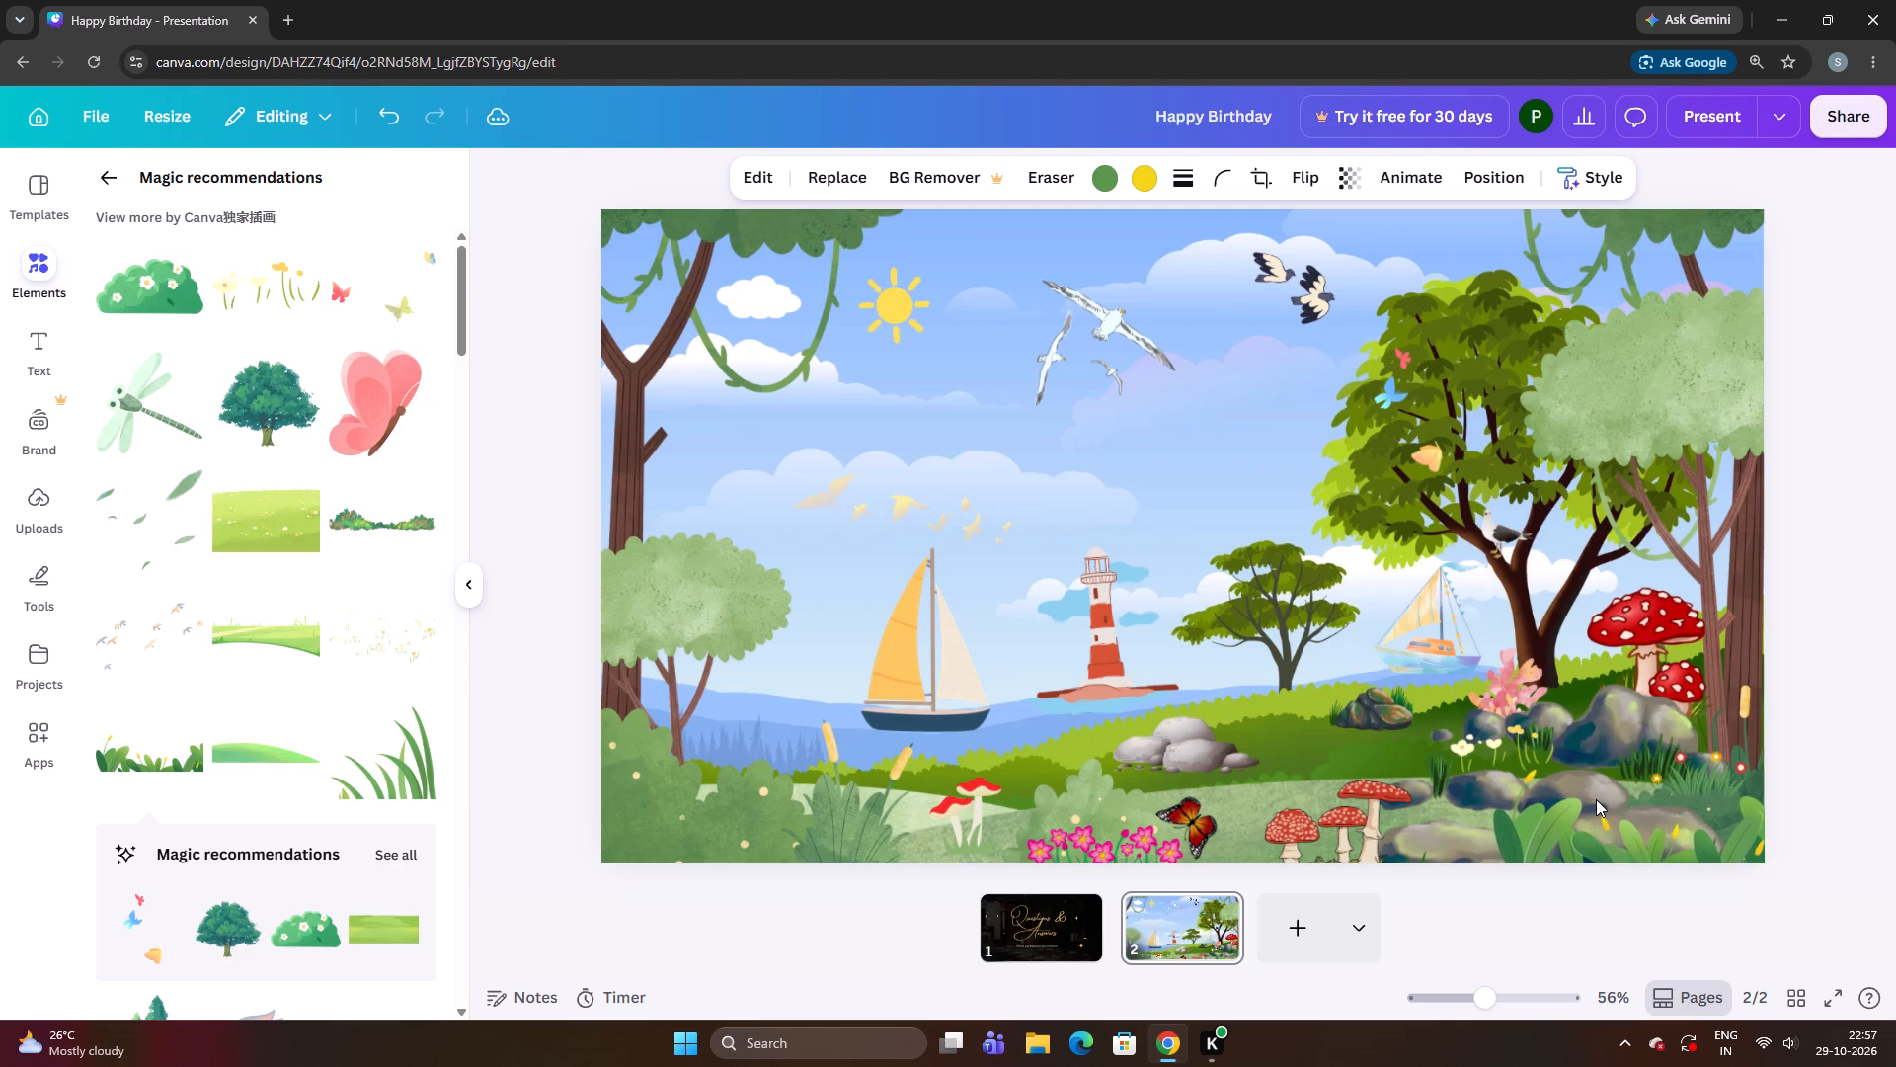
{"action": "key", "text": "Right"}
{"action": "key", "text": "Right"}
{"action": "key", "text": "Right"}
{"action": "key", "text": "Right"}
{"action": "key", "text": "Right"}
{"action": "key", "text": "Right"}
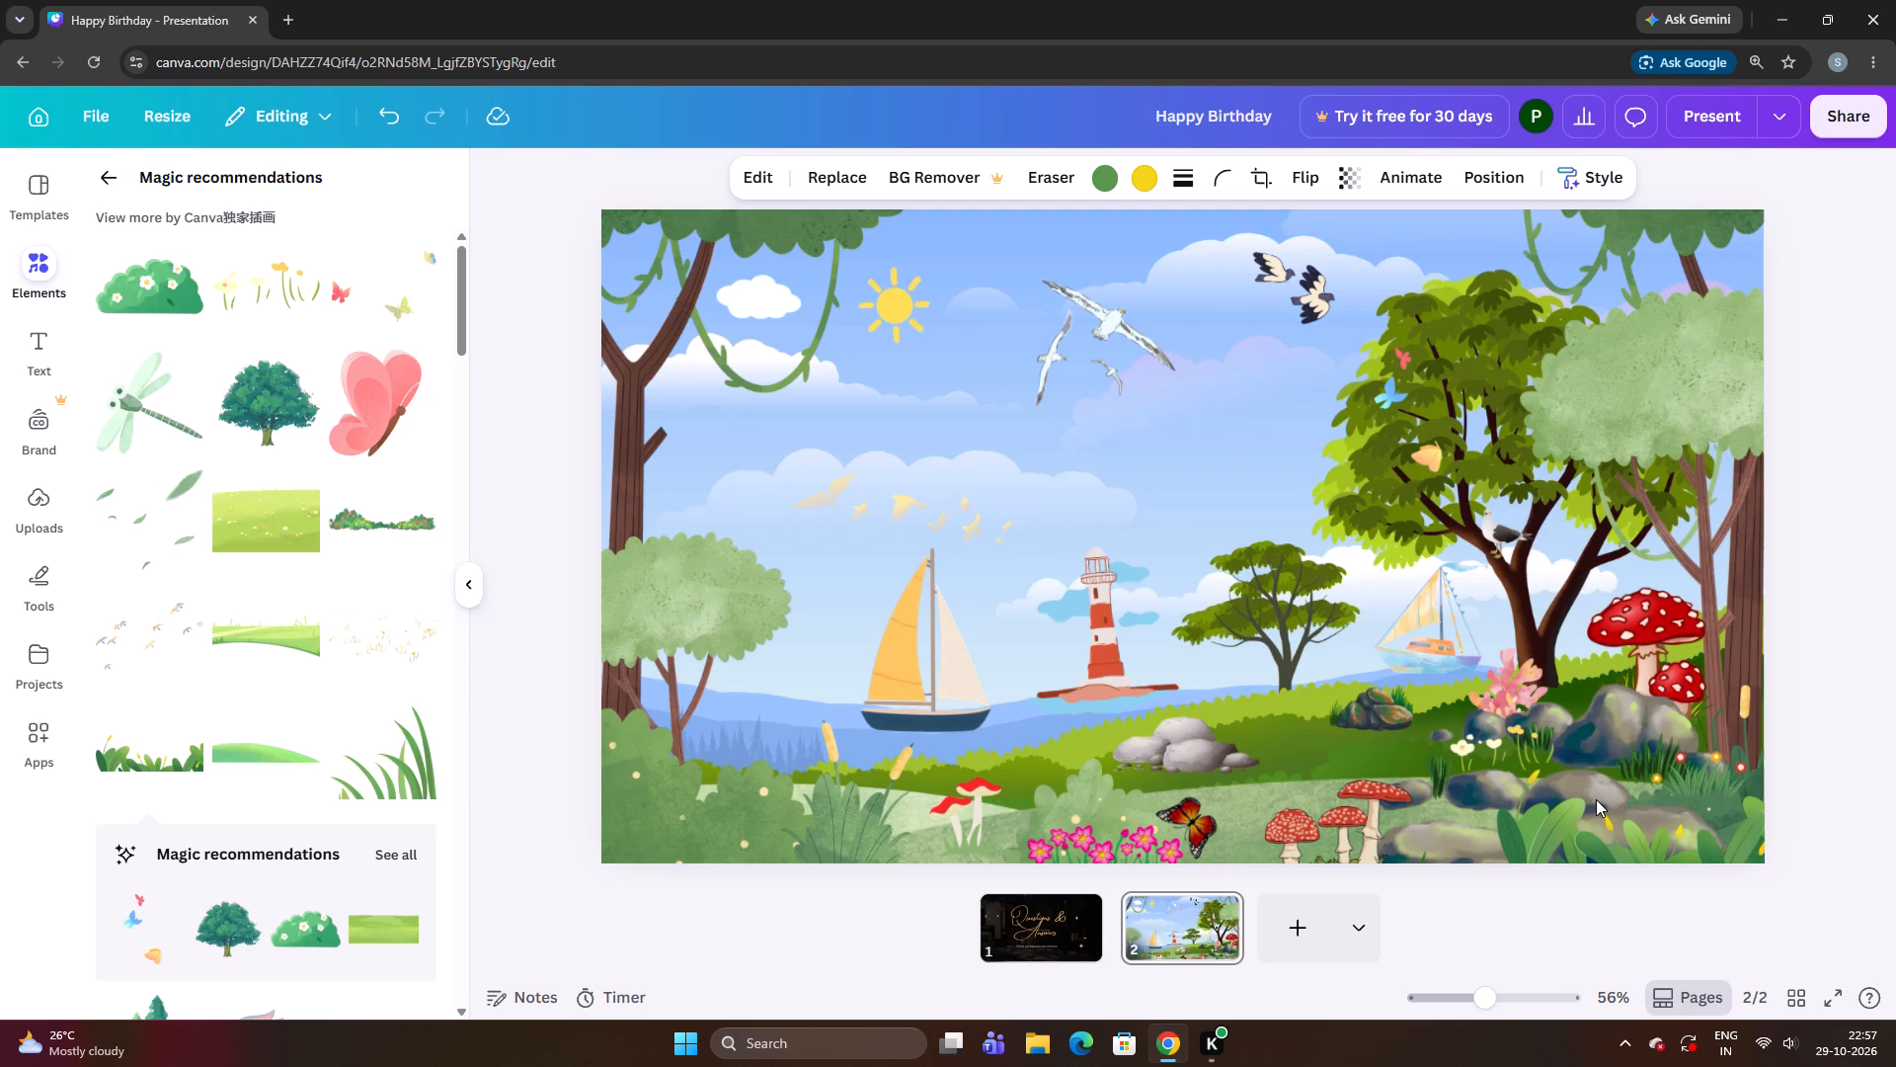
{"action": "key", "text": "Up"}
{"action": "key", "text": "Down"}
{"action": "key", "text": "Right"}
{"action": "key", "text": "Right"}
{"action": "key", "text": "Right"}
{"action": "key", "text": "Right"}
{"action": "key", "text": "Right"}
{"action": "key", "text": "Right"}
{"action": "key", "text": "Right"}
{"action": "key", "text": "Right"}
{"action": "key", "text": "Right"}
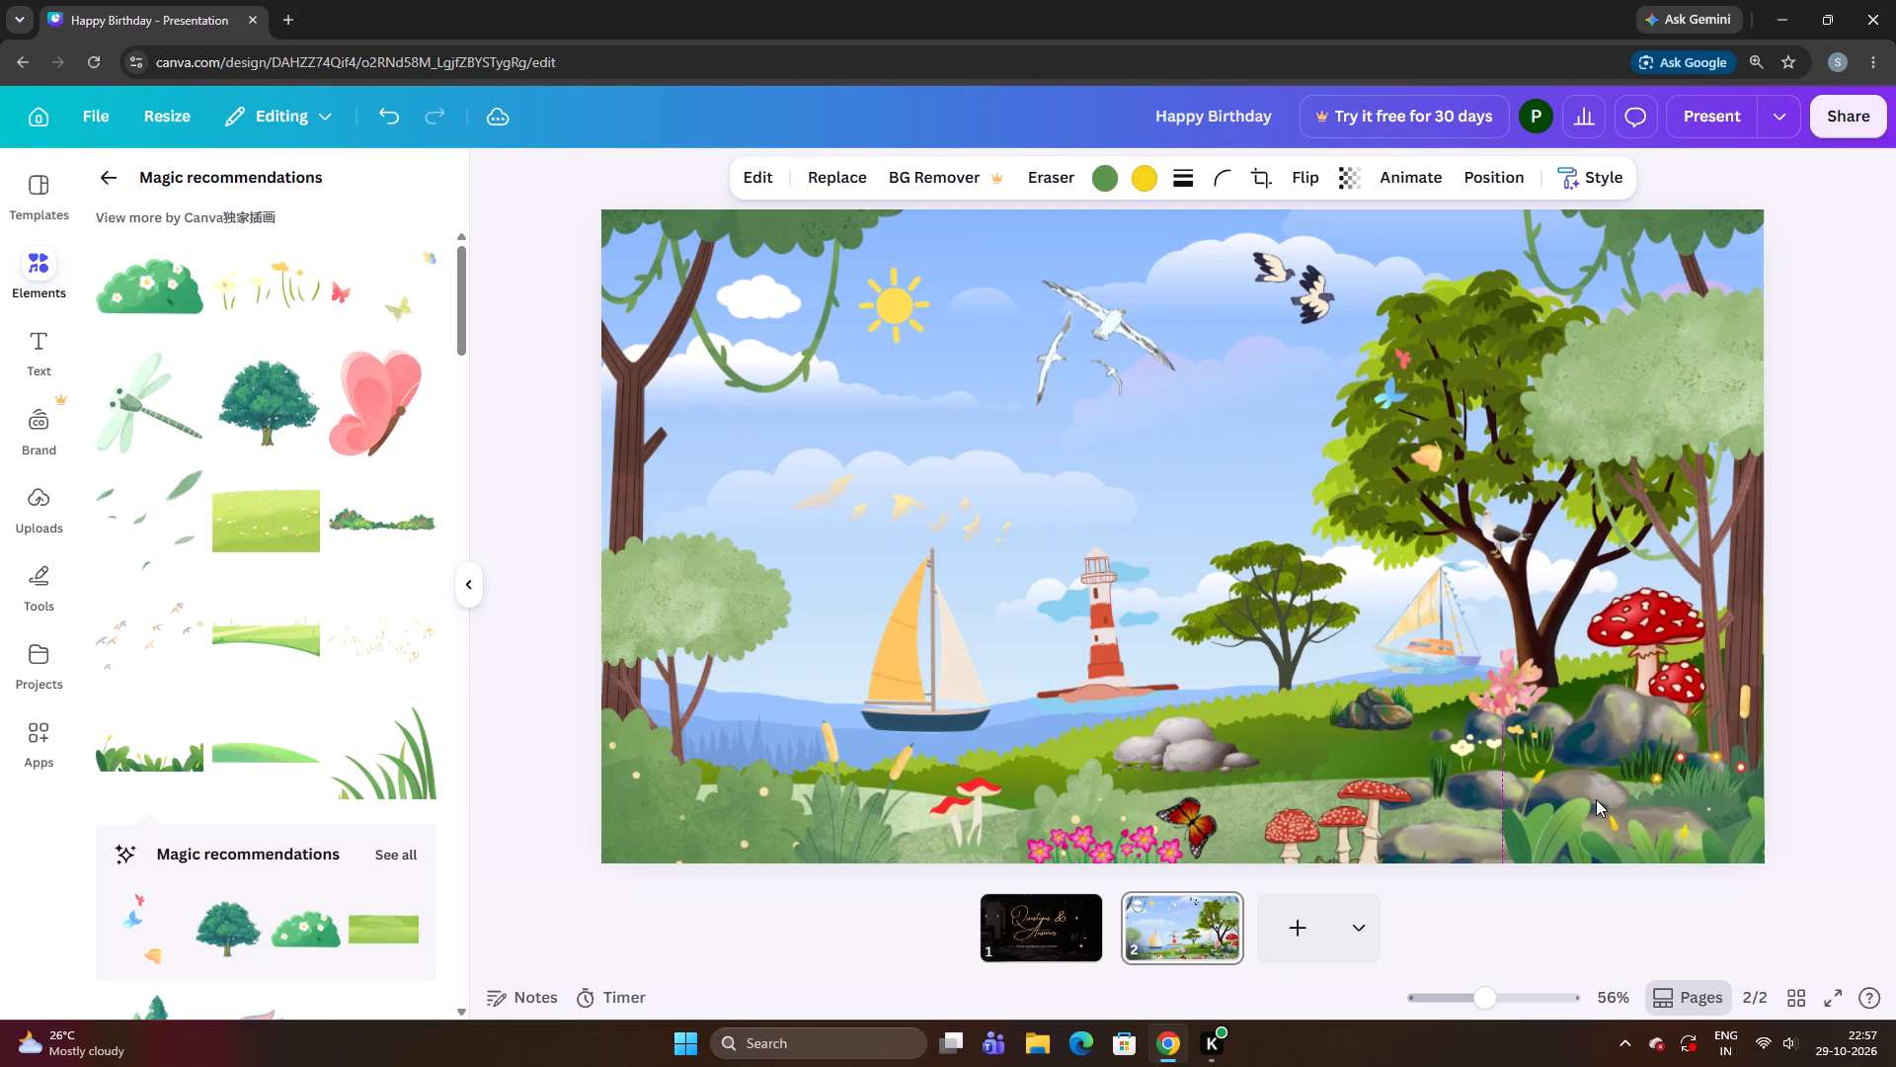
{"action": "key", "text": "Right"}
{"action": "key", "text": "Right"}
{"action": "key", "text": "Right"}
{"action": "key", "text": "Down"}
{"action": "key", "text": "Right"}
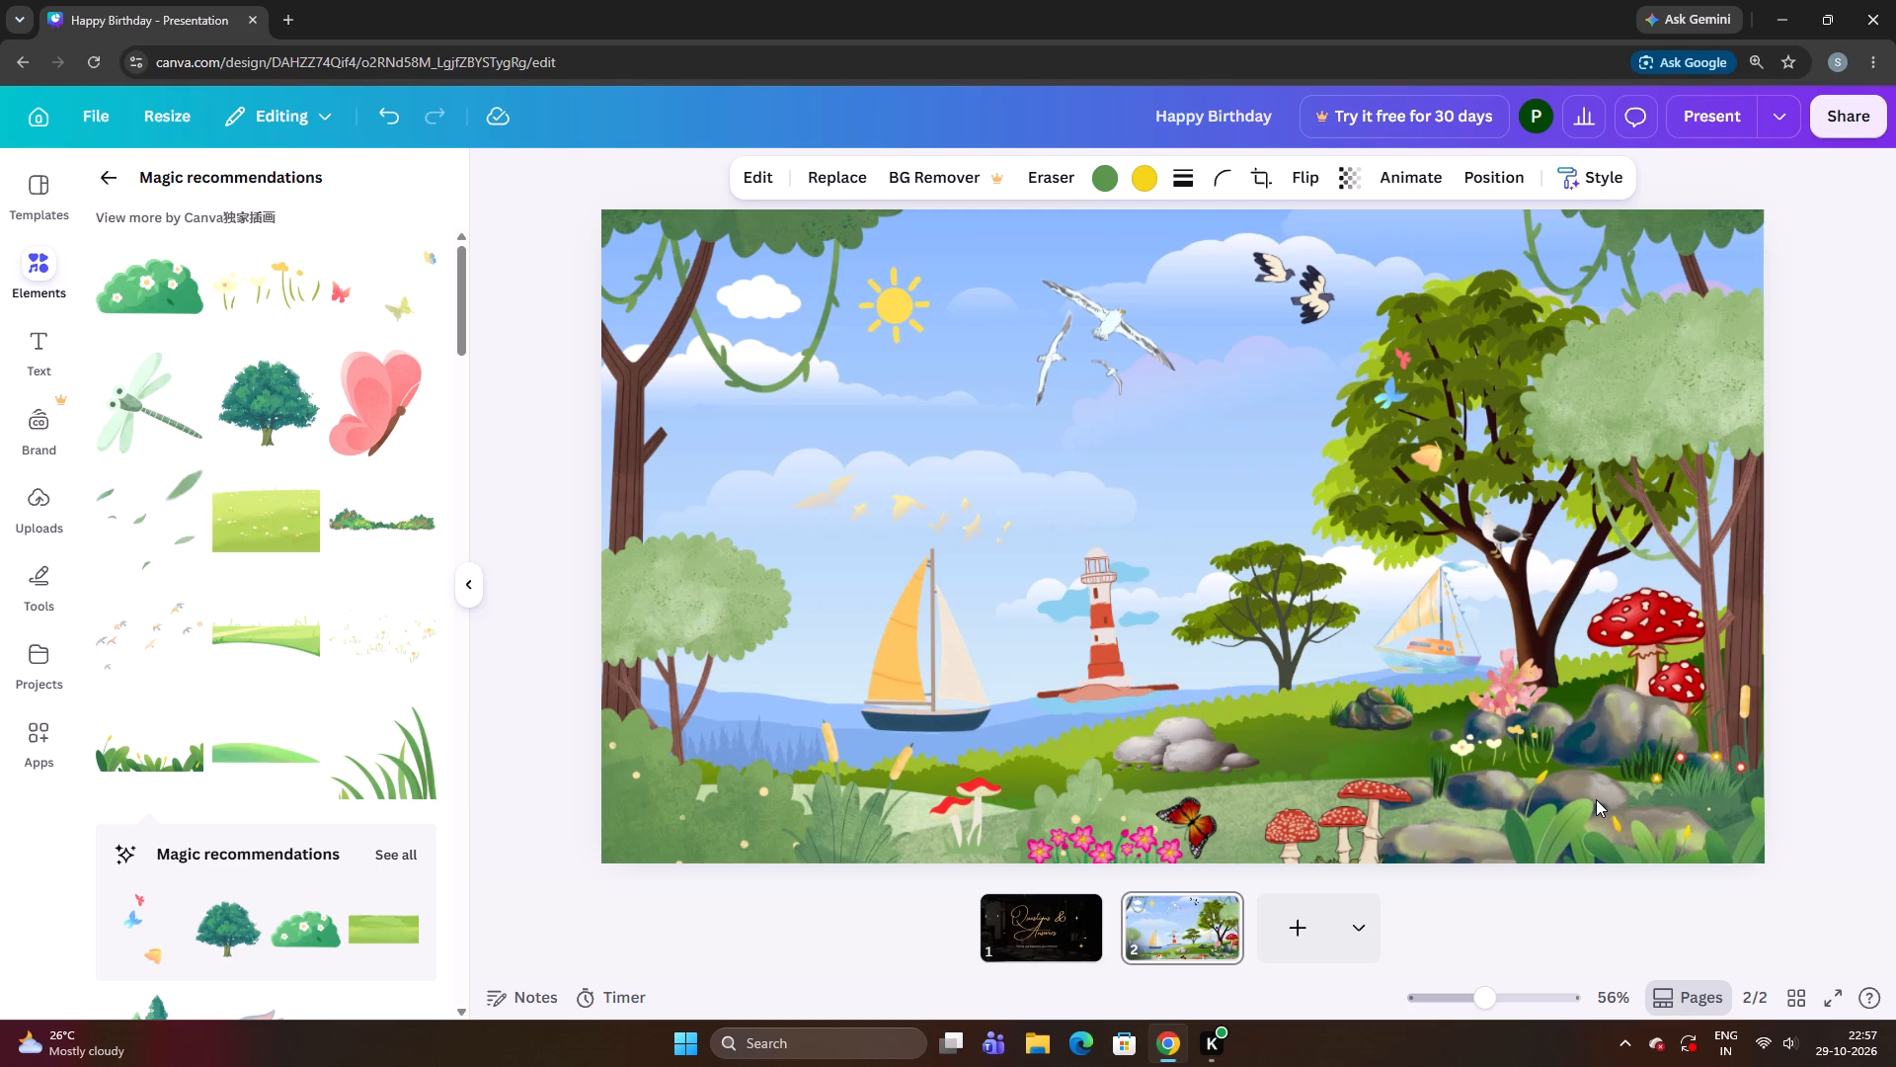
Nudge the leafy plant row slightly upward so more of its leaves cover the lower rocks, and deselect it.
{"action": "key", "text": "Up"}
{"action": "key", "text": "Up"}
{"action": "key", "text": "Up"}
{"action": "key", "text": "Up"}
{"action": "key", "text": "Up"}
{"action": "key", "text": "Right"}
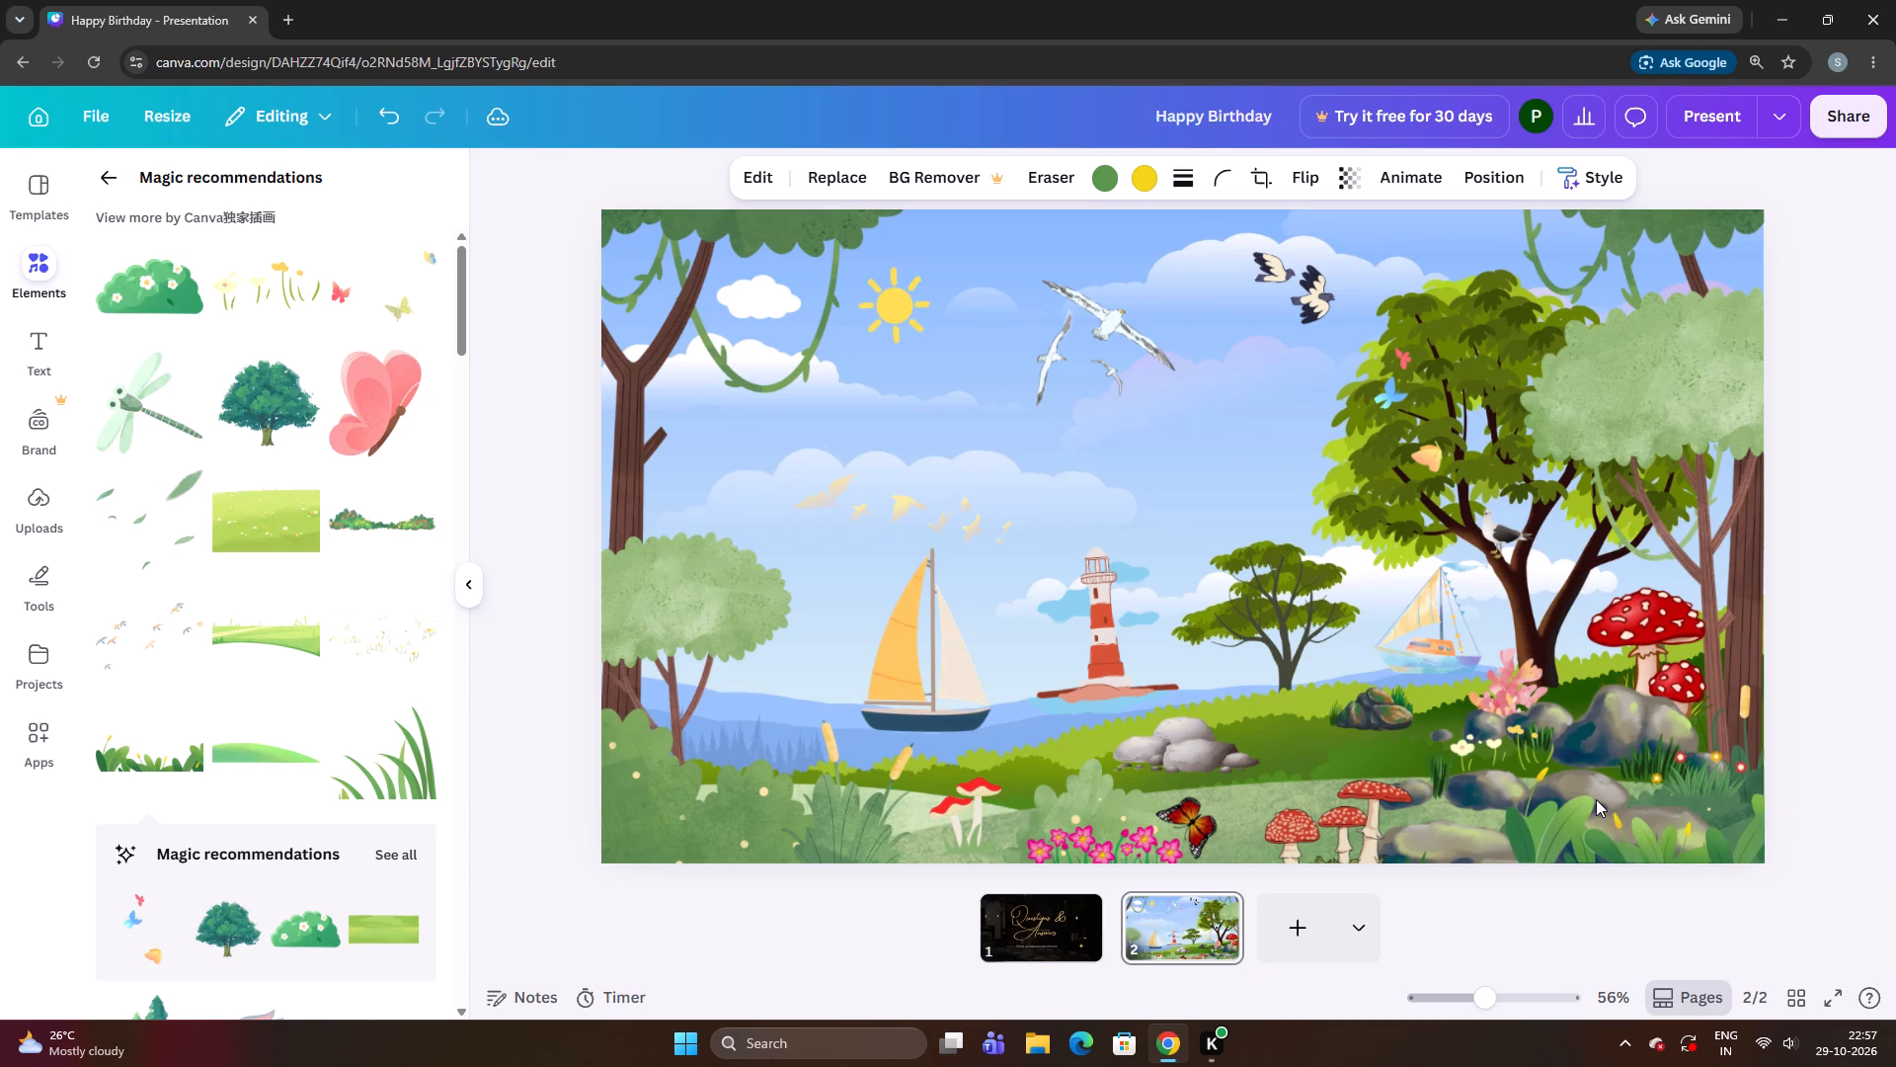
{"action": "key", "text": "Up"}
{"action": "key", "text": "Left"}
{"action": "key", "text": "Left"}
{"action": "key", "text": "Left"}
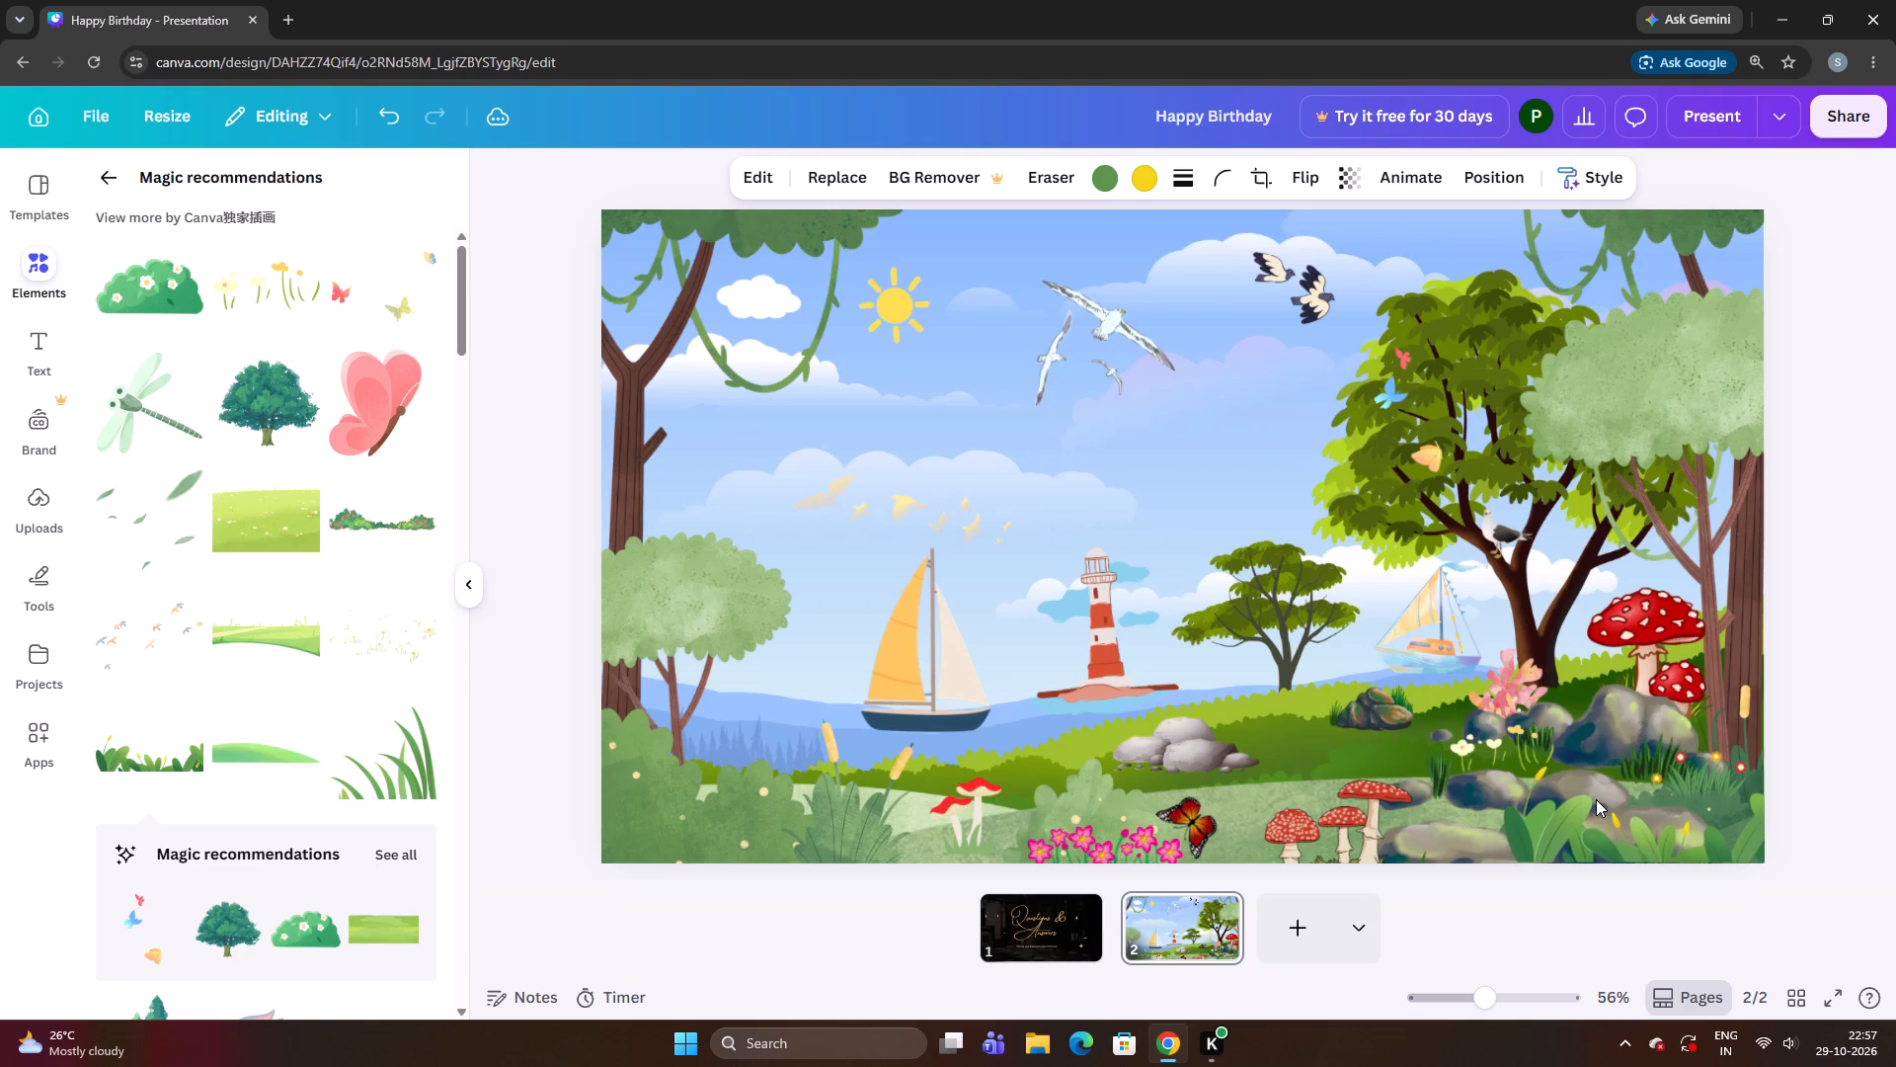
{"action": "key", "text": "Right"}
{"action": "key", "text": "Down"}
{"action": "key", "text": "Down"}
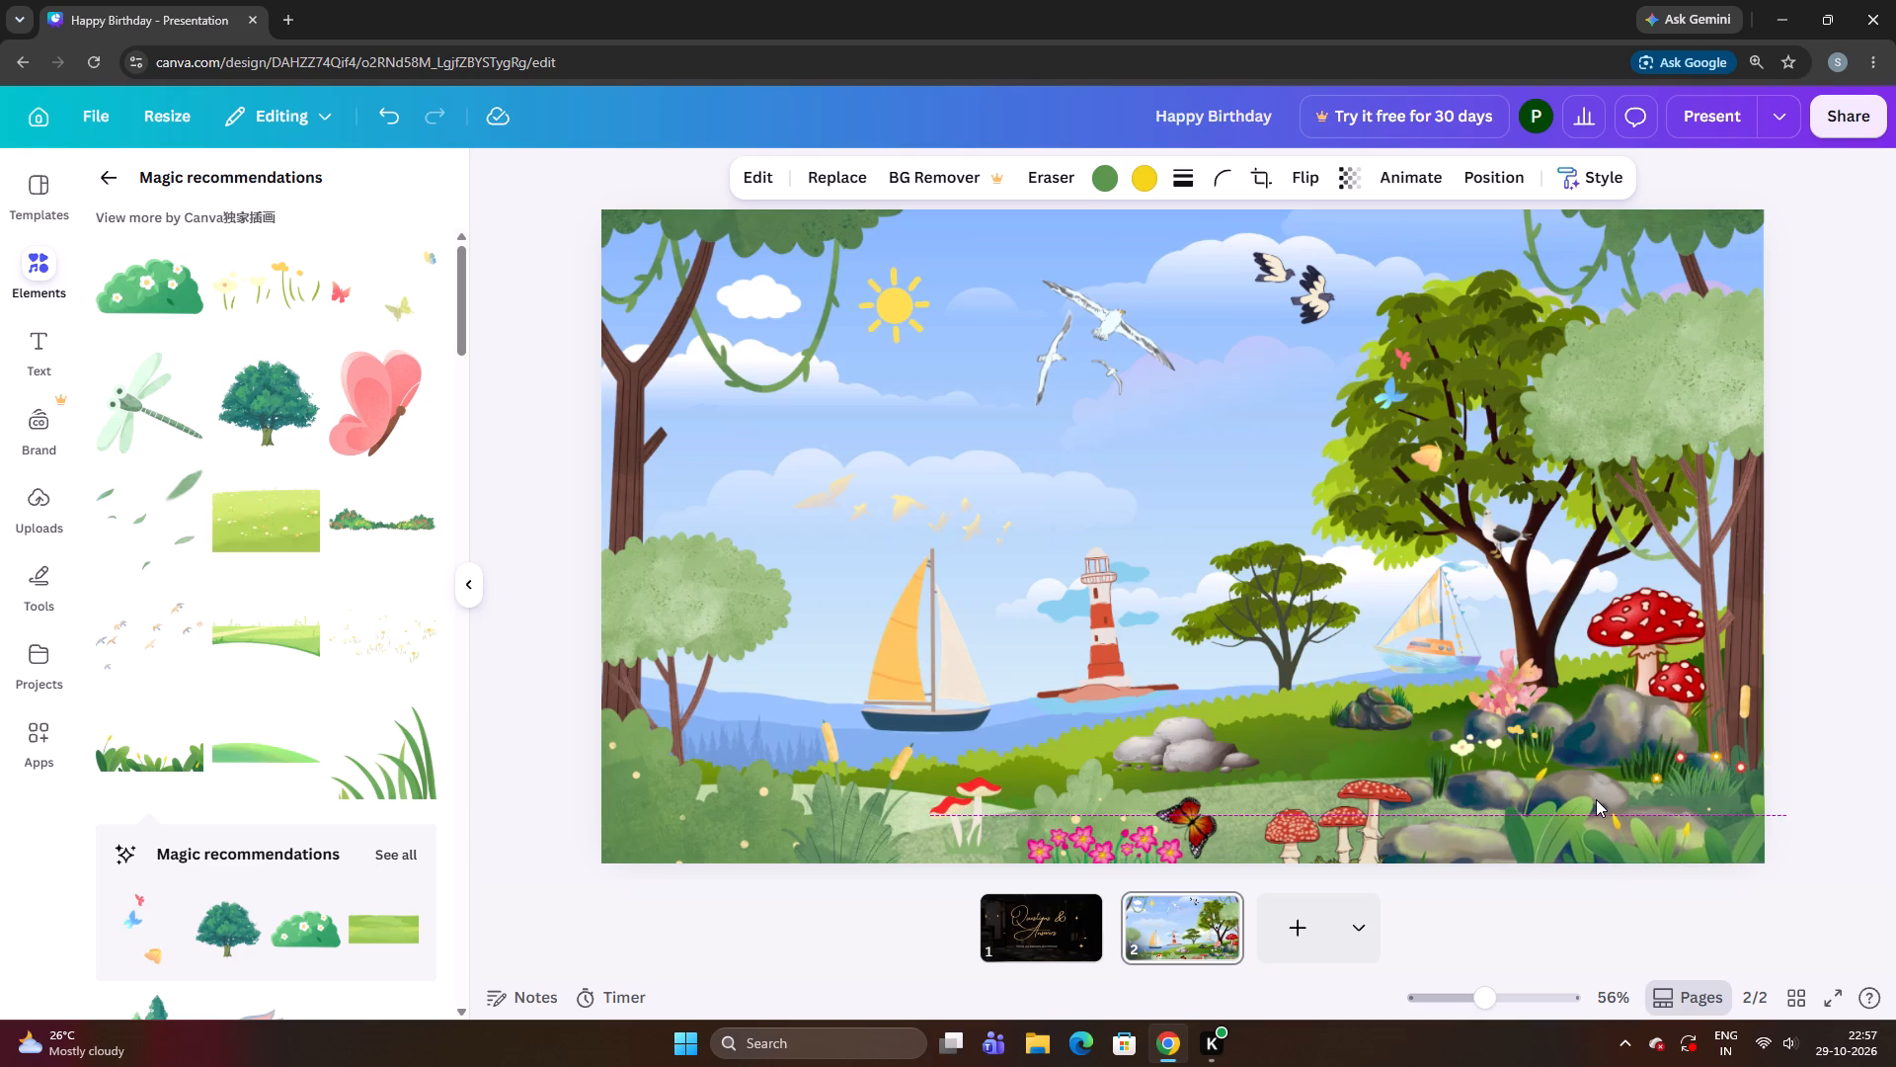
{"action": "key", "text": "Left"}
{"action": "key", "text": "Up"}
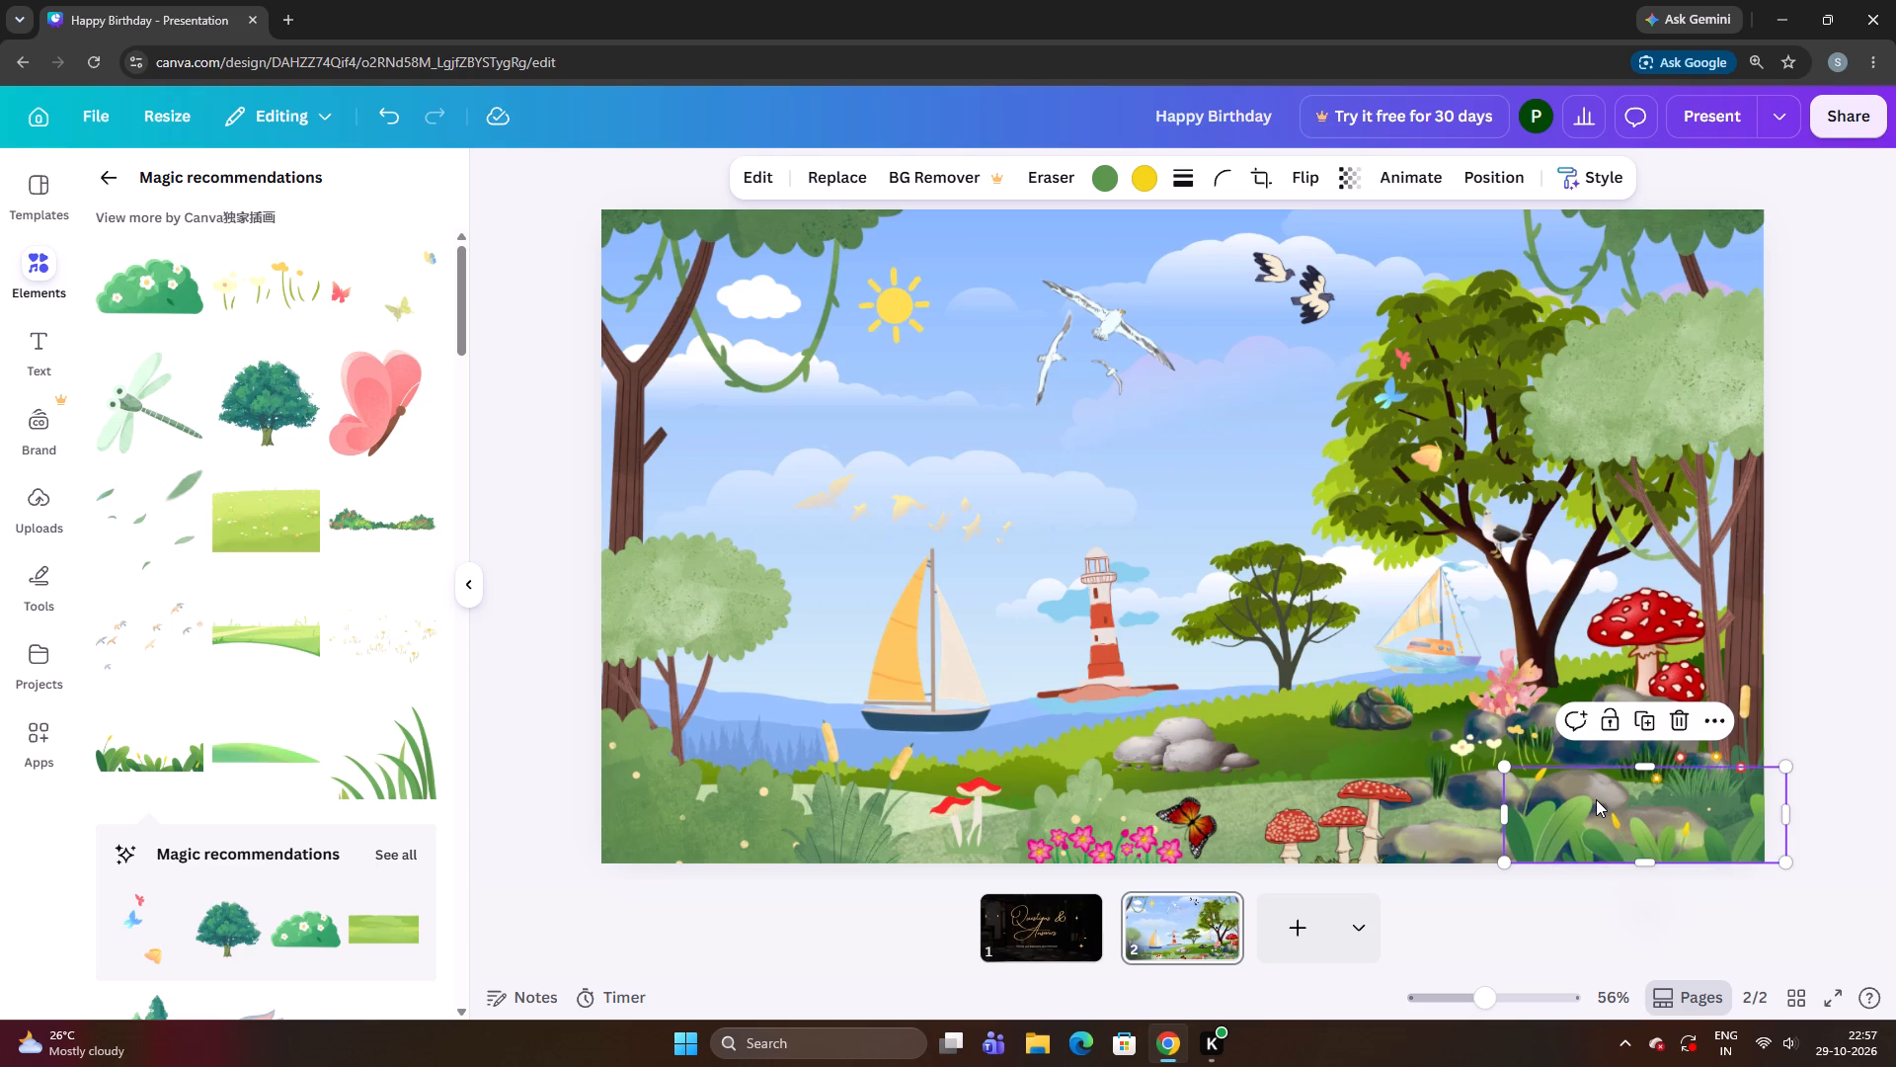
{"action": "left_click", "coordinate": [572, 583]}
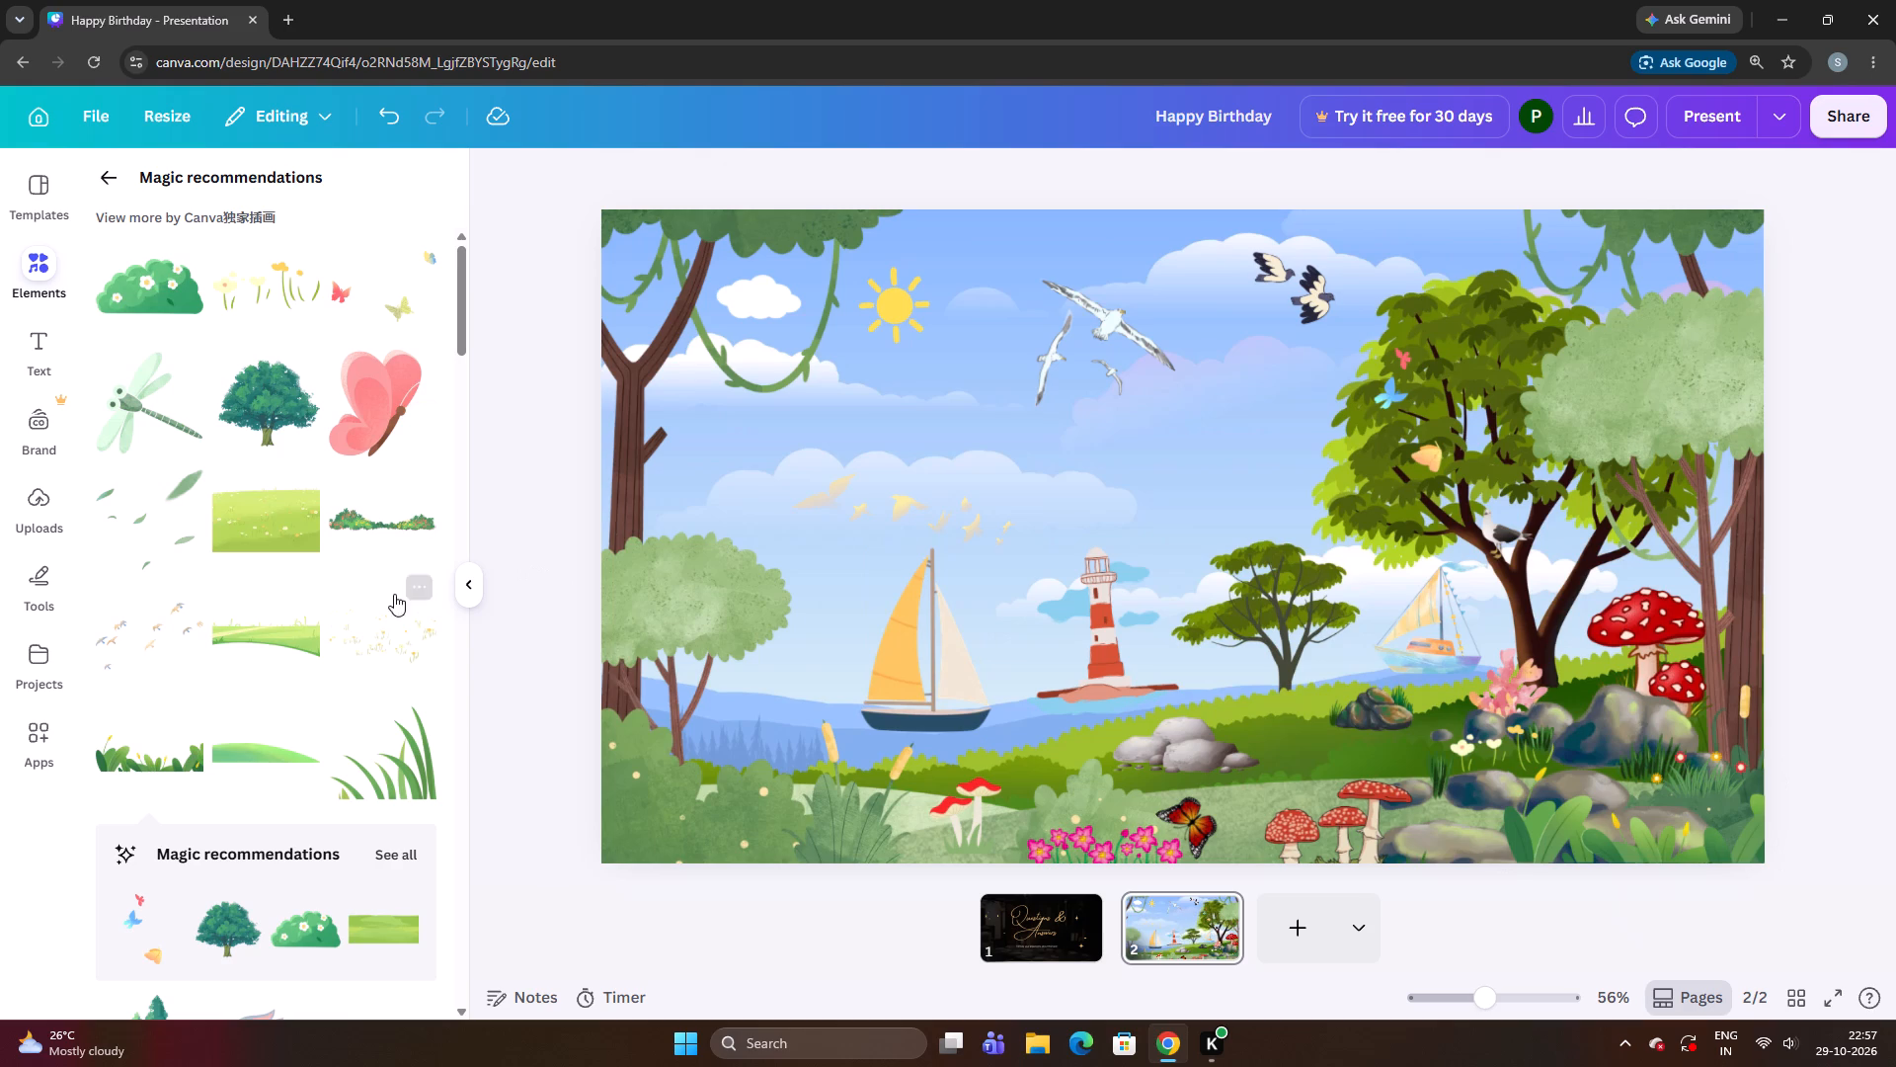
Add the flowering bush row from the recommended graphics and shrink it to less than half its inserted width.
{"action": "left_click", "coordinate": [403, 517]}
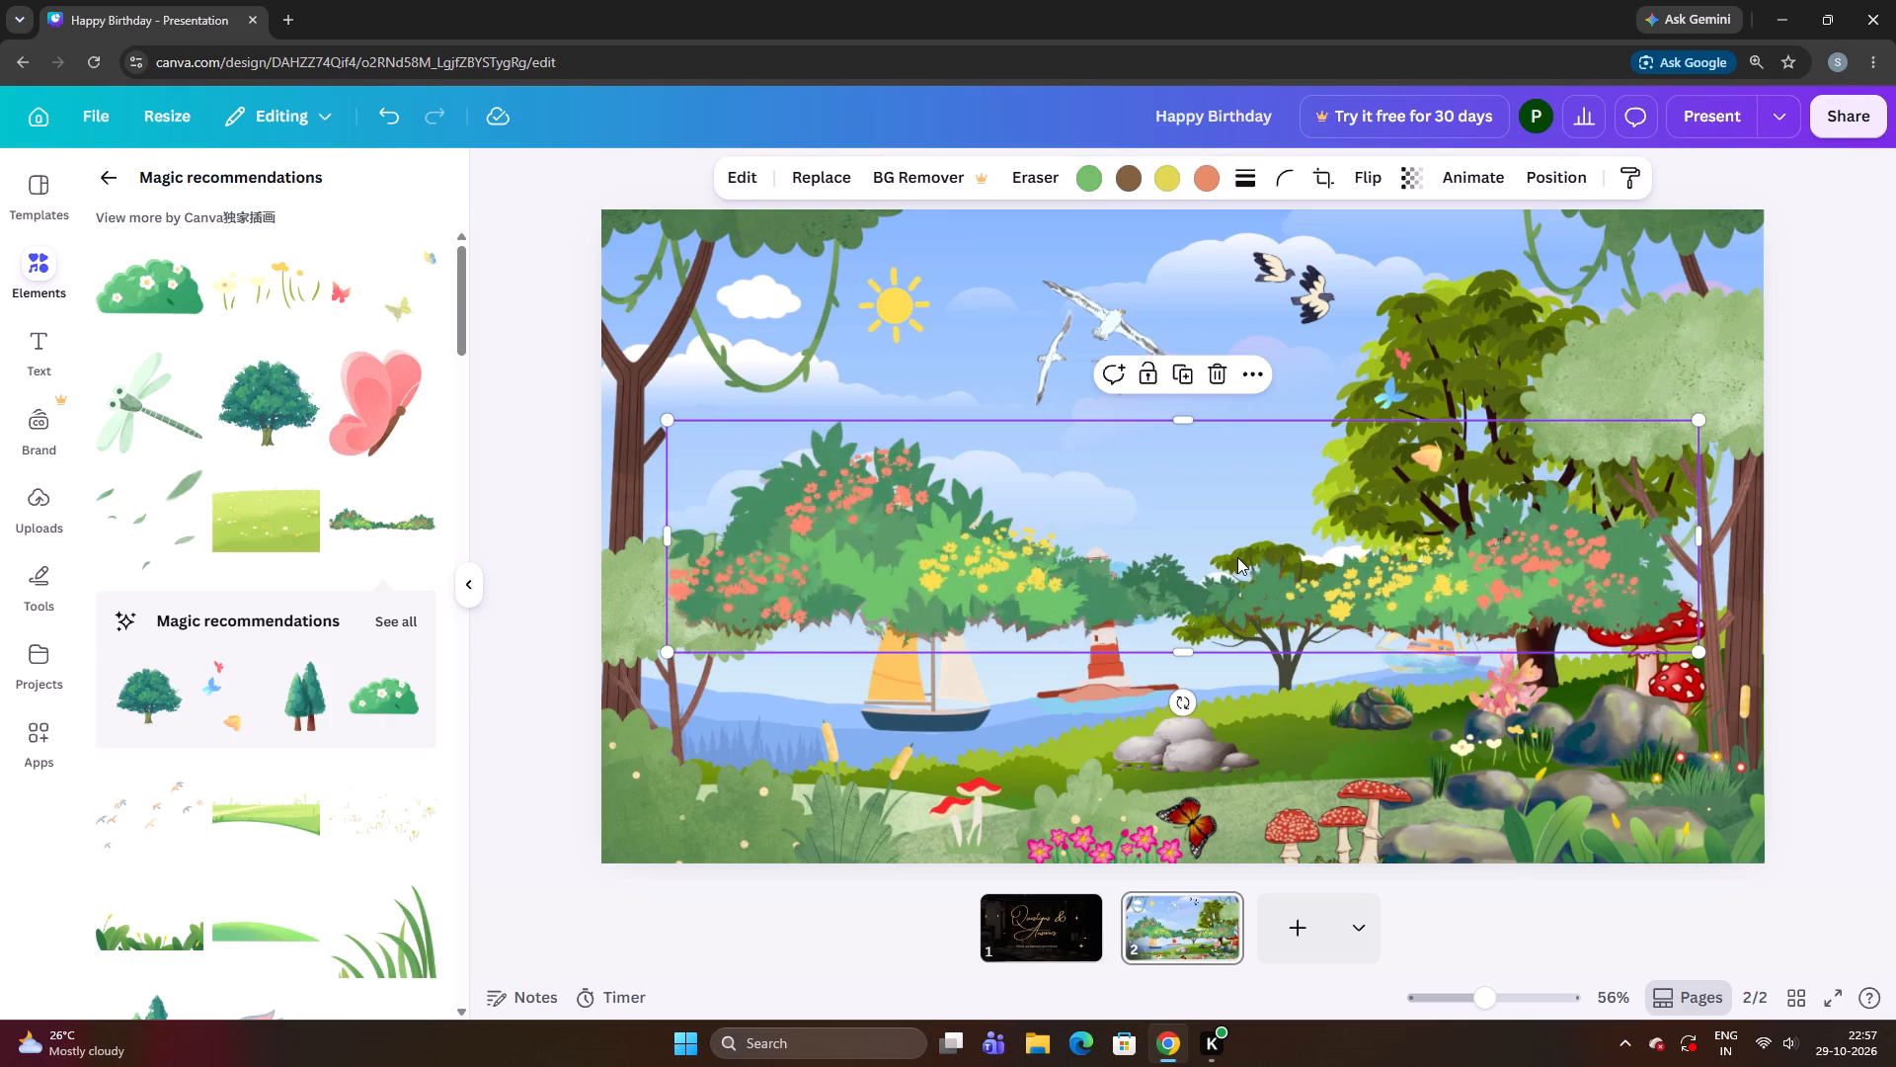
{"action": "left_click_drag", "start_coordinate": [1251, 560], "coordinate": [1113, 555]}
{"action": "left_click_drag", "start_coordinate": [1559, 645], "coordinate": [1479, 614]}
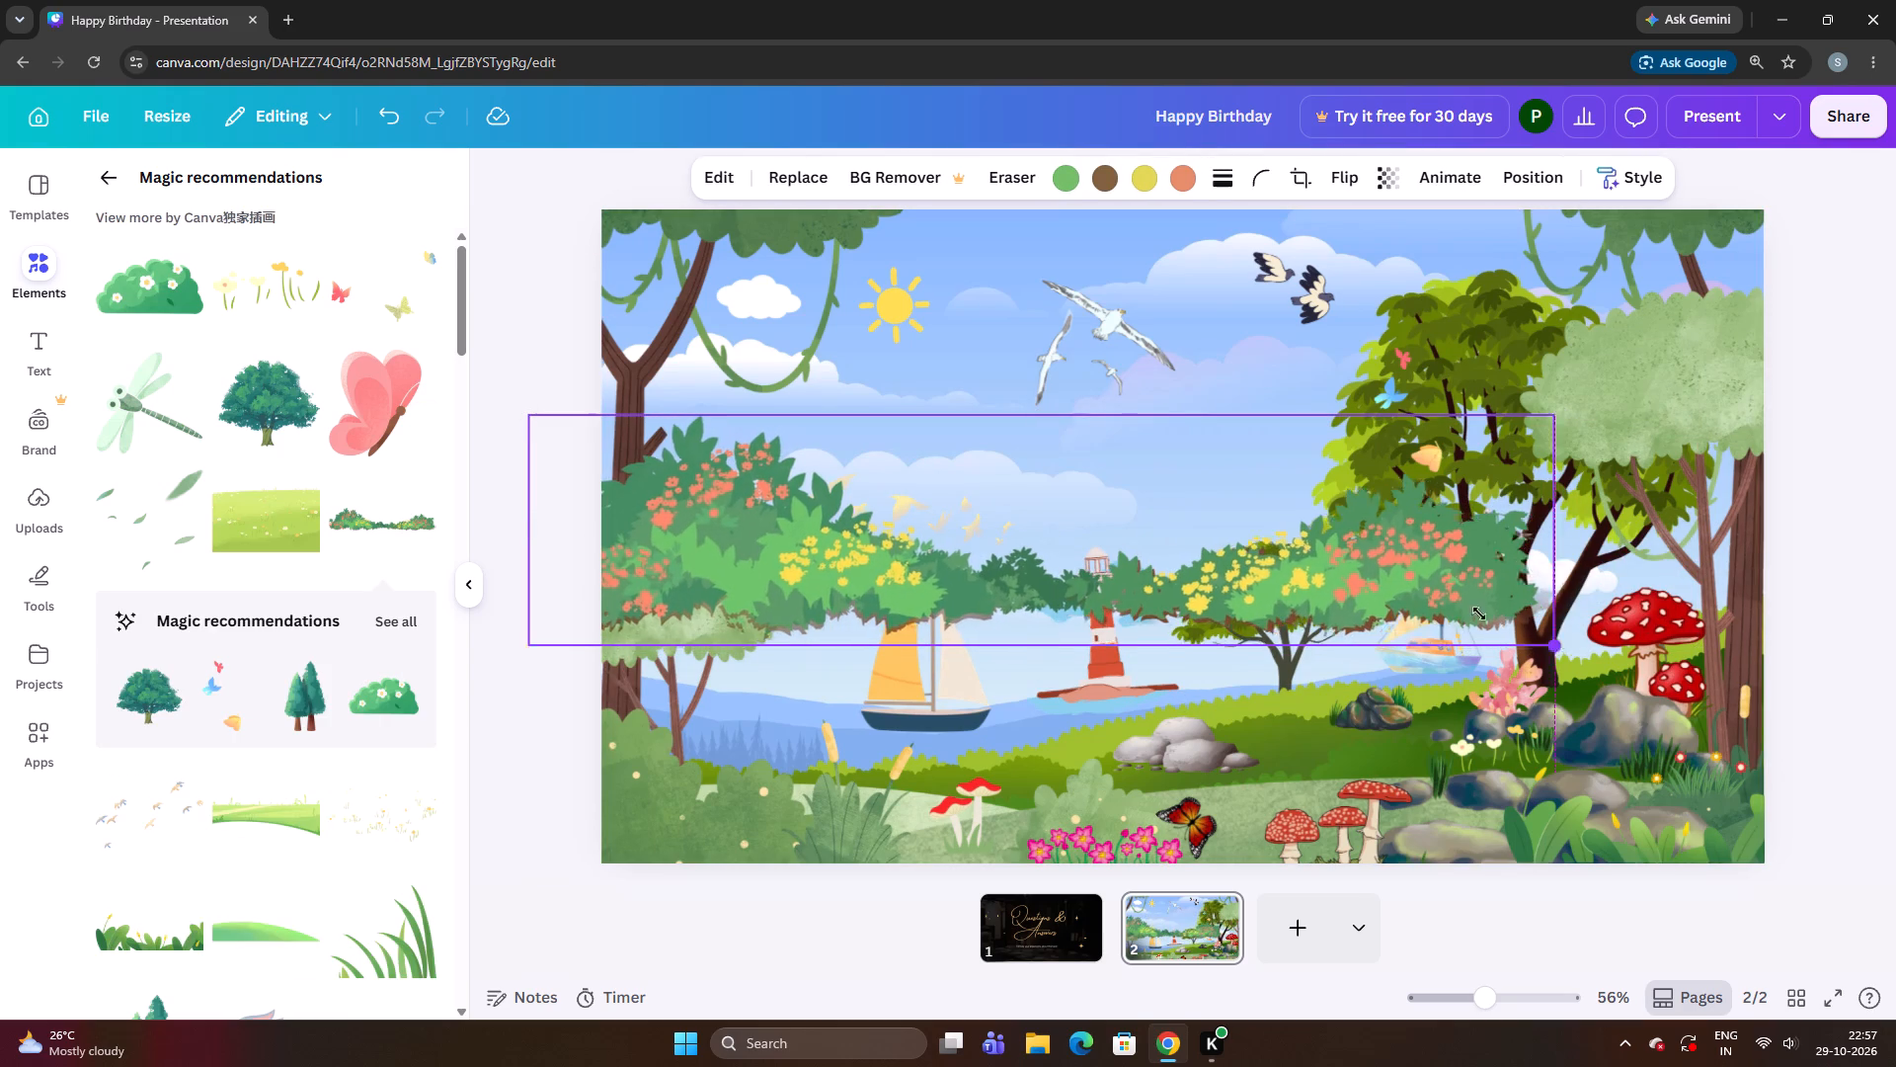
{"action": "left_click_drag", "start_coordinate": [1479, 614], "coordinate": [913, 522]}
{"action": "left_click_drag", "start_coordinate": [819, 495], "coordinate": [893, 509]}
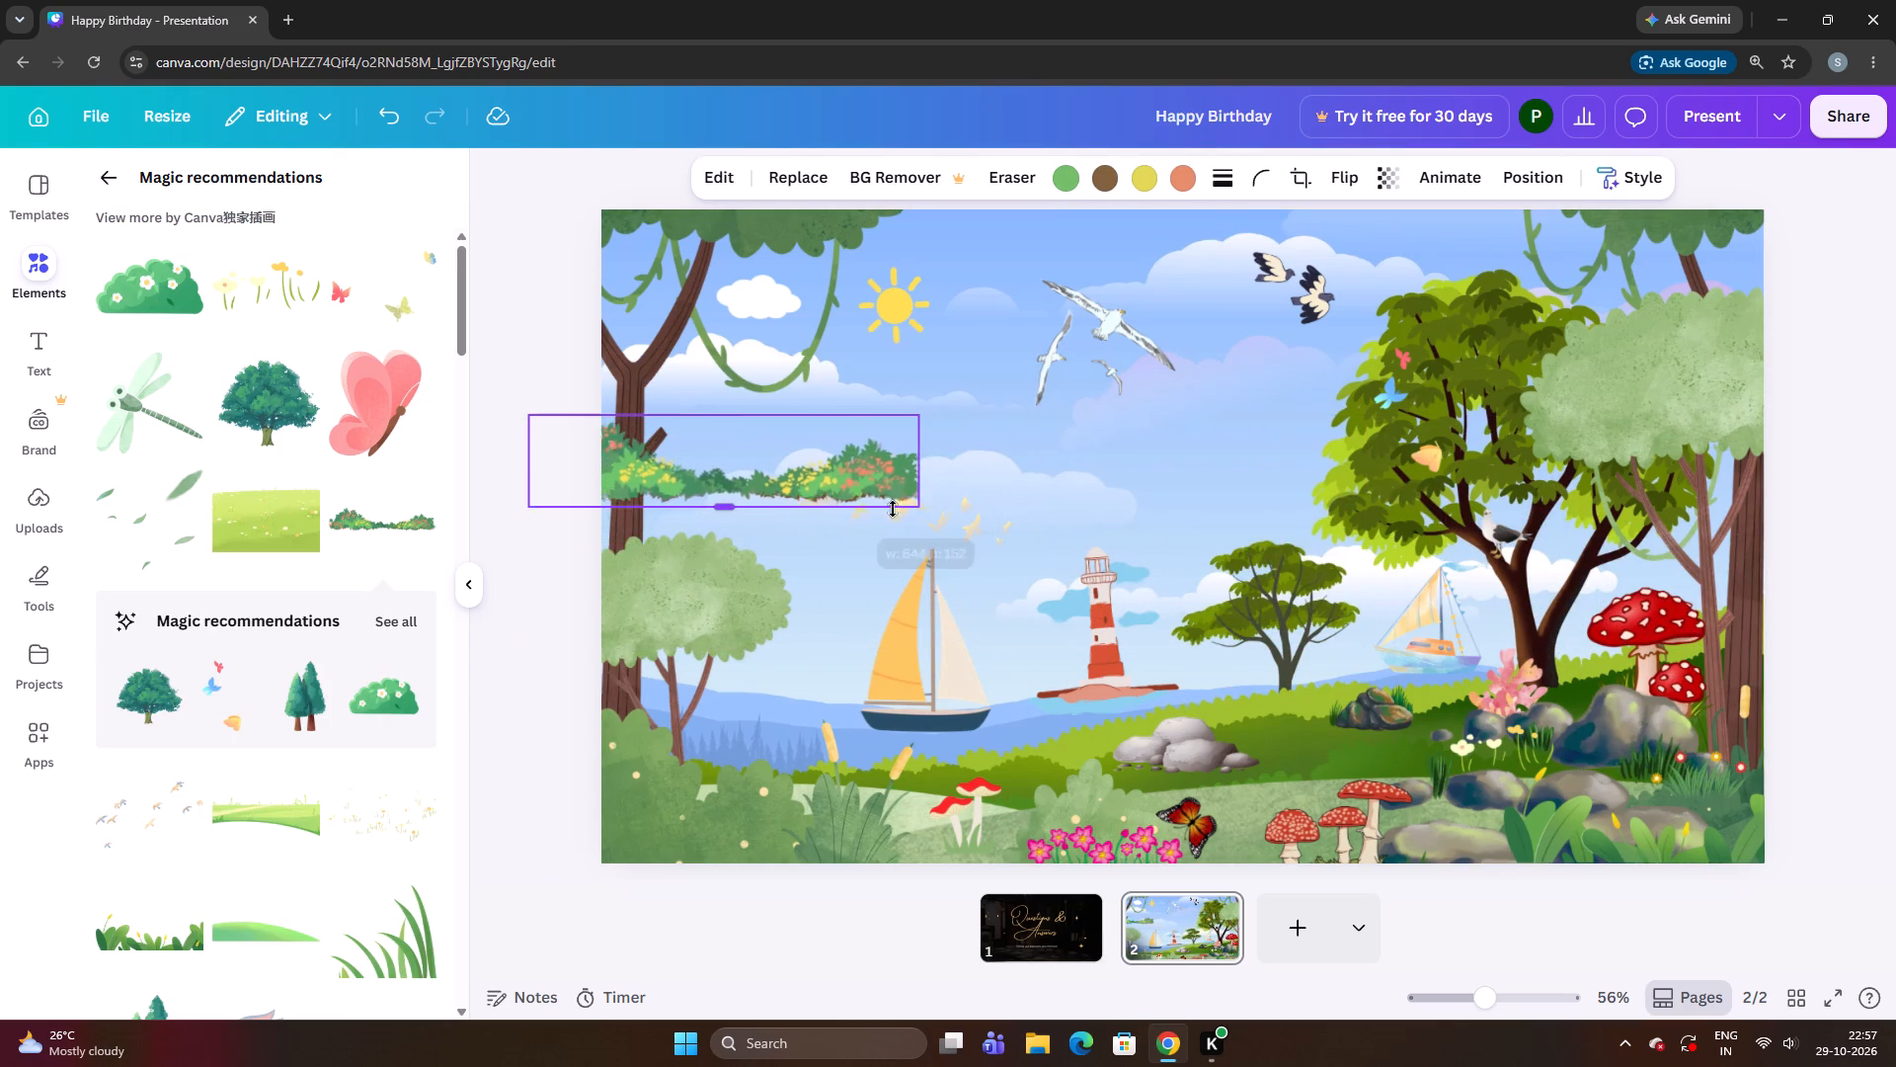
{"action": "left_click_drag", "start_coordinate": [893, 509], "coordinate": [1078, 549]}
{"action": "key", "text": "ctrl+z"}
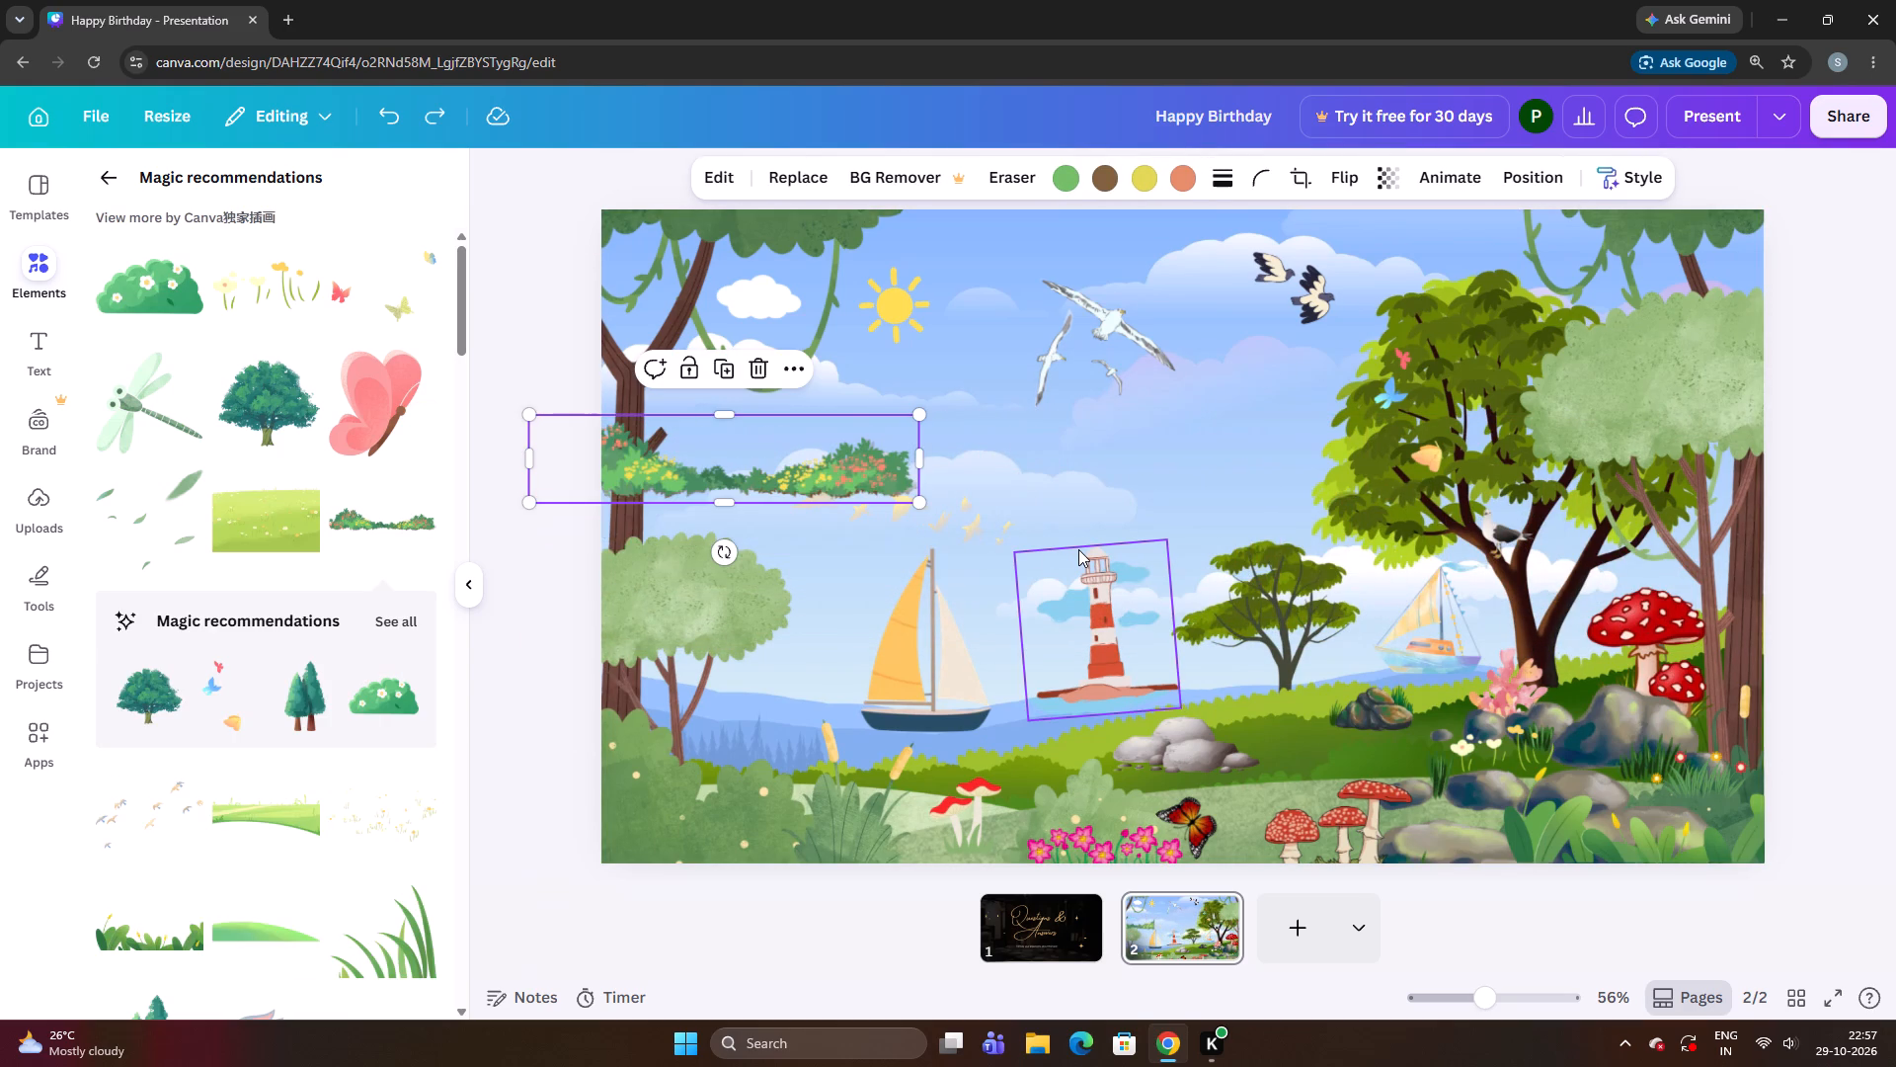
Move the flowering bush row past the lighthouse to the base of the small hillside tree, shrinking it to about the tree's width.
{"action": "left_click_drag", "start_coordinate": [884, 474], "coordinate": [1297, 672]}
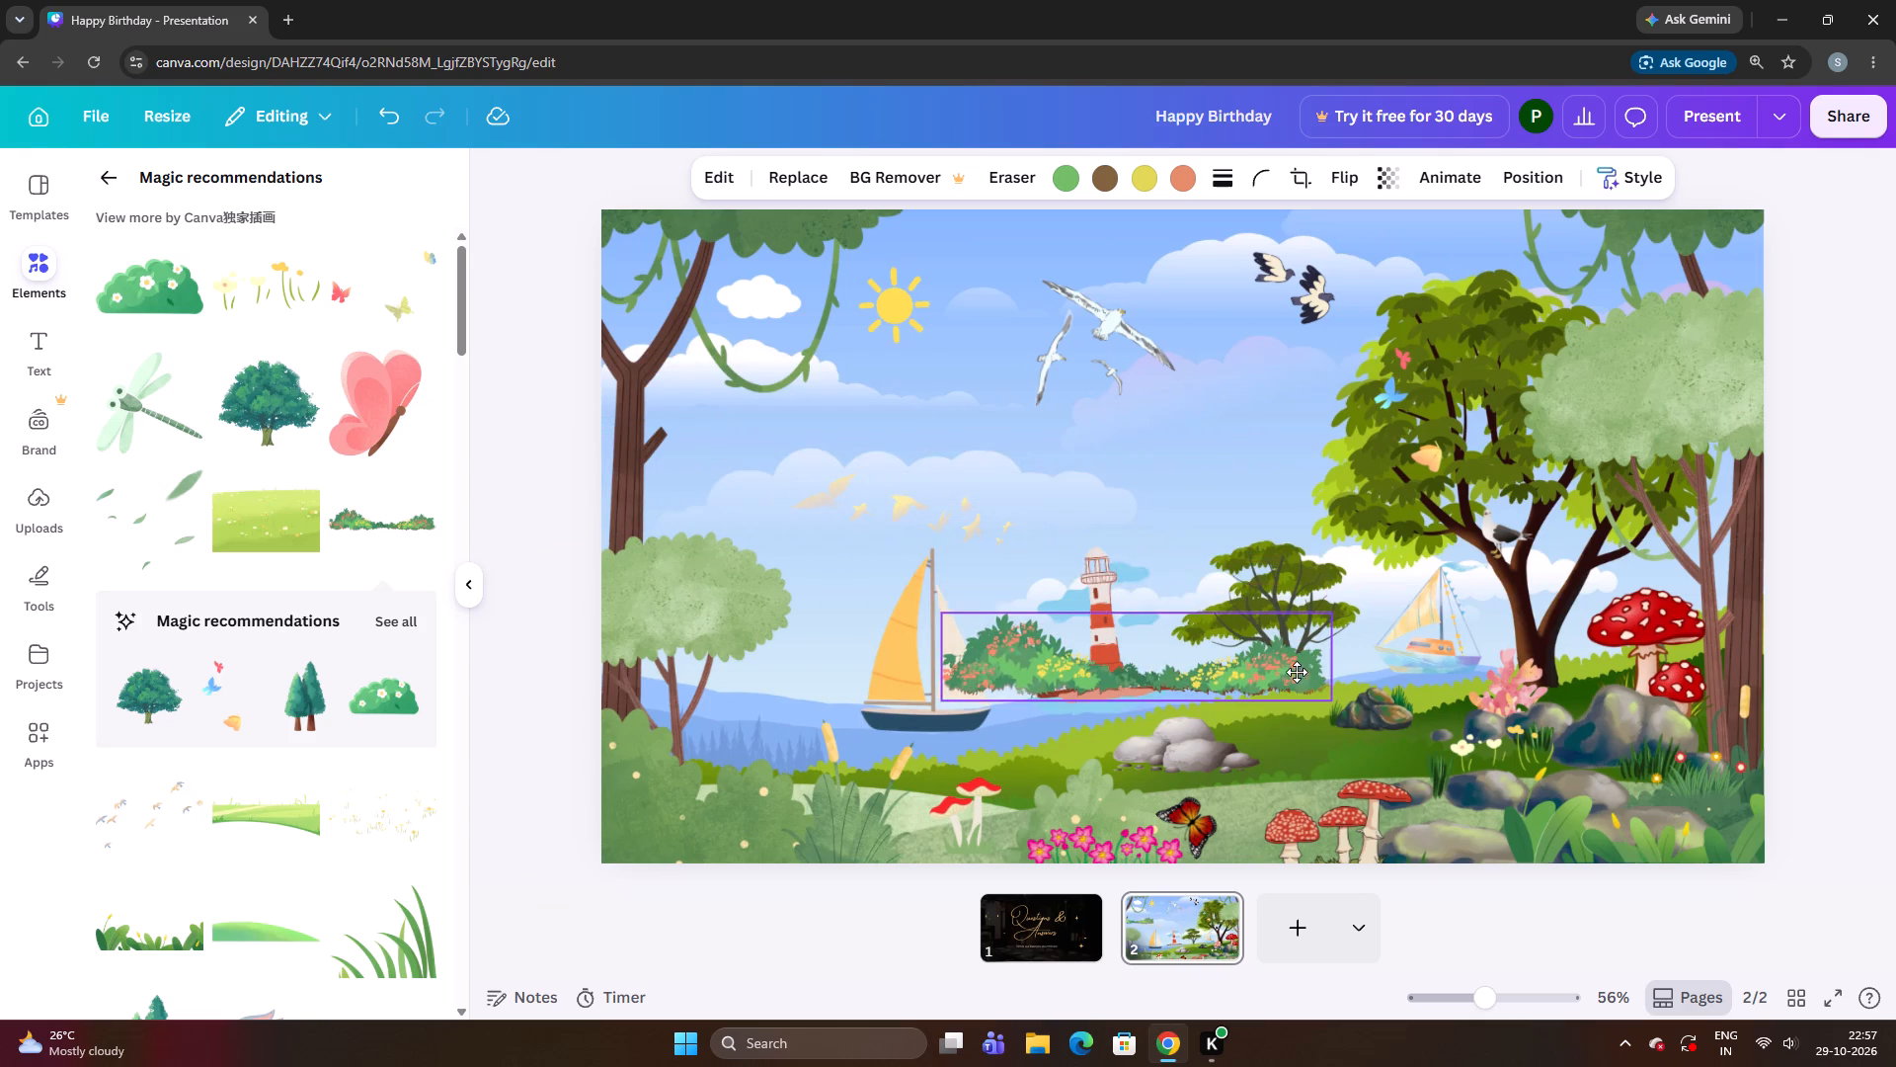
{"action": "left_click_drag", "start_coordinate": [1297, 672], "coordinate": [1298, 675]}
{"action": "left_click_drag", "start_coordinate": [1332, 711], "coordinate": [1236, 666]}
{"action": "key", "text": "ctrl+z"}
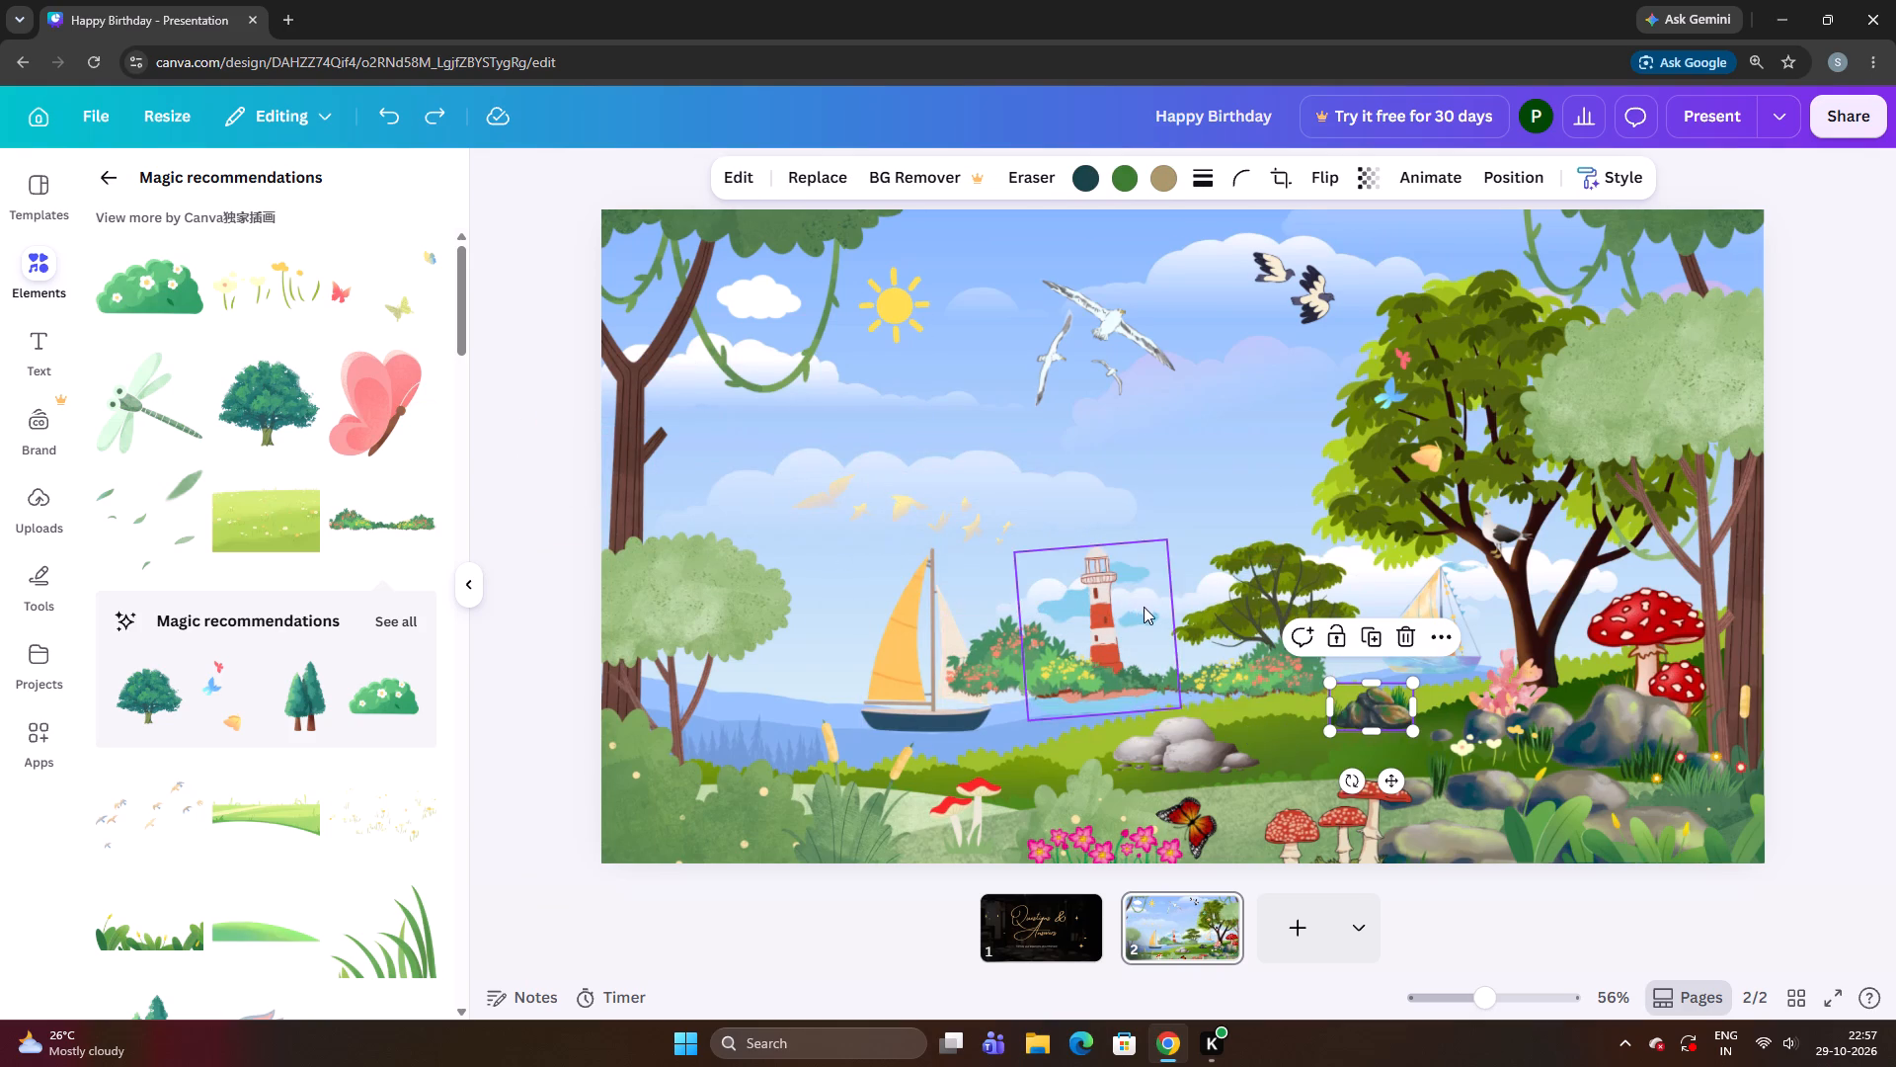
{"action": "left_click_drag", "start_coordinate": [1197, 665], "coordinate": [1163, 662]}
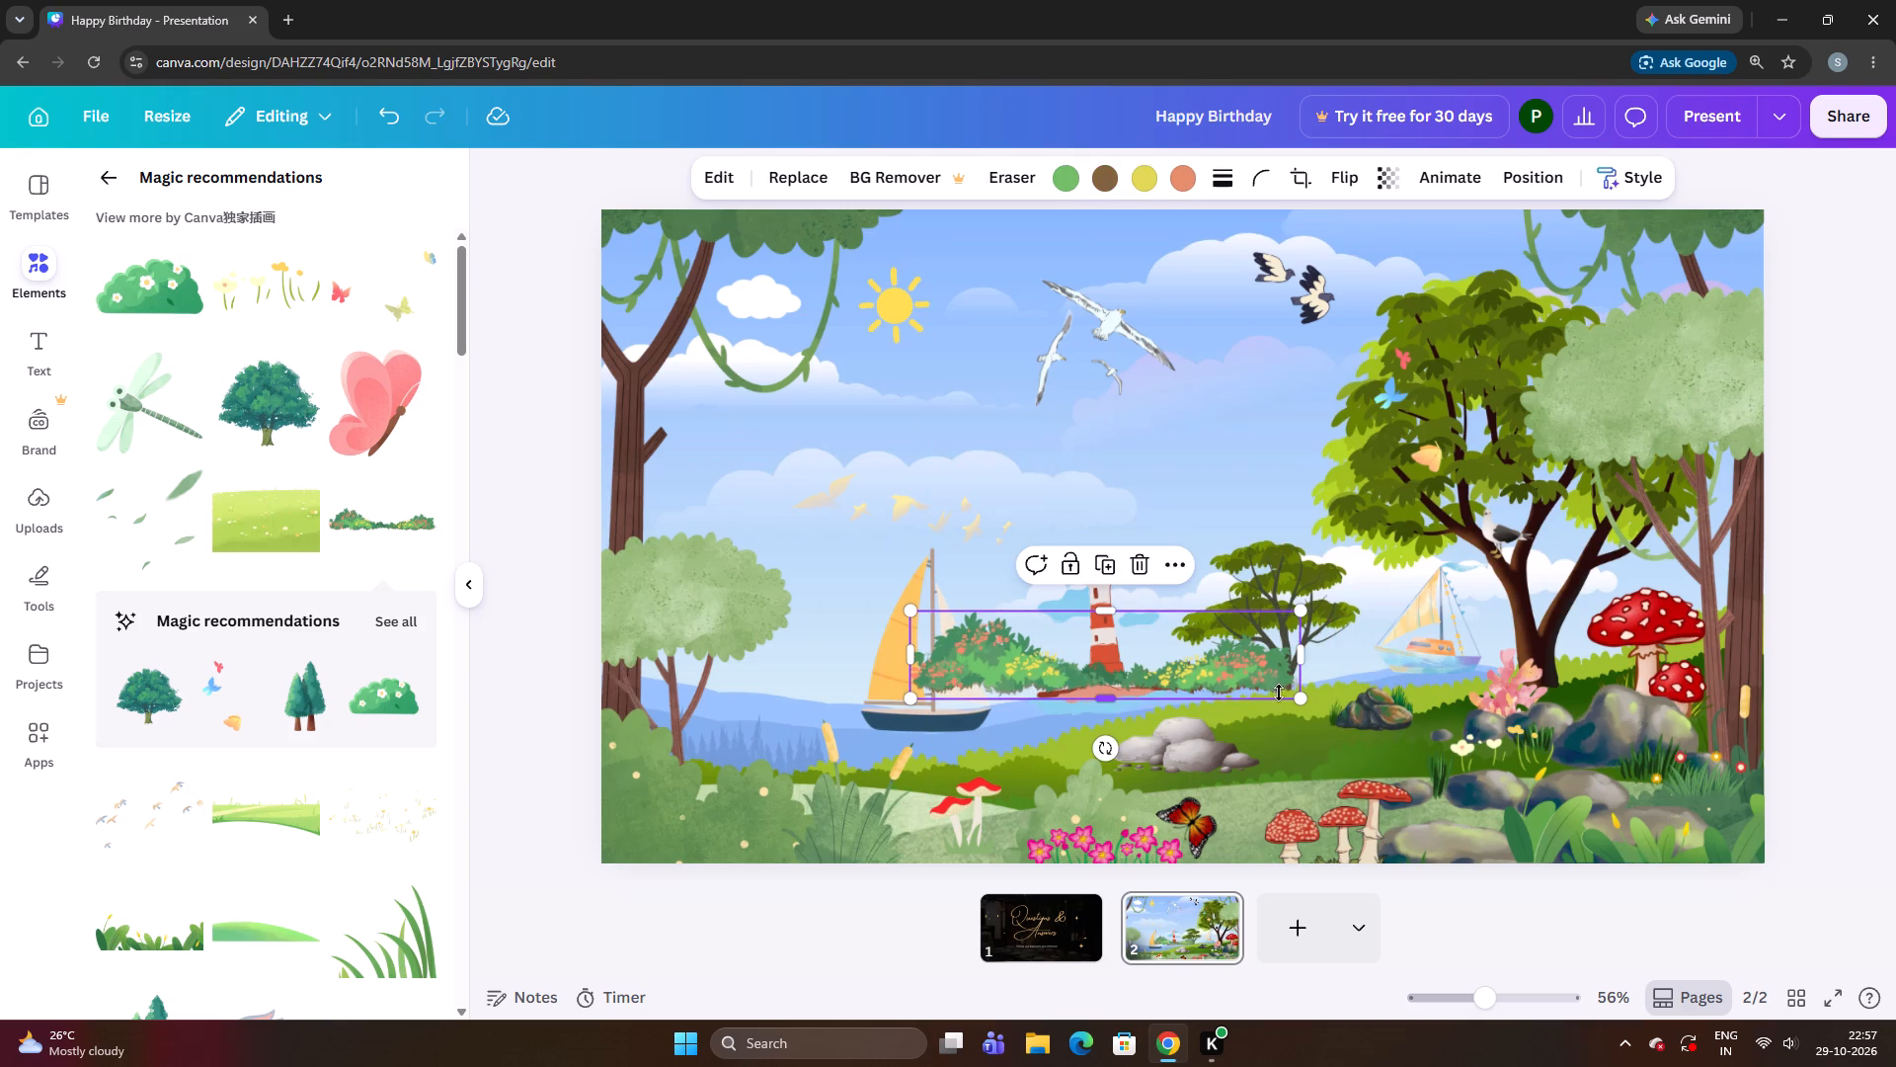
{"action": "left_click_drag", "start_coordinate": [1291, 690], "coordinate": [1178, 638]}
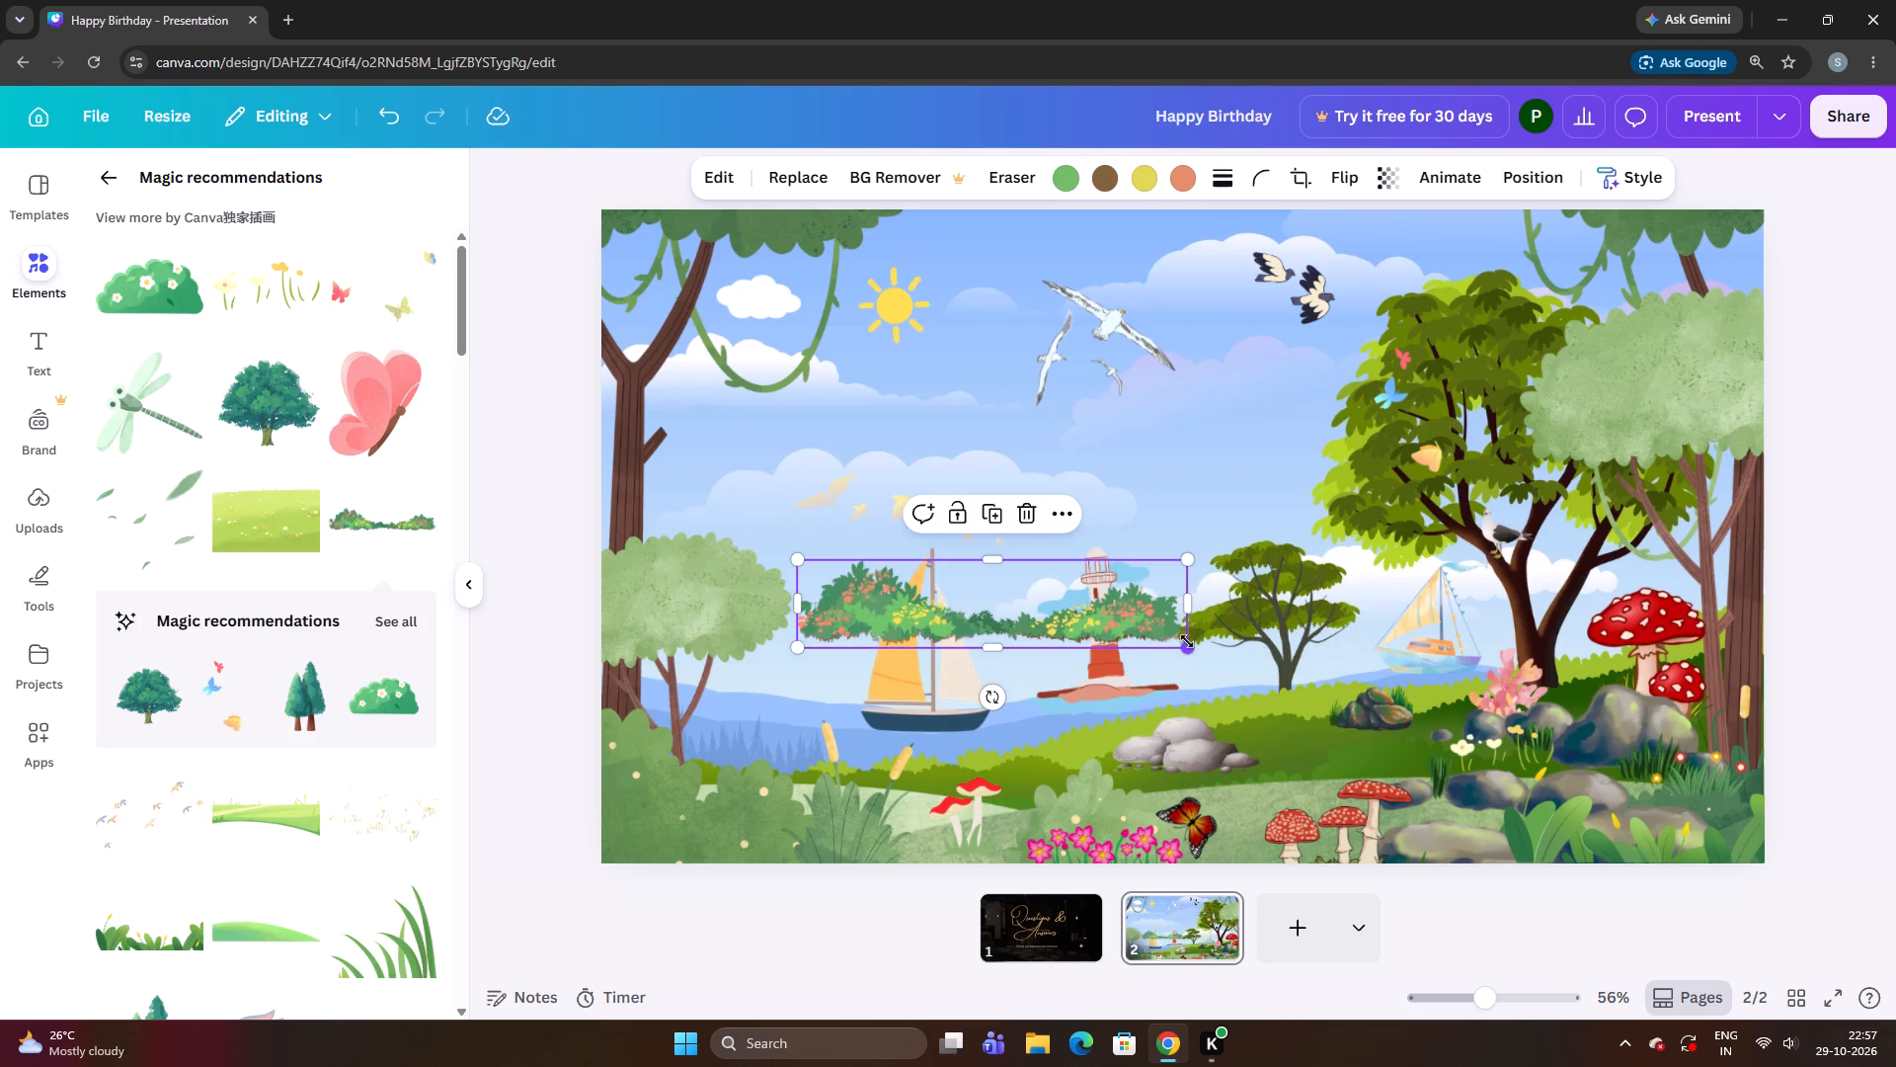
{"action": "left_click_drag", "start_coordinate": [1191, 648], "coordinate": [1081, 620]}
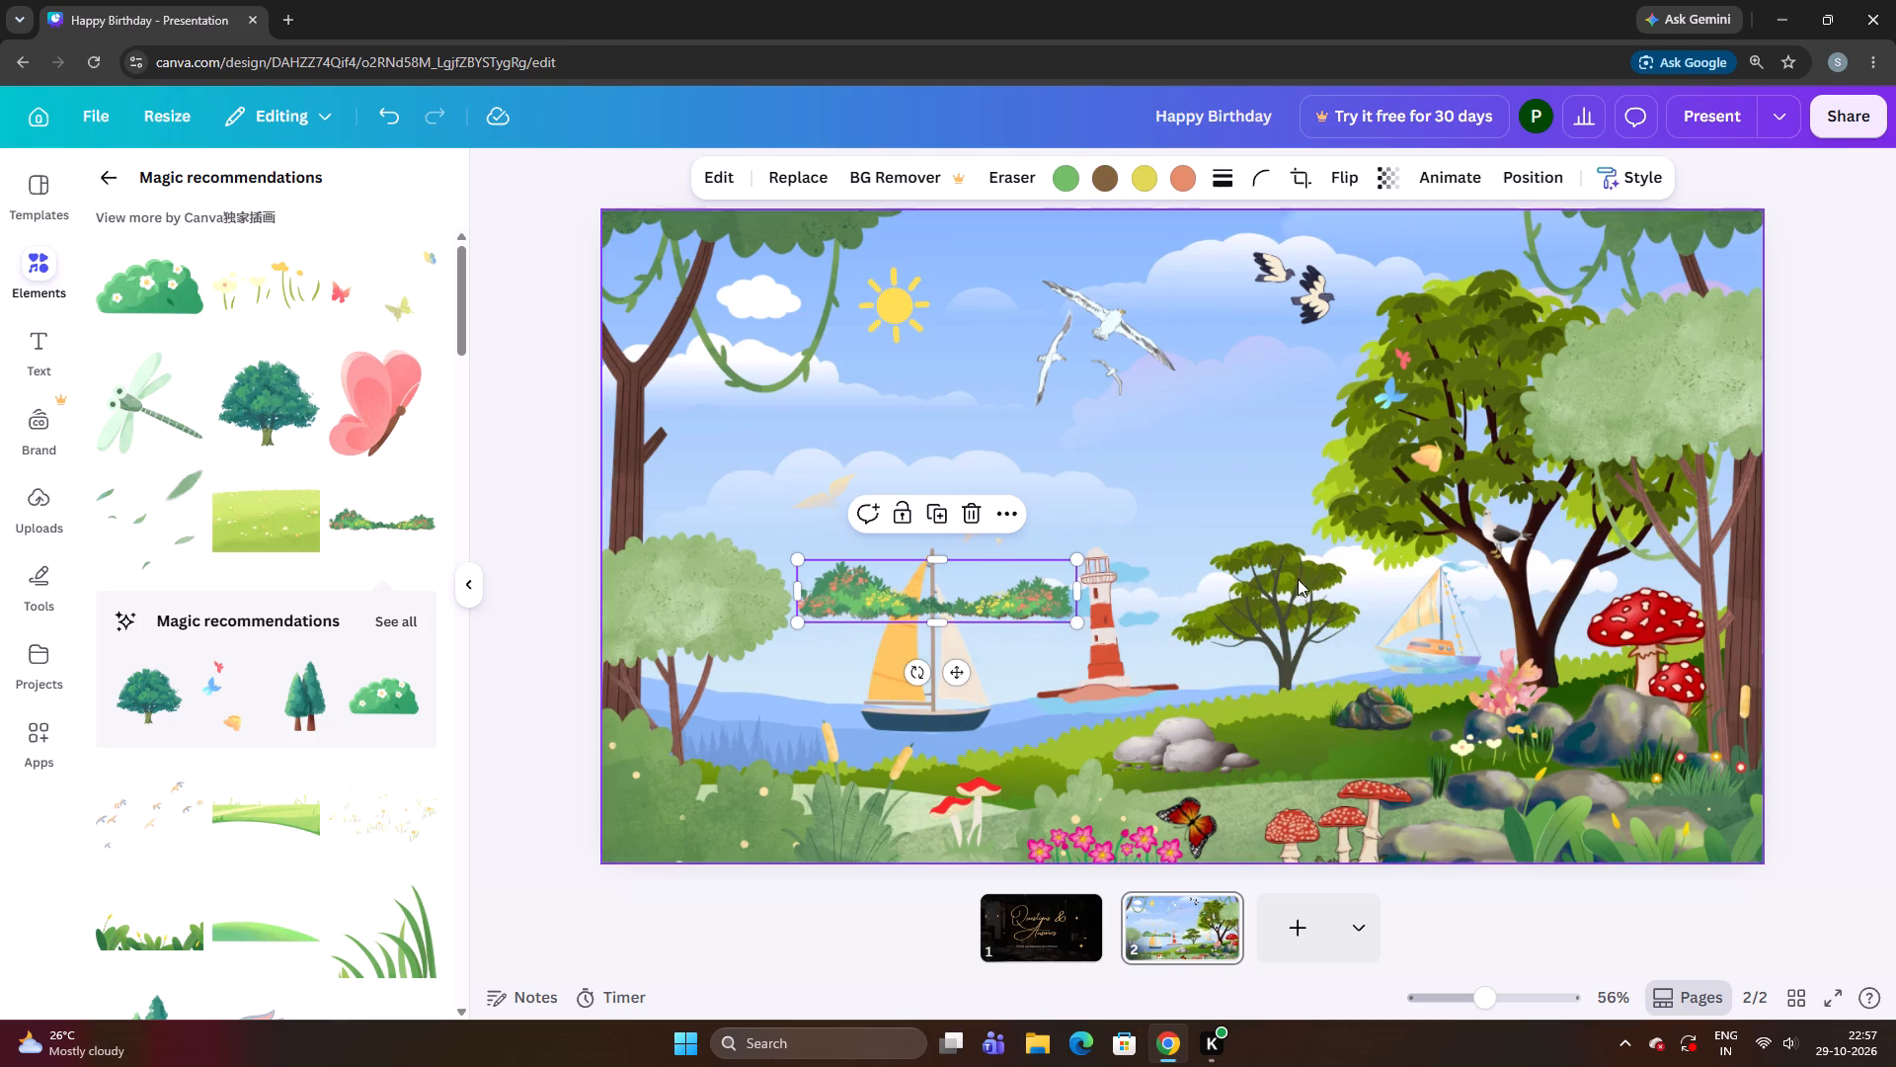
{"action": "left_click_drag", "start_coordinate": [1000, 585], "coordinate": [1265, 651]}
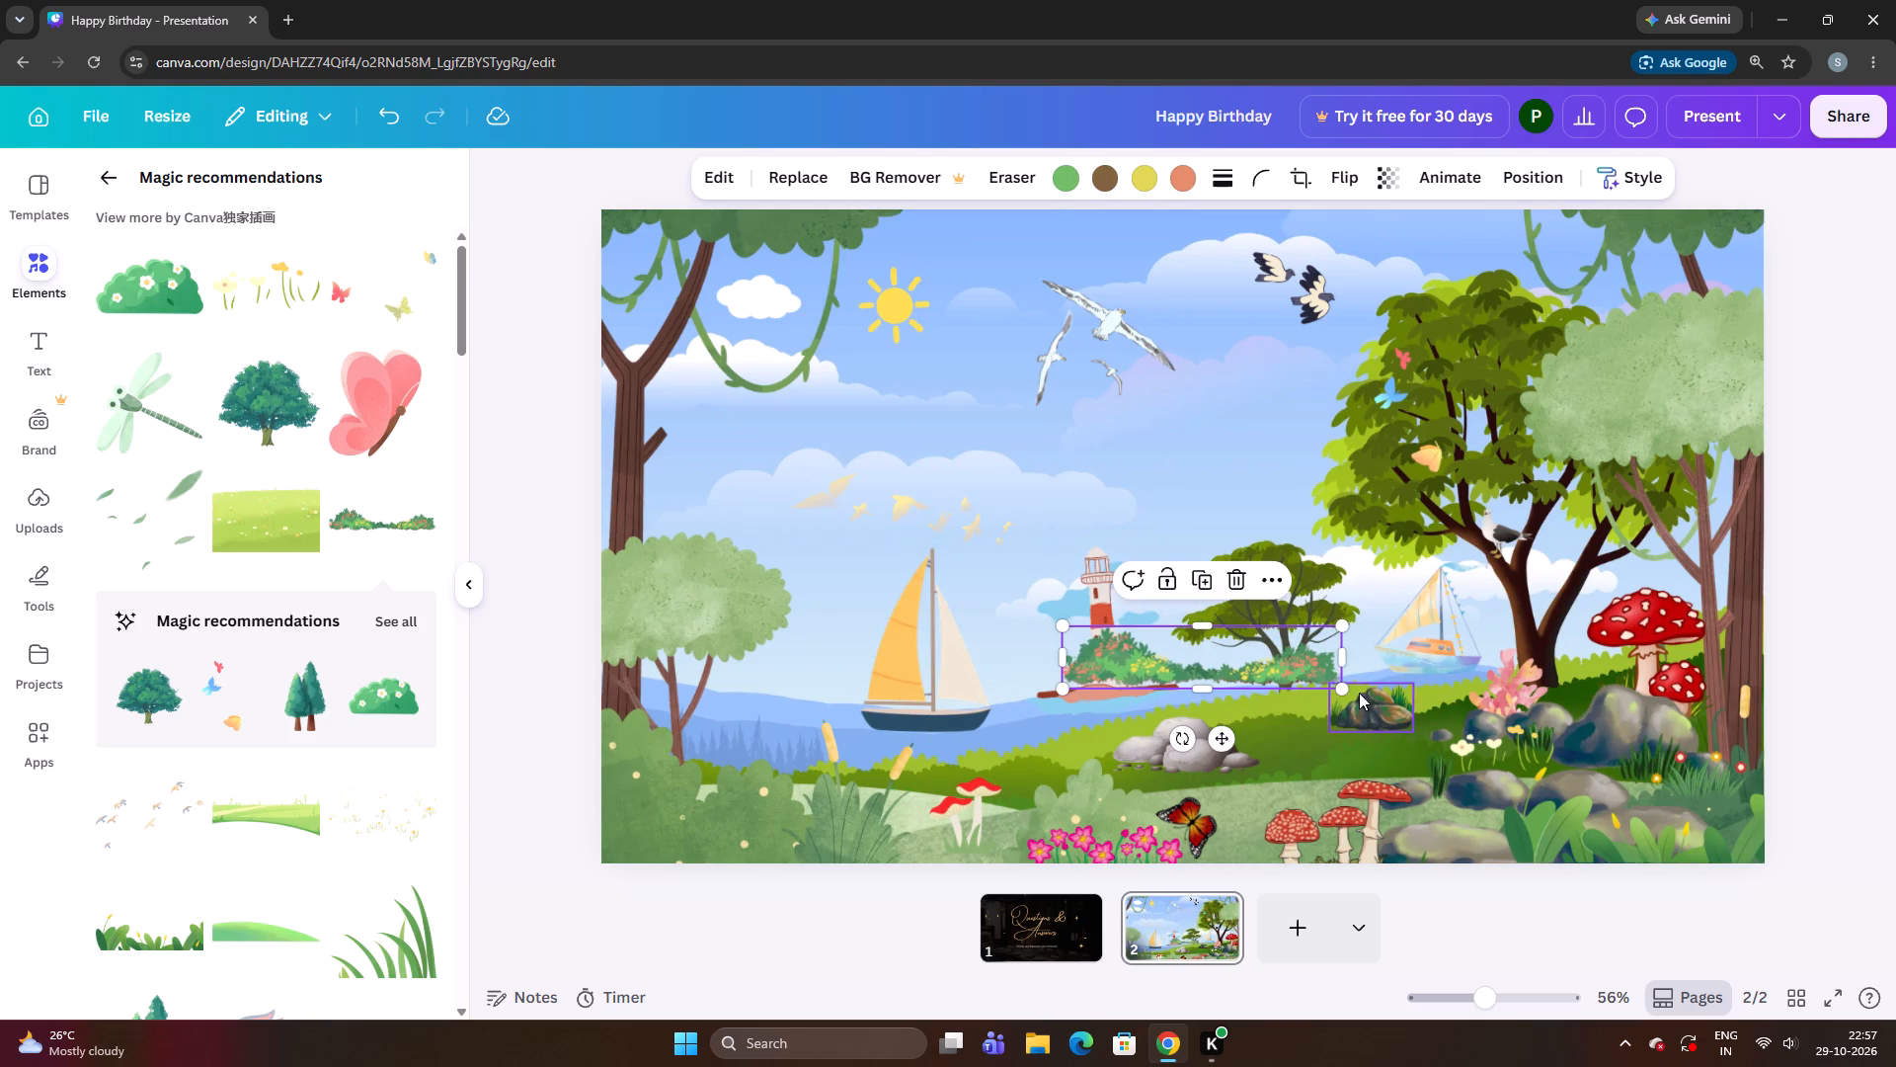
{"action": "left_click_drag", "start_coordinate": [1343, 691], "coordinate": [1243, 646]}
{"action": "left_click_drag", "start_coordinate": [1171, 644], "coordinate": [1282, 694]}
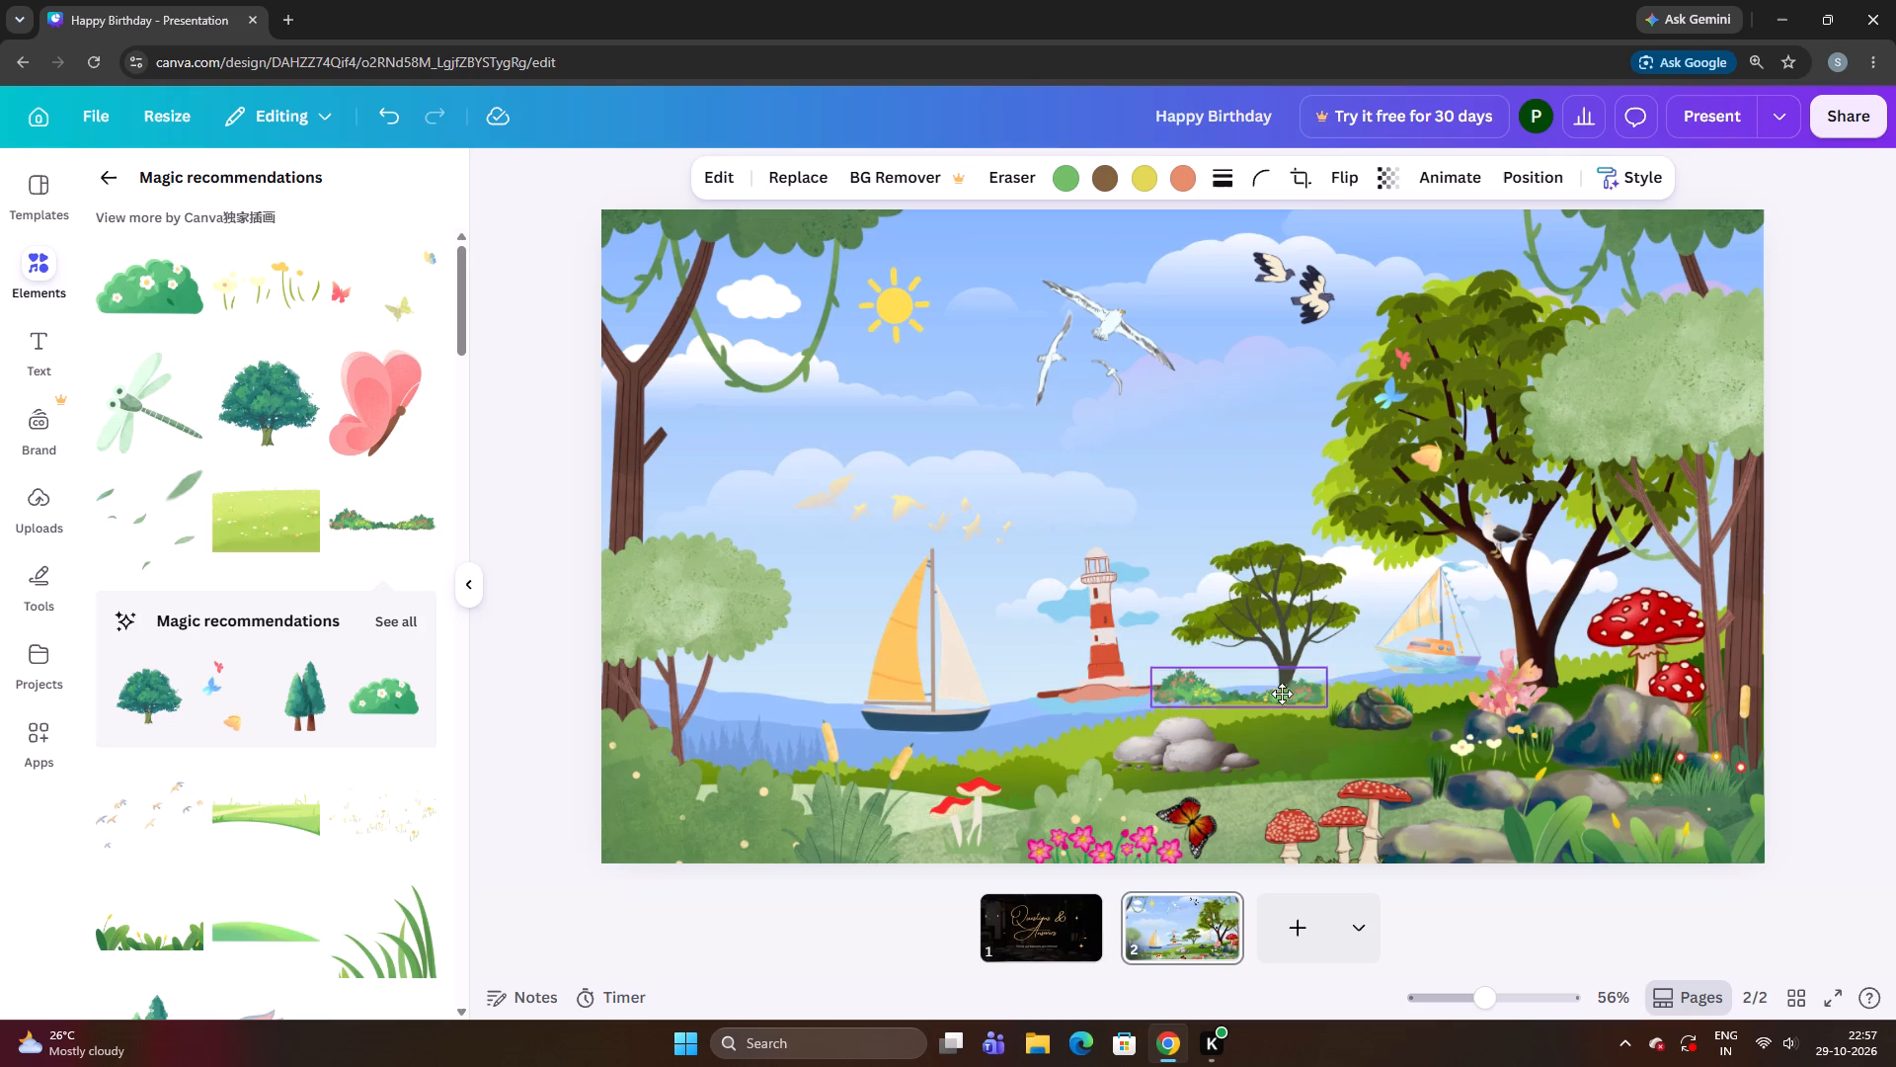
{"action": "left_click_drag", "start_coordinate": [1282, 694], "coordinate": [1286, 686]}
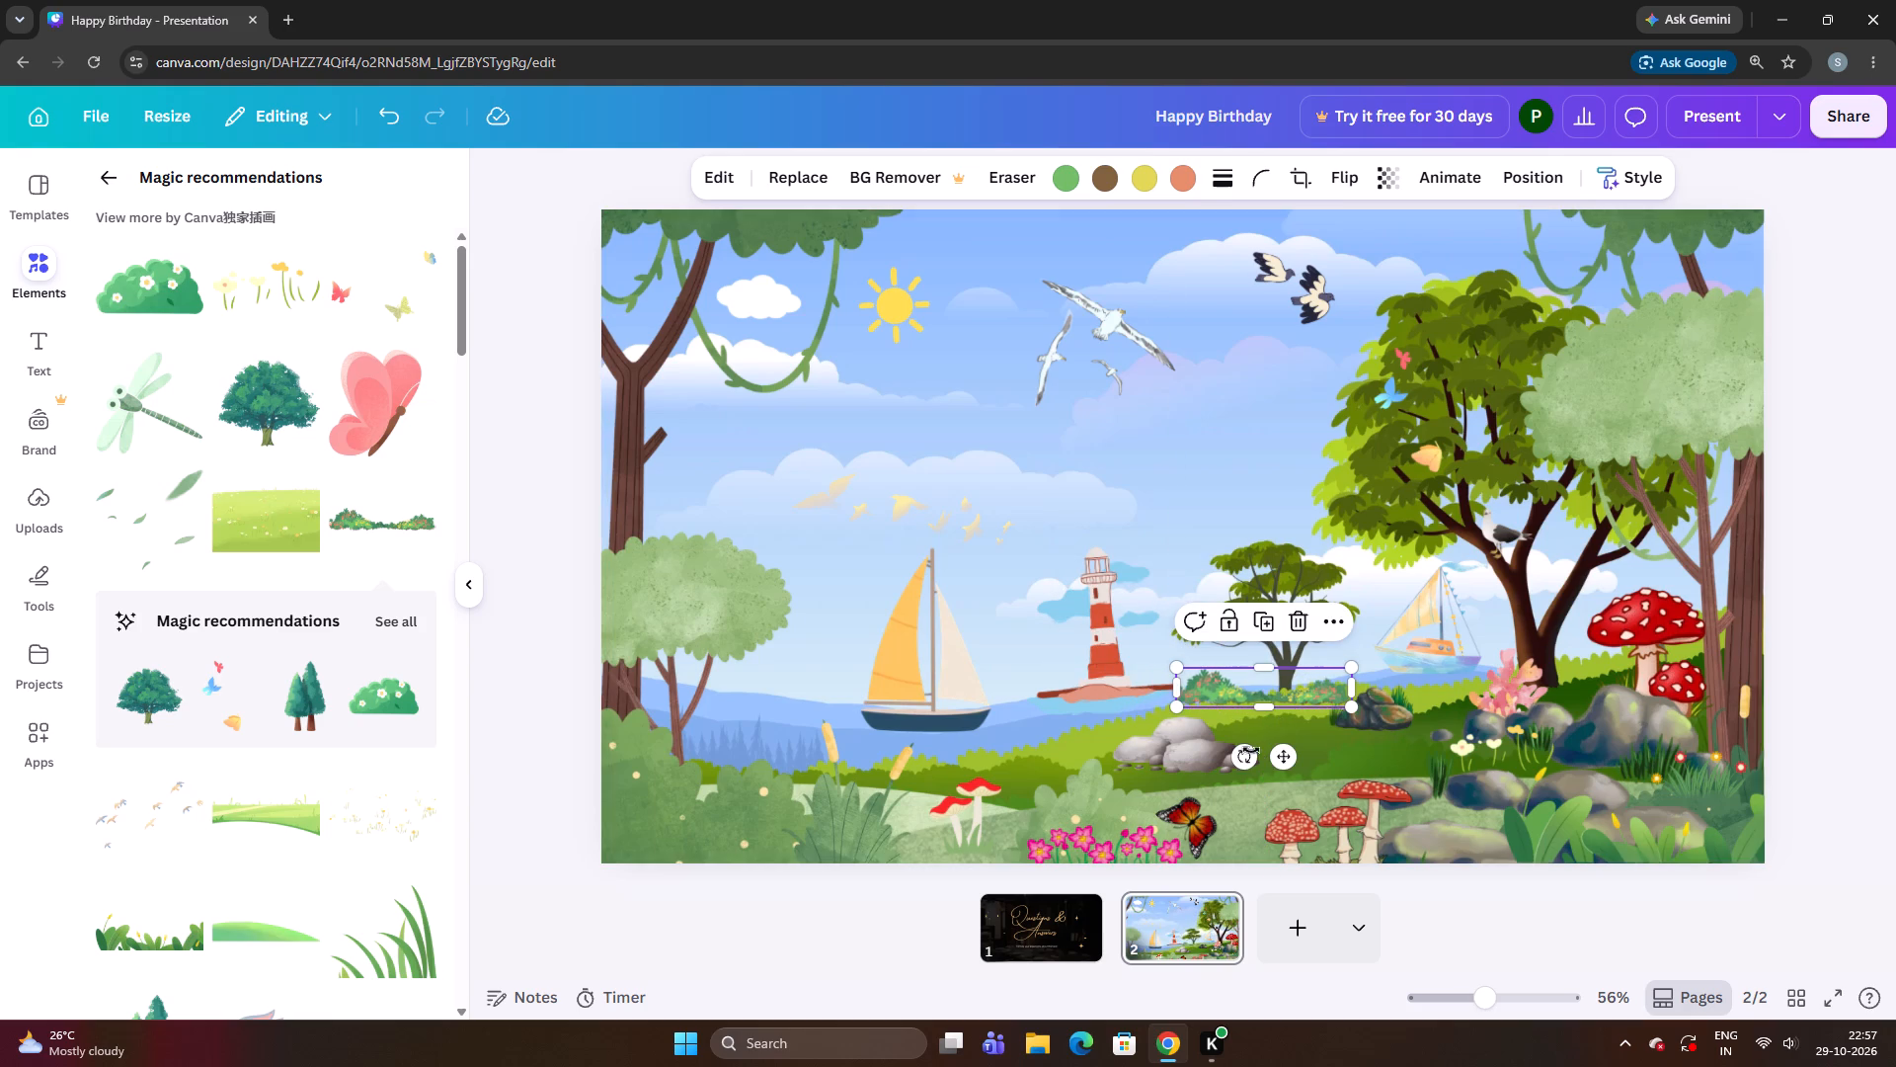
Tilt the flowering bush row slightly counter-clockwise to follow the hill's slope and settle it a little lower below the tree.
{"action": "left_click_drag", "start_coordinate": [1248, 751], "coordinate": [1256, 771]}
{"action": "left_click_drag", "start_coordinate": [1271, 684], "coordinate": [1271, 682]}
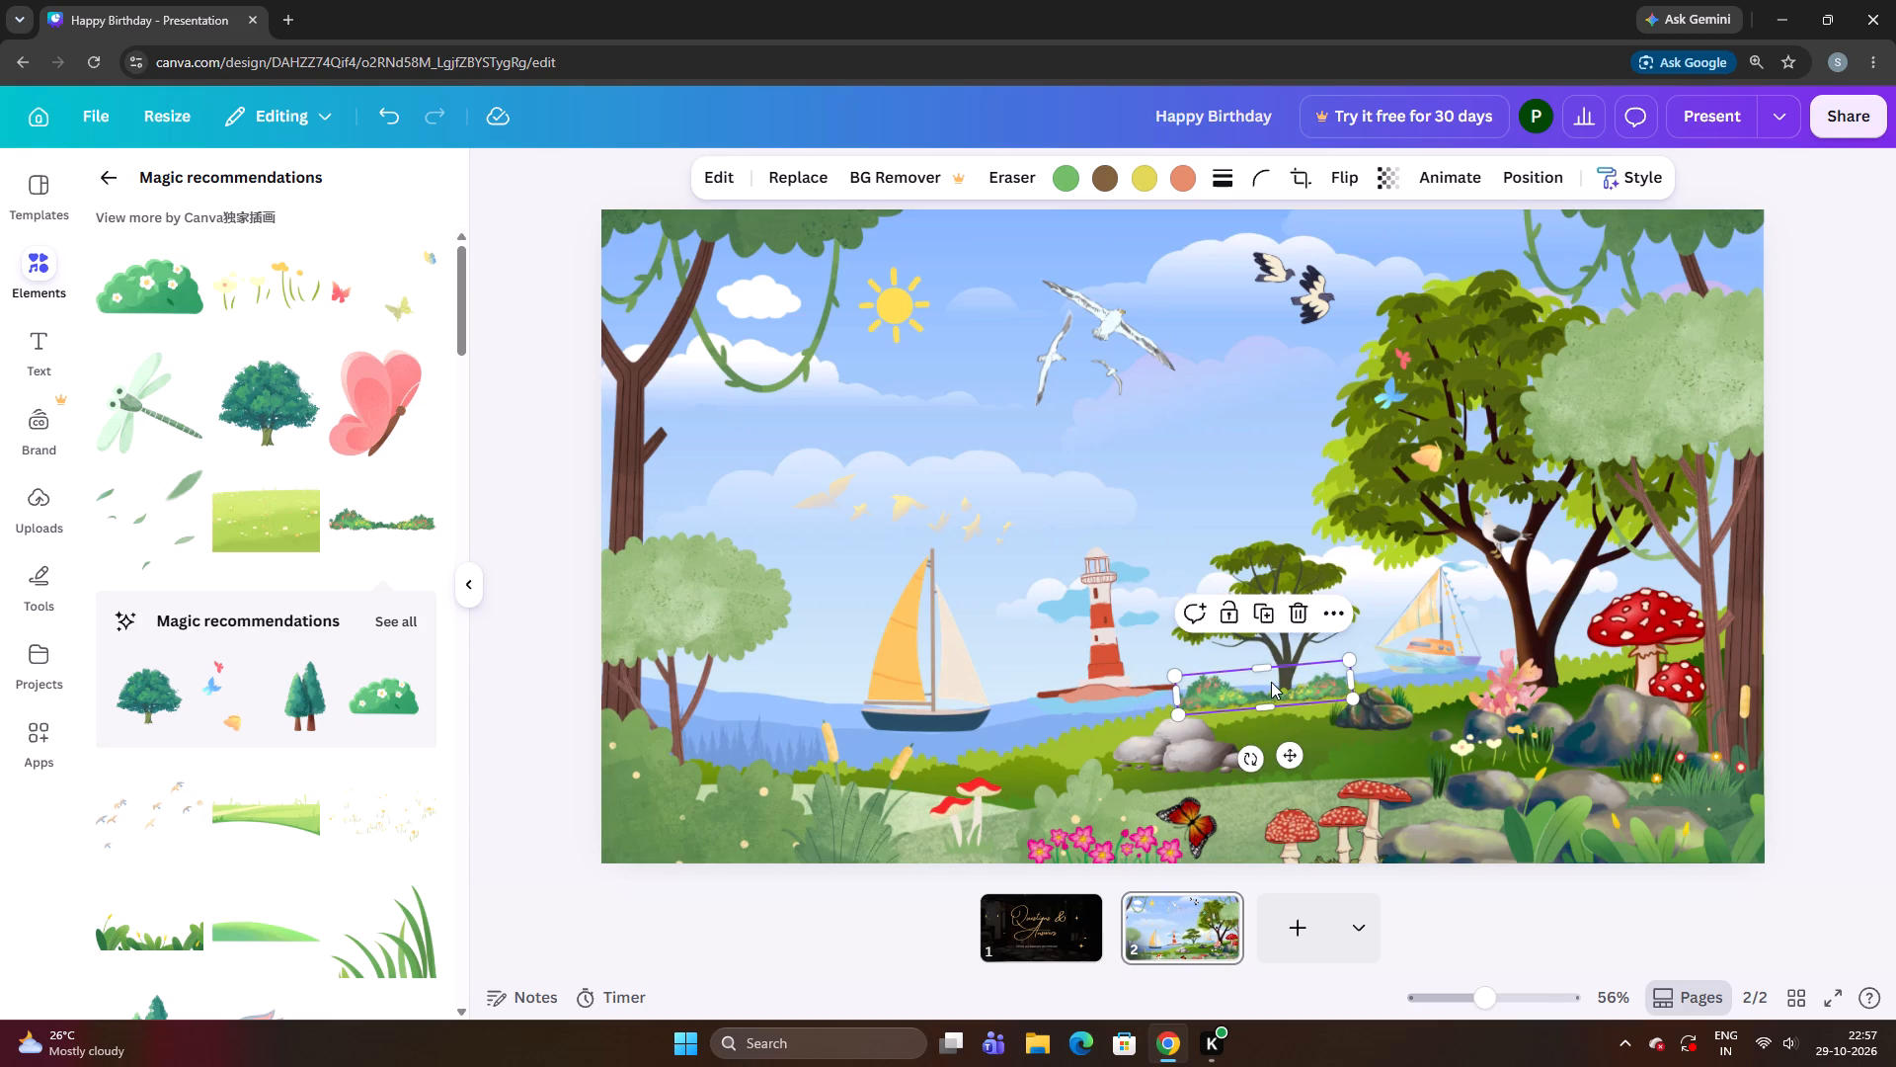
{"action": "left_click_drag", "start_coordinate": [1271, 682], "coordinate": [1265, 696]}
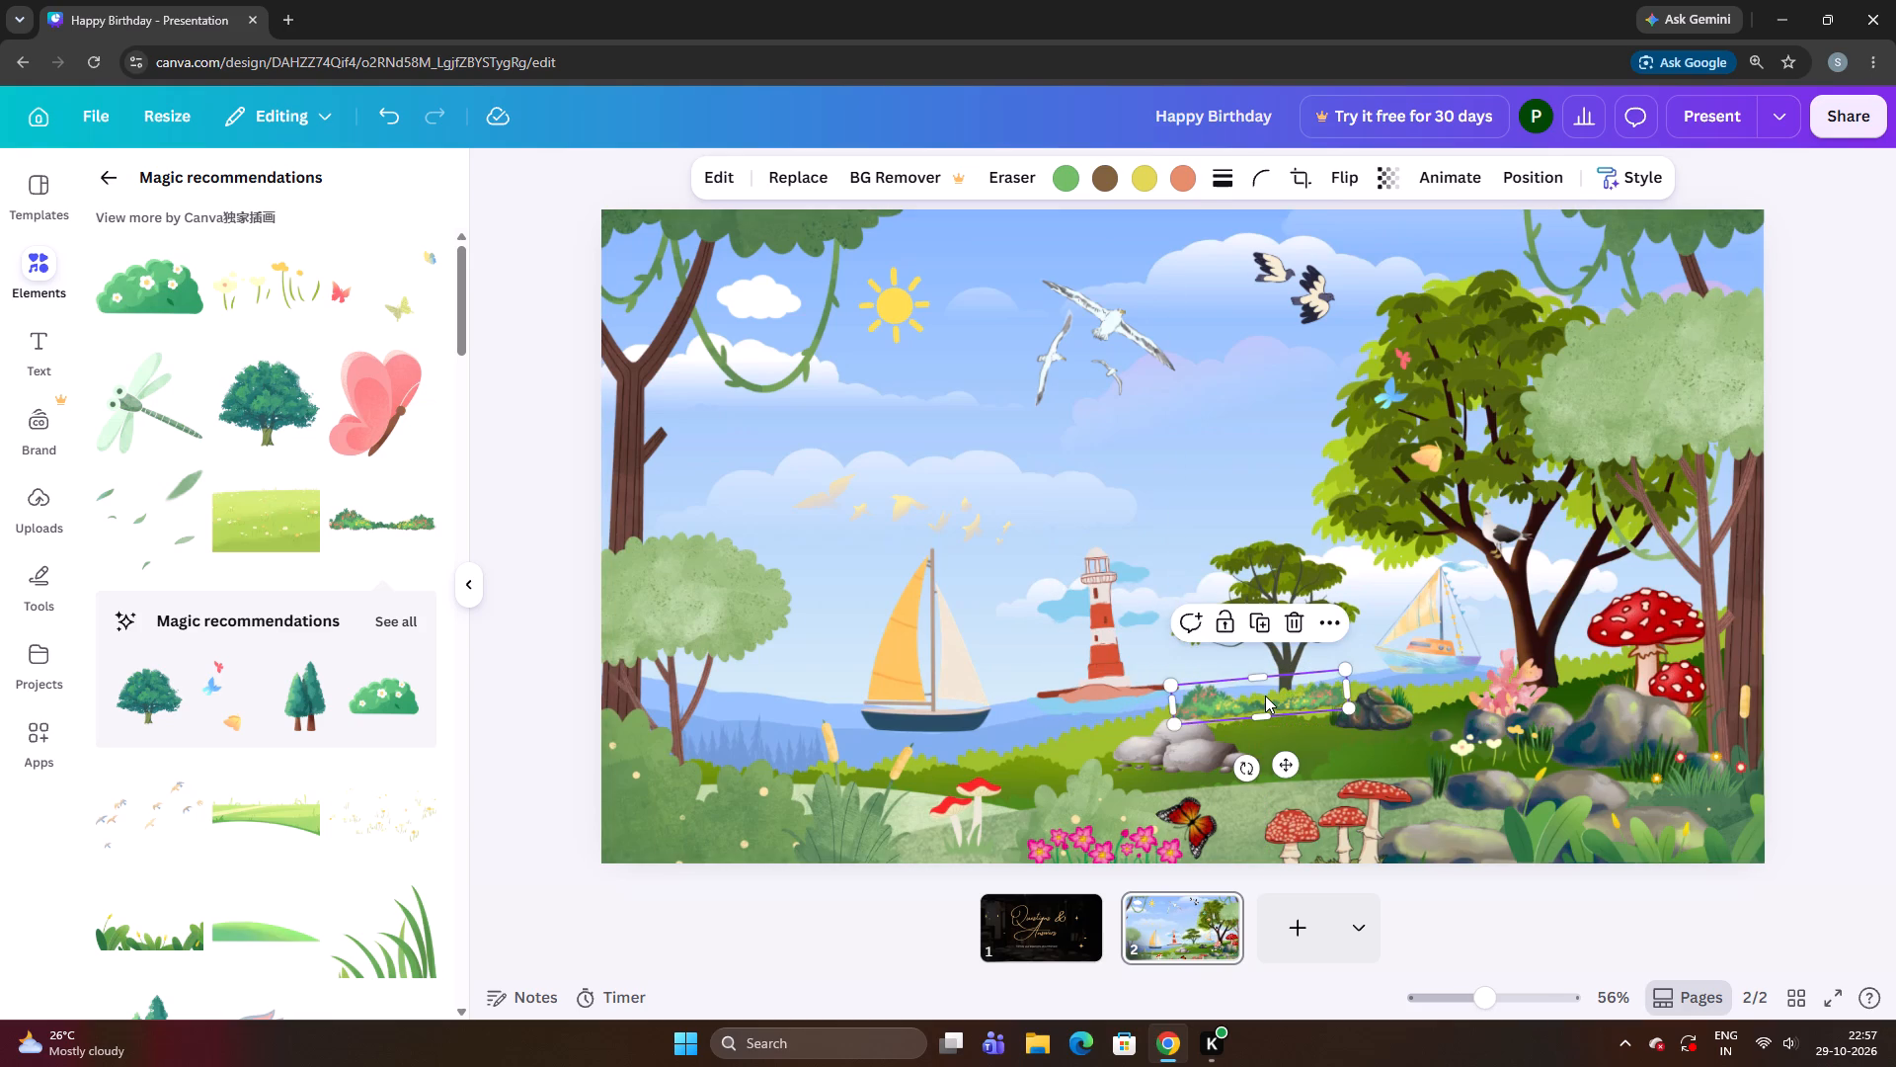
{"action": "left_click", "coordinate": [1270, 698]}
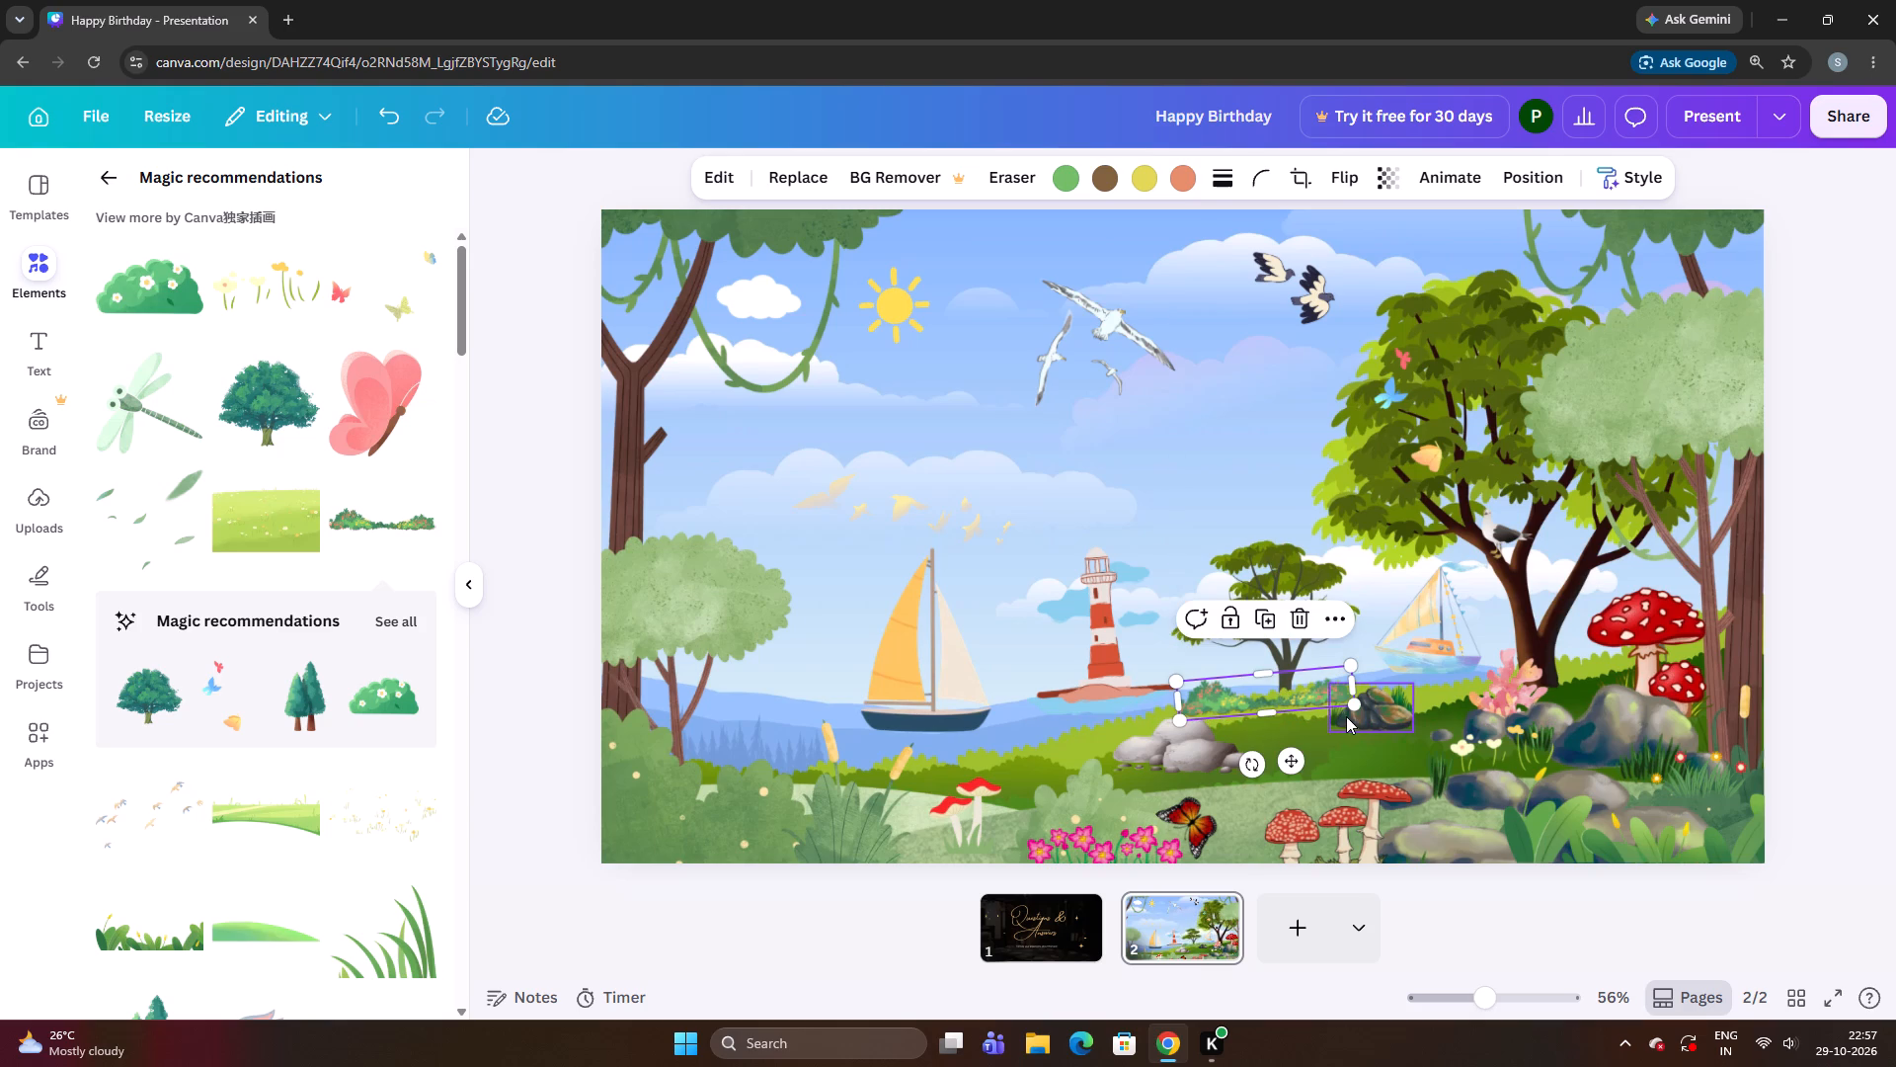
Shrink the flowering bush row a bit more and fit it between the tree's base and the small mossy rock.
{"action": "left_click_drag", "start_coordinate": [1352, 707], "coordinate": [1333, 700]}
{"action": "left_click_drag", "start_coordinate": [1312, 696], "coordinate": [1312, 701]}
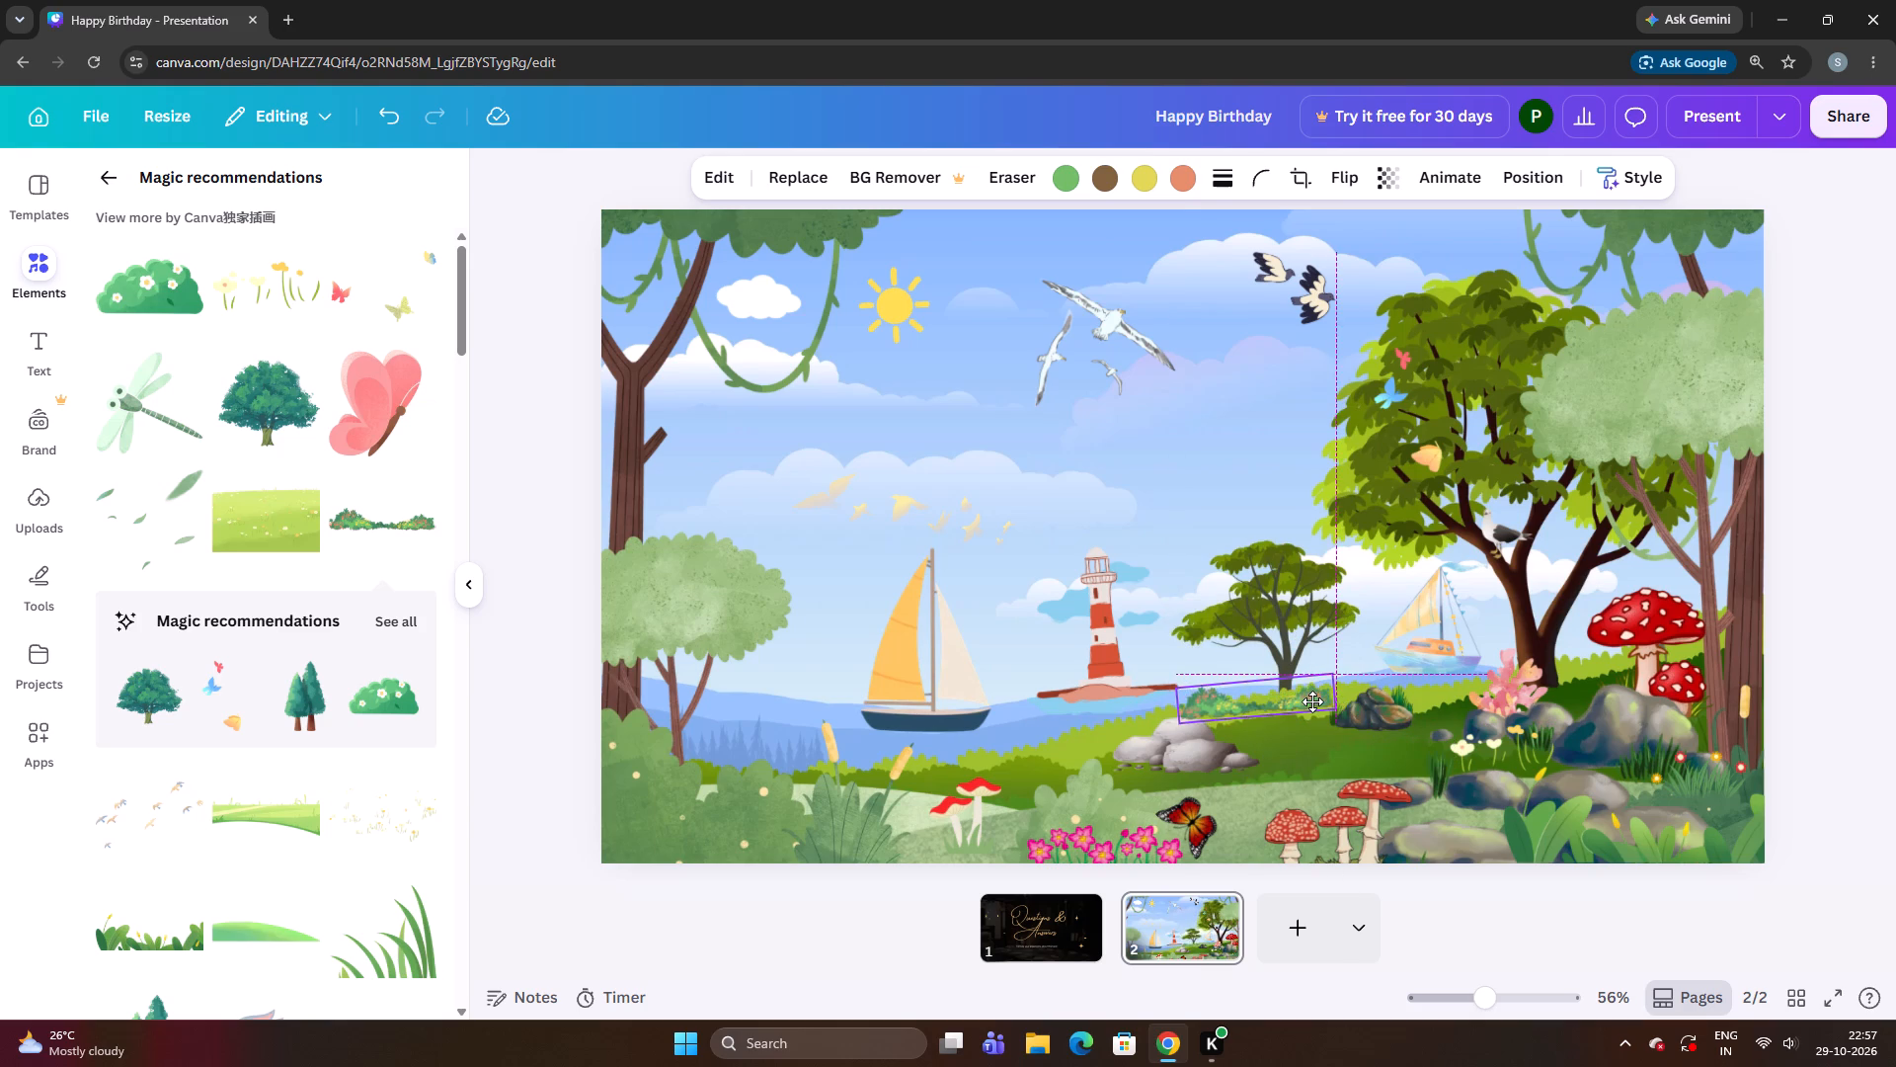
{"action": "left_click_drag", "start_coordinate": [1312, 701], "coordinate": [1333, 698]}
{"action": "left_click_drag", "start_coordinate": [1356, 701], "coordinate": [1343, 695]}
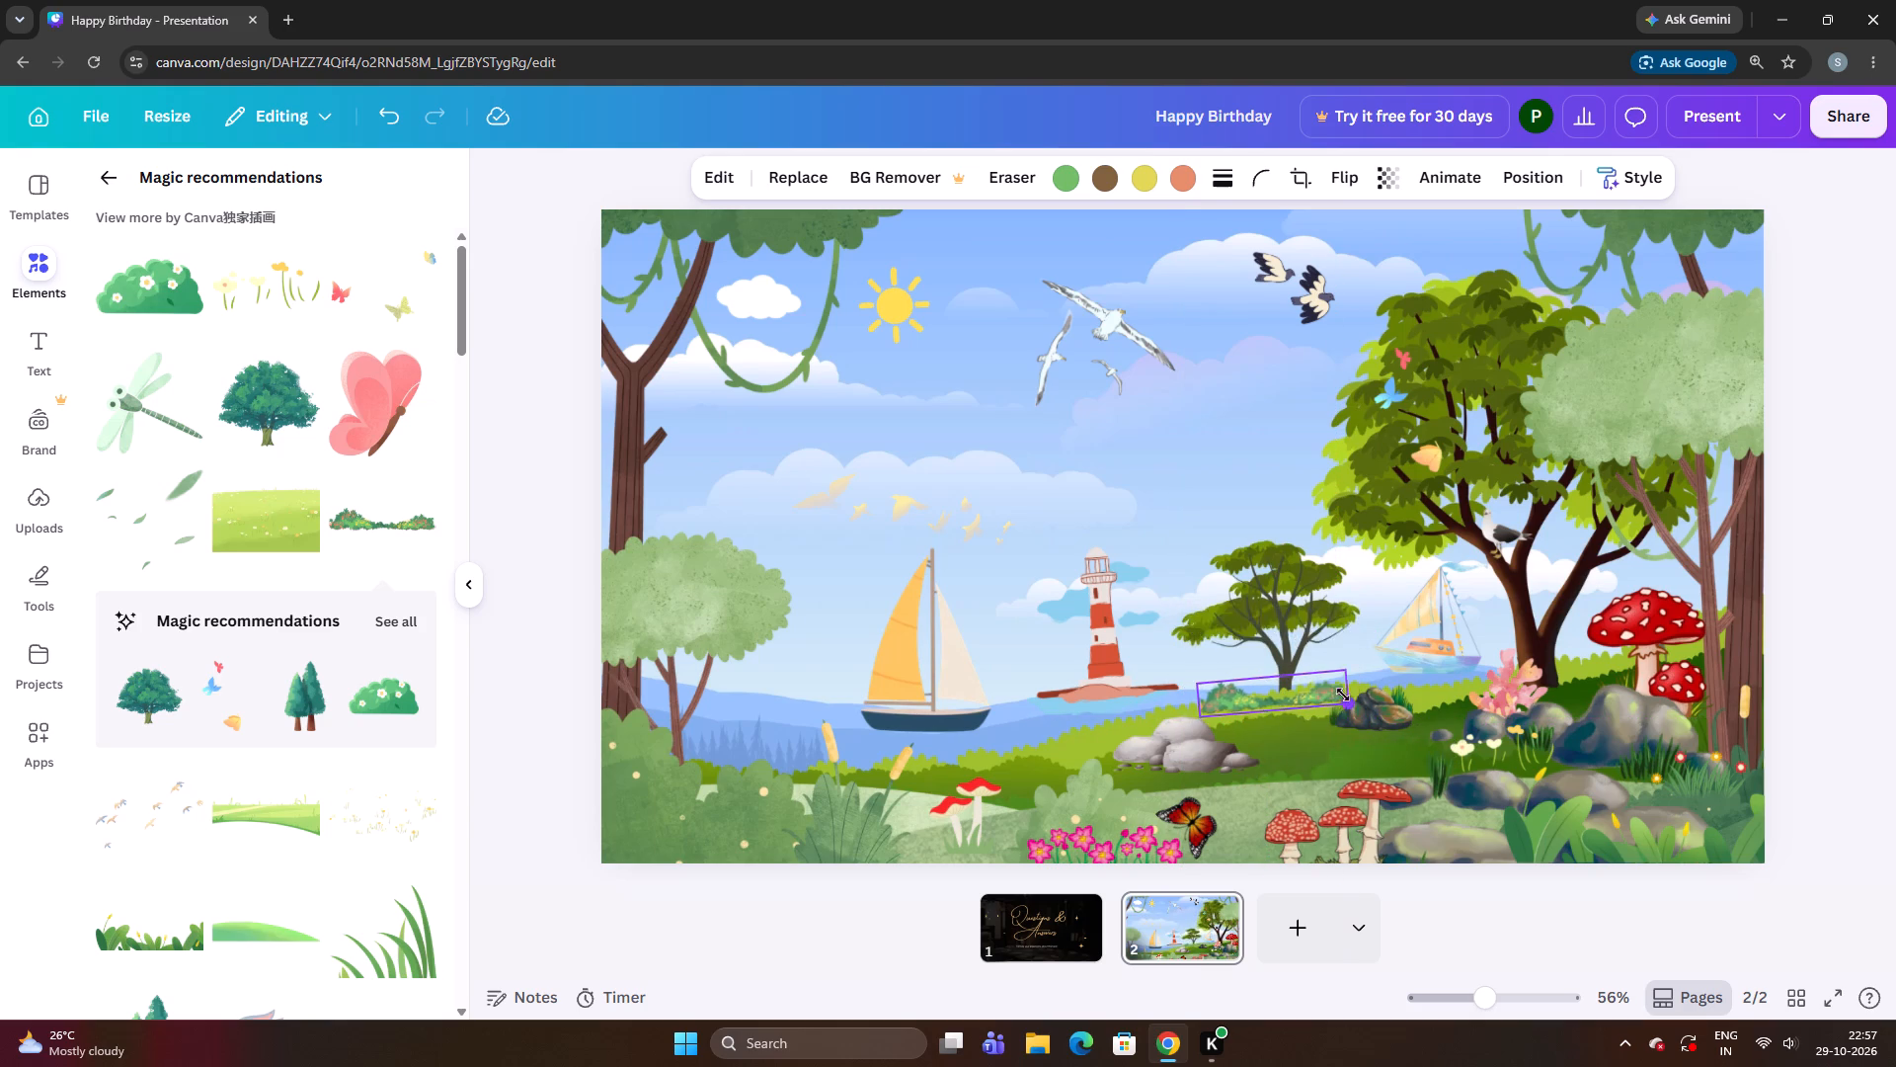
{"action": "left_click_drag", "start_coordinate": [1343, 695], "coordinate": [1341, 691]}
{"action": "left_click", "coordinate": [1315, 683]}
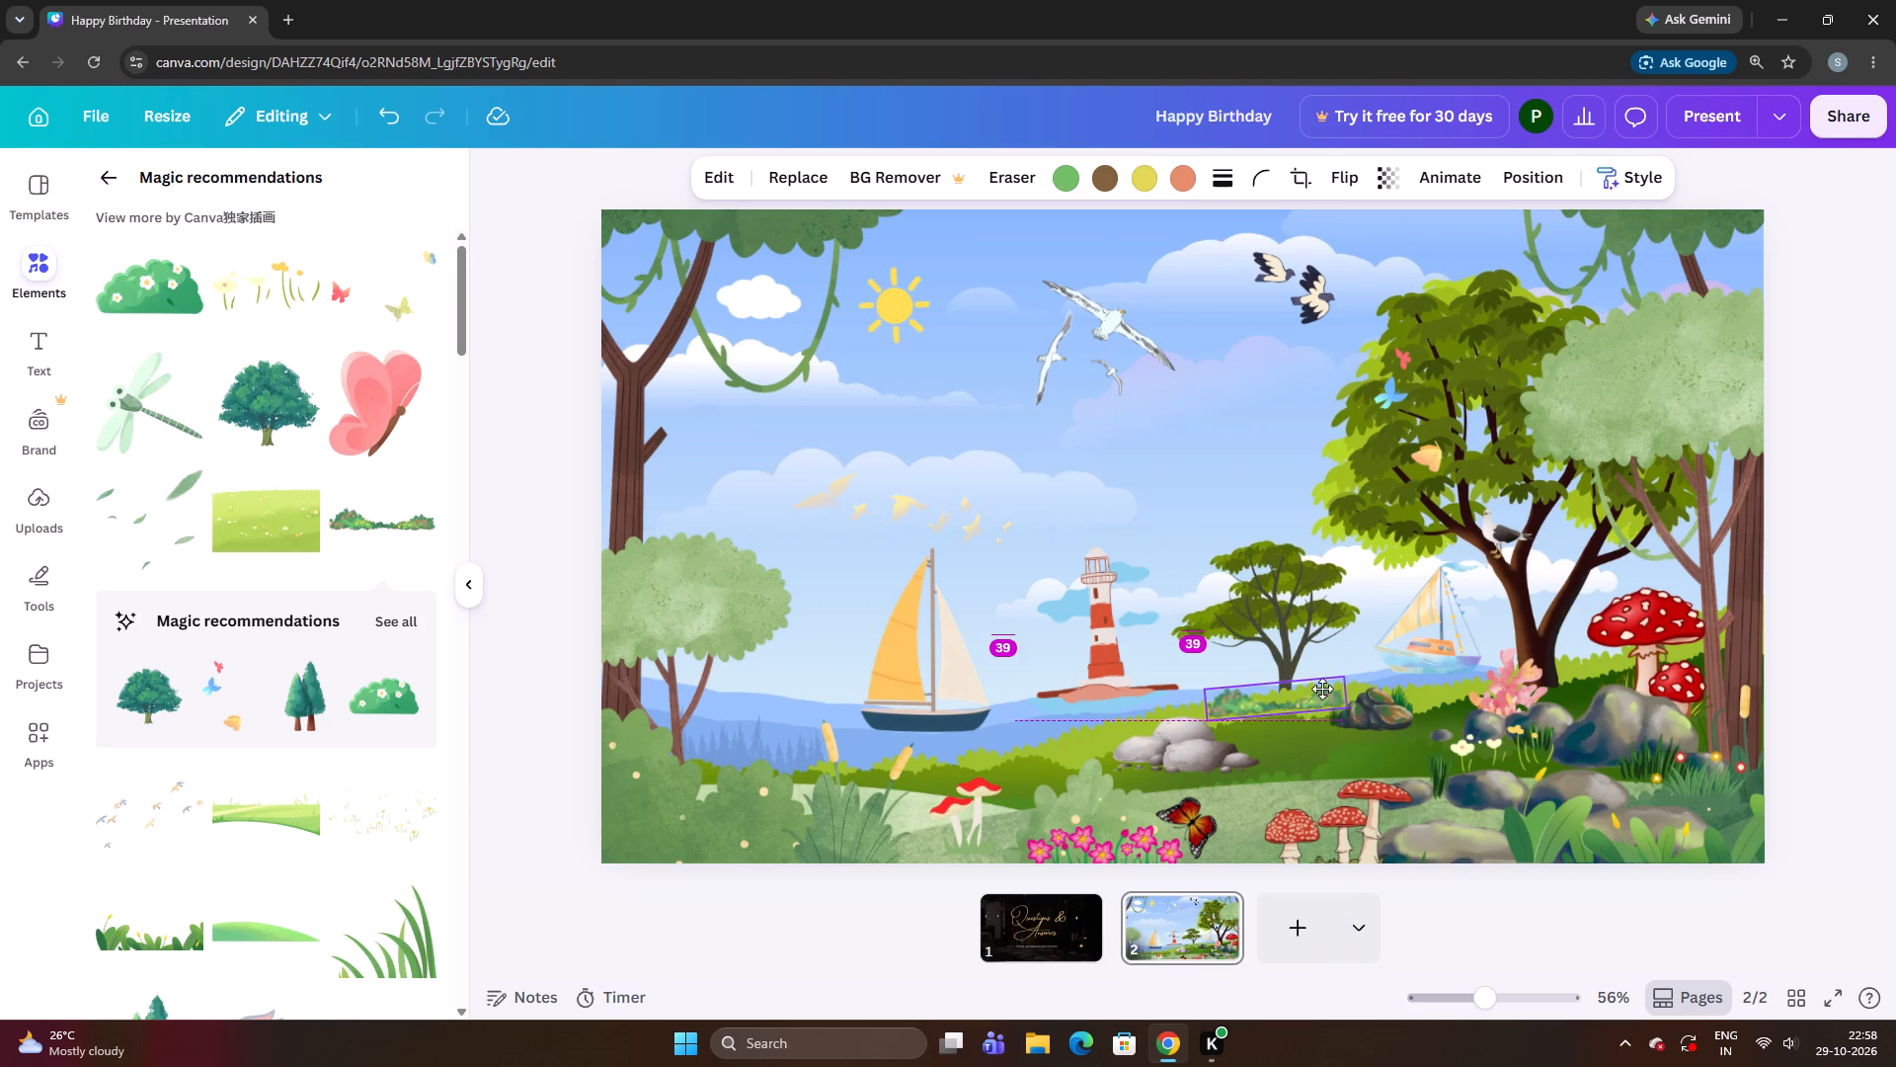
Nudge the flowering bush row right along the hill so its end reaches the small mossy rock.
{"action": "left_click", "coordinate": [1127, 719]}
{"action": "left_click", "coordinate": [1243, 700]}
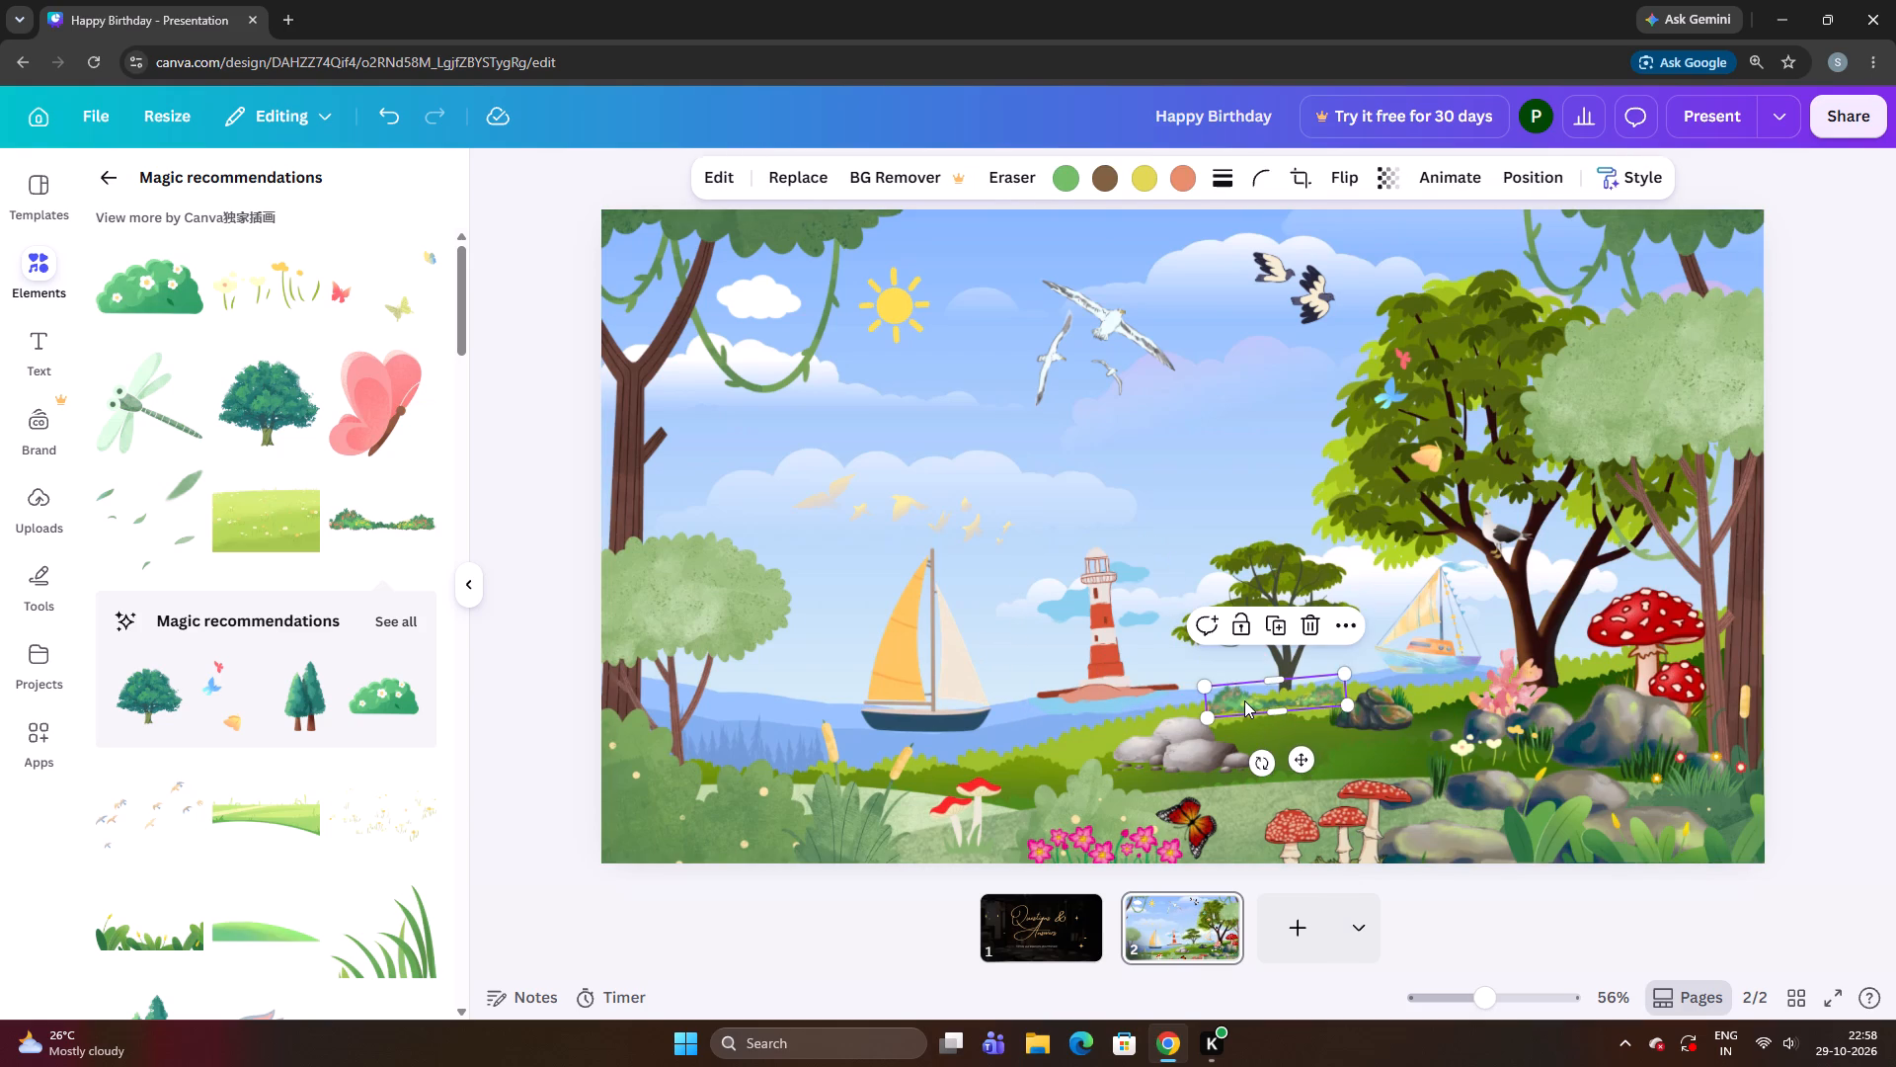
{"action": "key", "text": "Right"}
{"action": "key", "text": "Right"}
{"action": "key", "text": "Right"}
{"action": "key", "text": "Right"}
{"action": "key", "text": "Right"}
{"action": "key", "text": "Right"}
{"action": "key", "text": "Right"}
{"action": "key", "text": "Right"}
{"action": "key", "text": "Right"}
{"action": "key", "text": "Right"}
{"action": "key", "text": "Right"}
{"action": "key", "text": "Right"}
{"action": "key", "text": "Right"}
{"action": "key", "text": "Right"}
{"action": "key", "text": "Right"}
{"action": "key", "text": "Right"}
{"action": "key", "text": "Right"}
{"action": "key", "text": "Right"}
{"action": "key", "text": "Right"}
{"action": "key", "text": "Right"}
{"action": "key", "text": "Right"}
{"action": "key", "text": "Right"}
{"action": "key", "text": "Right"}
{"action": "key", "text": "Right"}
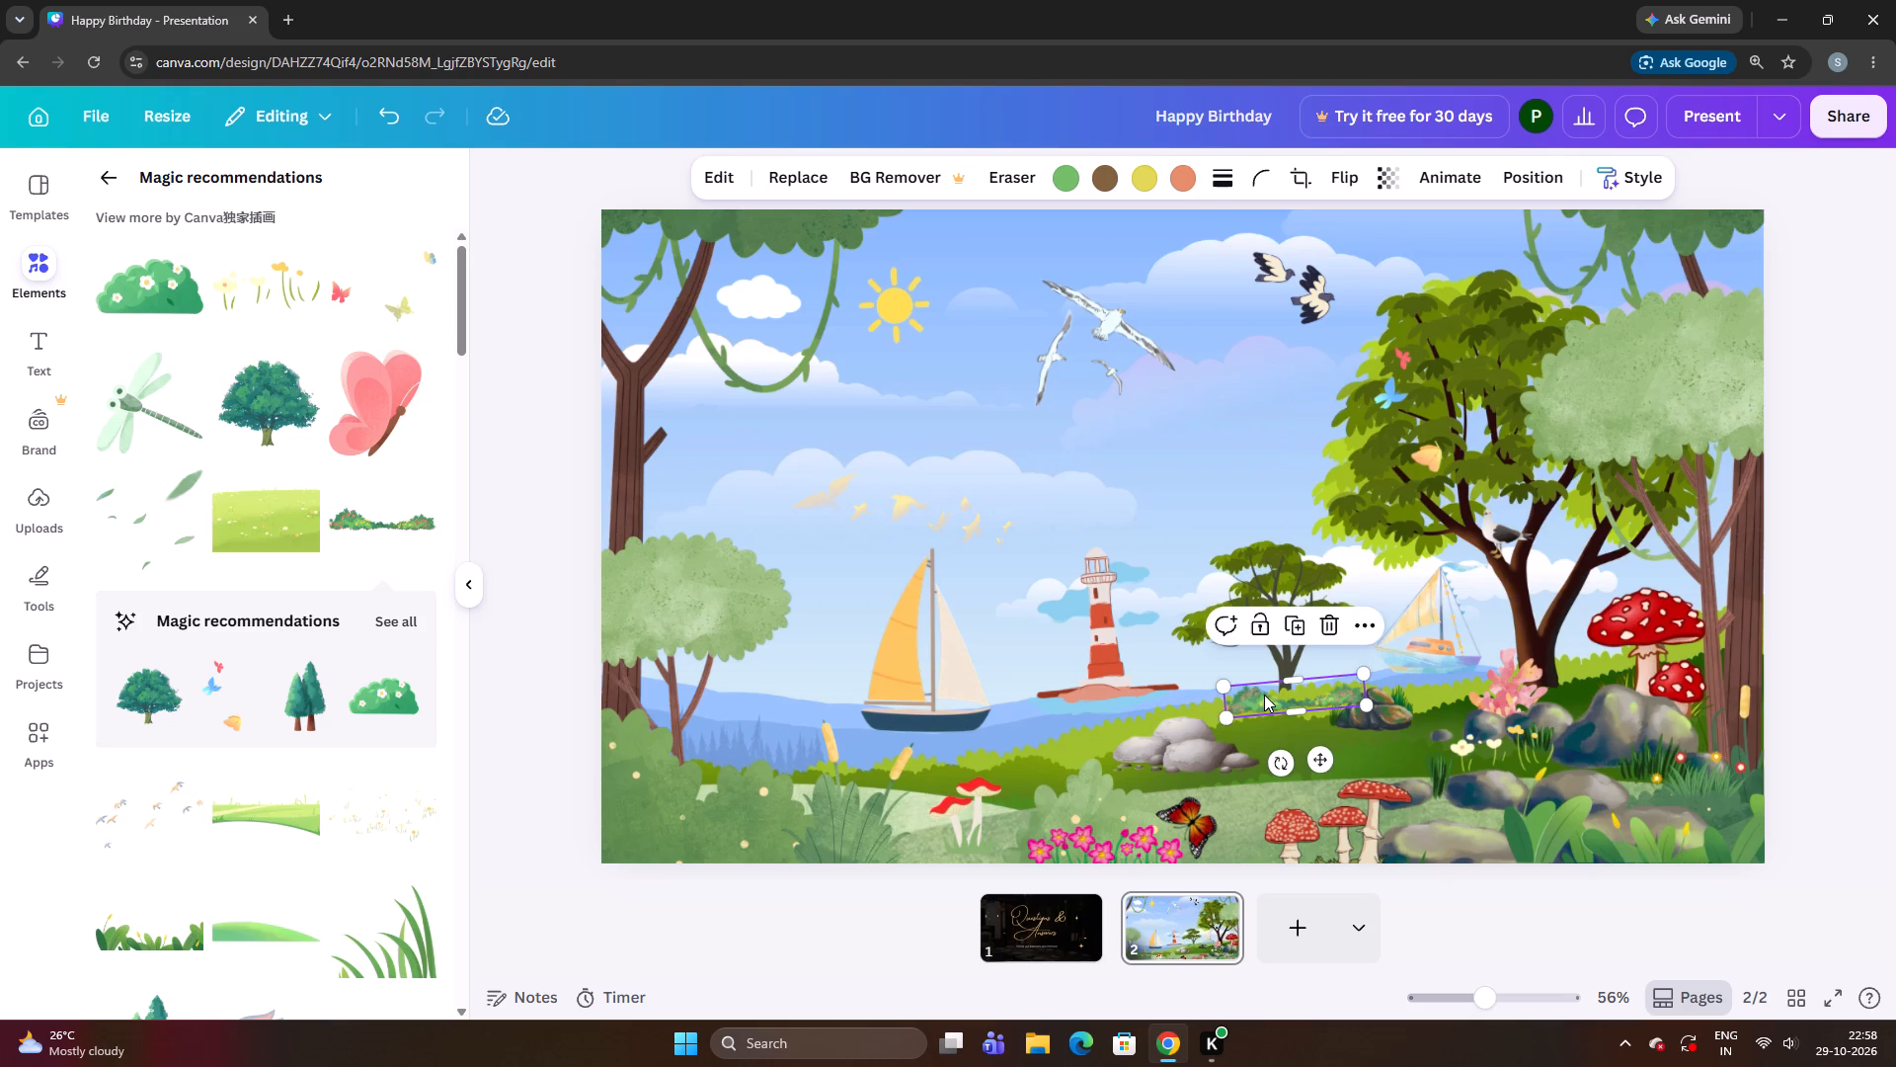
Send the flowering bush row backward by two layers.
{"action": "right_click", "coordinate": [1264, 694]}
{"action": "left_click", "coordinate": [1482, 484]}
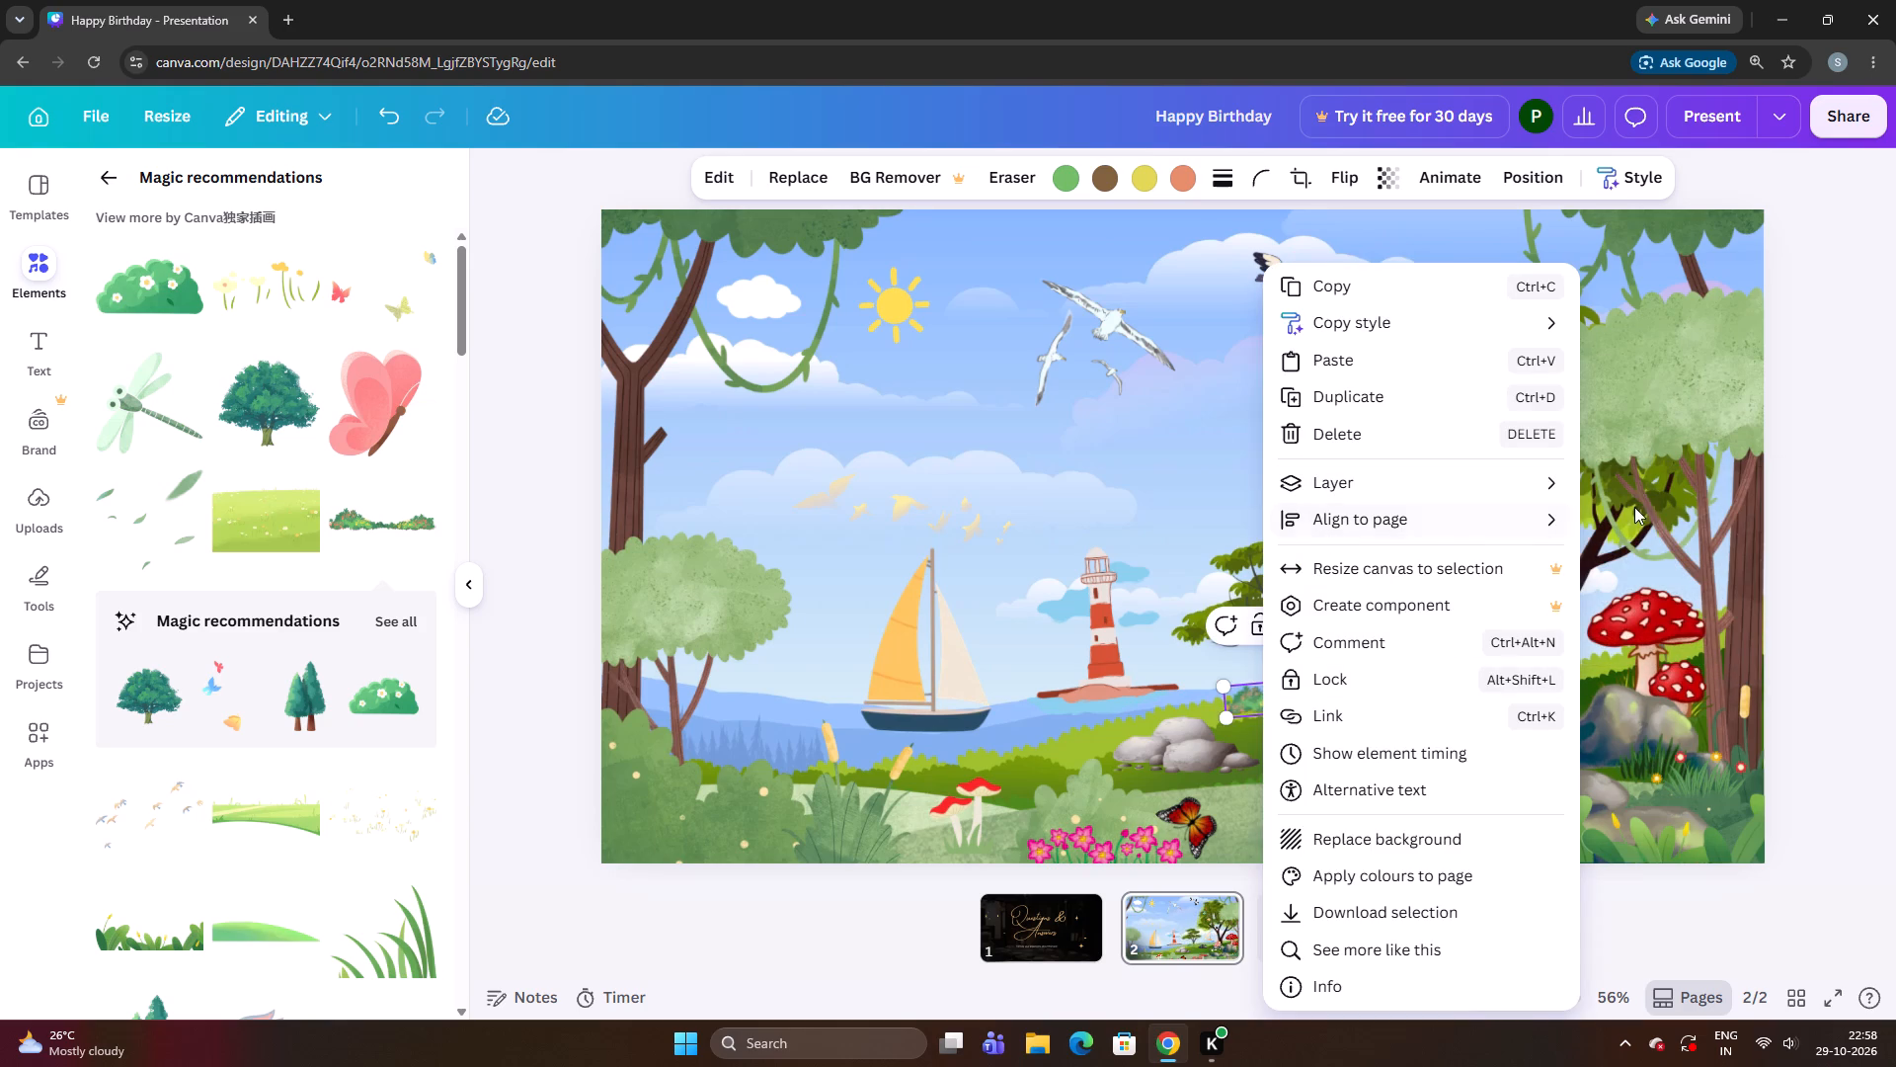
{"action": "left_click", "coordinate": [1556, 485]}
{"action": "left_click", "coordinate": [1624, 550]}
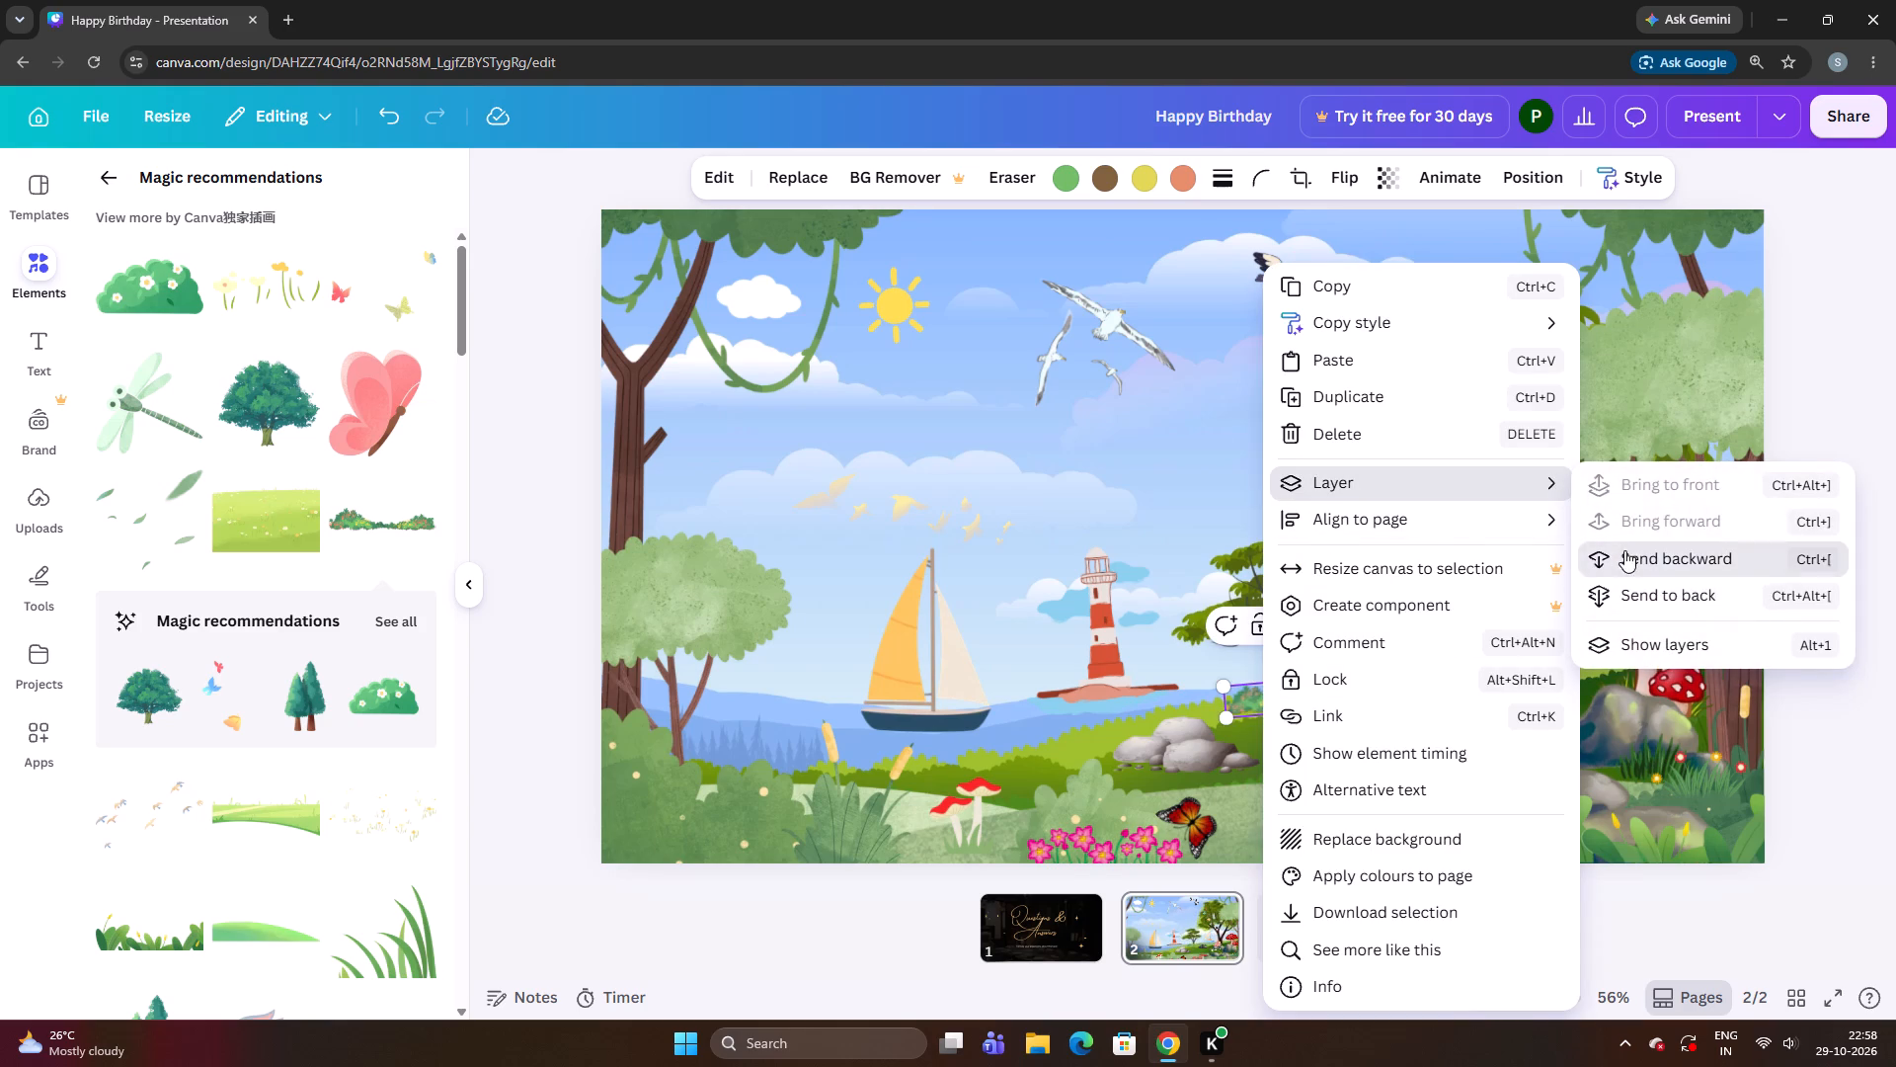
{"action": "left_click", "coordinate": [1019, 737]}
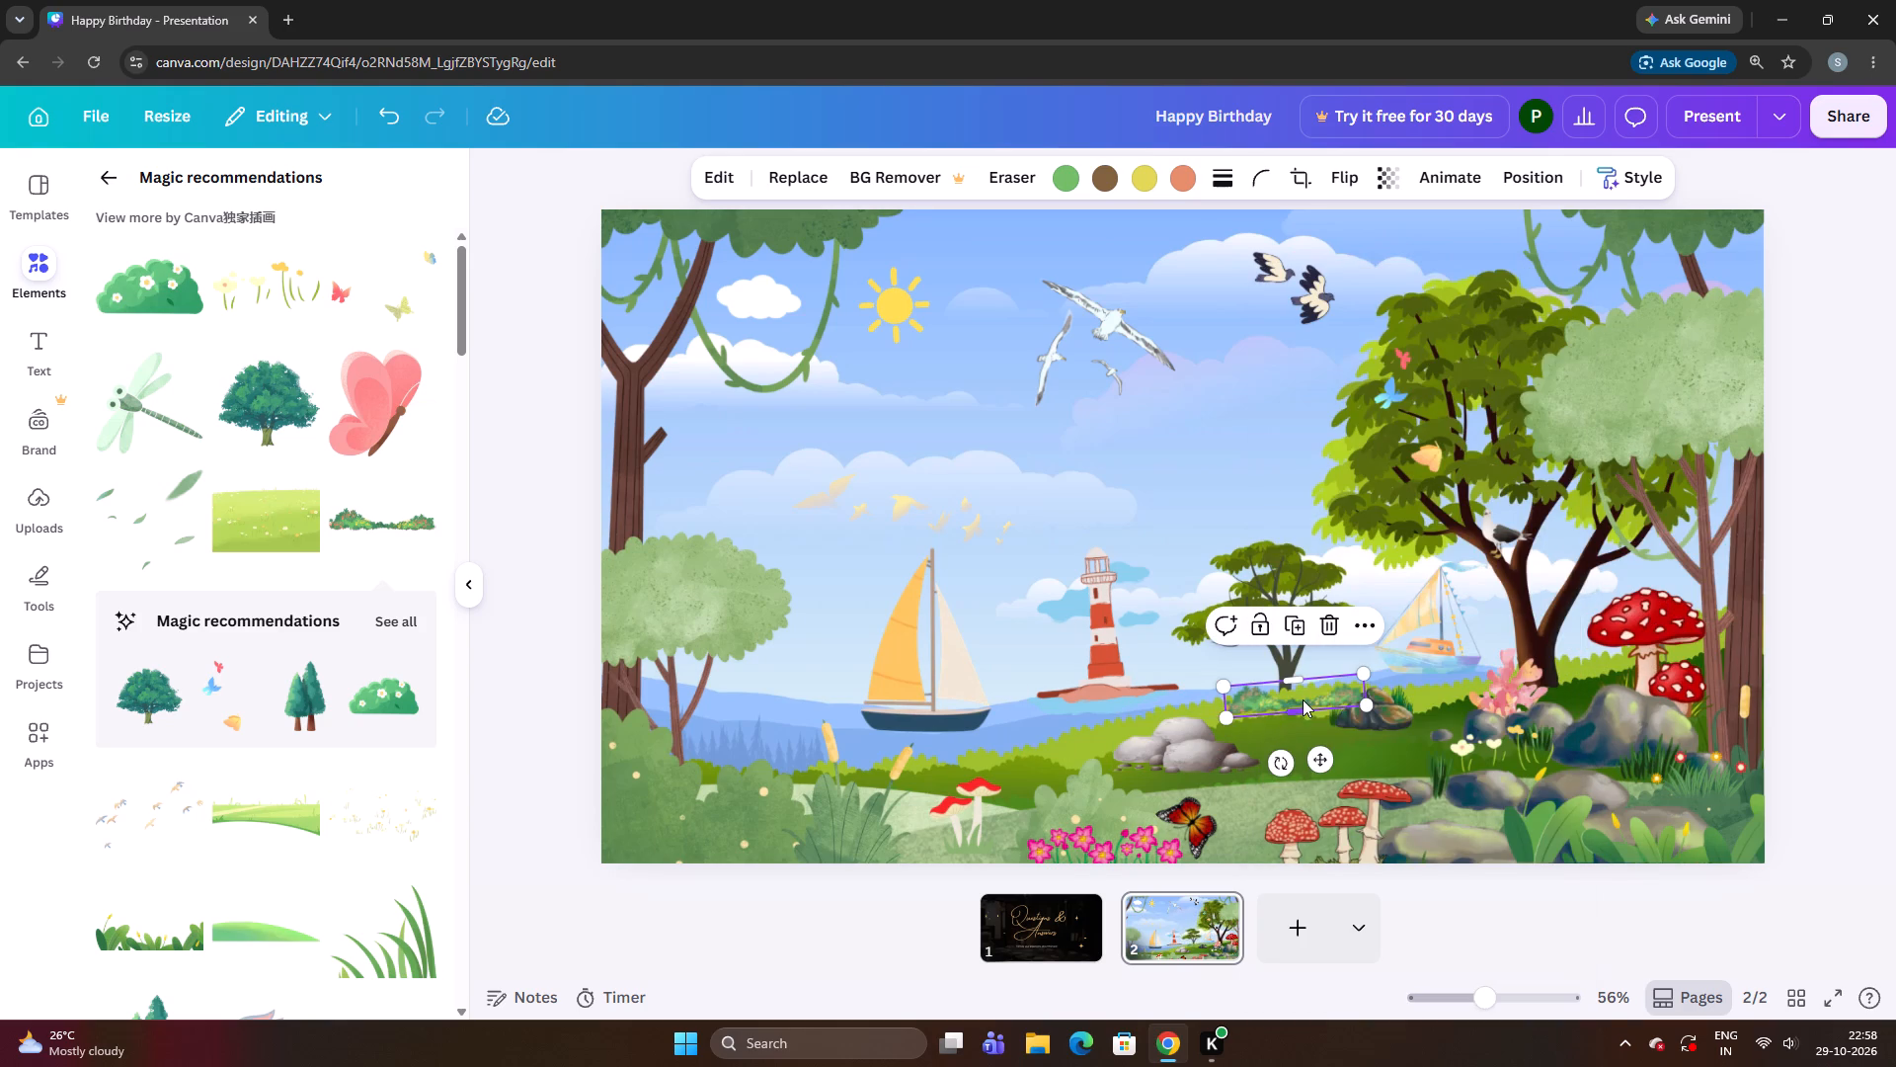
{"action": "right_click", "coordinate": [1303, 699]}
{"action": "left_click", "coordinate": [1530, 494]}
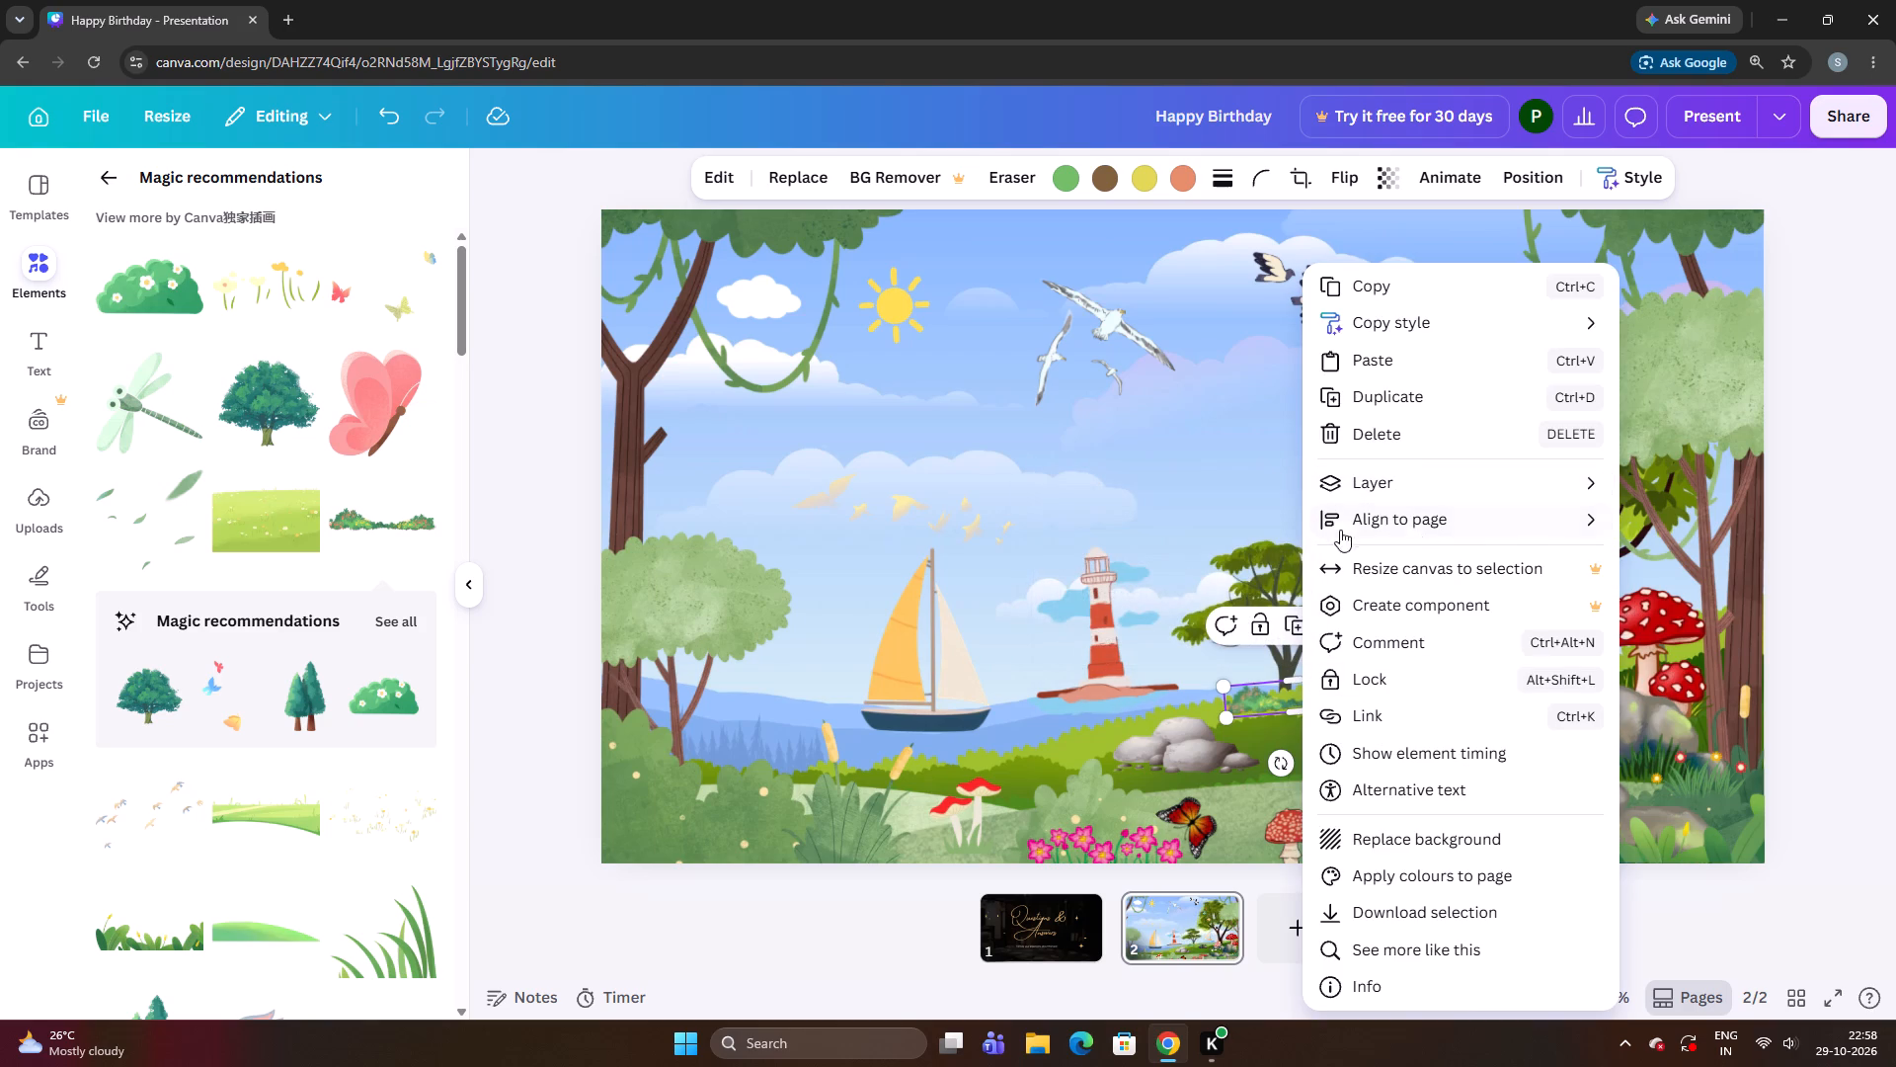
{"action": "left_click", "coordinate": [1461, 483]}
{"action": "left_click", "coordinate": [1147, 550]}
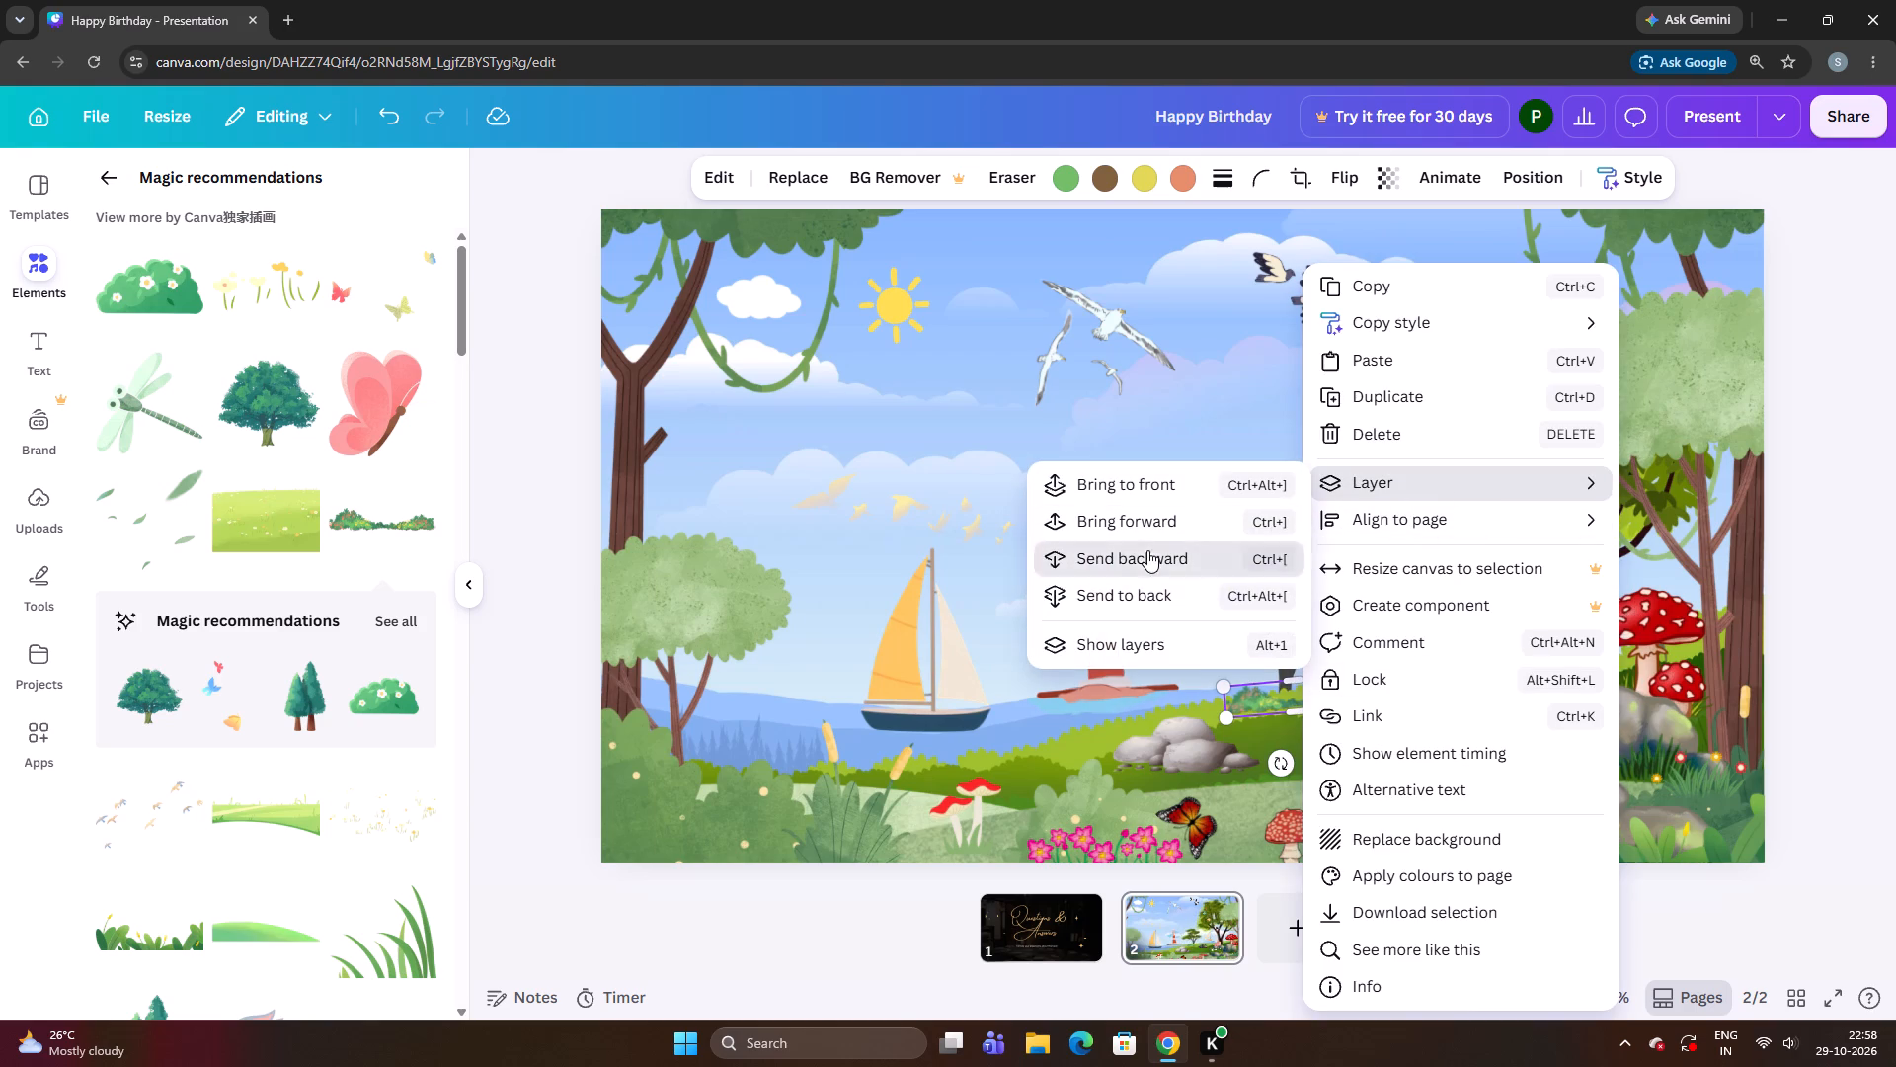
{"action": "left_click", "coordinate": [990, 715]}
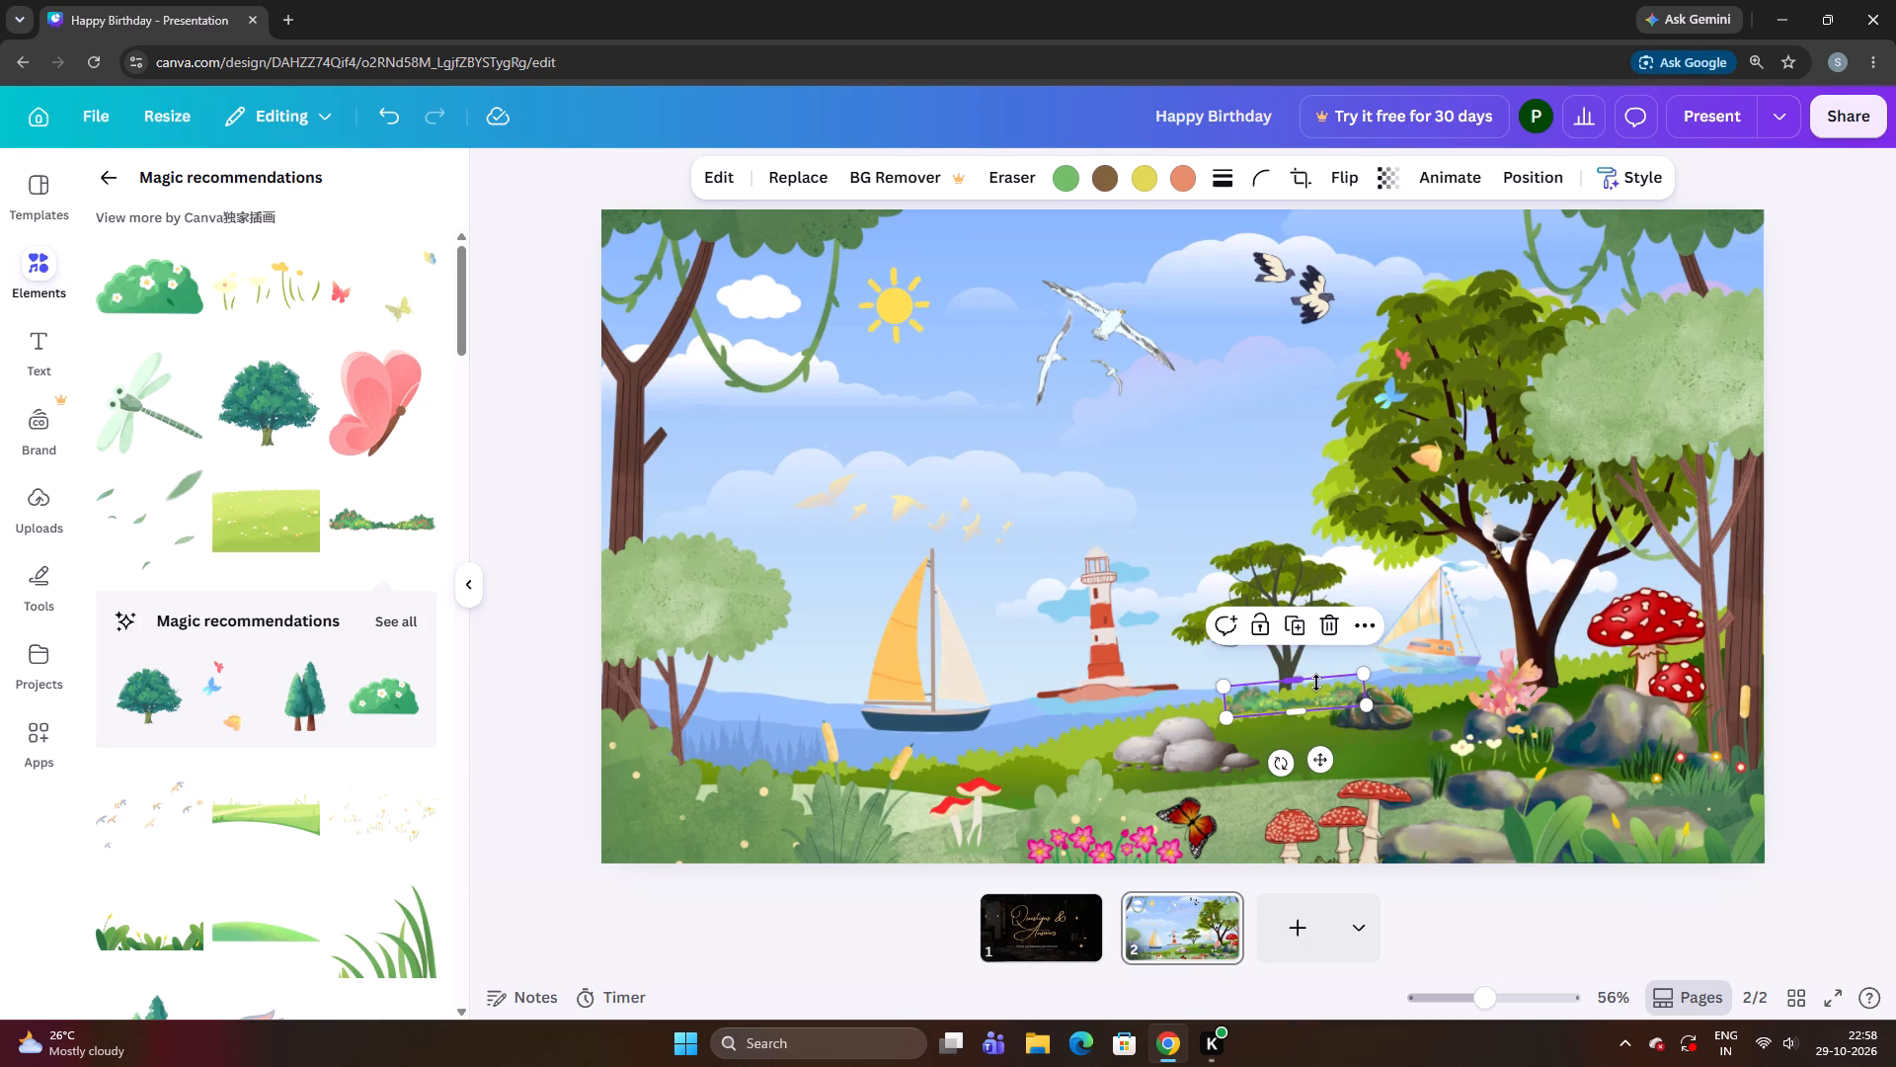
Nudge the flowering bush row further right and slightly up, toward the small mossy rock.
{"action": "key", "text": "Right"}
{"action": "key", "text": "Right"}
{"action": "key", "text": "Right"}
{"action": "key", "text": "Right"}
{"action": "key", "text": "Right"}
{"action": "key", "text": "Right"}
{"action": "key", "text": "Right"}
{"action": "key", "text": "Right"}
{"action": "key", "text": "Right"}
{"action": "key", "text": "Right"}
{"action": "key", "text": "Right"}
{"action": "key", "text": "Right"}
{"action": "key", "text": "Right"}
{"action": "key", "text": "Right"}
{"action": "key", "text": "Right"}
{"action": "key", "text": "Right"}
{"action": "key", "text": "Right"}
{"action": "key", "text": "Right"}
{"action": "key", "text": "Right"}
{"action": "key", "text": "Right"}
{"action": "left_click", "coordinate": [1207, 673]}
{"action": "left_click", "coordinate": [1266, 691]}
{"action": "key", "text": "Right"}
{"action": "key", "text": "Right"}
{"action": "key", "text": "Right"}
{"action": "key", "text": "Right"}
{"action": "key", "text": "Right"}
{"action": "key", "text": "Right"}
{"action": "key", "text": "Right"}
{"action": "key", "text": "Right"}
{"action": "key", "text": "Right"}
{"action": "key", "text": "Right"}
{"action": "key", "text": "Right"}
{"action": "key", "text": "Up"}
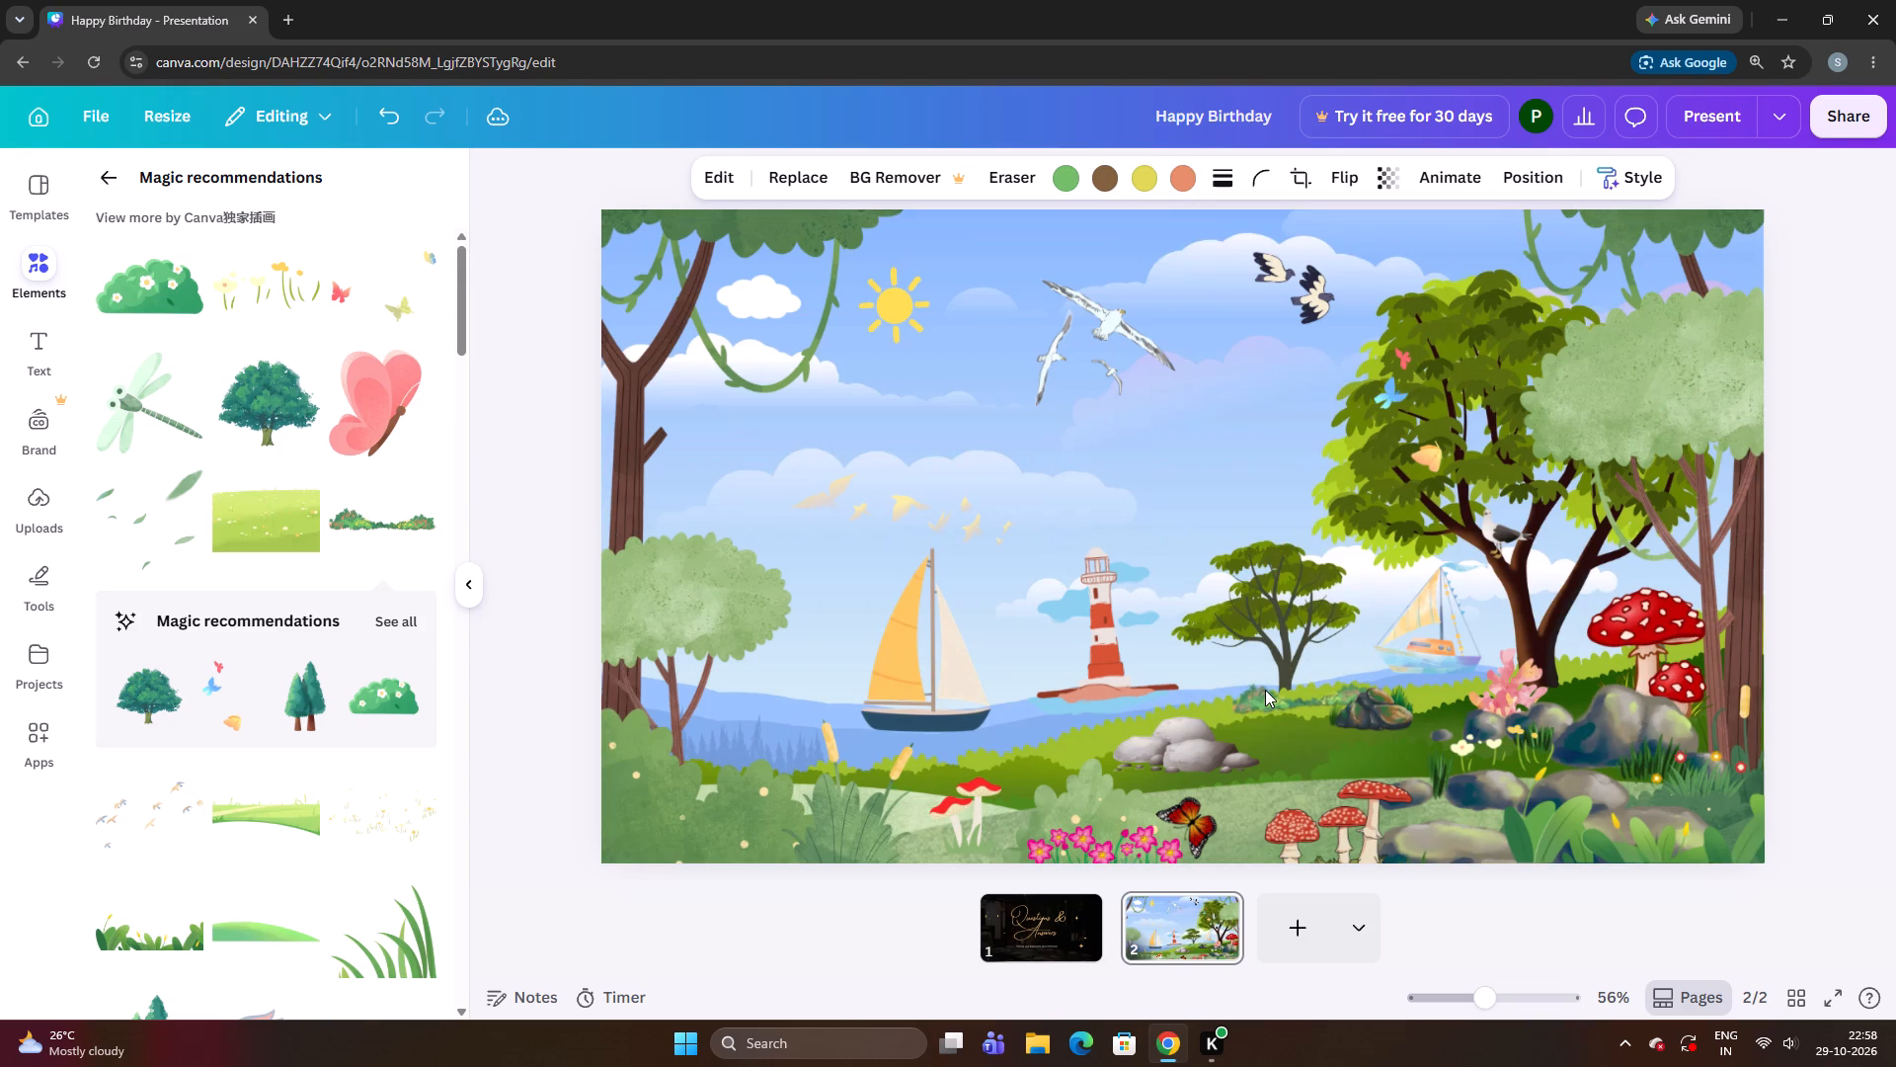
Nudge the flowering bush row back left along the hill and slightly down beneath the tree.
{"action": "key", "text": "Up"}
{"action": "key", "text": "Up"}
{"action": "key", "text": "Left"}
{"action": "key", "text": "Left"}
{"action": "key", "text": "Left"}
{"action": "key", "text": "Left"}
{"action": "key", "text": "Left"}
{"action": "key", "text": "Left"}
{"action": "key", "text": "Left"}
{"action": "key", "text": "Left"}
{"action": "key", "text": "Left"}
{"action": "key", "text": "Left"}
{"action": "key", "text": "Left"}
{"action": "key", "text": "Left"}
{"action": "key", "text": "Left"}
{"action": "key", "text": "Left"}
{"action": "key", "text": "Left"}
{"action": "key", "text": "Left"}
{"action": "key", "text": "Left"}
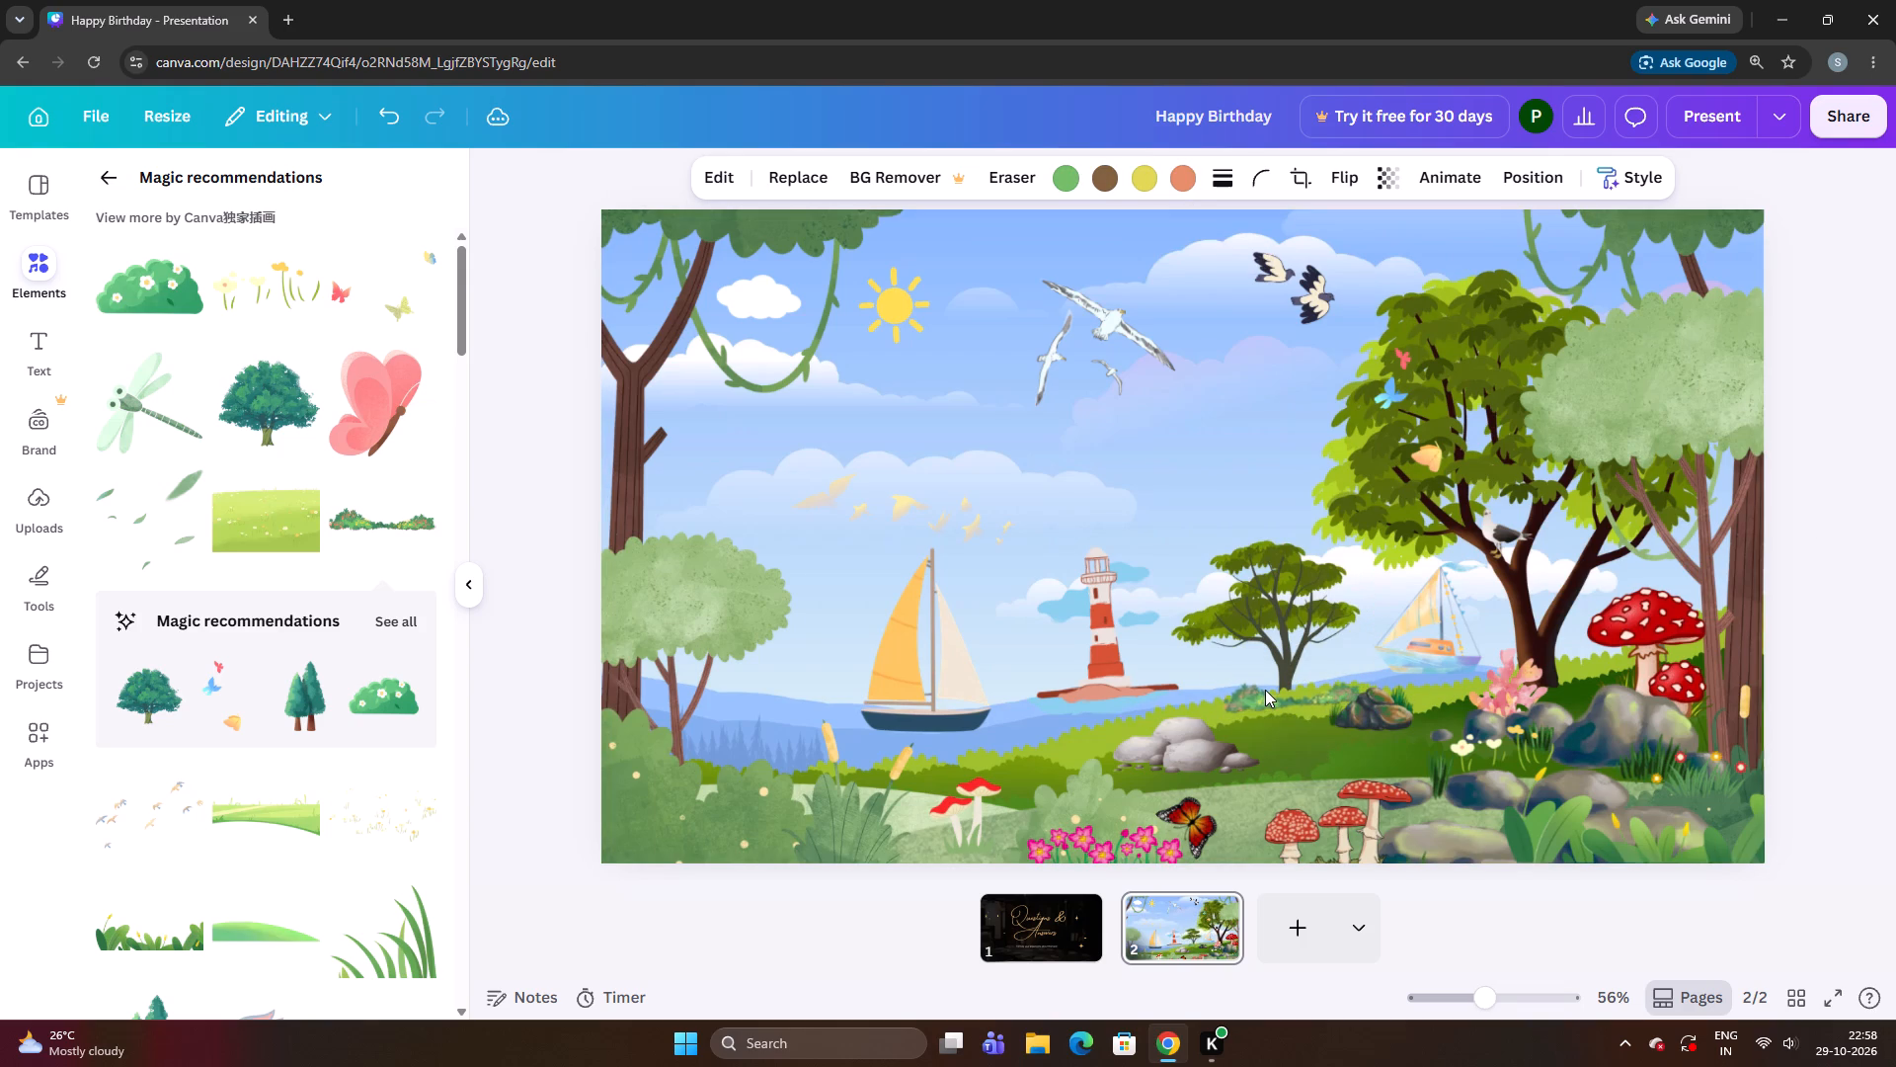
{"action": "key", "text": "Down"}
{"action": "key", "text": "Down"}
{"action": "key", "text": "Down"}
{"action": "key", "text": "Down"}
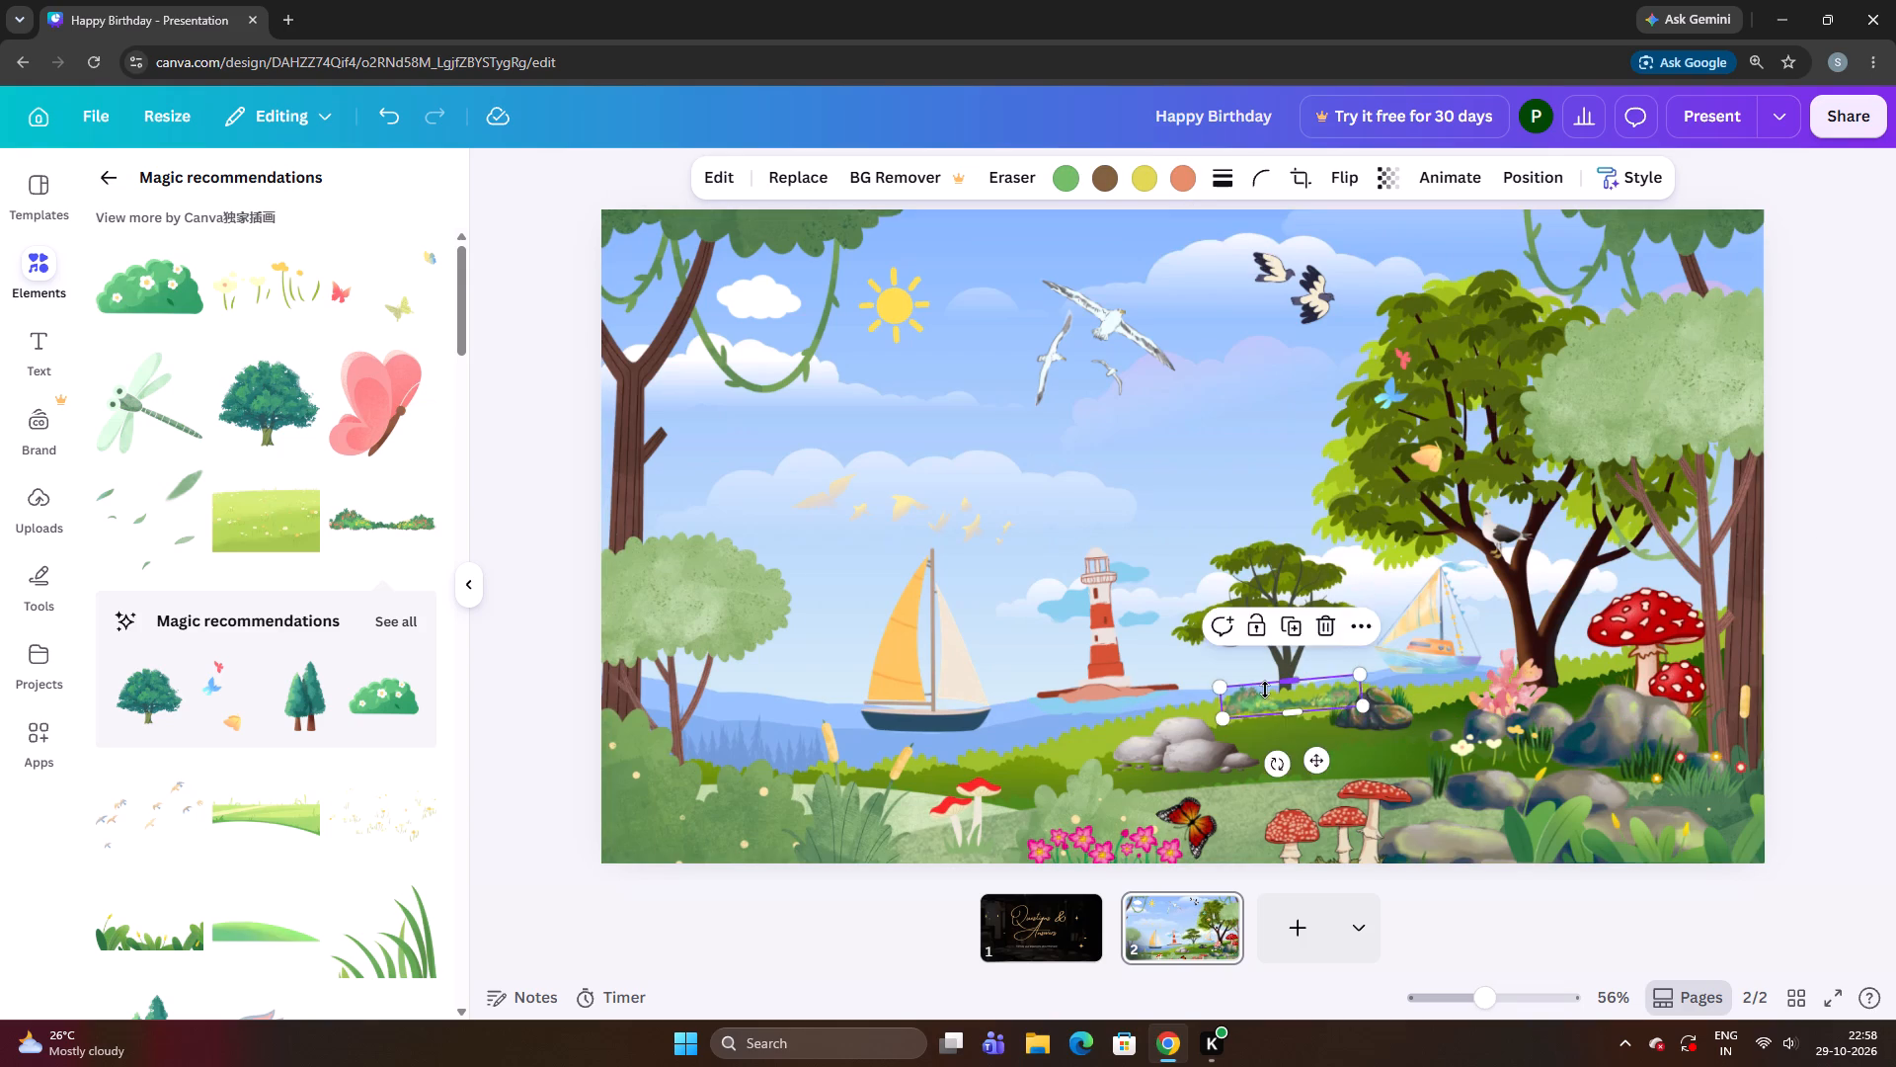
Fine-tune the flowering bush row slightly further left and lower on the hill slope.
{"action": "key", "text": "Up"}
{"action": "key", "text": "Up"}
{"action": "key", "text": "Down"}
{"action": "key", "text": "Down"}
{"action": "key", "text": "Up"}
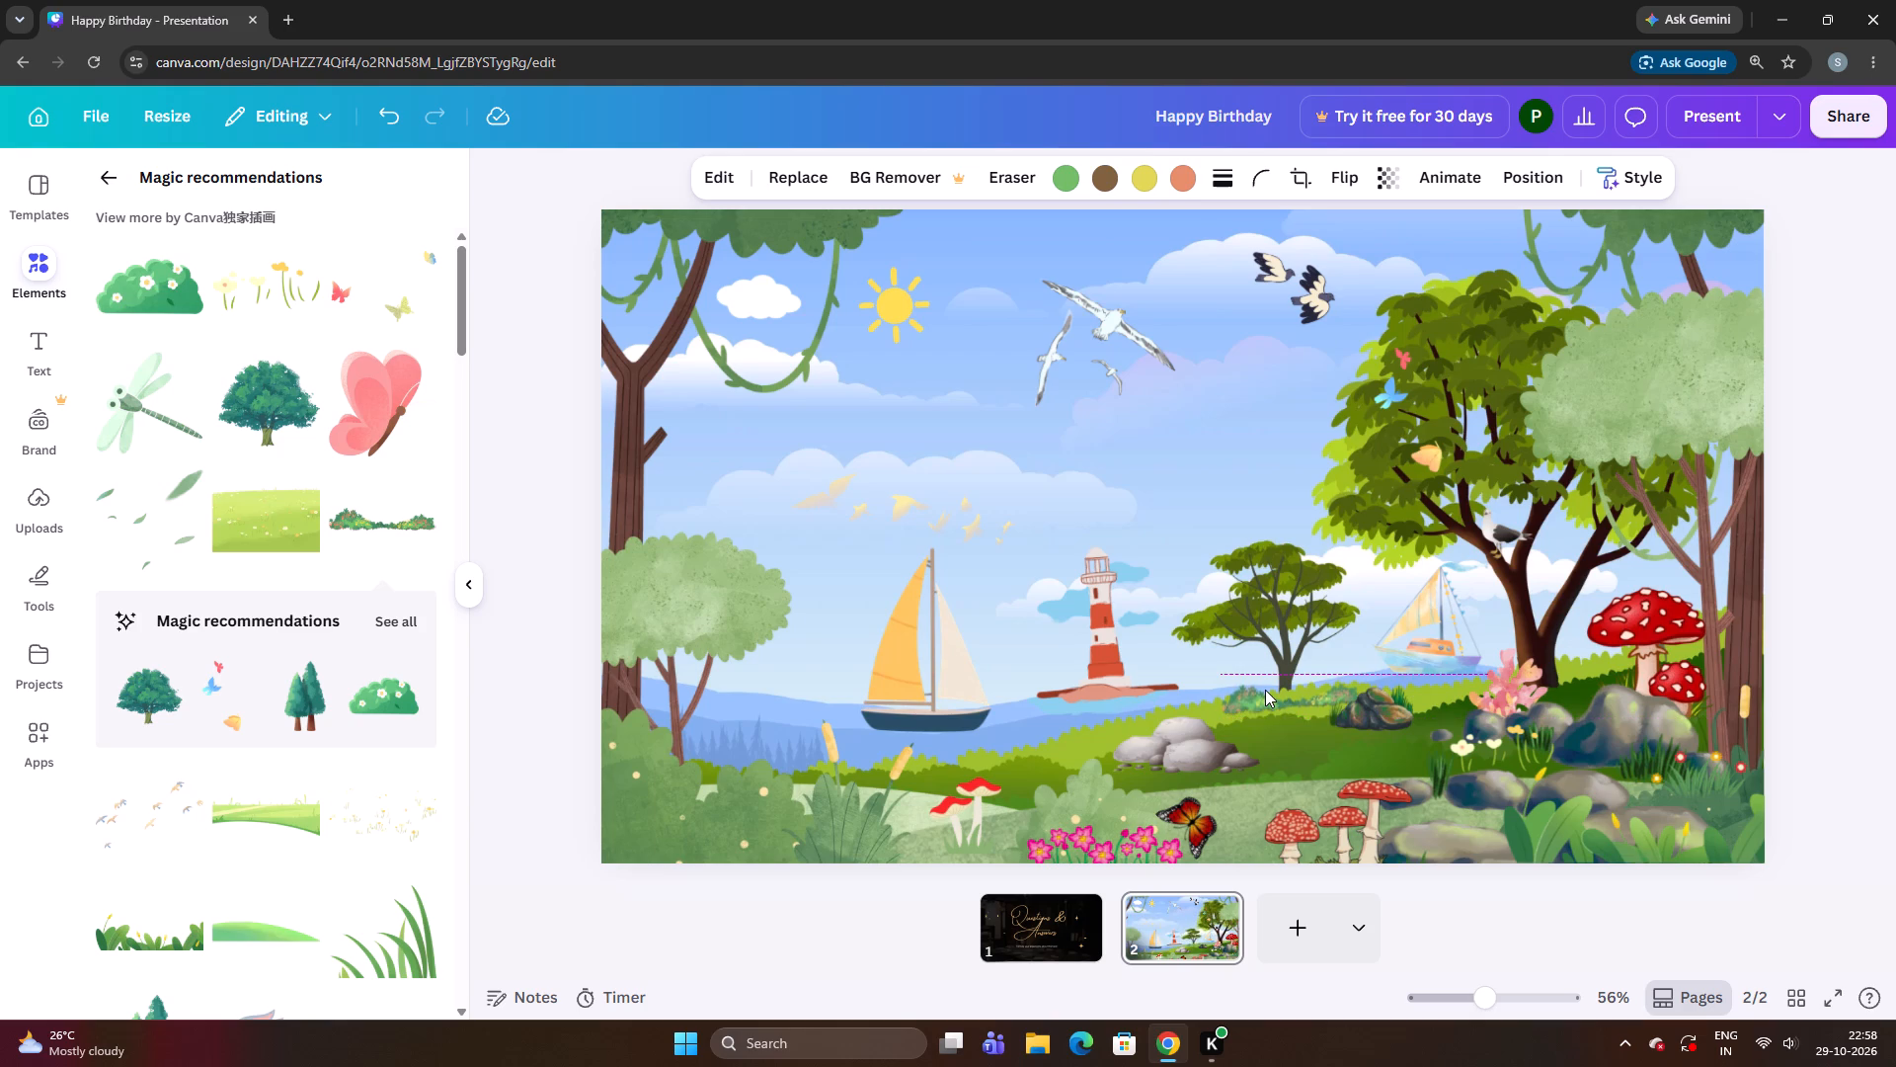
{"action": "key", "text": "Down"}
{"action": "key", "text": "Down"}
{"action": "key", "text": "Right"}
{"action": "key", "text": "Down"}
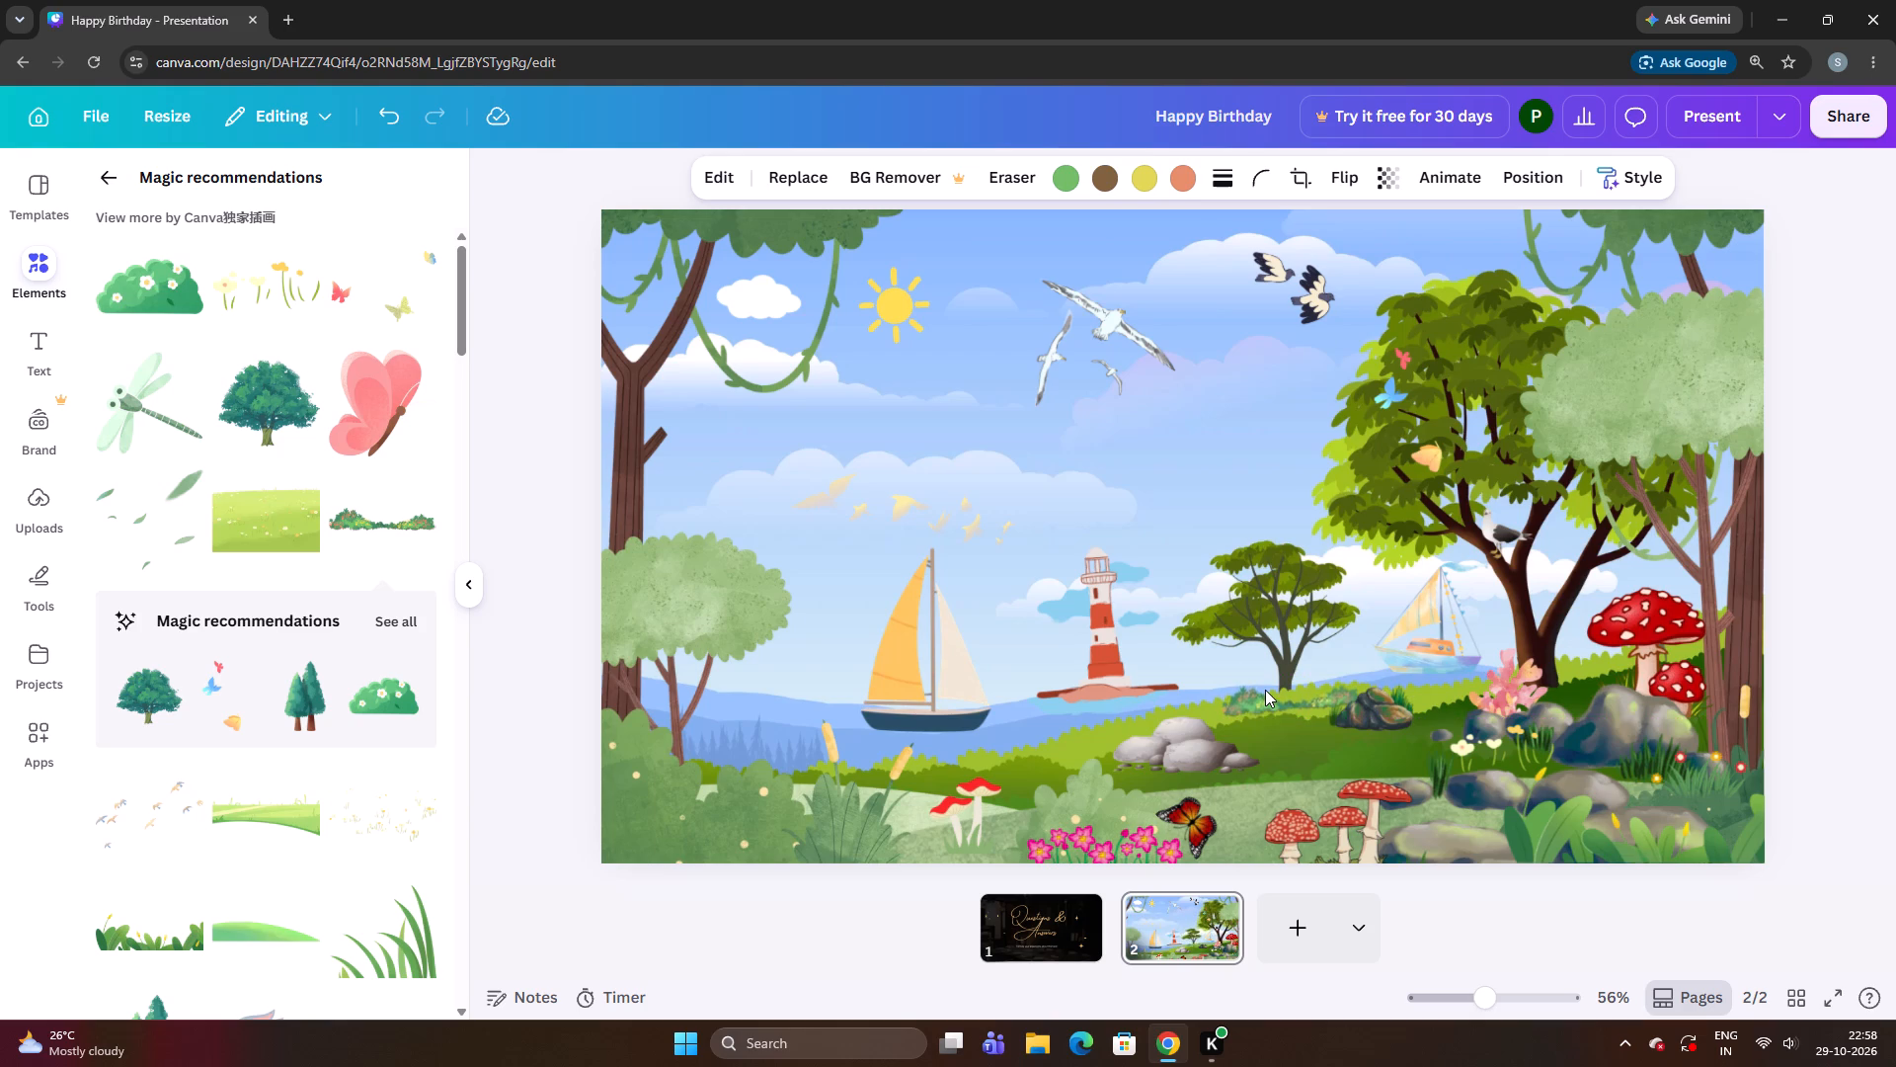
{"action": "key", "text": "Up"}
{"action": "key", "text": "Left"}
{"action": "key", "text": "Left"}
{"action": "key", "text": "Left"}
{"action": "key", "text": "Left"}
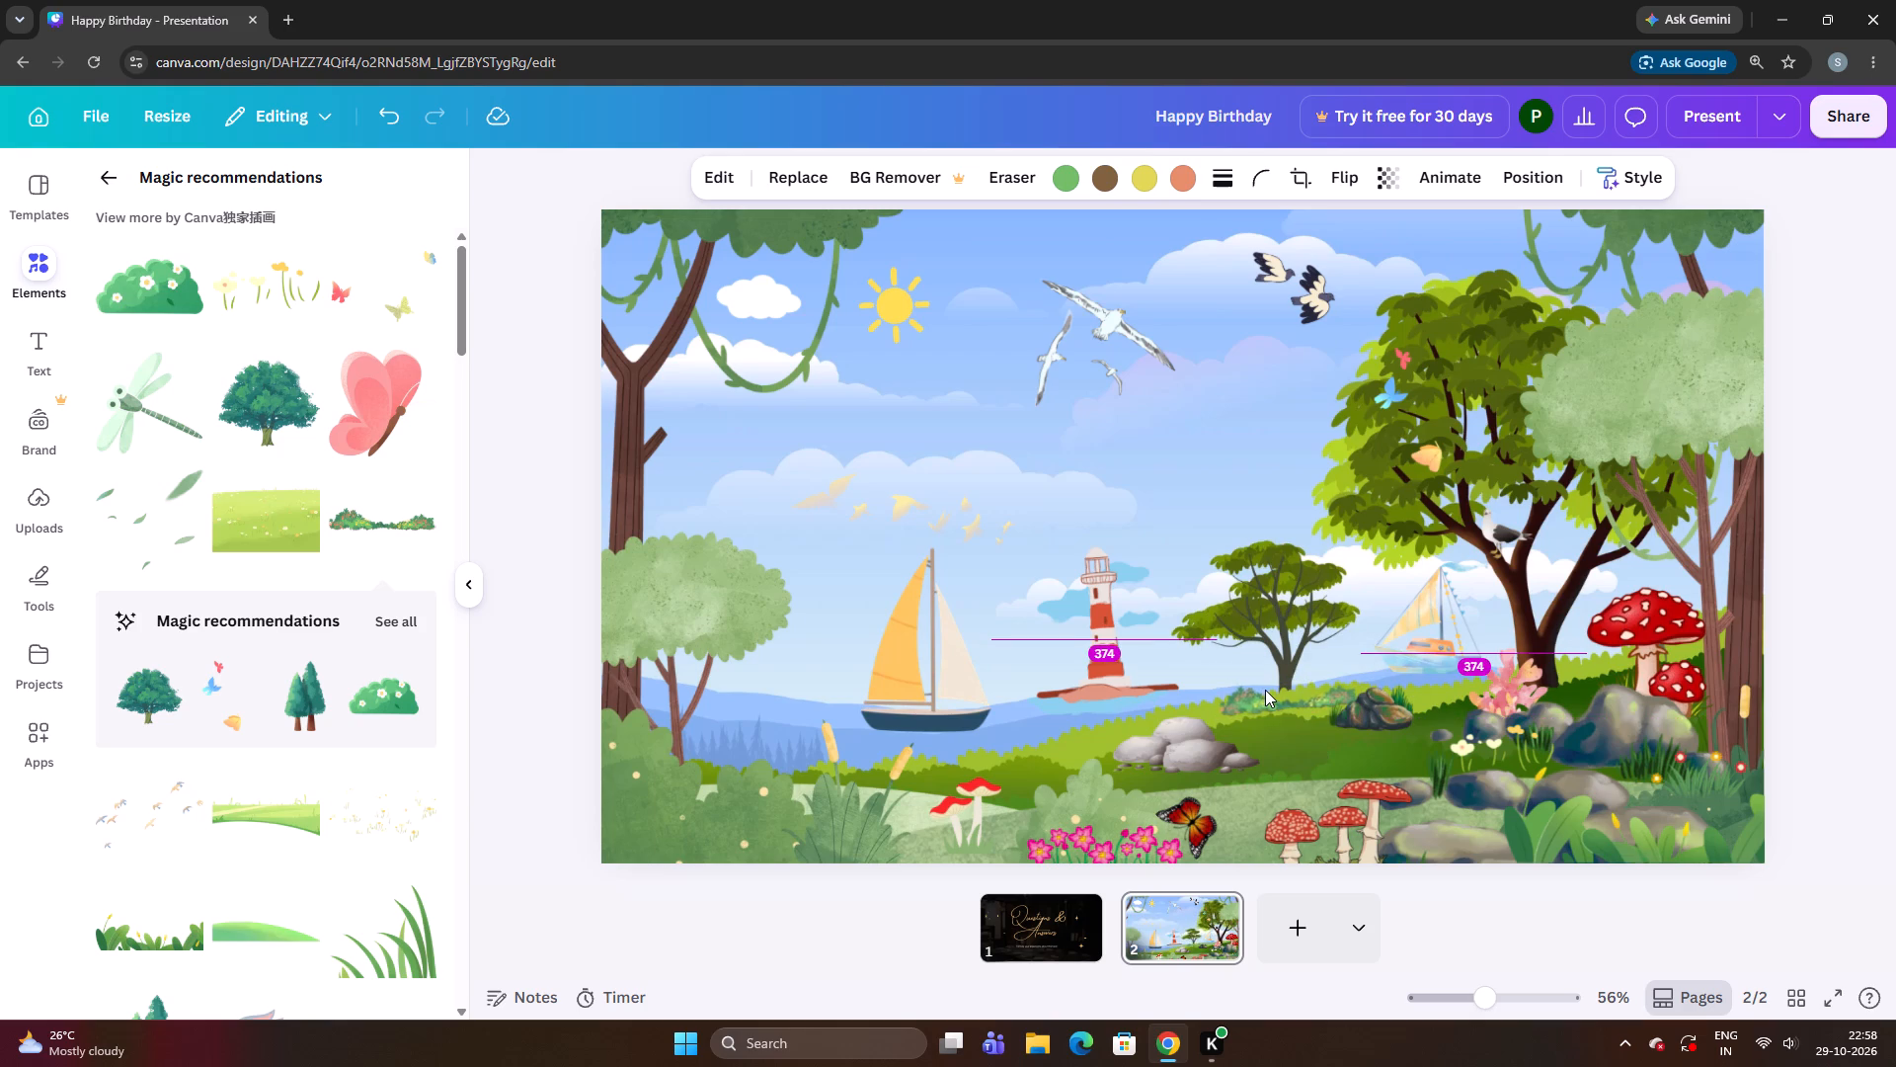
{"action": "key", "text": "Down"}
{"action": "key", "text": "Down"}
{"action": "key", "text": "Down"}
{"action": "key", "text": "Down"}
{"action": "key", "text": "Down"}
{"action": "key", "text": "Down"}
{"action": "key", "text": "Down"}
{"action": "key", "text": "Down"}
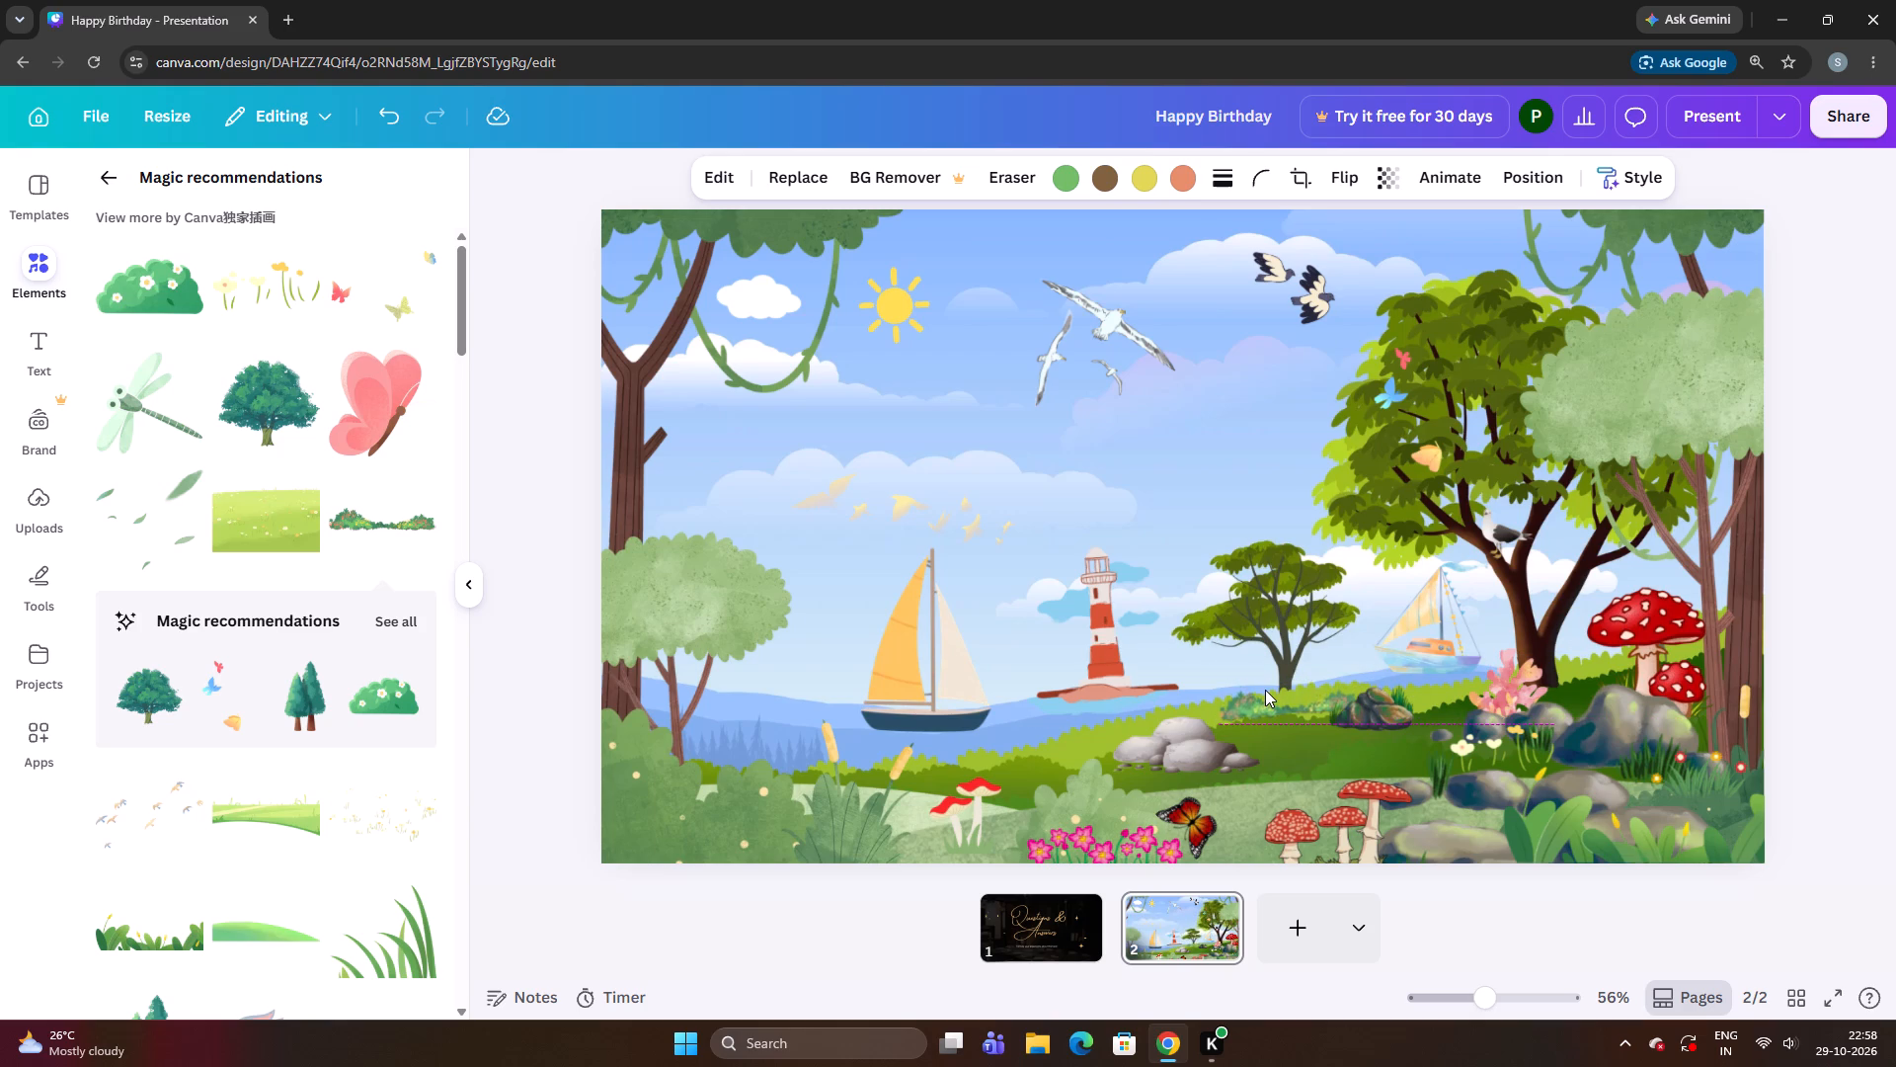
Nudge the flowering bush row back up and right along the hill, toward the small mossy rock.
{"action": "key", "text": "Up"}
{"action": "key", "text": "Up"}
{"action": "key", "text": "Up"}
{"action": "key", "text": "Up"}
{"action": "key", "text": "Right"}
{"action": "key", "text": "Right"}
{"action": "key", "text": "Right"}
{"action": "key", "text": "Right"}
{"action": "key", "text": "Right"}
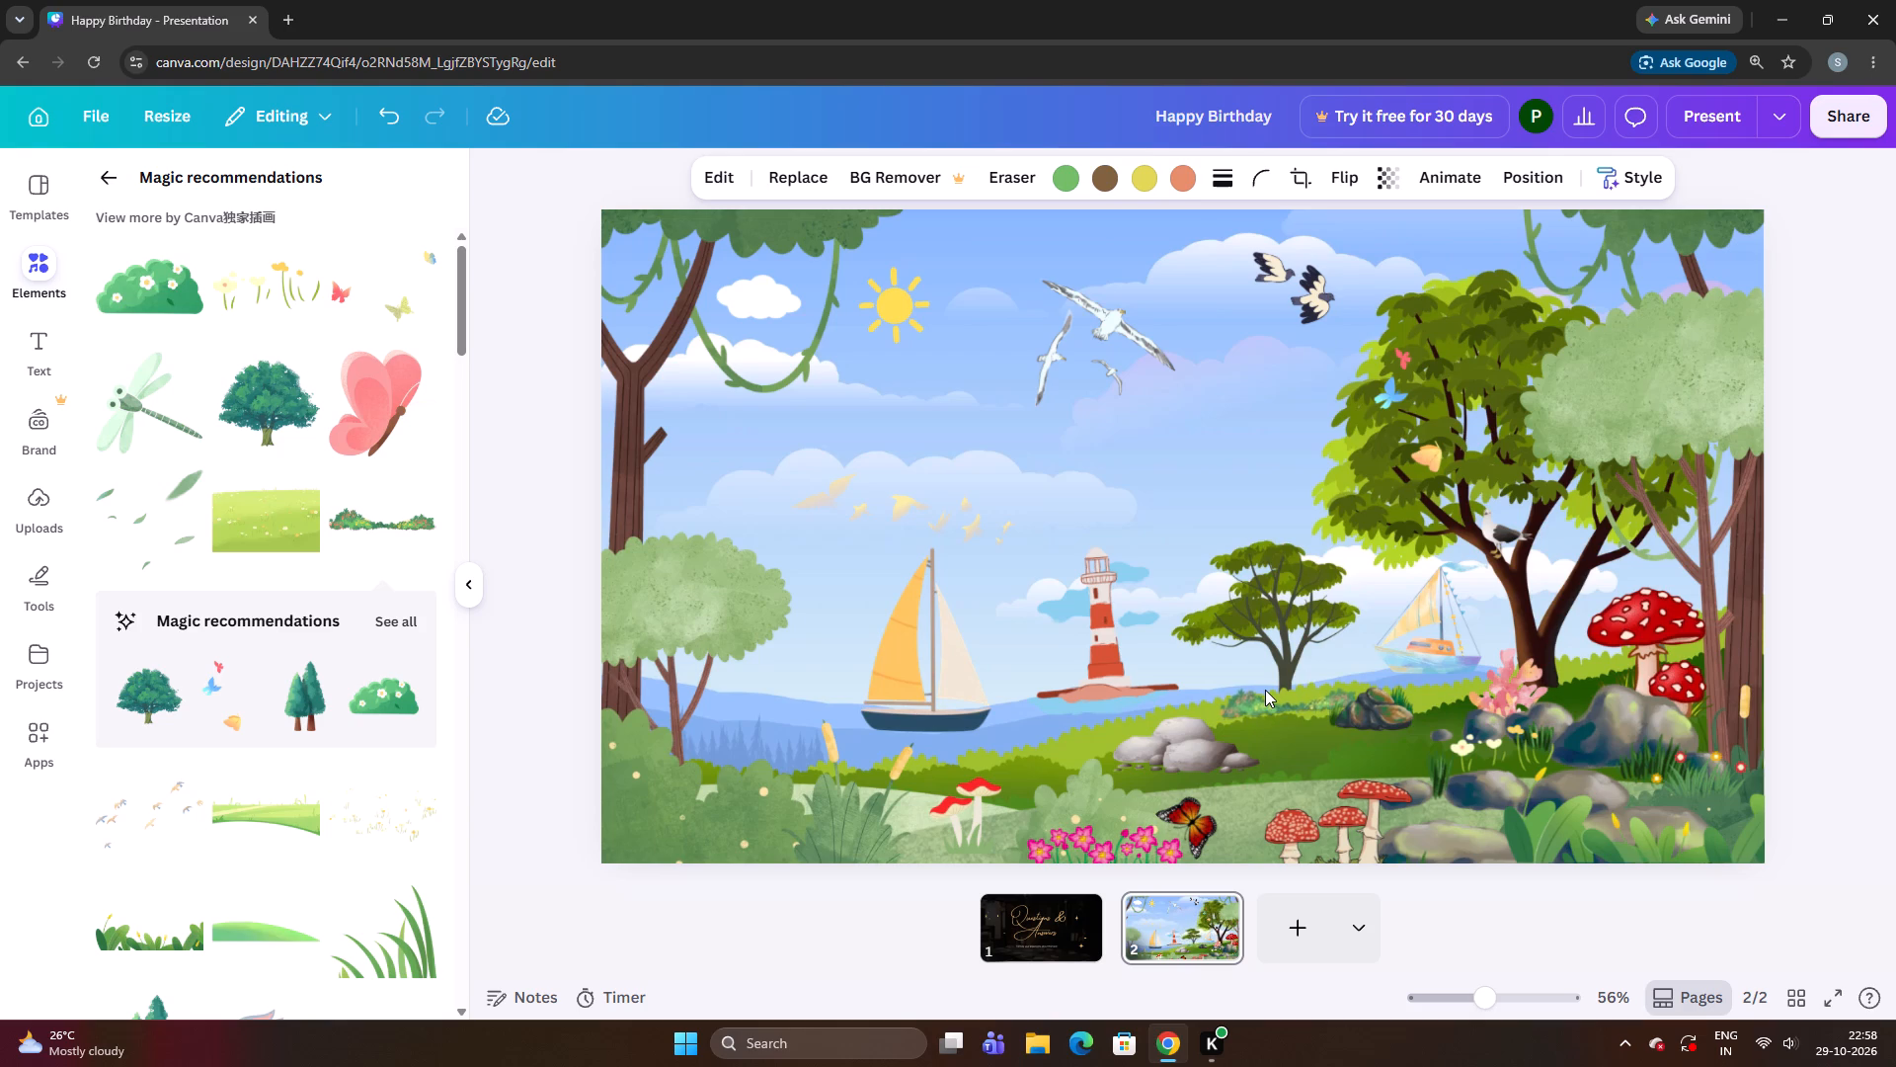
{"action": "key", "text": "Up"}
{"action": "key", "text": "Up"}
{"action": "key", "text": "Right"}
{"action": "key", "text": "Right"}
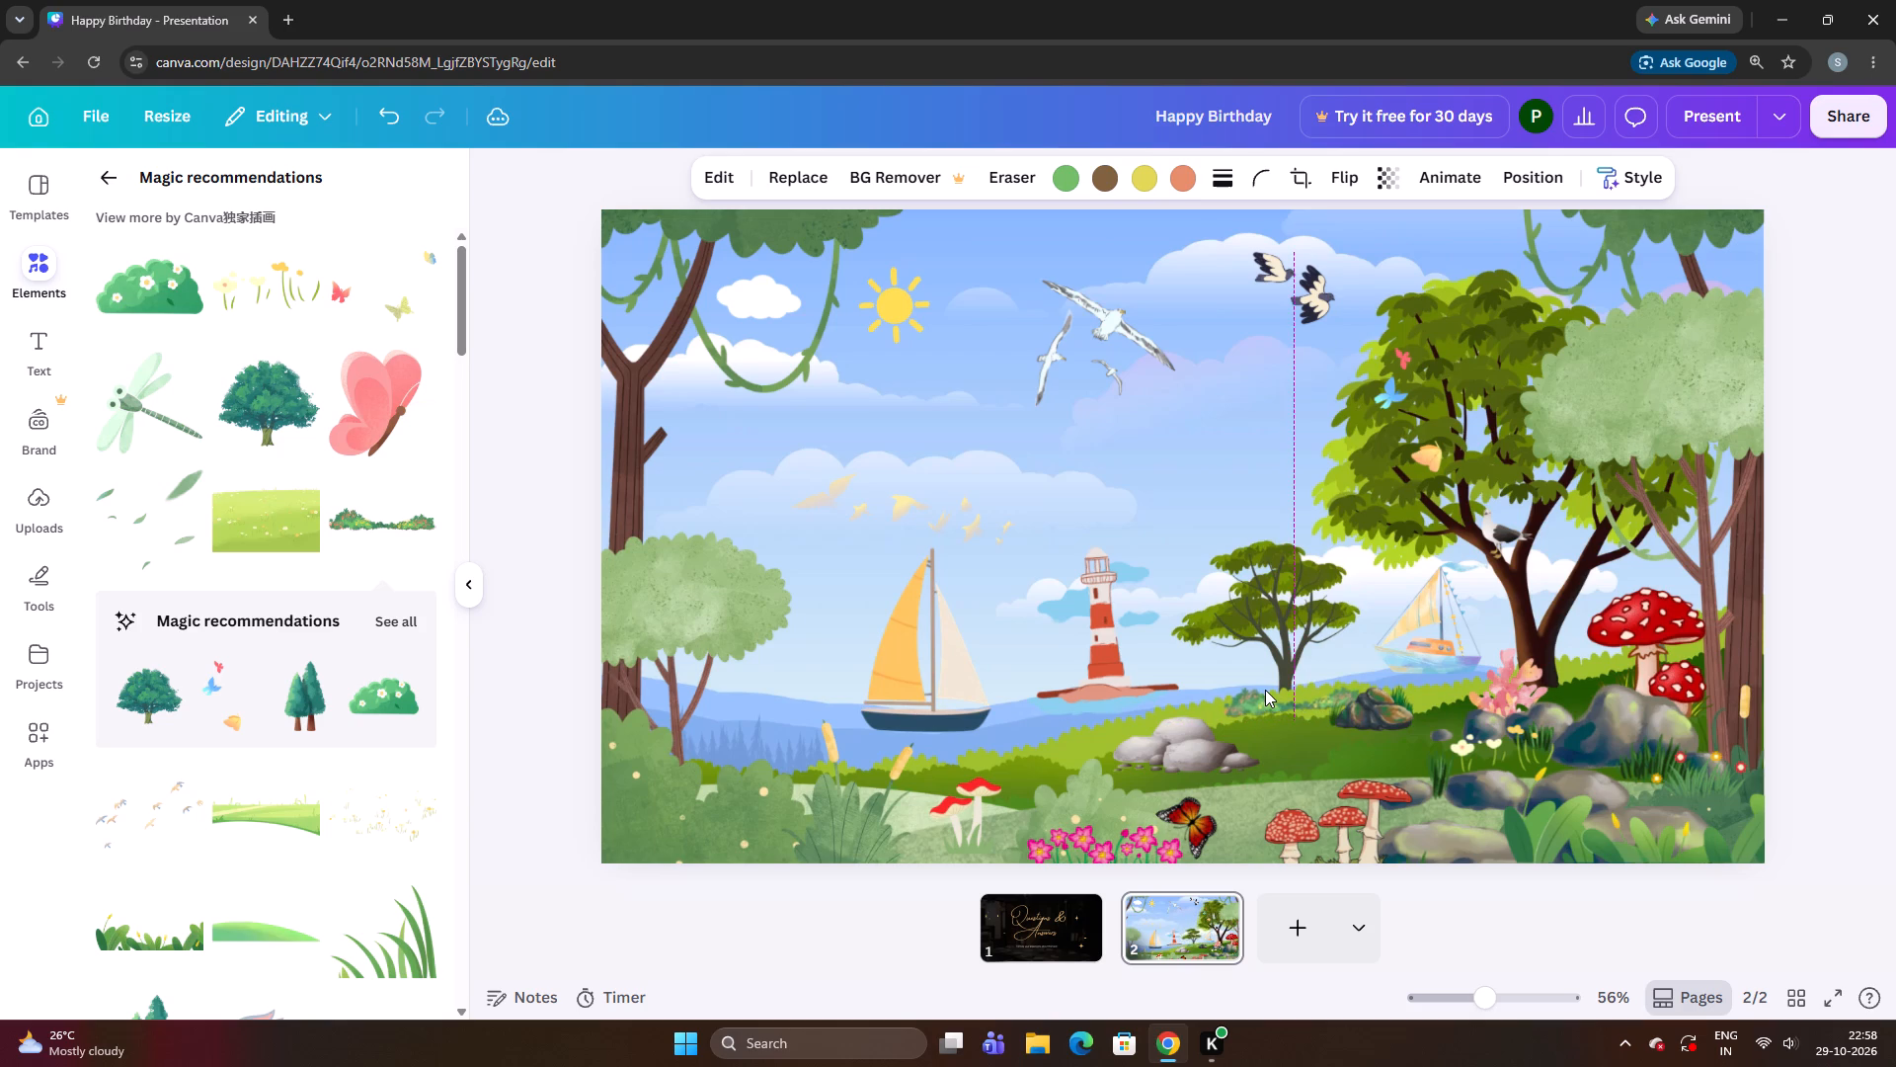
{"action": "key", "text": "Right"}
{"action": "key", "text": "Up"}
{"action": "key", "text": "Up"}
{"action": "key", "text": "Right"}
{"action": "key", "text": "Down"}
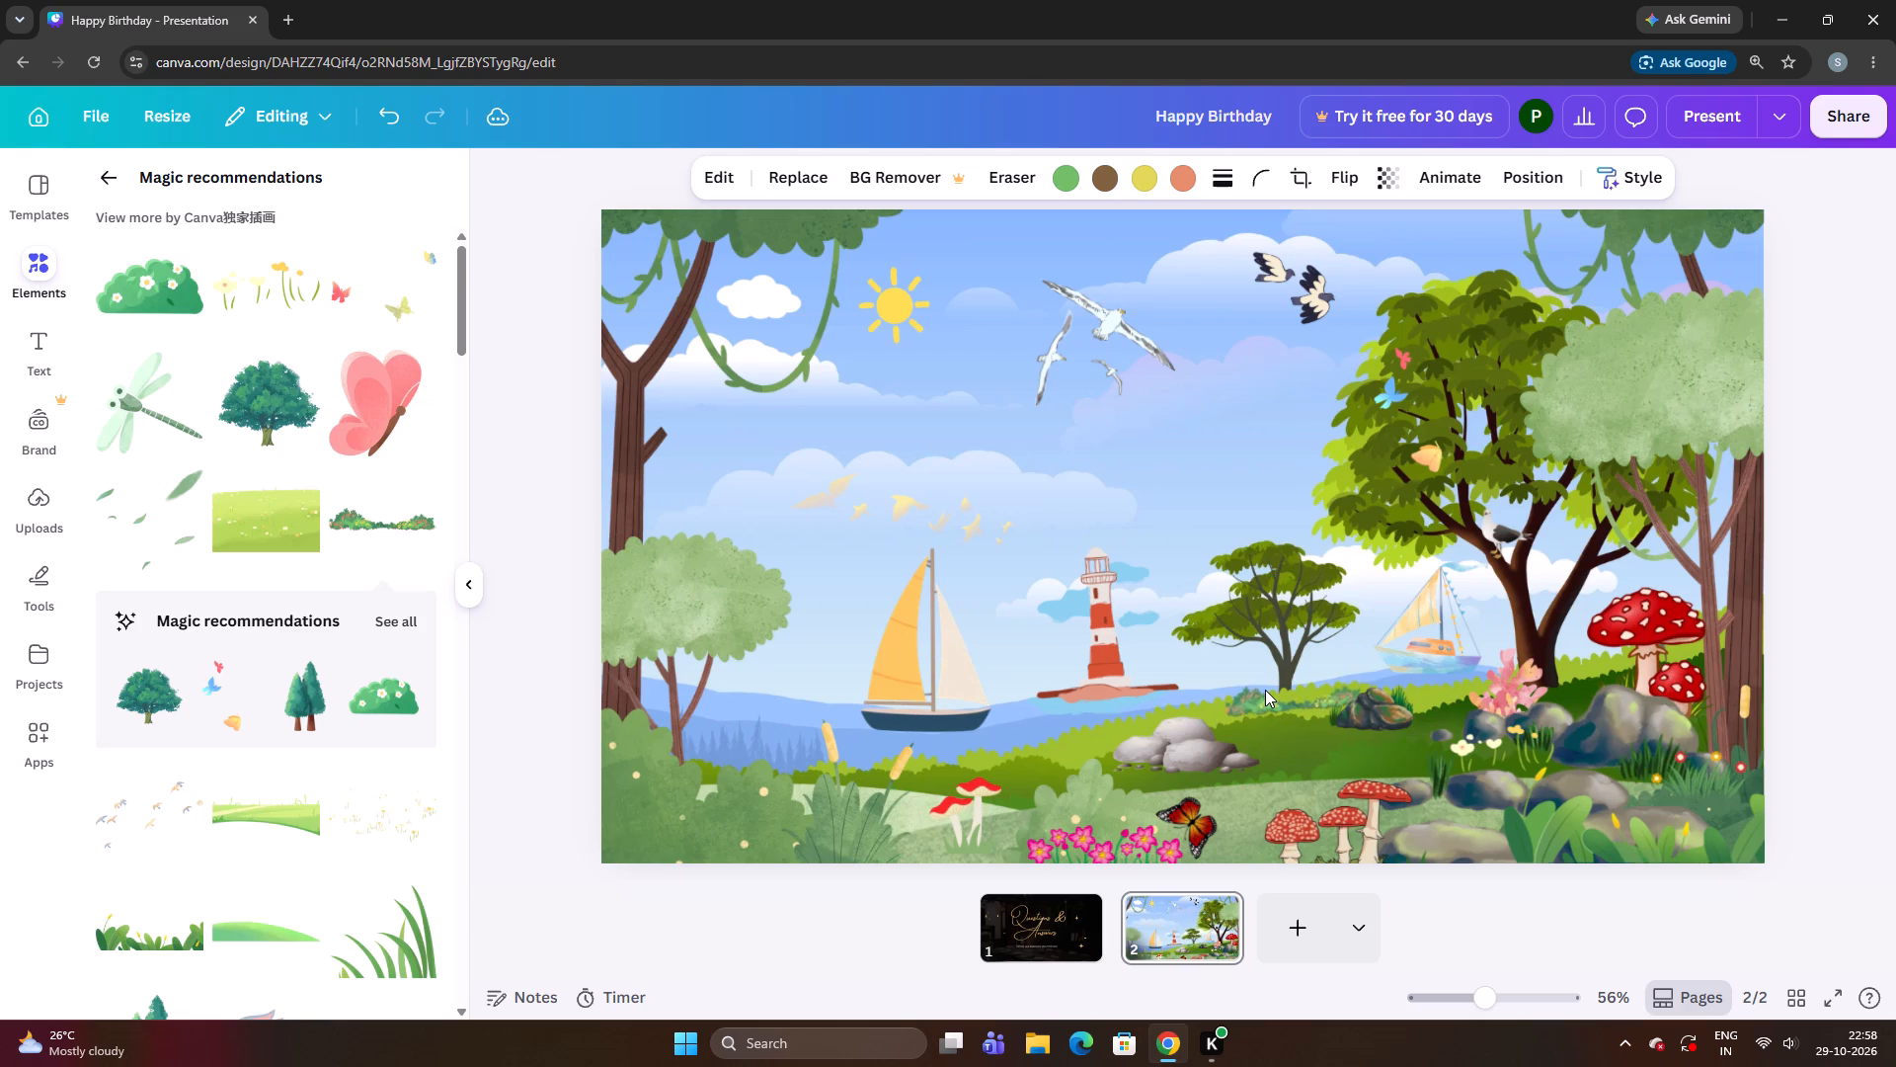
{"action": "key", "text": "Up"}
{"action": "key", "text": "Up"}
{"action": "key", "text": "Down"}
{"action": "key", "text": "Left"}
Nudge the flowering bush row a few steps left, fine-tuning its height against the hill's edge.
{"action": "key", "text": "Left"}
{"action": "key", "text": "Up"}
{"action": "key", "text": "Down"}
{"action": "key", "text": "Up"}
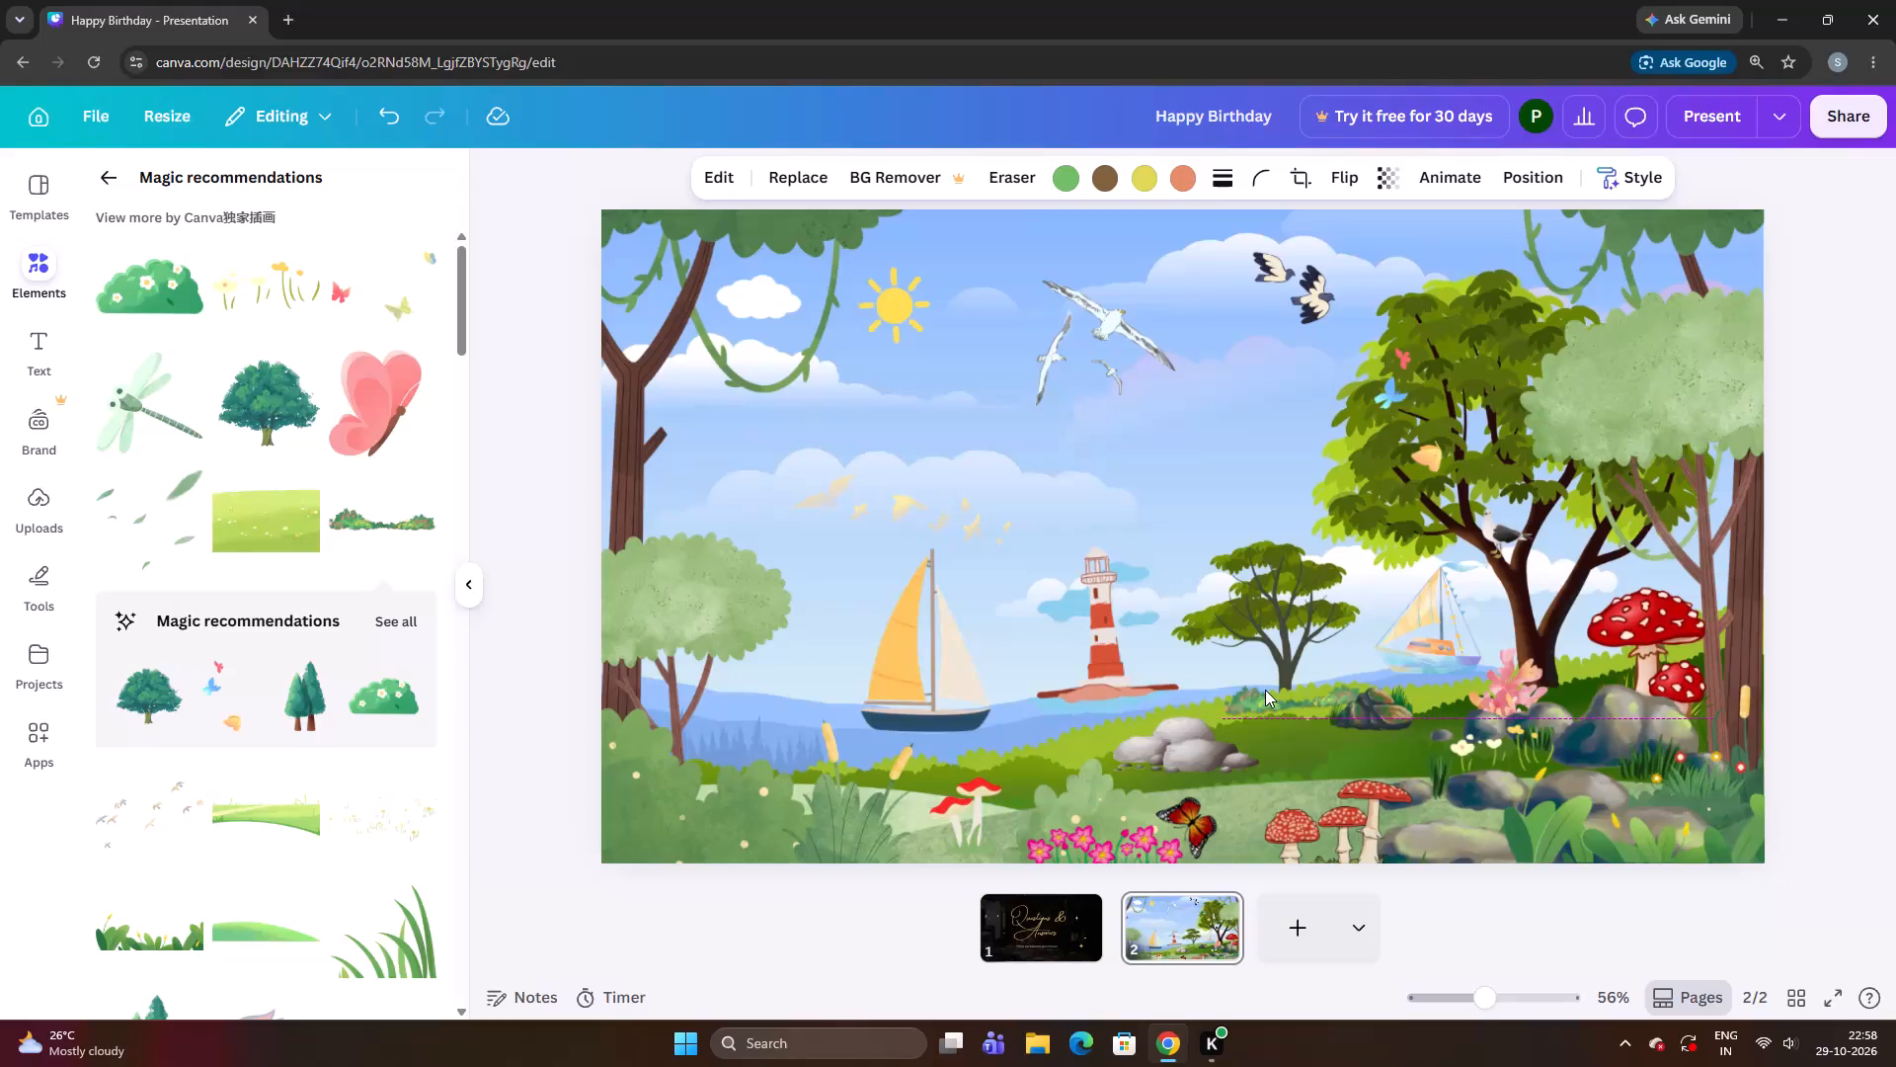
{"action": "key", "text": "Down"}
{"action": "key", "text": "Left"}
{"action": "key", "text": "Down"}
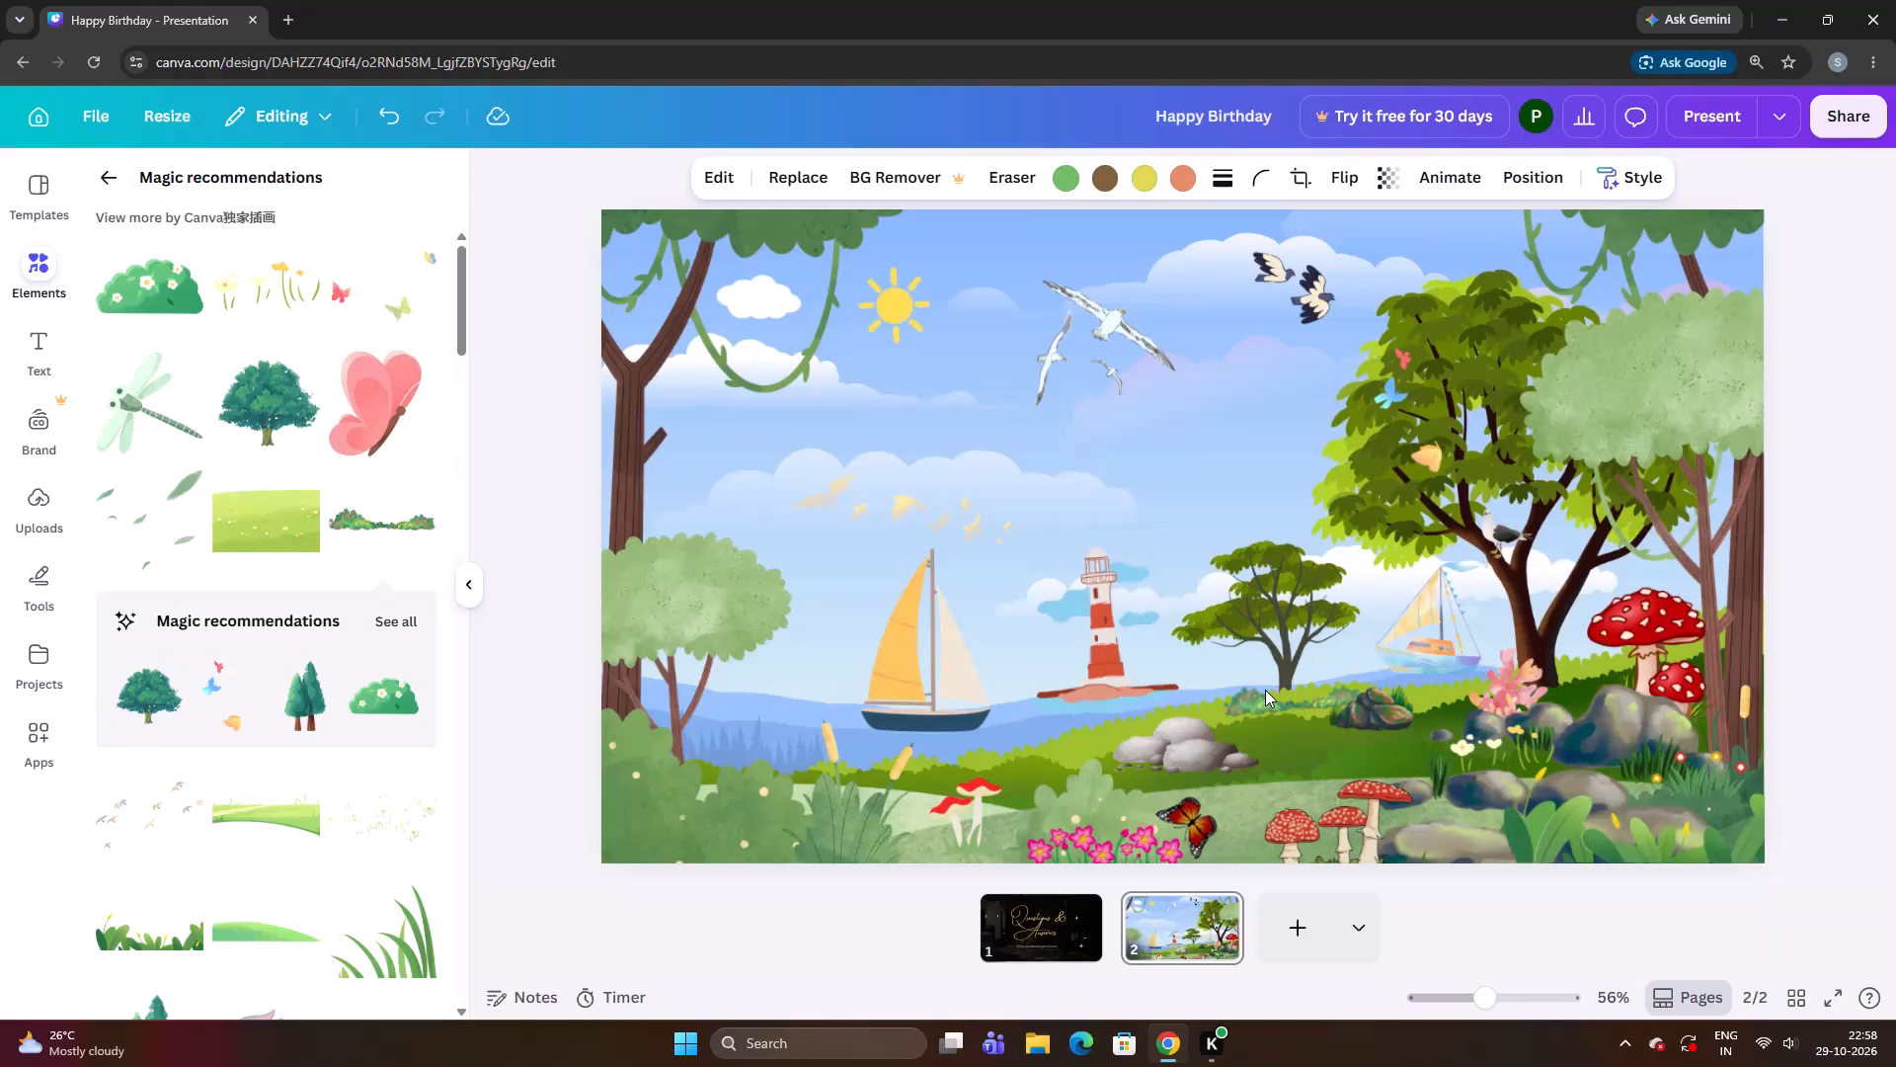
{"action": "key", "text": "Left"}
{"action": "key", "text": "Up"}
{"action": "key", "text": "Left"}
{"action": "key", "text": "Down"}
{"action": "key", "text": "Down"}
{"action": "key", "text": "Up"}
{"action": "key", "text": "Left"}
{"action": "key", "text": "Up"}
{"action": "key", "text": "Up"}
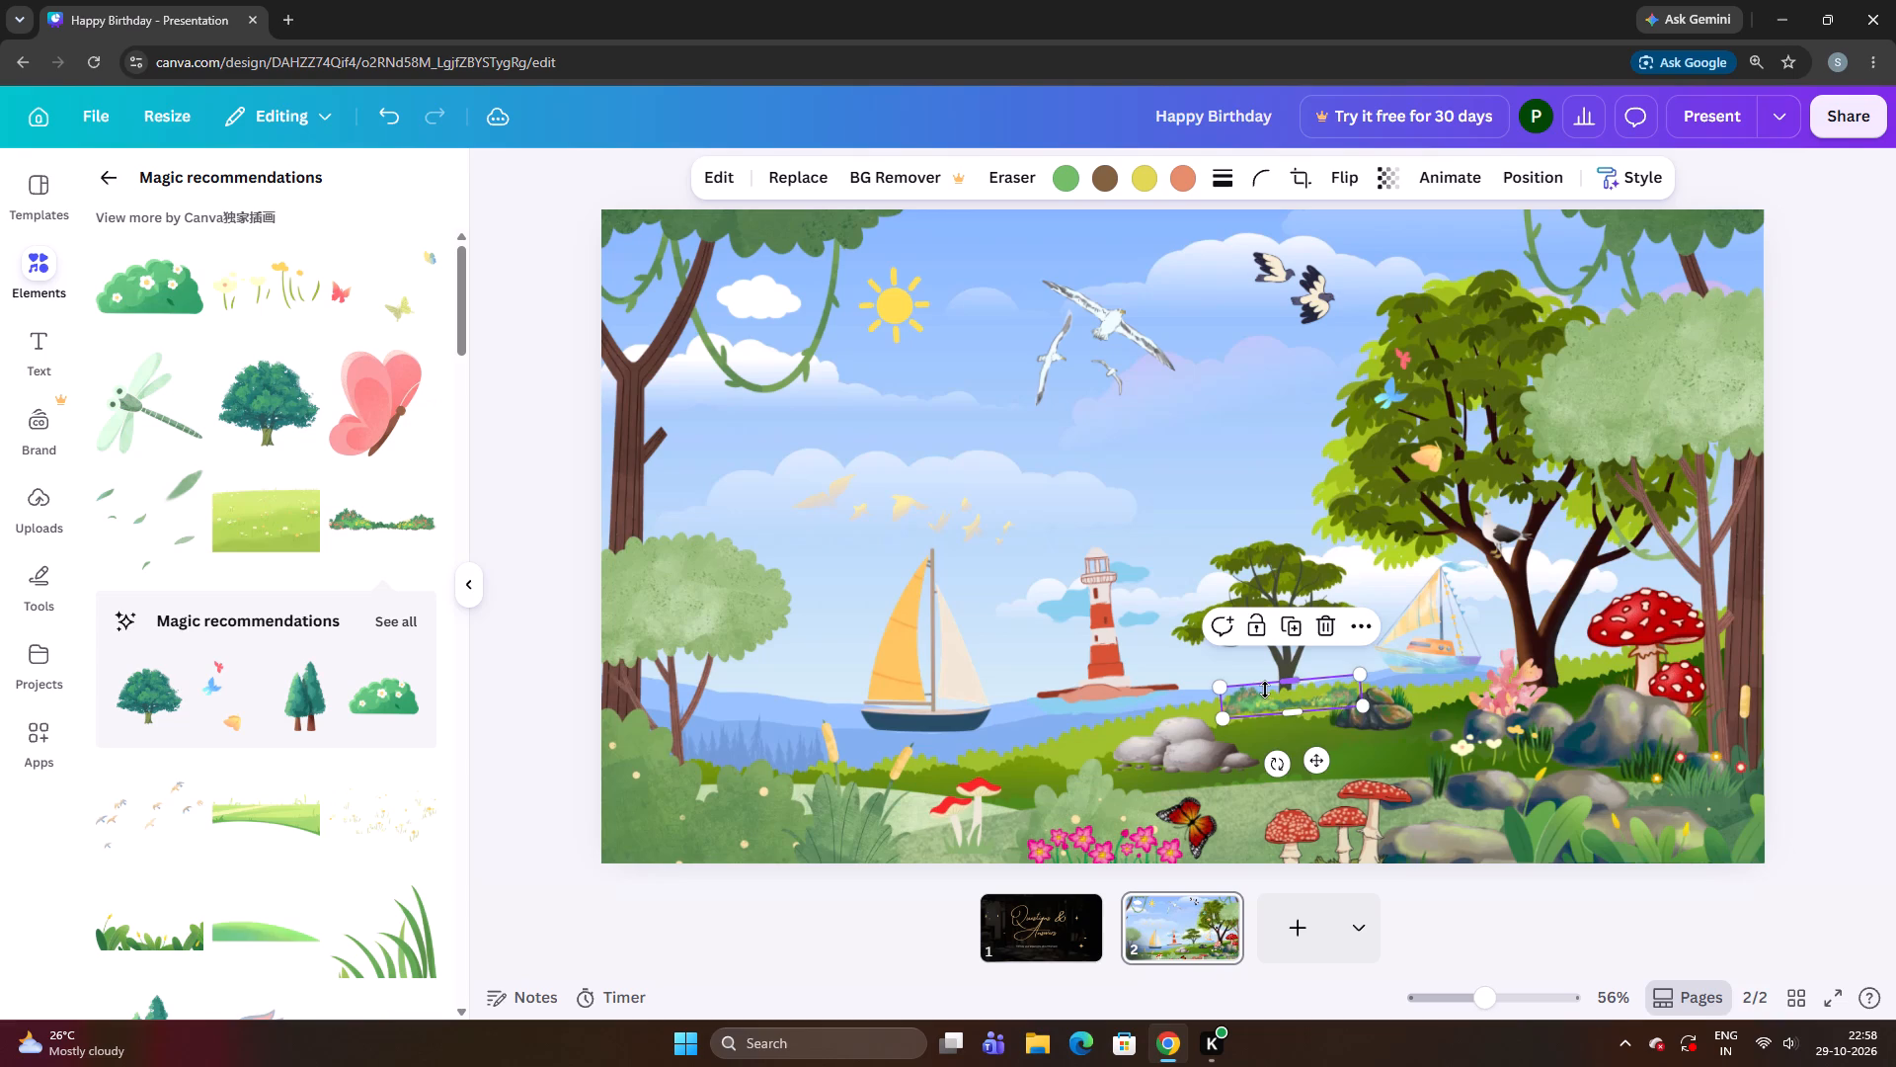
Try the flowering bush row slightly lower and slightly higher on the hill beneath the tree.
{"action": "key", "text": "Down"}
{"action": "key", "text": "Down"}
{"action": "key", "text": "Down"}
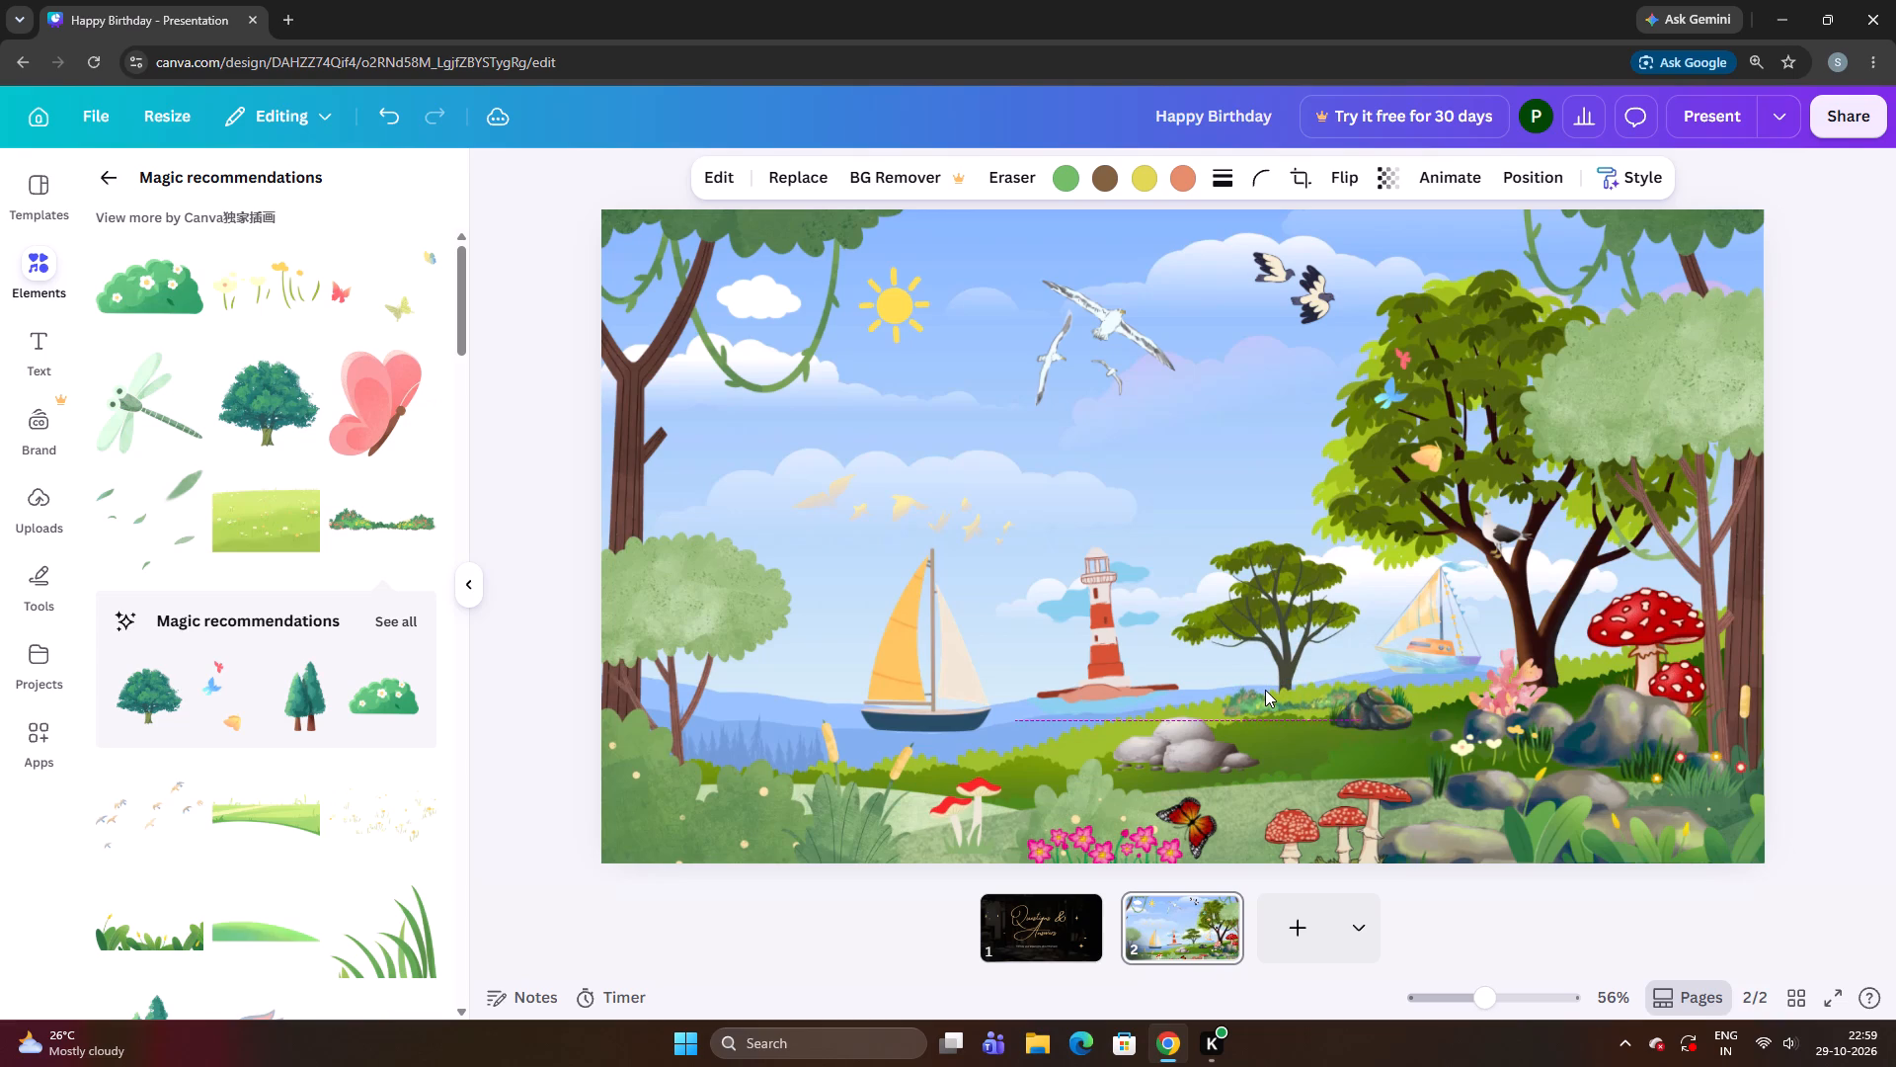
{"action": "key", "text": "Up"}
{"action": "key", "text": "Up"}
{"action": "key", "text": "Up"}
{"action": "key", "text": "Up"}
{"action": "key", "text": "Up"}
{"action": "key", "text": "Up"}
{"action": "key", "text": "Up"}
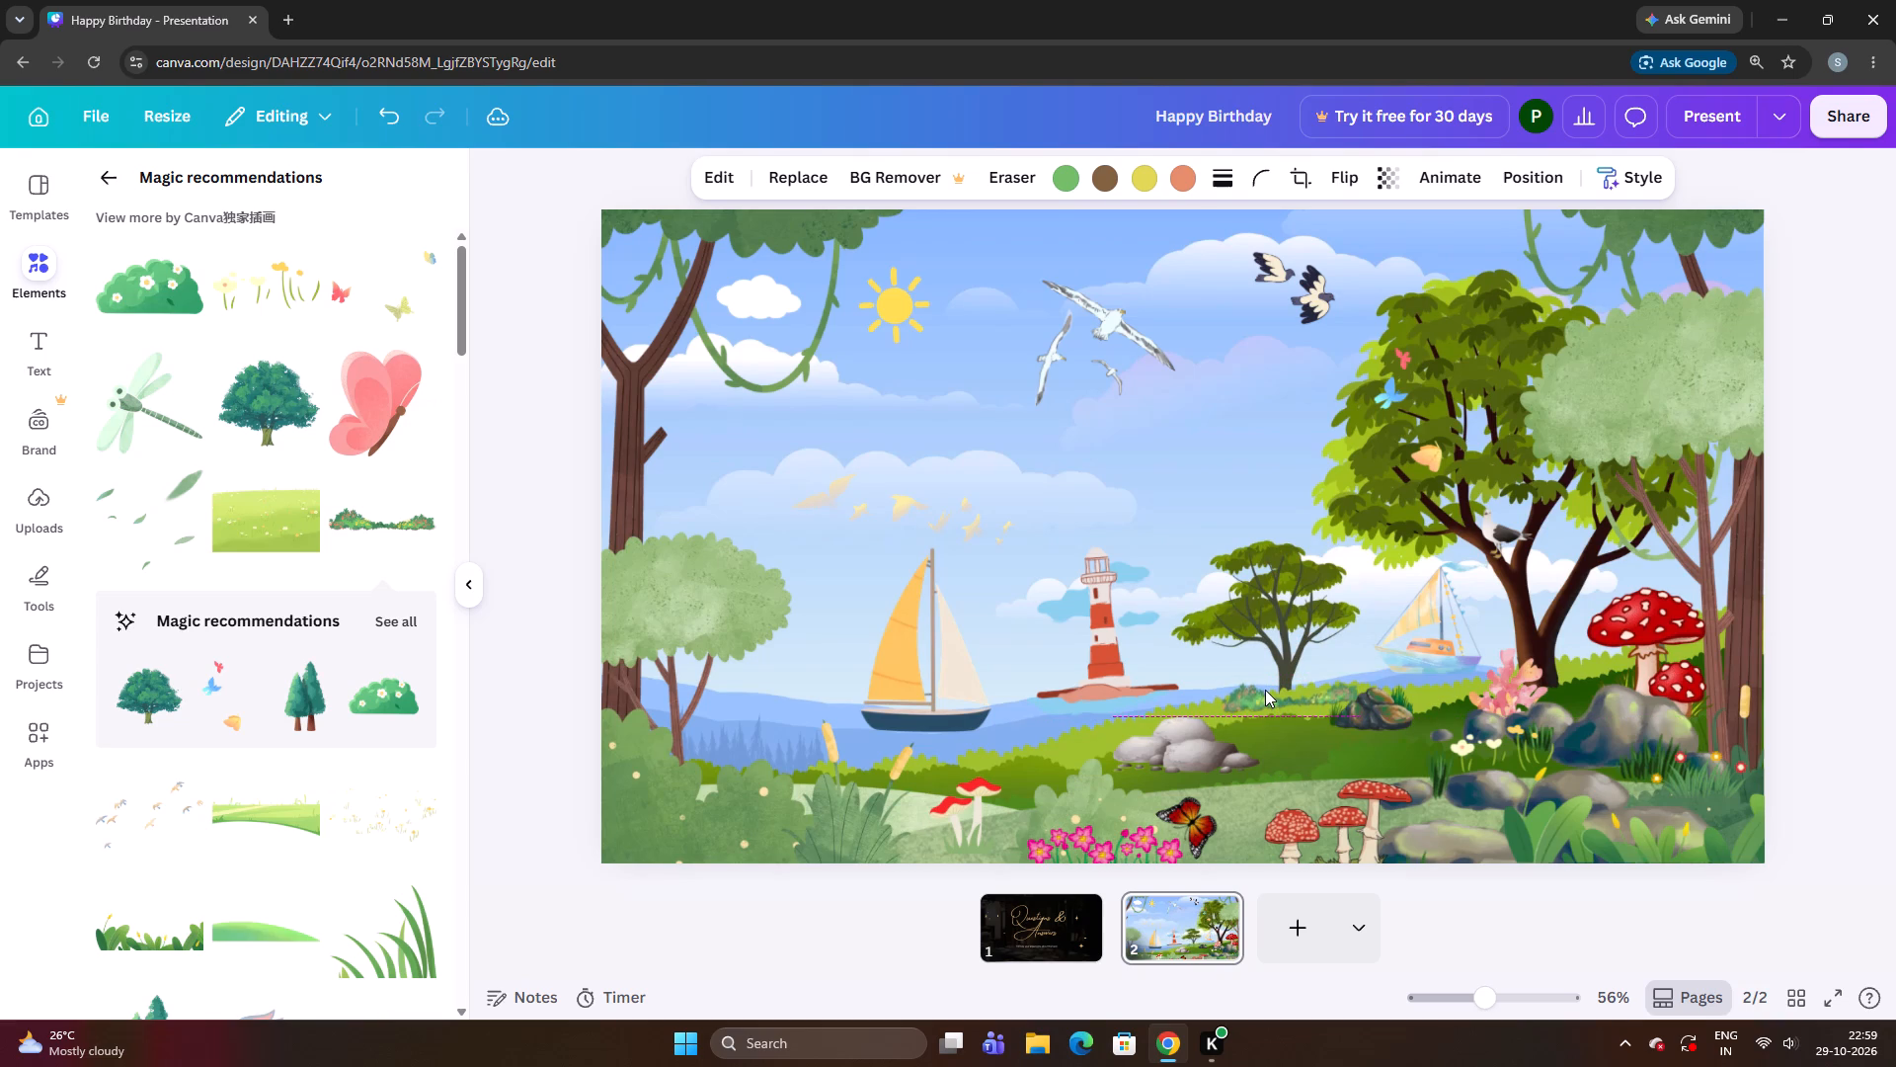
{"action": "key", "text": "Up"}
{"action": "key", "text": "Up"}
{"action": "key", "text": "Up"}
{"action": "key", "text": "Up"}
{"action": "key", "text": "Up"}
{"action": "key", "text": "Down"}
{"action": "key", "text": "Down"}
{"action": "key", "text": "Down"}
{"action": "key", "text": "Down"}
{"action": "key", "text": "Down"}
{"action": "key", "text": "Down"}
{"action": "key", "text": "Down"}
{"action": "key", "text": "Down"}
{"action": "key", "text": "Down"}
Nudge the flowering bush row right toward the small mossy rock and slightly up, and deselect it.
{"action": "key", "text": "Right"}
{"action": "key", "text": "Right"}
{"action": "key", "text": "Right"}
{"action": "key", "text": "Right"}
{"action": "key", "text": "Right"}
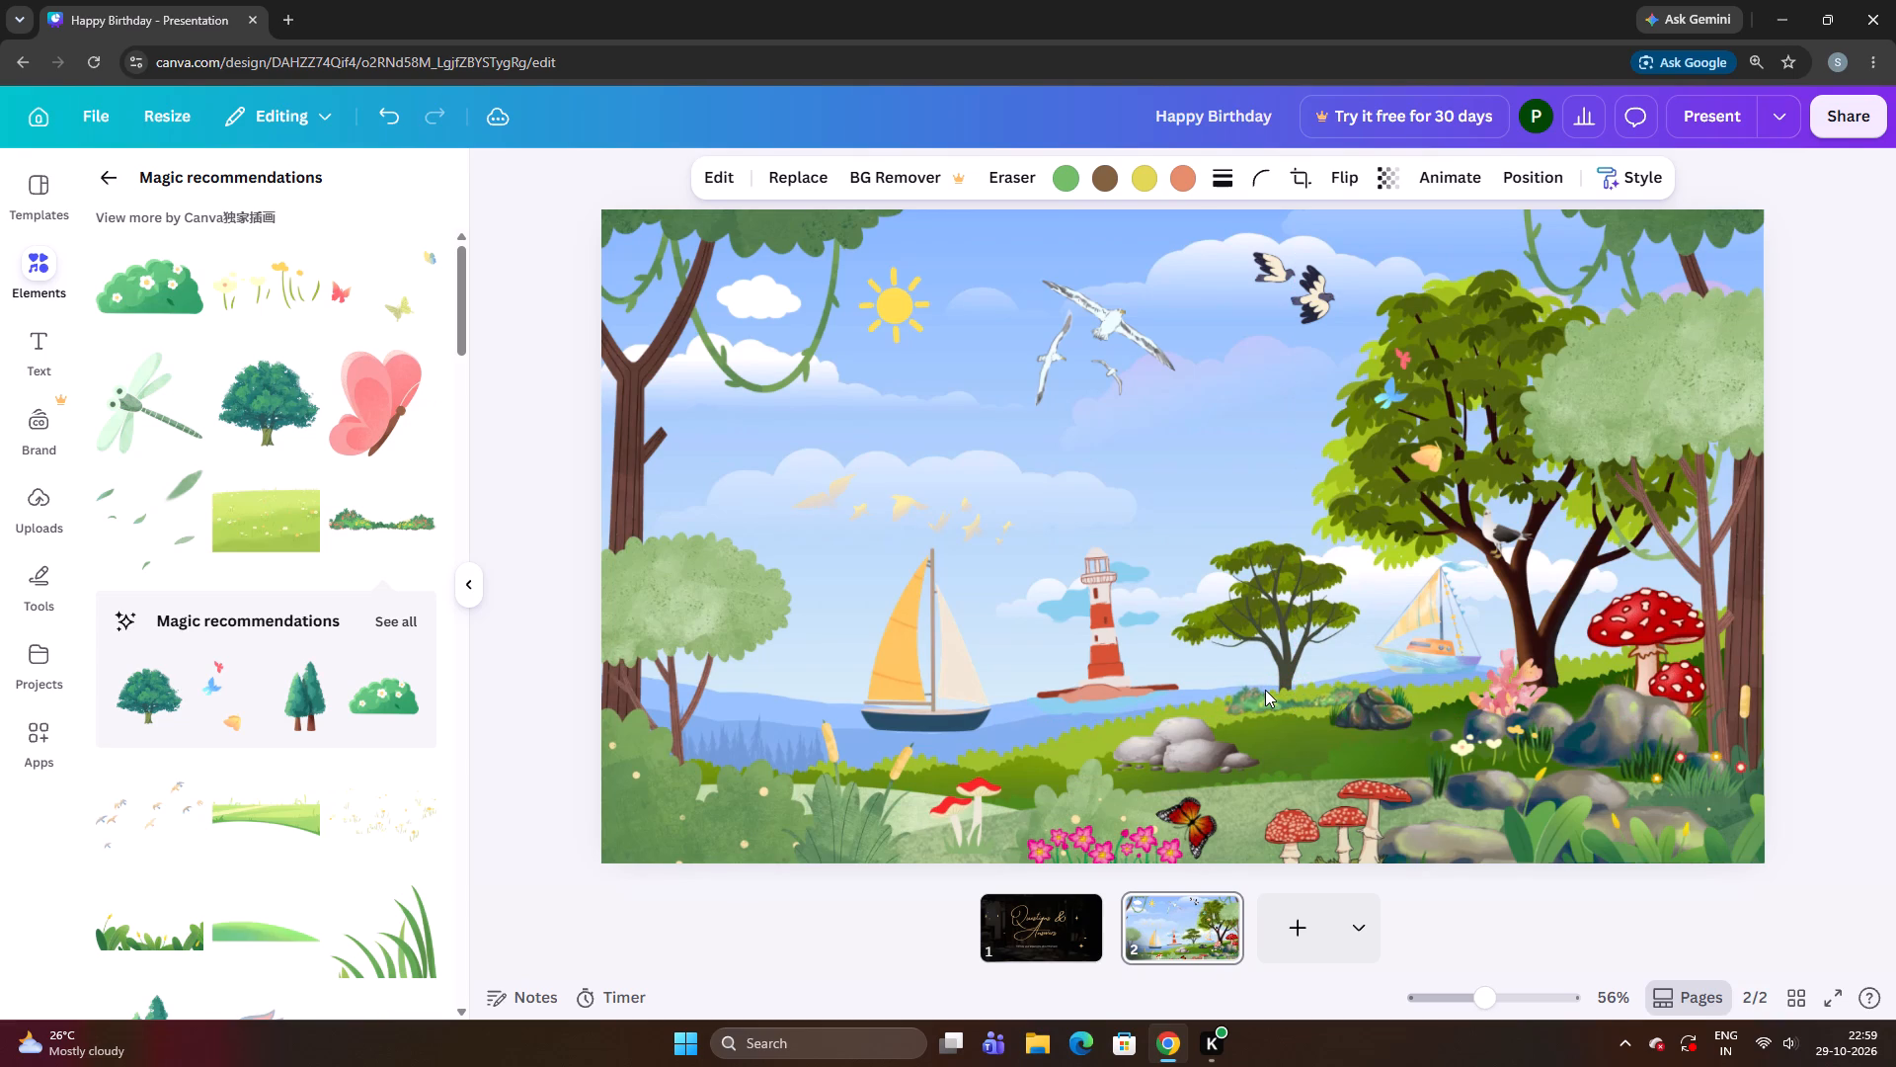
{"action": "key", "text": "Right"}
{"action": "key", "text": "Right"}
{"action": "key", "text": "Right"}
{"action": "key", "text": "Right"}
{"action": "key", "text": "Right"}
{"action": "key", "text": "Right"}
{"action": "key", "text": "Up"}
{"action": "key", "text": "Up"}
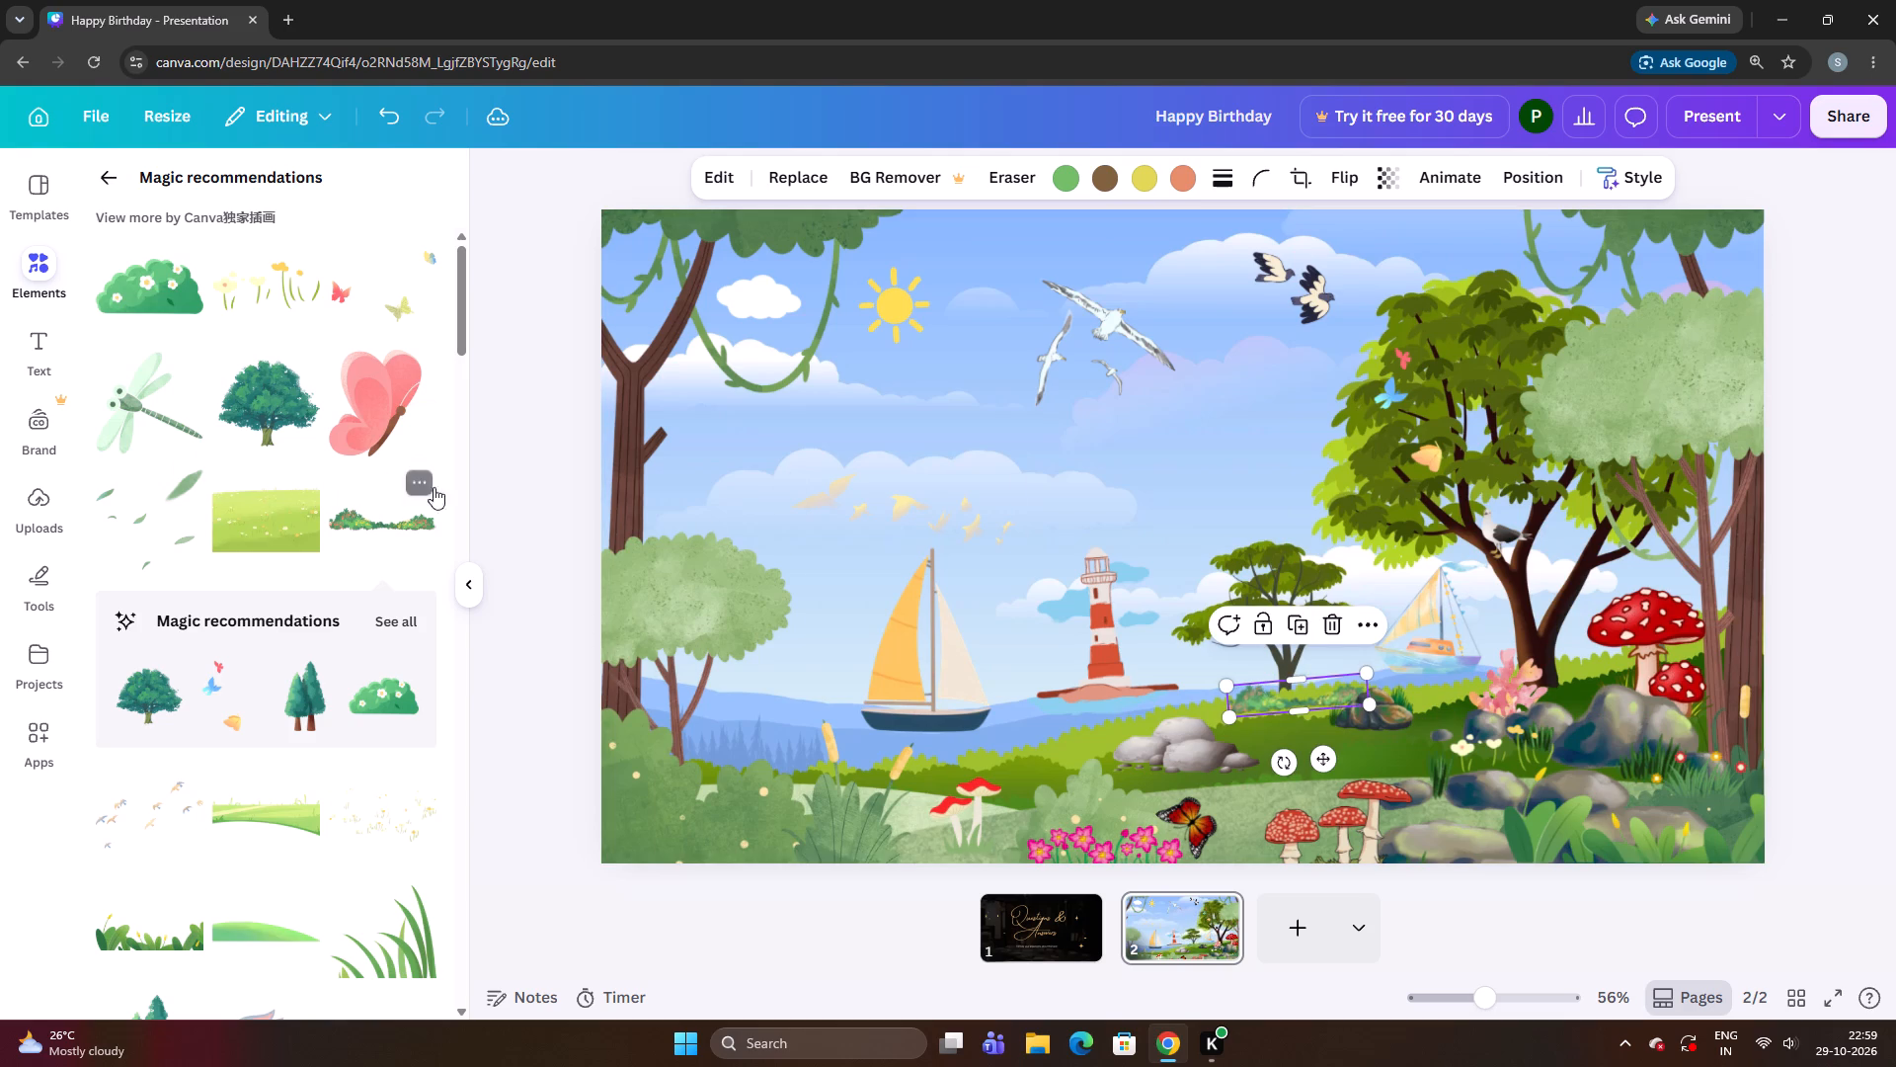
{"action": "left_click", "coordinate": [513, 512]}
Show all magic recommendations for the bush row and add the tall curved grass with orange and white flowers.
{"action": "scroll", "coordinate": [290, 439], "scroll_direction": "up", "scroll_amount": 2}
{"action": "scroll", "coordinate": [290, 441], "scroll_direction": "down", "scroll_amount": 2}
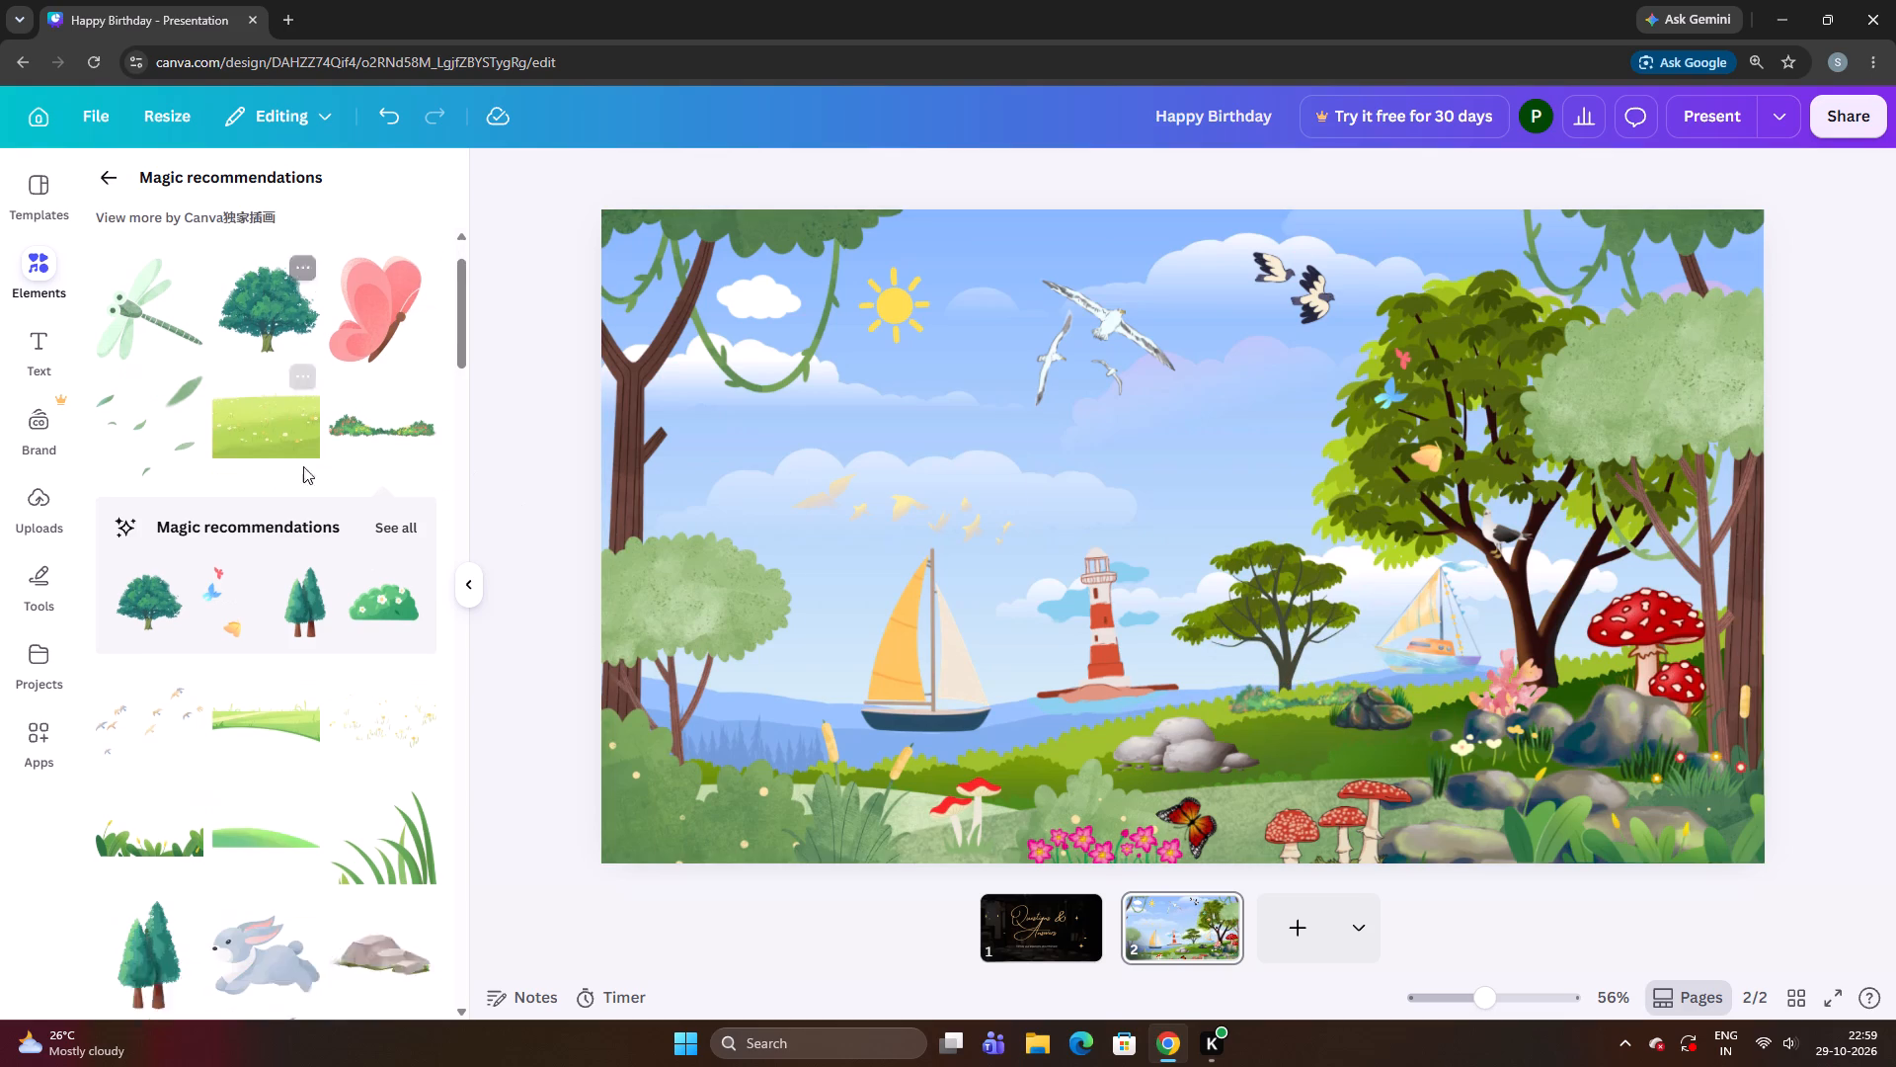
{"action": "left_click", "coordinate": [389, 404]}
{"action": "scroll", "coordinate": [308, 533], "scroll_direction": "down", "scroll_amount": 1}
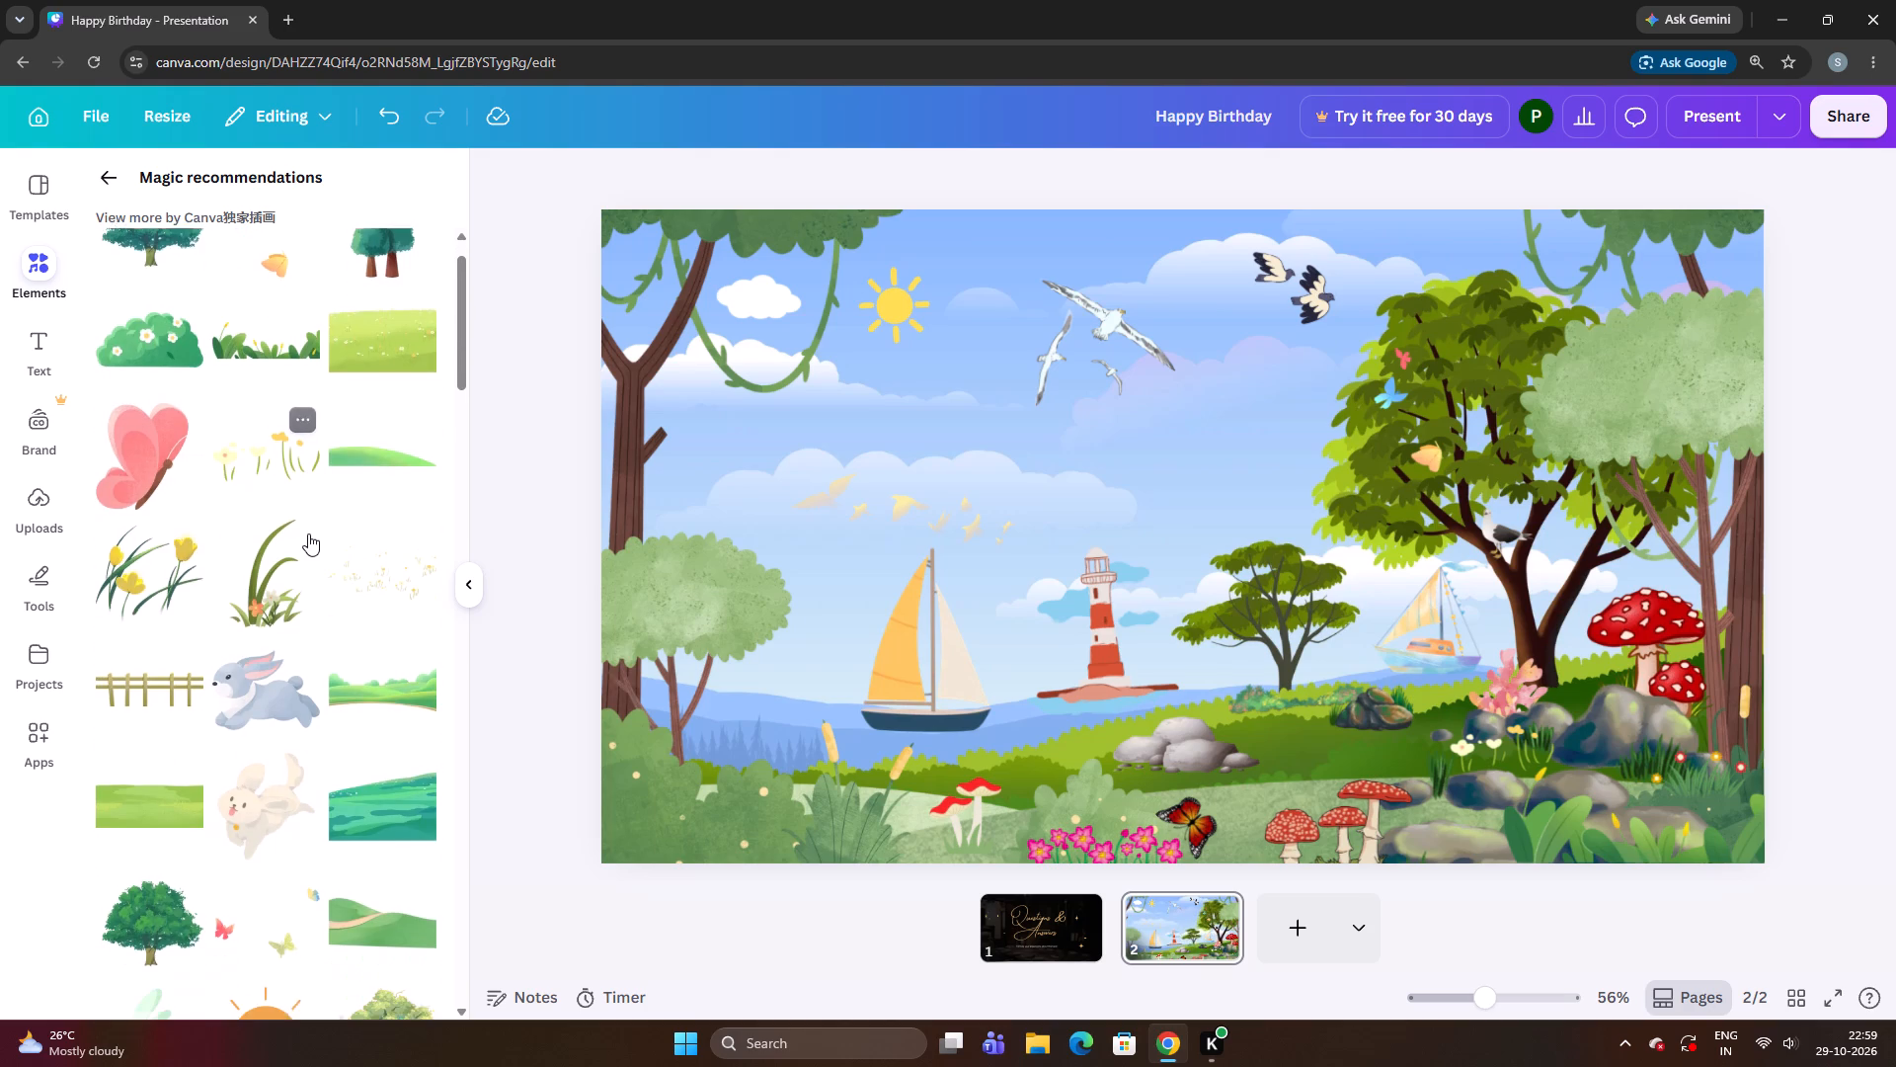
{"action": "left_click", "coordinate": [254, 563]}
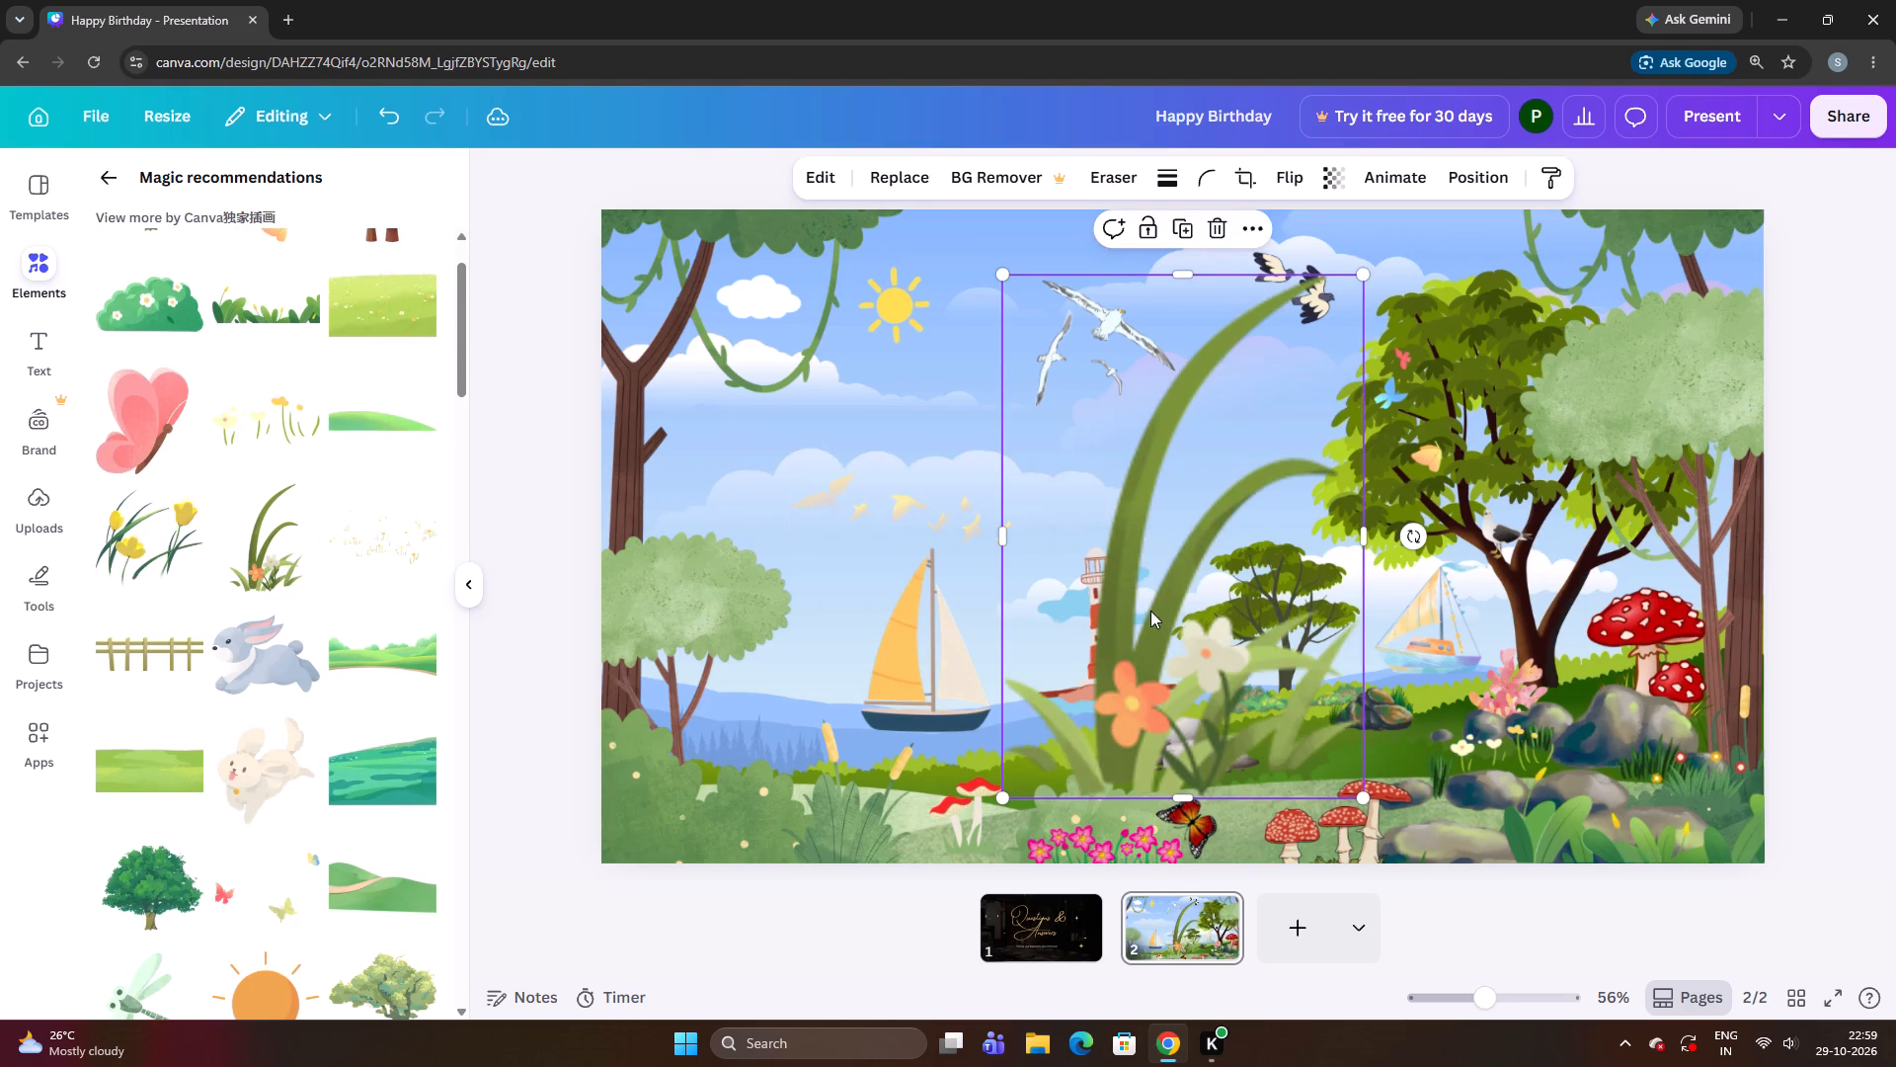
Shrink the tall flowering grass to a small clump and bring it down to the shore between sailboat and lighthouse.
{"action": "left_click_drag", "start_coordinate": [1157, 615], "coordinate": [1025, 547]}
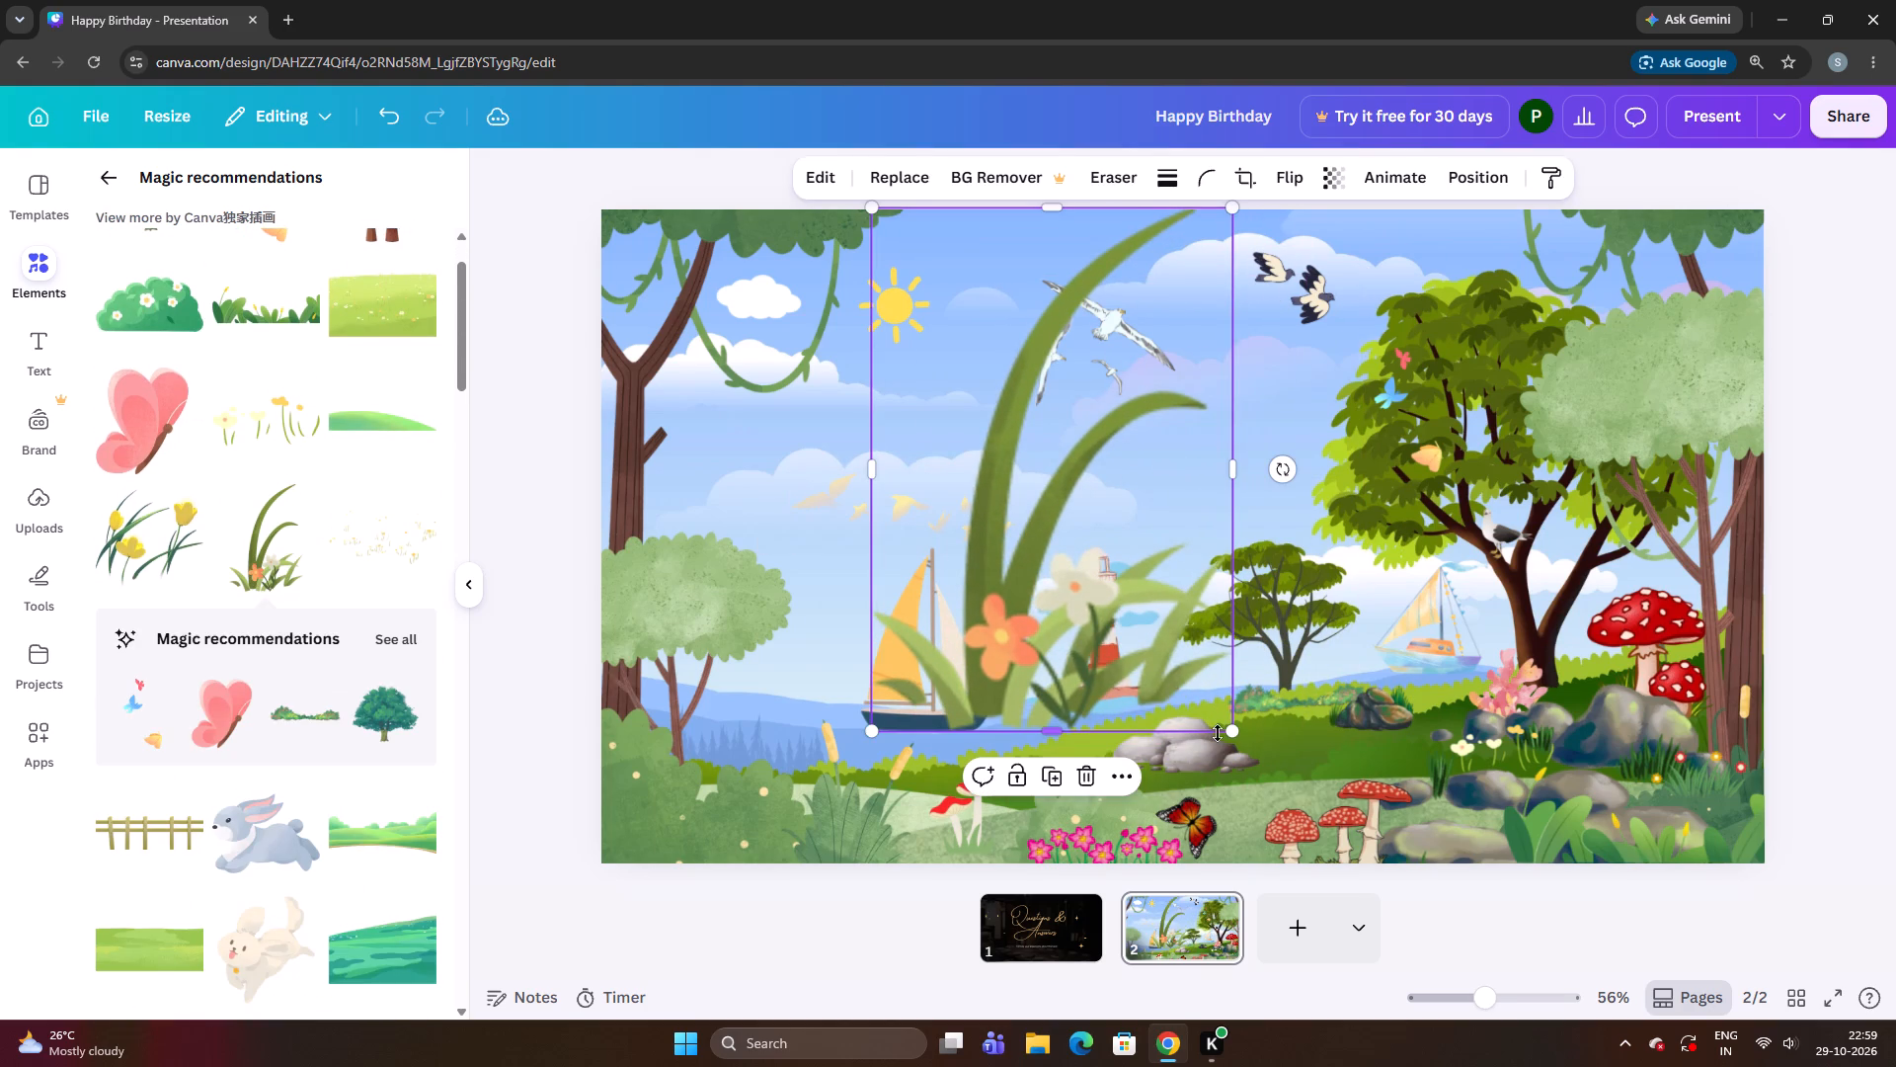
{"action": "left_click_drag", "start_coordinate": [1229, 731], "coordinate": [1063, 565]}
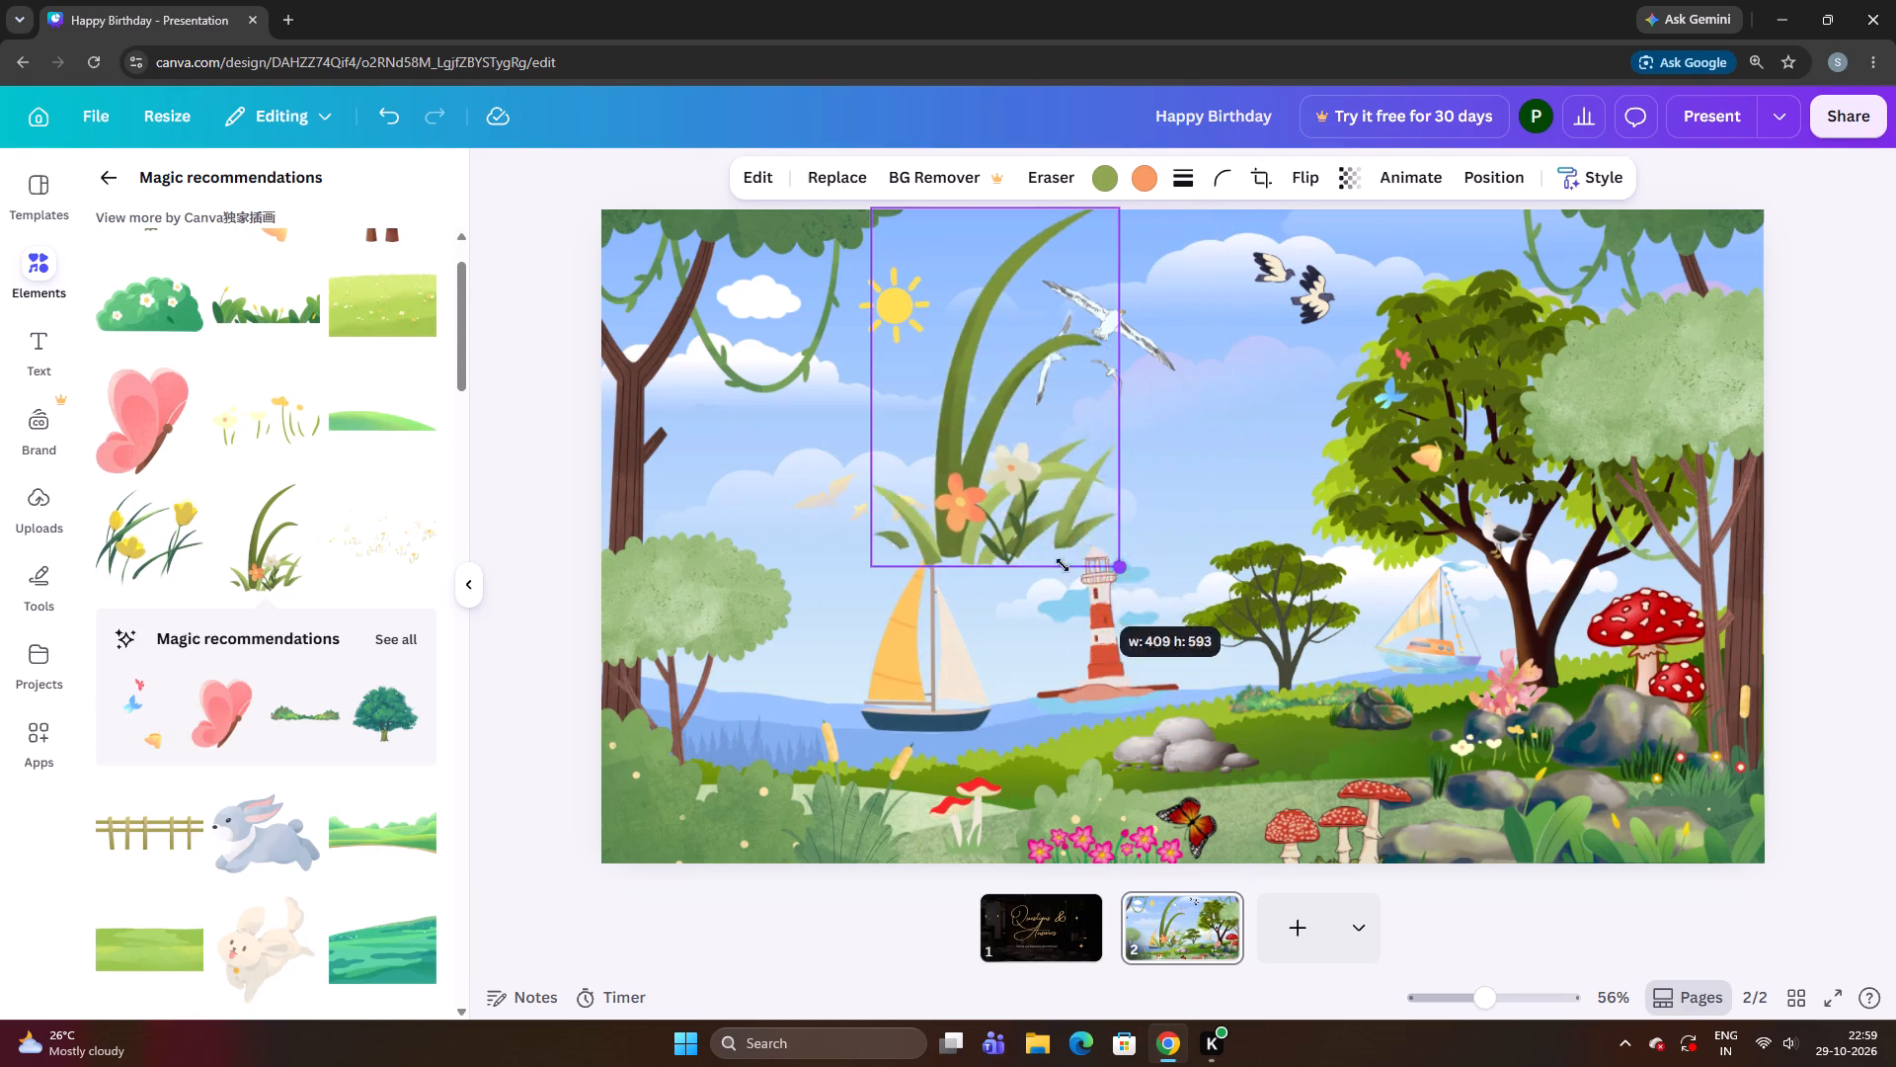
{"action": "left_click_drag", "start_coordinate": [1063, 565], "coordinate": [957, 402]}
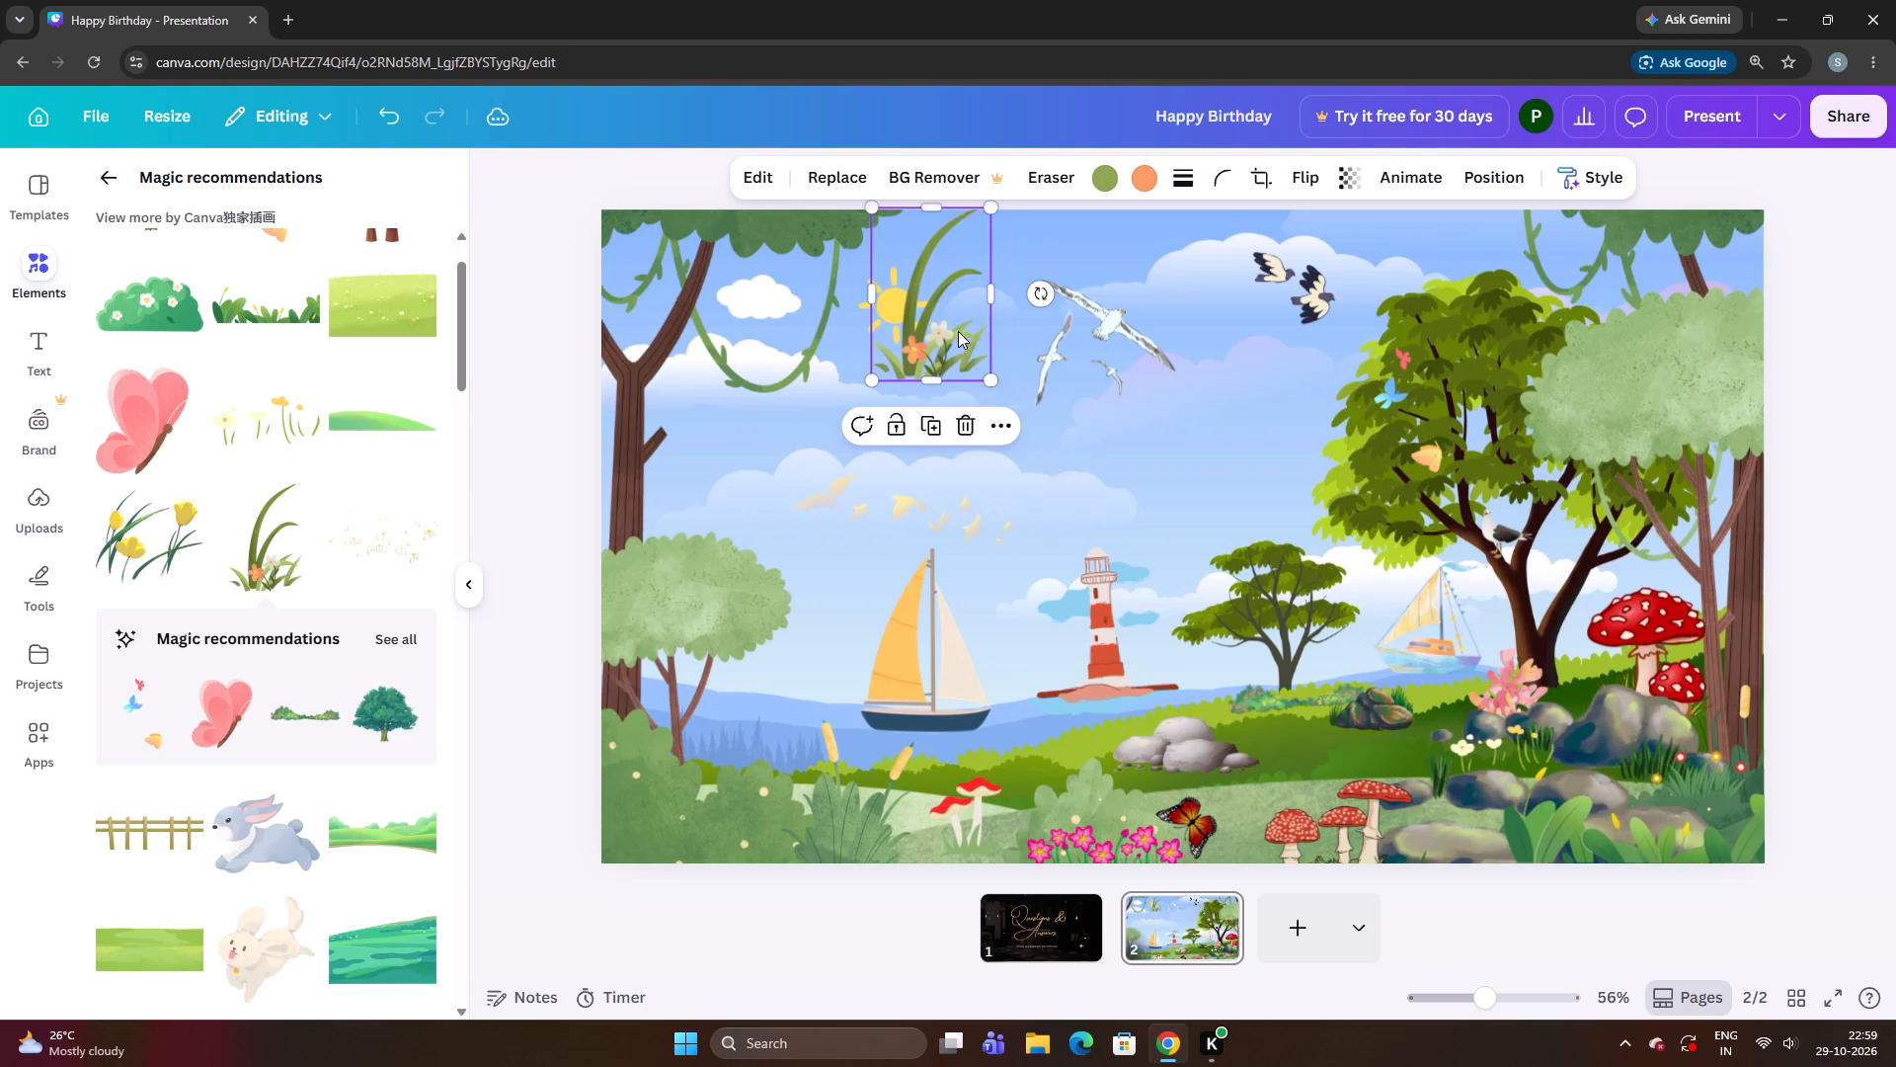
{"action": "left_click_drag", "start_coordinate": [957, 334], "coordinate": [1079, 740]}
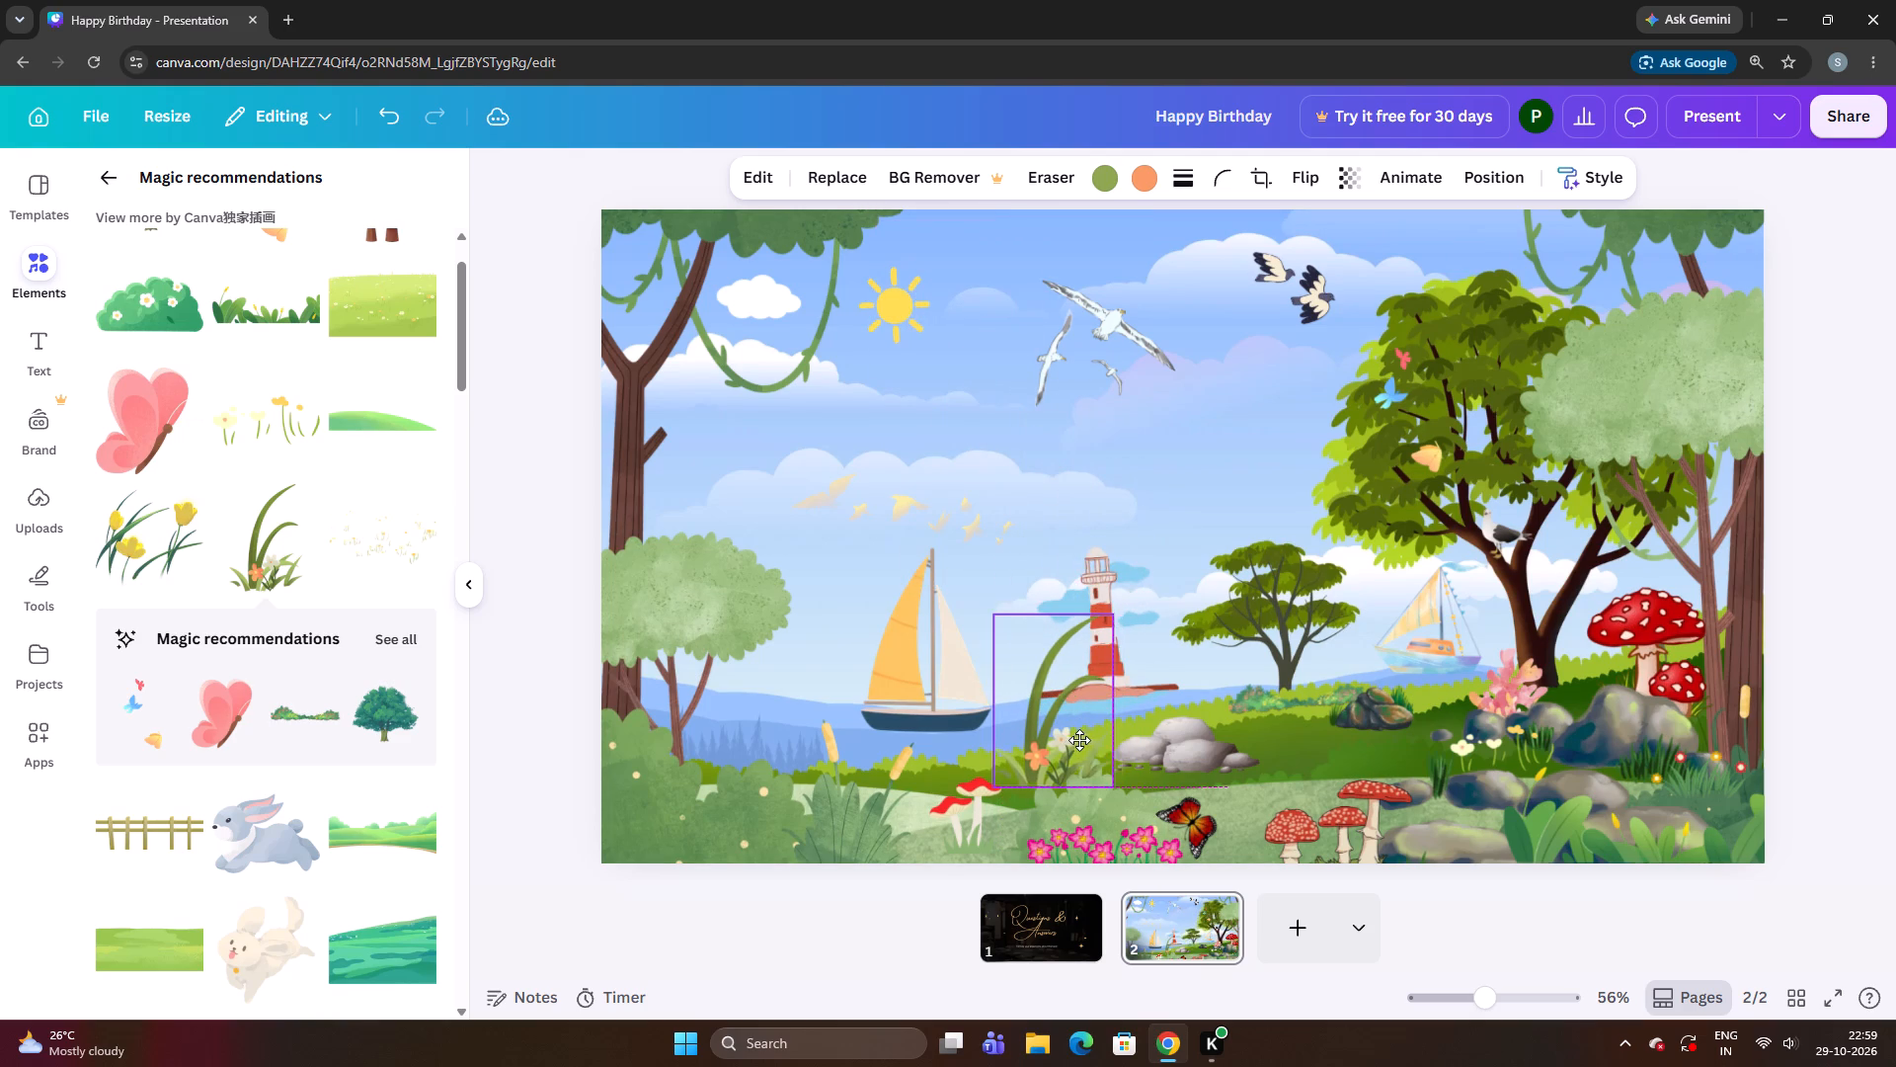
{"action": "left_click_drag", "start_coordinate": [1079, 740], "coordinate": [1077, 740]}
{"action": "left_click_drag", "start_coordinate": [1112, 784], "coordinate": [1081, 712]}
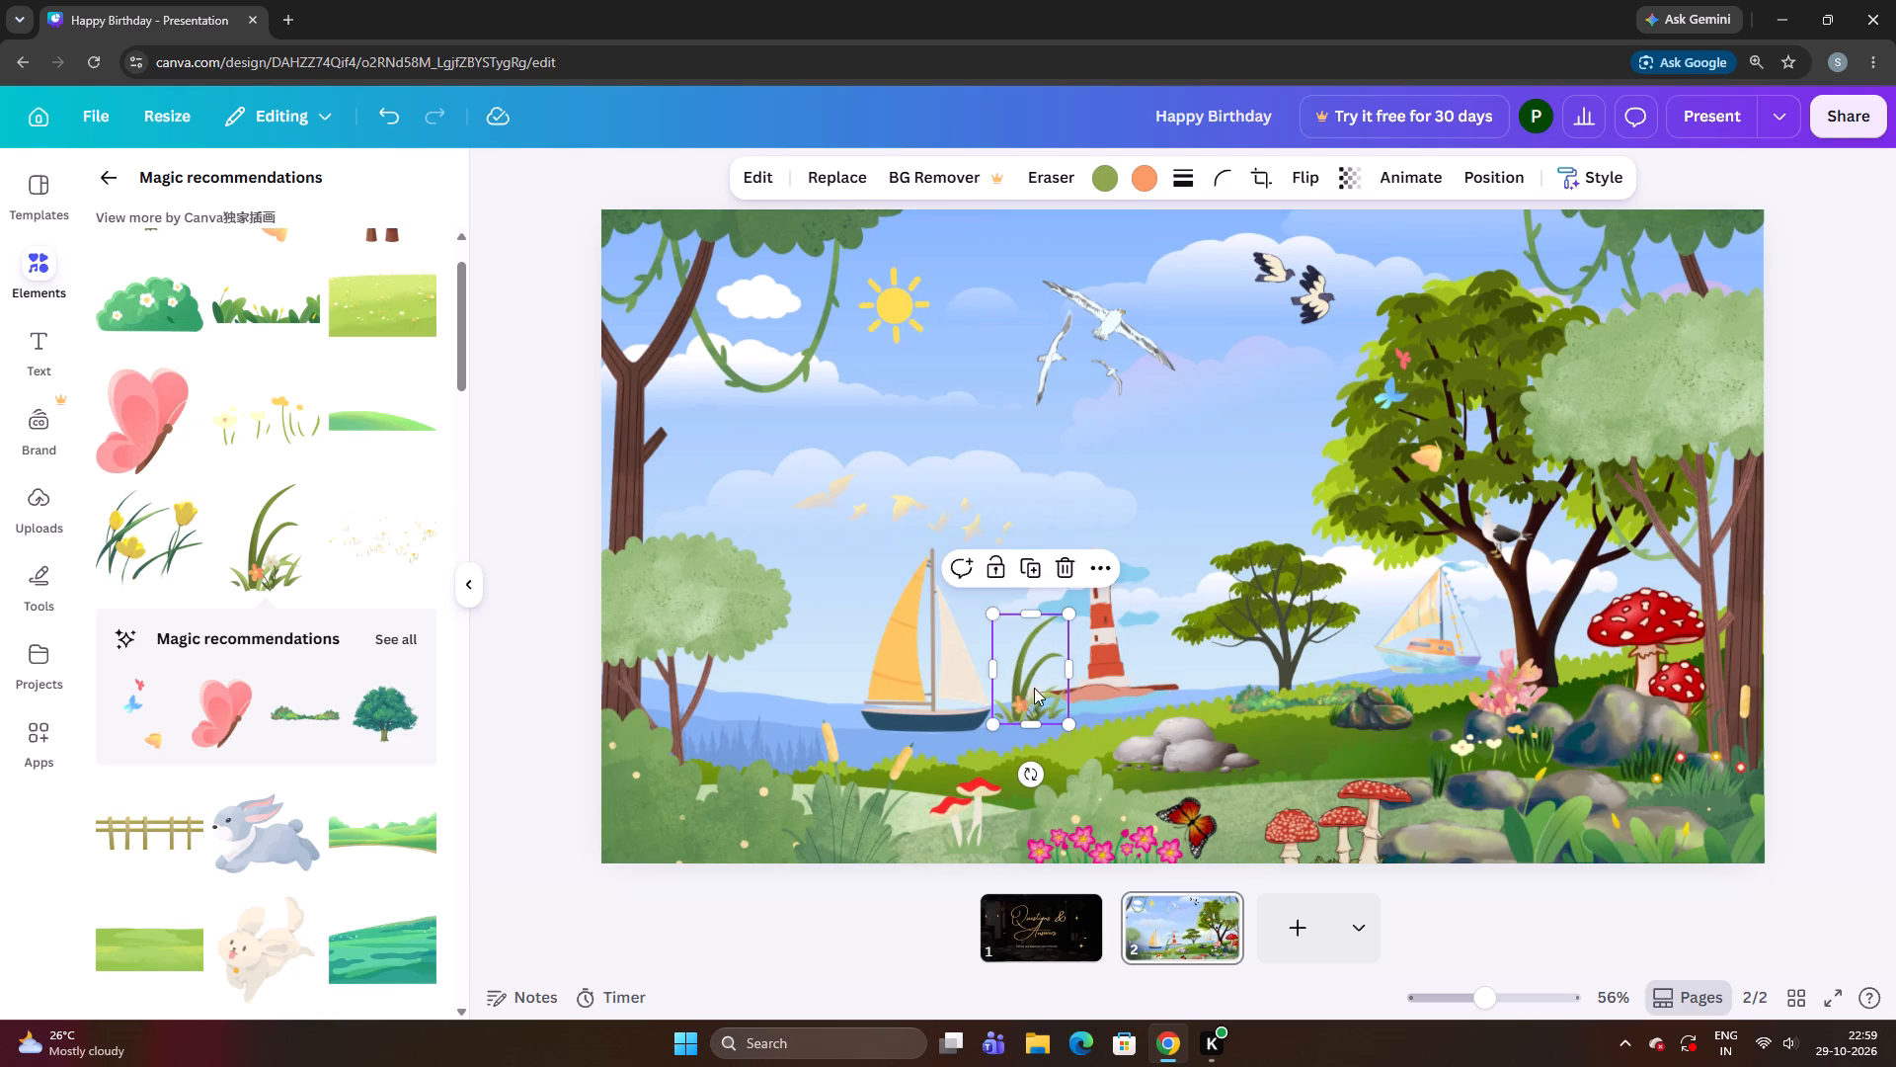
Move the flowering grass clump onto the bushes at the scene's lower left, beside the round pale-green tree's trunk.
{"action": "left_click_drag", "start_coordinate": [1030, 686], "coordinate": [1031, 752]}
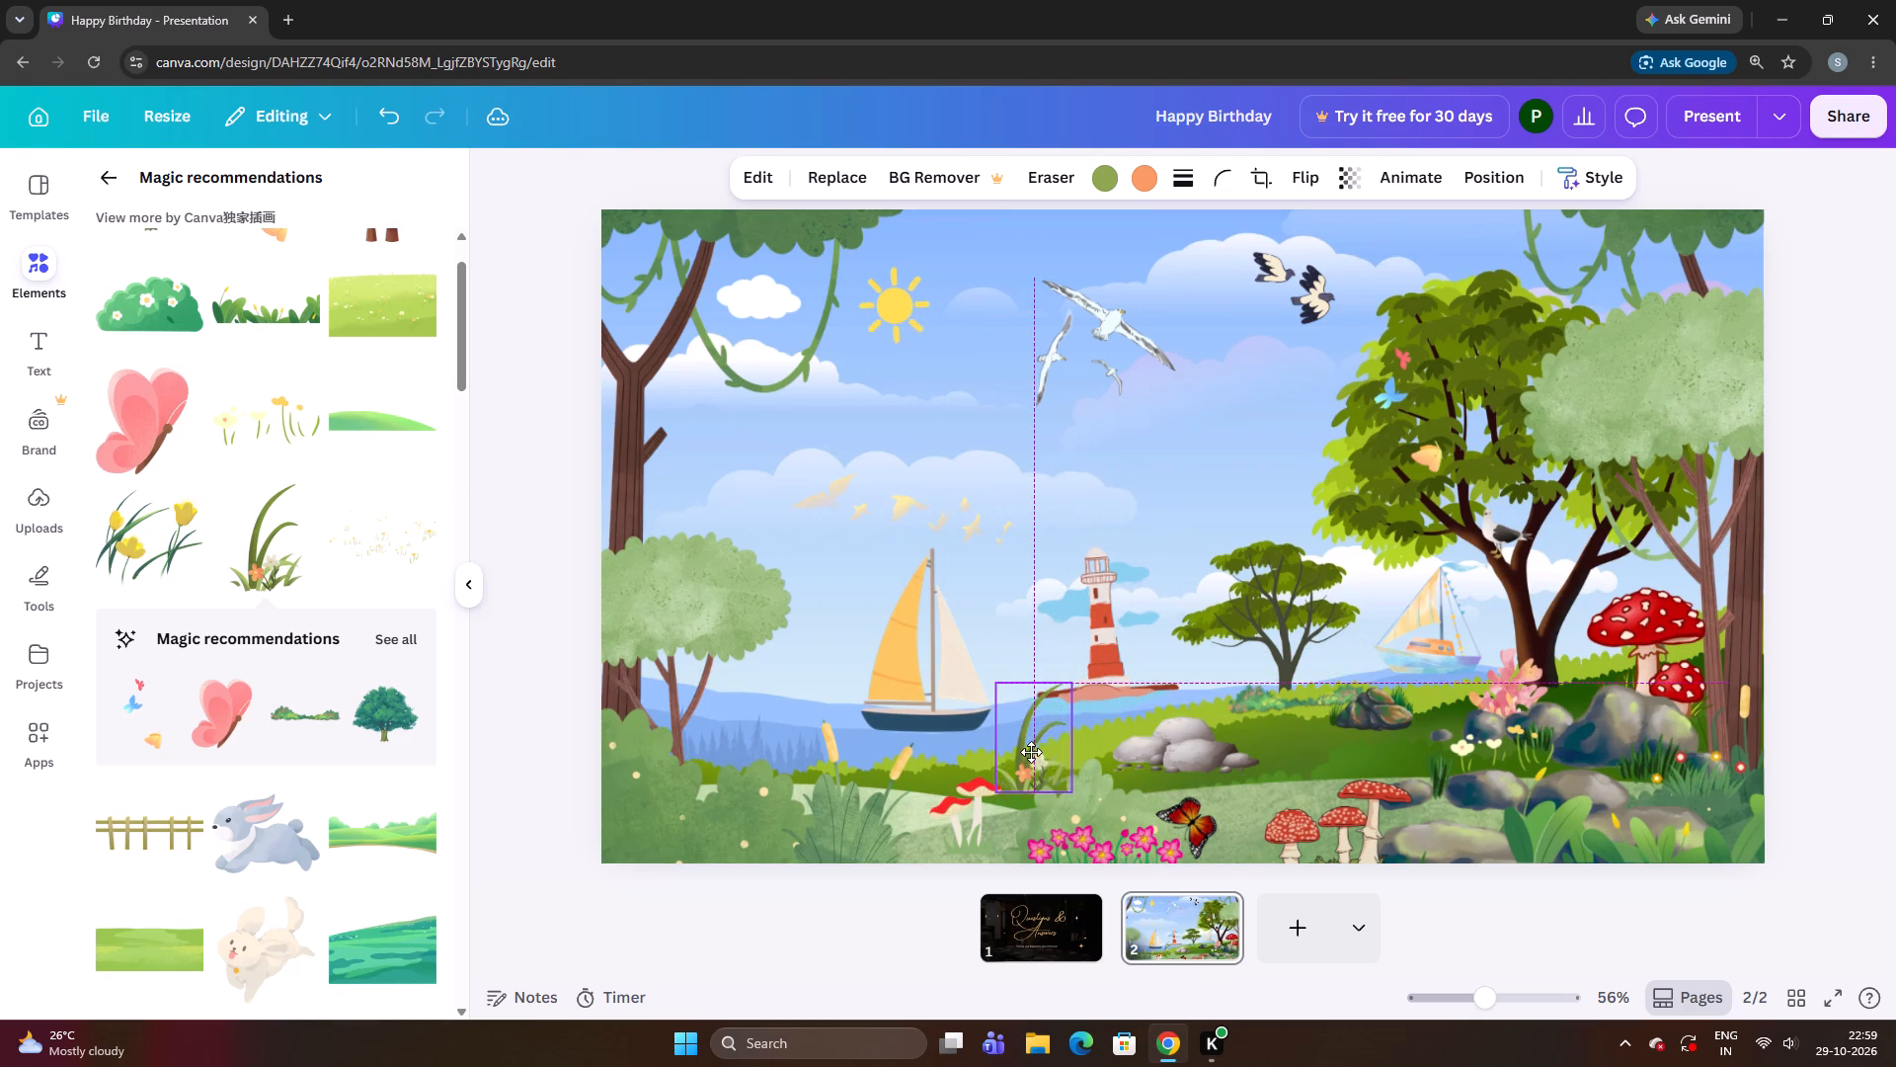
{"action": "left_click_drag", "start_coordinate": [1031, 752], "coordinate": [921, 767]}
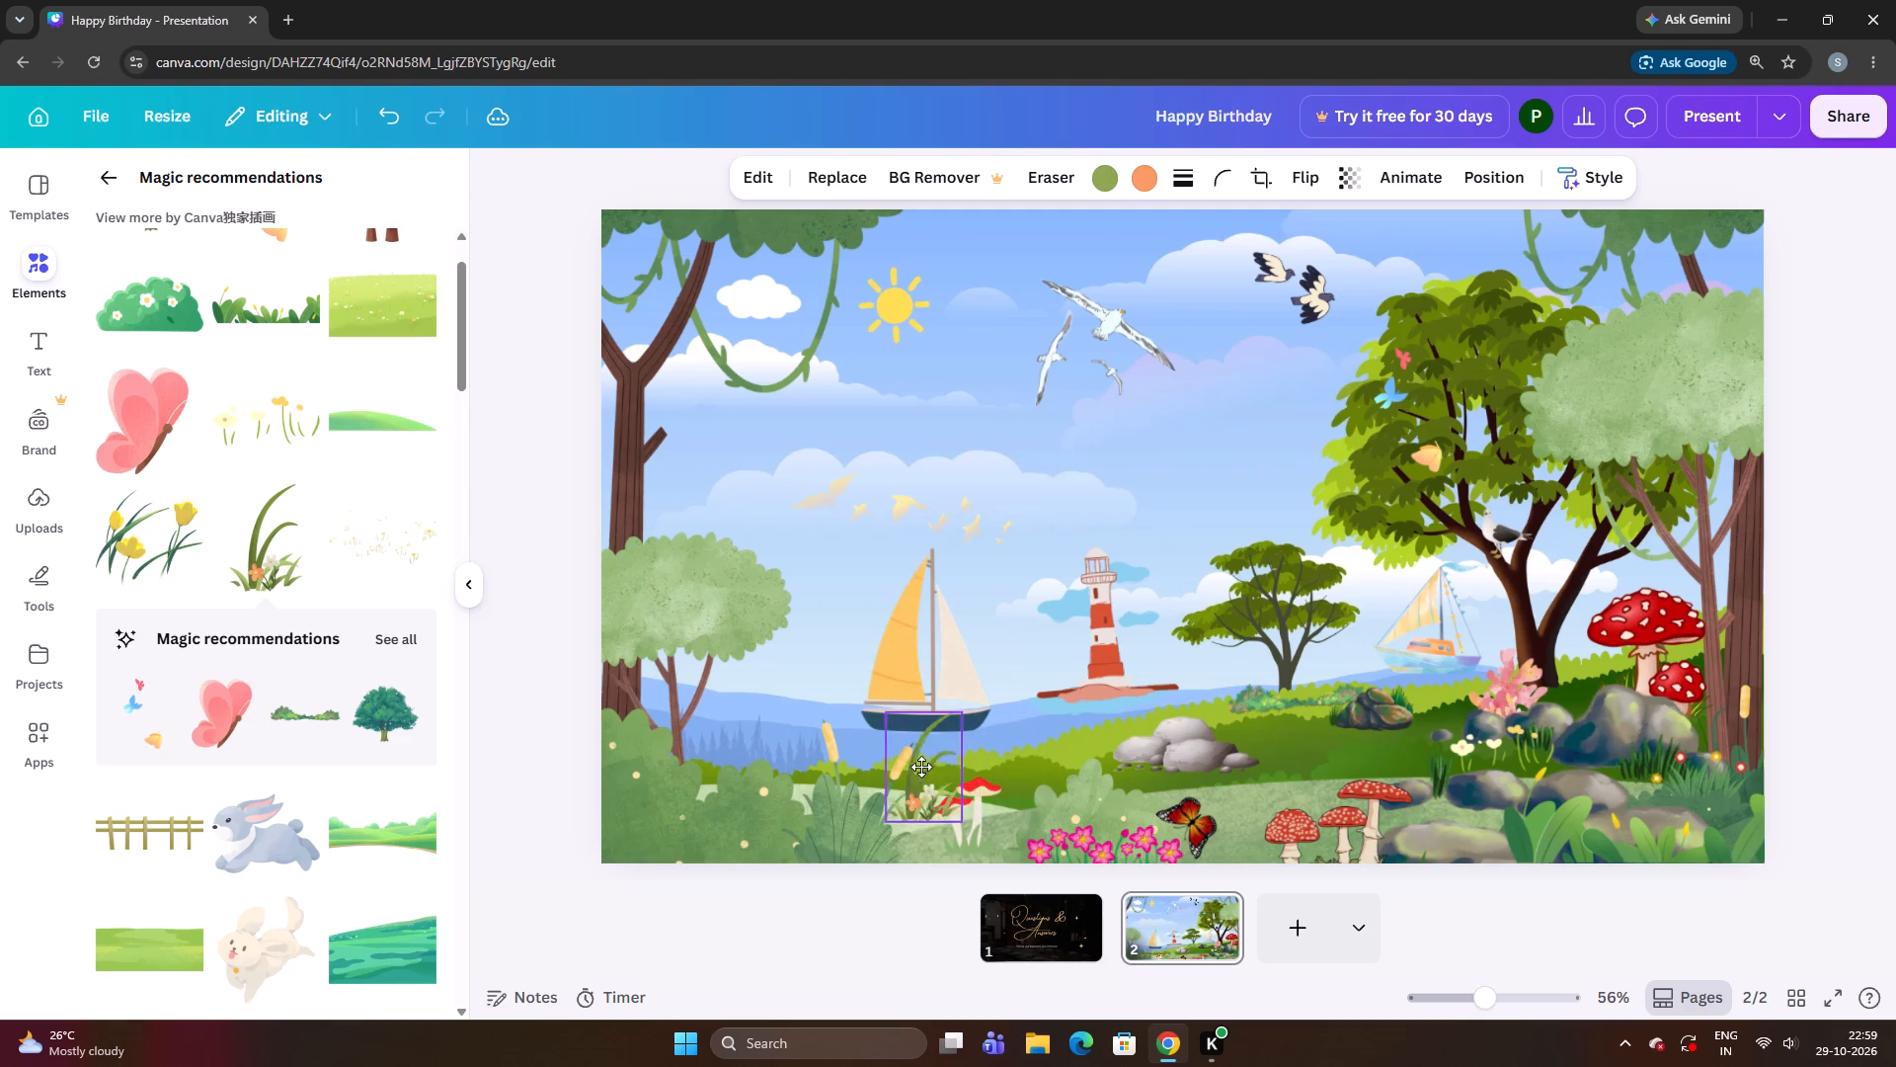
{"action": "left_click_drag", "start_coordinate": [921, 767], "coordinate": [747, 762]}
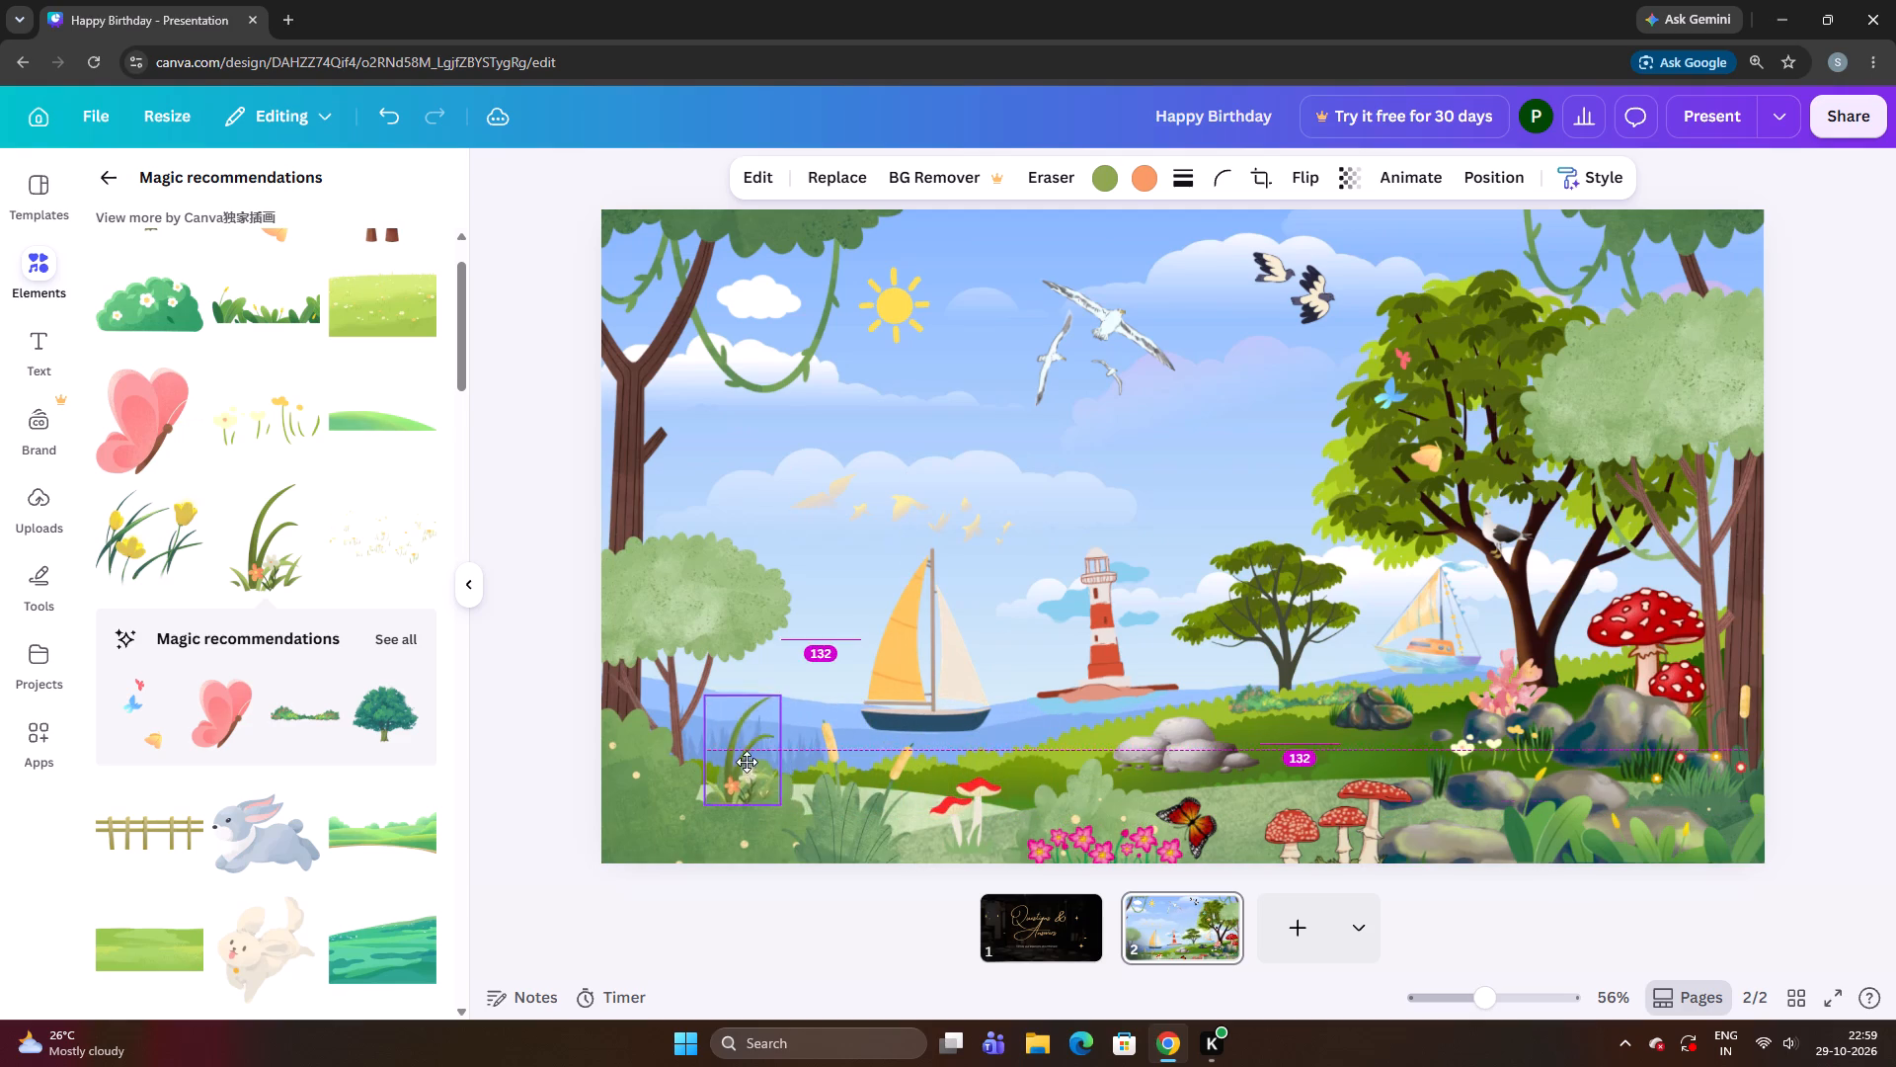
{"action": "left_click_drag", "start_coordinate": [747, 762], "coordinate": [764, 760]}
Send the flowering grass clump to the back layer.
{"action": "right_click", "coordinate": [764, 760]}
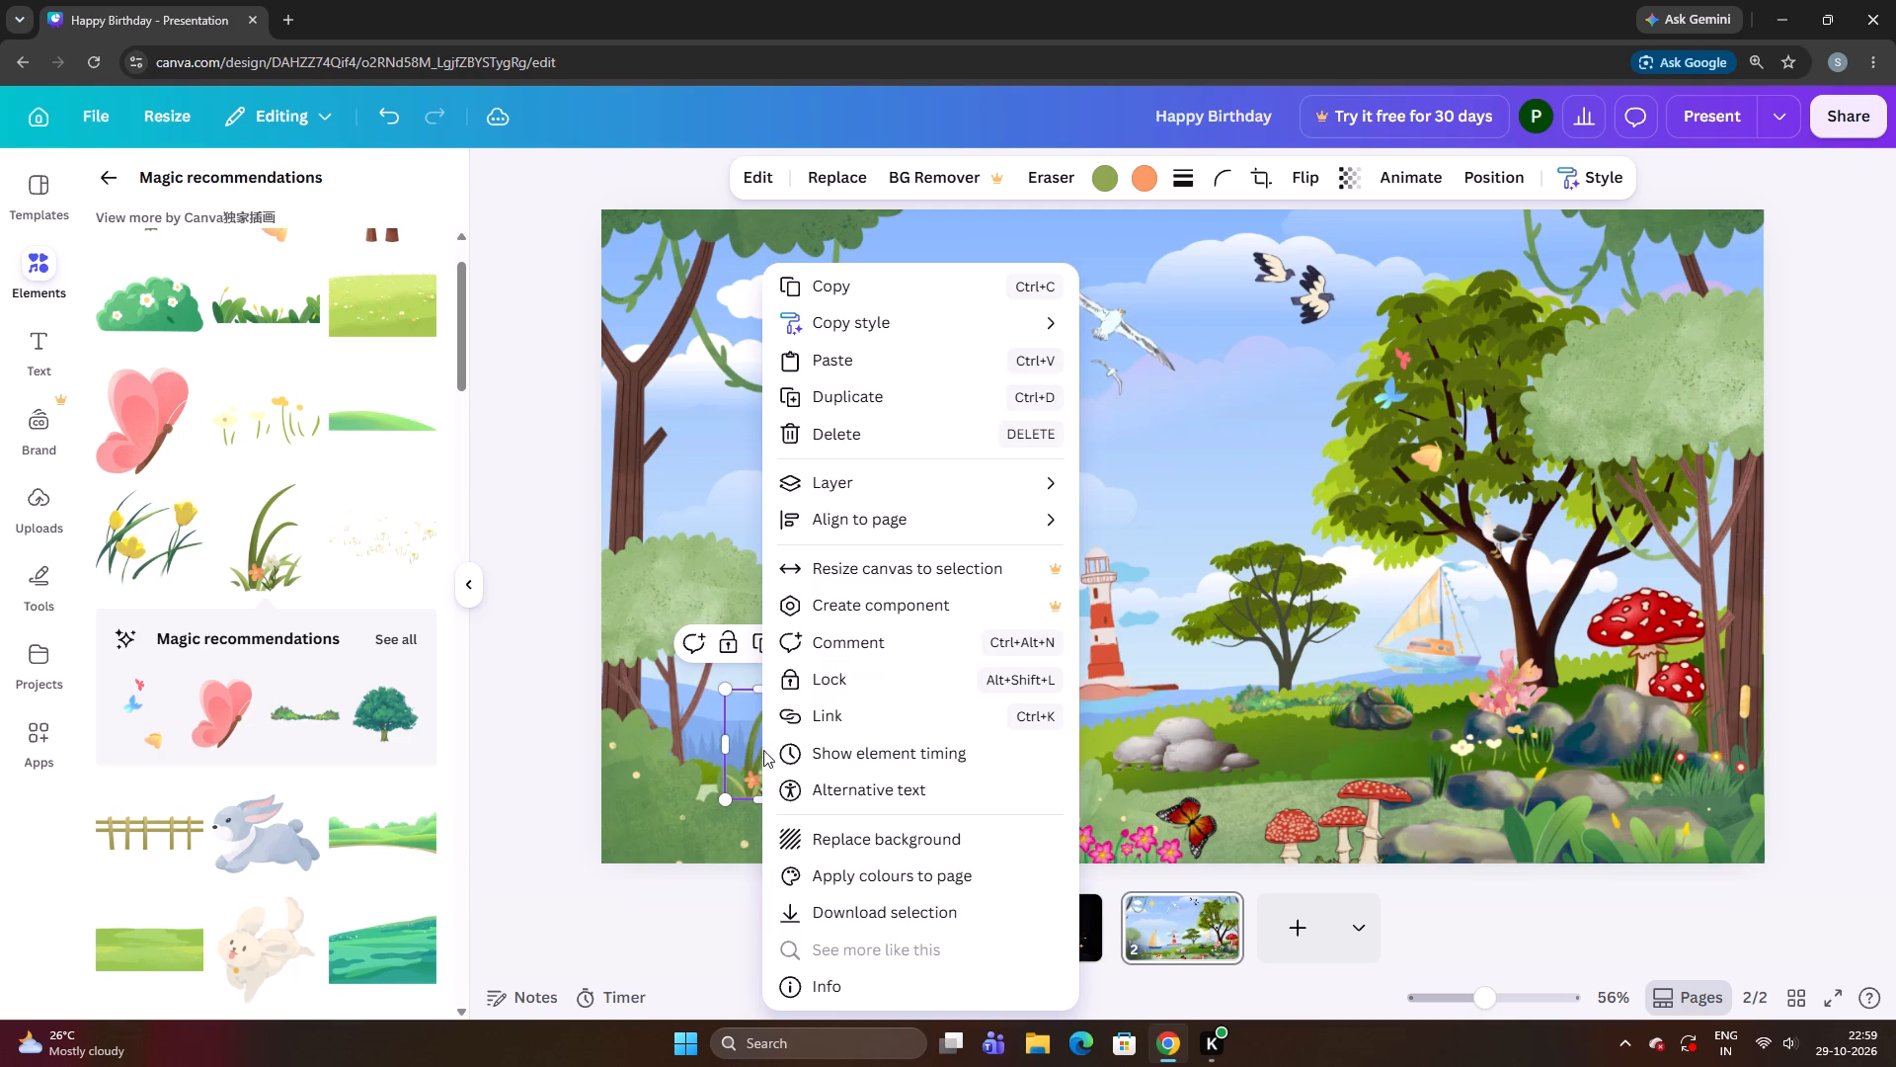
{"action": "left_click", "coordinate": [959, 498]}
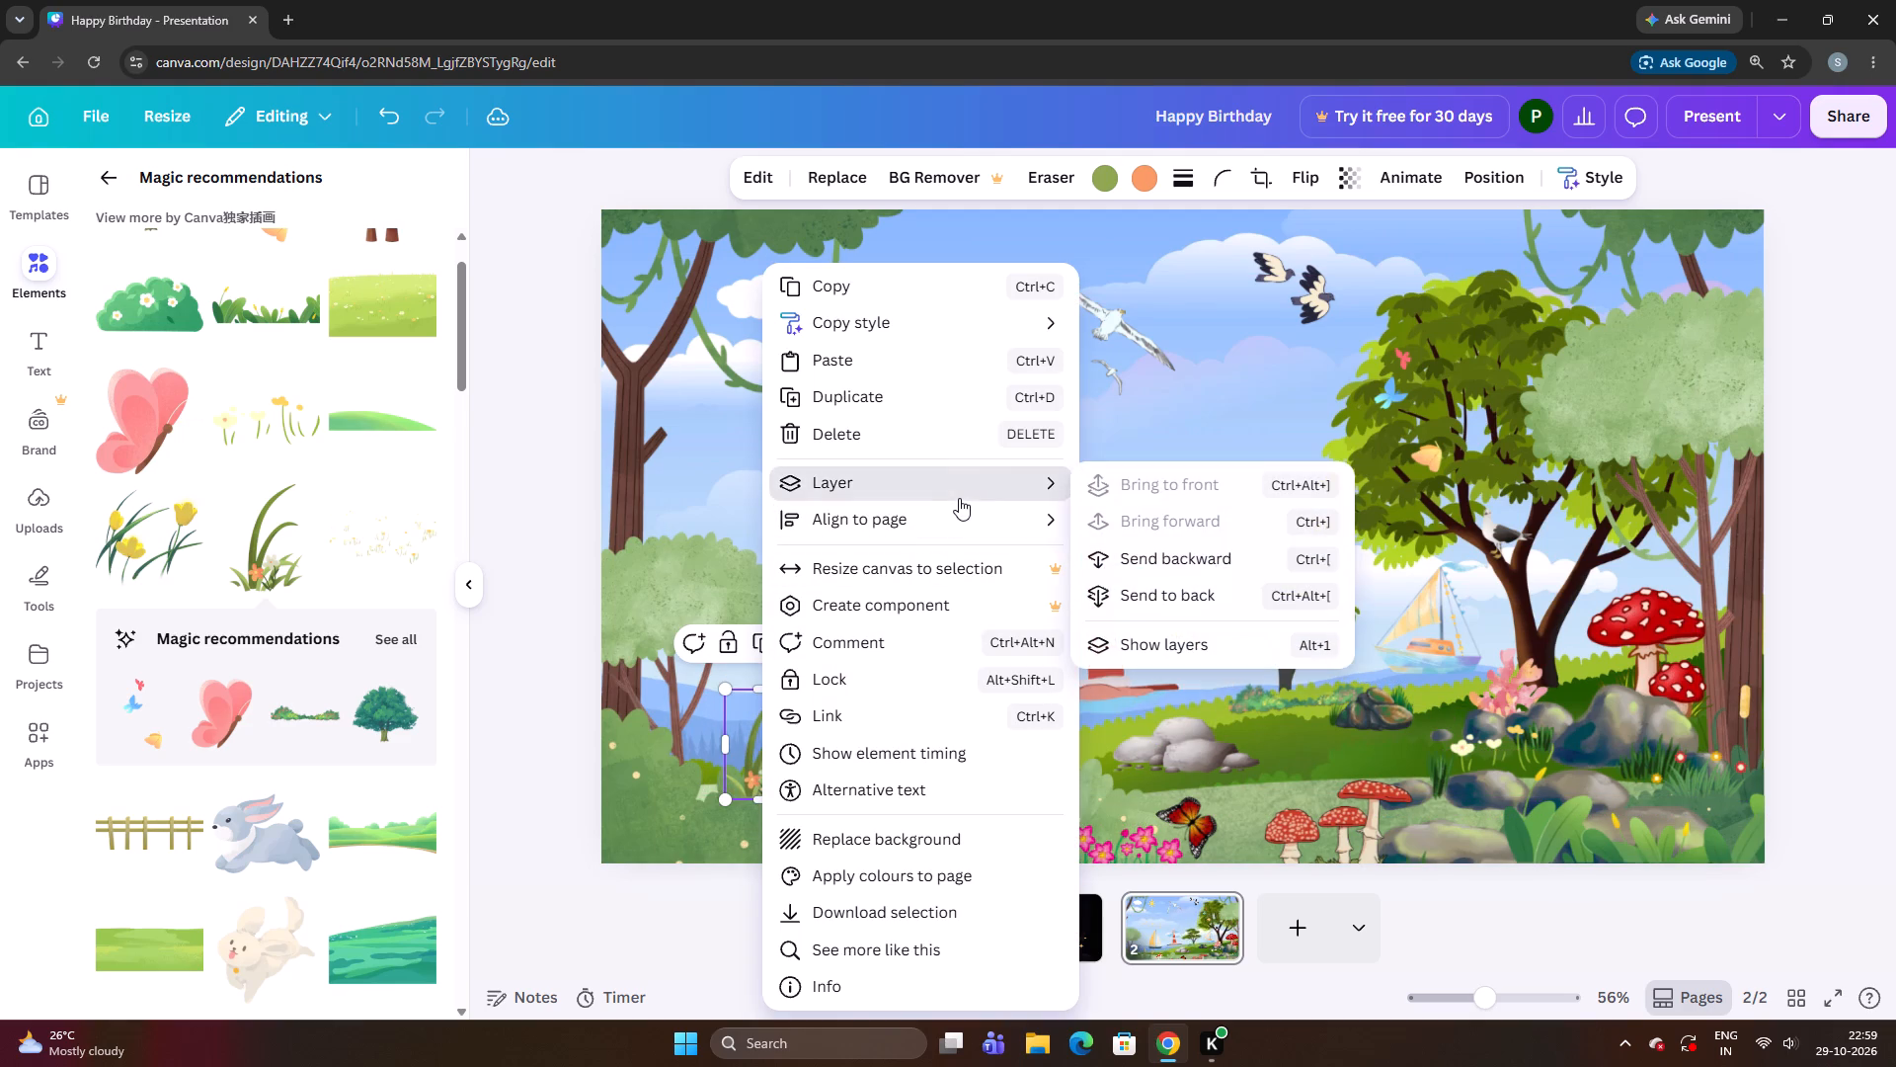
{"action": "left_click", "coordinate": [1097, 584]}
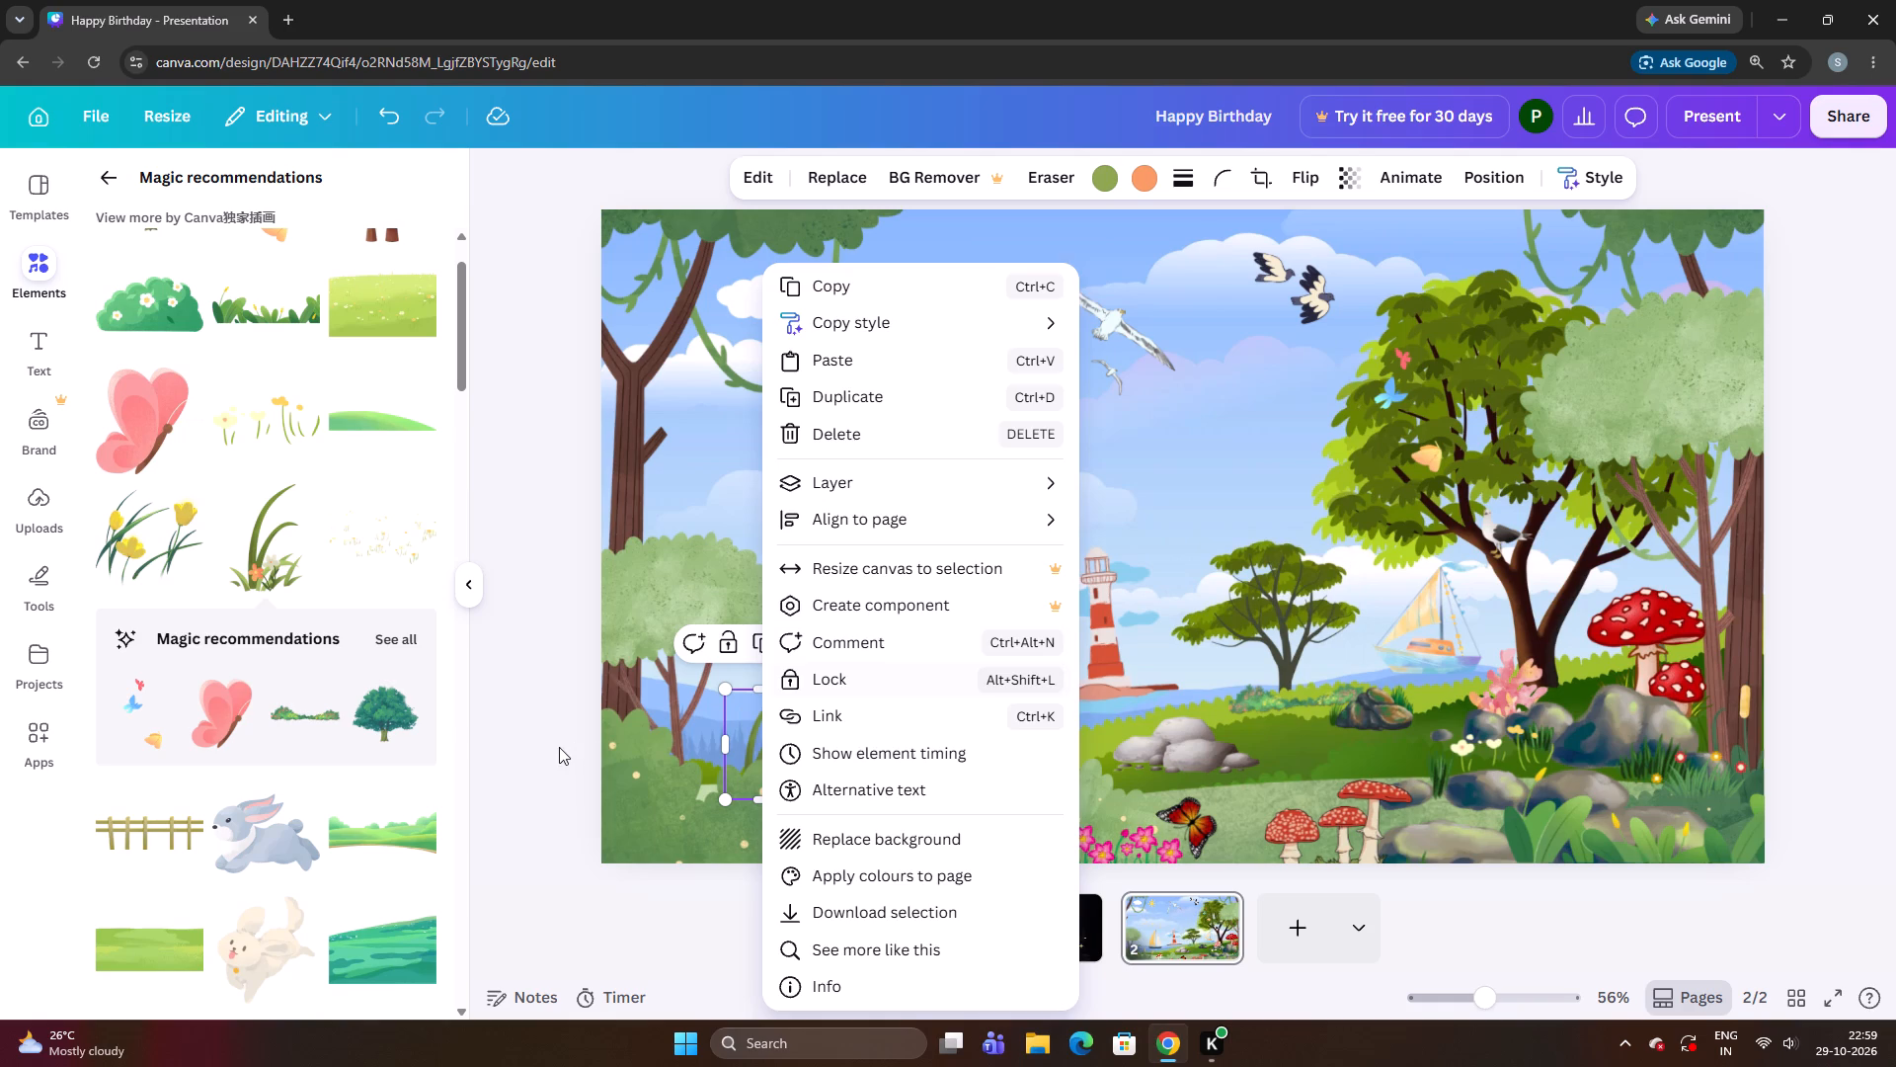
Shrink the flowering grass clump and move it out of the bushes to the shoreline just left of the large sailboat.
{"action": "left_click", "coordinate": [559, 747]}
{"action": "right_click", "coordinate": [754, 714]}
{"action": "right_click", "coordinate": [754, 713]}
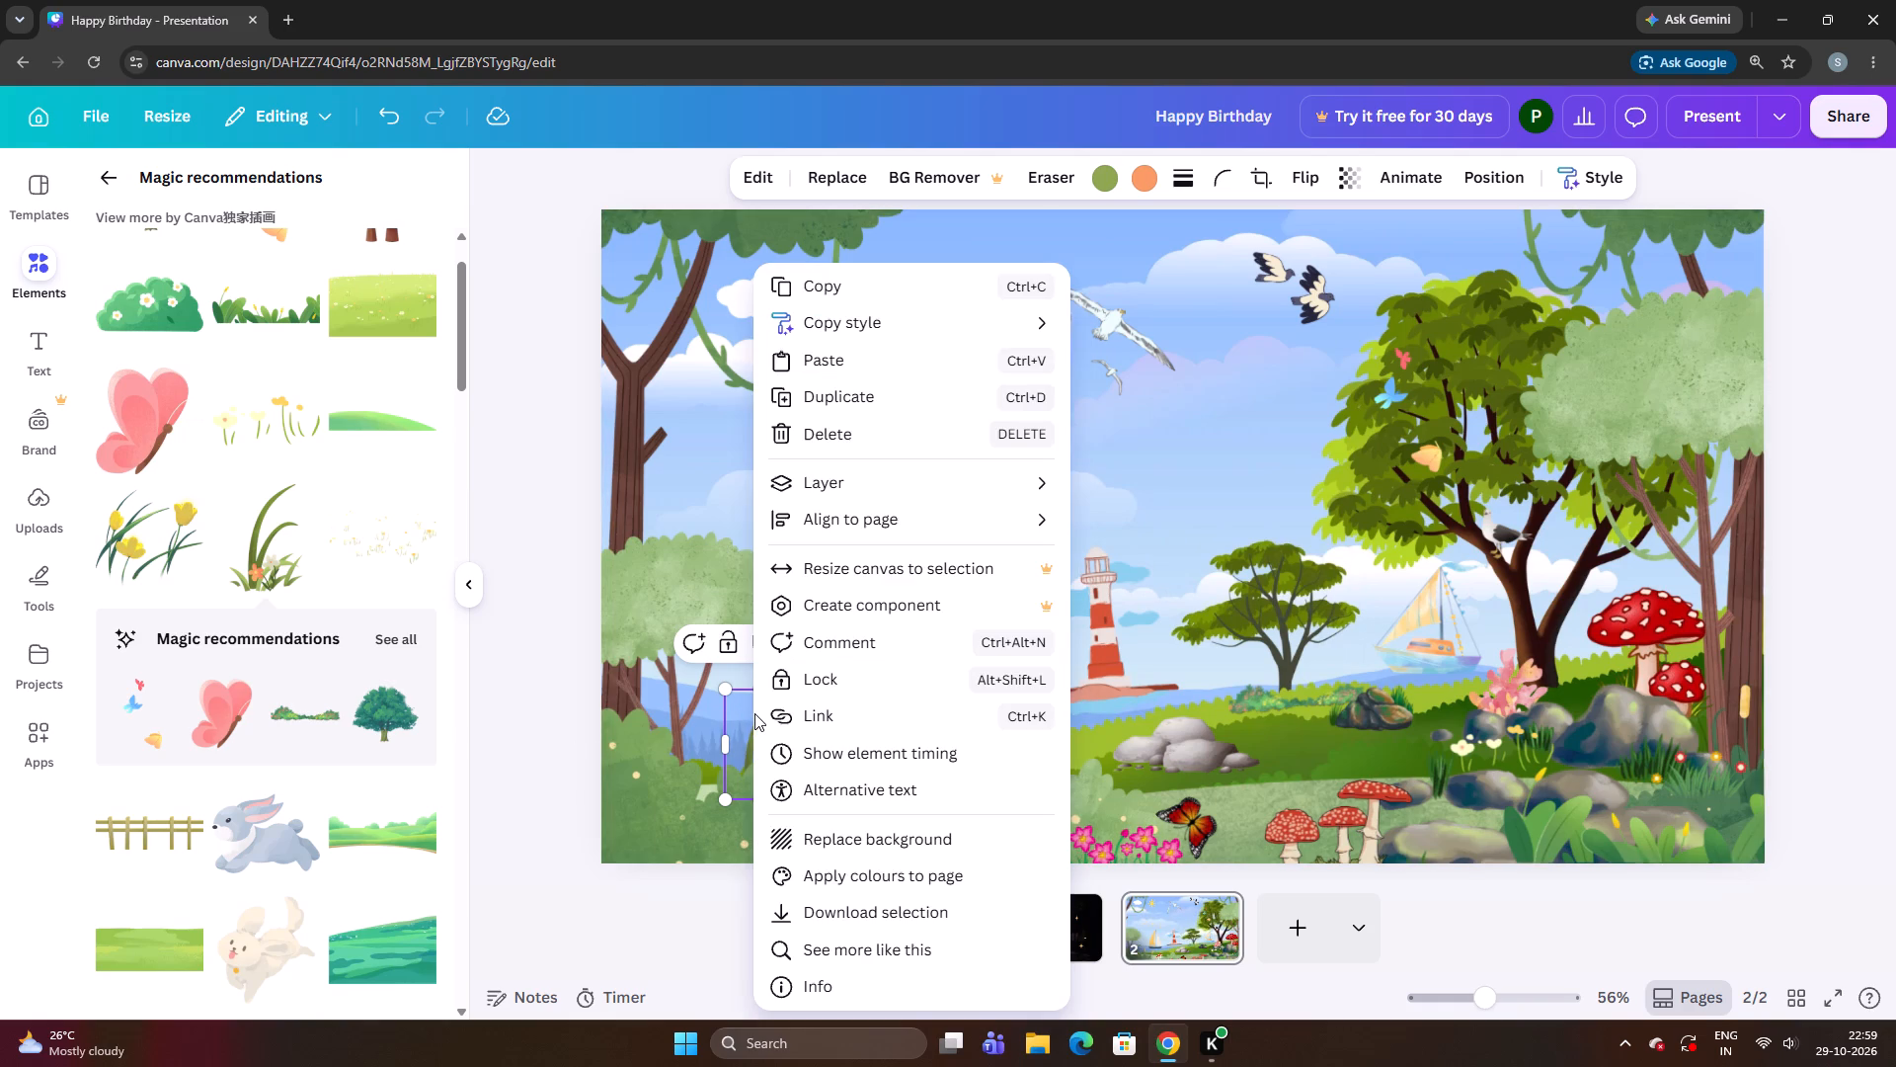
{"action": "left_click", "coordinate": [746, 716]}
{"action": "left_click_drag", "start_coordinate": [769, 711], "coordinate": [785, 695]}
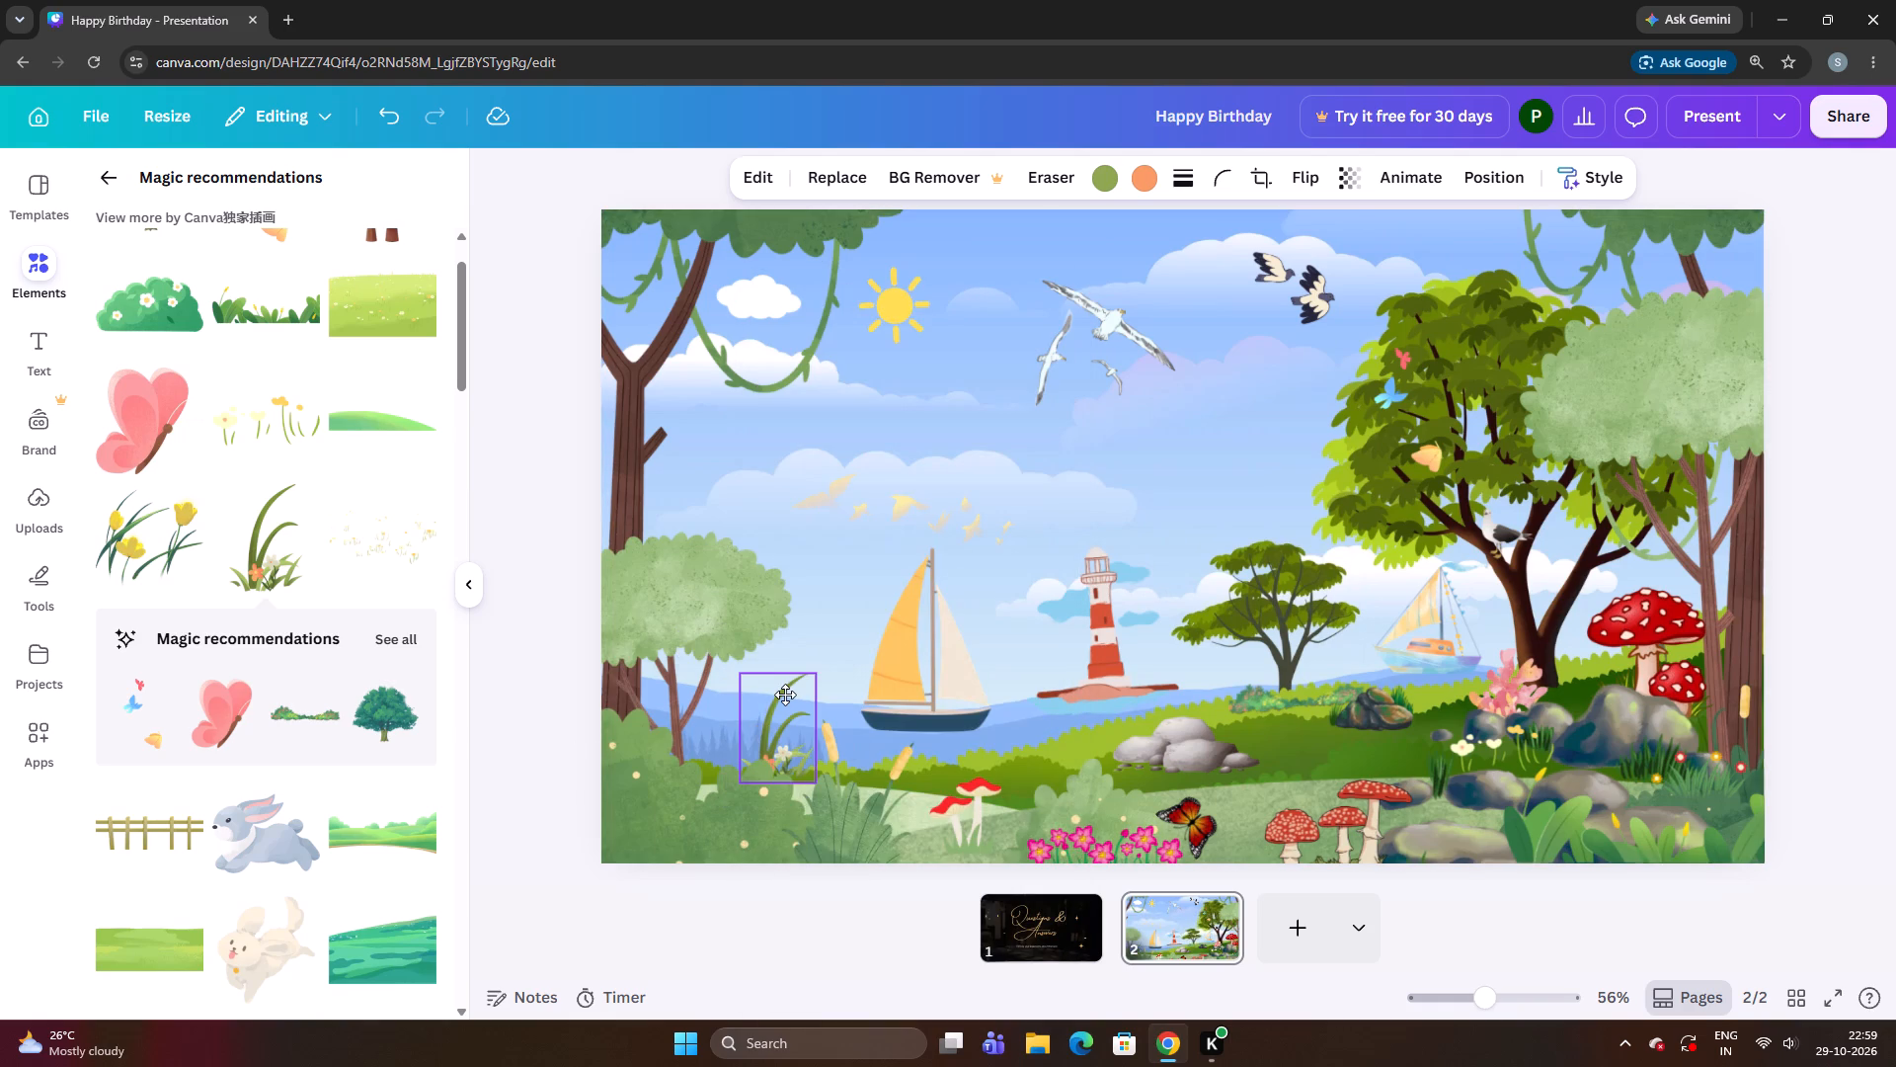
{"action": "left_click_drag", "start_coordinate": [785, 695], "coordinate": [797, 694]}
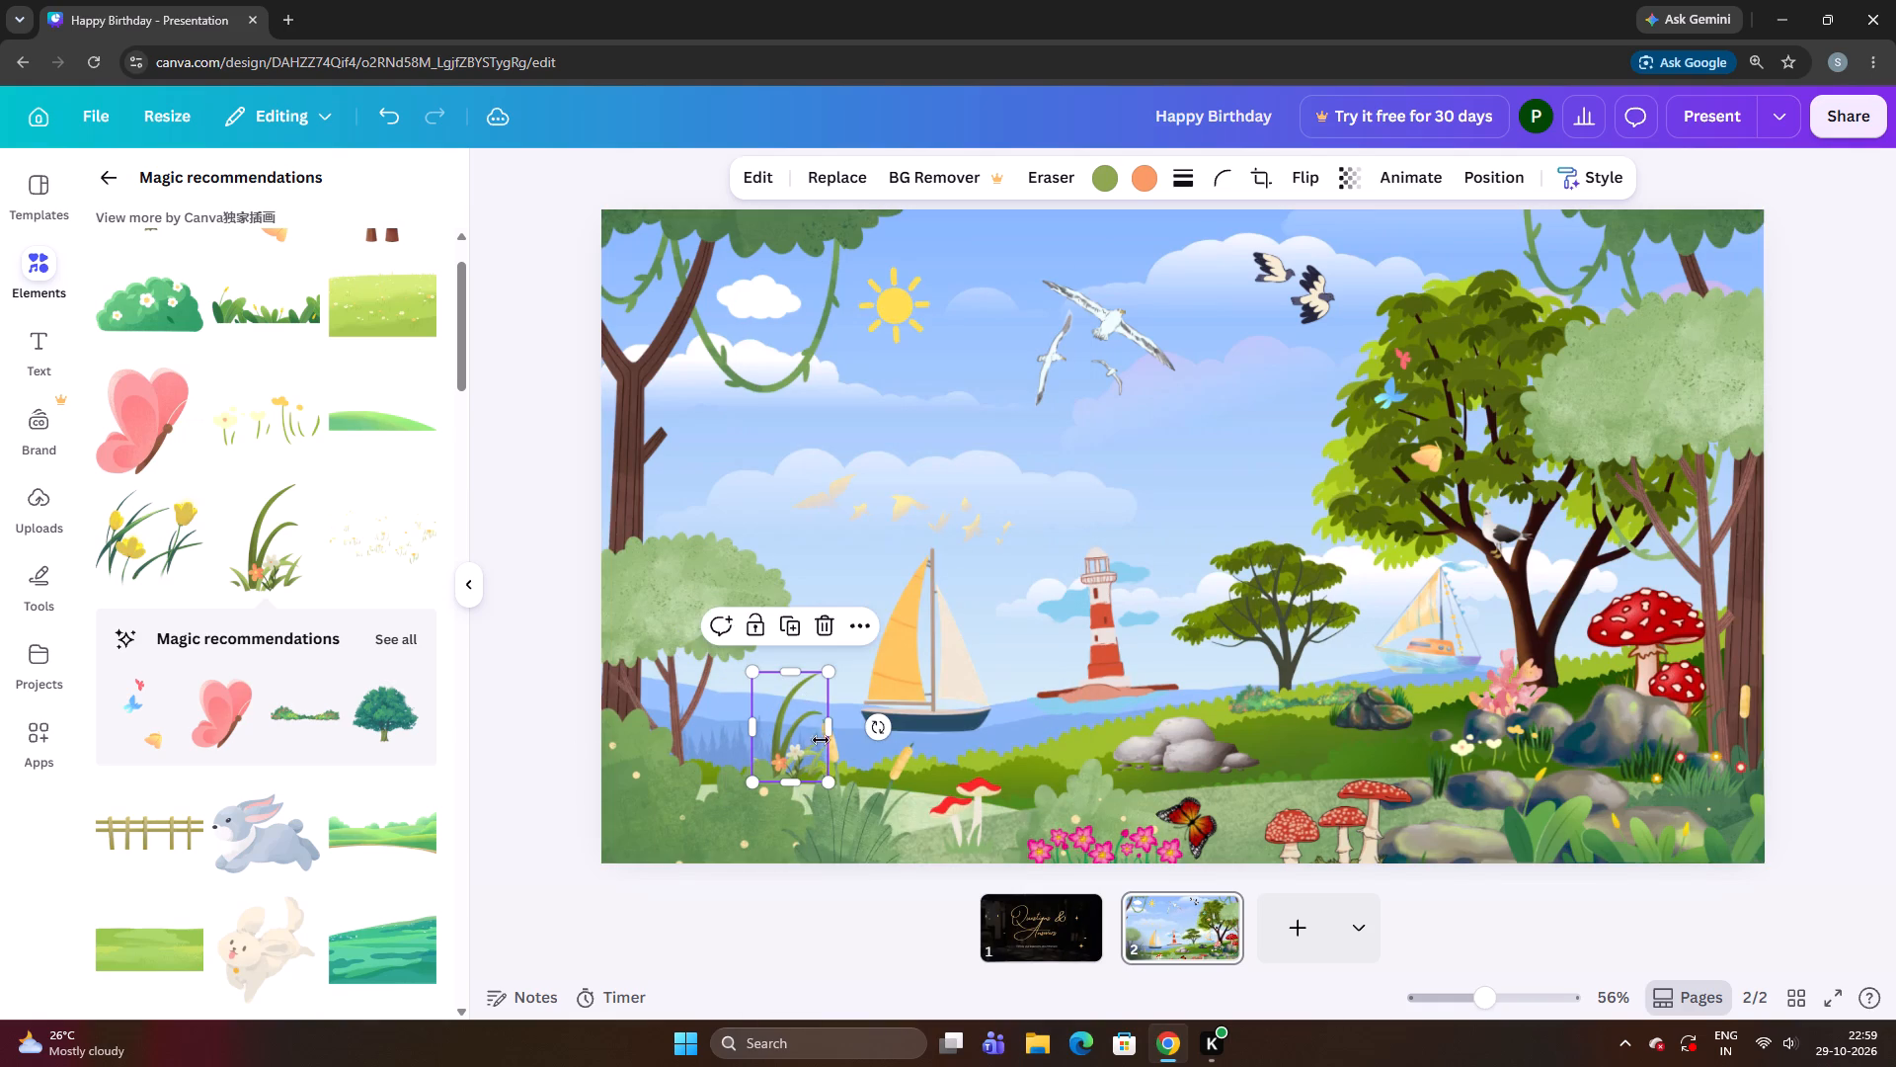
{"action": "left_click_drag", "start_coordinate": [832, 784], "coordinate": [813, 750]}
{"action": "left_click_drag", "start_coordinate": [789, 696], "coordinate": [853, 726]}
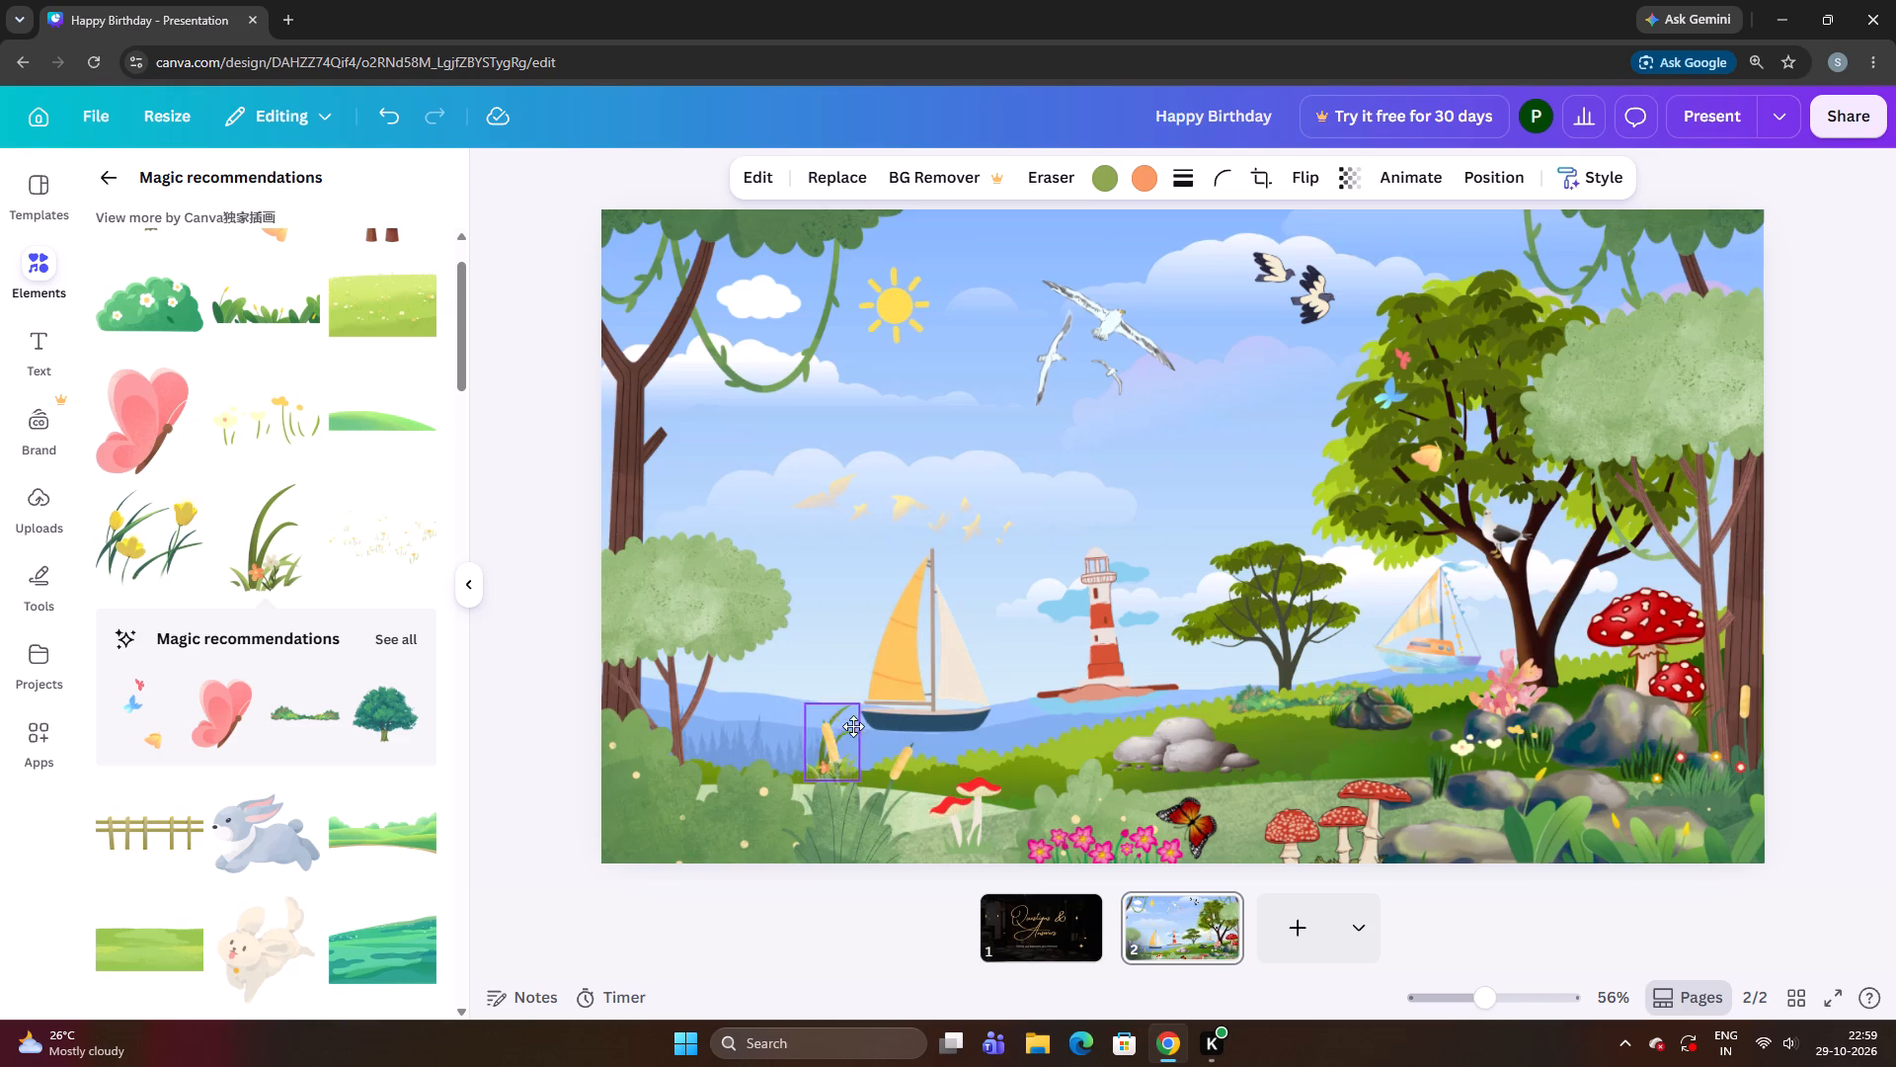
{"action": "left_click_drag", "start_coordinate": [853, 726], "coordinate": [913, 738]}
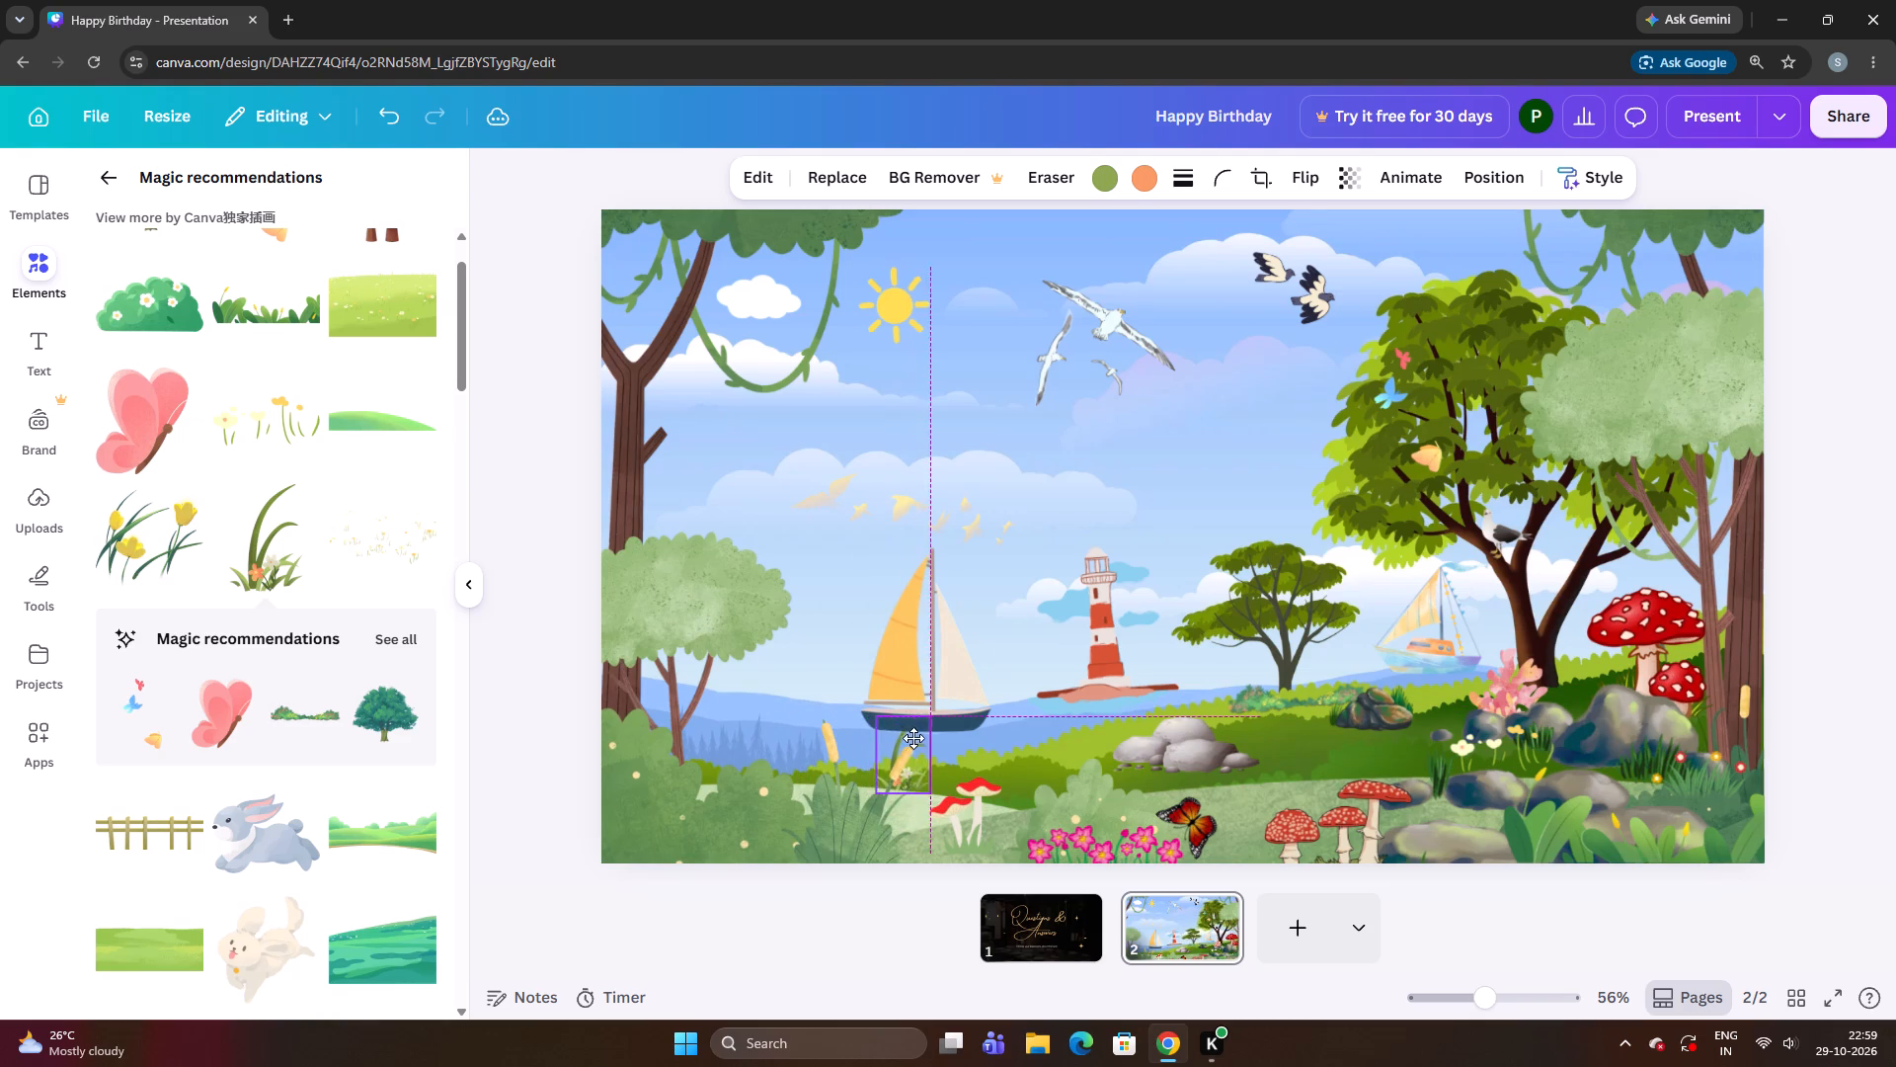
{"action": "left_click_drag", "start_coordinate": [913, 738], "coordinate": [831, 729]}
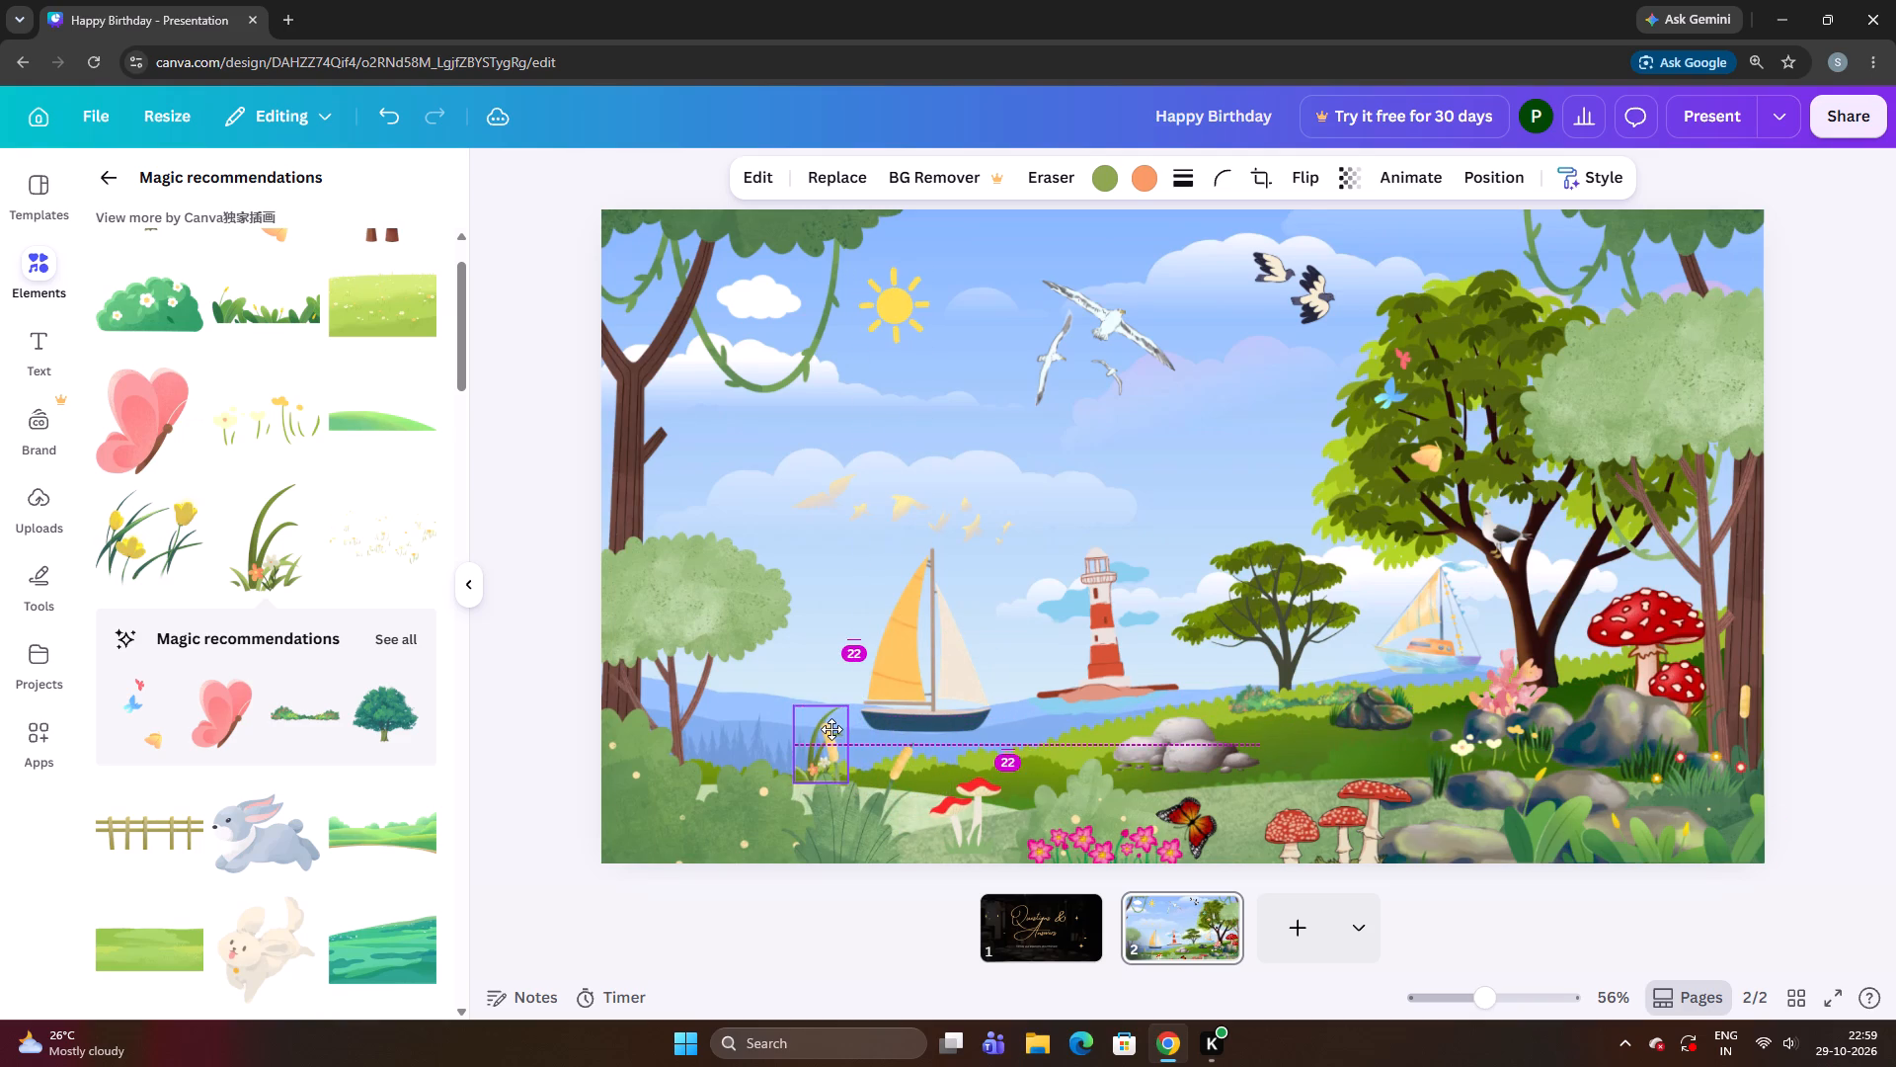
{"action": "left_click_drag", "start_coordinate": [831, 729], "coordinate": [824, 735]}
Bring the flowering grass clump forward one layer.
{"action": "right_click", "coordinate": [824, 735]}
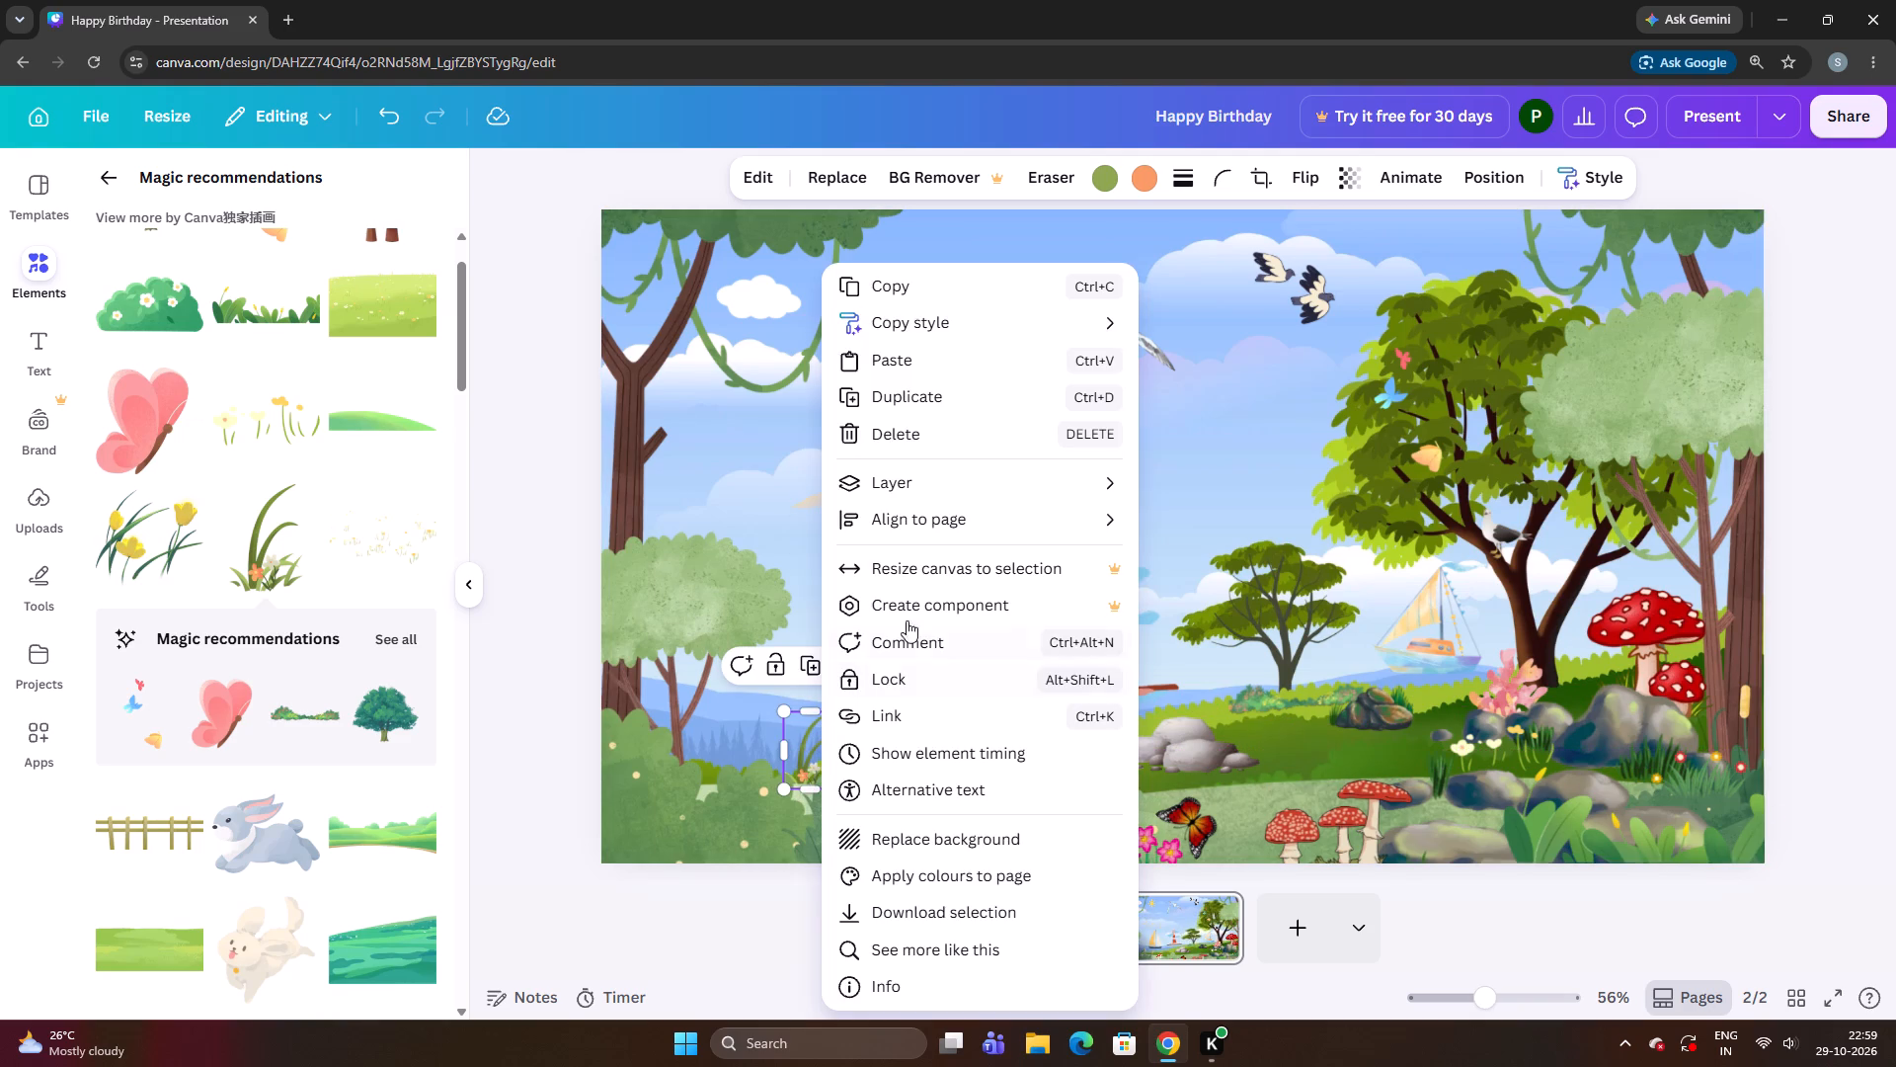
{"action": "left_click", "coordinate": [1002, 499]}
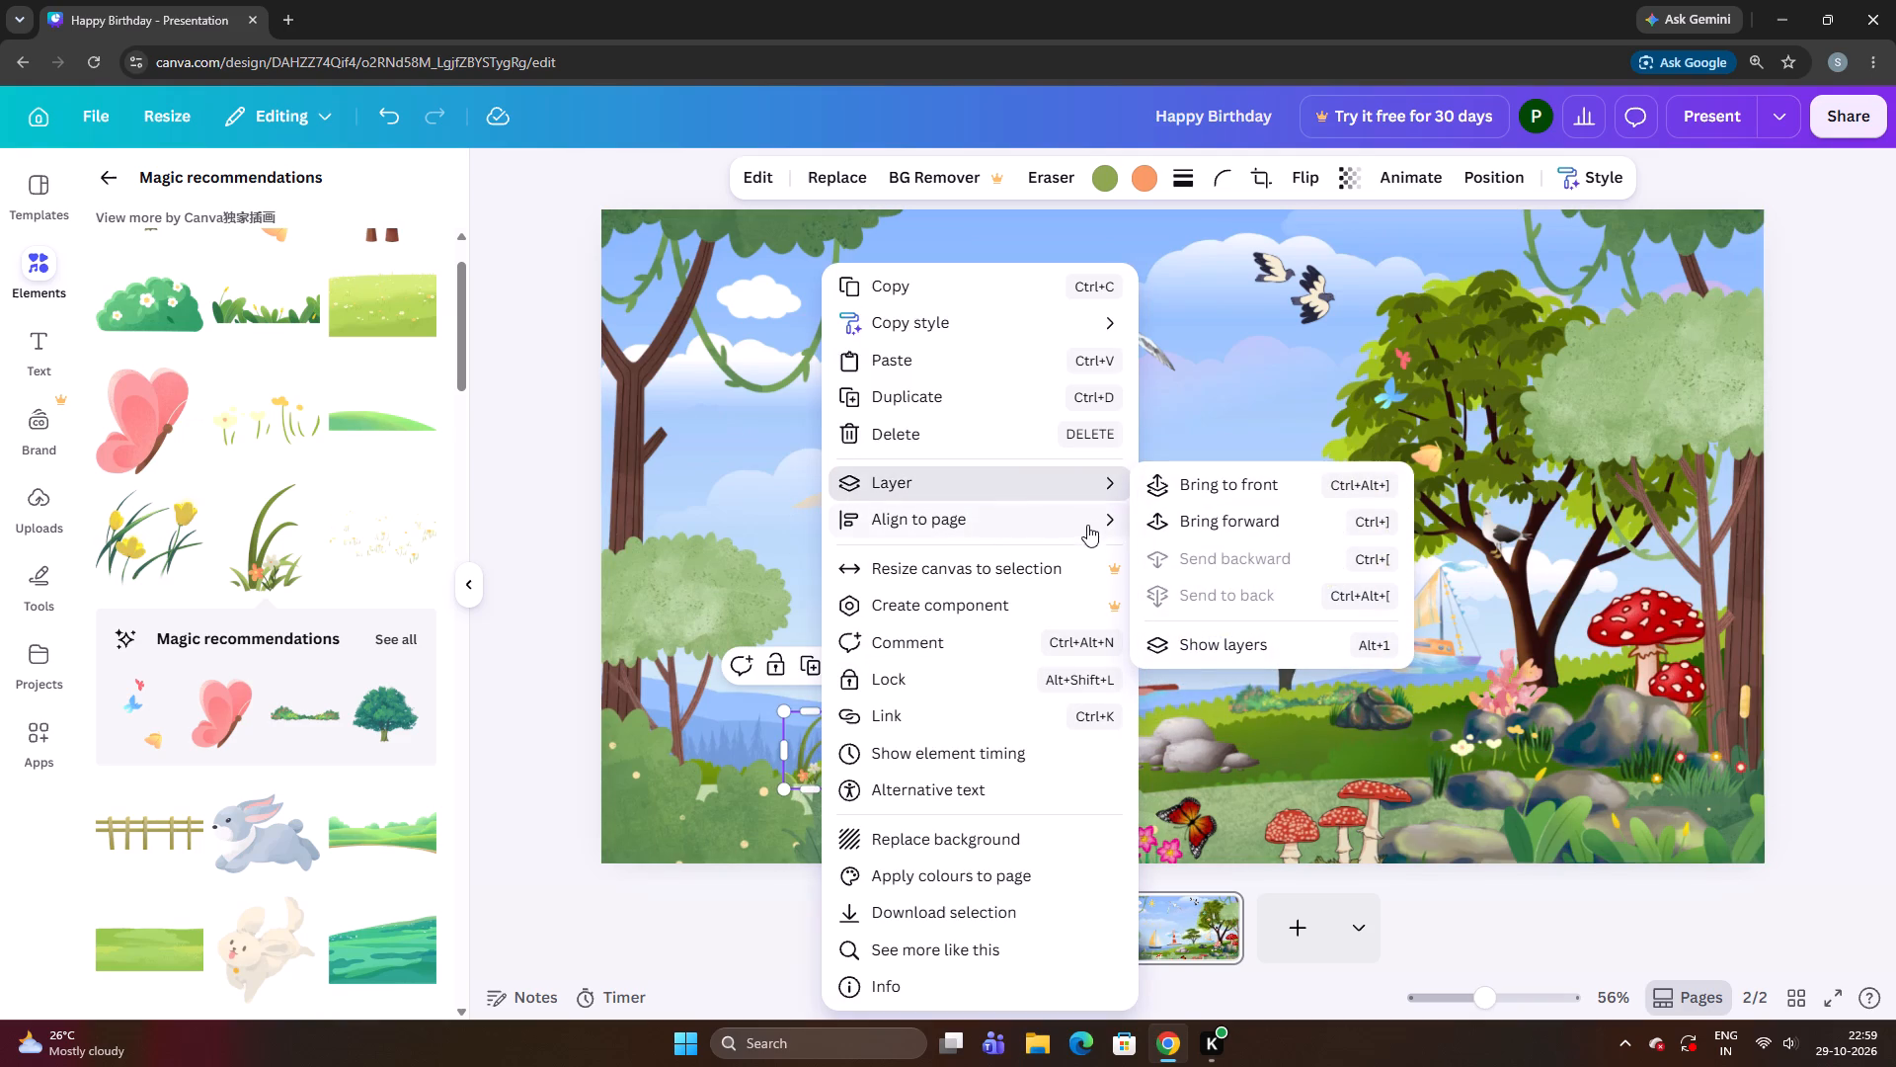
{"action": "left_click", "coordinate": [1152, 518]}
{"action": "left_click", "coordinate": [497, 669]}
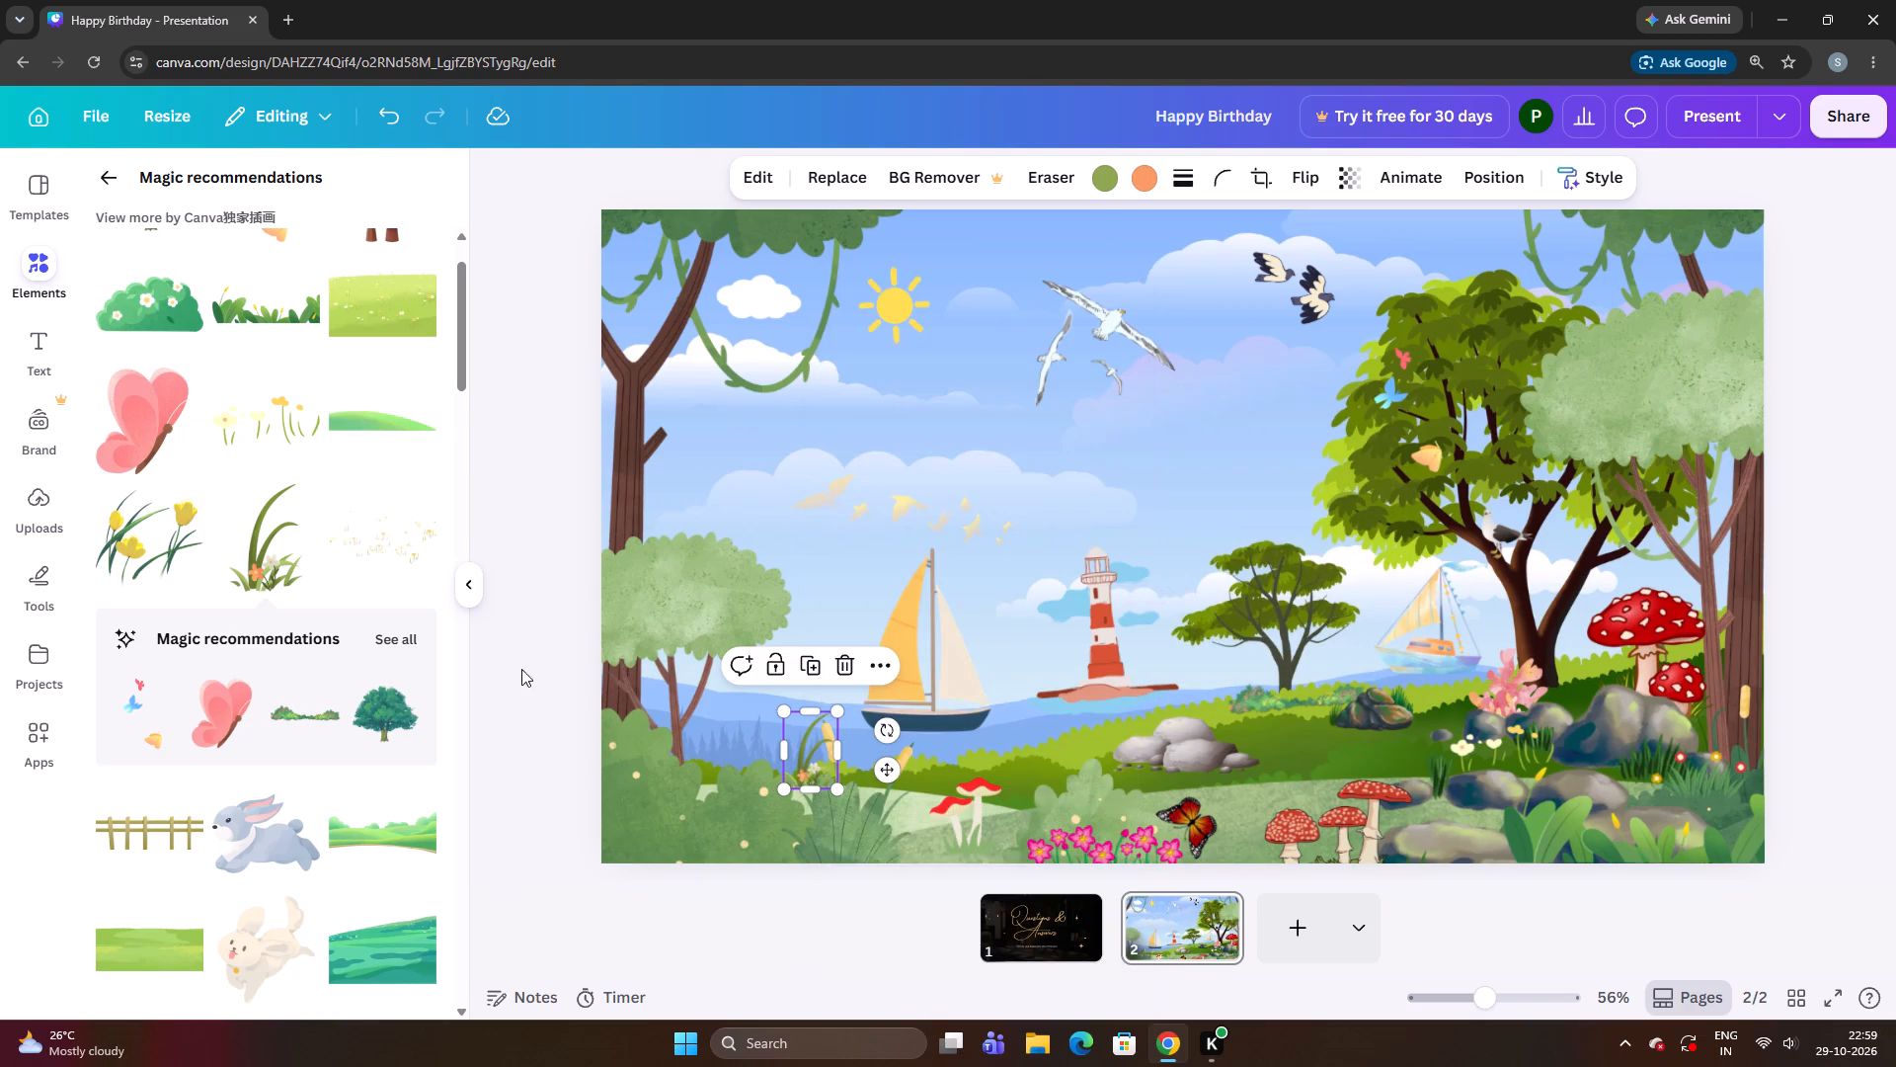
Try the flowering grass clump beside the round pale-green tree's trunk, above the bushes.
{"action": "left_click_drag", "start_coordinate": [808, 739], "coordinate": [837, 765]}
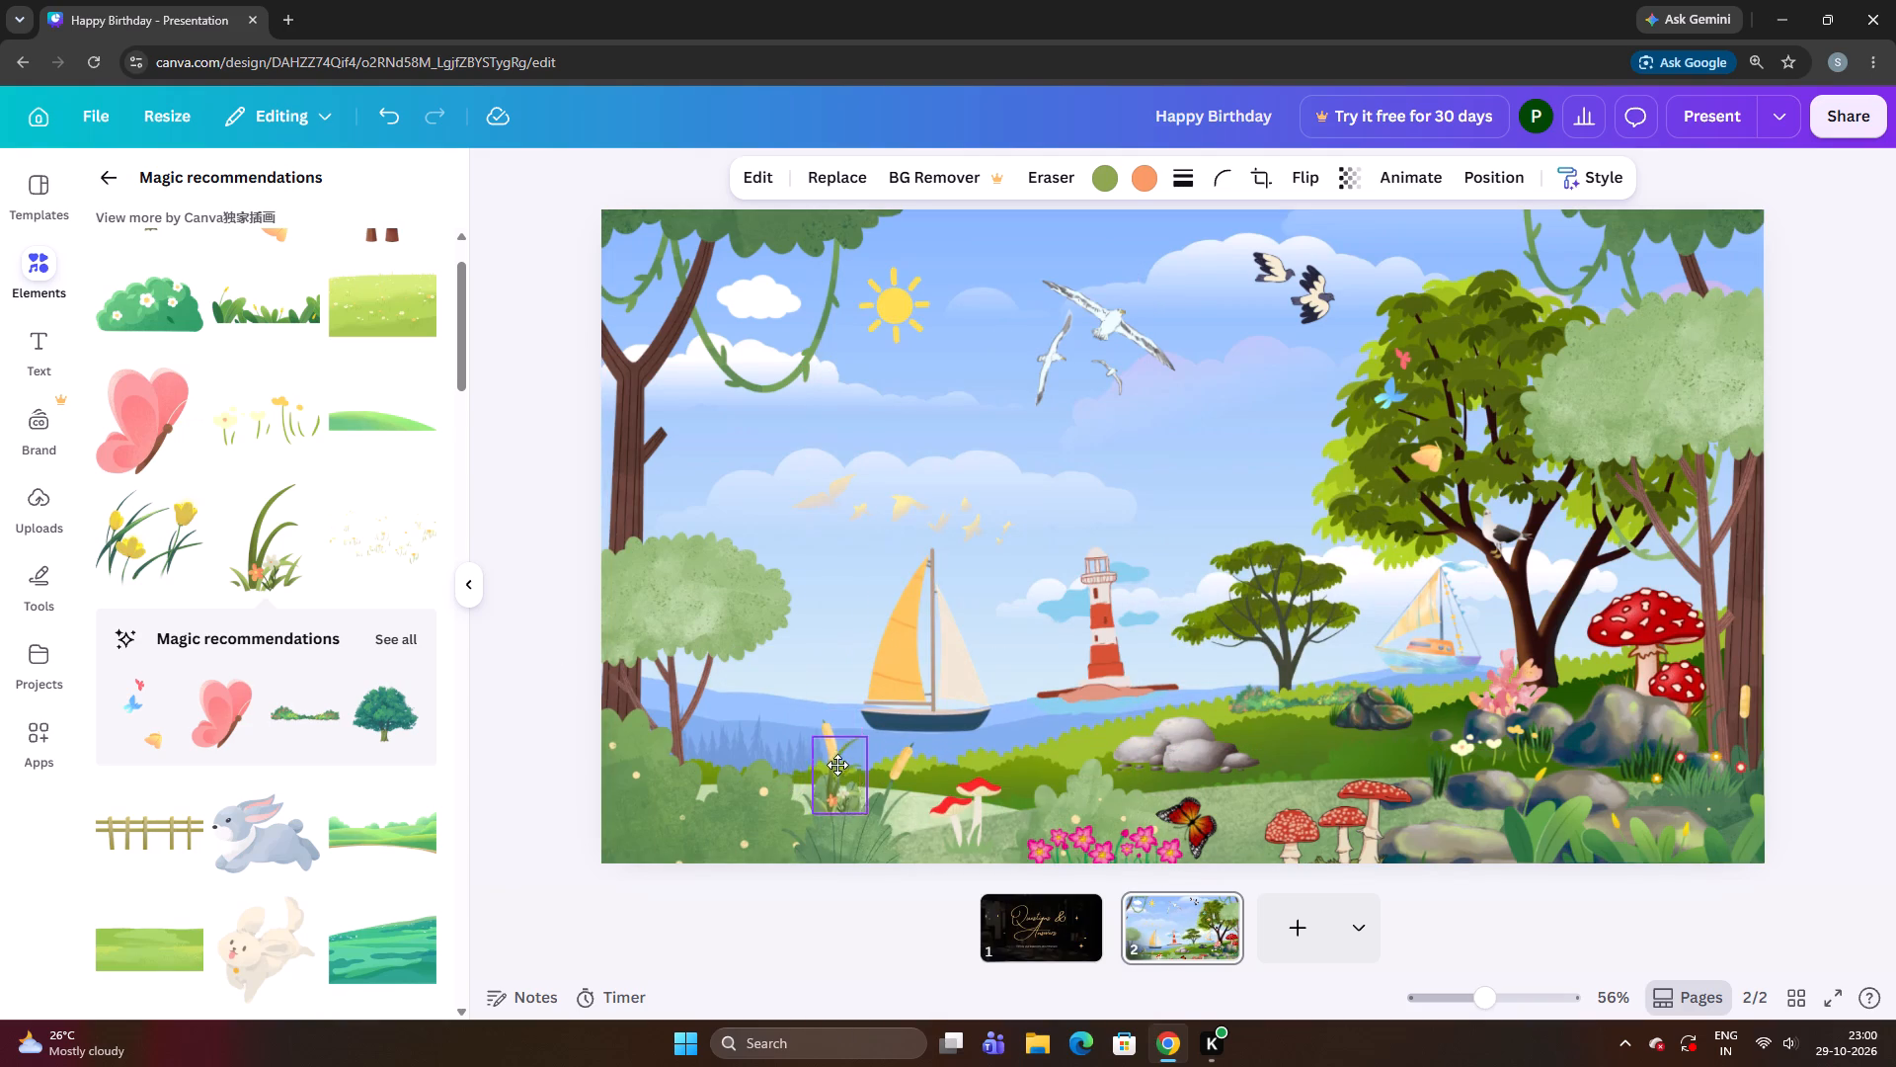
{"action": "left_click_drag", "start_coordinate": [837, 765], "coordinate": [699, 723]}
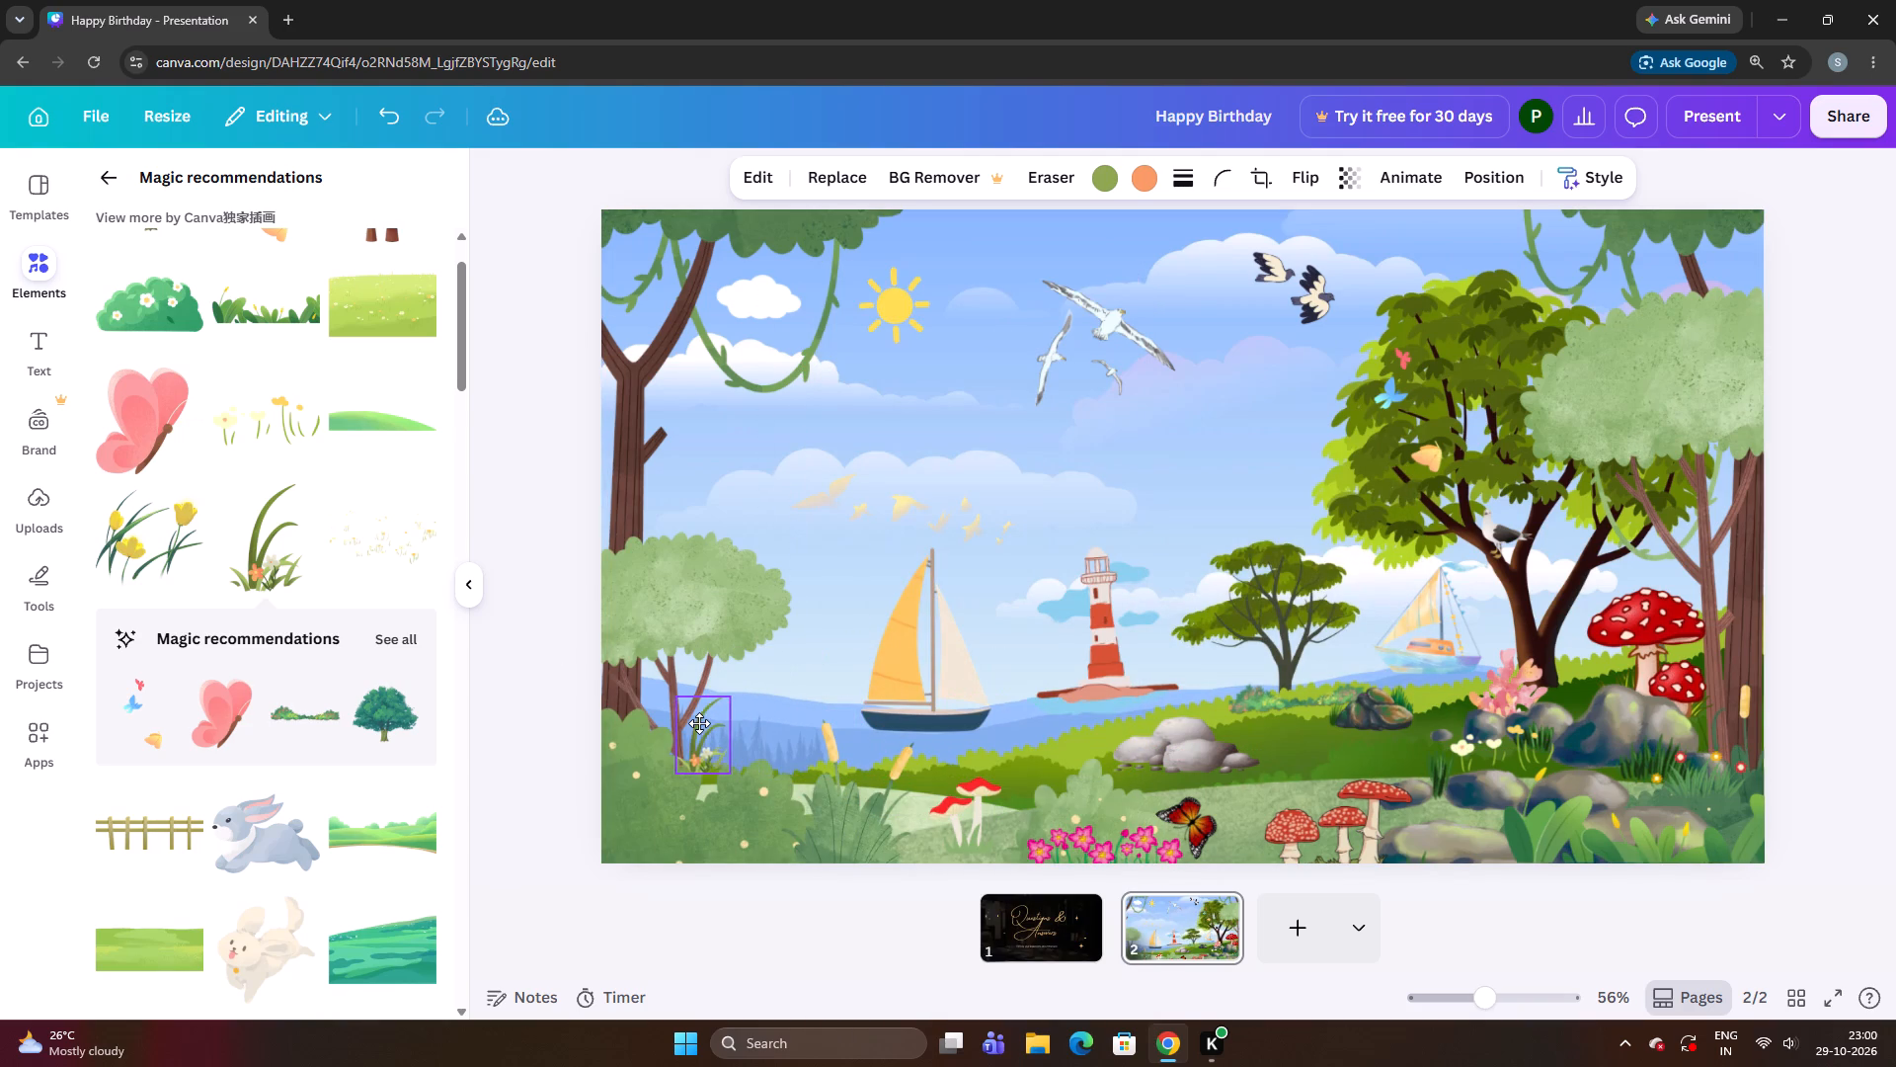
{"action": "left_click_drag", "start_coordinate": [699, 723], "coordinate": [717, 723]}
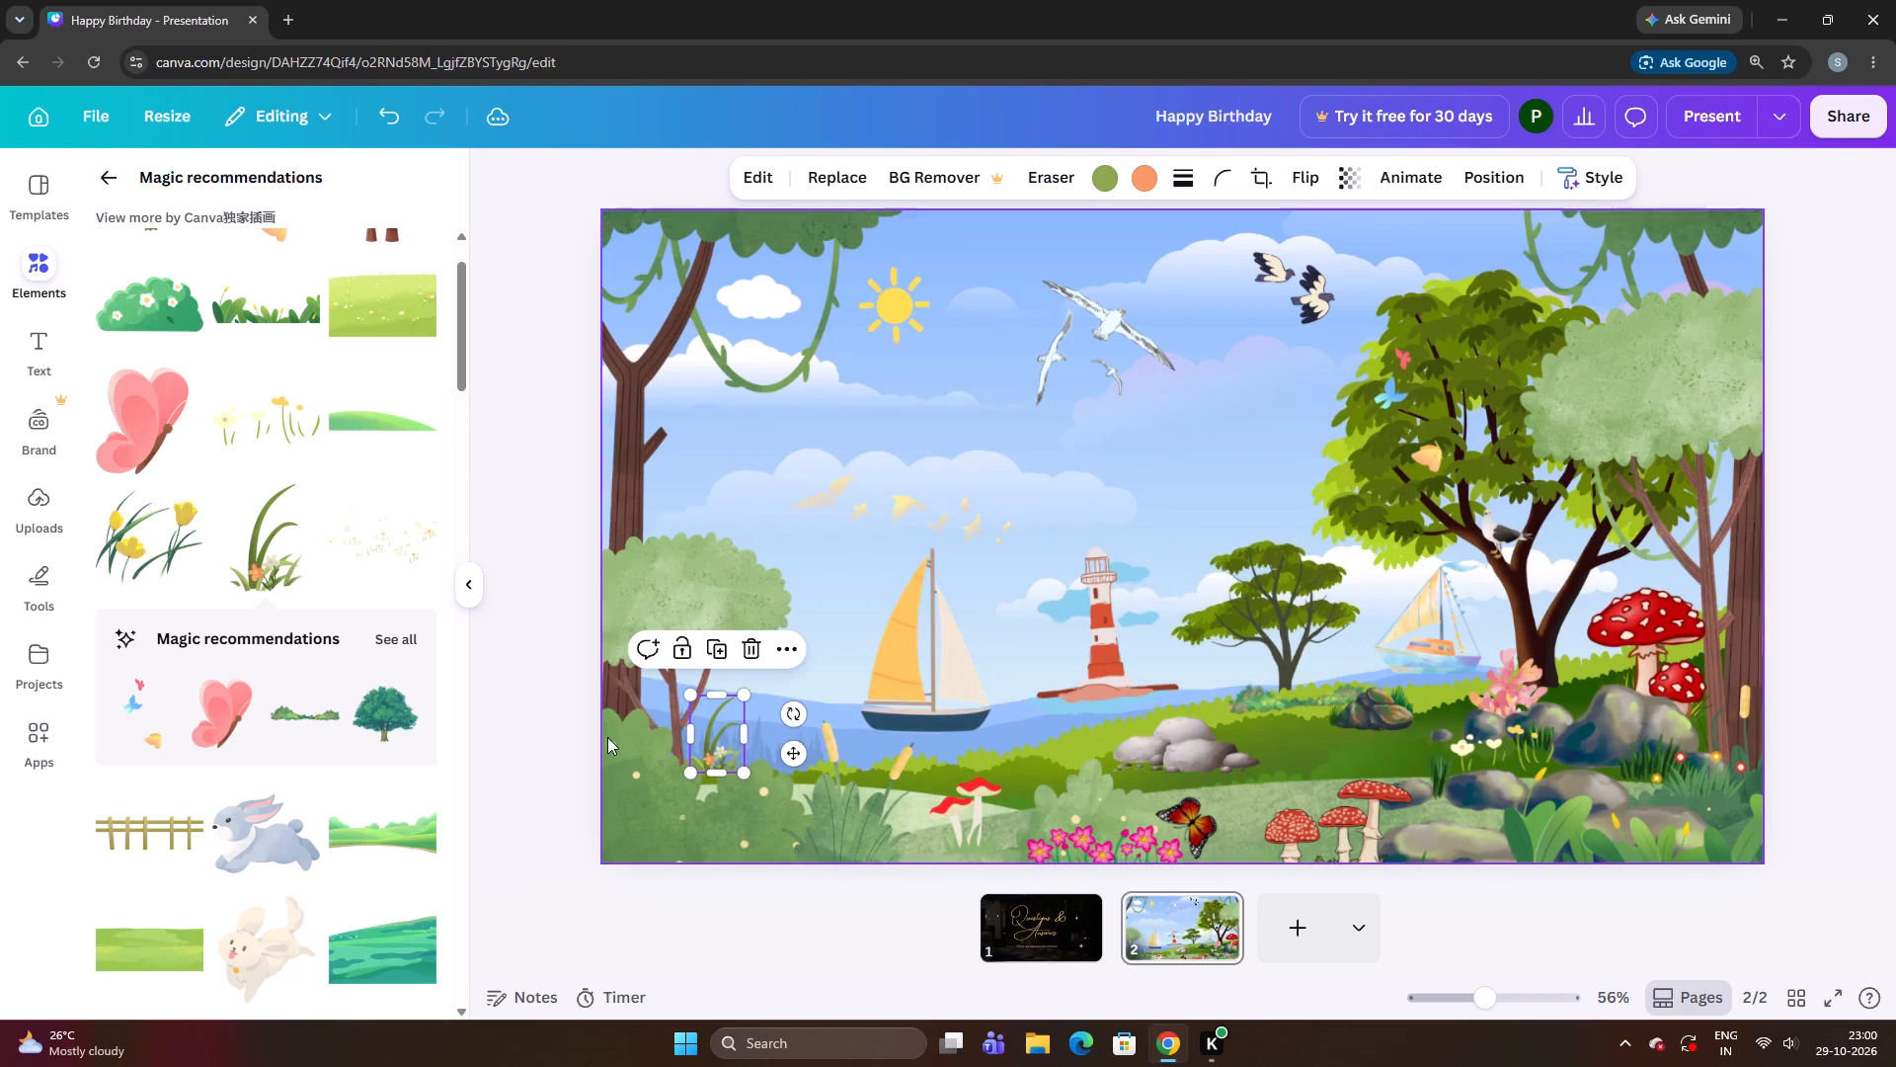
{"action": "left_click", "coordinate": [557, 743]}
Move the flowering grass clump to the green slope between the grey rocks and dark boulder, shrinking it to about 67 by 98.
{"action": "left_click_drag", "start_coordinate": [699, 740], "coordinate": [790, 744]}
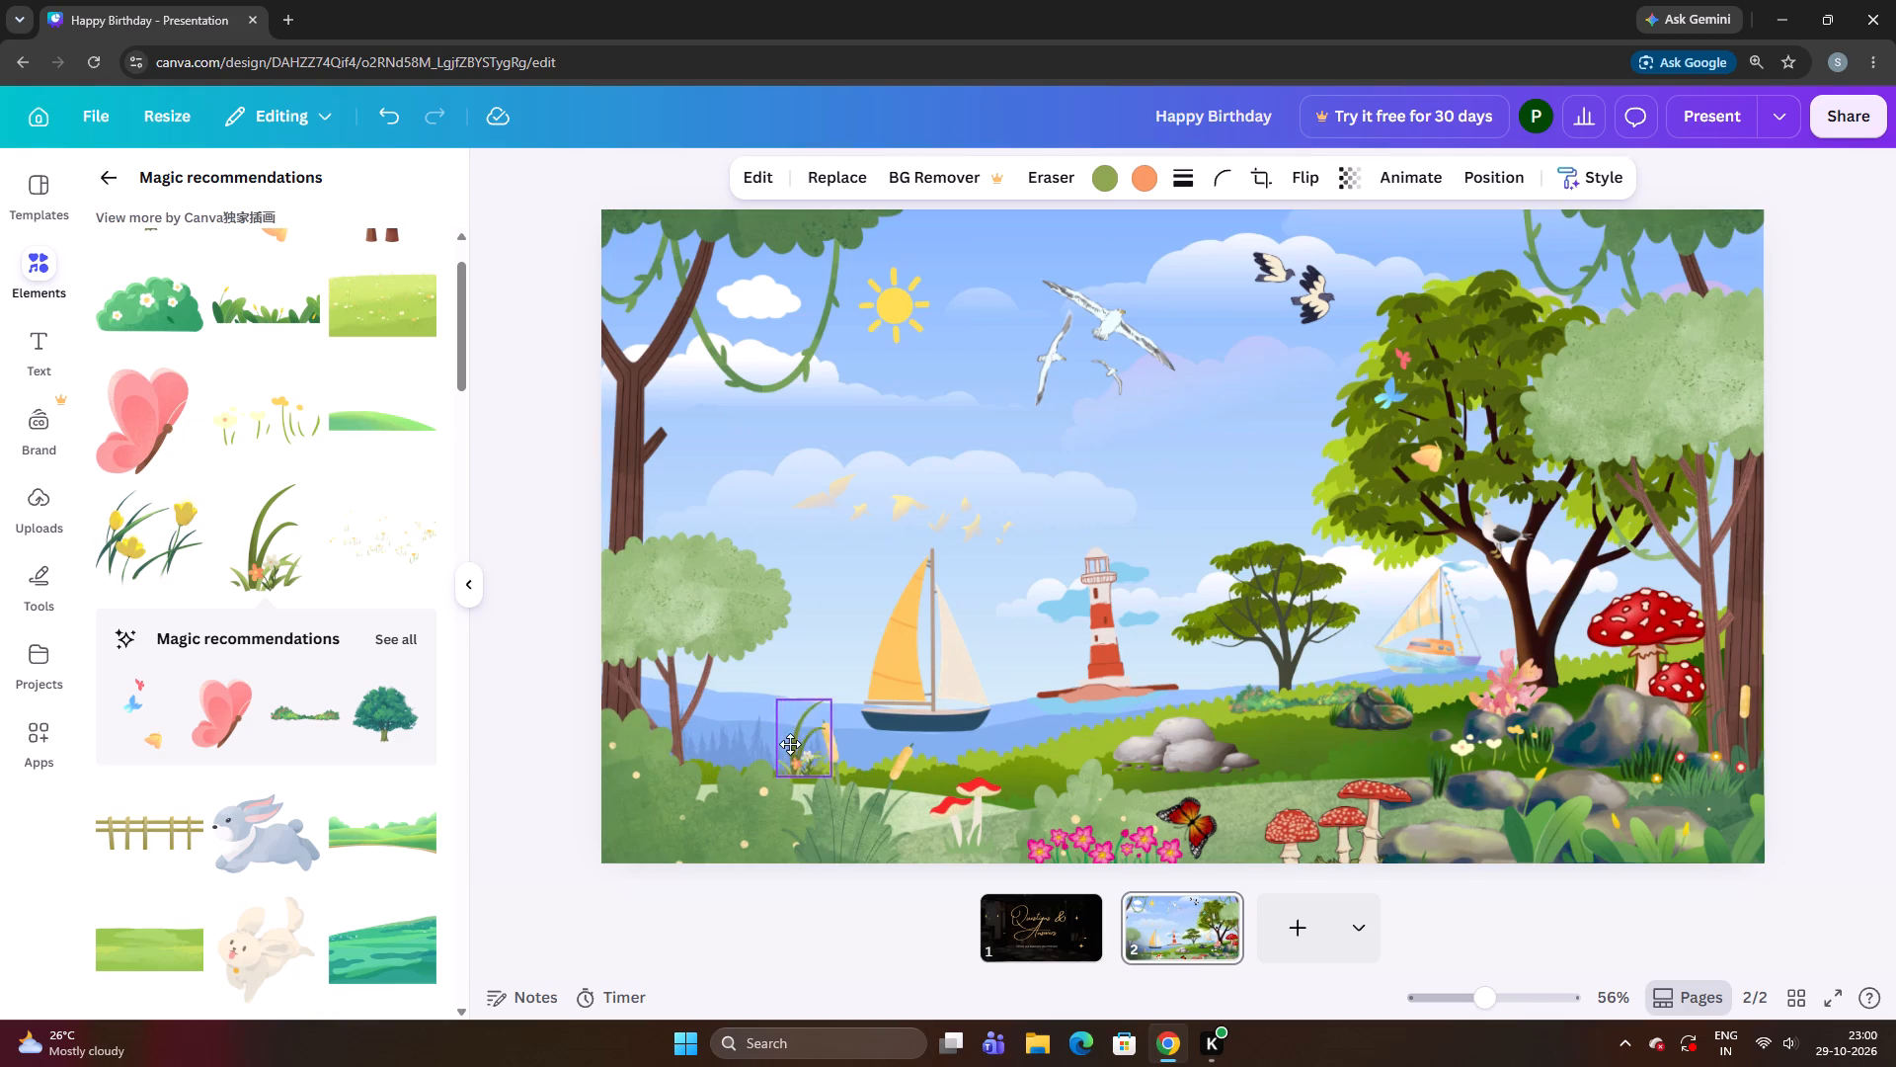
{"action": "left_click_drag", "start_coordinate": [790, 744], "coordinate": [1082, 757]}
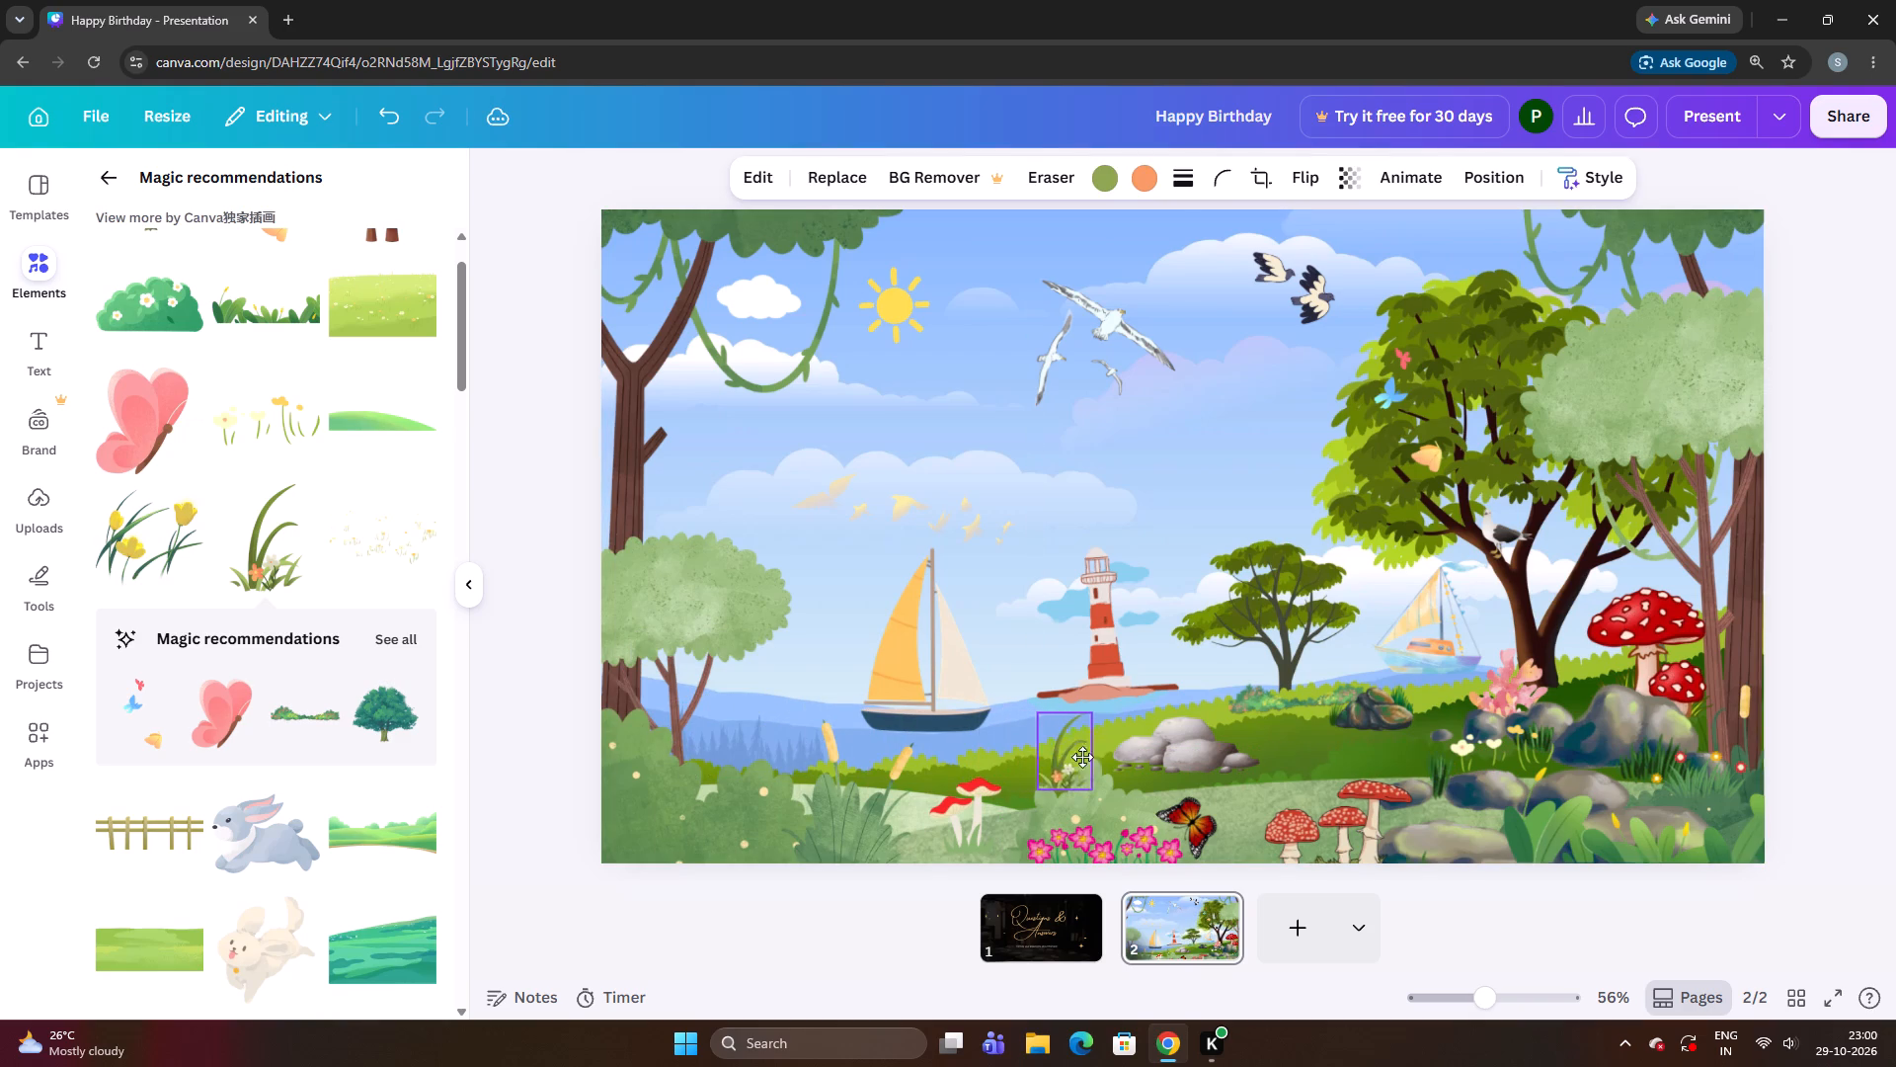
{"action": "left_click_drag", "start_coordinate": [1082, 757], "coordinate": [1252, 730]}
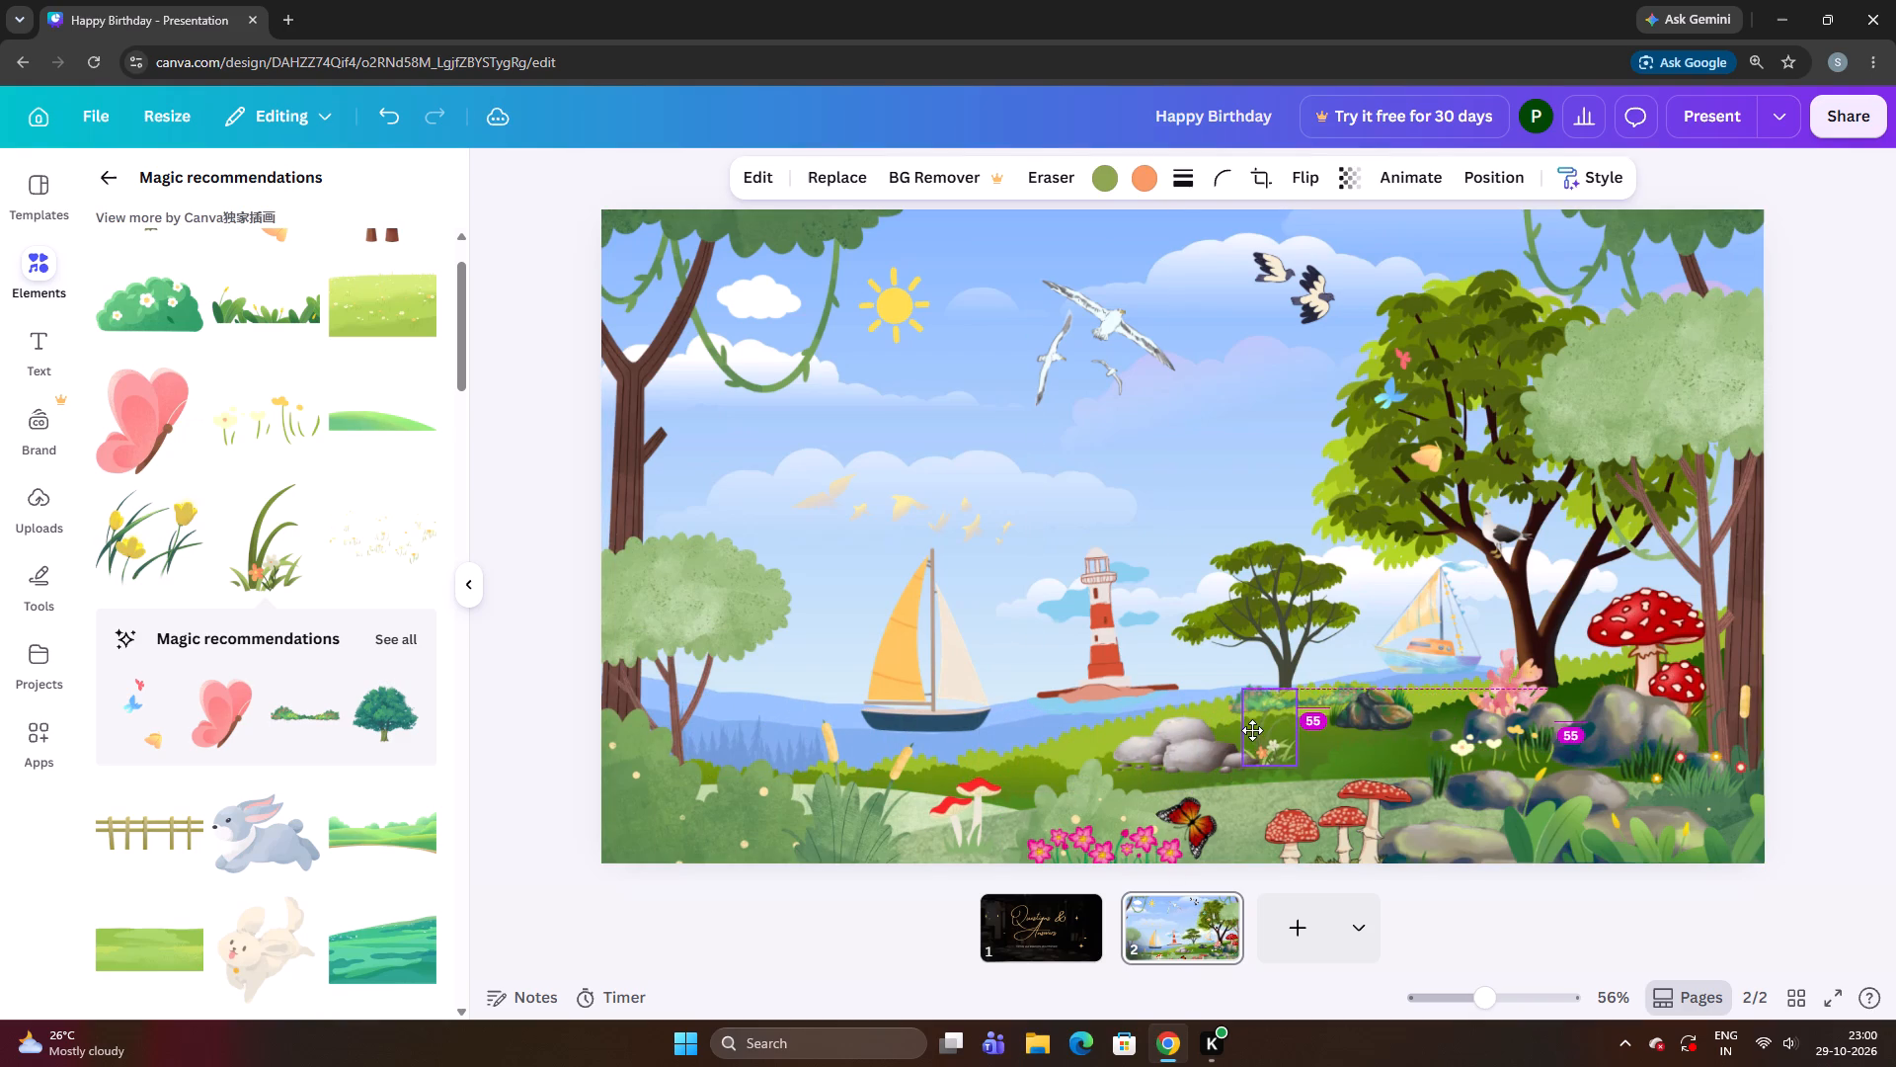
{"action": "left_click_drag", "start_coordinate": [1252, 730], "coordinate": [1279, 750]}
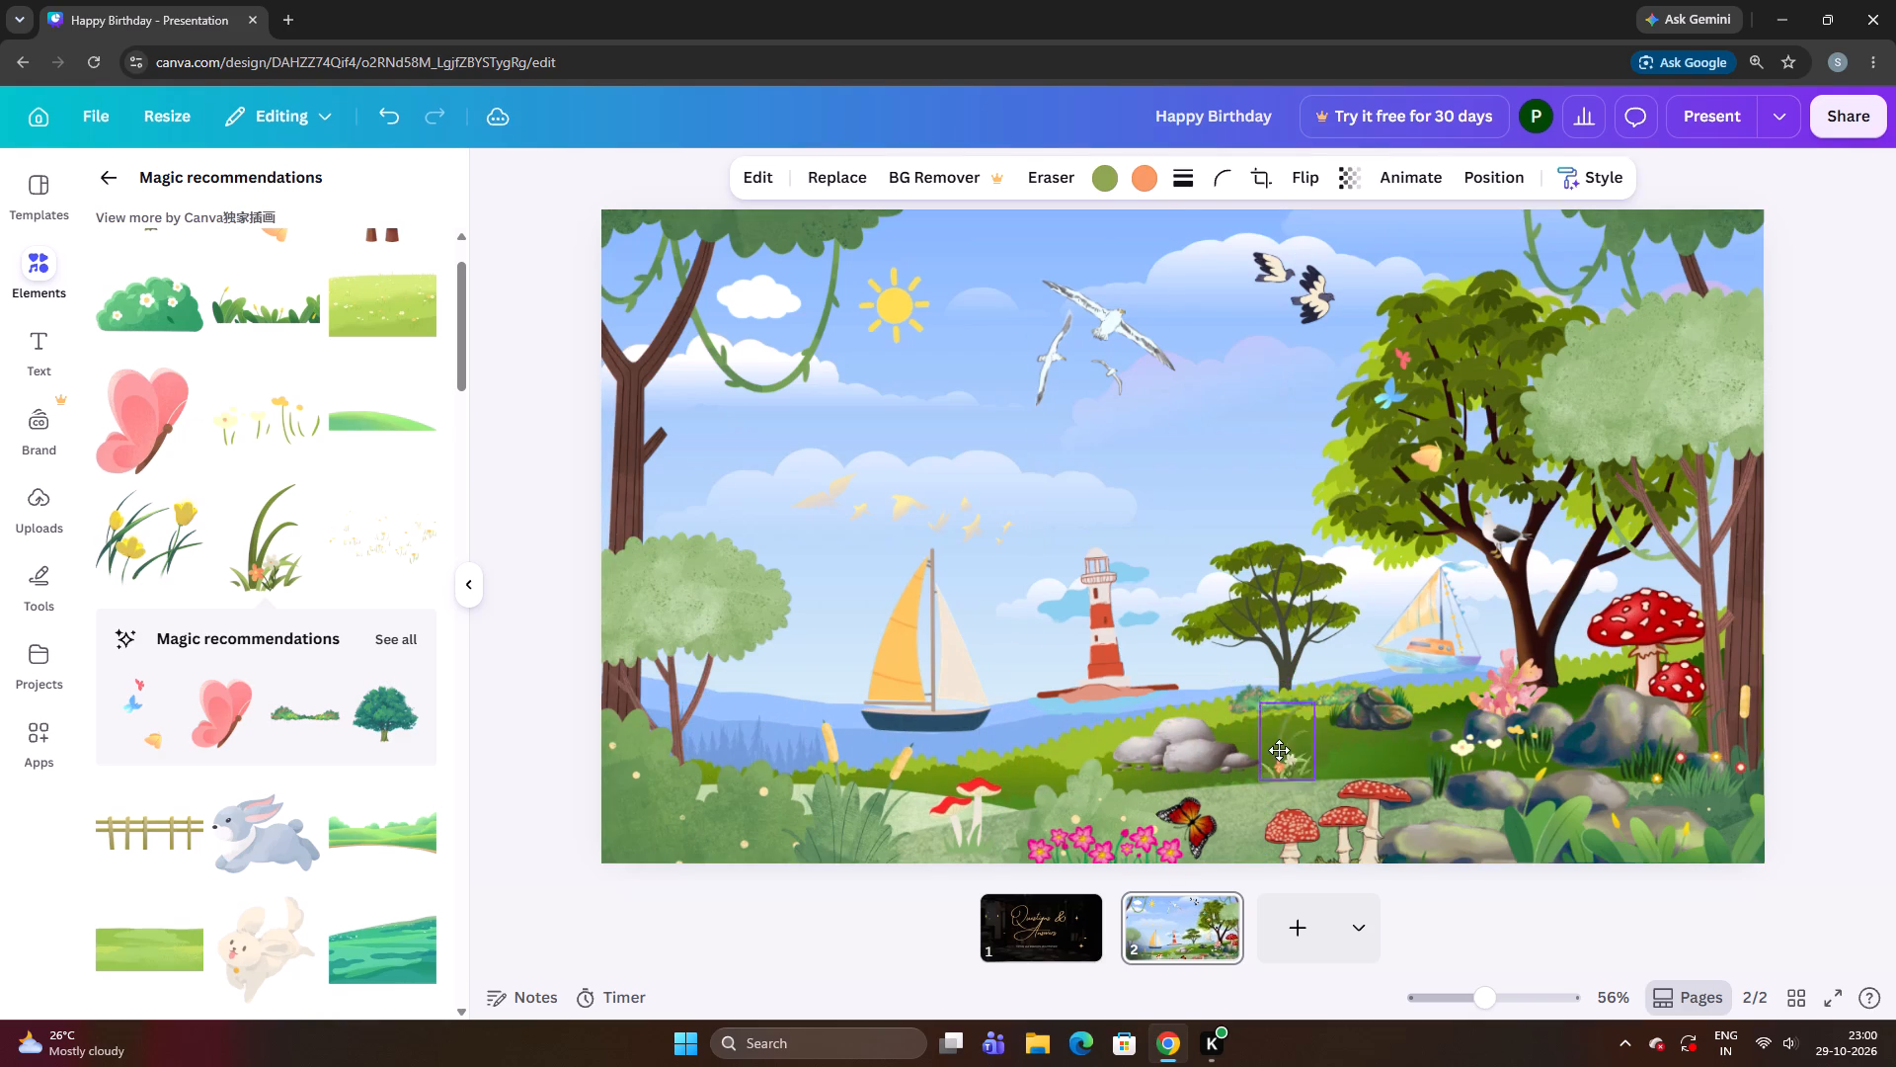
{"action": "left_click_drag", "start_coordinate": [1279, 750], "coordinate": [1297, 741]}
{"action": "left_click_drag", "start_coordinate": [1335, 769], "coordinate": [1327, 749]}
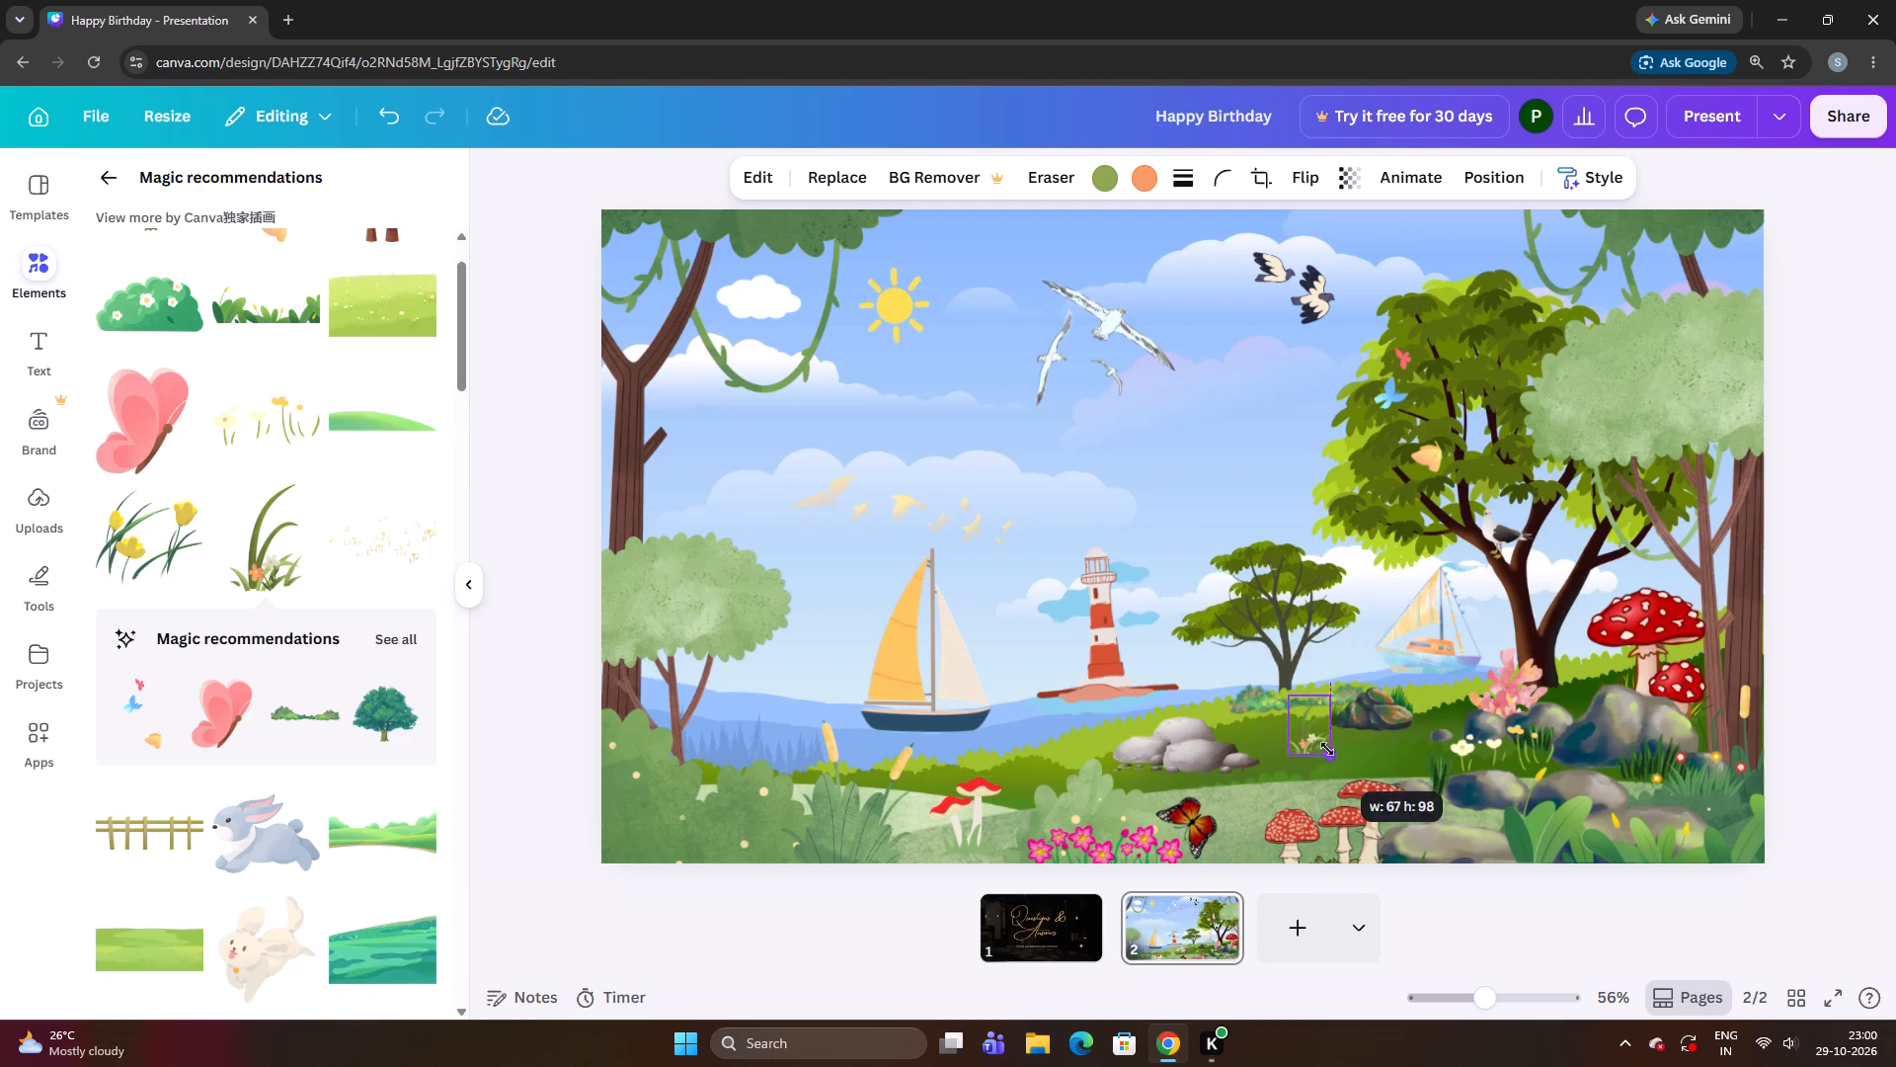
{"action": "left_click_drag", "start_coordinate": [1327, 749], "coordinate": [1327, 747]}
{"action": "left_click_drag", "start_coordinate": [1300, 732], "coordinate": [1301, 742]}
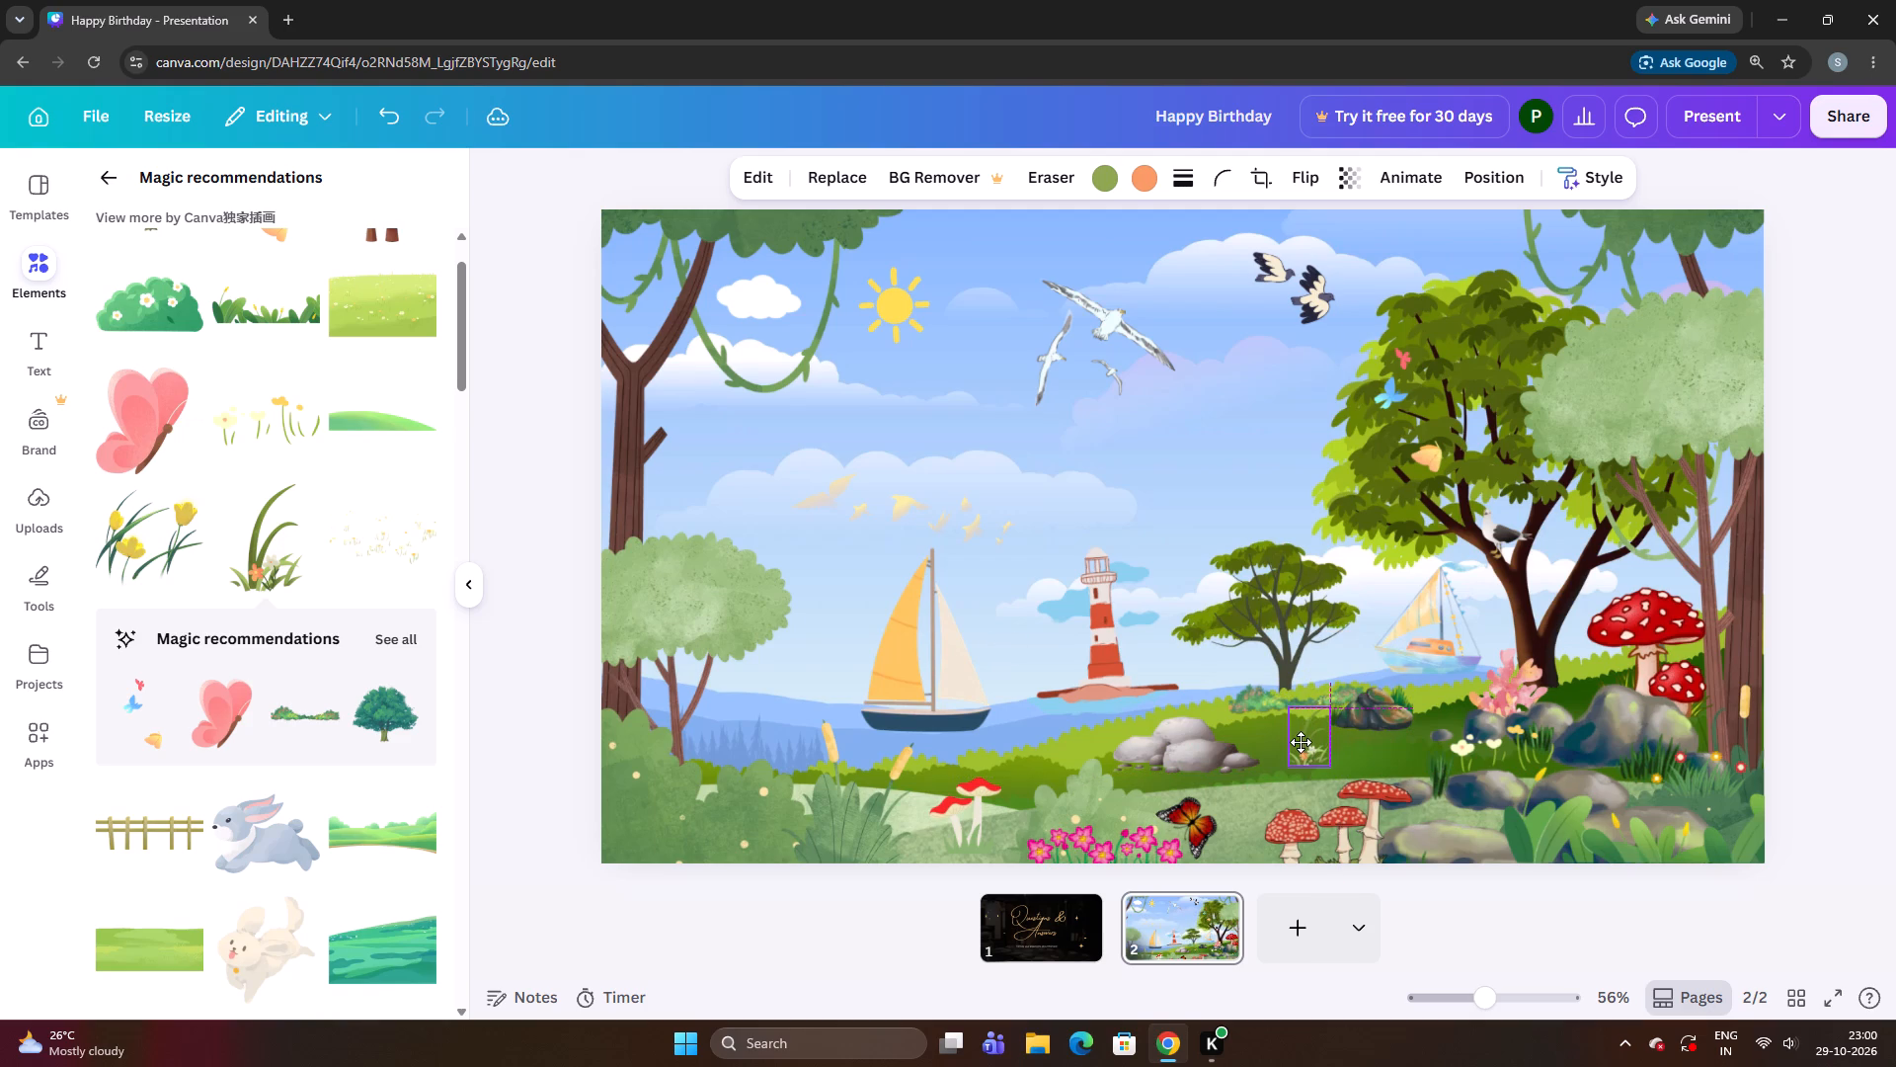
{"action": "left_click_drag", "start_coordinate": [1301, 742], "coordinate": [1303, 756]}
Nudge the flowering grass clump slightly down and right so it sits just above the red mushrooms, and deselect it.
{"action": "left_click", "coordinate": [1254, 755]}
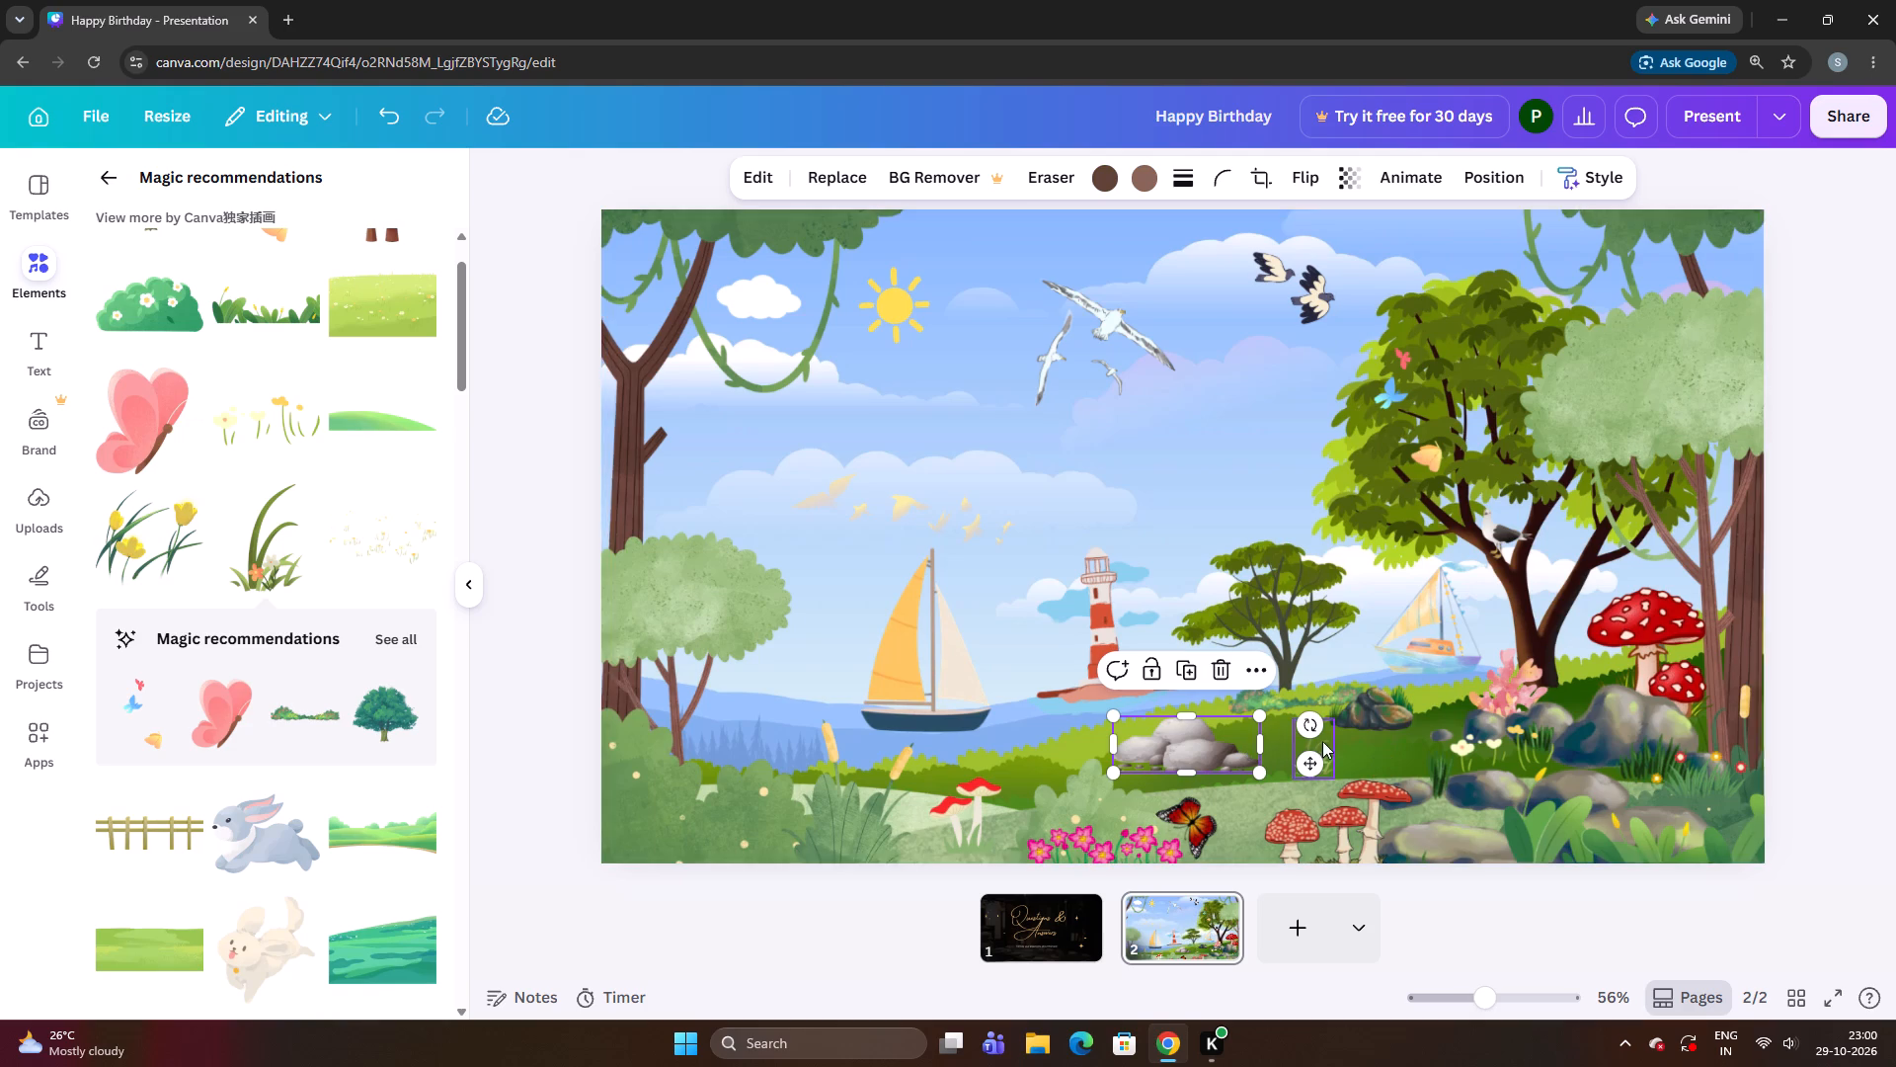
{"action": "left_click", "coordinate": [1341, 740]}
{"action": "left_click", "coordinate": [1305, 746]}
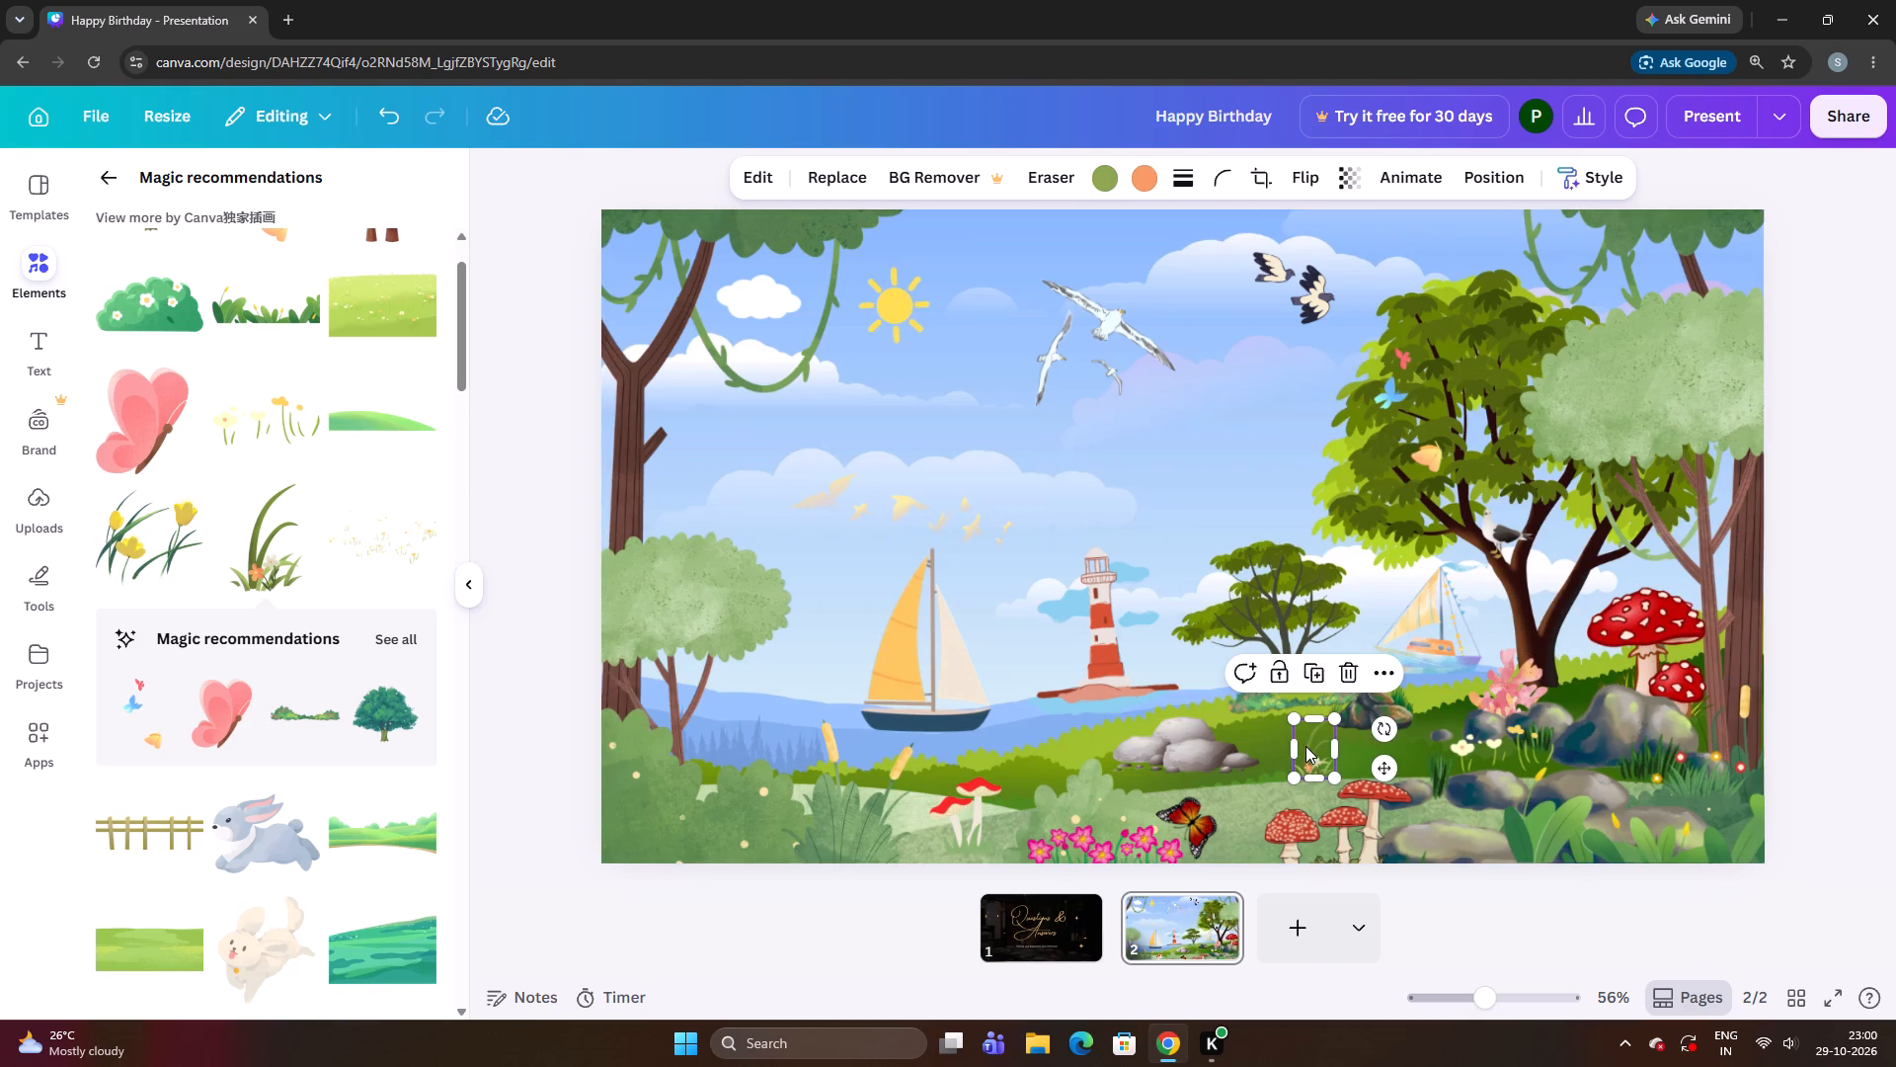
{"action": "key", "text": "Down"}
{"action": "key", "text": "Down"}
{"action": "key", "text": "Down"}
{"action": "key", "text": "Down"}
{"action": "key", "text": "Right"}
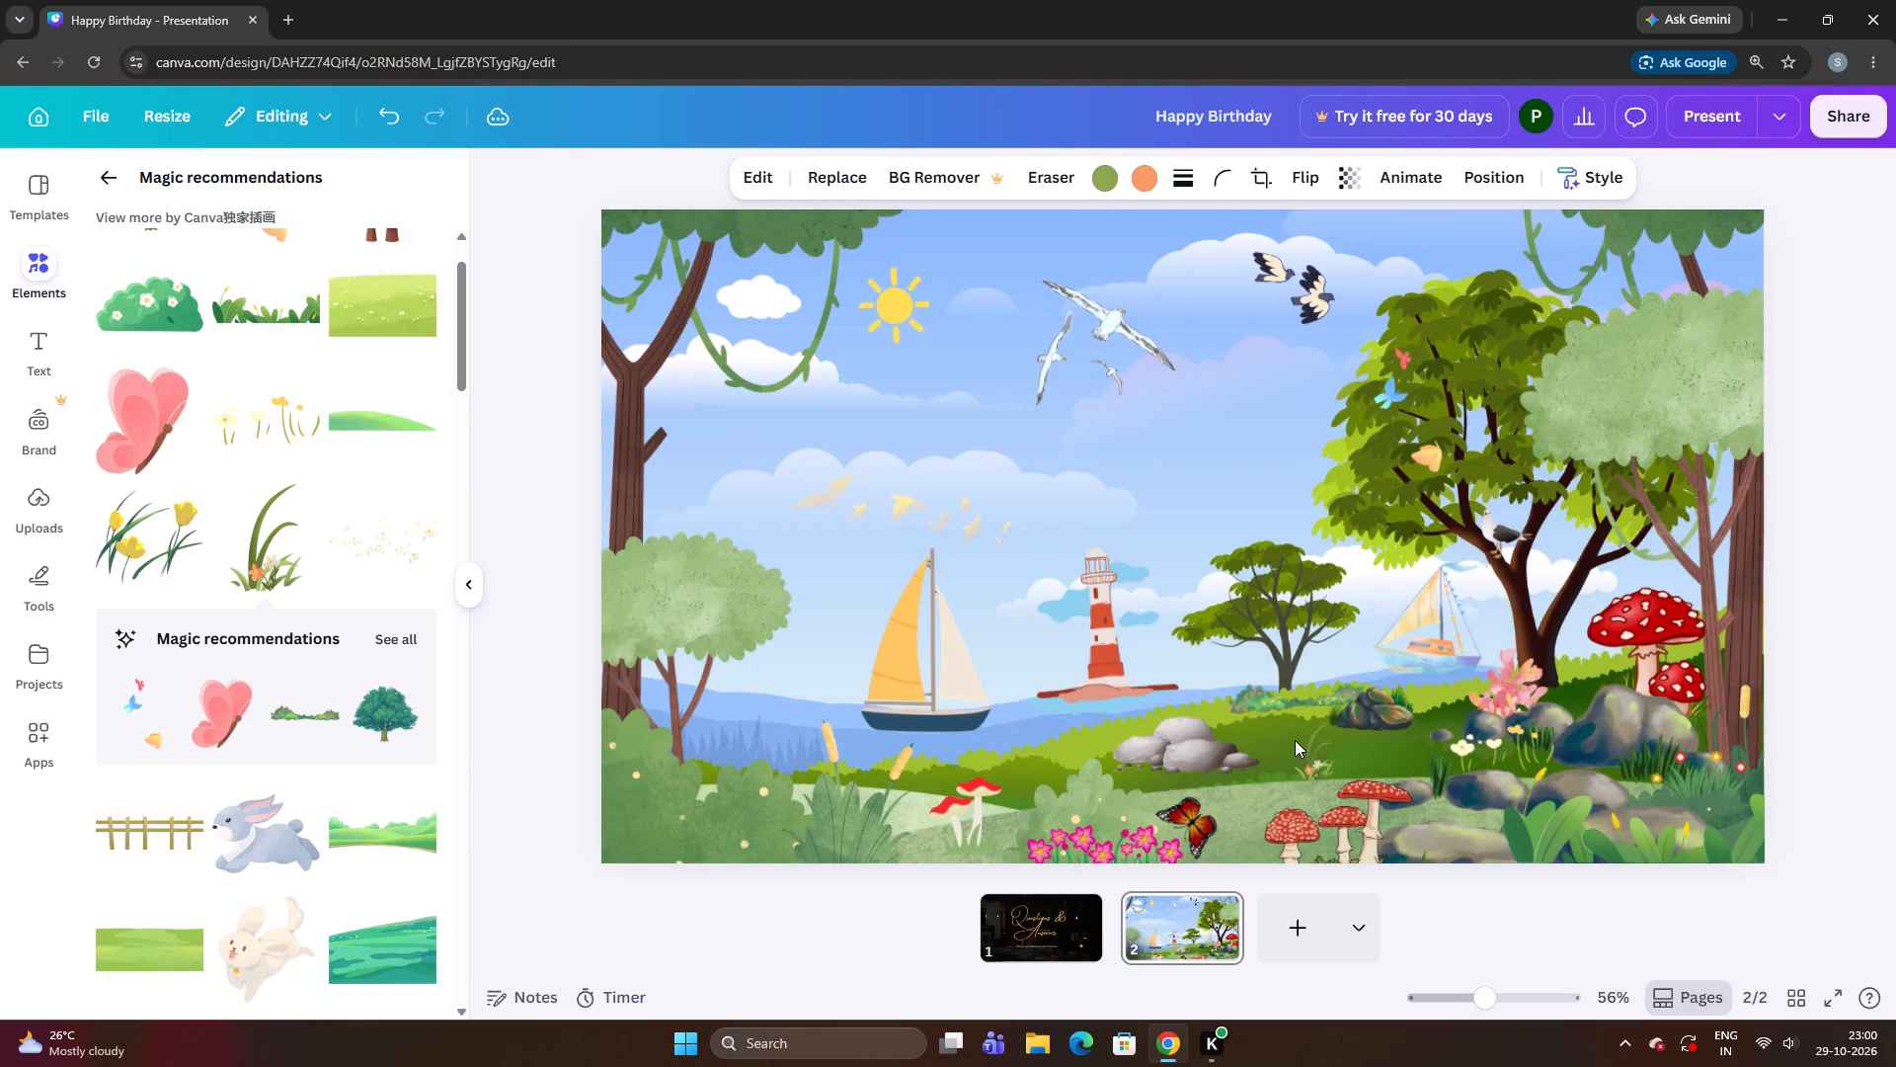
{"action": "key", "text": "Up"}
{"action": "key", "text": "Up"}
{"action": "key", "text": "Up"}
{"action": "key", "text": "Right"}
{"action": "key", "text": "Right"}
{"action": "key", "text": "Down"}
{"action": "key", "text": "Down"}
{"action": "key", "text": "Down"}
{"action": "key", "text": "Down"}
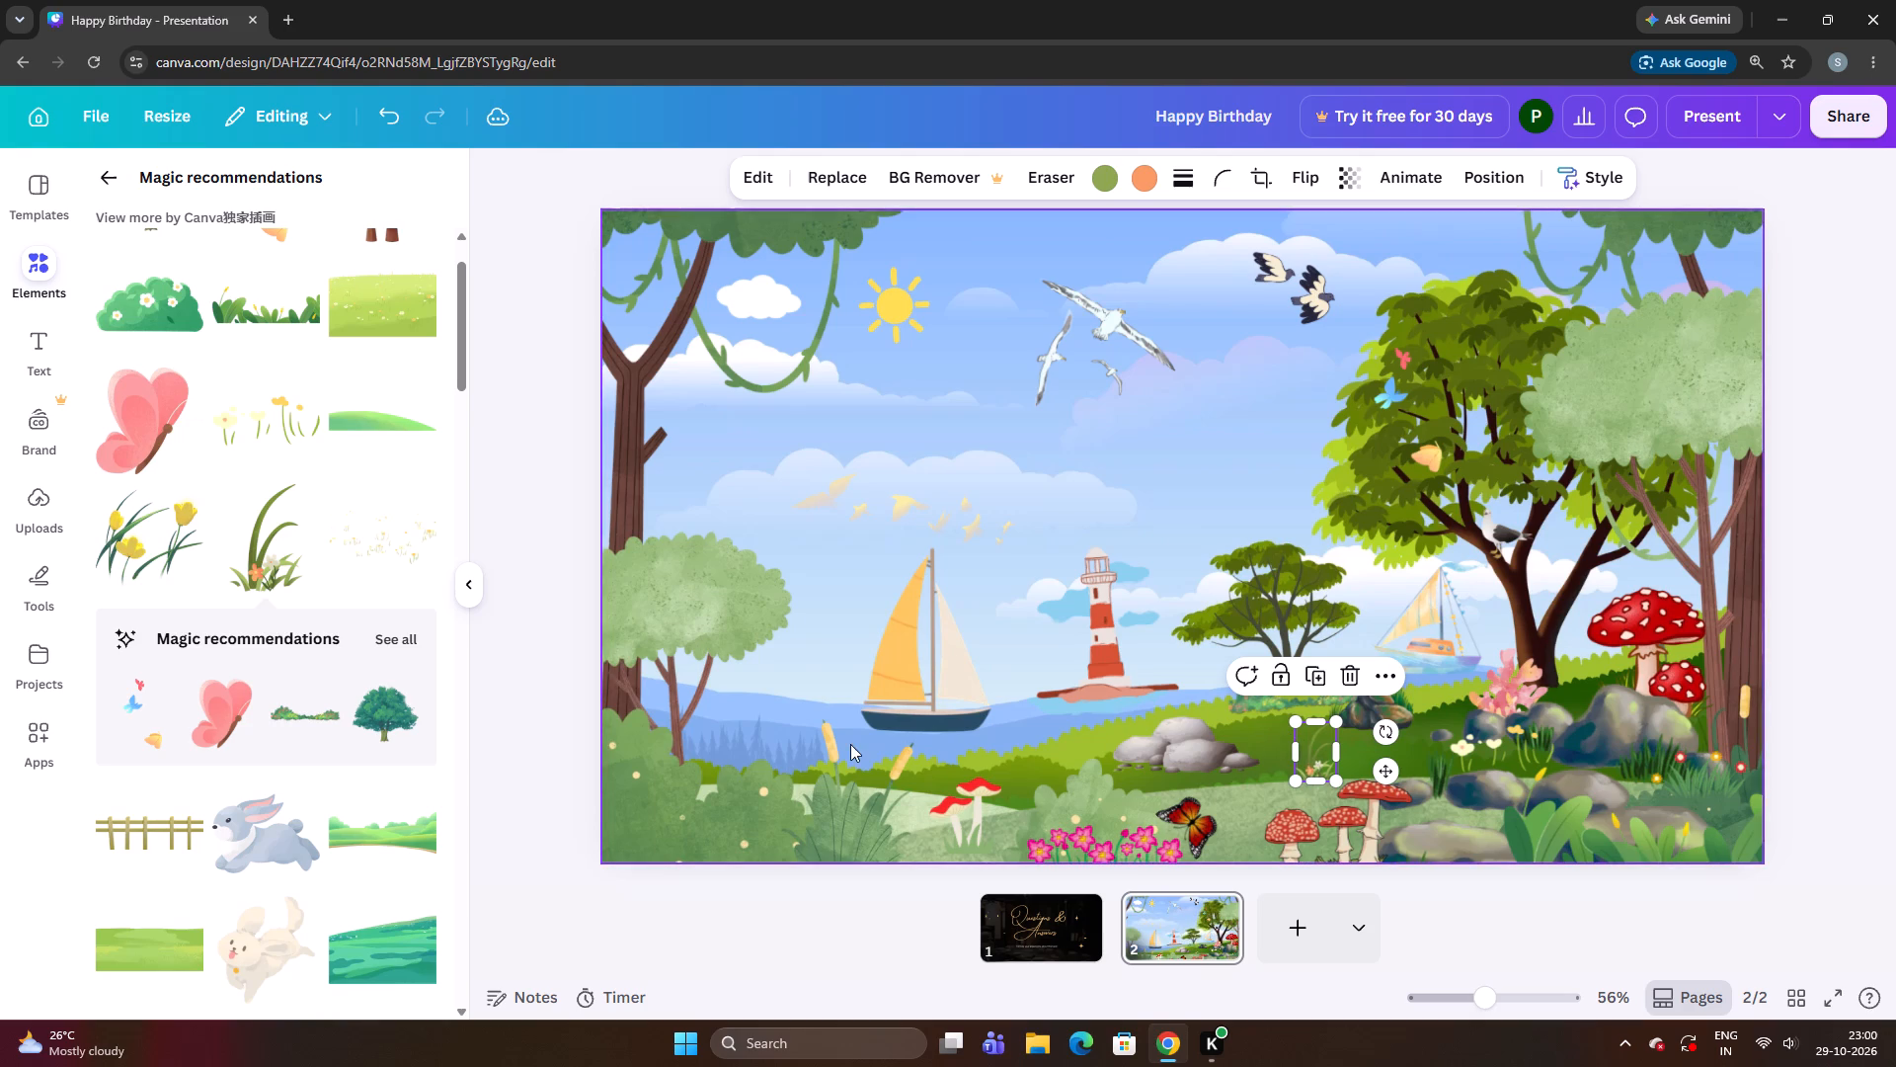
{"action": "left_click", "coordinate": [552, 517]}
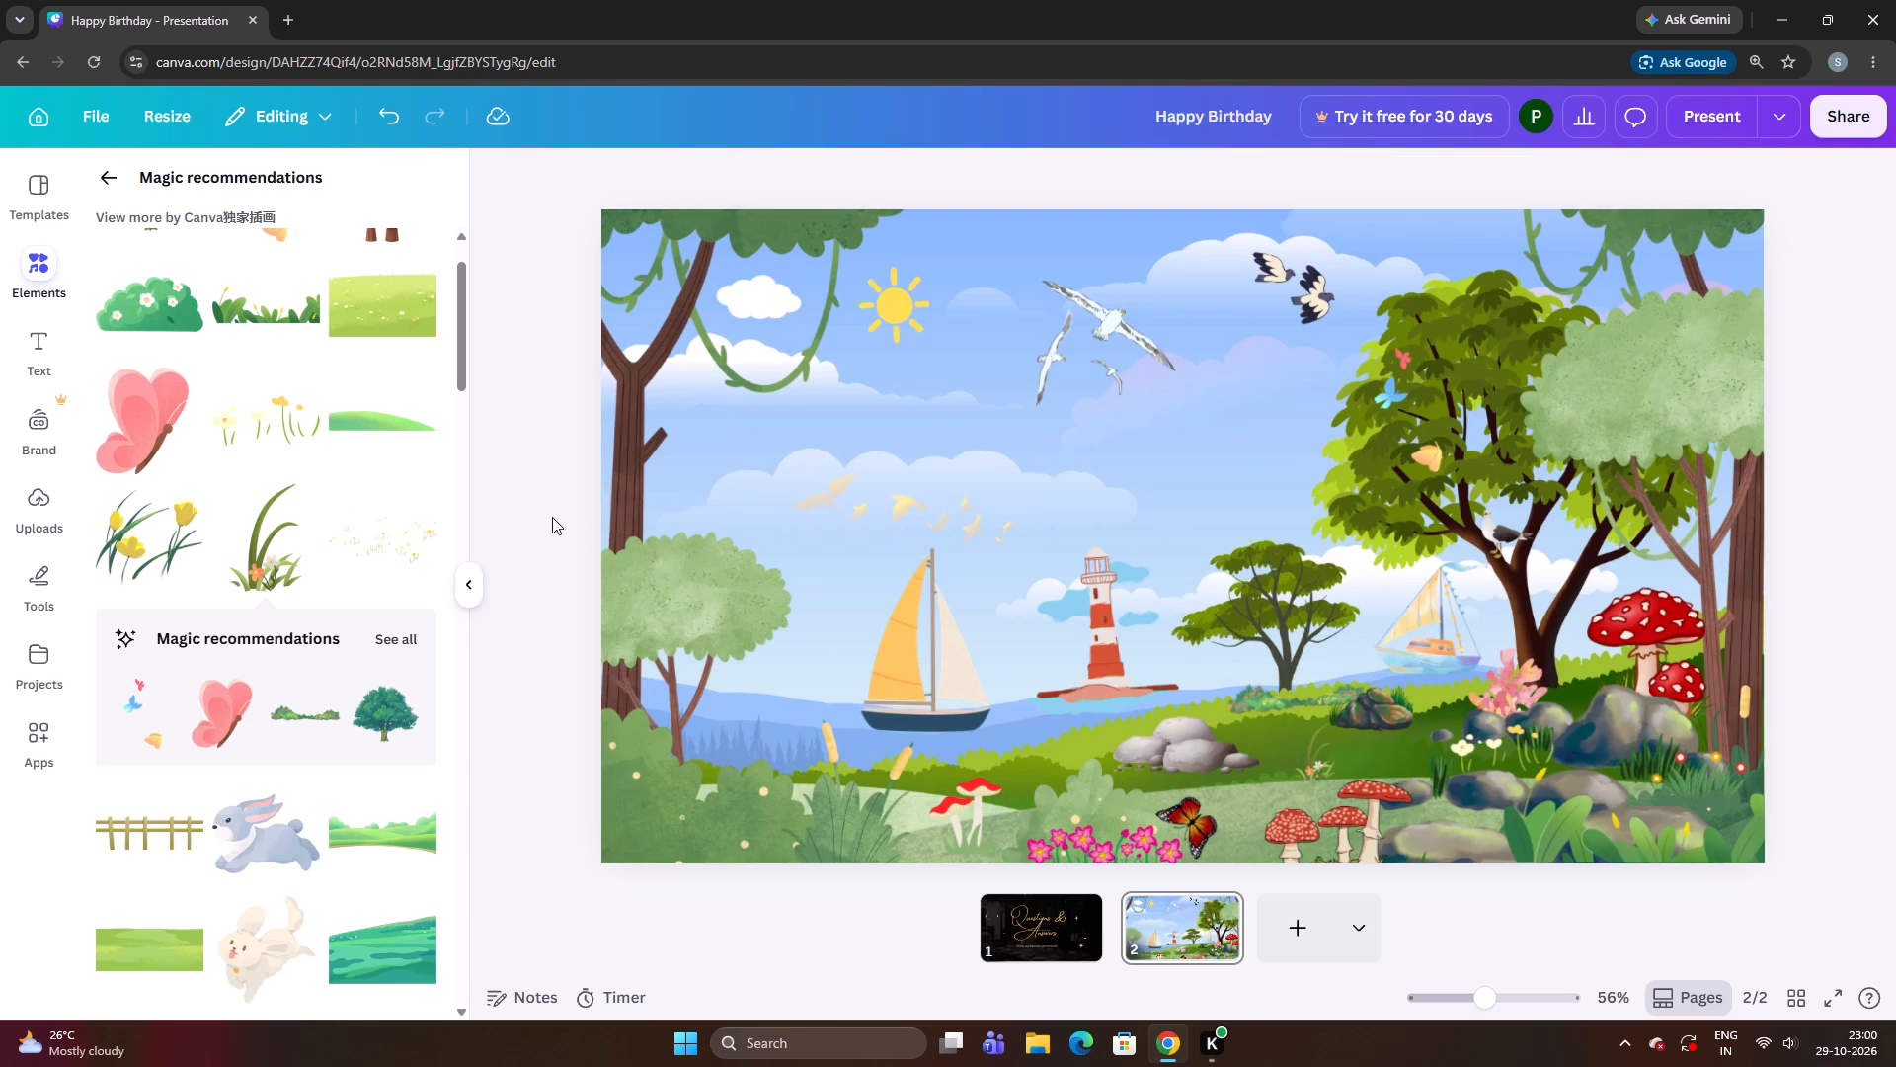